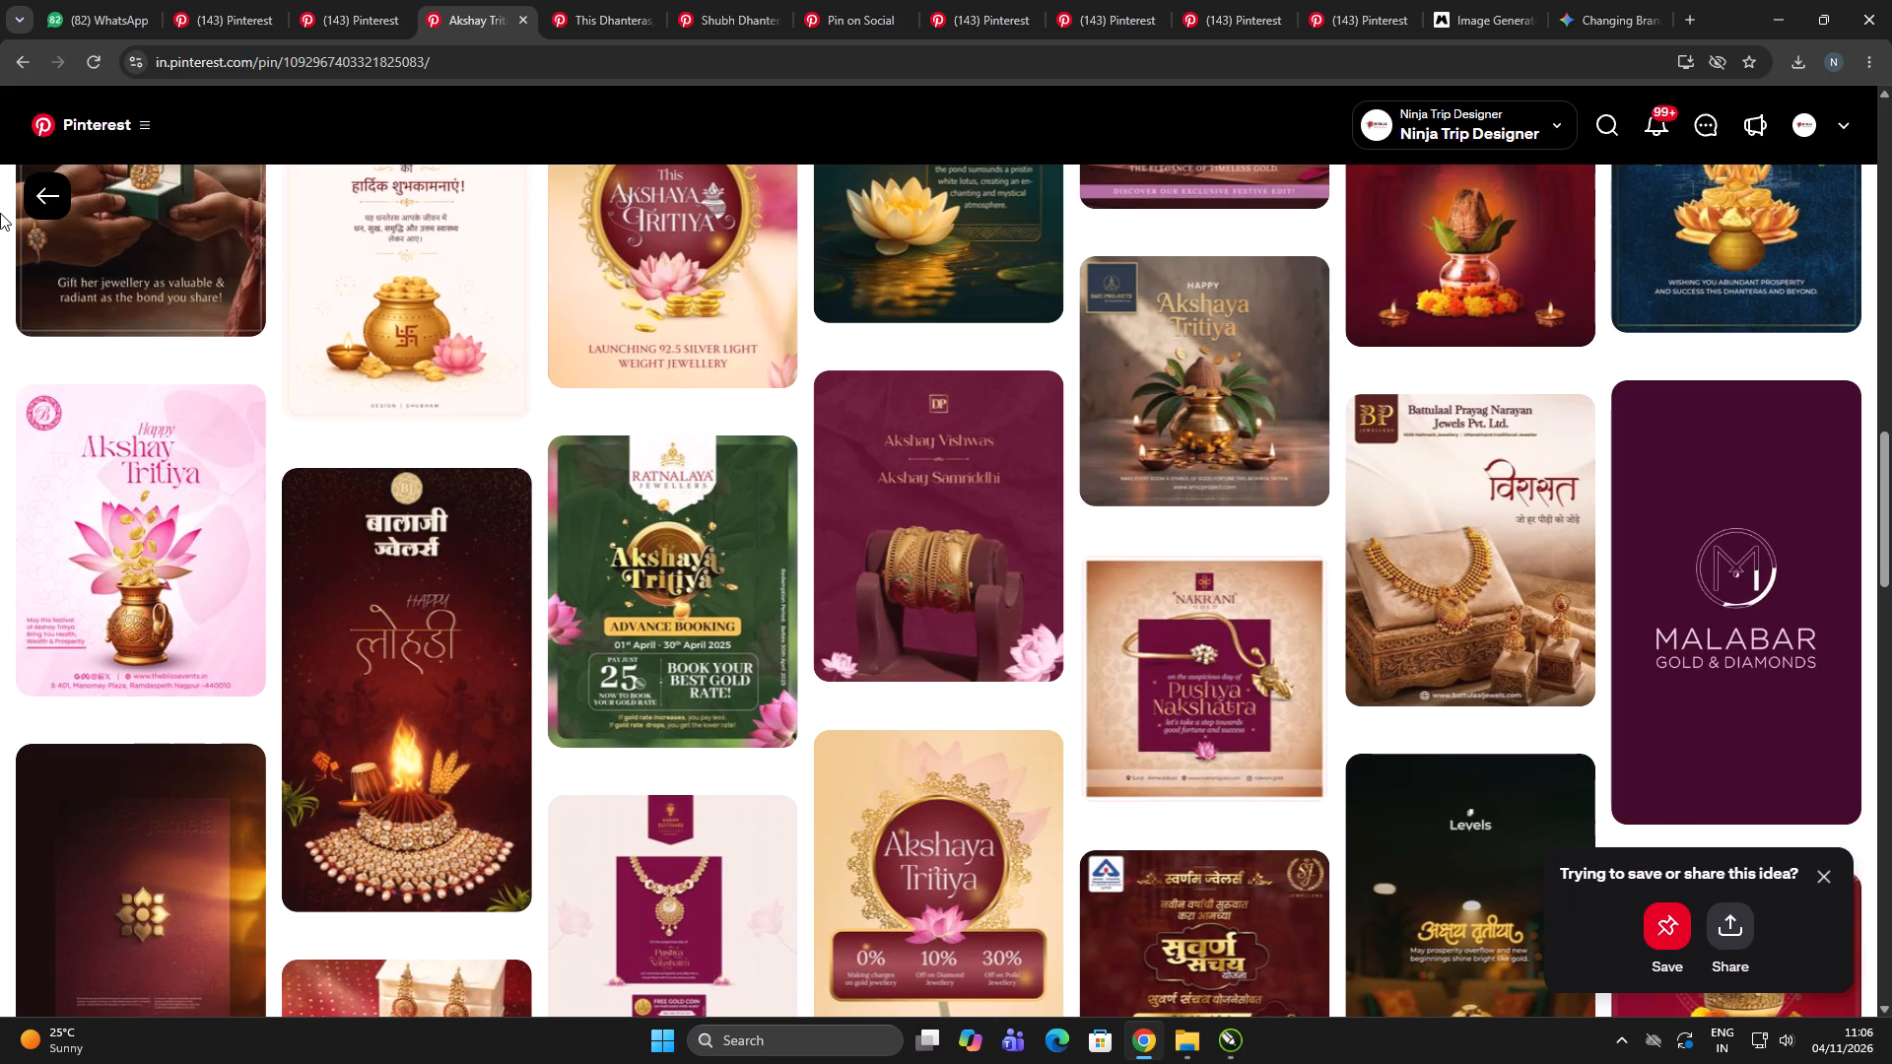
Browse the related Akshaya Tritiya jewellery pins for festive post design references.
{"action": "scroll", "coordinate": [1430, 753], "scroll_direction": "down", "scroll_amount": 4}
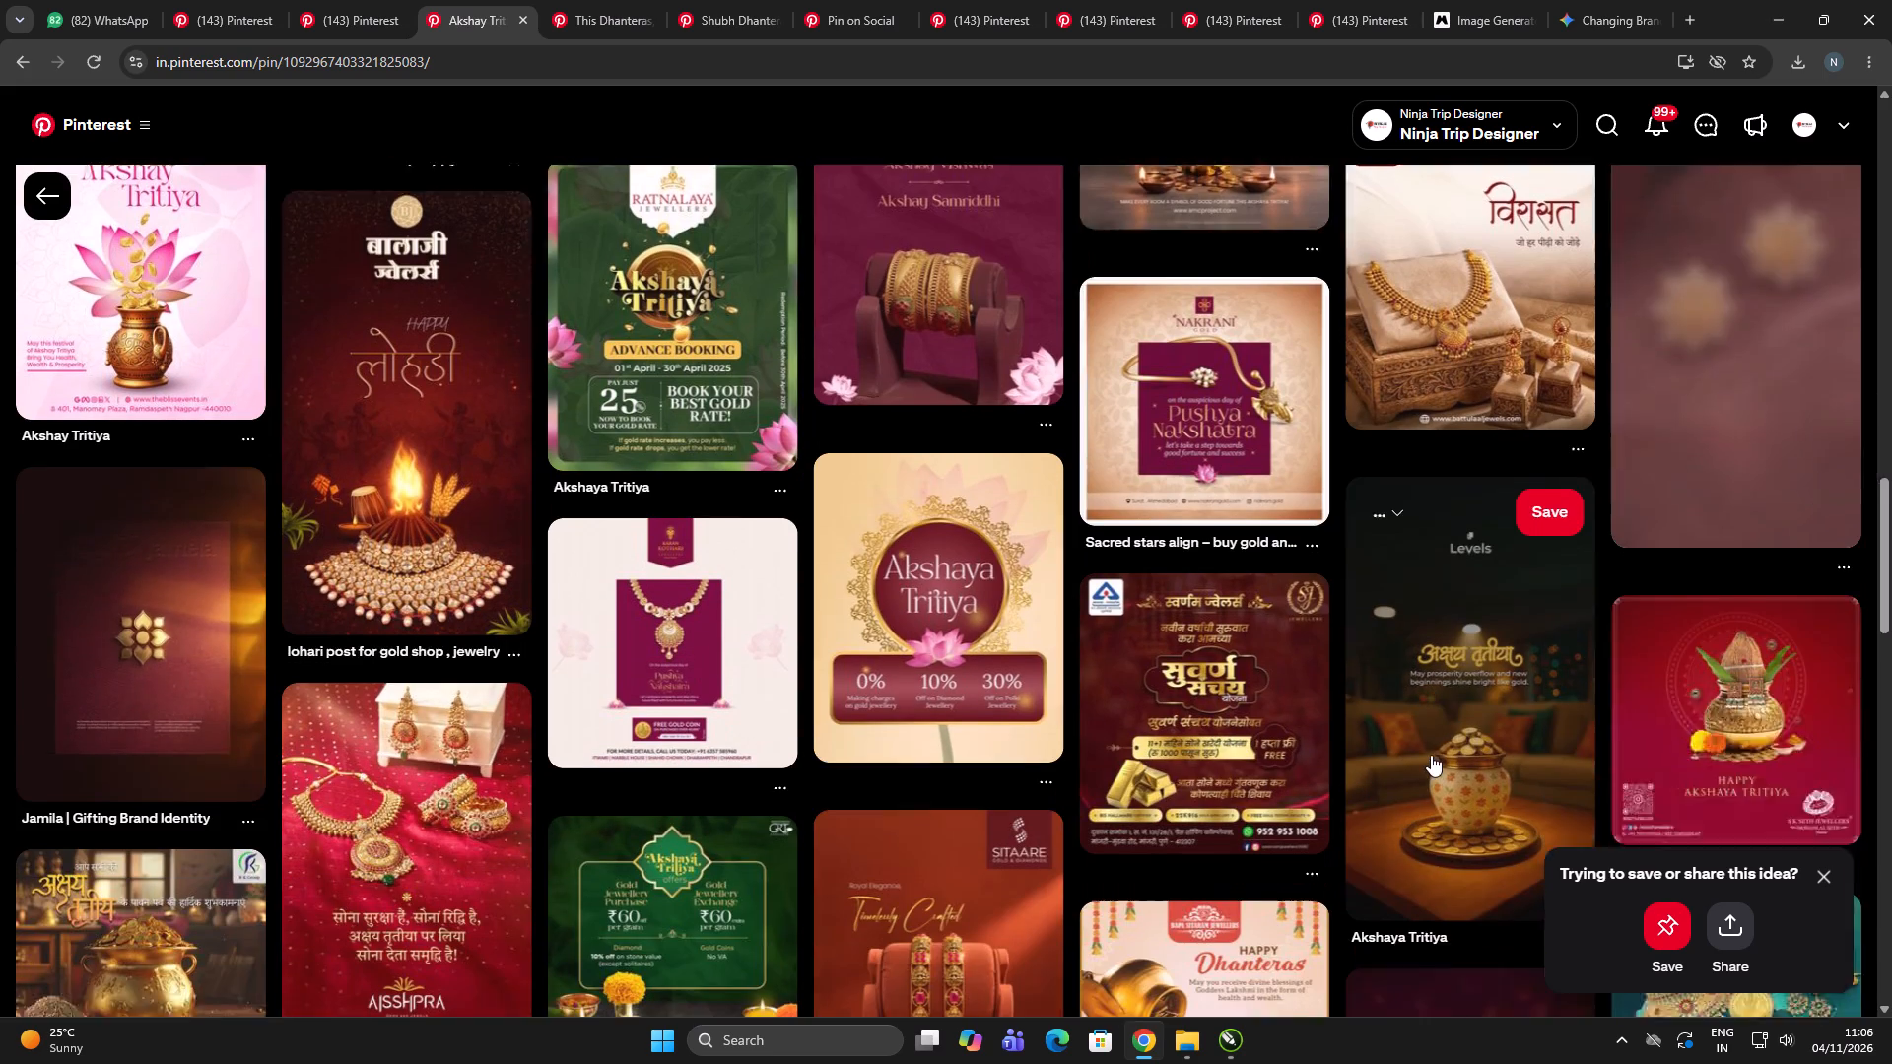
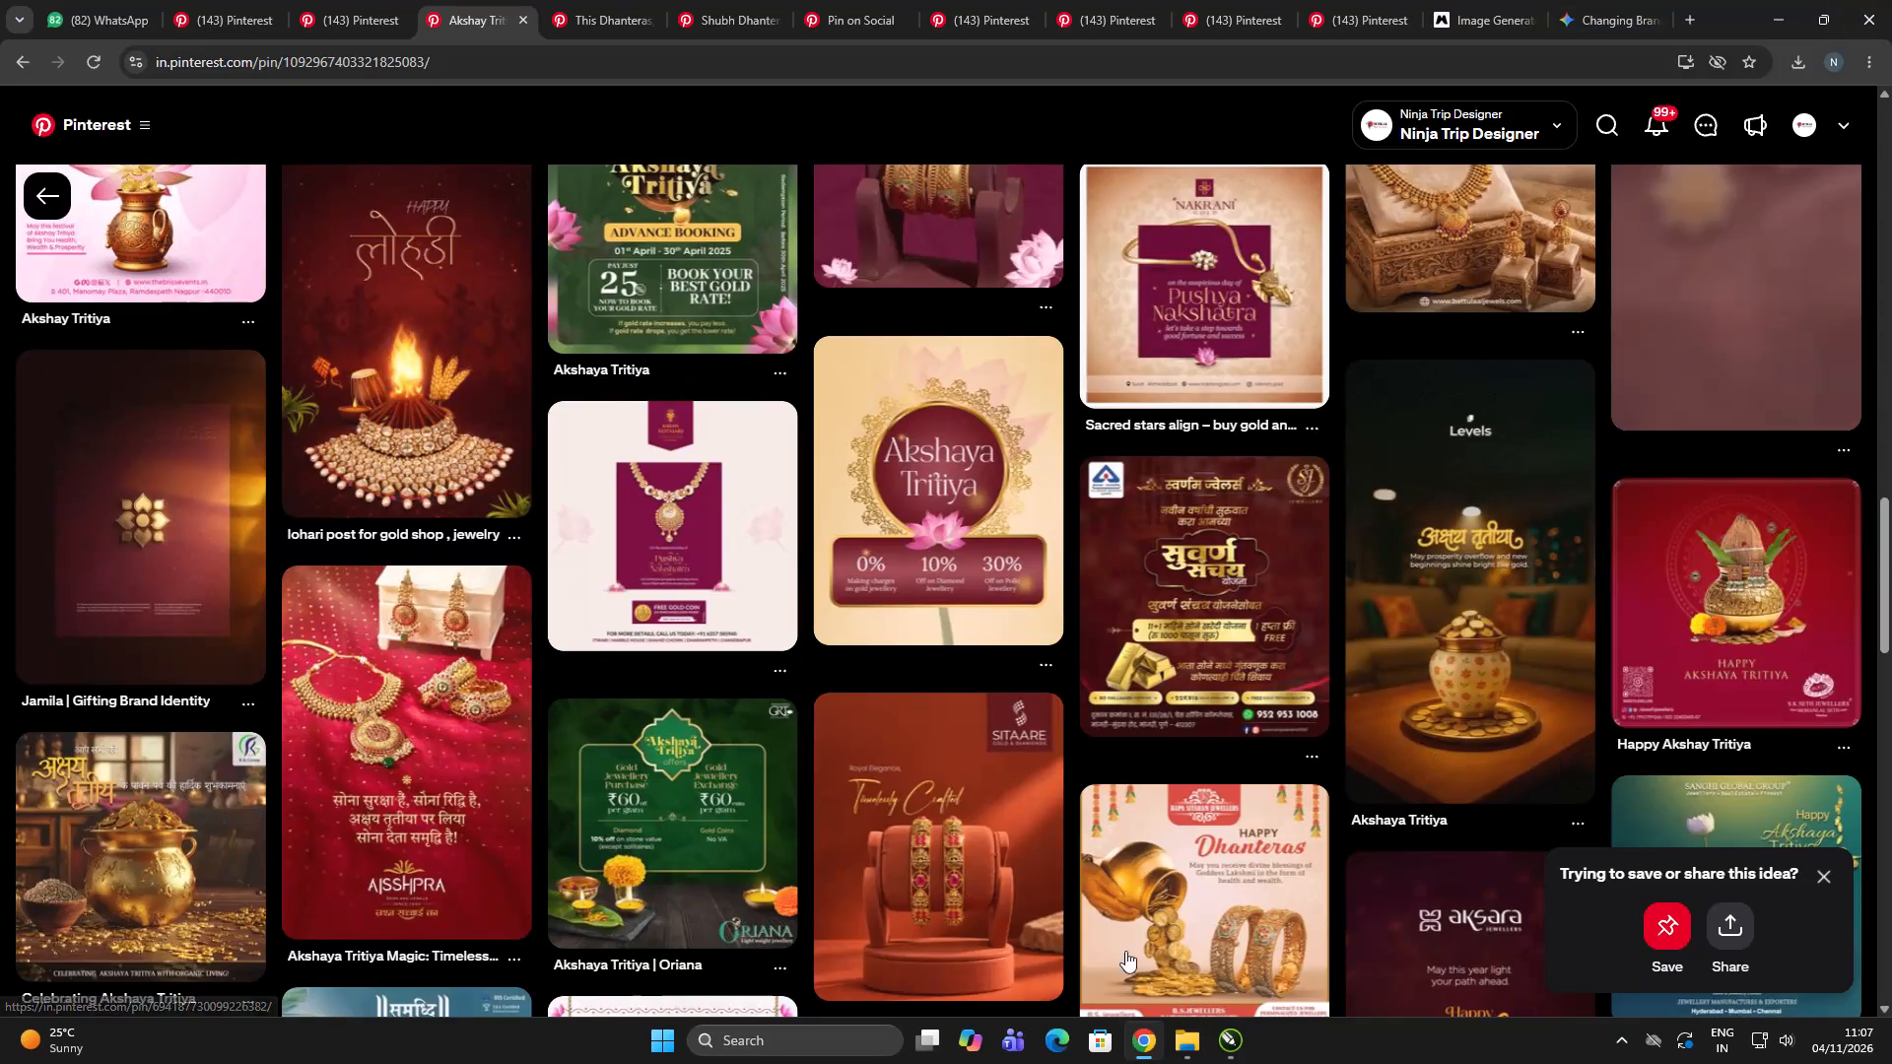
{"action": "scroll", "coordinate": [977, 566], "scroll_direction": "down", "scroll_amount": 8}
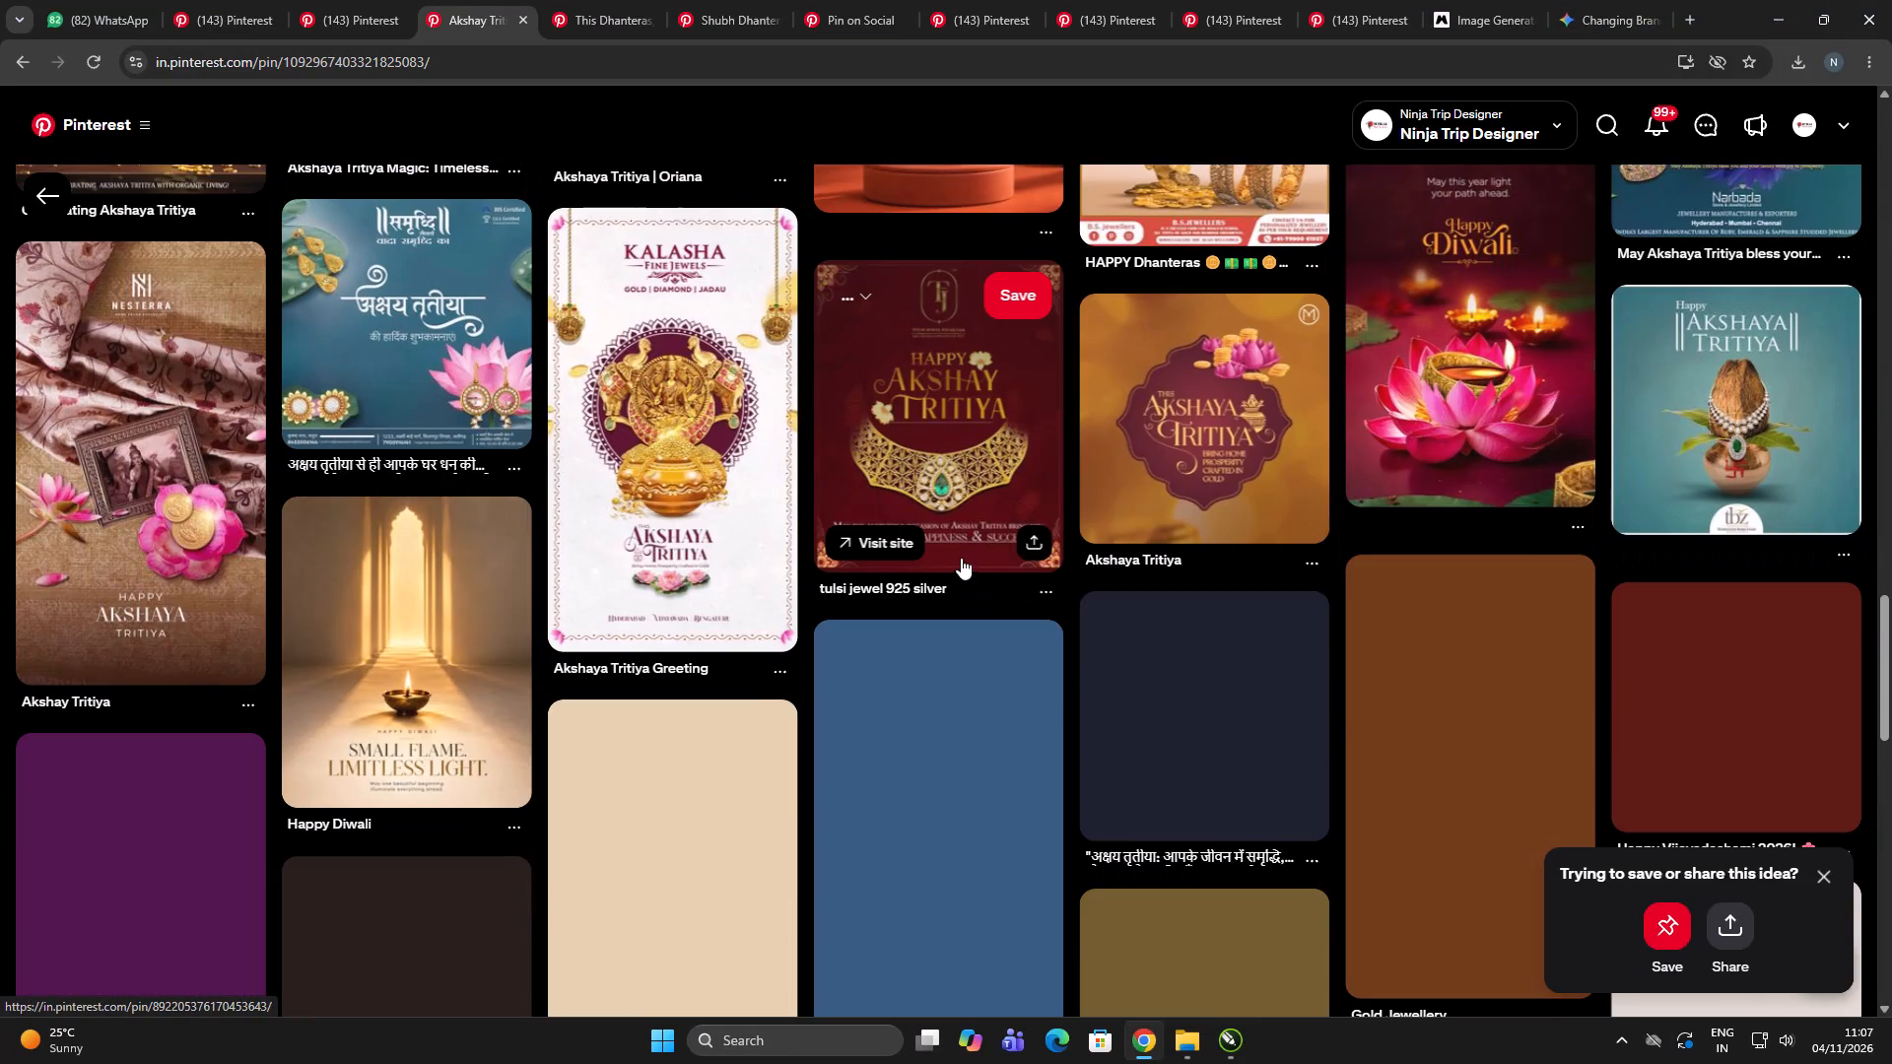
Switch to CorelDRAW and move the maroon Akshaya Tritiya jewellers poster with the pink lotus clear of the other artwork, beyond the Dhanteras poster.
{"action": "key", "text": "alt+Tab"}
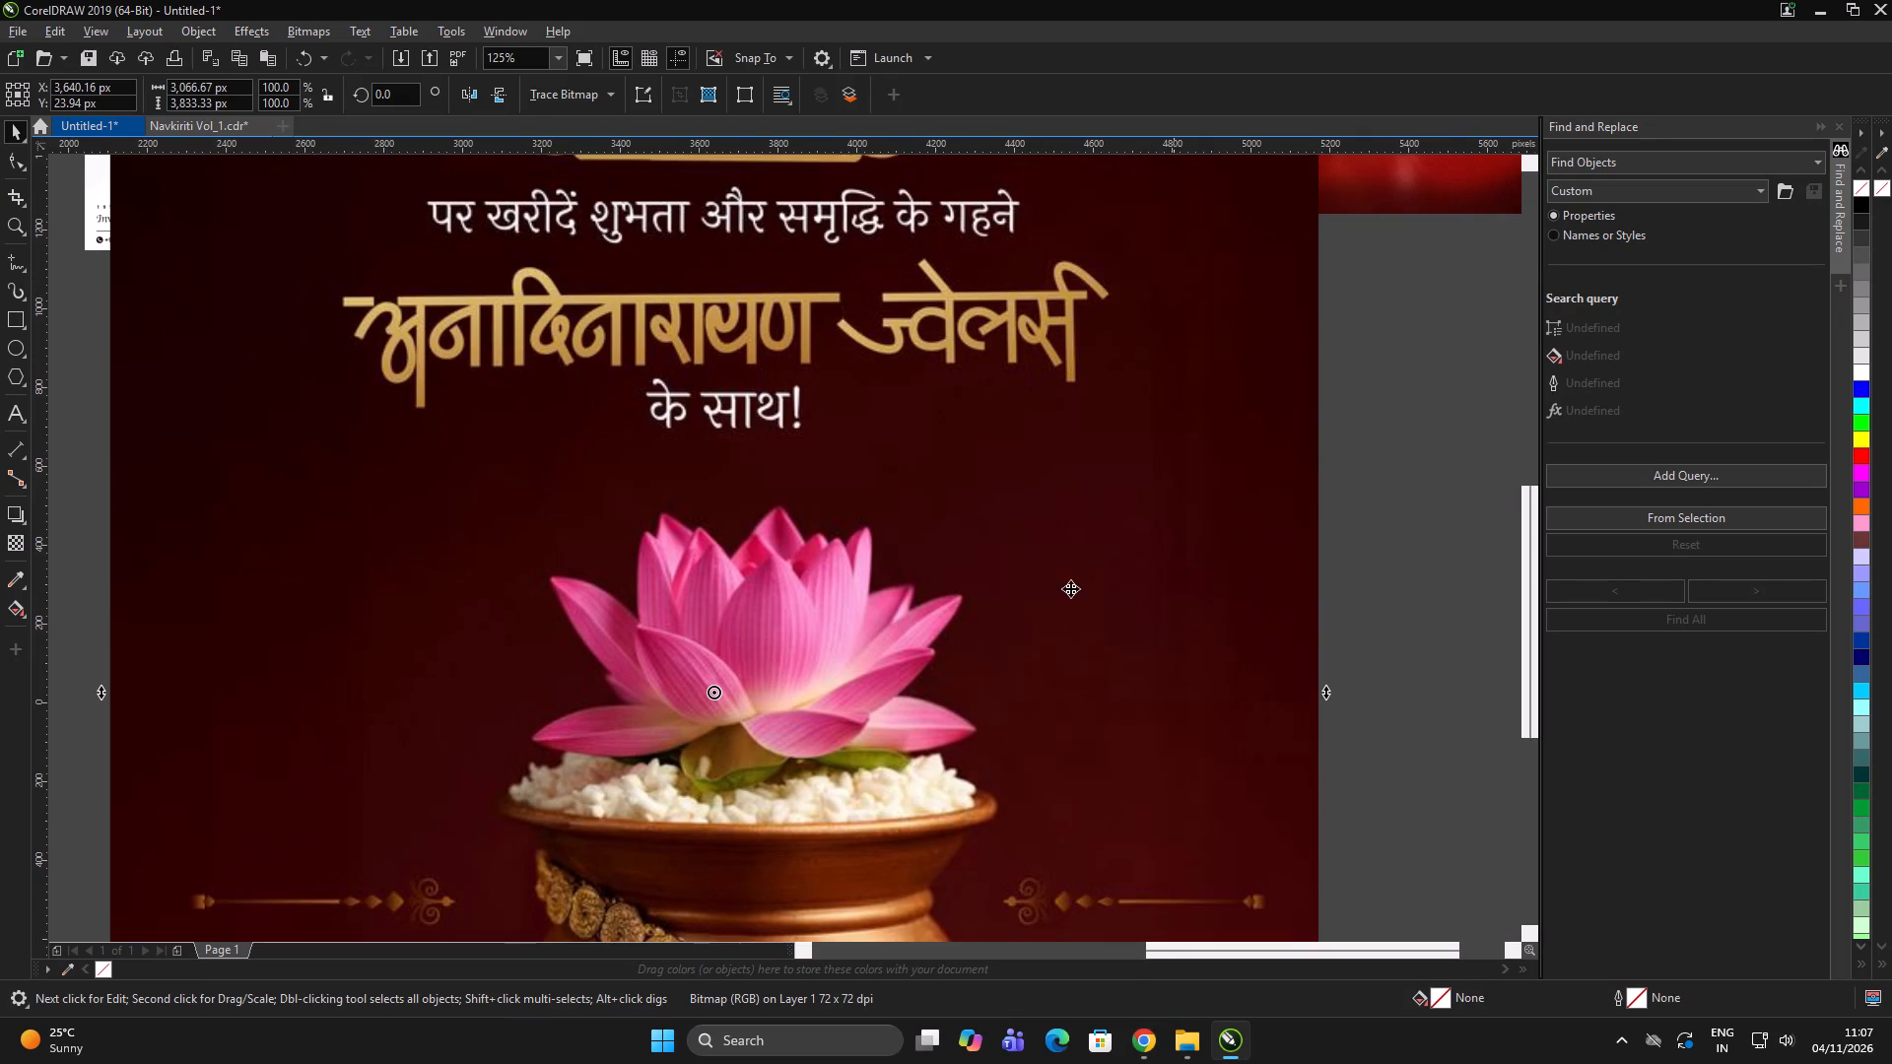
{"action": "scroll", "coordinate": [979, 578], "scroll_direction": "down", "scroll_amount": 6}
{"action": "left_click", "coordinate": [1311, 544]}
{"action": "left_click", "coordinate": [1300, 534]}
{"action": "left_click", "coordinate": [819, 564]}
{"action": "left_click_drag", "start_coordinate": [780, 520], "coordinate": [1213, 490]}
{"action": "left_click", "coordinate": [921, 676]}
{"action": "left_click", "coordinate": [919, 669]}
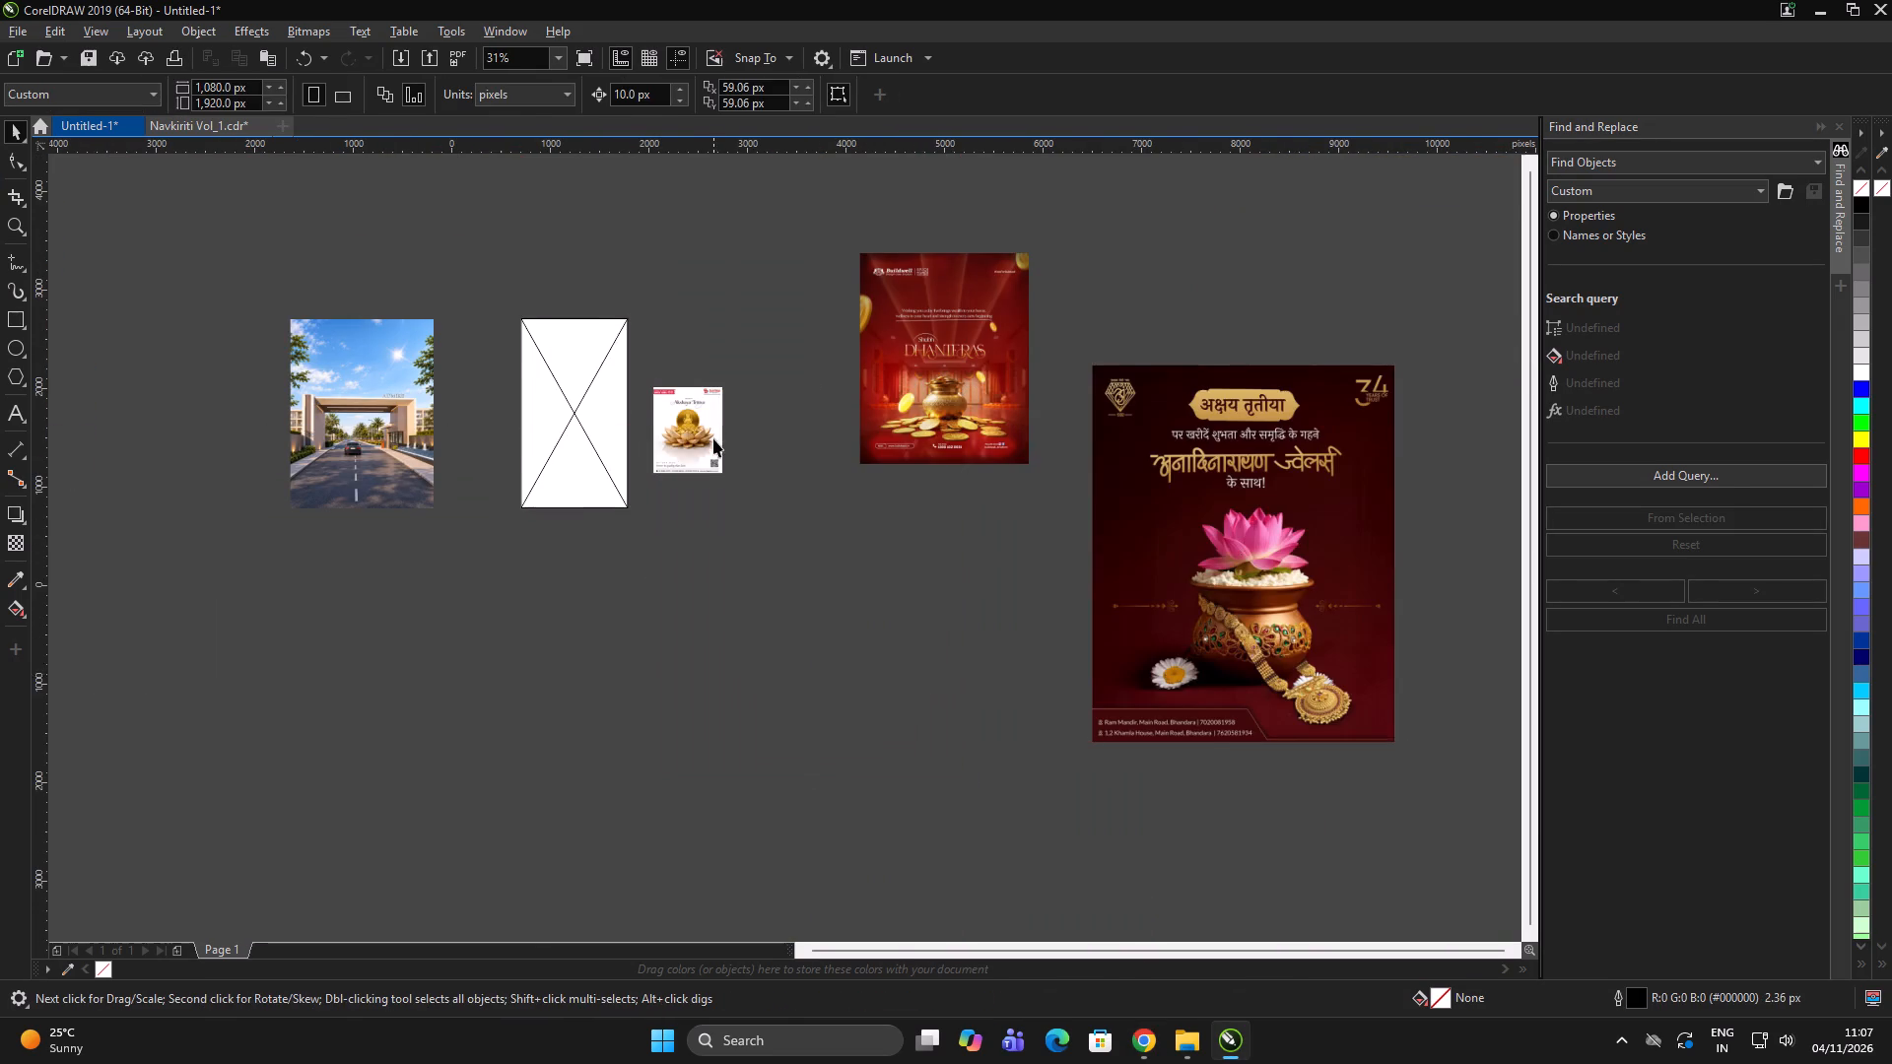
Examine the Sterling Plyboard Akshaya Tritiya creative with the wooden lotus and gold coin up close.
{"action": "scroll", "coordinate": [714, 435], "scroll_direction": "up", "scroll_amount": 4}
{"action": "scroll", "coordinate": [744, 467], "scroll_direction": "down", "scroll_amount": 6}
{"action": "left_click", "coordinate": [802, 511]}
{"action": "left_click", "coordinate": [772, 511]}
{"action": "scroll", "coordinate": [768, 502], "scroll_direction": "up", "scroll_amount": 2}
{"action": "scroll", "coordinate": [736, 426], "scroll_direction": "up", "scroll_amount": 1}
{"action": "double_click", "coordinate": [1282, 529]}
{"action": "left_click", "coordinate": [890, 562]}
{"action": "left_click", "coordinate": [1298, 541]}
{"action": "left_click", "coordinate": [788, 532]}
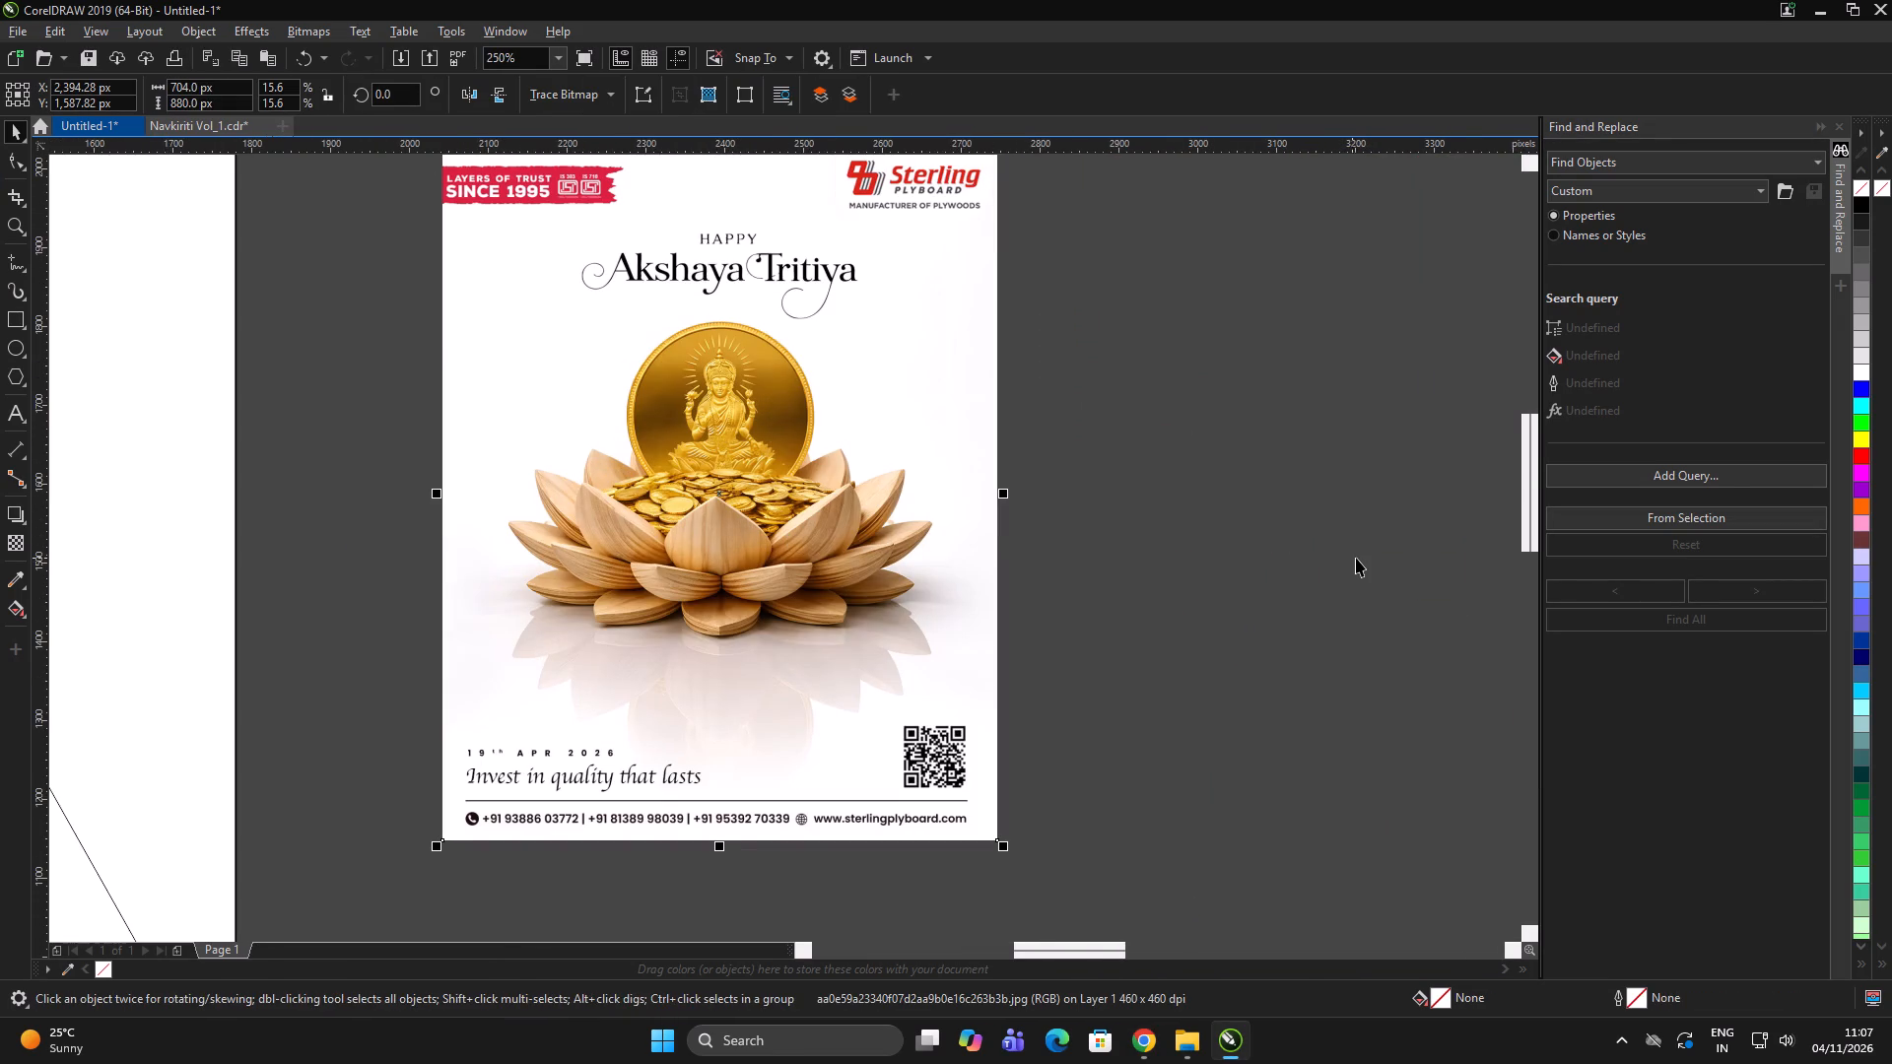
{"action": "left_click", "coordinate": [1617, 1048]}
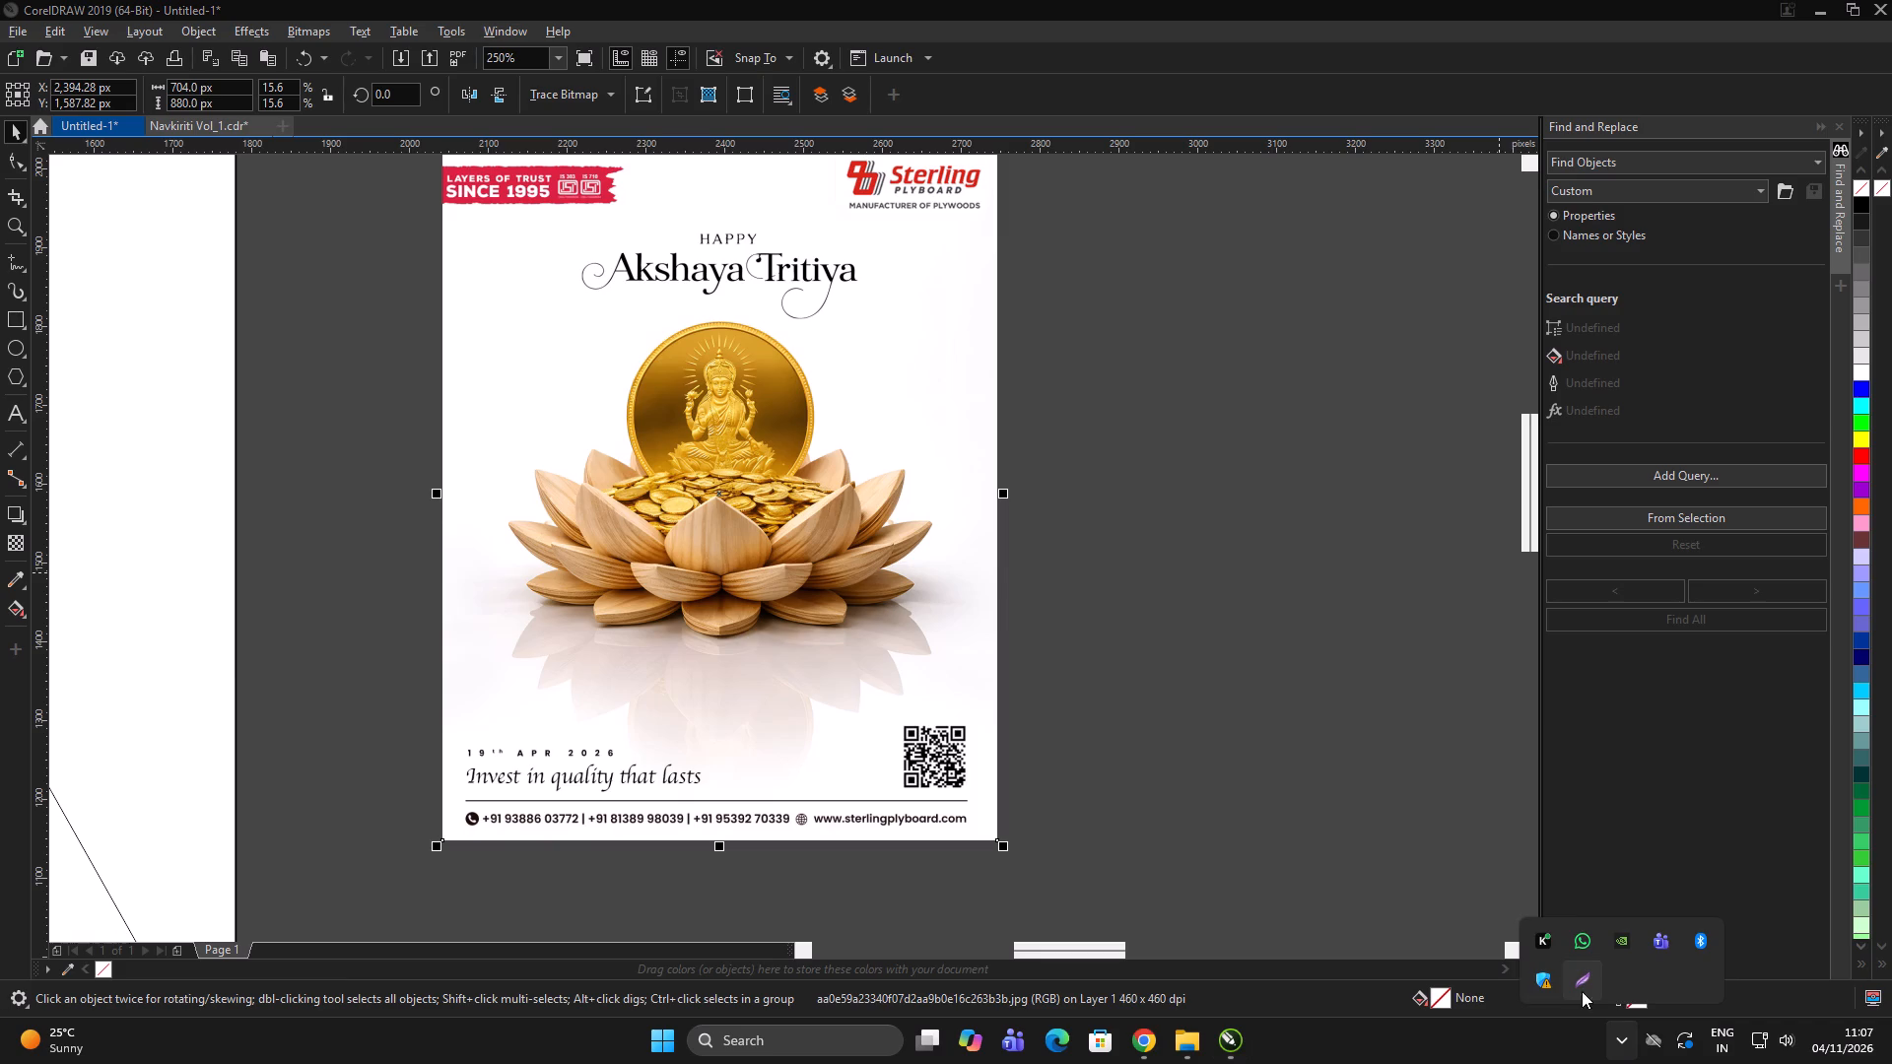
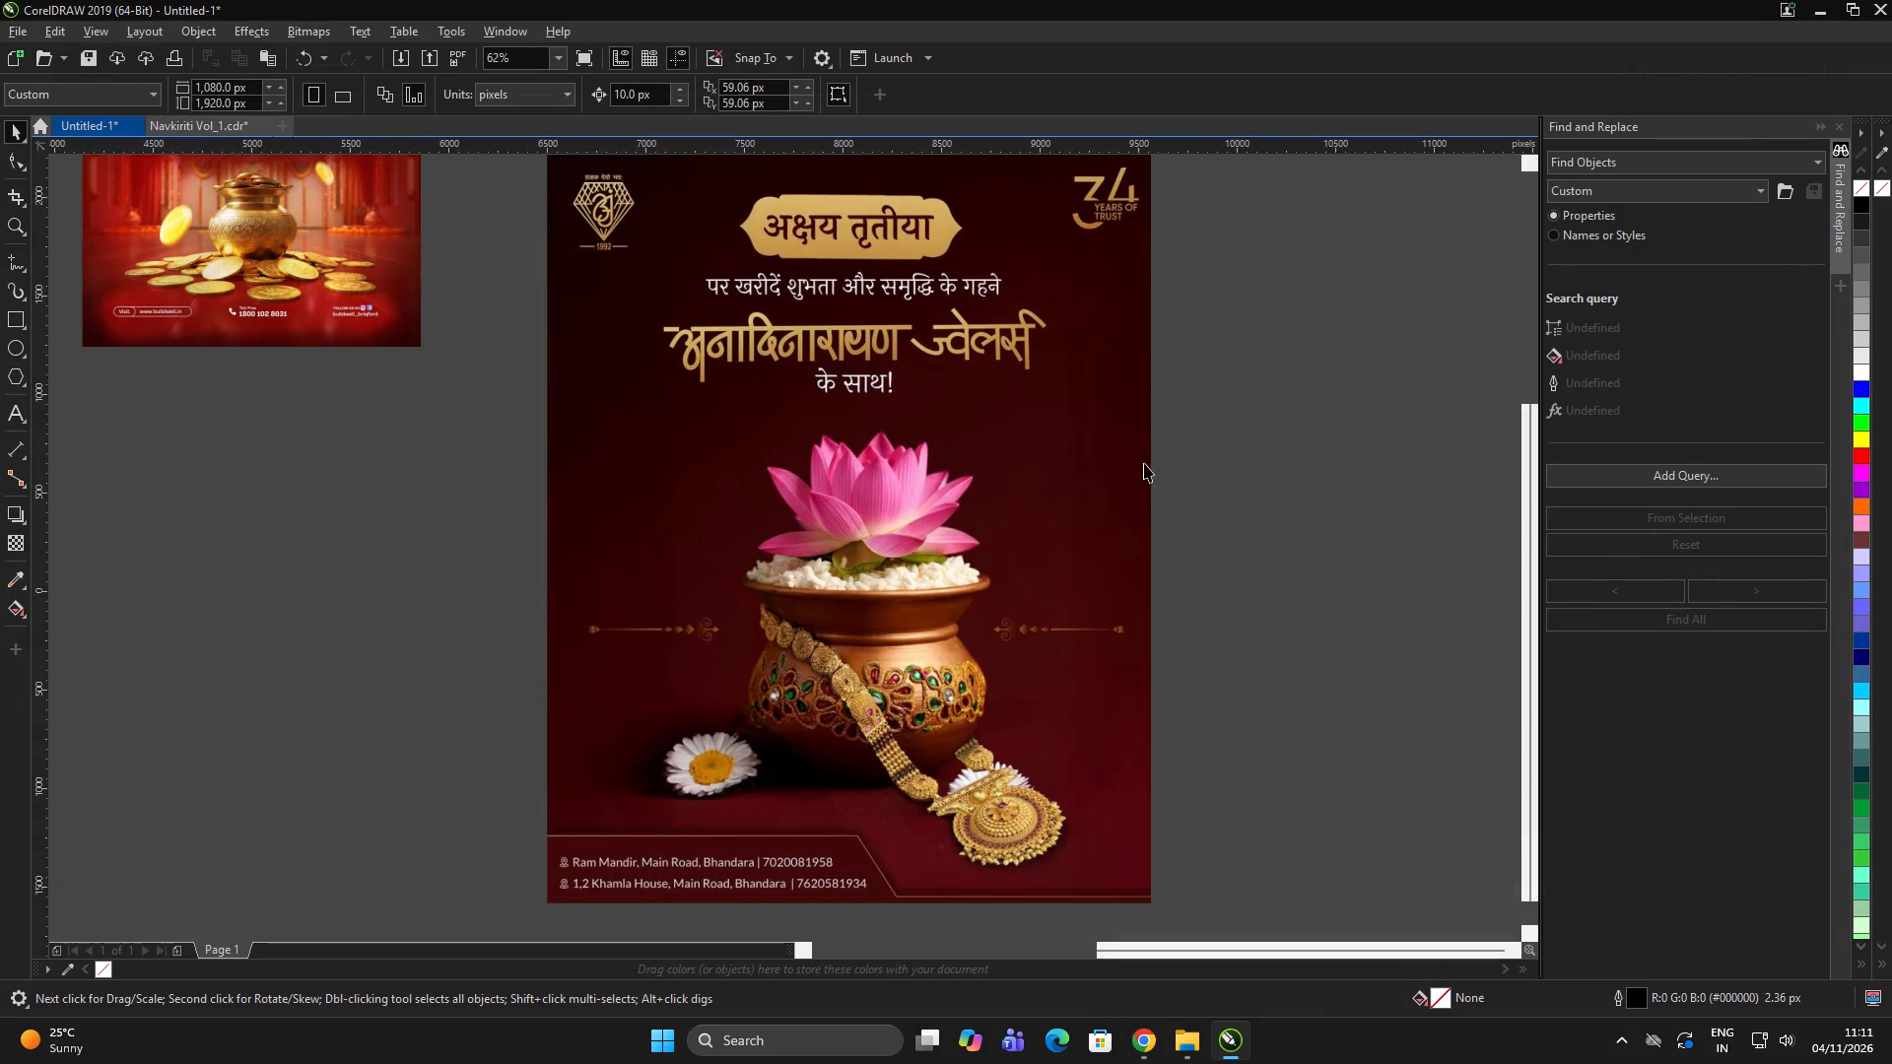
{"action": "scroll", "coordinate": [1040, 449], "scroll_direction": "down", "scroll_amount": 4}
{"action": "left_click", "coordinate": [990, 476]}
{"action": "left_click_drag", "start_coordinate": [967, 470], "coordinate": [1061, 480]}
{"action": "scroll", "coordinate": [852, 446], "scroll_direction": "up", "scroll_amount": 2}
{"action": "double_click", "coordinate": [846, 579]}
{"action": "left_click", "coordinate": [851, 570]}
{"action": "key", "text": "ctrl+i"}
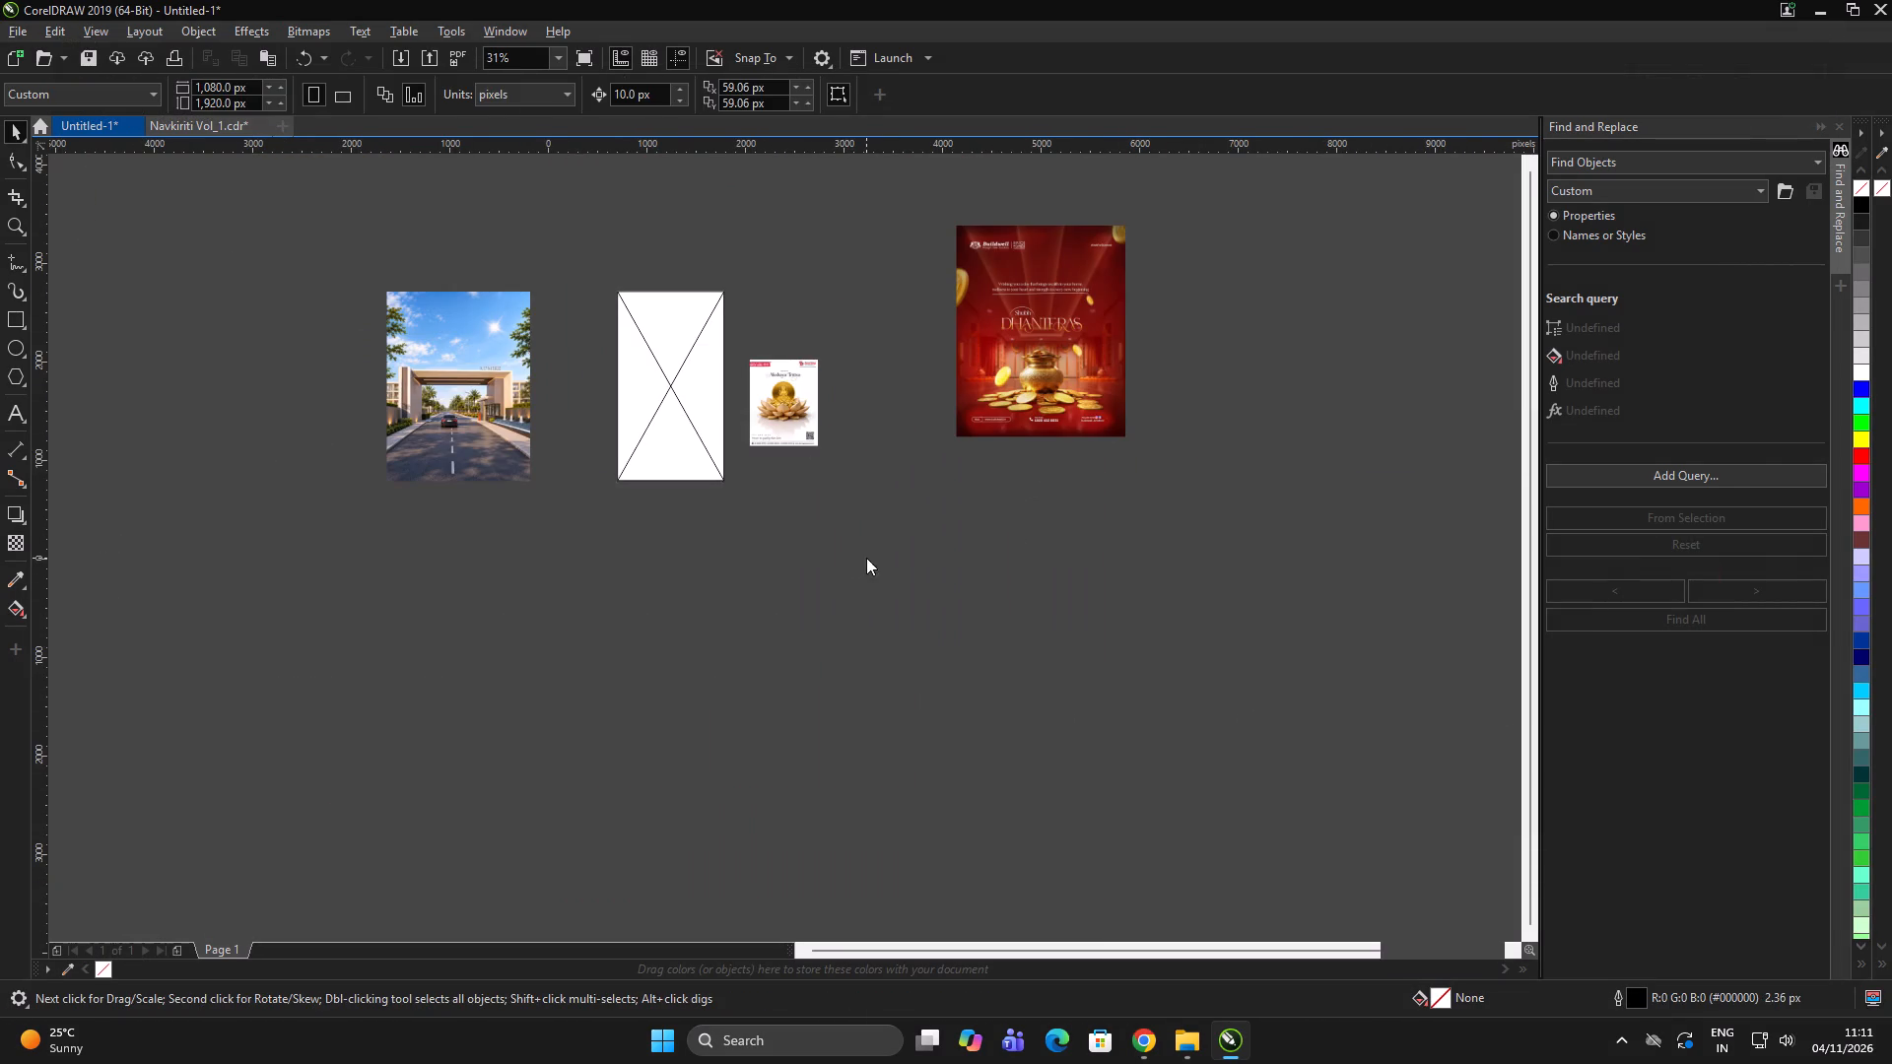
{"action": "left_click", "coordinate": [728, 367]}
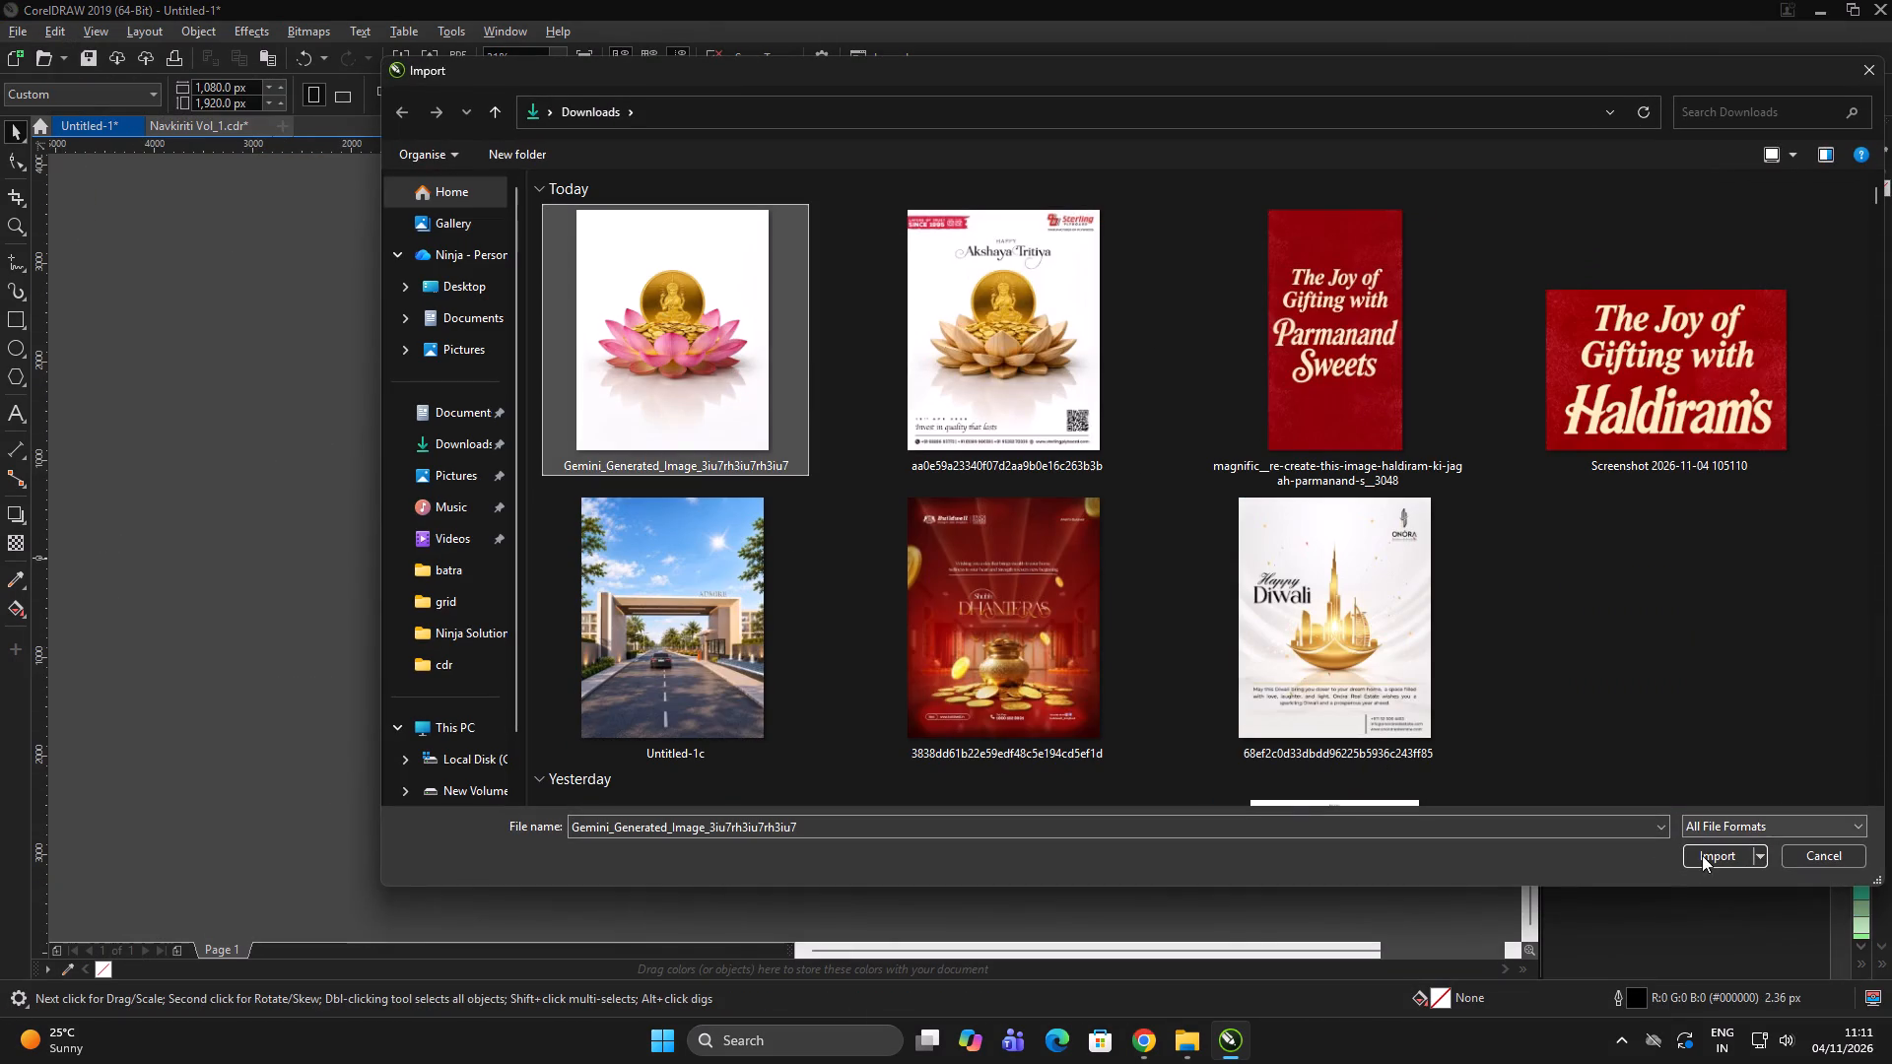
{"action": "left_click", "coordinate": [1698, 853]}
{"action": "scroll", "coordinate": [639, 366], "scroll_direction": "up", "scroll_amount": 2}
{"action": "left_click_drag", "start_coordinate": [643, 304], "coordinate": [1033, 587]}
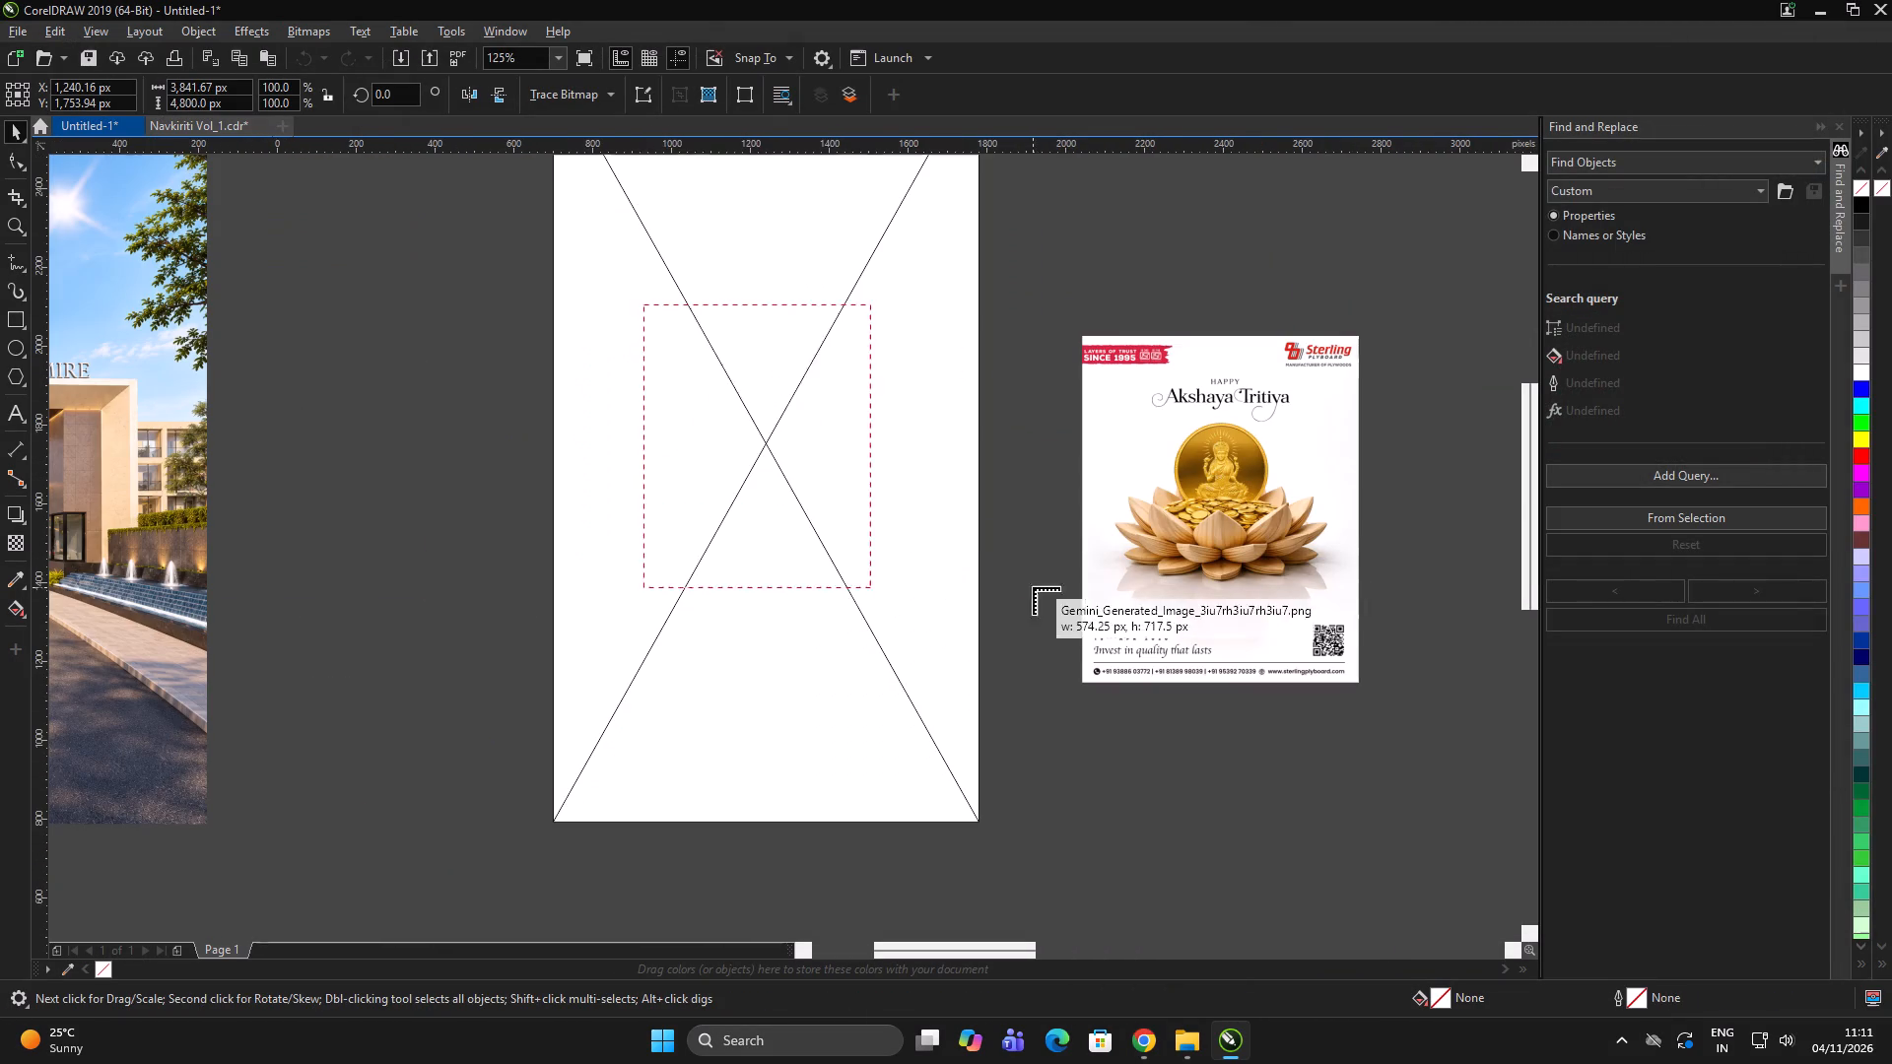
Centre the imported lotus image horizontally on the white frame and enlarge it to about 1094 x 1368 px.
{"action": "left_click", "coordinate": [912, 598], "text": "shift"}
{"action": "key", "text": "c"}
{"action": "double_click", "coordinate": [1096, 667]}
{"action": "left_click", "coordinate": [775, 461]}
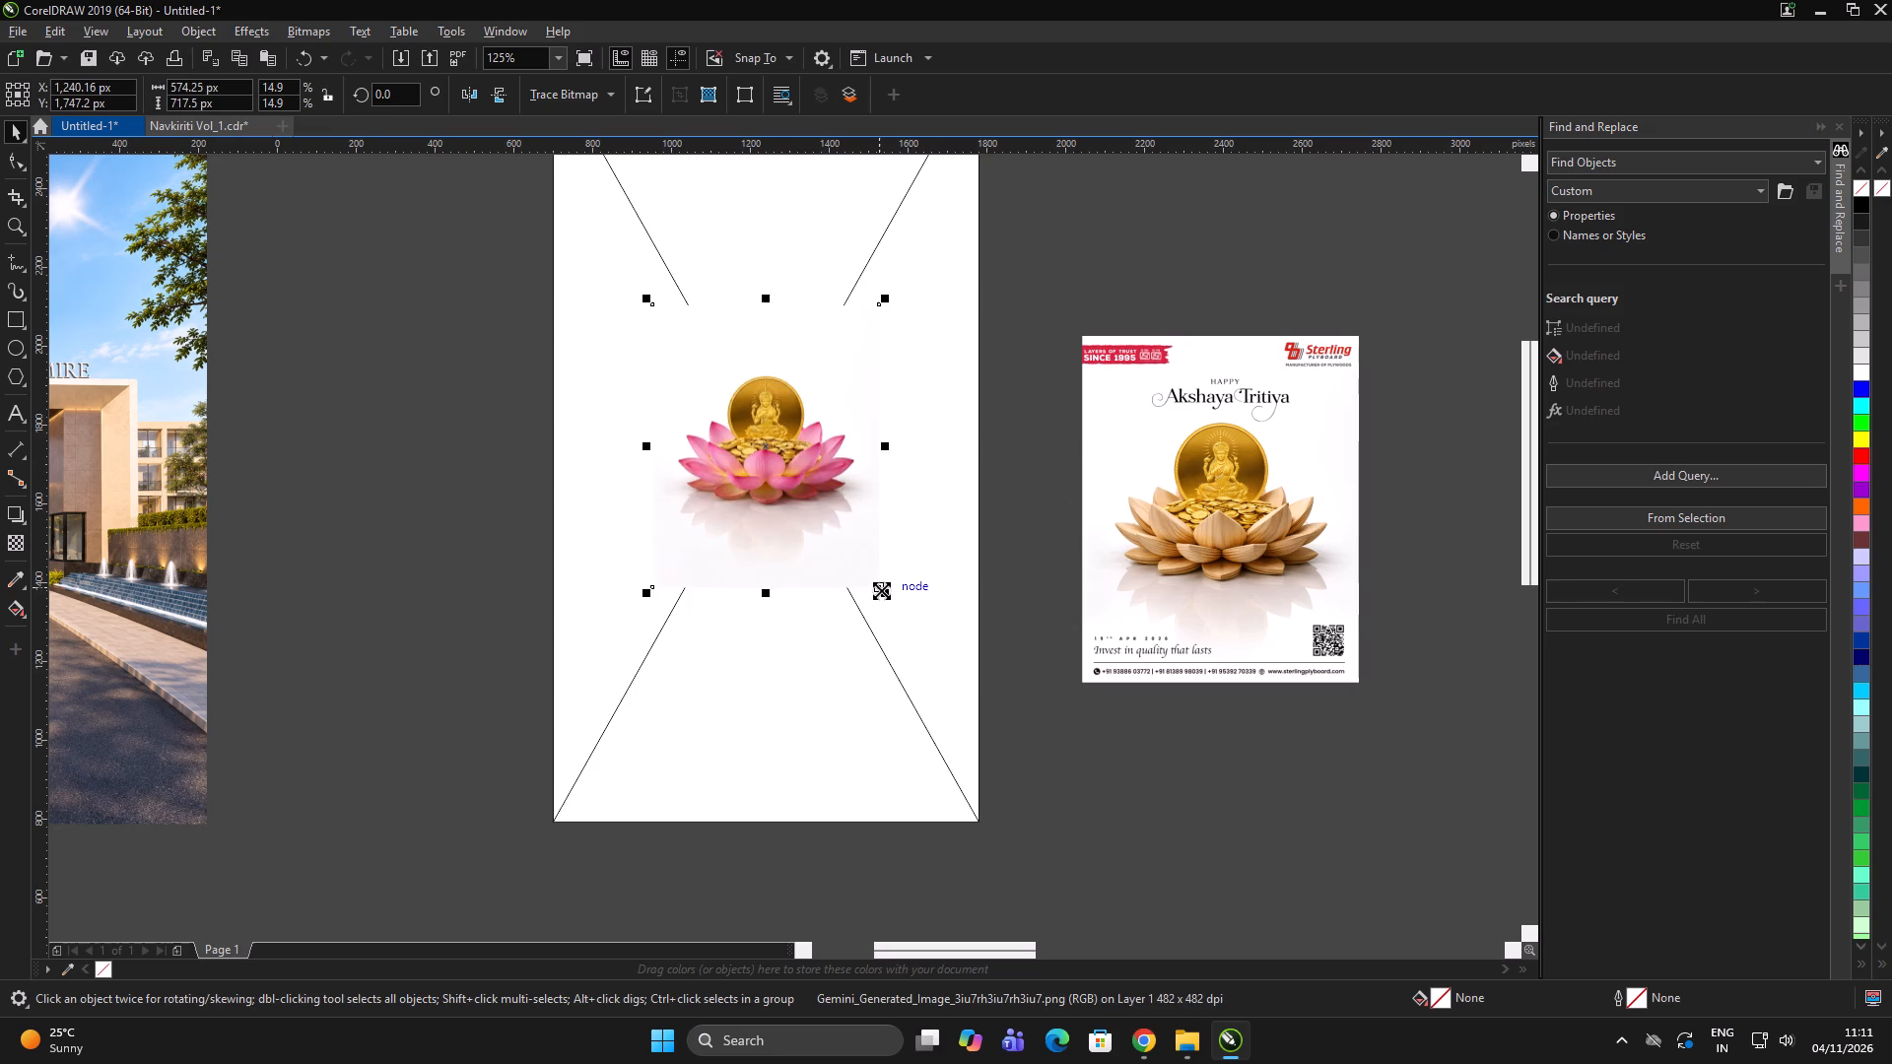
{"action": "left_click_drag", "start_coordinate": [881, 590], "coordinate": [1007, 718], "text": "shift"}
{"action": "left_click", "coordinate": [1041, 725]}
{"action": "left_click", "coordinate": [1047, 725]}
Align the enlarged lotus image with the white frame's vertical centre.
{"action": "left_click", "coordinate": [850, 658]}
{"action": "scroll", "coordinate": [821, 542], "scroll_direction": "up", "scroll_amount": 1}
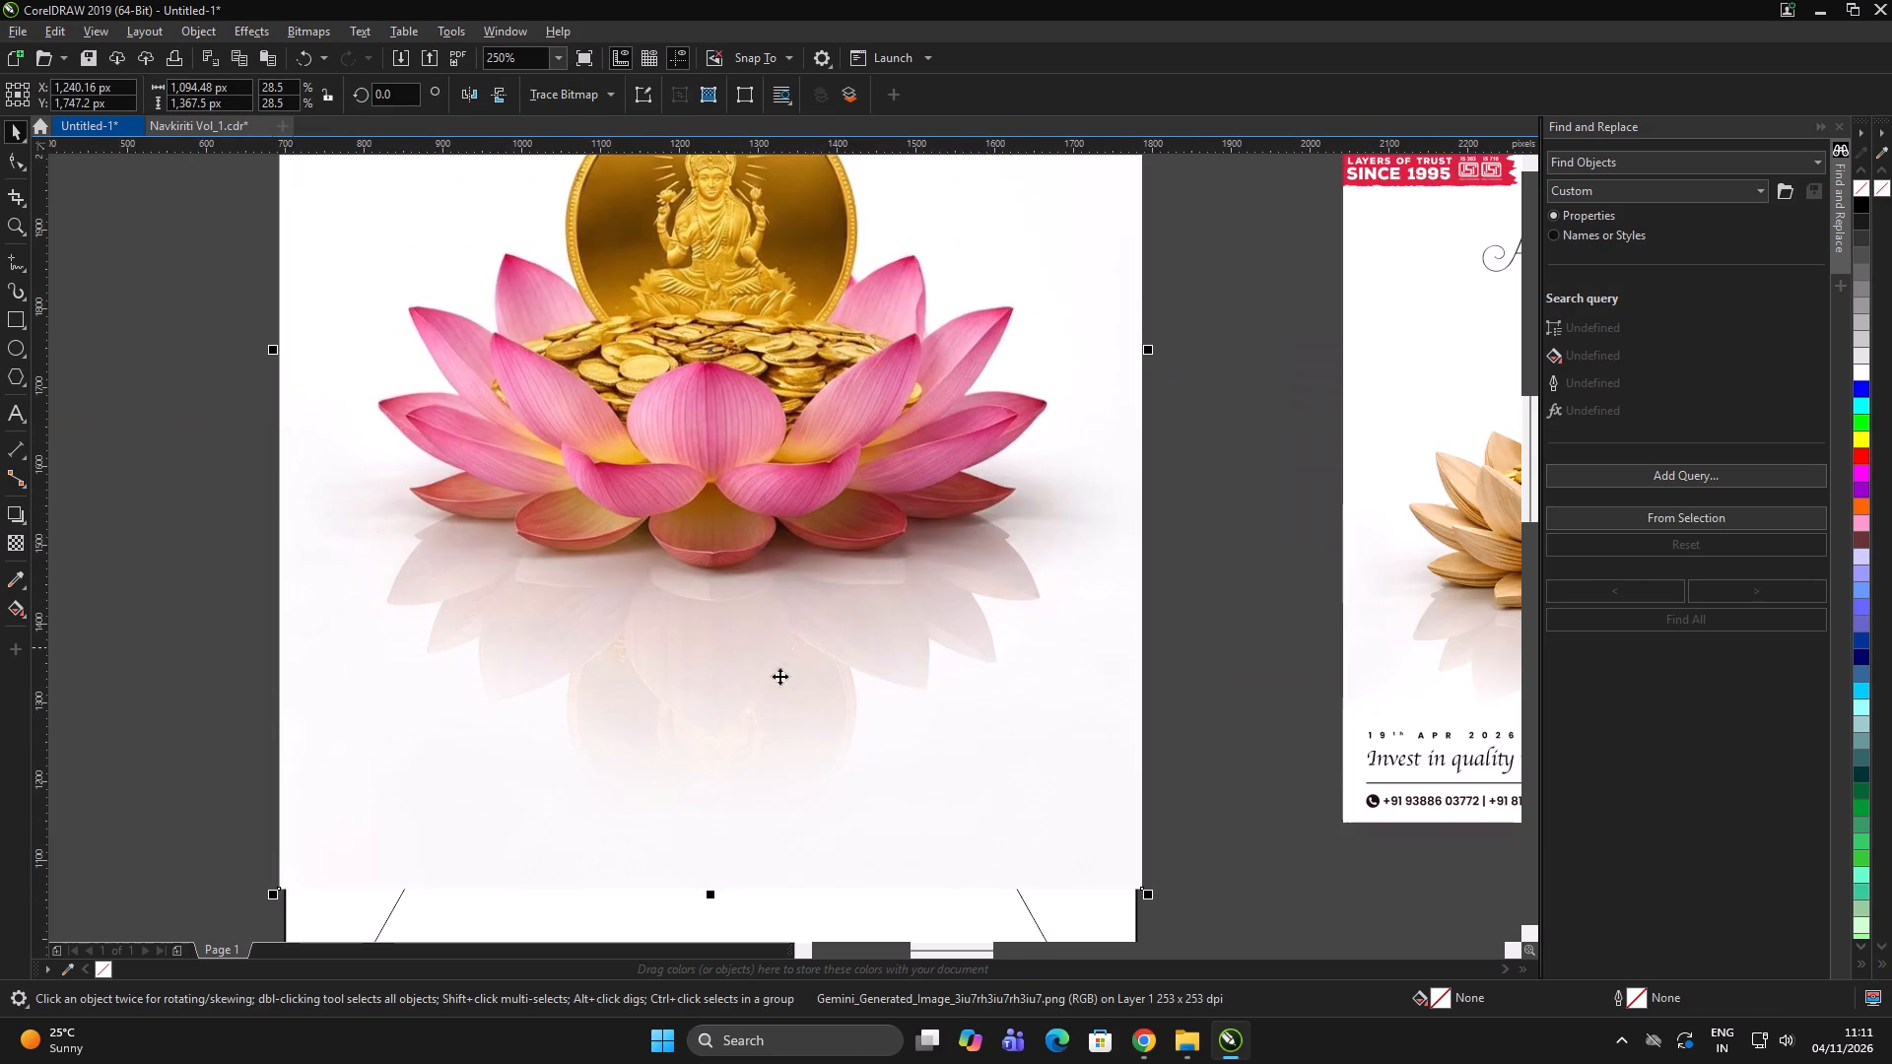
{"action": "scroll", "coordinate": [695, 831], "scroll_direction": "up", "scroll_amount": 2}
{"action": "scroll", "coordinate": [717, 703], "scroll_direction": "down", "scroll_amount": 2}
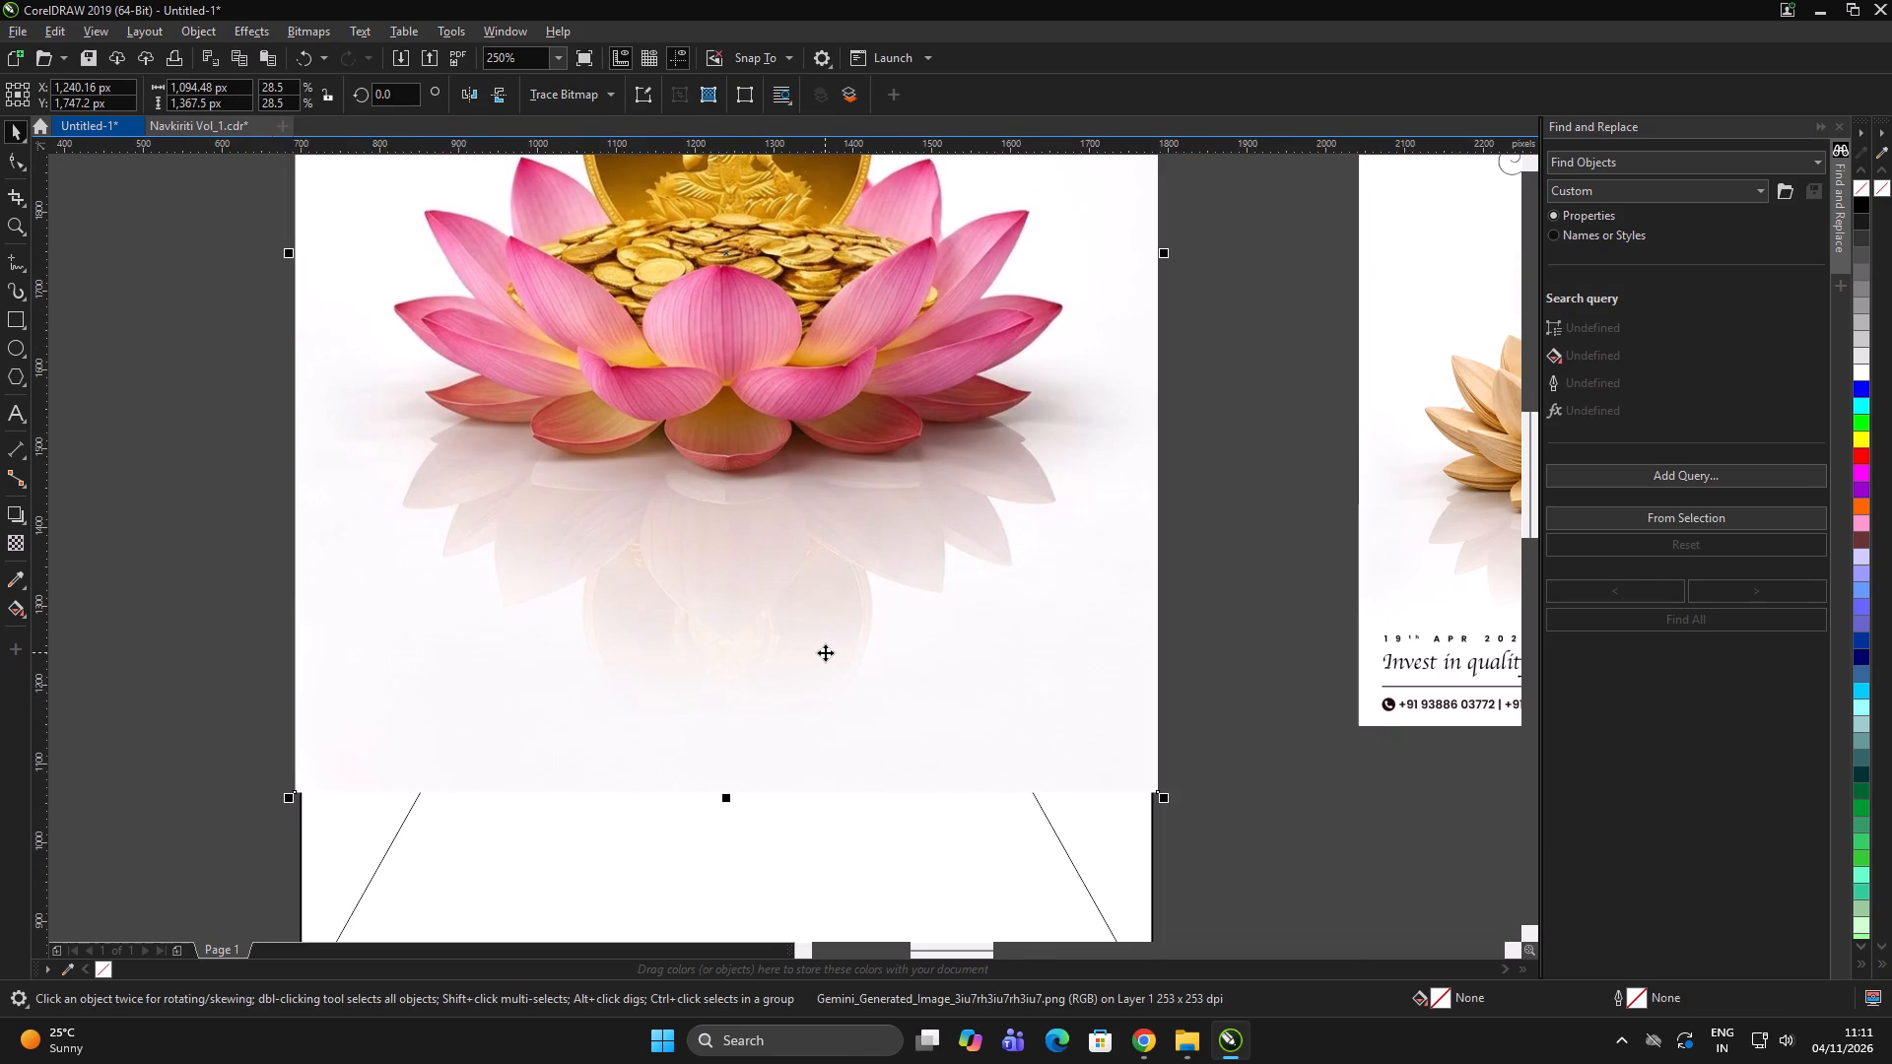
{"action": "scroll", "coordinate": [900, 758], "scroll_direction": "up", "scroll_amount": 1}
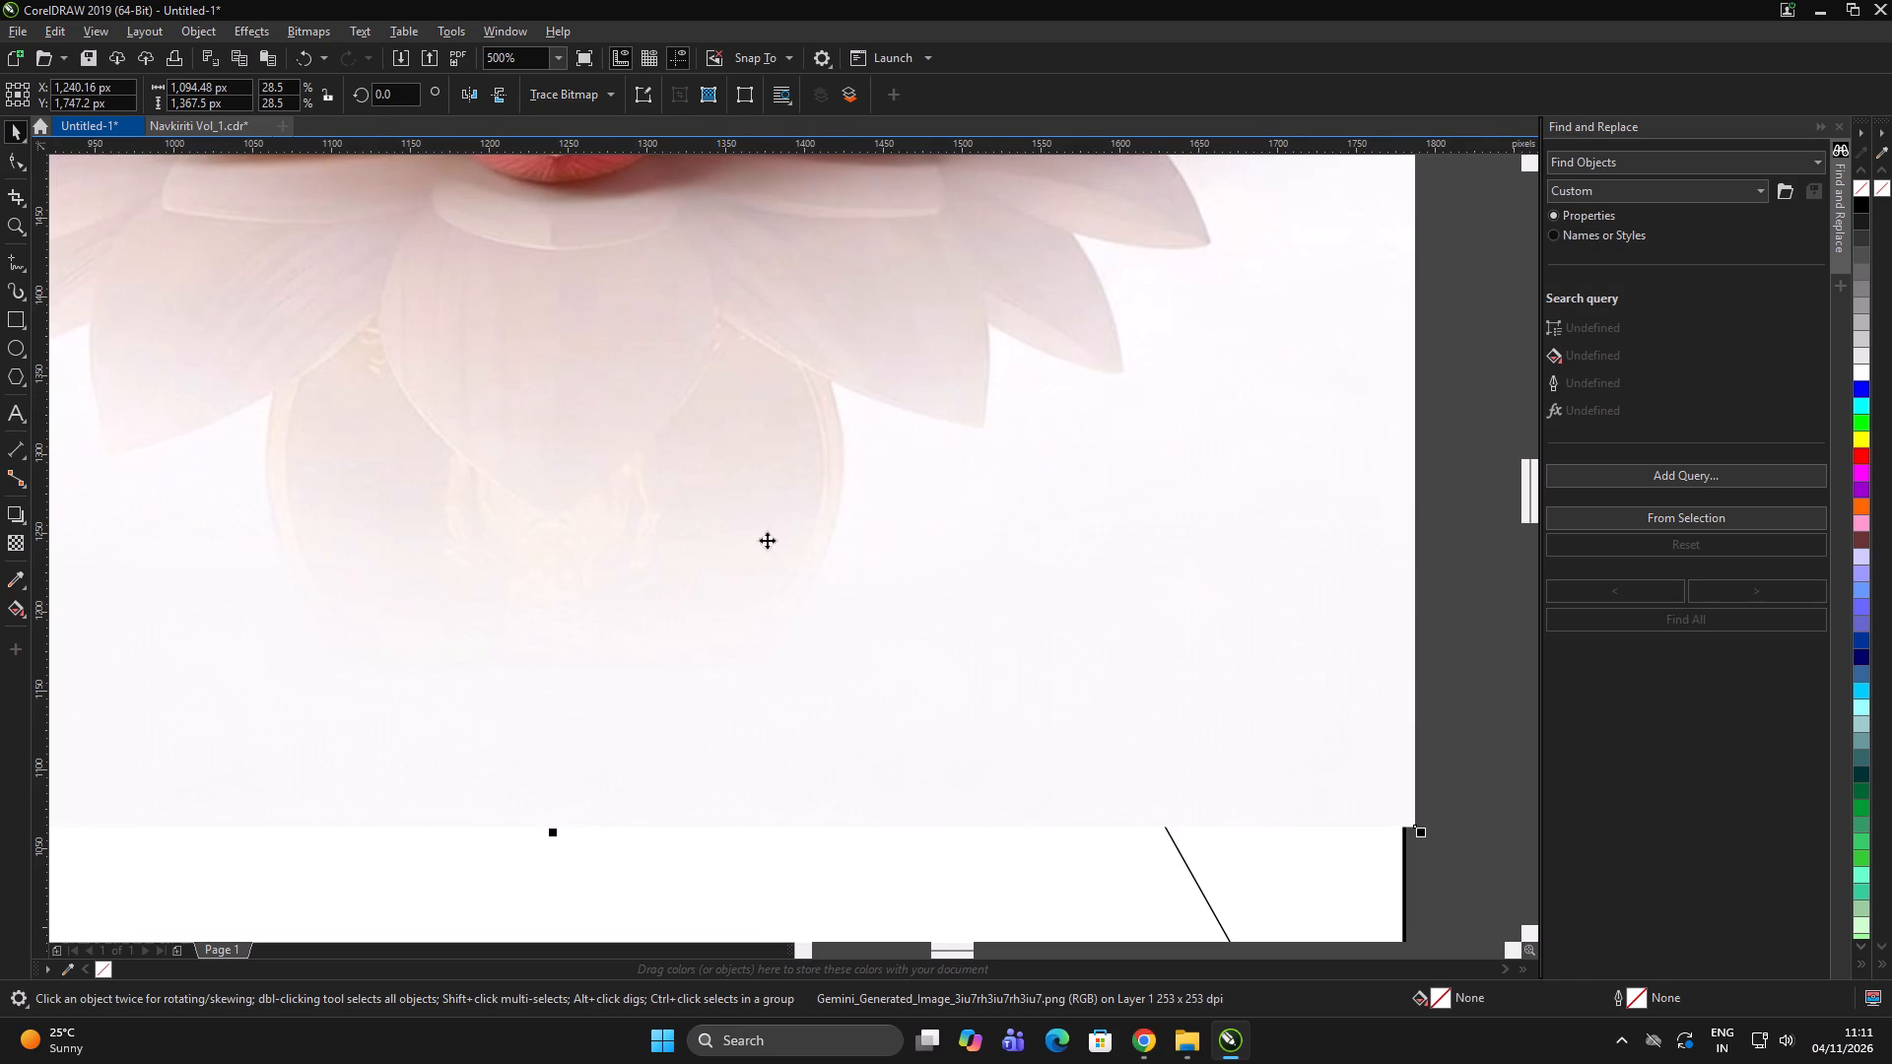
{"action": "scroll", "coordinate": [756, 523], "scroll_direction": "down", "scroll_amount": 4}
{"action": "left_click", "coordinate": [780, 583], "text": "shift"}
{"action": "key", "text": "e"}
{"action": "triple_click", "coordinate": [1003, 724]}
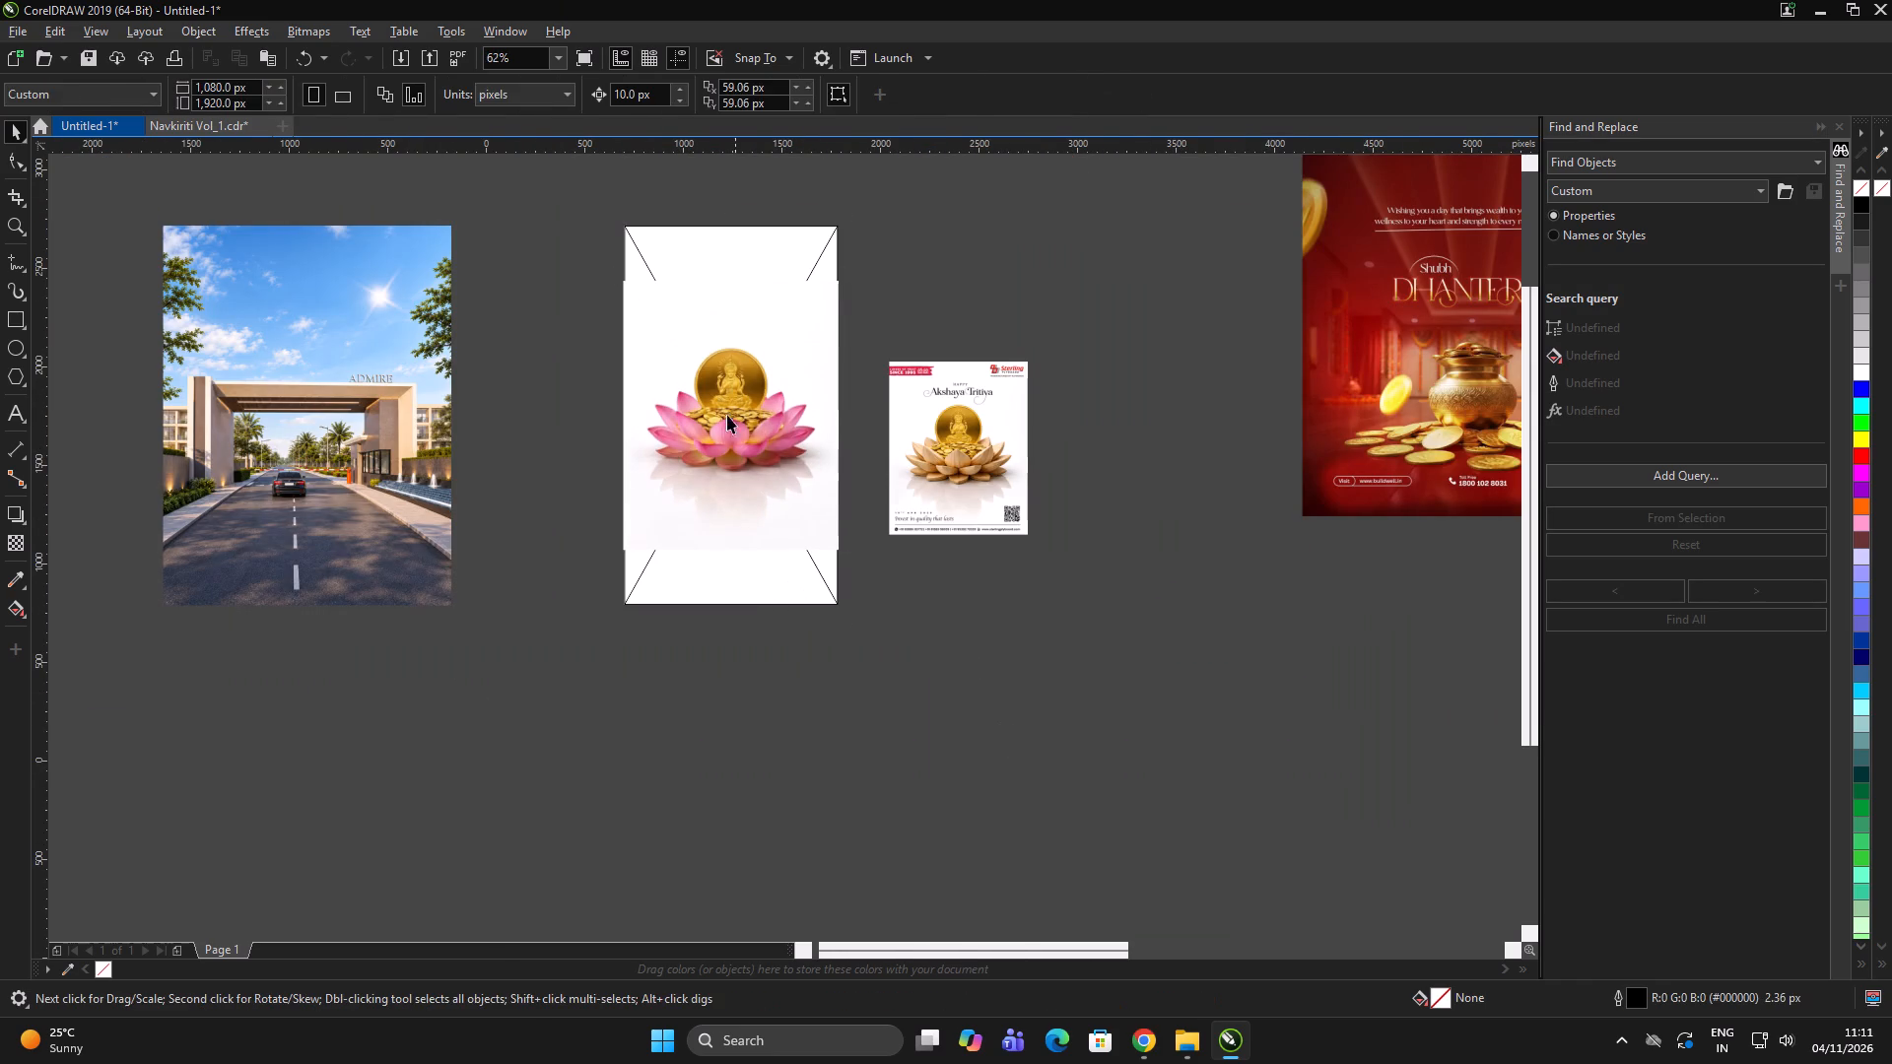
Apply a downward fountain transparency below the lotus reflection so the image's bottom edge fades into the white.
{"action": "scroll", "coordinate": [725, 412], "scroll_direction": "up", "scroll_amount": 1}
{"action": "left_click", "coordinate": [755, 371]}
{"action": "scroll", "coordinate": [802, 371], "scroll_direction": "down", "scroll_amount": 1}
{"action": "scroll", "coordinate": [791, 278], "scroll_direction": "up", "scroll_amount": 1}
{"action": "scroll", "coordinate": [792, 721], "scroll_direction": "up", "scroll_amount": 2}
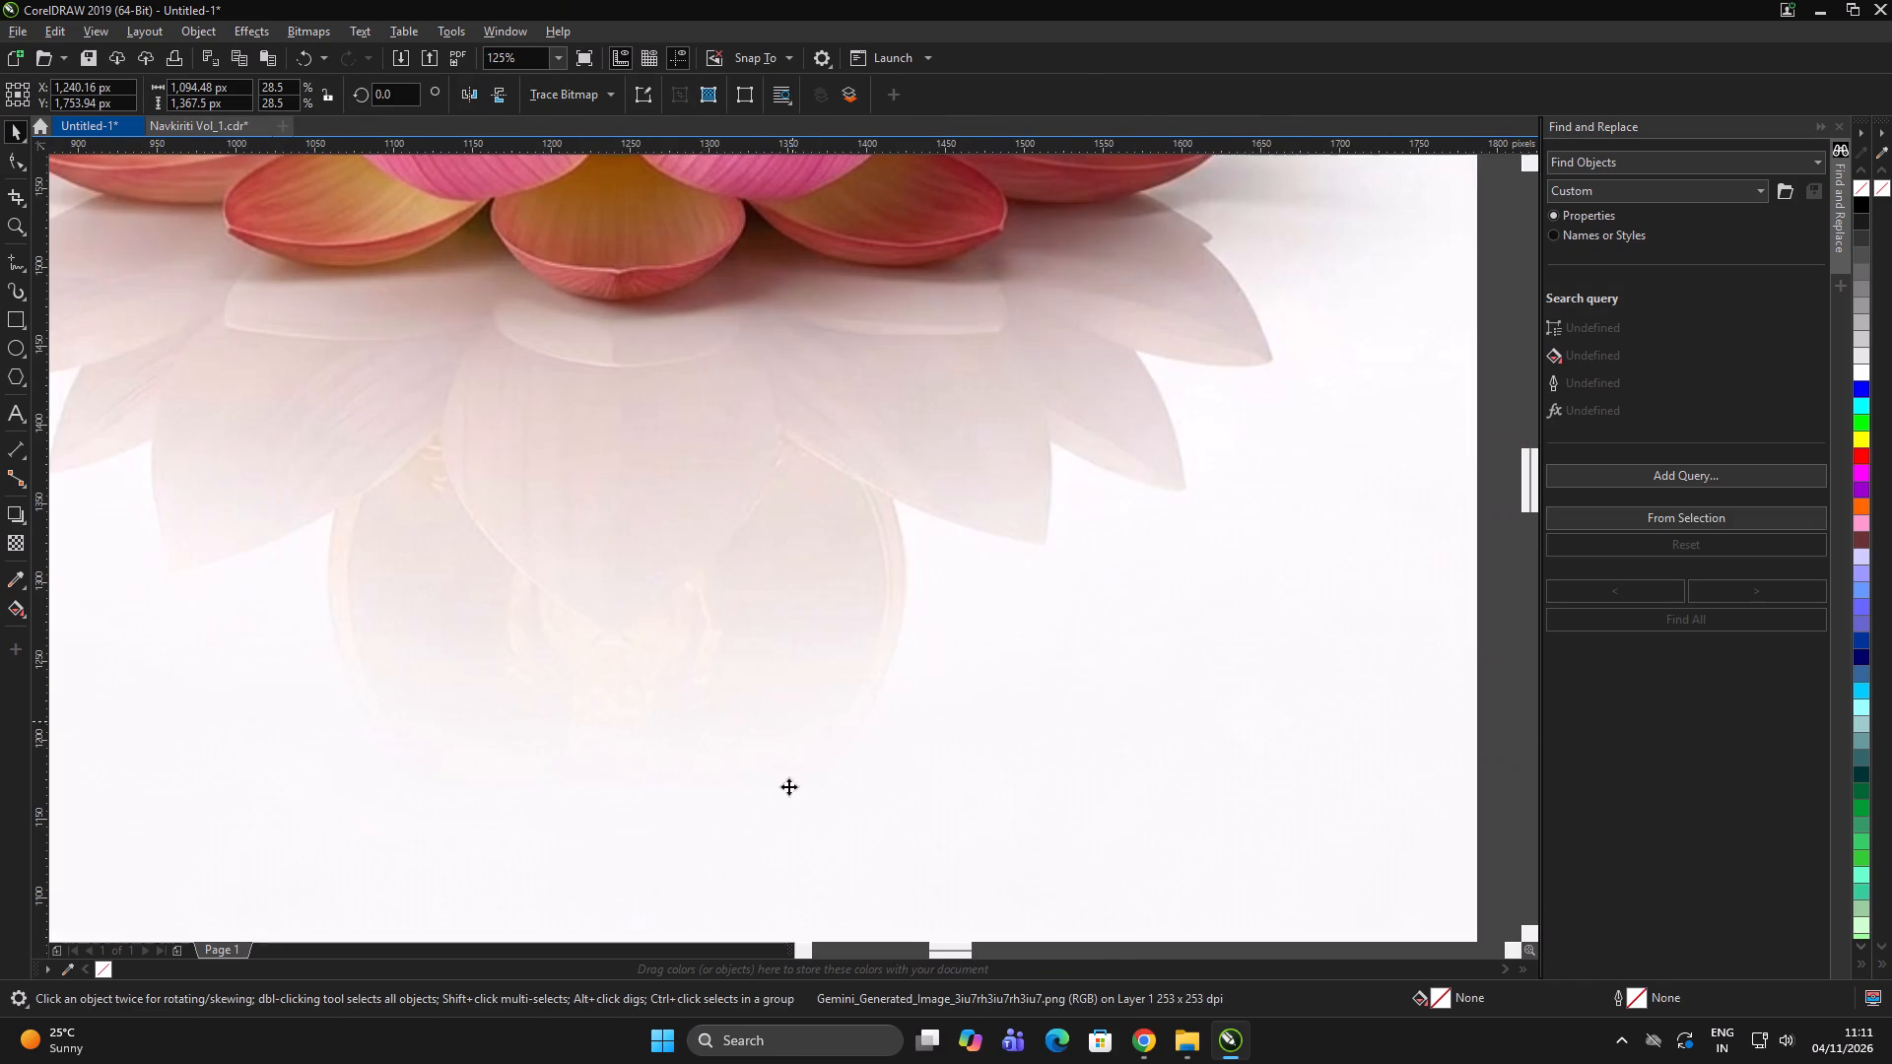
{"action": "left_click", "coordinate": [12, 540]}
{"action": "left_click_drag", "start_coordinate": [581, 712], "coordinate": [618, 889], "text": "shift"}
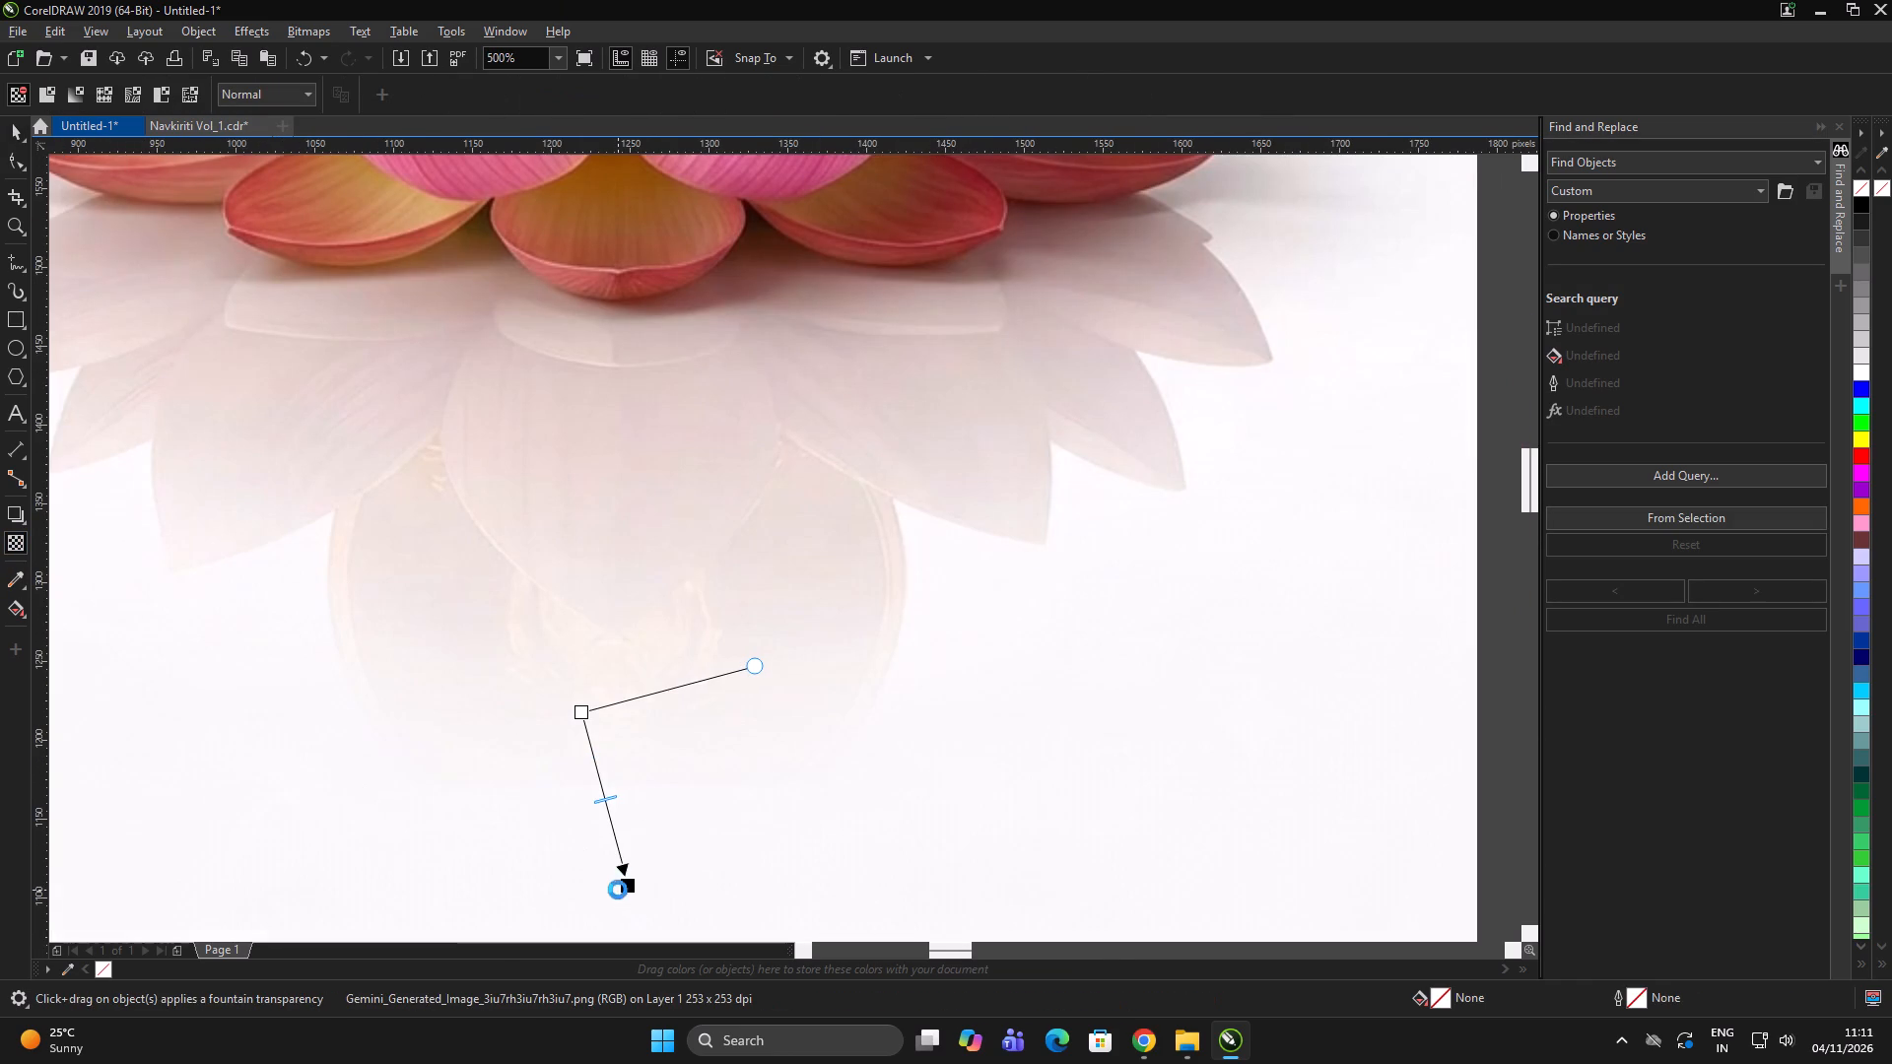
{"action": "left_click_drag", "start_coordinate": [631, 885], "coordinate": [574, 893]}
{"action": "scroll", "coordinate": [663, 684], "scroll_direction": "down", "scroll_amount": 2}
{"action": "key", "text": "space"}
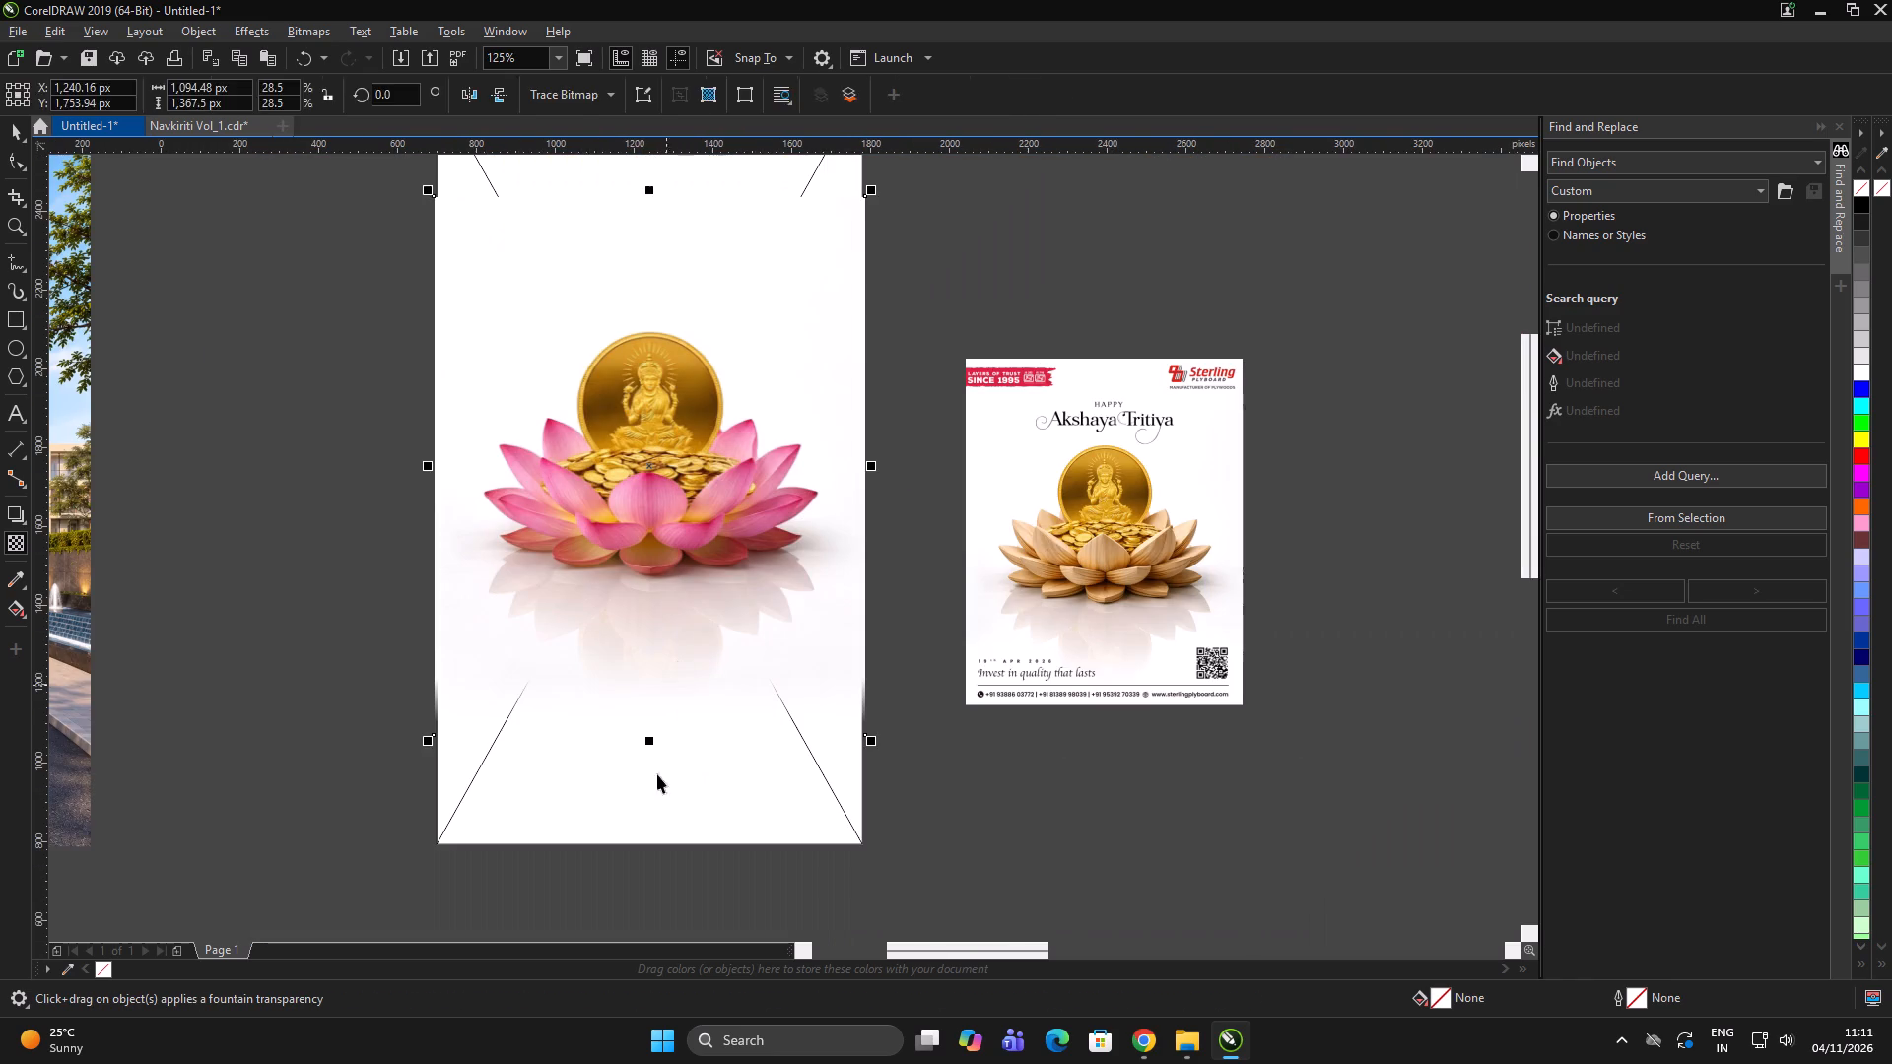
{"action": "left_click", "coordinate": [1024, 919]}
{"action": "left_click", "coordinate": [1037, 904]}
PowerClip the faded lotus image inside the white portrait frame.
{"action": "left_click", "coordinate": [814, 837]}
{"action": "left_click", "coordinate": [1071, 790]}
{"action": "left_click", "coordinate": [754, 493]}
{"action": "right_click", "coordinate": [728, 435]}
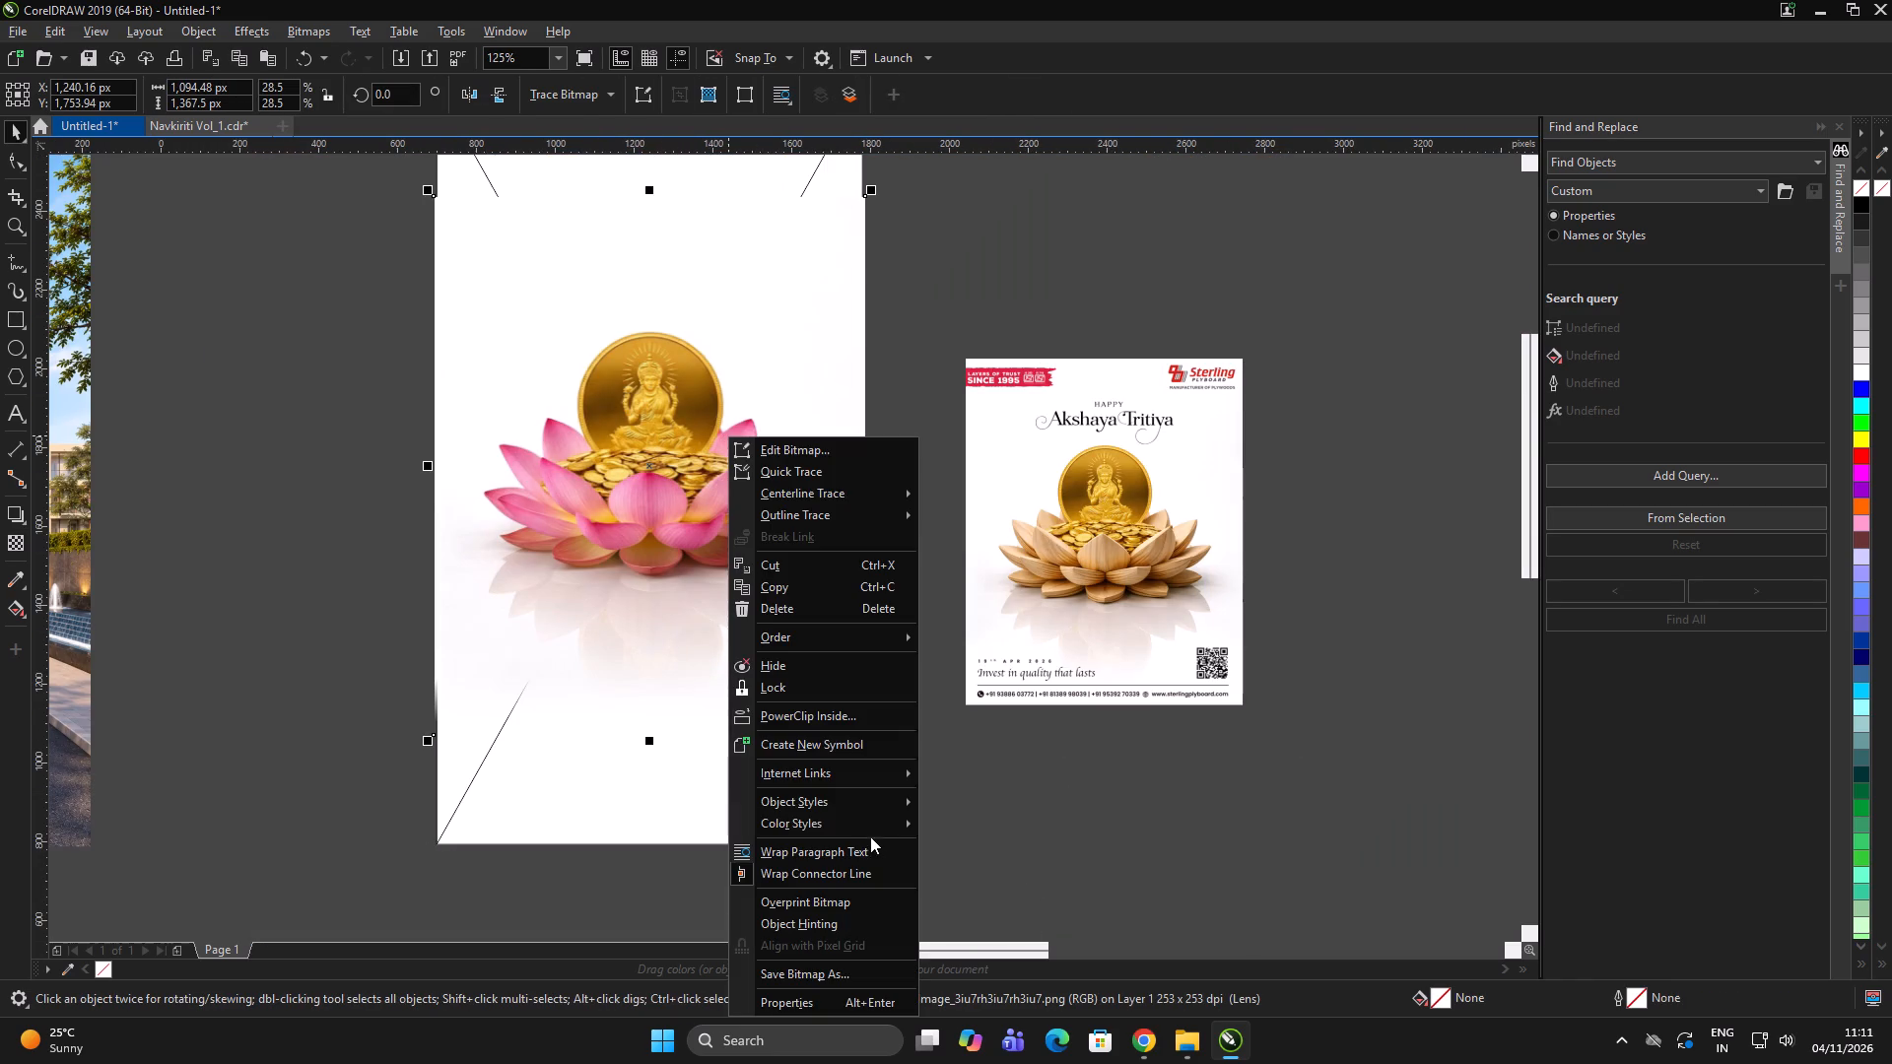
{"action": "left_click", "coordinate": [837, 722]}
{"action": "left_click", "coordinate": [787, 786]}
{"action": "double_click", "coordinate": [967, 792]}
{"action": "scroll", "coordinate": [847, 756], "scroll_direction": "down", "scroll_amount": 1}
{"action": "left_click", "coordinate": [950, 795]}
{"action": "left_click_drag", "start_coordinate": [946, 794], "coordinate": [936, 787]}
Enlarge the clipped lotus image inside the frame to about 1132 x 1414 px.
{"action": "scroll", "coordinate": [819, 691], "scroll_direction": "up", "scroll_amount": 1}
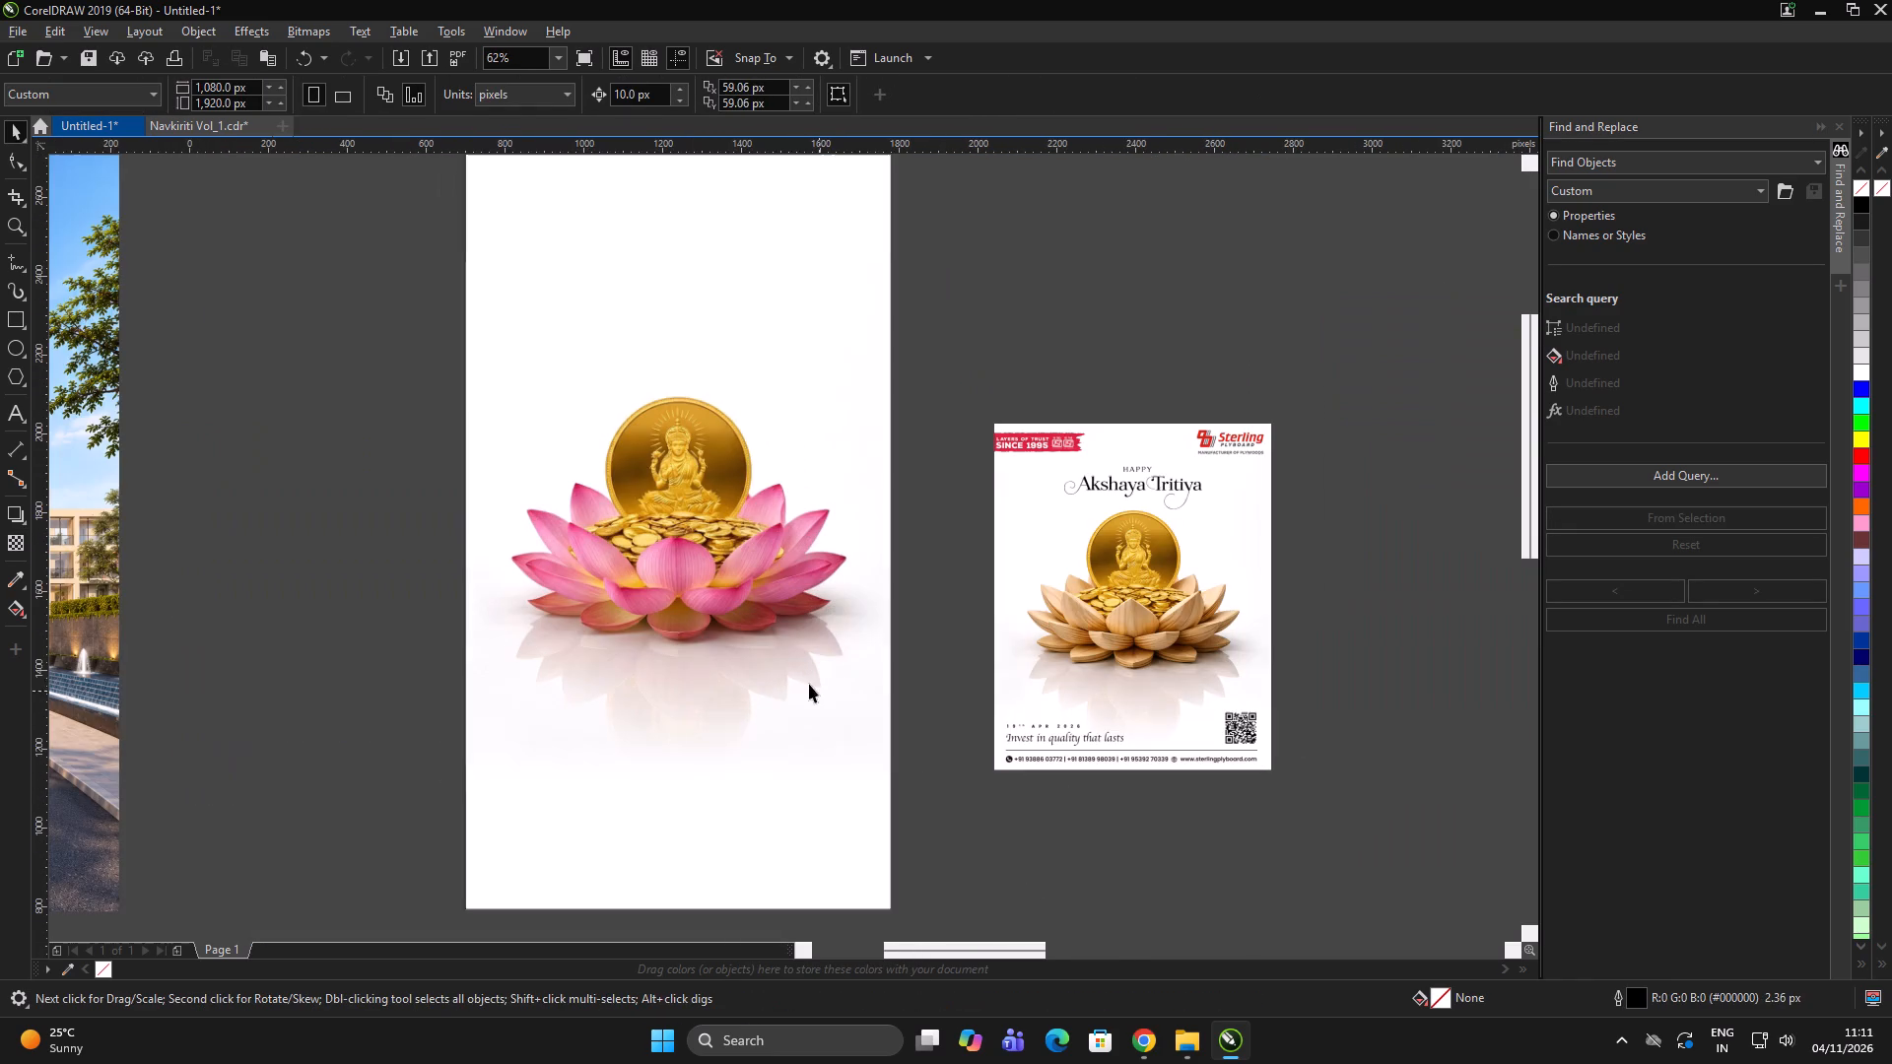
{"action": "left_click", "coordinate": [785, 663], "text": "alt"}
{"action": "left_click_drag", "start_coordinate": [902, 809], "coordinate": [909, 825], "text": "shift"}
{"action": "left_click_drag", "start_coordinate": [788, 639], "coordinate": [795, 648]}
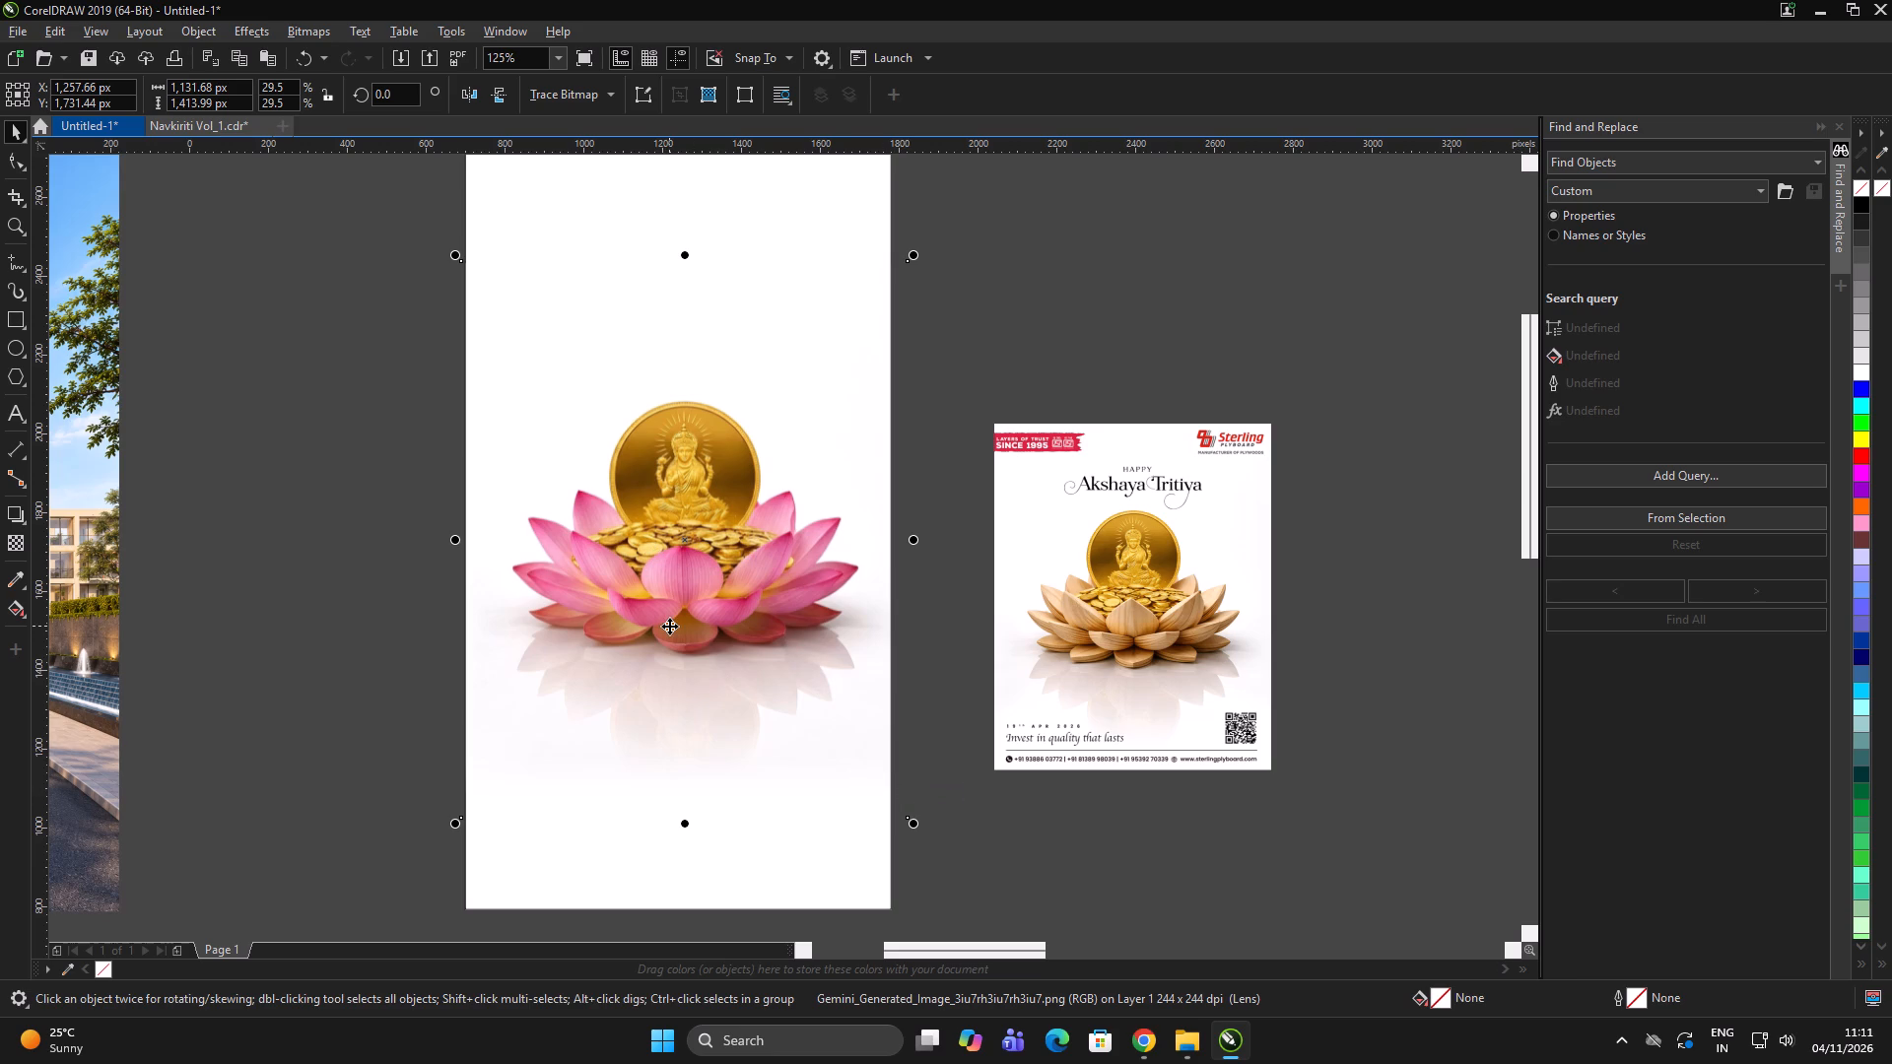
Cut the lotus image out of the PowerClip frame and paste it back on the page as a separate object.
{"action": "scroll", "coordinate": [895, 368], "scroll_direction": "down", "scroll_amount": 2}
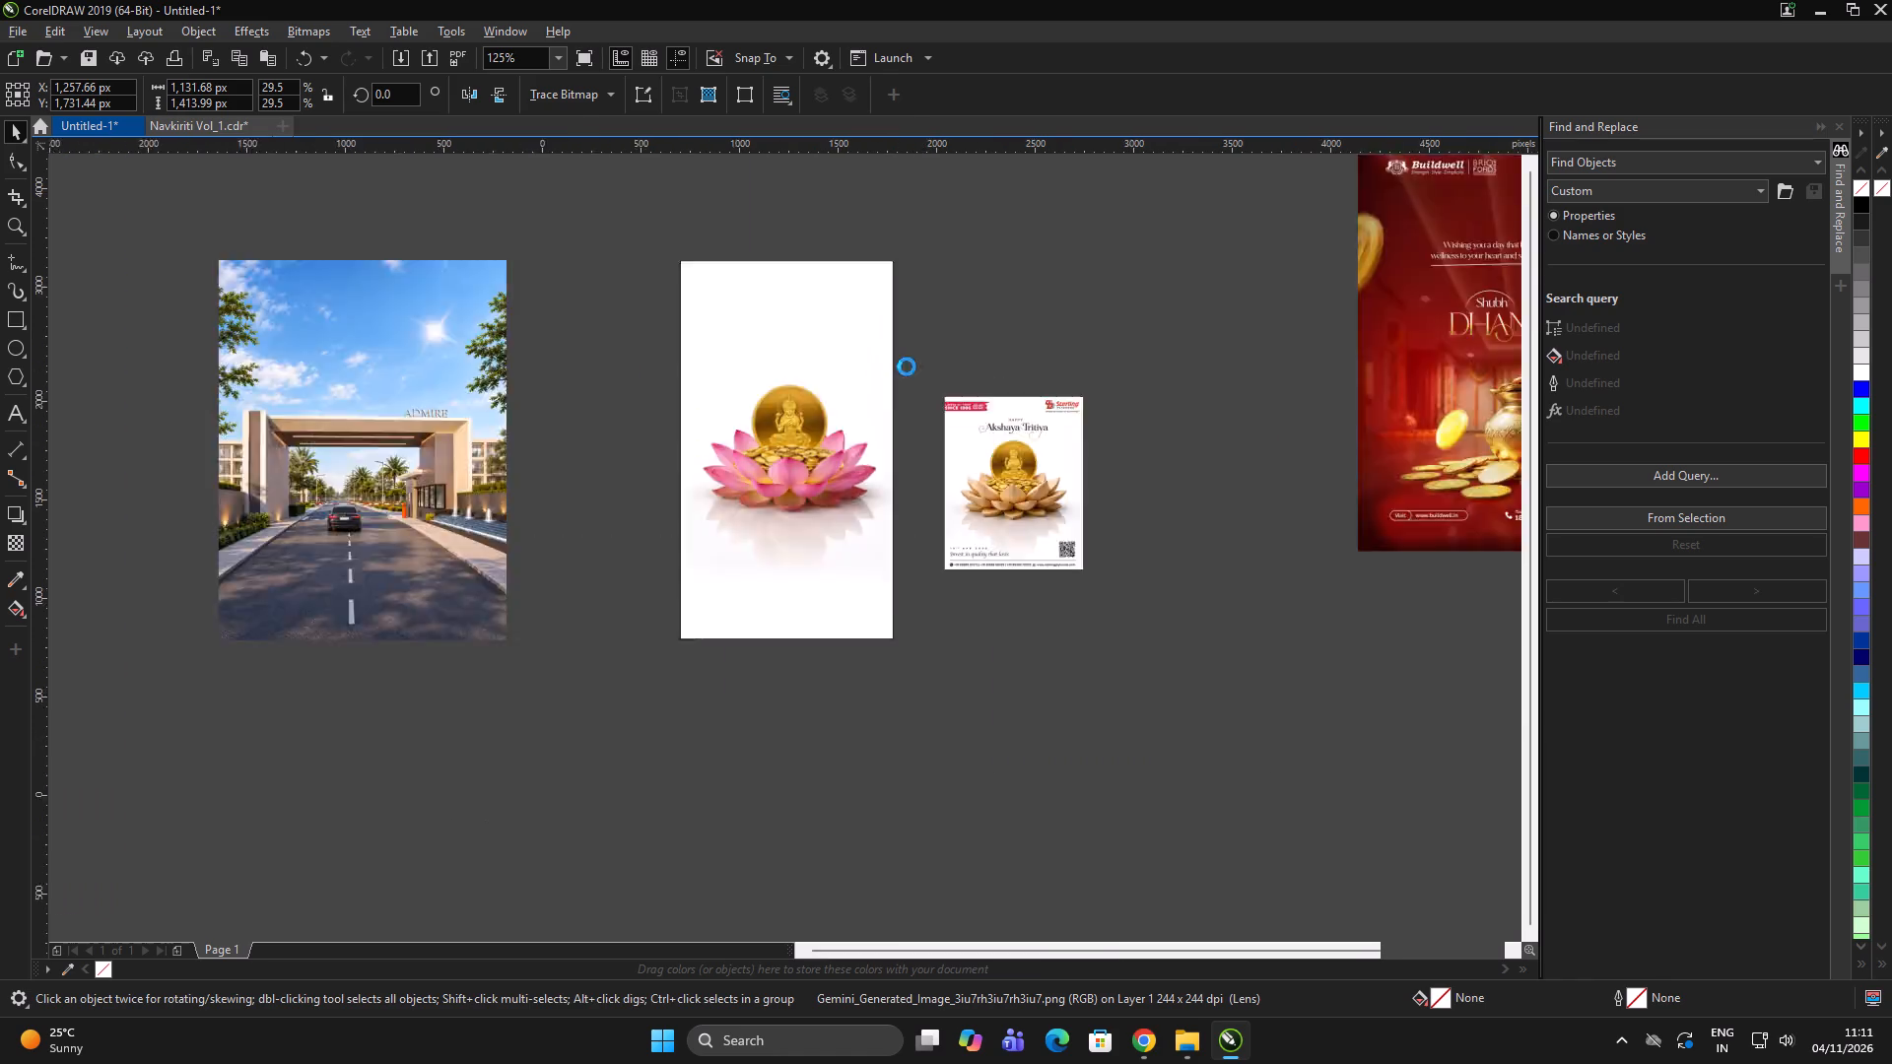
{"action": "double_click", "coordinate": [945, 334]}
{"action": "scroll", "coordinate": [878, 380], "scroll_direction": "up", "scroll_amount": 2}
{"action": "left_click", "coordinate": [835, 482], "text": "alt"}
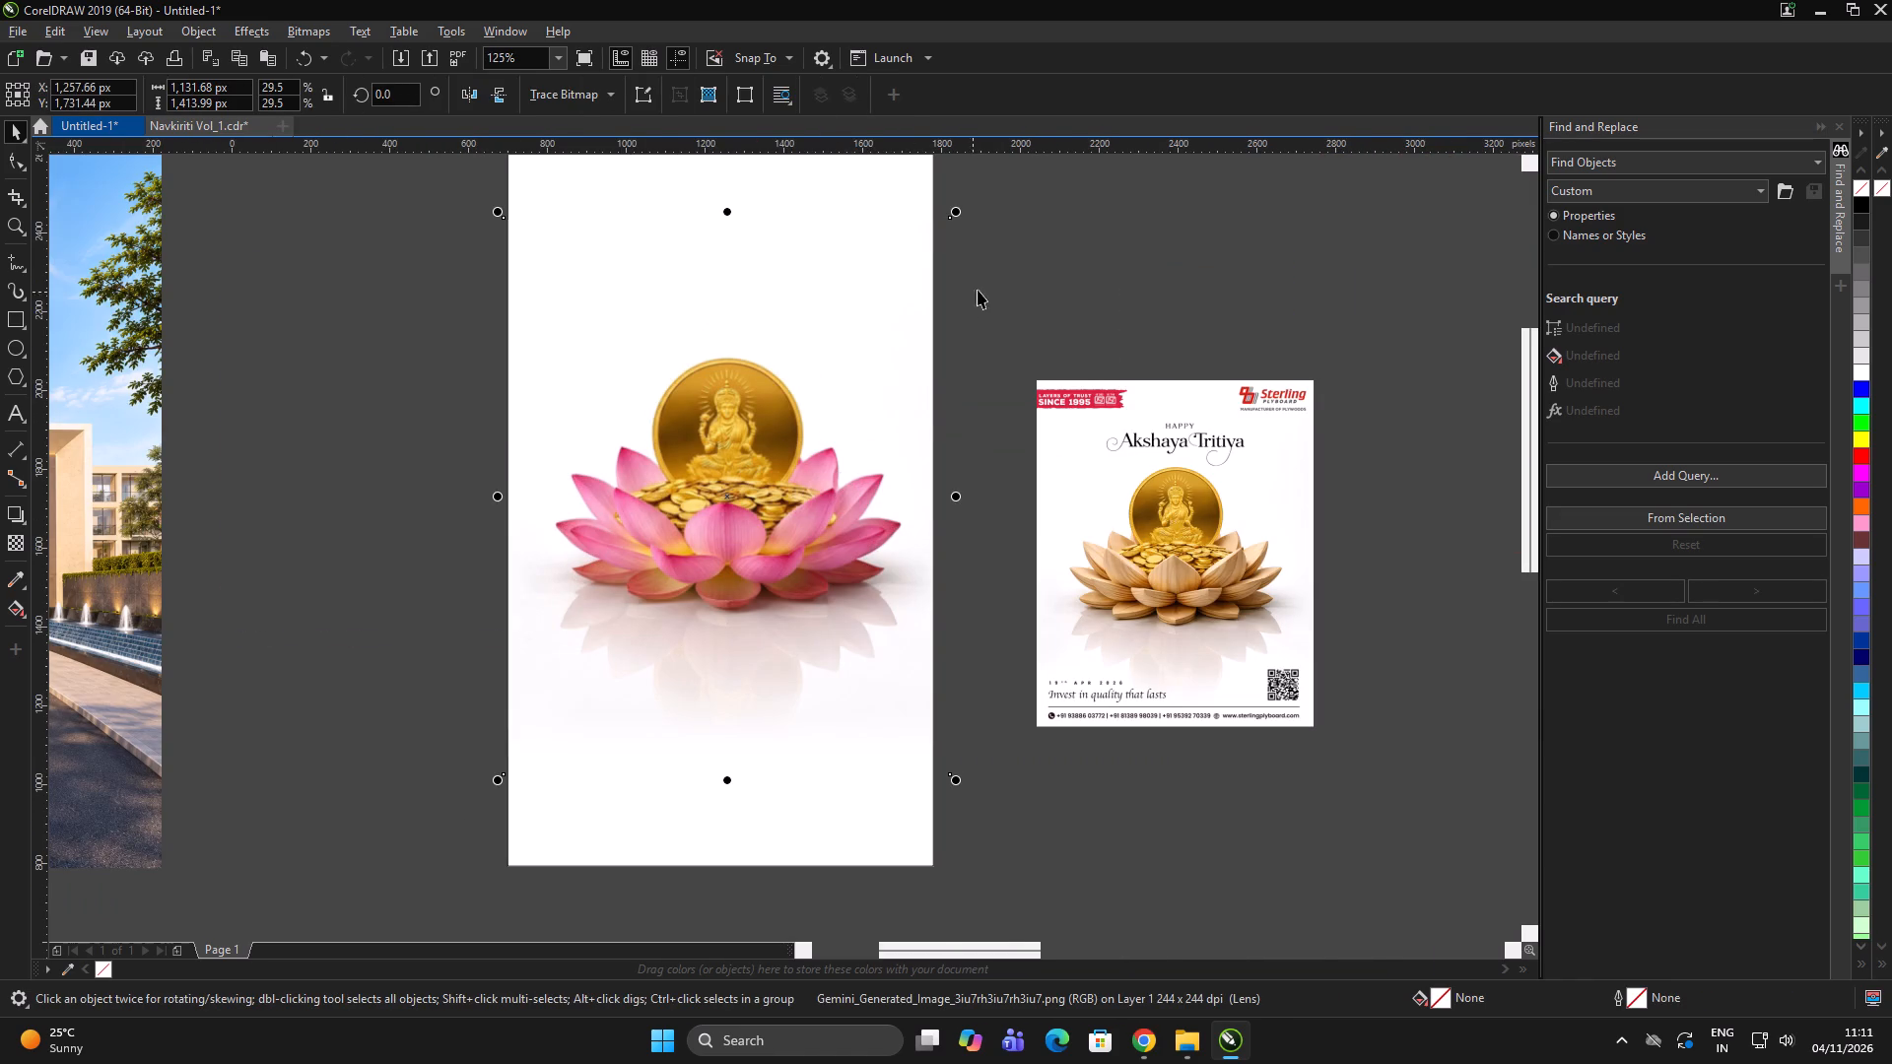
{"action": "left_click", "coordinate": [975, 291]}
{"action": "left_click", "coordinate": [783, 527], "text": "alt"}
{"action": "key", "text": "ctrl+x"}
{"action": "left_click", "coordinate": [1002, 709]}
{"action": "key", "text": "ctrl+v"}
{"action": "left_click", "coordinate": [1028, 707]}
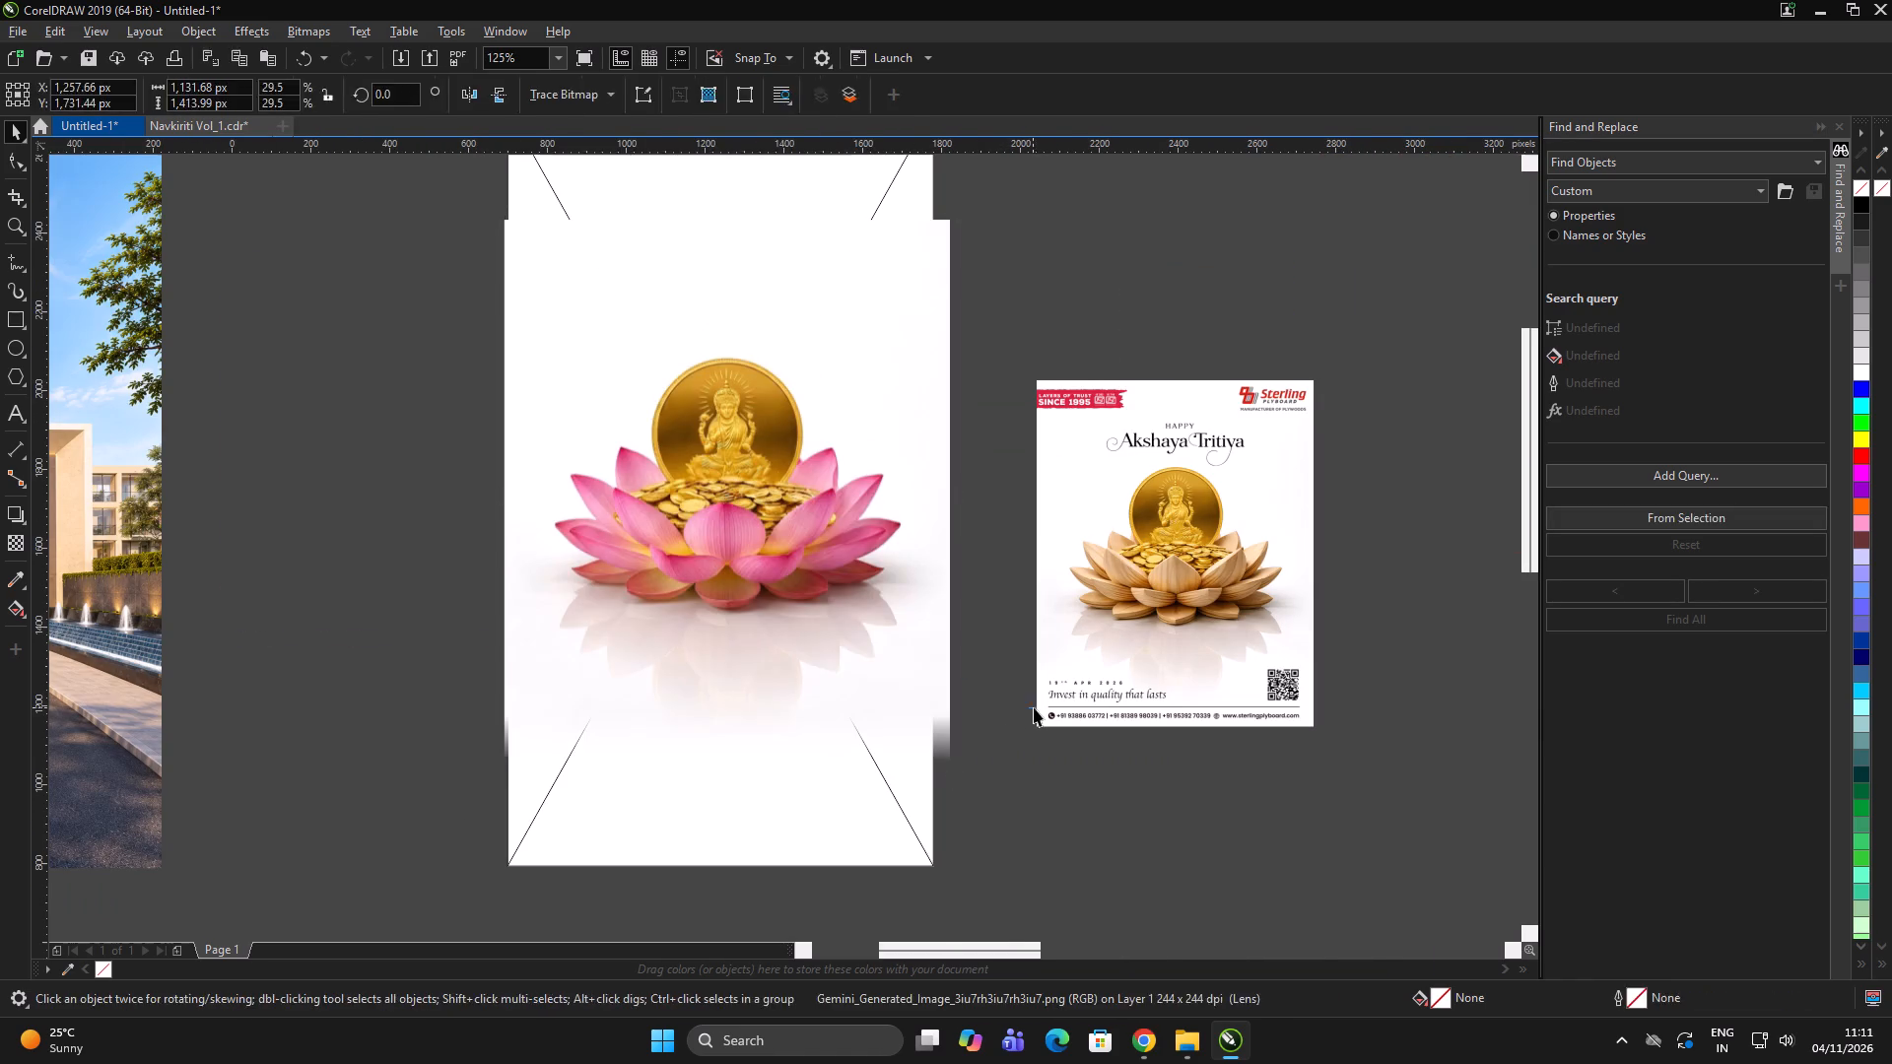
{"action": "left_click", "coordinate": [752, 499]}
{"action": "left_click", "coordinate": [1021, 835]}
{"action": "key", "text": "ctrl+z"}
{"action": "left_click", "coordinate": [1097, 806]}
Align the lotus image to the white frame's horizontal centre.
{"action": "left_click", "coordinate": [865, 532]}
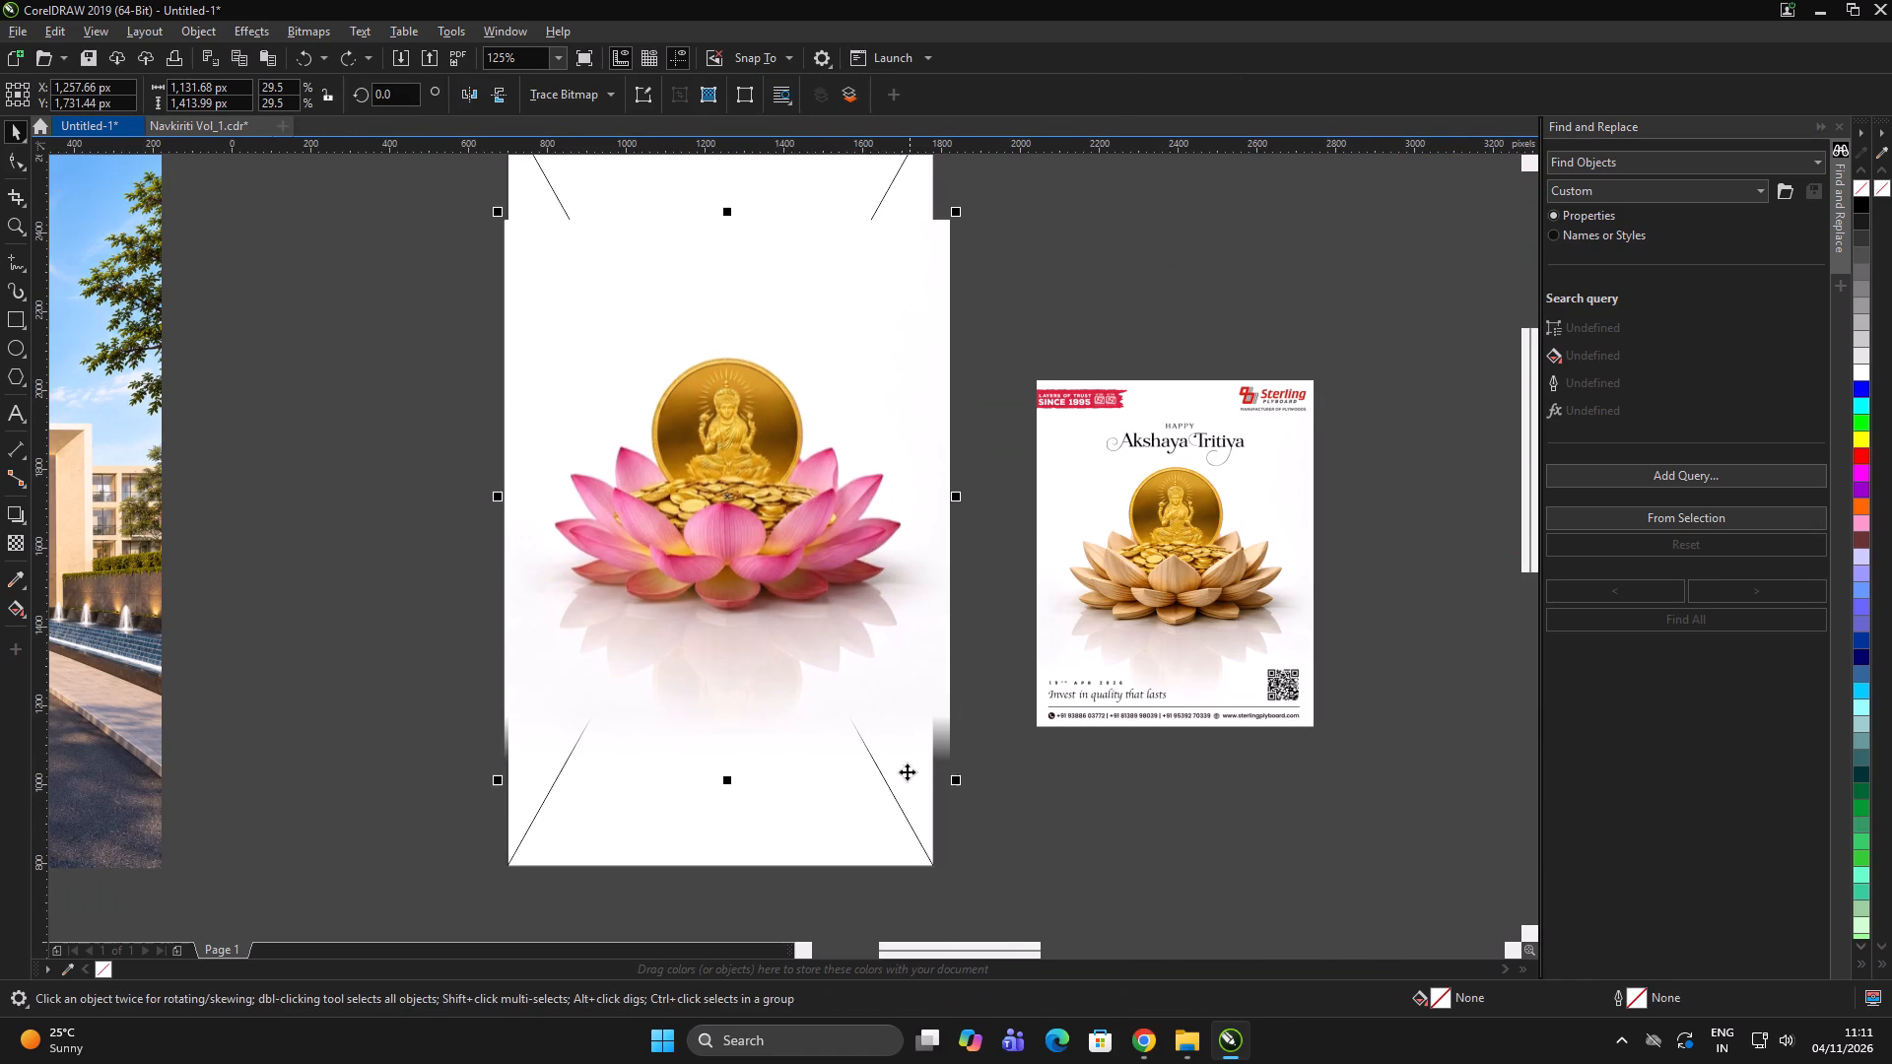
{"action": "left_click", "coordinate": [888, 838], "text": "shift"}
{"action": "key", "text": "c"}
{"action": "double_click", "coordinate": [1110, 822]}
{"action": "left_click", "coordinate": [822, 577]}
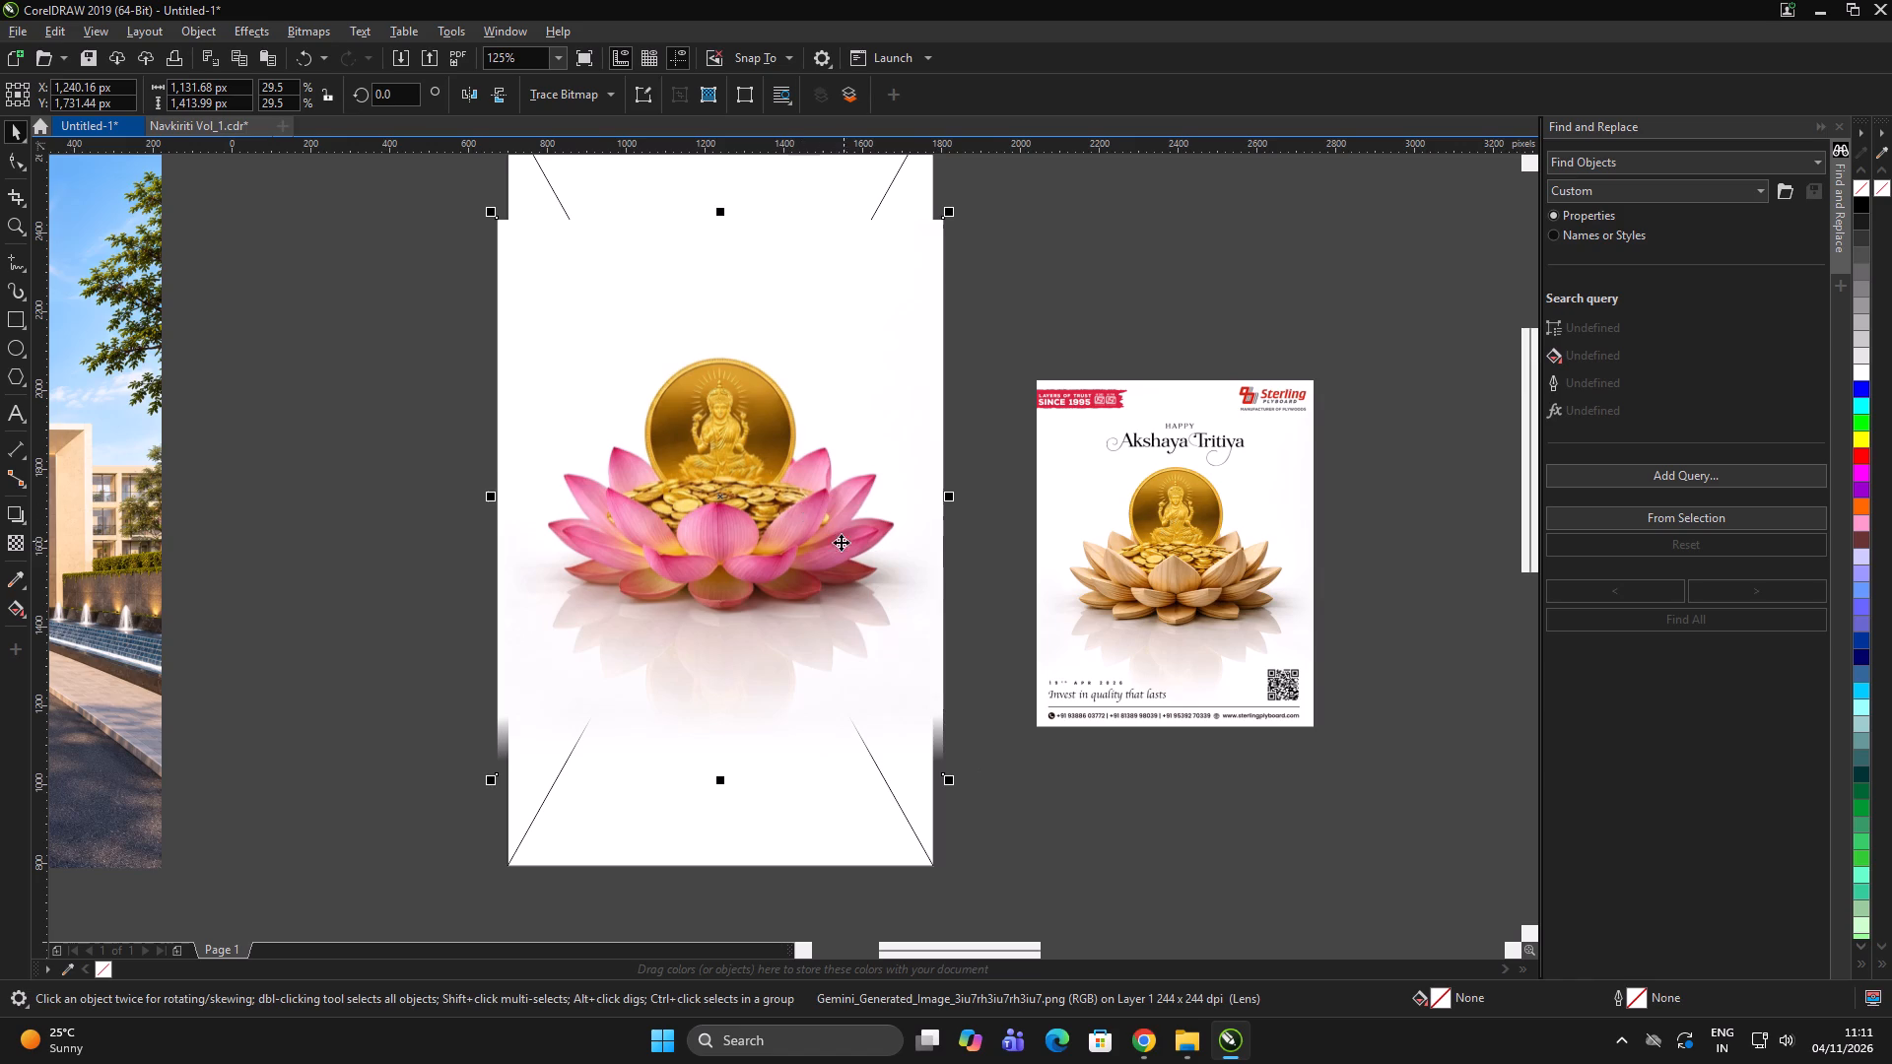
PowerClip the centred lotus image inside the white portrait frame.
{"action": "scroll", "coordinate": [837, 471], "scroll_direction": "down", "scroll_amount": 2}
{"action": "scroll", "coordinate": [844, 365], "scroll_direction": "up", "scroll_amount": 1}
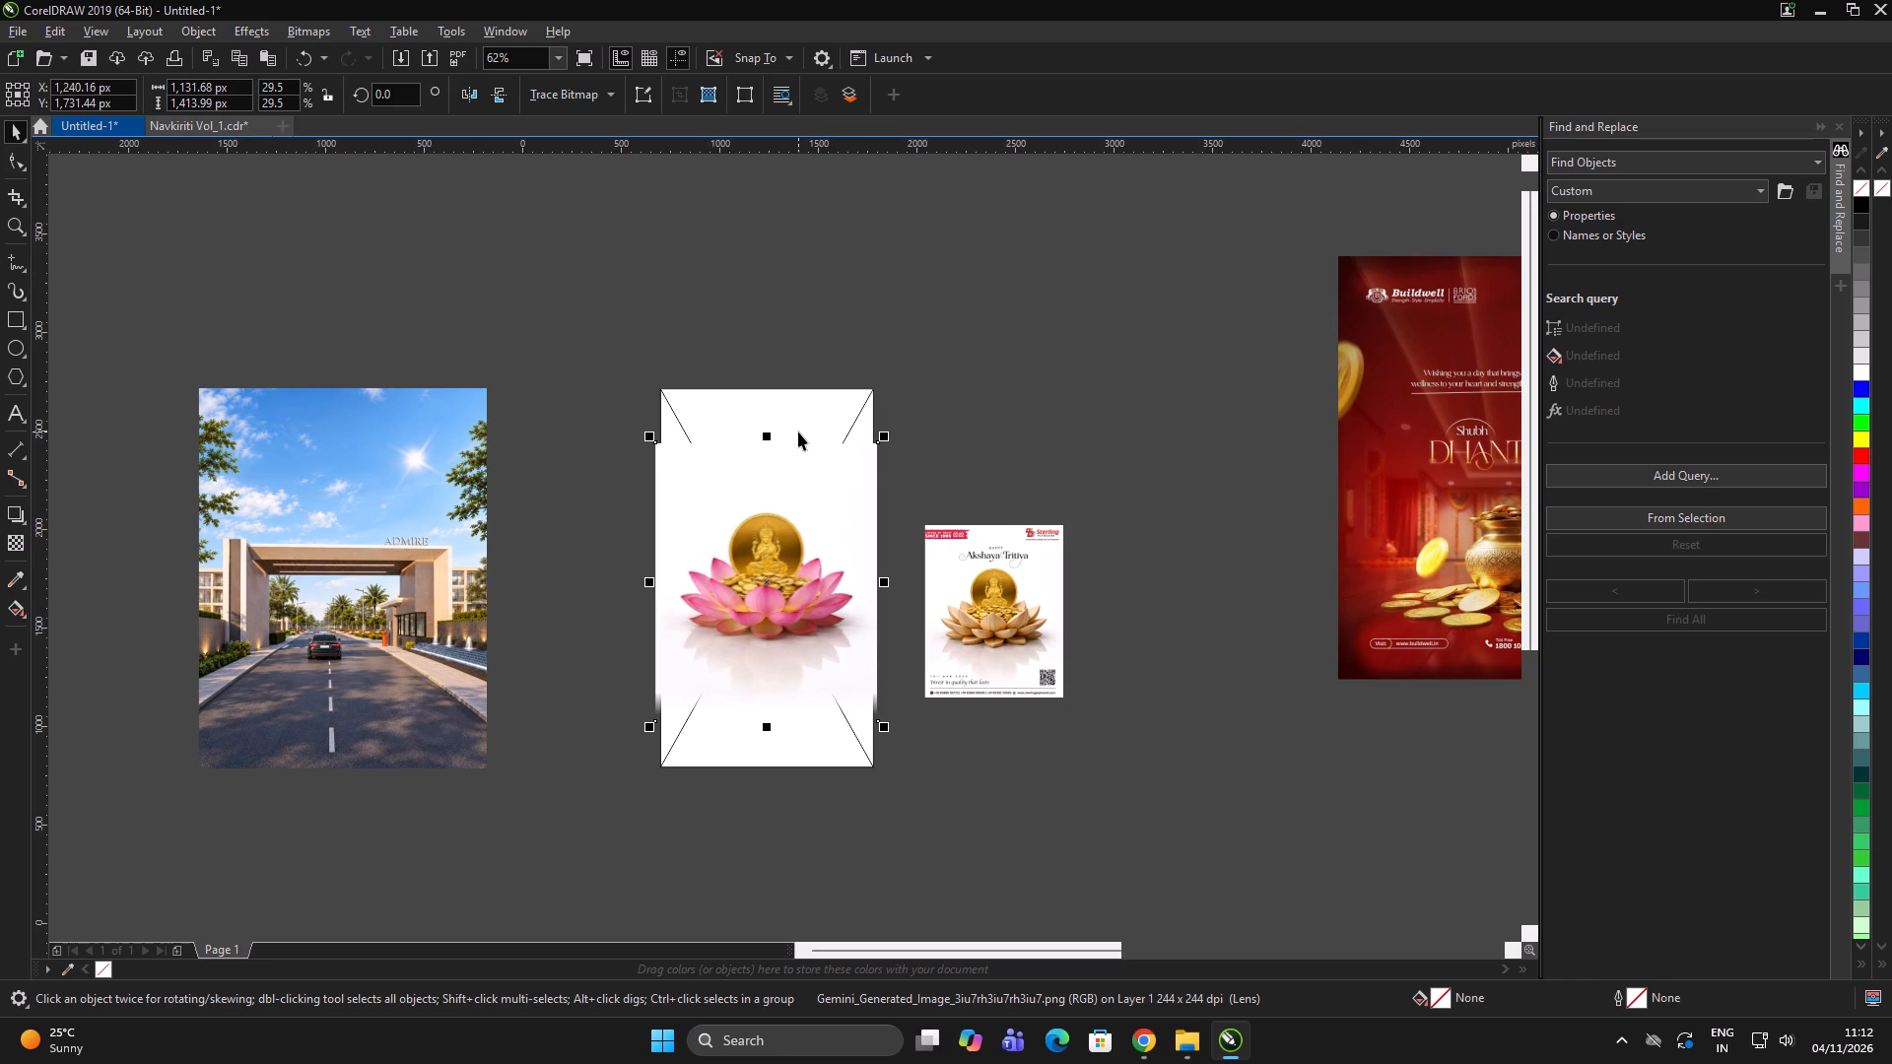
{"action": "scroll", "coordinate": [848, 486], "scroll_direction": "up", "scroll_amount": 1}
{"action": "left_click", "coordinate": [1031, 364]}
{"action": "left_click_drag", "start_coordinate": [1033, 364], "coordinate": [1024, 376]}
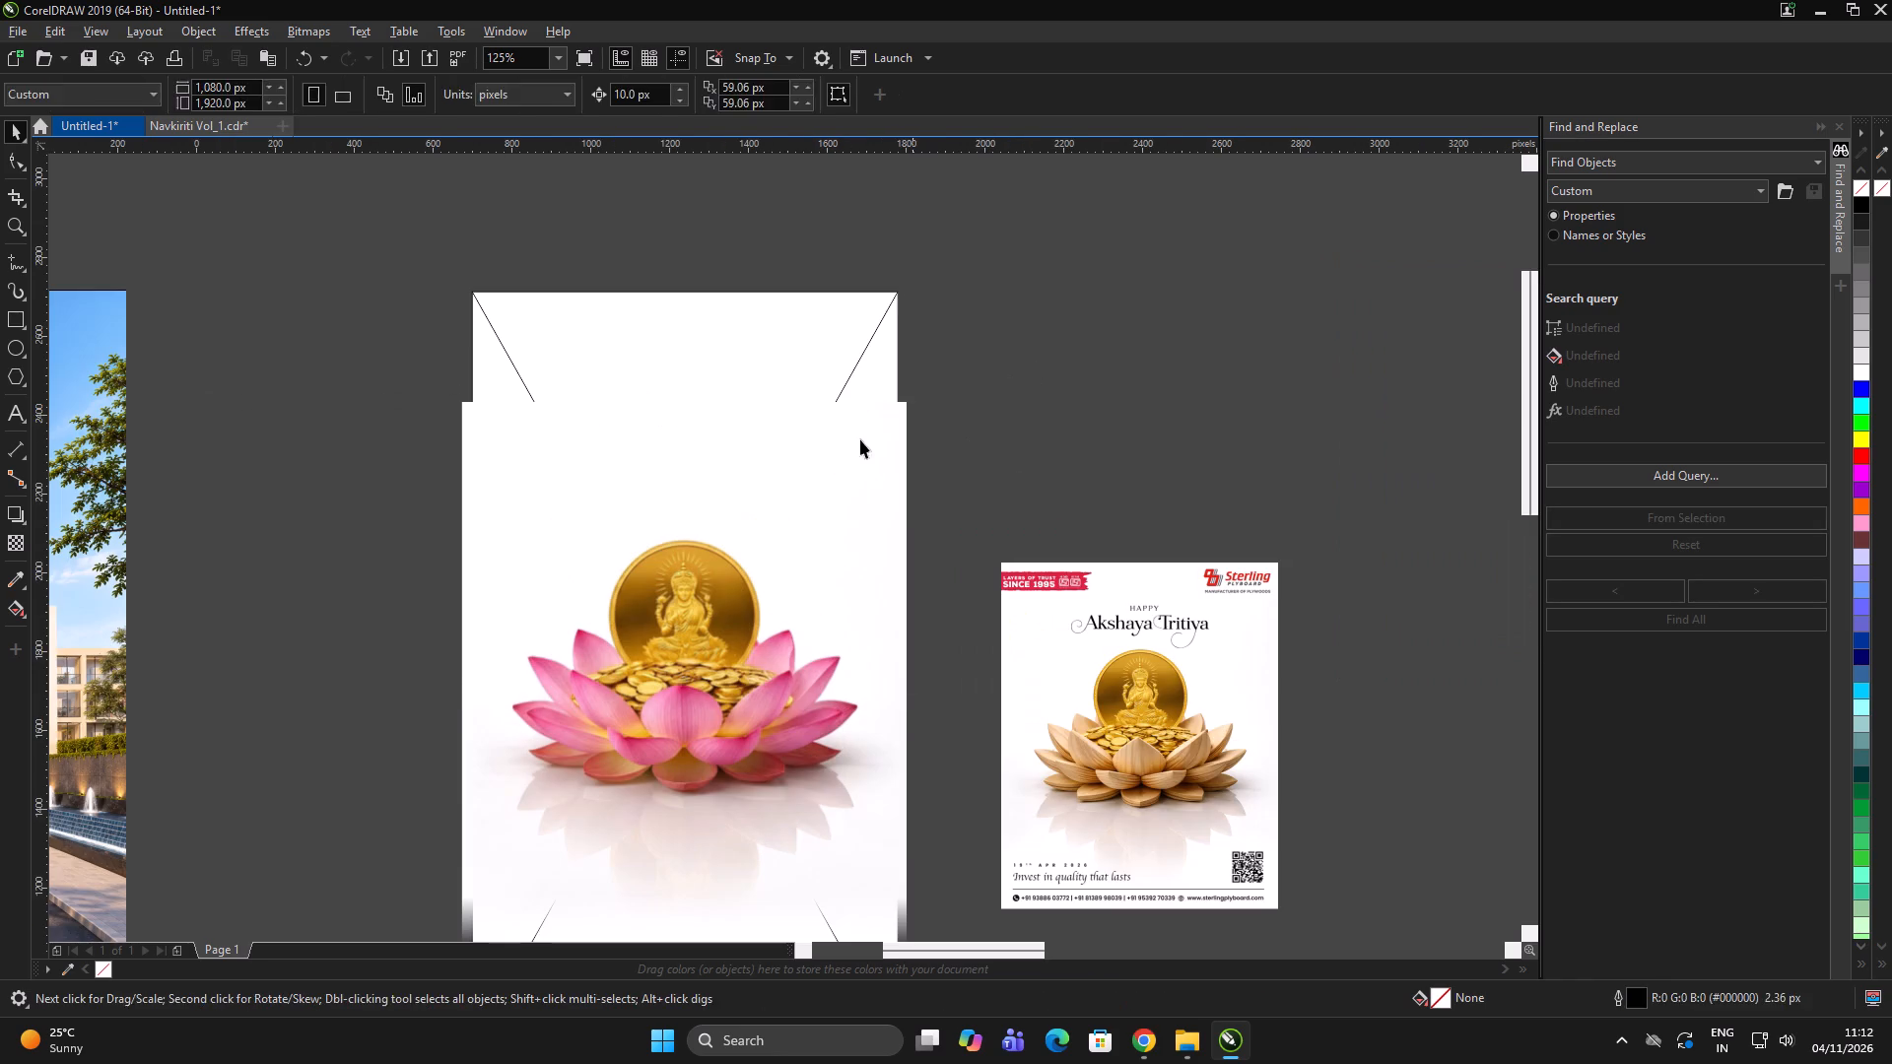
{"action": "left_click", "coordinate": [851, 440]}
{"action": "right_click", "coordinate": [858, 434]}
{"action": "left_click", "coordinate": [935, 710]}
{"action": "left_click_drag", "start_coordinate": [827, 374], "coordinate": [818, 366]}
Compare the framed lotus composition with the Sterling Akshaya Tritiya reference poster.
{"action": "scroll", "coordinate": [797, 332], "scroll_direction": "down", "scroll_amount": 2}
{"action": "double_click", "coordinate": [936, 295]}
{"action": "scroll", "coordinate": [839, 351], "scroll_direction": "up", "scroll_amount": 1}
{"action": "double_click", "coordinate": [993, 283]}
{"action": "left_click", "coordinate": [1012, 514]}
{"action": "scroll", "coordinate": [1015, 453], "scroll_direction": "up", "scroll_amount": 2}
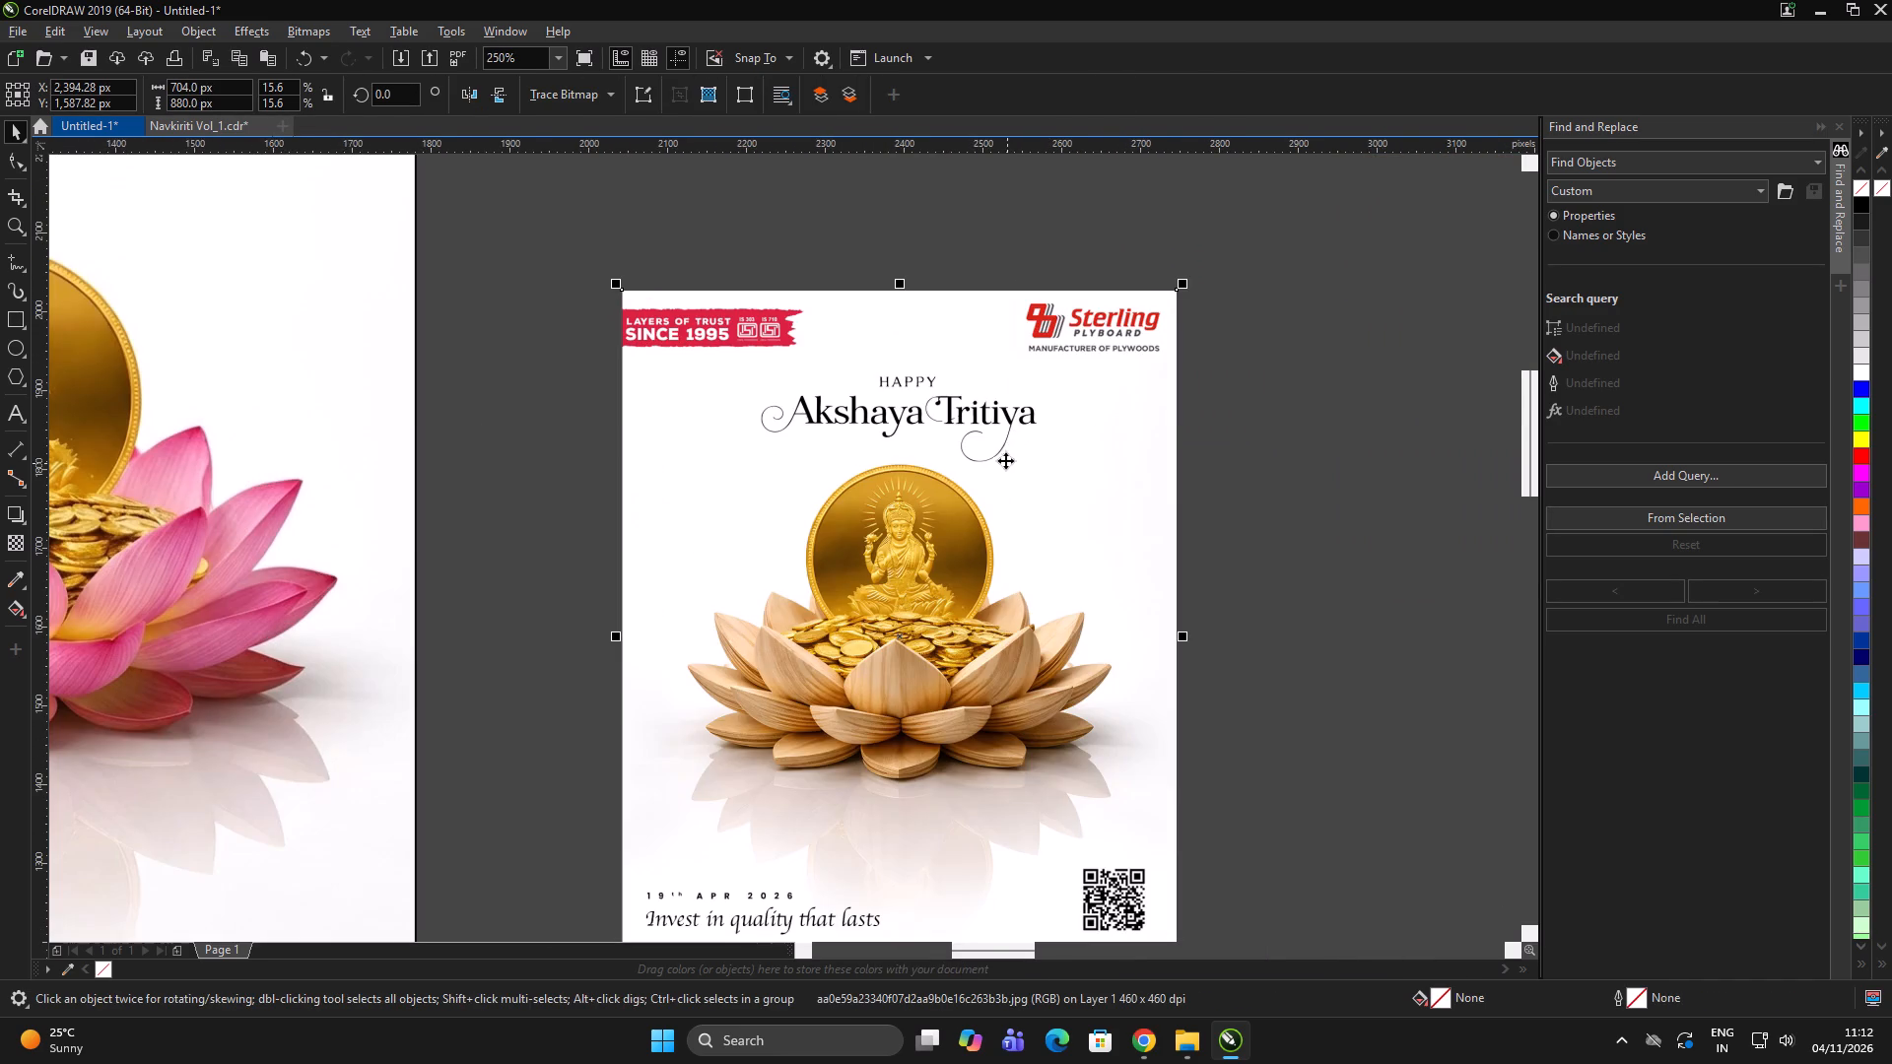
{"action": "scroll", "coordinate": [878, 404], "scroll_direction": "down", "scroll_amount": 3}
{"action": "double_click", "coordinate": [1013, 421]}
{"action": "left_click", "coordinate": [725, 439]}
{"action": "double_click", "coordinate": [913, 315]}
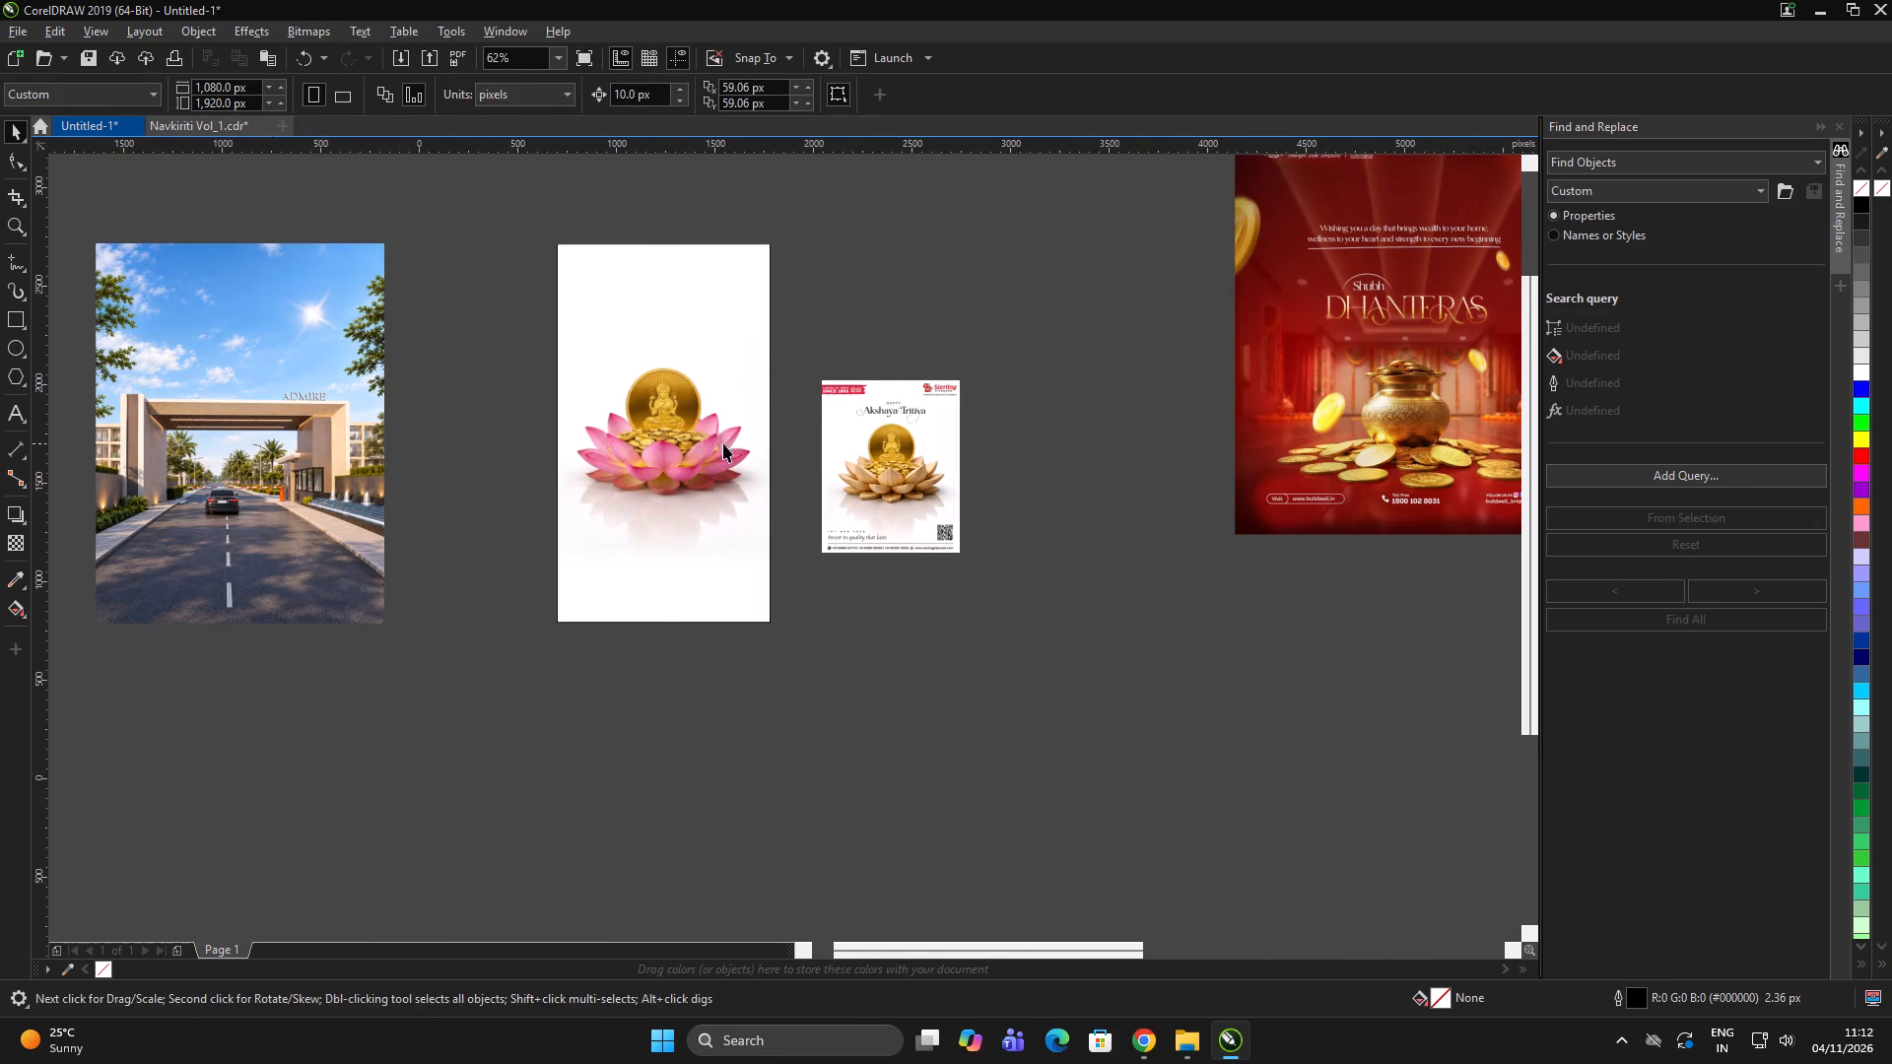
{"action": "left_click", "coordinate": [723, 443]}
{"action": "scroll", "coordinate": [731, 429], "scroll_direction": "up", "scroll_amount": 1}
{"action": "double_click", "coordinate": [903, 270]}
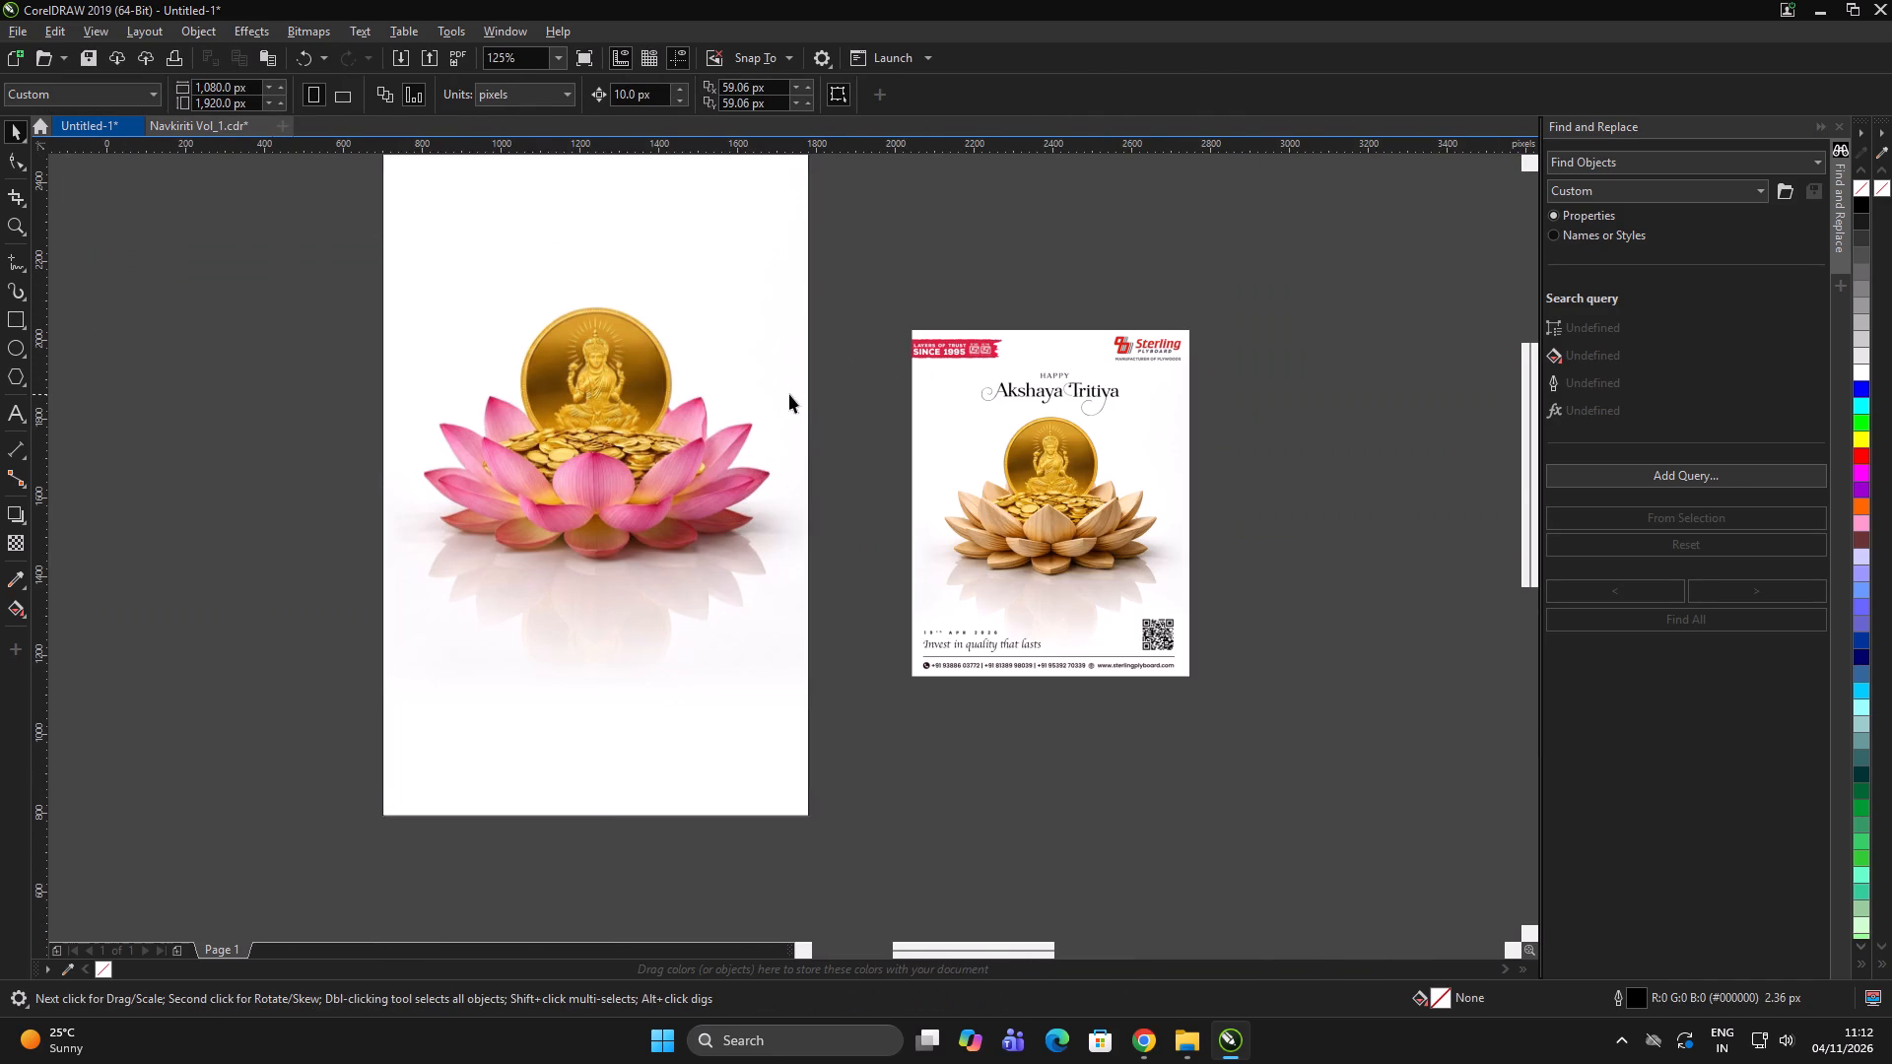
{"action": "left_click", "coordinate": [866, 253], "text": "alt"}
{"action": "left_click", "coordinate": [691, 444], "text": "alt"}
{"action": "scroll", "coordinate": [673, 447], "scroll_direction": "down", "scroll_amount": 1}
{"action": "double_click", "coordinate": [847, 692]}
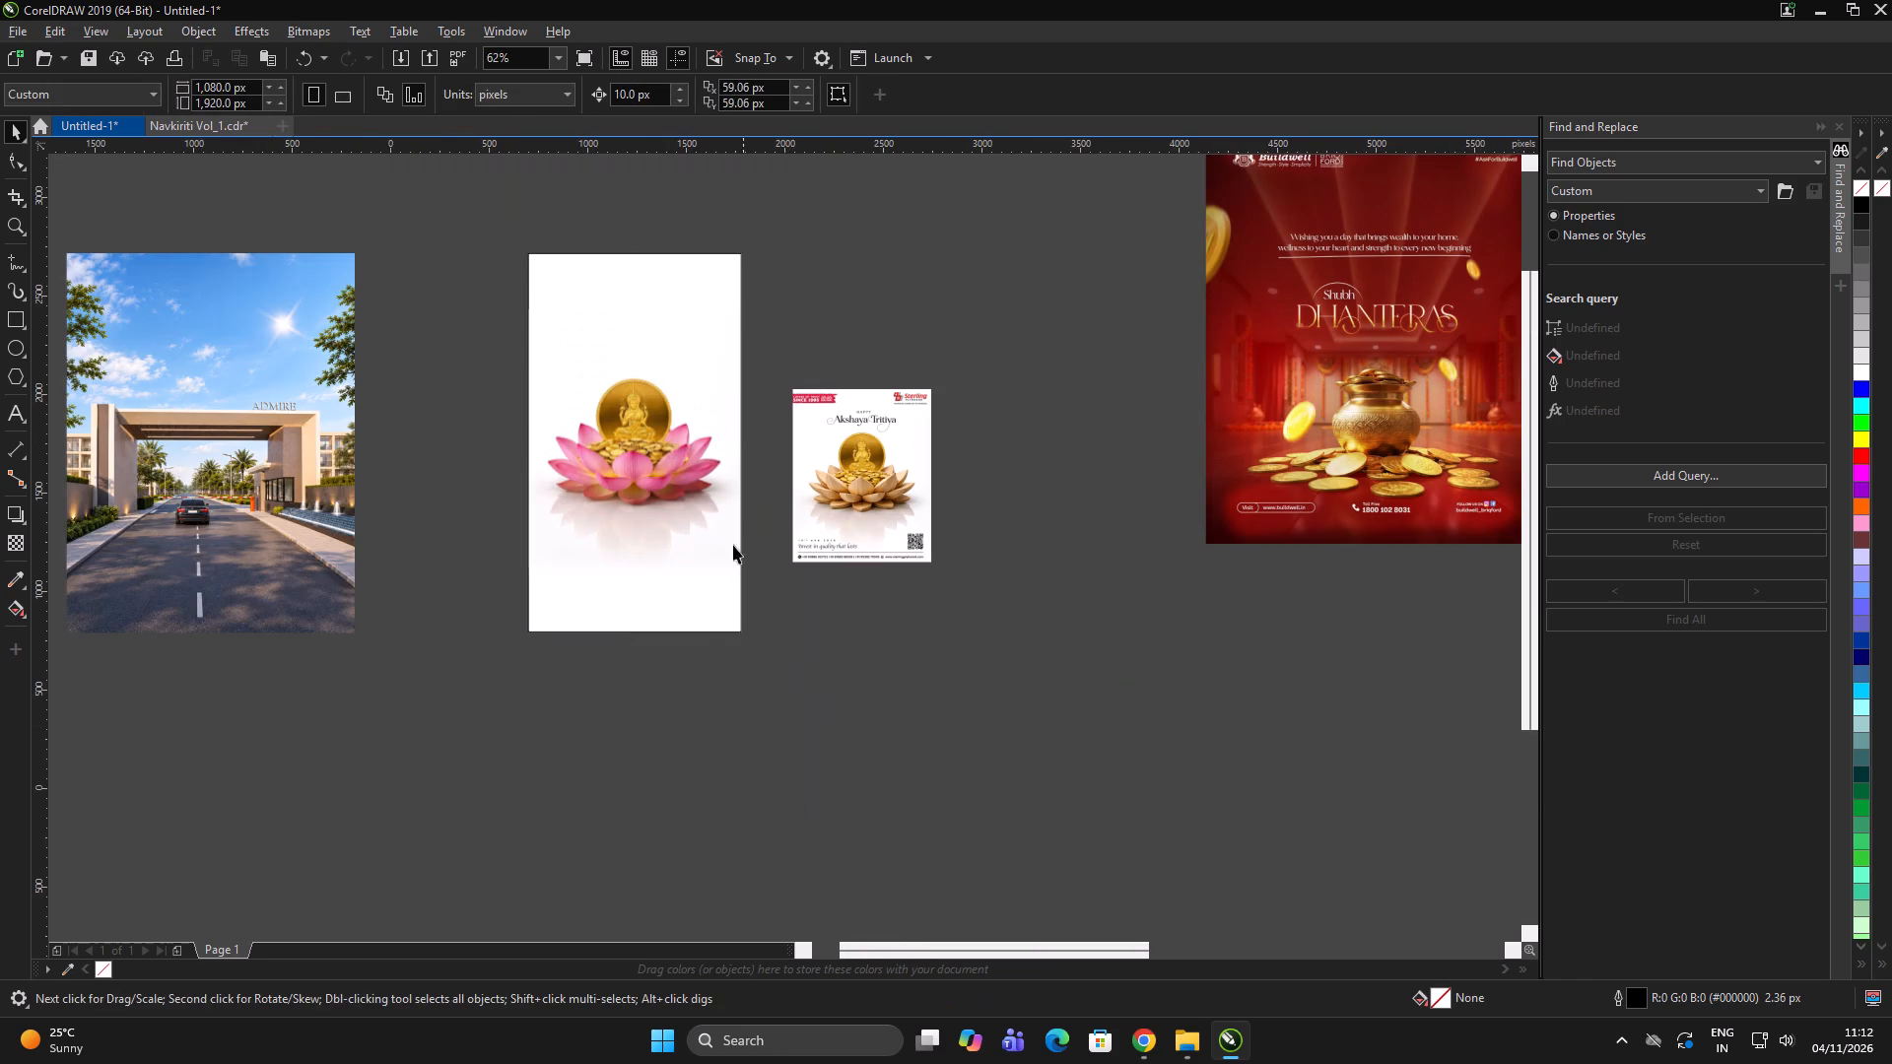
Nudge the lotus image 10 px to the right inside the white frame.
{"action": "left_click", "coordinate": [686, 479], "text": "alt"}
{"action": "key", "text": "Right"}
{"action": "triple_click", "coordinate": [882, 684]}
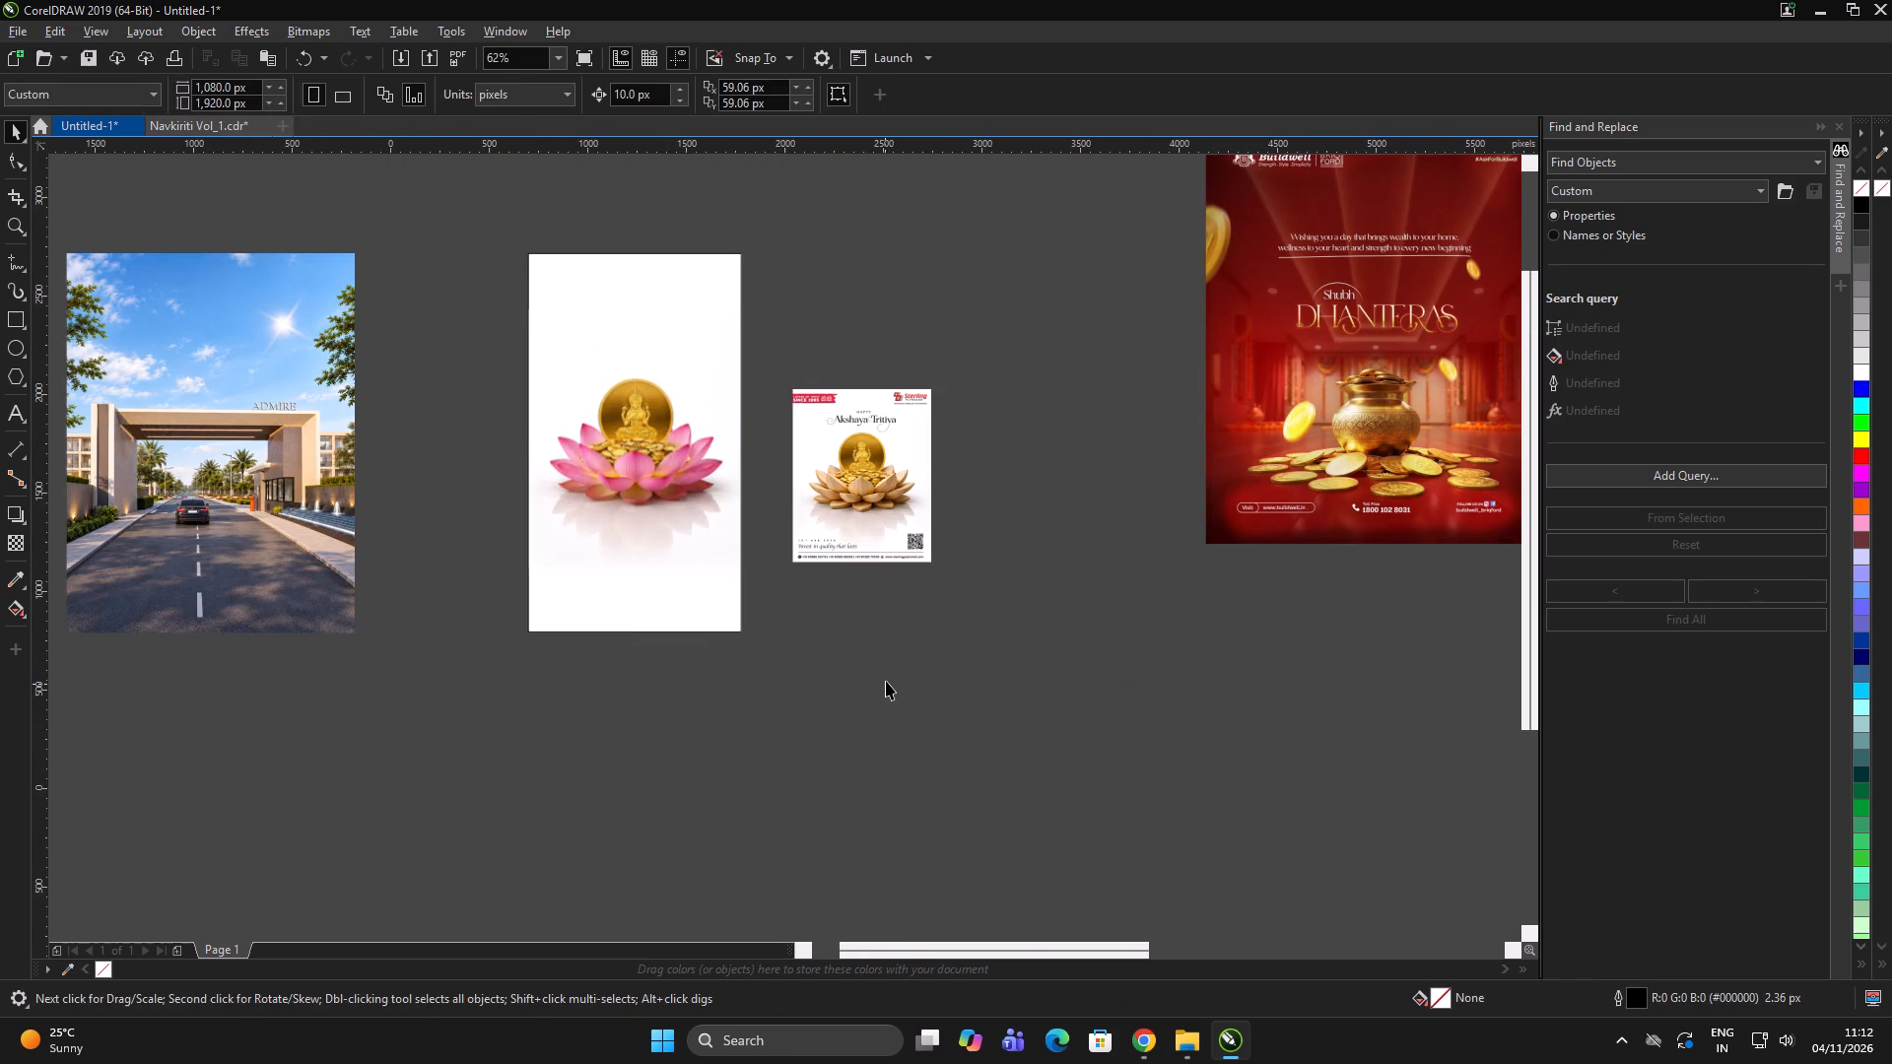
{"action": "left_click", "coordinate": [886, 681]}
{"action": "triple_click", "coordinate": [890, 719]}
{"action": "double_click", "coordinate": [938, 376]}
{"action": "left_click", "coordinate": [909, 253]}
Review the Navkiriti admire poster layouts on Page 1 of the Navkiriti Vol_1.cdr document and return to Untitled-1.
{"action": "left_click", "coordinate": [209, 125]}
{"action": "scroll", "coordinate": [673, 234], "scroll_direction": "up", "scroll_amount": 2}
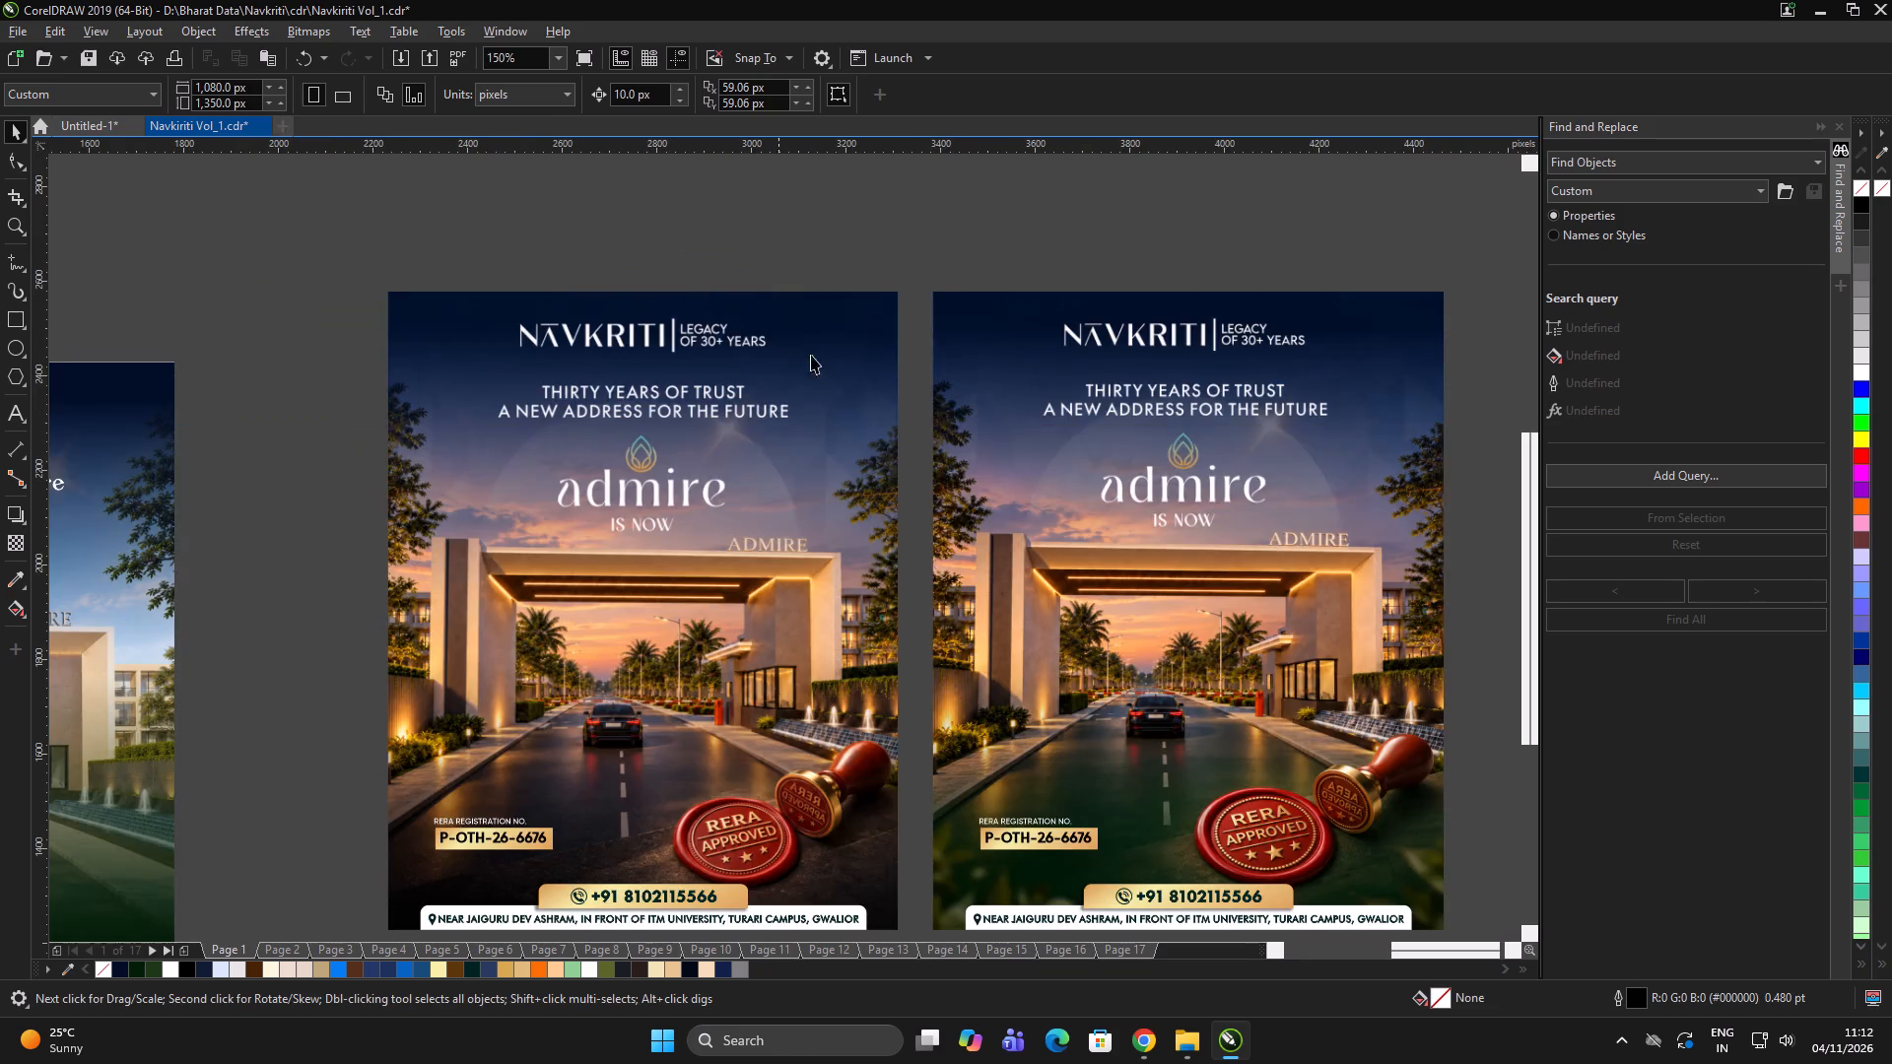
{"action": "scroll", "coordinate": [826, 389], "scroll_direction": "down", "scroll_amount": 1}
{"action": "double_click", "coordinate": [794, 293]}
{"action": "left_click_drag", "start_coordinate": [569, 244], "coordinate": [899, 733]}
{"action": "triple_click", "coordinate": [871, 751]}
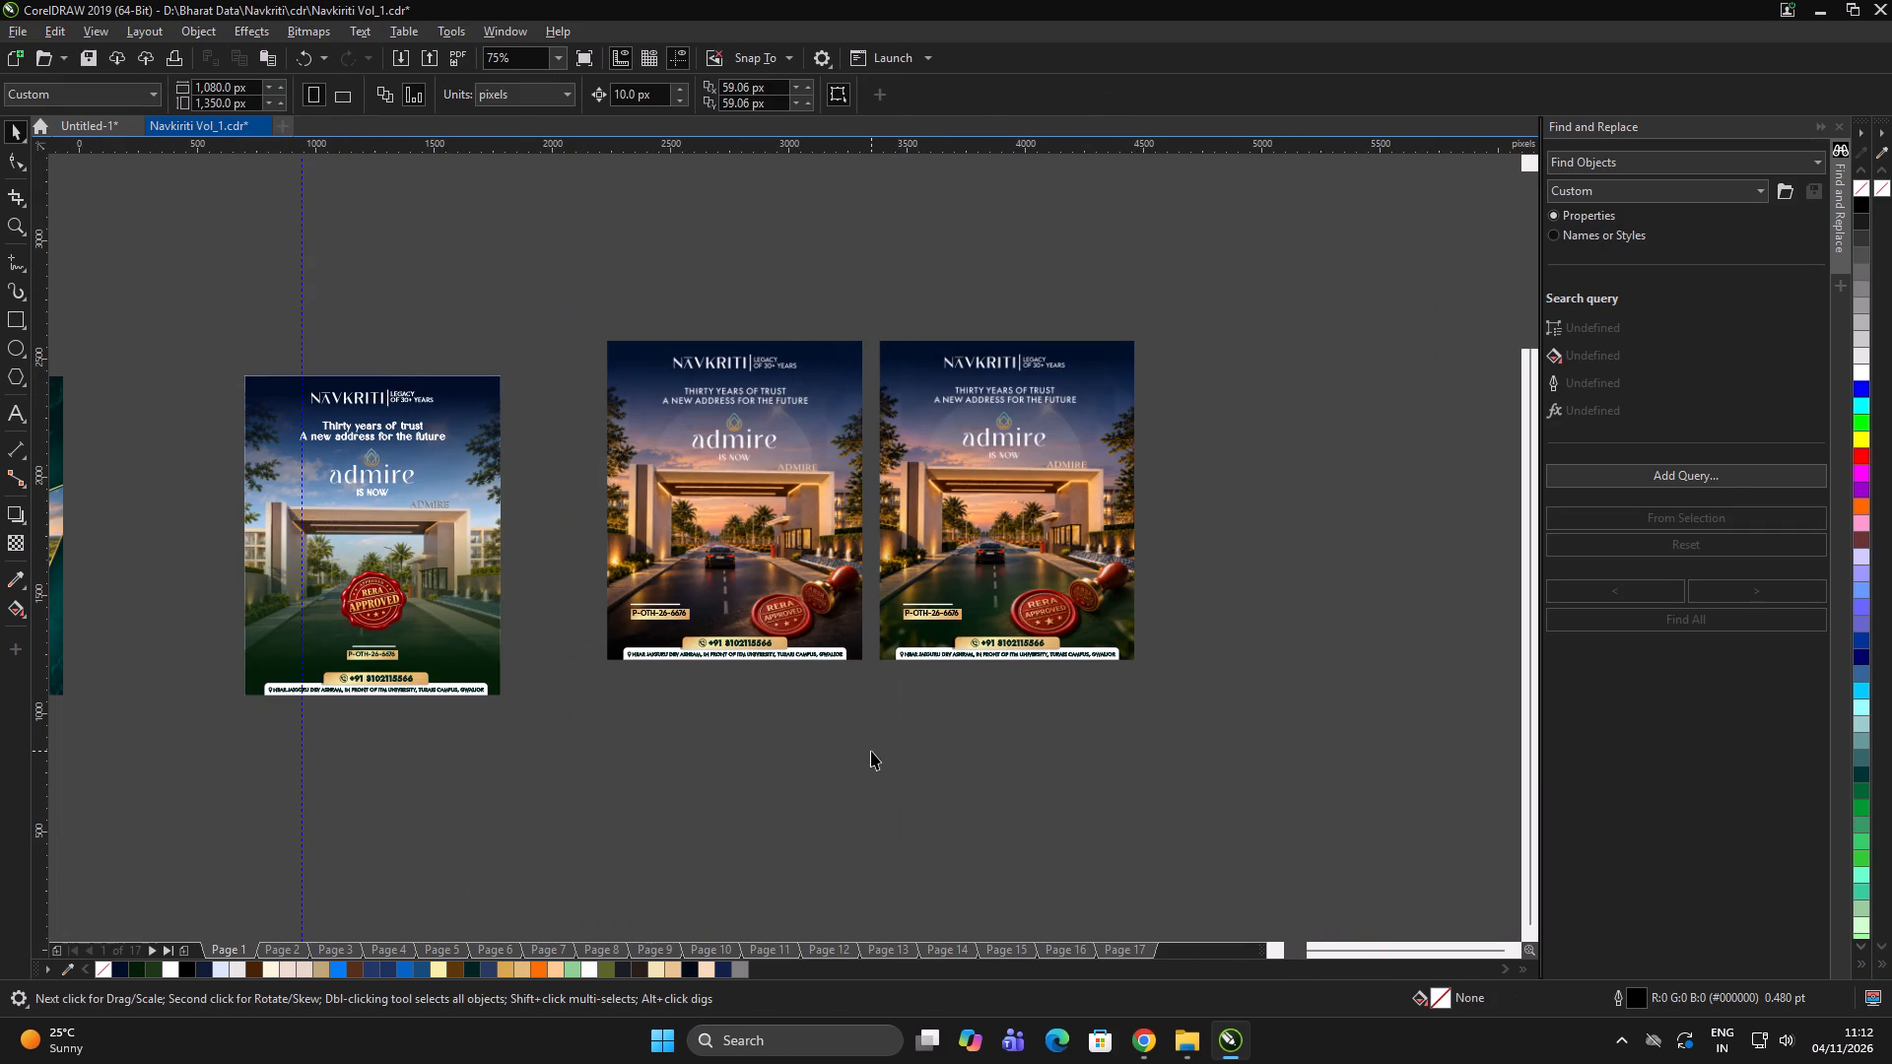
{"action": "left_click", "coordinate": [411, 235]}
{"action": "left_click", "coordinate": [109, 121]}
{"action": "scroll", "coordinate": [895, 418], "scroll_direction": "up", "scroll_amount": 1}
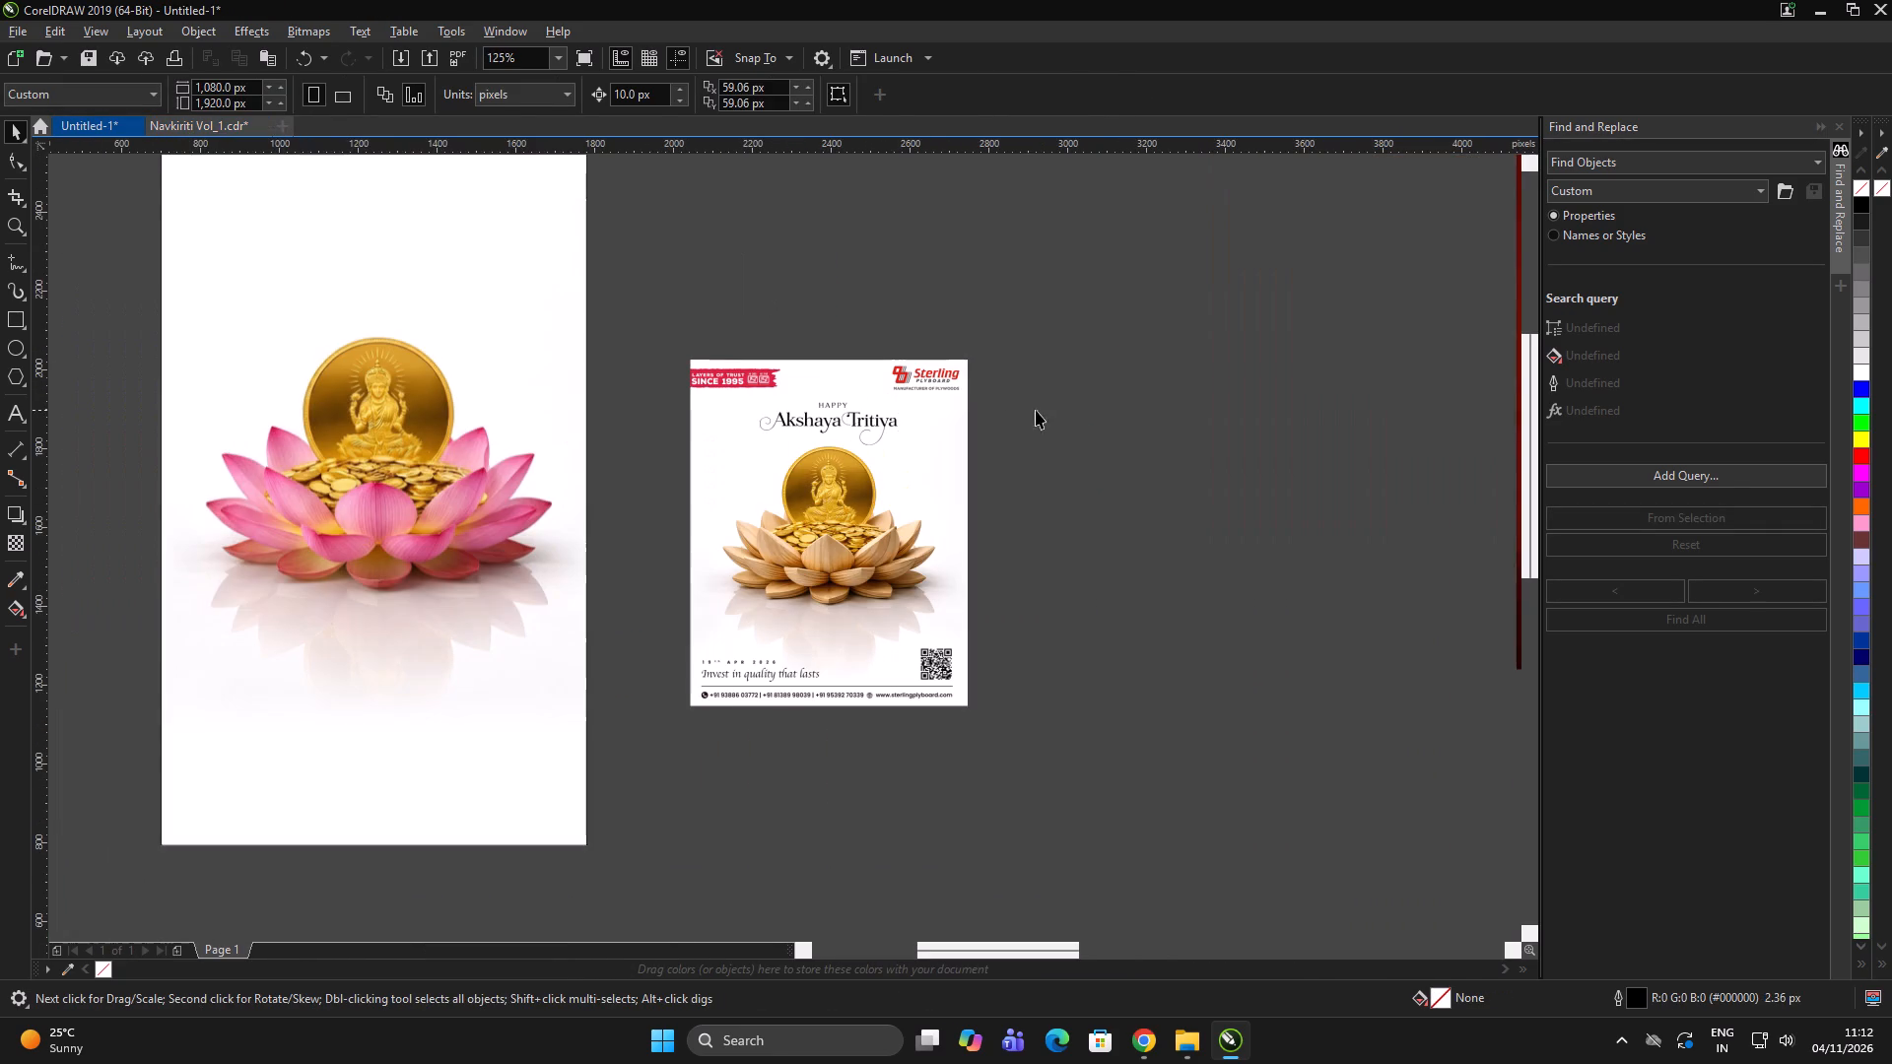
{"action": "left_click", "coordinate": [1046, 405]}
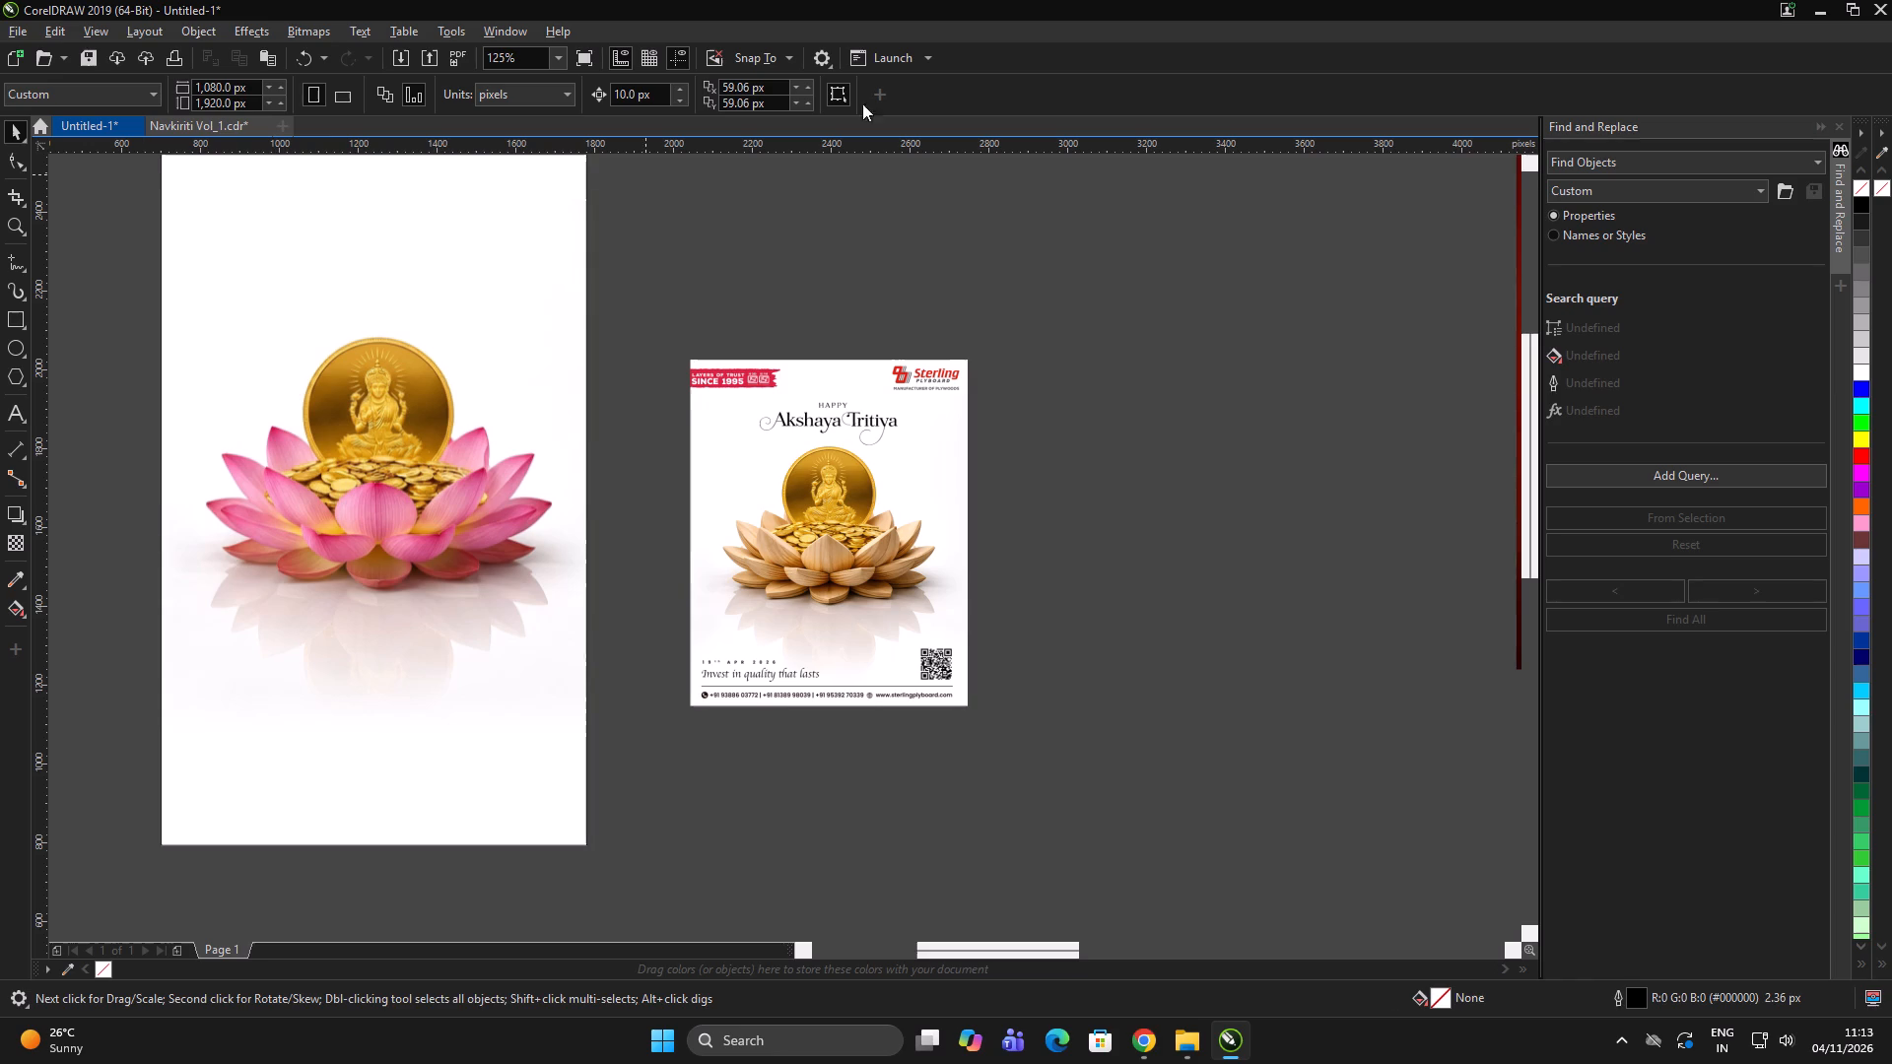
Browse the img folder under Bharat Data > Navkriti on drive D and examine the existing admire posters and banners.
{"action": "double_click", "coordinate": [1240, 266]}
{"action": "key", "text": "ctrl+Menu"}
{"action": "key", "text": "ctrl+o"}
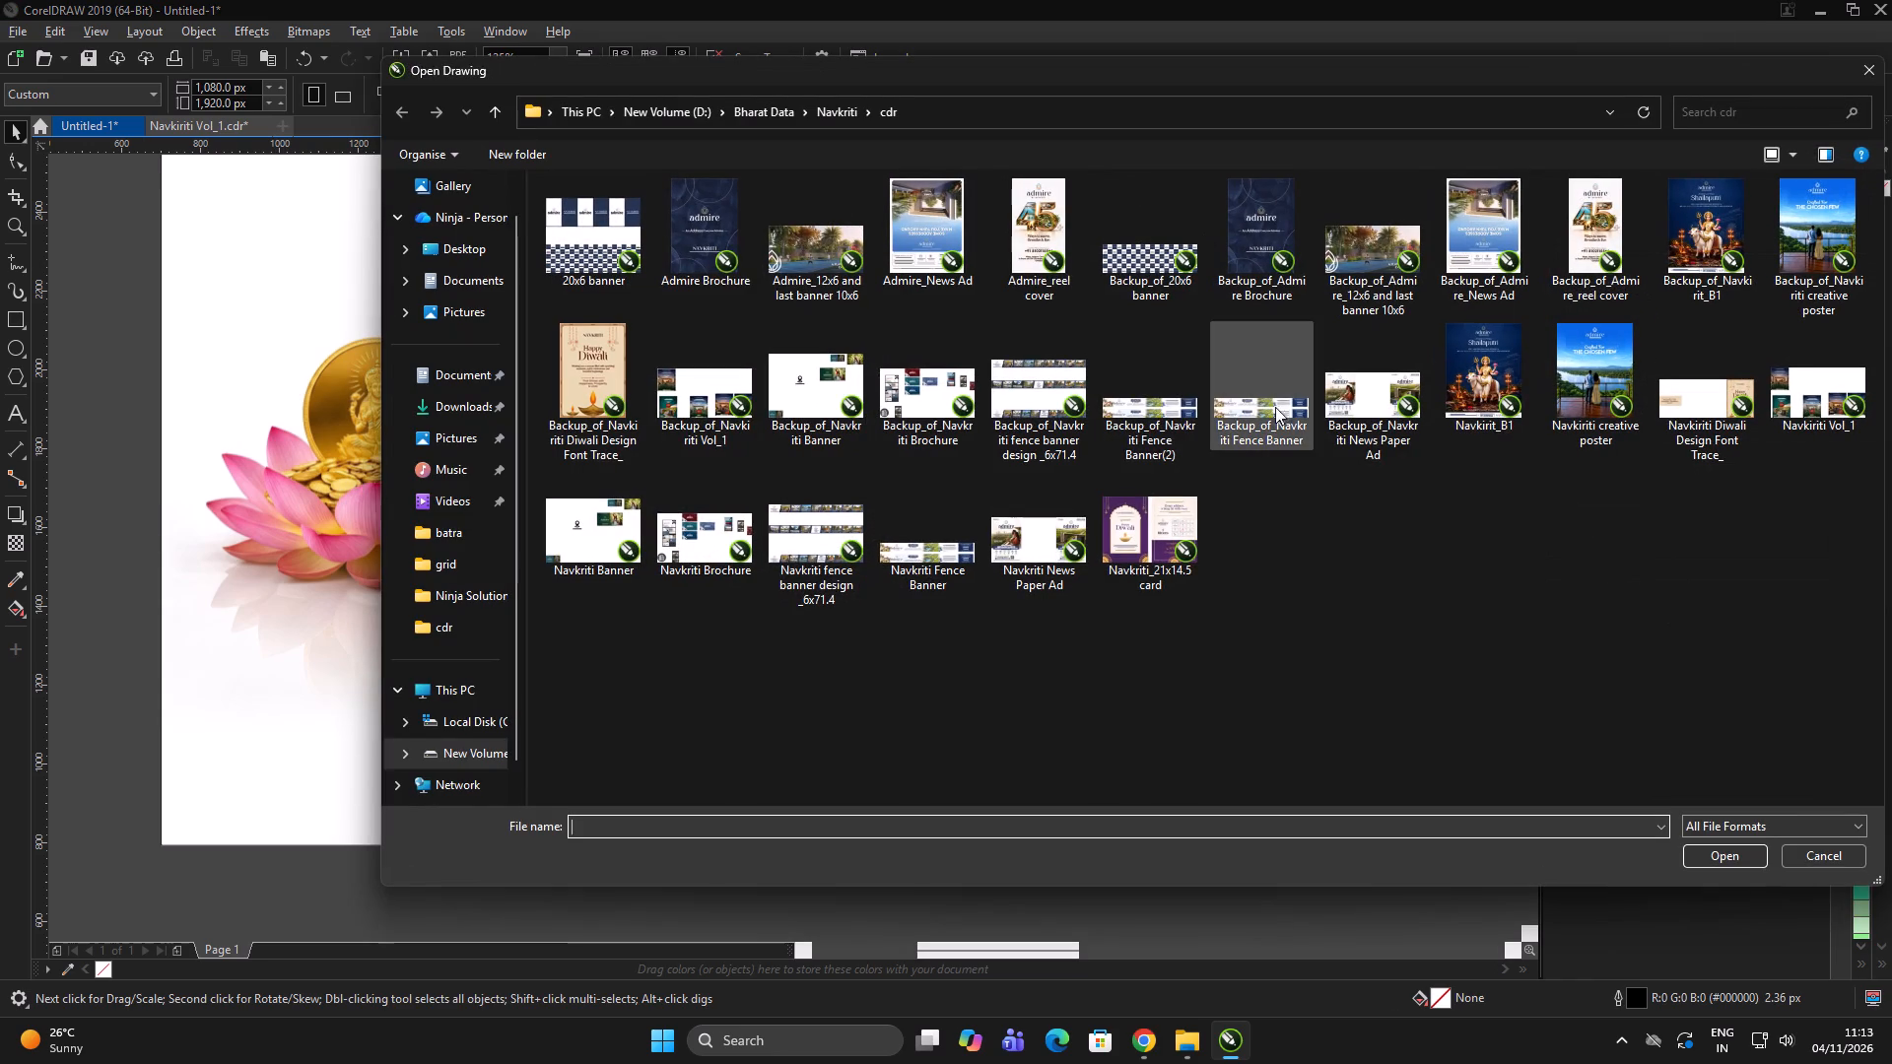
{"action": "scroll", "coordinate": [626, 575], "scroll_direction": "down", "scroll_amount": 2}
{"action": "left_click", "coordinate": [486, 760]}
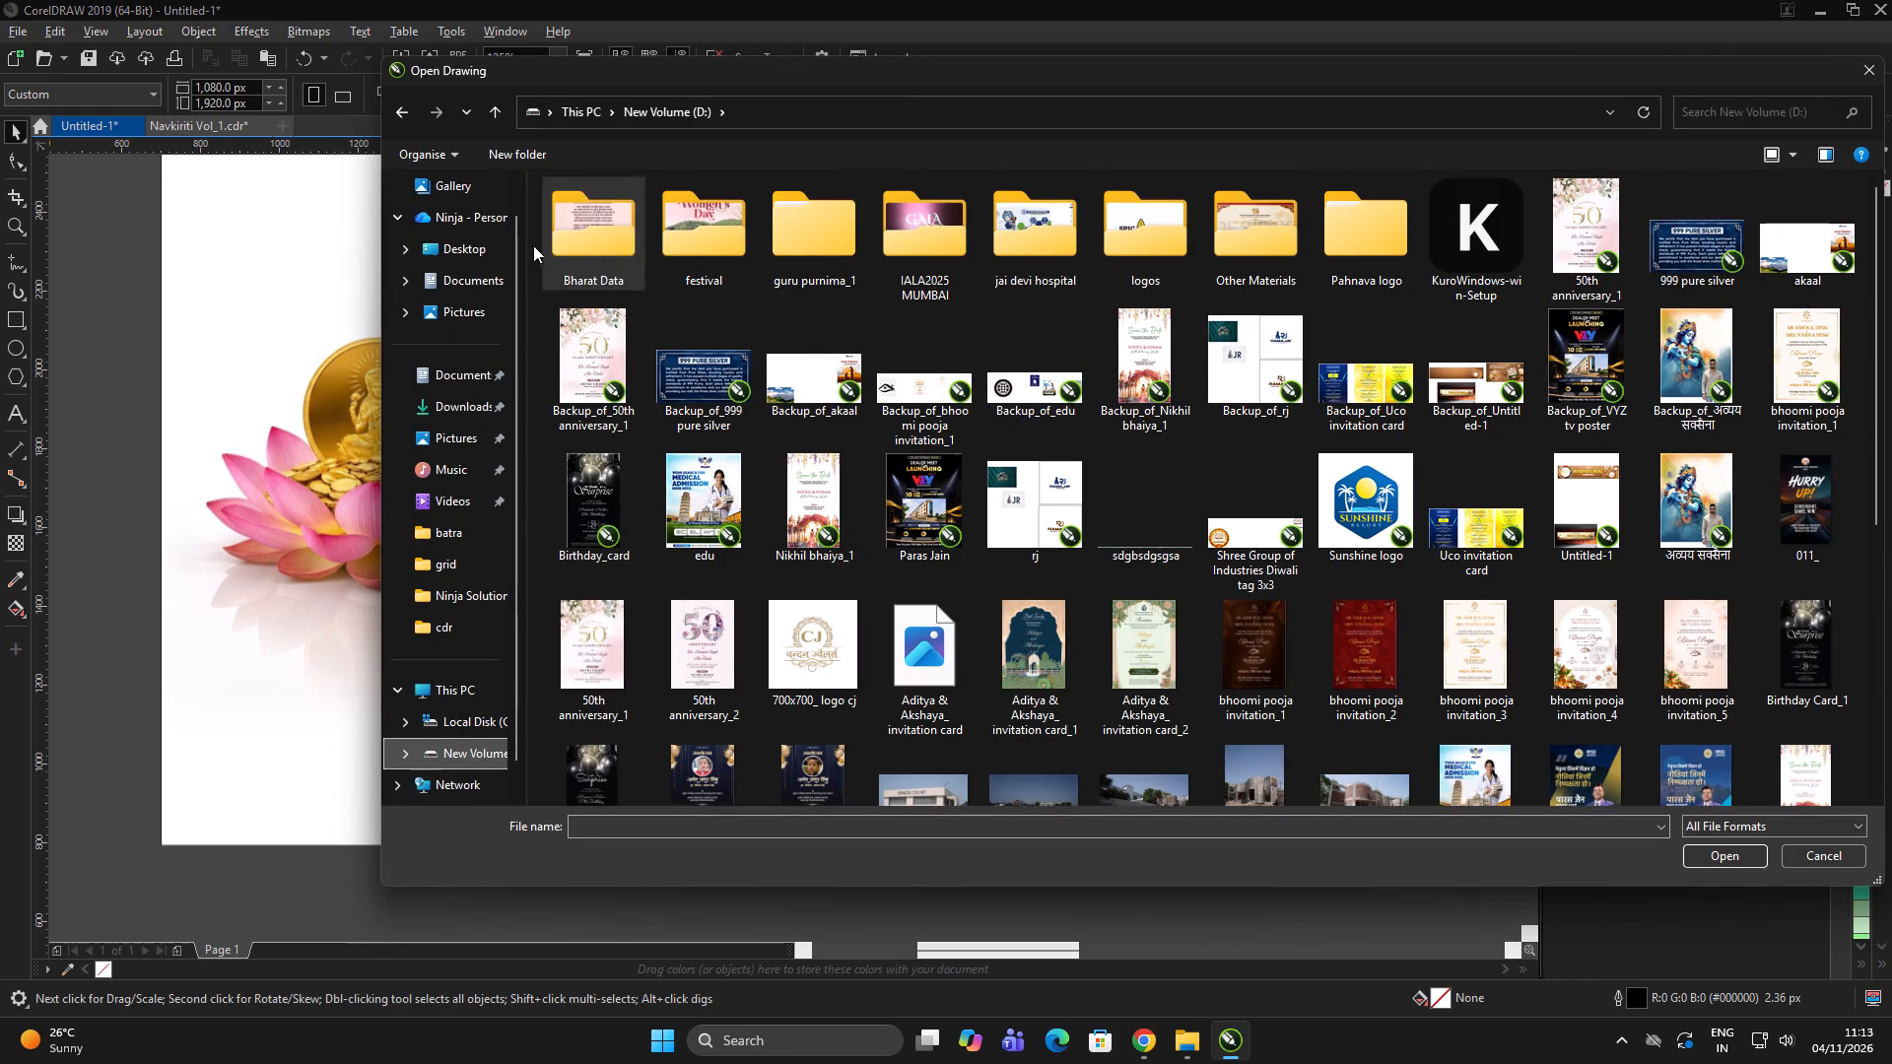
{"action": "left_click", "coordinate": [536, 243]}
{"action": "double_click", "coordinate": [592, 231]}
{"action": "left_click", "coordinate": [672, 359]}
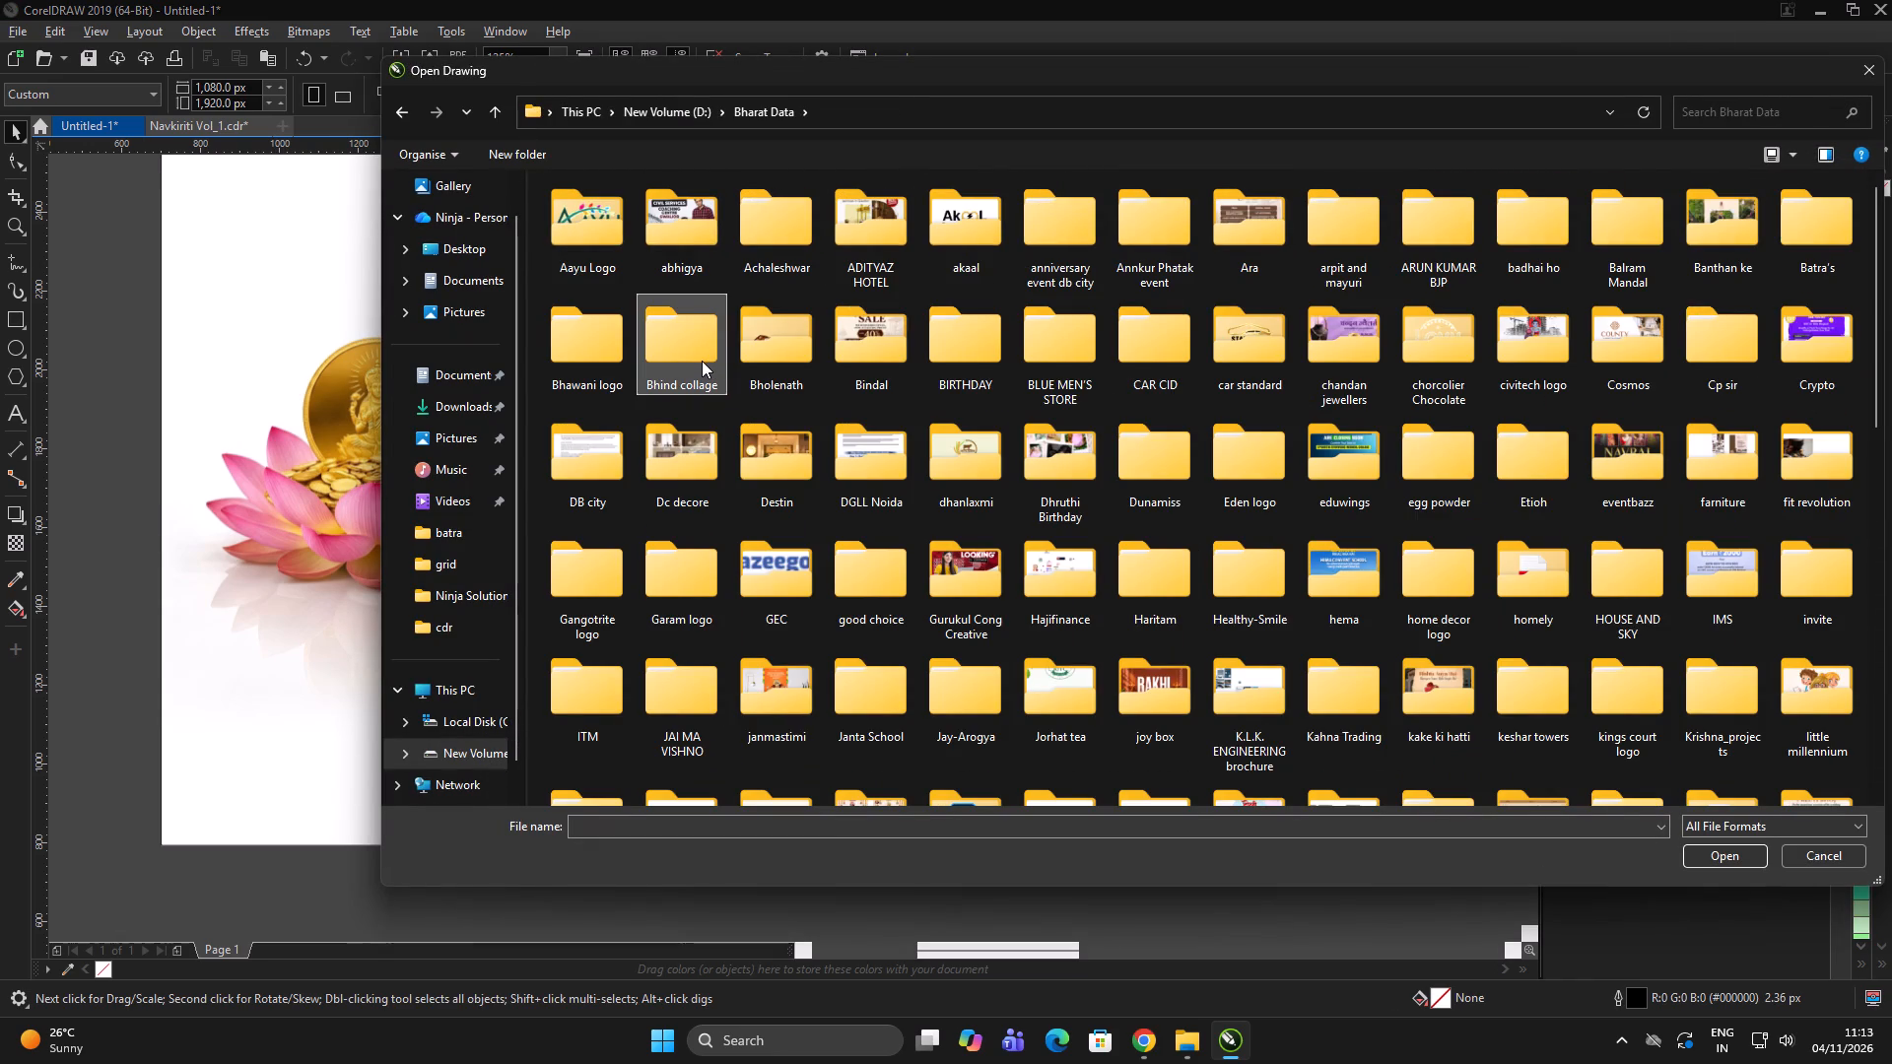
{"action": "type", "text": "na"}
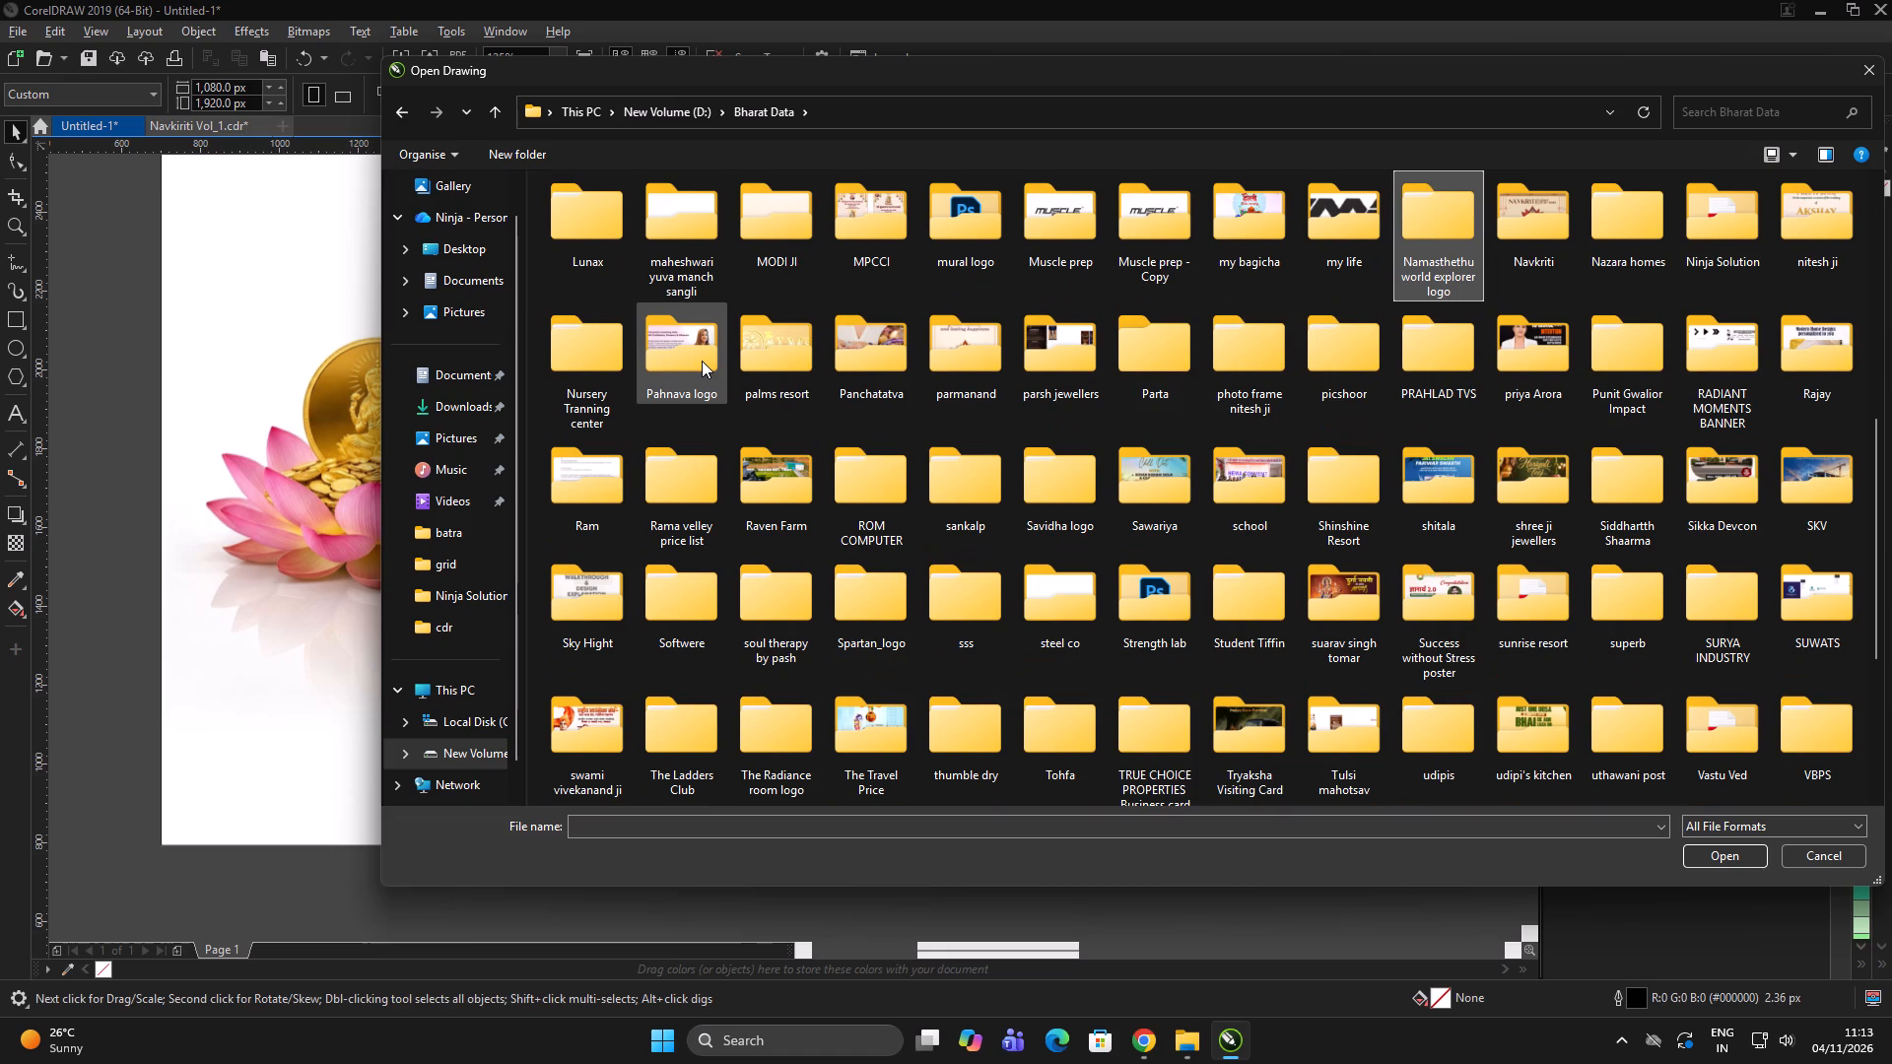
{"action": "type", "text": "nav"}
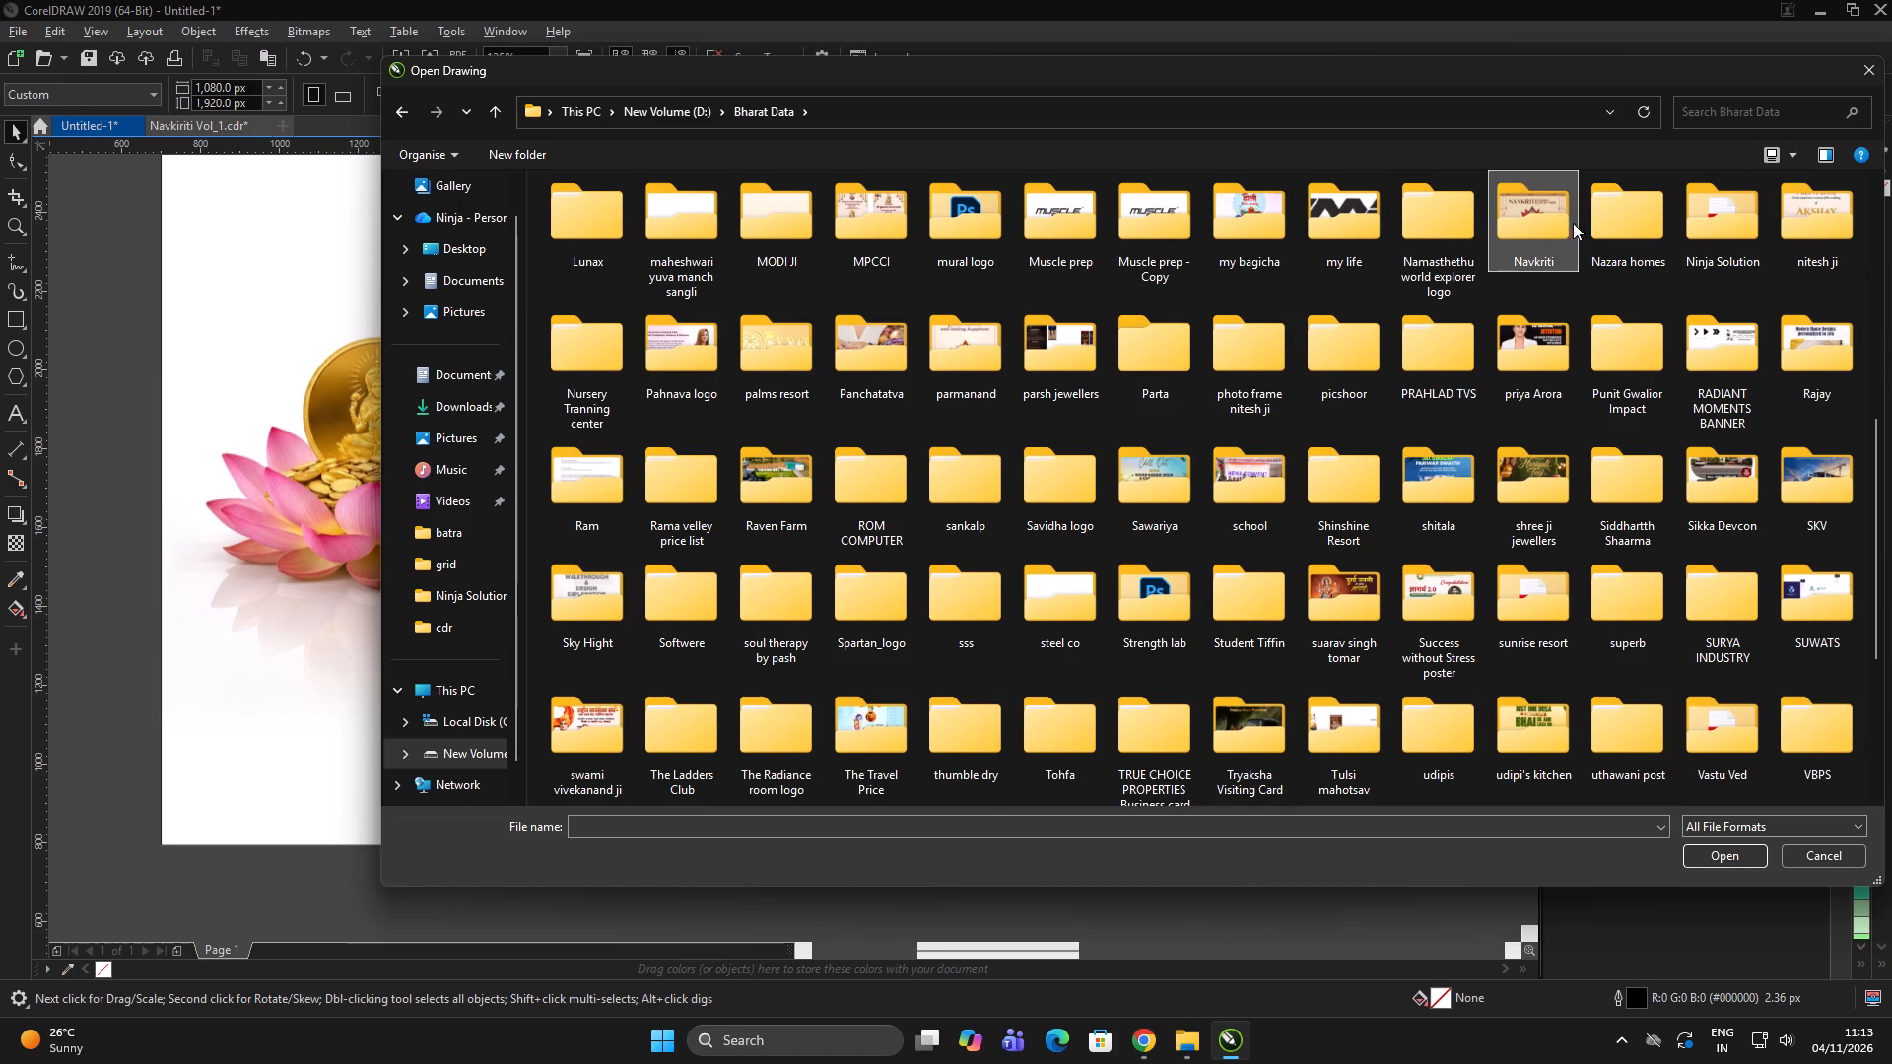
{"action": "double_click", "coordinate": [1531, 219]}
{"action": "left_click_drag", "start_coordinate": [893, 65], "coordinate": [1479, 95]}
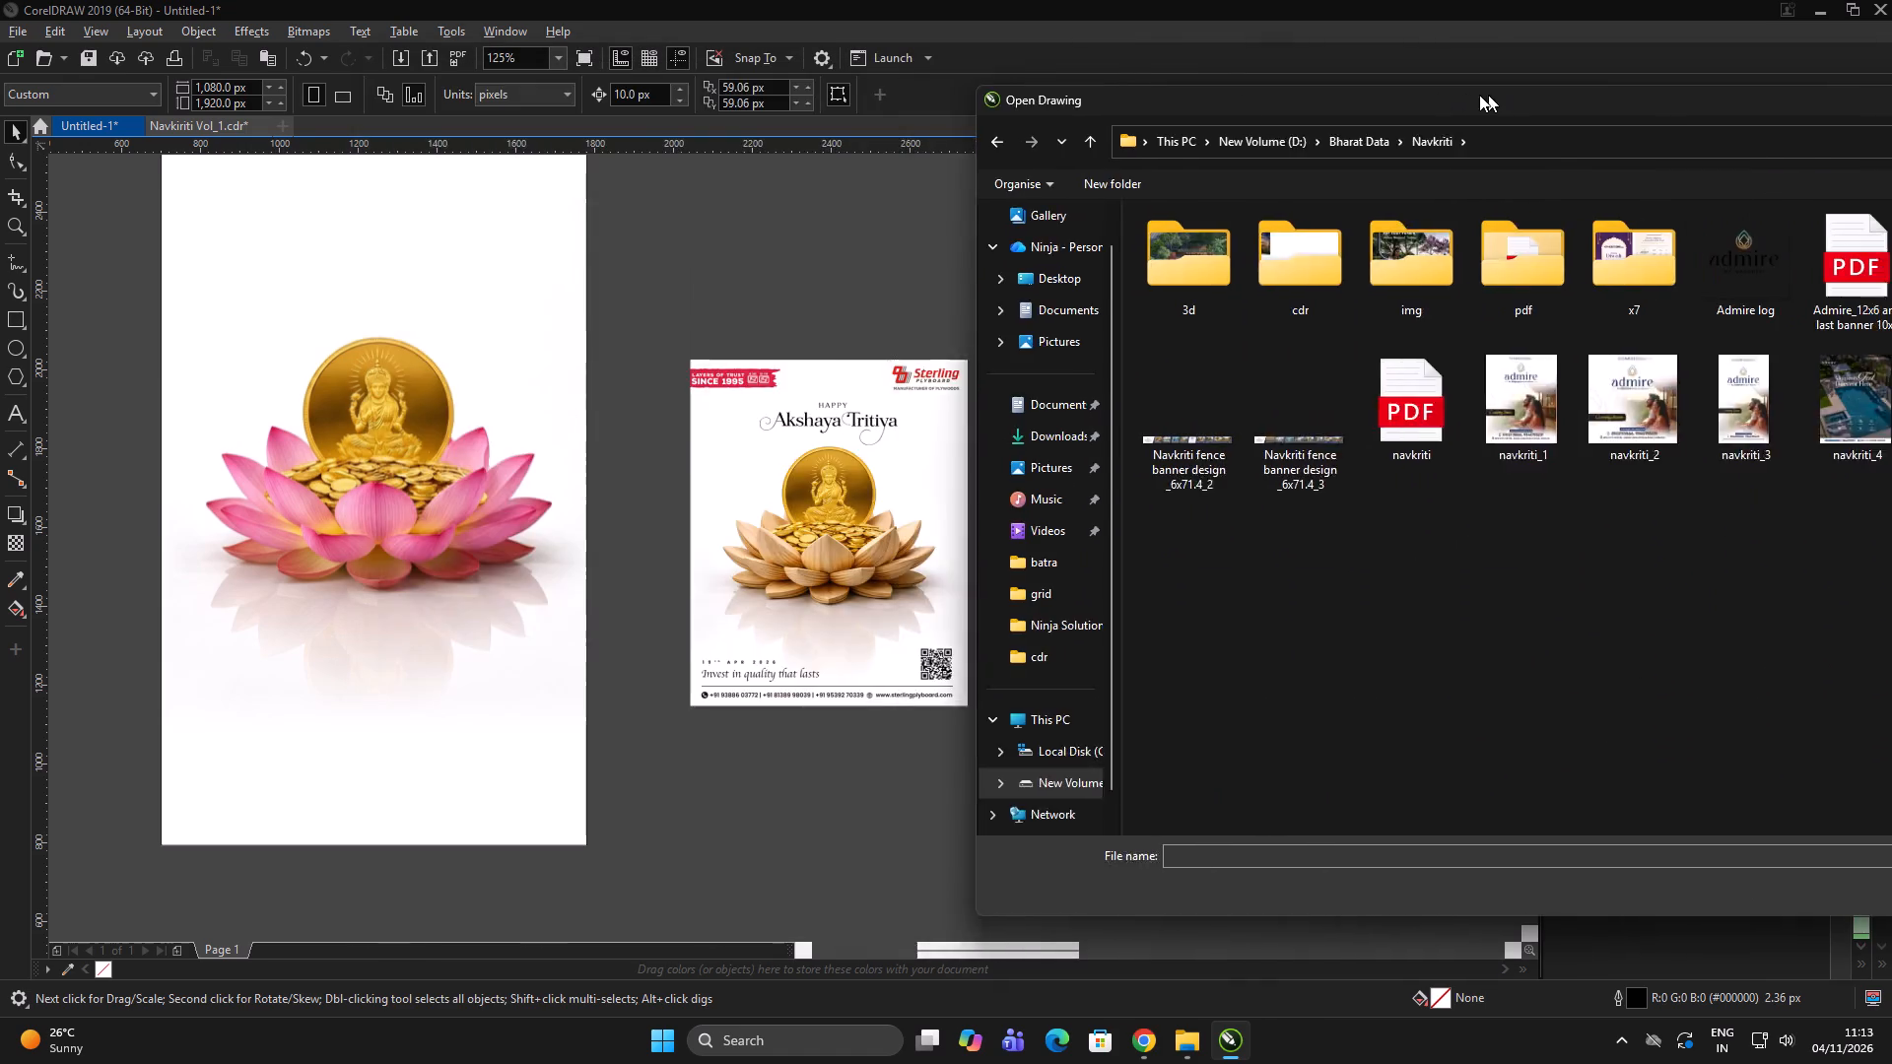
{"action": "left_click_drag", "start_coordinate": [1479, 95], "coordinate": [743, 87]}
{"action": "double_click", "coordinate": [1041, 557]}
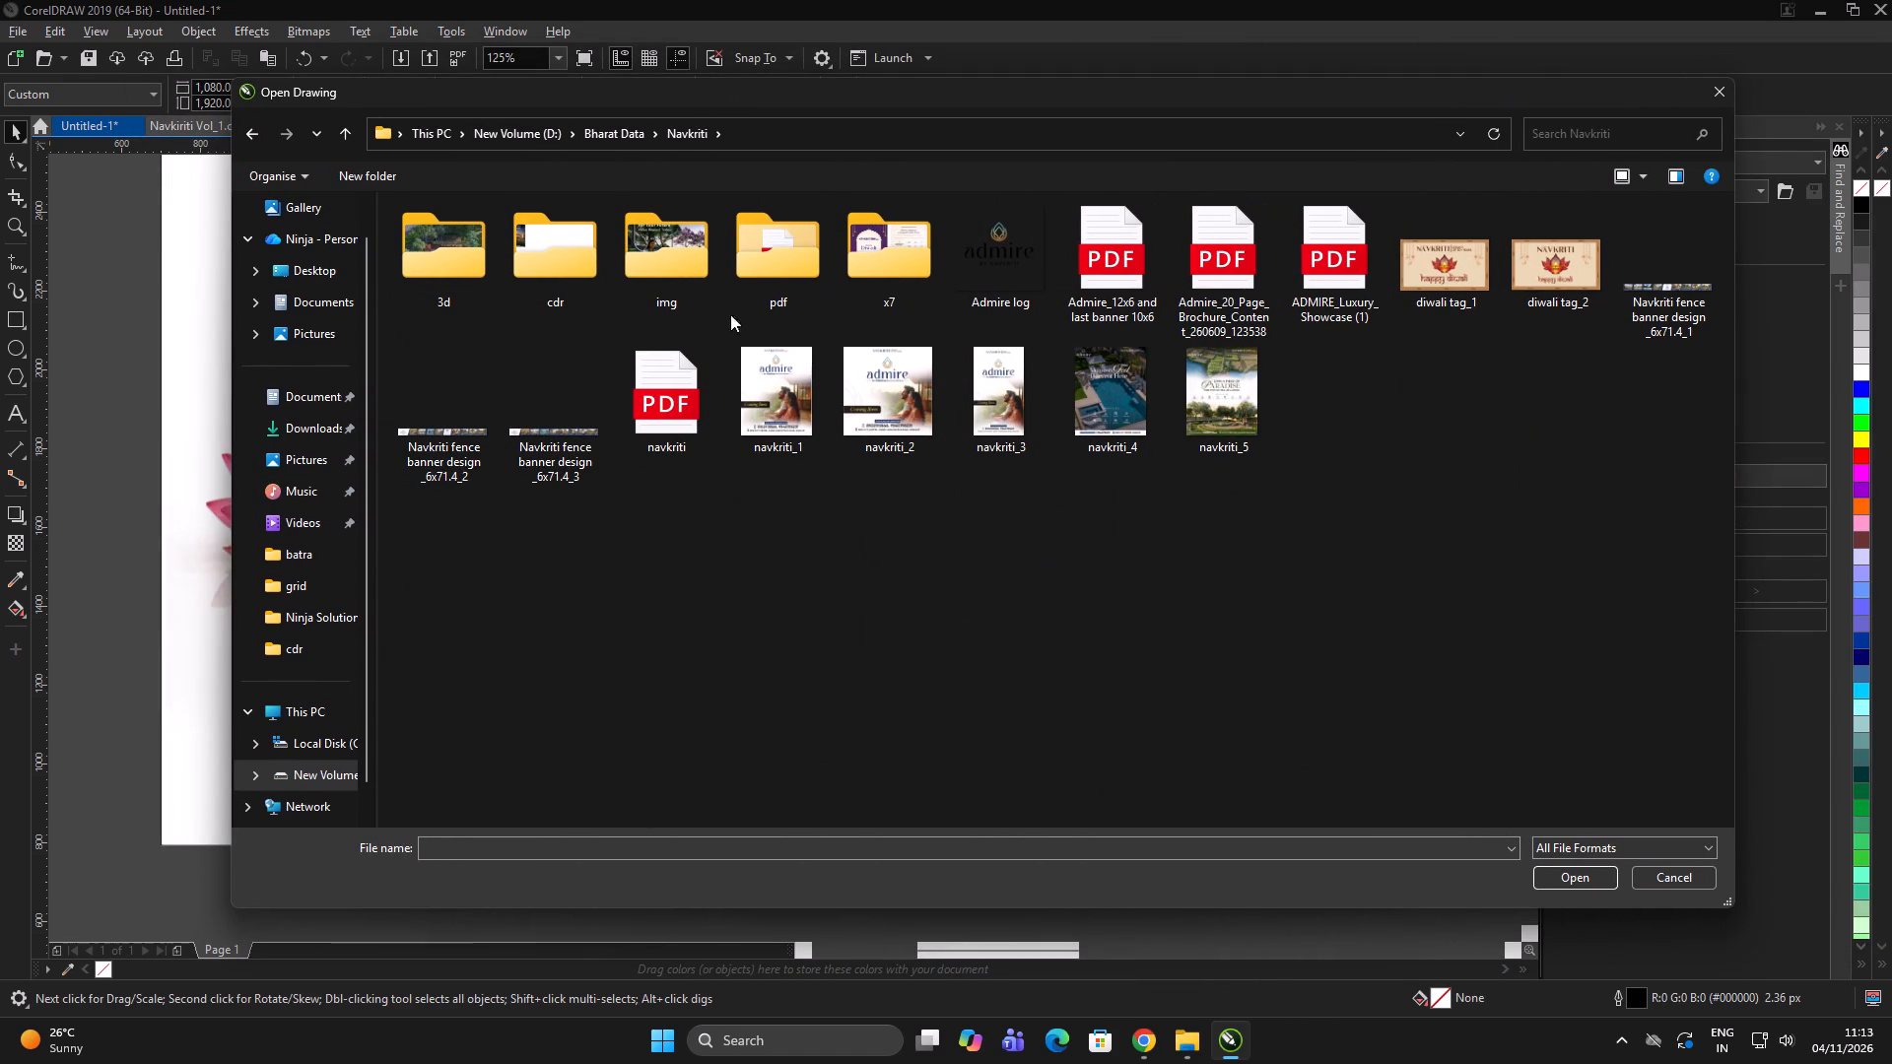
{"action": "double_click", "coordinate": [690, 263]}
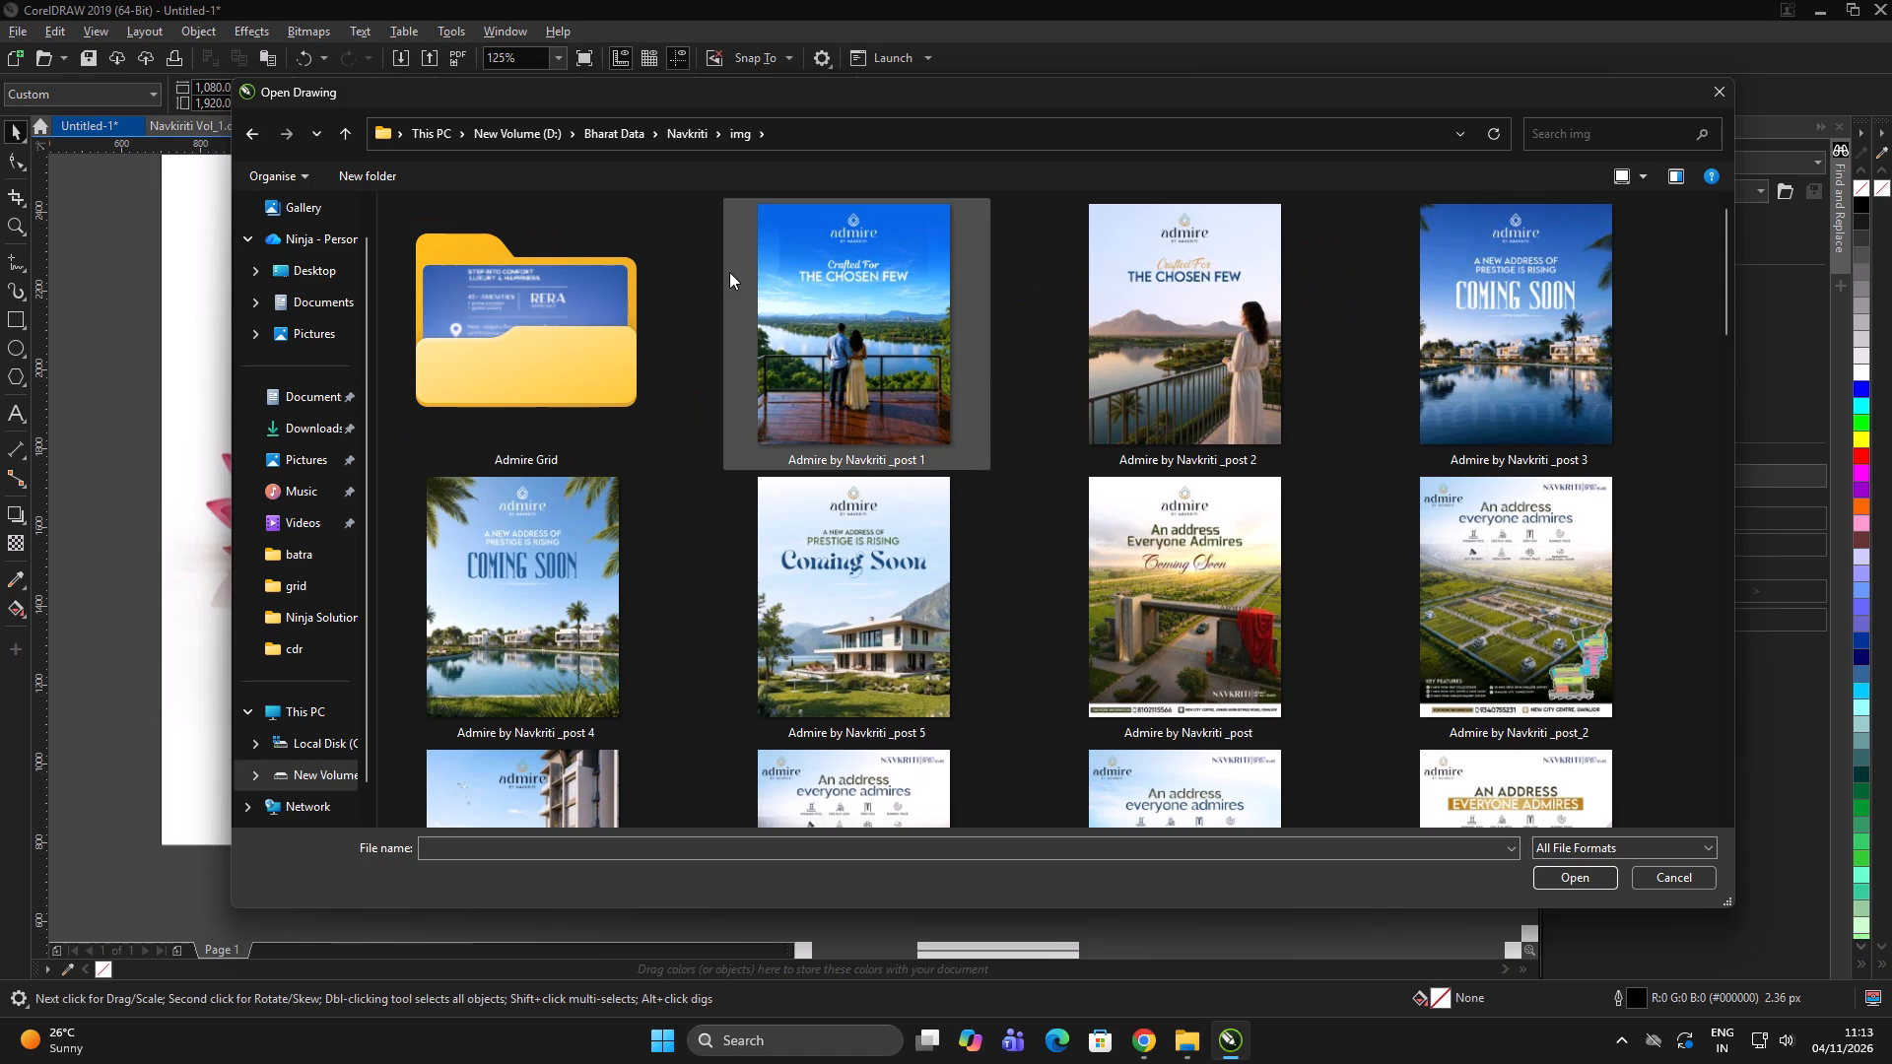
{"action": "scroll", "coordinate": [1053, 499], "scroll_direction": "down", "scroll_amount": 3}
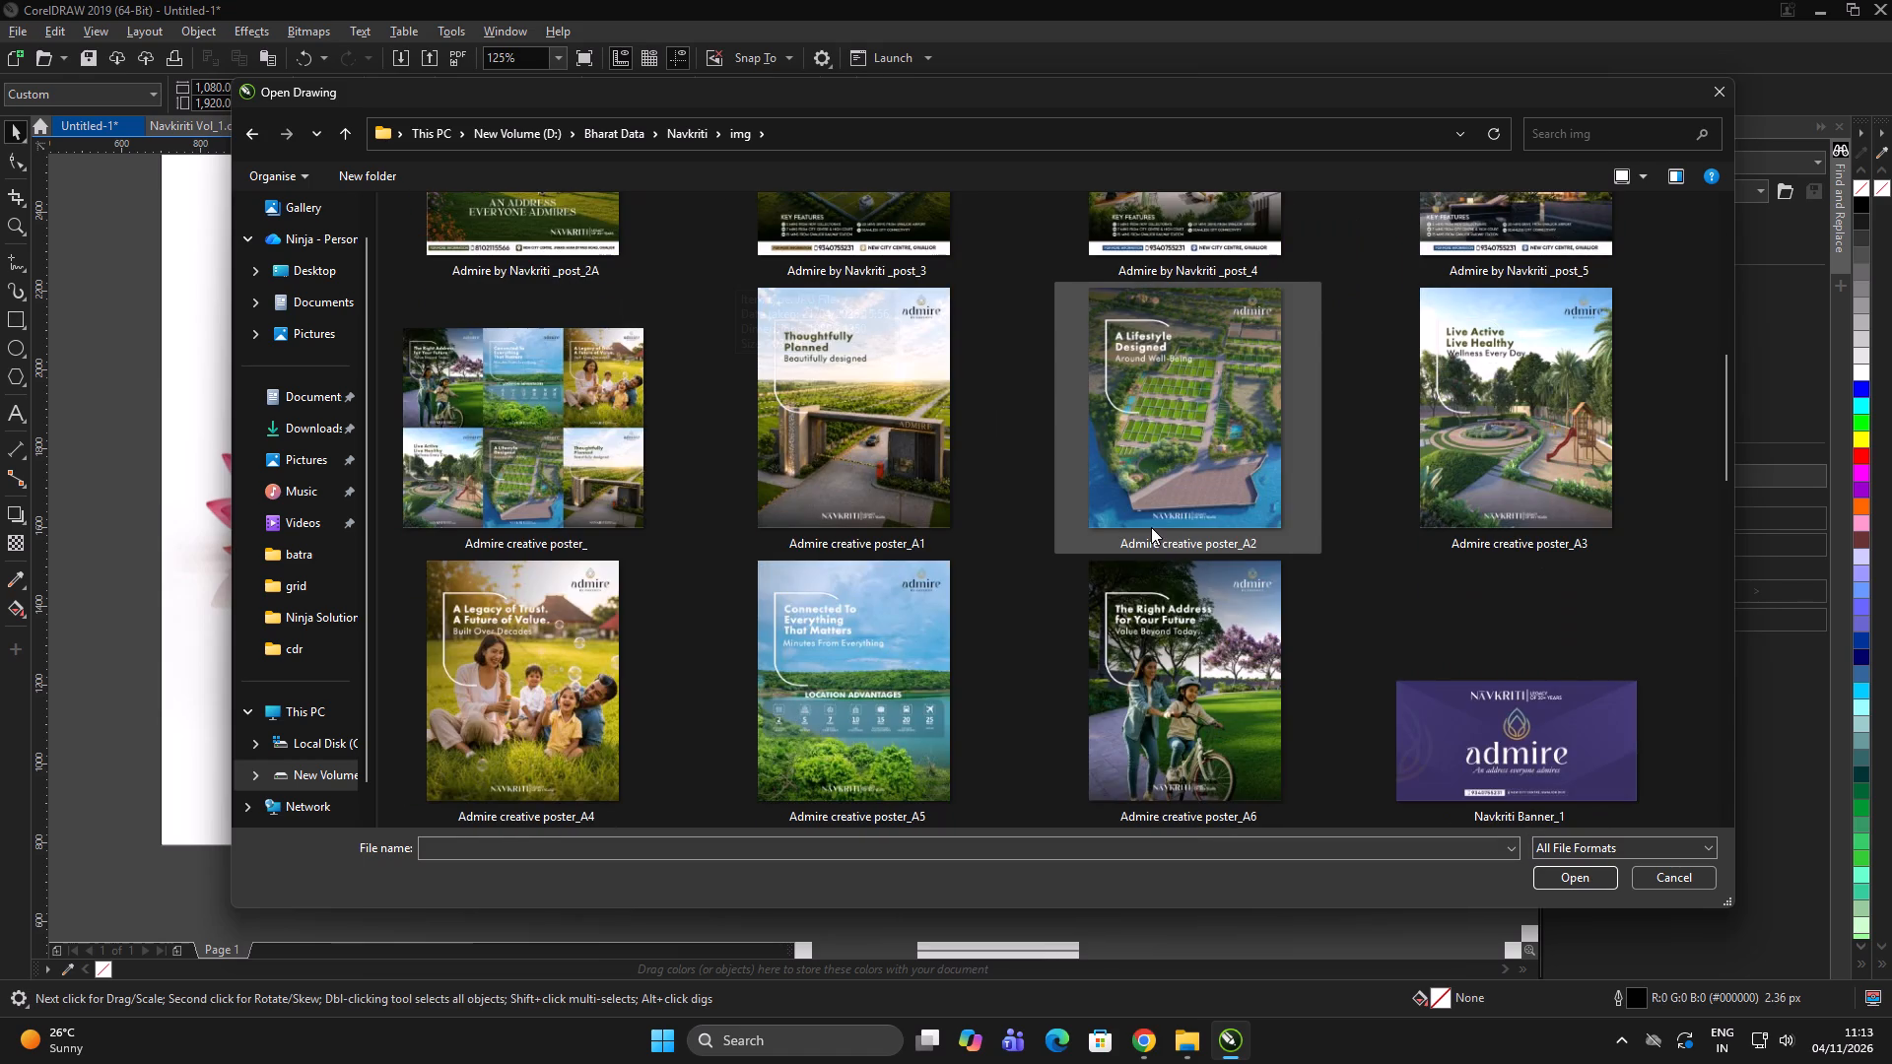
{"action": "scroll", "coordinate": [1151, 527], "scroll_direction": "down", "scroll_amount": 10}
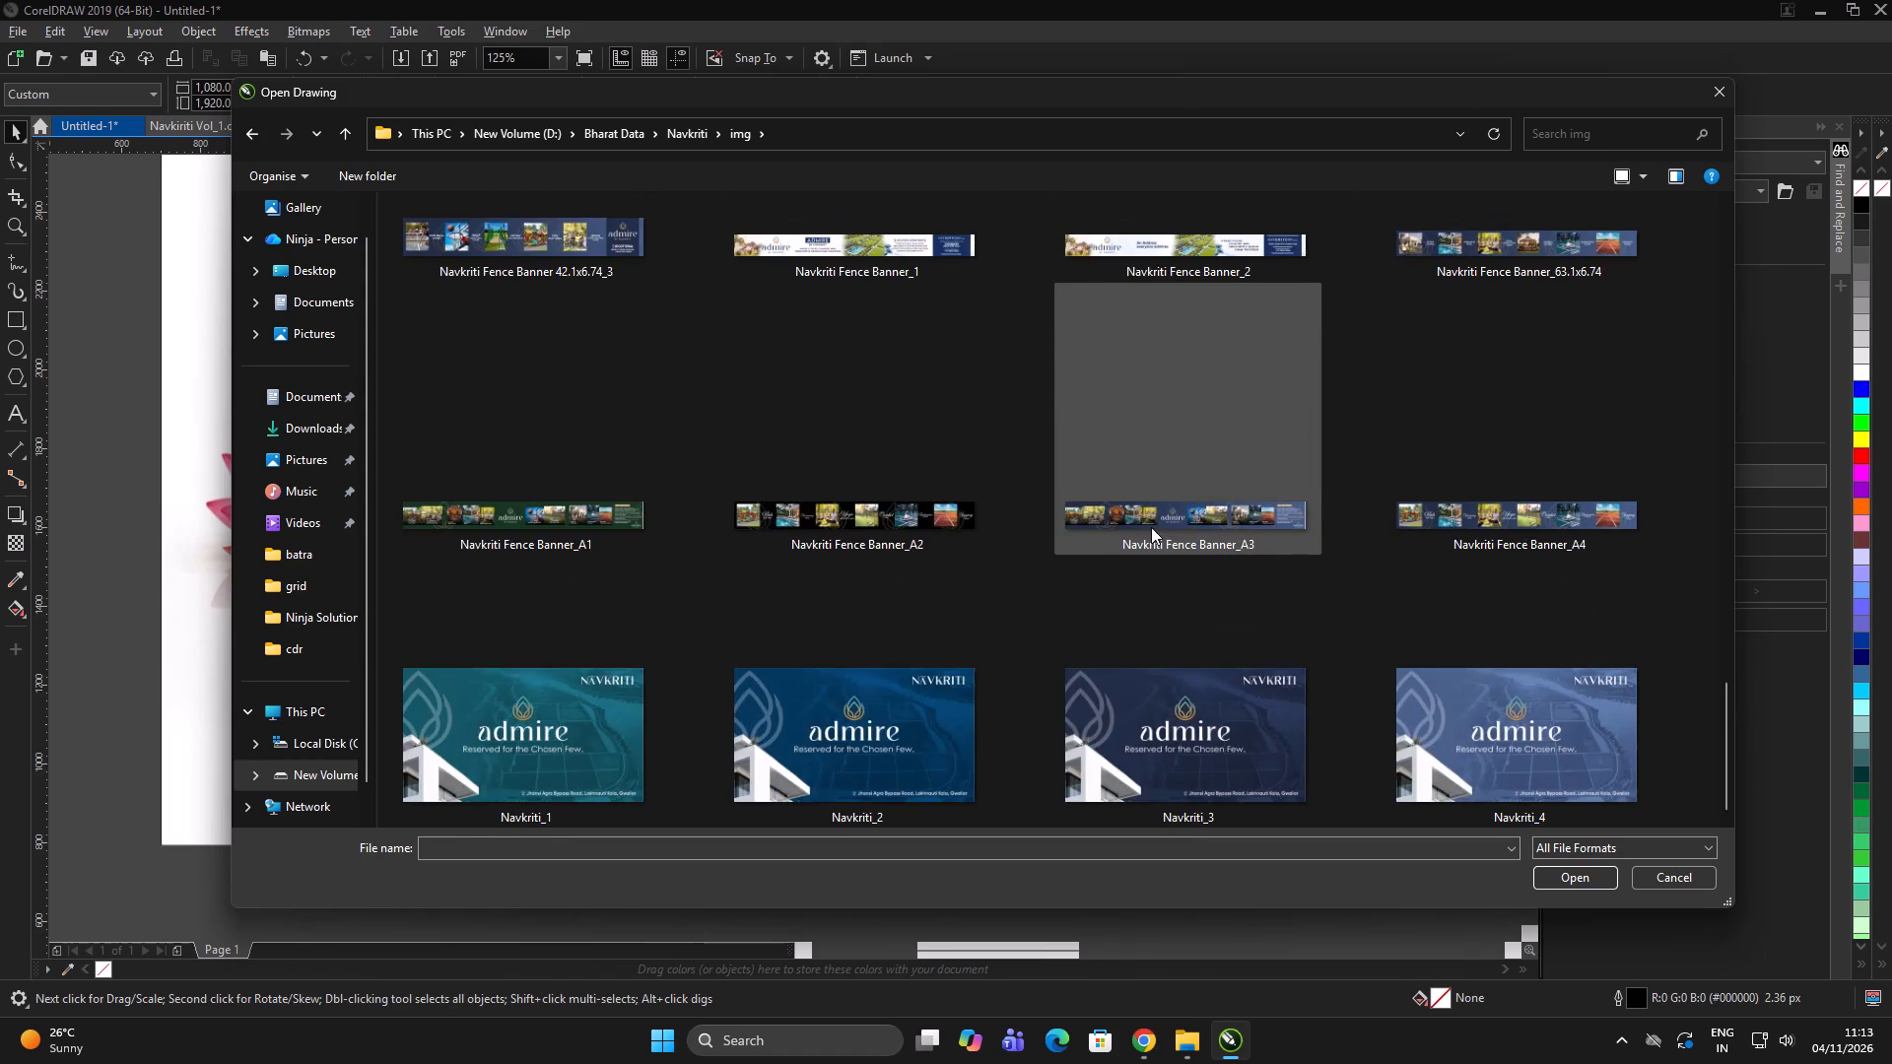
{"action": "scroll", "coordinate": [1151, 529], "scroll_direction": "down", "scroll_amount": 7}
{"action": "scroll", "coordinate": [954, 489], "scroll_direction": "up", "scroll_amount": 20}
{"action": "scroll", "coordinate": [954, 489], "scroll_direction": "up", "scroll_amount": 5}
Recheck the Navkriti folder and its img subfolder for usable brand artwork, then leave without opening a file.
{"action": "left_click", "coordinate": [700, 123]}
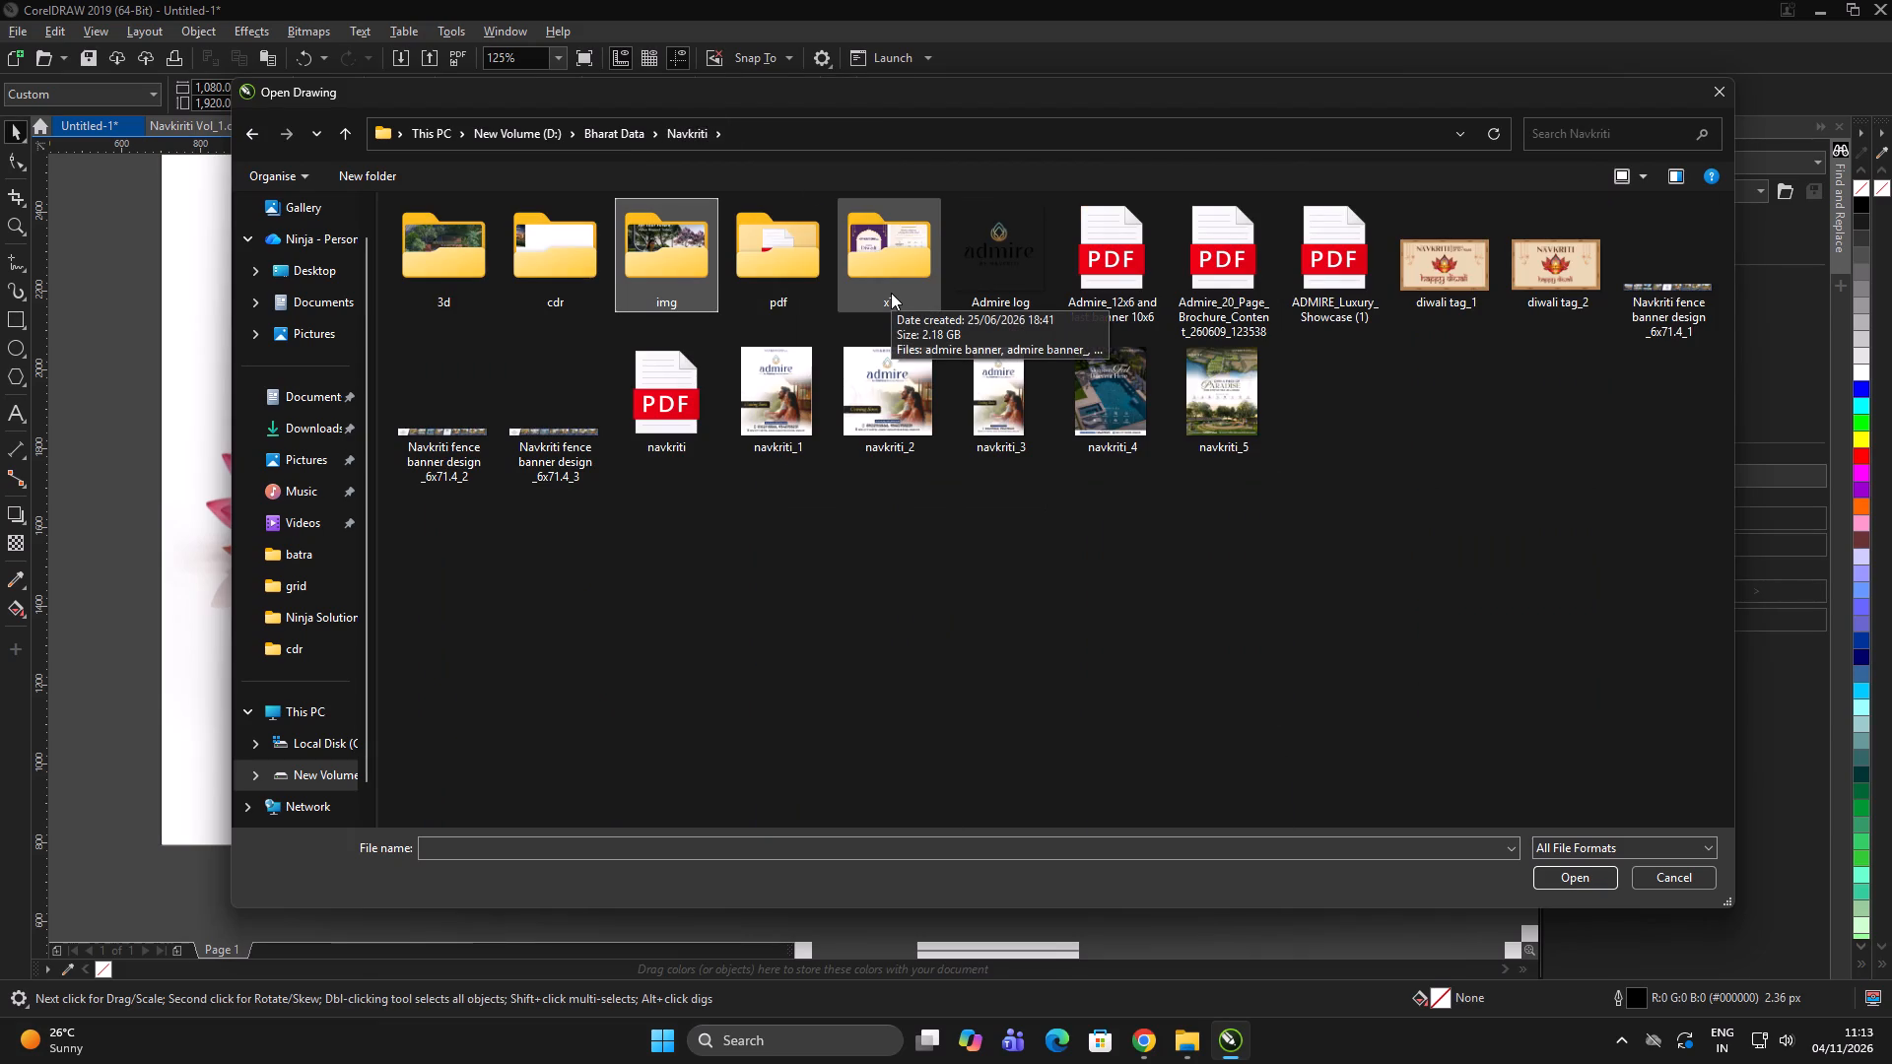
{"action": "double_click", "coordinate": [1384, 573]}
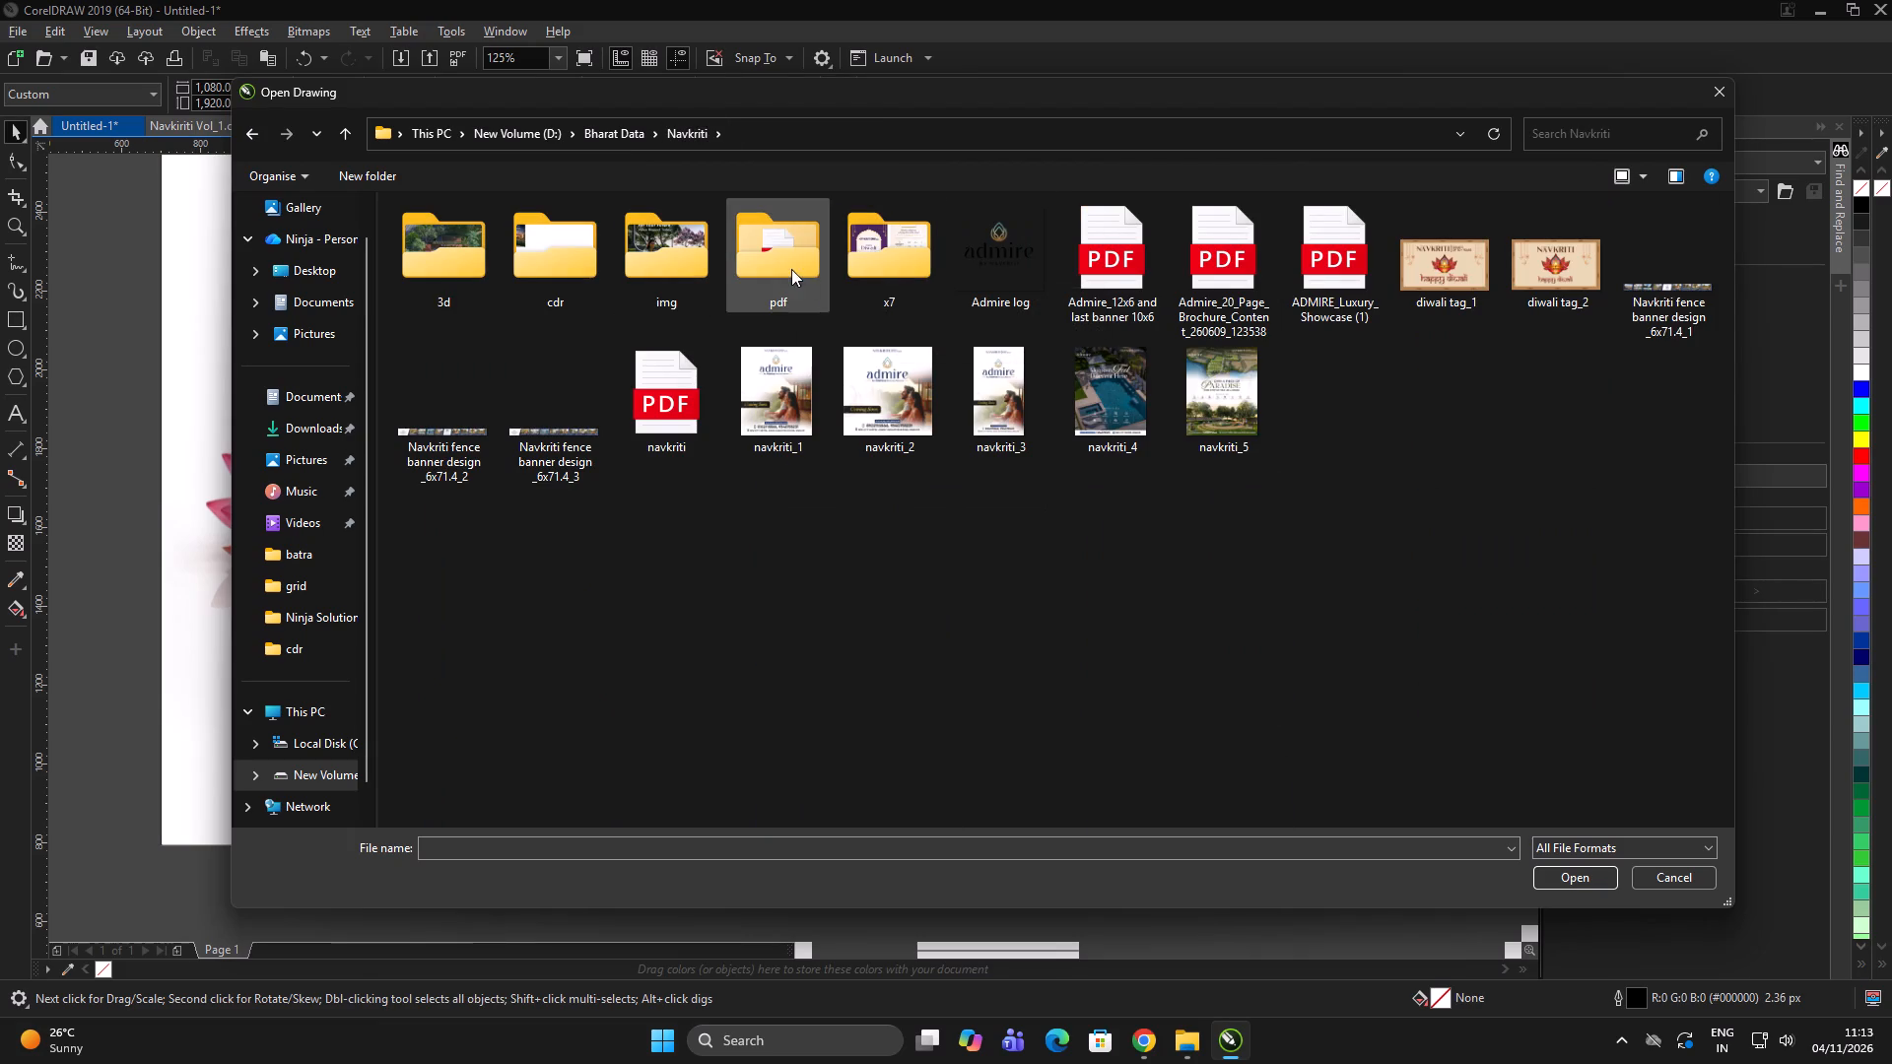
{"action": "left_click", "coordinate": [660, 534]}
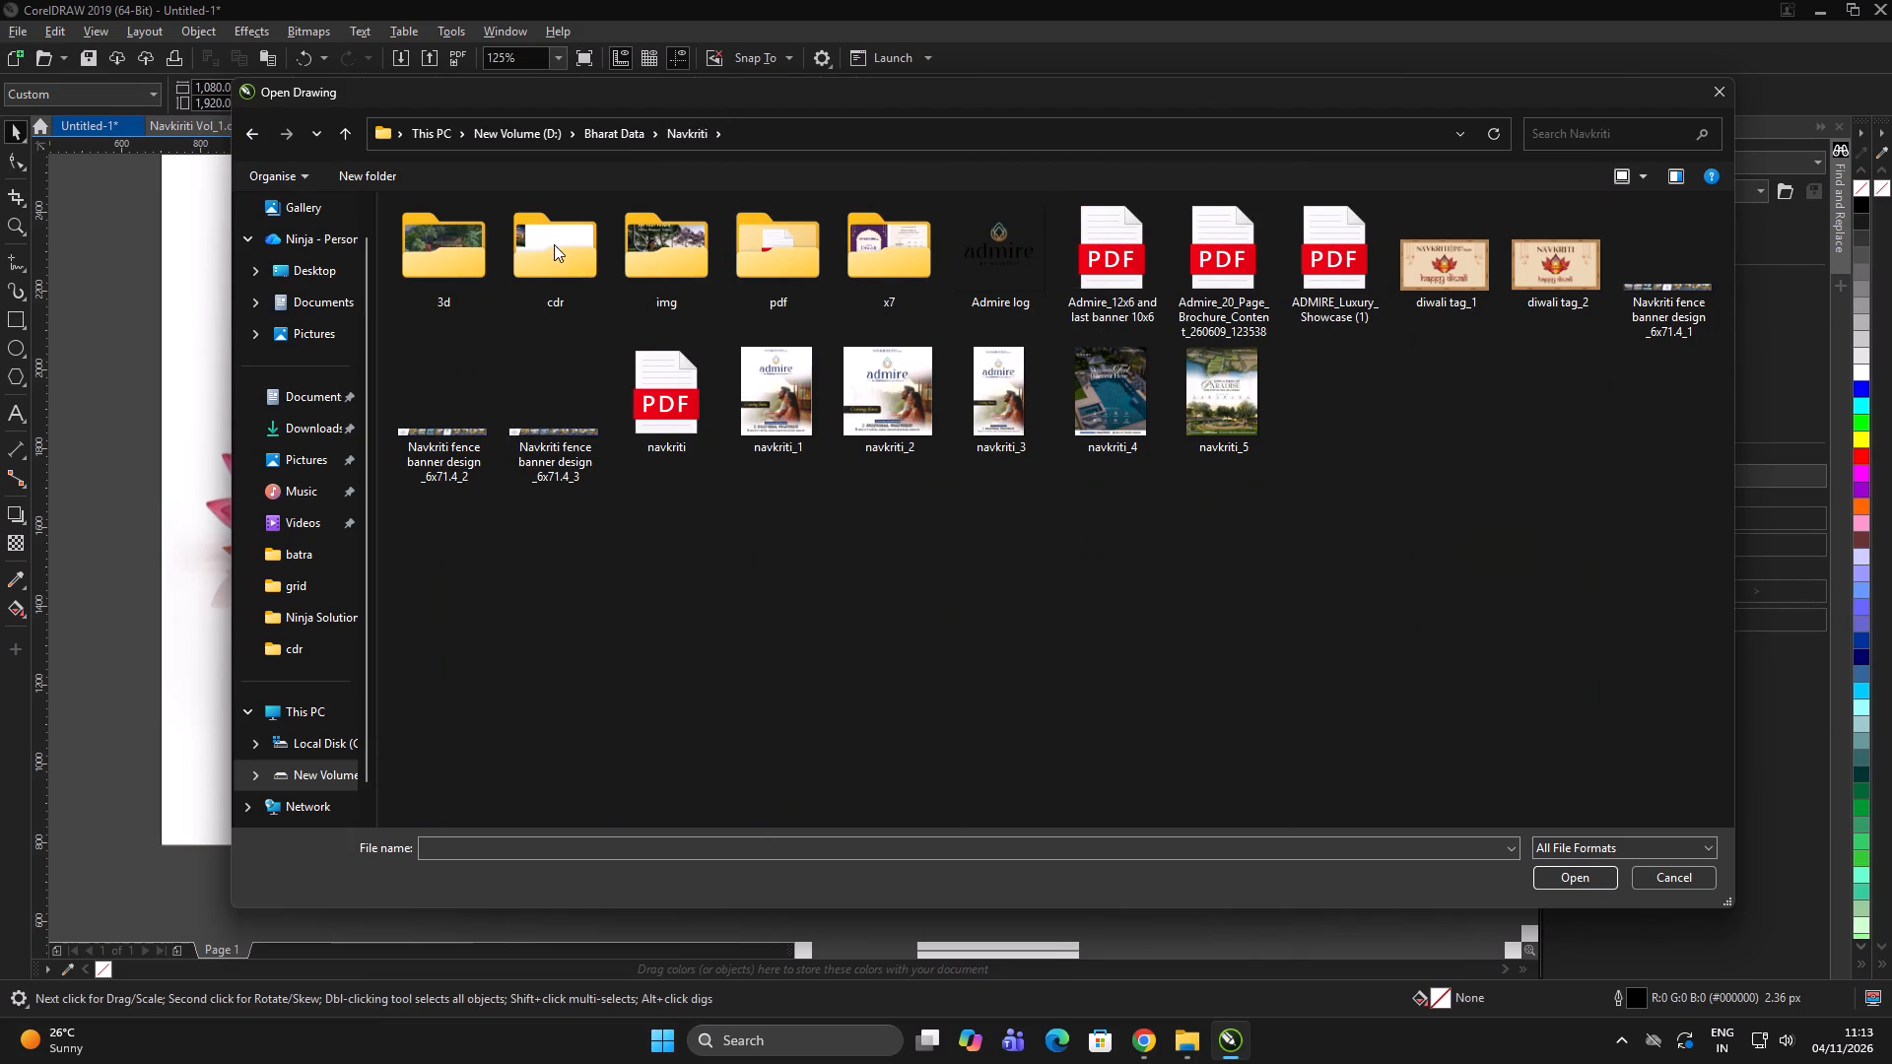
{"action": "double_click", "coordinate": [650, 242]}
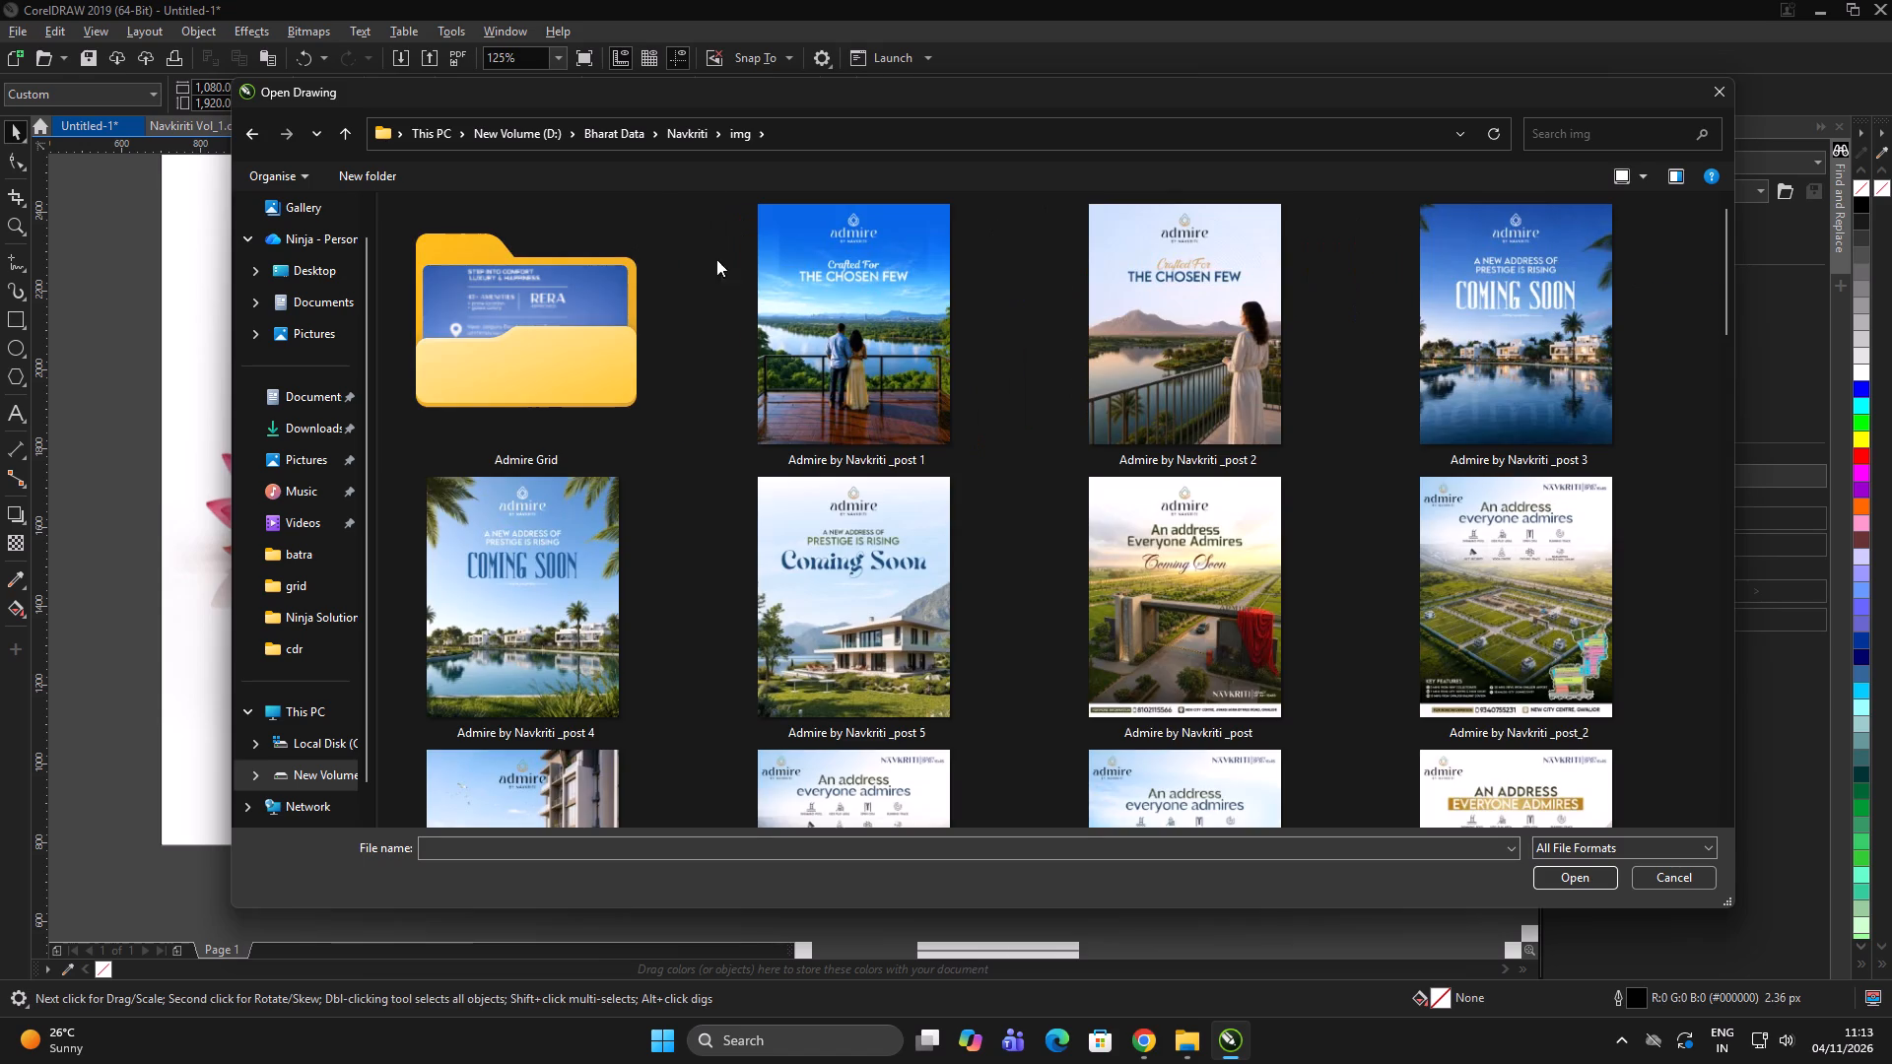
{"action": "scroll", "coordinate": [938, 374], "scroll_direction": "down", "scroll_amount": 4}
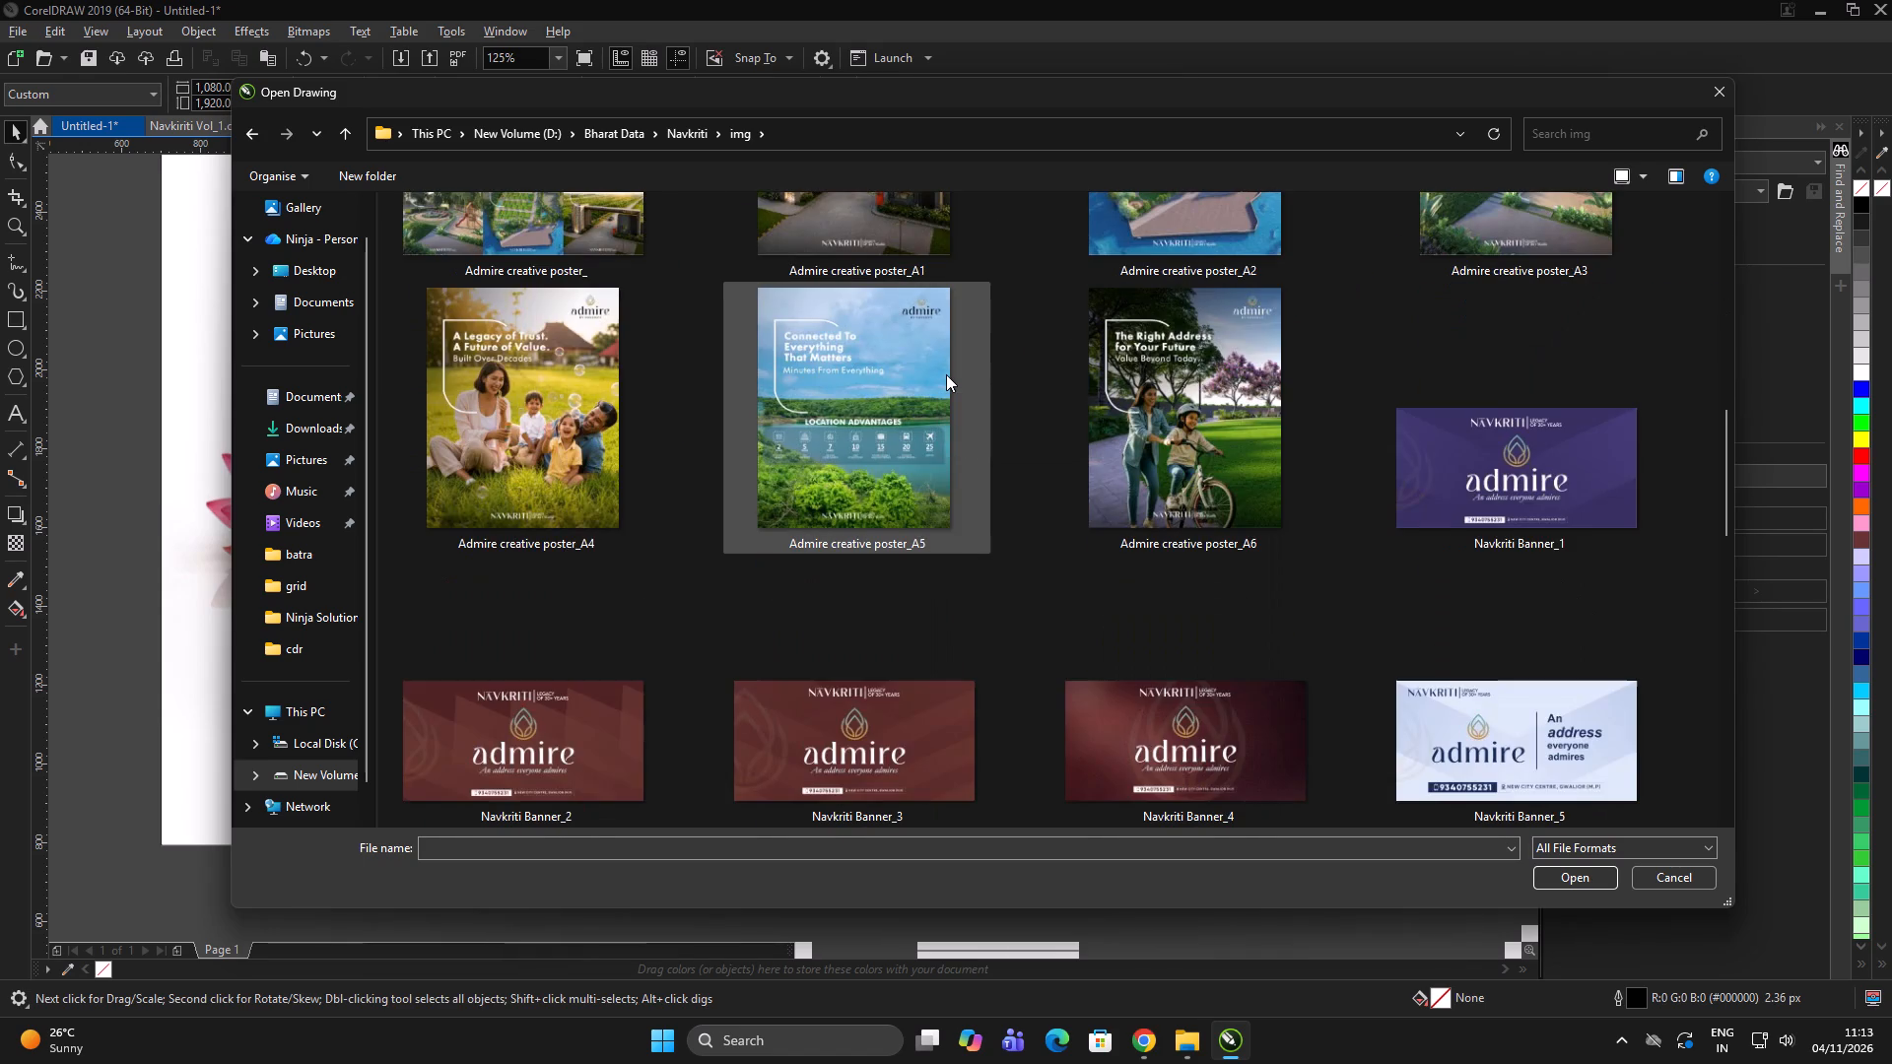
{"action": "scroll", "coordinate": [948, 376], "scroll_direction": "down", "scroll_amount": 4}
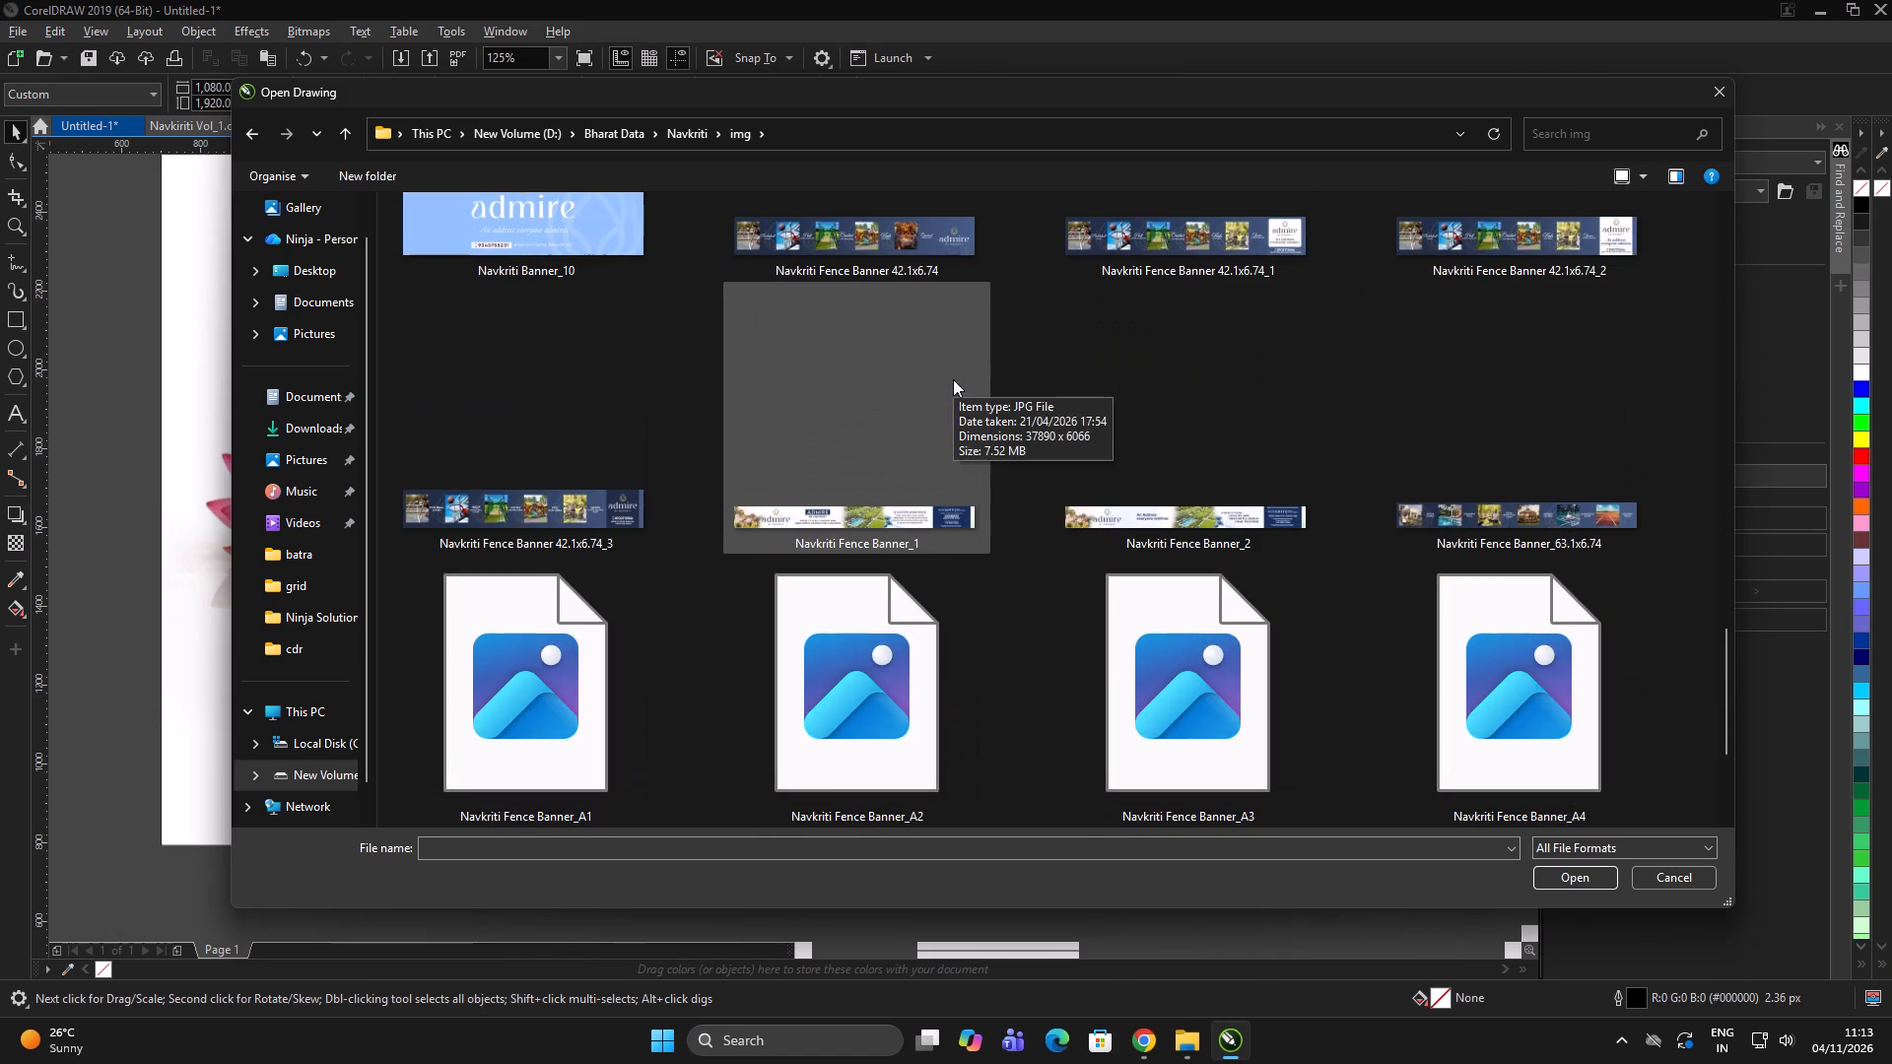
{"action": "scroll", "coordinate": [953, 379], "scroll_direction": "down", "scroll_amount": 3}
{"action": "scroll", "coordinate": [1050, 409], "scroll_direction": "down", "scroll_amount": 1}
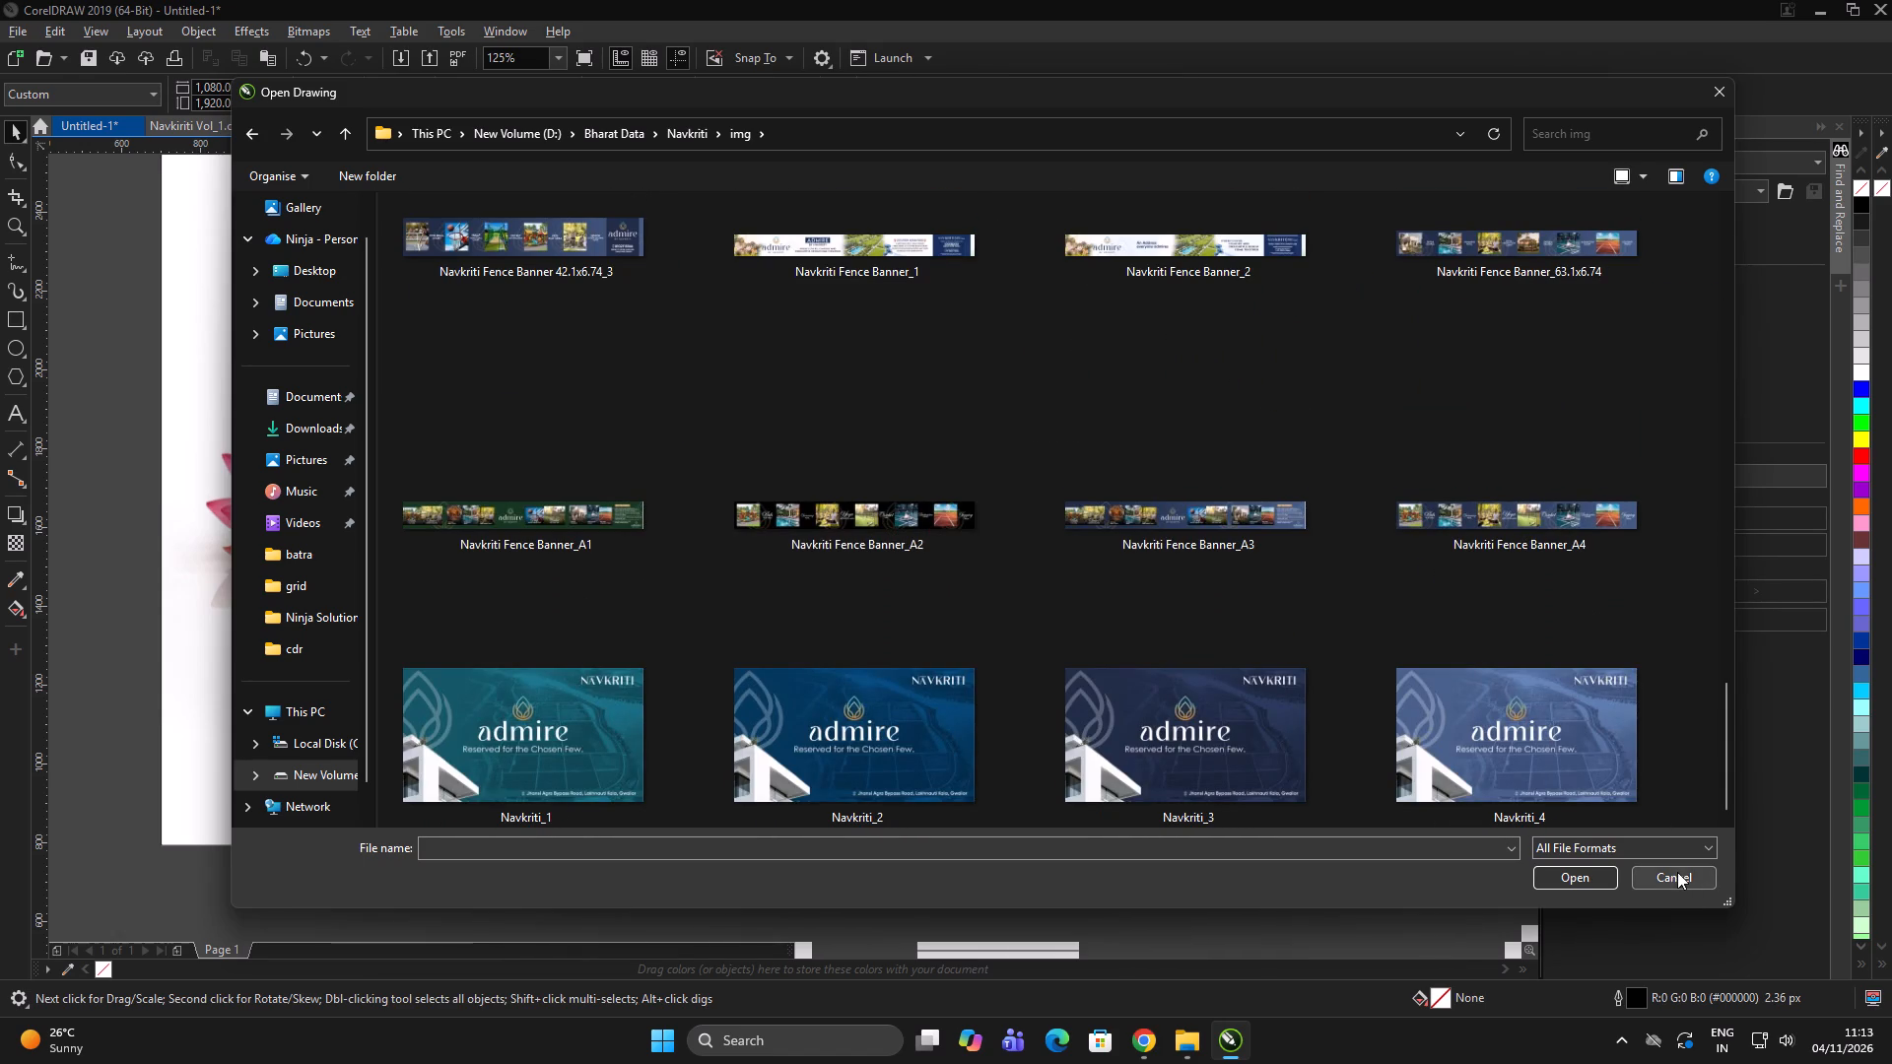
{"action": "left_click", "coordinate": [1677, 872]}
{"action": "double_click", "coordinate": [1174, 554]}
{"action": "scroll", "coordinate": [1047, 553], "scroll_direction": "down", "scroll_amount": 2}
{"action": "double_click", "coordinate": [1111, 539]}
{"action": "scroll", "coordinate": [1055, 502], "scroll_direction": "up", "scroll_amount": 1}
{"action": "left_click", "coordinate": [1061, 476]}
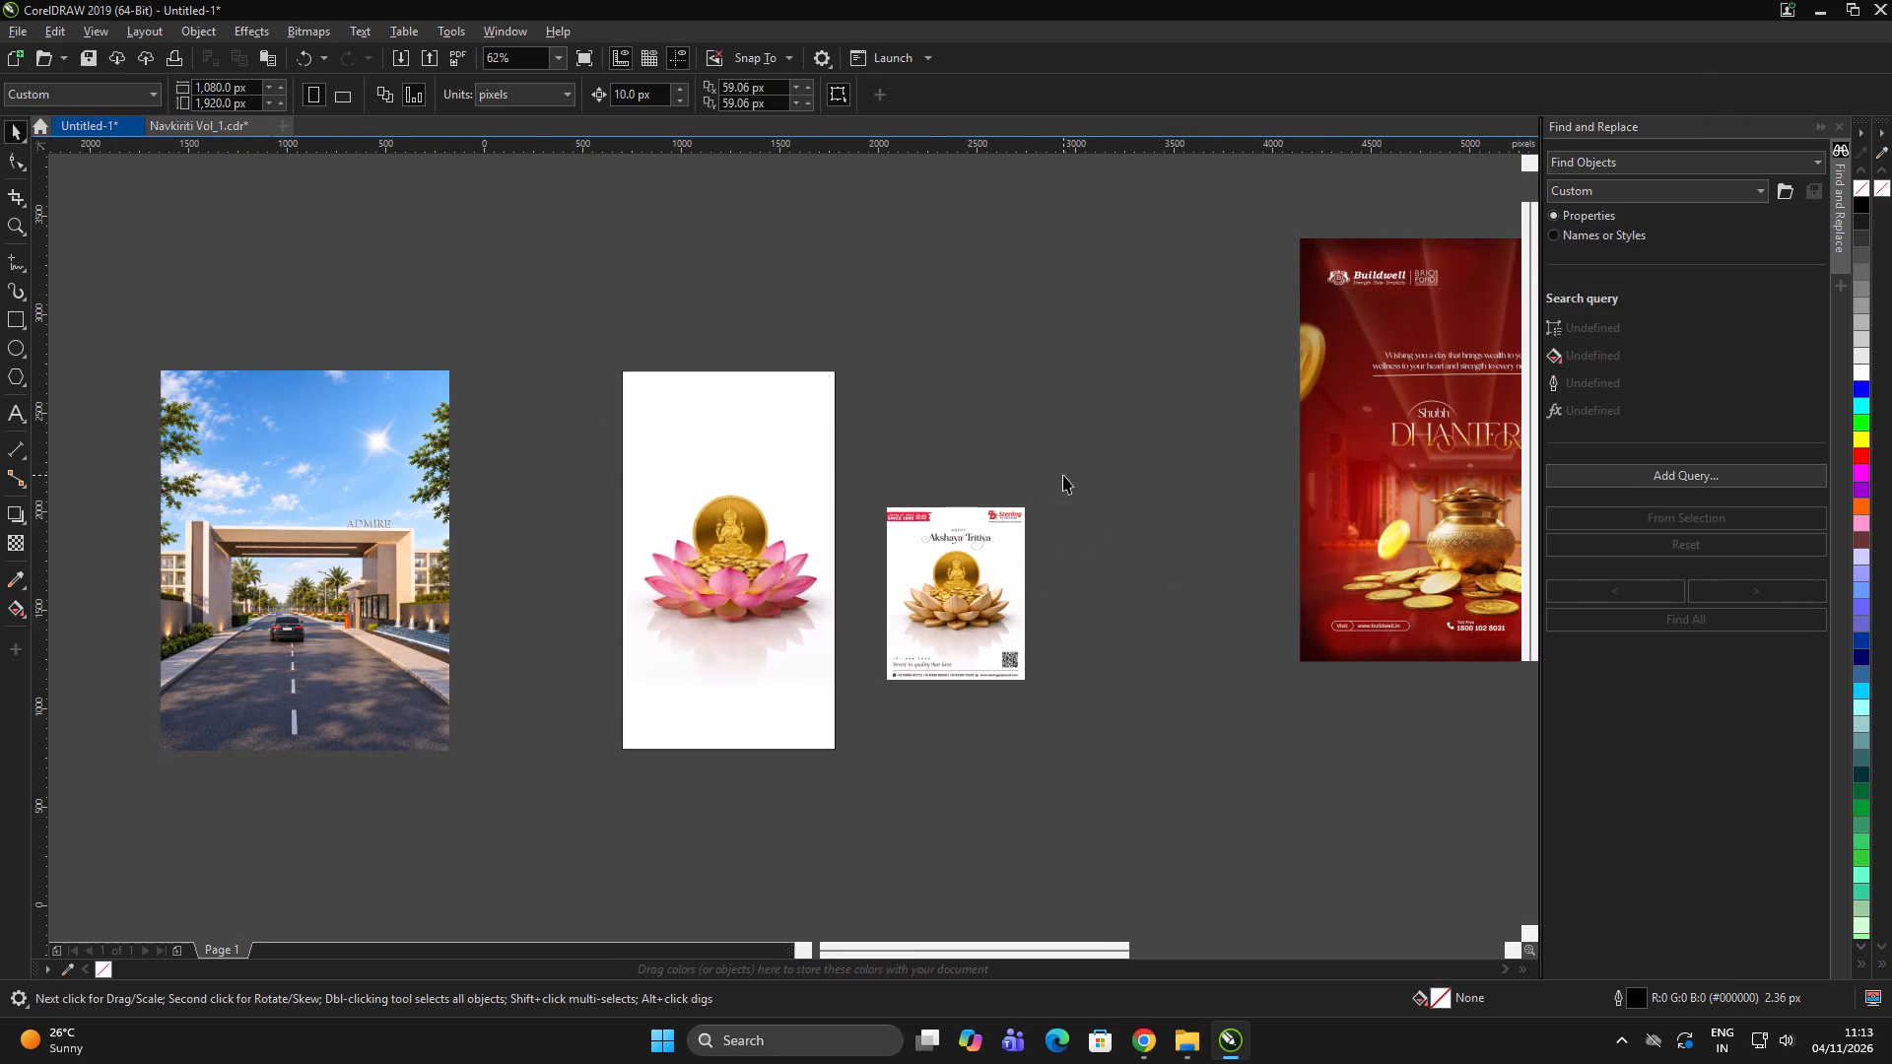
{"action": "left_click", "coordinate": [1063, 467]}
Copy the "admire BY NAVKRITI" logo from the "45+" poster on Page 5 of Navkriti Vol_1.cdr.
{"action": "left_click", "coordinate": [218, 121]}
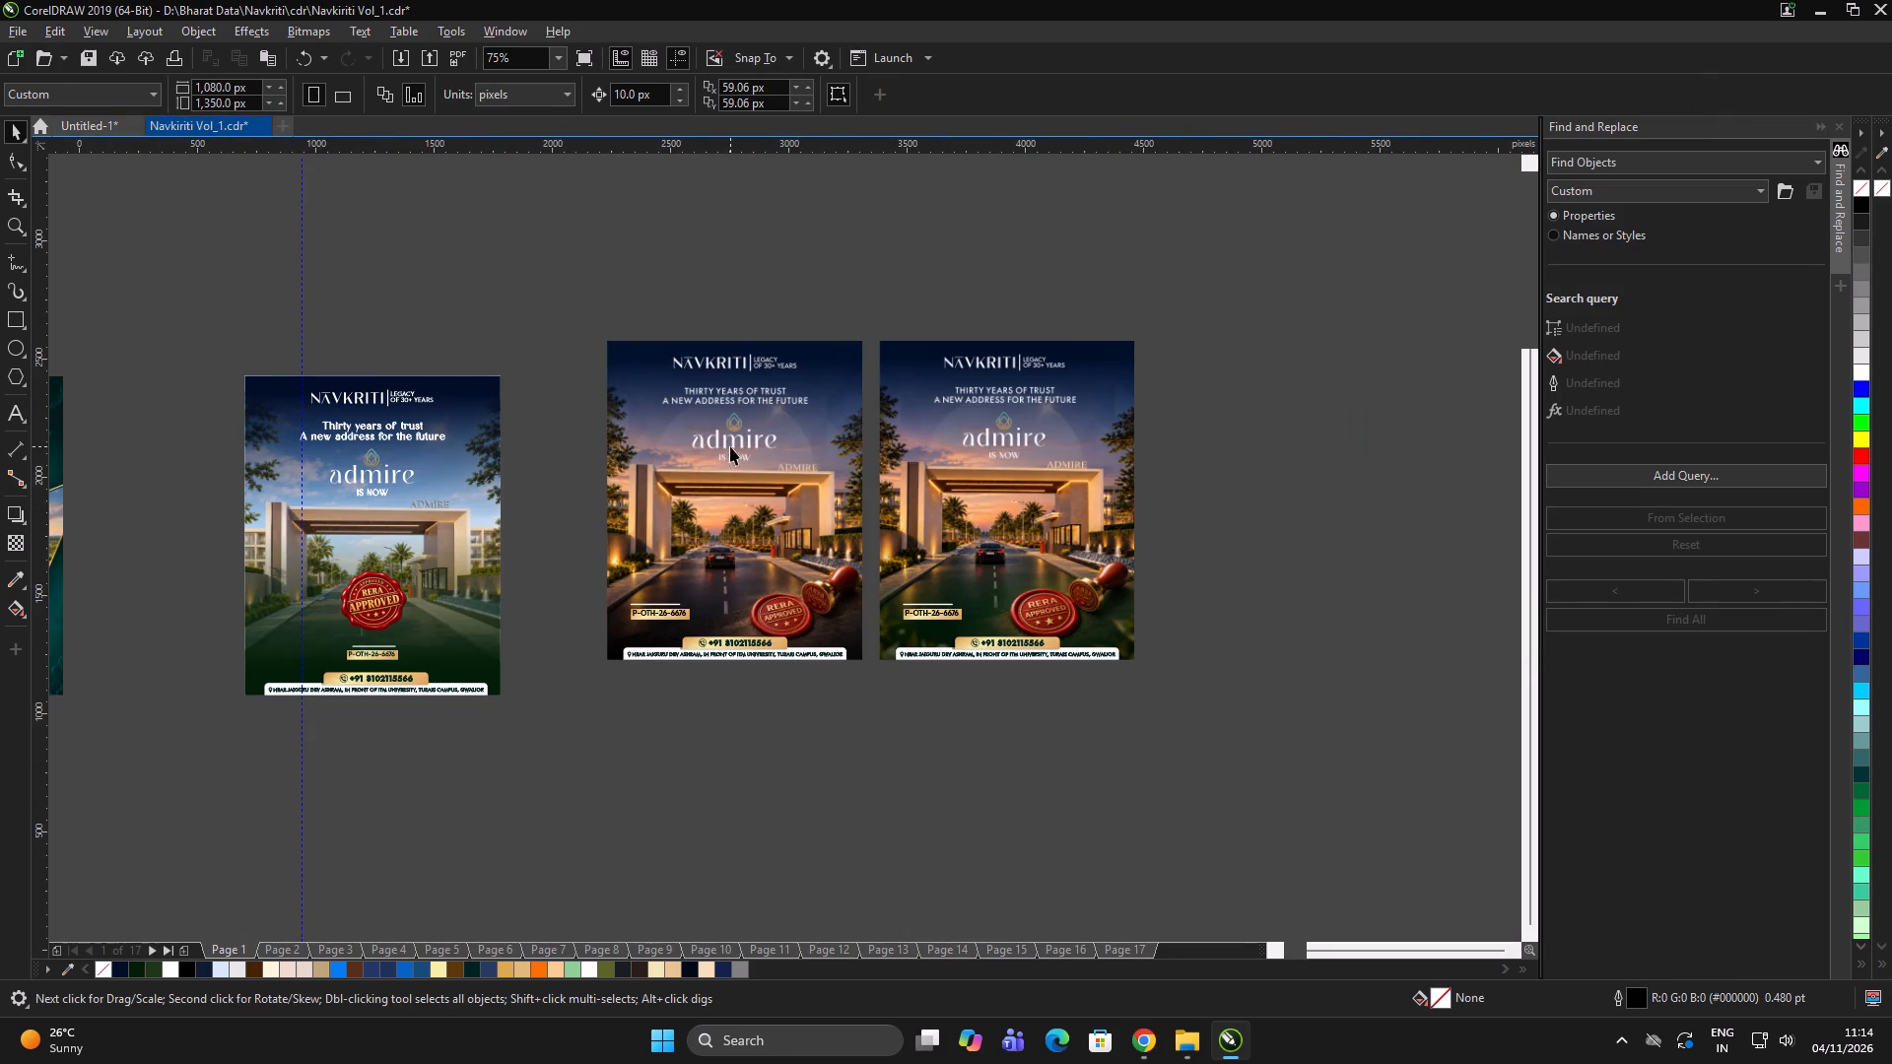
{"action": "left_click", "coordinate": [731, 446]}
{"action": "double_click", "coordinate": [1171, 415]}
{"action": "key", "text": "Page_Down"}
{"action": "key", "text": "Page_Down"}
{"action": "key", "text": "Page_Down"}
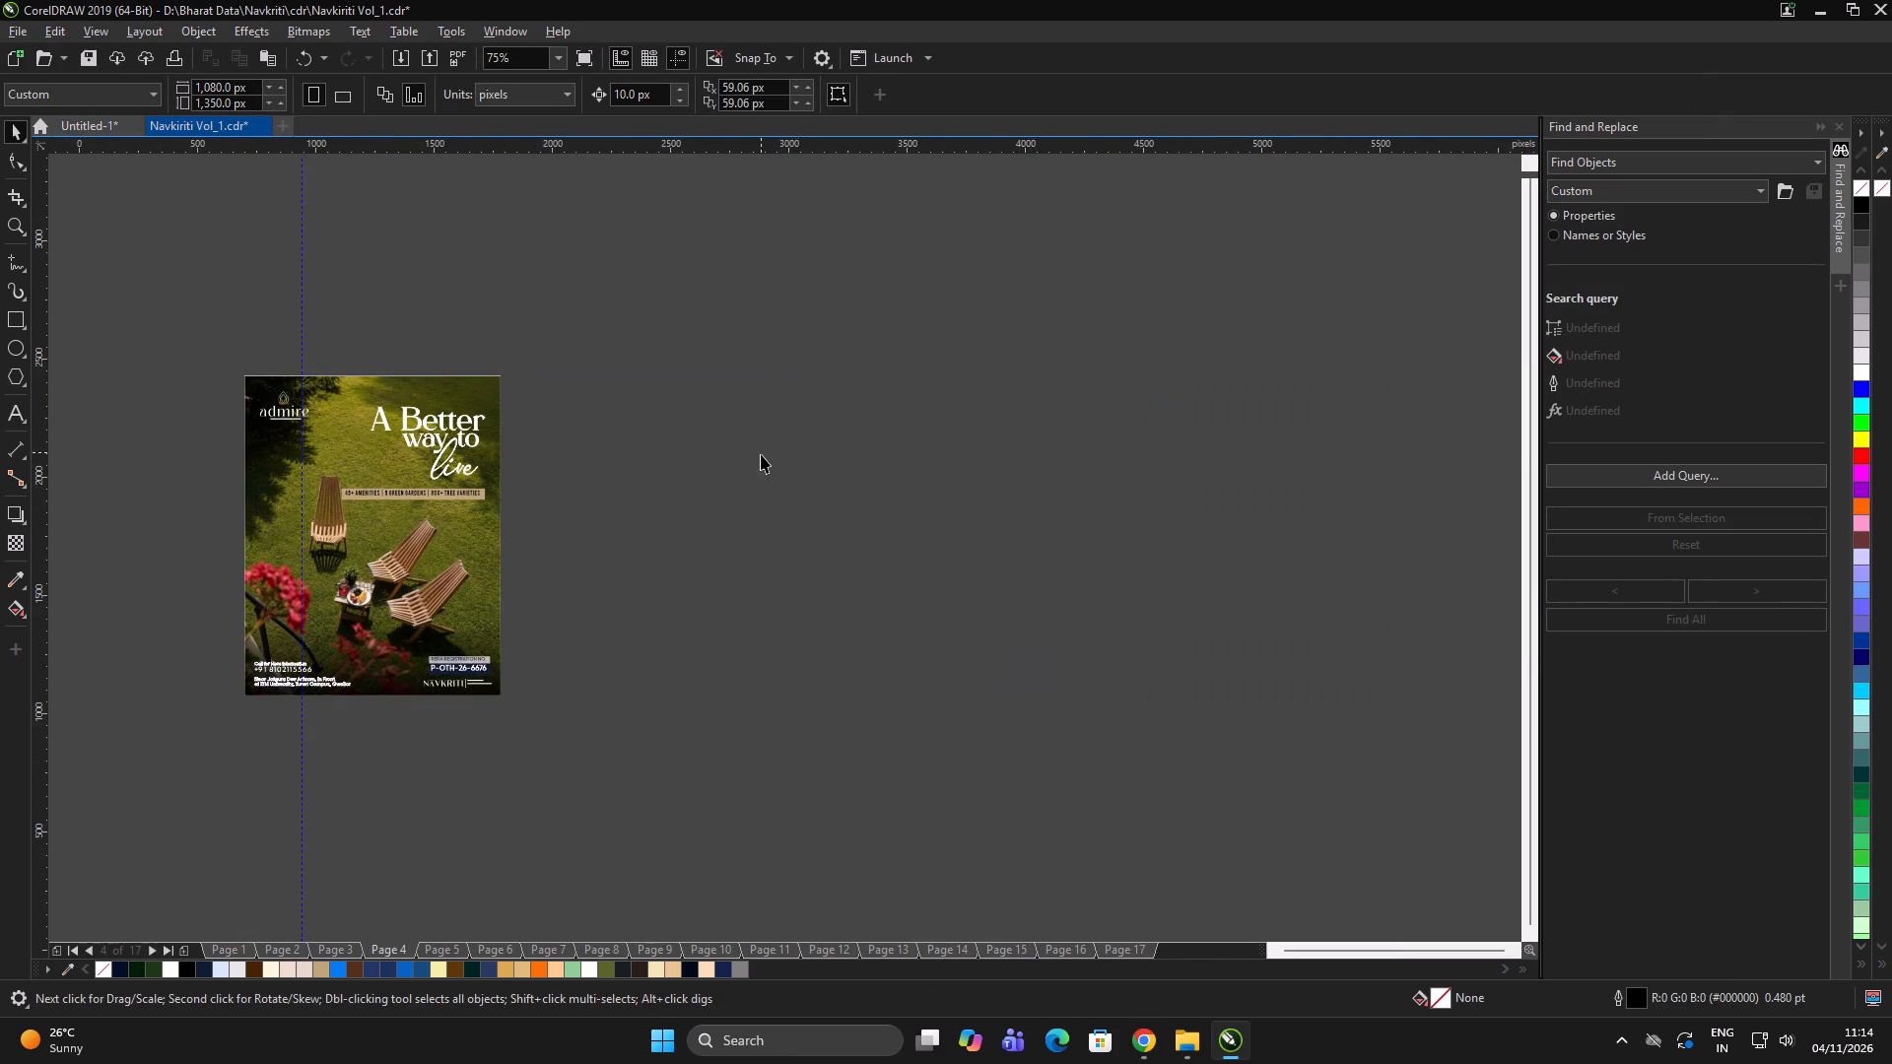
{"action": "key", "text": "Page_Down"}
{"action": "key", "text": "Page_Down"}
{"action": "key", "text": "Page_Up"}
{"action": "scroll", "coordinate": [346, 367], "scroll_direction": "up", "scroll_amount": 1}
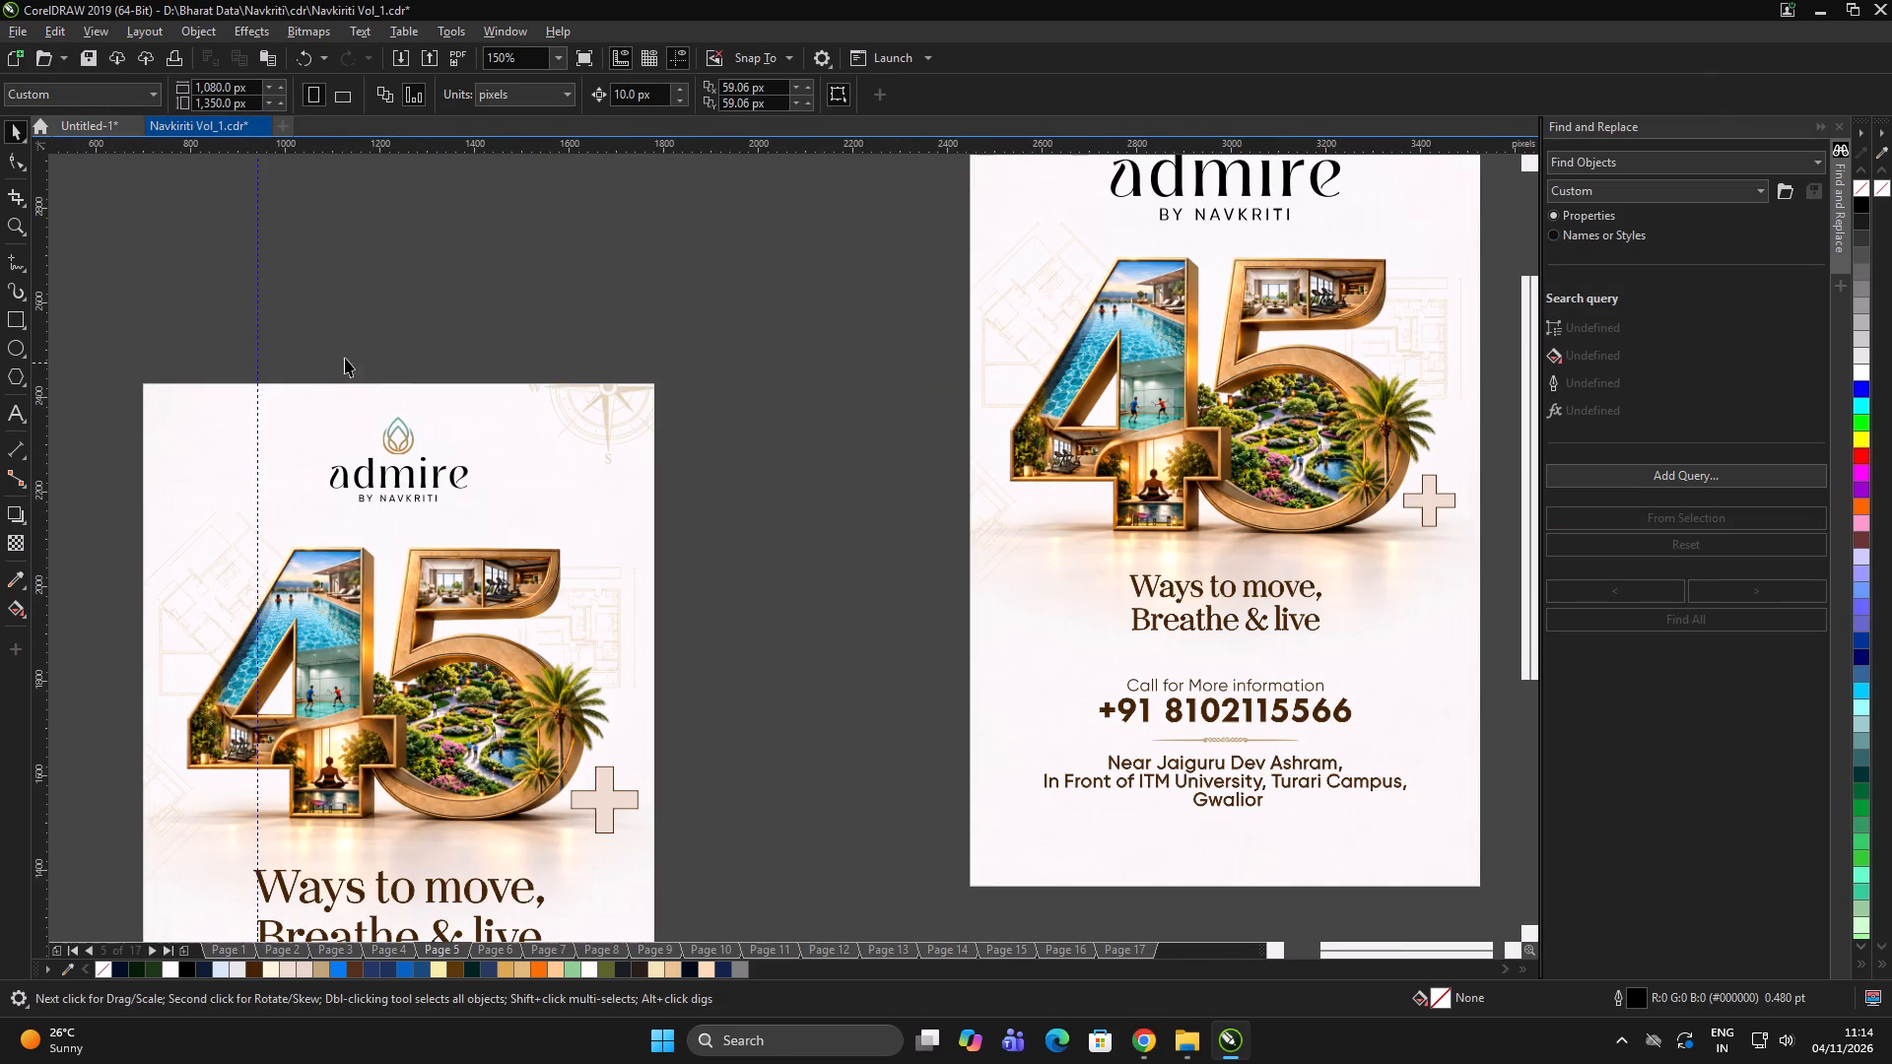
{"action": "left_click_drag", "start_coordinate": [260, 331], "coordinate": [532, 527]}
{"action": "key", "text": "ctrl+c"}
{"action": "left_click", "coordinate": [561, 315]}
{"action": "left_click", "coordinate": [554, 315]}
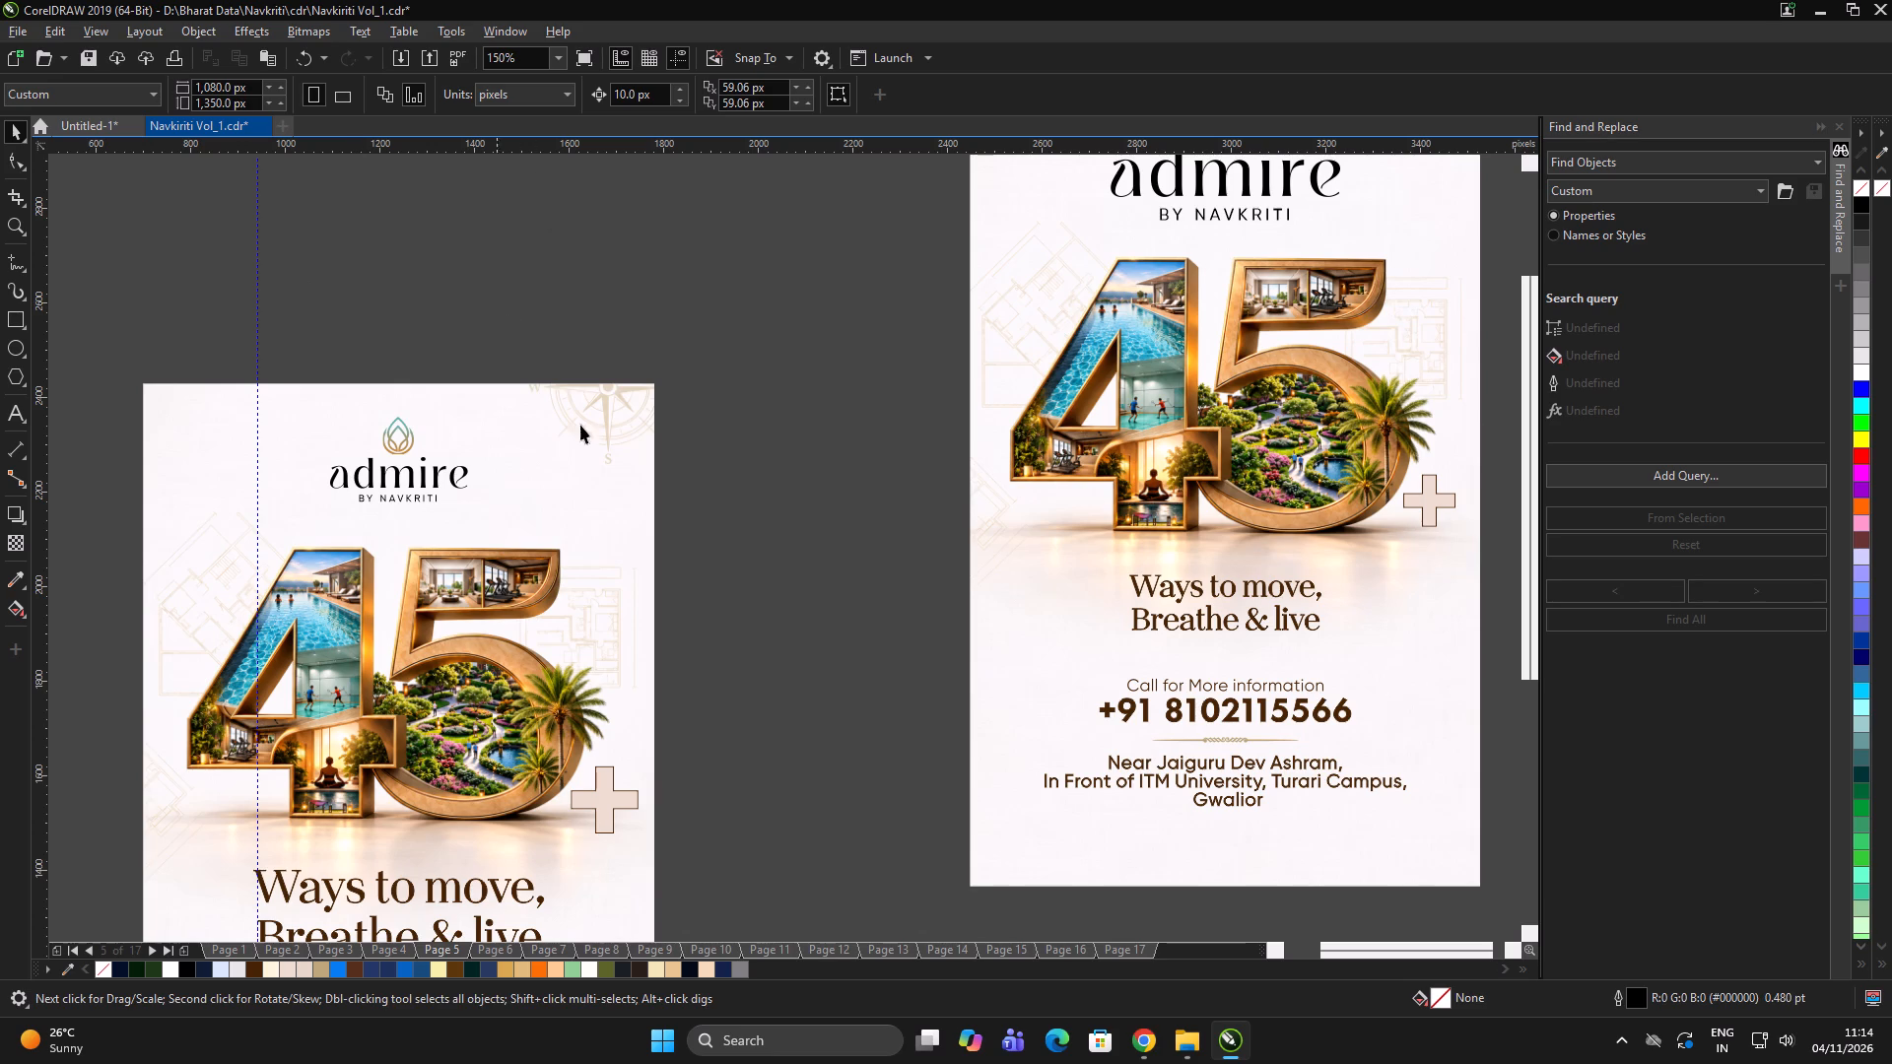
{"action": "double_click", "coordinate": [797, 419]}
Paste the admire logo into Untitled-1, group it and centre it horizontally on the white portrait frame.
{"action": "left_click", "coordinate": [96, 118]}
{"action": "key", "text": "ctrl+v"}
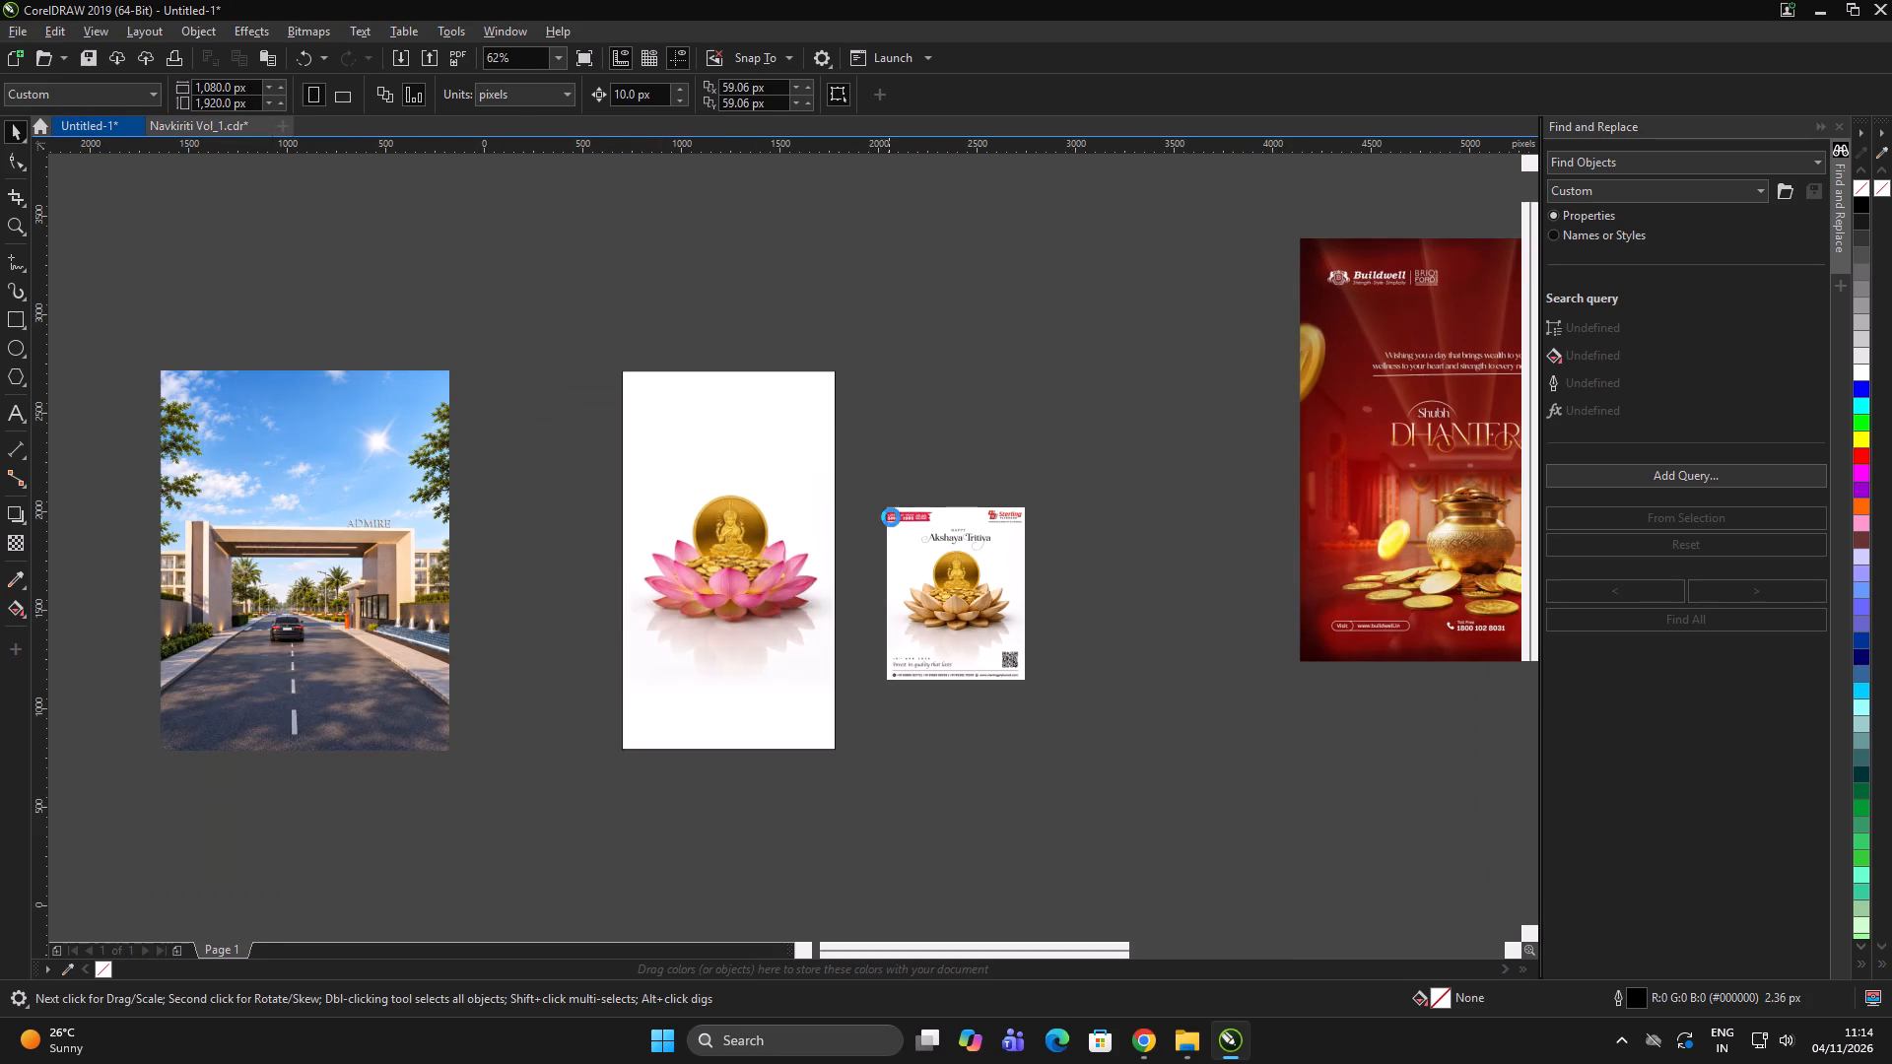
{"action": "key", "text": "ctrl+g"}
{"action": "left_click", "coordinate": [805, 438], "text": "shift"}
{"action": "key", "text": "c"}
{"action": "left_click", "coordinate": [962, 396]}
{"action": "left_click_drag", "start_coordinate": [964, 390], "coordinate": [461, 482]}
{"action": "scroll", "coordinate": [782, 434], "scroll_direction": "up", "scroll_amount": 1}
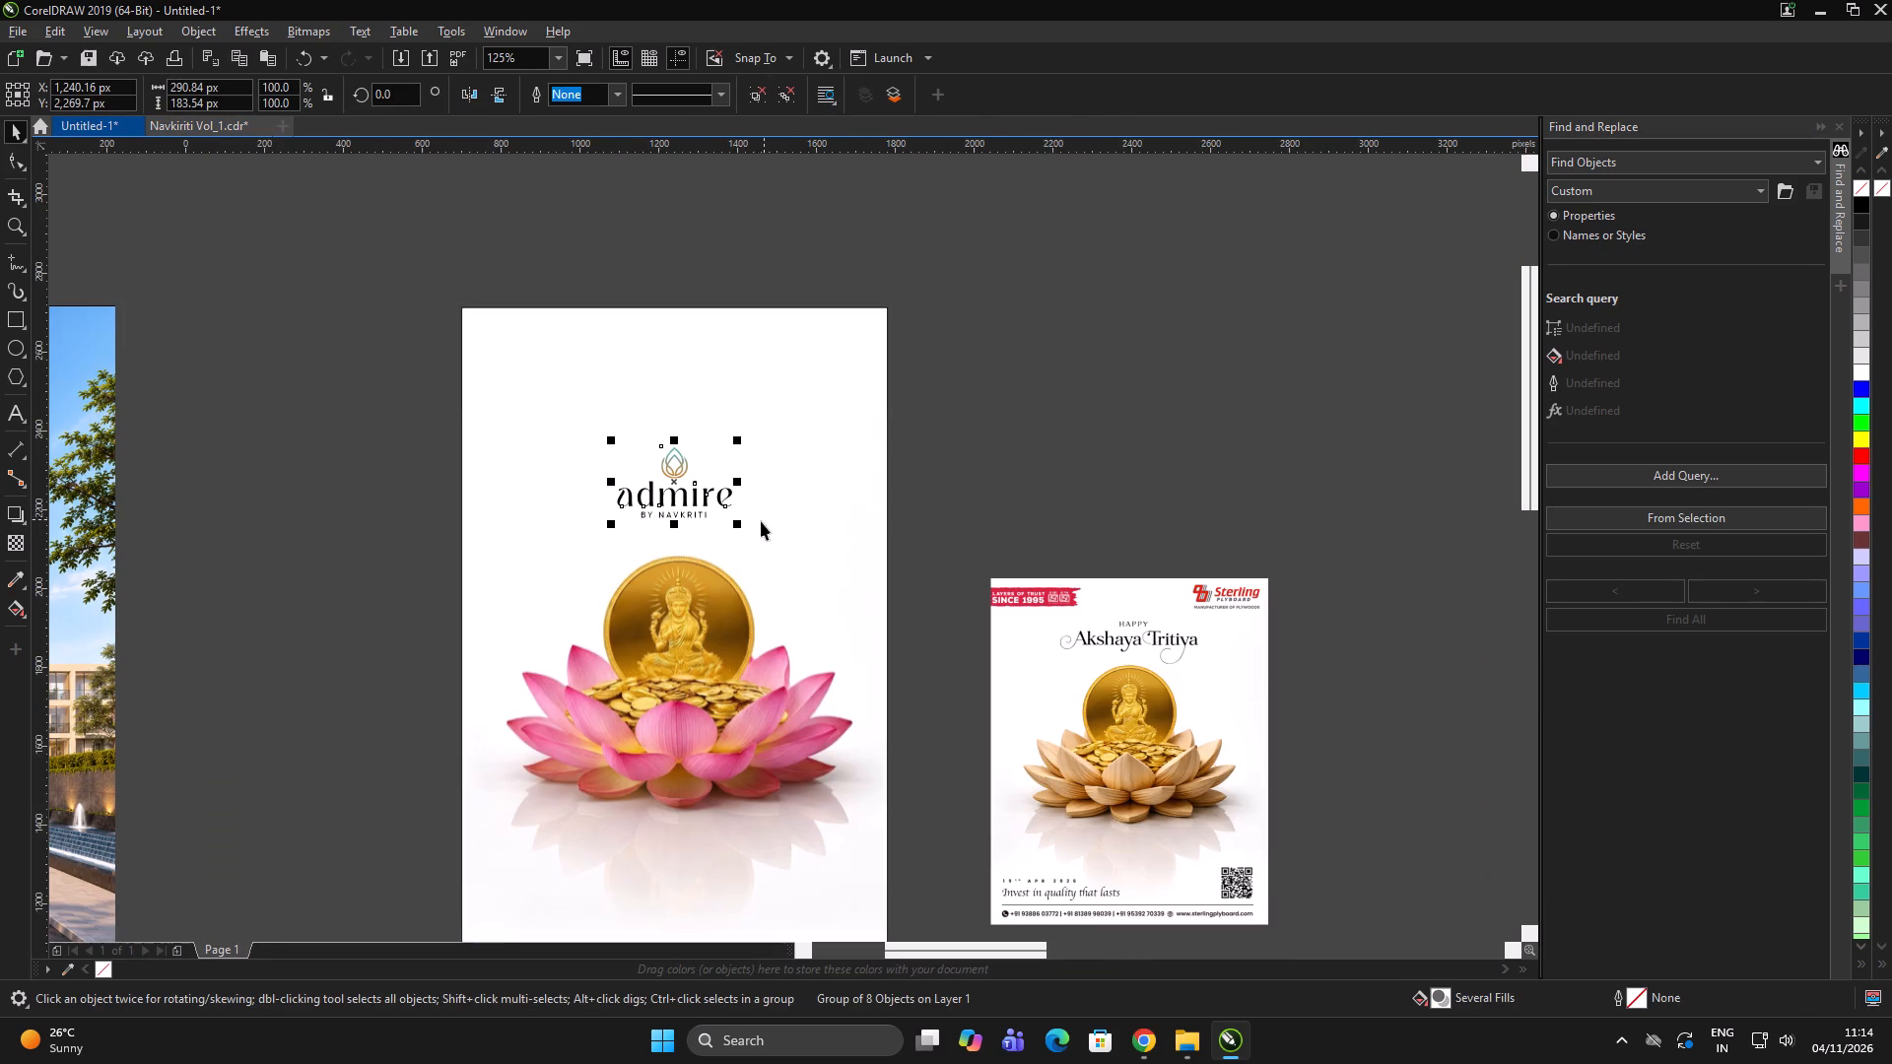
Enlarge the admire logo to about 415 x 262 px and move it near the top of the portrait frame.
{"action": "left_click_drag", "start_coordinate": [741, 521], "coordinate": [761, 545], "text": "shift"}
{"action": "left_click_drag", "start_coordinate": [741, 510], "coordinate": [757, 463]}
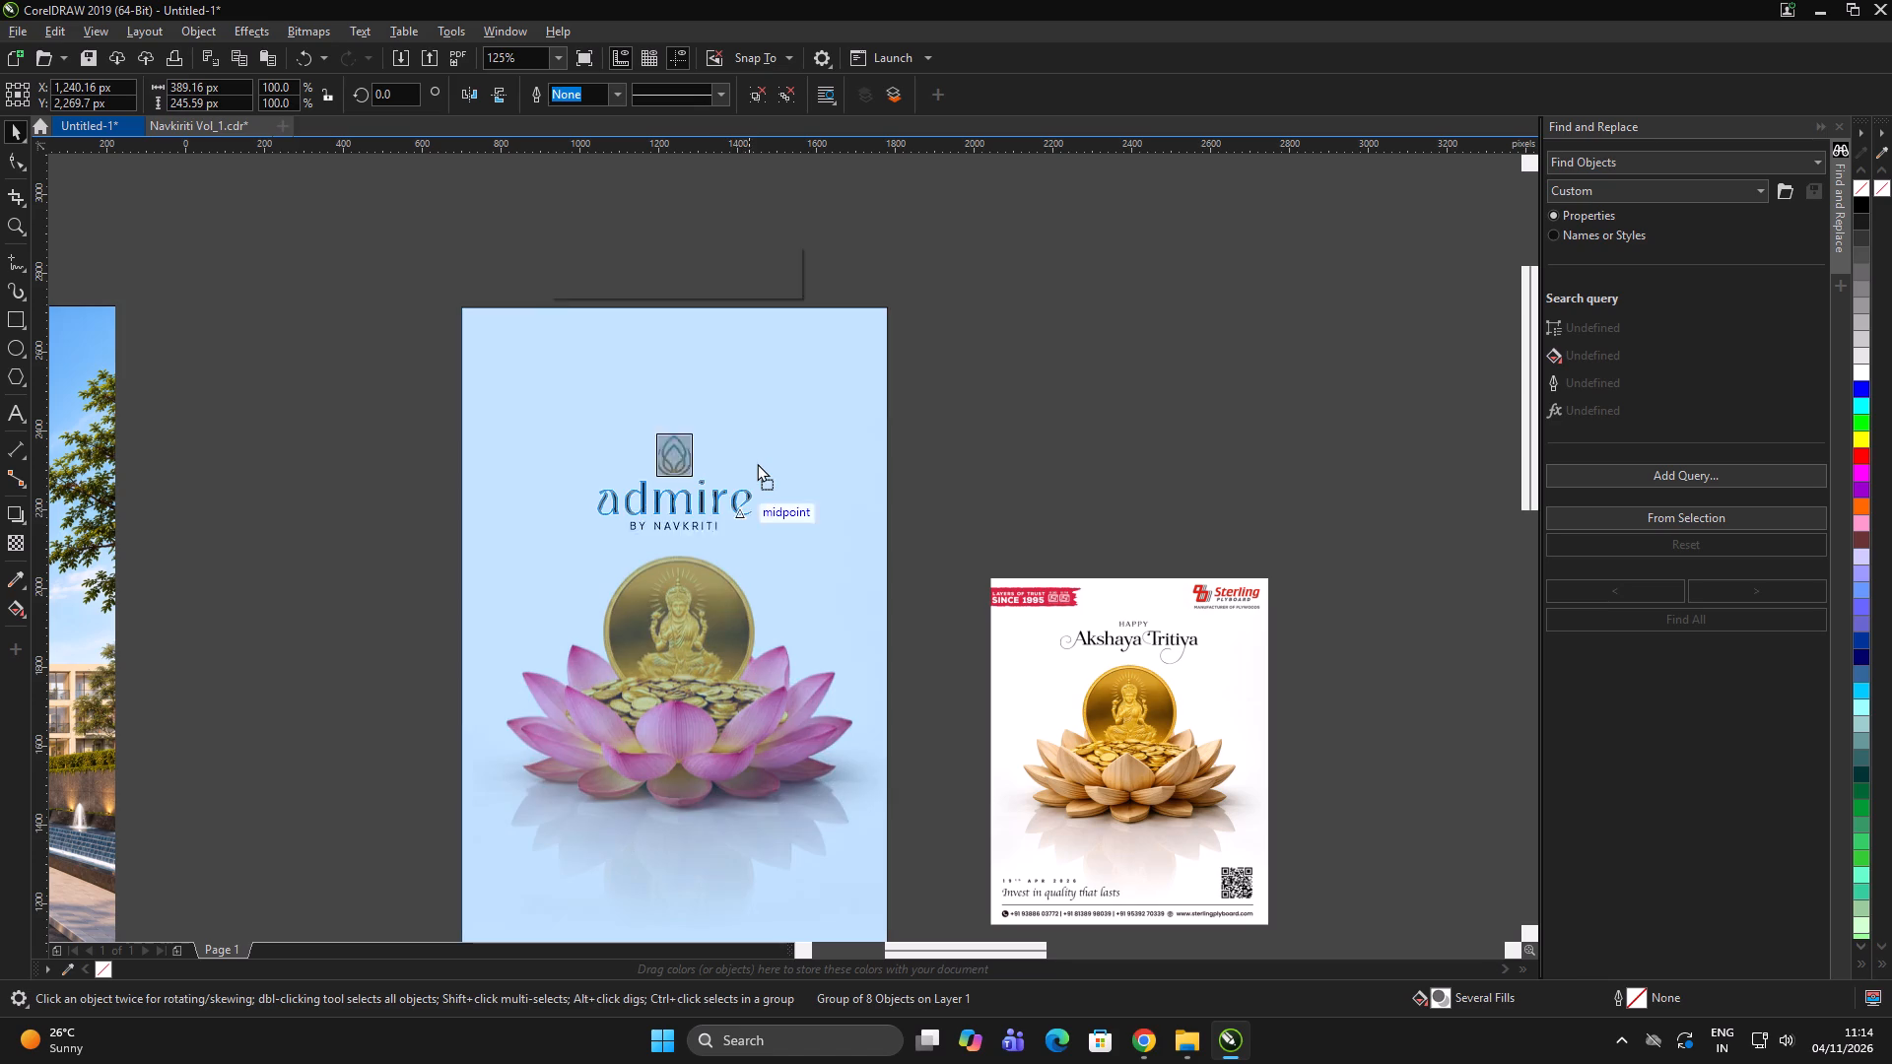
{"action": "left_click_drag", "start_coordinate": [757, 463], "coordinate": [739, 431]}
{"action": "left_click", "coordinate": [757, 455]}
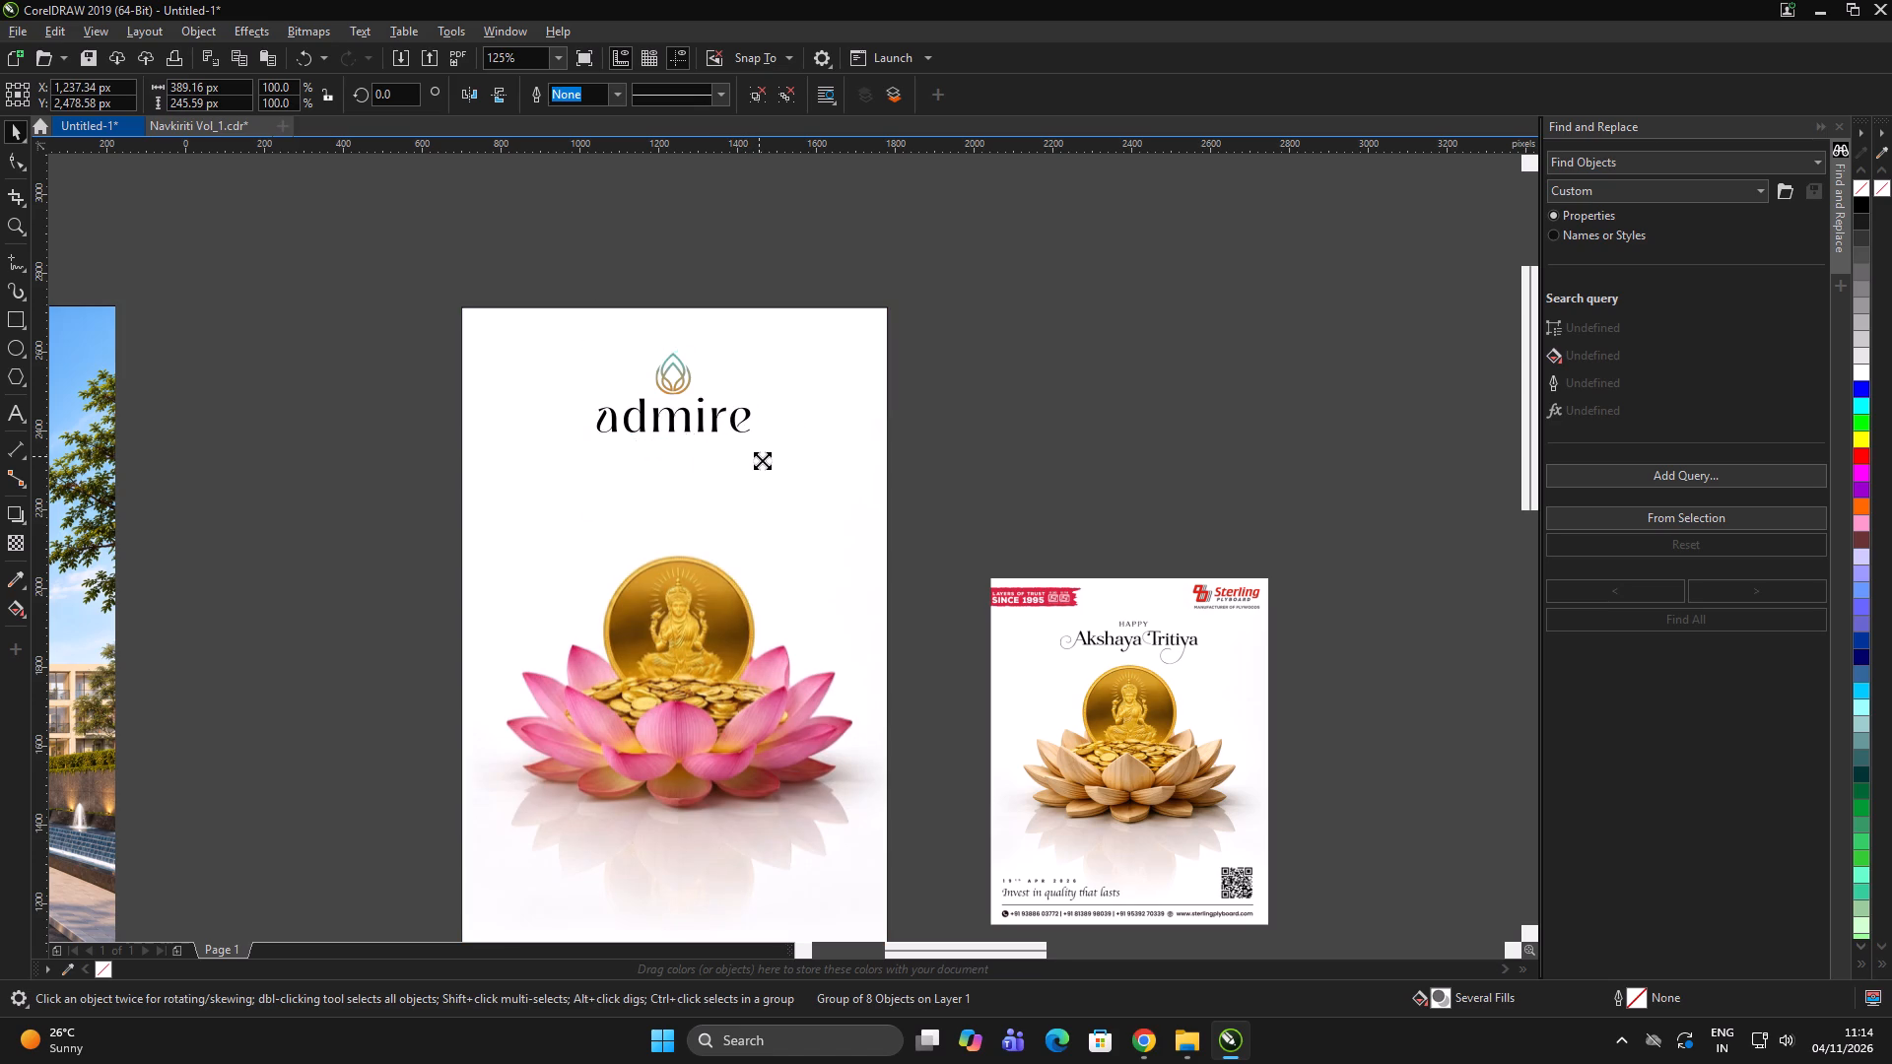
{"action": "key", "text": "ctrl+g"}
{"action": "key", "text": "ctrl+g"}
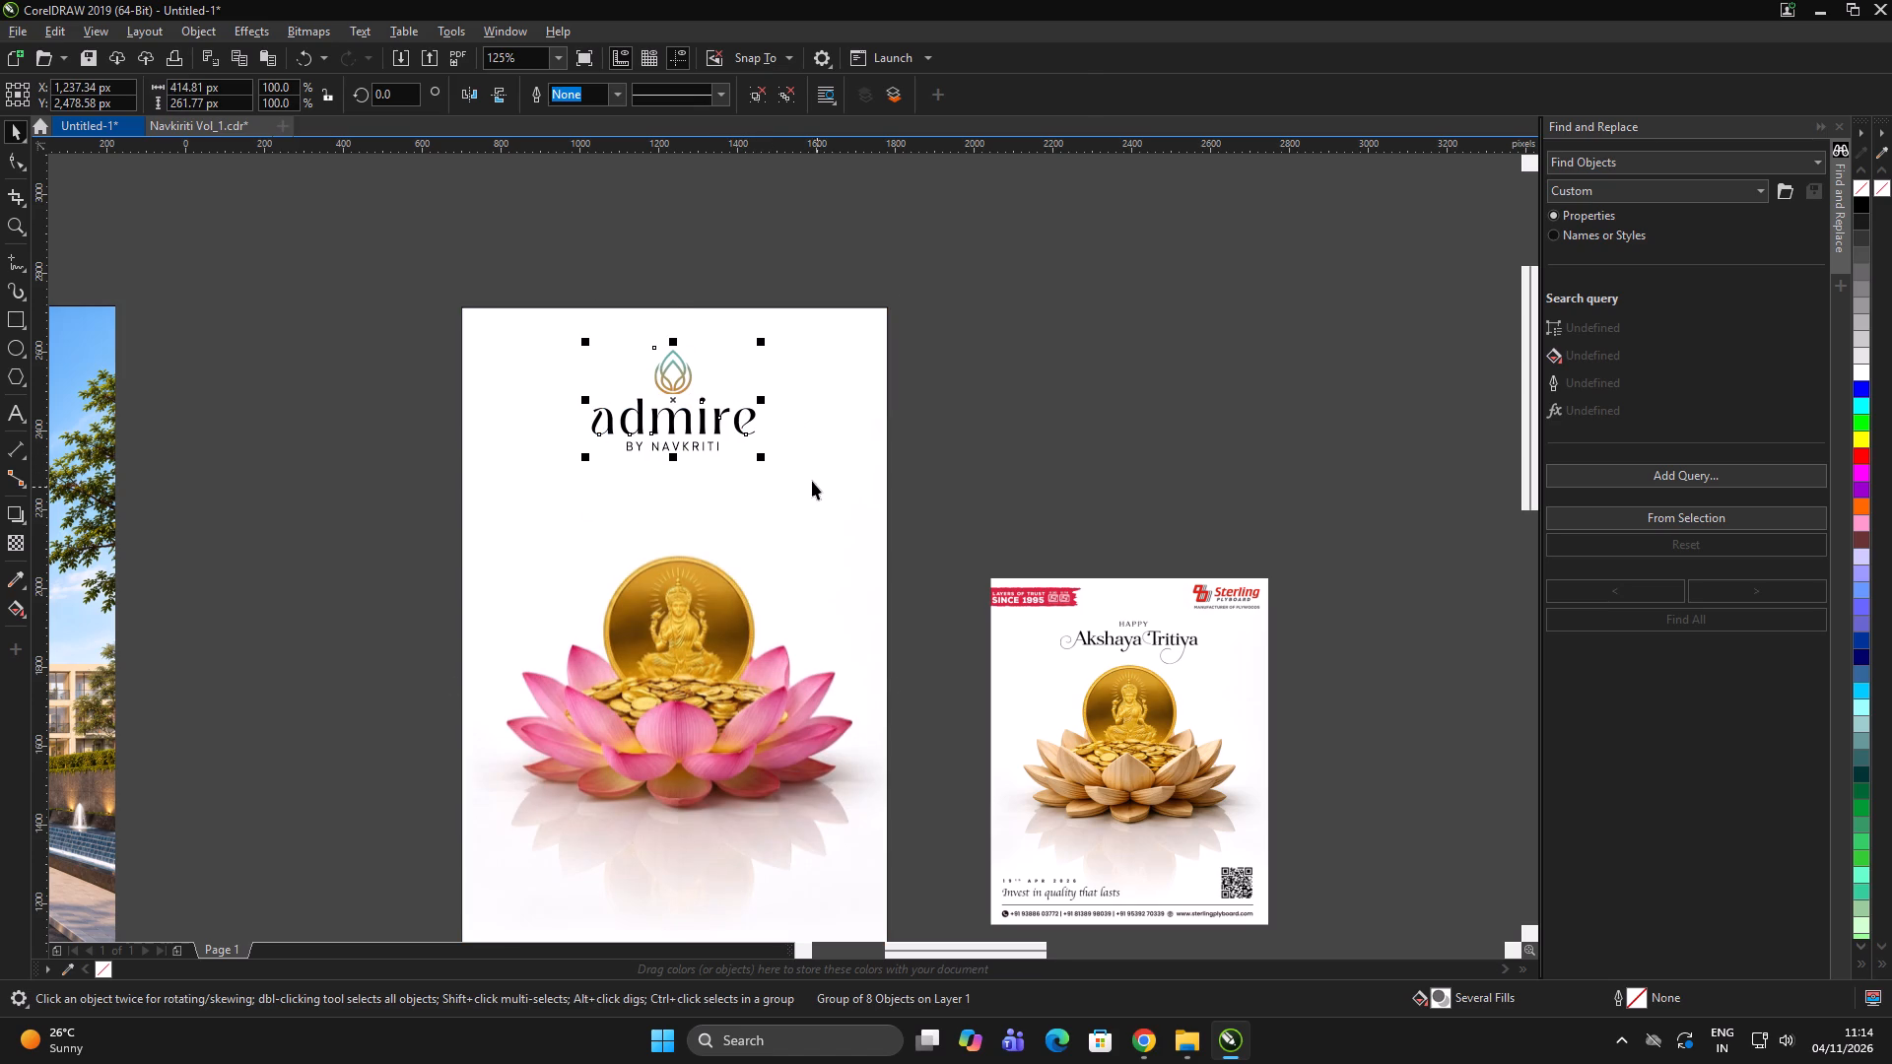
Realign the enlarged admire logo to the horizontal centre of the white portrait frame.
{"action": "left_click", "coordinate": [811, 479], "text": "shift"}
{"action": "key", "text": "c"}
{"action": "left_click", "coordinate": [1025, 415]}
{"action": "double_click", "coordinate": [1031, 412]}
{"action": "left_click", "coordinate": [718, 432]}
{"action": "scroll", "coordinate": [881, 342], "scroll_direction": "down", "scroll_amount": 1}
{"action": "double_click", "coordinate": [938, 315]}
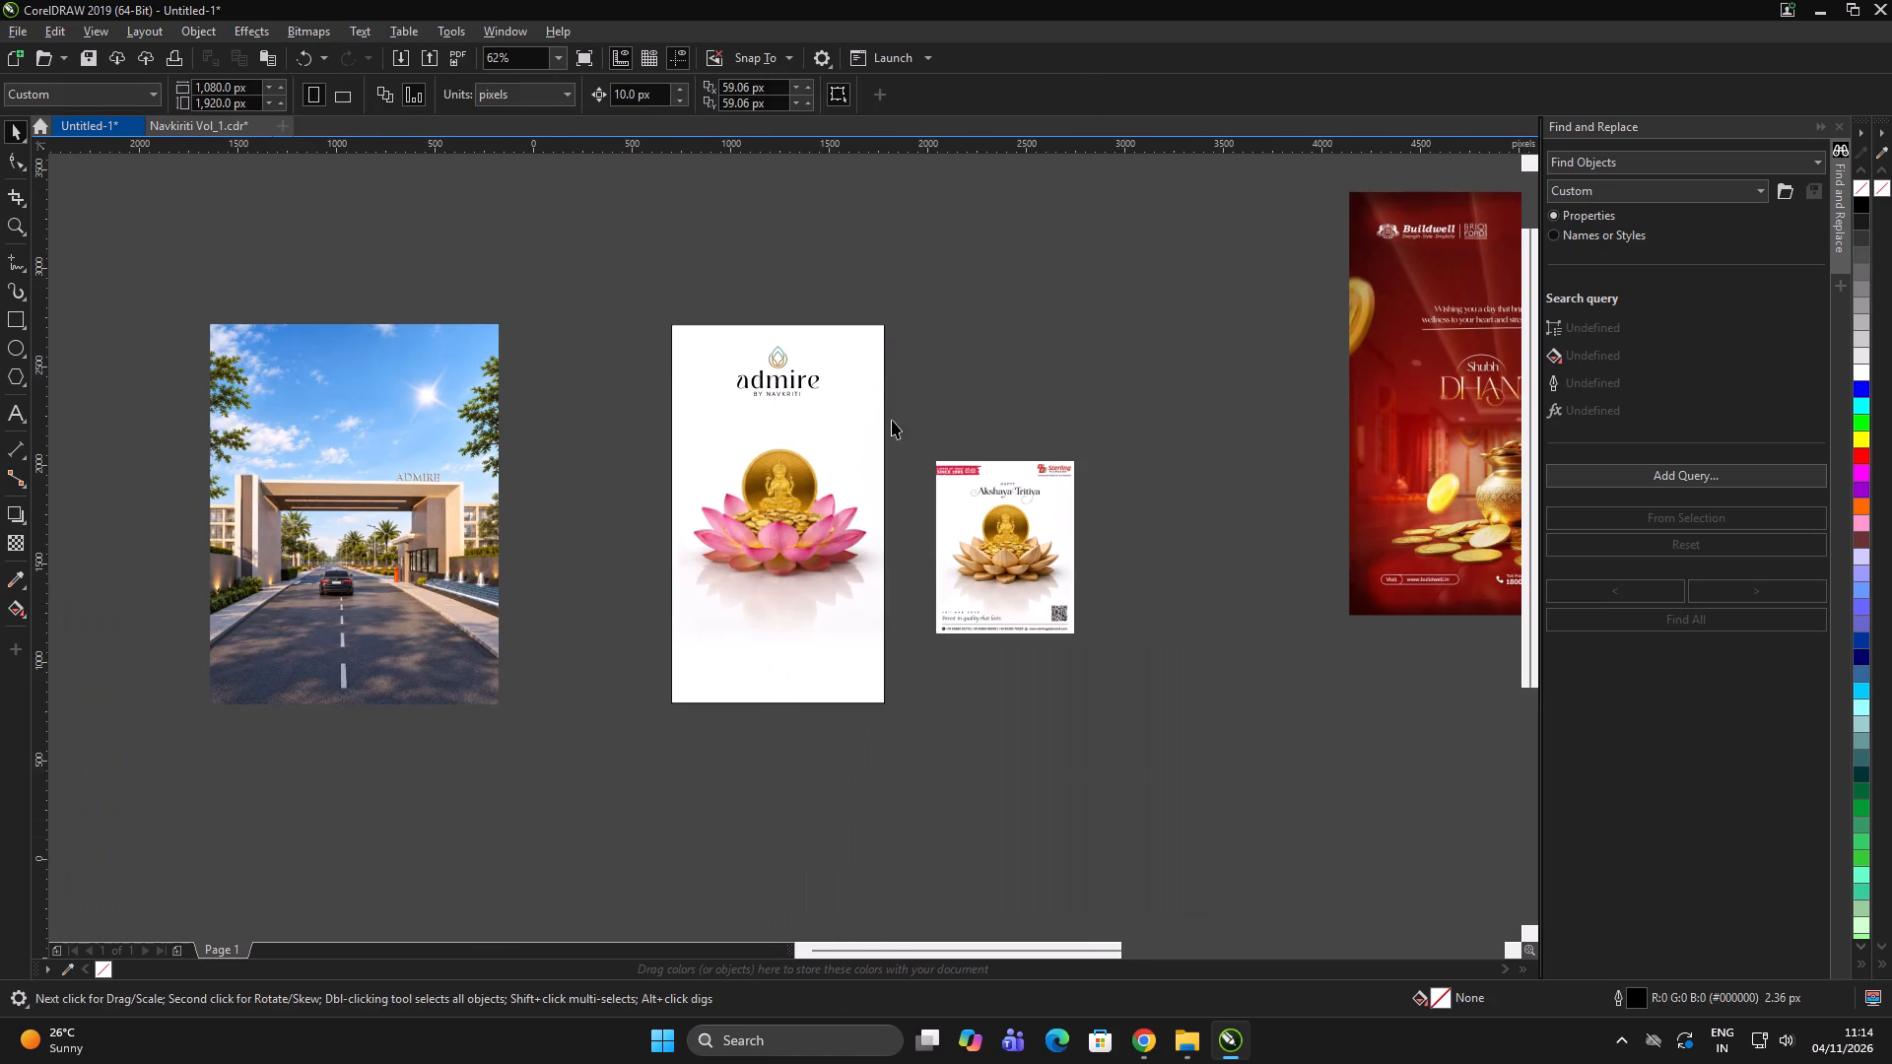
Move the lotus image down inside the portrait frame so its centre sits at about Y 1,631 px.
{"action": "scroll", "coordinate": [845, 530], "scroll_direction": "up", "scroll_amount": 1}
{"action": "left_click", "coordinate": [802, 525], "text": "alt"}
{"action": "left_click_drag", "start_coordinate": [785, 492], "coordinate": [779, 516]}
{"action": "left_click_drag", "start_coordinate": [805, 490], "coordinate": [800, 504]}
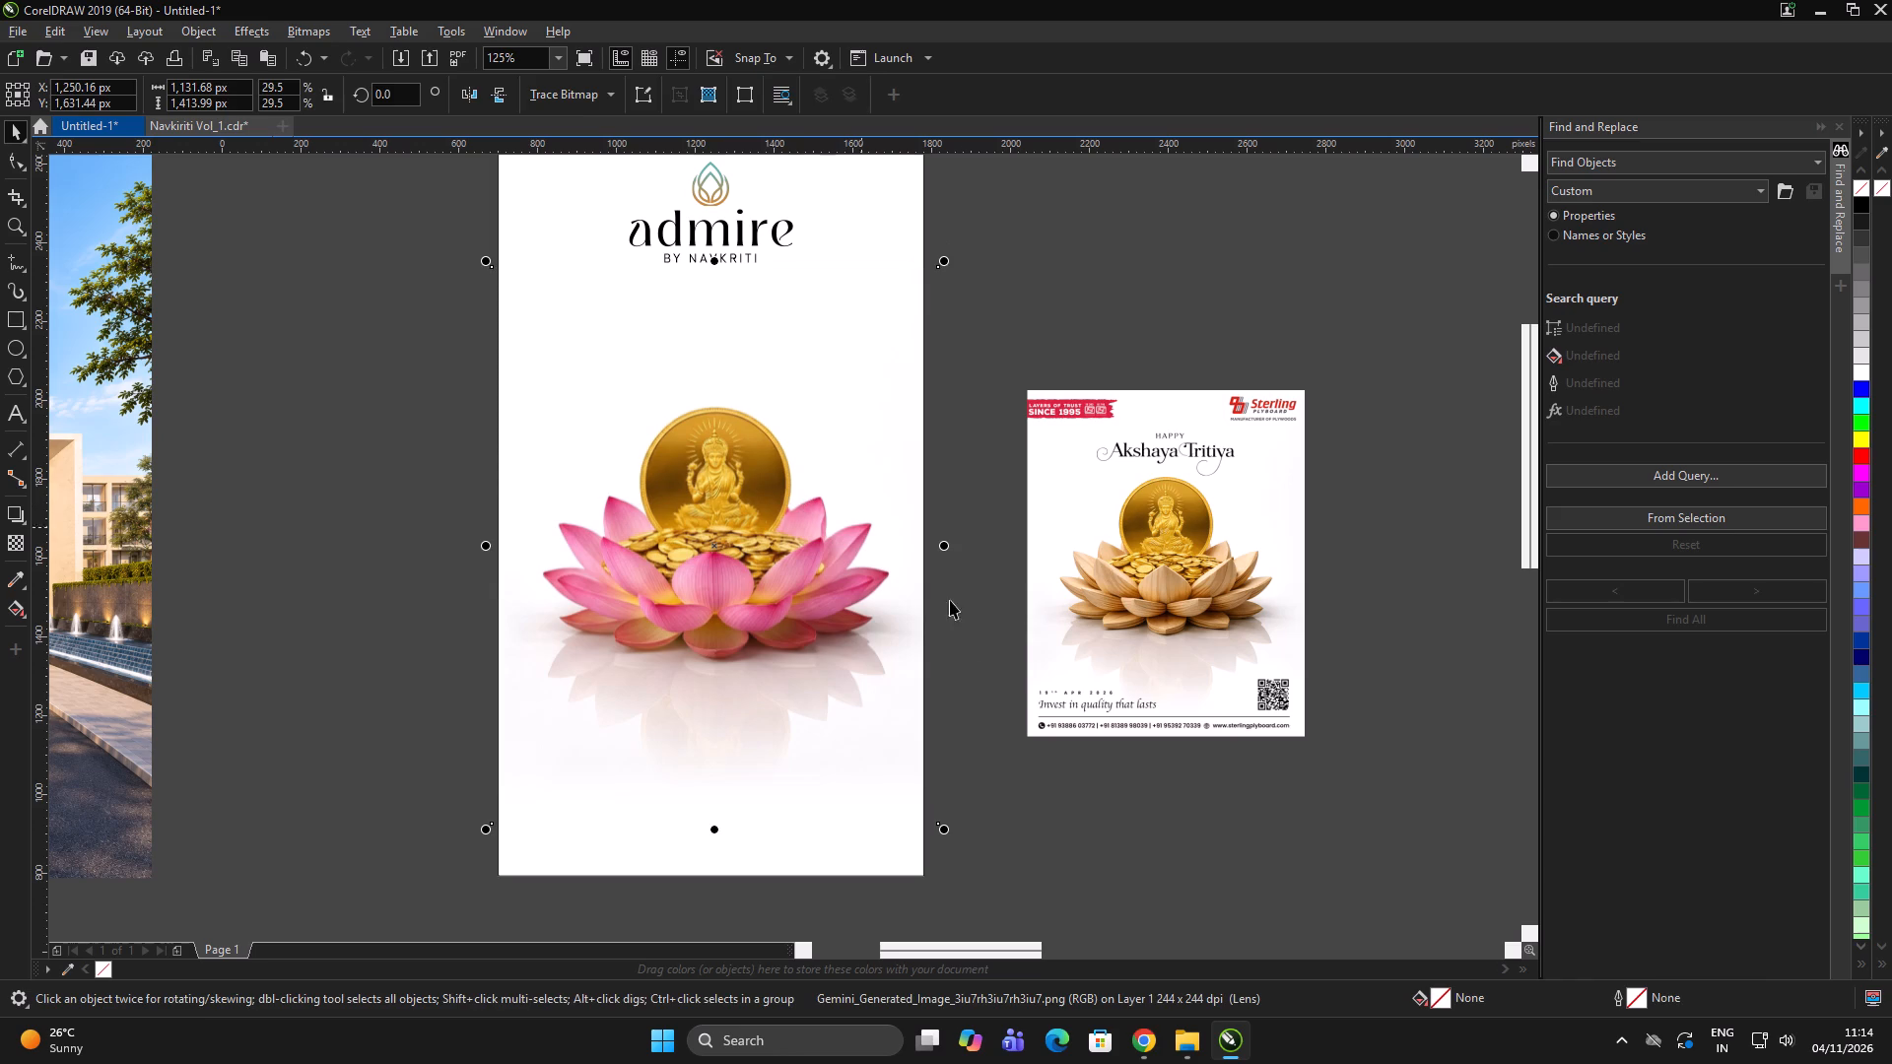
{"action": "left_click", "coordinate": [991, 696]}
{"action": "left_click", "coordinate": [996, 752]}
{"action": "triple_click", "coordinate": [1005, 753]}
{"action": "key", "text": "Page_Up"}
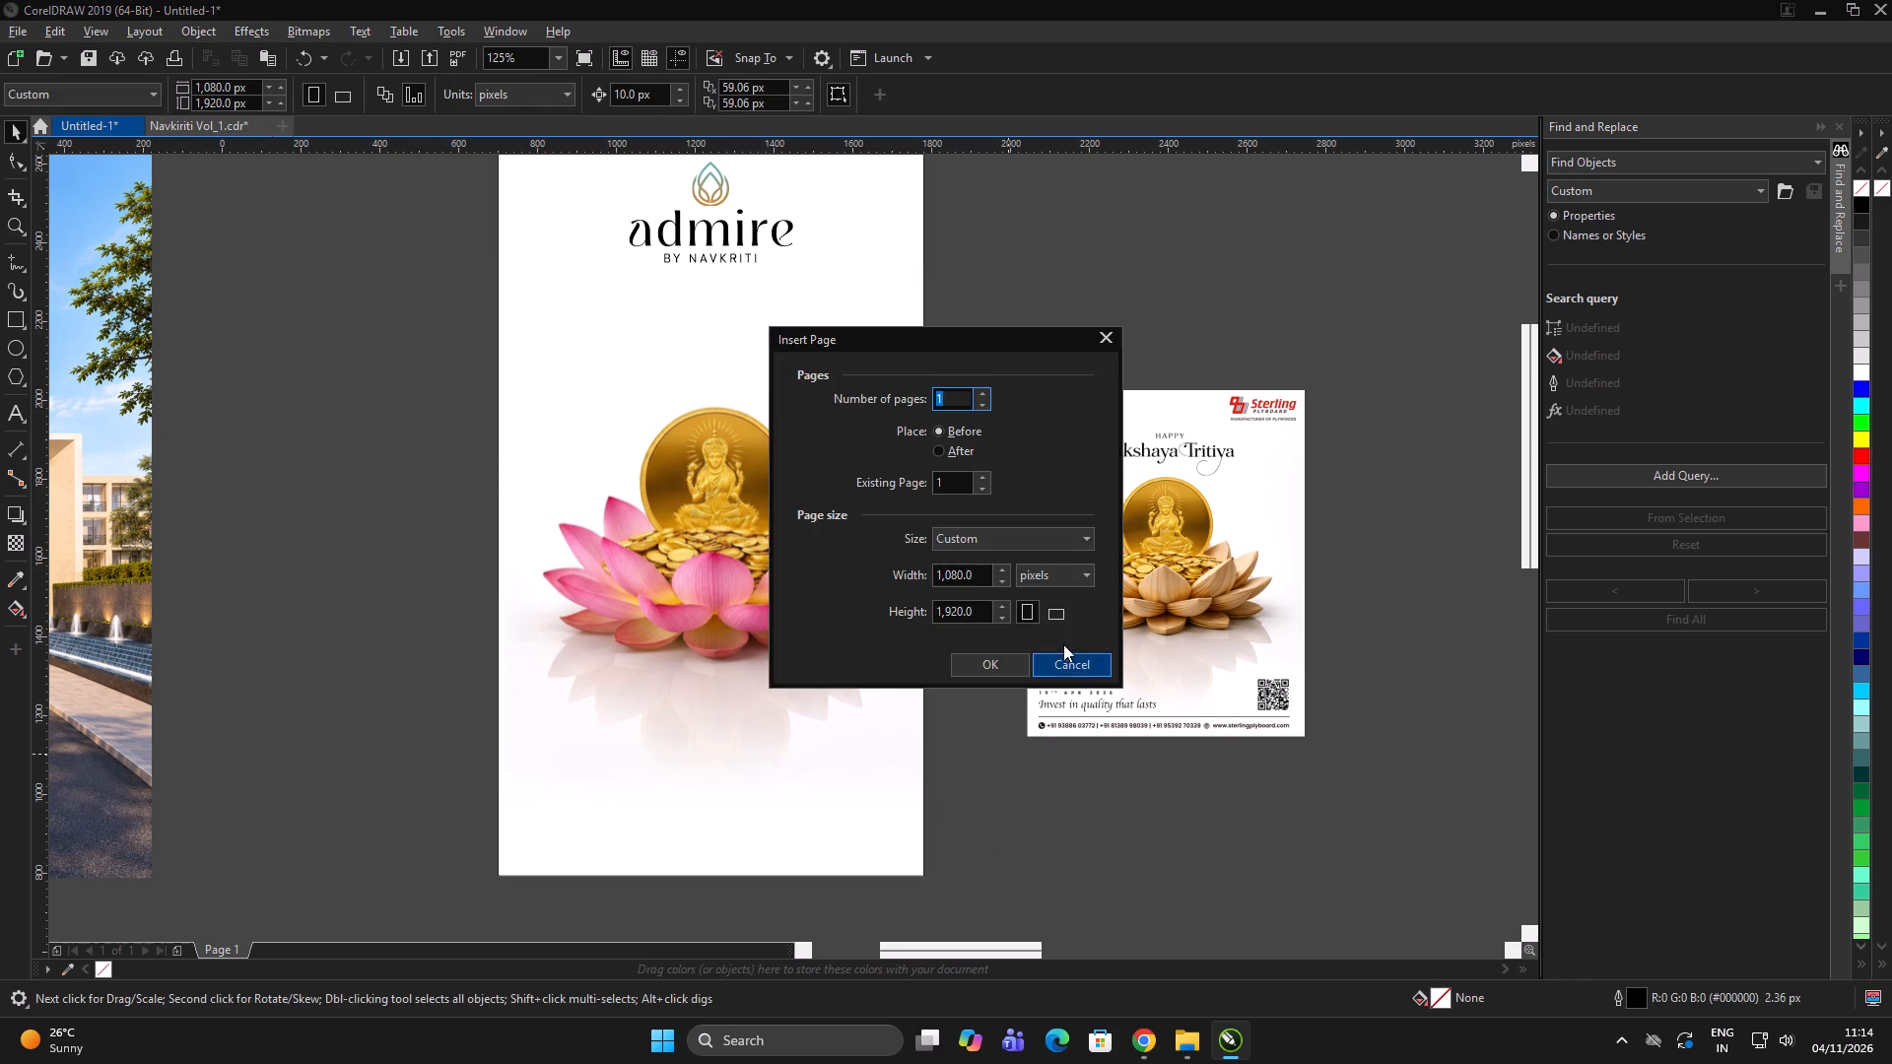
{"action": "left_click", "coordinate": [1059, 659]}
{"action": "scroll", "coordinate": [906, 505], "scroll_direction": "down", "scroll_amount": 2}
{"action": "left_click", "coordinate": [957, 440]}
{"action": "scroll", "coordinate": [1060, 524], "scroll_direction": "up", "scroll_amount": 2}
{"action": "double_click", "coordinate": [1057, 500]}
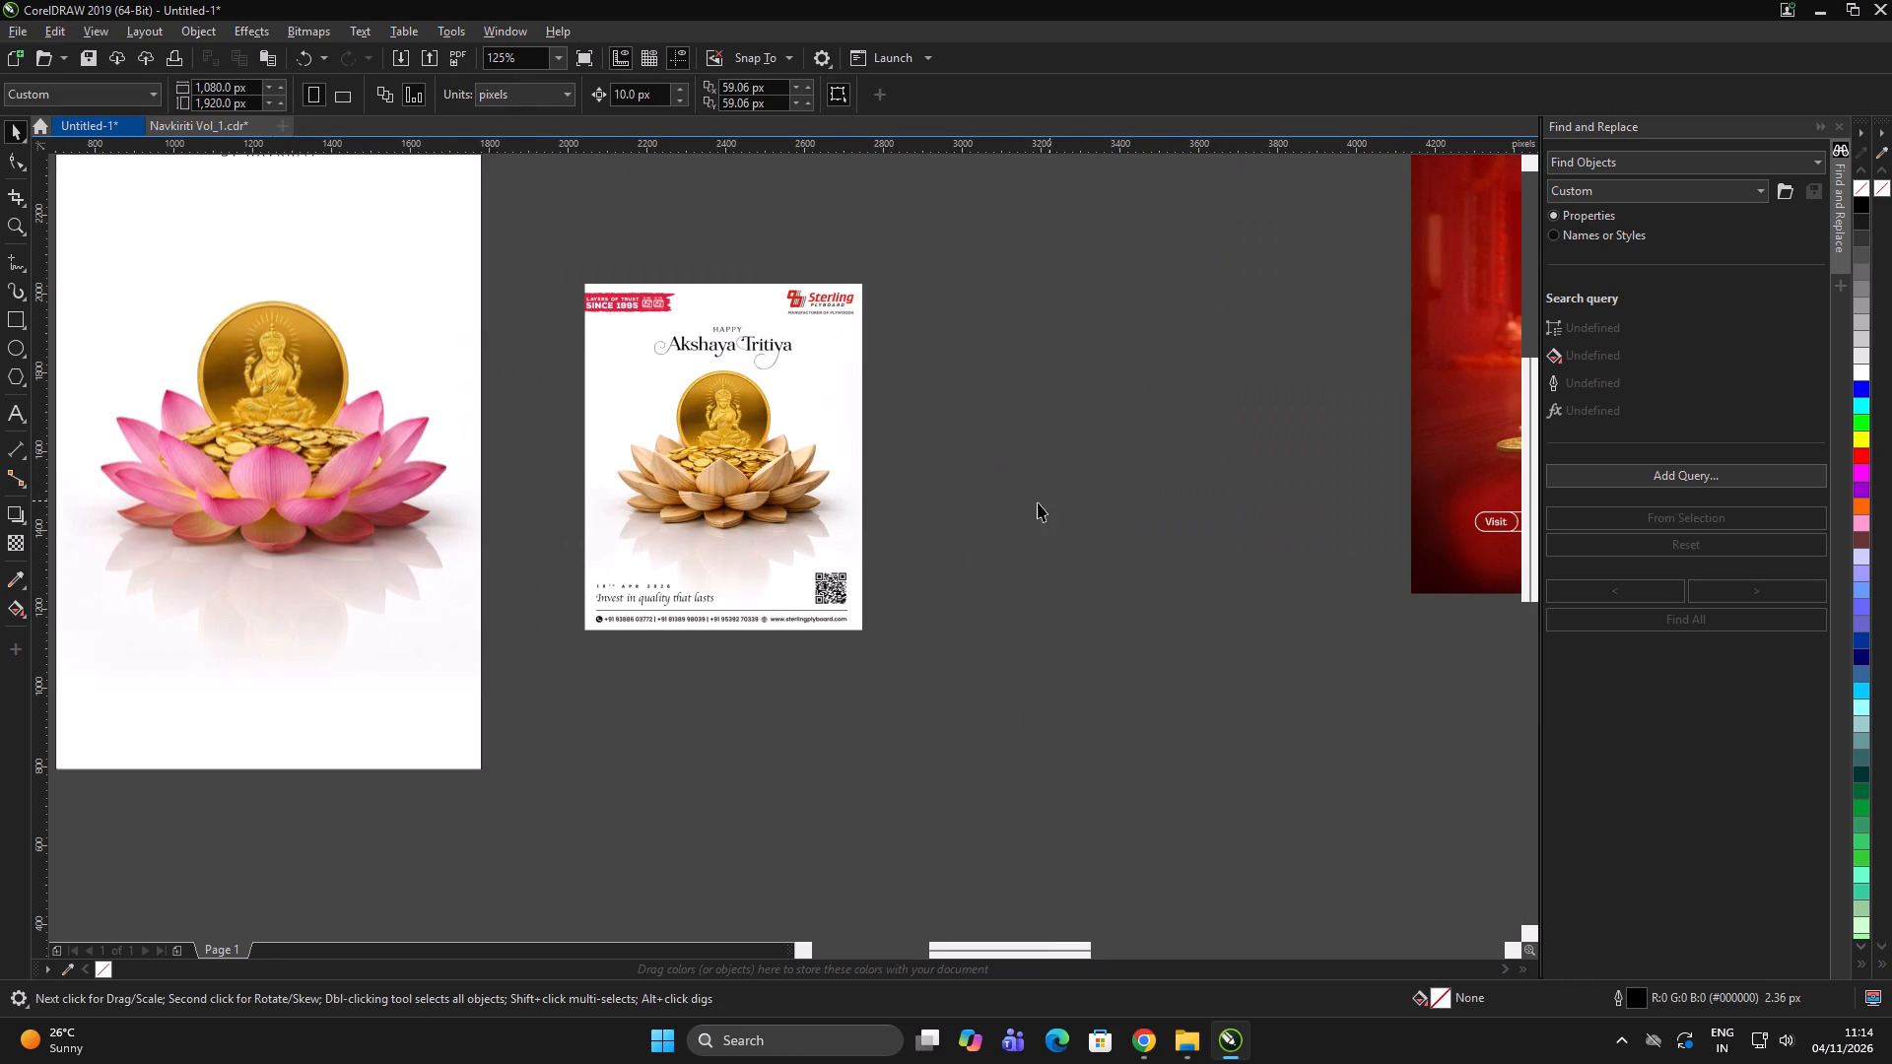
Copy the white "NAVKRITI | Legacy of 30+ Years" logo from the poster footer on Page 6 of Navkriti Vol_1.cdr.
{"action": "left_click", "coordinate": [209, 130]}
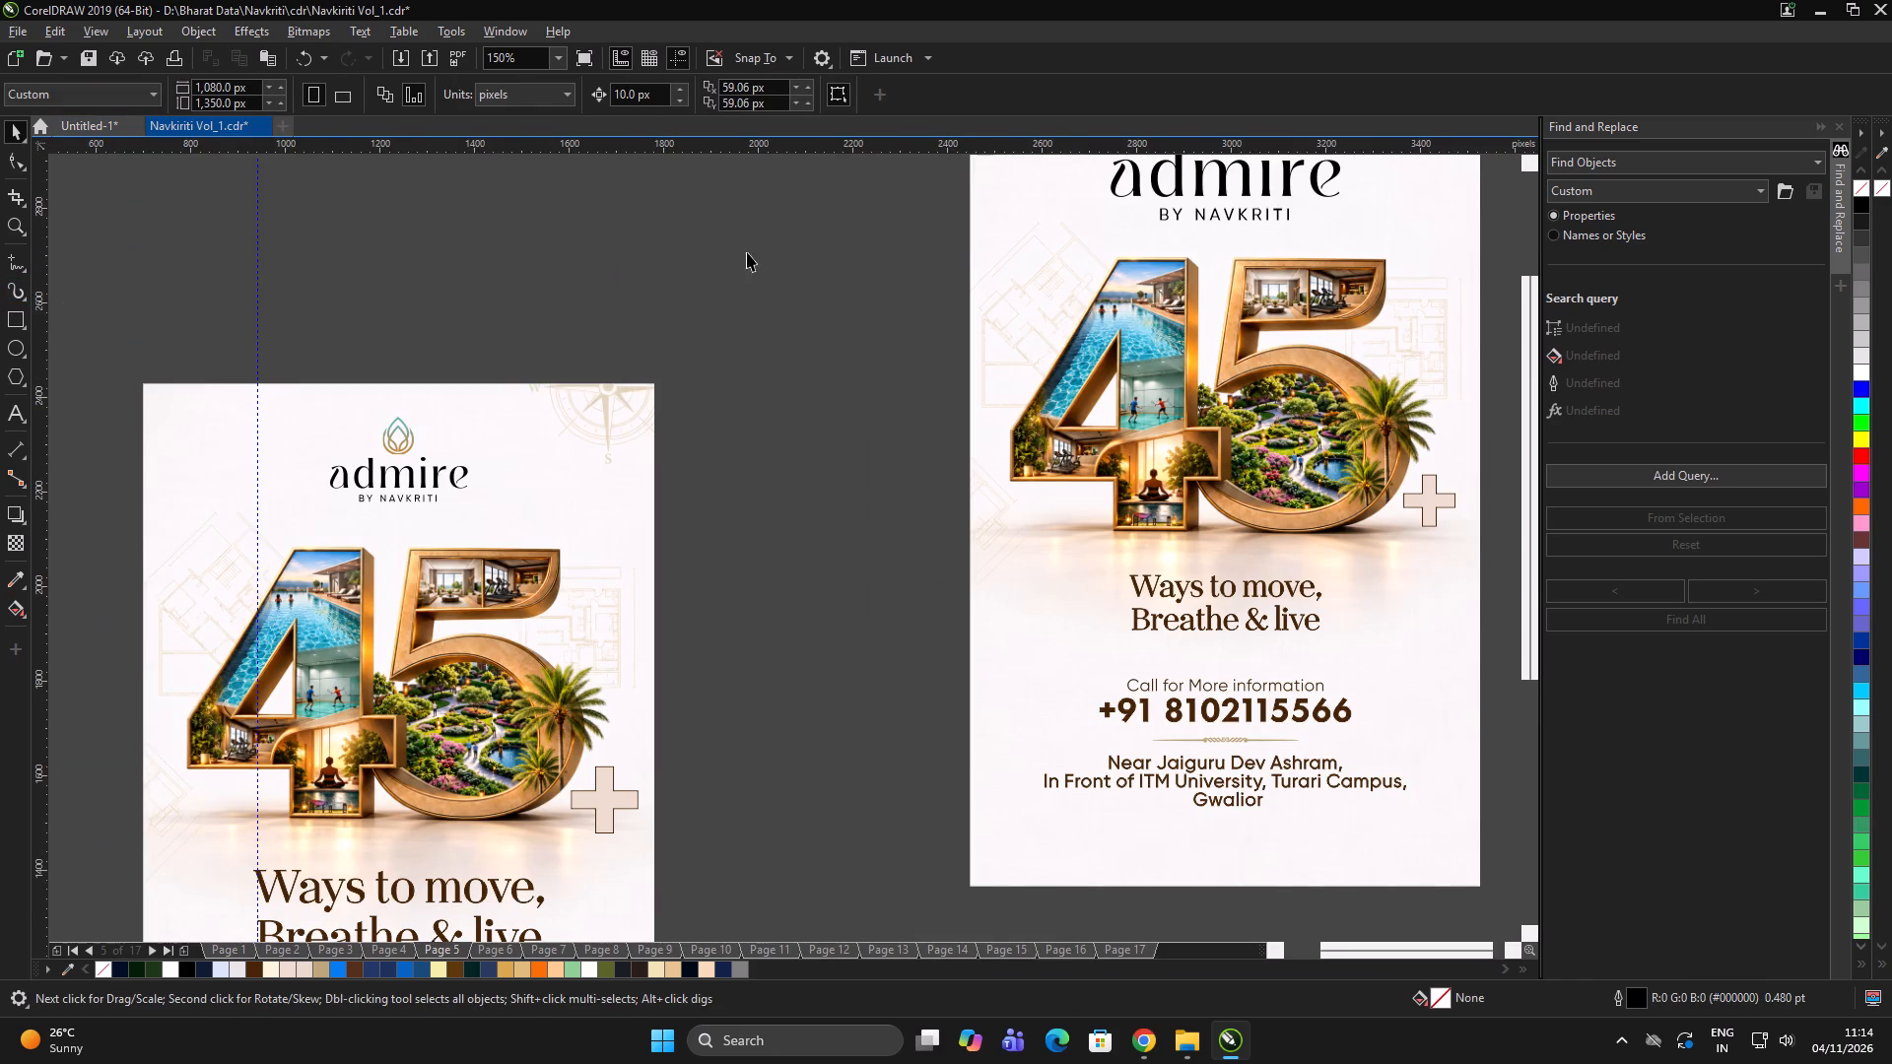
{"action": "scroll", "coordinate": [782, 479], "scroll_direction": "down", "scroll_amount": 3}
{"action": "scroll", "coordinate": [896, 549], "scroll_direction": "up", "scroll_amount": 3}
{"action": "scroll", "coordinate": [1019, 539], "scroll_direction": "down", "scroll_amount": 1}
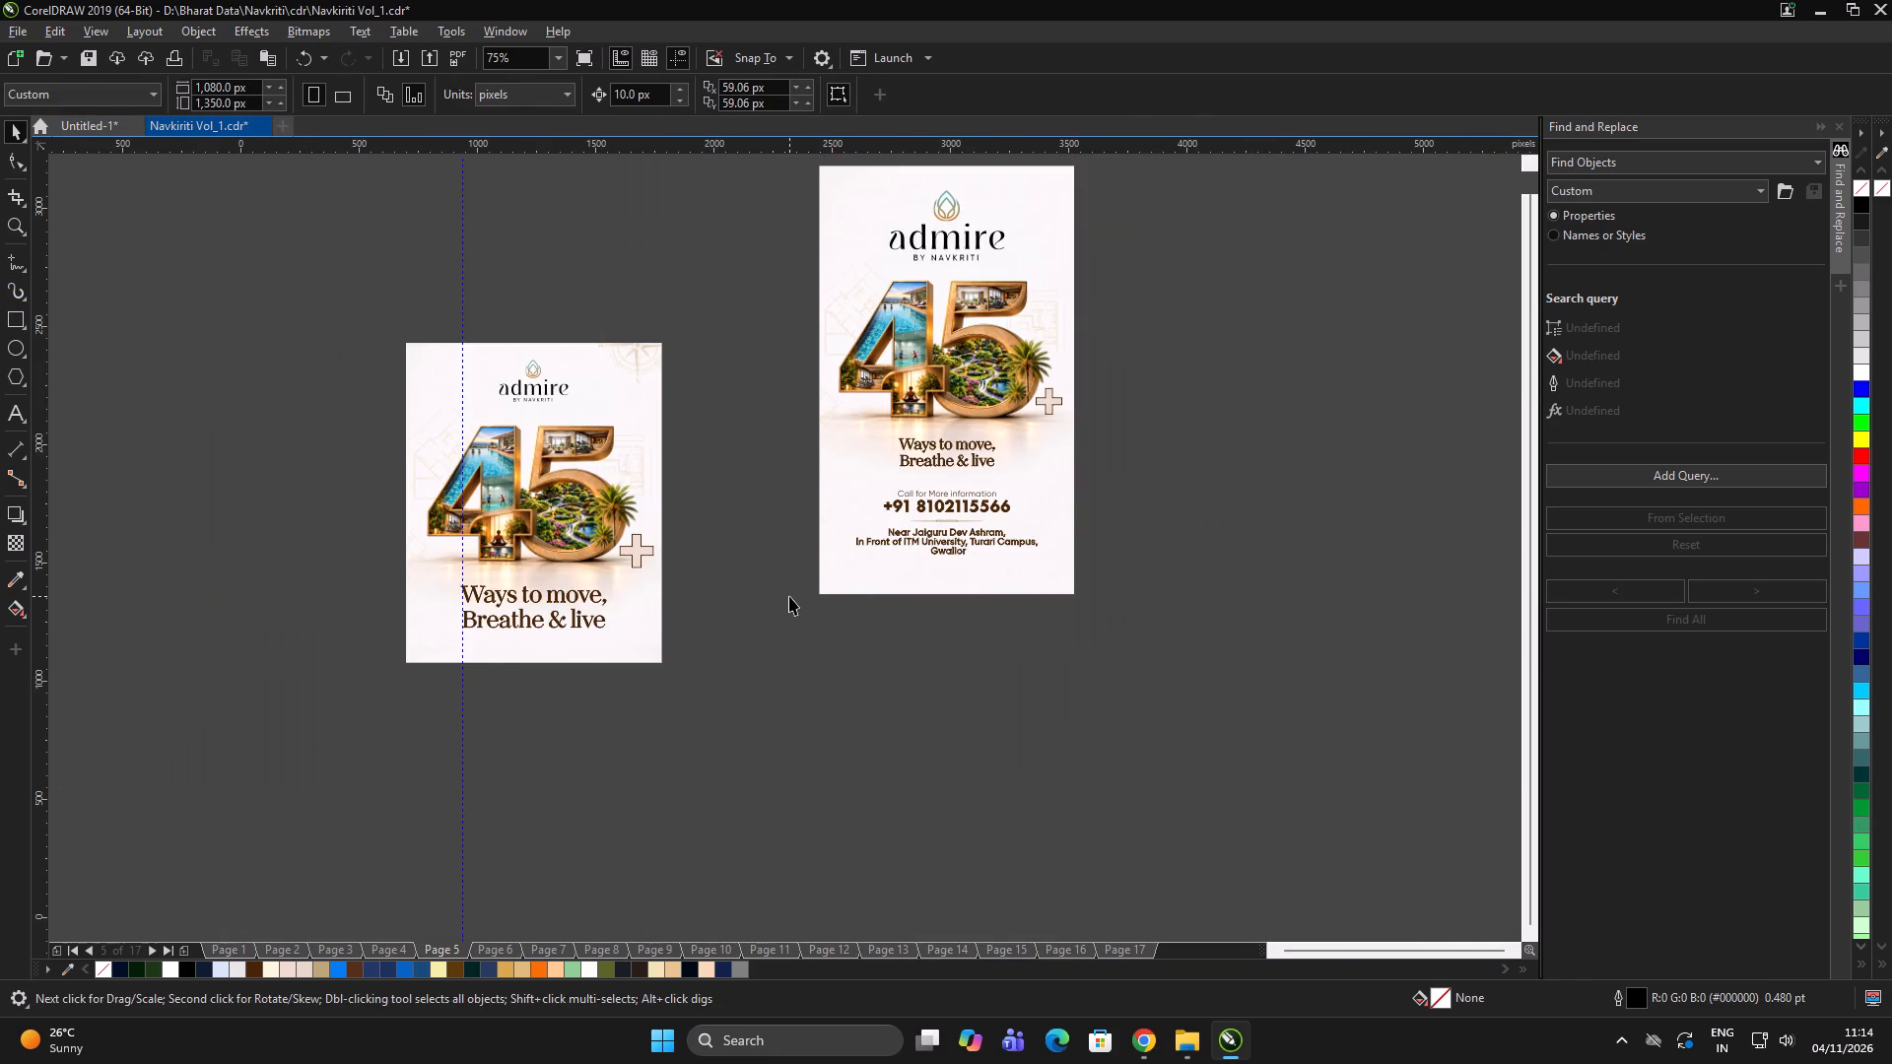
{"action": "key", "text": "Page_Down"}
{"action": "scroll", "coordinate": [571, 670], "scroll_direction": "up", "scroll_amount": 2}
{"action": "left_click", "coordinate": [780, 579]}
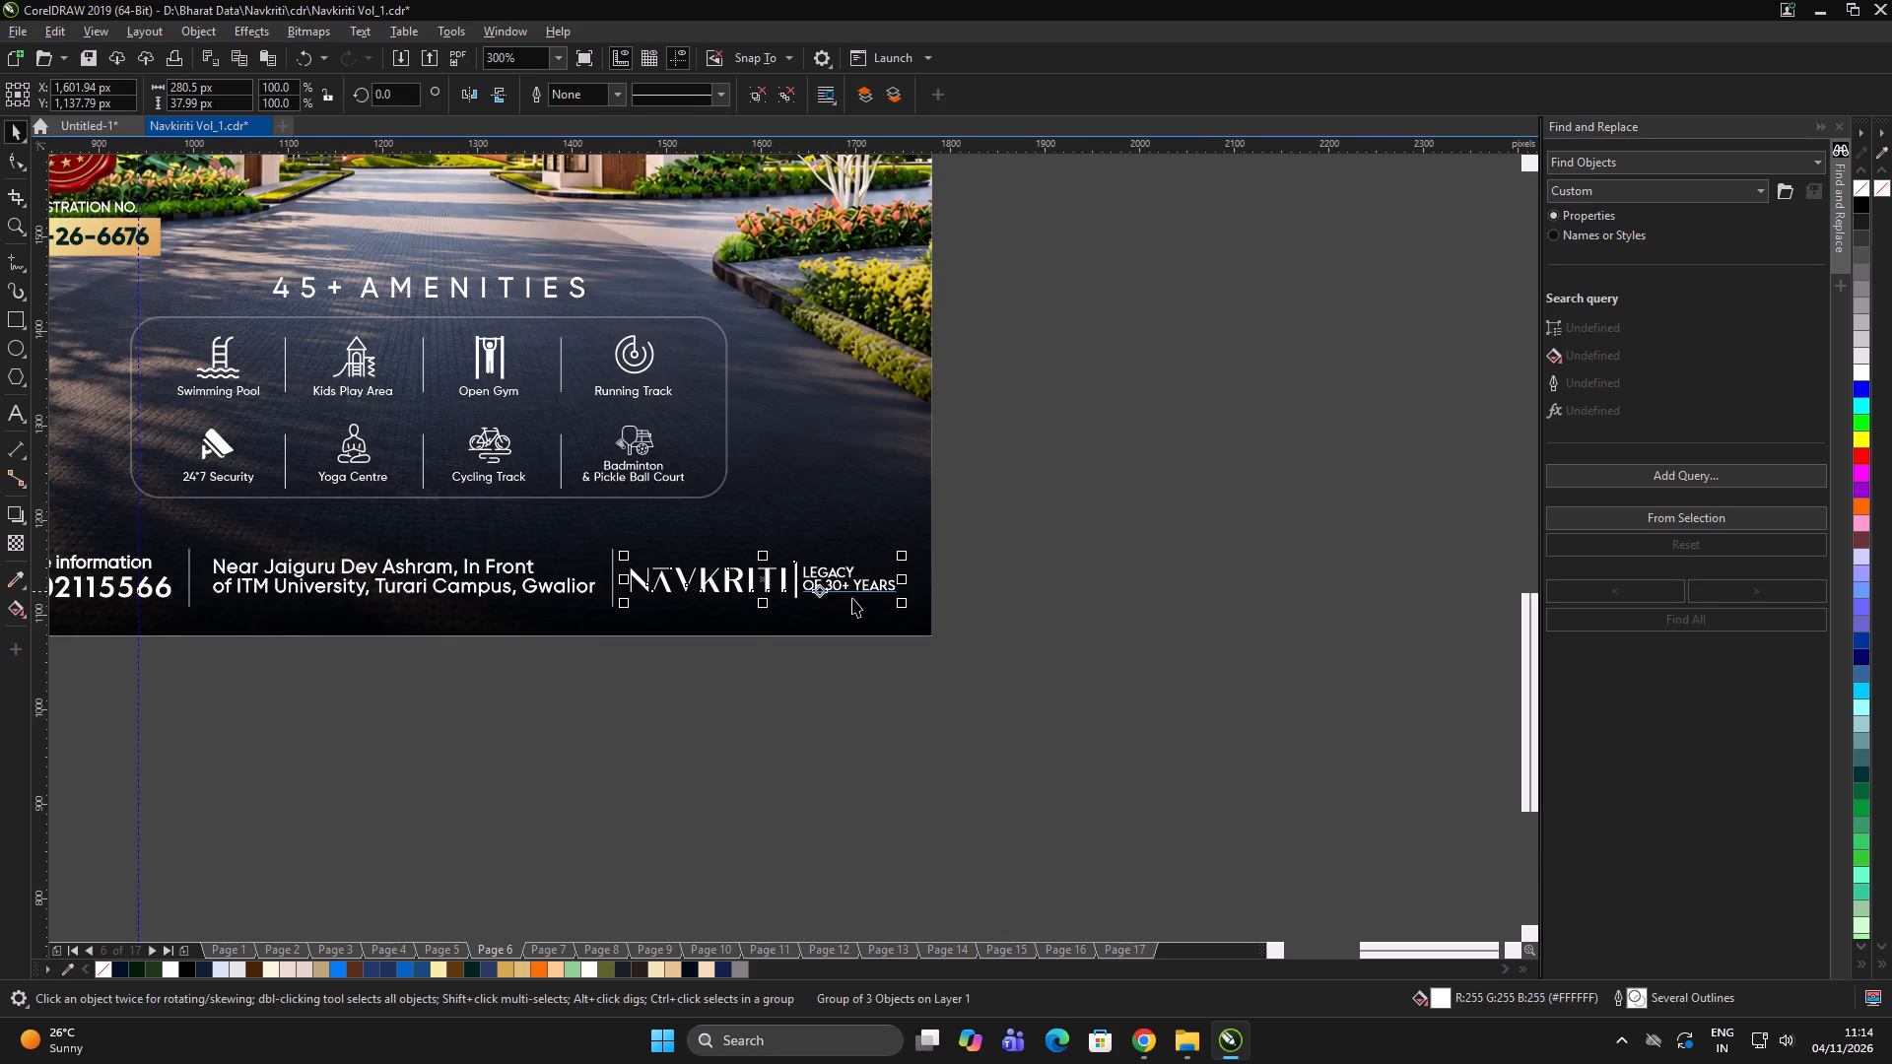
{"action": "key", "text": "ctrl+c"}
{"action": "triple_click", "coordinate": [1022, 597]}
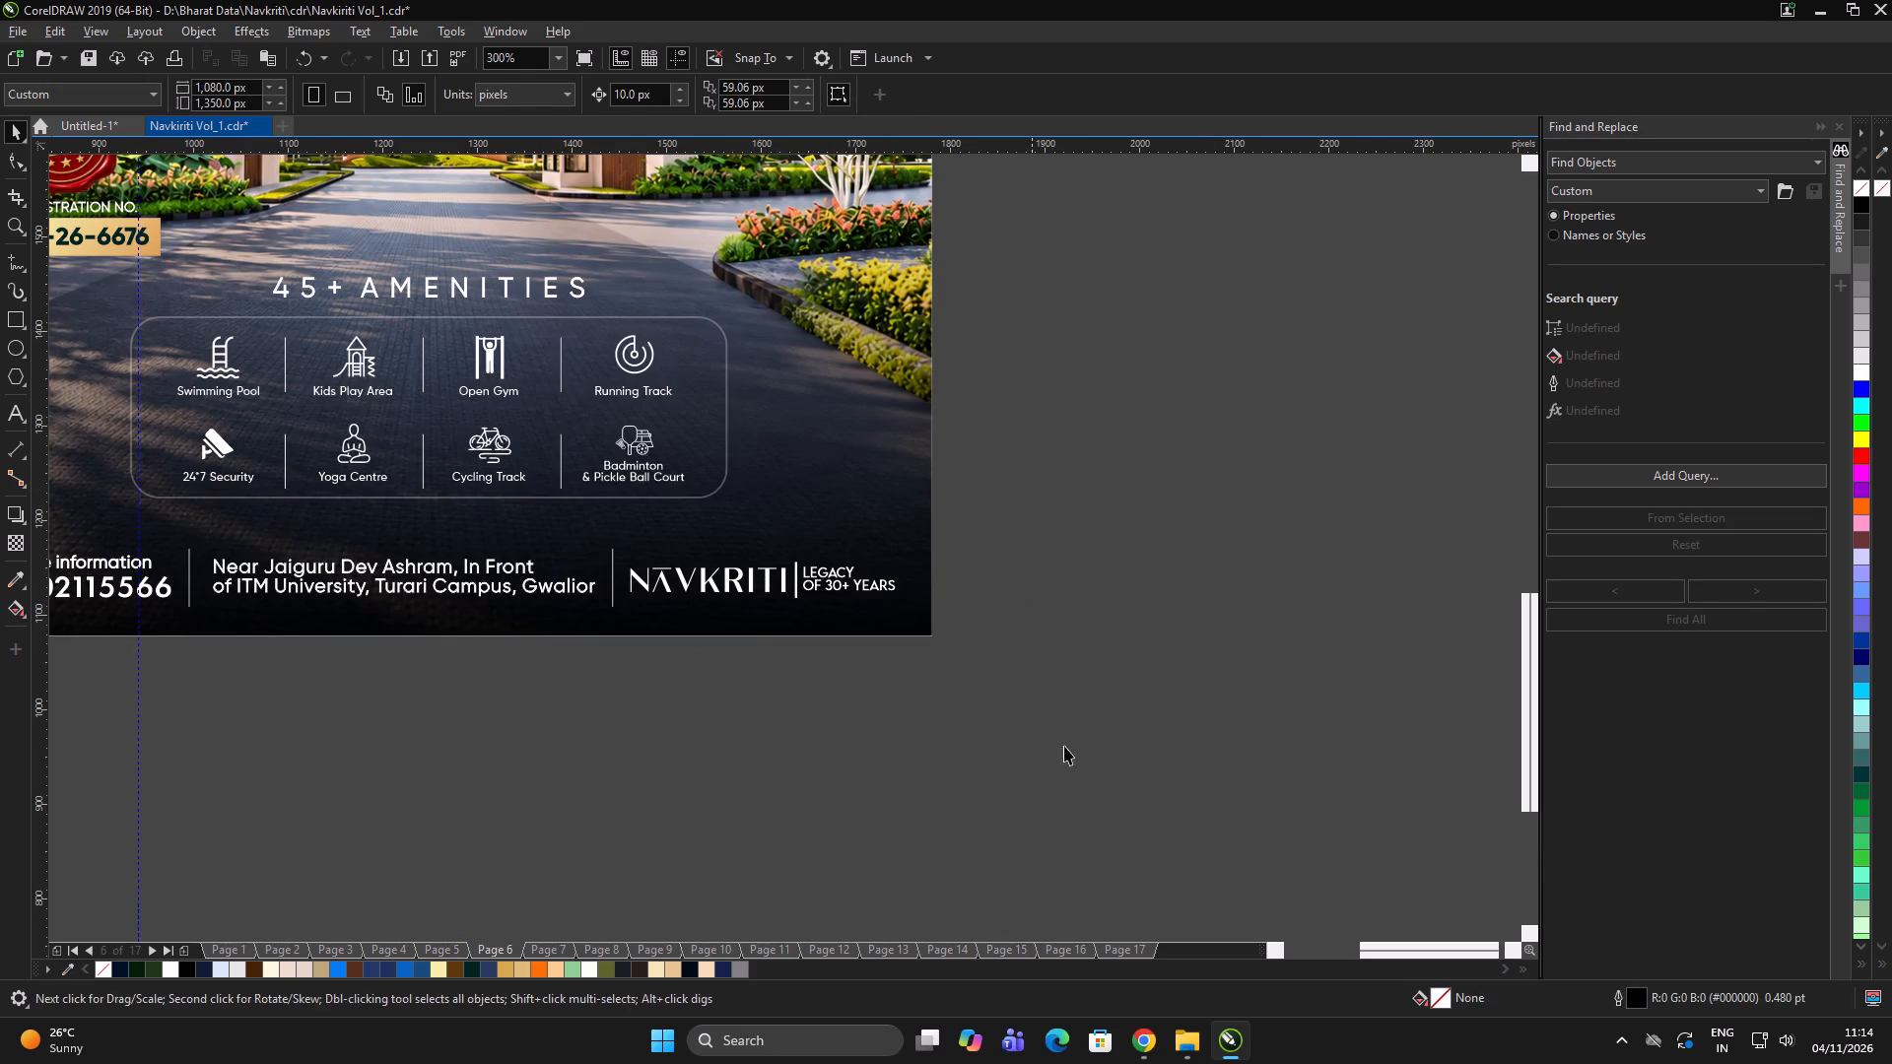
Paste the copied white NAVKRITI logo into the Untitled-1 document and centre it horizontally on the white portrait frame.
{"action": "left_click", "coordinate": [95, 122]}
{"action": "key", "text": "ctrl+v"}
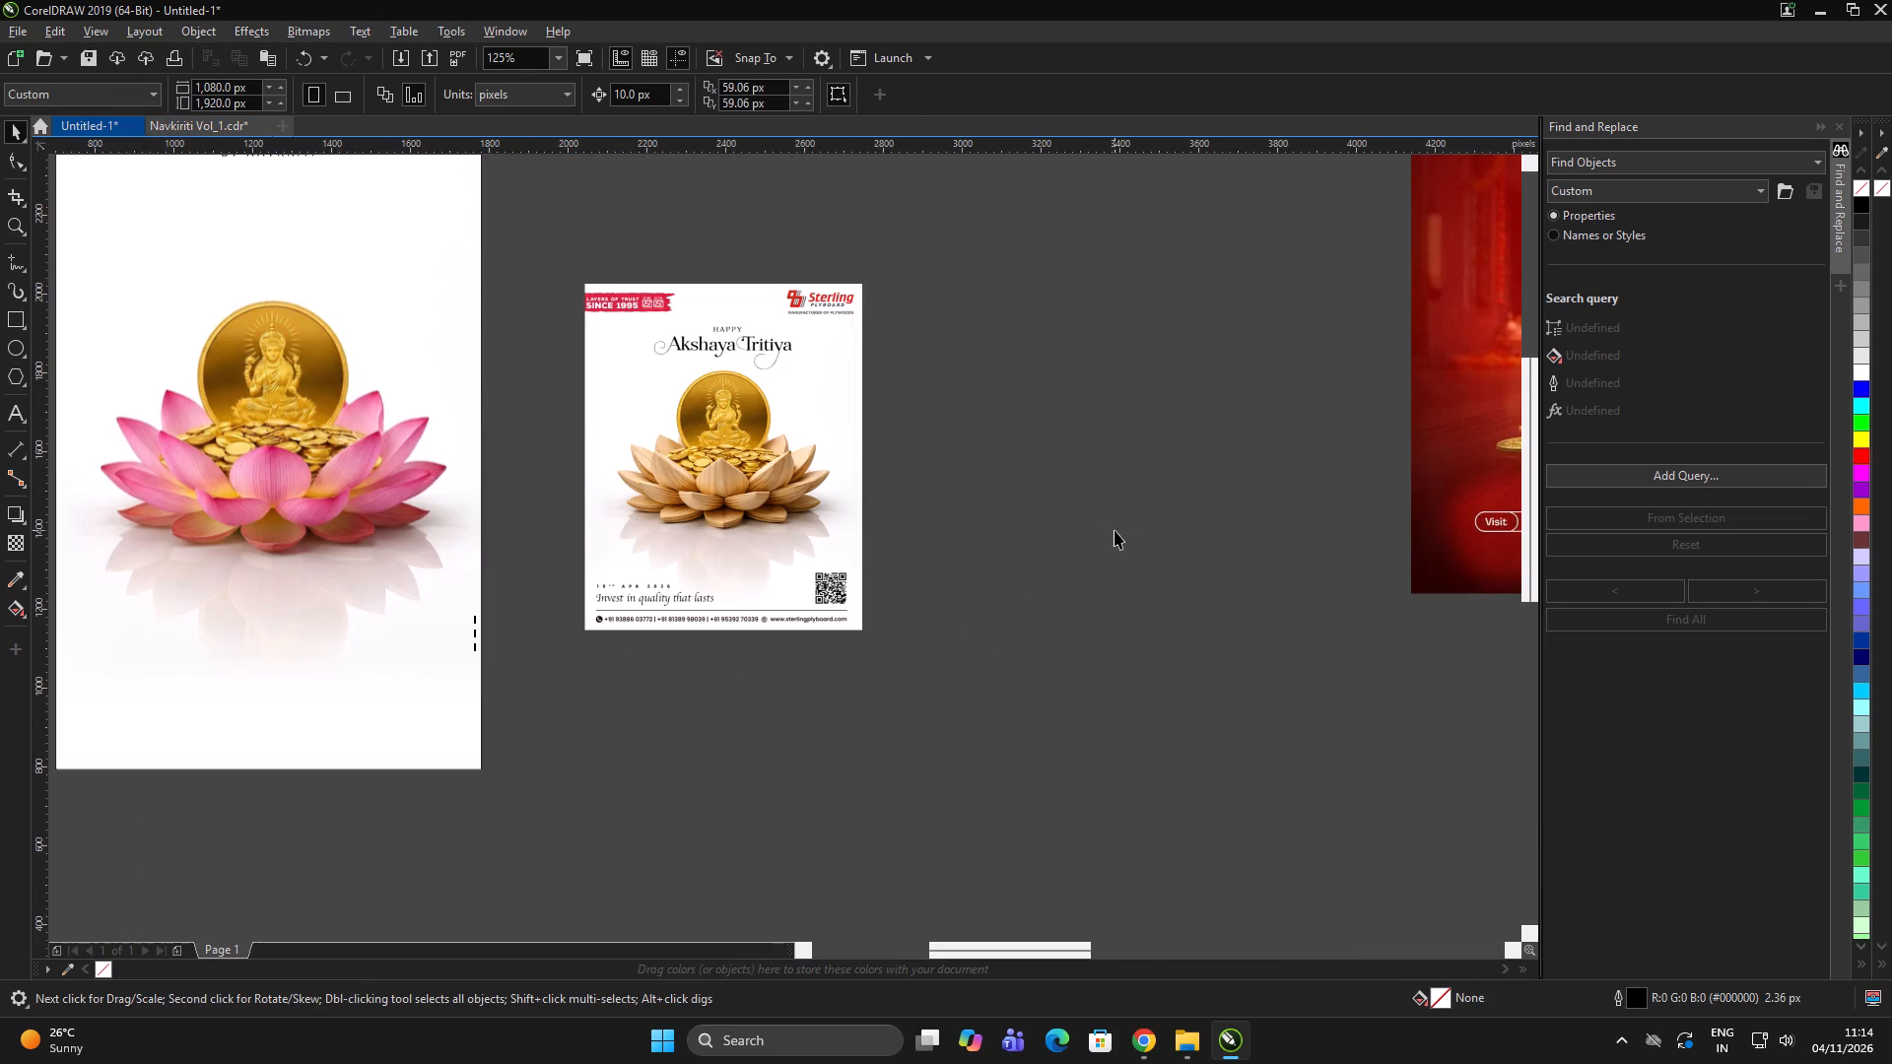
{"action": "left_click", "coordinate": [372, 749], "text": "shift"}
{"action": "key", "text": "c"}
{"action": "left_click", "coordinate": [542, 741]}
{"action": "left_click_drag", "start_coordinate": [577, 787], "coordinate": [8, 522]}
{"action": "scroll", "coordinate": [881, 585], "scroll_direction": "down", "scroll_amount": 1}
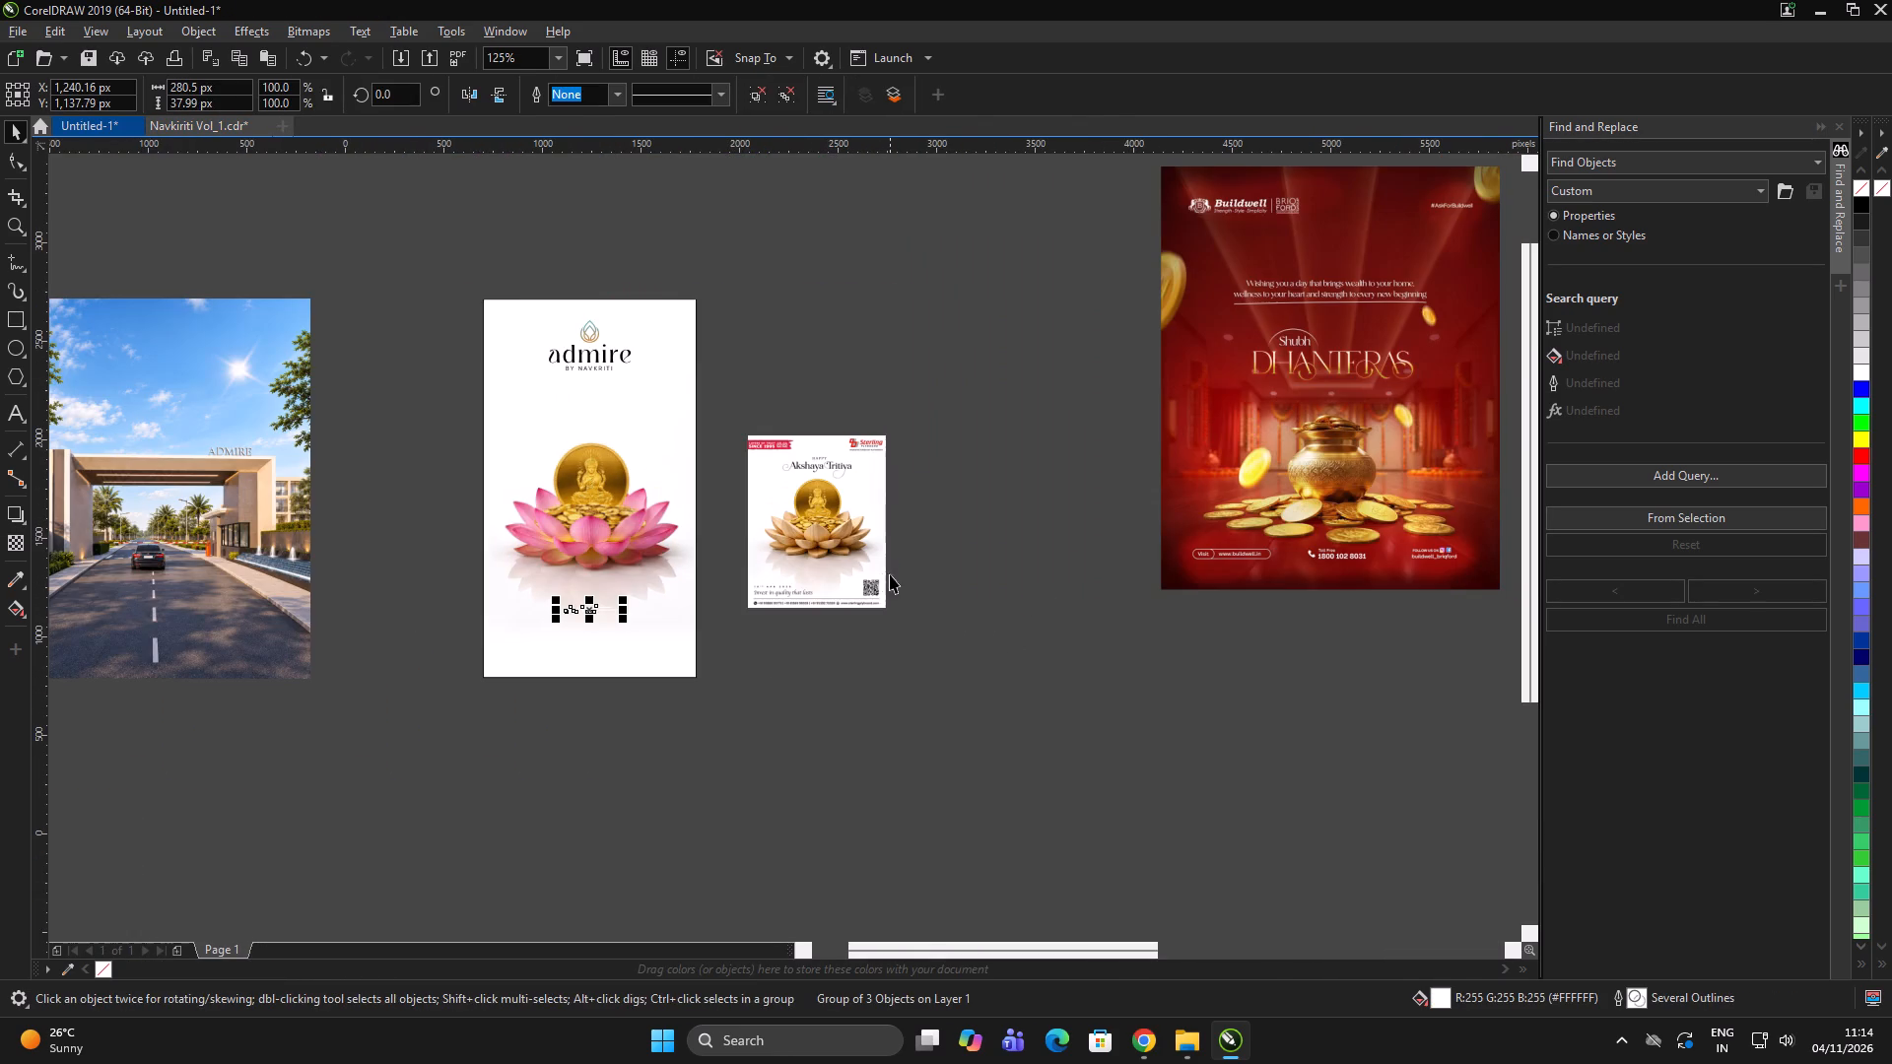
{"action": "scroll", "coordinate": [653, 612], "scroll_direction": "up", "scroll_amount": 2}
{"action": "key", "text": "ctrl+g"}
{"action": "scroll", "coordinate": [751, 574], "scroll_direction": "down", "scroll_amount": 1}
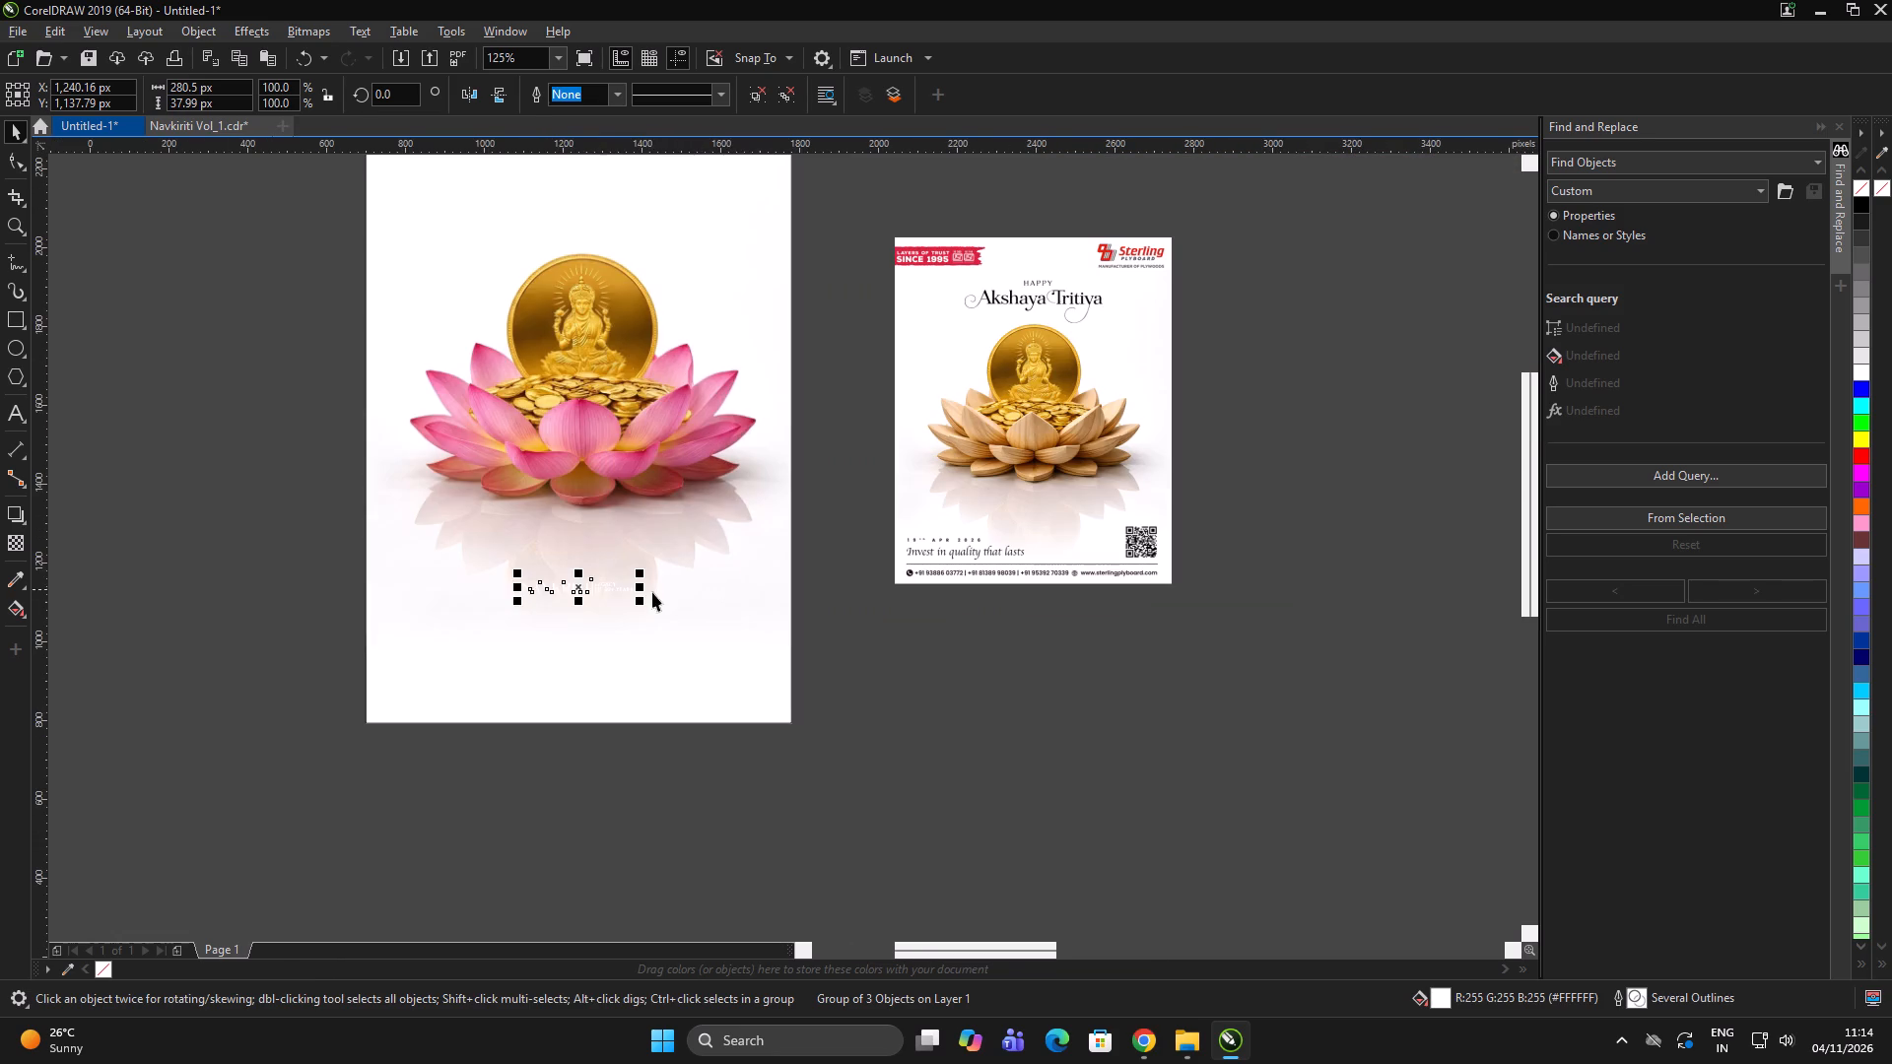
Move the NAVKRITI logo down to about Y 894 px near the frame's bottom and enlarge it to about 427 x 58 px.
{"action": "left_click_drag", "start_coordinate": [596, 580], "coordinate": [605, 676]}
{"action": "left_click_drag", "start_coordinate": [642, 699], "coordinate": [651, 708]}
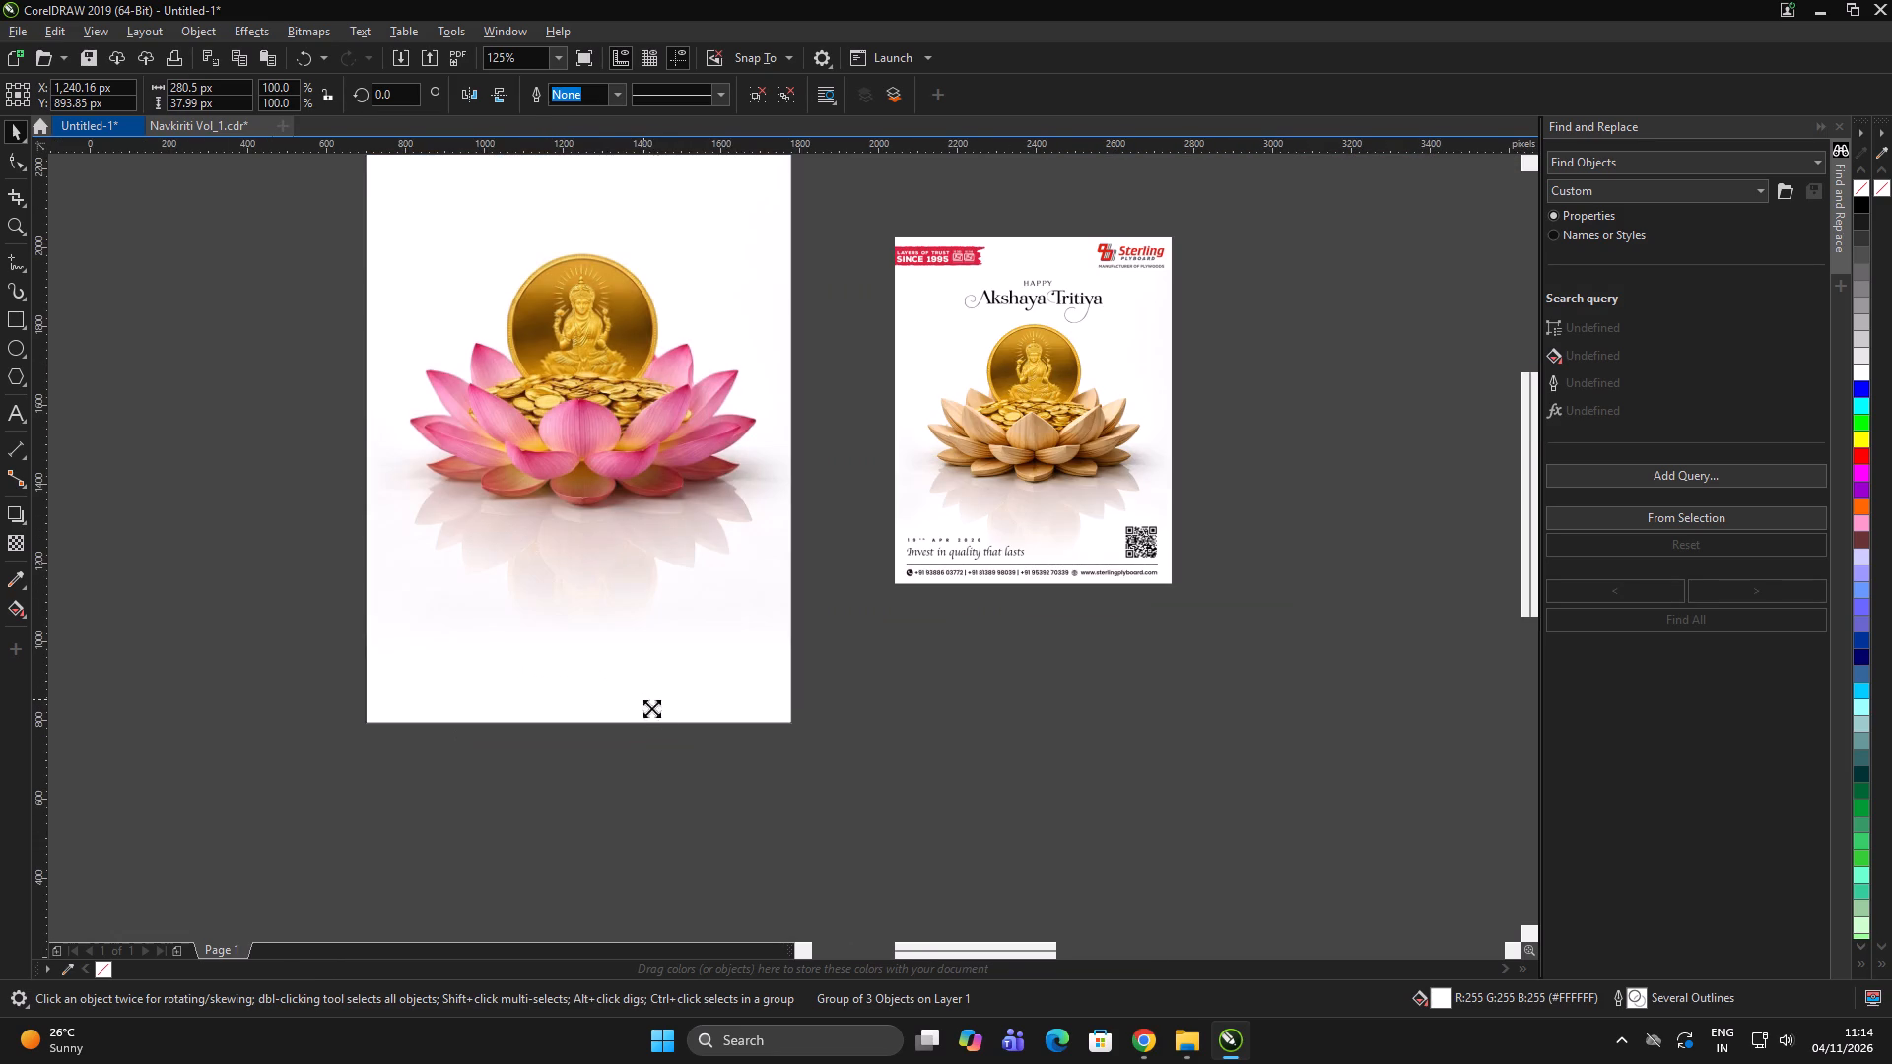
{"action": "left_click_drag", "start_coordinate": [651, 708], "coordinate": [670, 723]}
{"action": "key", "text": "ctrl+g"}
Recolour the NAVKRITI logo to dark grey #1A1A1A so it shows on the white frame.
{"action": "left_click", "coordinate": [1863, 223]}
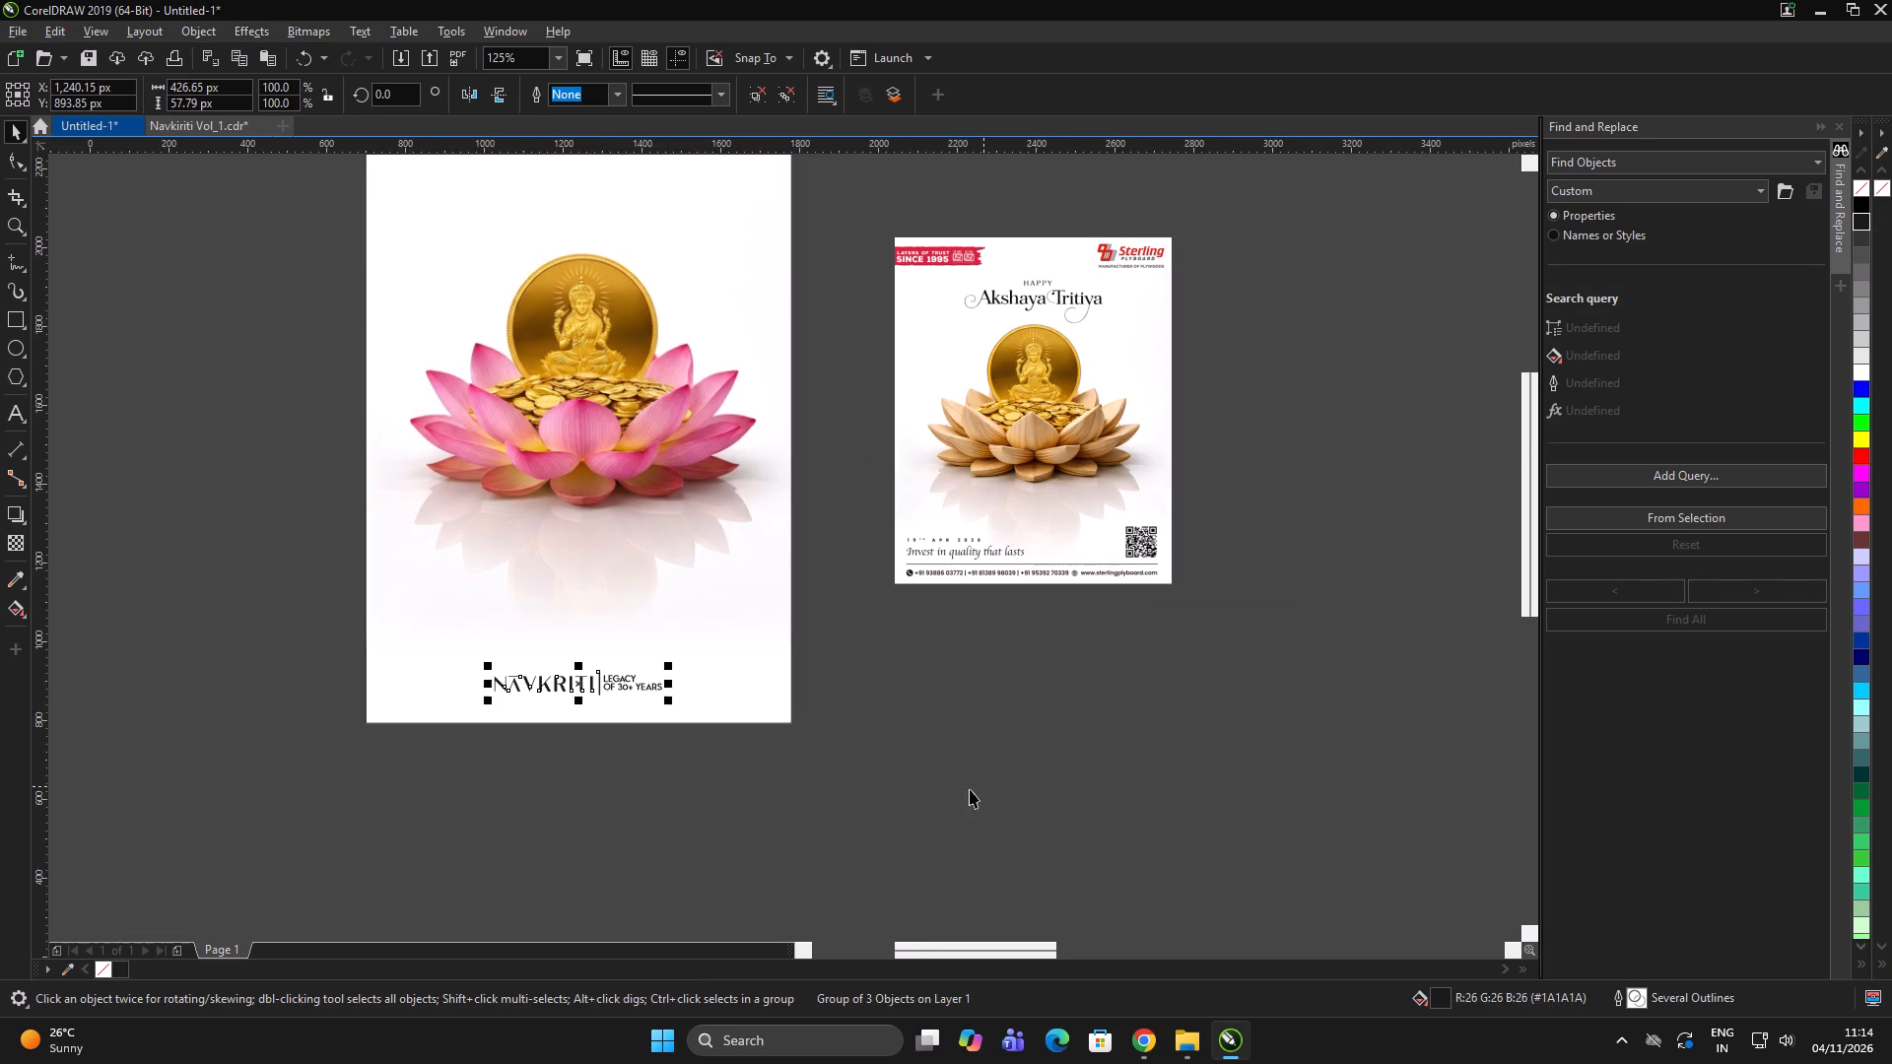
{"action": "left_click", "coordinate": [987, 789]}
{"action": "left_click", "coordinate": [994, 787]}
{"action": "left_click", "coordinate": [1020, 785]}
{"action": "left_click_drag", "start_coordinate": [1011, 799], "coordinate": [259, 539]}
Raise the NAVKRITI logo to about Y 919 px and enlarge it to slightly more than 512 x 69 px.
{"action": "left_click_drag", "start_coordinate": [640, 691], "coordinate": [643, 685]}
{"action": "left_click_drag", "start_coordinate": [643, 685], "coordinate": [646, 681]}
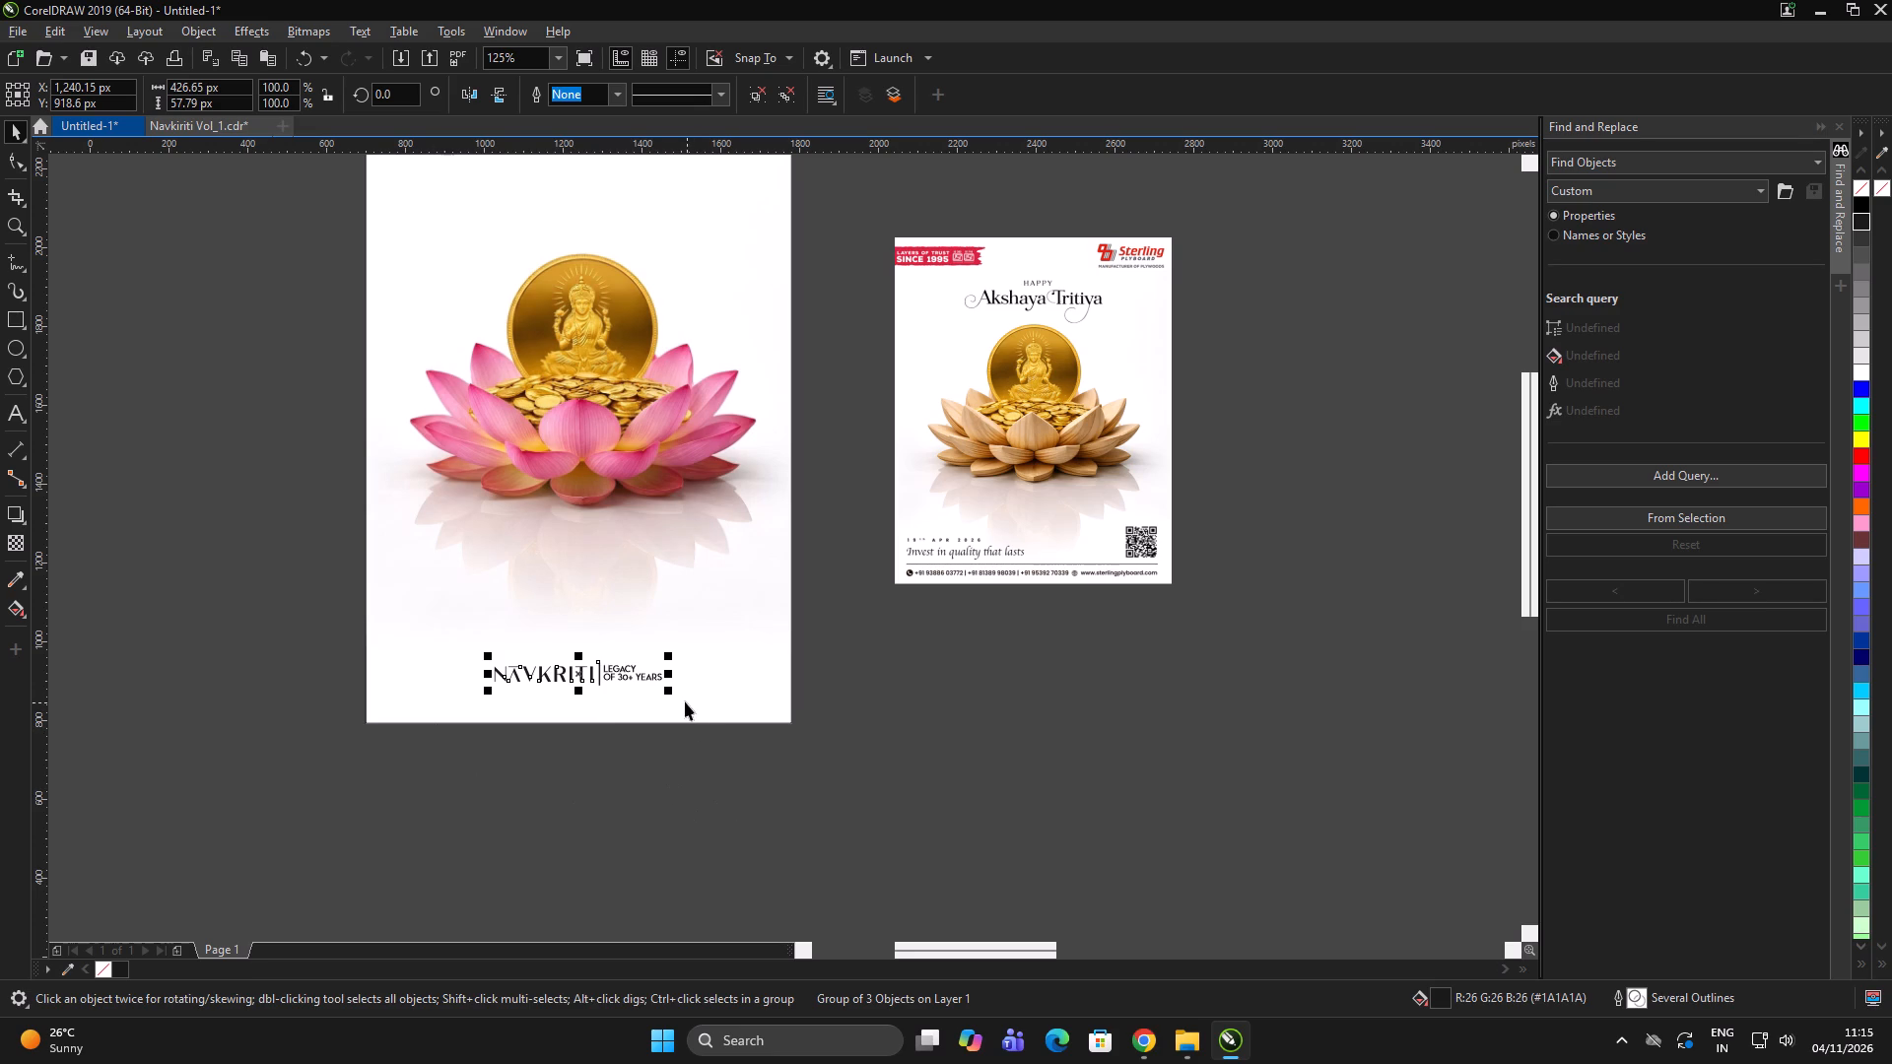
{"action": "left_click_drag", "start_coordinate": [675, 693], "coordinate": [692, 710]}
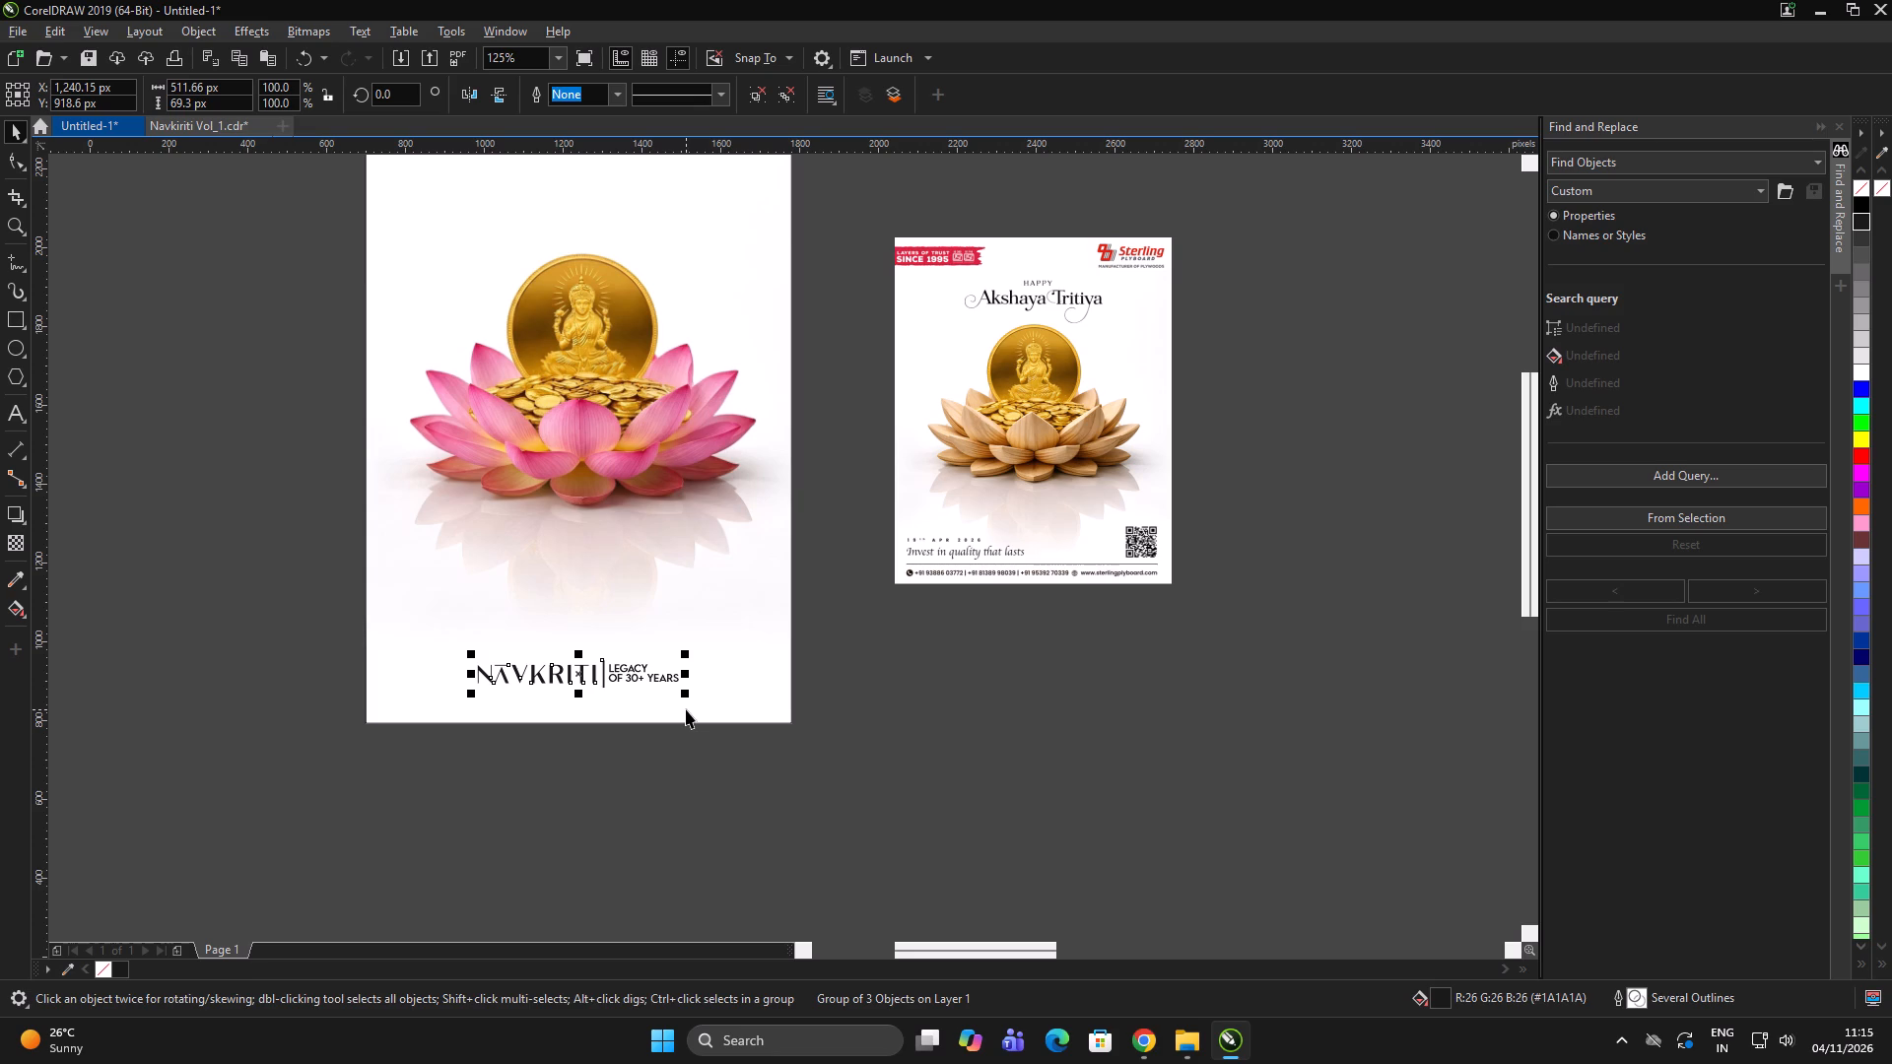
{"action": "left_click_drag", "start_coordinate": [690, 651], "coordinate": [706, 642]}
Realign the enlarged NAVKRITI logo to the horizontal centre of the white portrait frame.
{"action": "key", "text": "ctrl+g"}
{"action": "left_click", "coordinate": [760, 643], "text": "shift"}
{"action": "key", "text": "c"}
{"action": "left_click", "coordinate": [991, 745]}
{"action": "scroll", "coordinate": [953, 720], "scroll_direction": "down", "scroll_amount": 1}
{"action": "triple_click", "coordinate": [998, 712]}
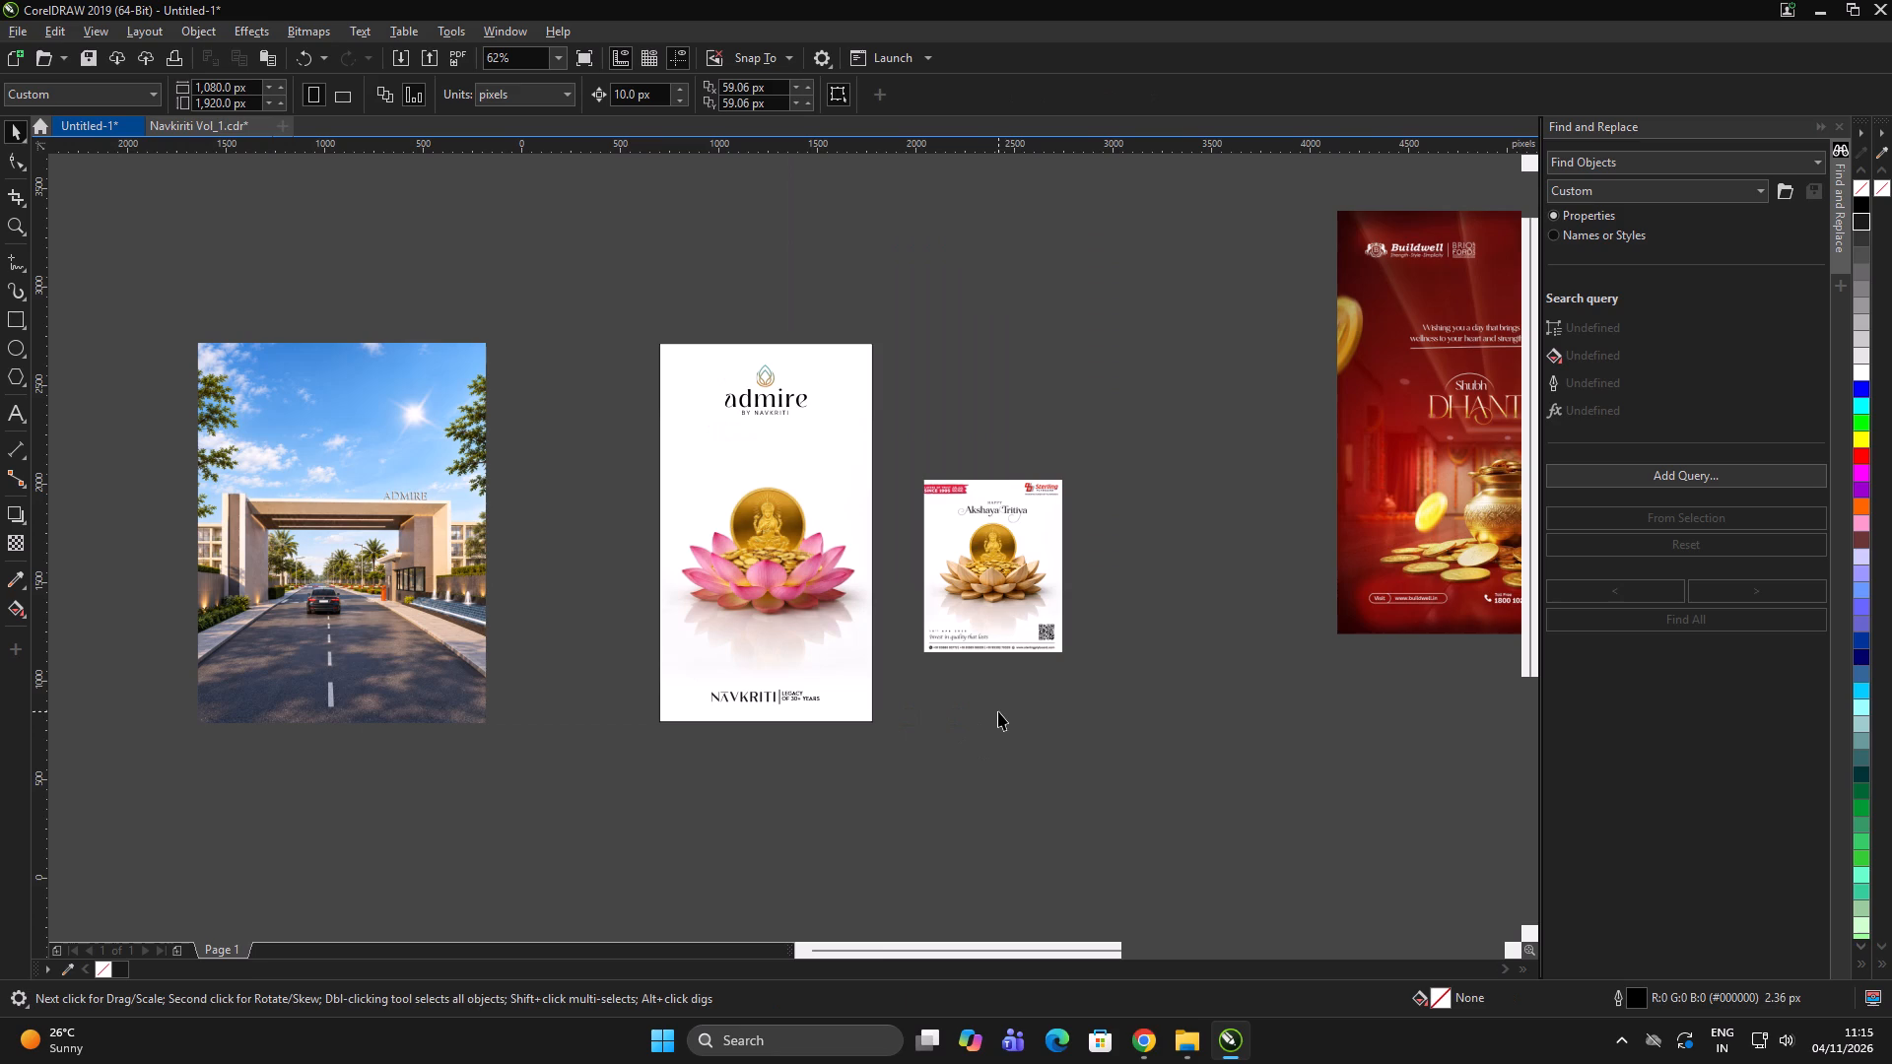
{"action": "left_click", "coordinate": [1003, 709]}
{"action": "double_click", "coordinate": [1080, 737]}
Shift the pink lotus image slightly down inside the portrait frame, between the two logos.
{"action": "left_click", "coordinate": [792, 603], "text": "alt"}
{"action": "scroll", "coordinate": [800, 582], "scroll_direction": "up", "scroll_amount": 1}
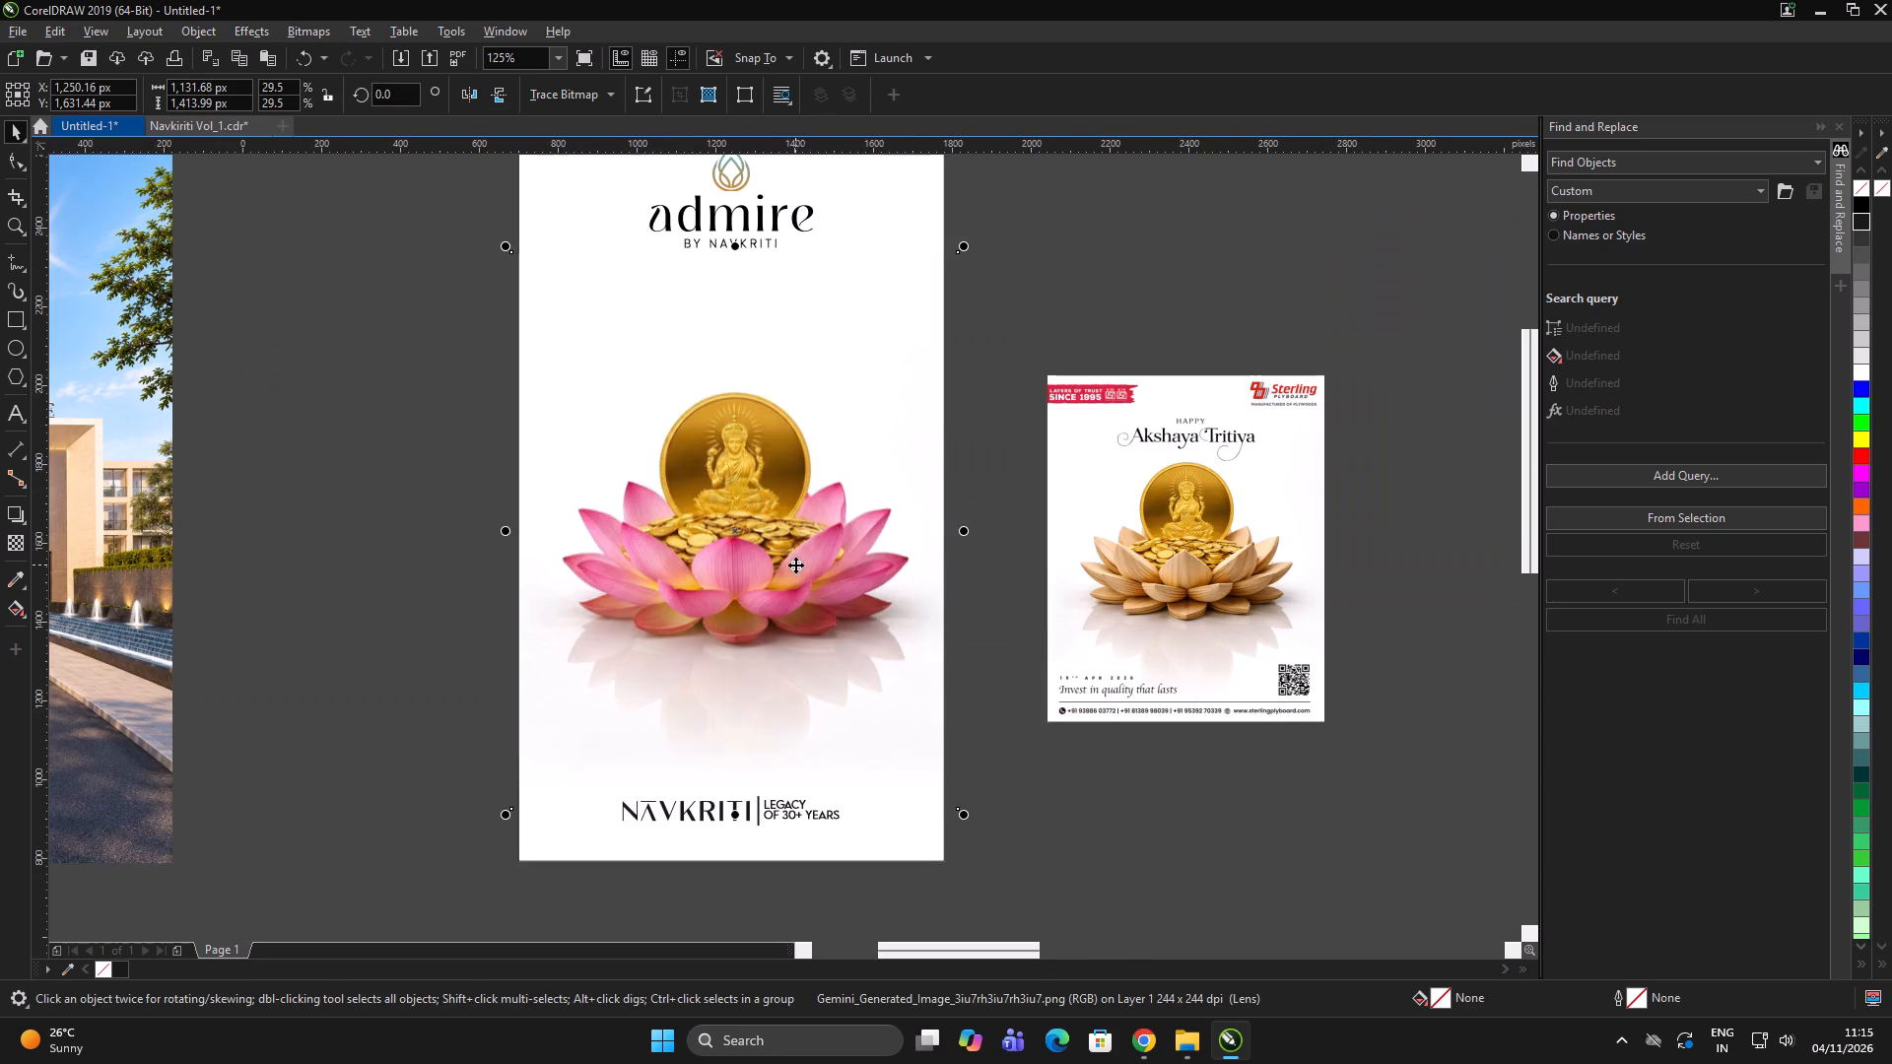
{"action": "left_click_drag", "start_coordinate": [795, 565], "coordinate": [792, 575]}
{"action": "double_click", "coordinate": [1118, 857]}
{"action": "left_click", "coordinate": [1118, 846]}
{"action": "scroll", "coordinate": [1022, 582], "scroll_direction": "down", "scroll_amount": 1}
{"action": "double_click", "coordinate": [1095, 741]}
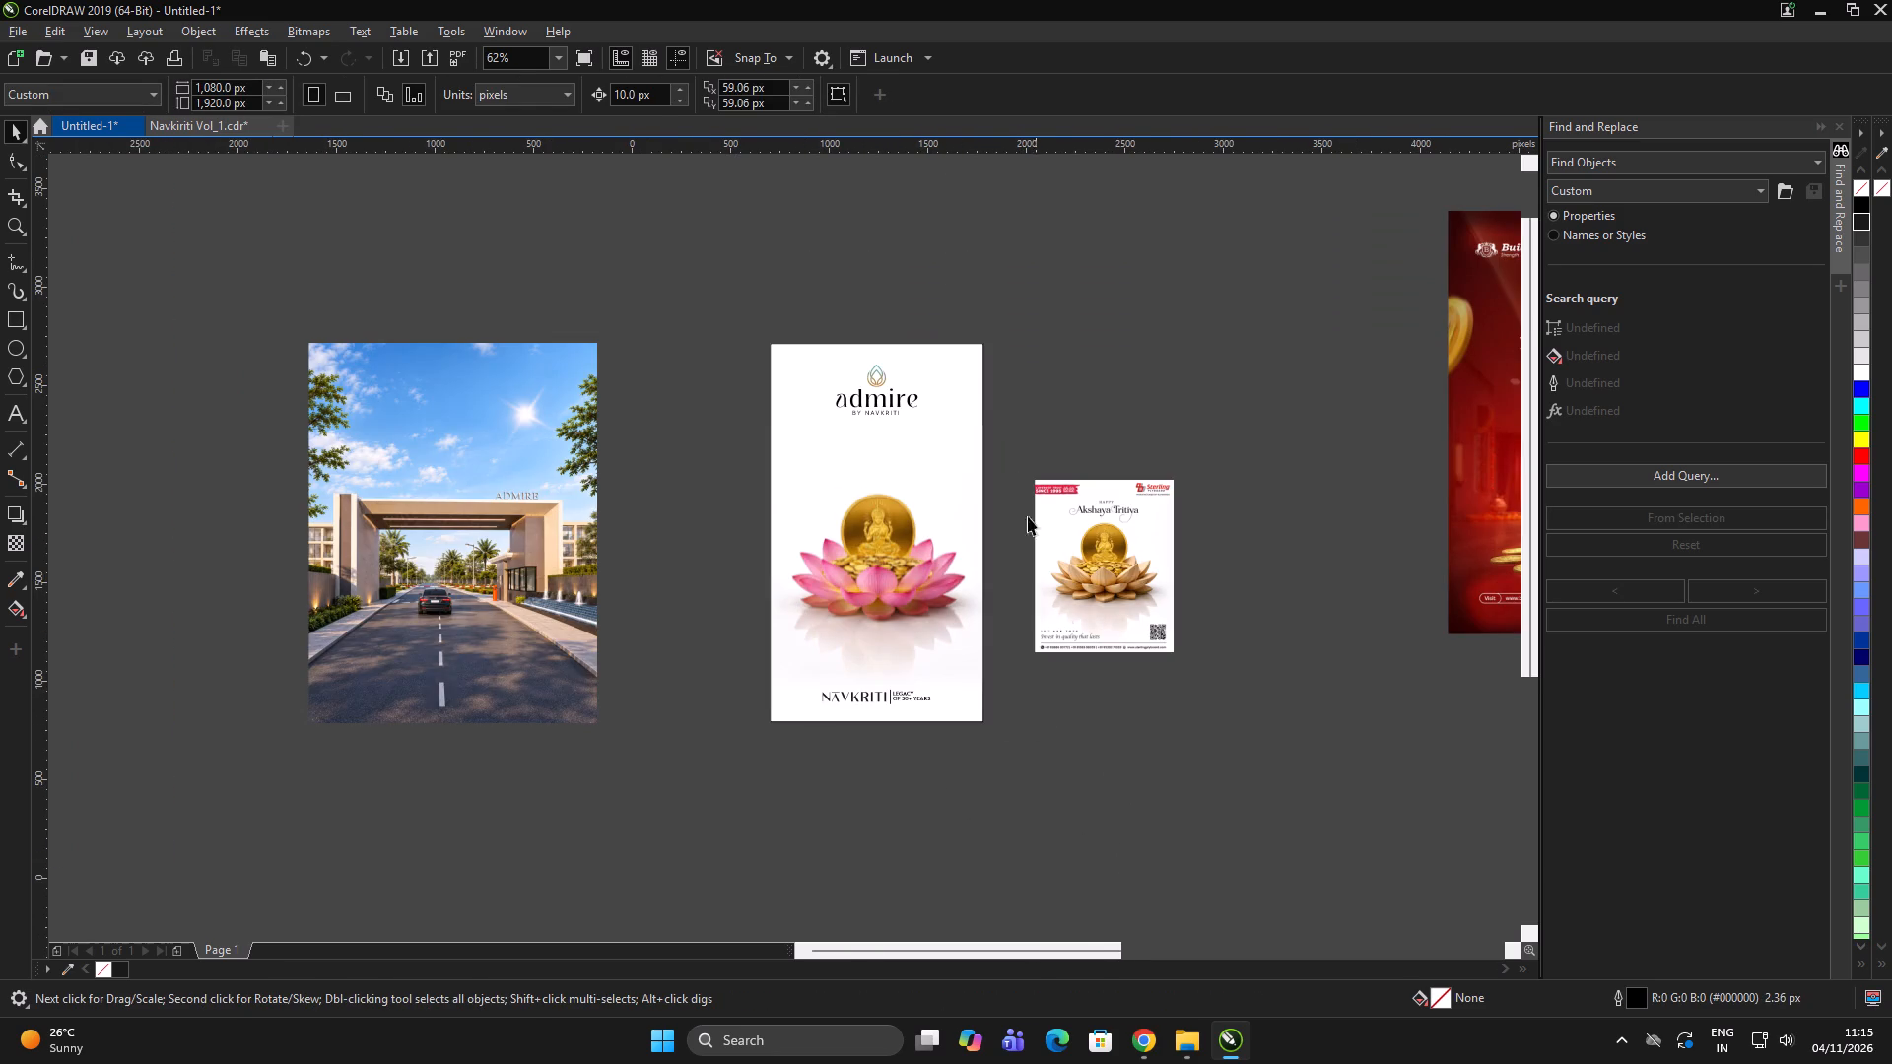
{"action": "left_click", "coordinate": [1070, 405]}
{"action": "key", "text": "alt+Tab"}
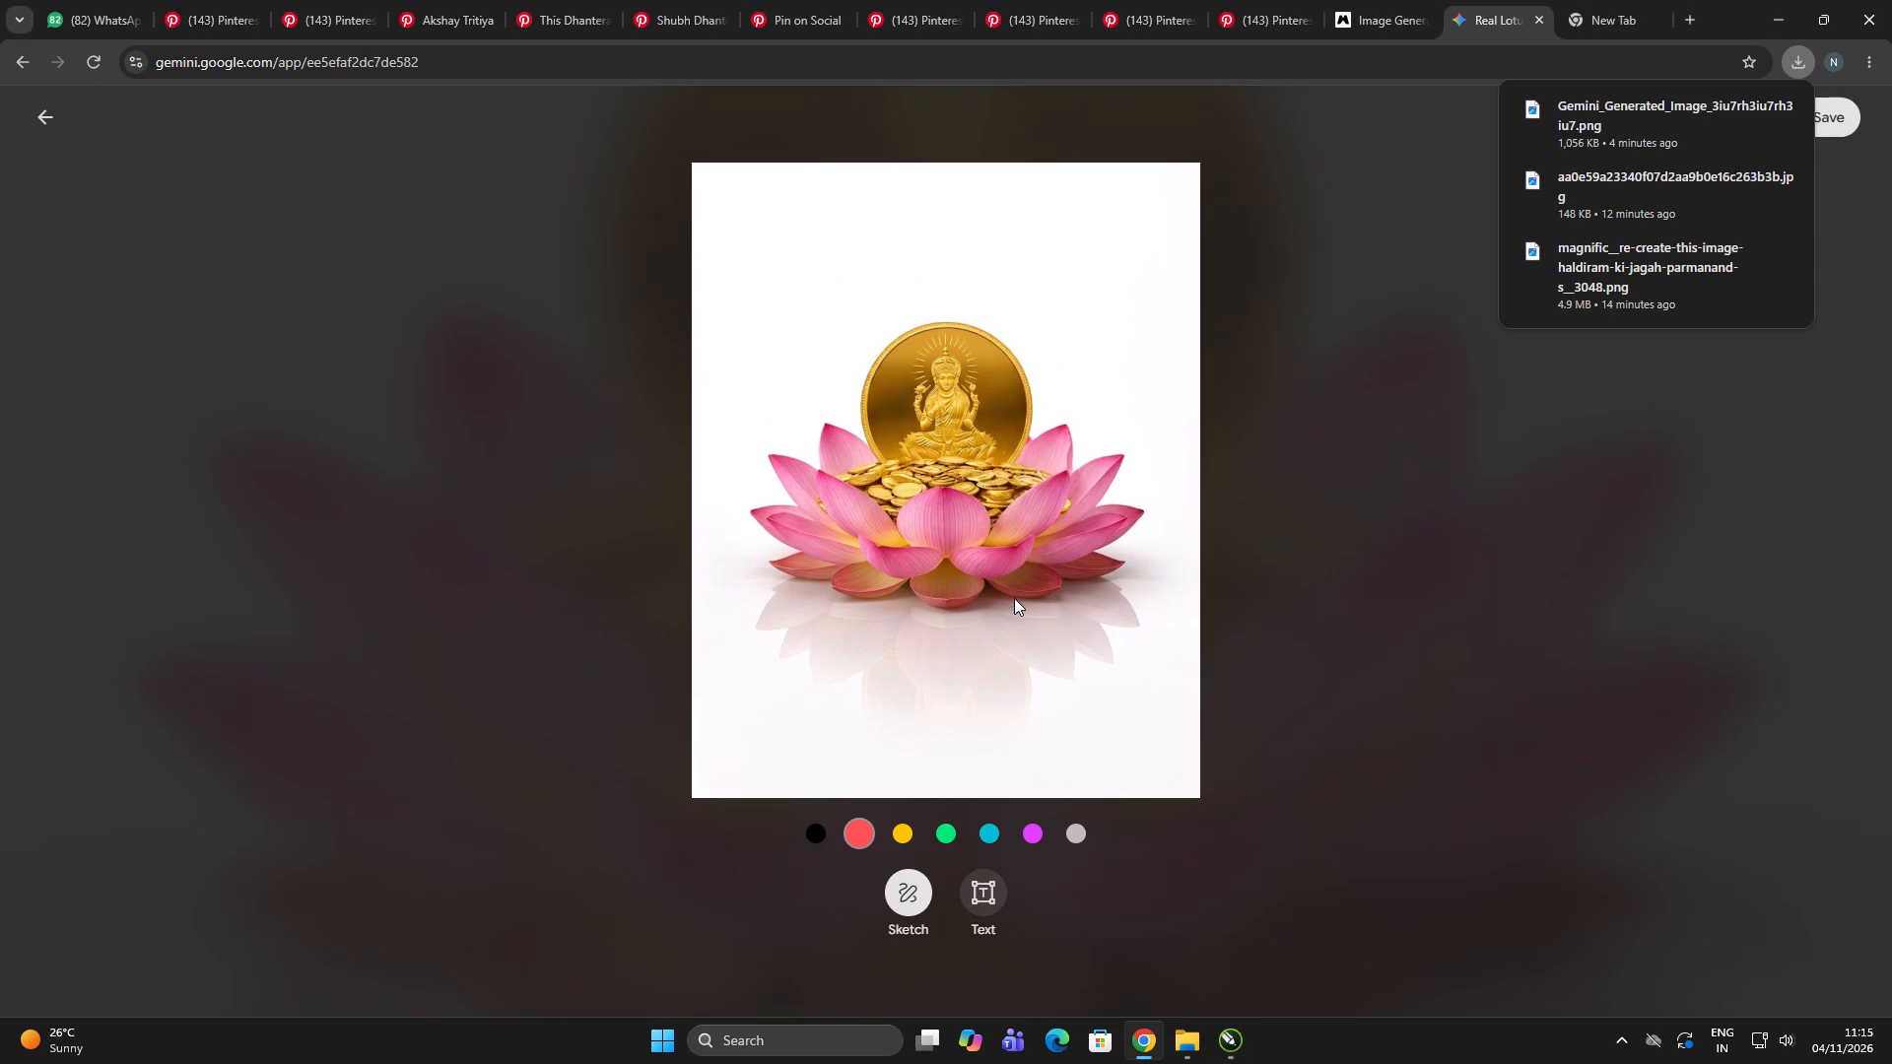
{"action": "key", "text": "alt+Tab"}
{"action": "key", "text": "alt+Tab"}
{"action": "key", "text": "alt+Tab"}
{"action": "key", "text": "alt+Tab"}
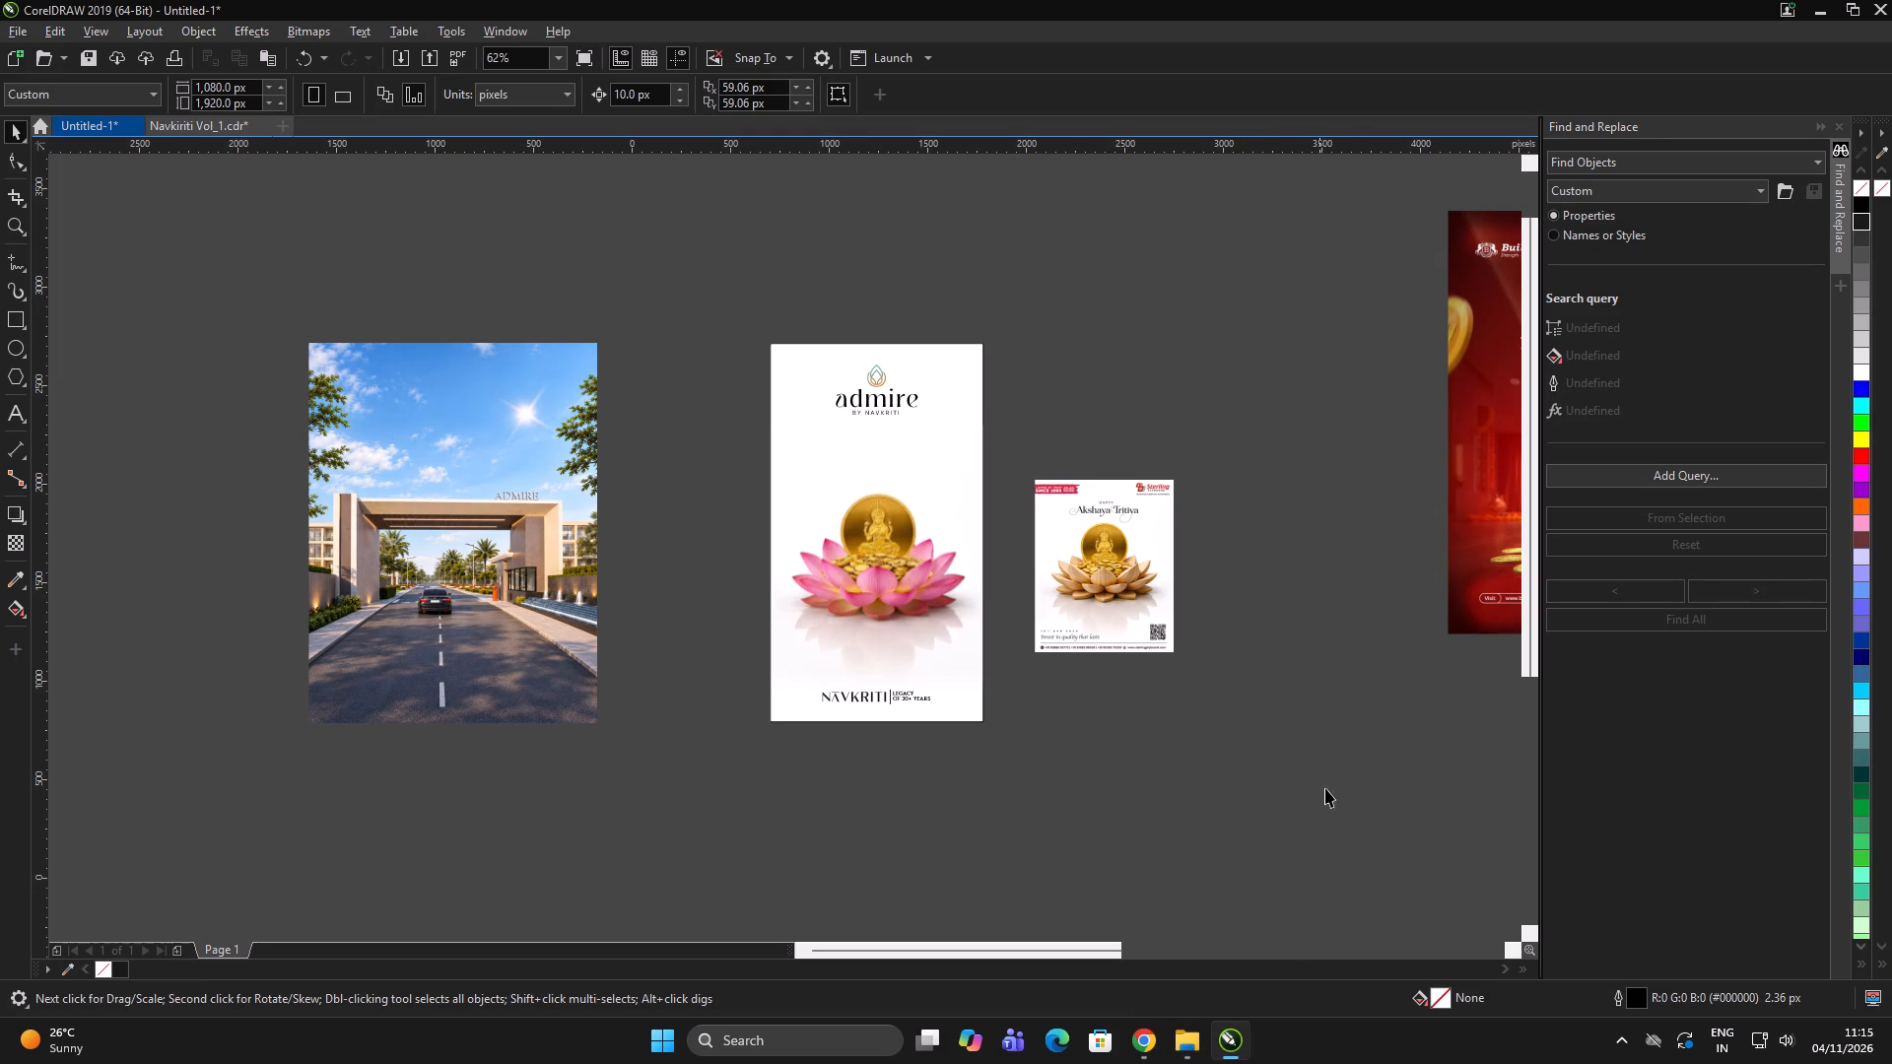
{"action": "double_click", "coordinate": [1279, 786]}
{"action": "key", "text": "alt+Tab"}
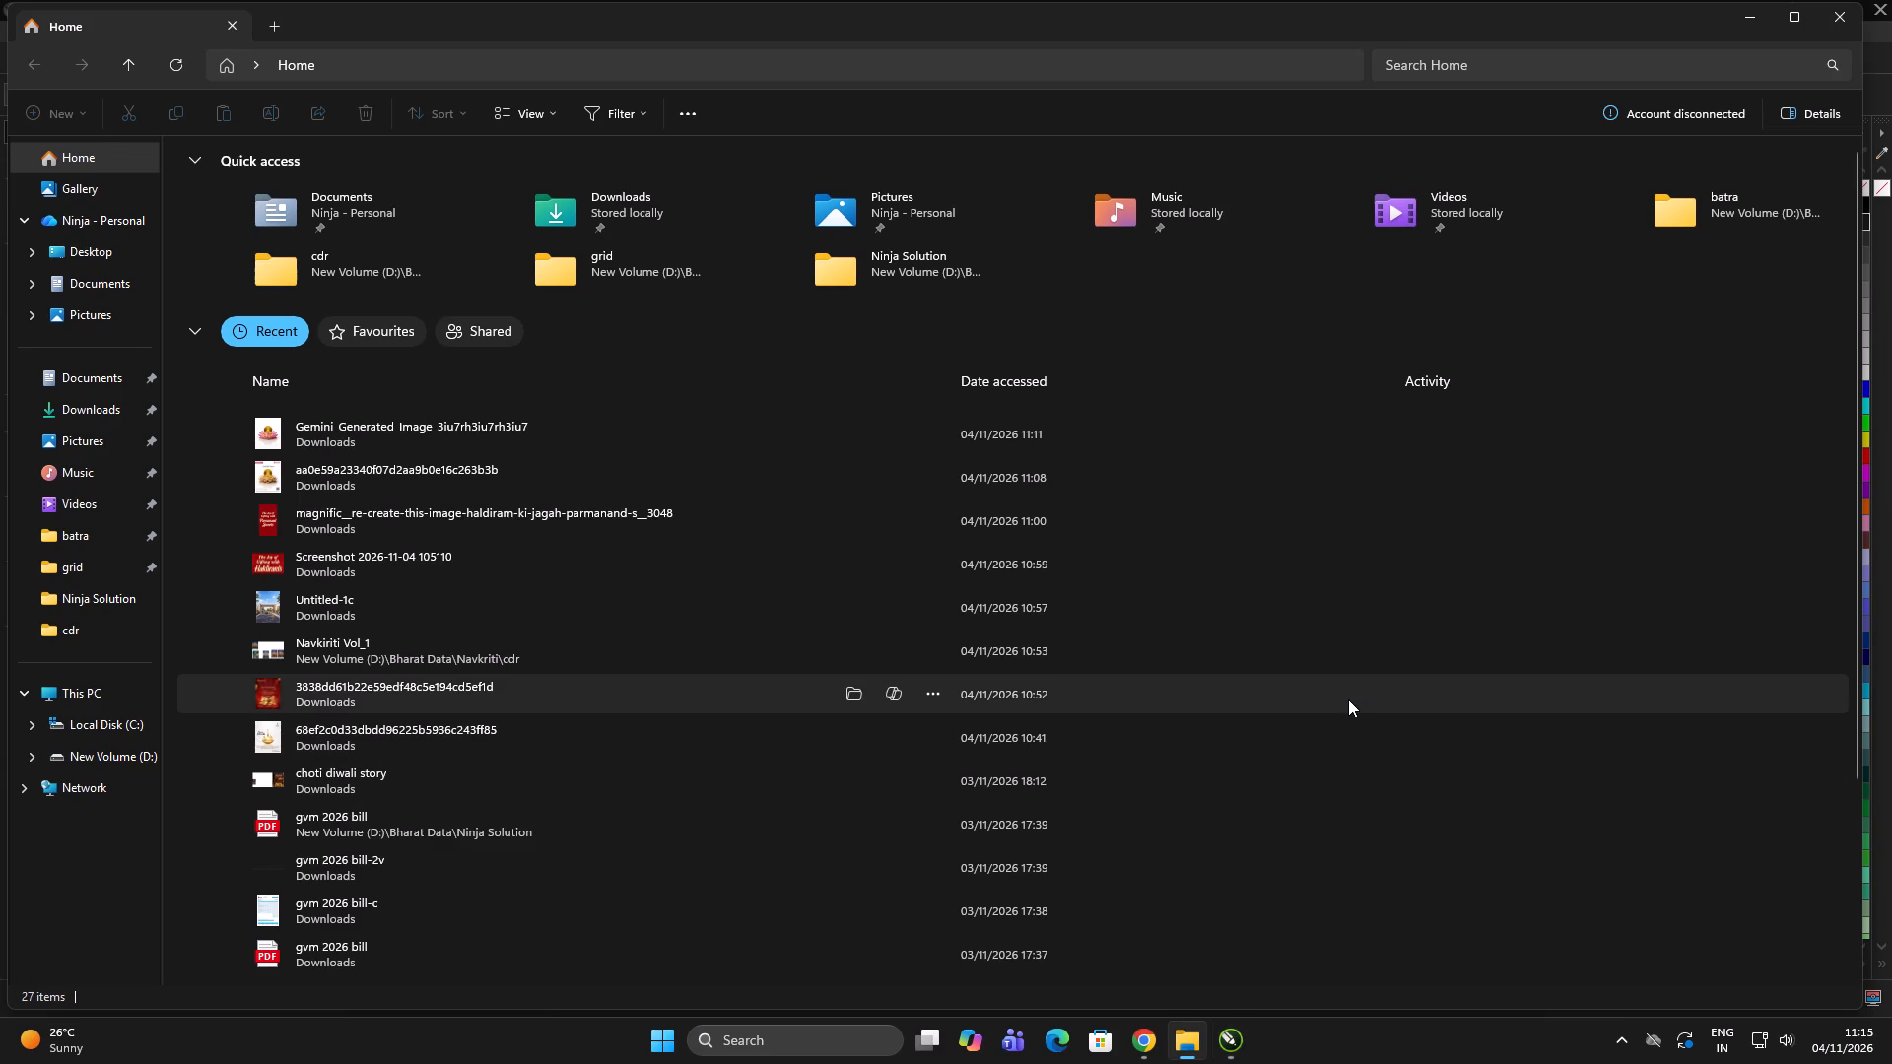
{"action": "left_click", "coordinate": [1753, 23]}
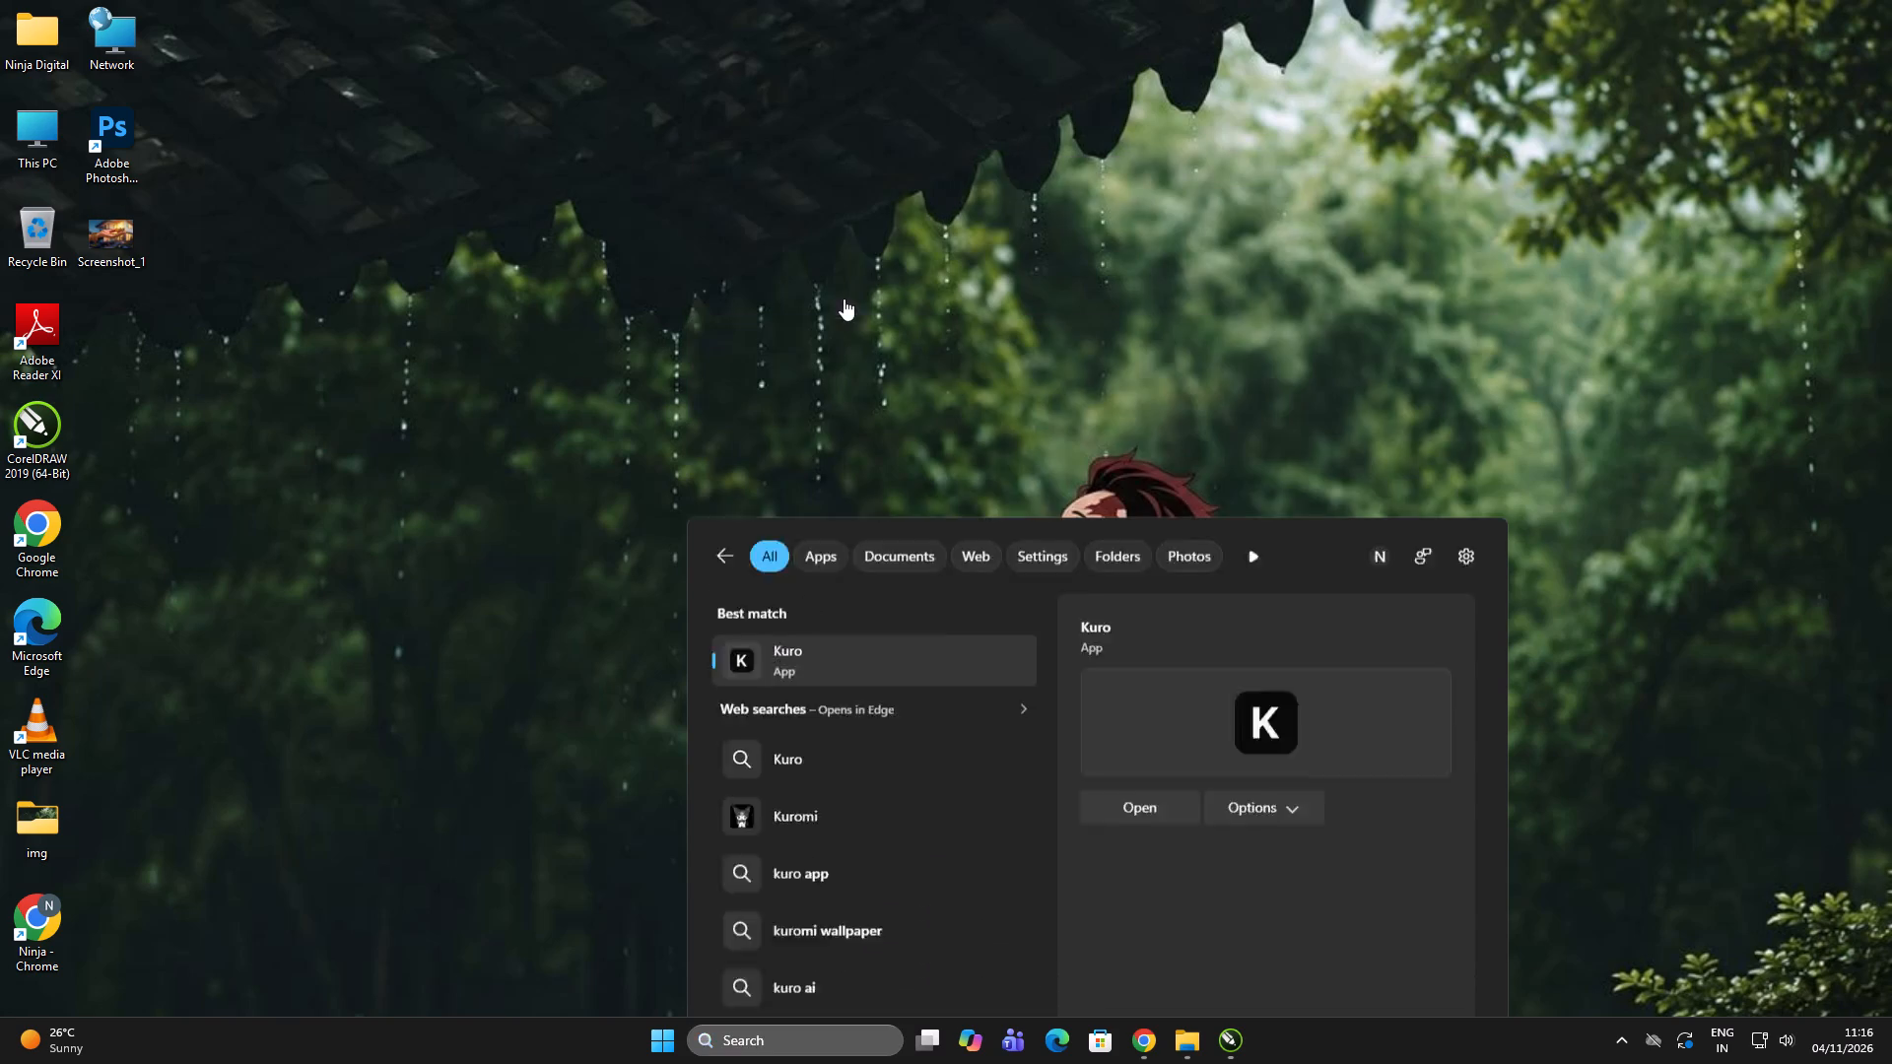
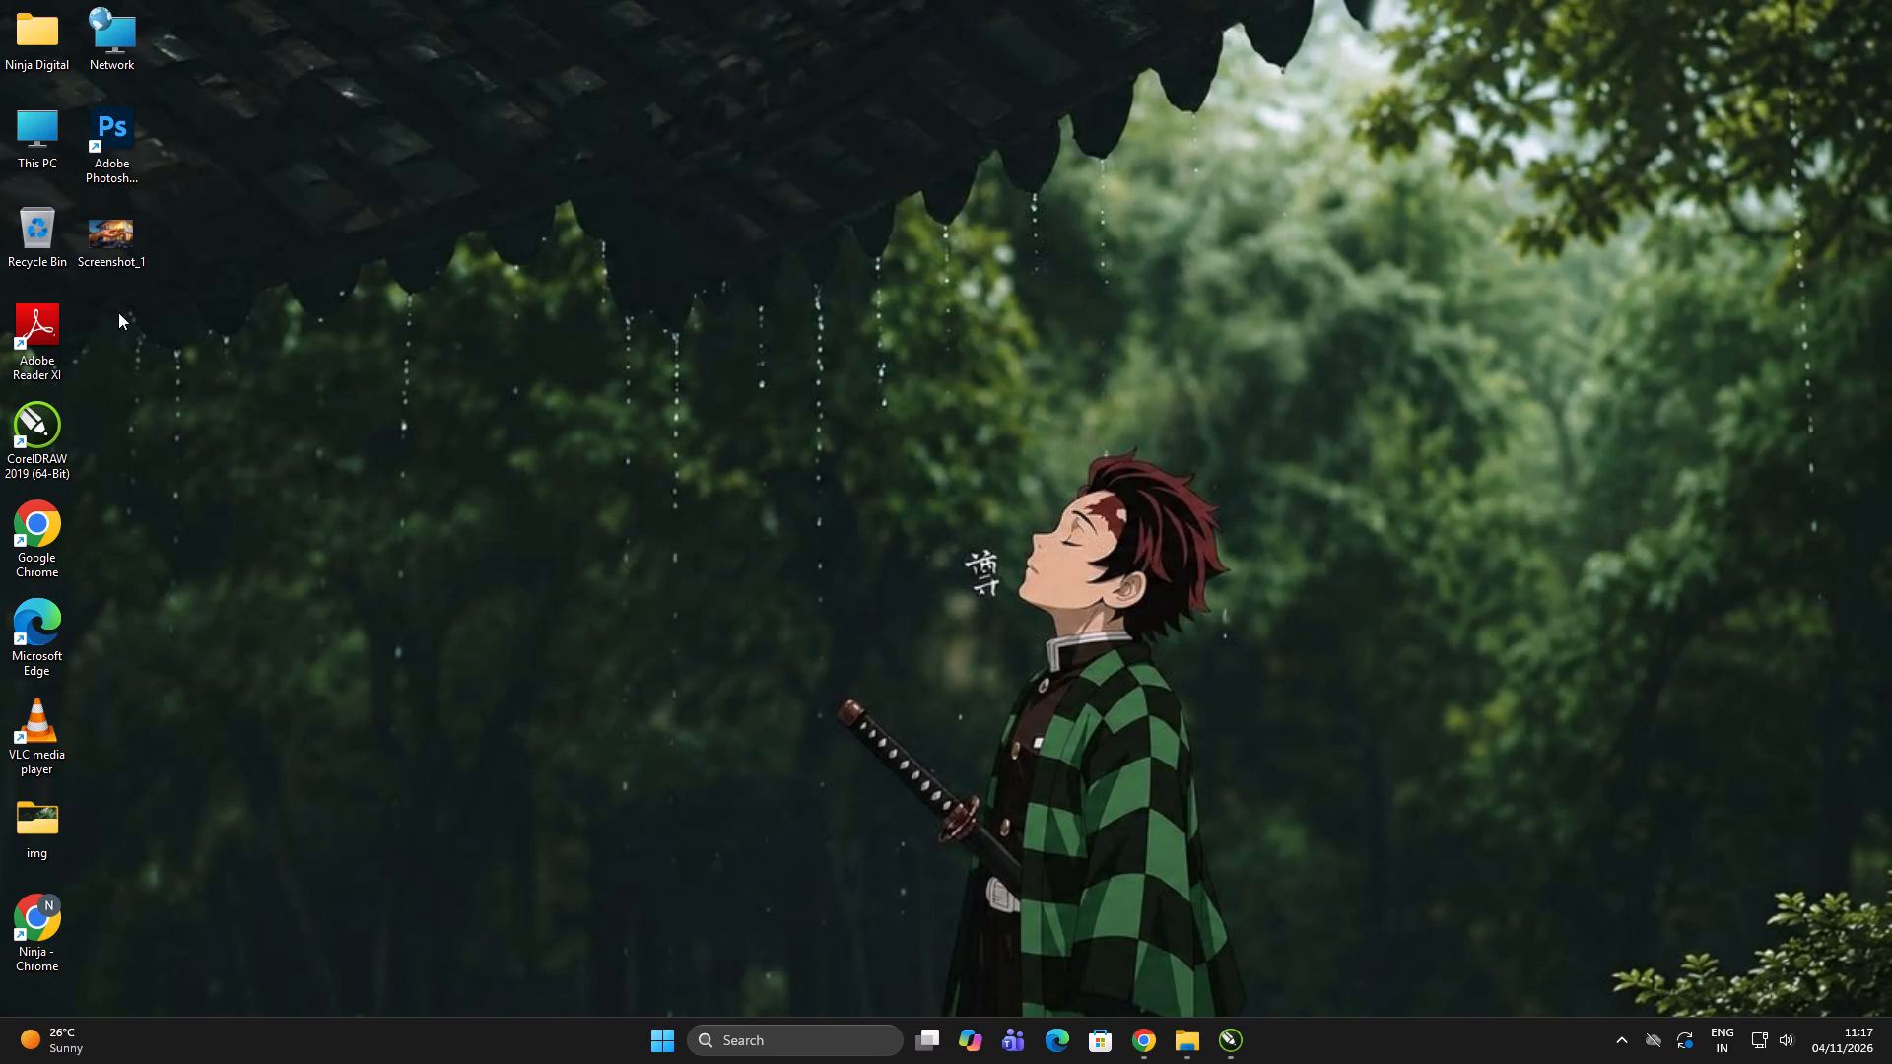
Switch to CorelDRAW and move the Akshaya Tritiya reference poster slightly up and closer to the white portrait frame.
{"action": "key", "text": "alt+Tab"}
{"action": "key", "text": "alt+Tab"}
{"action": "key", "text": "alt+Tab"}
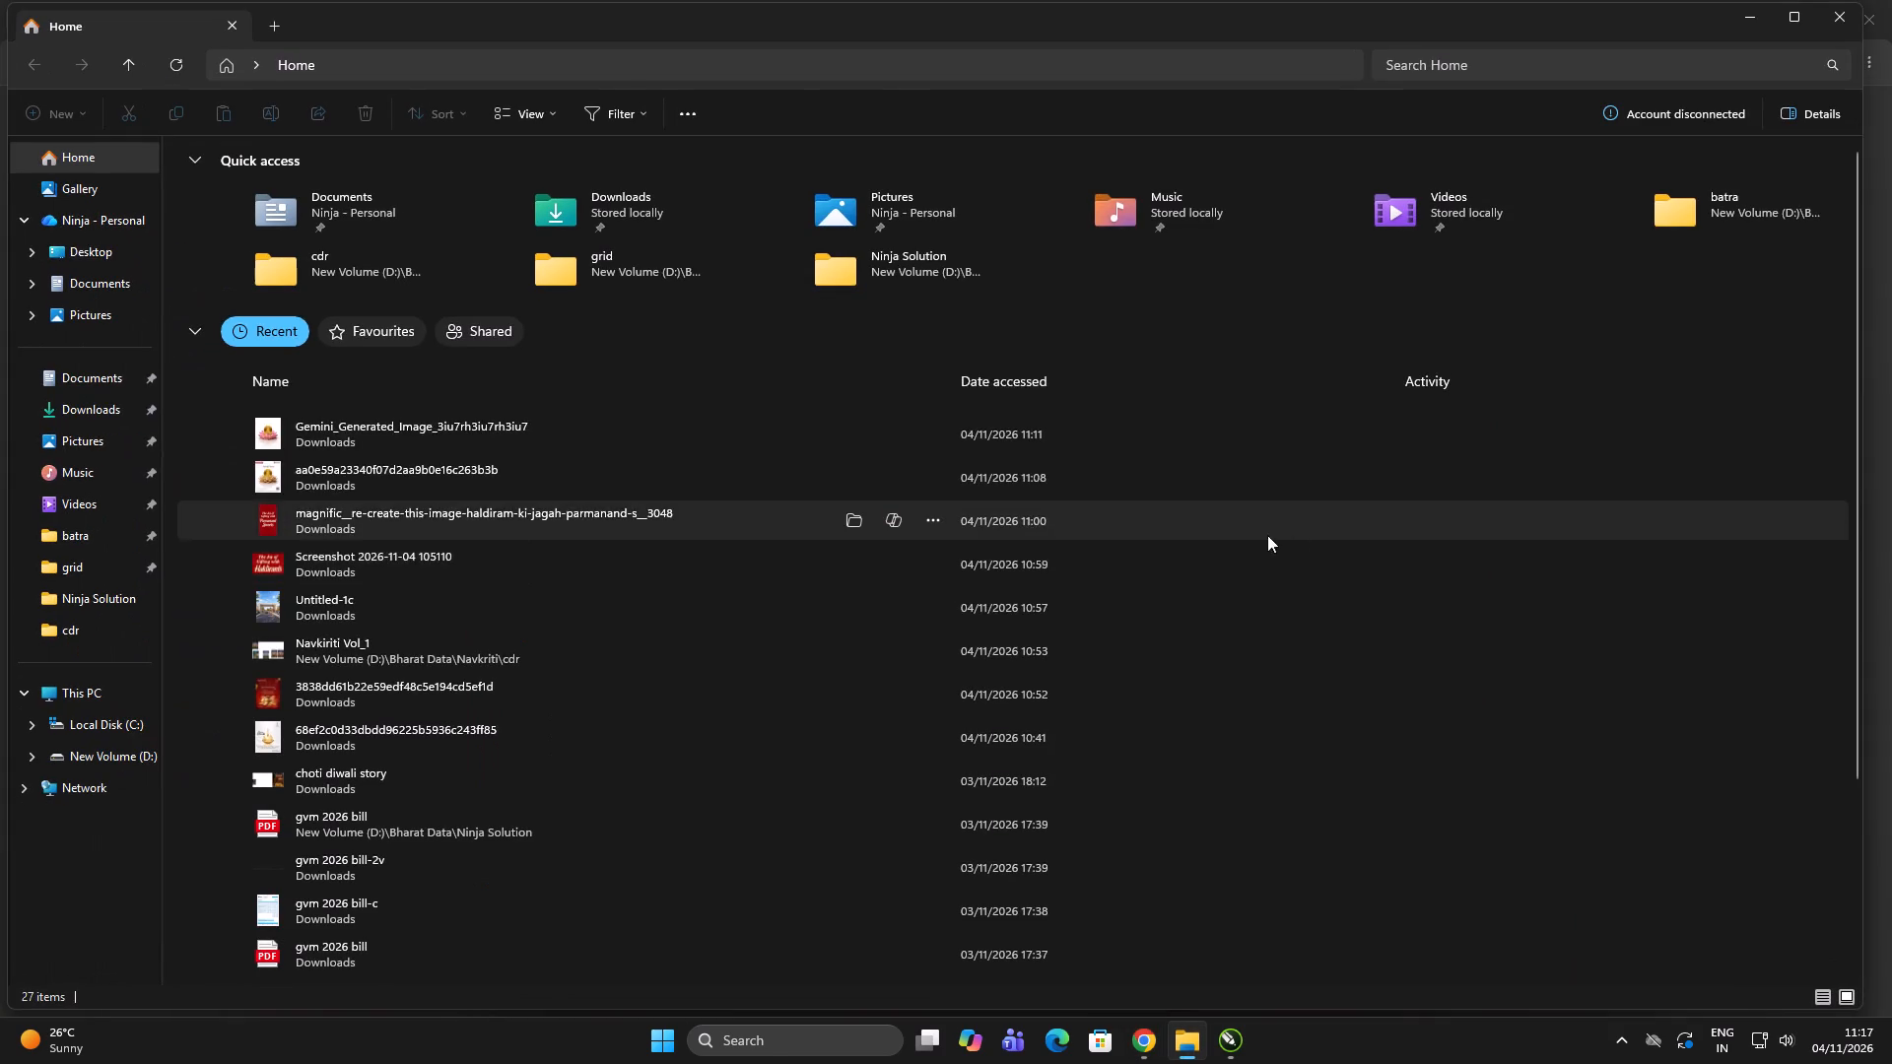
{"action": "key", "text": "alt+Tab"}
{"action": "key", "text": "alt+Tab"}
{"action": "double_click", "coordinate": [1086, 408]}
{"action": "scroll", "coordinate": [1083, 441], "scroll_direction": "up", "scroll_amount": 1}
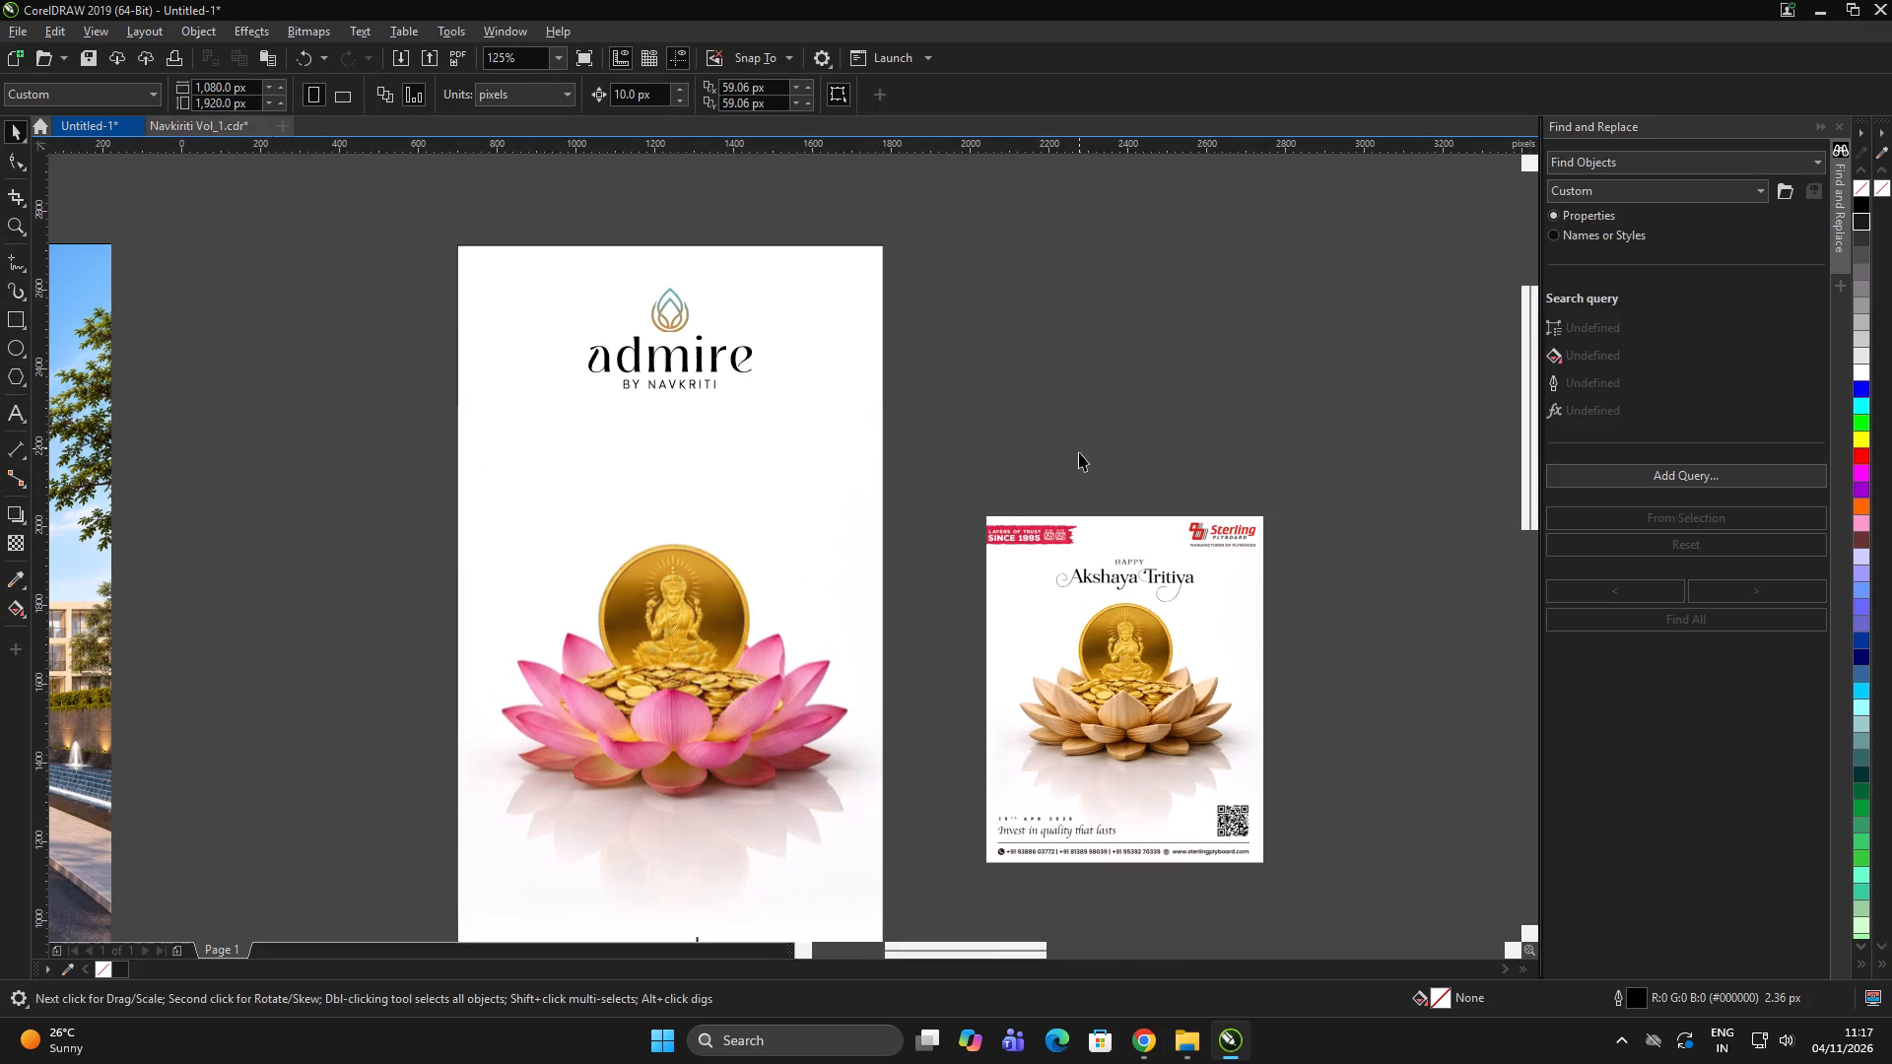
{"action": "left_click_drag", "start_coordinate": [1124, 658], "coordinate": [1097, 562]}
{"action": "left_click", "coordinate": [1306, 577]}
{"action": "left_click", "coordinate": [1317, 577]}
{"action": "left_click", "coordinate": [1291, 577]}
{"action": "left_click", "coordinate": [1214, 564]}
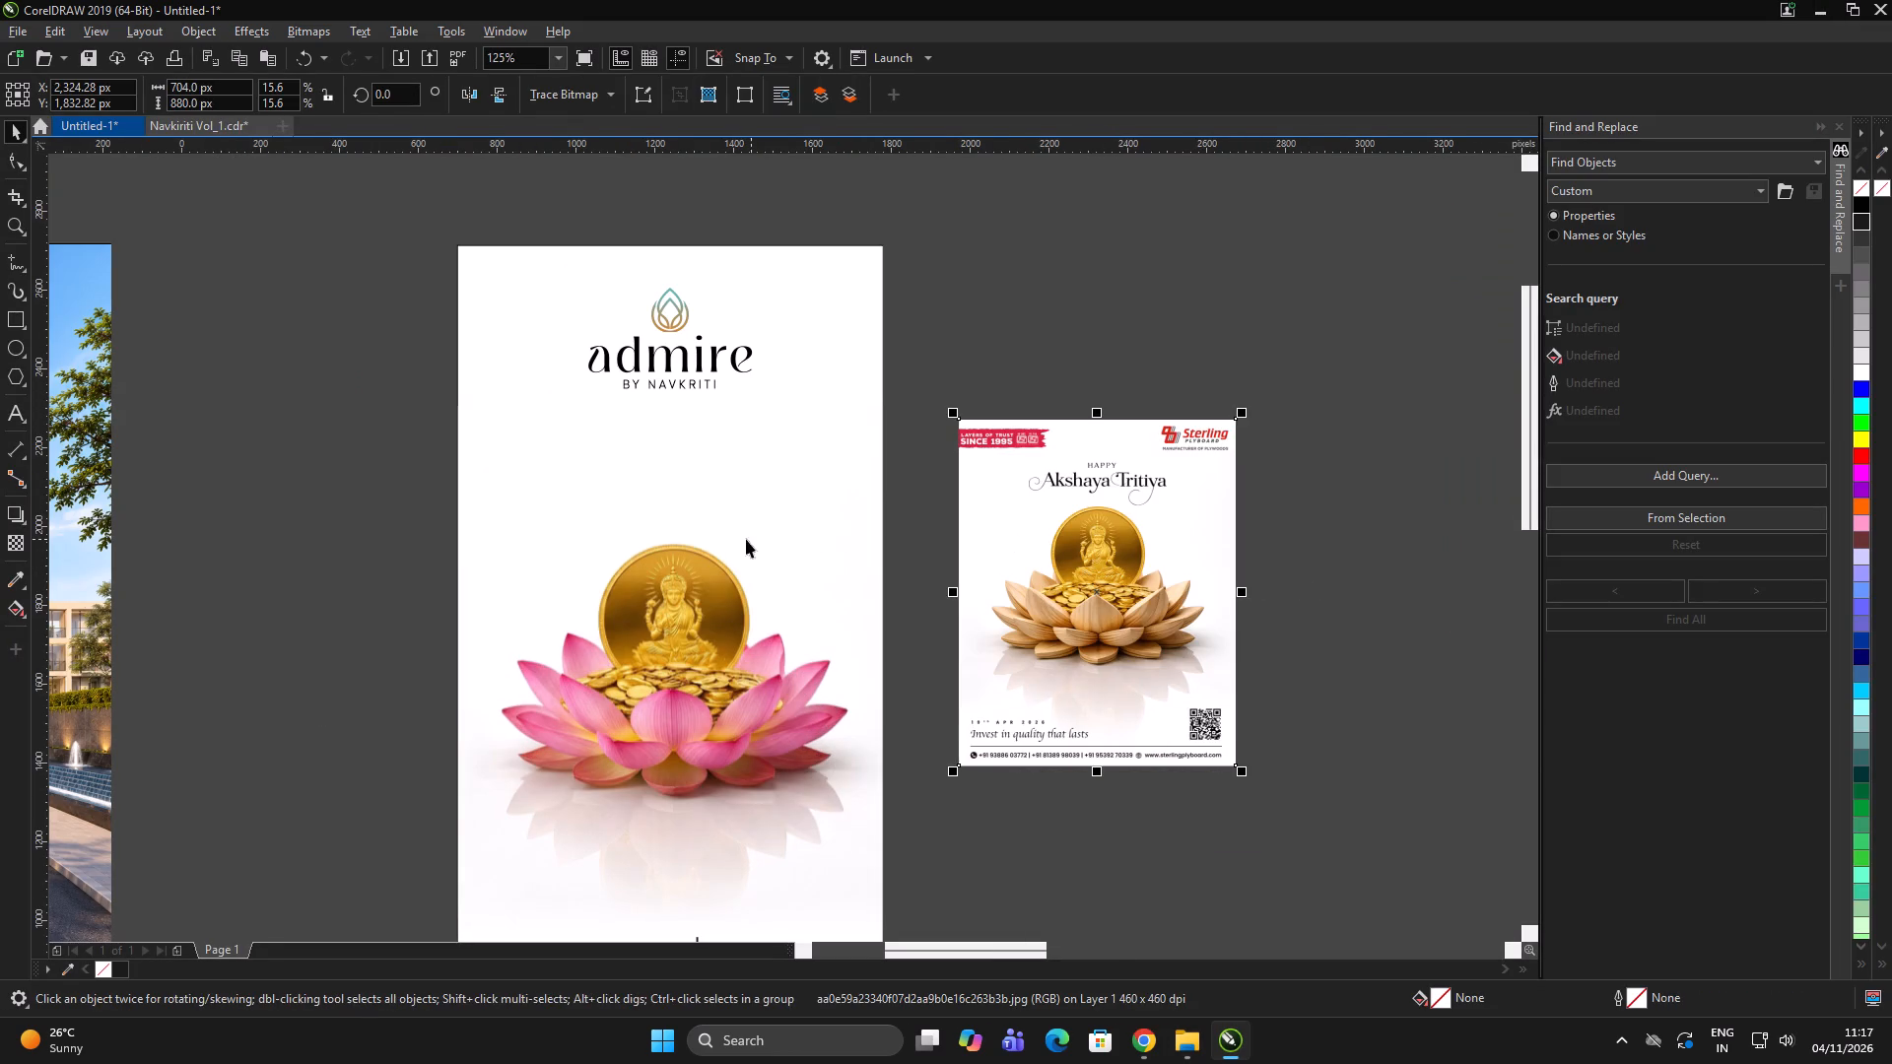
Add the artistic text "subh" in the portrait frame, just below the admire by Navkriti logo.
{"action": "key", "text": "F8"}
{"action": "left_click", "coordinate": [610, 439]}
{"action": "type", "text": "subh"}
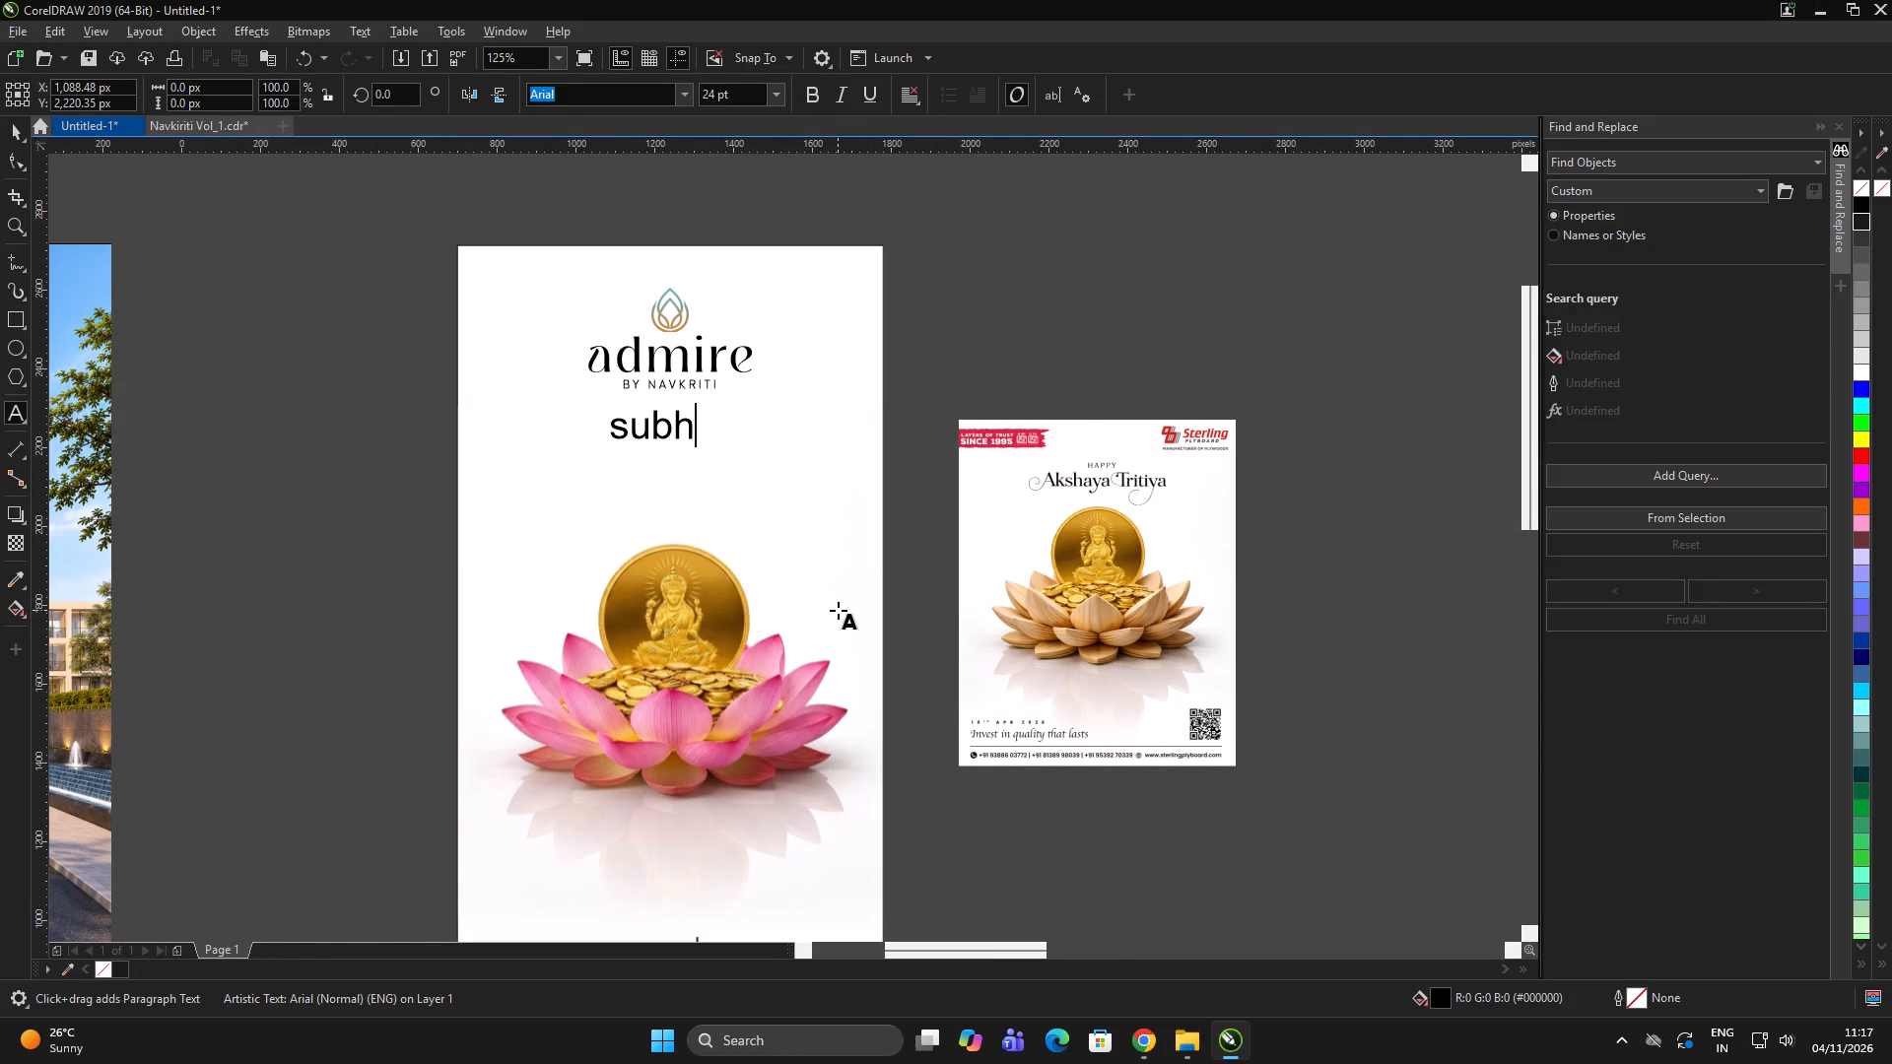
Switch to Chrome, enter "subh dante" as a search to get spelling suggestions, and copy "shubh" from the "shubh dhanteras date" suggestion.
{"action": "key", "text": "alt+Tab"}
{"action": "key", "text": "alt+Tab"}
{"action": "key", "text": "alt+Tab"}
{"action": "left_click", "coordinate": [938, 0]}
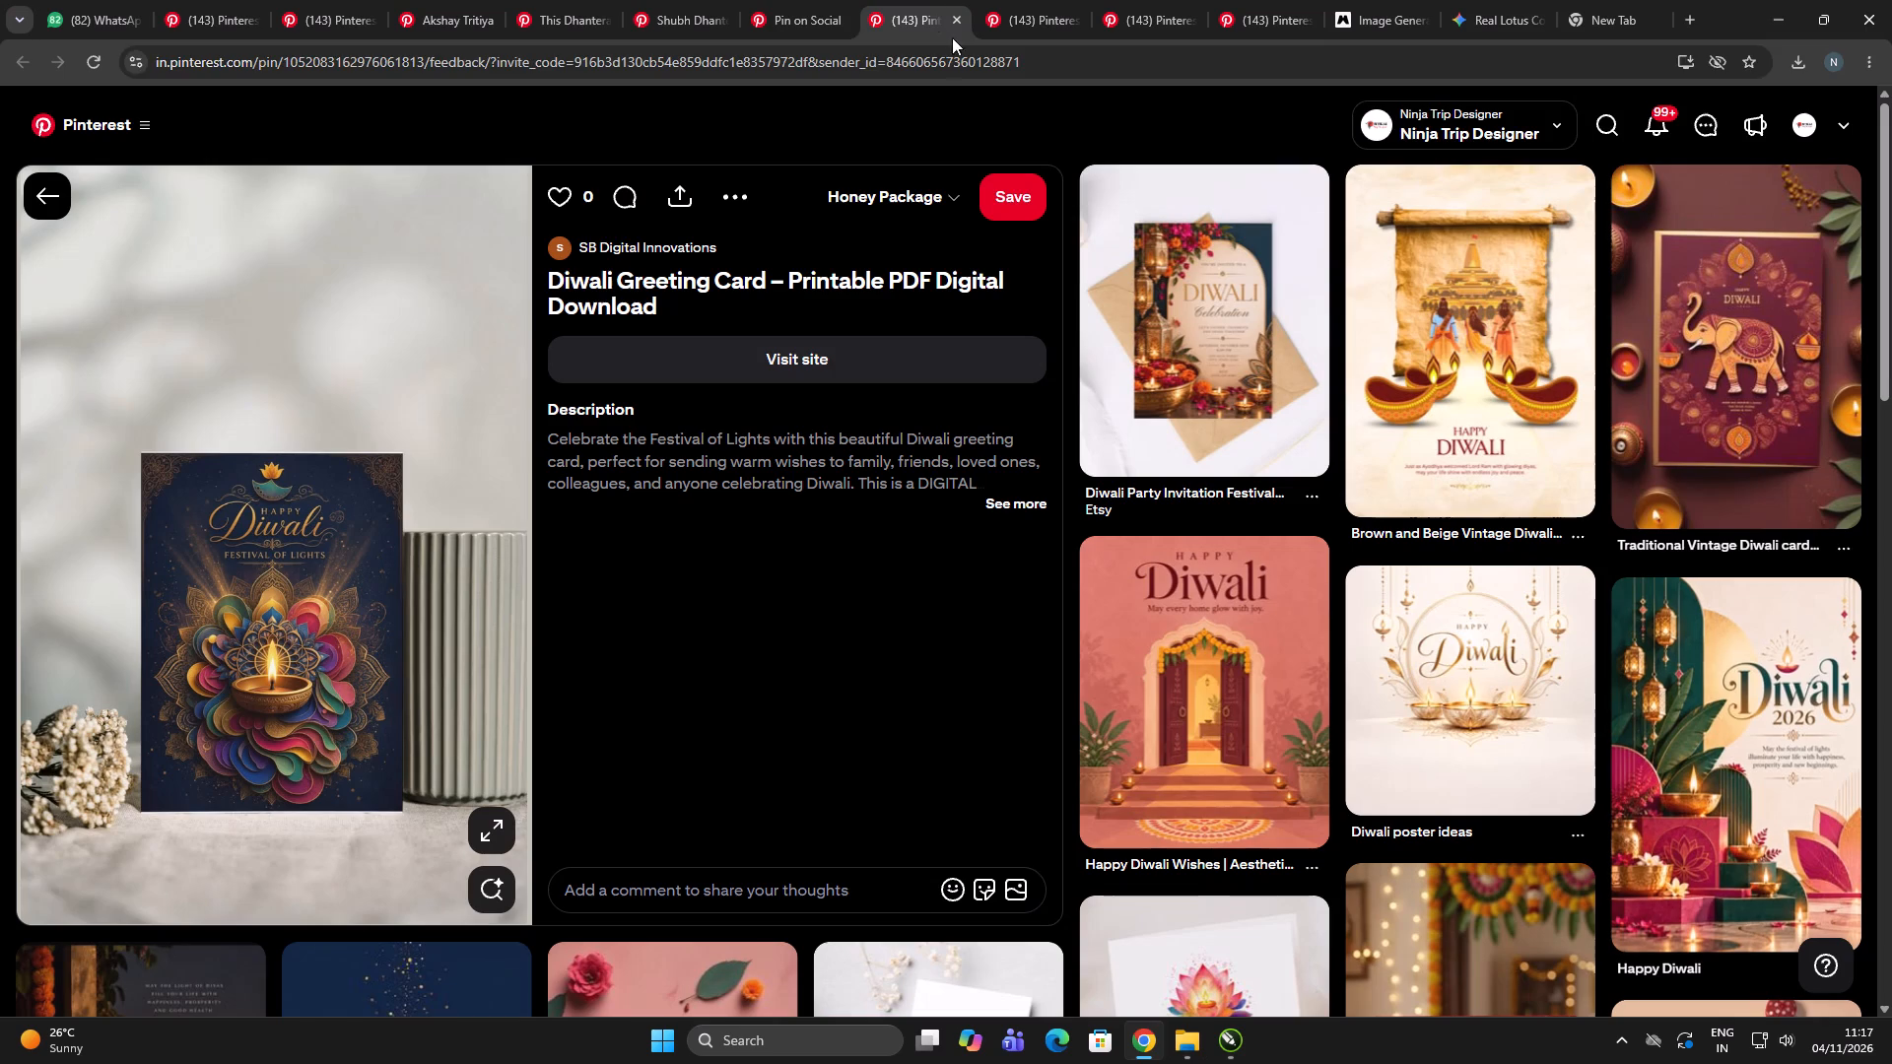
{"action": "left_click", "coordinate": [942, 55]}
{"action": "key", "text": "ctrl+a"}
{"action": "left_click", "coordinate": [1190, 0]}
{"action": "left_click", "coordinate": [1168, 55]}
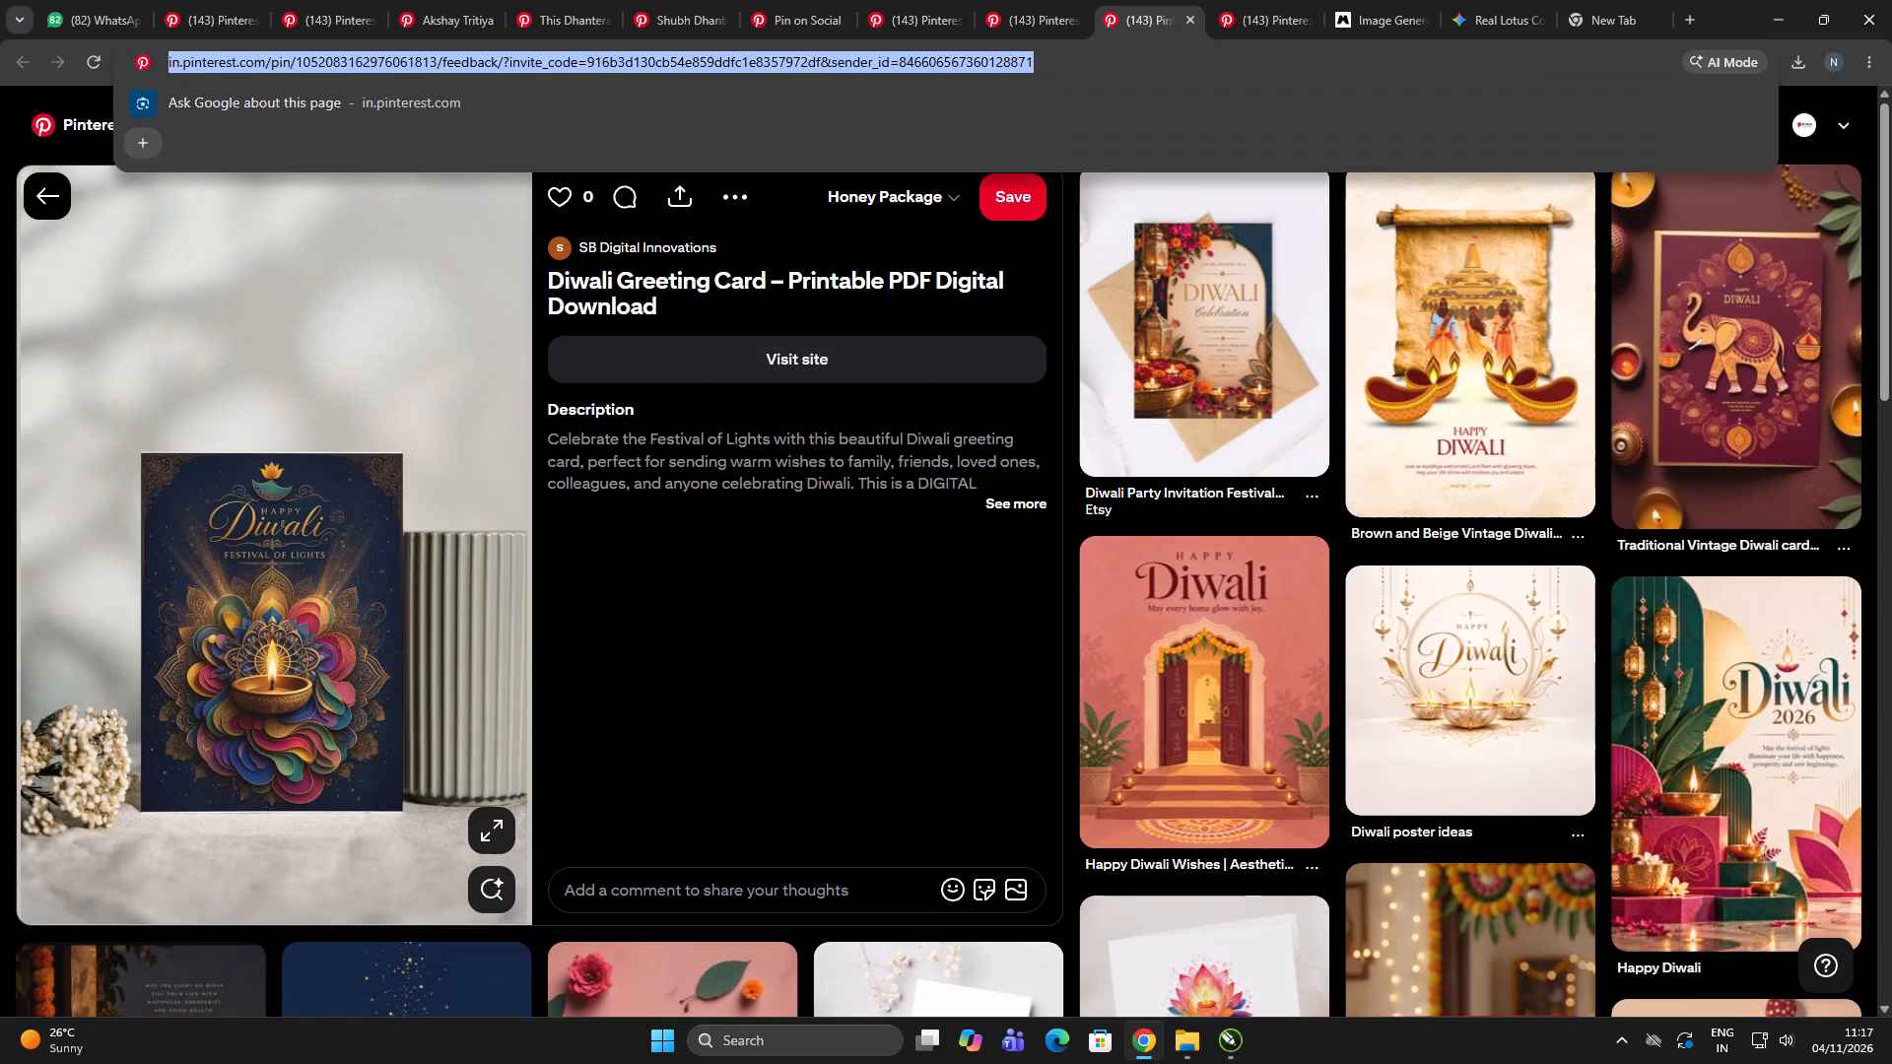
{"action": "left_click", "coordinate": [1250, 0]}
{"action": "left_click", "coordinate": [1255, 61]}
{"action": "key", "text": "ctrl+a"}
{"action": "type", "text": "subh"}
{"action": "key", "text": "space"}
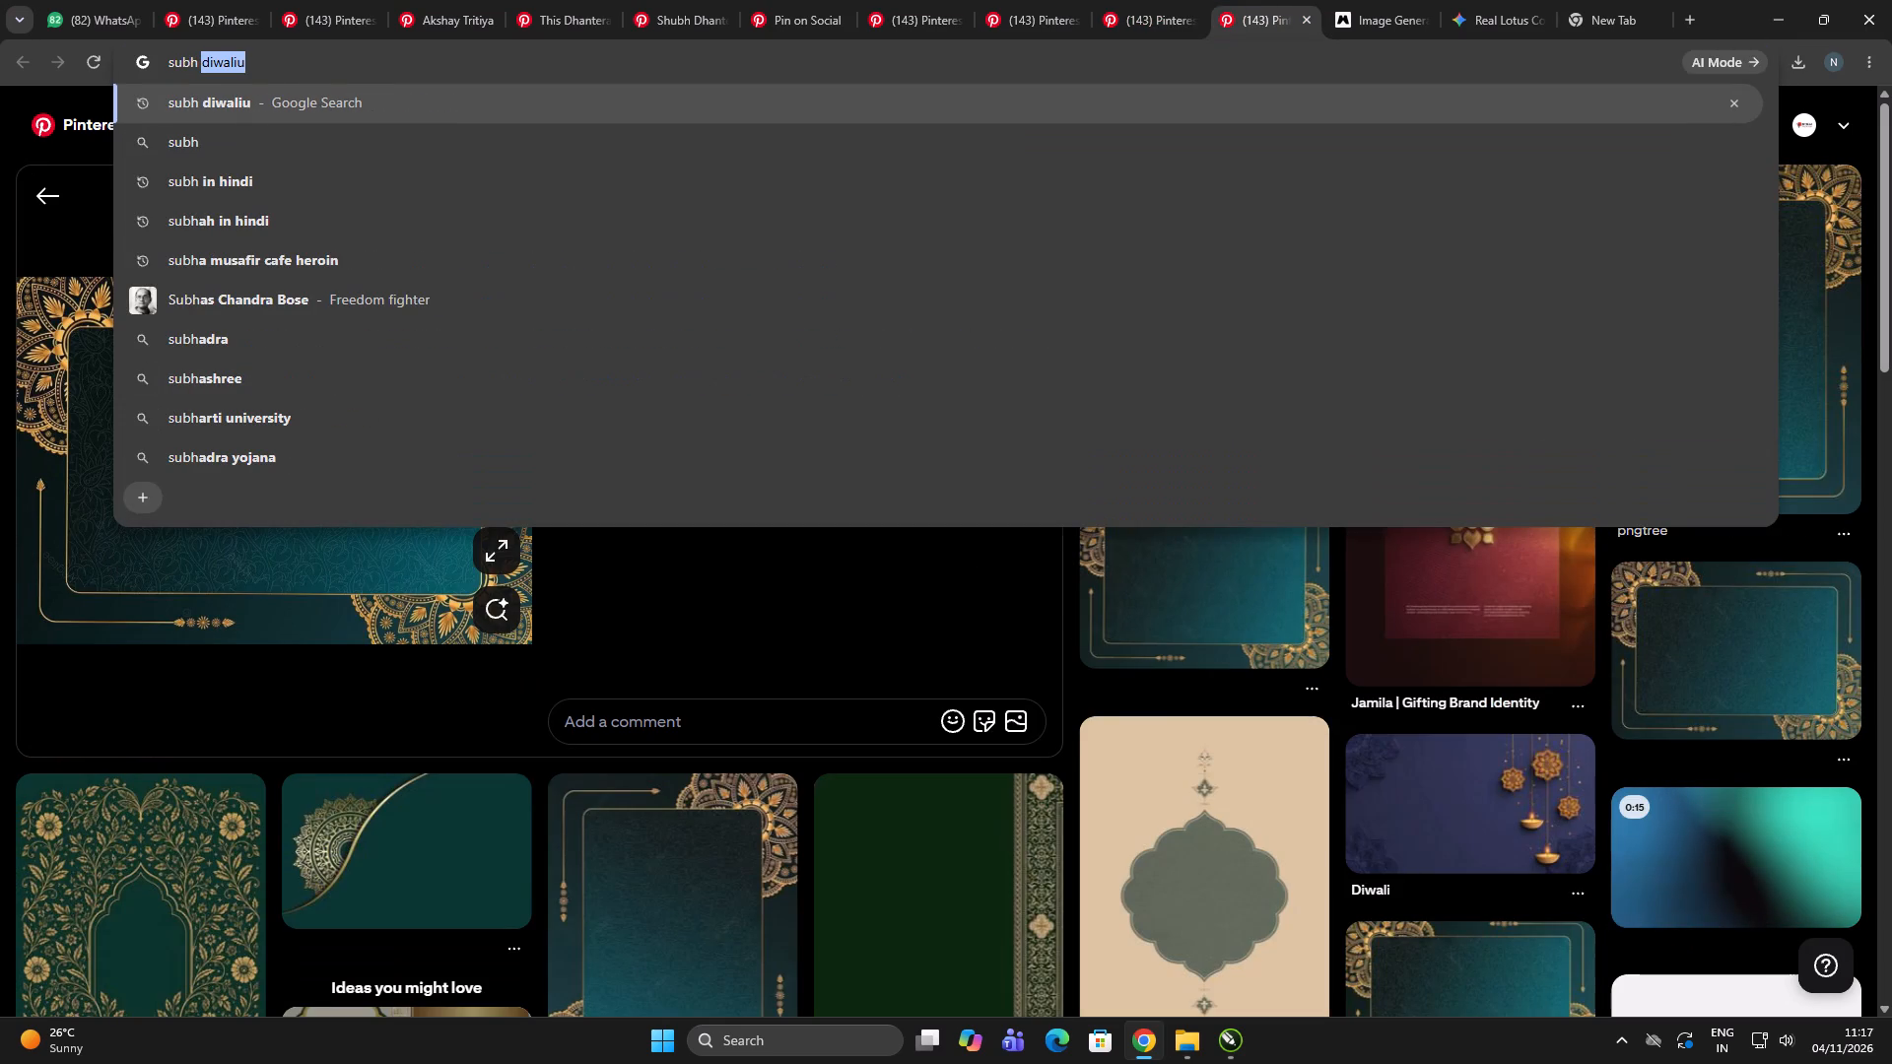
{"action": "type", "text": "dante"}
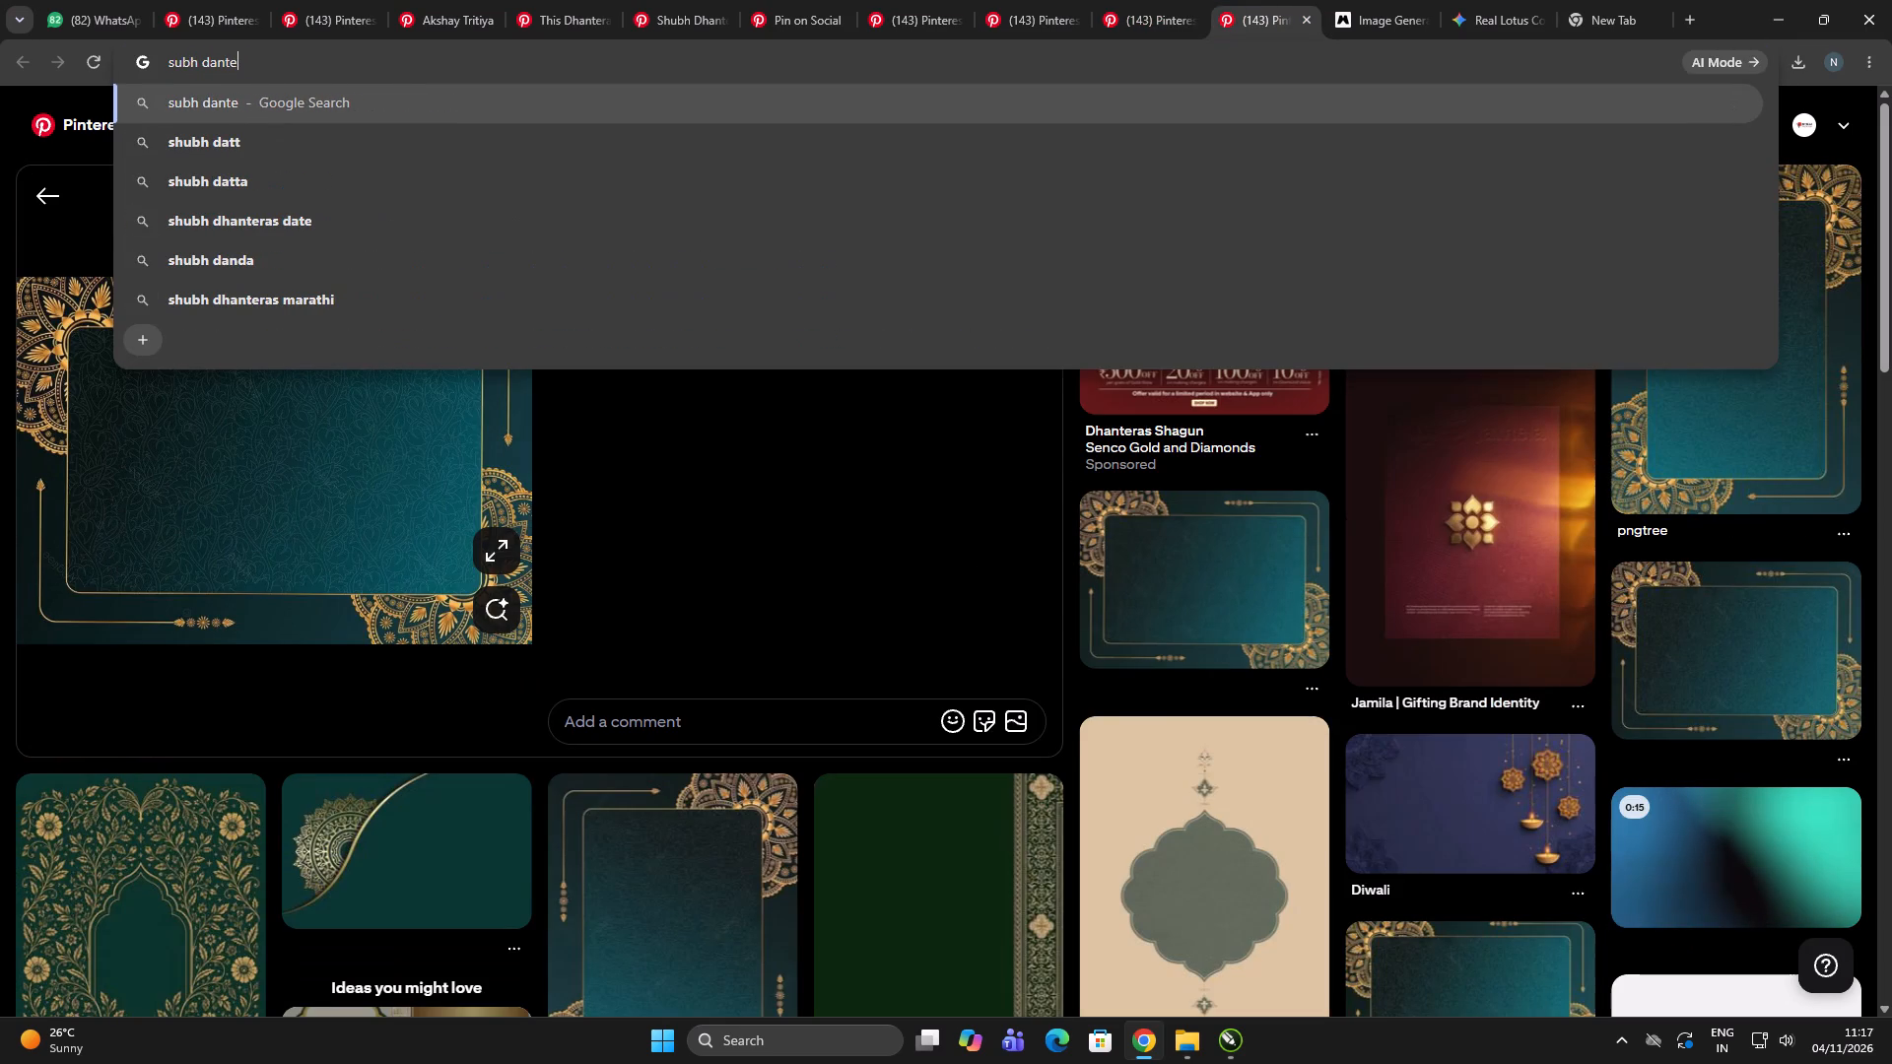
{"action": "key", "text": "Down"}
{"action": "key", "text": "Down"}
{"action": "key", "text": "Down"}
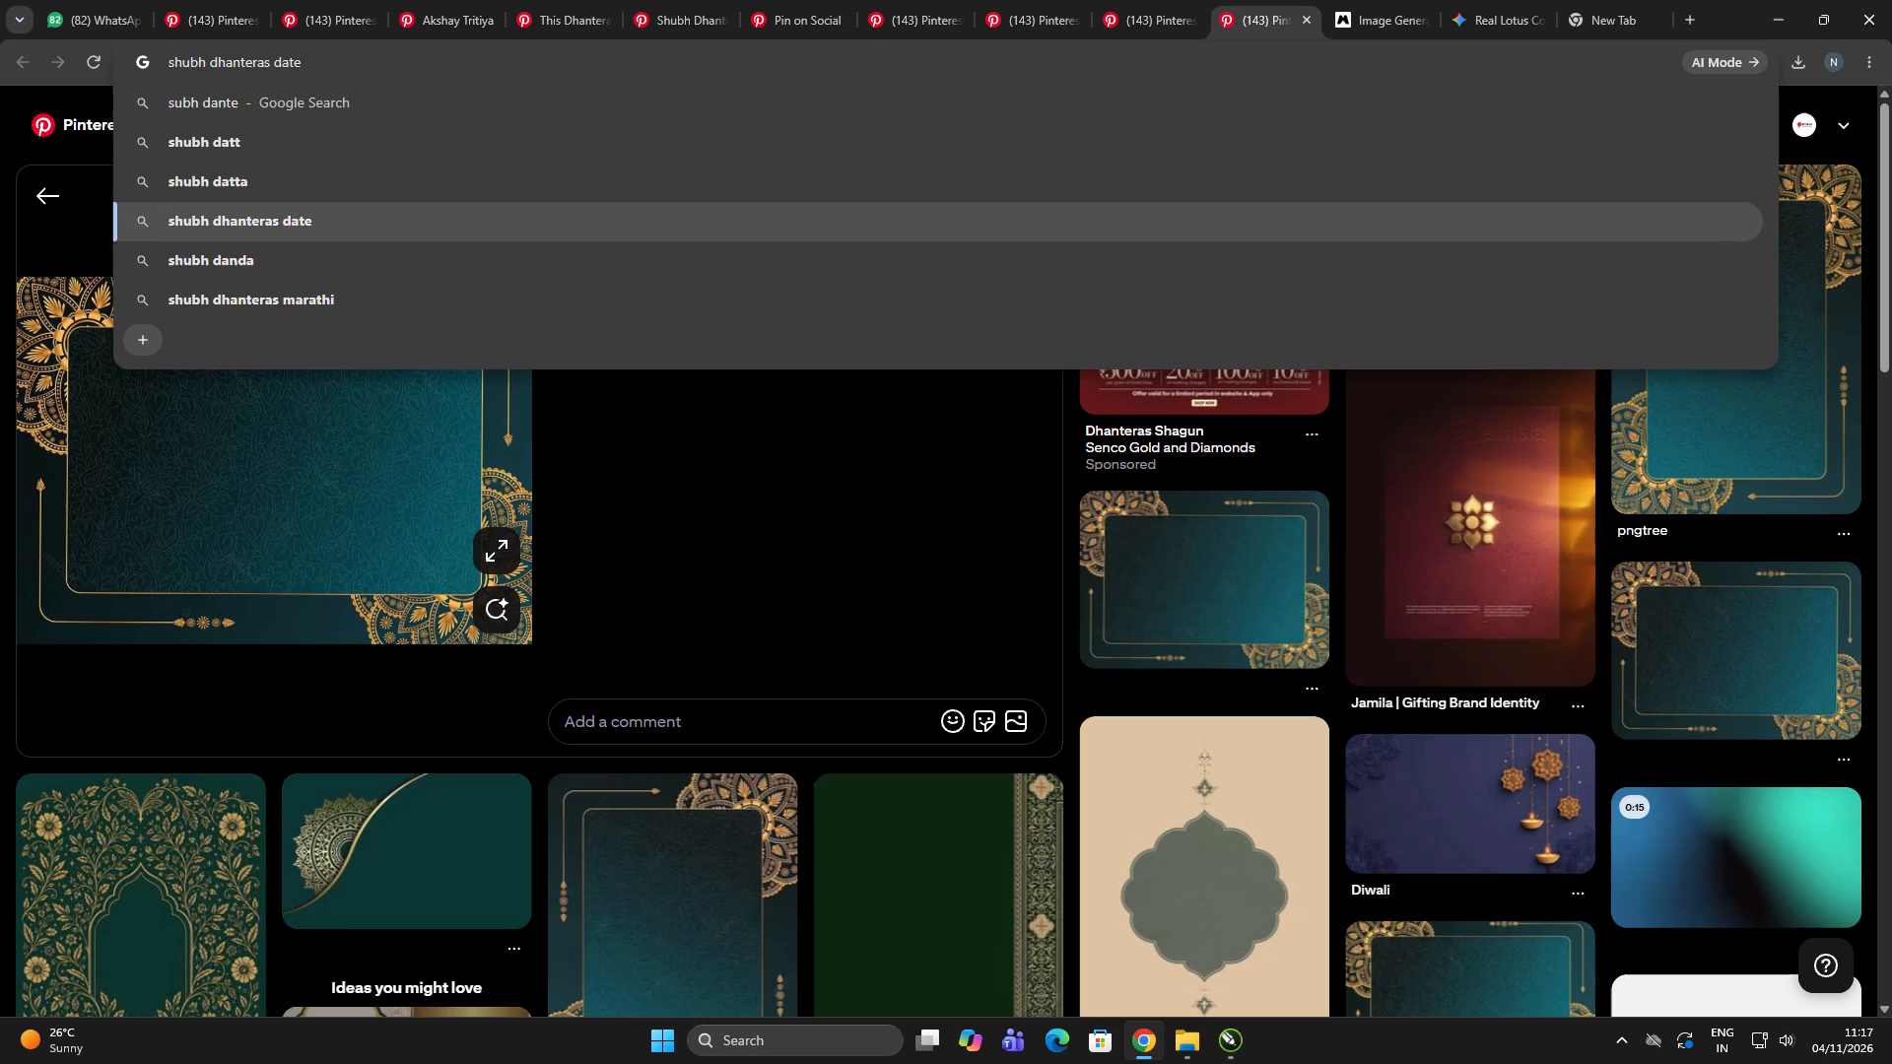
{"action": "left_click_drag", "start_coordinate": [209, 61], "coordinate": [166, 62]}
{"action": "key", "text": "ctrl+c"}
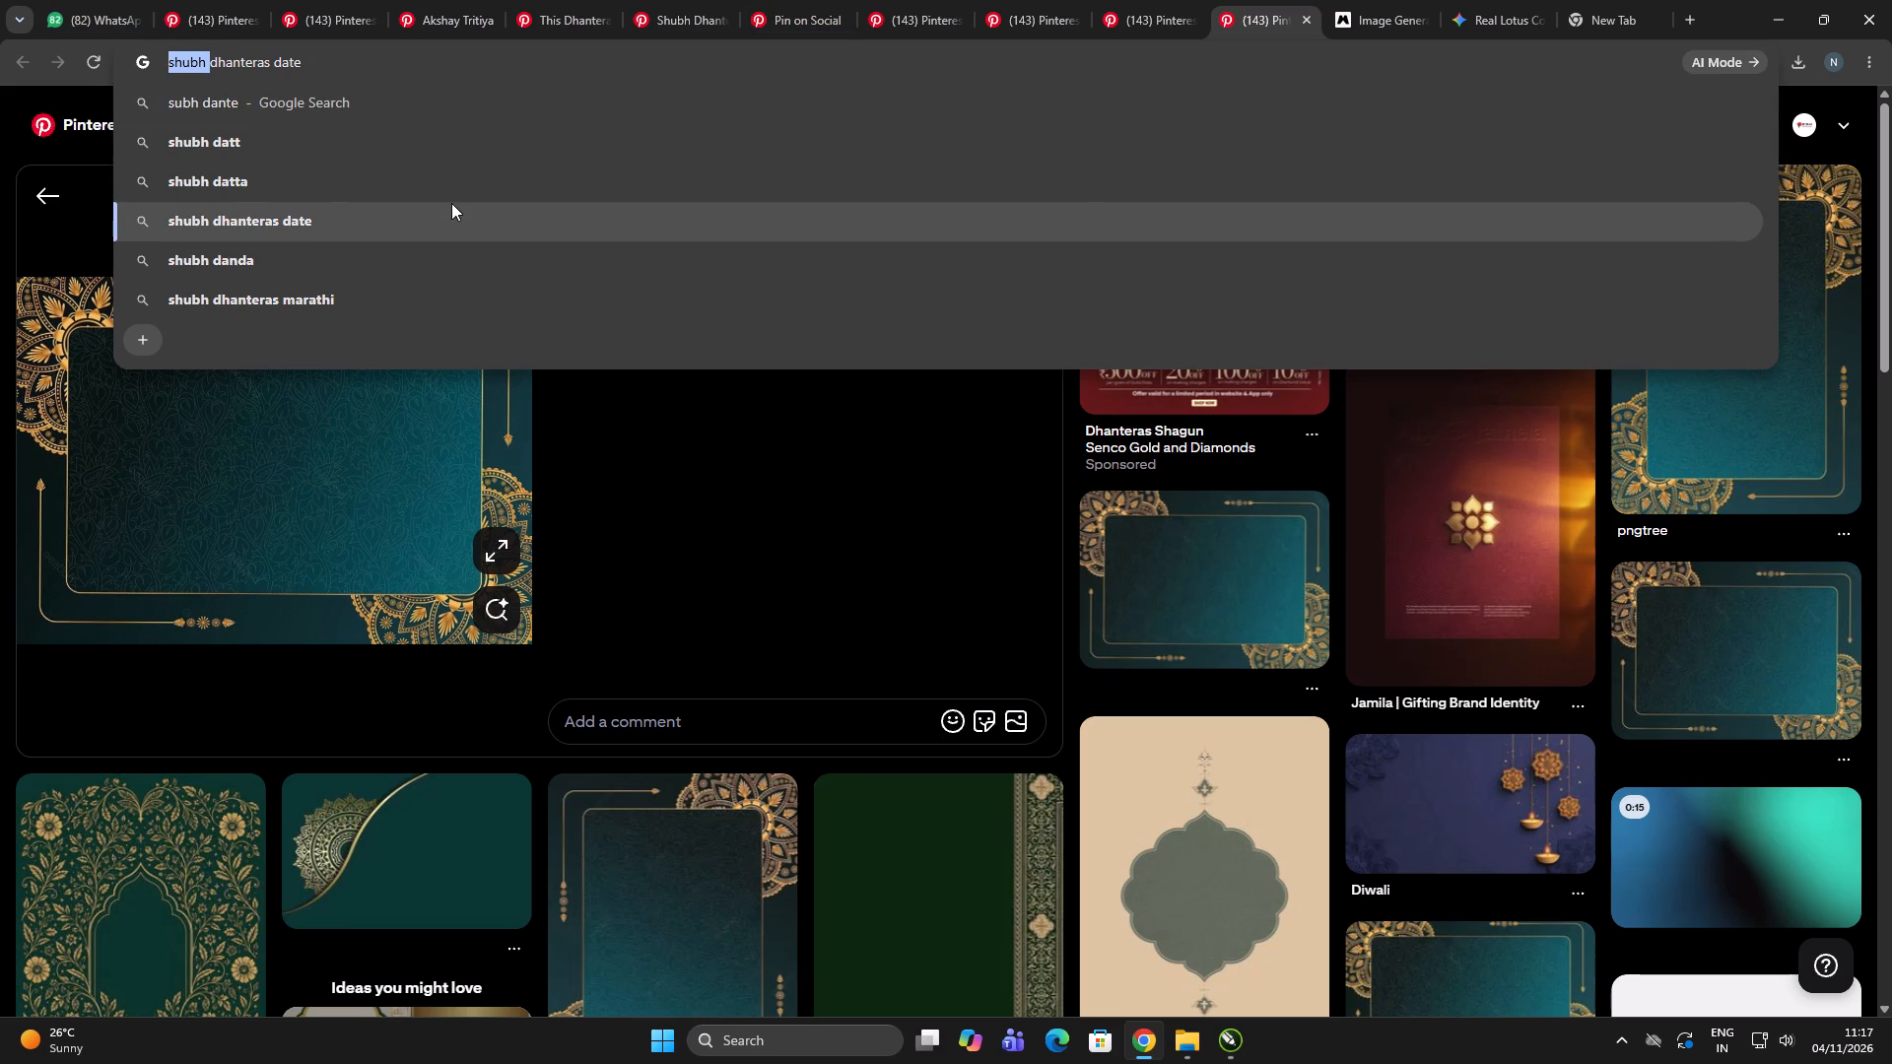
Switch from Chrome back to the CorelDRAW poster document.
{"action": "key", "text": "alt+Tab"}
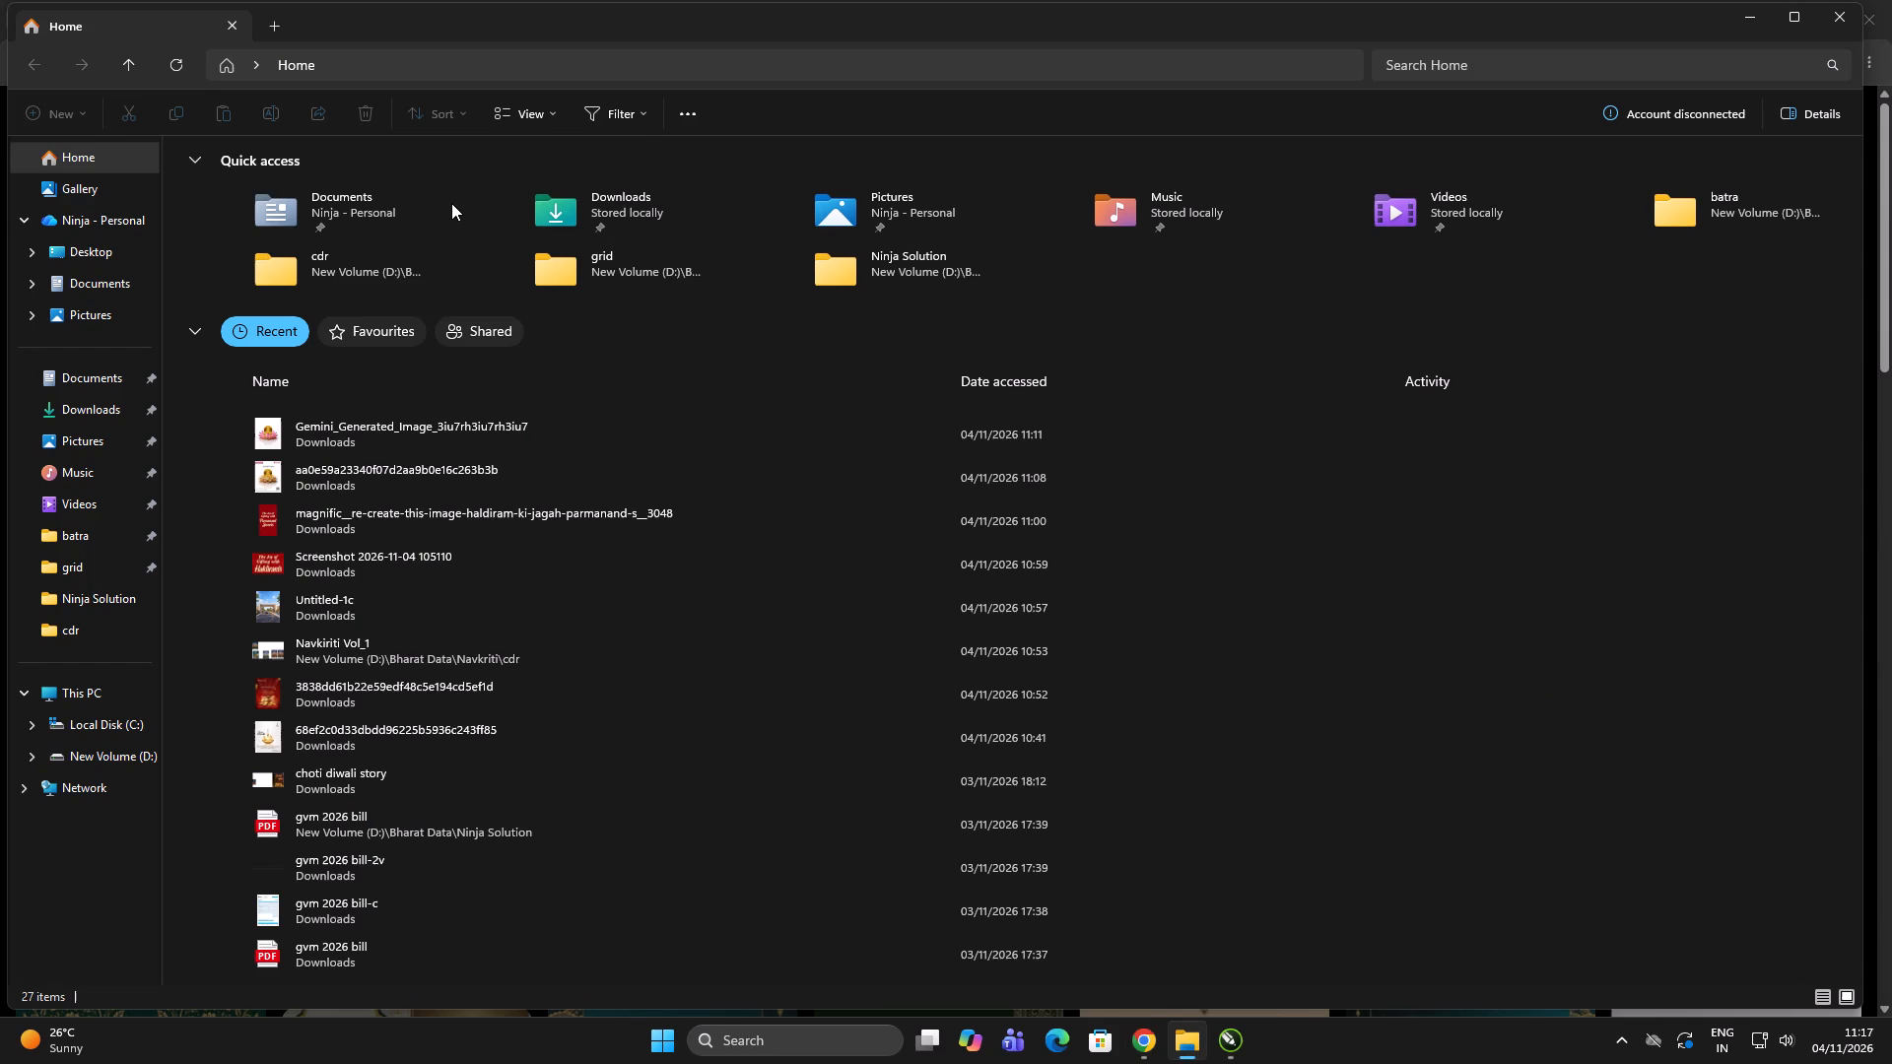
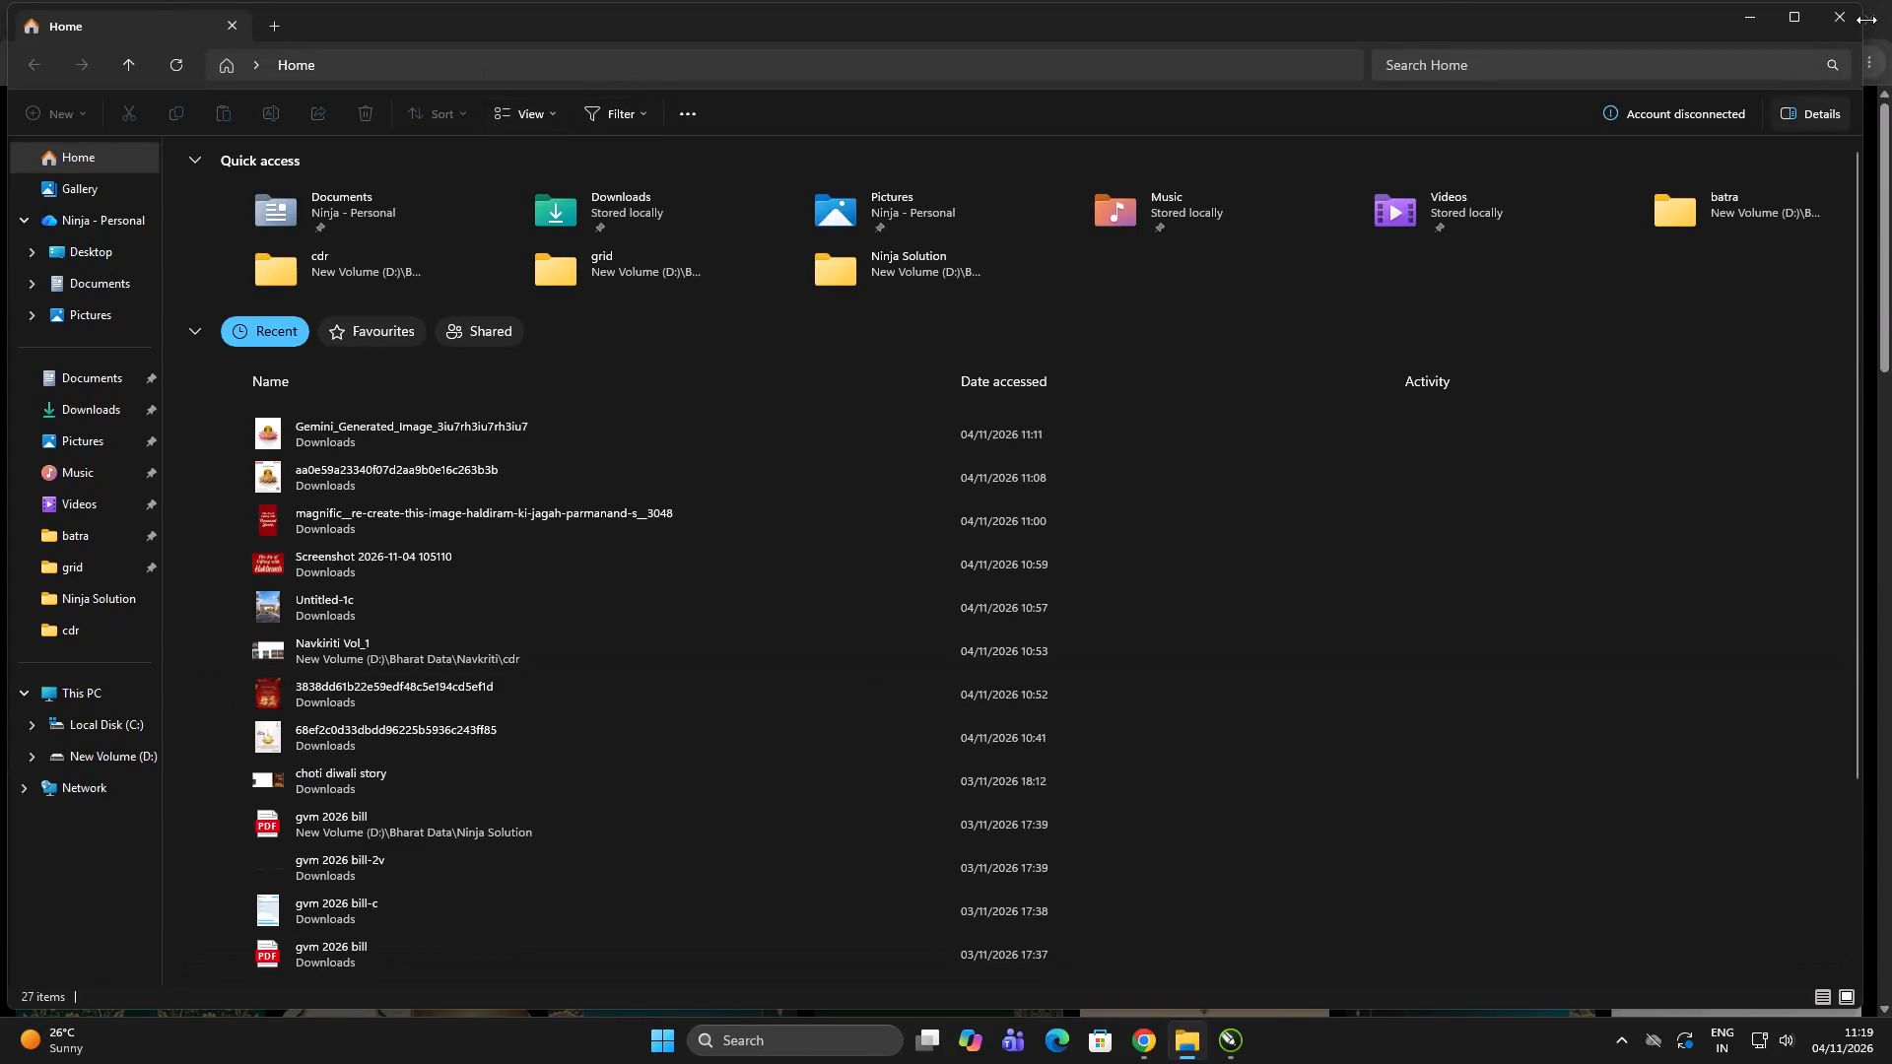
Close the File Explorer window, return to CorelDRAW and move the "subh" text lower, between the admire logo and the gold coin.
{"action": "left_click", "coordinate": [1844, 26]}
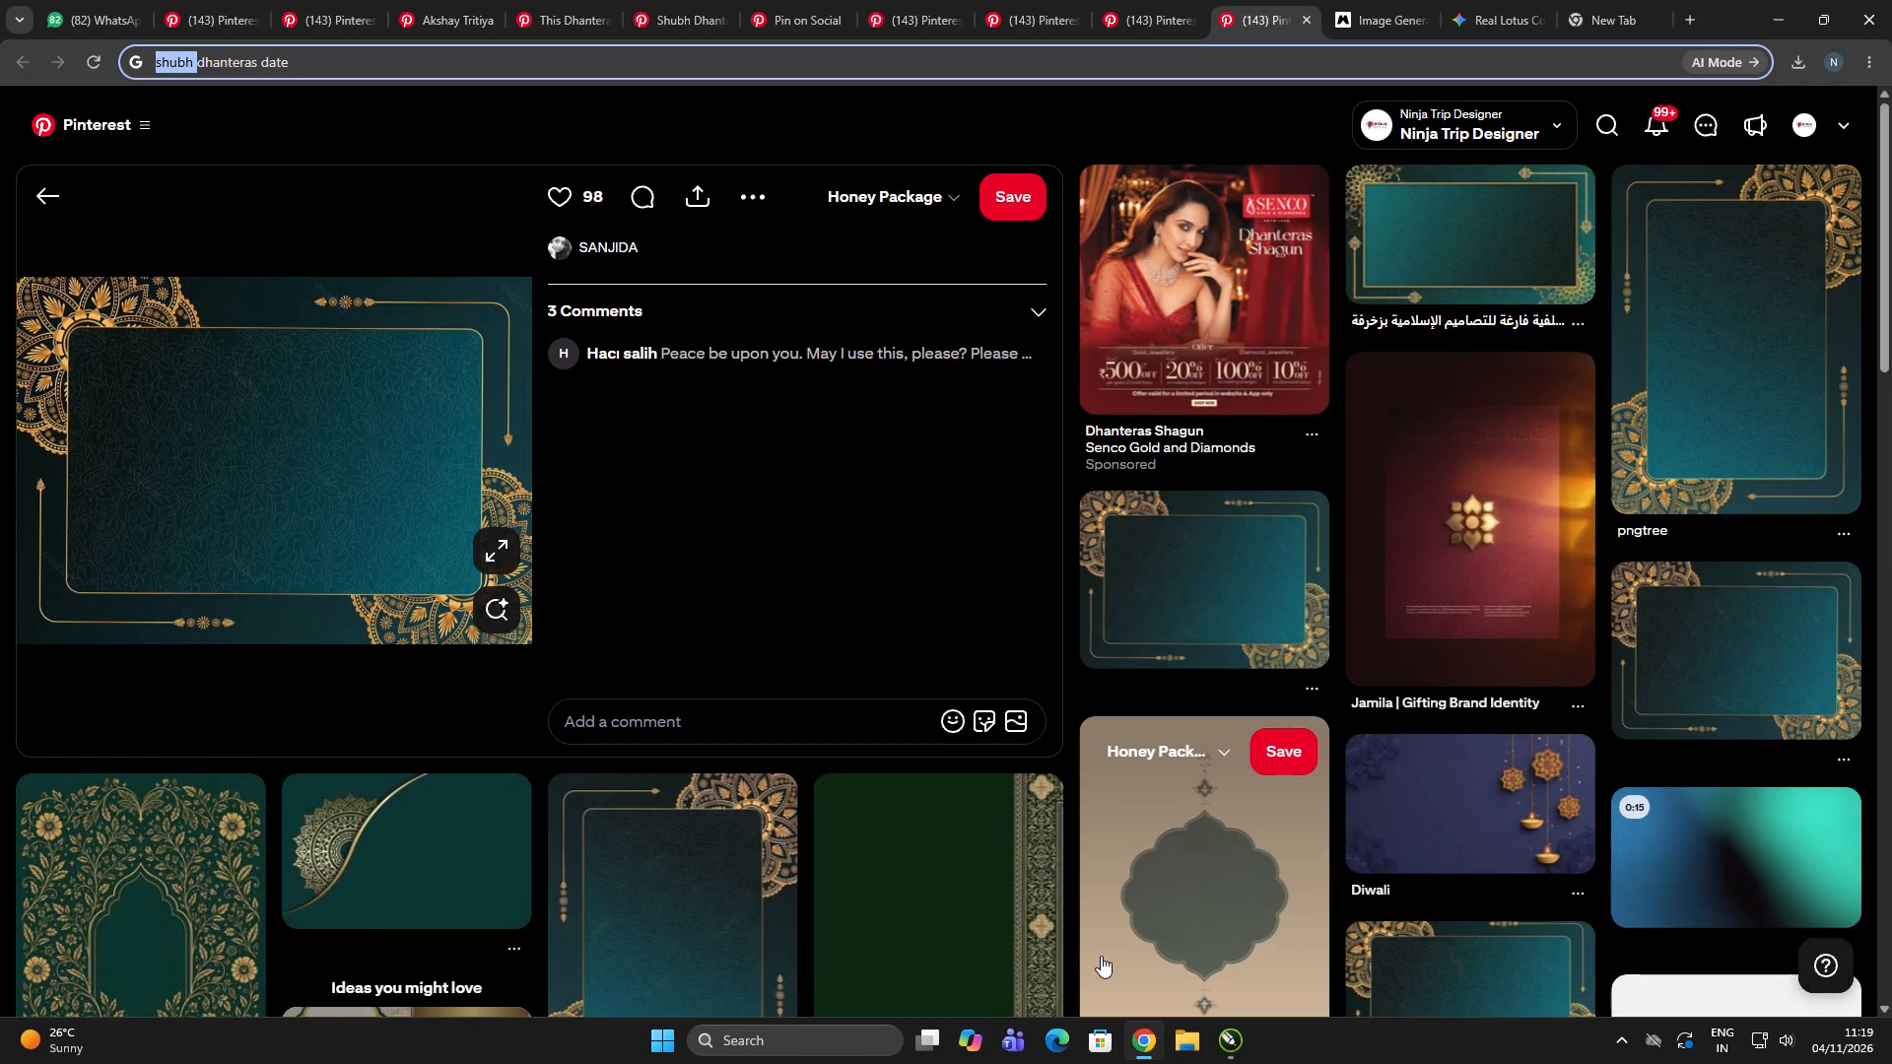
{"action": "key", "text": "alt+Tab"}
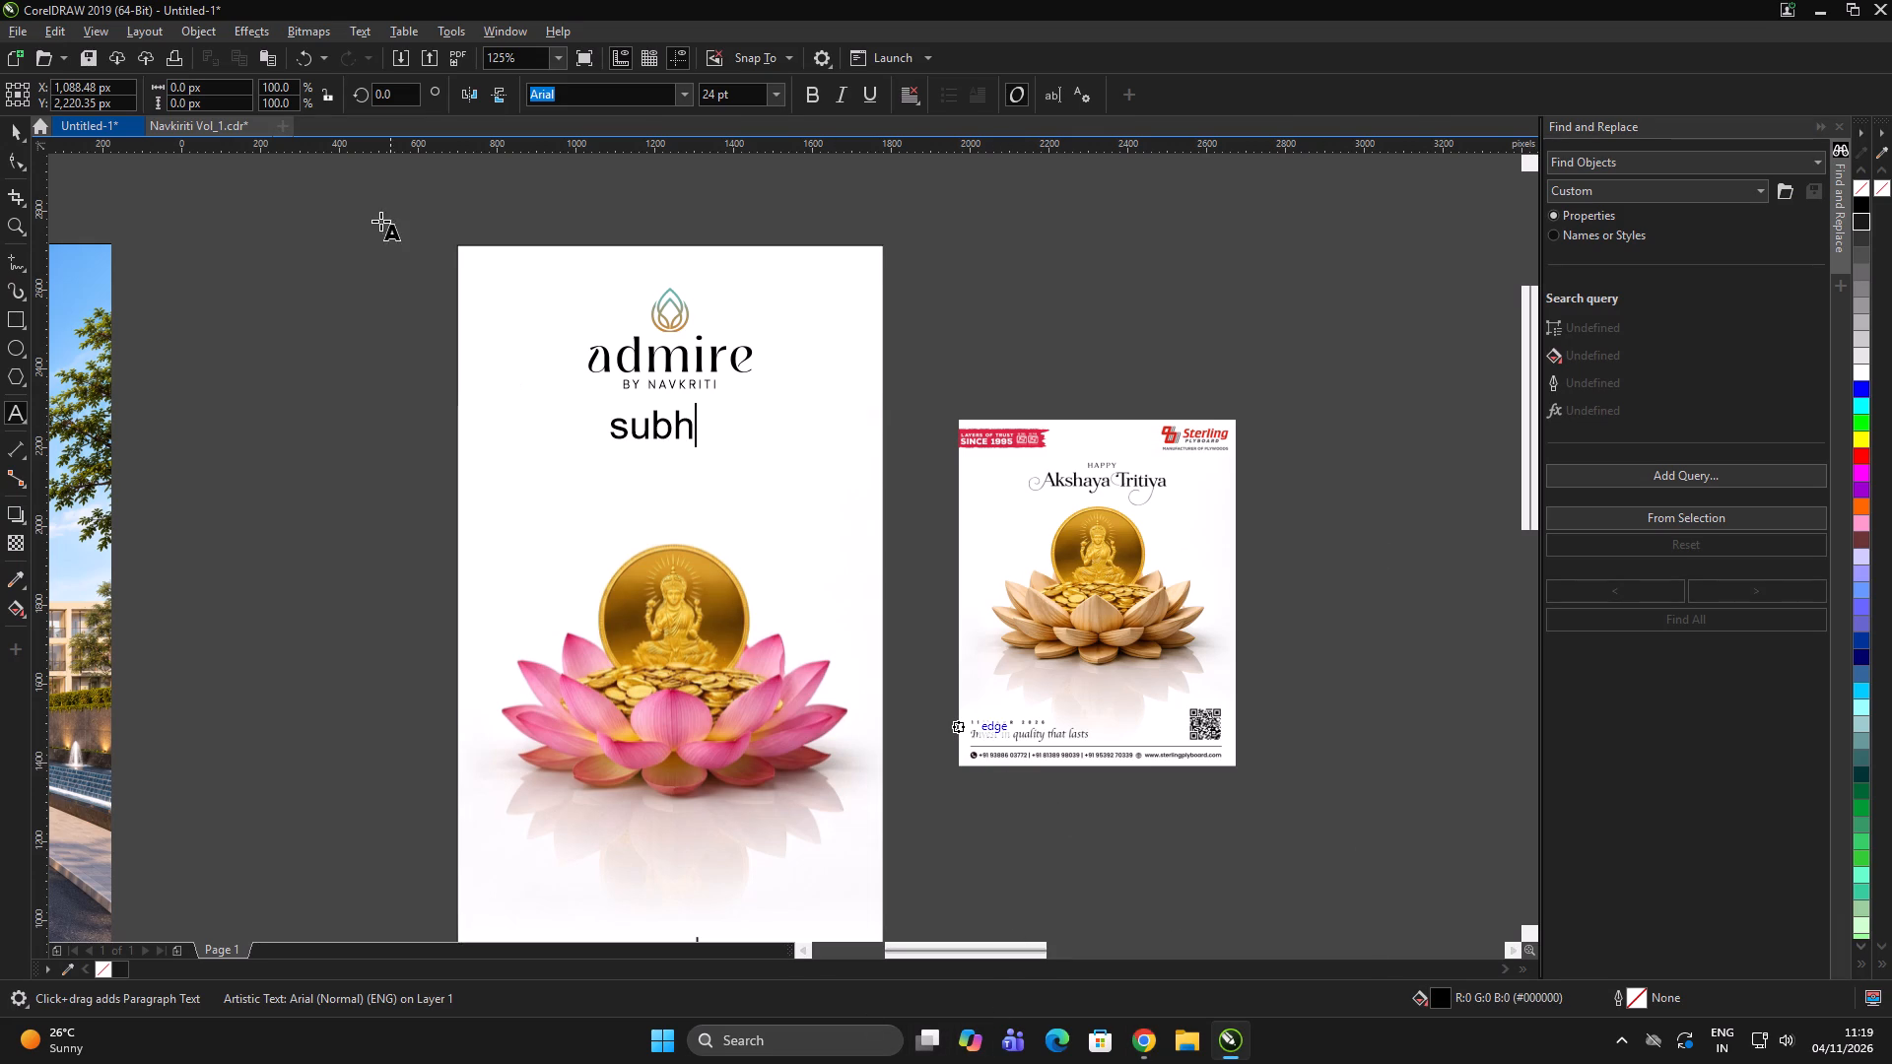
{"action": "left_click", "coordinate": [13, 147]}
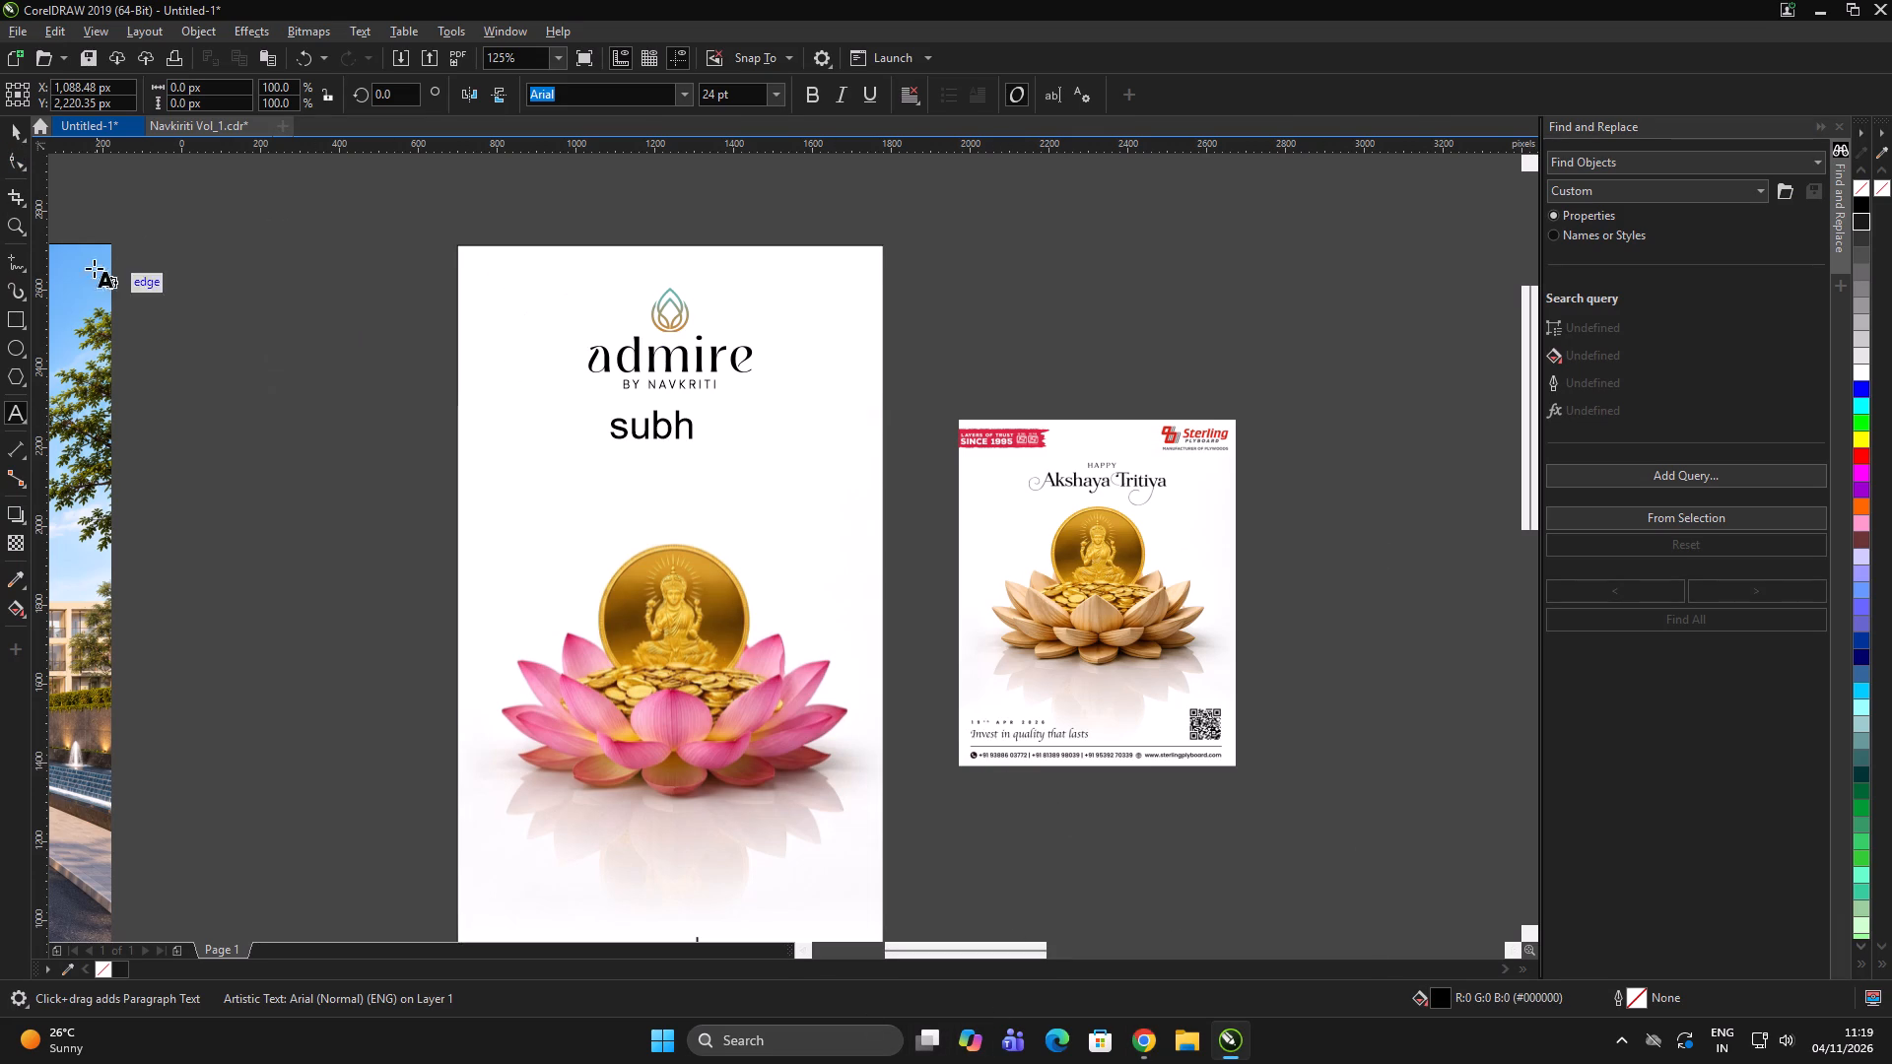
{"action": "left_click", "coordinate": [14, 125]}
{"action": "scroll", "coordinate": [837, 479], "scroll_direction": "down", "scroll_amount": 1}
{"action": "scroll", "coordinate": [755, 458], "scroll_direction": "up", "scroll_amount": 2}
{"action": "left_click_drag", "start_coordinate": [748, 453], "coordinate": [736, 539]}
{"action": "scroll", "coordinate": [966, 488], "scroll_direction": "down", "scroll_amount": 3}
{"action": "left_click", "coordinate": [1109, 418]}
{"action": "key", "text": "alt+Tab"}
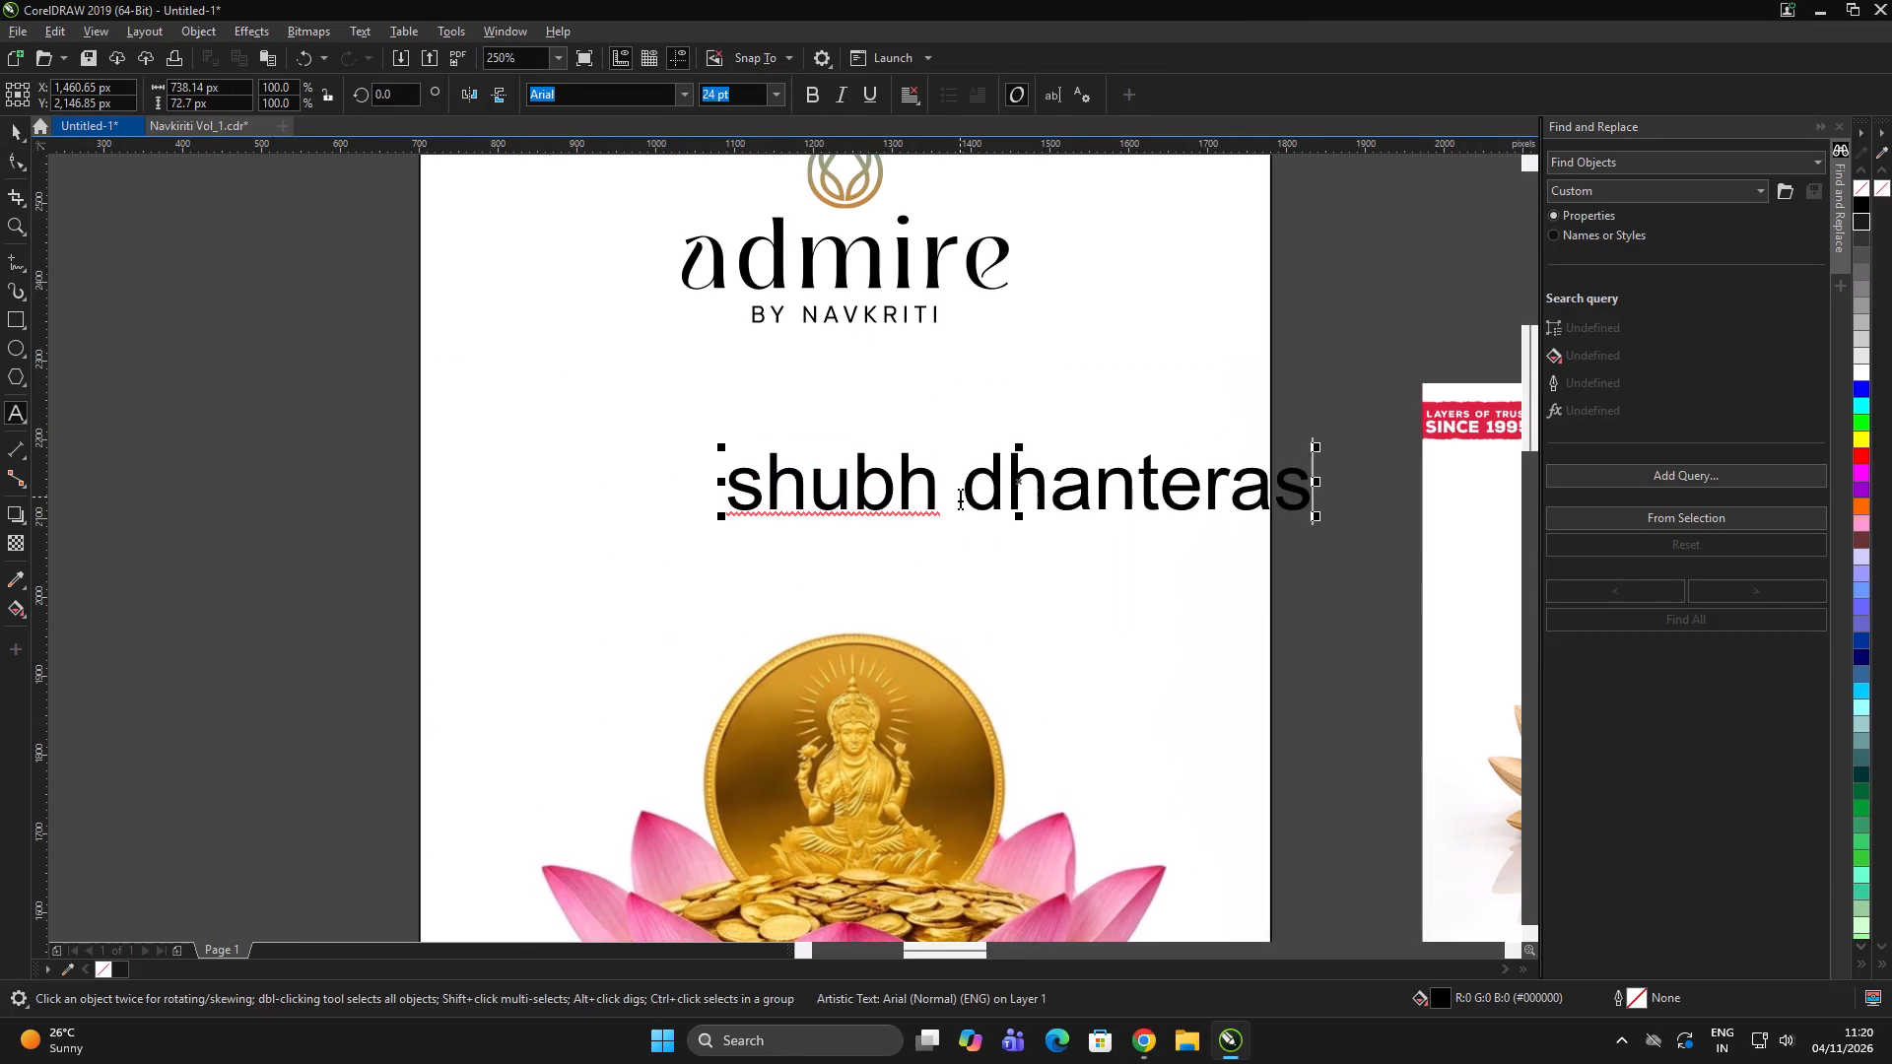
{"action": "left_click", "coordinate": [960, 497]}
Copy only the word "shubh" from the Chrome search entry and replace the whole greeting text in CorelDRAW with it.
{"action": "key", "text": "alt+Tab"}
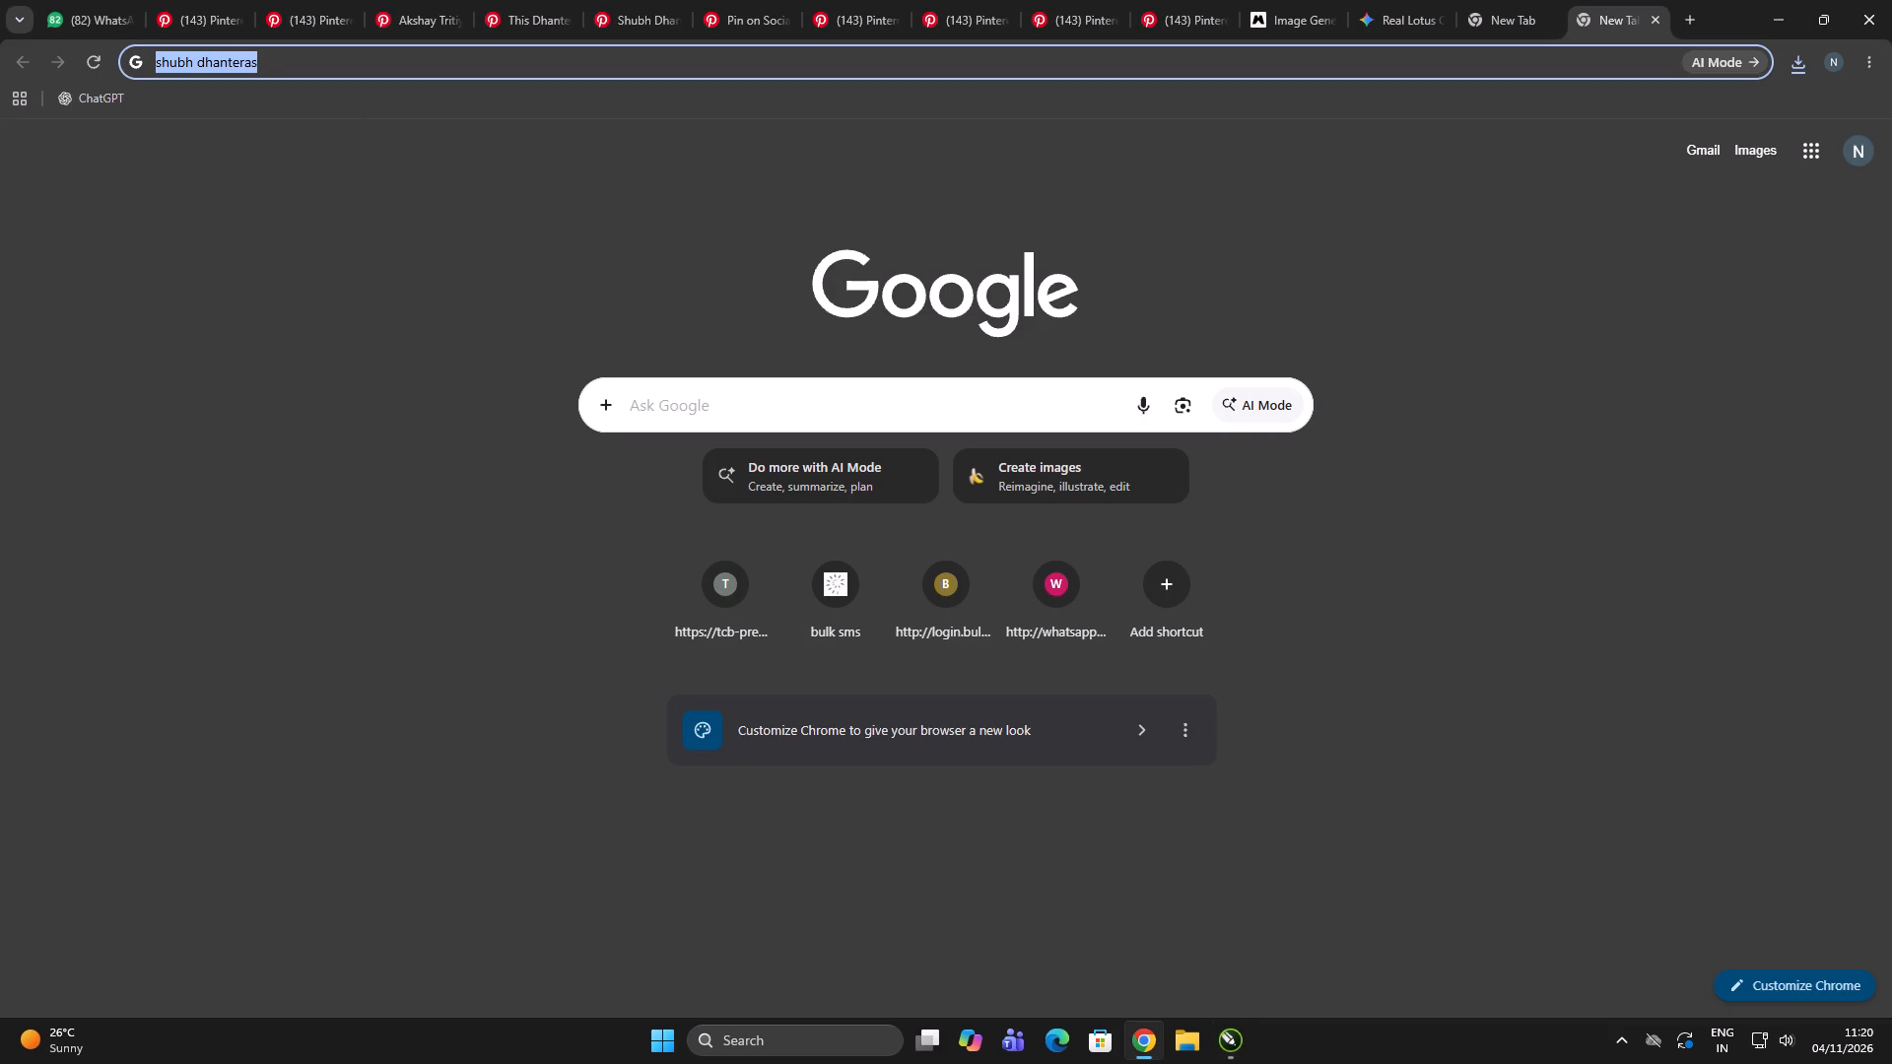
{"action": "left_click", "coordinate": [225, 64]}
{"action": "left_click_drag", "start_coordinate": [193, 61], "coordinate": [99, 72]}
{"action": "key", "text": "ctrl+c"}
{"action": "key", "text": "alt+Tab"}
{"action": "left_click", "coordinate": [875, 492]}
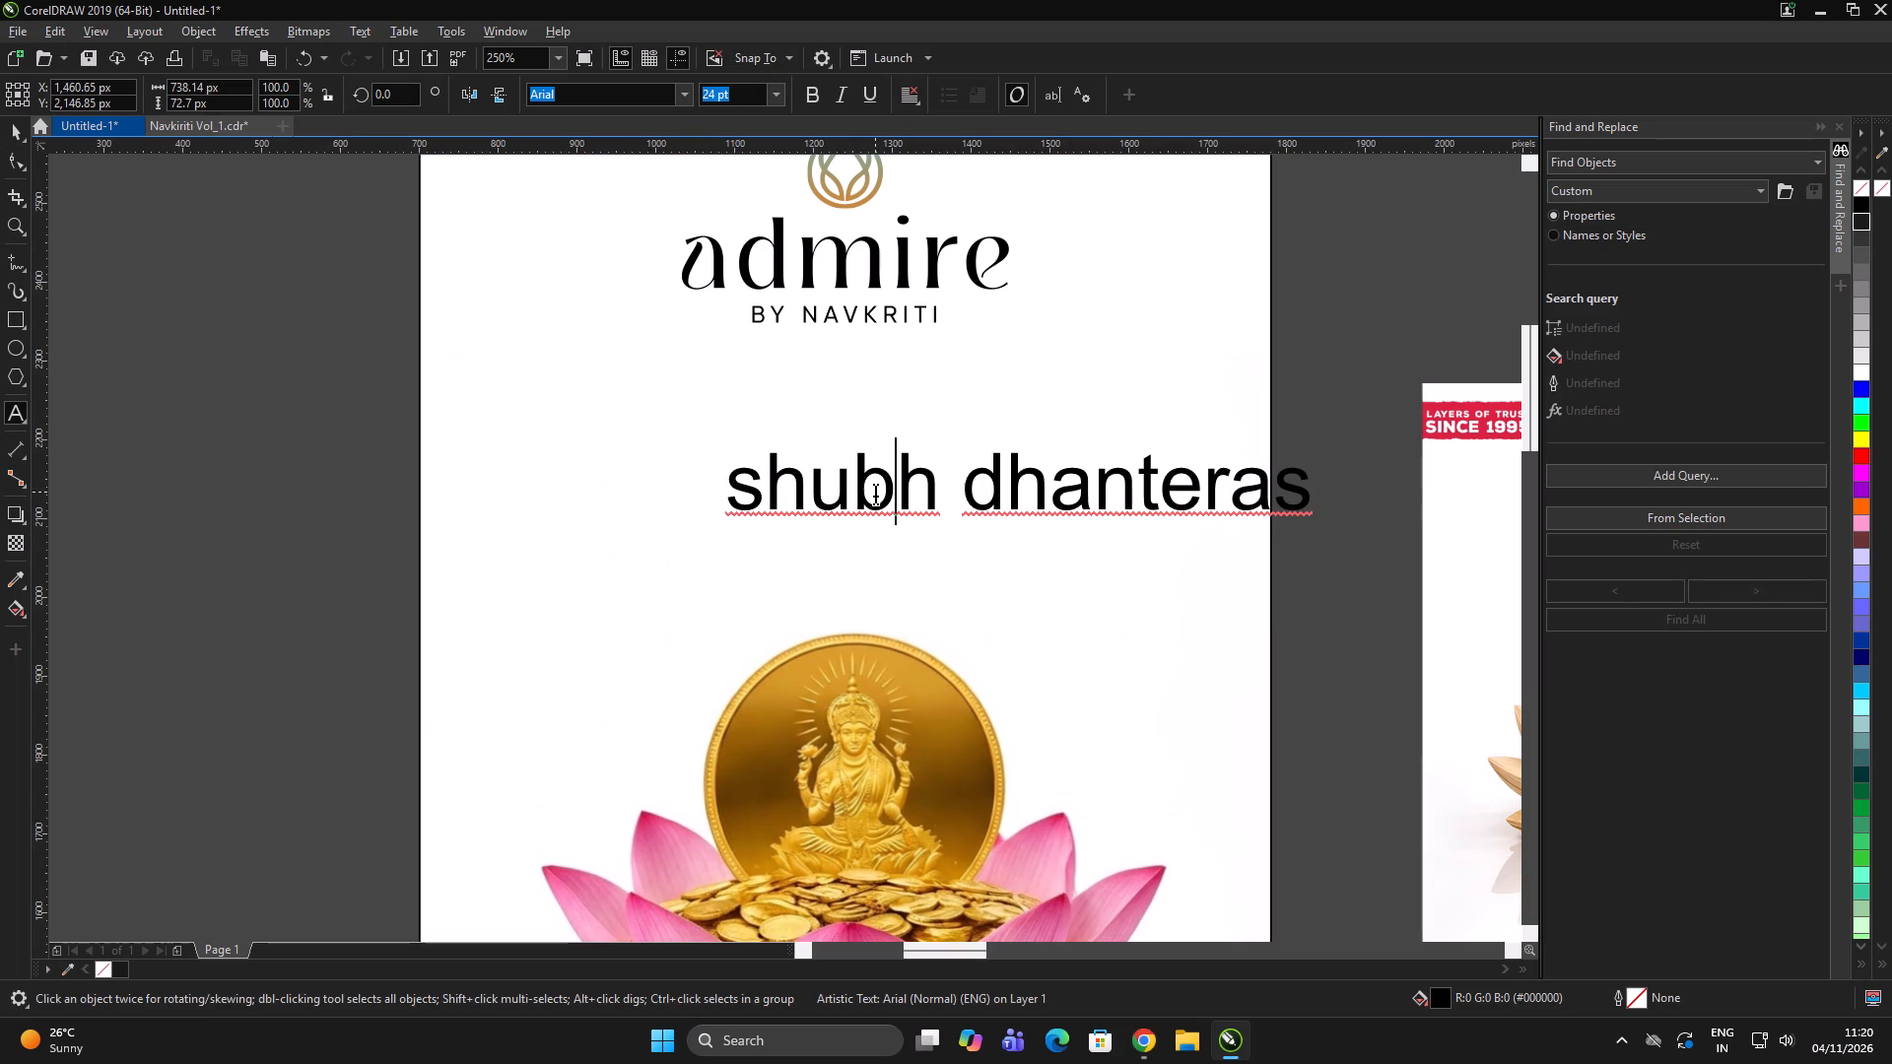
{"action": "key", "text": "ctrl+a"}
{"action": "key", "text": "ctrl+v"}
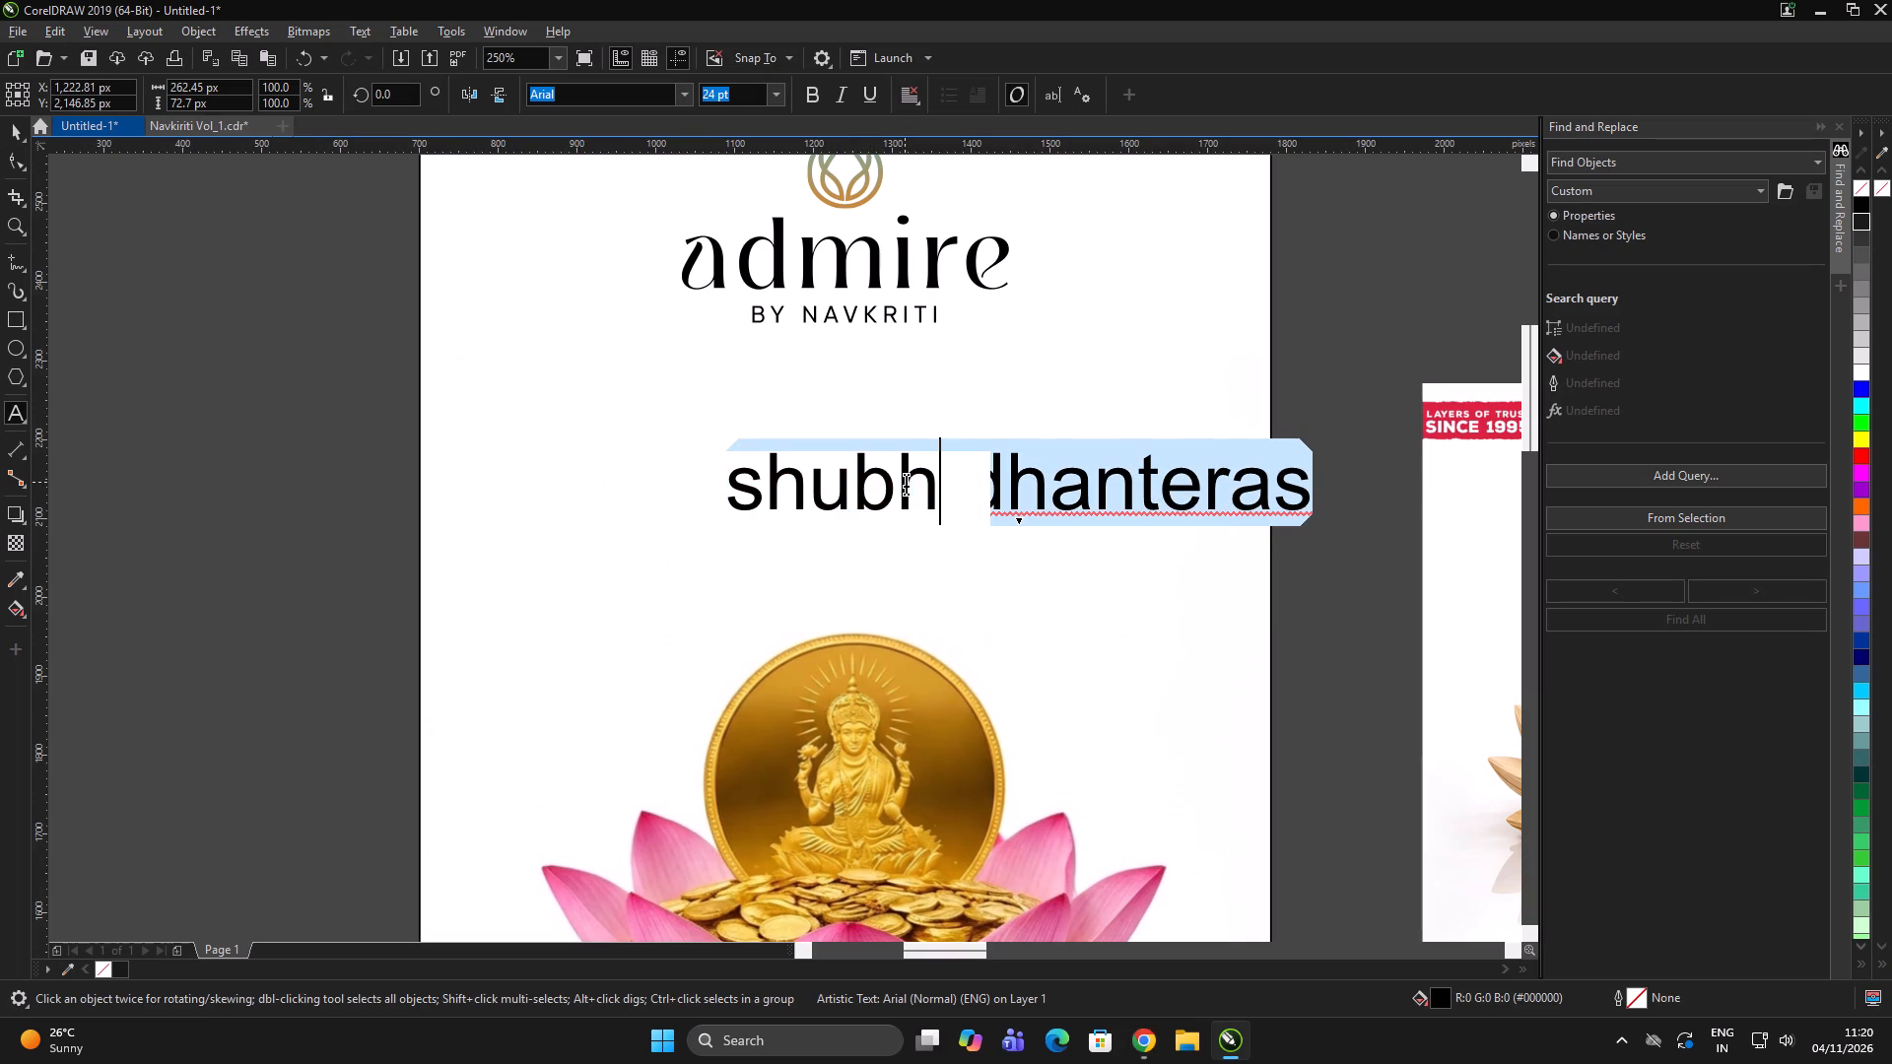
Change the case of the "shubh" text to Title Case.
{"action": "key", "text": "ctrl+a"}
{"action": "key", "text": "shift+F3"}
{"action": "left_click", "coordinate": [906, 515]}
{"action": "left_click", "coordinate": [900, 562]}
{"action": "left_click", "coordinate": [910, 564]}
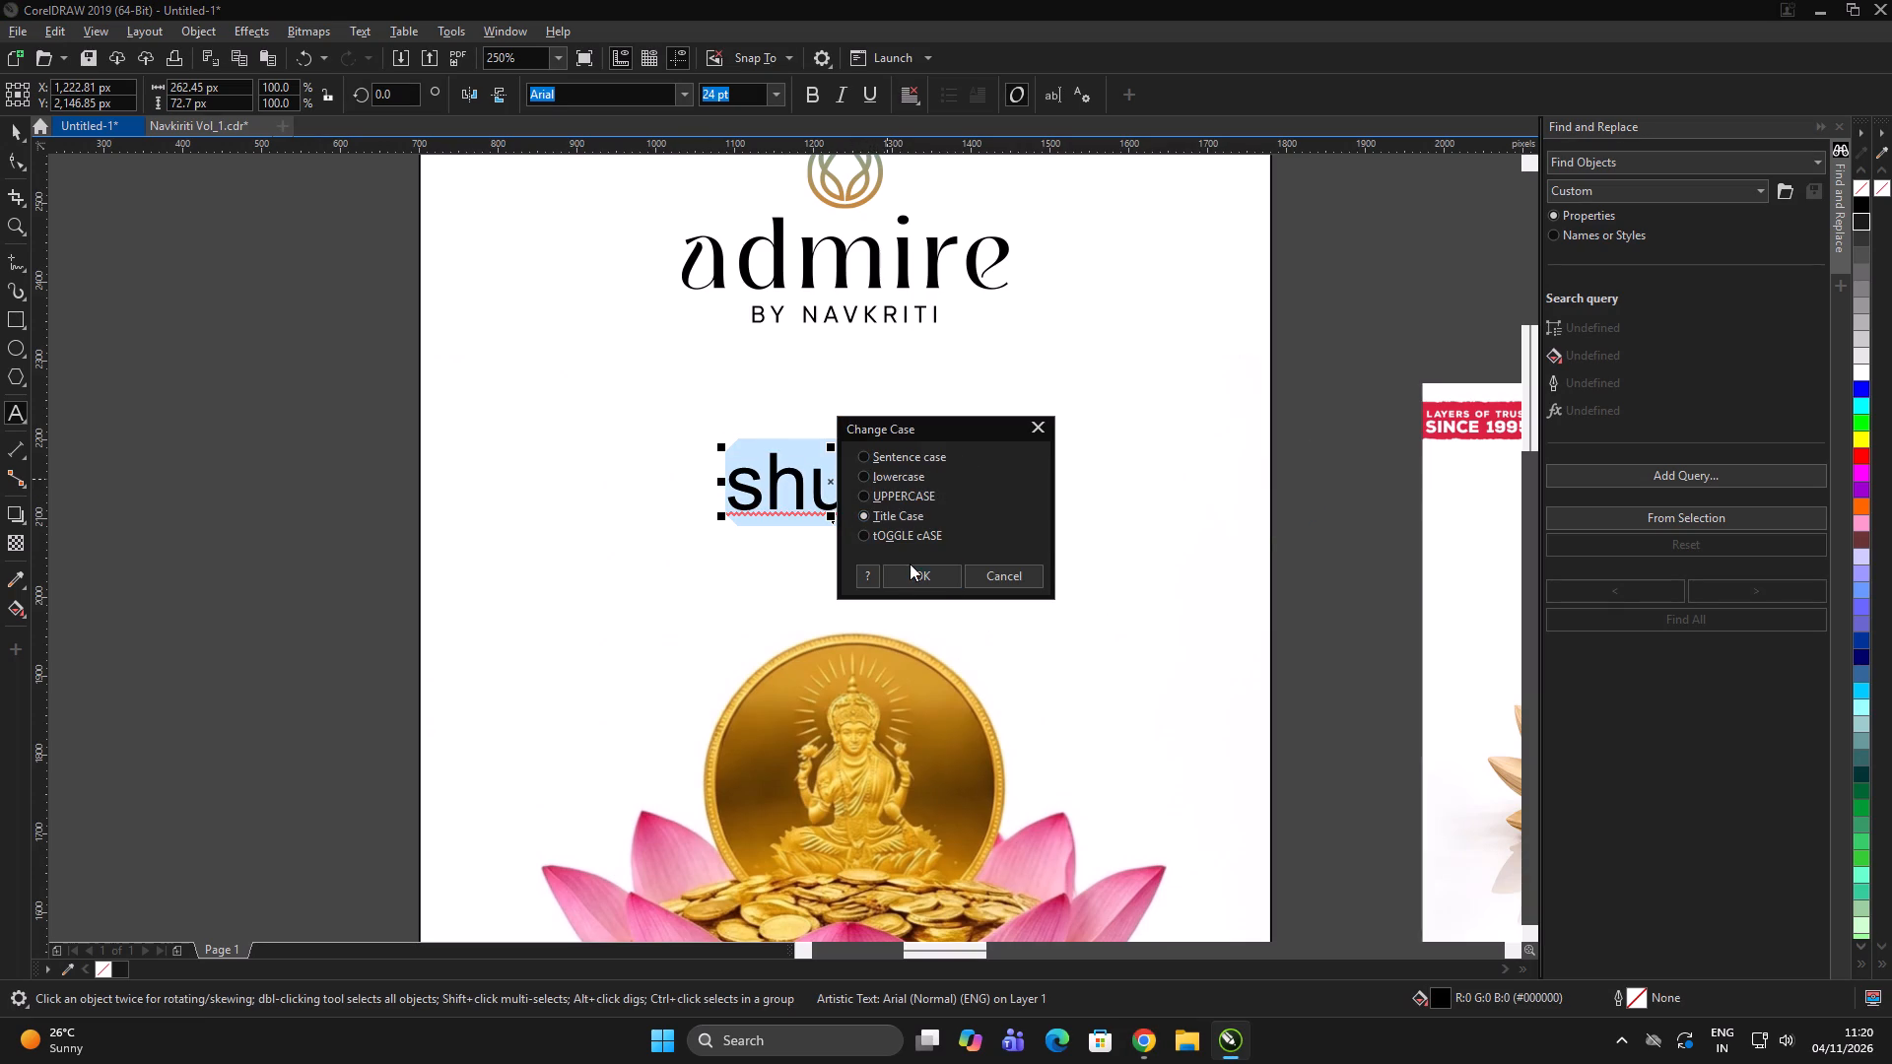
{"action": "left_click", "coordinate": [915, 579]}
Set the font of the "Shubh" text to Tempting.
{"action": "left_click", "coordinate": [6, 125]}
{"action": "double_click", "coordinate": [647, 96]}
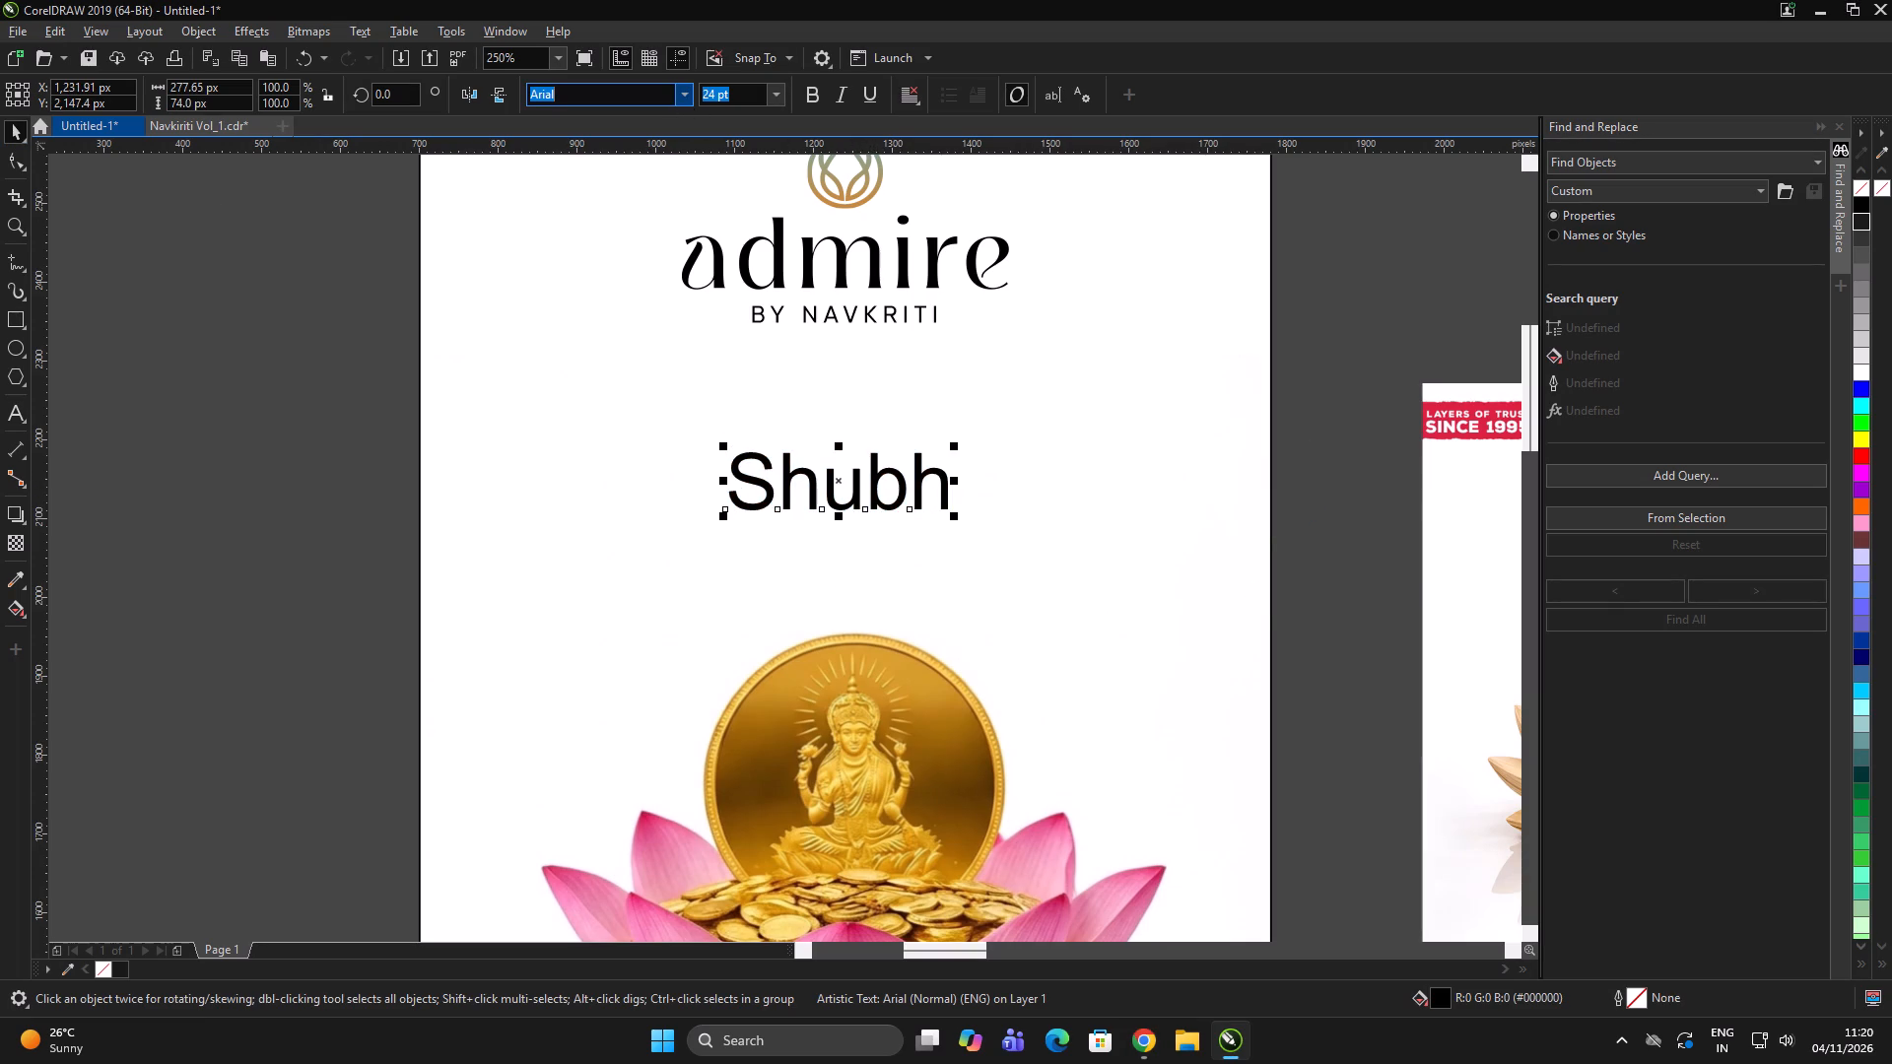
{"action": "key", "text": "ctrl+a"}
{"action": "type", "text": "tem"}
{"action": "key", "text": "Return"}
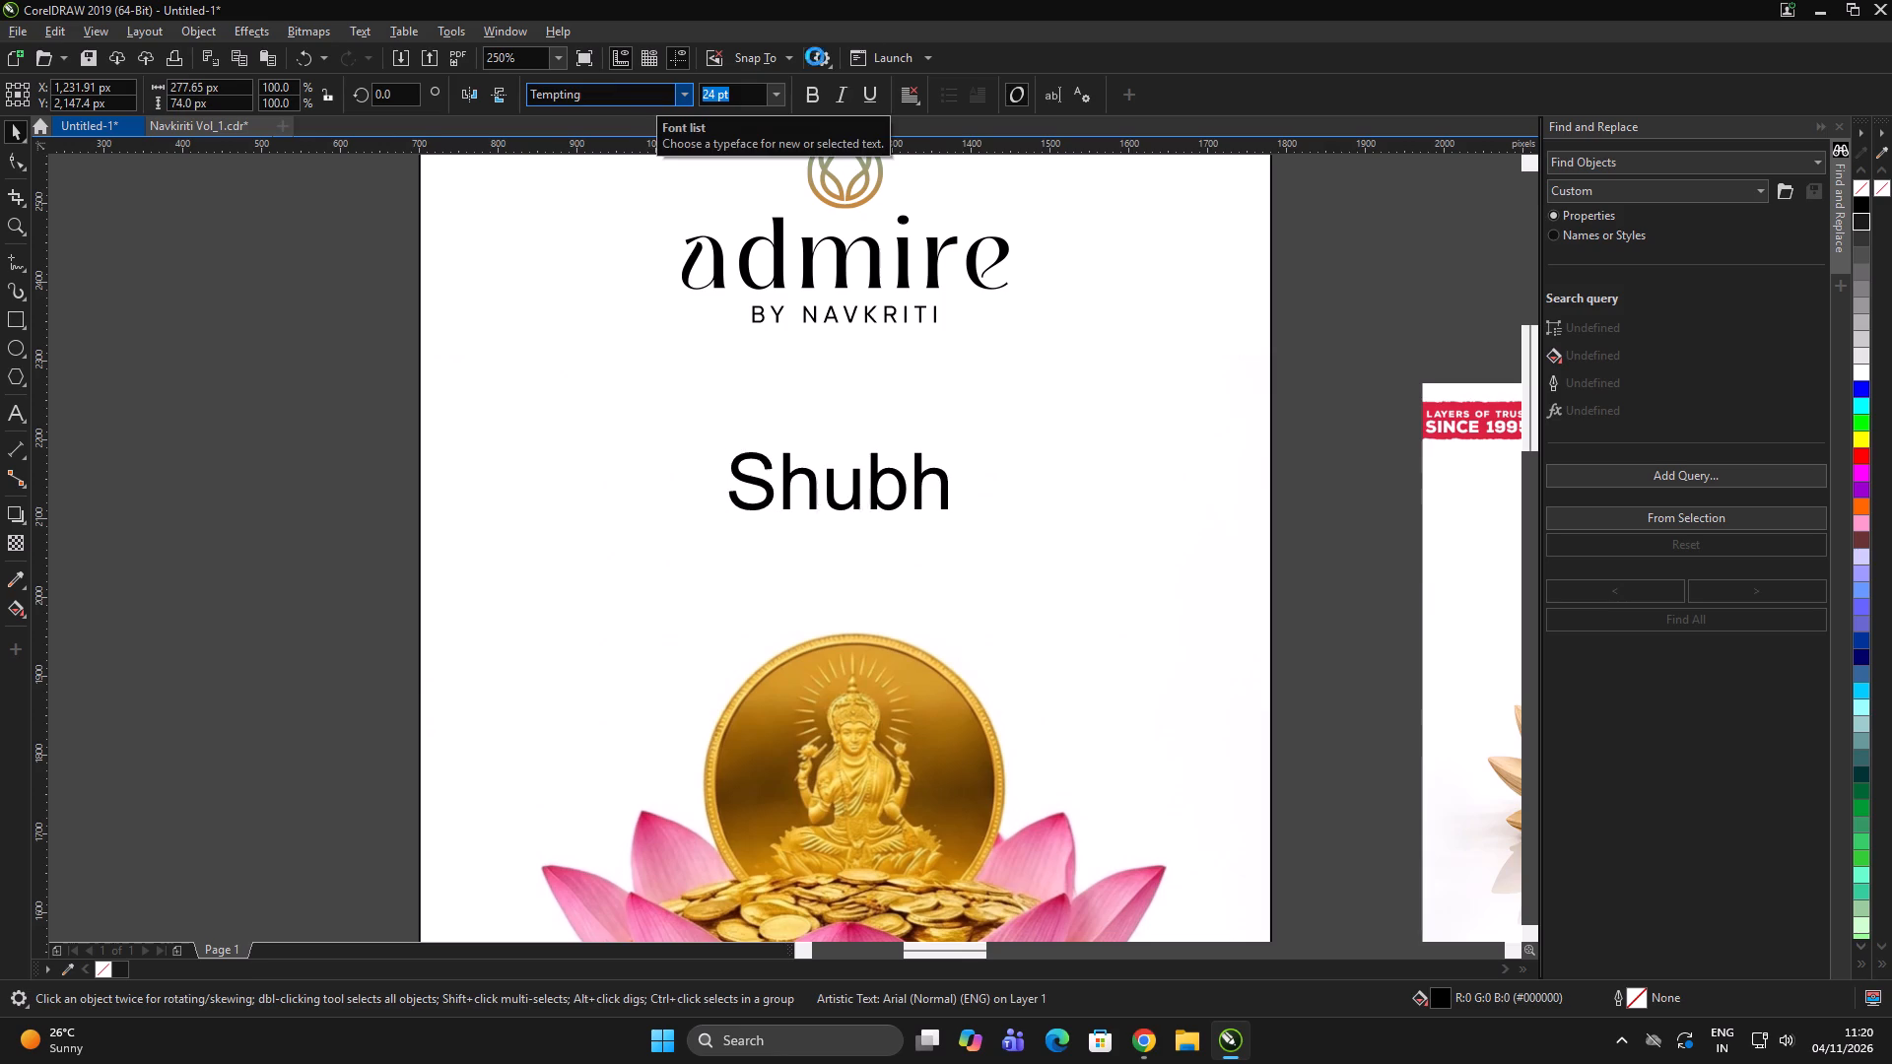
Scale the "Shubh" text down to about 192 px wide and center it horizontally on the poster.
{"action": "left_click_drag", "start_coordinate": [969, 498], "coordinate": [954, 482]}
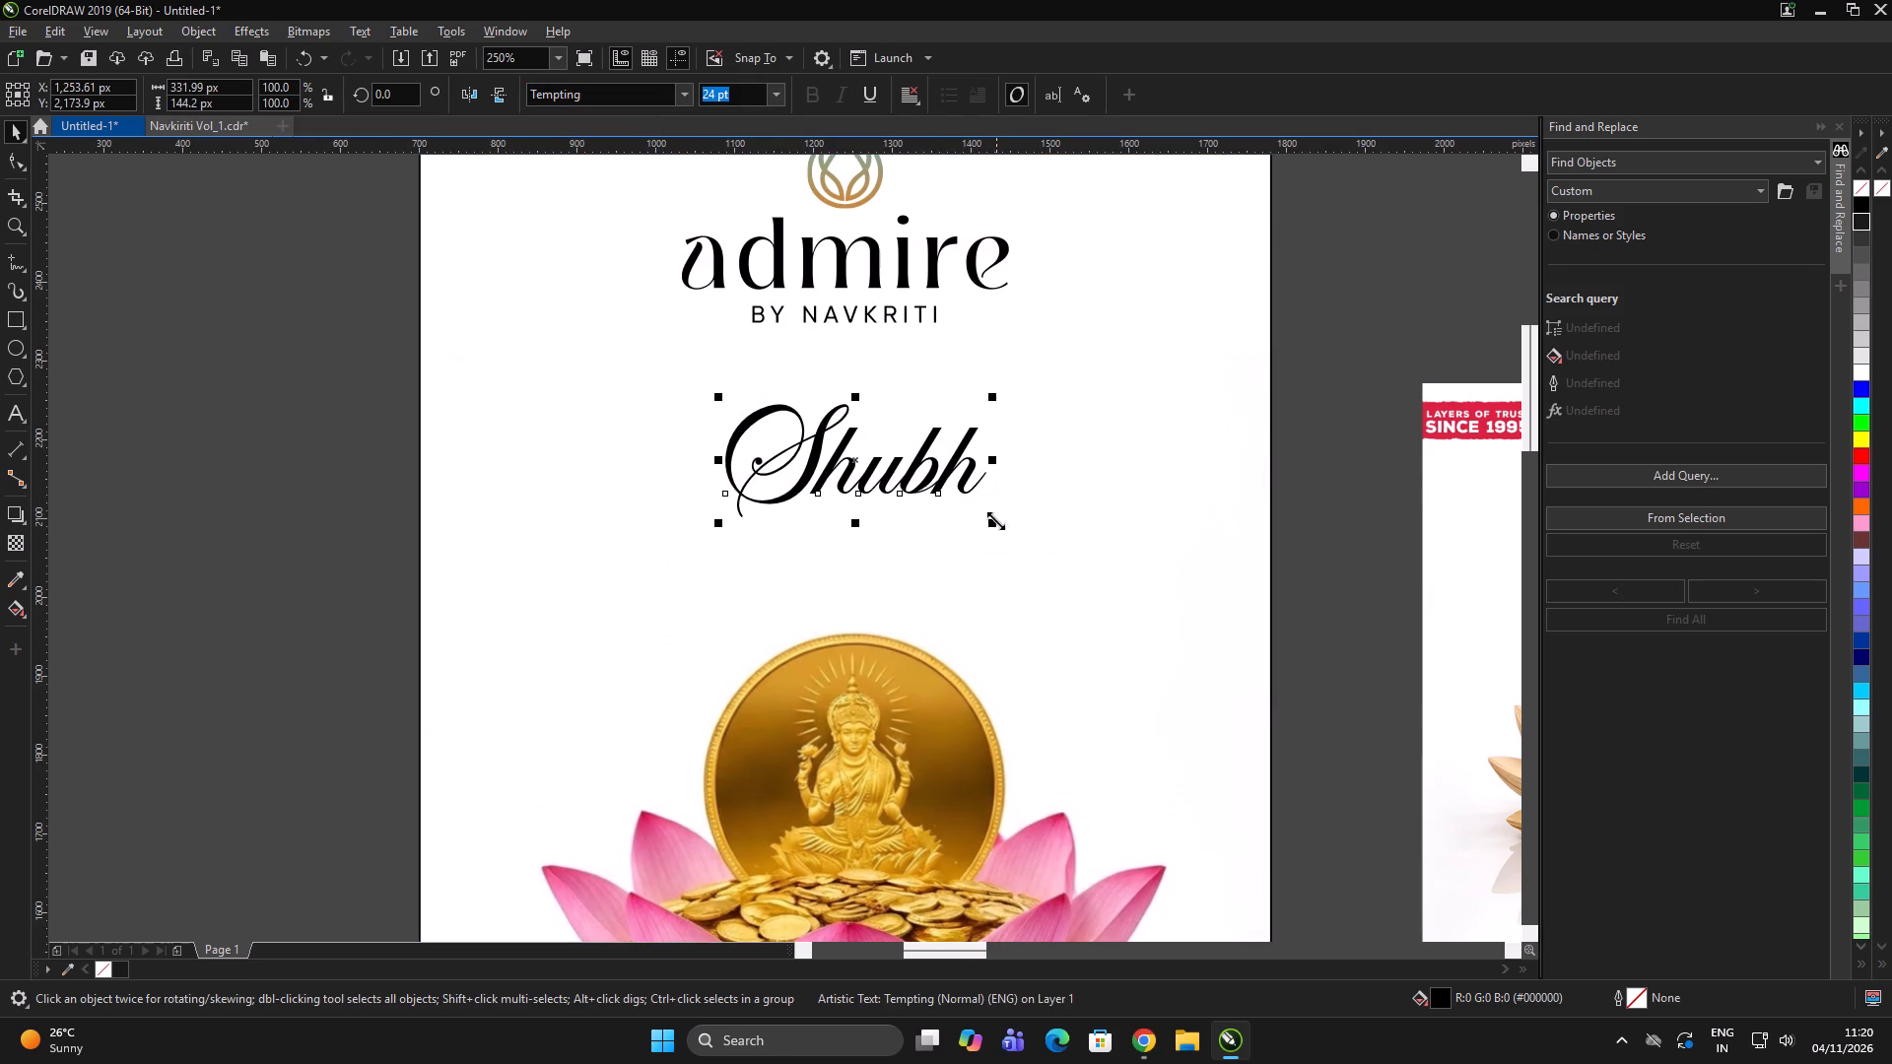
{"action": "left_click_drag", "start_coordinate": [996, 525], "coordinate": [941, 529]}
{"action": "scroll", "coordinate": [917, 513], "scroll_direction": "down", "scroll_amount": 3}
{"action": "left_click", "coordinate": [939, 562], "text": "shift"}
{"action": "key", "text": "c"}
{"action": "double_click", "coordinate": [1089, 719]}
{"action": "left_click", "coordinate": [1099, 713]}
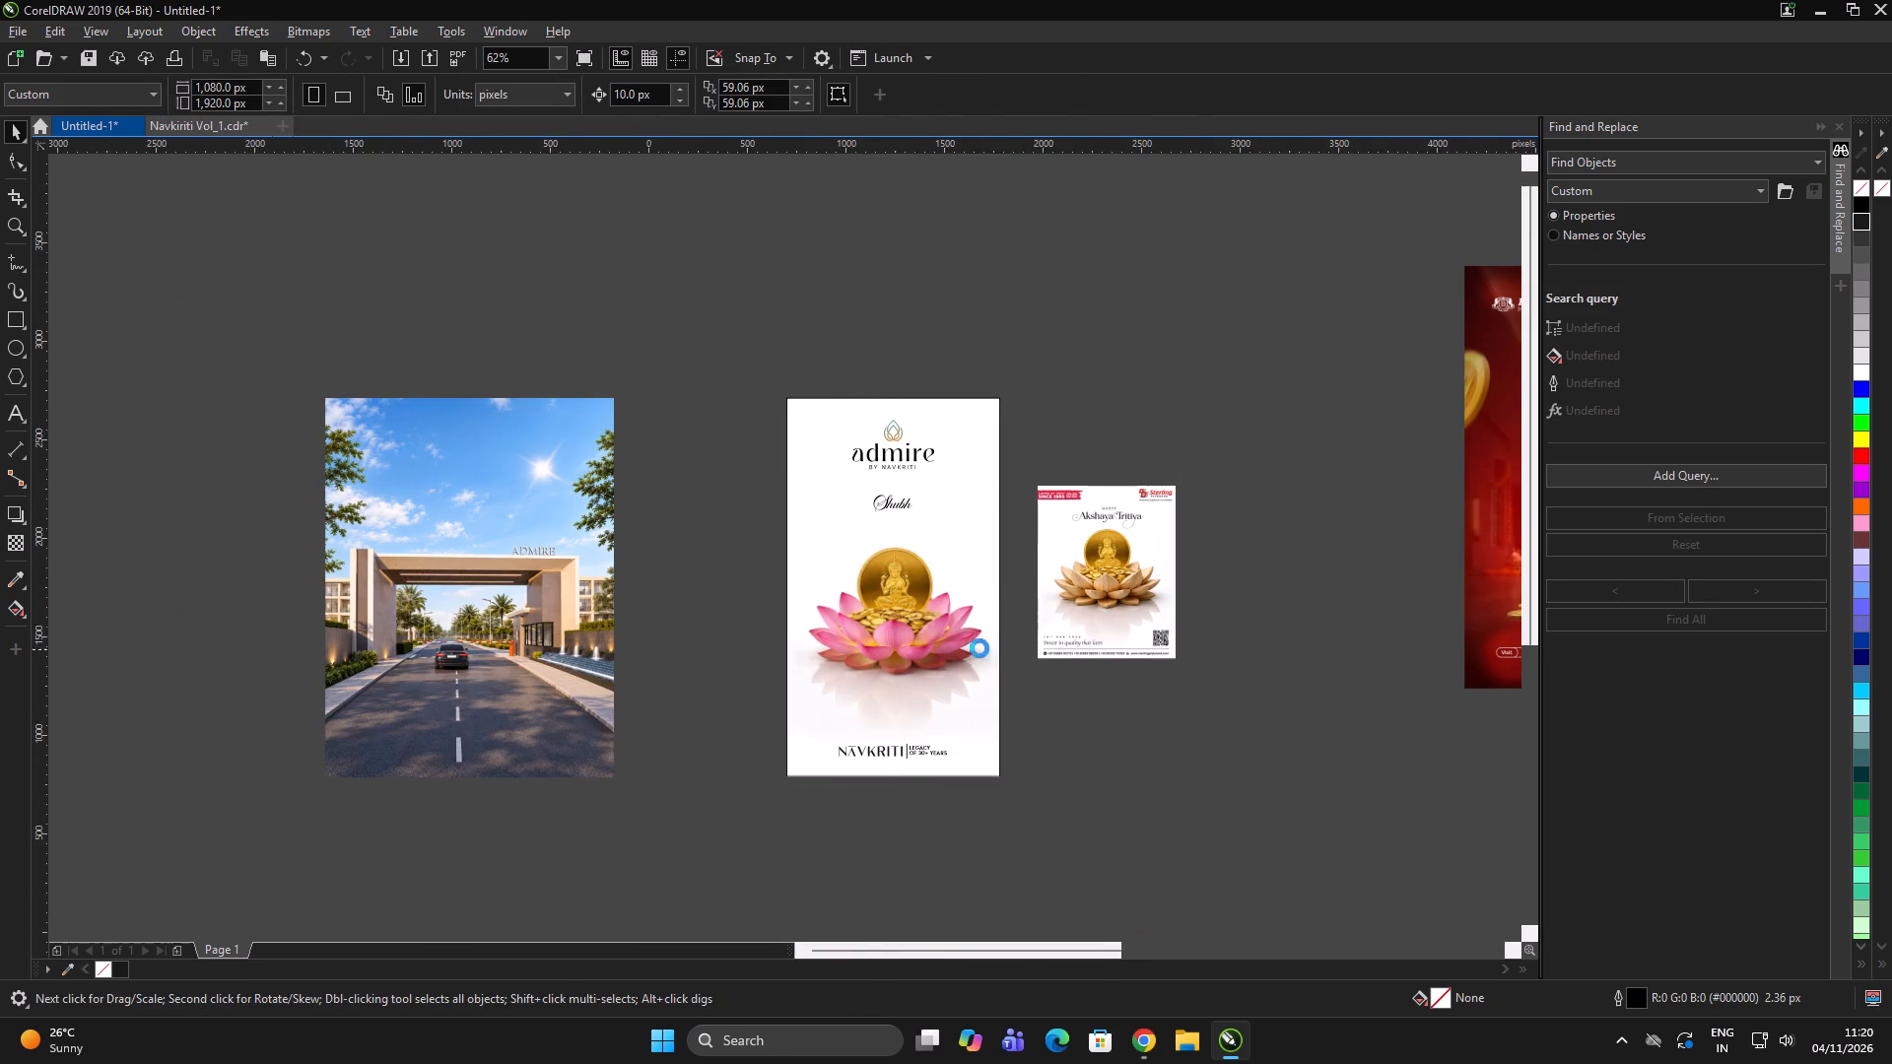
Move the pink lotus and gold coin image slightly lower in the poster.
{"action": "scroll", "coordinate": [985, 649], "scroll_direction": "up", "scroll_amount": 1}
{"action": "left_click", "coordinate": [1119, 731]}
{"action": "left_click", "coordinate": [880, 619], "text": "alt"}
{"action": "left_click_drag", "start_coordinate": [861, 564], "coordinate": [859, 589]}
{"action": "left_click", "coordinate": [1118, 737]}
{"action": "left_click", "coordinate": [1125, 735]}
{"action": "left_click", "coordinate": [1143, 723]}
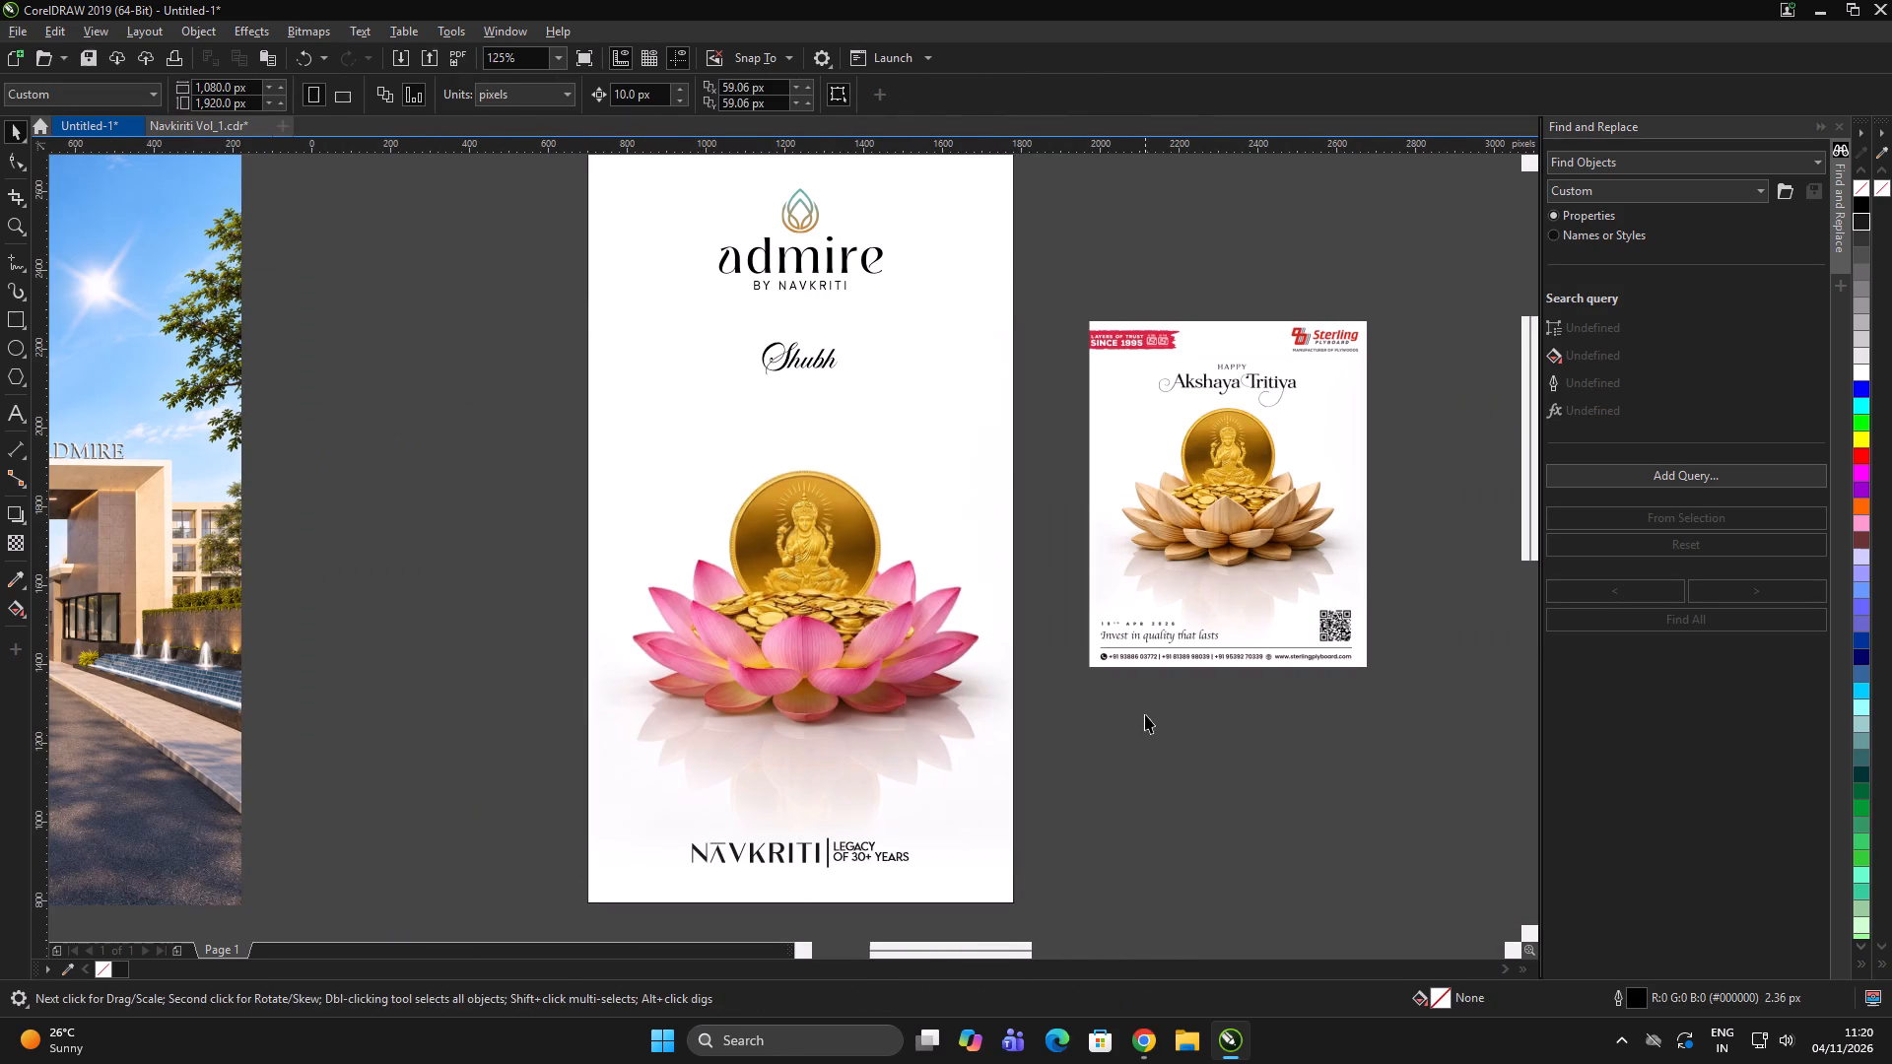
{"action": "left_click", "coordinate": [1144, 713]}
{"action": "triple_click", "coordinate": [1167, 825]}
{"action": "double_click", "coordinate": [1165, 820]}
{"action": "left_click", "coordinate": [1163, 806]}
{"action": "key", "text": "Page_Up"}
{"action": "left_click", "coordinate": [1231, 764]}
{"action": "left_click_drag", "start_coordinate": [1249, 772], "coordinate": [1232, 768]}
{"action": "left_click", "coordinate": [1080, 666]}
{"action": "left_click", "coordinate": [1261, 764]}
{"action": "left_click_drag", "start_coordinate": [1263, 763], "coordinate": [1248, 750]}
Place a duplicate of the "Shubh" text directly below the original, just above the gold coin.
{"action": "left_click_drag", "start_coordinate": [806, 361], "coordinate": [803, 399]}
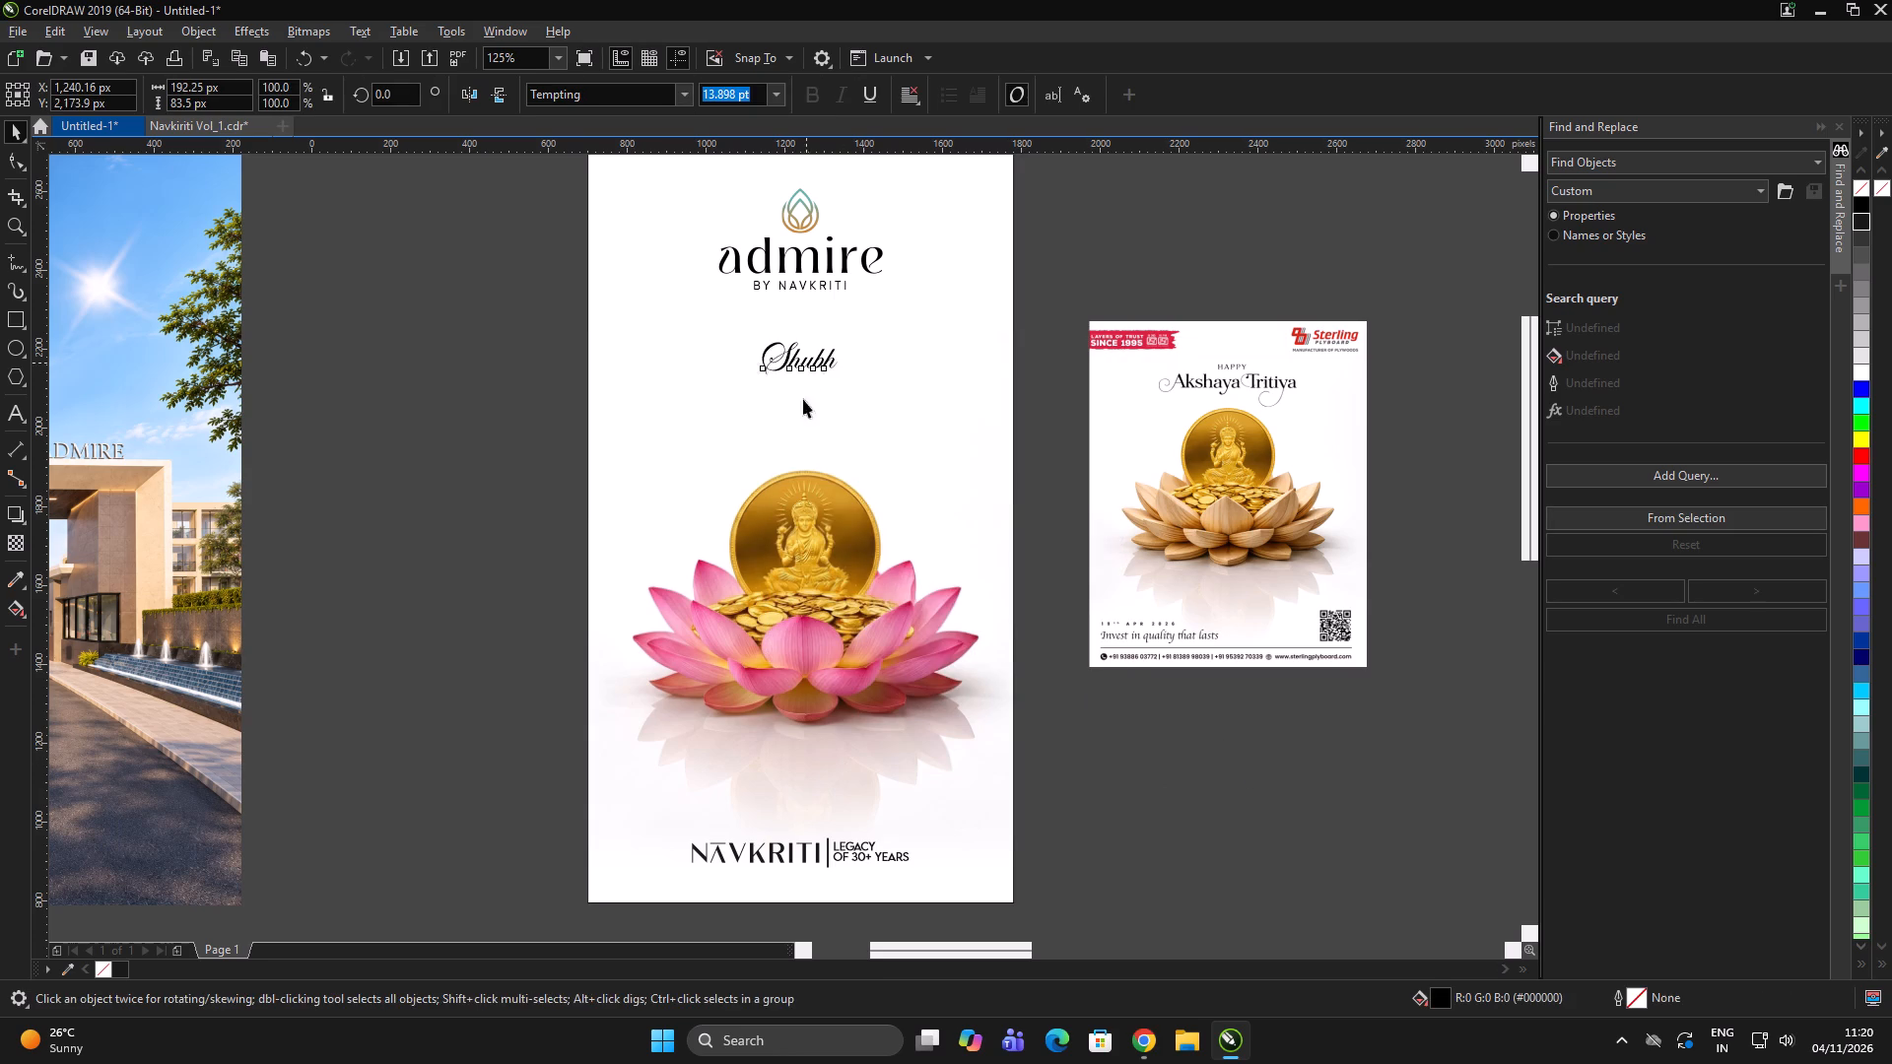
{"action": "left_click_drag", "start_coordinate": [803, 399], "coordinate": [799, 441]}
{"action": "right_click", "coordinate": [799, 441], "text": "shift"}
Replace the duplicate text's wording with "dhanteras" copied from the search entry in Chrome.
{"action": "double_click", "coordinate": [793, 440]}
{"action": "key", "text": "ctrl+a"}
{"action": "key", "text": "alt+Tab"}
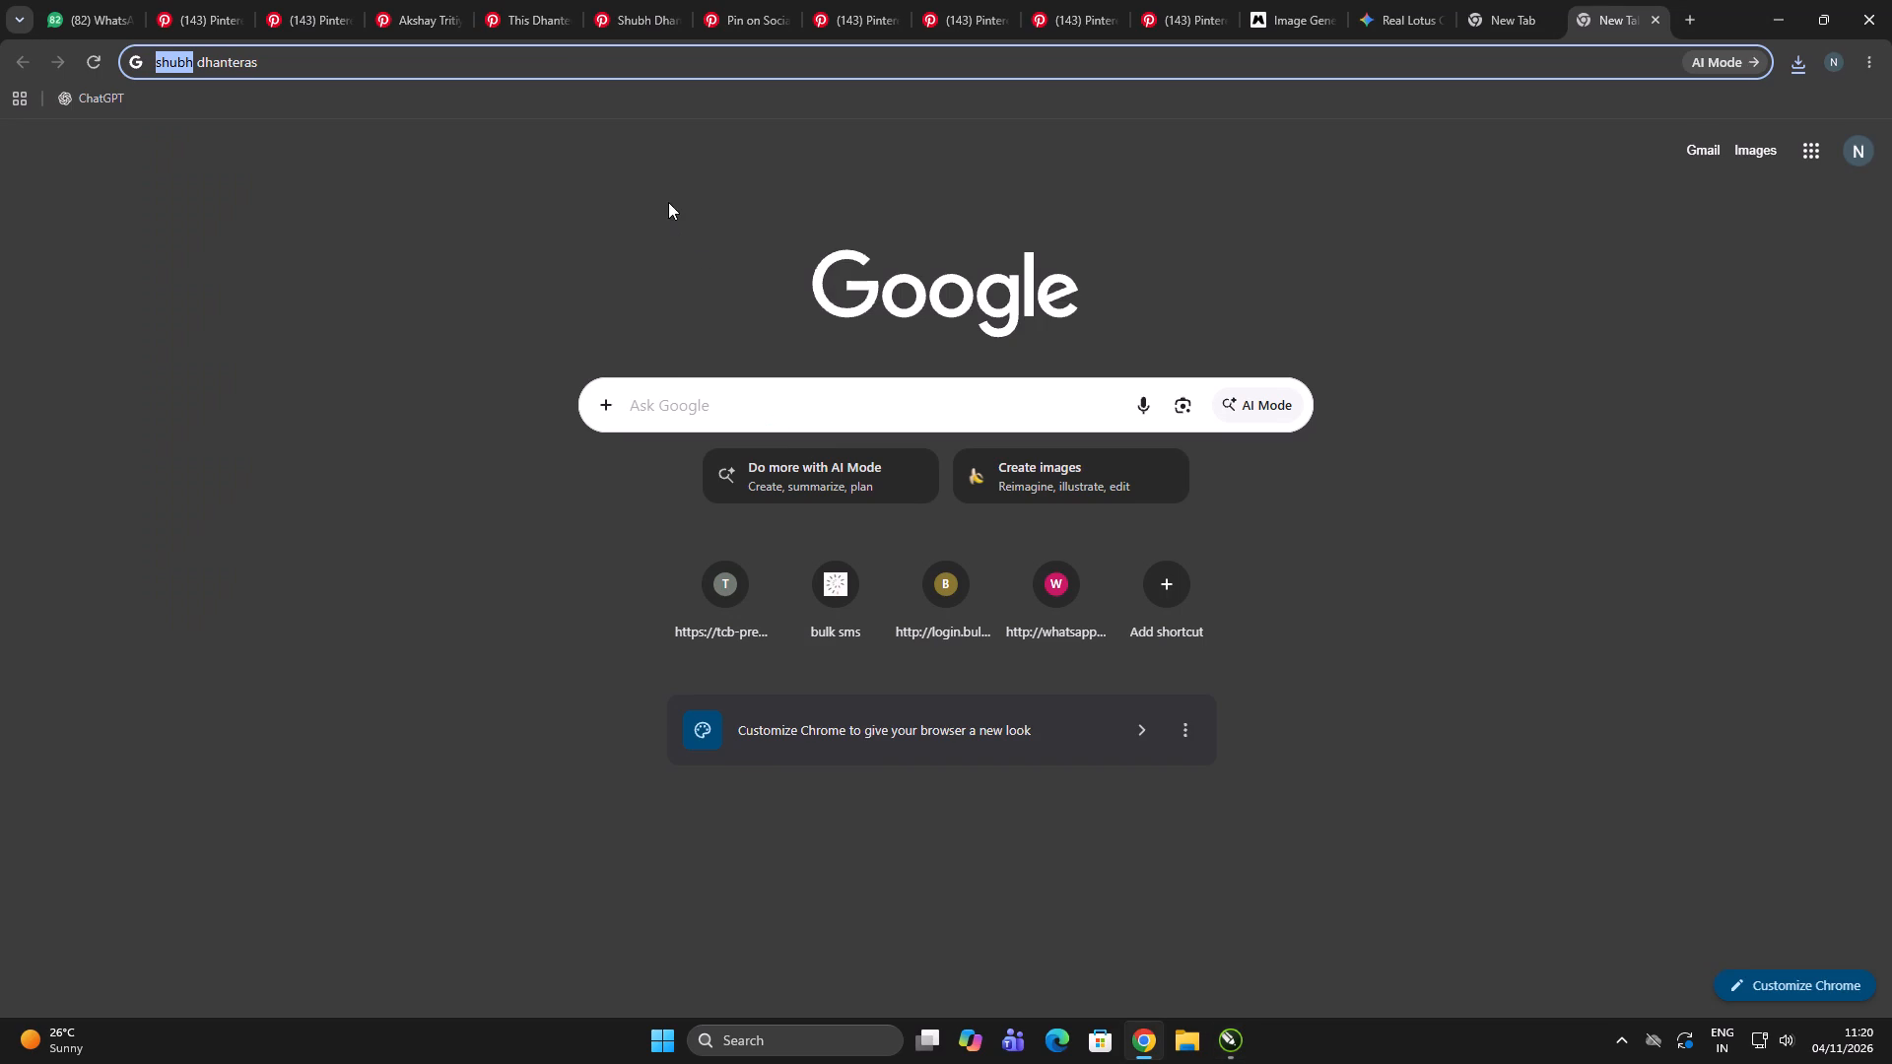
{"action": "left_click", "coordinate": [313, 64]}
{"action": "left_click_drag", "start_coordinate": [307, 63], "coordinate": [206, 65]}
{"action": "key", "text": "ctrl+c"}
{"action": "key", "text": "alt+Tab"}
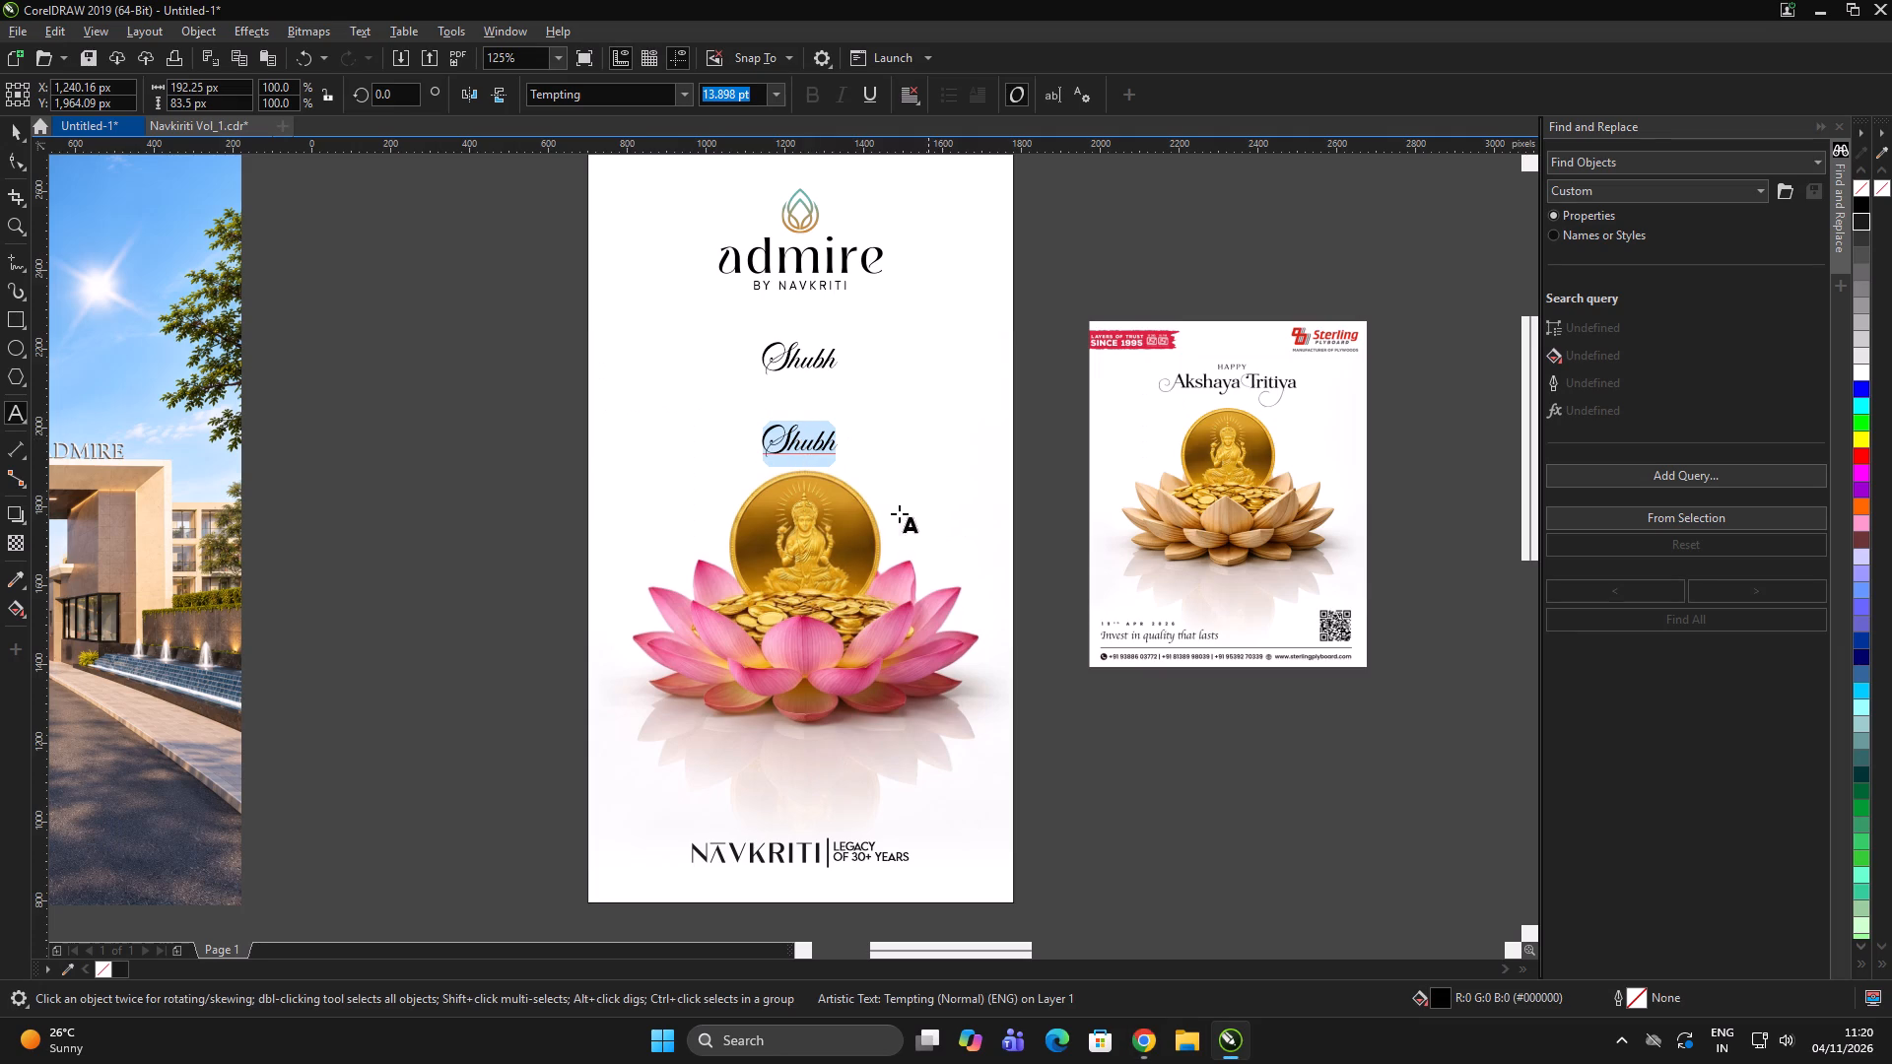
{"action": "key", "text": "ctrl+v"}
Change the case of the "dhanteras" text to Title Case.
{"action": "key", "text": "ctrl+a"}
{"action": "key", "text": "shift+F3"}
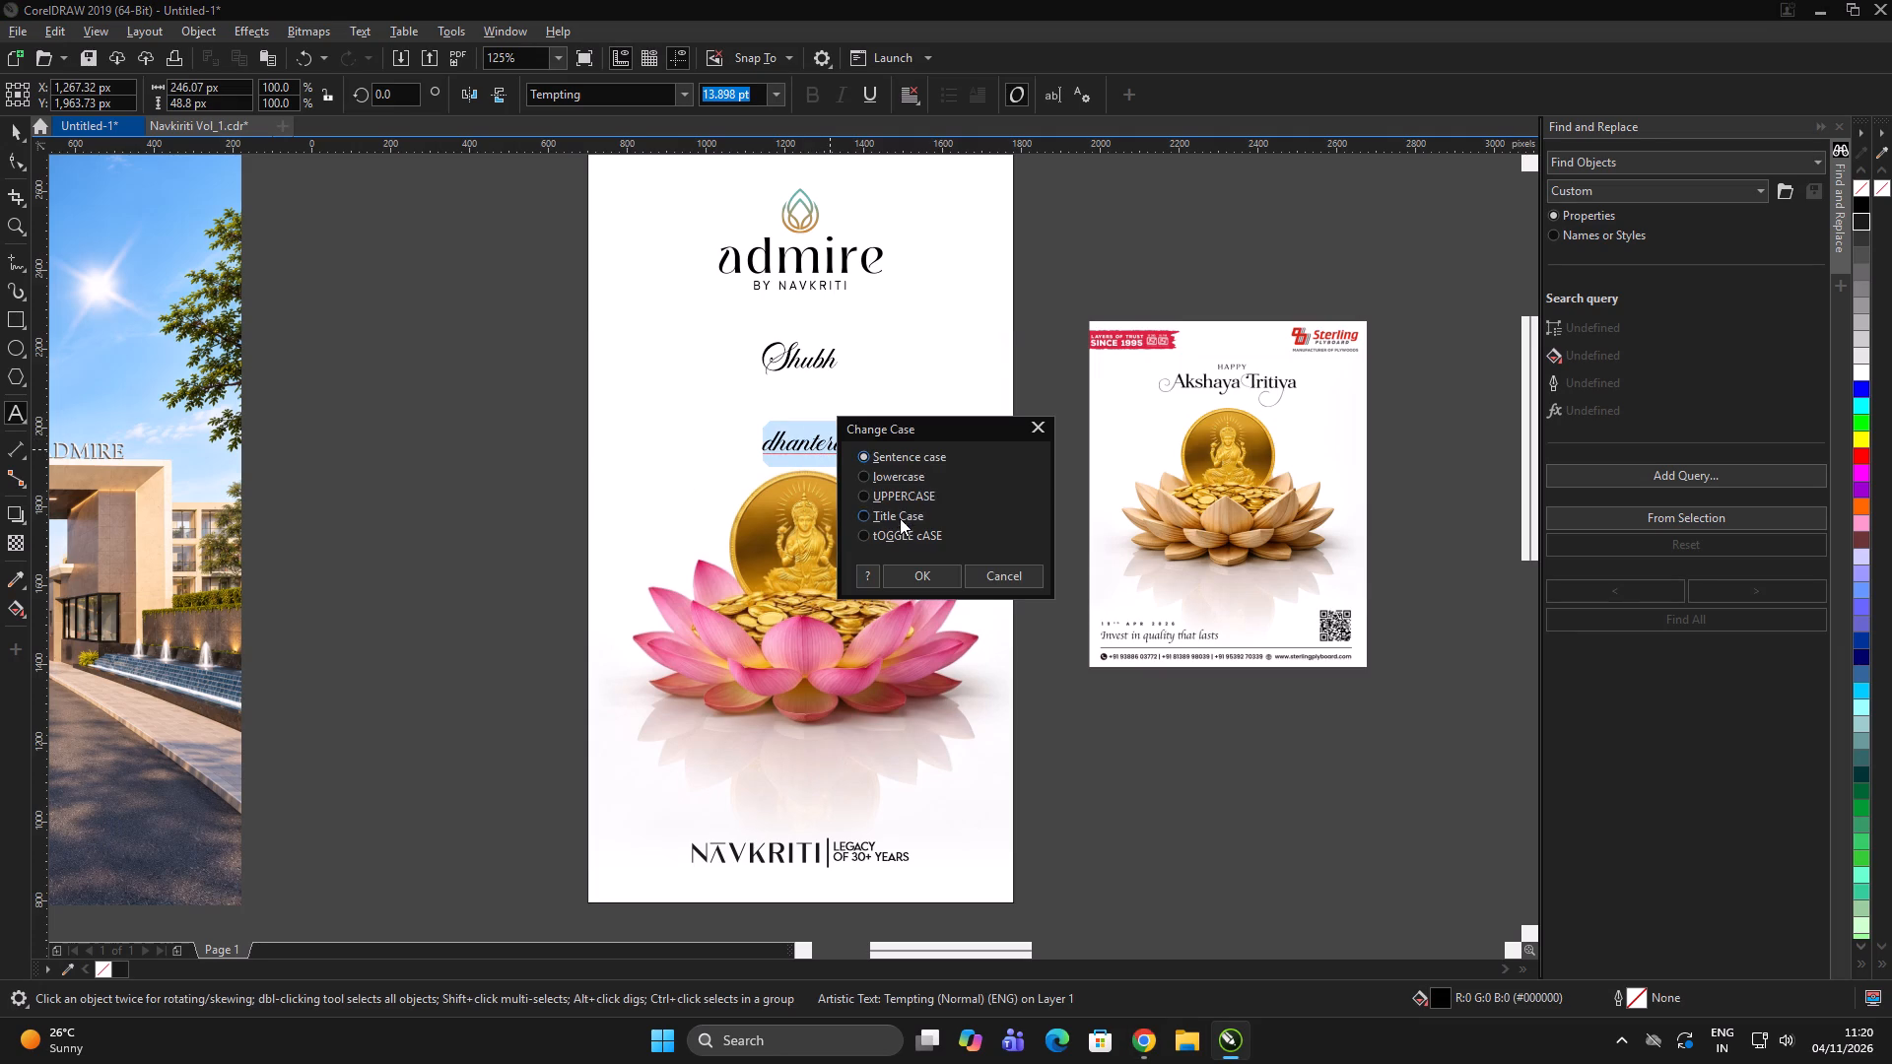
{"action": "left_click", "coordinate": [901, 517]}
{"action": "left_click", "coordinate": [918, 584]}
Set the font of the "Dhanteras" text to Back to Black Demo.
{"action": "left_click", "coordinate": [619, 100]}
{"action": "key", "text": "ctrl+a"}
{"action": "key", "text": "b"}
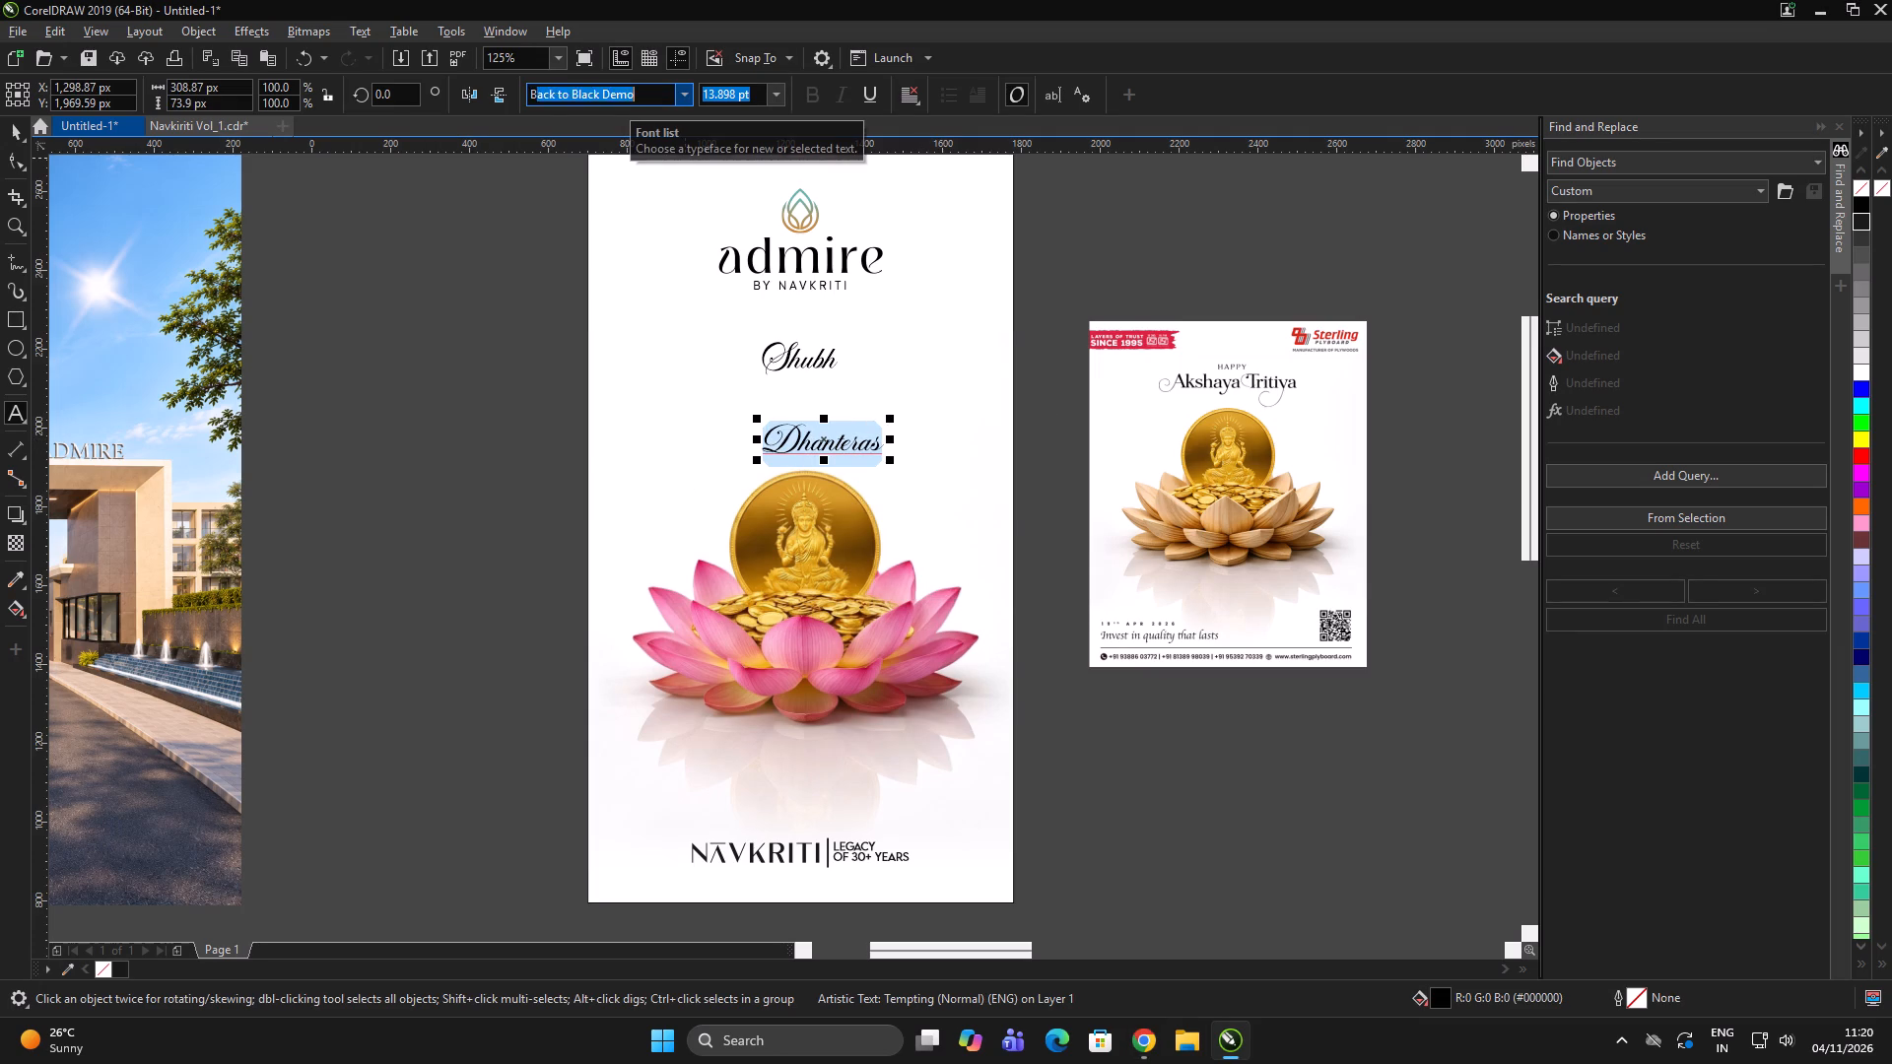
{"action": "key", "text": "Return"}
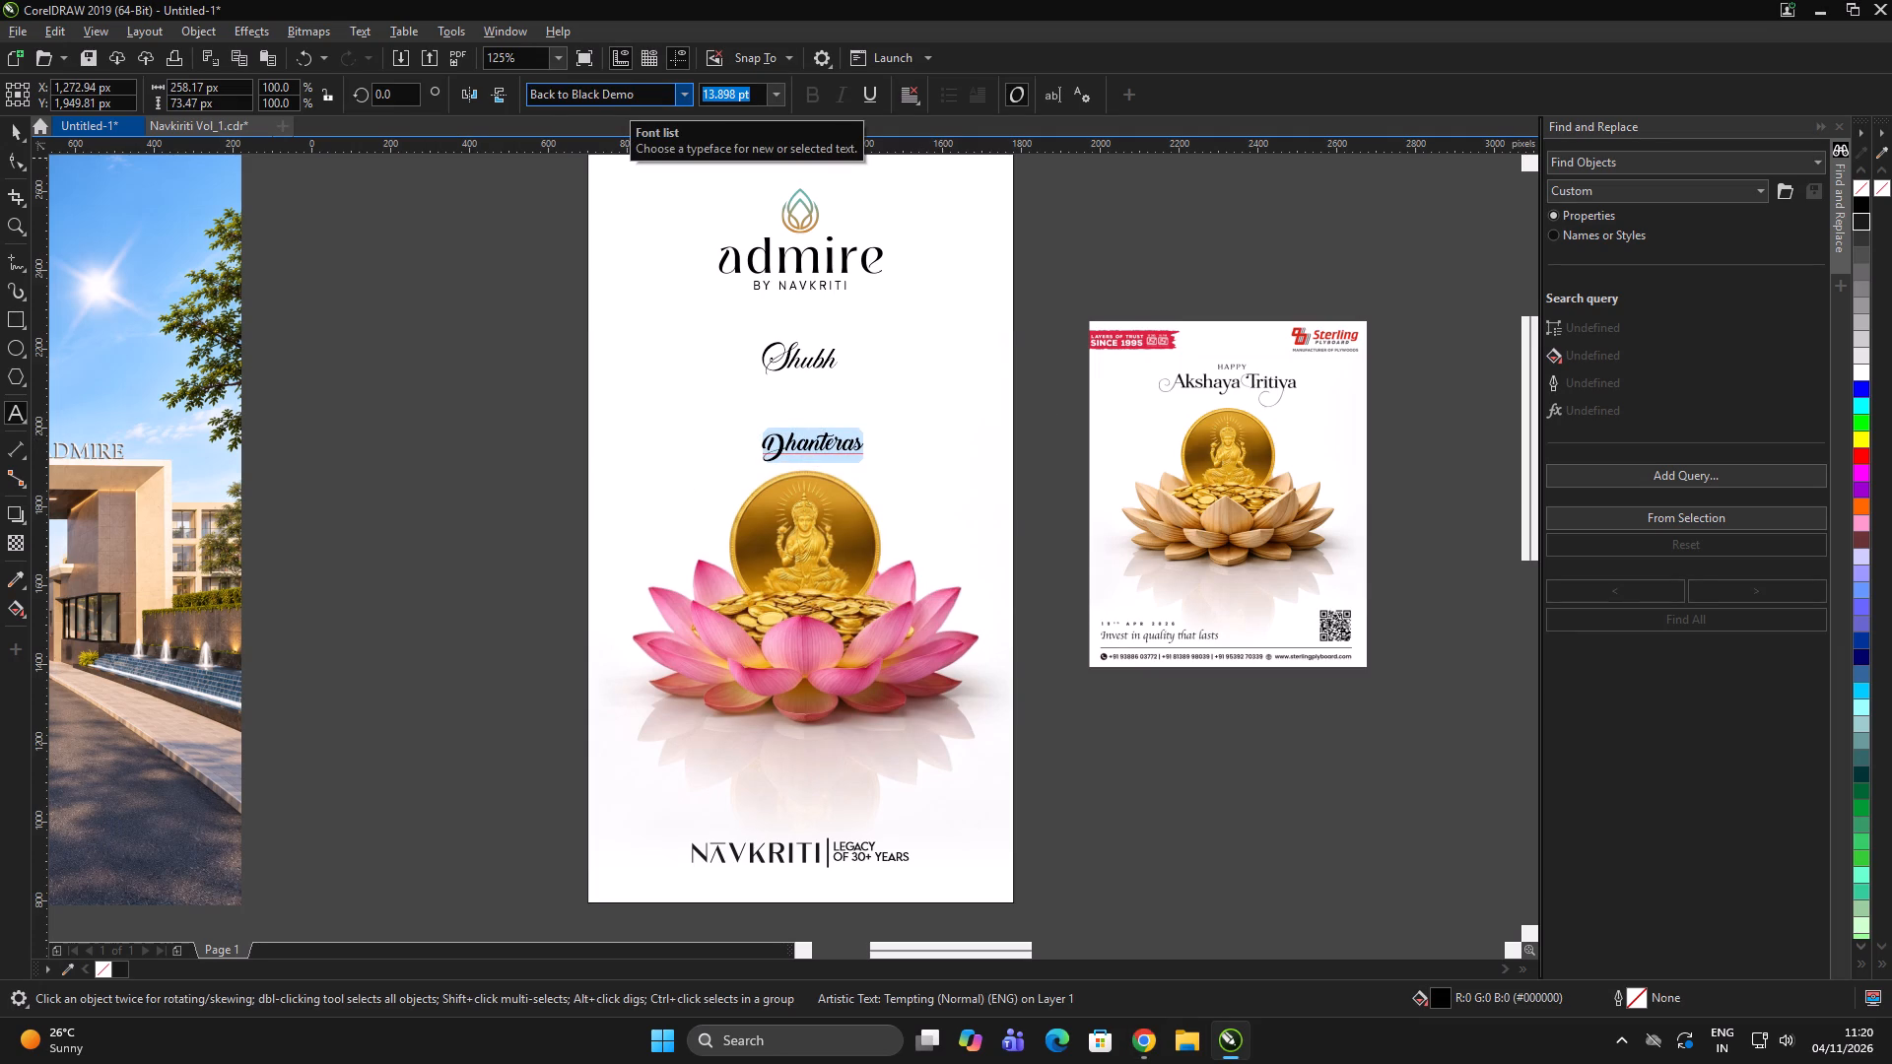
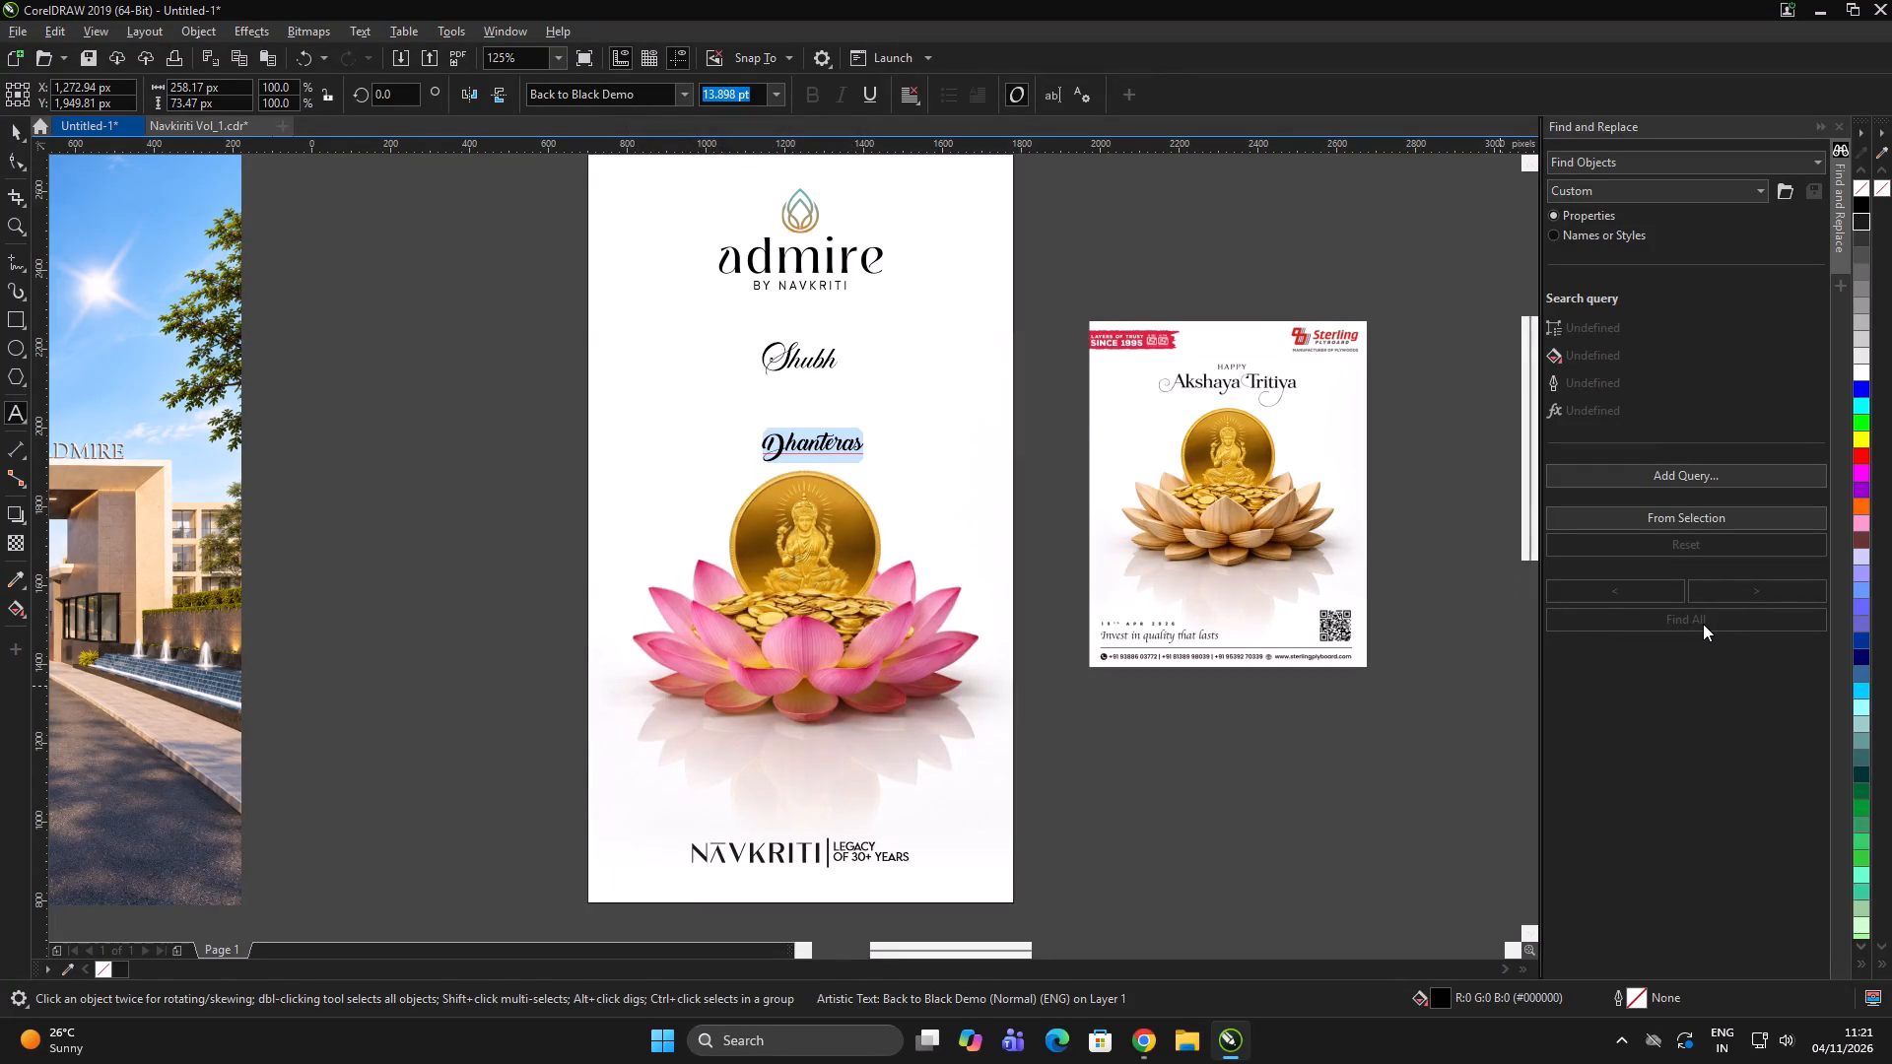
Set the font of the "Dhanteras" text to Bizantheum.
{"action": "left_click", "coordinate": [687, 90]}
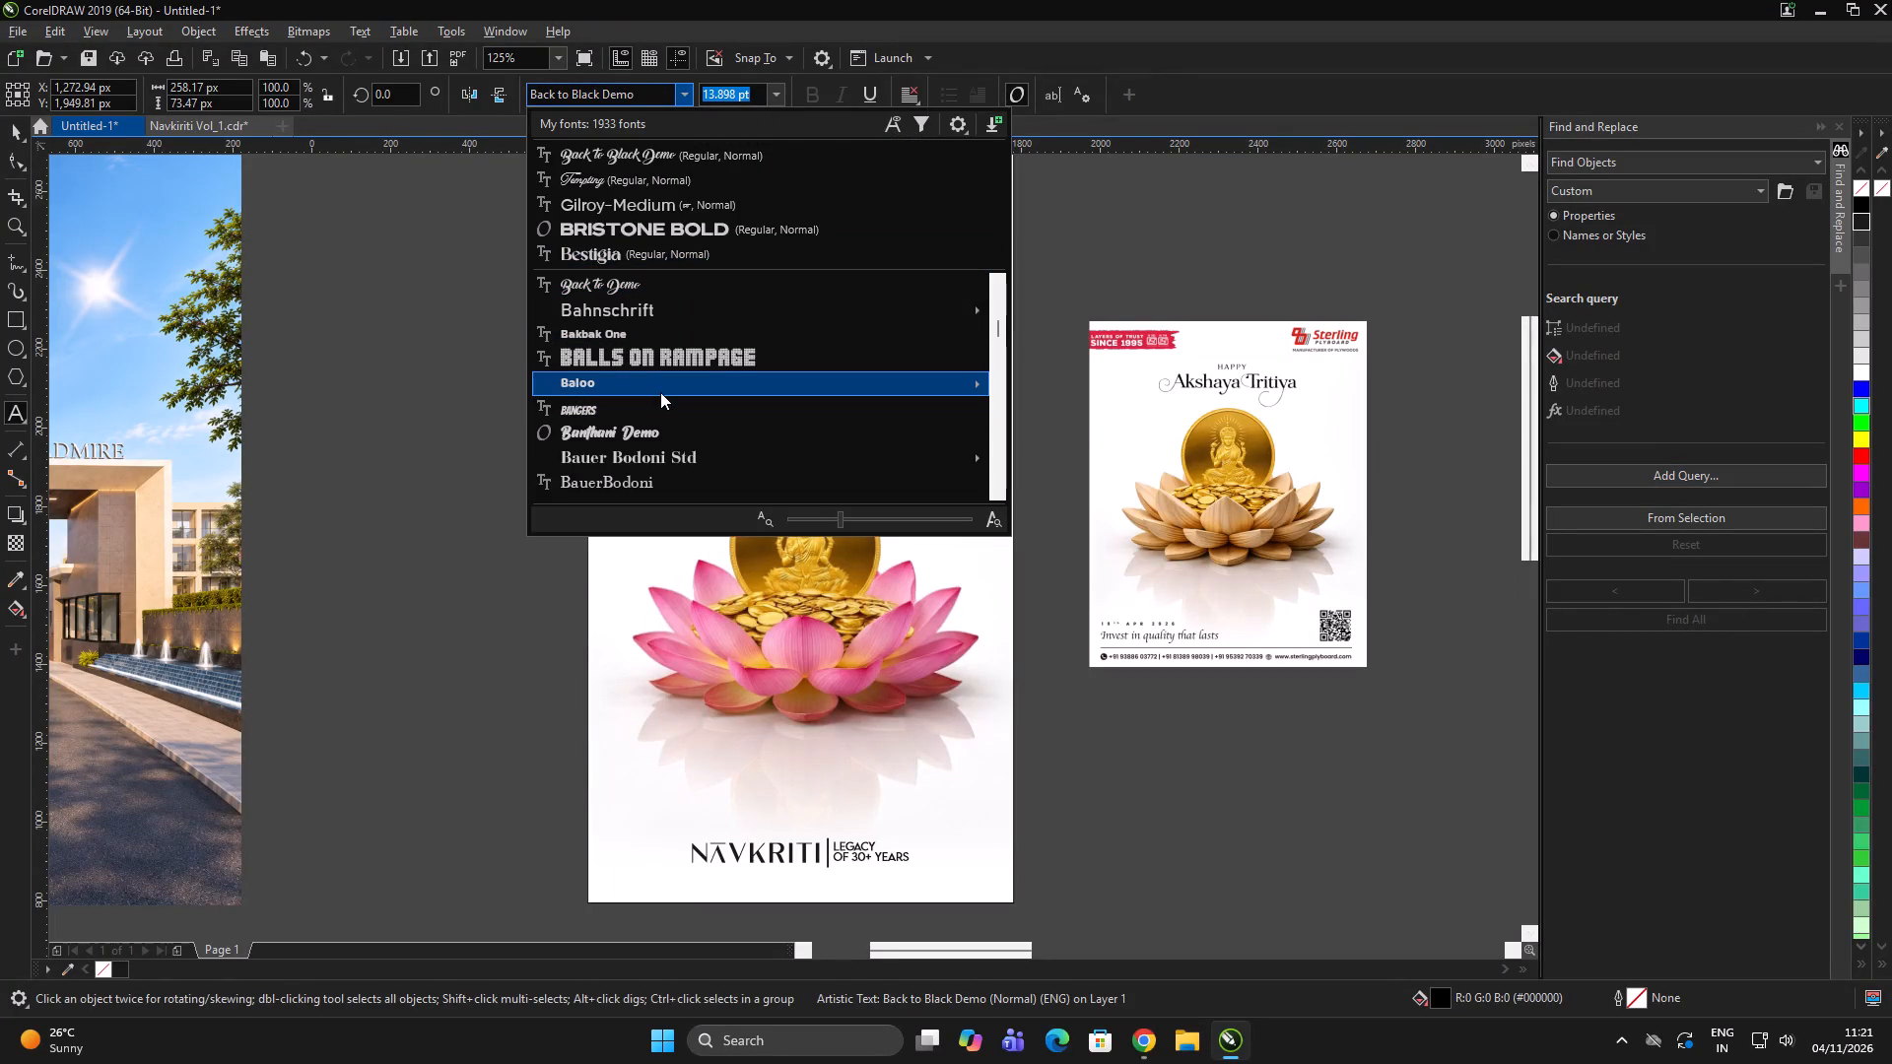
{"action": "key", "text": "Down"}
{"action": "key", "text": "Down"}
{"action": "key", "text": "Down"}
{"action": "key", "text": "Down"}
{"action": "key", "text": "Down"}
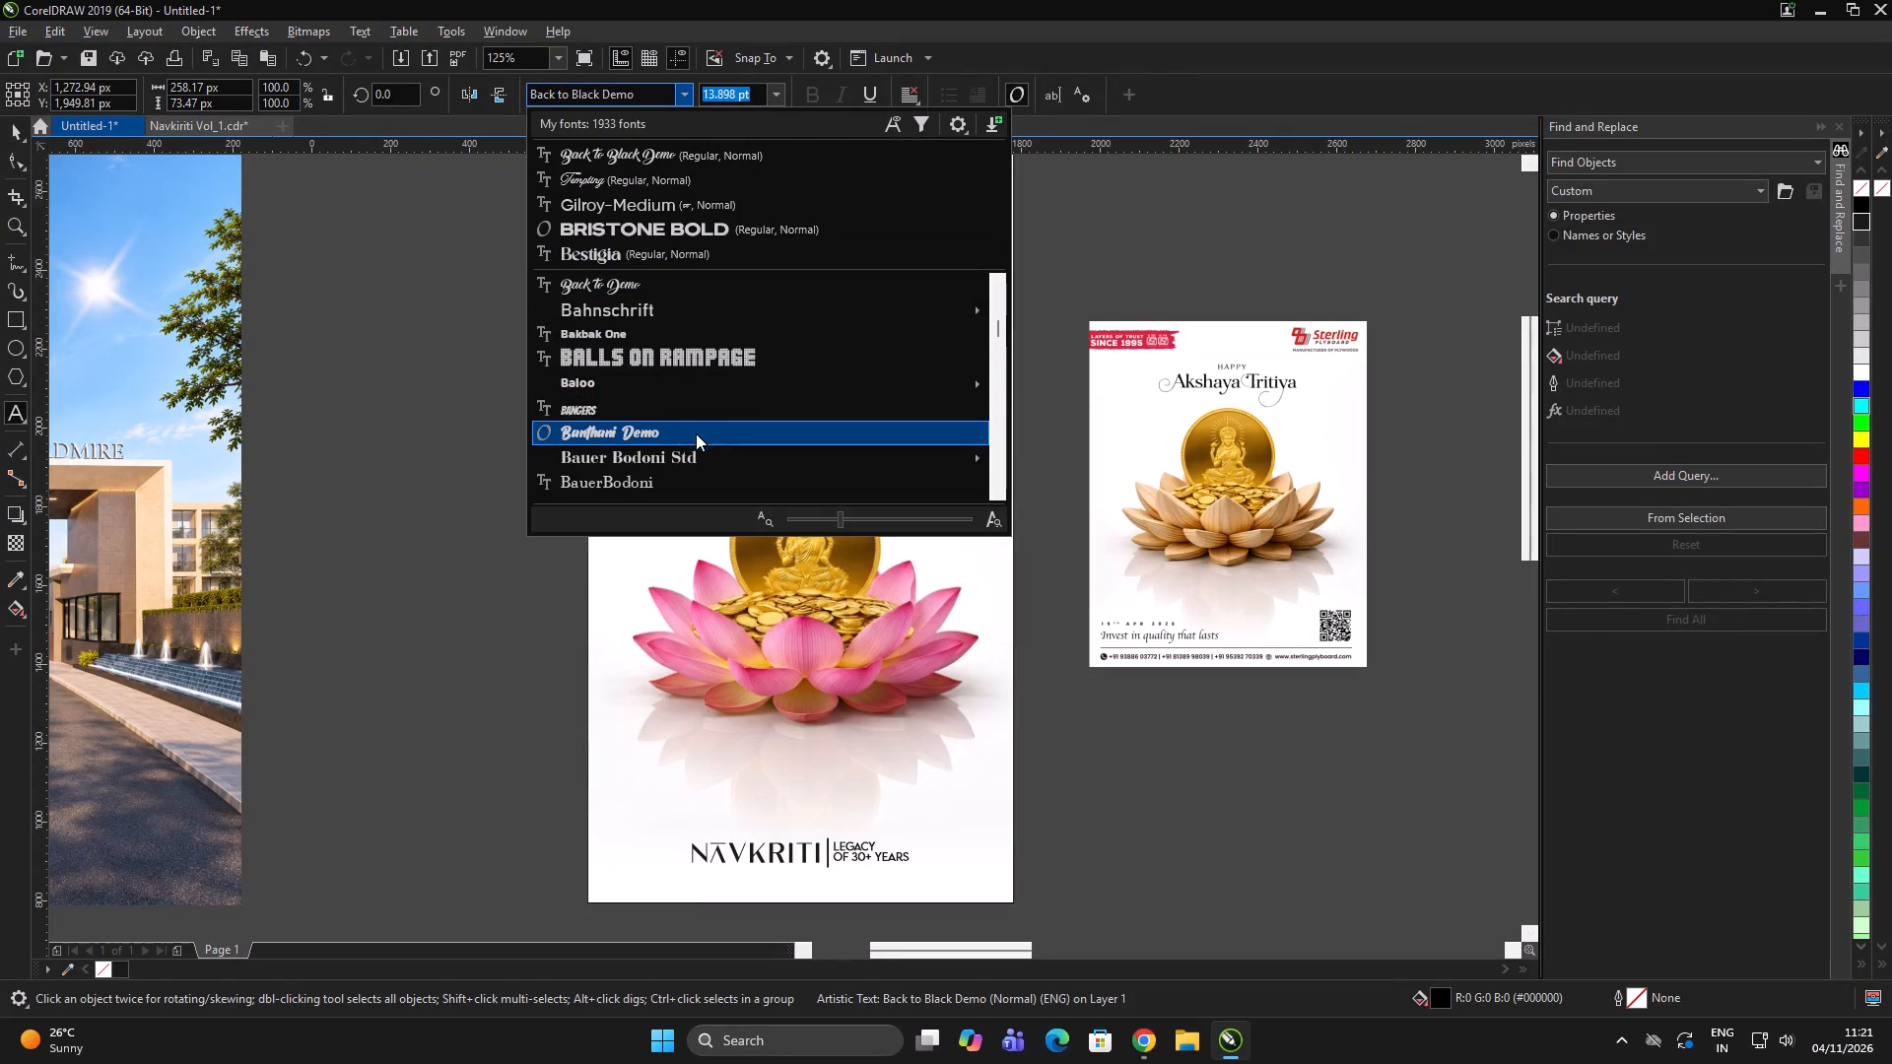
{"action": "scroll", "coordinate": [671, 368], "scroll_direction": "up", "scroll_amount": 5}
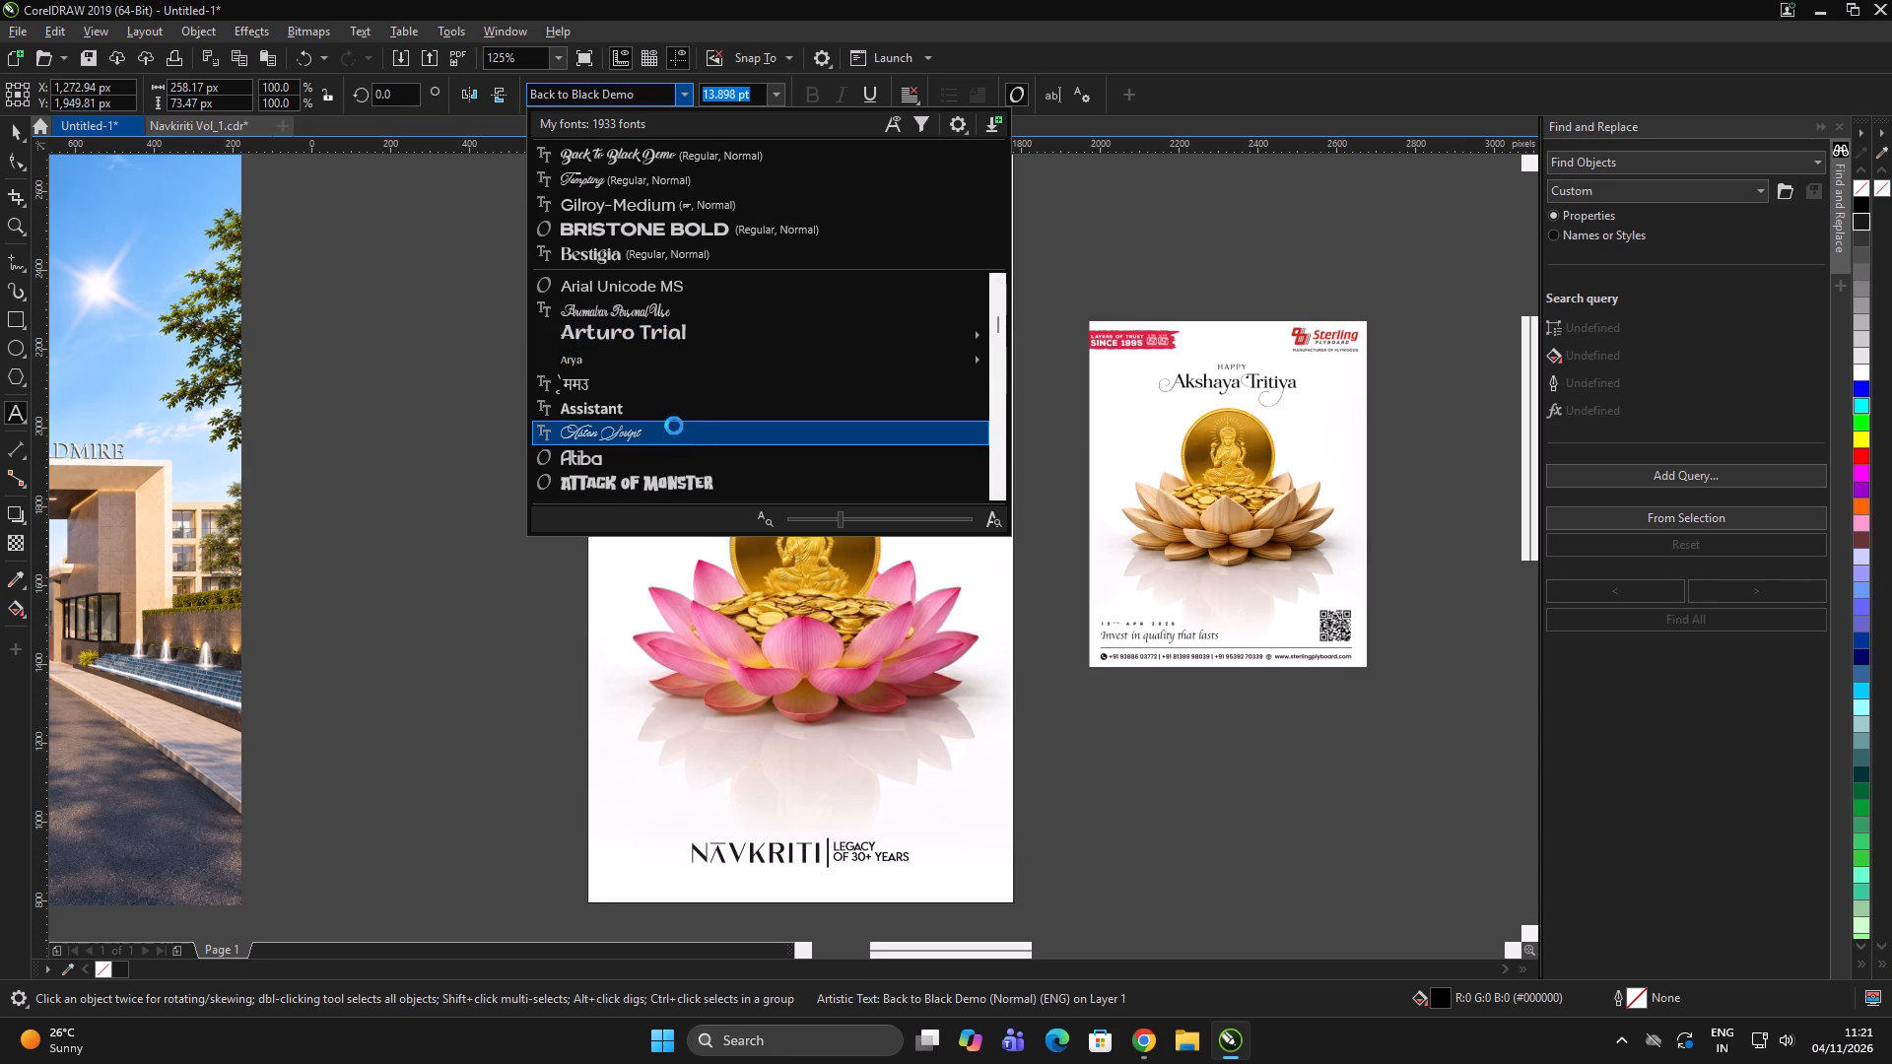
{"action": "scroll", "coordinate": [674, 426], "scroll_direction": "down", "scroll_amount": 4}
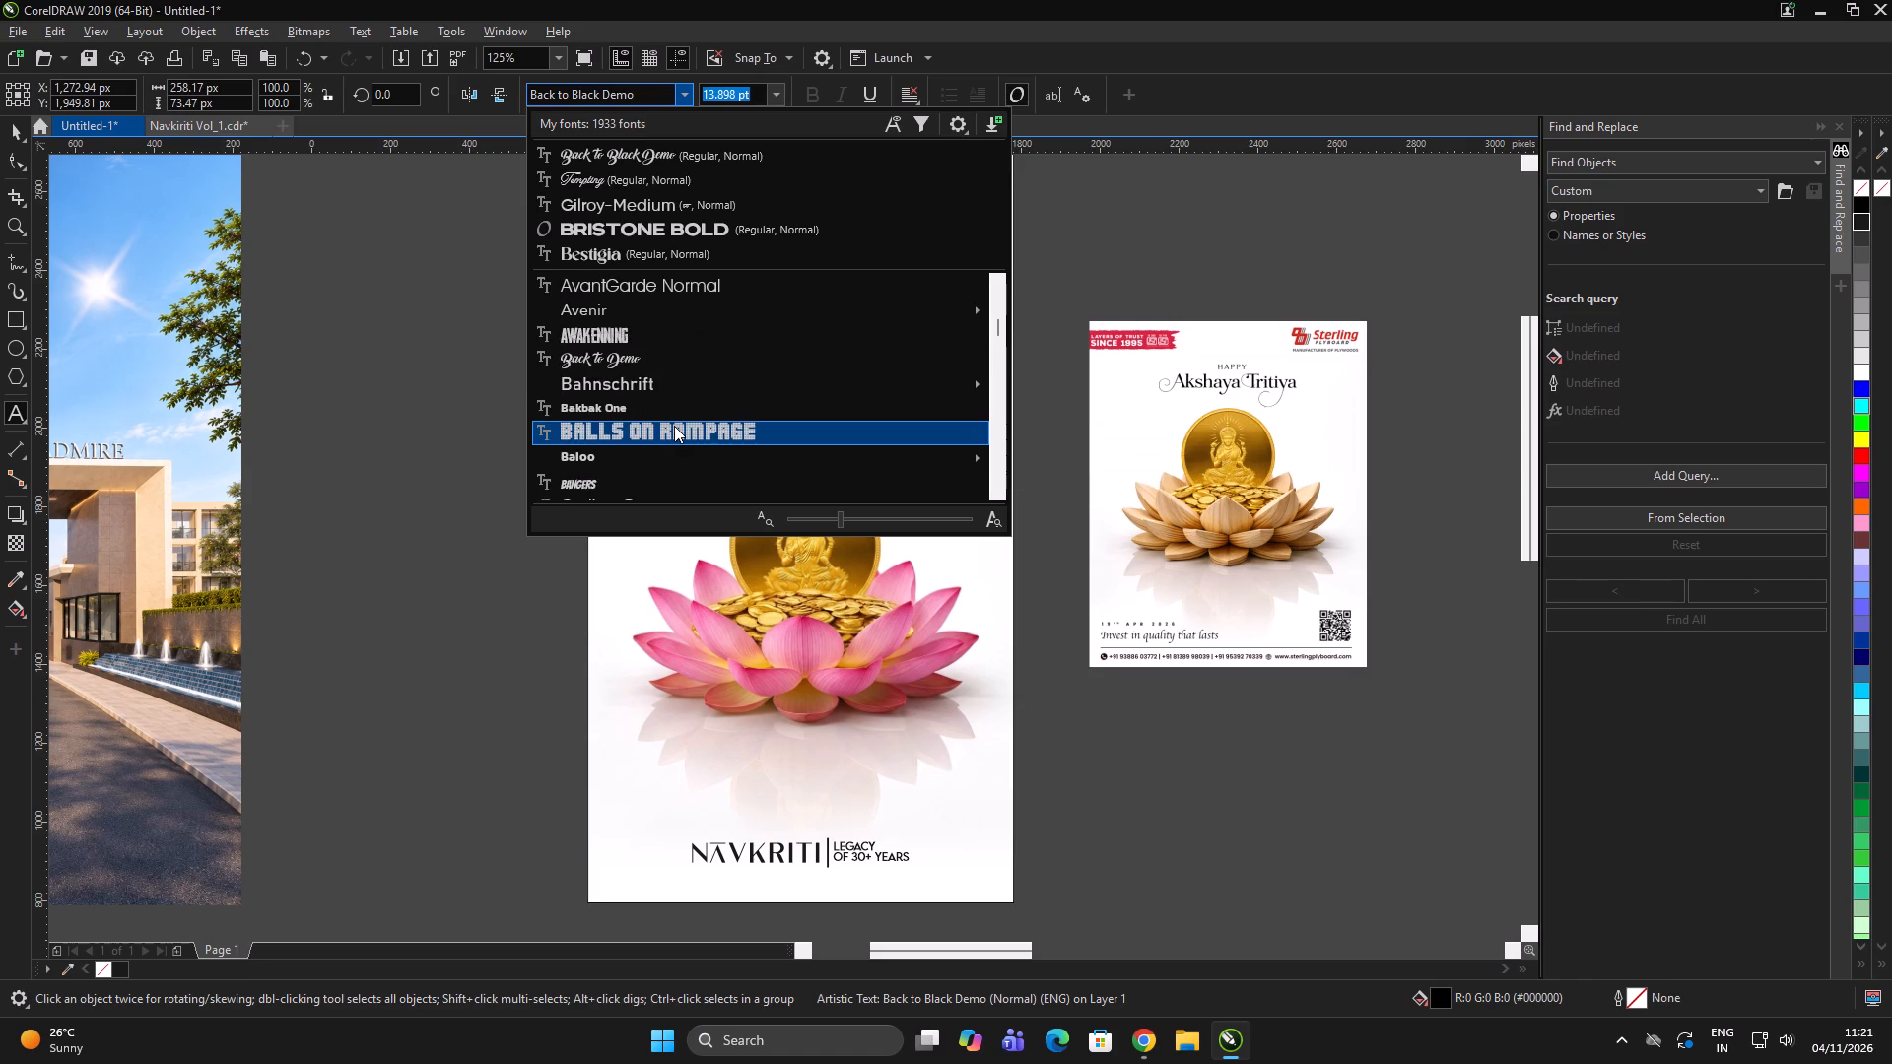
{"action": "scroll", "coordinate": [676, 432], "scroll_direction": "down", "scroll_amount": 6}
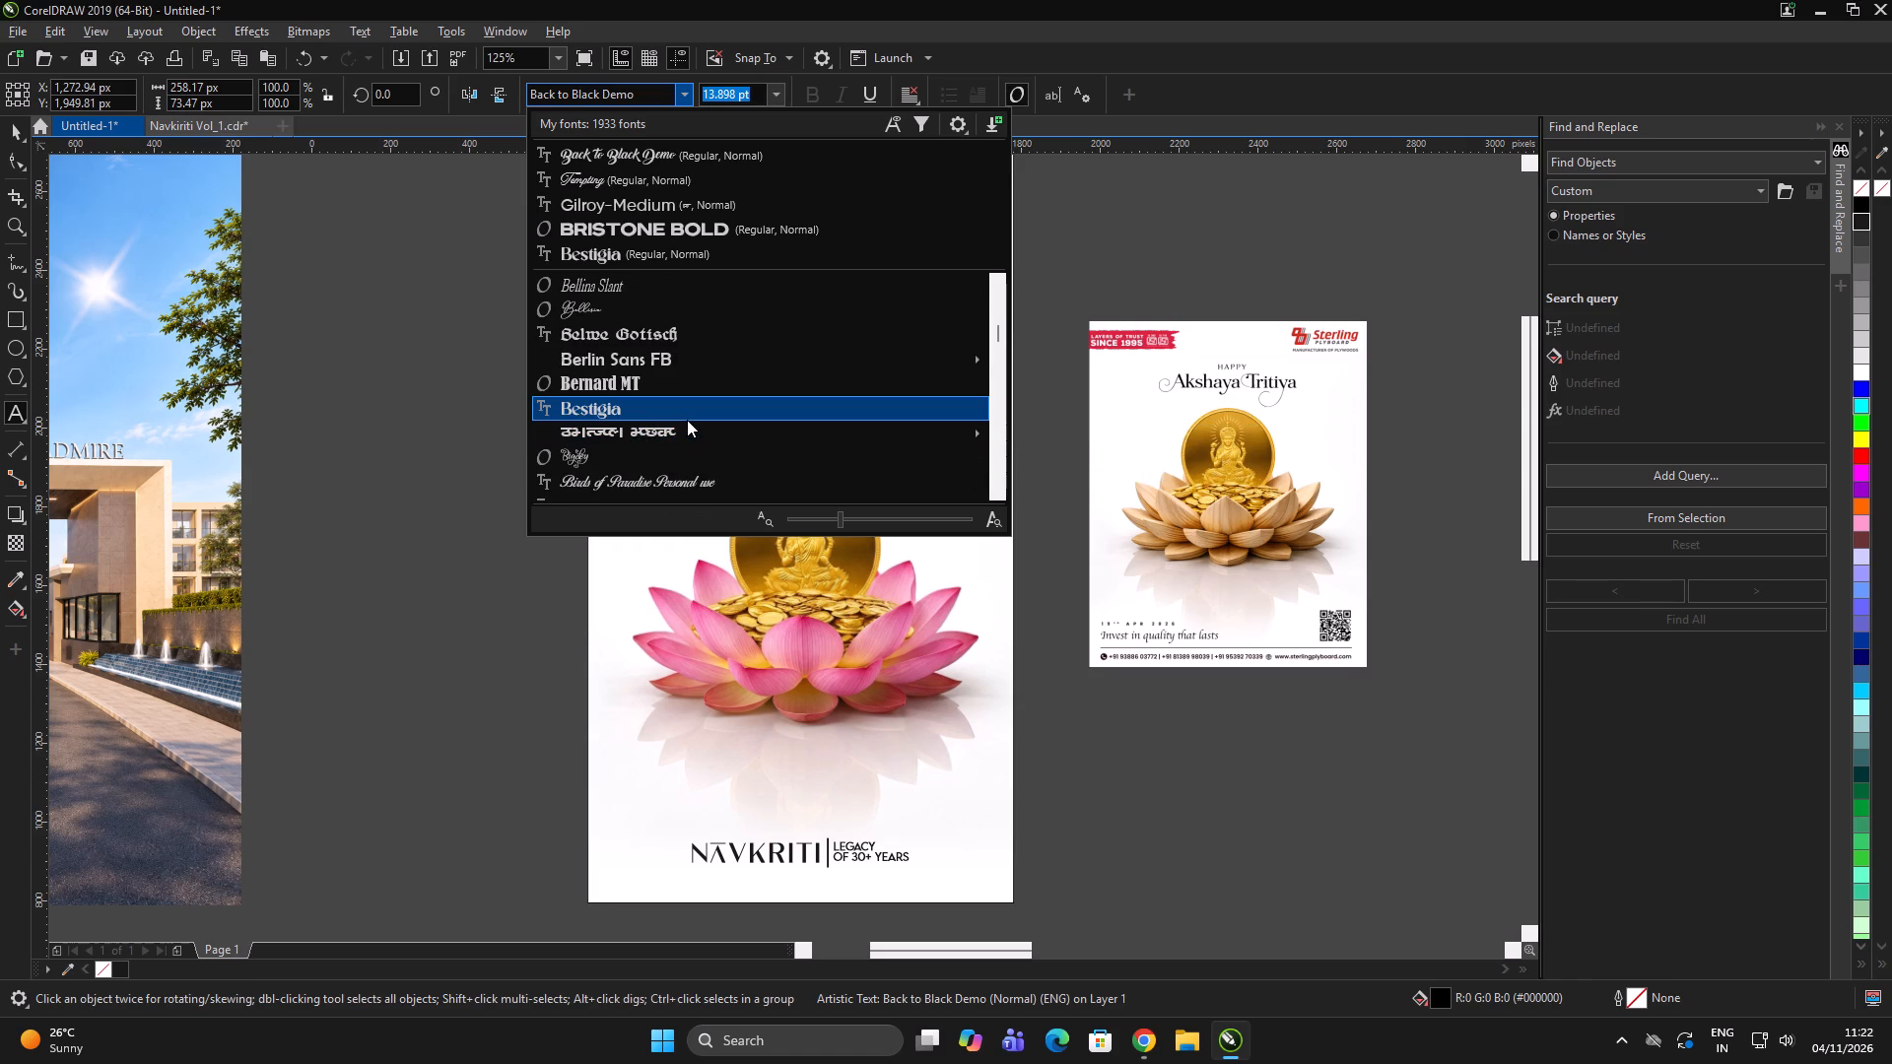
{"action": "scroll", "coordinate": [687, 433], "scroll_direction": "down", "scroll_amount": 3}
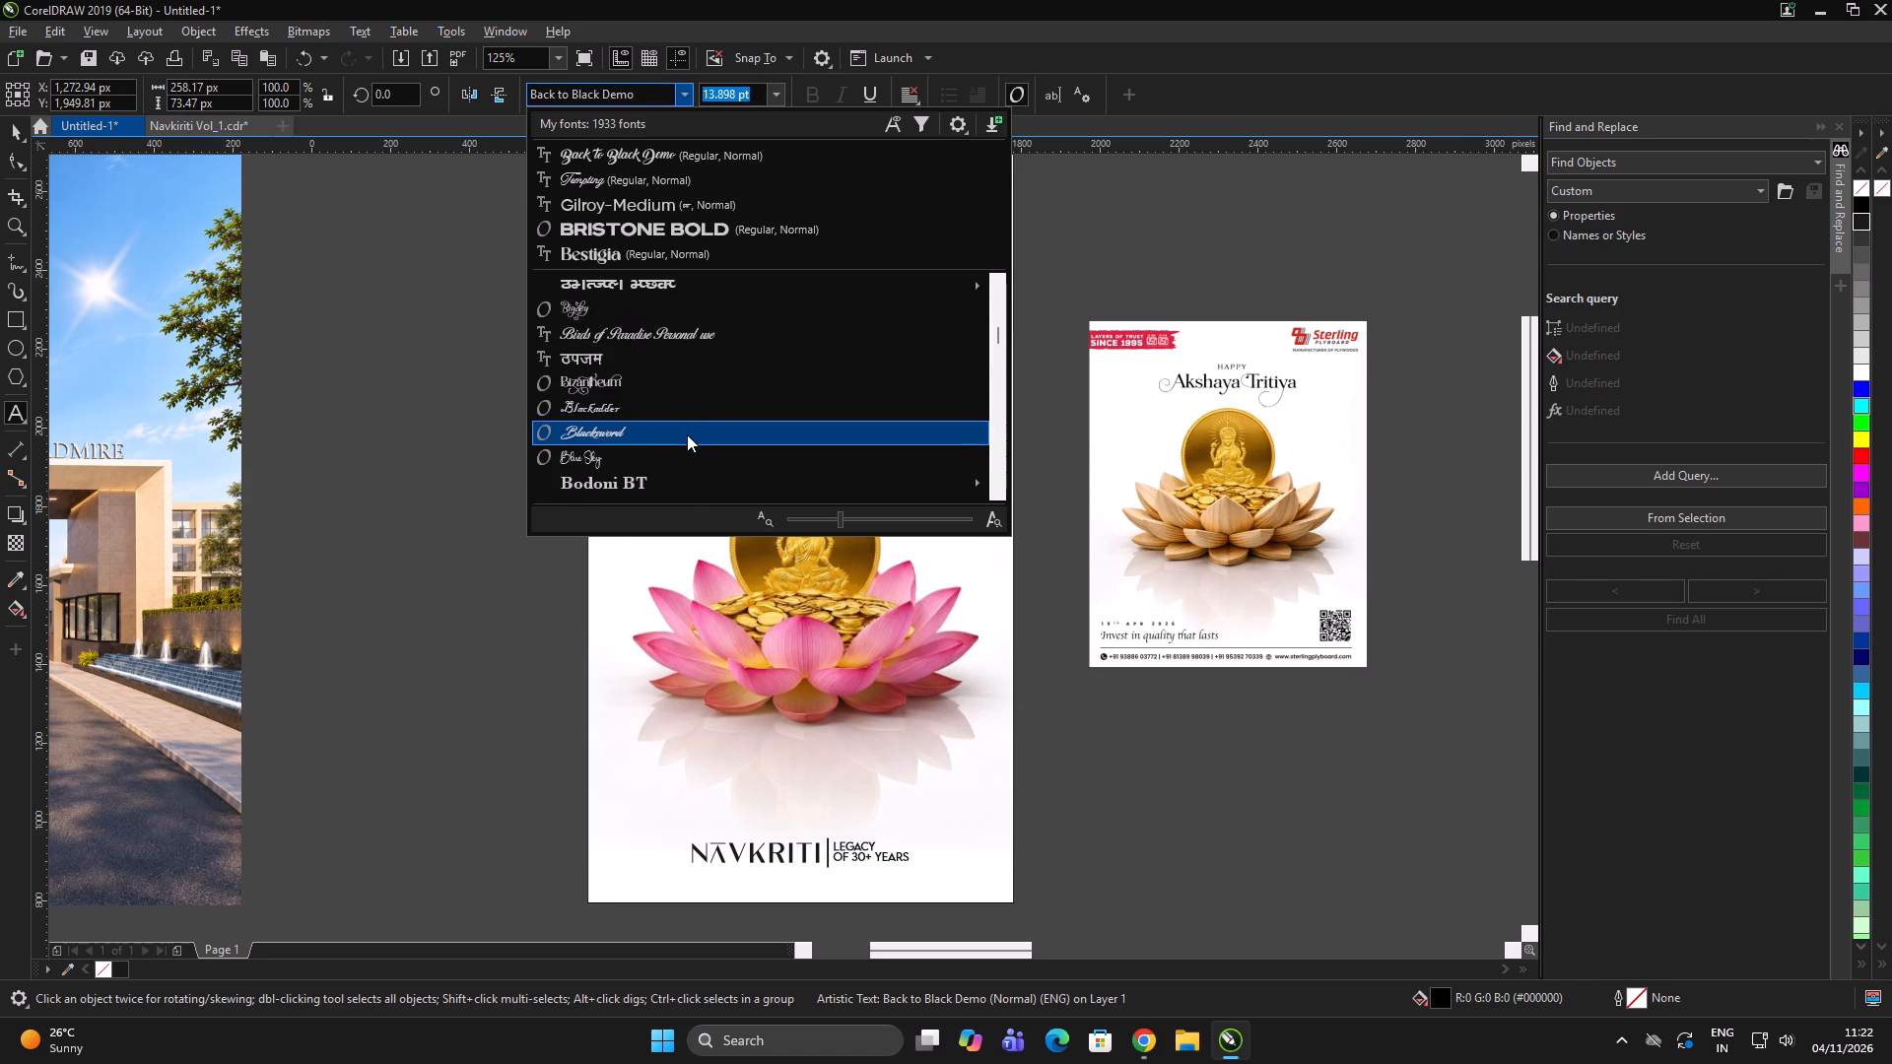
{"action": "scroll", "coordinate": [687, 434], "scroll_direction": "down", "scroll_amount": 7}
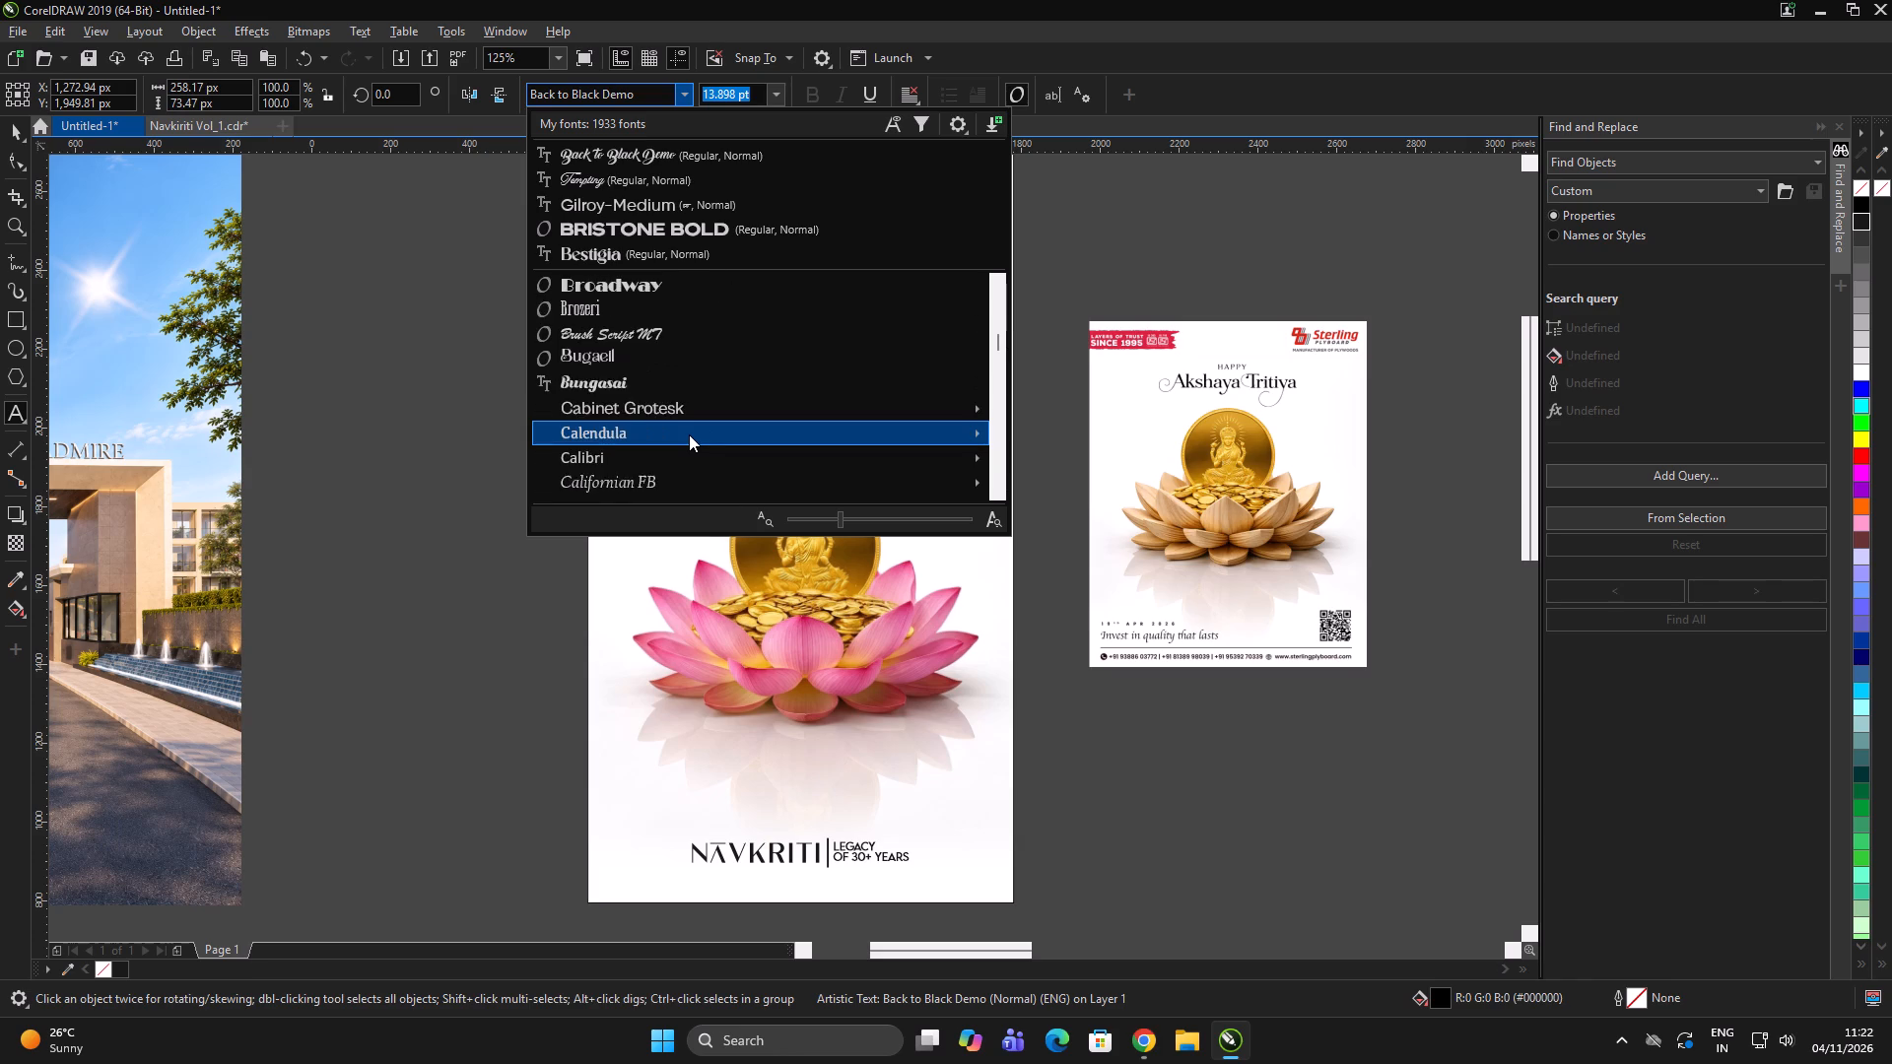
{"action": "scroll", "coordinate": [689, 434], "scroll_direction": "down", "scroll_amount": 2}
{"action": "scroll", "coordinate": [689, 434], "scroll_direction": "up", "scroll_amount": 6}
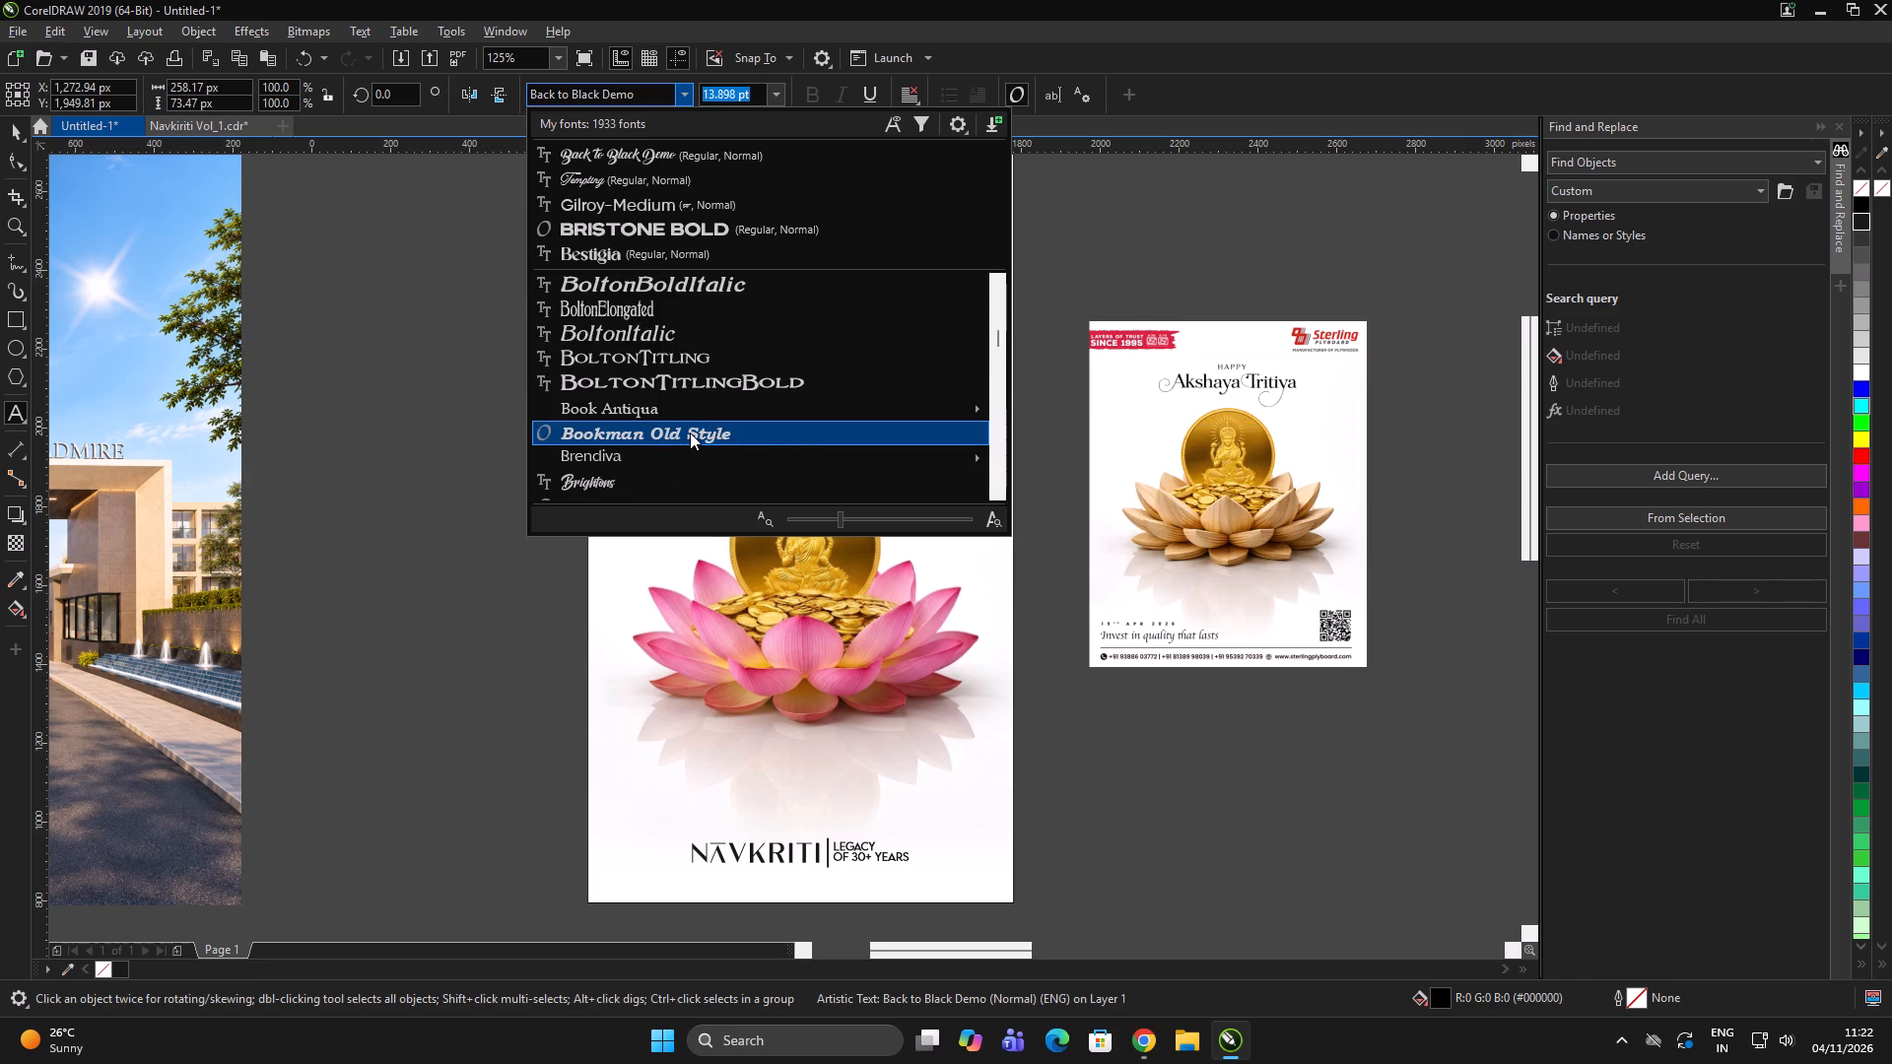
{"action": "scroll", "coordinate": [690, 433], "scroll_direction": "up", "scroll_amount": 3}
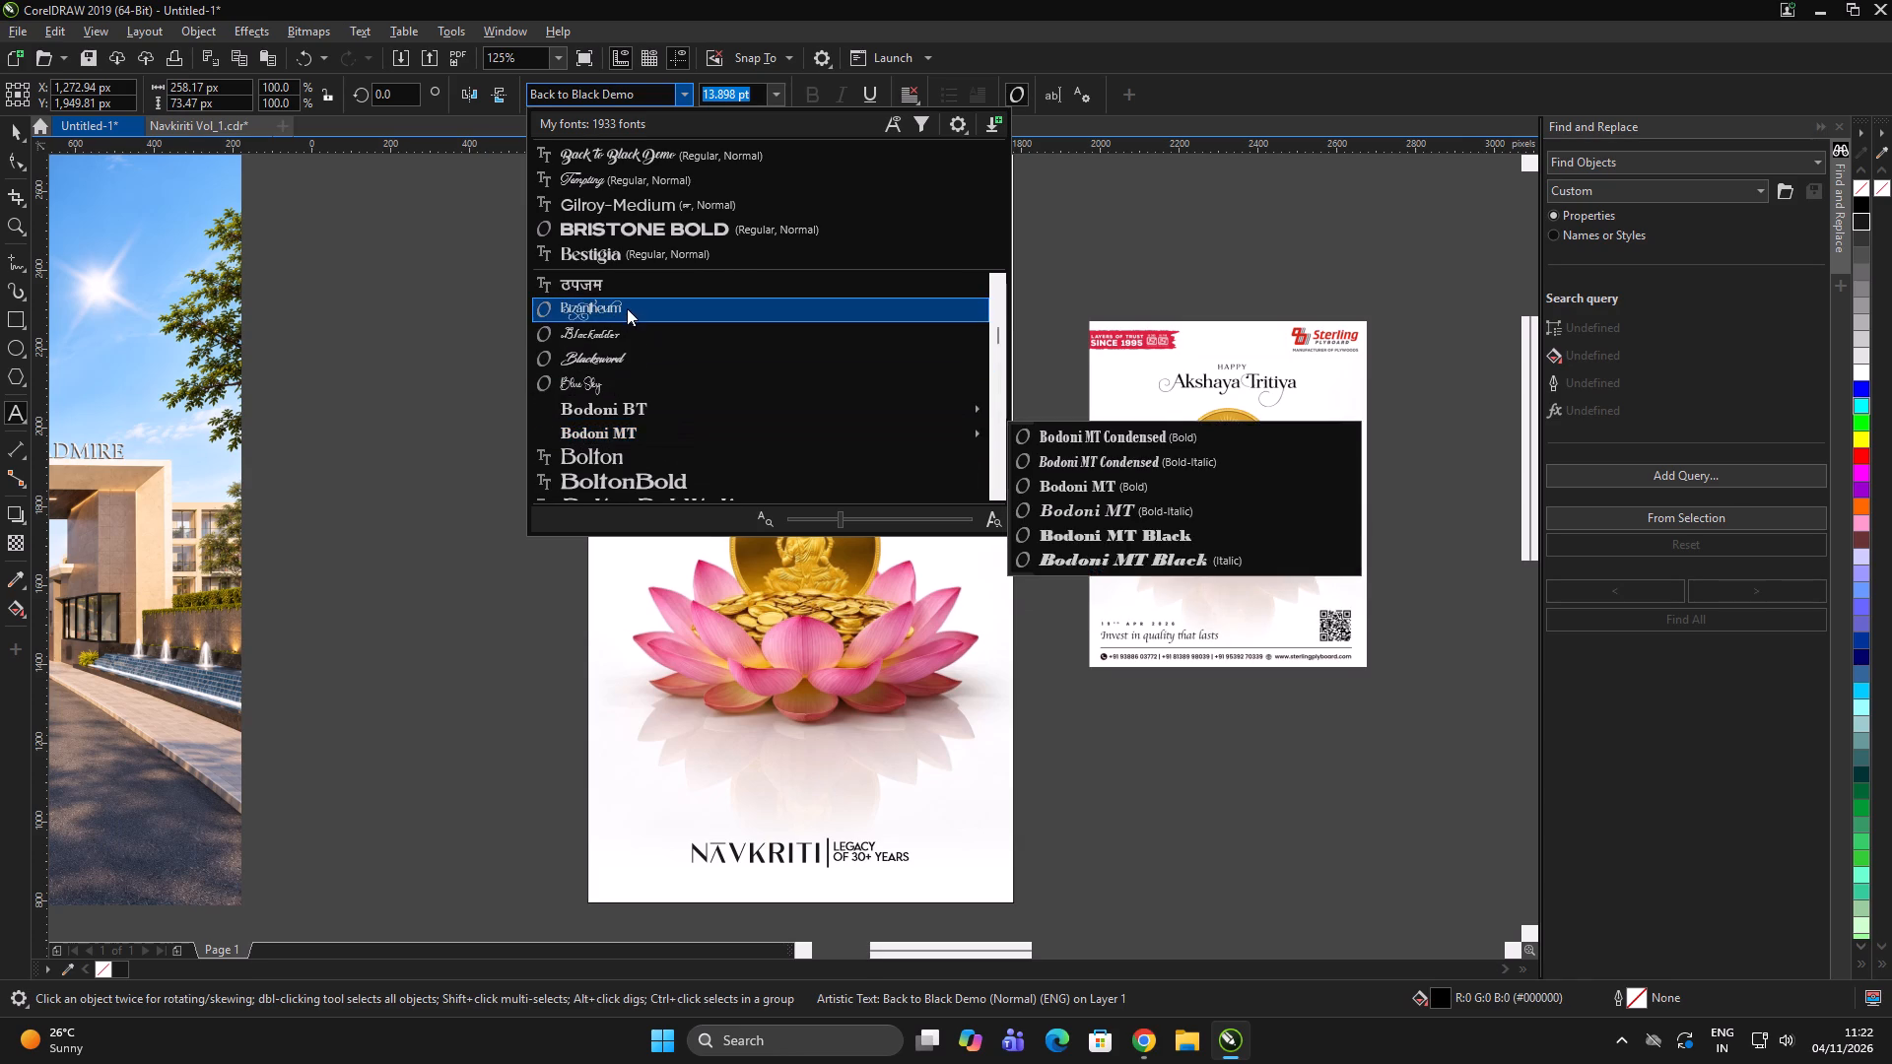
{"action": "left_click", "coordinate": [628, 307]}
Enlarge the "Dhanteras" text to about 595 px wide and place it directly below "Shubh".
{"action": "scroll", "coordinate": [834, 417], "scroll_direction": "up", "scroll_amount": 1}
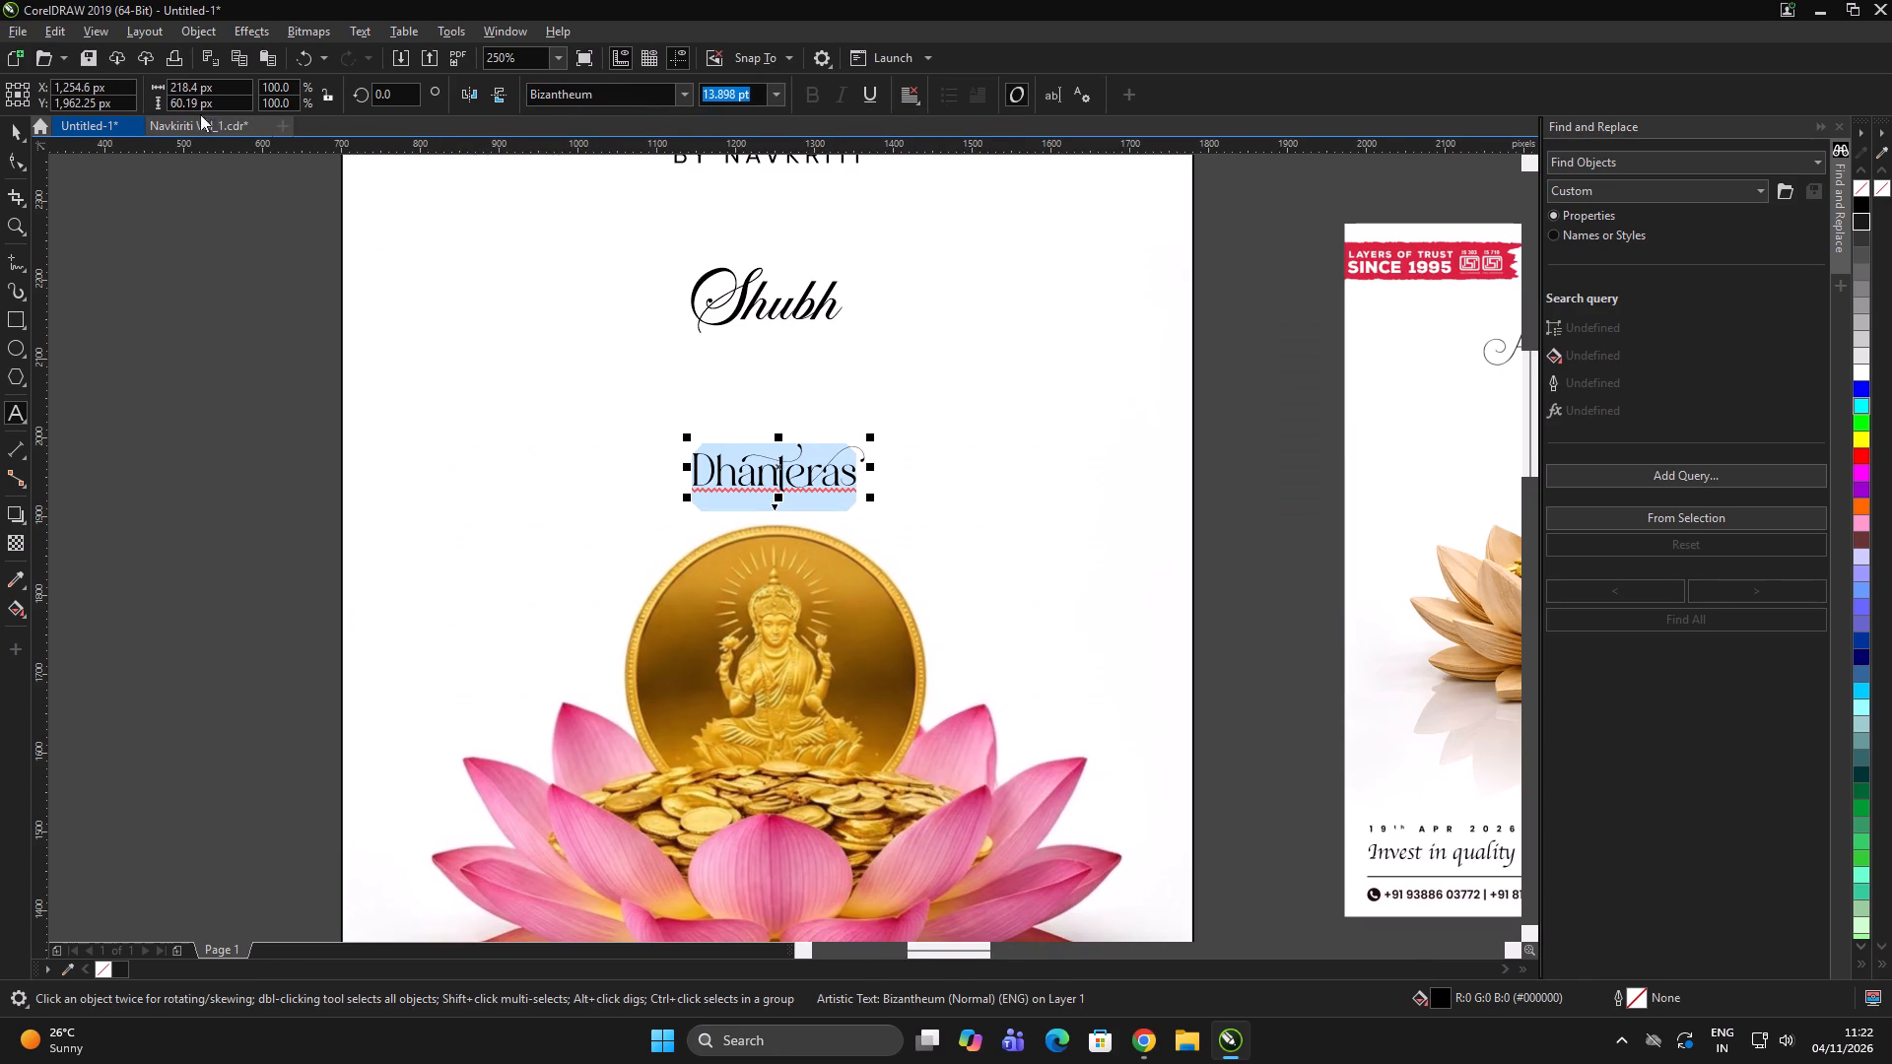
{"action": "left_click", "coordinate": [22, 125]}
{"action": "left_click_drag", "start_coordinate": [872, 497], "coordinate": [986, 574]}
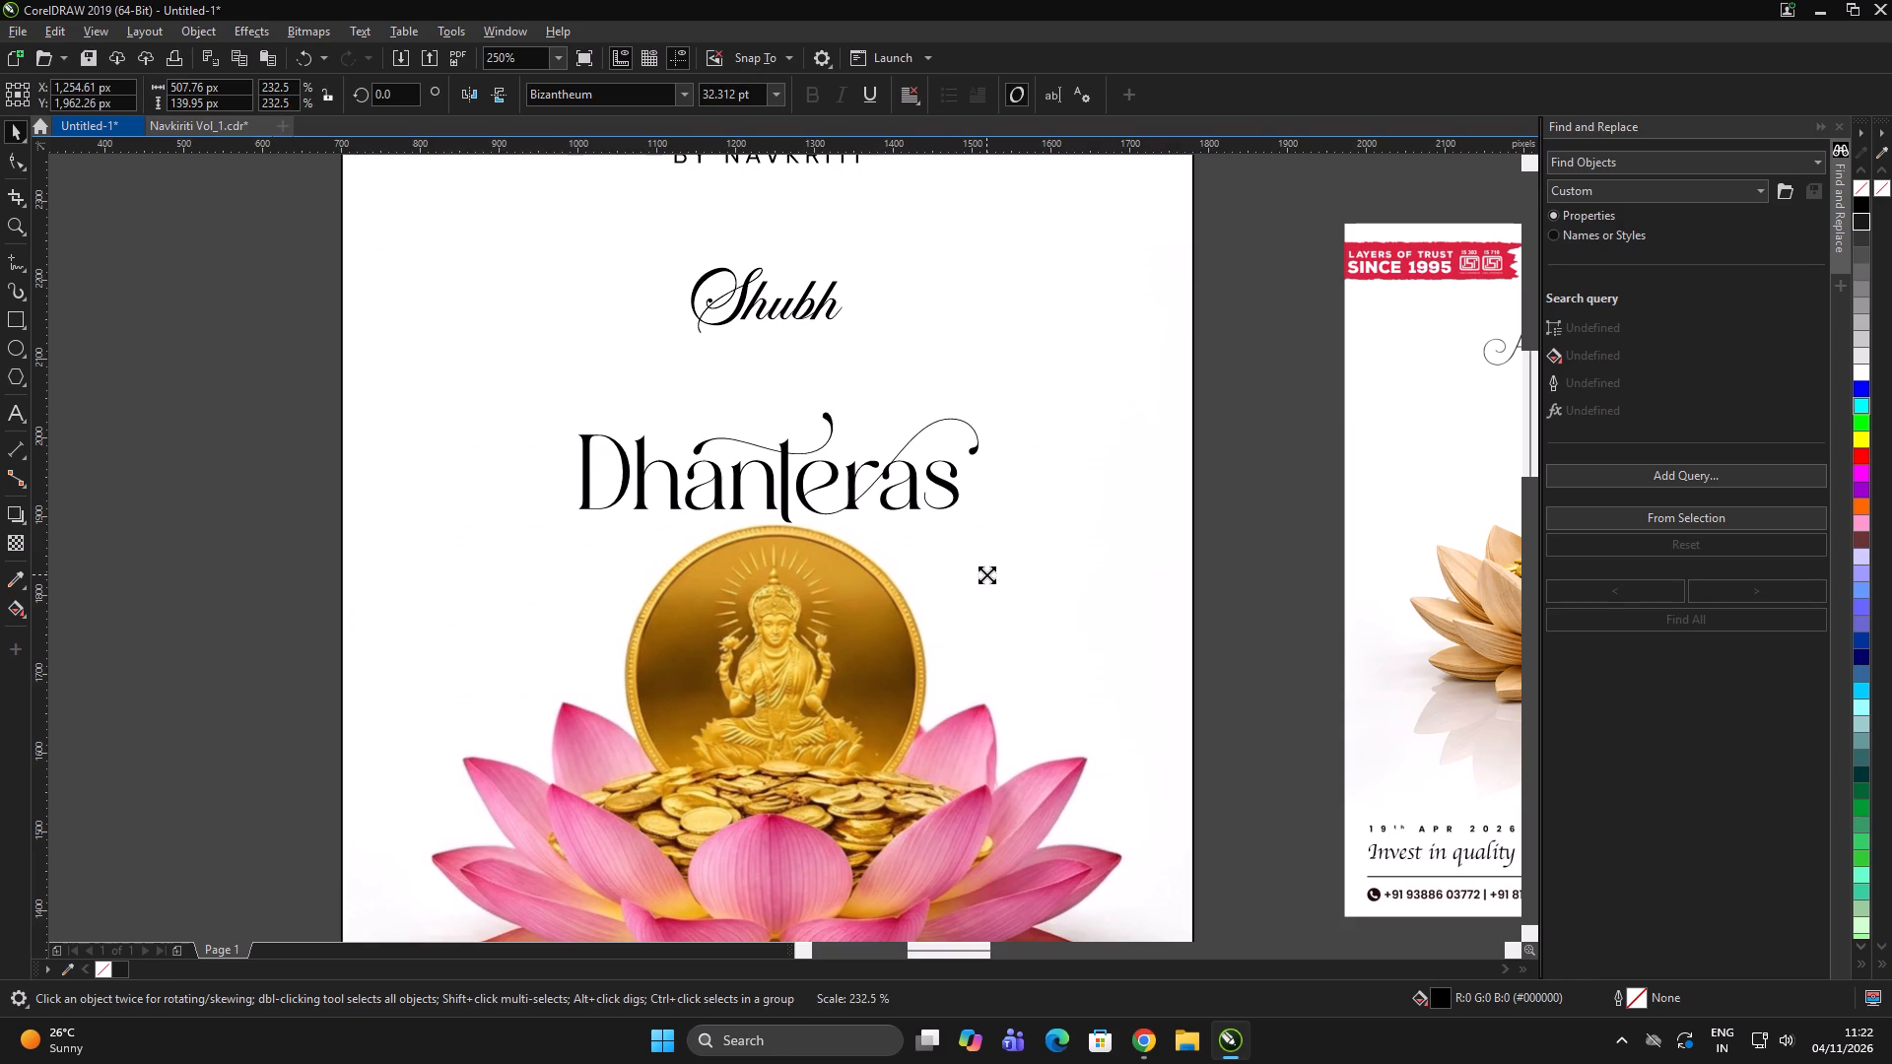
{"action": "left_click_drag", "start_coordinate": [986, 574], "coordinate": [986, 575]}
{"action": "left_click_drag", "start_coordinate": [951, 496], "coordinate": [963, 404]}
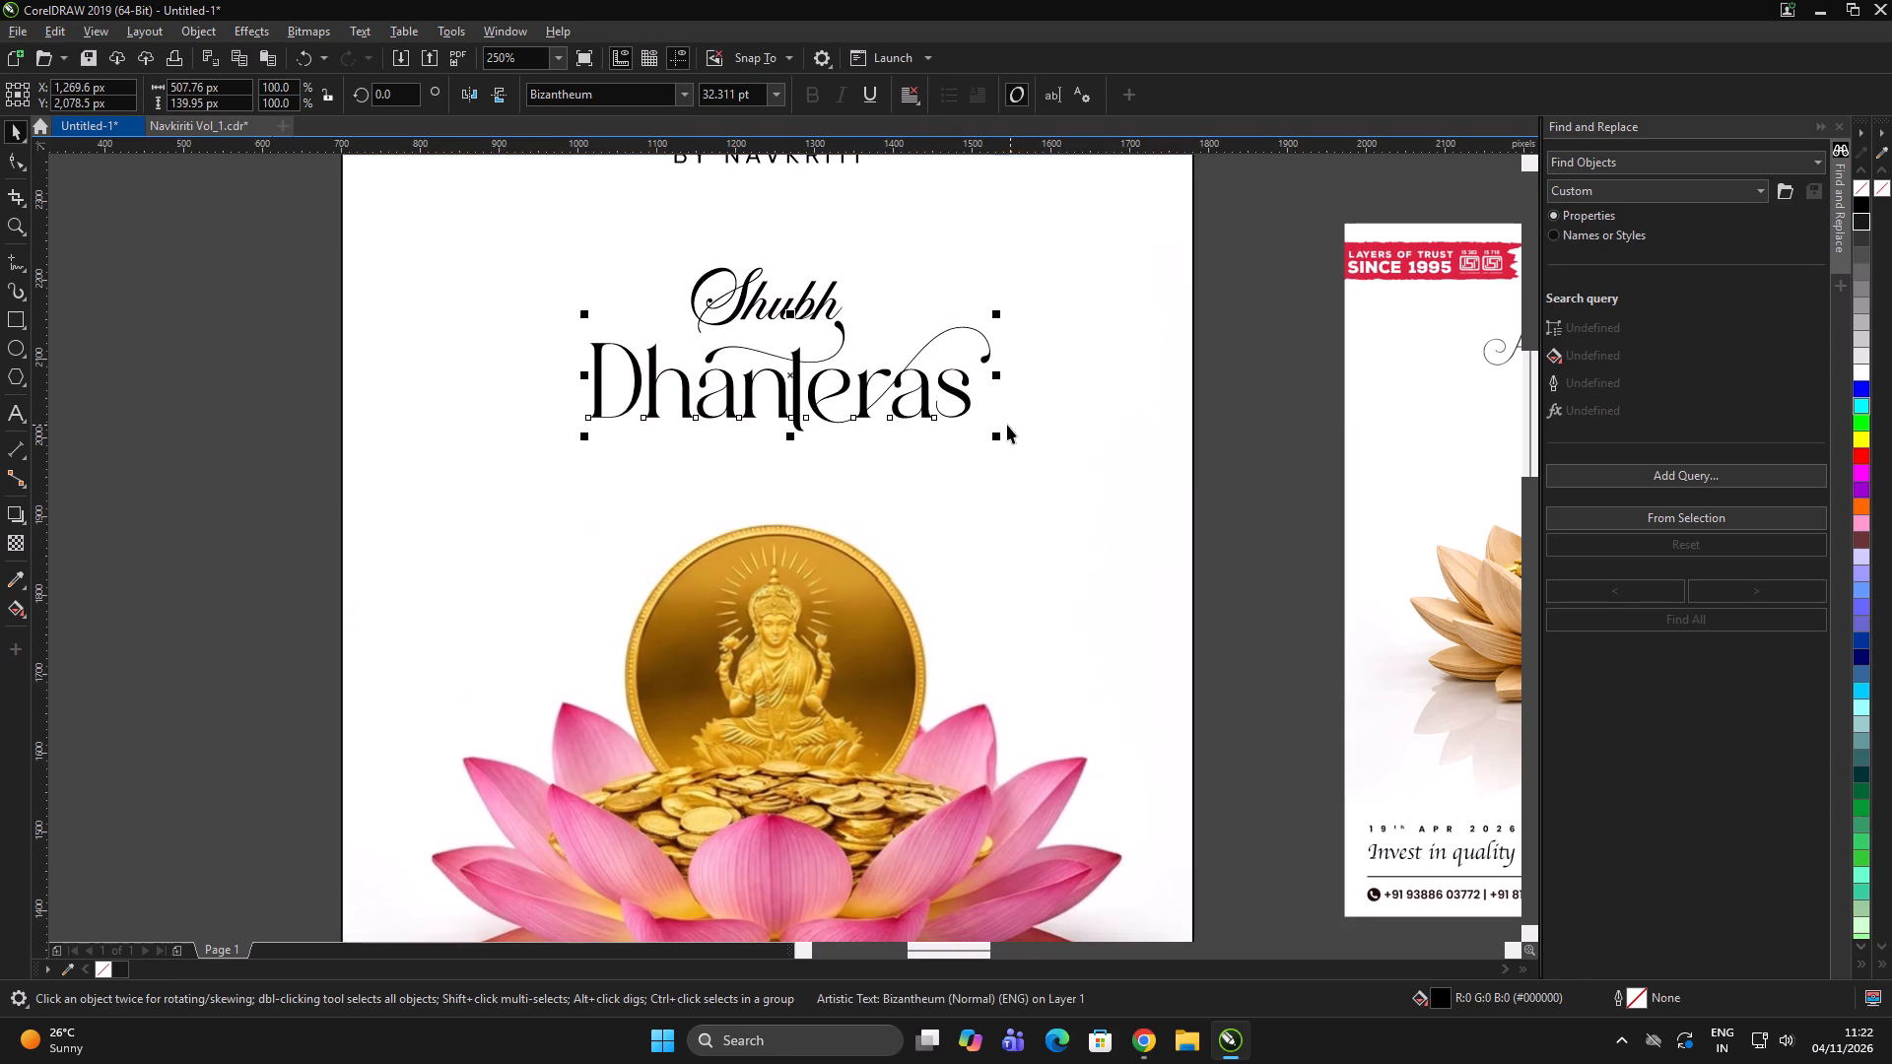
{"action": "left_click_drag", "start_coordinate": [997, 435], "coordinate": [1032, 455]}
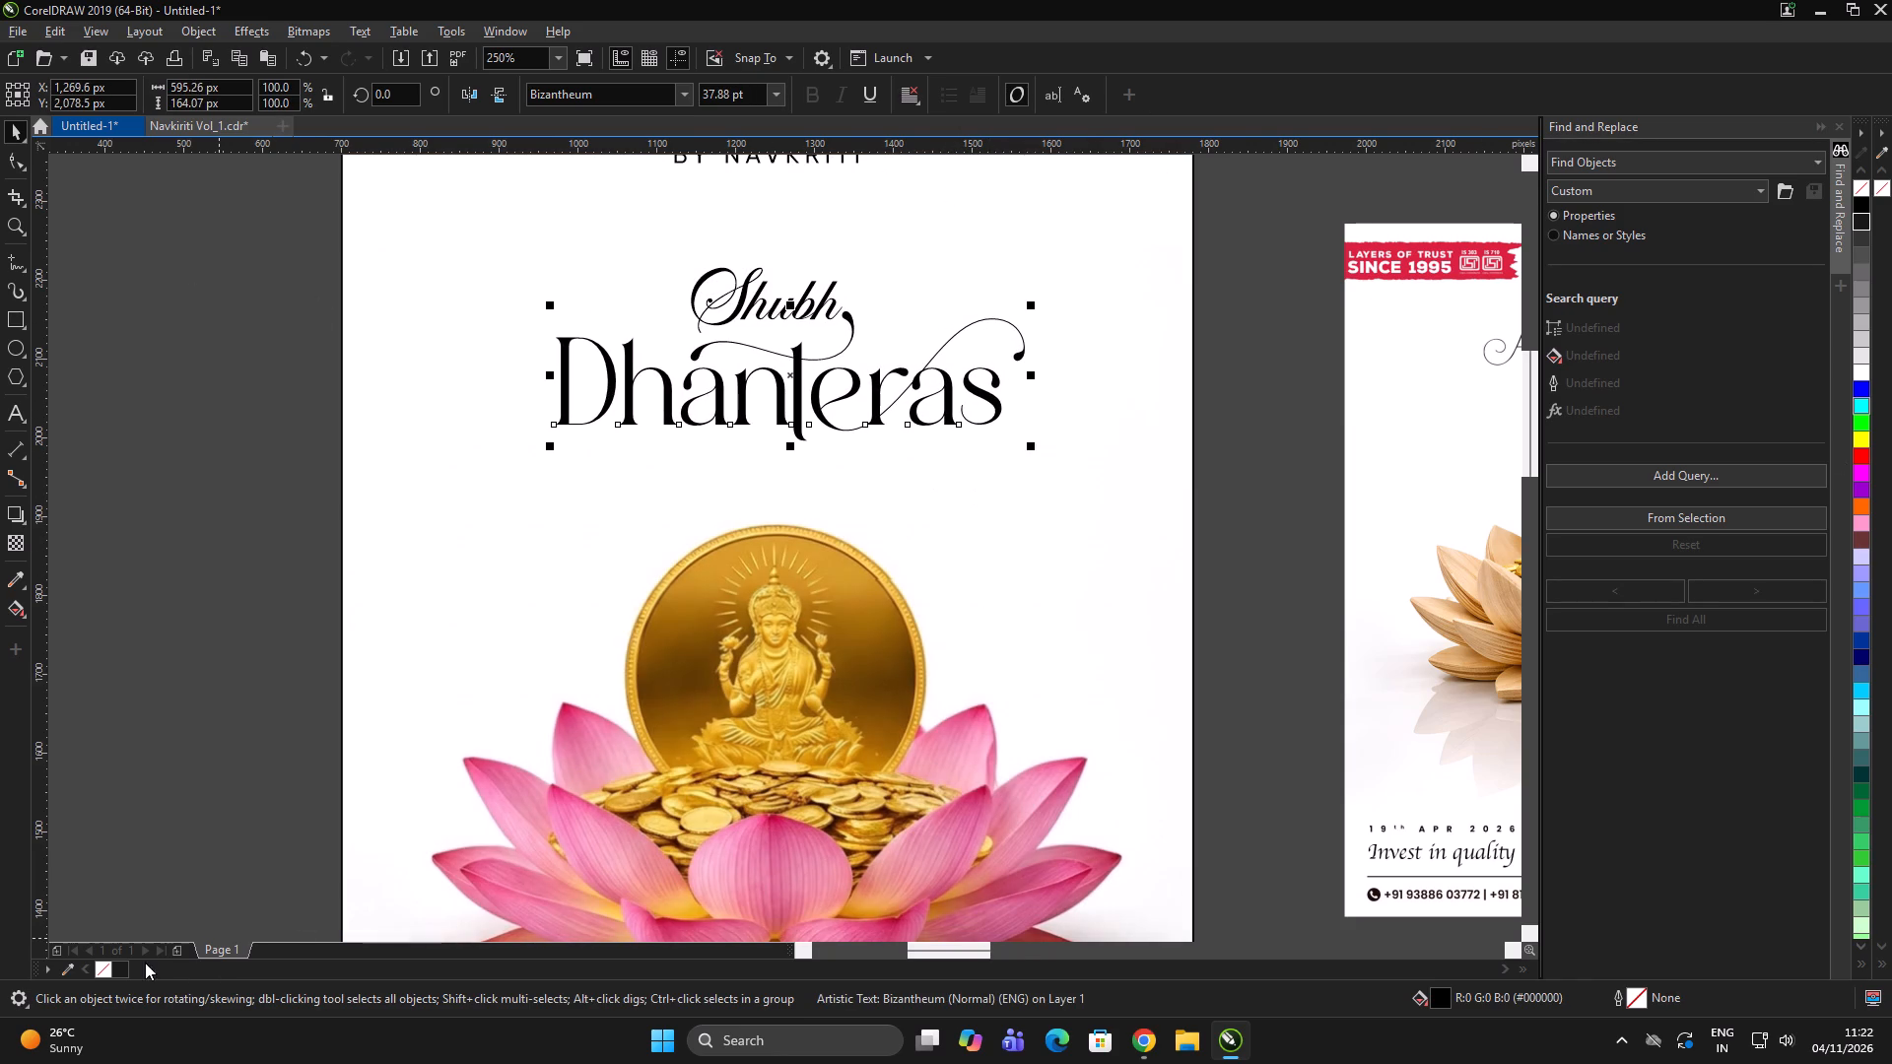
Apply 90% Black (#1A1A1A) to both the fill and outline of the "Dhanteras" text.
{"action": "left_click", "coordinate": [120, 964]}
{"action": "right_click", "coordinate": [120, 969]}
Lower the "Dhanteras" text slightly and enlarge it to about 658 px wide.
{"action": "left_click_drag", "start_coordinate": [997, 407], "coordinate": [1000, 426]}
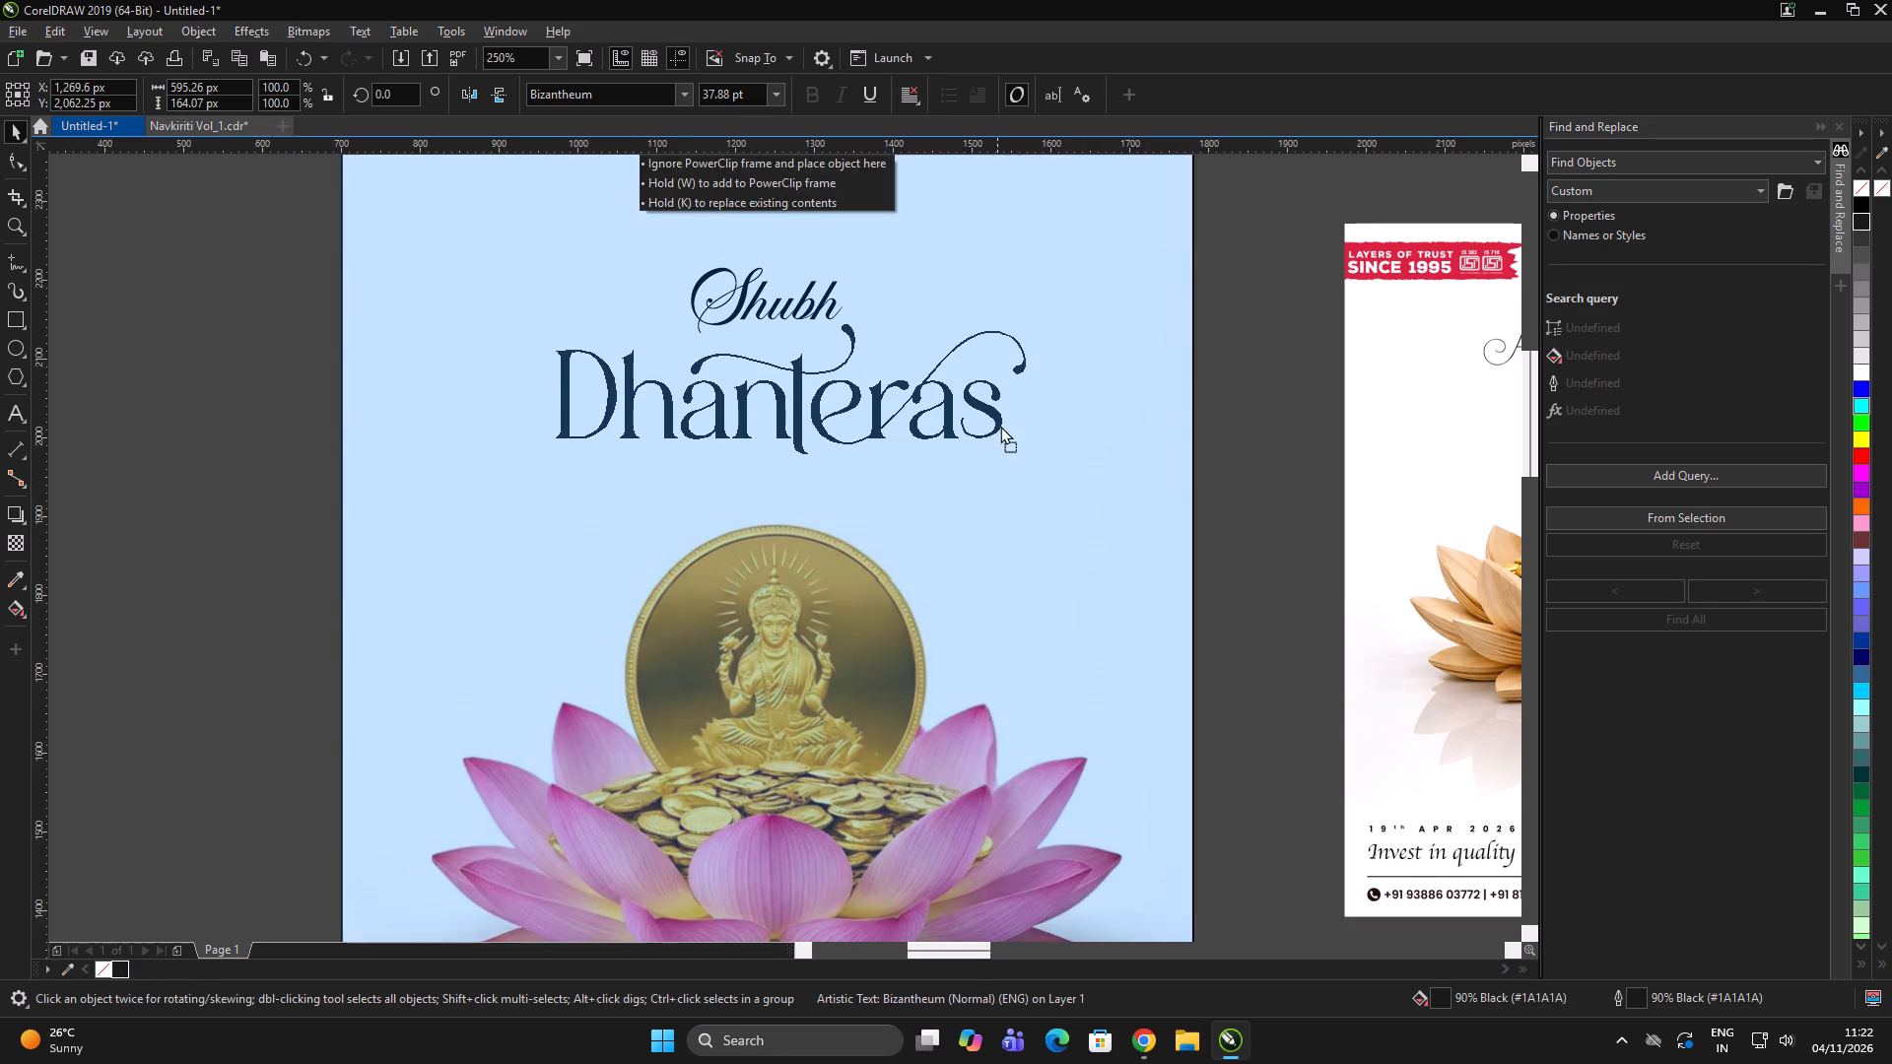
{"action": "left_click_drag", "start_coordinate": [1000, 426], "coordinate": [1002, 439]}
{"action": "left_click_drag", "start_coordinate": [1036, 479], "coordinate": [1060, 499]}
{"action": "left_click", "coordinate": [1264, 479]}
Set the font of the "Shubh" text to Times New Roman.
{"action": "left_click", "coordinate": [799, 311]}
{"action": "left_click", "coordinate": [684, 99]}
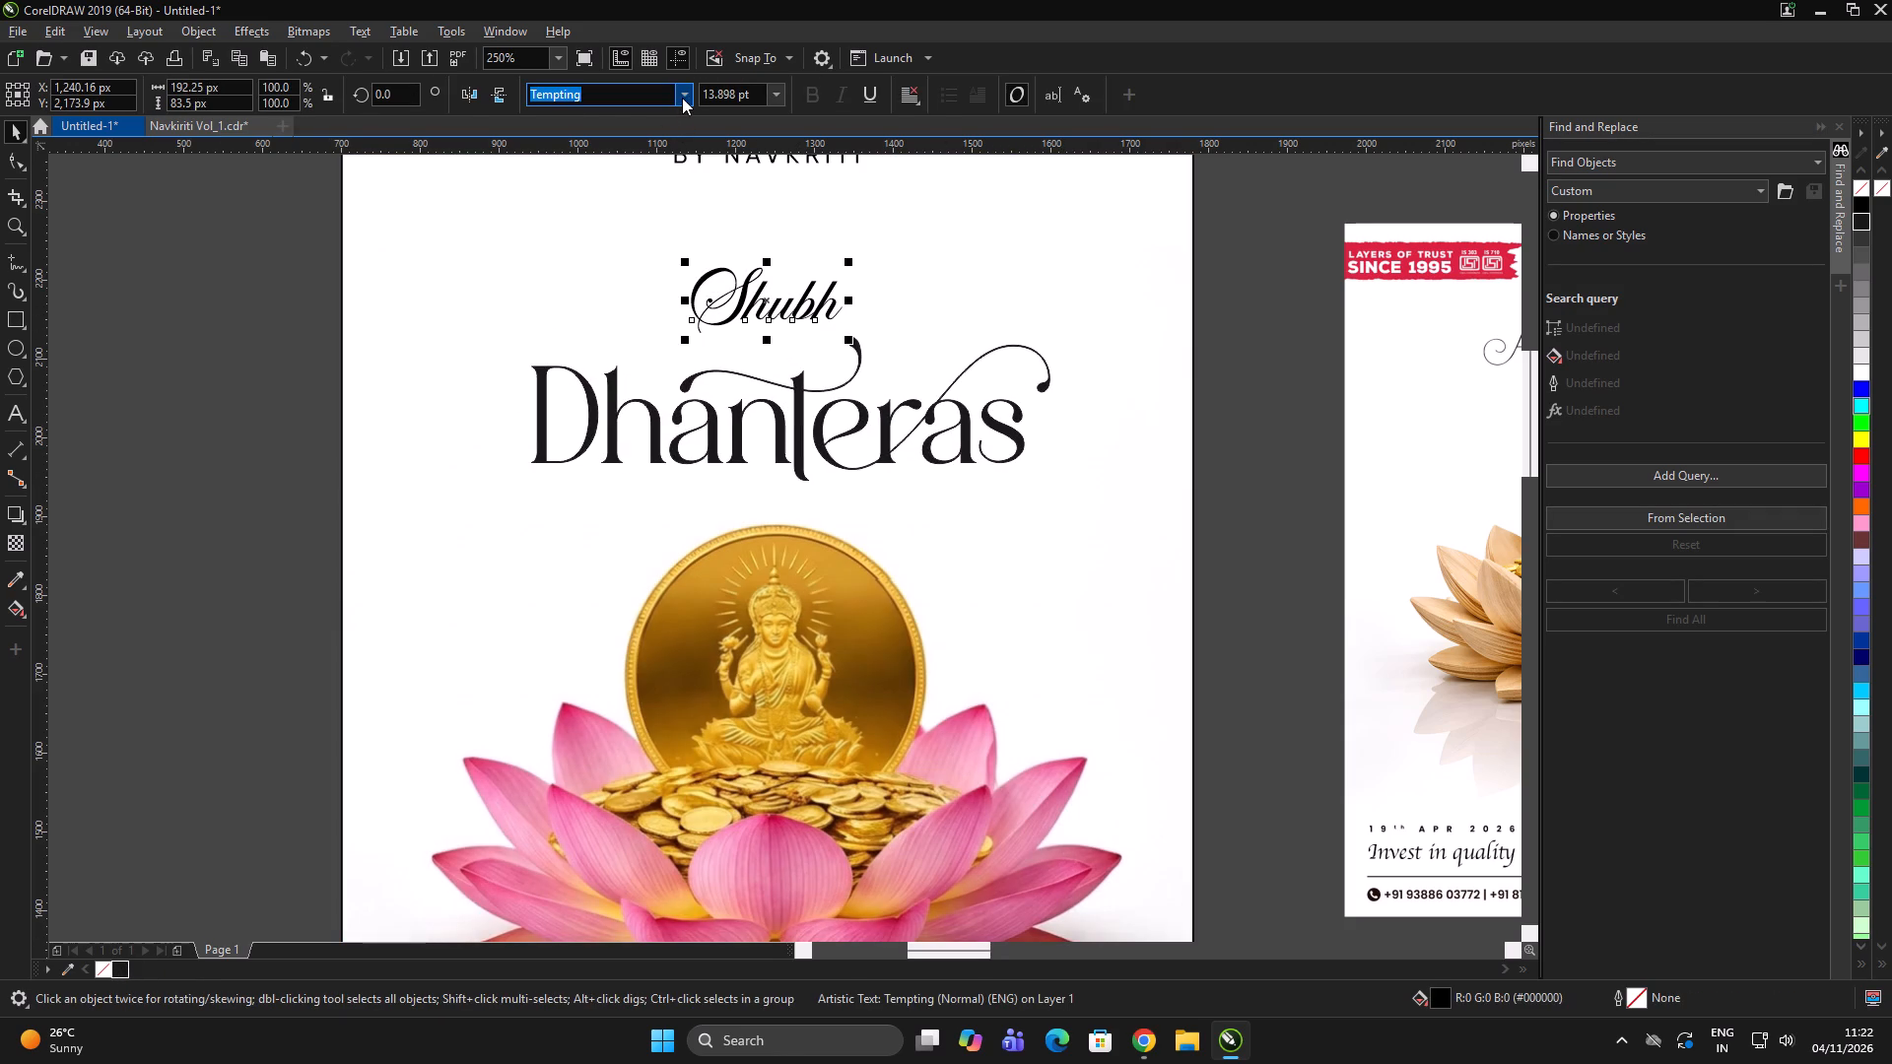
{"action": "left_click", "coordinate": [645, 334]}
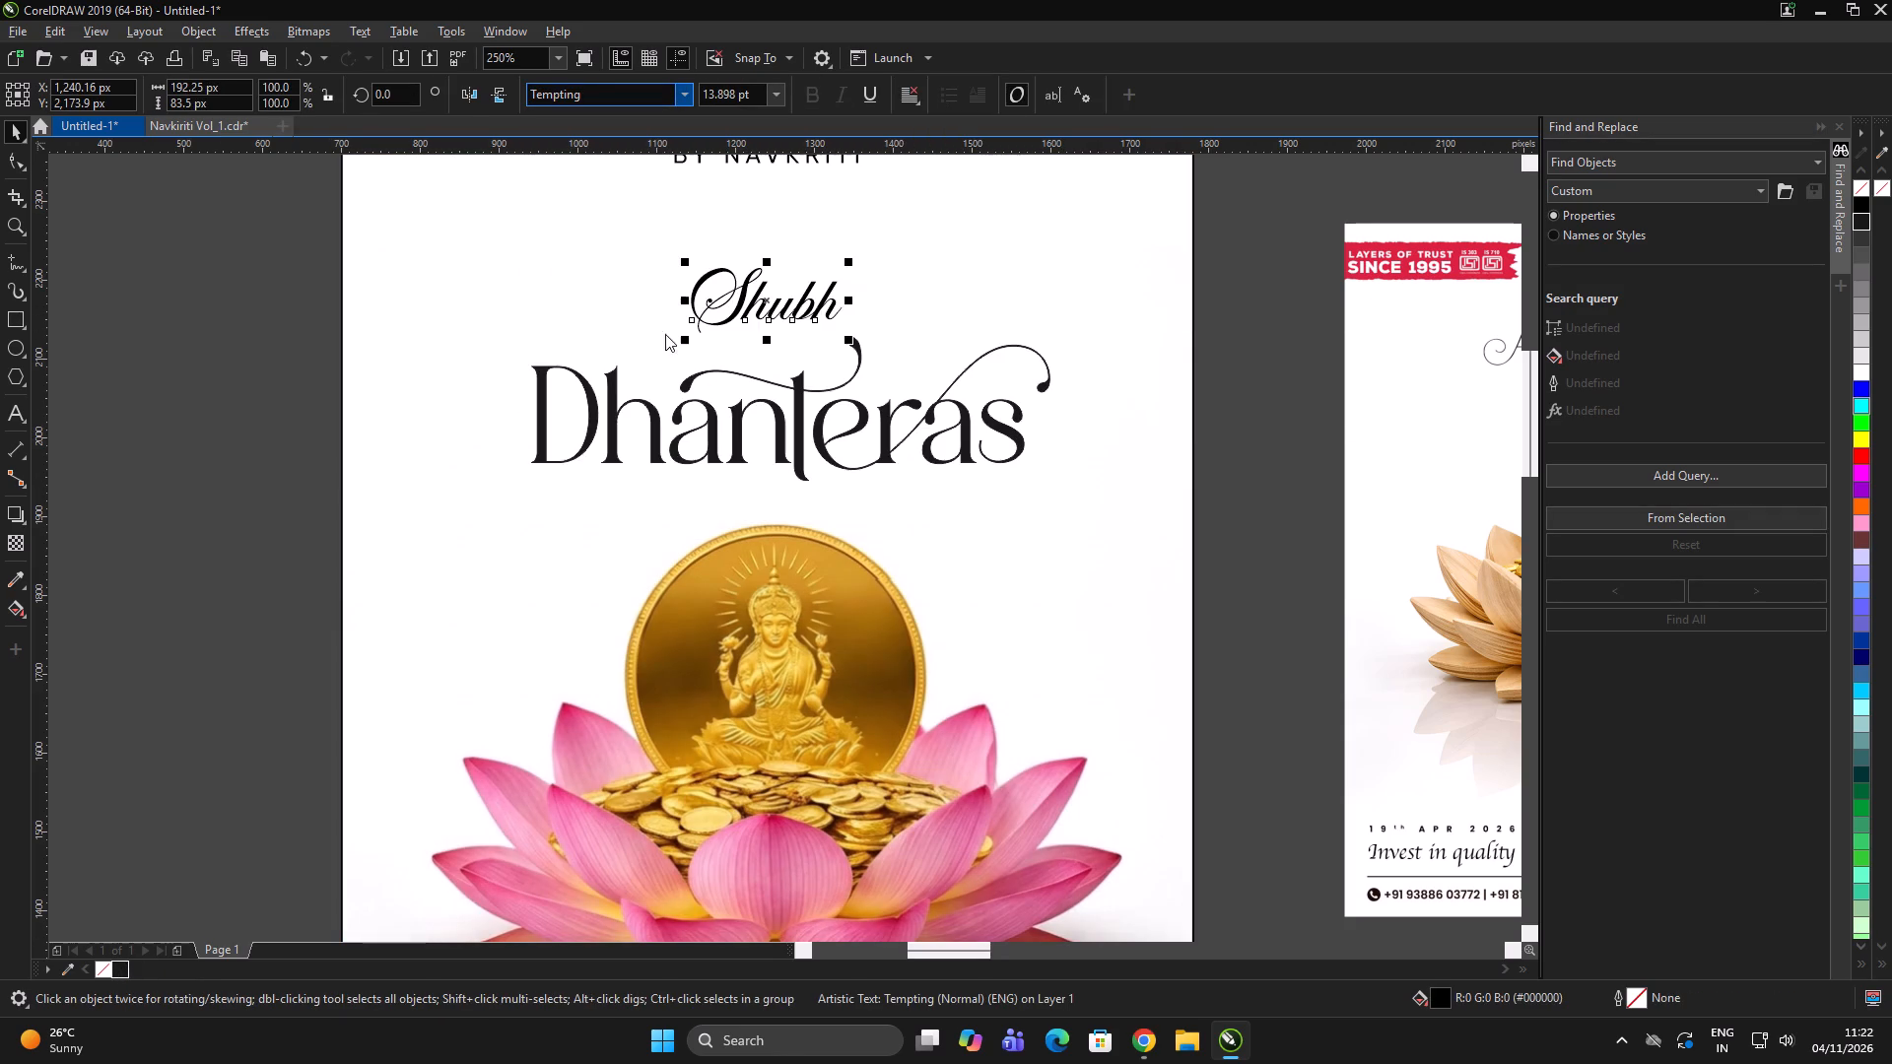
Shift the "Shubh" text and centre it horizontally on the post's page rectangle.
{"action": "left_click_drag", "start_coordinate": [805, 311], "coordinate": [851, 314]}
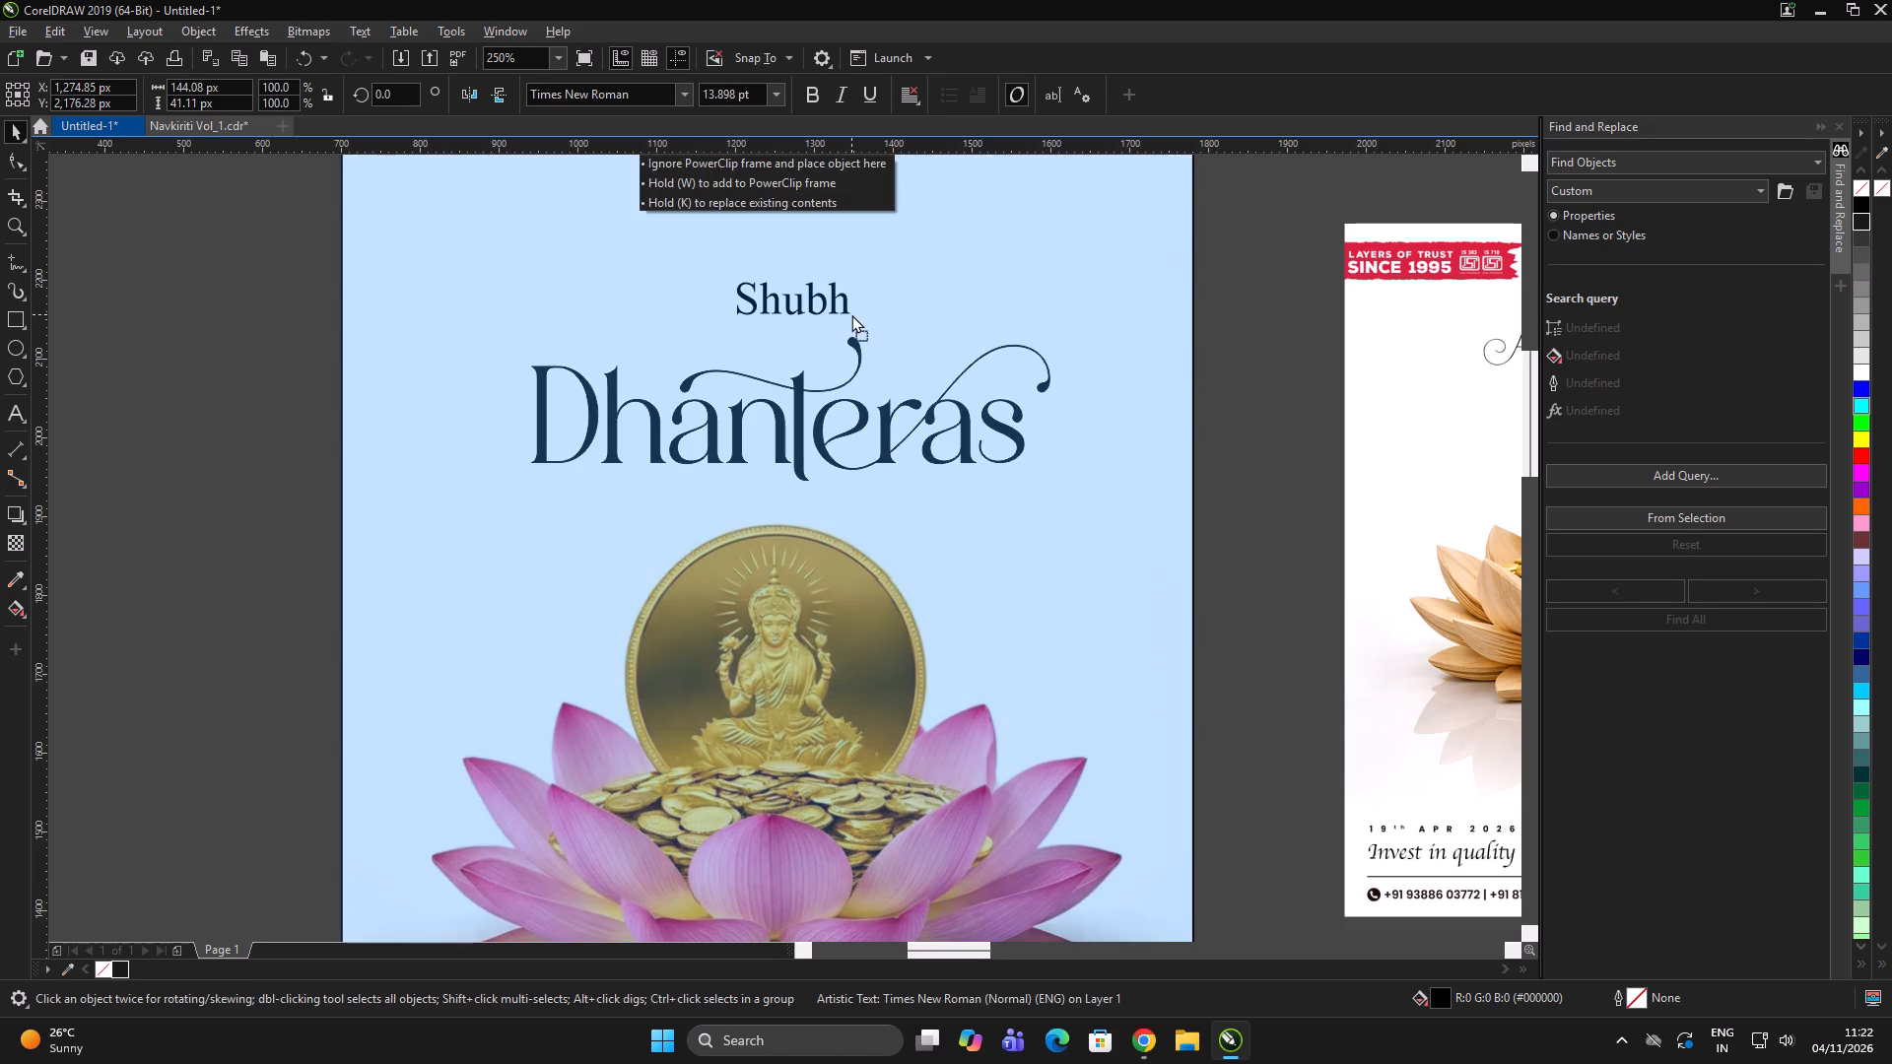
{"action": "left_click_drag", "start_coordinate": [851, 314], "coordinate": [851, 313]}
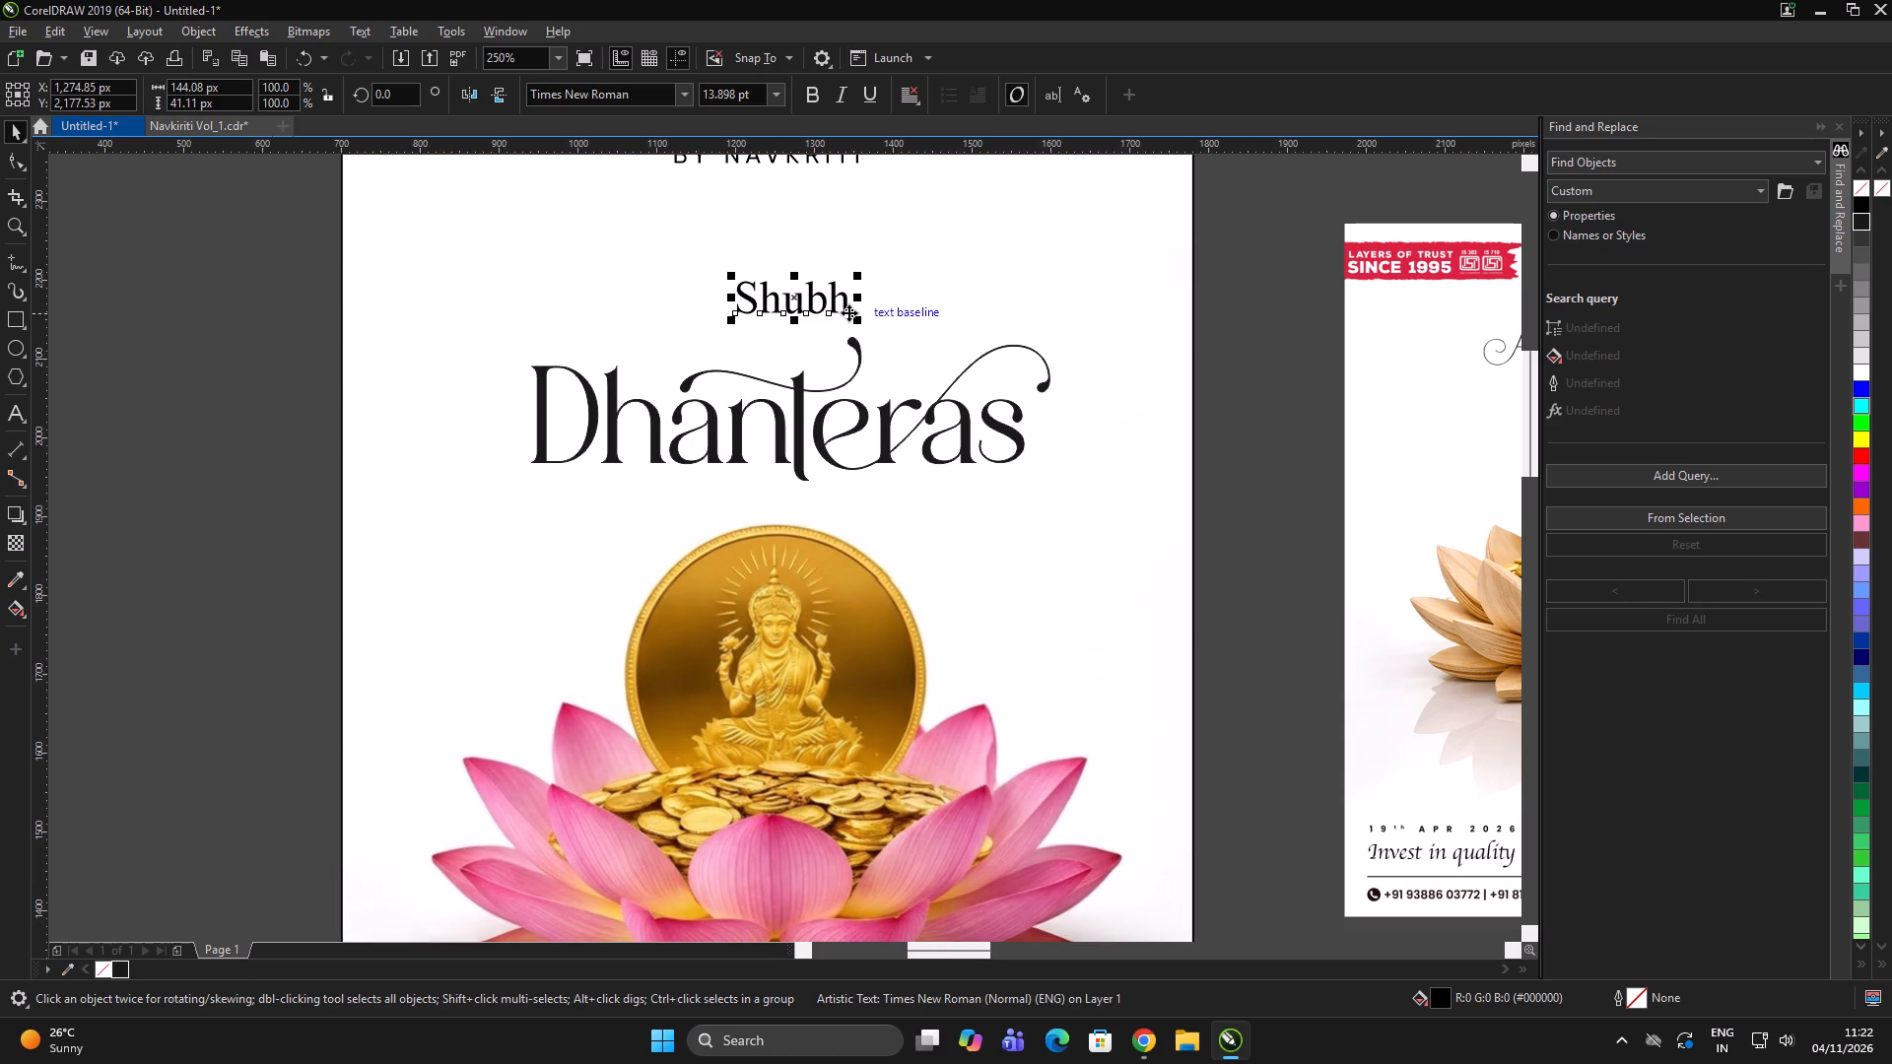
{"action": "scroll", "coordinate": [930, 324], "scroll_direction": "down", "scroll_amount": 1}
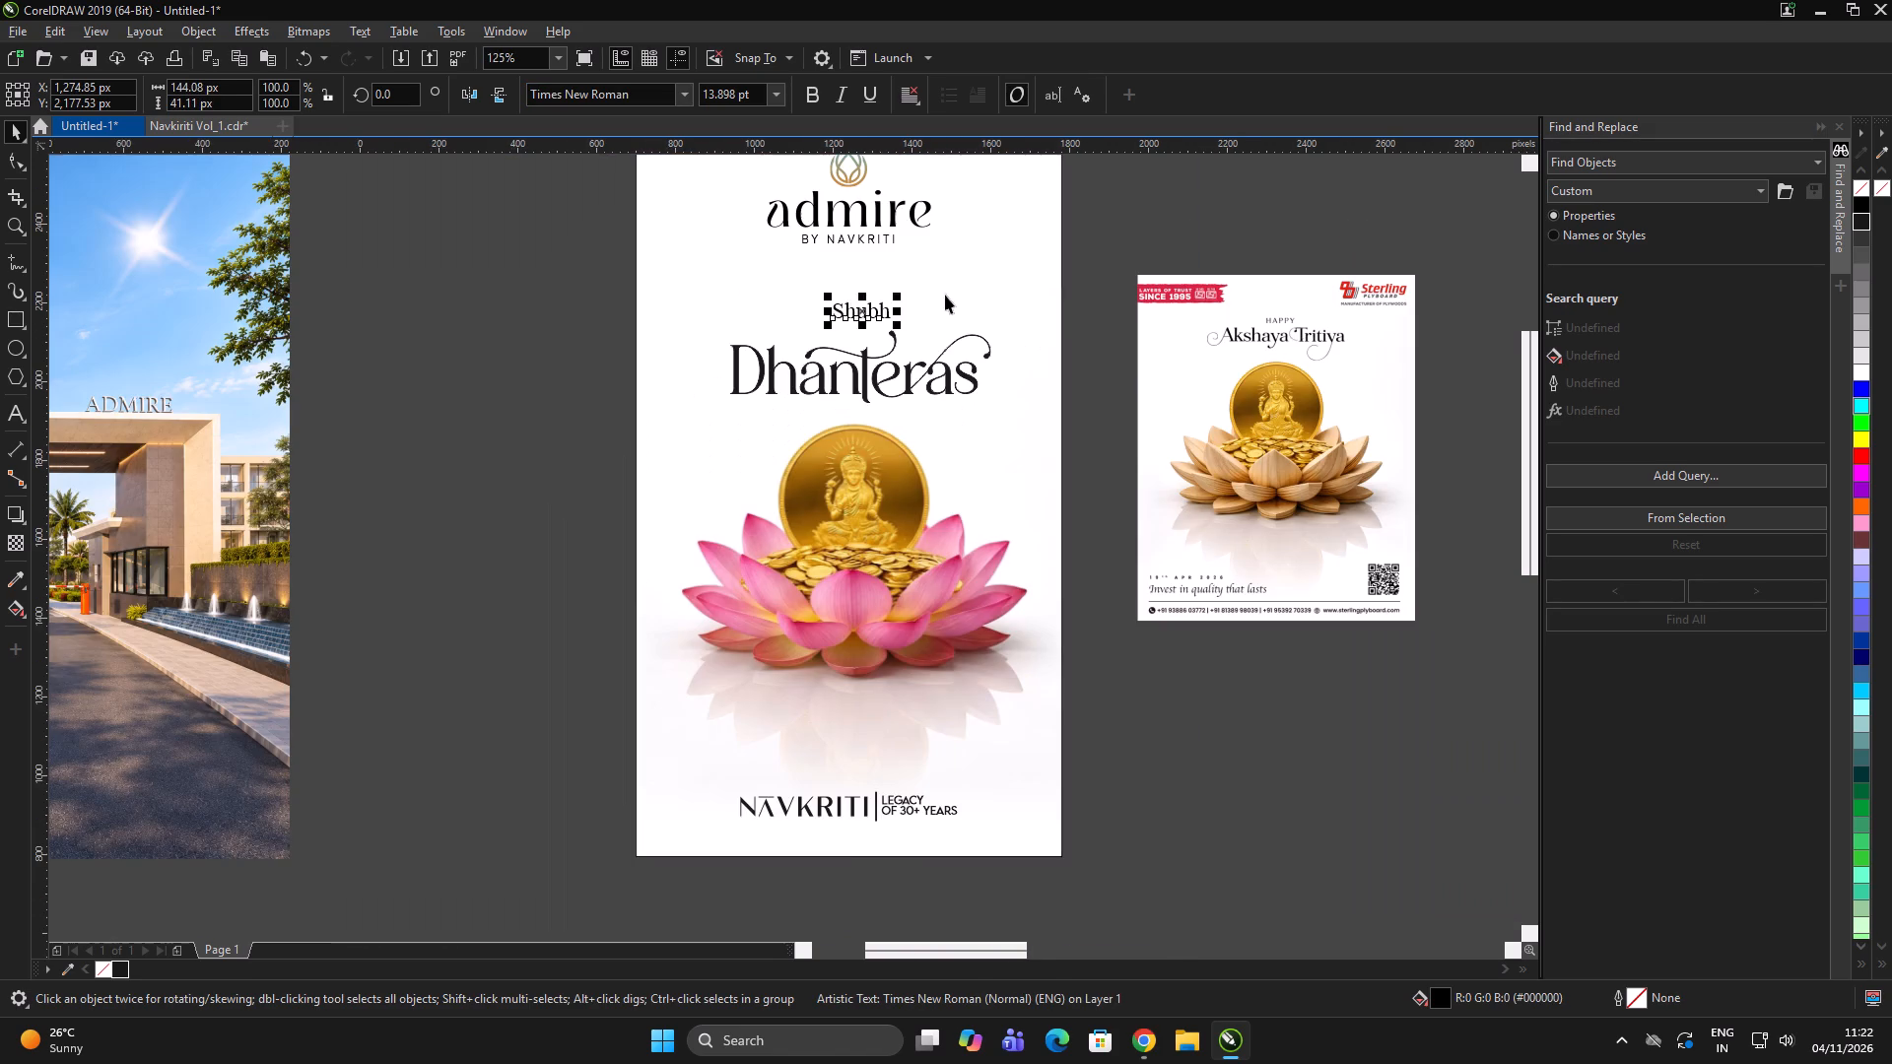
{"action": "left_click", "coordinate": [962, 278], "text": "shift"}
{"action": "key", "text": "c"}
{"action": "left_click", "coordinate": [1077, 298]}
{"action": "left_click", "coordinate": [1090, 293]}
Set the font of the "Shubh" text to Century Gothic.
{"action": "scroll", "coordinate": [902, 305], "scroll_direction": "up", "scroll_amount": 1}
{"action": "left_click", "coordinate": [848, 323]}
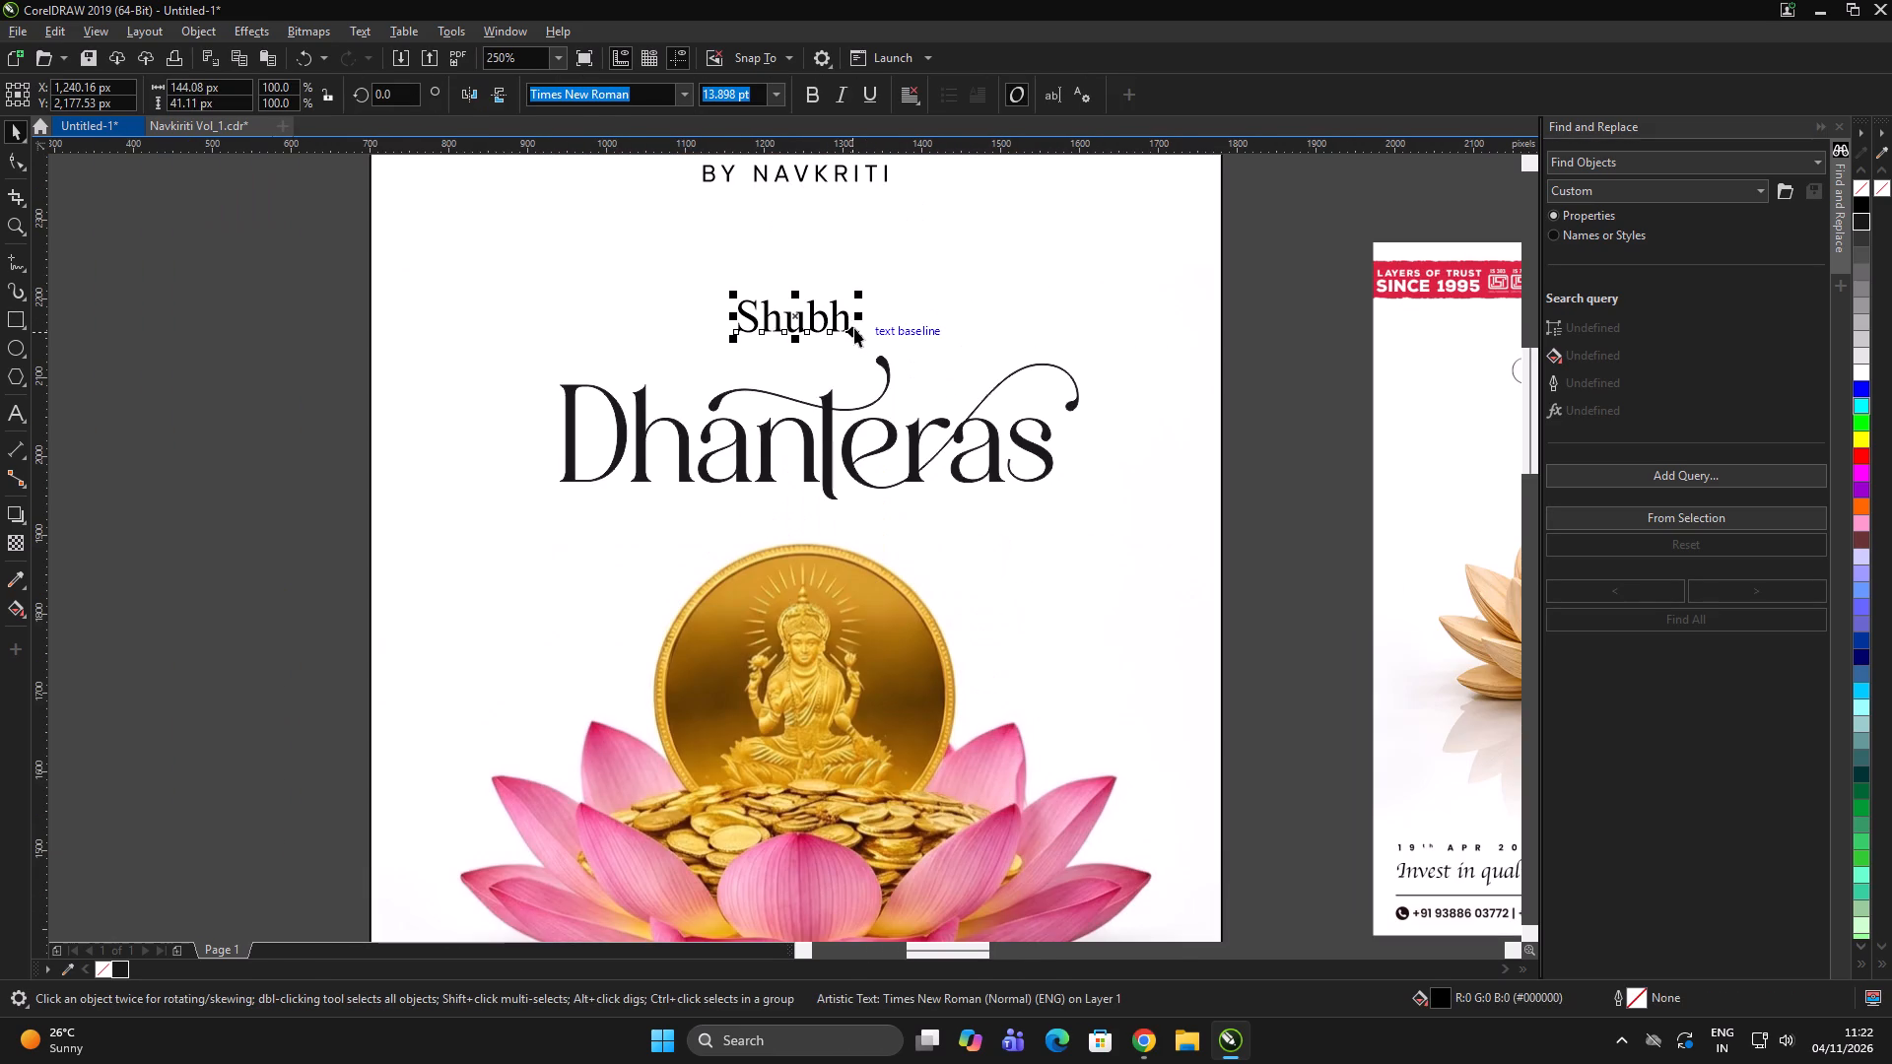
{"action": "left_click", "coordinate": [684, 97]}
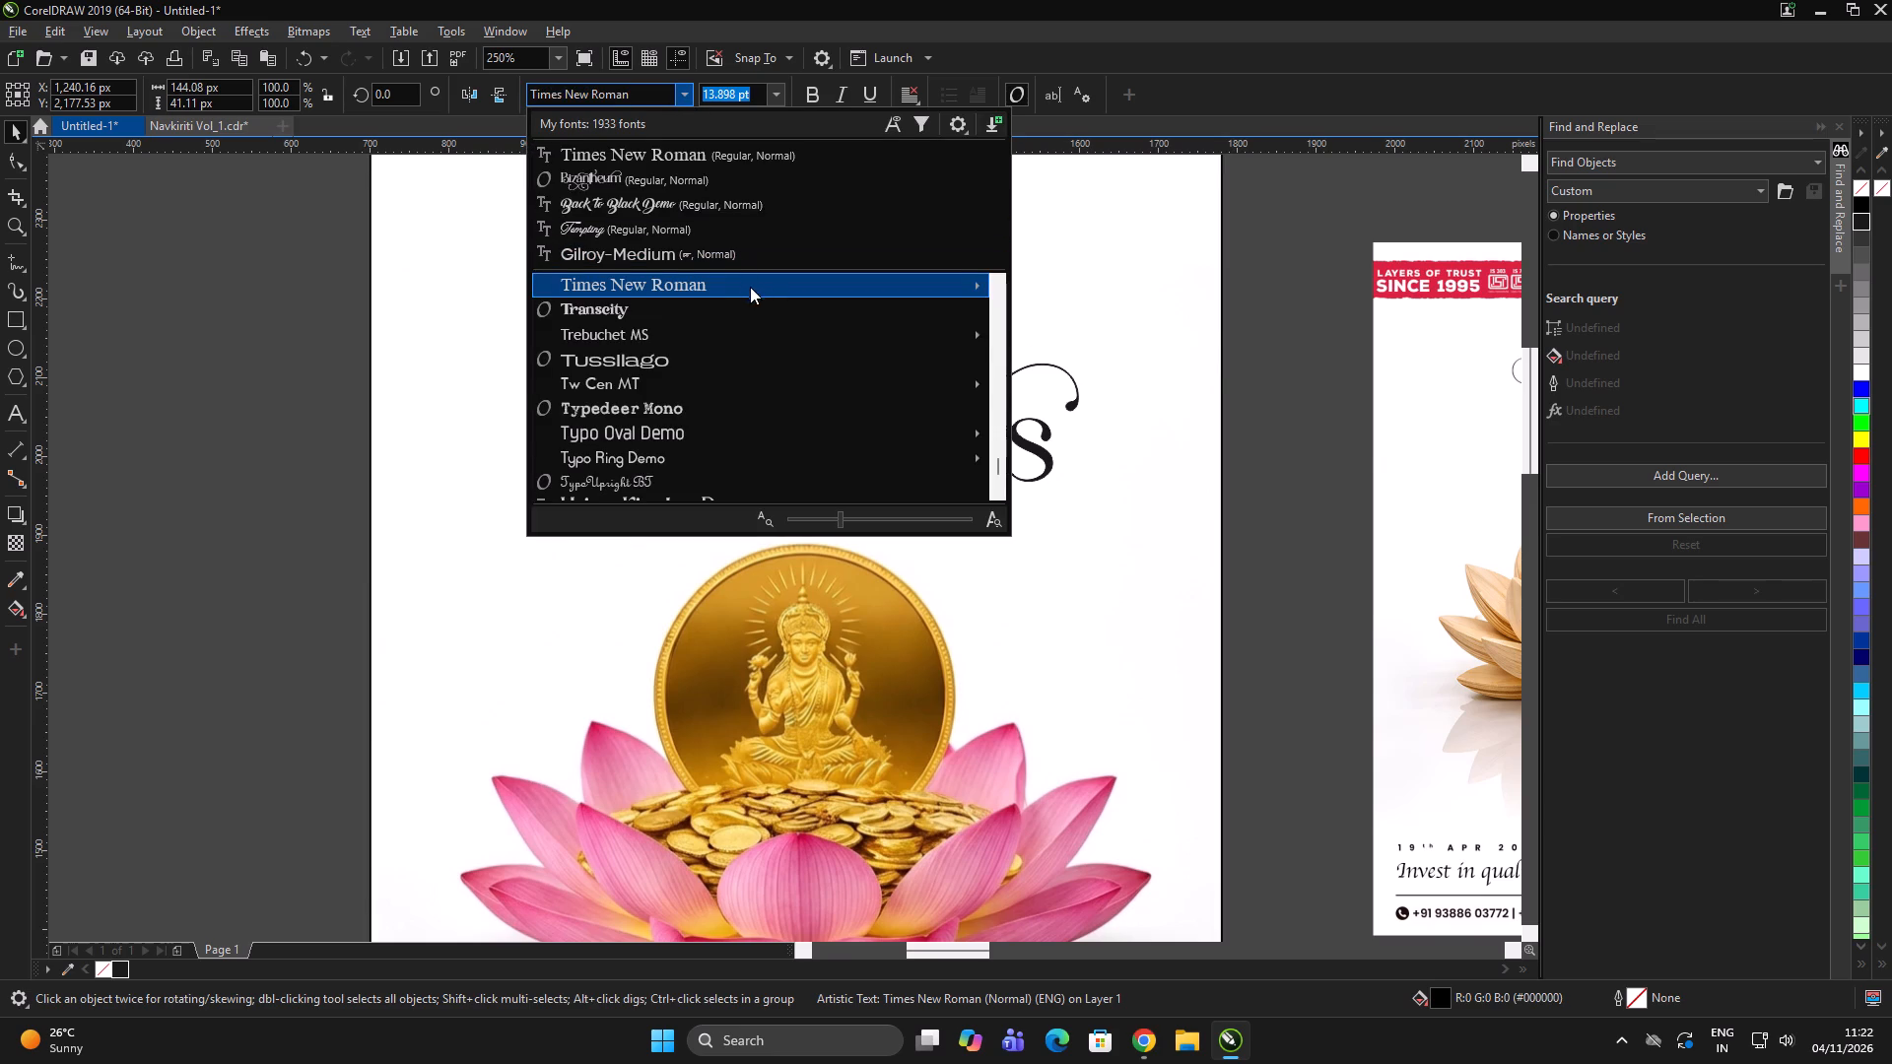
{"action": "scroll", "coordinate": [767, 291], "scroll_direction": "down", "scroll_amount": 3}
{"action": "scroll", "coordinate": [682, 375], "scroll_direction": "down", "scroll_amount": 3}
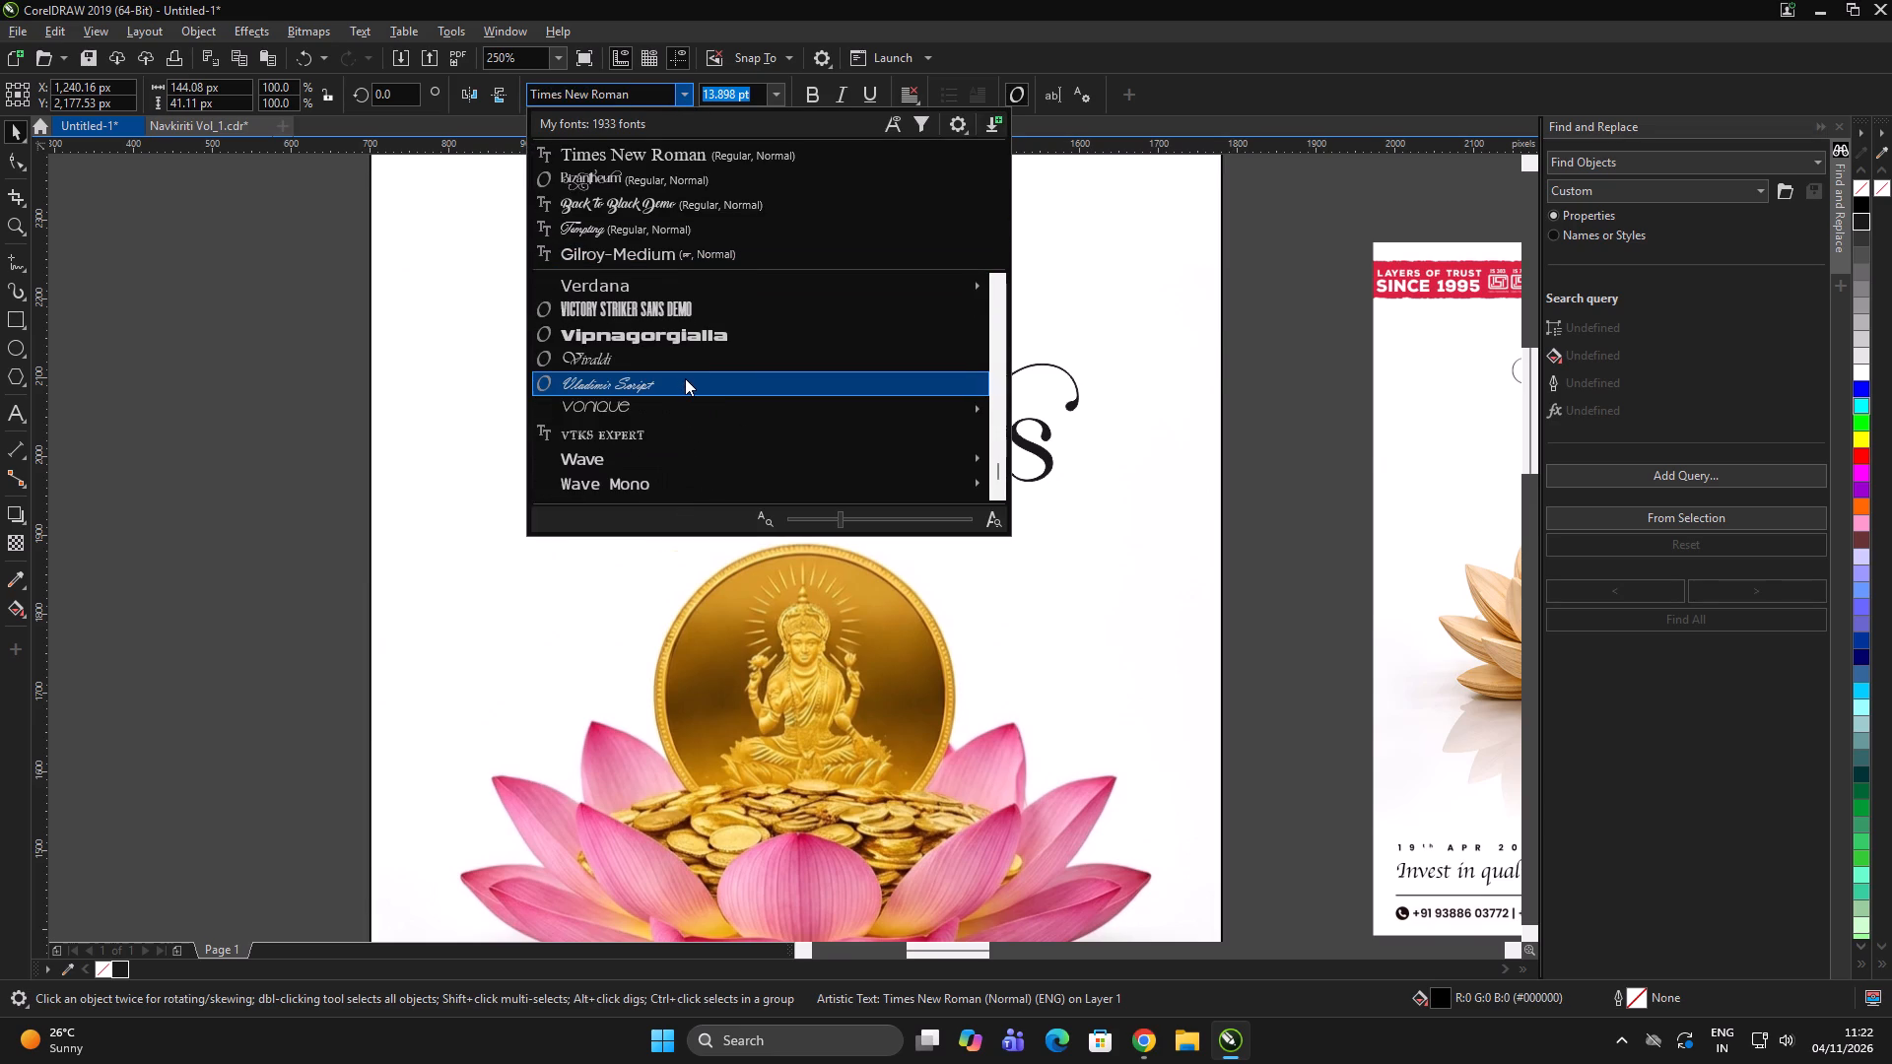
{"action": "scroll", "coordinate": [690, 382], "scroll_direction": "down", "scroll_amount": 3}
{"action": "scroll", "coordinate": [691, 388], "scroll_direction": "up", "scroll_amount": 3}
{"action": "key", "text": "c"}
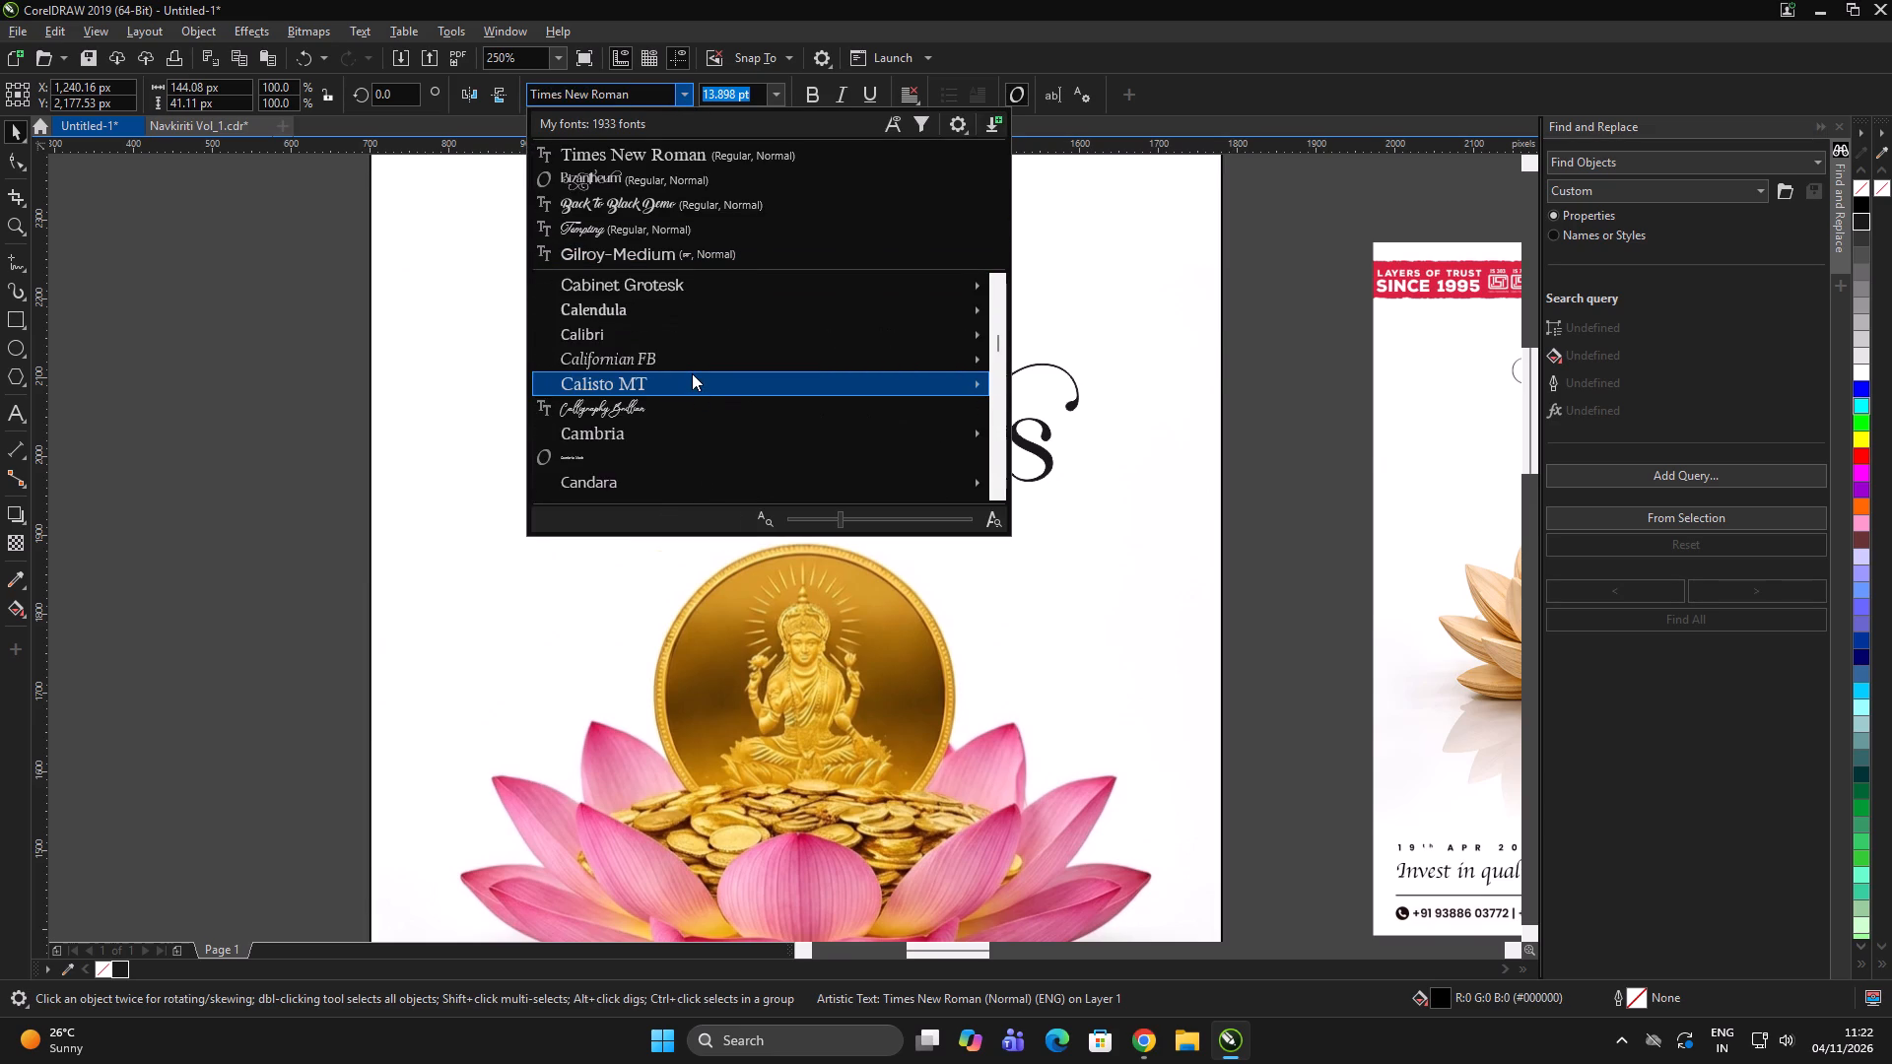
{"action": "key", "text": "e"}
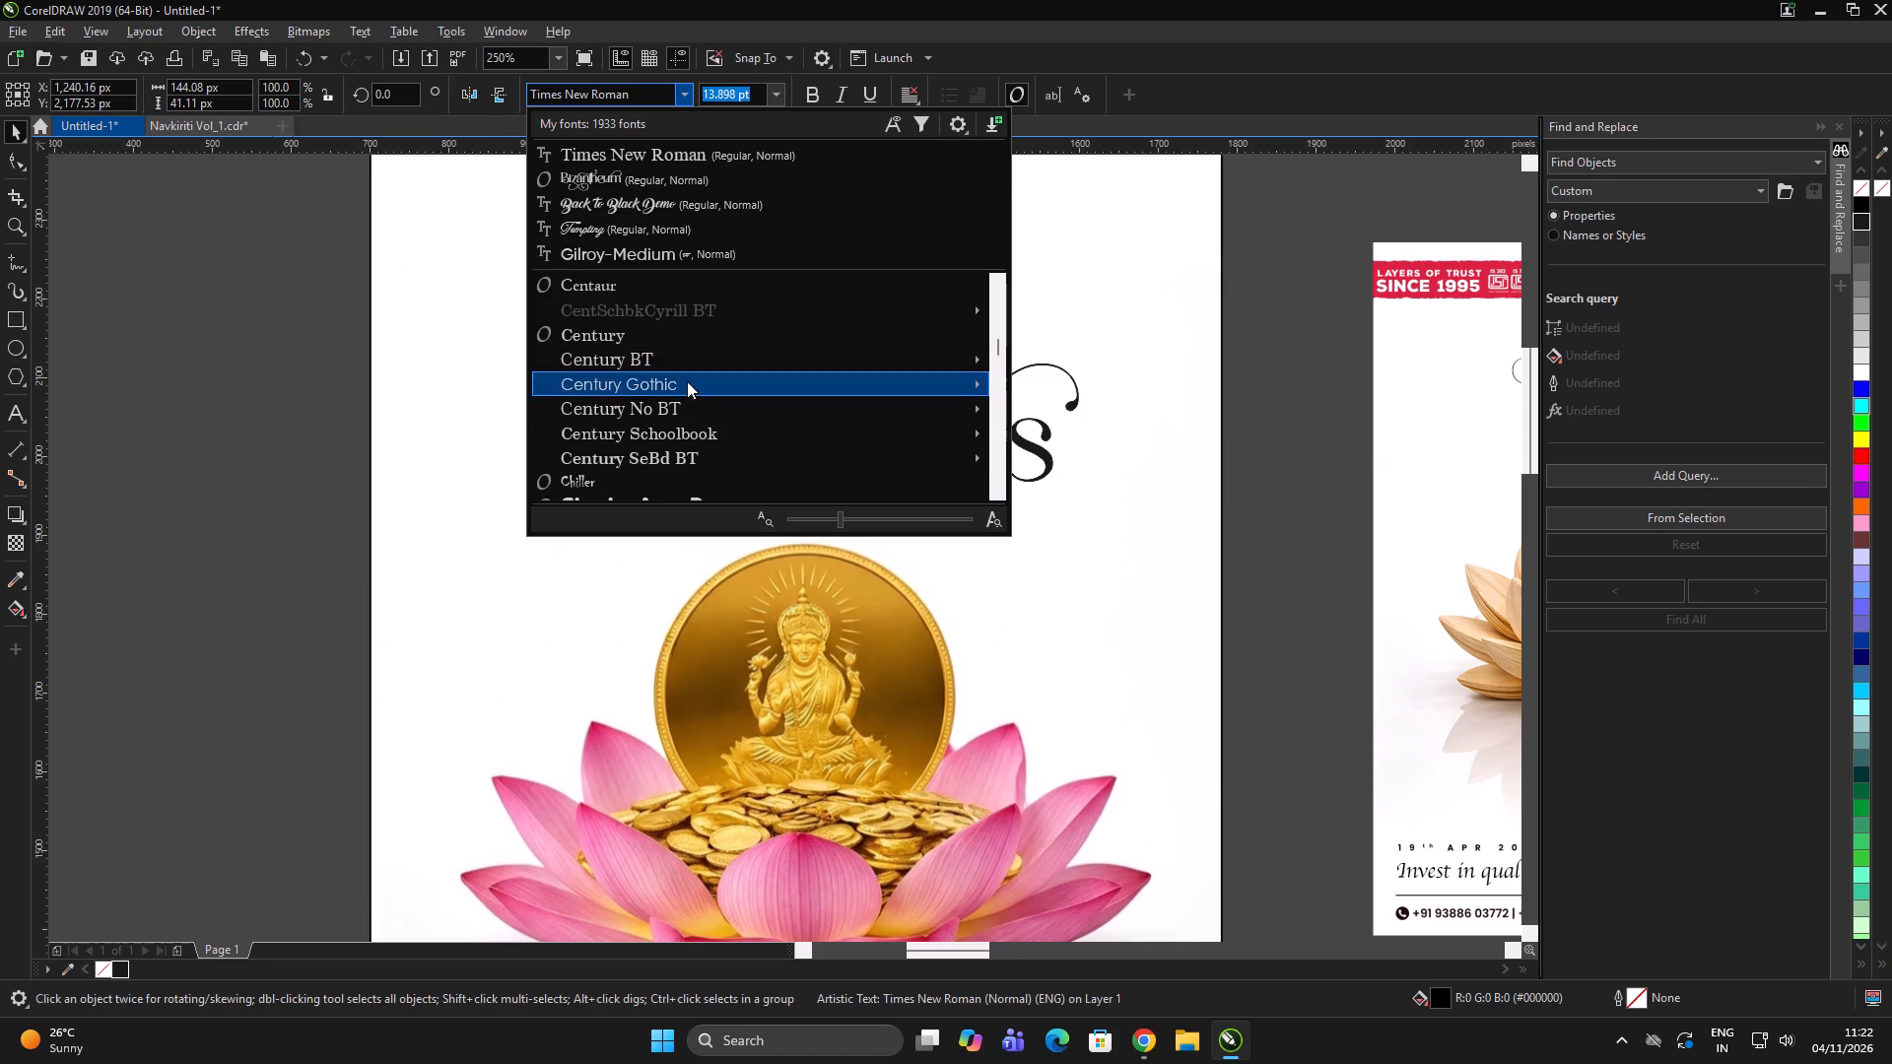
{"action": "left_click", "coordinate": [687, 381]}
{"action": "double_click", "coordinate": [1261, 365]}
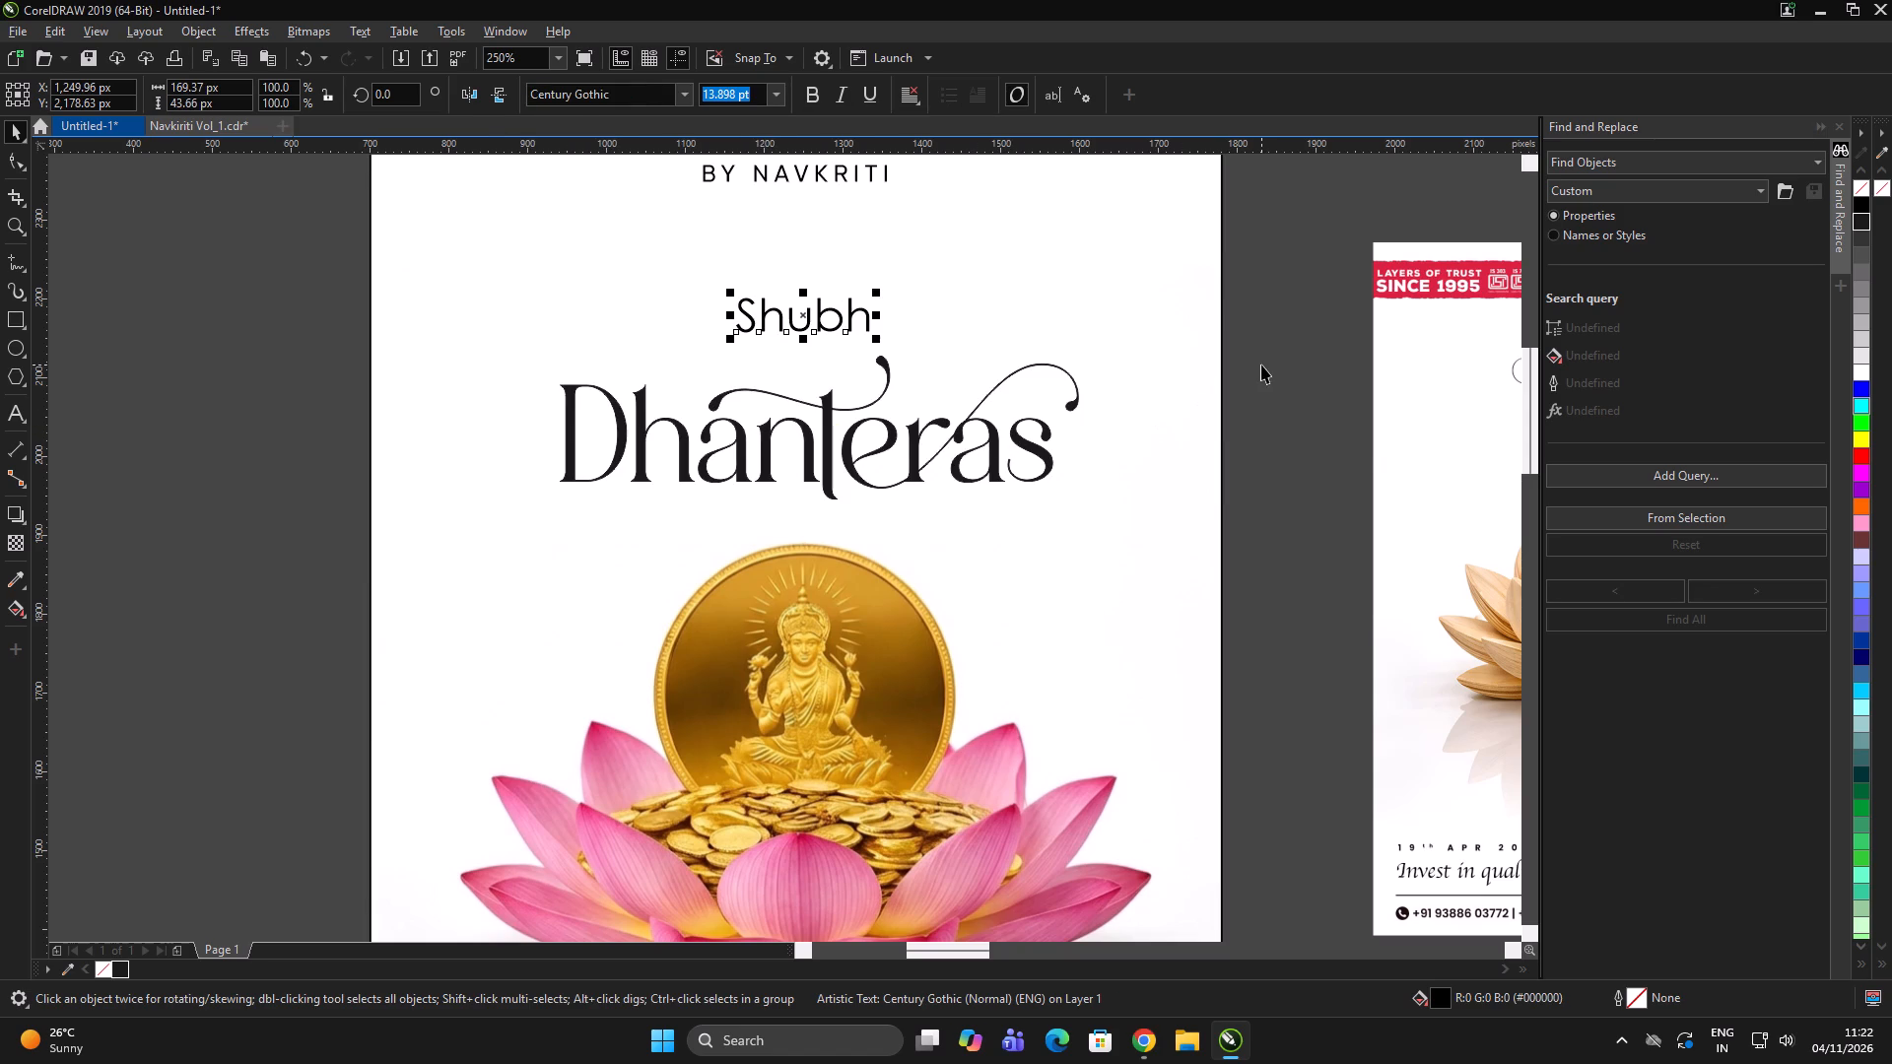
Move the "Dhanteras" text up about 25 px so it sits closer beneath "Shubh".
{"action": "left_click_drag", "start_coordinate": [1039, 448], "coordinate": [1047, 427]}
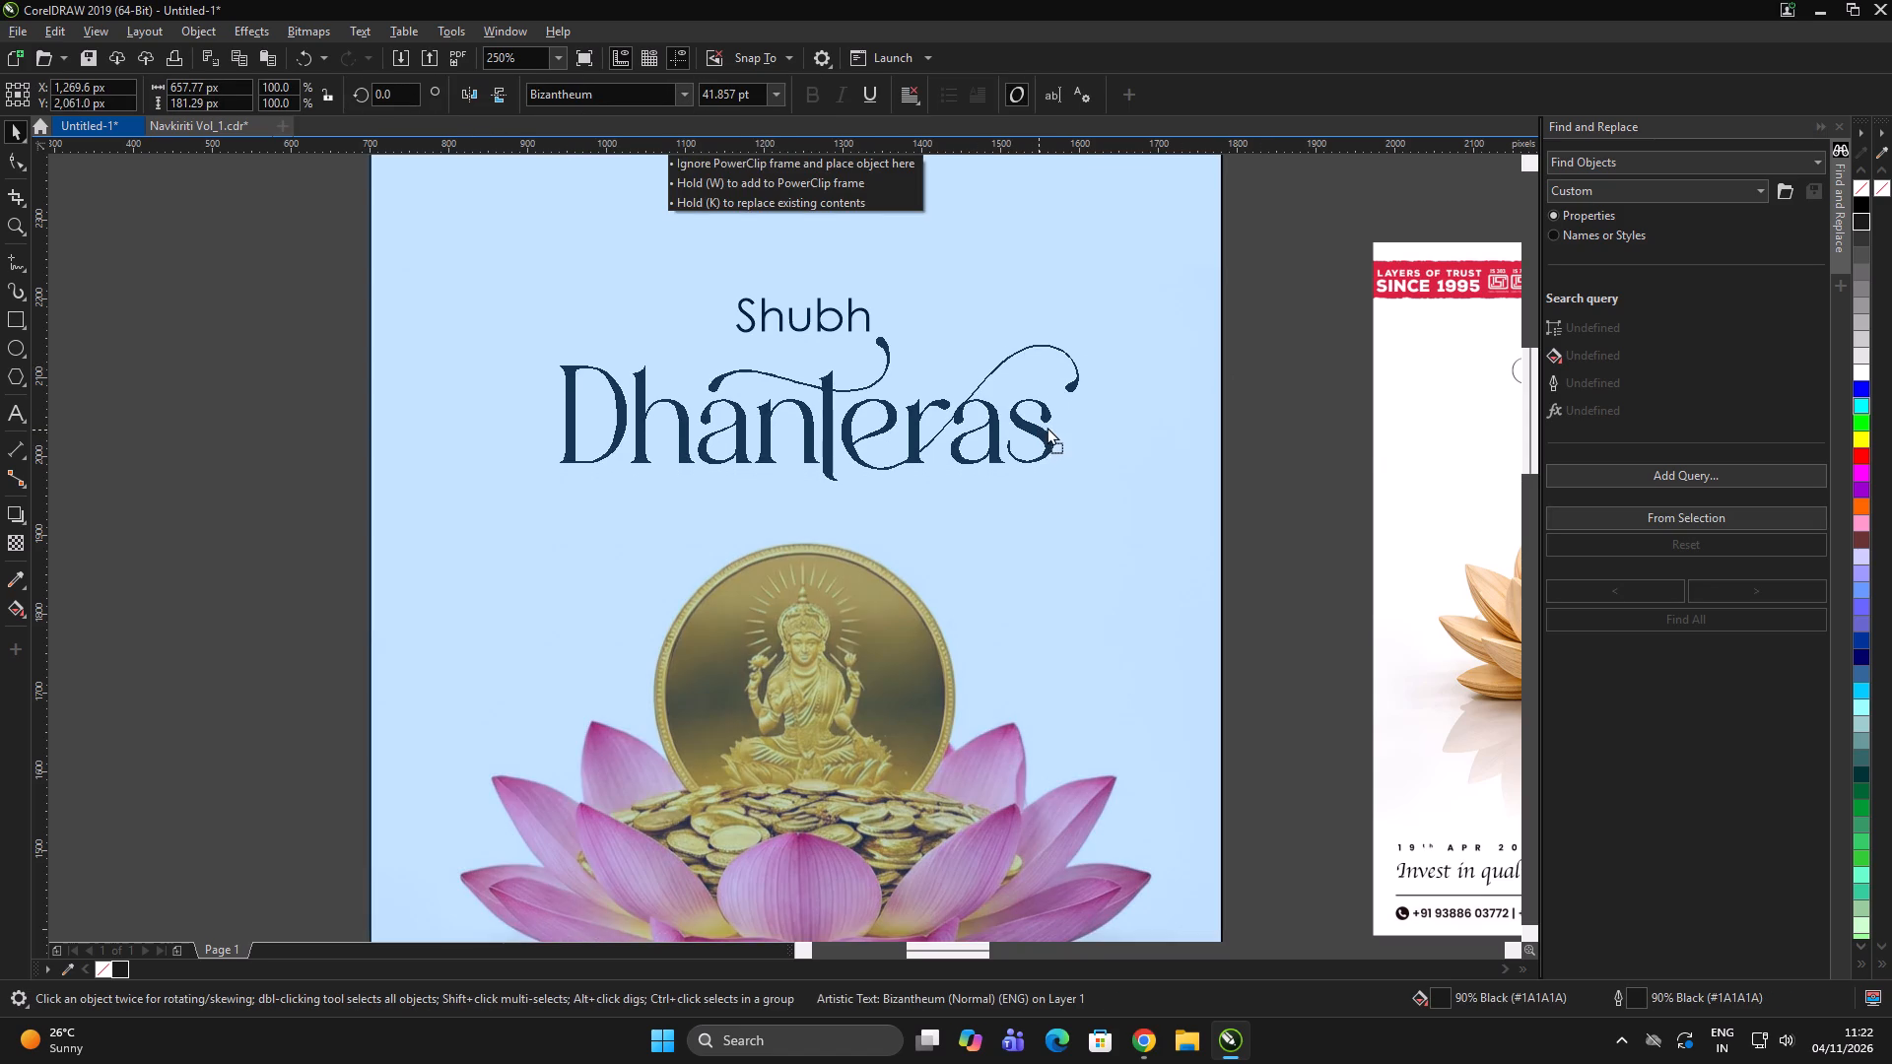
{"action": "left_click_drag", "start_coordinate": [1047, 427], "coordinate": [1058, 410]}
{"action": "scroll", "coordinate": [876, 406], "scroll_direction": "down", "scroll_amount": 2}
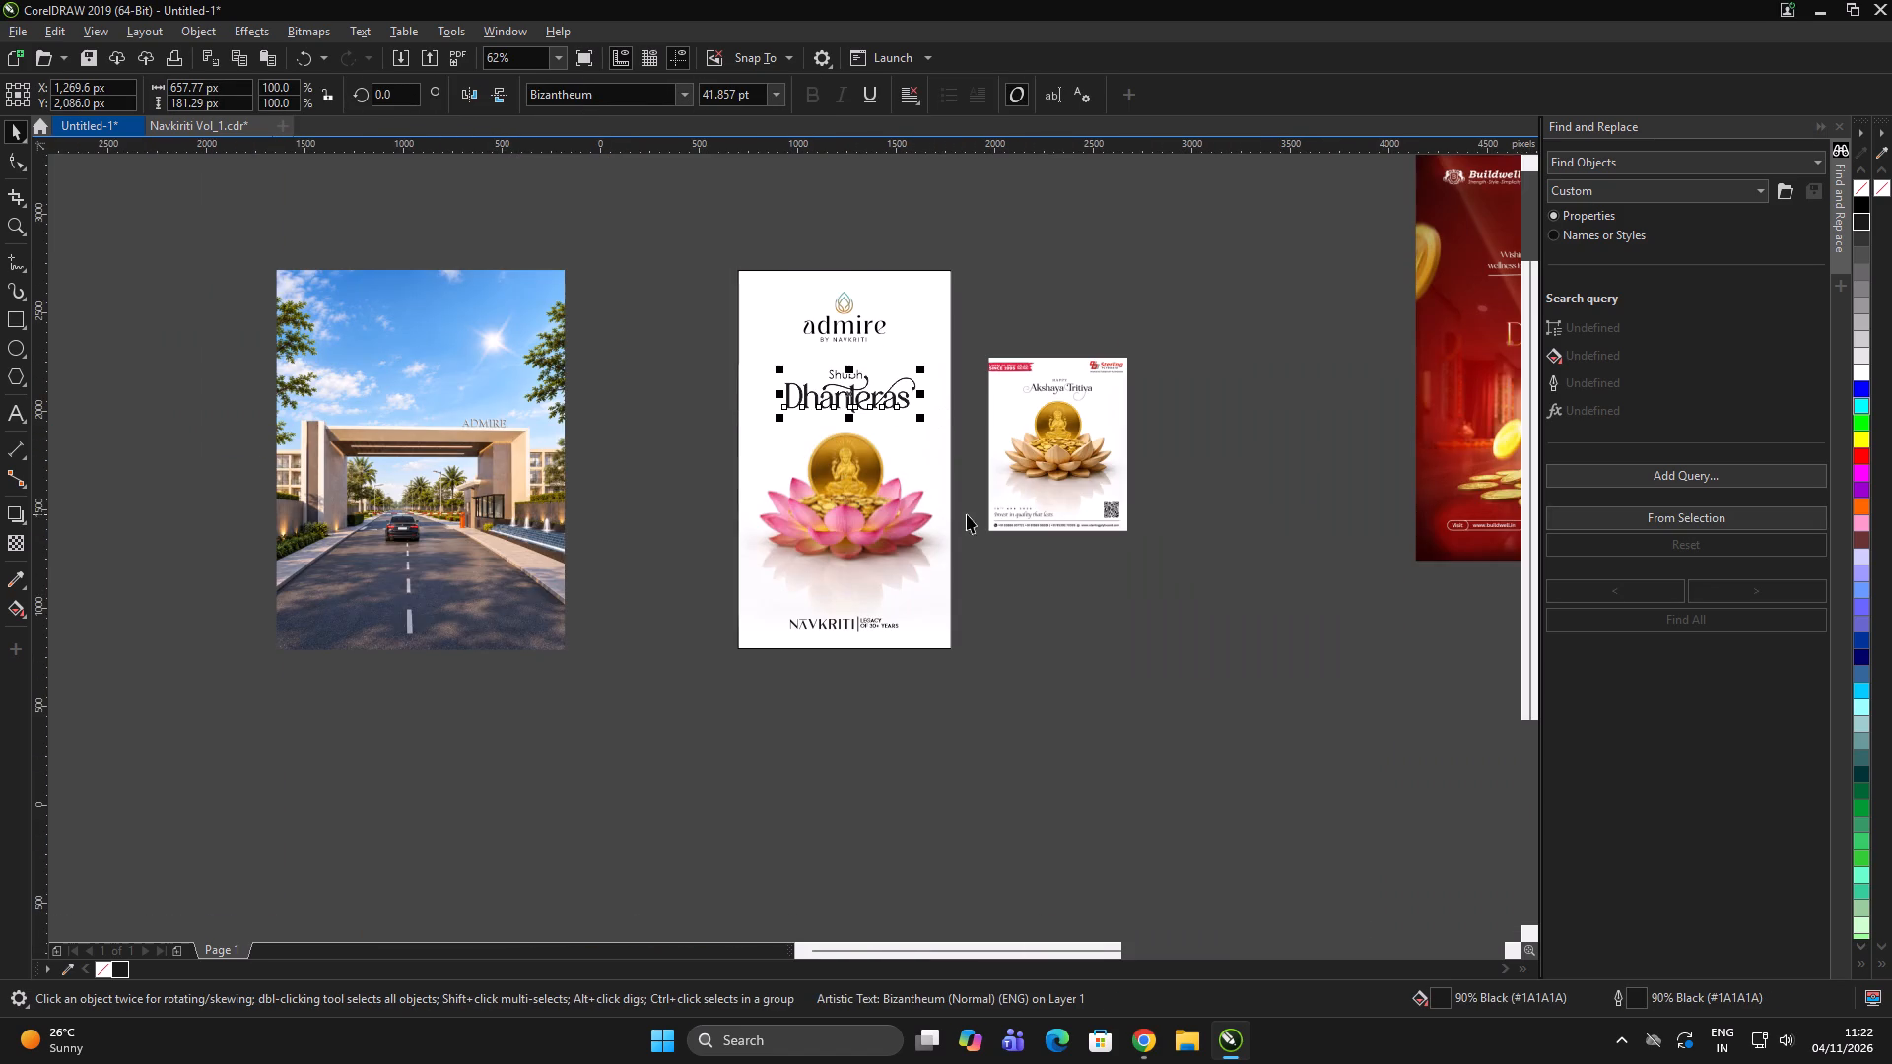
{"action": "left_click", "coordinate": [971, 514]}
{"action": "left_click", "coordinate": [978, 512]}
Enlarge the pink lotus and gold coin image to about 1,156 px wide, adjusting its position below the greeting.
{"action": "scroll", "coordinate": [930, 526], "scroll_direction": "up", "scroll_amount": 1}
{"action": "left_click", "coordinate": [850, 493], "text": "alt"}
{"action": "left_click_drag", "start_coordinate": [840, 467], "coordinate": [840, 483]}
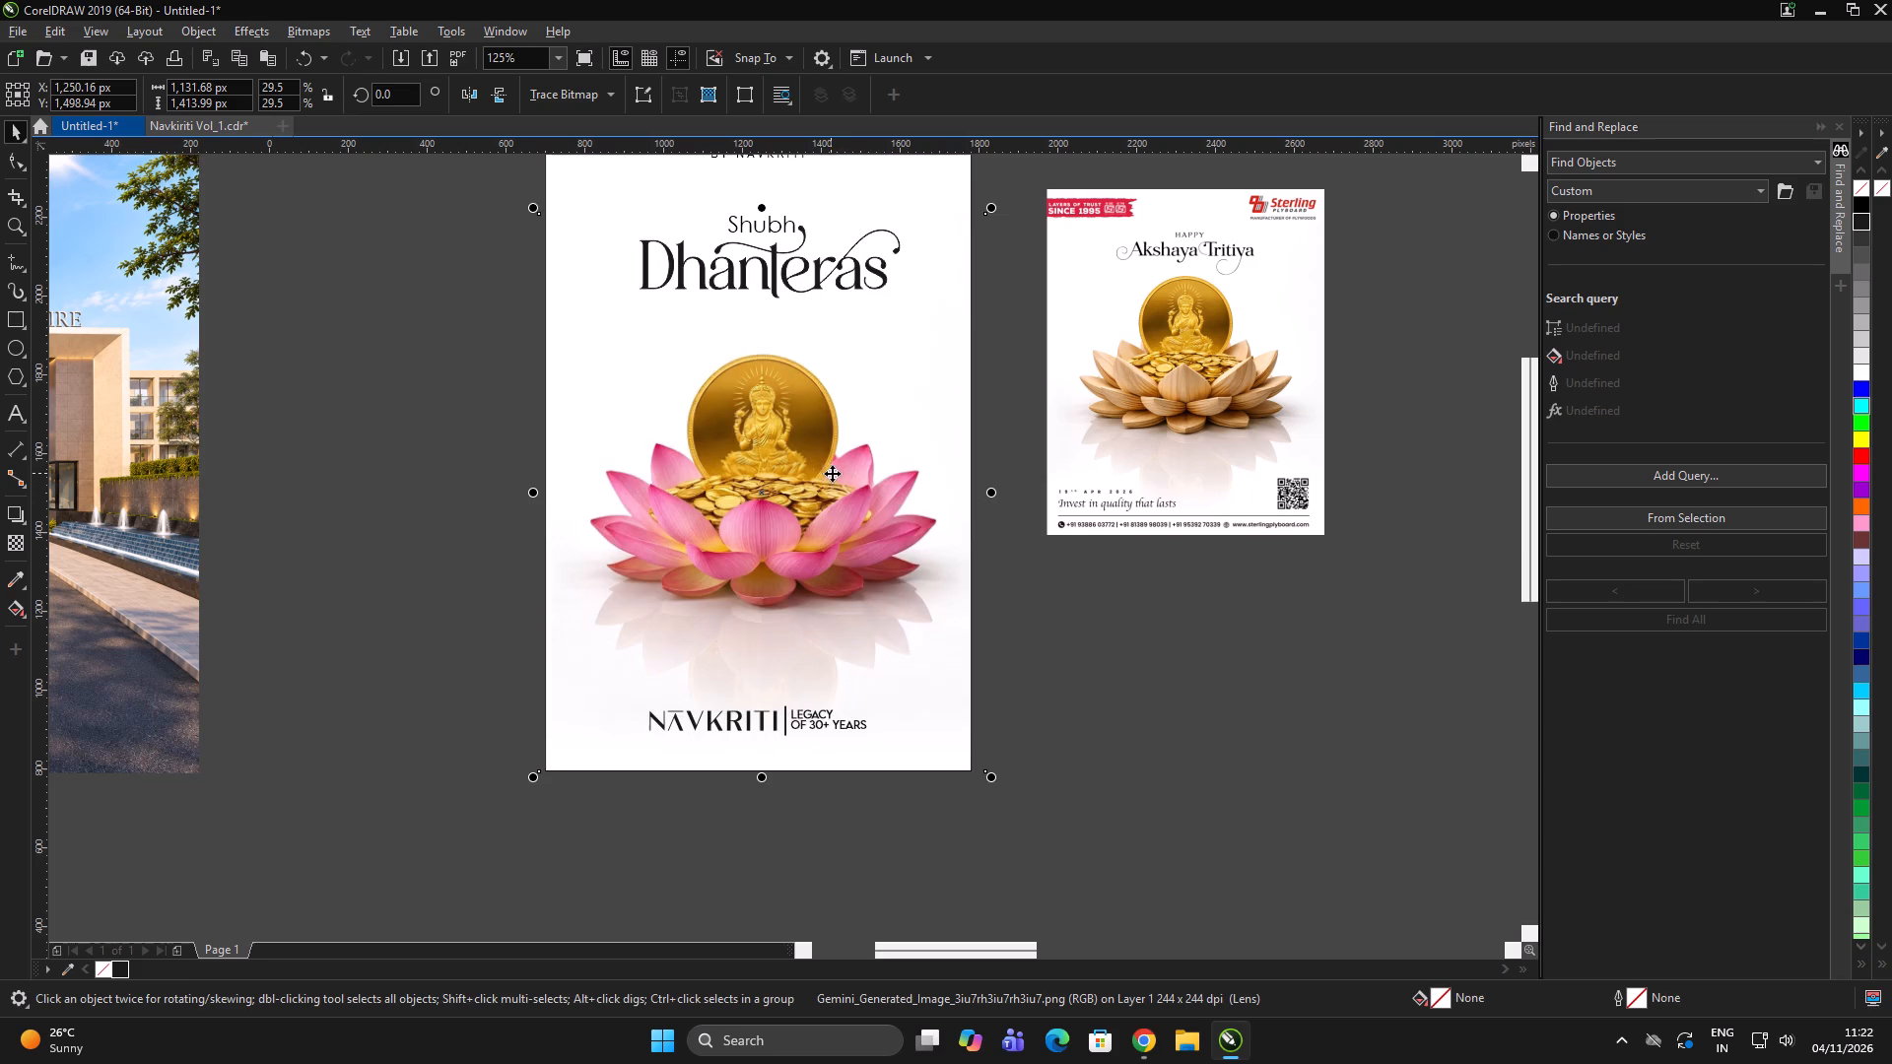
{"action": "double_click", "coordinate": [1190, 636]}
{"action": "left_click", "coordinate": [791, 471], "text": "alt"}
{"action": "left_click", "coordinate": [997, 779], "text": "shift"}
{"action": "left_click", "coordinate": [856, 498]}
{"action": "double_click", "coordinate": [1147, 646]}
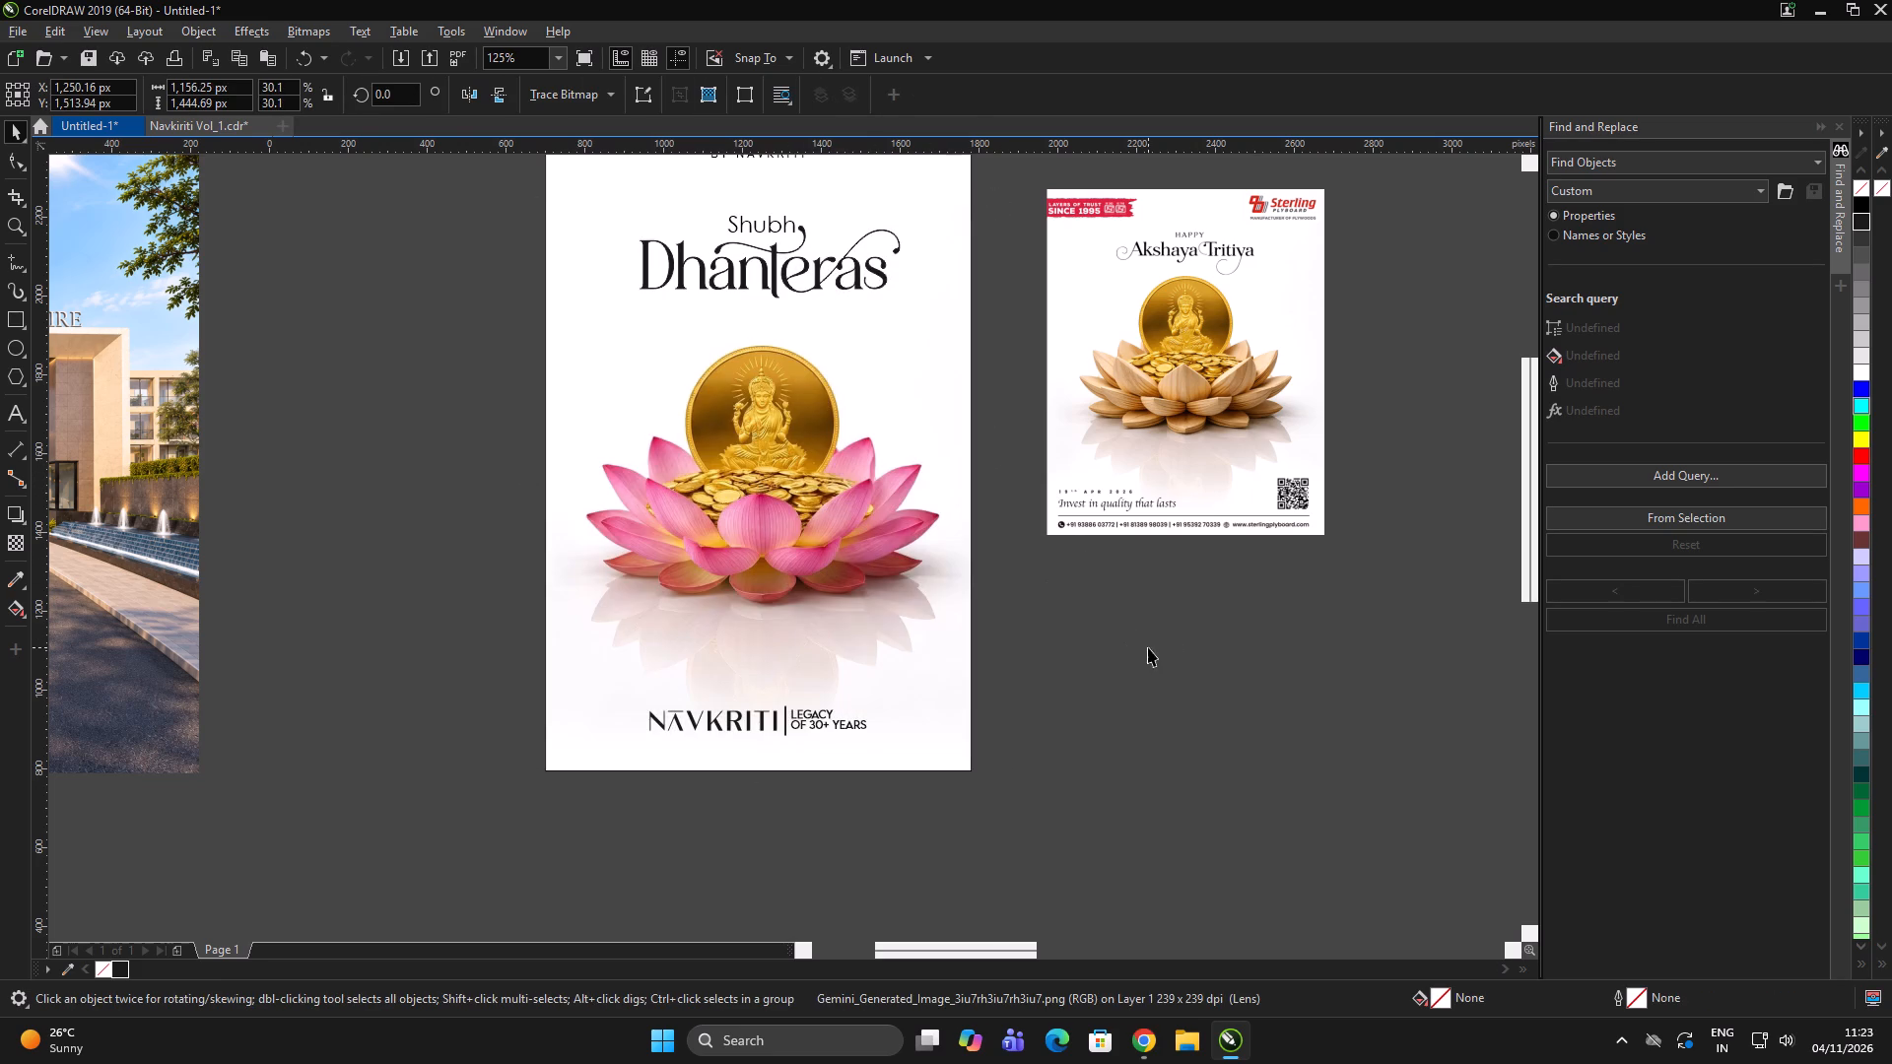
Group the "Shubh" and "Dhanteras" texts and centre the group horizontally on the post's page rectangle.
{"action": "scroll", "coordinate": [783, 429], "scroll_direction": "down", "scroll_amount": 2}
{"action": "scroll", "coordinate": [767, 345], "scroll_direction": "up", "scroll_amount": 2}
{"action": "left_click_drag", "start_coordinate": [510, 434], "coordinate": [1043, 604]}
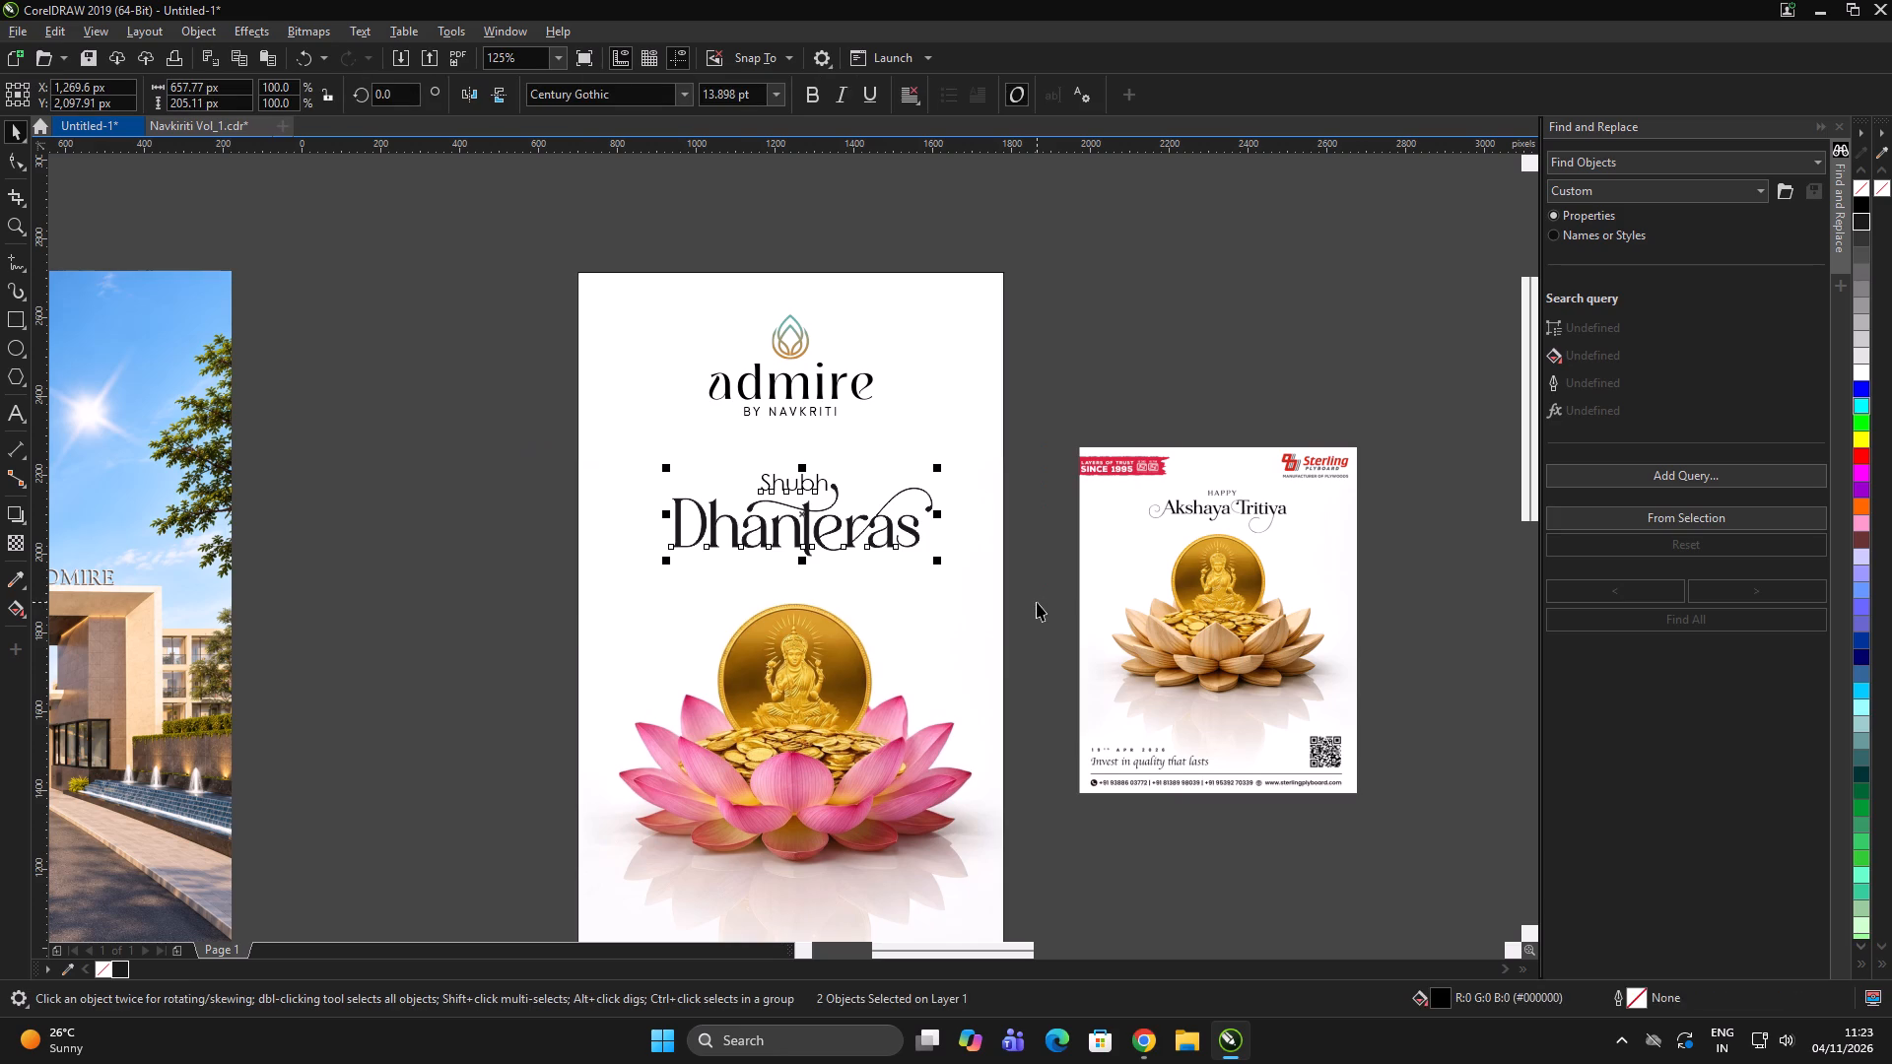
{"action": "key", "text": "ctrl+g"}
{"action": "left_click", "coordinate": [938, 381], "text": "shift"}
{"action": "key", "text": "c"}
{"action": "double_click", "coordinate": [1118, 314]}
Move the grouped "Shubh Dhanteras" text slightly to the right, to about X 1,253 px.
{"action": "left_click", "coordinate": [910, 536]}
{"action": "scroll", "coordinate": [902, 536], "scroll_direction": "up", "scroll_amount": 1}
{"action": "left_click", "coordinate": [902, 537]}
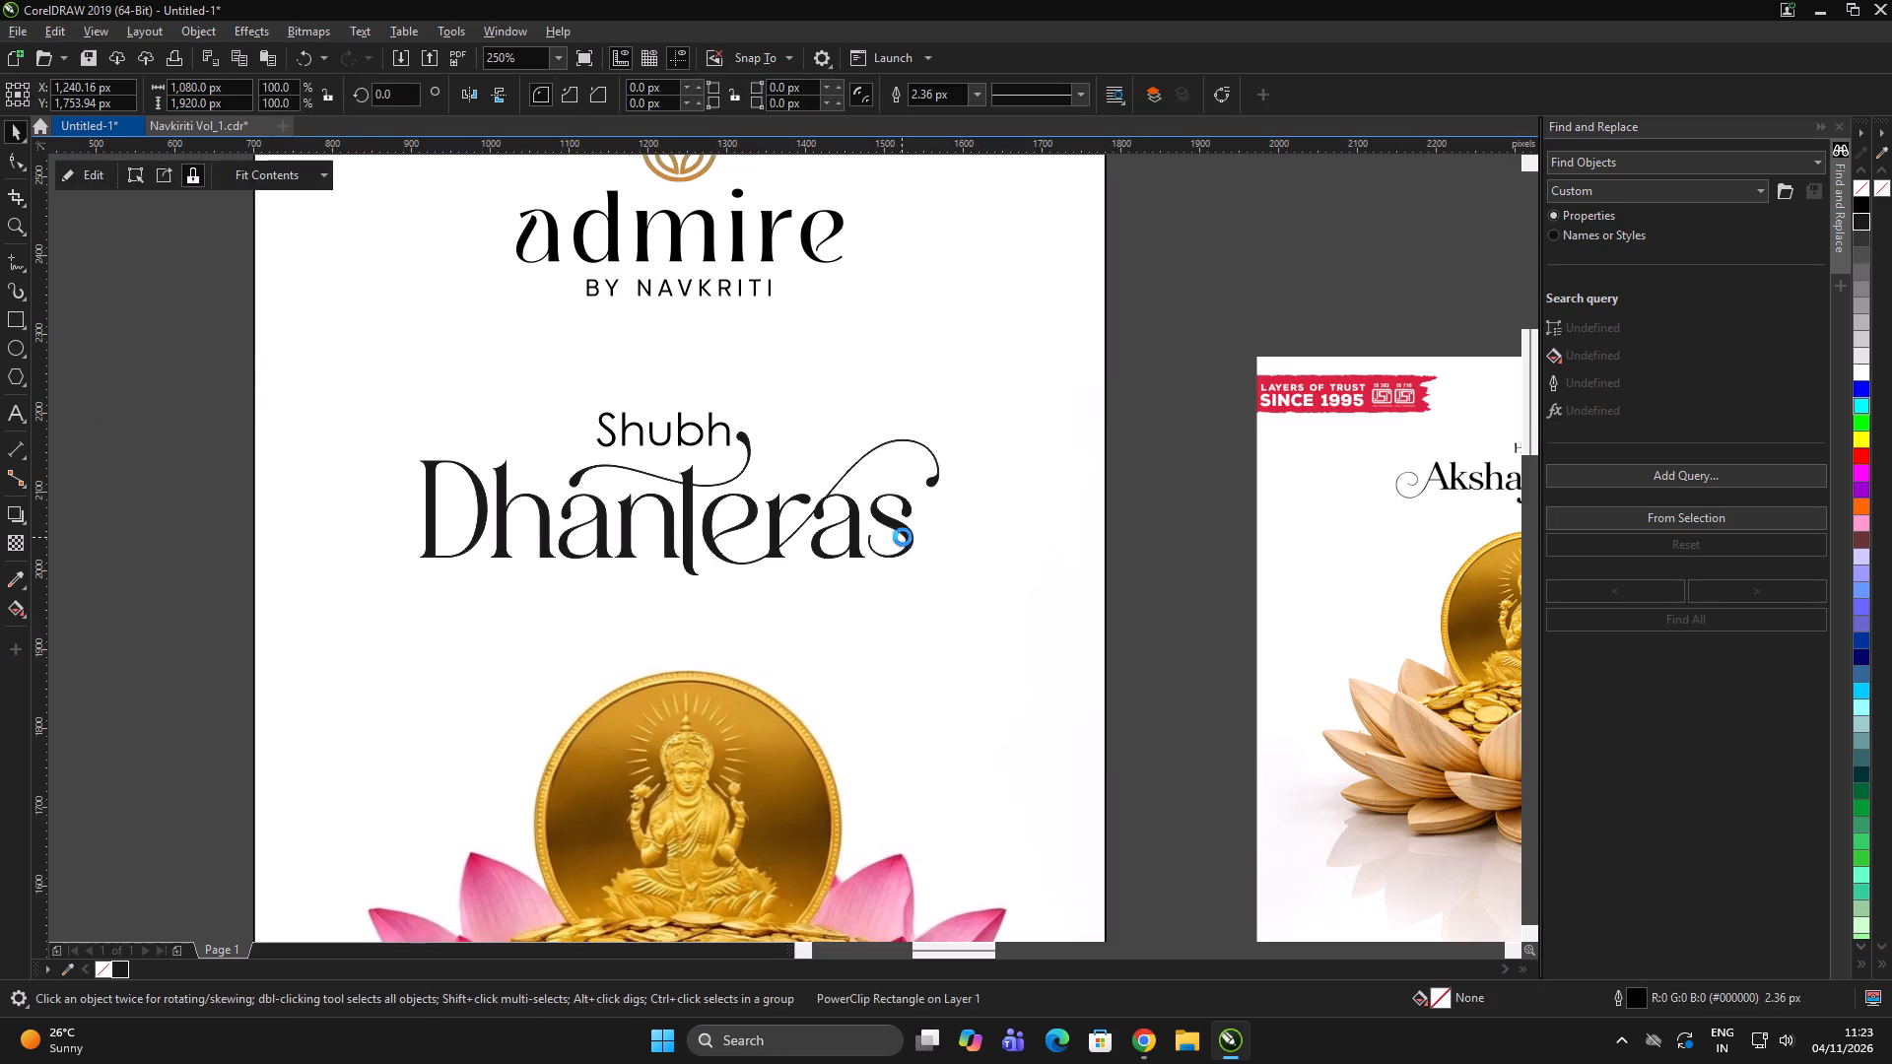
{"action": "left_click_drag", "start_coordinate": [909, 539], "coordinate": [918, 539]}
{"action": "left_click", "coordinate": [918, 532]}
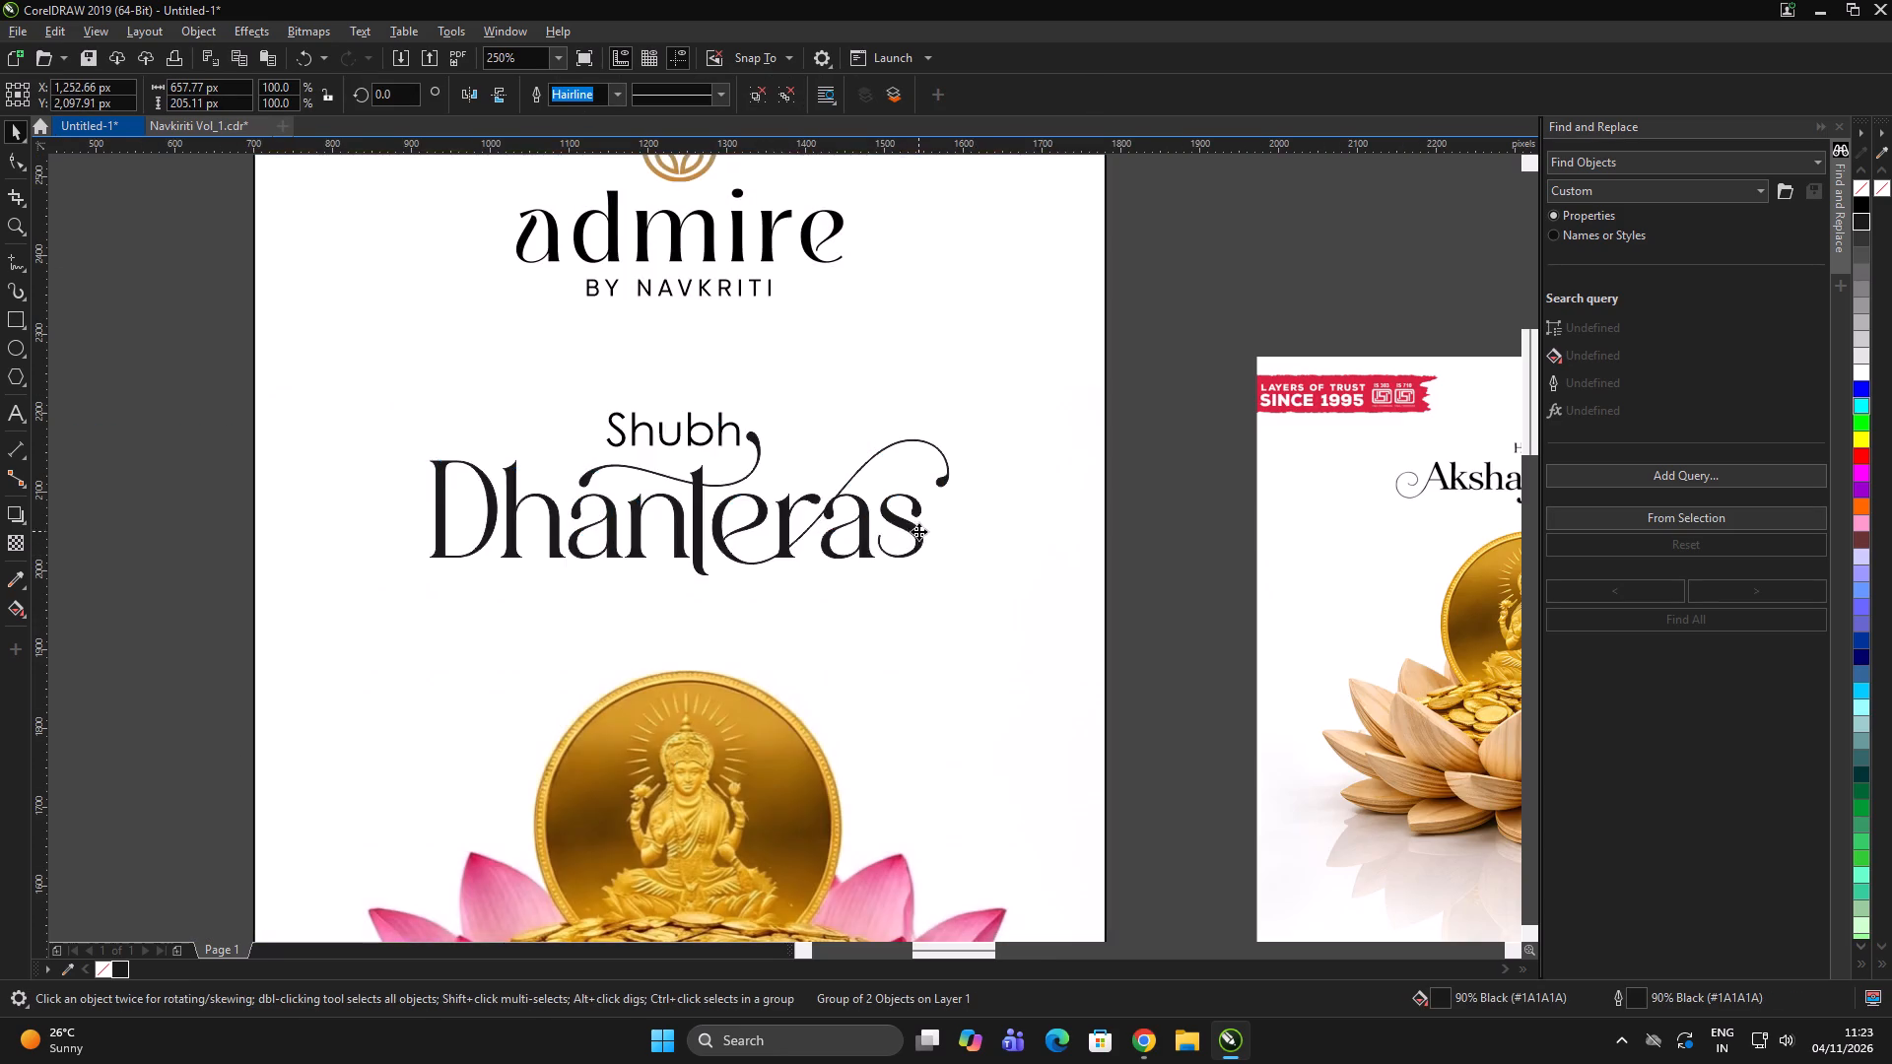
Ungroup the "Shubh Dhanteras" greeting and select the "Dhanteras" text on its own.
{"action": "scroll", "coordinate": [921, 537], "scroll_direction": "down", "scroll_amount": 2}
{"action": "key", "text": "ctrl+u"}
{"action": "left_click", "coordinate": [1086, 672], "text": "ctrl"}
{"action": "scroll", "coordinate": [891, 557], "scroll_direction": "up", "scroll_amount": 2}
{"action": "left_click", "coordinate": [817, 509]}
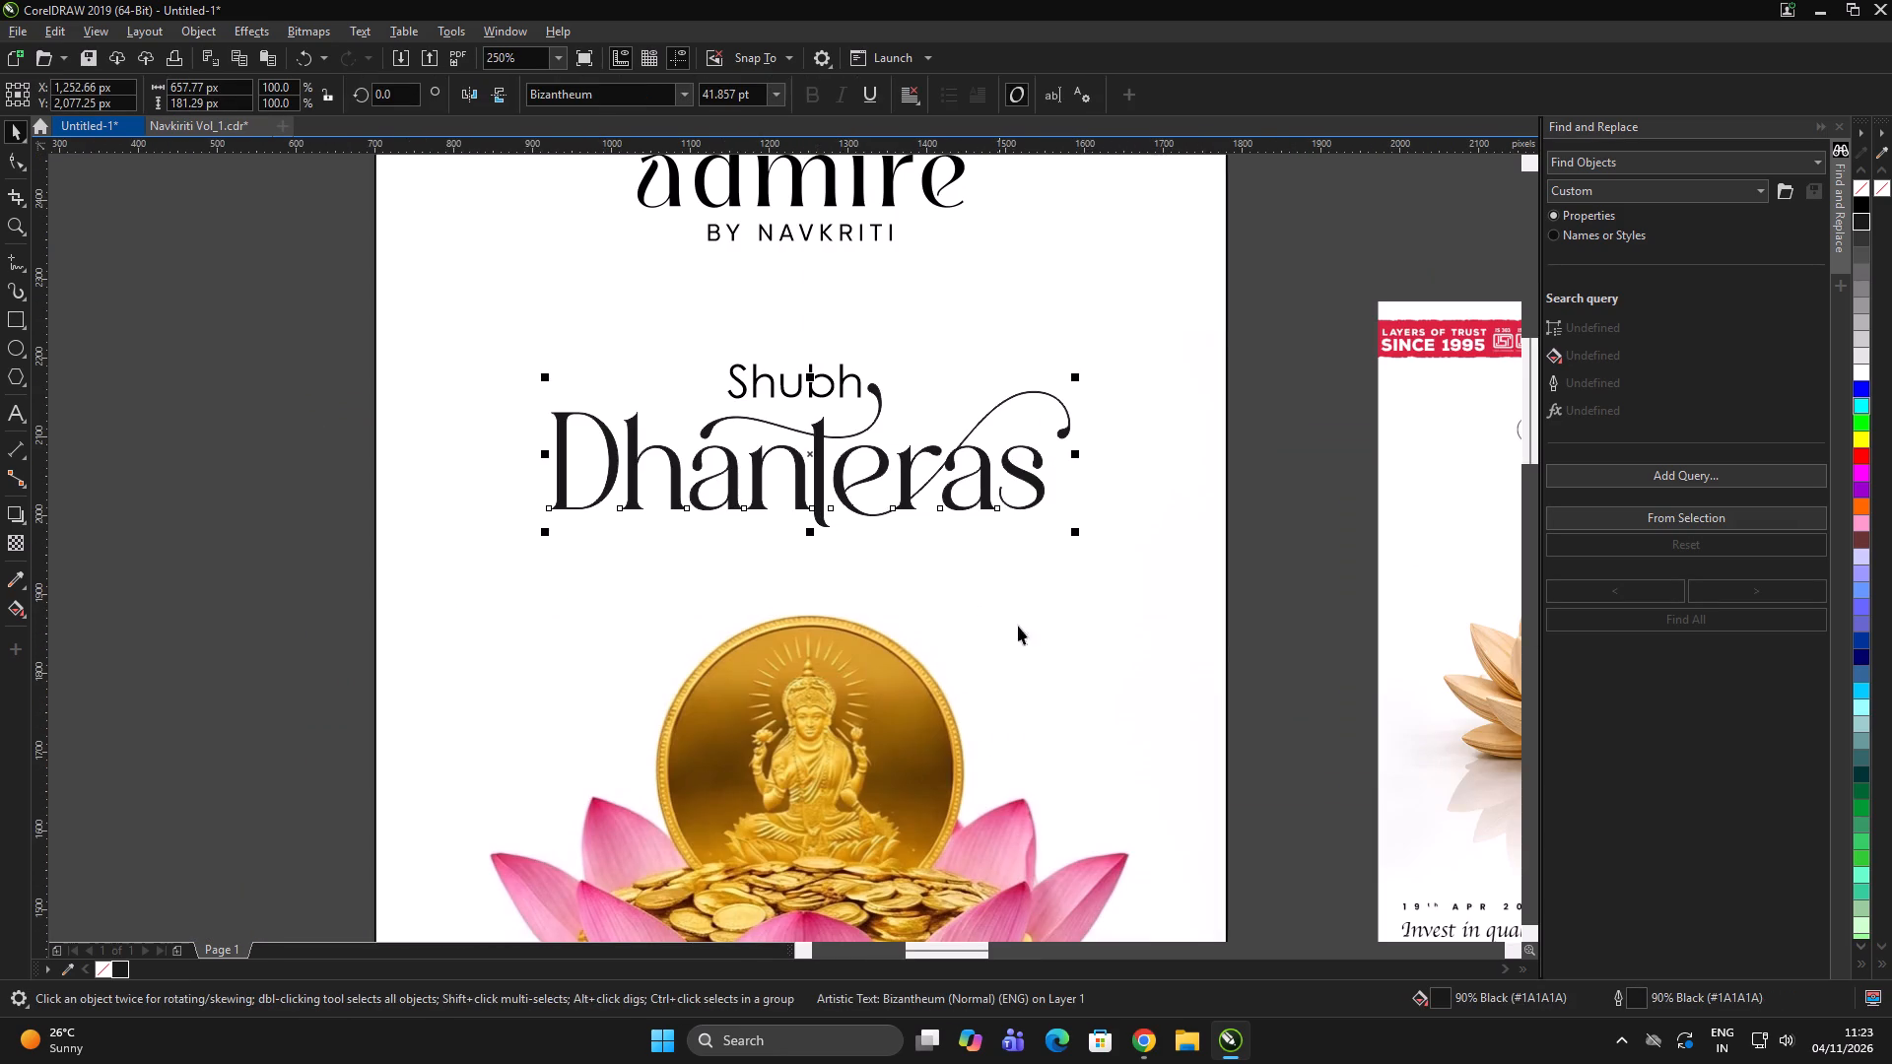
Sample the brown #664002 from the gold coin and apply it to the "Dhanteras" text's fill and outline.
{"action": "left_click", "coordinate": [18, 576]}
{"action": "left_click", "coordinate": [649, 739]}
{"action": "key", "text": "space"}
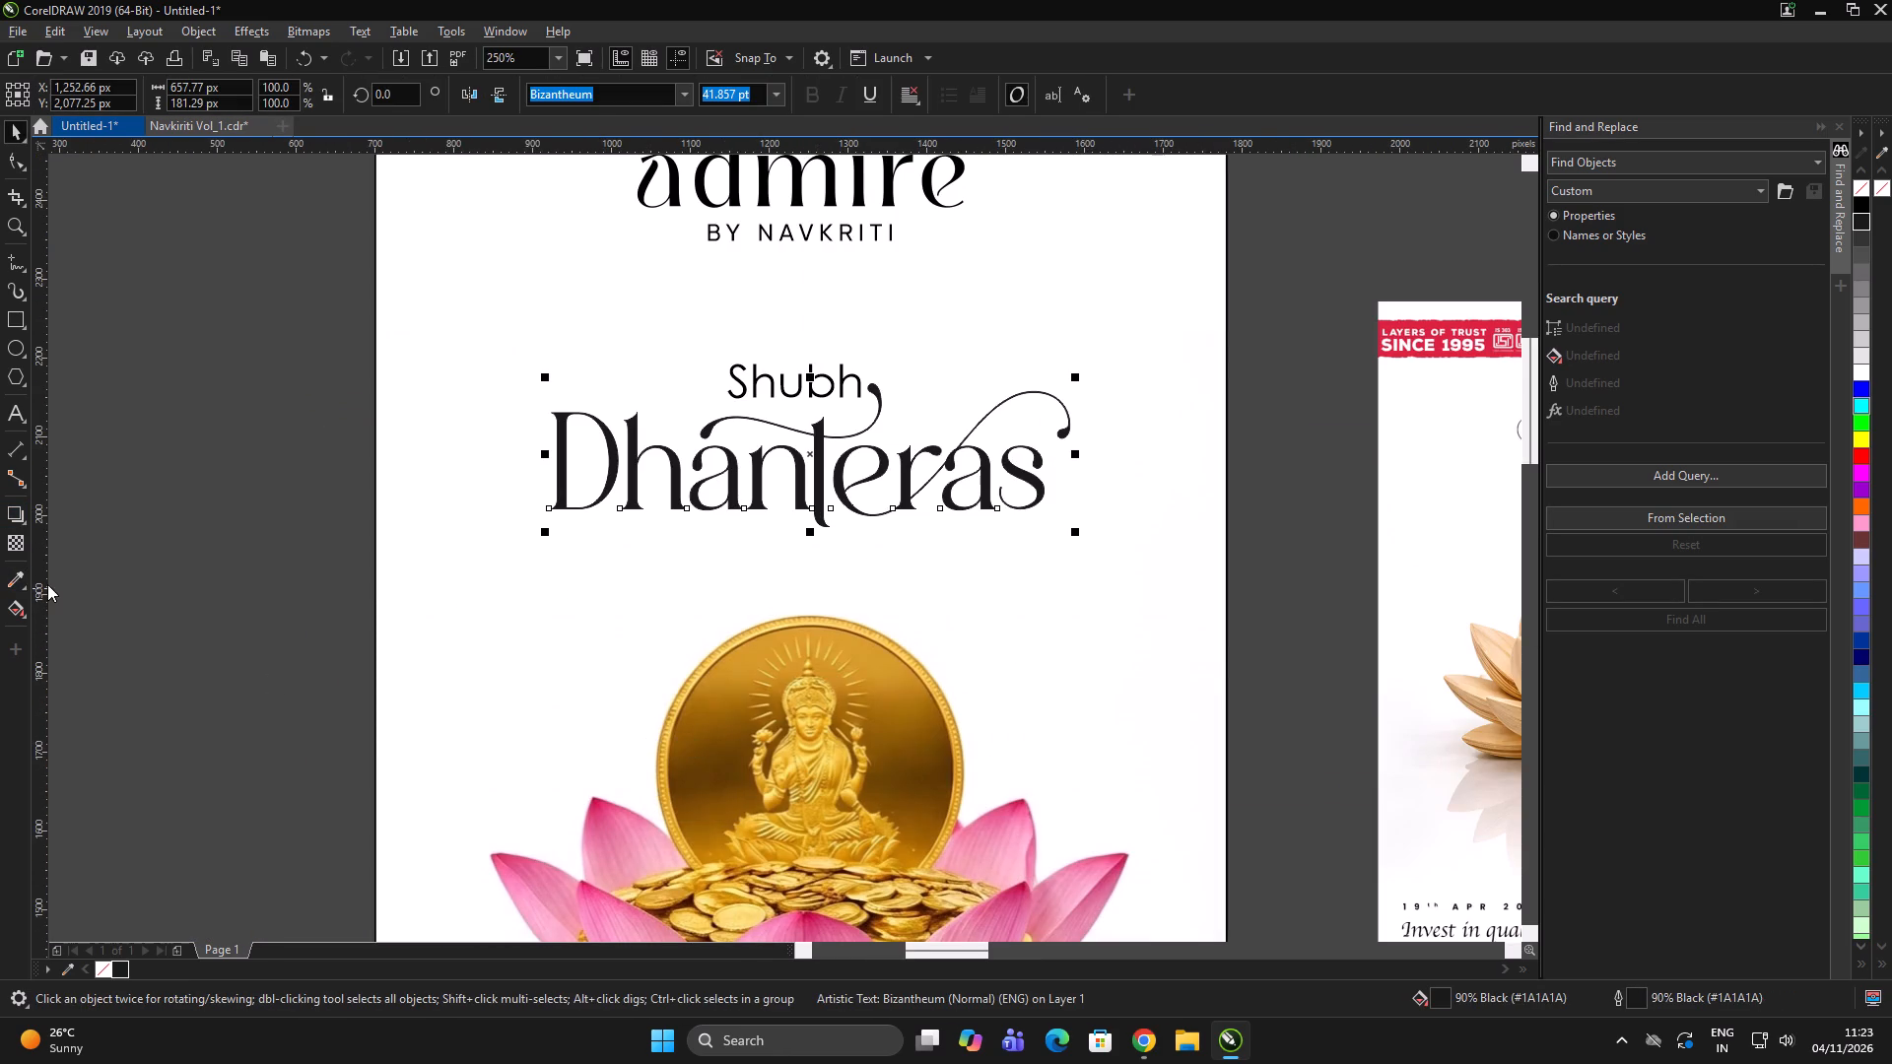
{"action": "left_click", "coordinate": [16, 566]}
{"action": "left_click", "coordinate": [152, 578]}
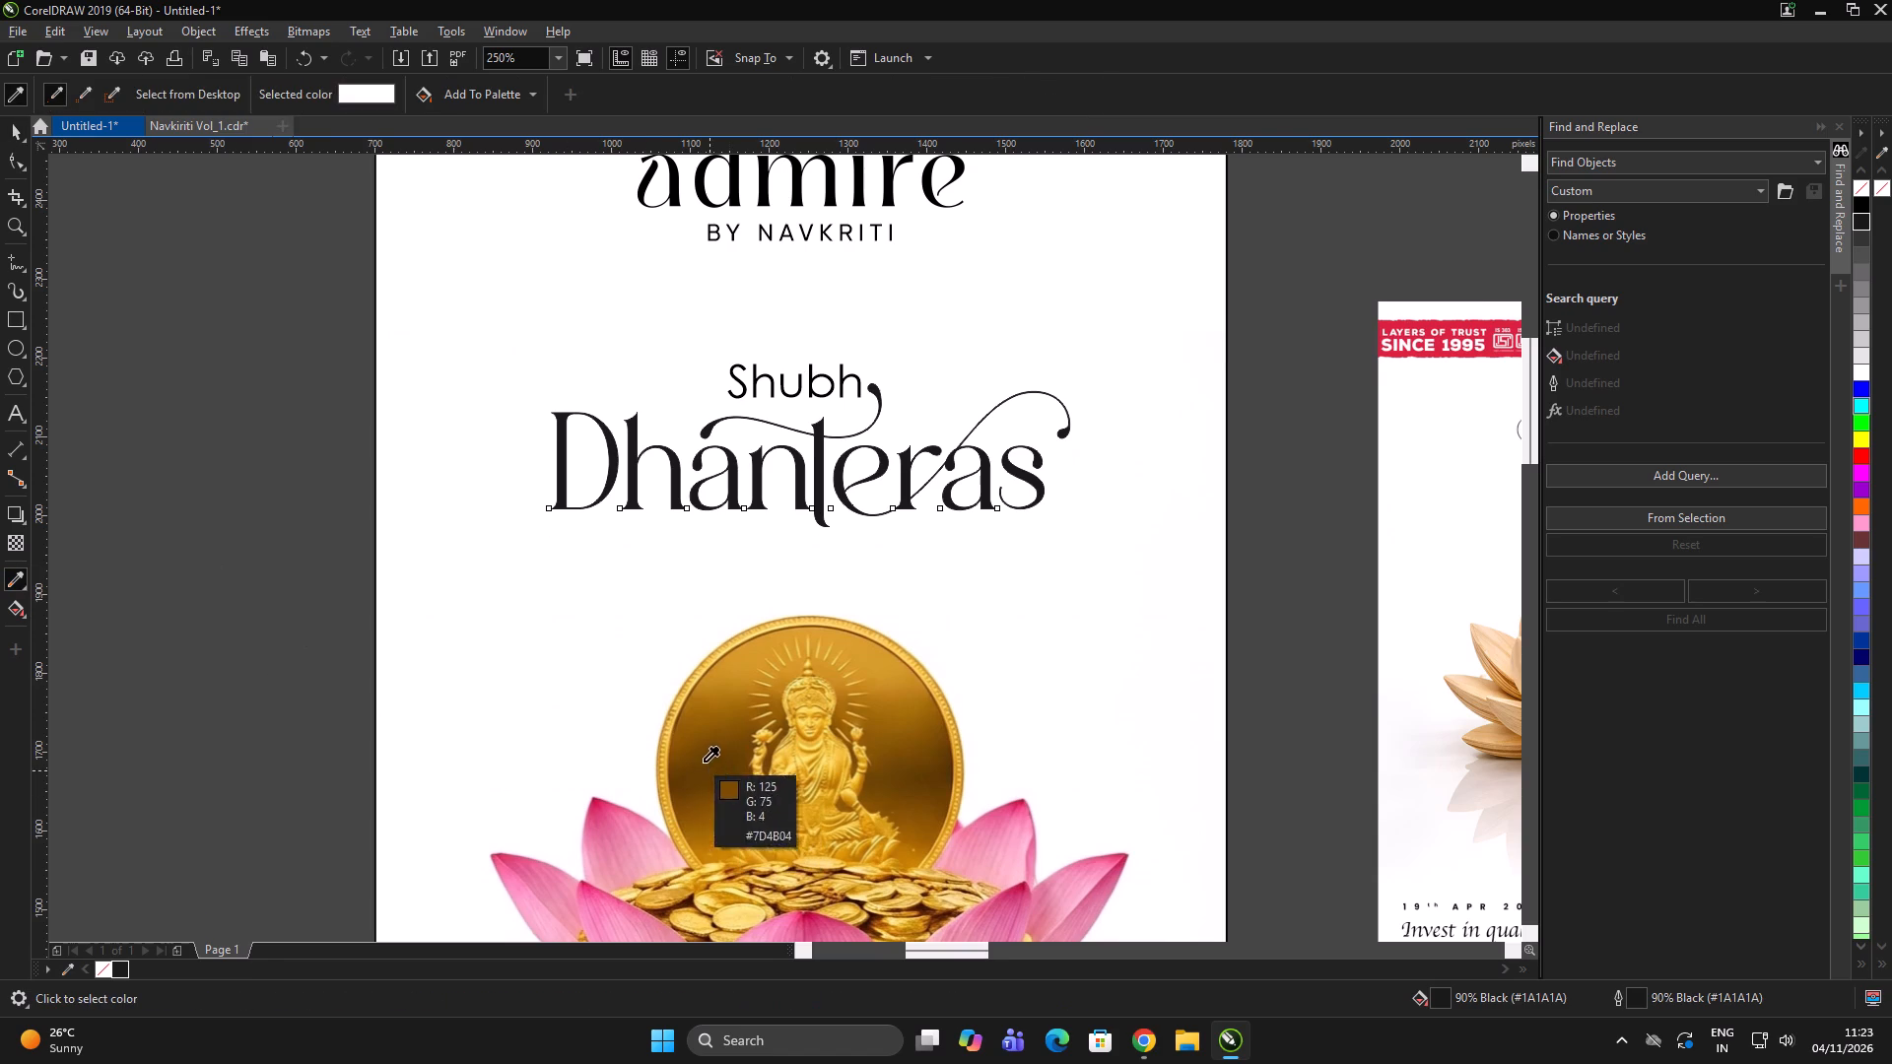
{"action": "left_click", "coordinate": [703, 761]}
{"action": "scroll", "coordinate": [801, 596], "scroll_direction": "up", "scroll_amount": 1}
{"action": "scroll", "coordinate": [946, 479], "scroll_direction": "up", "scroll_amount": 4}
{"action": "left_click", "coordinate": [532, 337]}
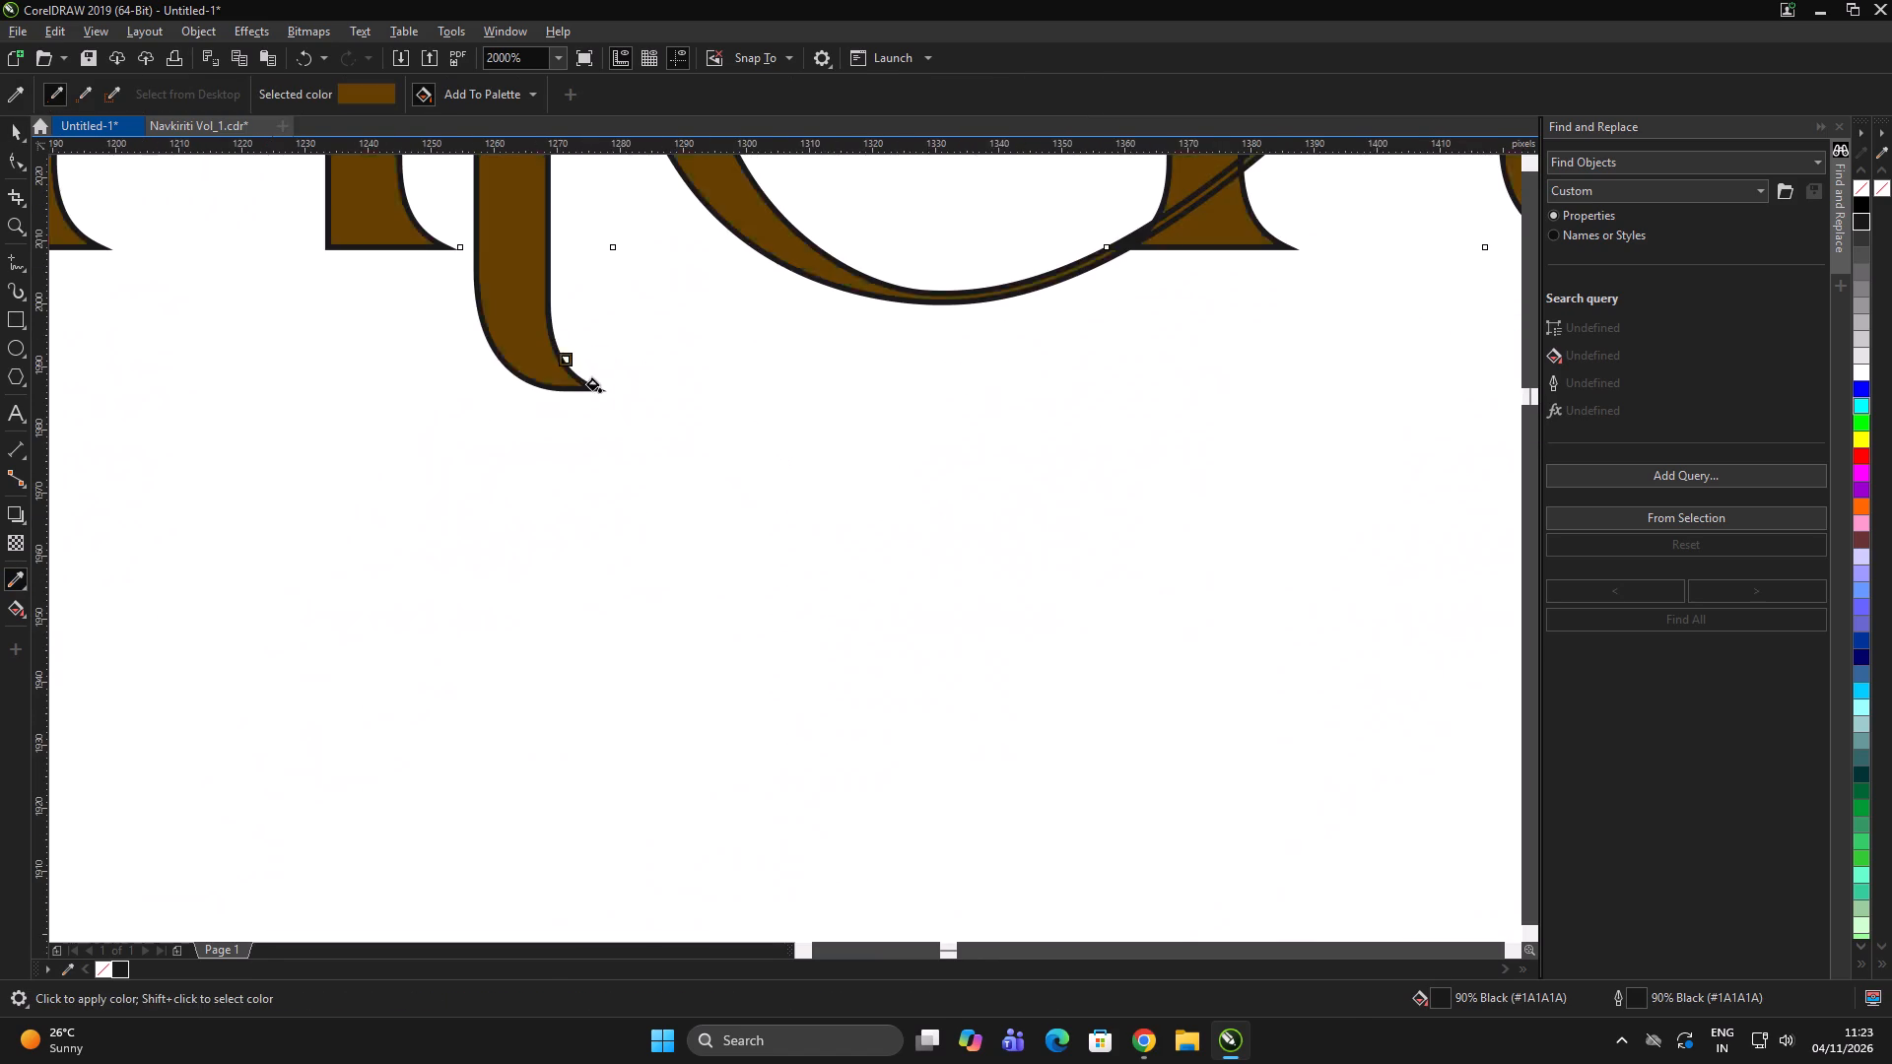
{"action": "scroll", "coordinate": [627, 436], "scroll_direction": "down", "scroll_amount": 4}
{"action": "scroll", "coordinate": [610, 360], "scroll_direction": "up", "scroll_amount": 2}
{"action": "key", "text": "space"}
{"action": "scroll", "coordinate": [598, 366], "scroll_direction": "up", "scroll_amount": 2}
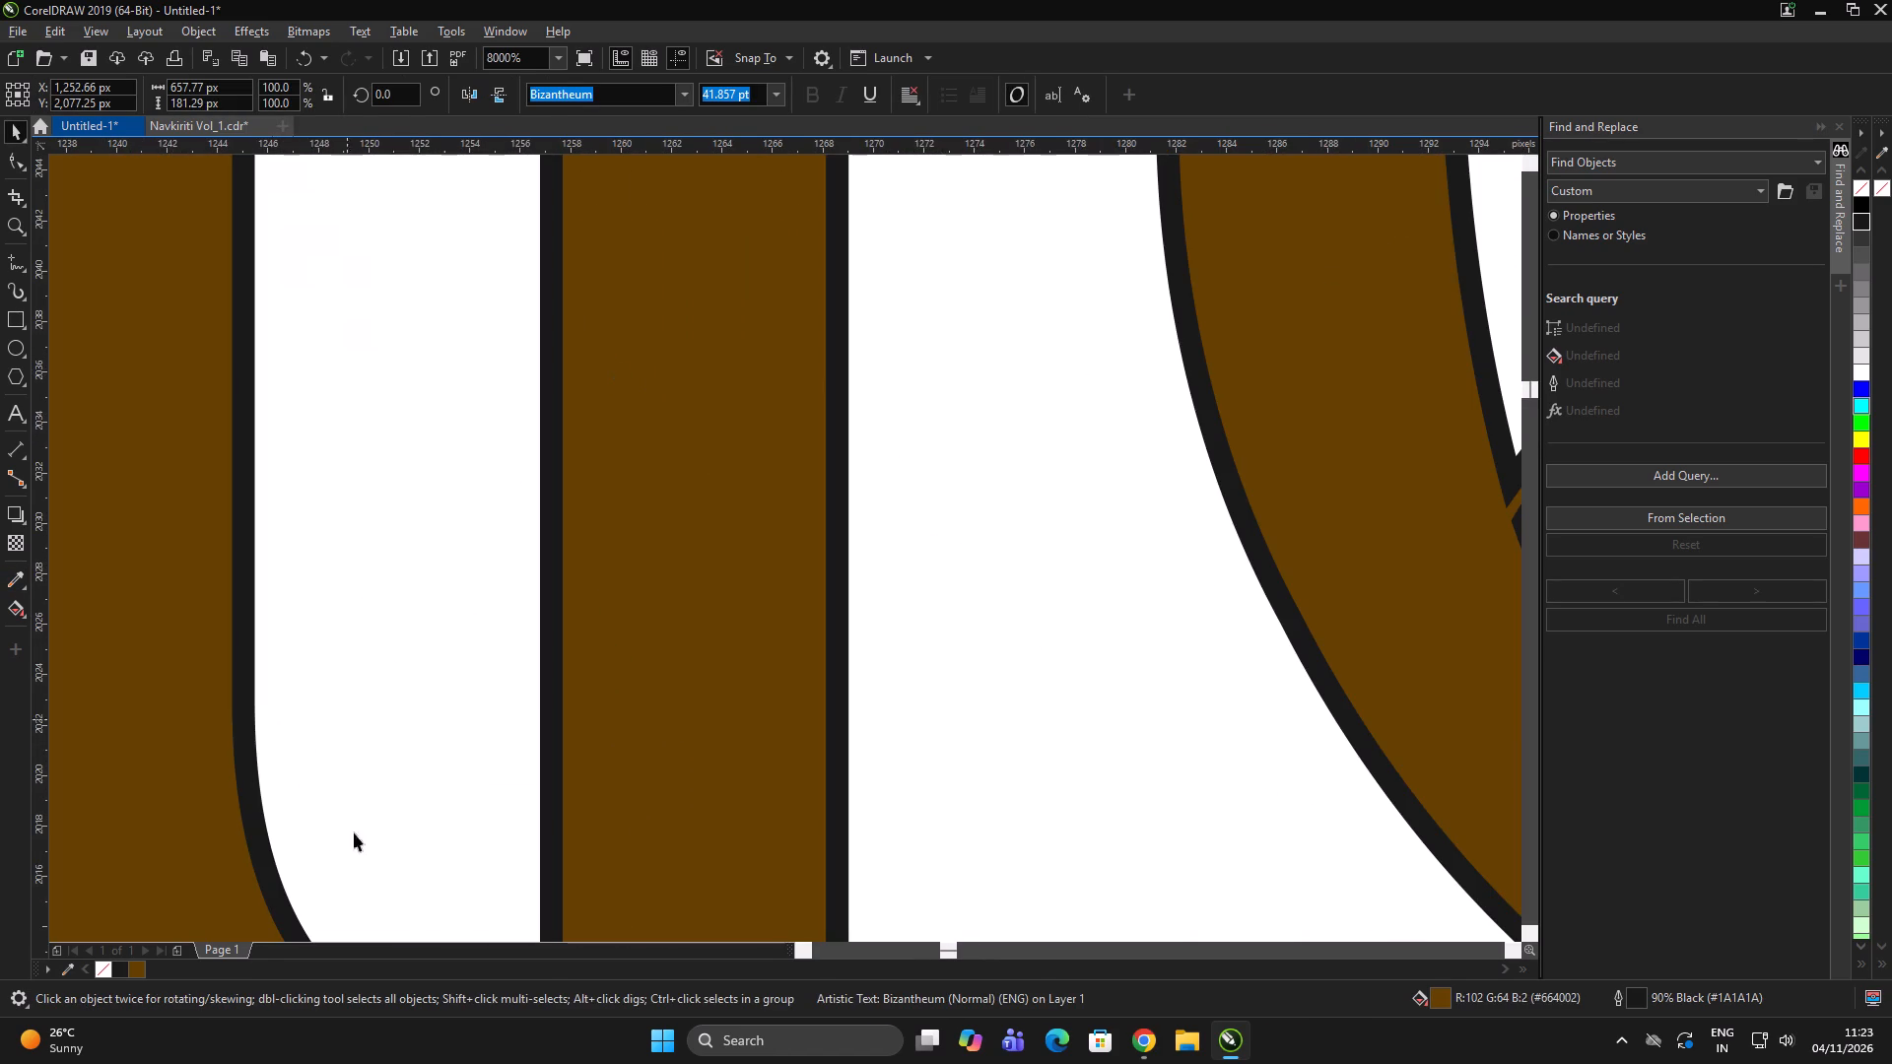
{"action": "right_click", "coordinate": [139, 972]}
{"action": "scroll", "coordinate": [694, 452], "scroll_direction": "down", "scroll_amount": 18}
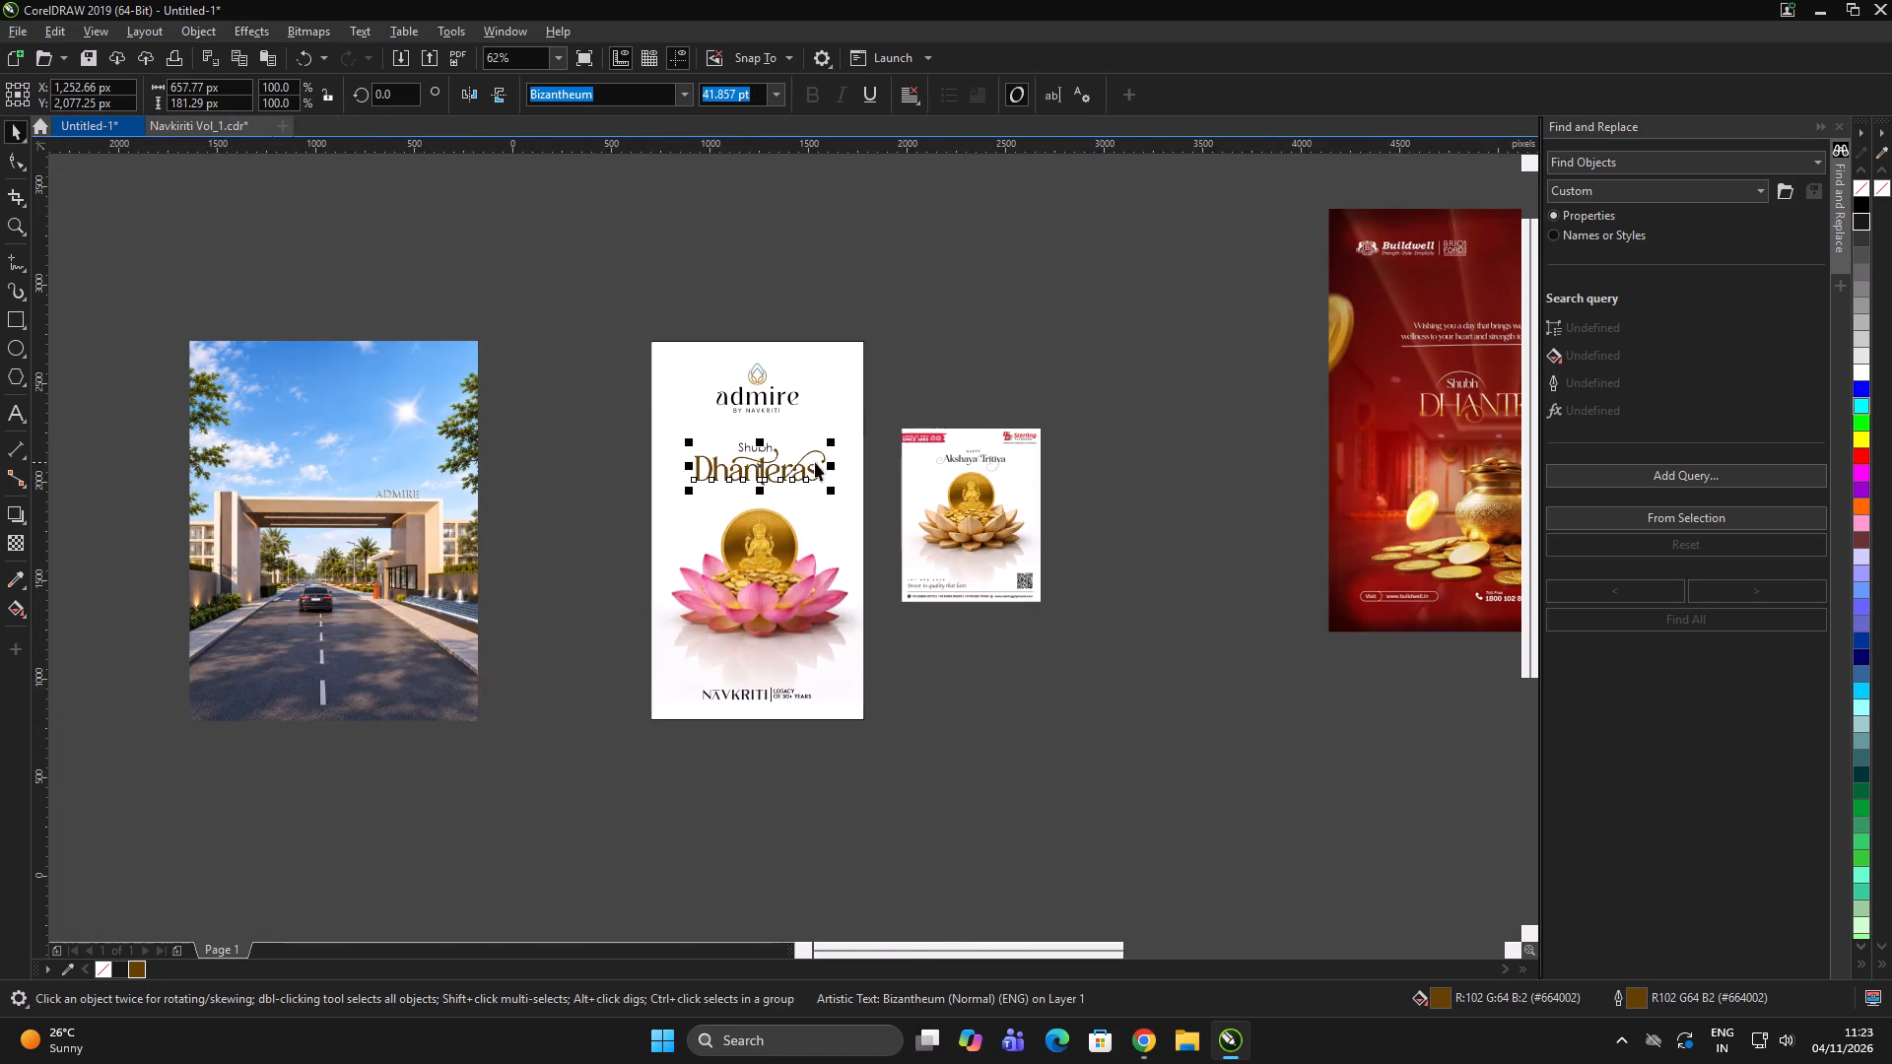
{"action": "scroll", "coordinate": [781, 499], "scroll_direction": "up", "scroll_amount": 2}
{"action": "scroll", "coordinate": [844, 385], "scroll_direction": "down", "scroll_amount": 2}
{"action": "scroll", "coordinate": [804, 327], "scroll_direction": "up", "scroll_amount": 1}
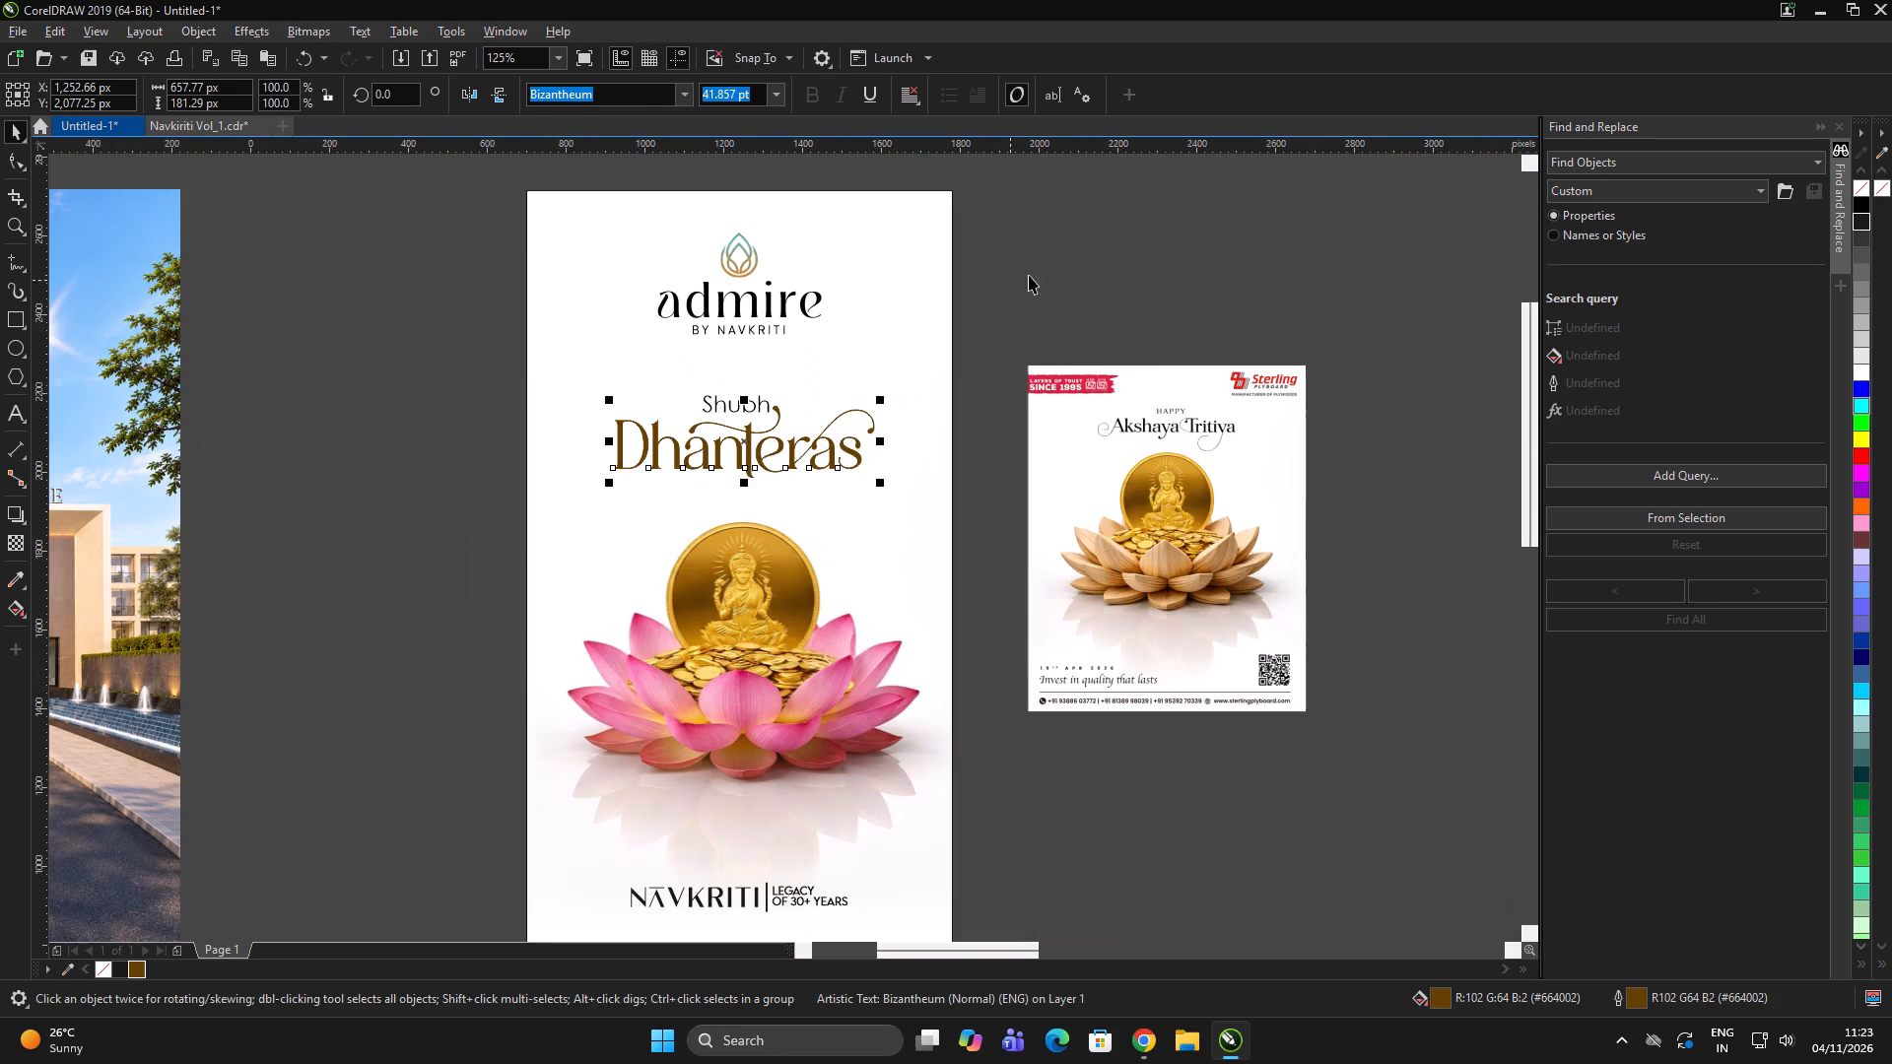
{"action": "double_click", "coordinate": [1070, 250]}
Group the admire by Navkriti logo parts and centre the group horizontally on the page rectangle.
{"action": "left_click_drag", "start_coordinate": [1089, 187], "coordinate": [592, 358]}
{"action": "key", "text": "ctrl+g"}
{"action": "left_click", "coordinate": [885, 283], "text": "shift"}
{"action": "key", "text": "c"}
{"action": "left_click", "coordinate": [1006, 259]}
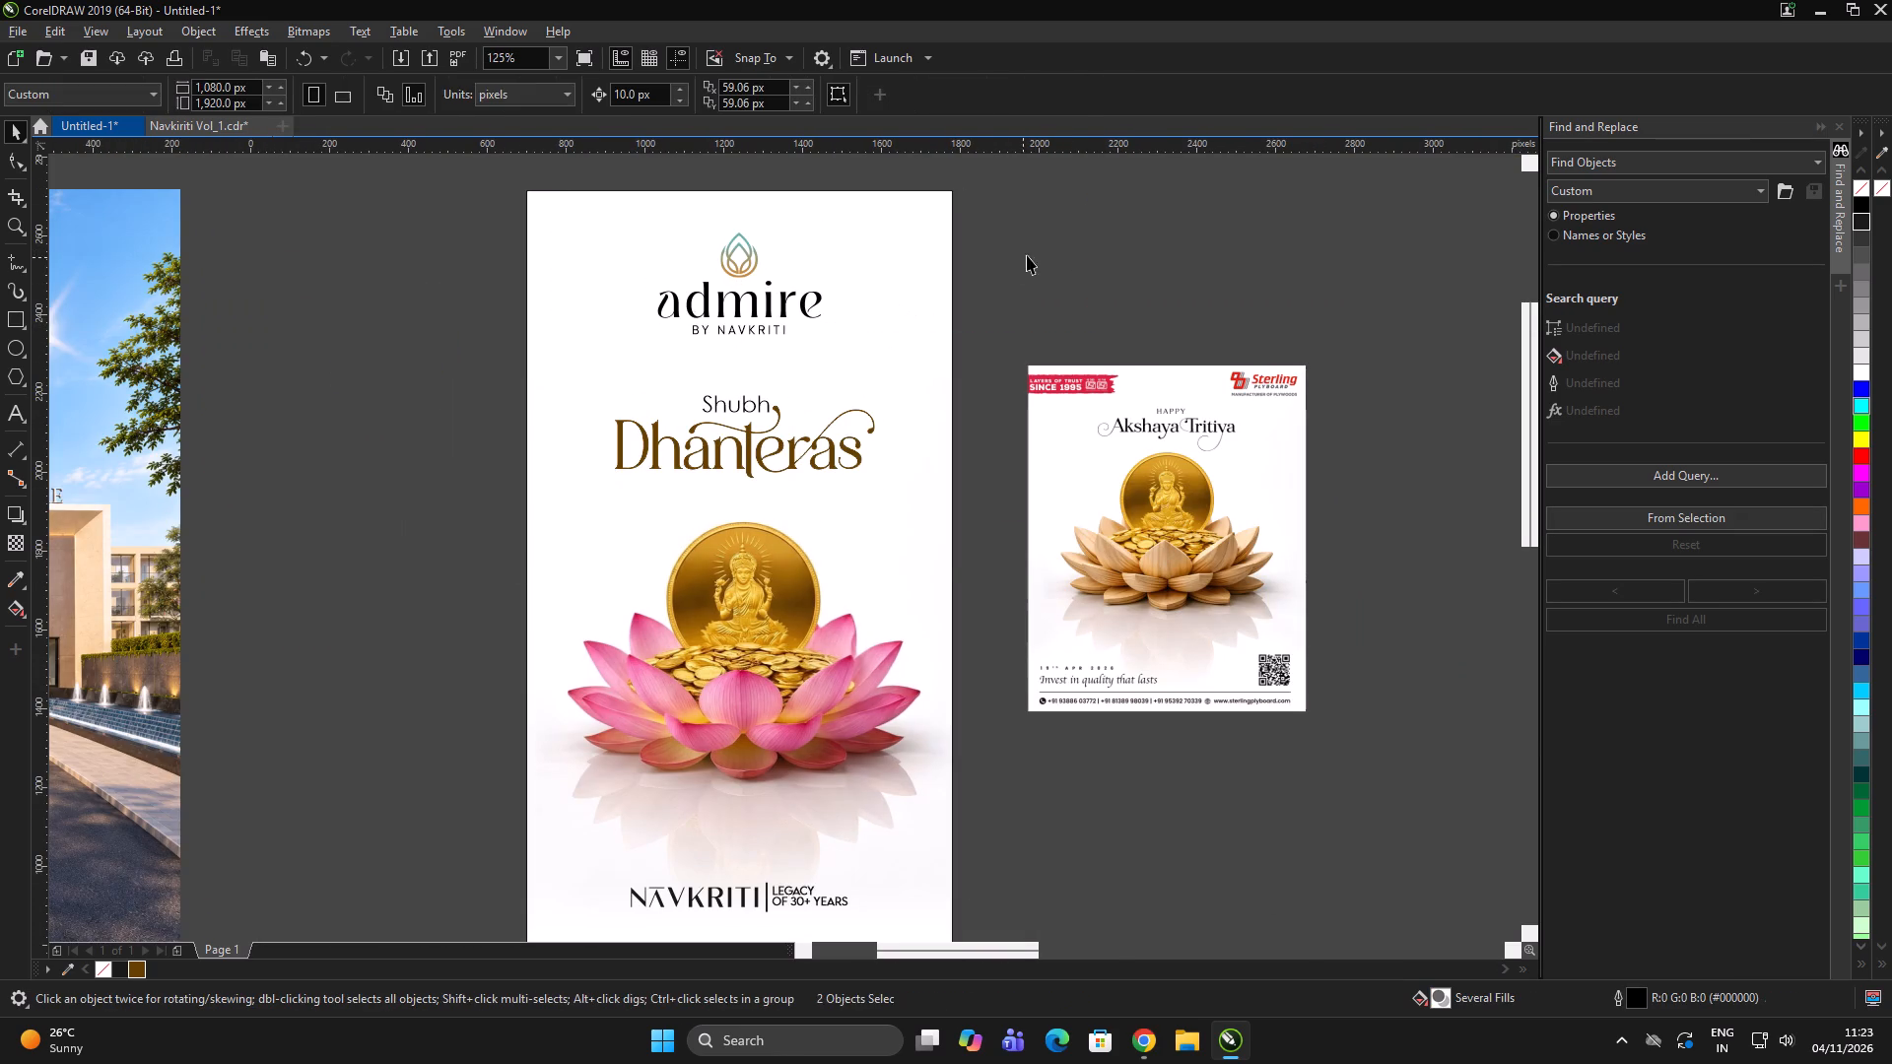
{"action": "left_click", "coordinate": [1032, 251]}
{"action": "left_click", "coordinate": [753, 287]}
{"action": "left_click", "coordinate": [1084, 271]}
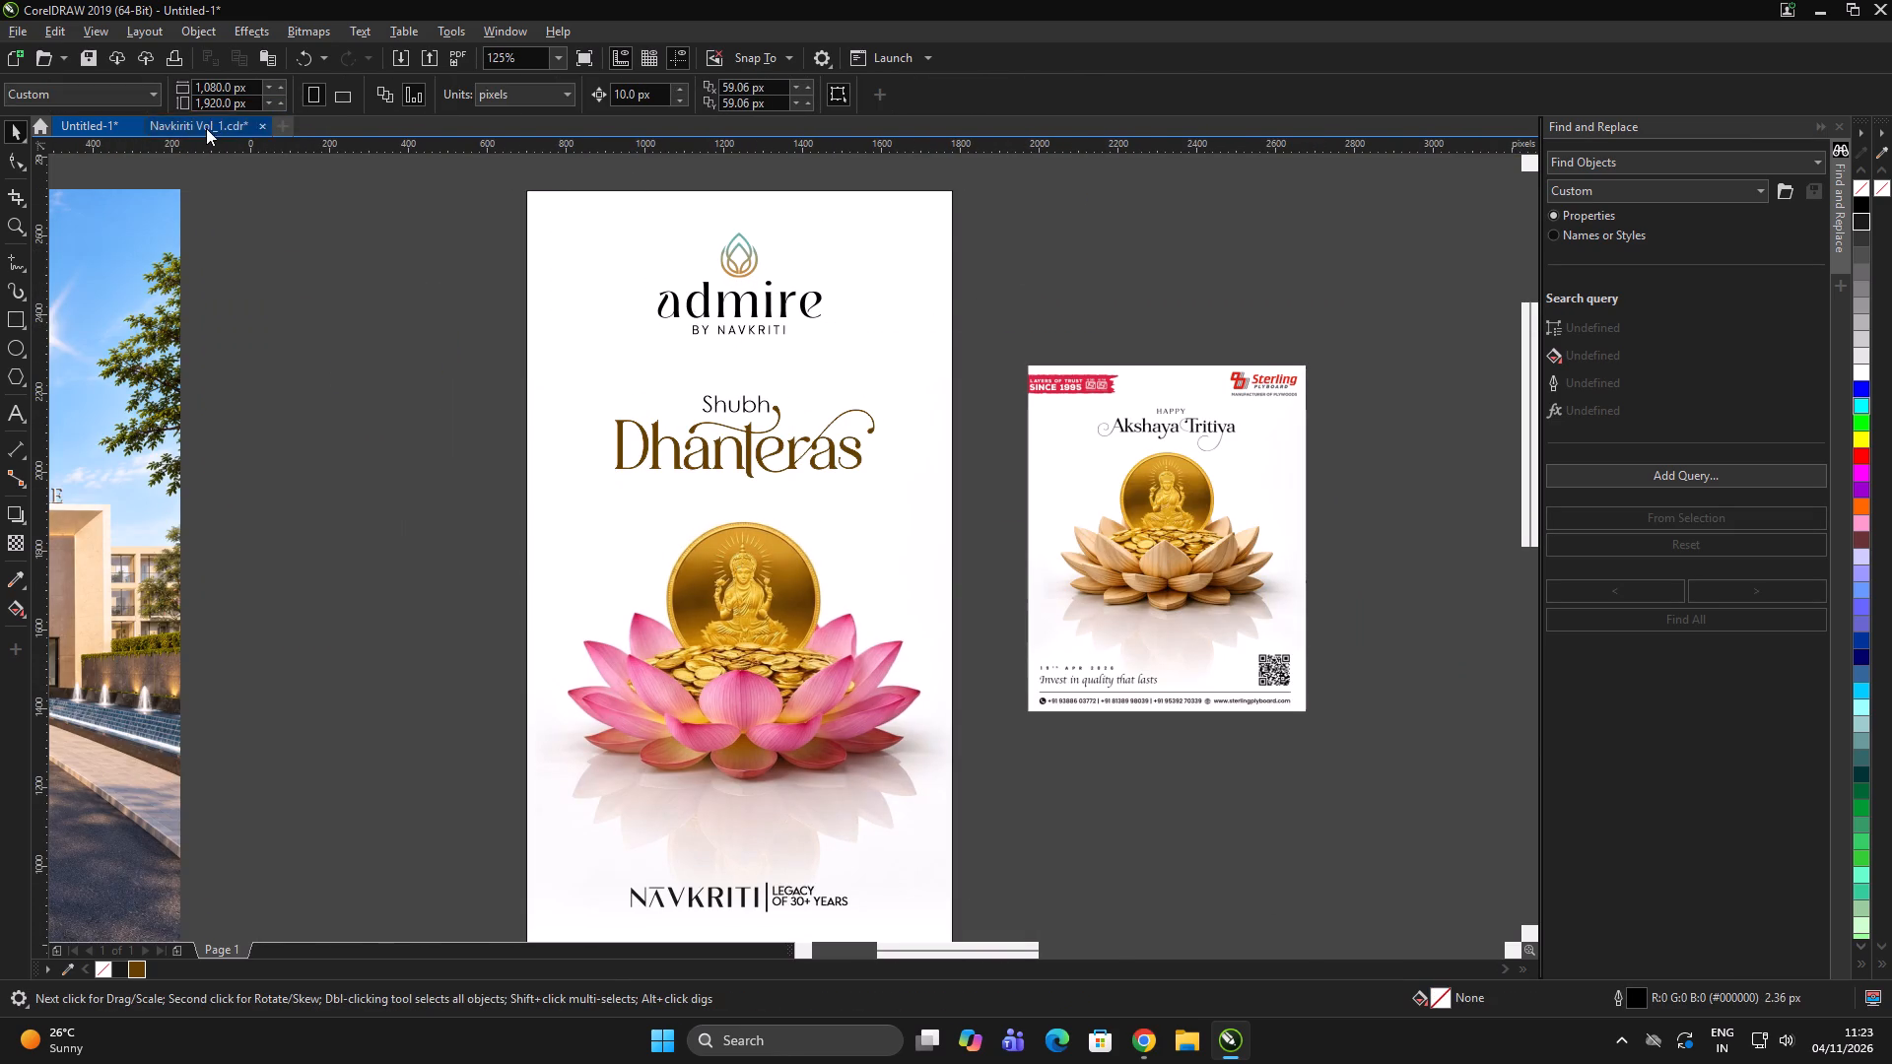
Switch to Navkriti Vol_1.cdr and examine the admire posts on its first six pages.
{"action": "left_click", "coordinate": [206, 128]}
{"action": "scroll", "coordinate": [817, 512], "scroll_direction": "down", "scroll_amount": 5}
{"action": "double_click", "coordinate": [1025, 621]}
{"action": "double_click", "coordinate": [981, 359]}
{"action": "key", "text": "Page_Up"}
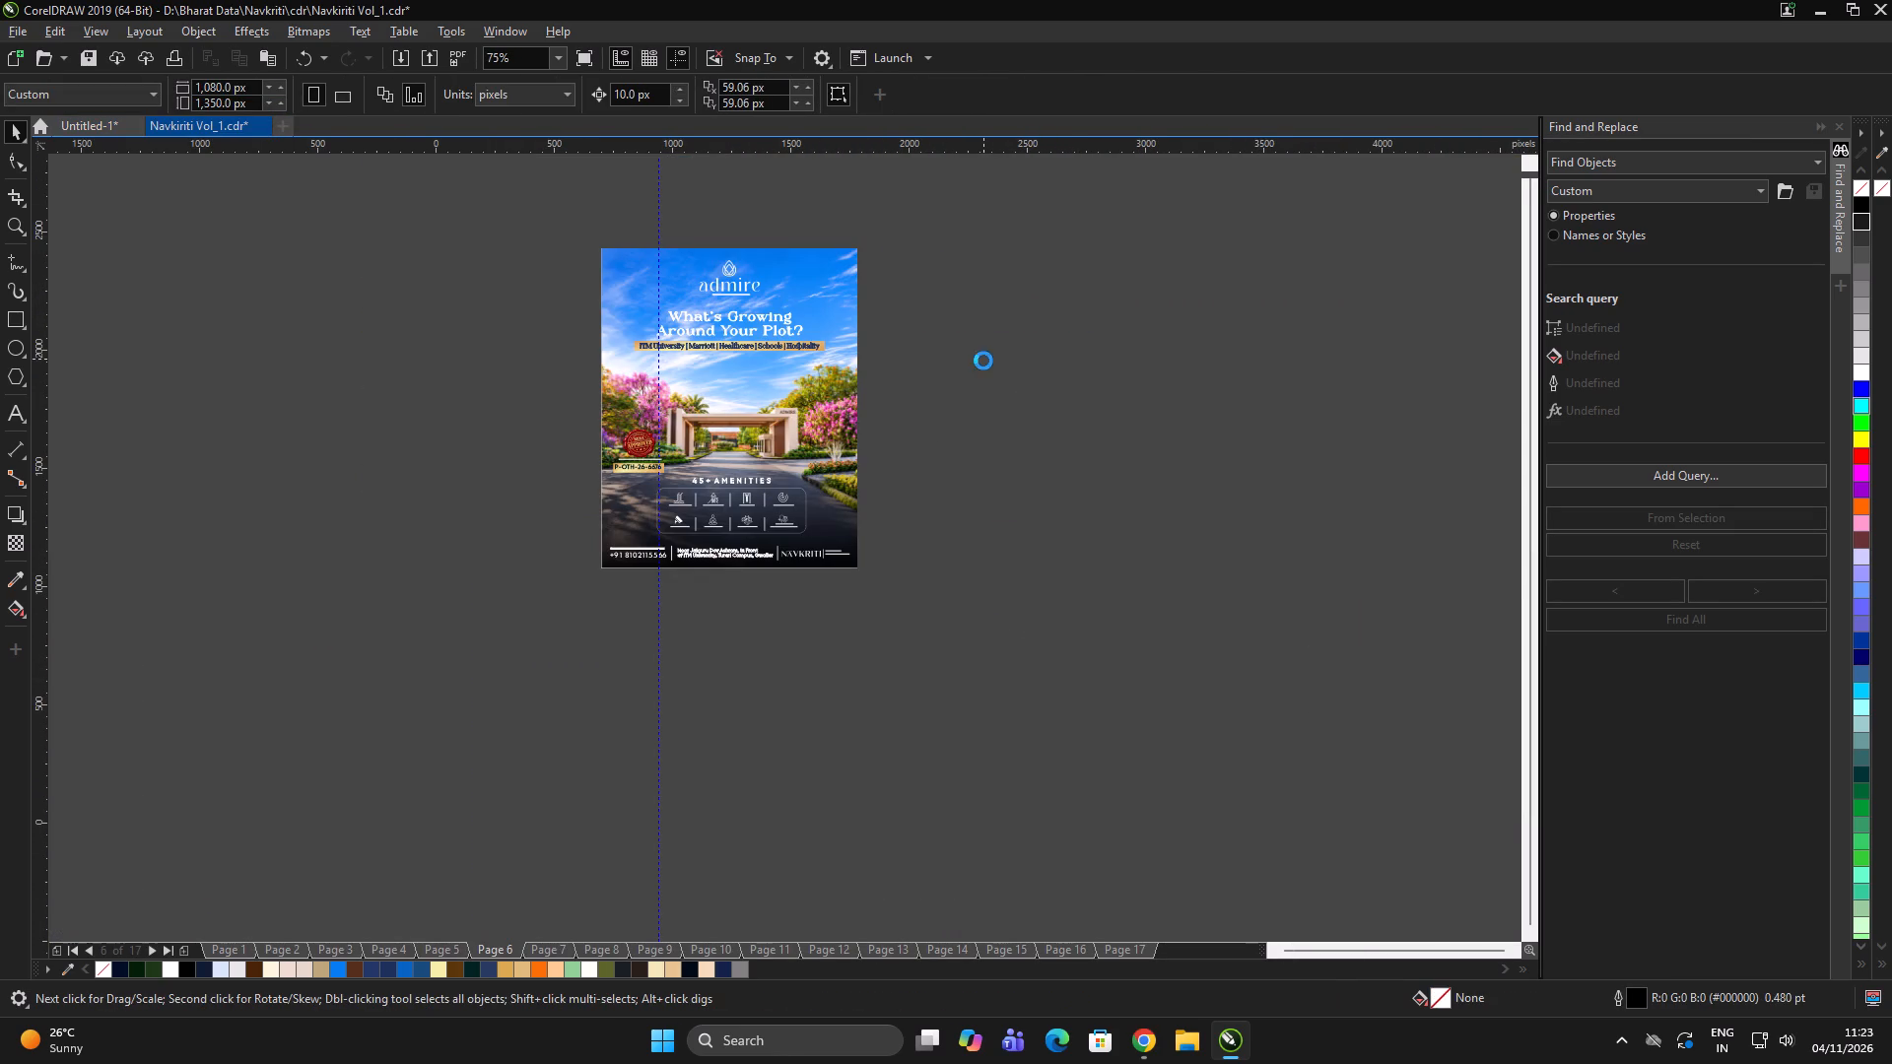
{"action": "key", "text": "Page_Up"}
{"action": "key", "text": "Page_Up"}
{"action": "key", "text": "Page_Up"}
{"action": "key", "text": "Page_Up"}
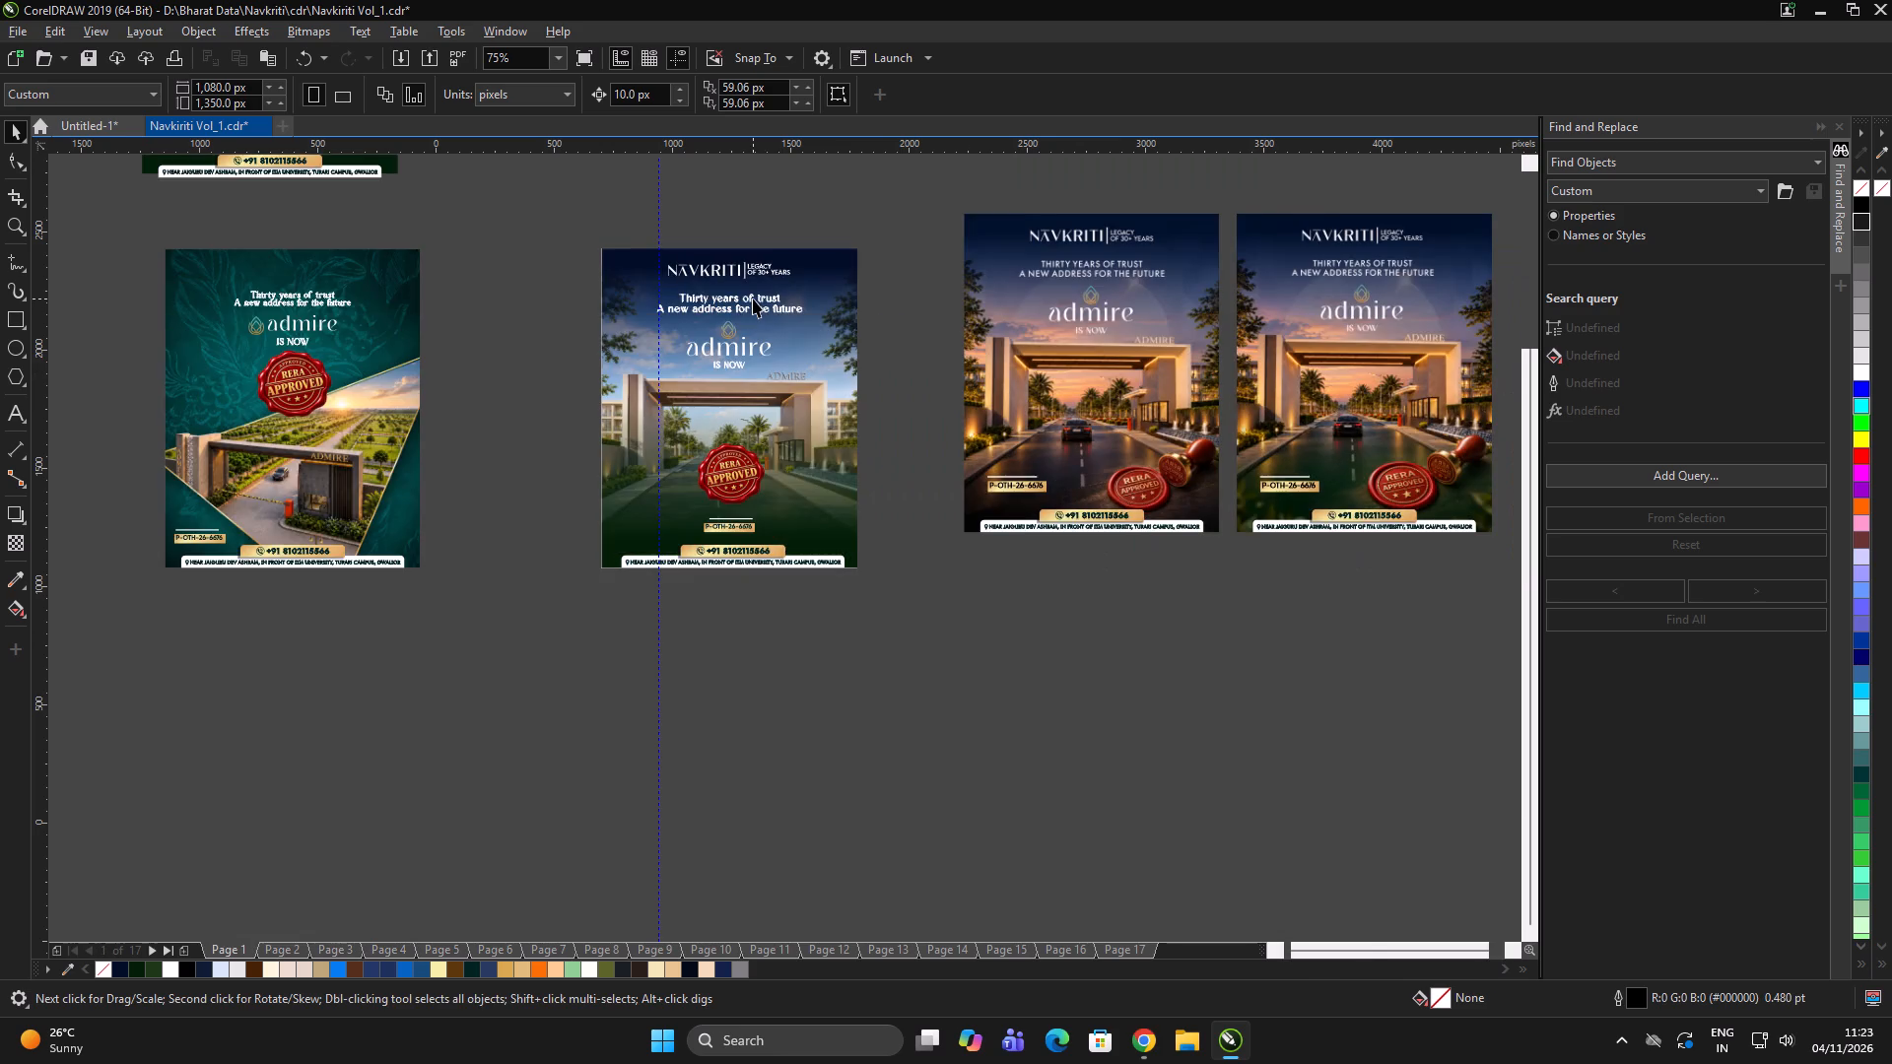
{"action": "key", "text": "Page_Down"}
{"action": "scroll", "coordinate": [710, 241], "scroll_direction": "up", "scroll_amount": 4}
{"action": "scroll", "coordinate": [819, 289], "scroll_direction": "up", "scroll_amount": 4}
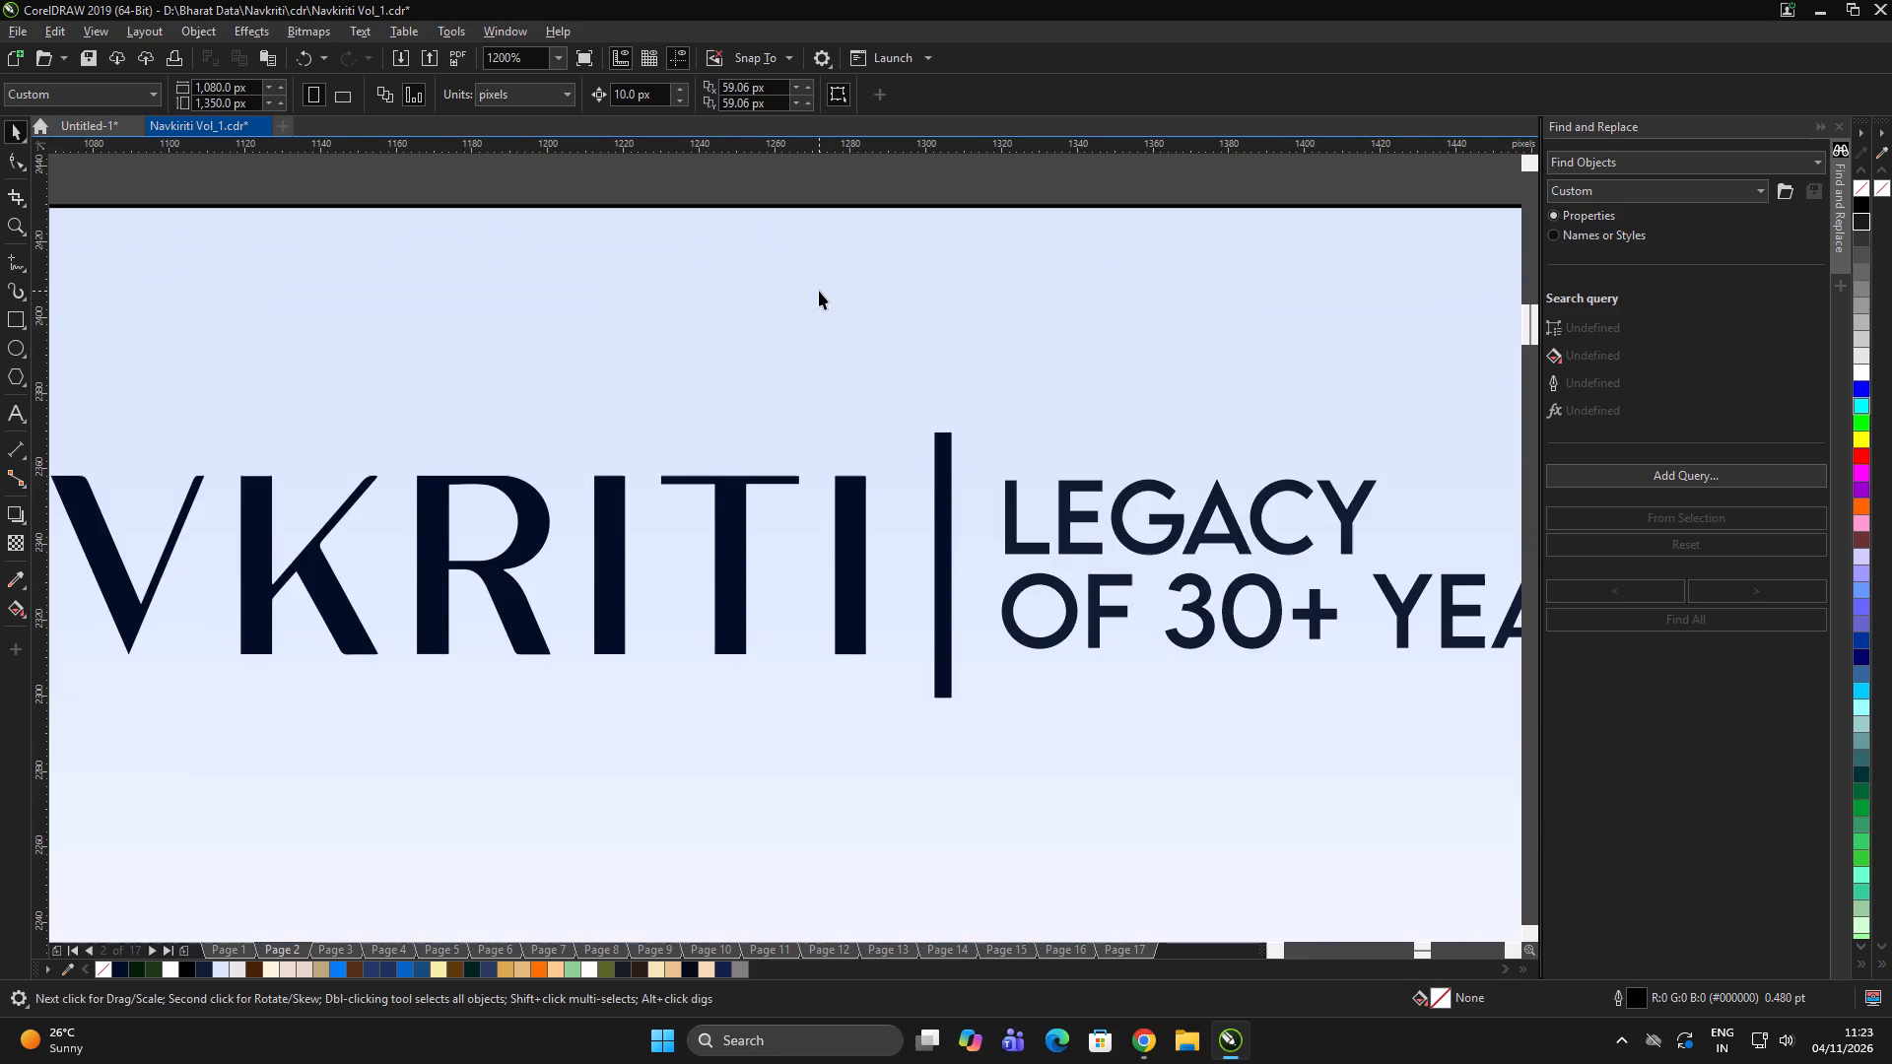
{"action": "key", "text": "Page_Up"}
{"action": "scroll", "coordinate": [804, 312], "scroll_direction": "down", "scroll_amount": 5}
{"action": "key", "text": "Page_Up"}
{"action": "left_click", "coordinate": [1078, 660]}
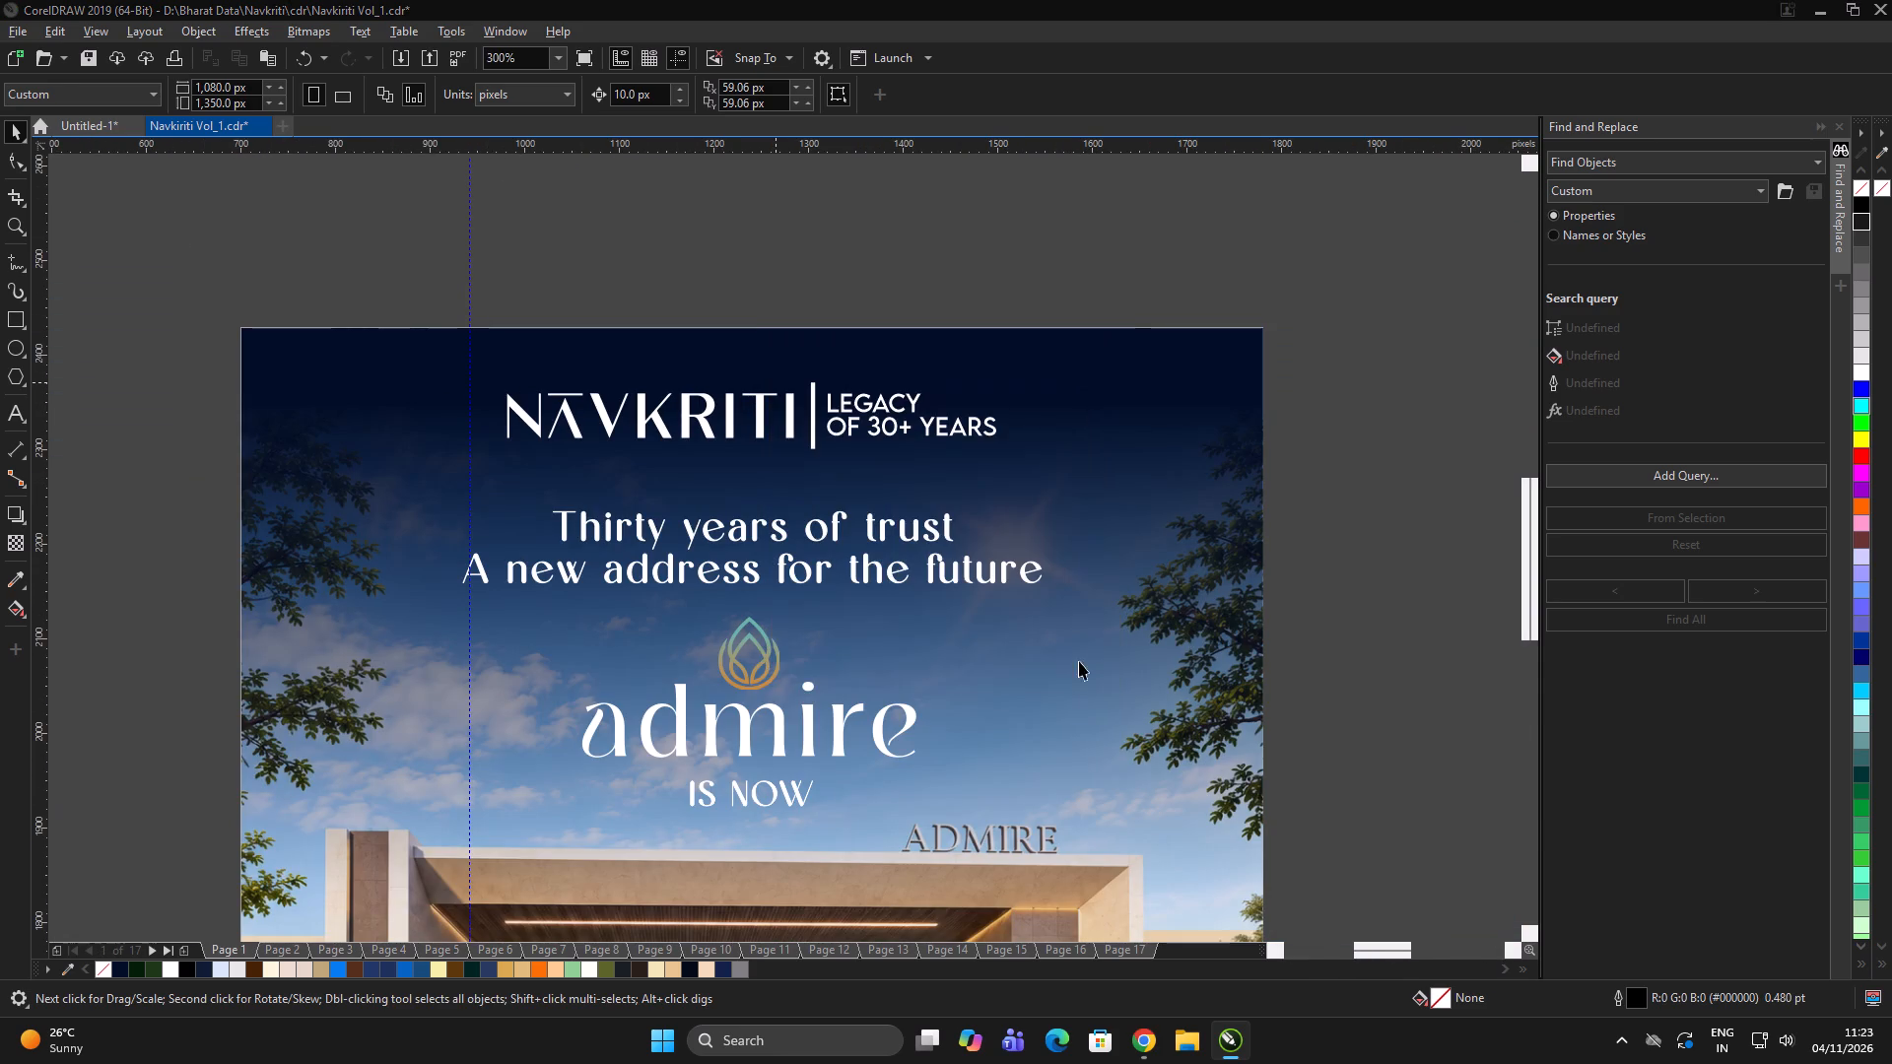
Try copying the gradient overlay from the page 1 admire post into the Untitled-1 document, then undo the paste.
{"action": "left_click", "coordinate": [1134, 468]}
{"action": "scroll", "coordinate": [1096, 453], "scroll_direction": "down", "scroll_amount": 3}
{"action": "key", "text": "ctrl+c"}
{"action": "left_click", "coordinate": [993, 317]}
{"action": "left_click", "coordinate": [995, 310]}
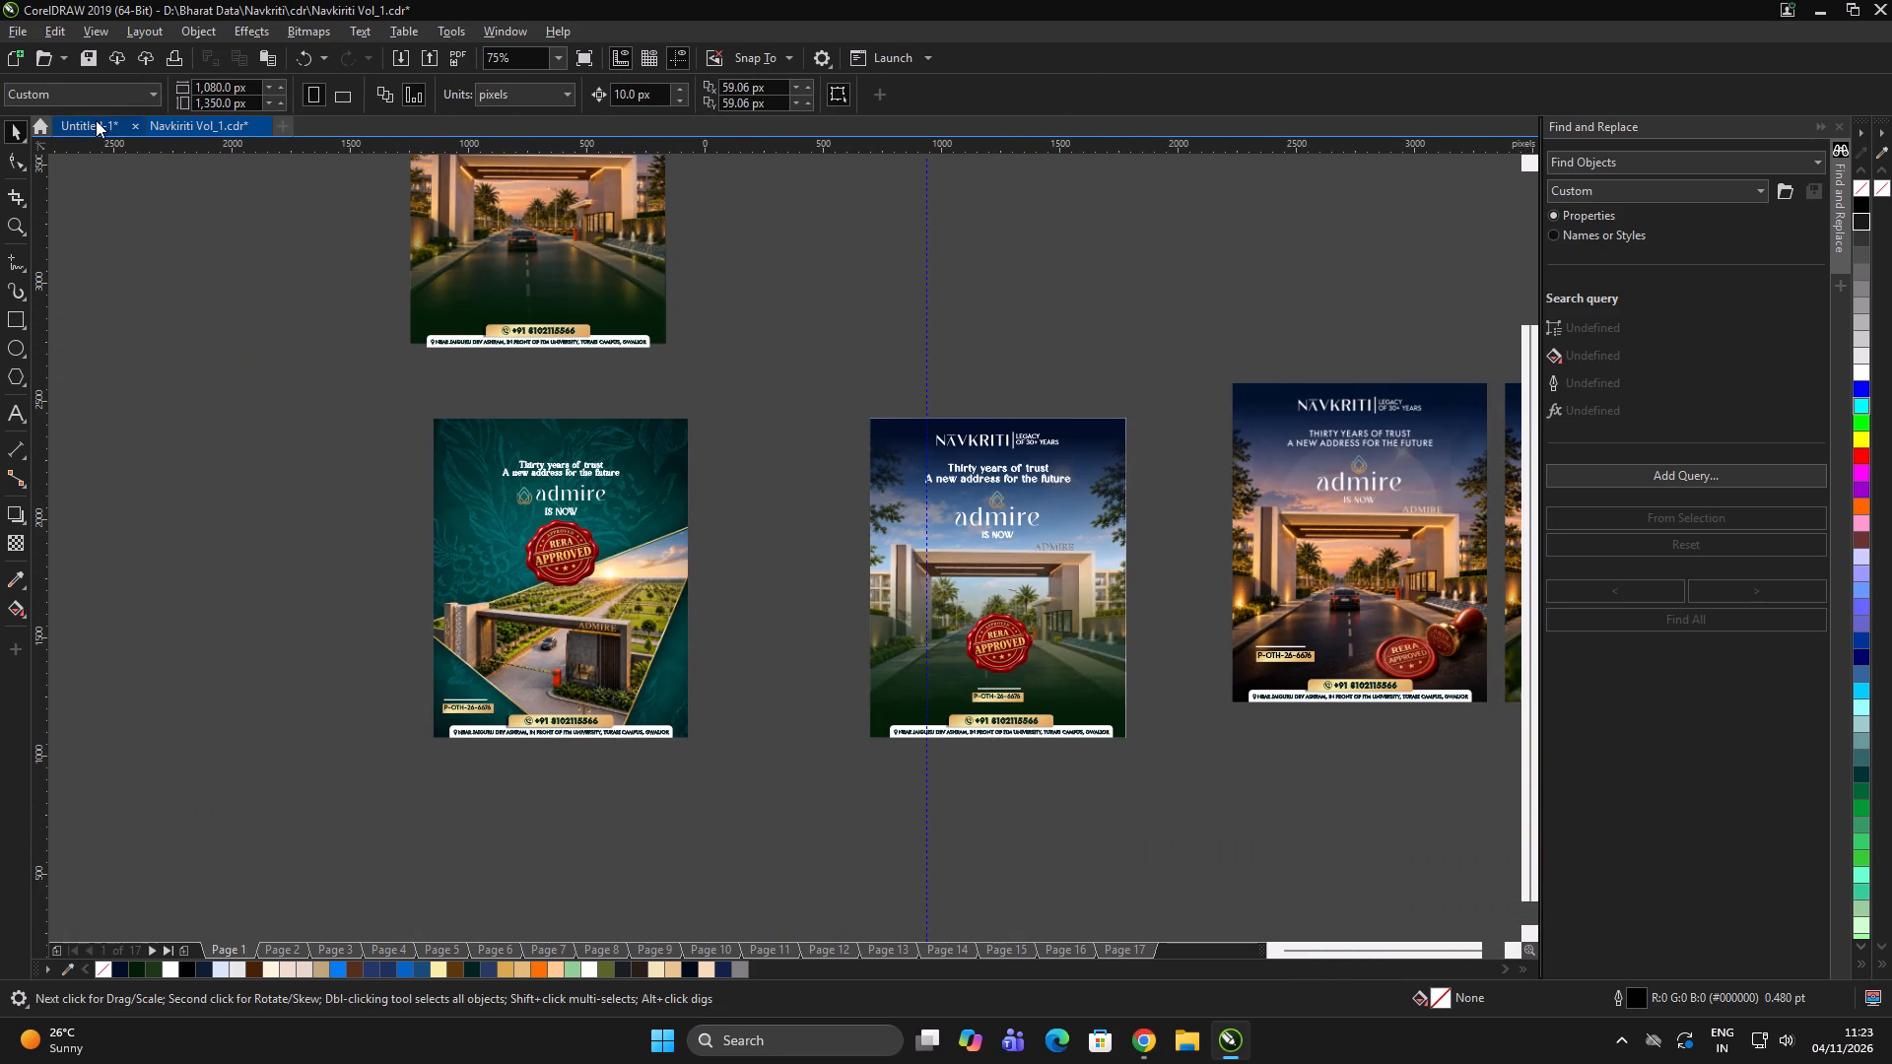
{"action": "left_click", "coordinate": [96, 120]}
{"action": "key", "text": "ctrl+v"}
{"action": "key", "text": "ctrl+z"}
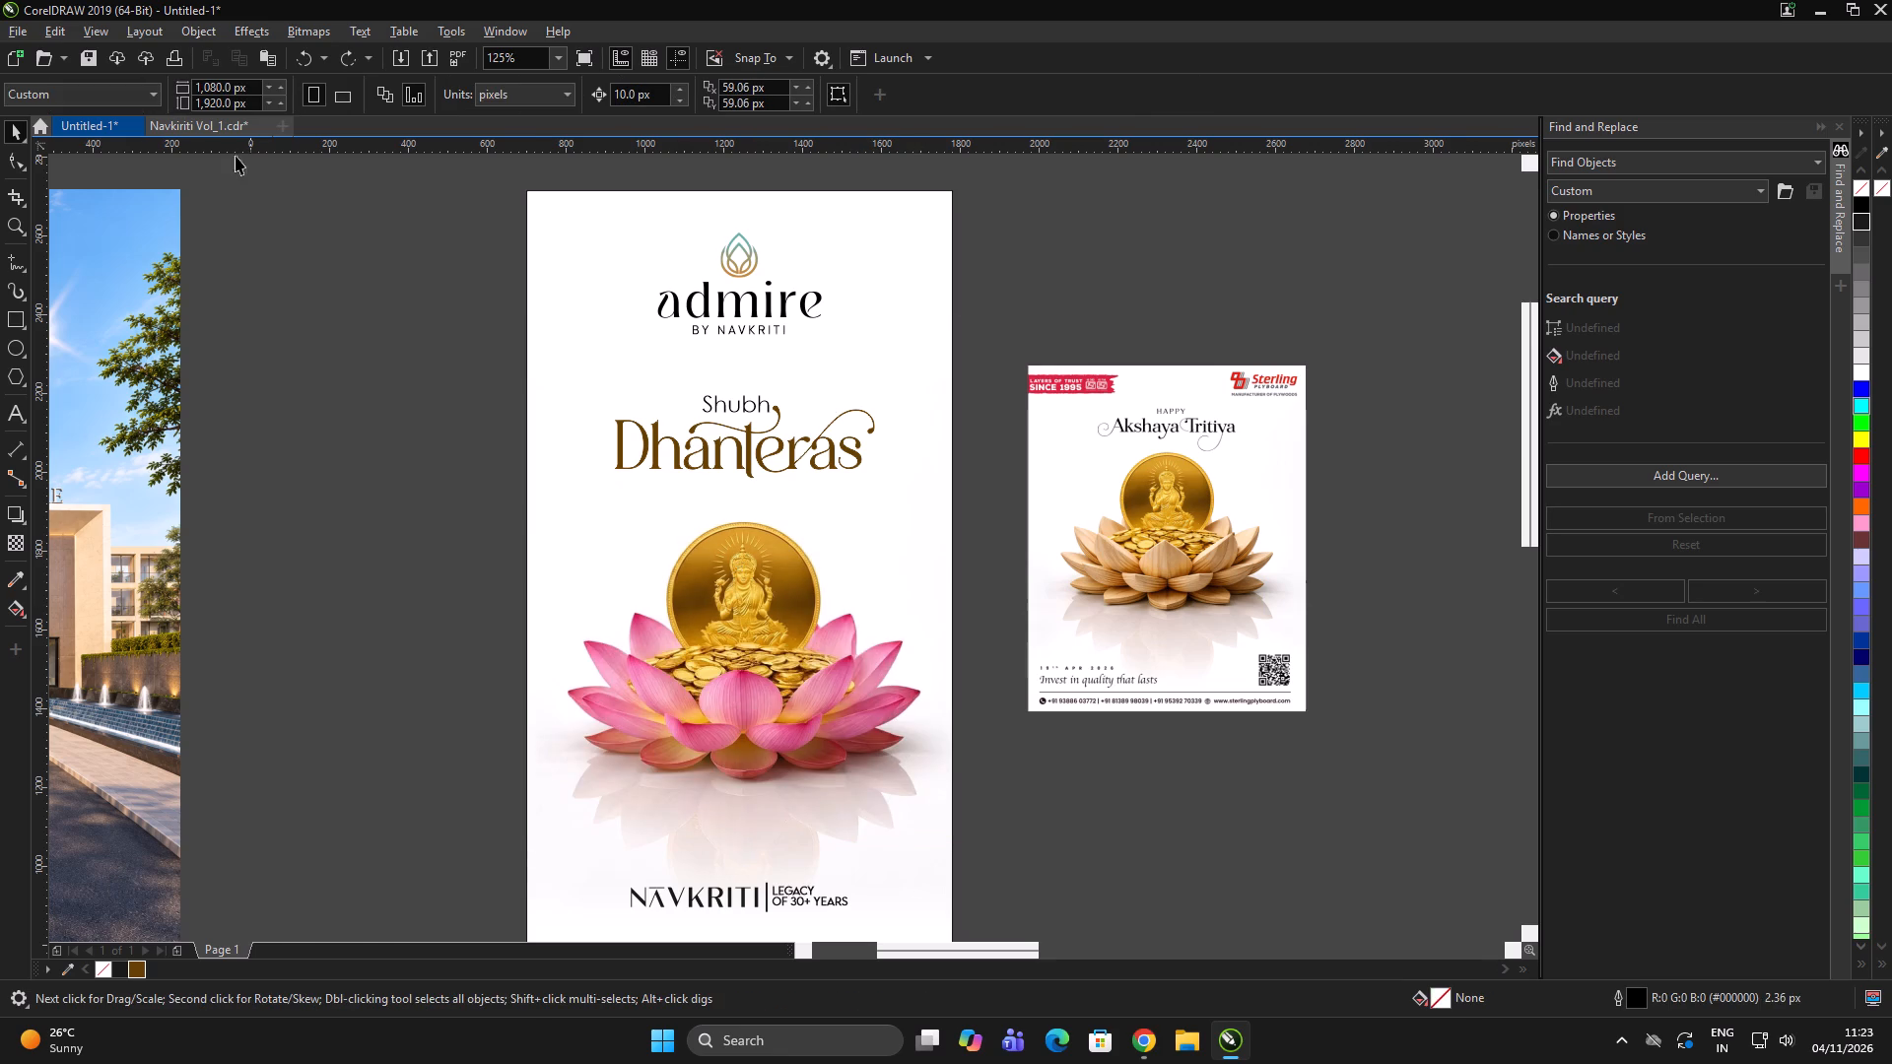
In Navkriti Vol_1.cdr, move the page 1 post's green gradient overlay aside and place a copy of its navy gradient above the post.
{"action": "left_click", "coordinate": [196, 118]}
{"action": "left_click", "coordinate": [1274, 800]}
{"action": "left_click", "coordinate": [1255, 784]}
{"action": "left_click_drag", "start_coordinate": [1055, 638], "coordinate": [822, 560]}
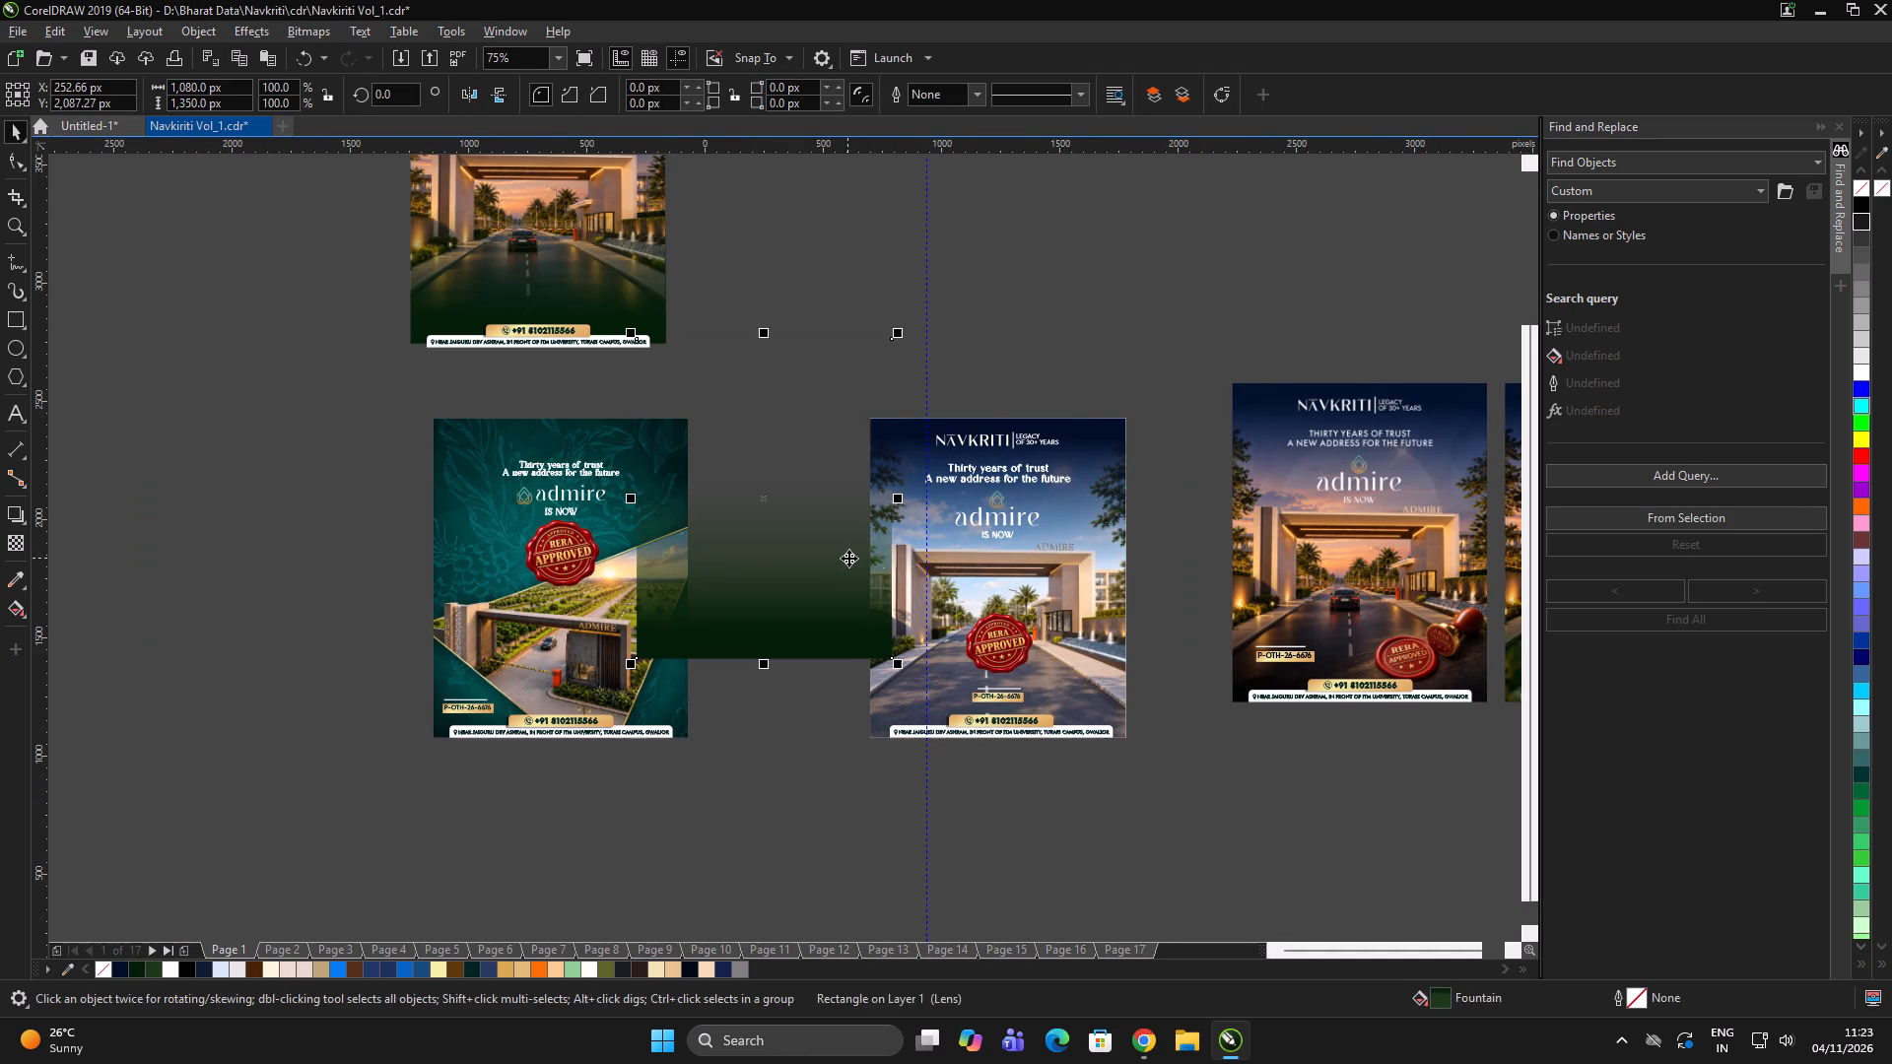
{"action": "left_click", "coordinate": [1064, 559]}
{"action": "left_click_drag", "start_coordinate": [1060, 564], "coordinate": [1118, 409]}
{"action": "right_click", "coordinate": [1118, 409]}
Align the green gradient overlay's horizontal centre with the post's background photo.
{"action": "left_click", "coordinate": [781, 523]}
{"action": "left_click", "coordinate": [1080, 693], "text": "shift"}
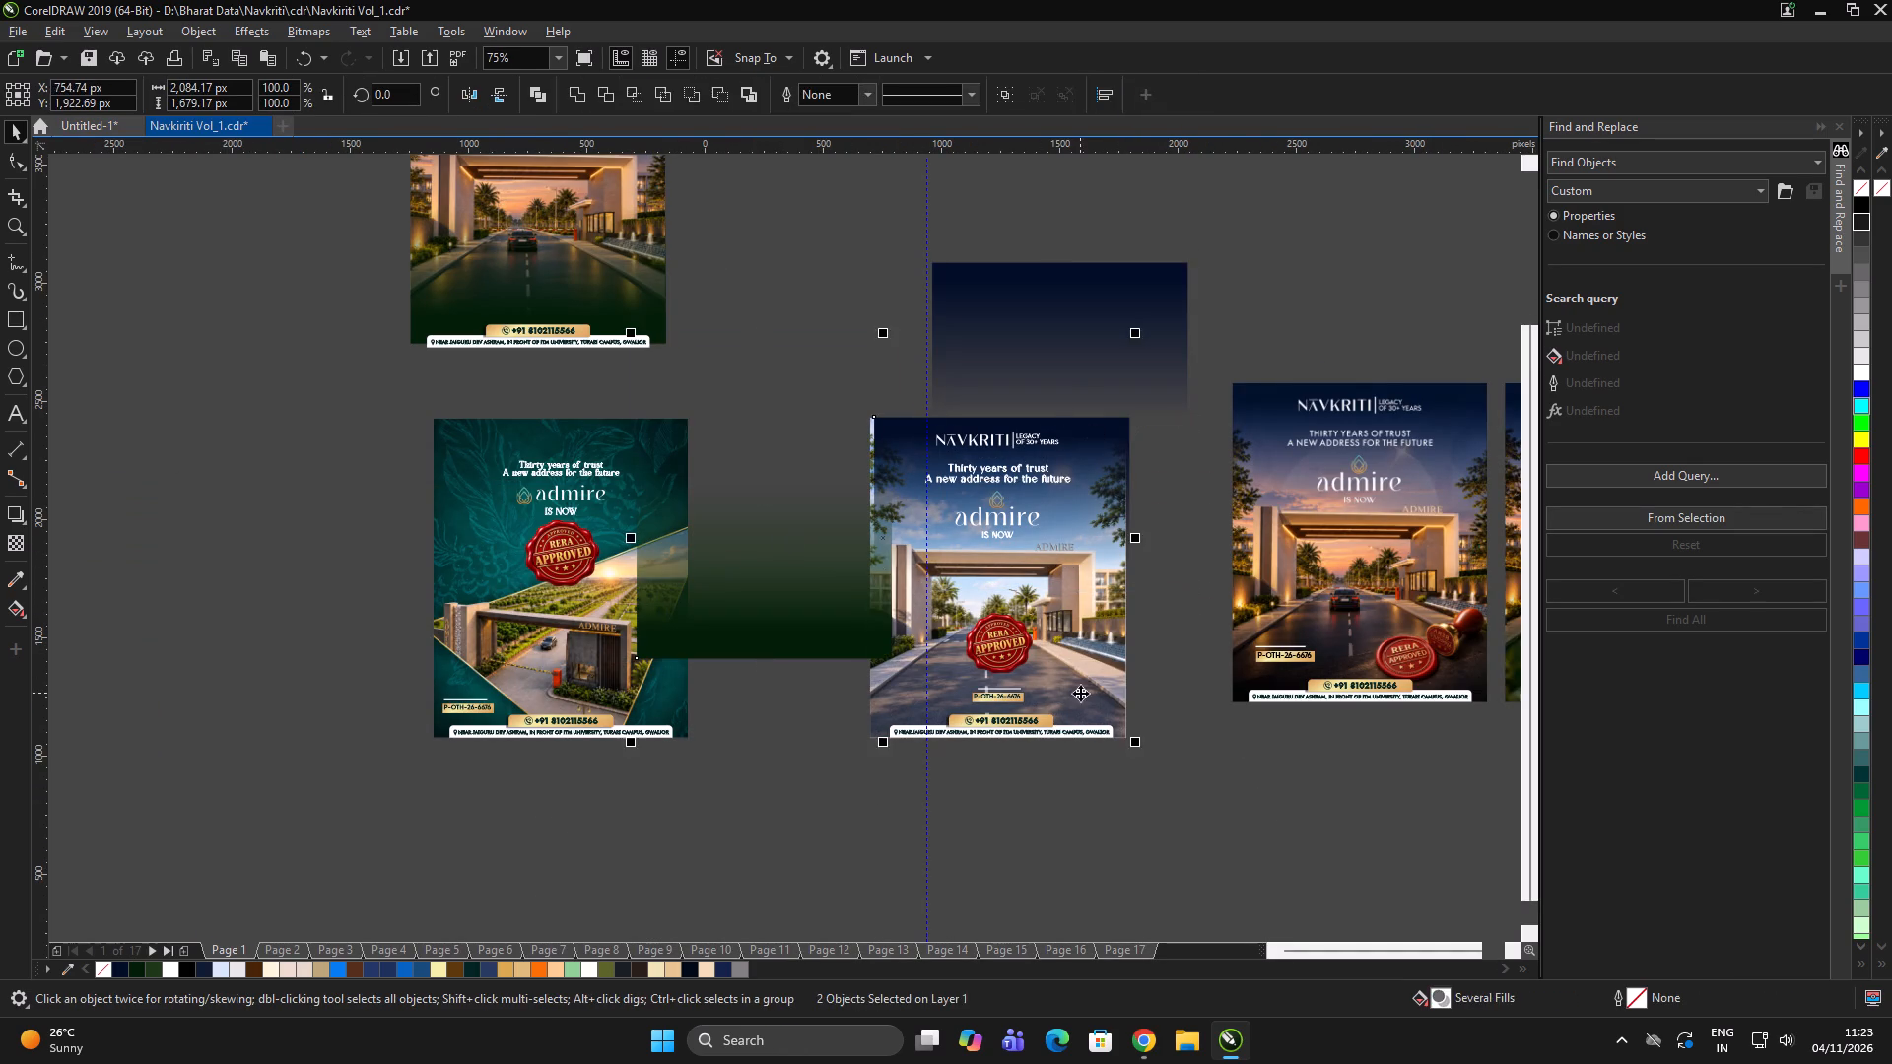
{"action": "key", "text": "c"}
{"action": "left_click", "coordinate": [1245, 721]}
Cut the navy gradient copy and paste it into Untitled-1, placing it over the page's left edge at about X 295 px, Y 1,692 px.
{"action": "left_click", "coordinate": [1107, 399]}
{"action": "key", "text": "ctrl+x"}
{"action": "left_click", "coordinate": [753, 234]}
{"action": "left_click", "coordinate": [68, 113]}
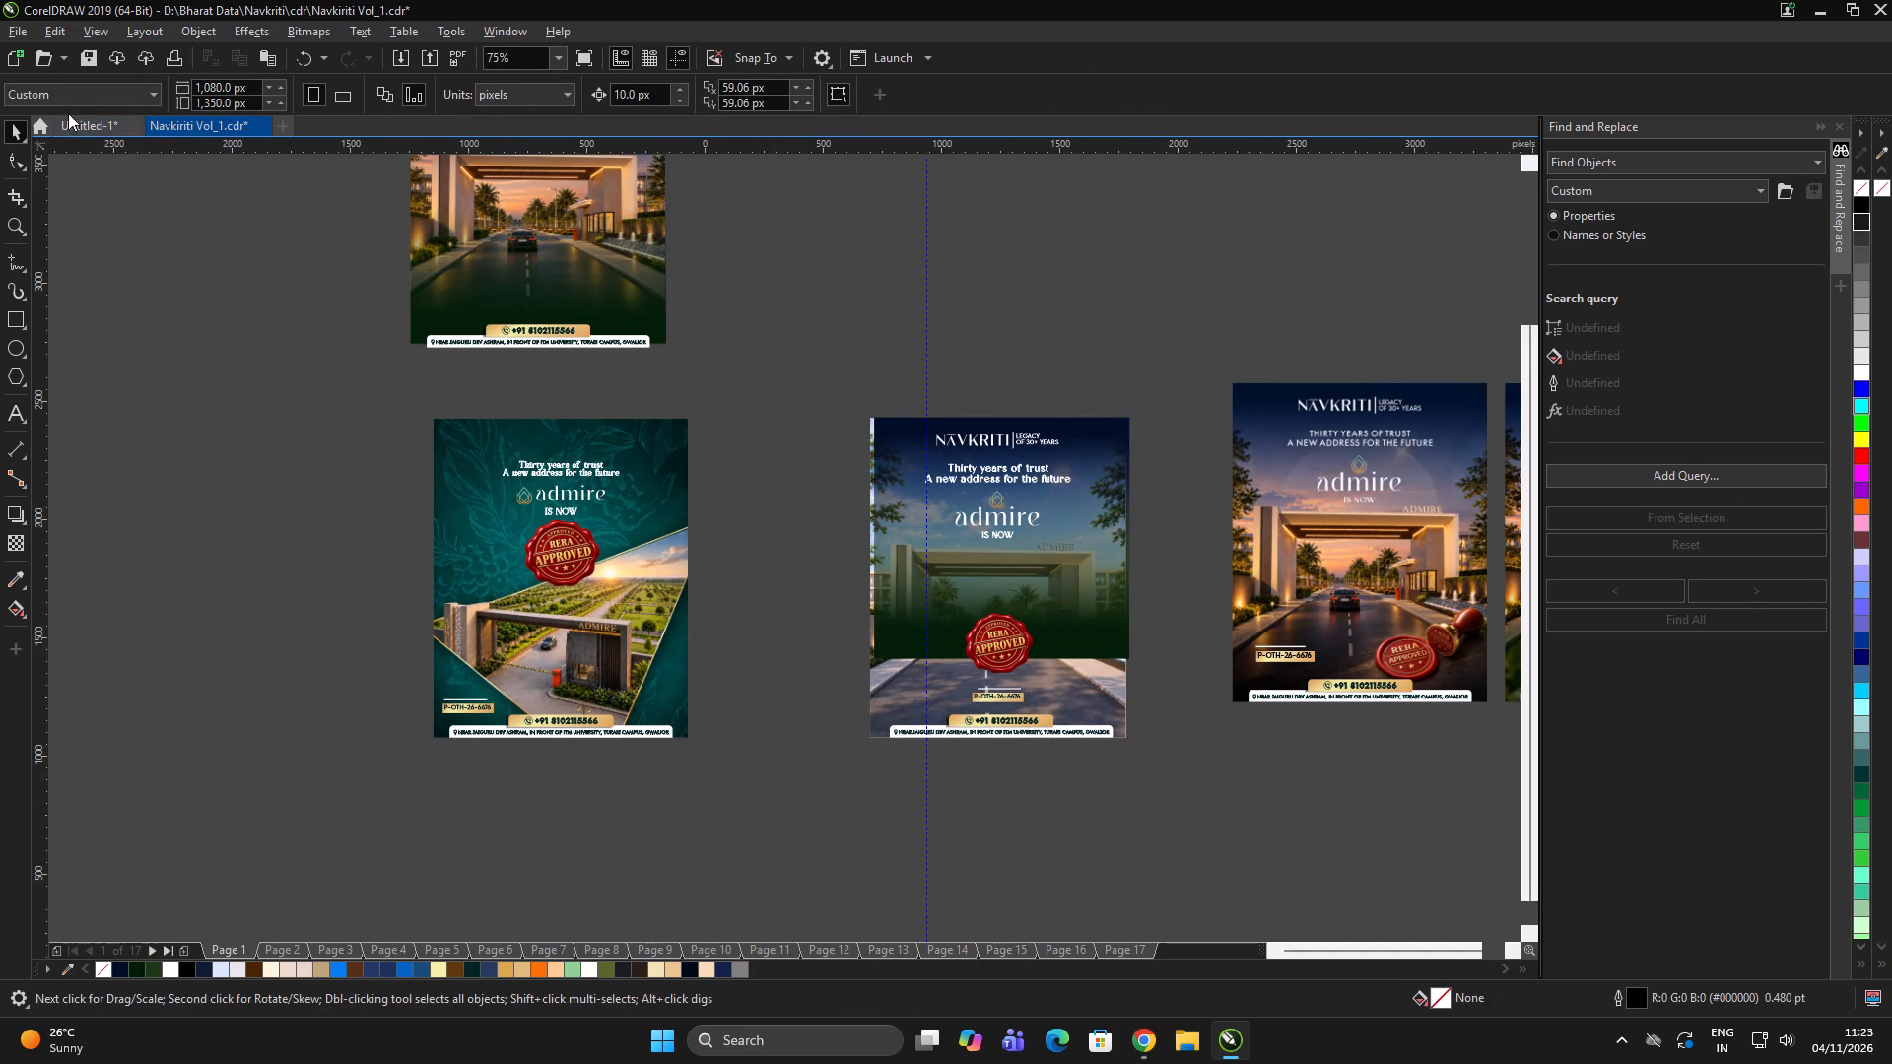
{"action": "left_click", "coordinate": [82, 123]}
{"action": "key", "text": "ctrl+v"}
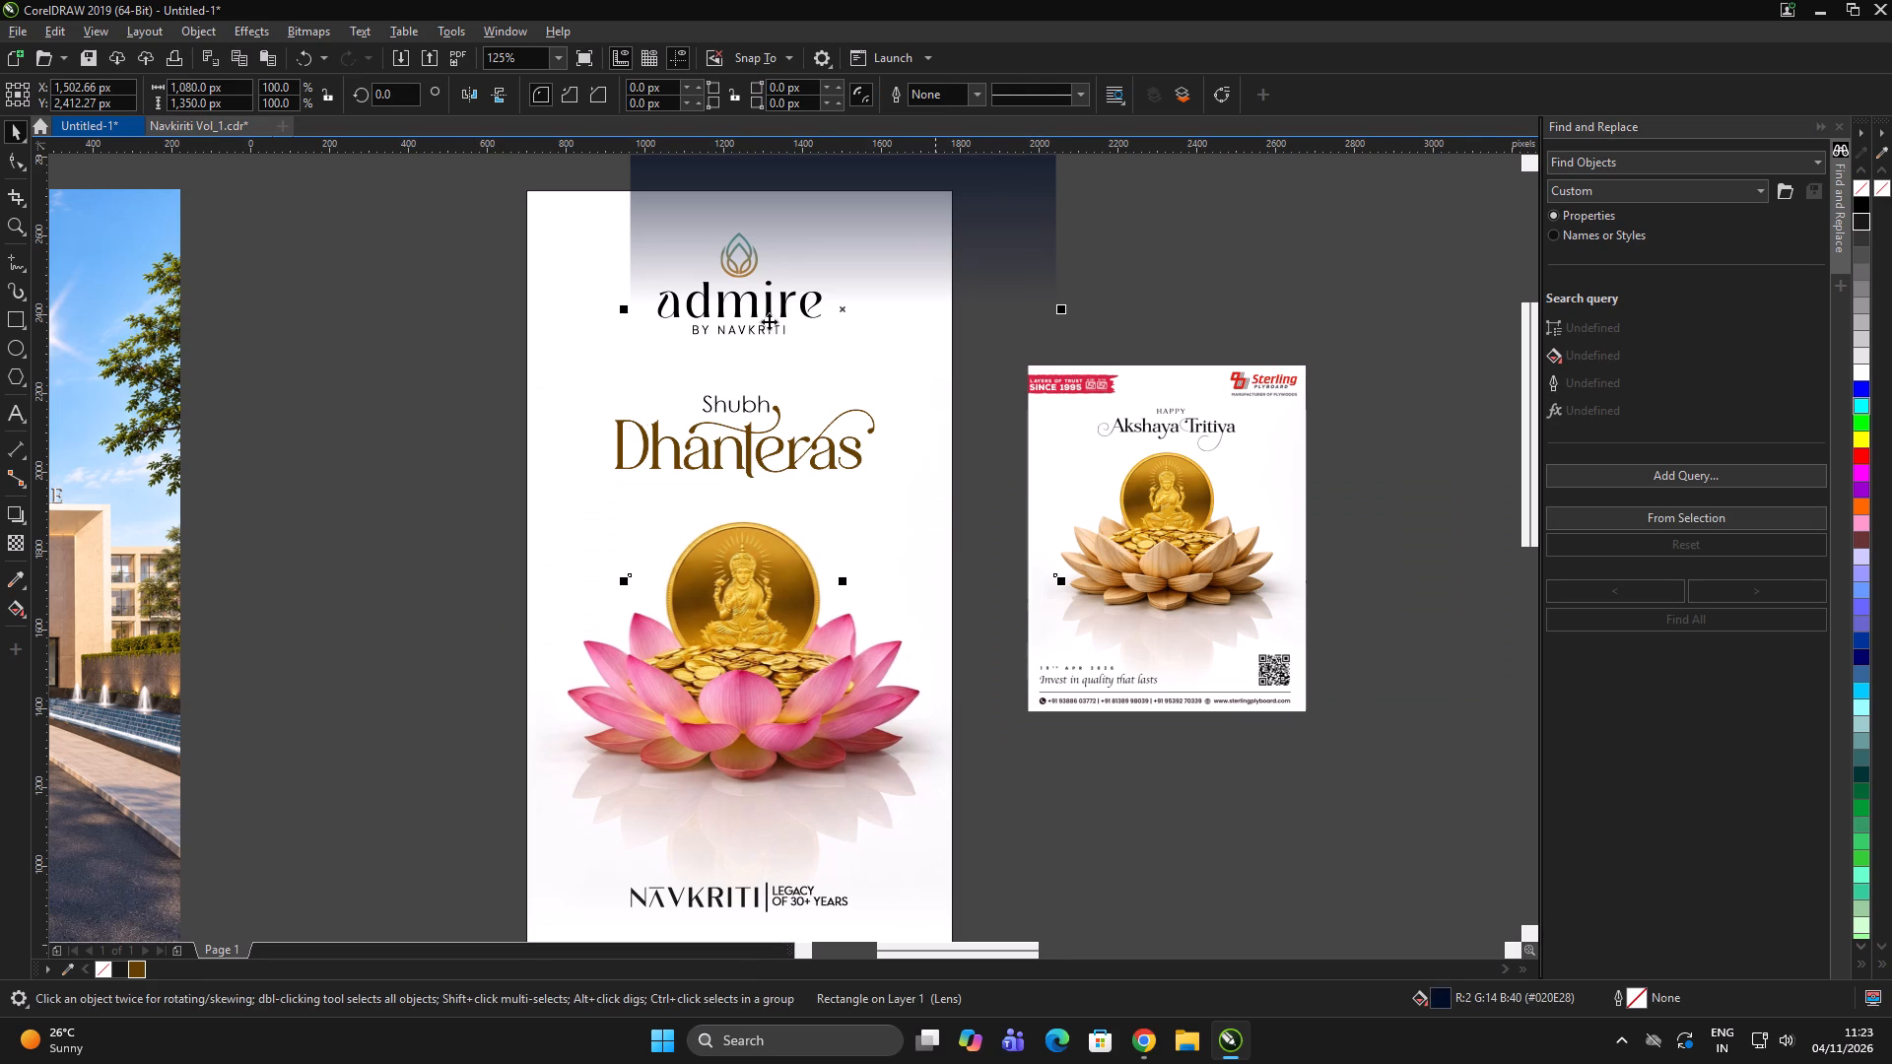
{"action": "left_click_drag", "start_coordinate": [1209, 257], "coordinate": [1198, 258]}
{"action": "left_click_drag", "start_coordinate": [948, 268], "coordinate": [957, 260]}
{"action": "left_click_drag", "start_coordinate": [987, 208], "coordinate": [511, 492]}
{"action": "scroll", "coordinate": [507, 391], "scroll_direction": "up", "scroll_amount": 2}
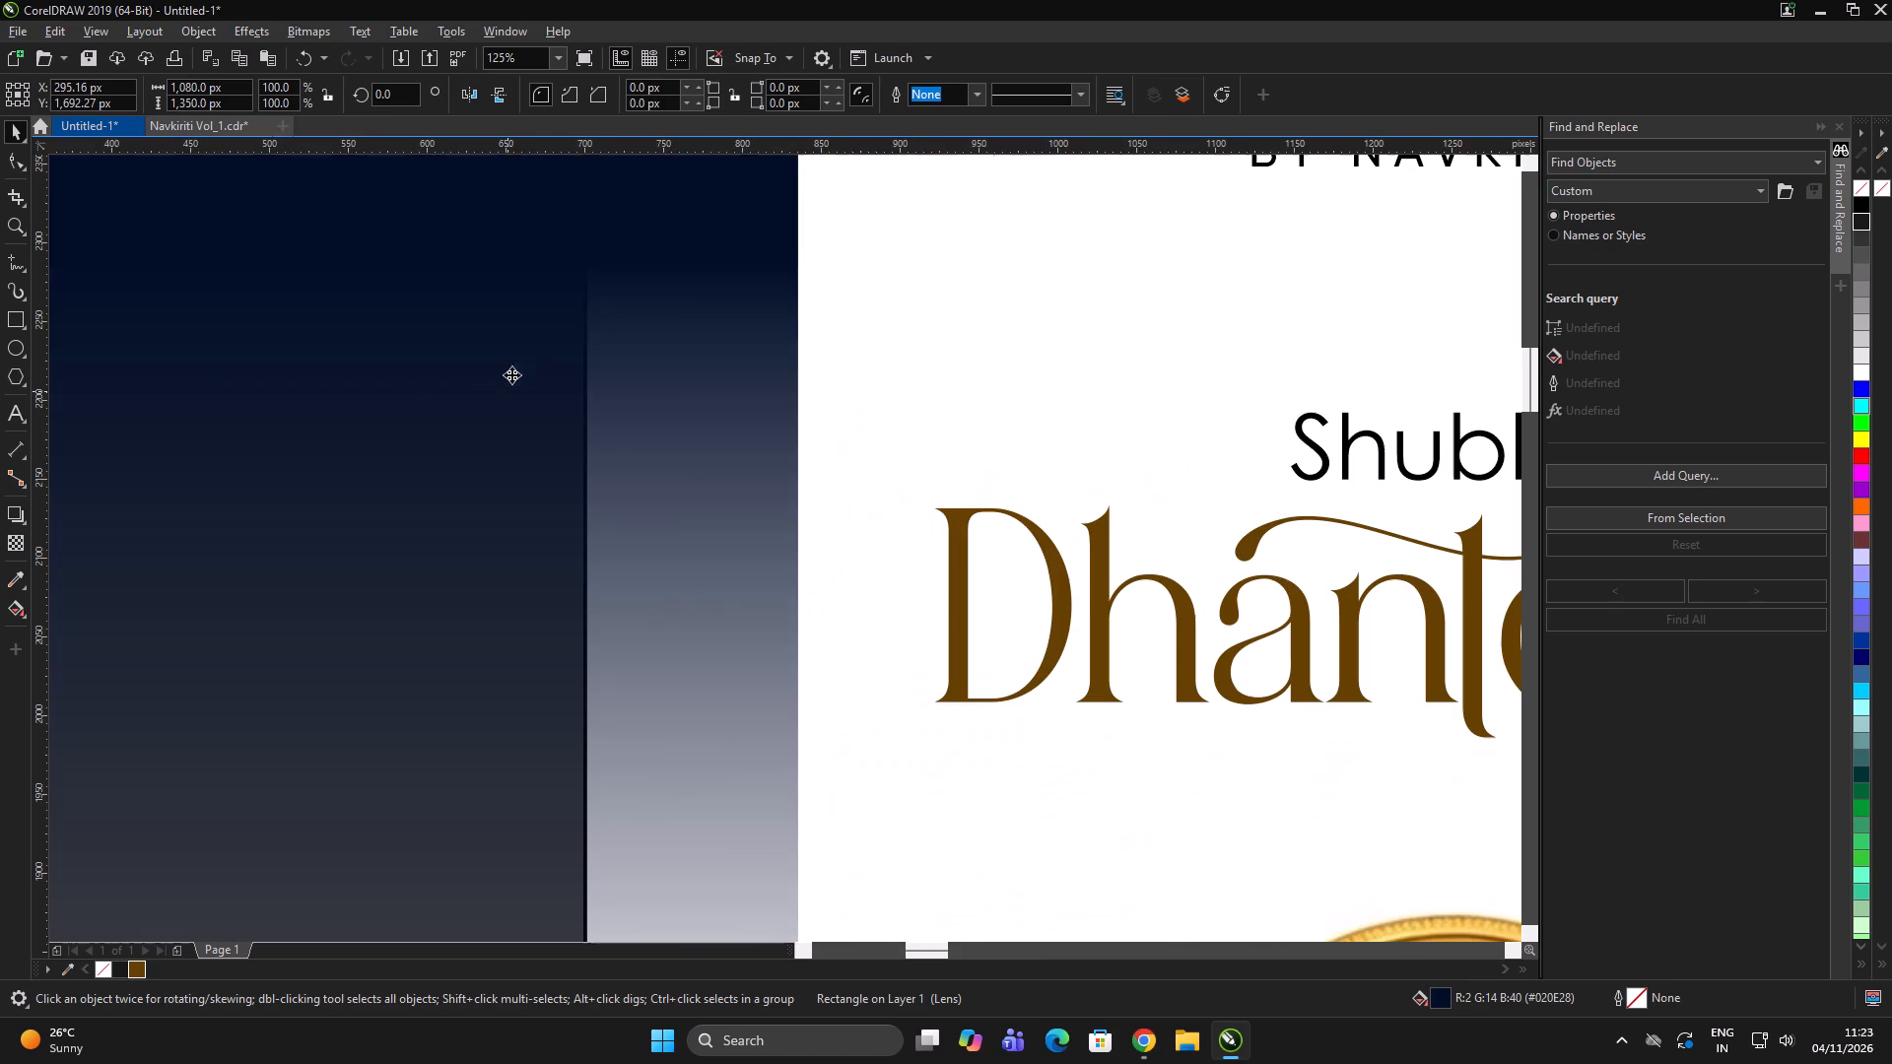
Sample the navy #020E28 from the gradient rectangle and apply it to the letter "a" of the admire logo.
{"action": "left_click", "coordinate": [17, 572]}
{"action": "scroll", "coordinate": [345, 563], "scroll_direction": "down", "scroll_amount": 2}
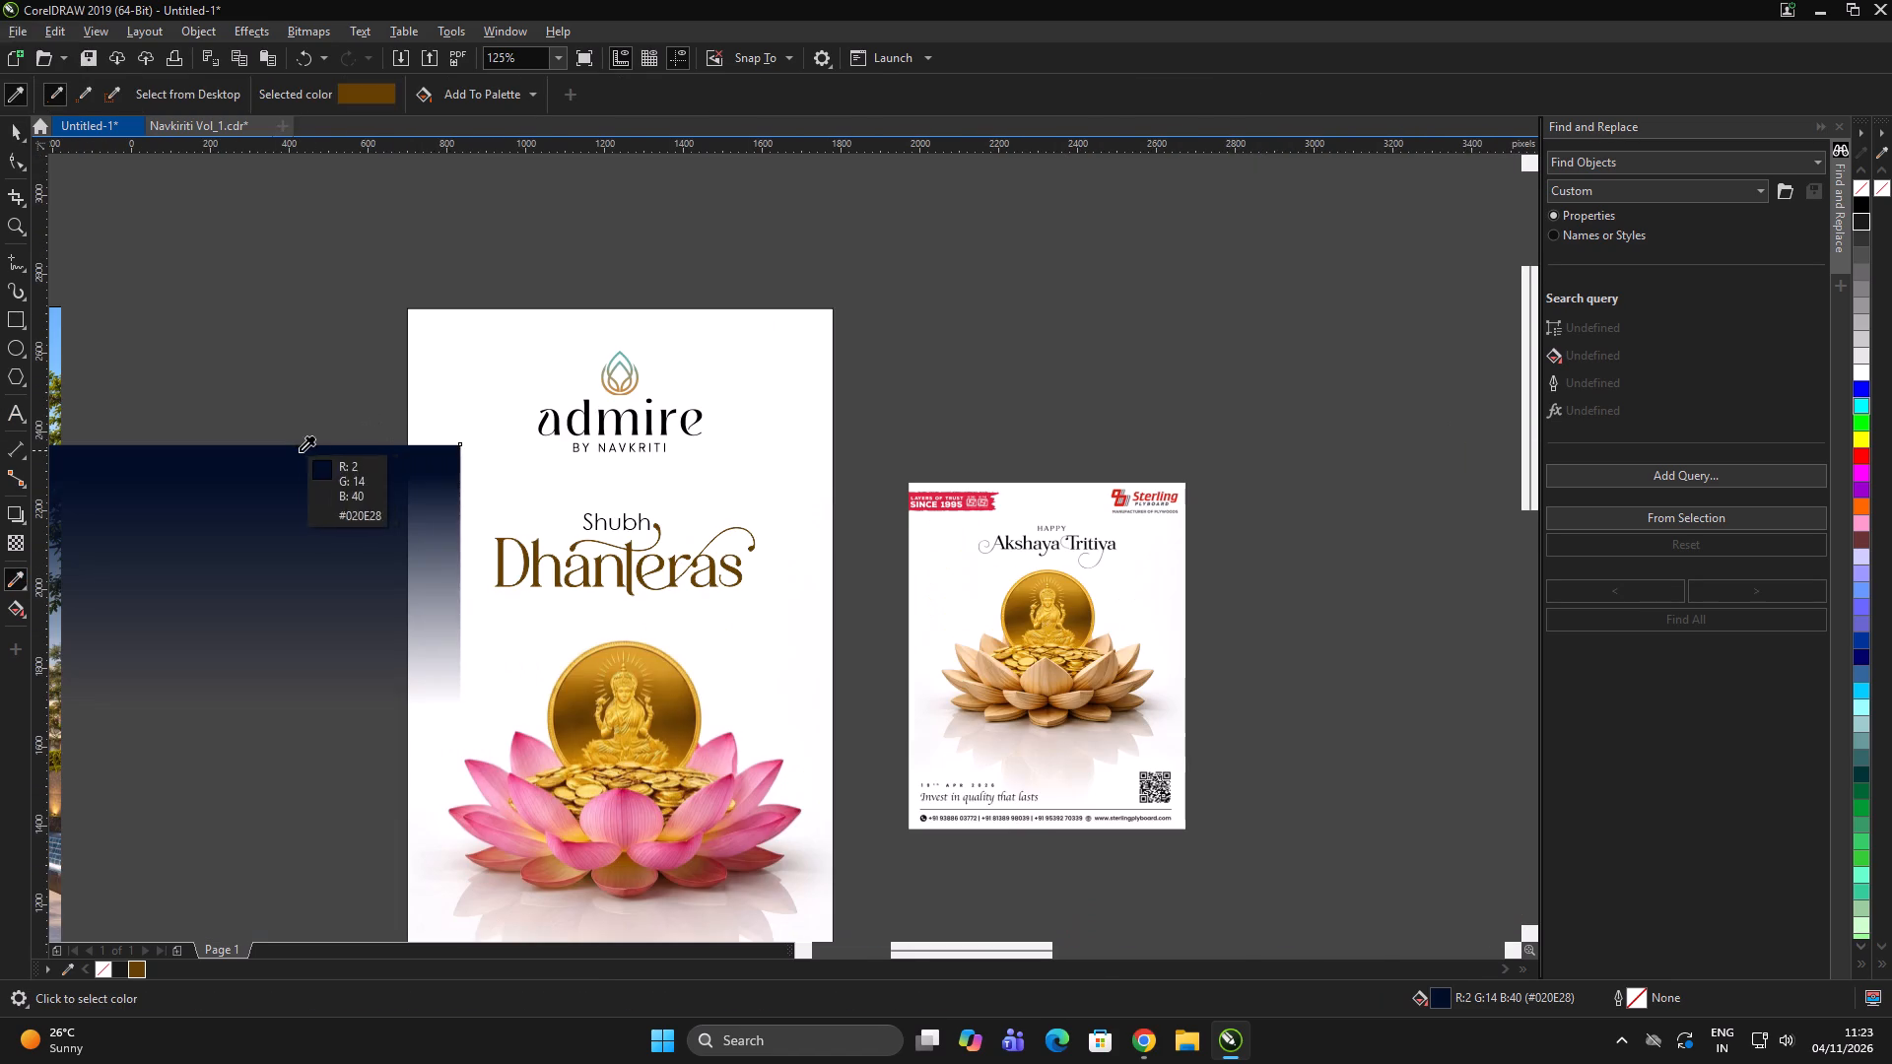
{"action": "left_click", "coordinate": [296, 452]}
{"action": "scroll", "coordinate": [562, 423], "scroll_direction": "up", "scroll_amount": 6}
{"action": "left_click", "coordinate": [484, 473]}
{"action": "scroll", "coordinate": [511, 448], "scroll_direction": "down", "scroll_amount": 5}
{"action": "key", "text": "space"}
Ungroup the logo and fill the whole "admire" wordmark and "BY NAVKRITI" line with navy #020E28.
{"action": "left_click", "coordinate": [512, 450]}
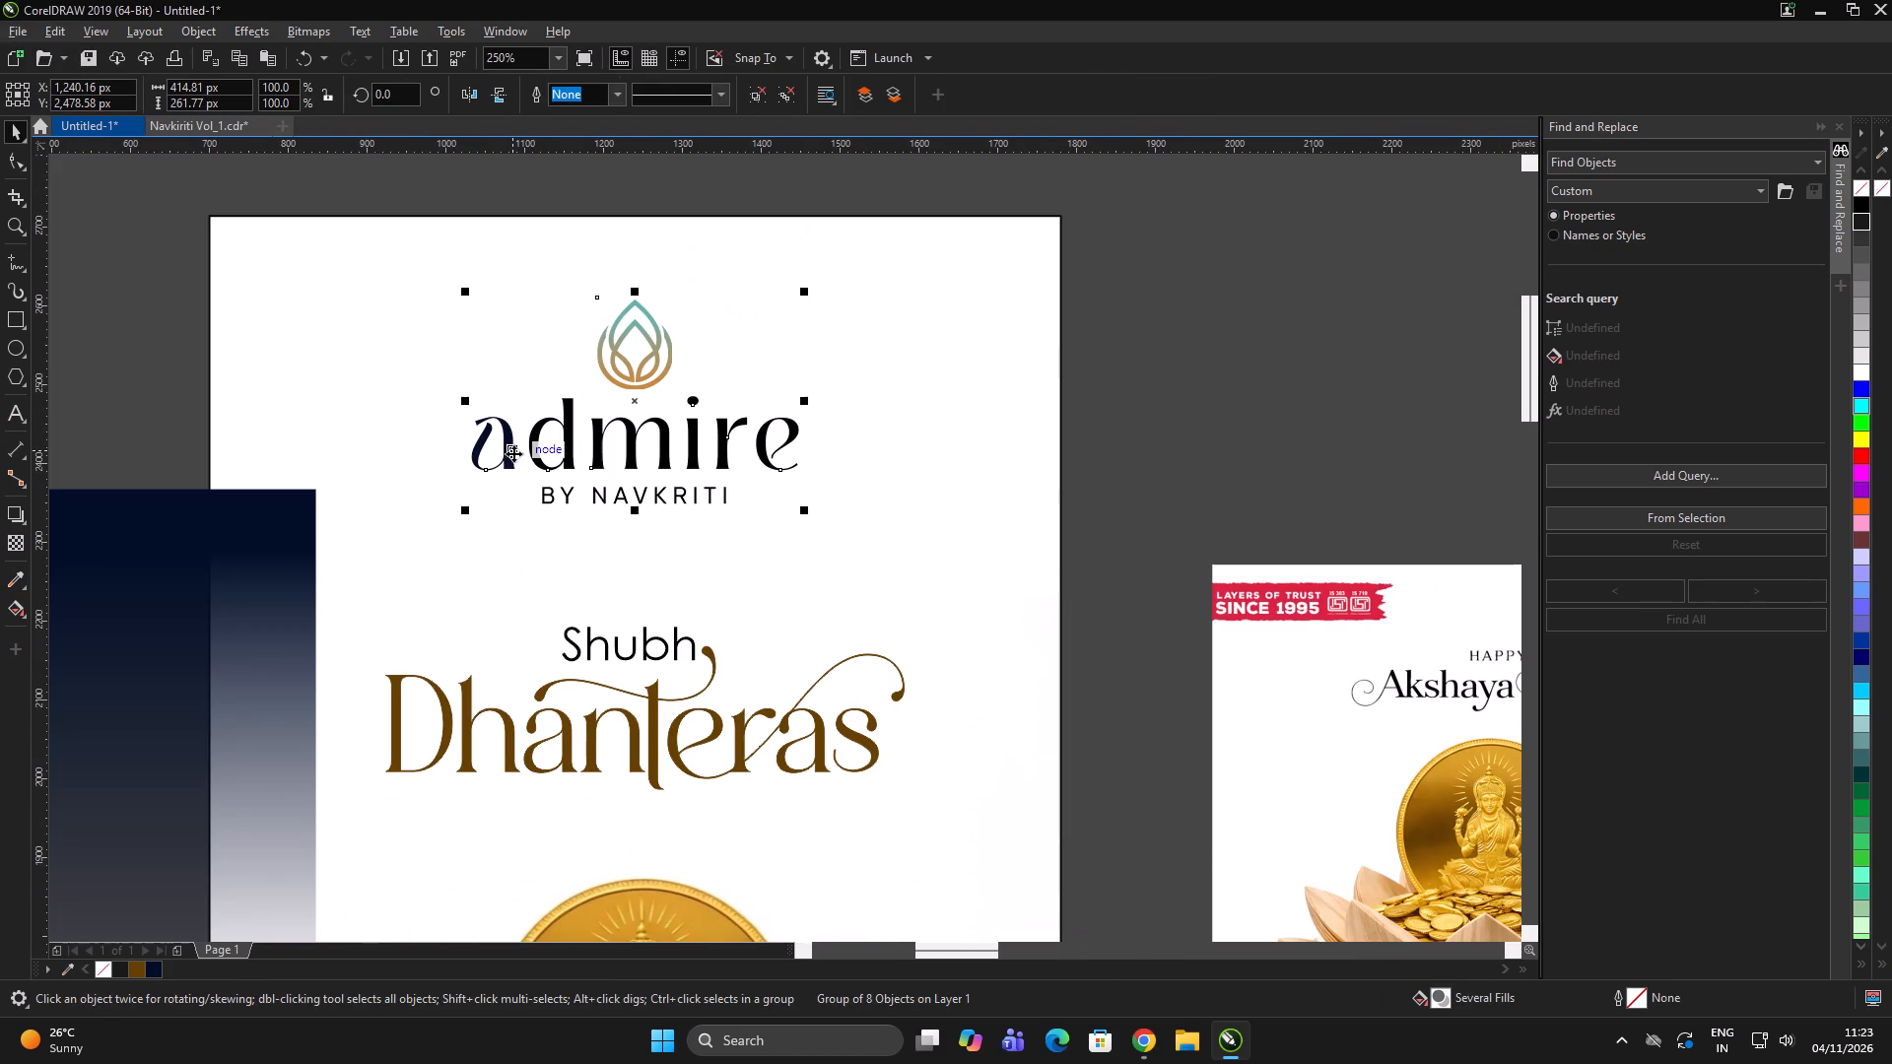
{"action": "key", "text": "ctrl+u"}
{"action": "key", "text": "ctrl+8"}
{"action": "left_click", "coordinate": [1105, 444], "text": "ctrl"}
{"action": "left_click_drag", "start_coordinate": [1158, 520], "coordinate": [363, 373]}
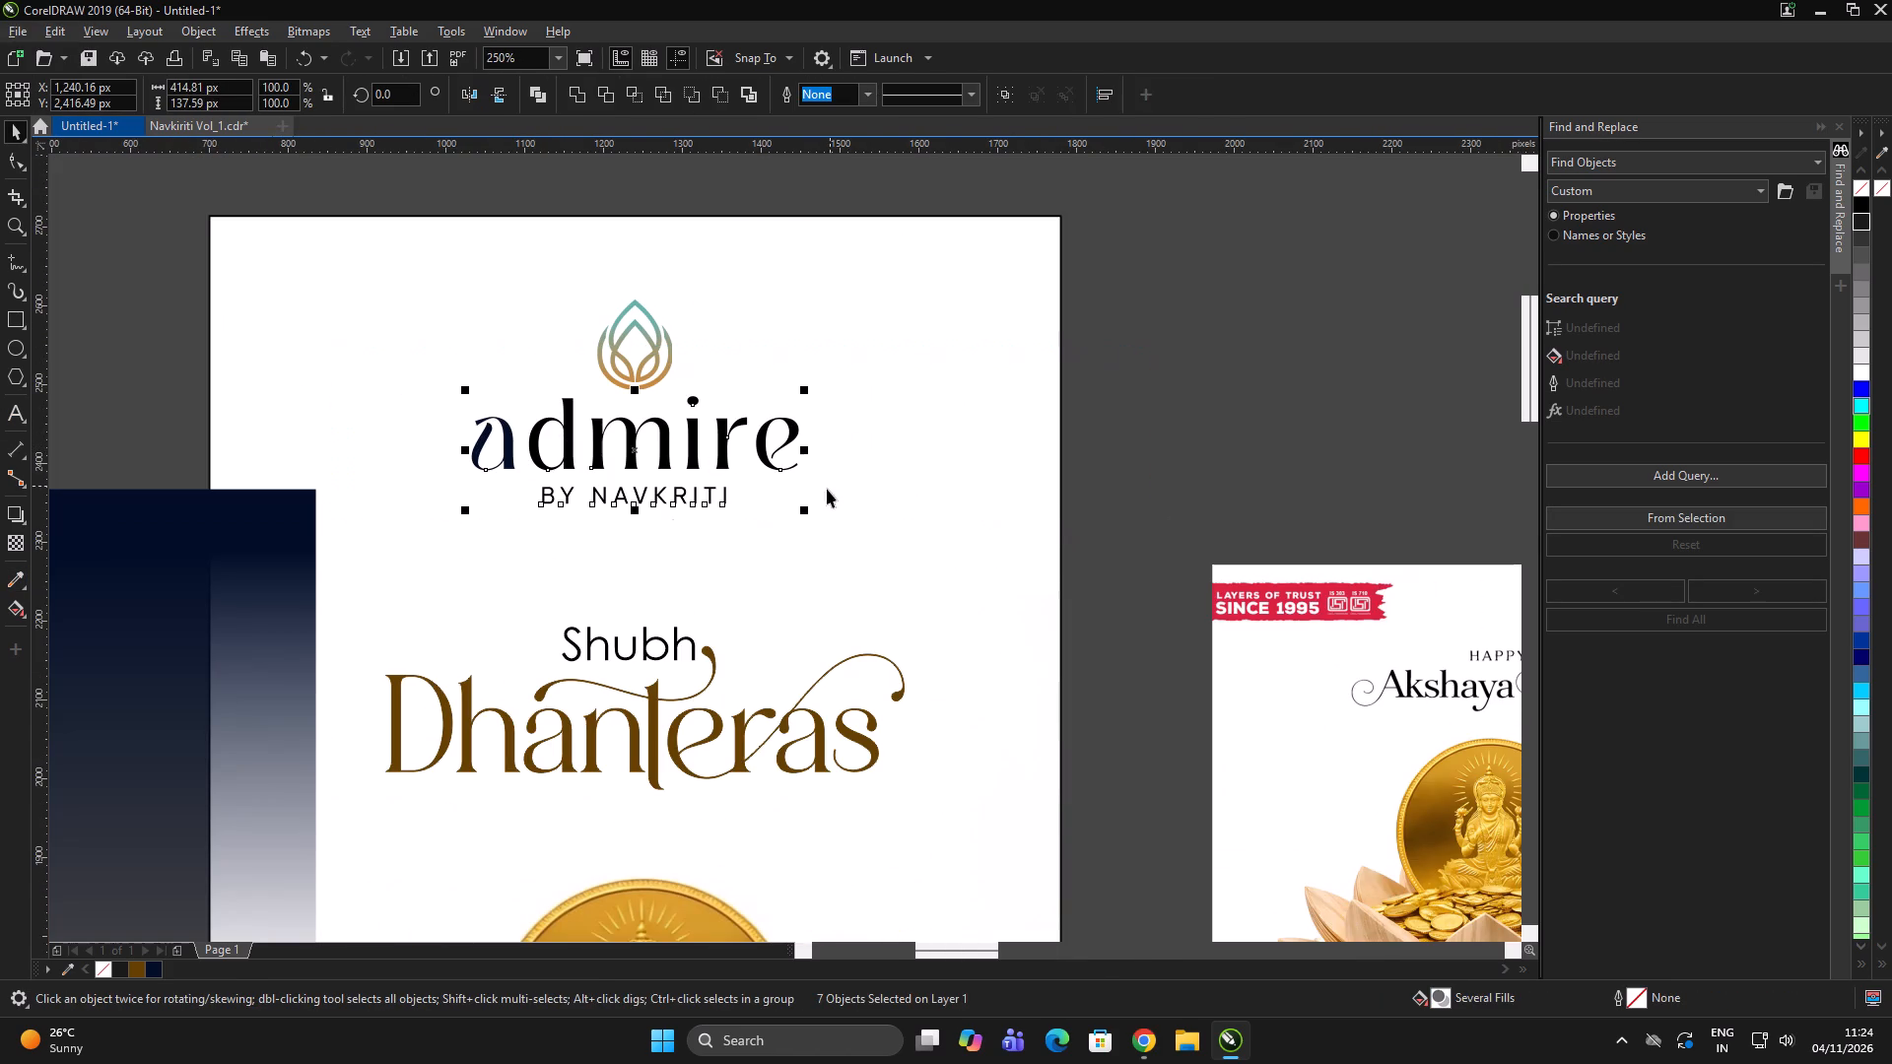
{"action": "left_click", "coordinate": [155, 971]}
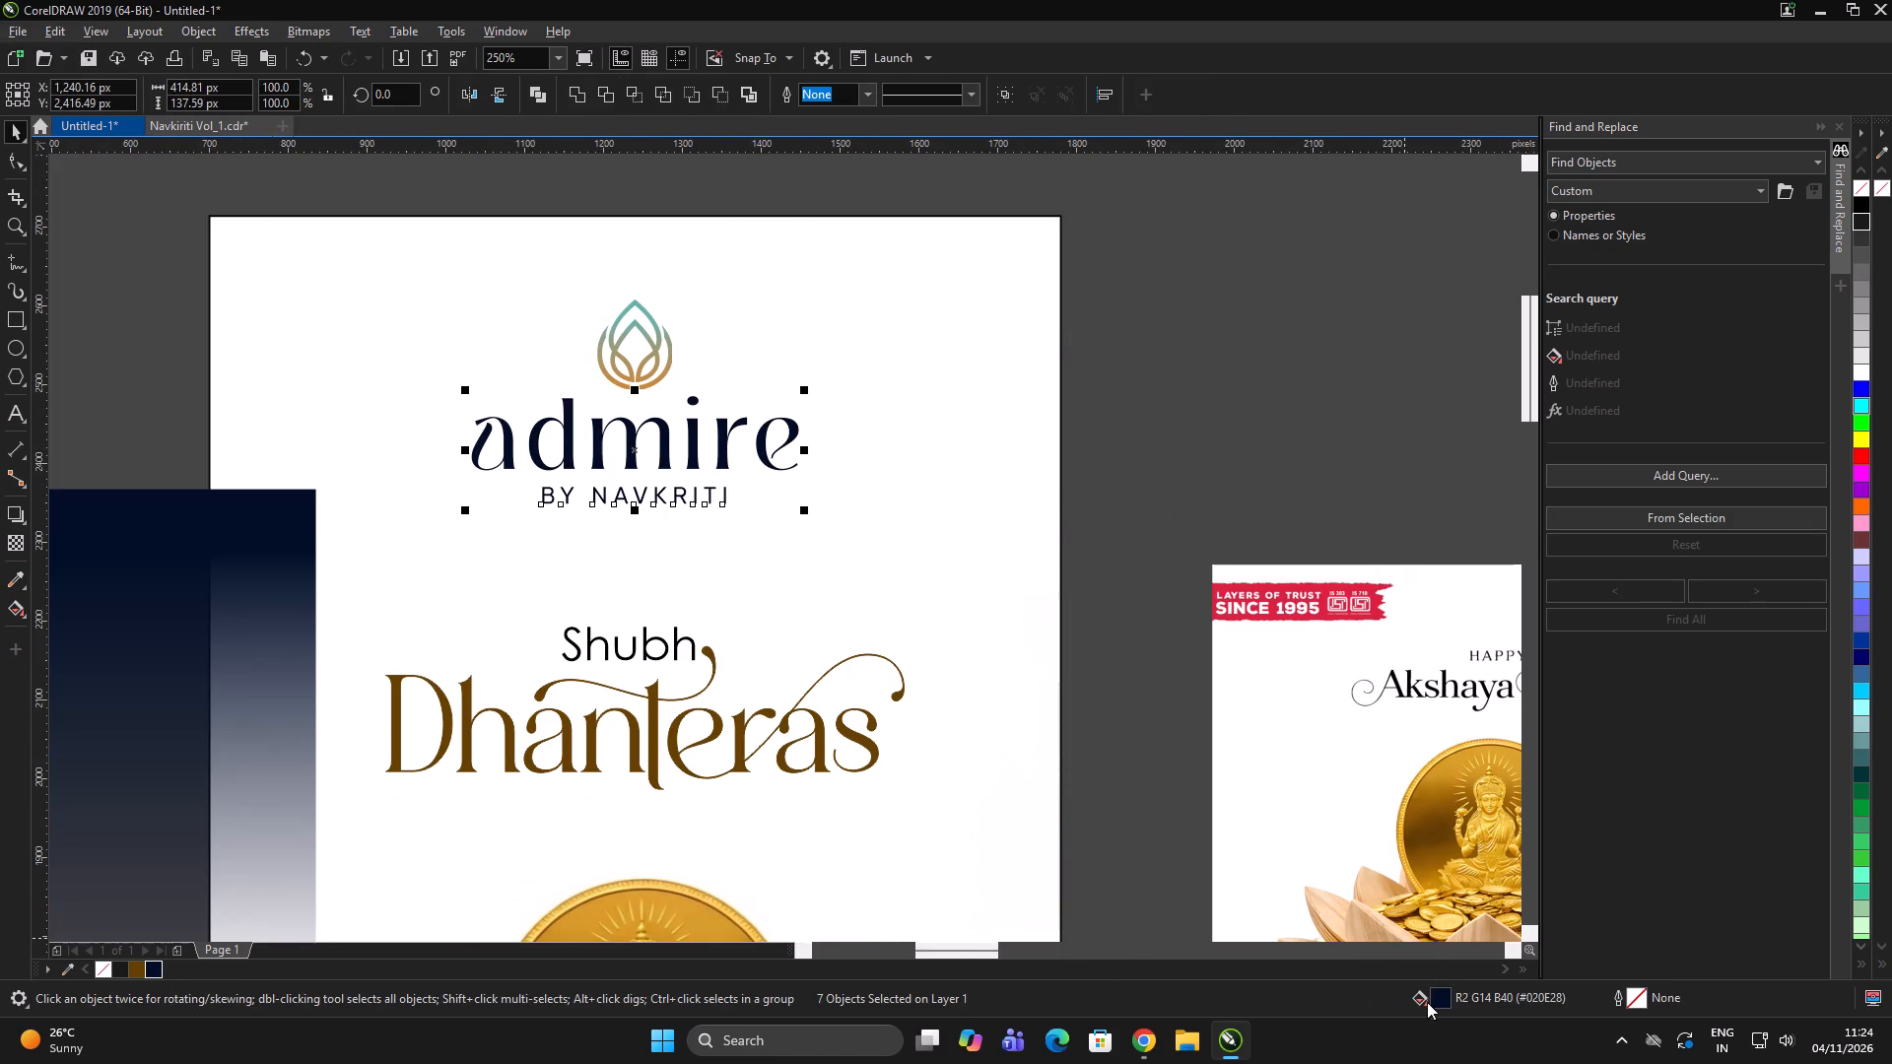
Edit the wordmark and byline's uniform fill to the lighter indigo #2D2D57 in the HSB colour viewer.
{"action": "triple_click", "coordinate": [1438, 996]}
{"action": "left_click", "coordinate": [1438, 995]}
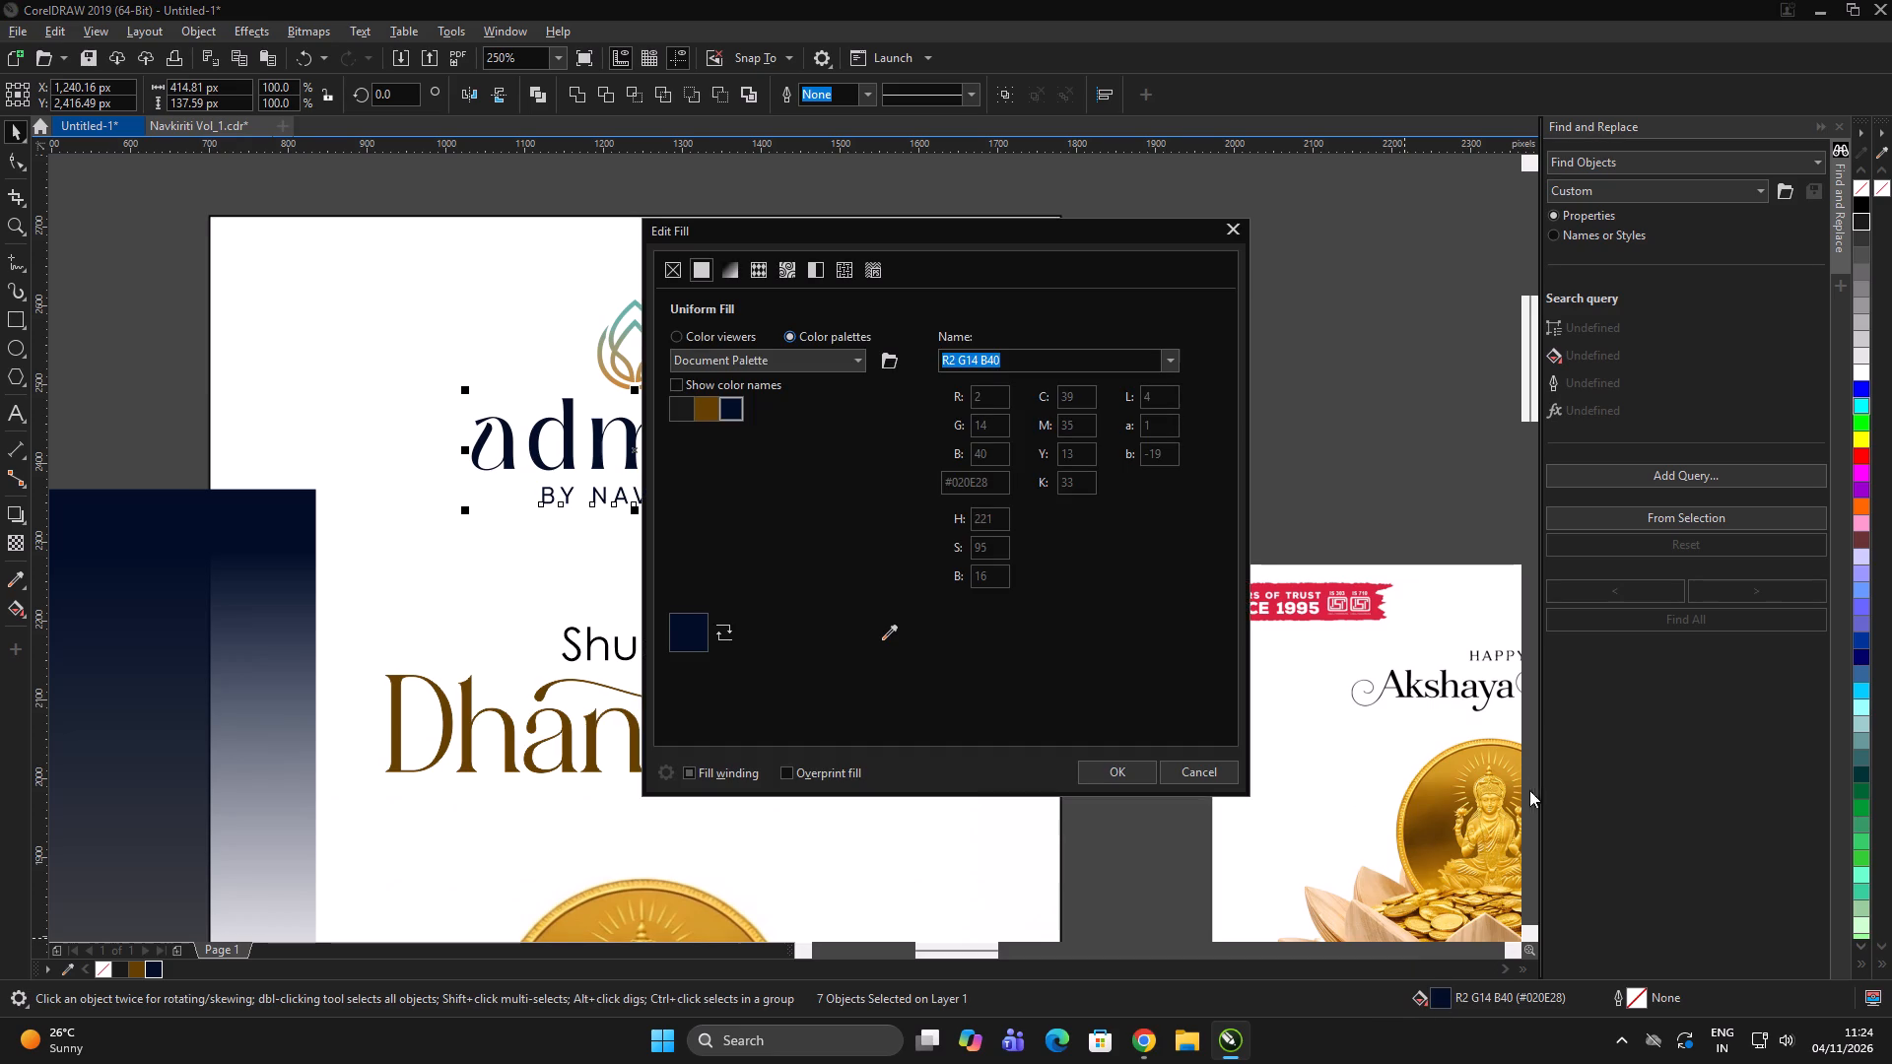
{"action": "left_click", "coordinate": [729, 340]}
{"action": "left_click_drag", "start_coordinate": [884, 232], "coordinate": [1319, 211]}
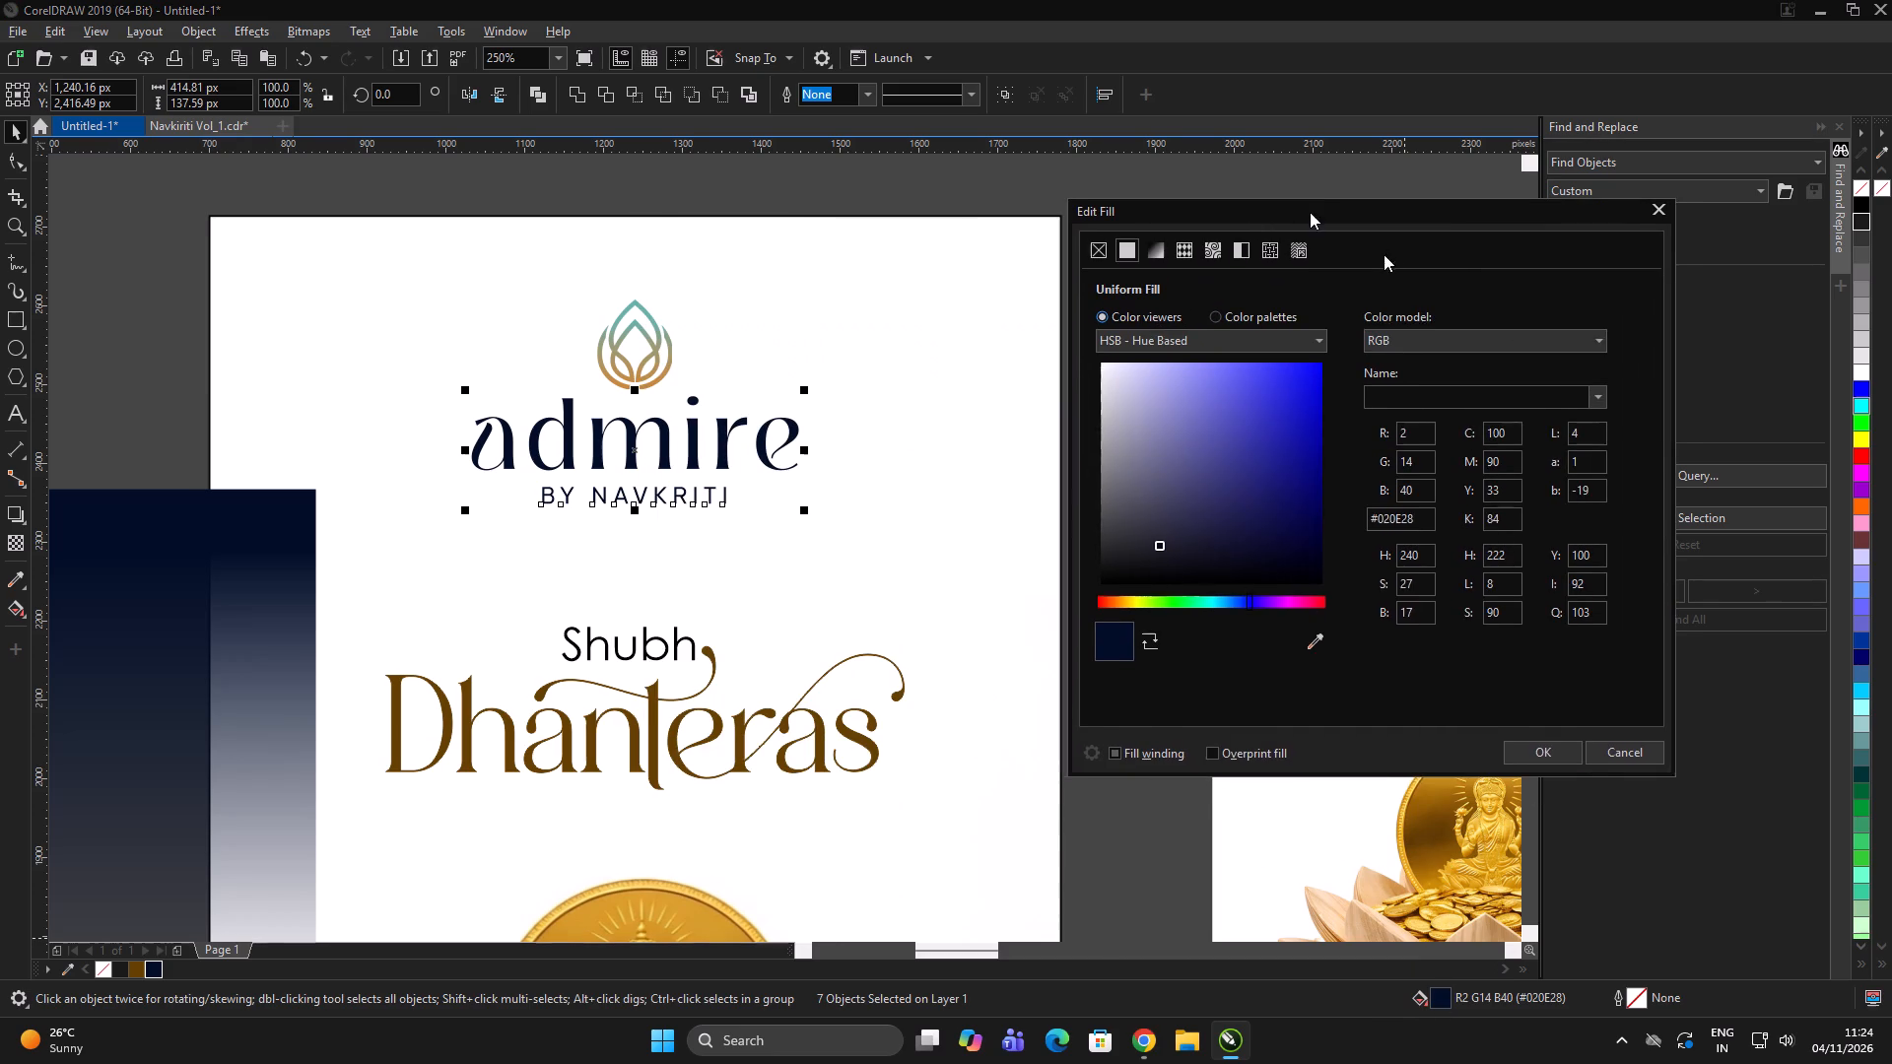
{"action": "left_click_drag", "start_coordinate": [1176, 541], "coordinate": [1190, 531]}
{"action": "left_click_drag", "start_coordinate": [1190, 533], "coordinate": [1196, 513]}
{"action": "left_click_drag", "start_coordinate": [1200, 519], "coordinate": [1209, 526]}
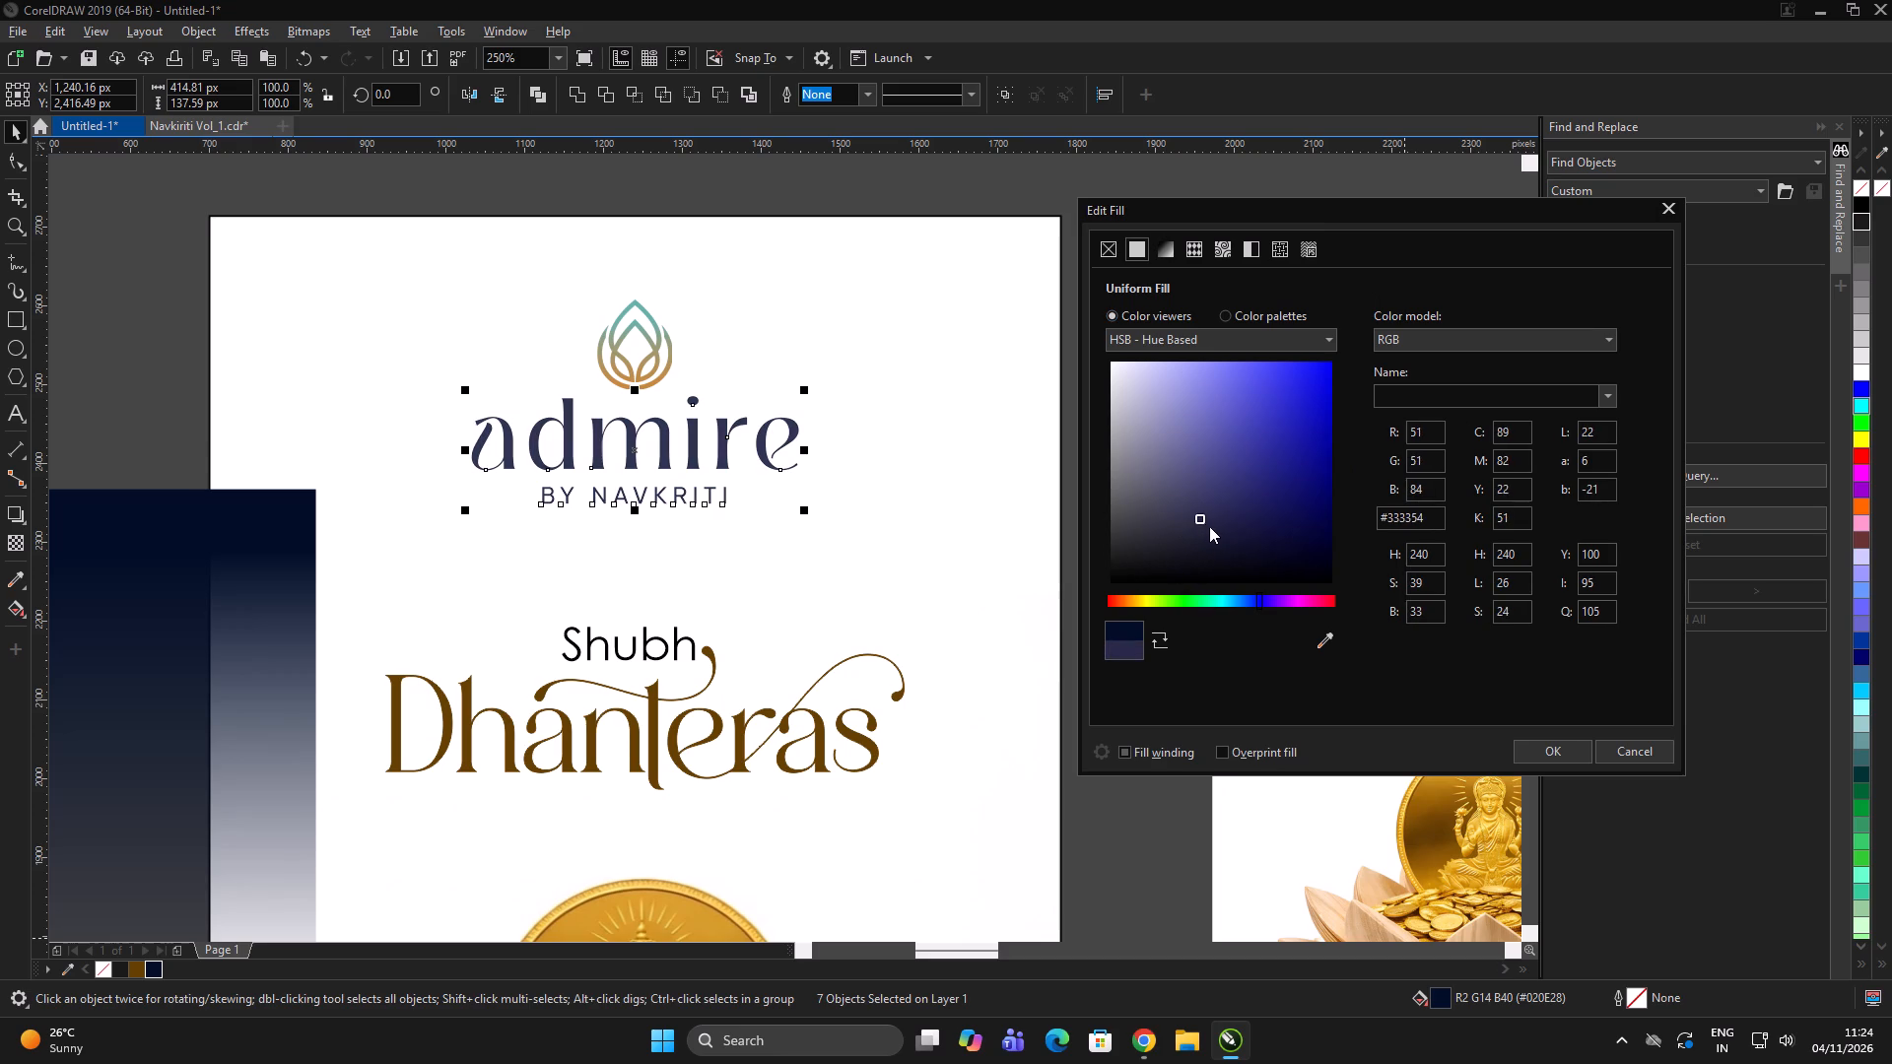
{"action": "left_click_drag", "start_coordinate": [1209, 526], "coordinate": [1215, 527]}
{"action": "left_click_drag", "start_coordinate": [1216, 527], "coordinate": [1215, 518]}
{"action": "left_click_drag", "start_coordinate": [1215, 517], "coordinate": [1217, 502]}
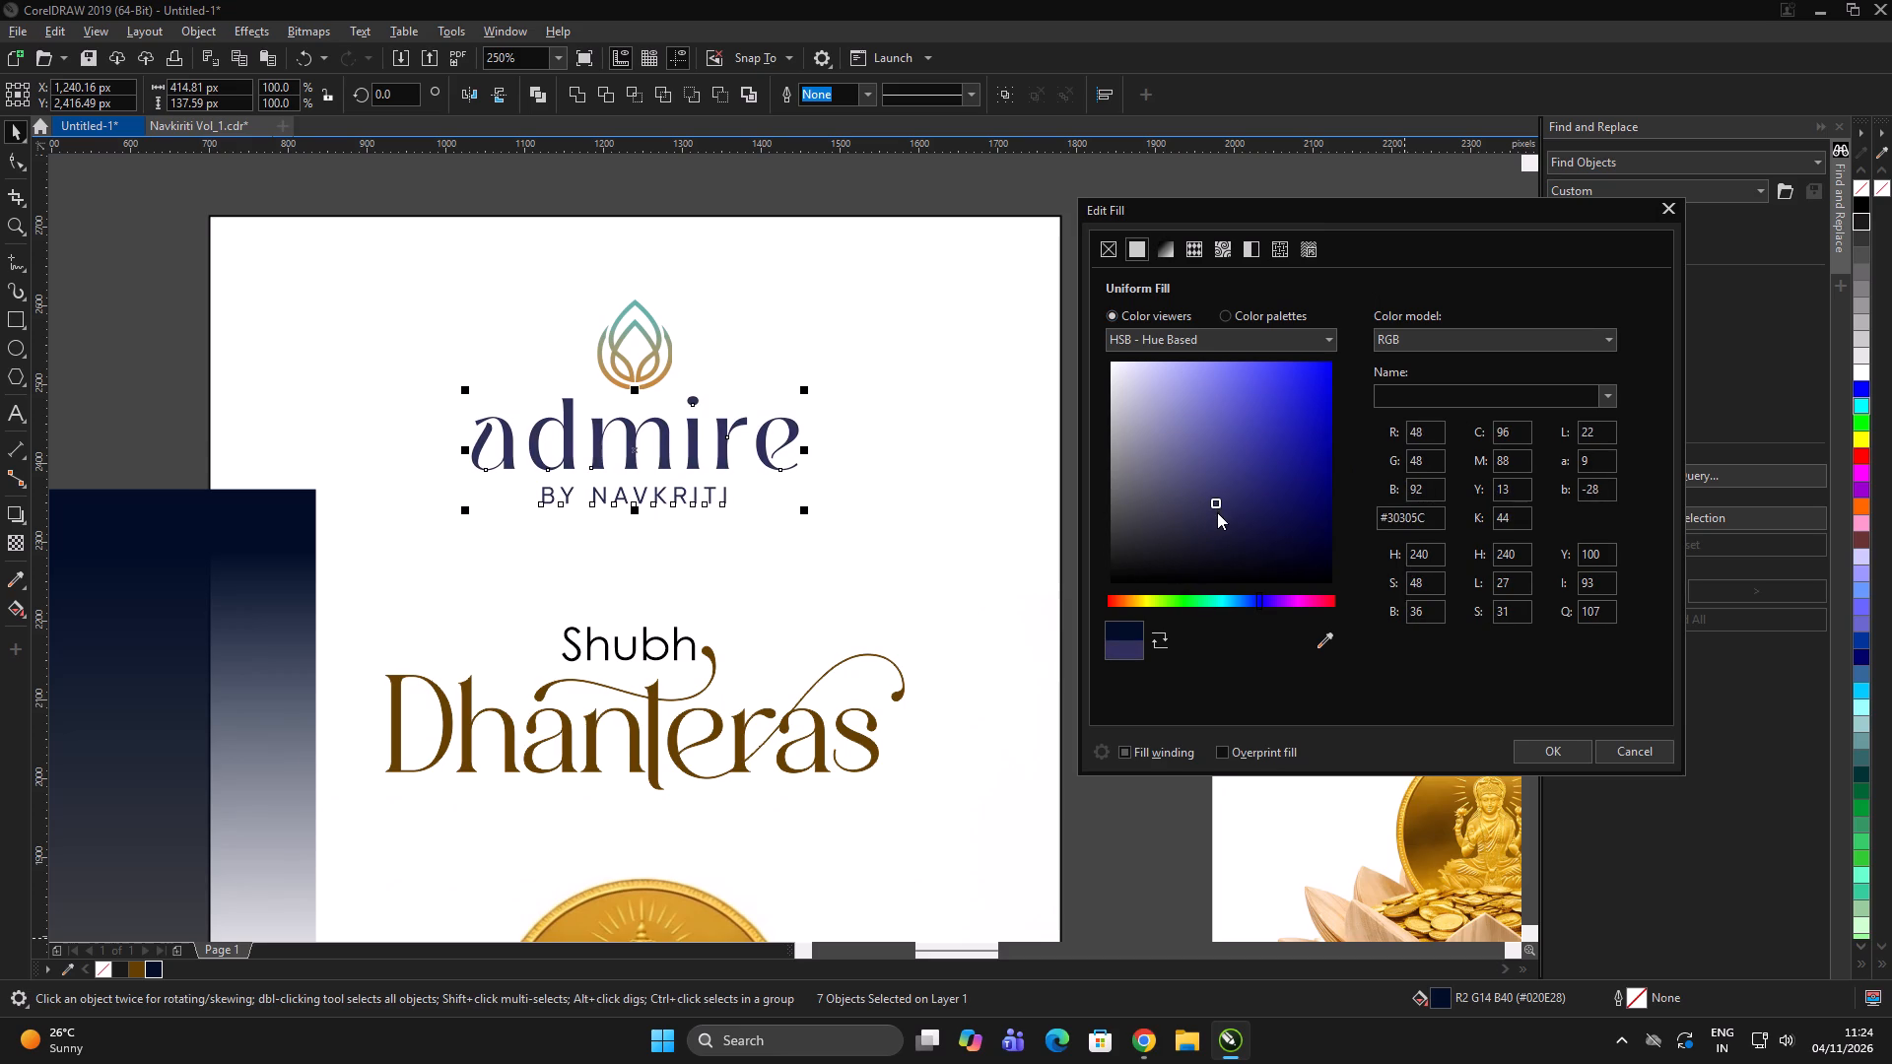
{"action": "left_click", "coordinate": [1217, 509]}
{"action": "left_click", "coordinate": [1532, 747]}
{"action": "scroll", "coordinate": [983, 368], "scroll_direction": "down", "scroll_amount": 1}
{"action": "left_click", "coordinate": [1095, 327]}
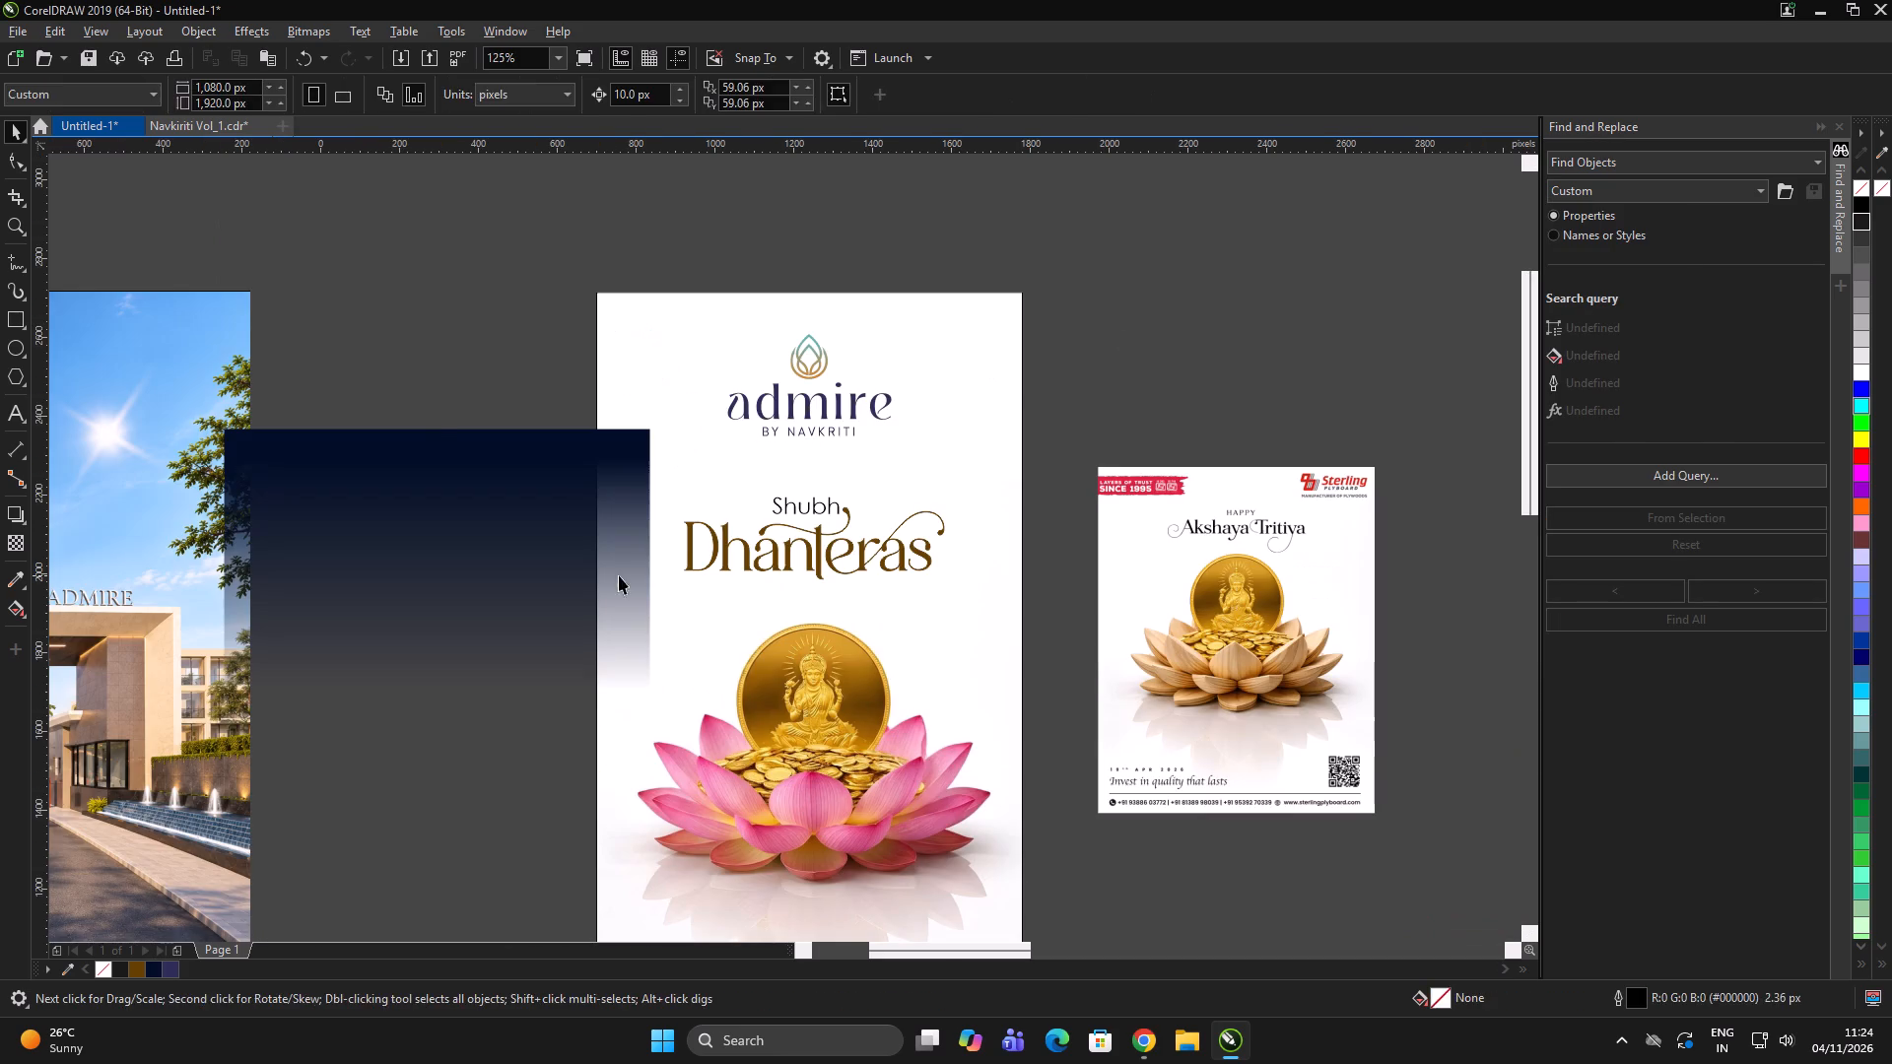
Delete the navy gradient rectangle beside the post.
{"action": "left_click", "coordinate": [619, 575]}
{"action": "key", "text": "Delete"}
{"action": "left_click", "coordinate": [1035, 366]}
{"action": "left_click", "coordinate": [1045, 366]}
Set the "Dhanteras" text's fill and outline to the logo's indigo #2D2D57.
{"action": "scroll", "coordinate": [933, 643], "scroll_direction": "up", "scroll_amount": 1}
{"action": "left_click", "coordinate": [860, 498]}
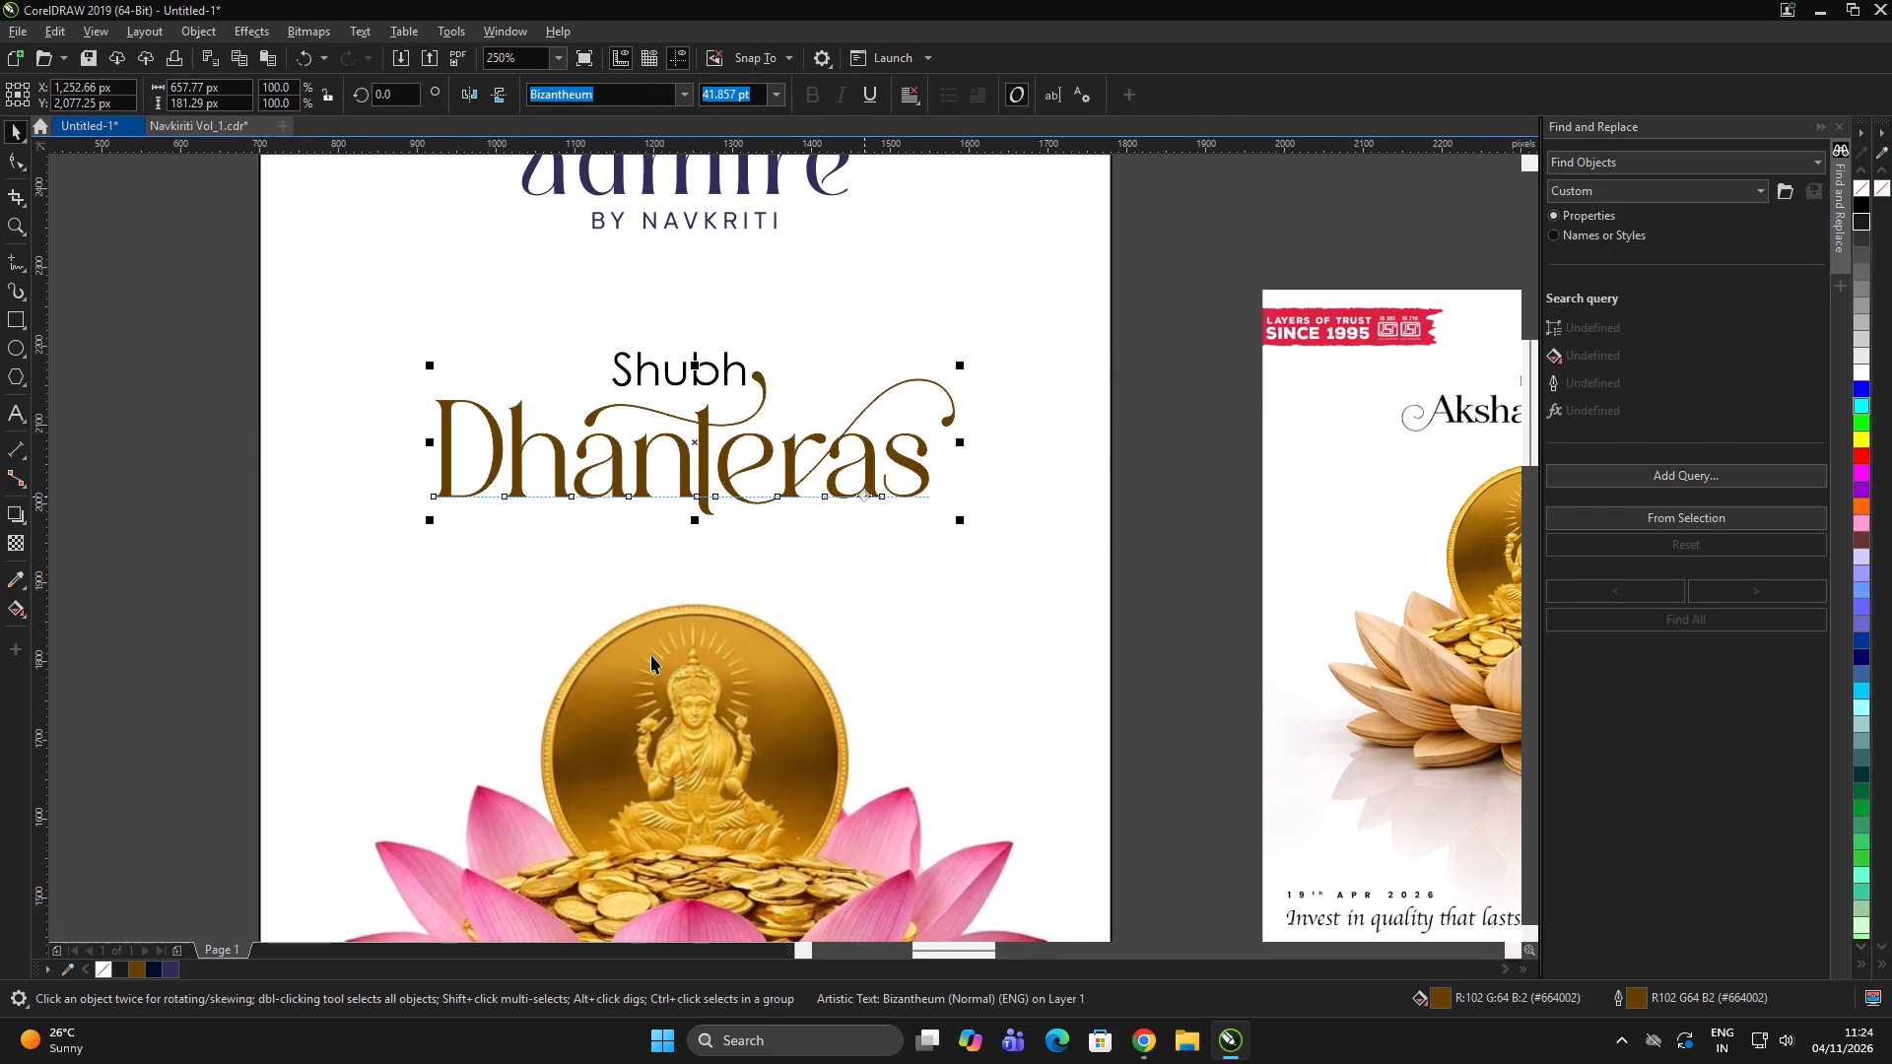
{"action": "left_click", "coordinate": [167, 972]}
{"action": "right_click", "coordinate": [167, 972]}
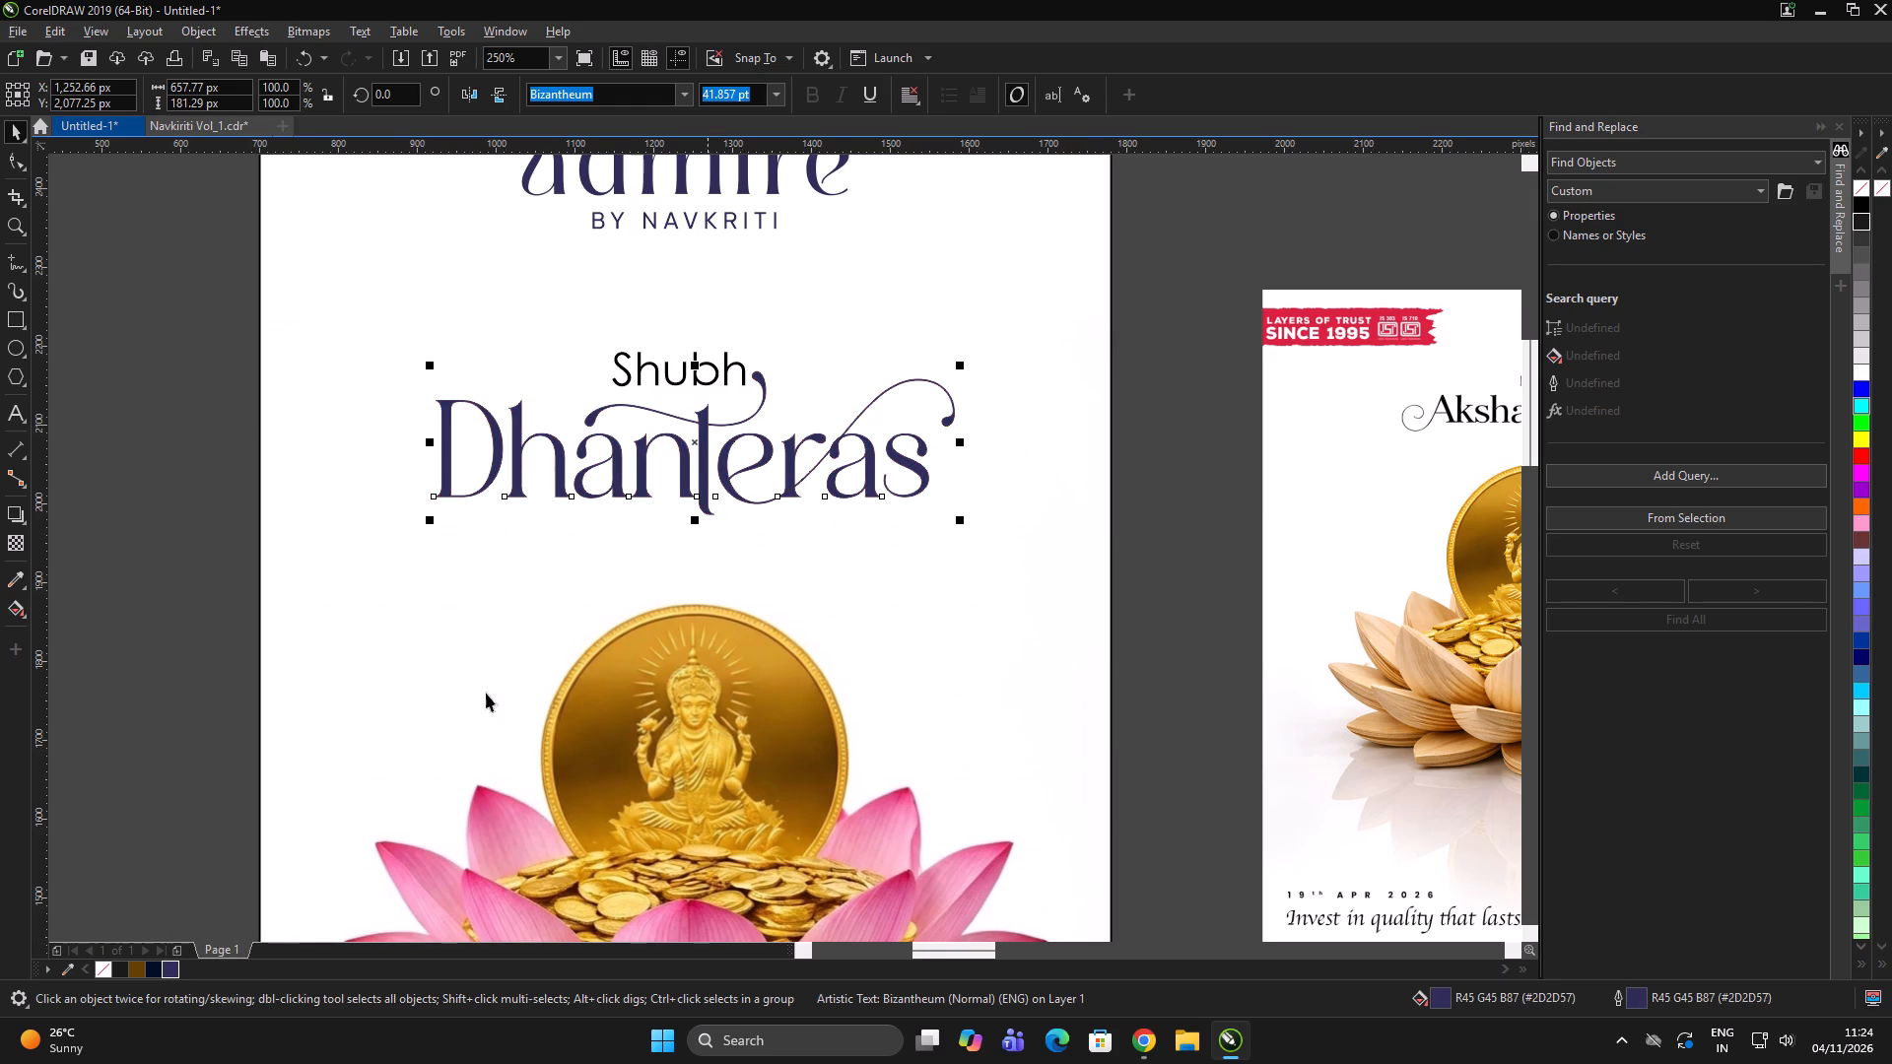
{"action": "scroll", "coordinate": [670, 487], "scroll_direction": "up", "scroll_amount": 4}
{"action": "scroll", "coordinate": [764, 490], "scroll_direction": "down", "scroll_amount": 7}
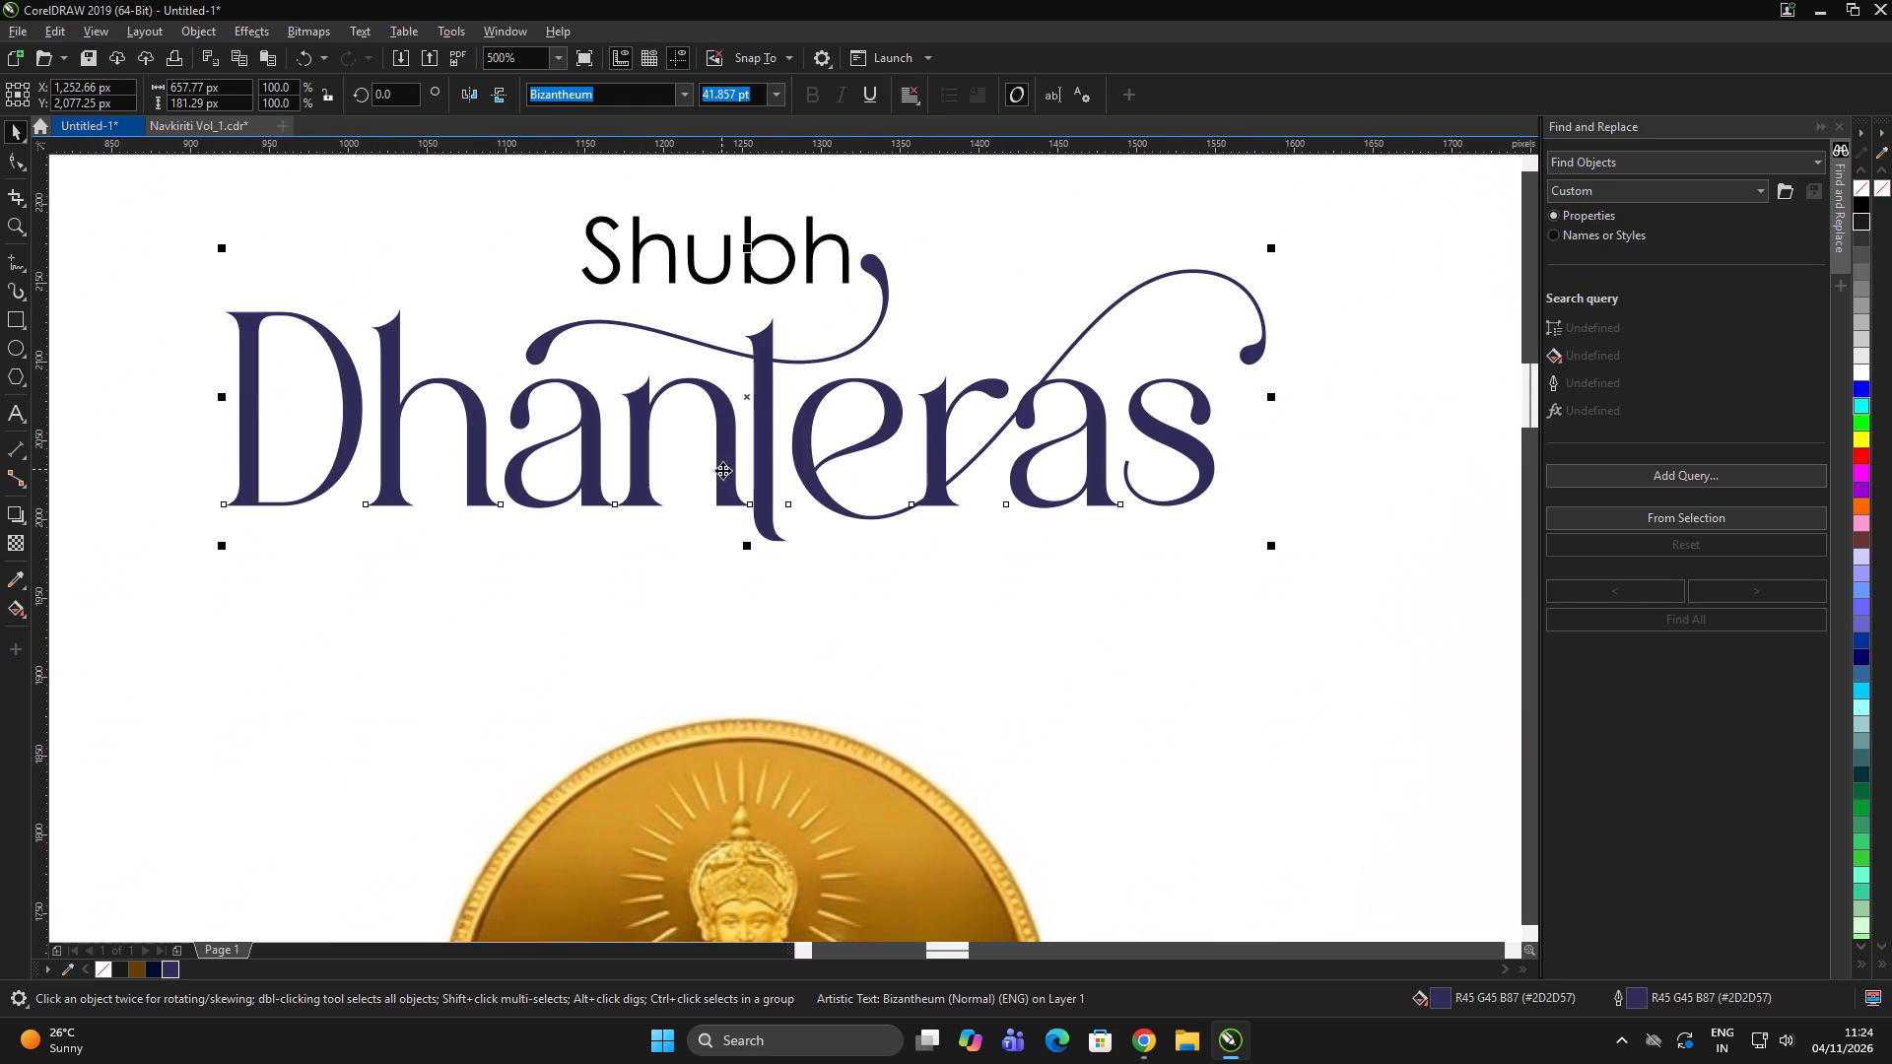
{"action": "scroll", "coordinate": [776, 386], "scroll_direction": "down", "scroll_amount": 3}
{"action": "scroll", "coordinate": [775, 356], "scroll_direction": "up", "scroll_amount": 2}
{"action": "scroll", "coordinate": [840, 324], "scroll_direction": "down", "scroll_amount": 2}
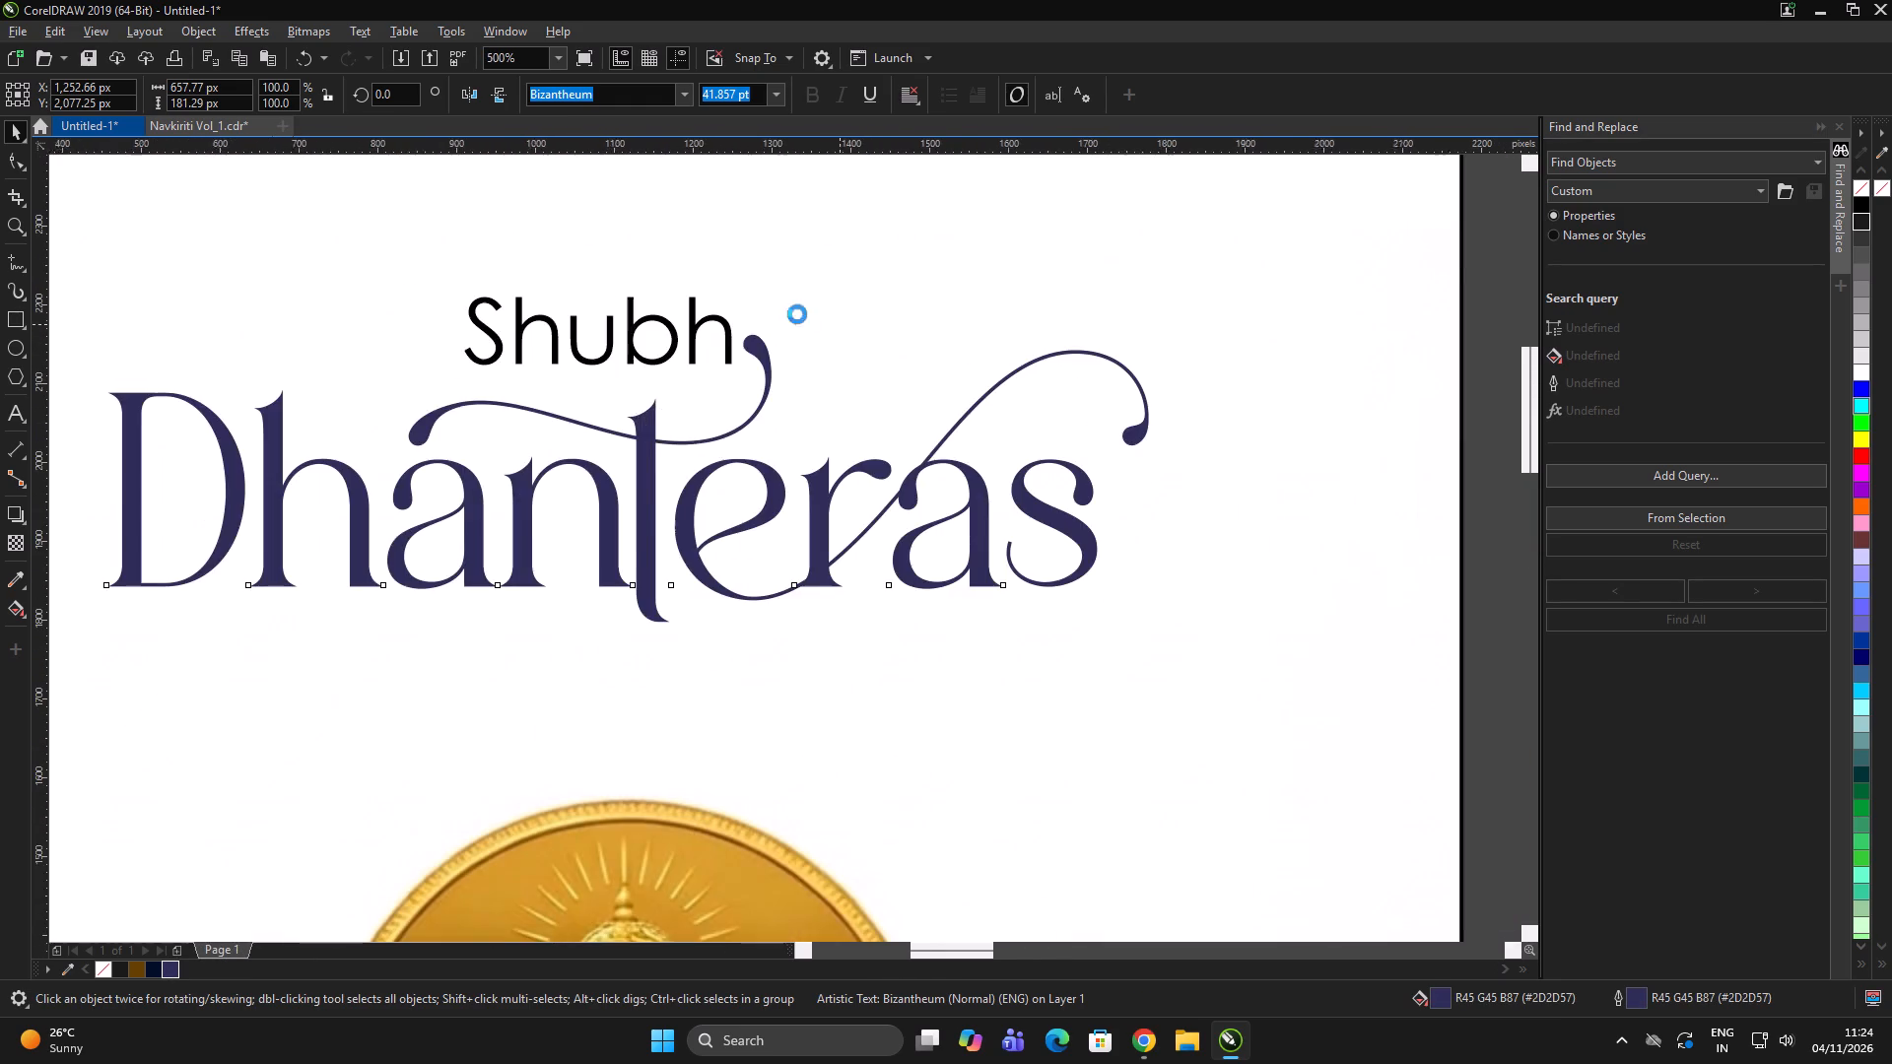
Recolour the "Shubh" text, trying brown #664002 and replacing it with a dark grey fill.
{"action": "left_click_drag", "start_coordinate": [1031, 260], "coordinate": [655, 344]}
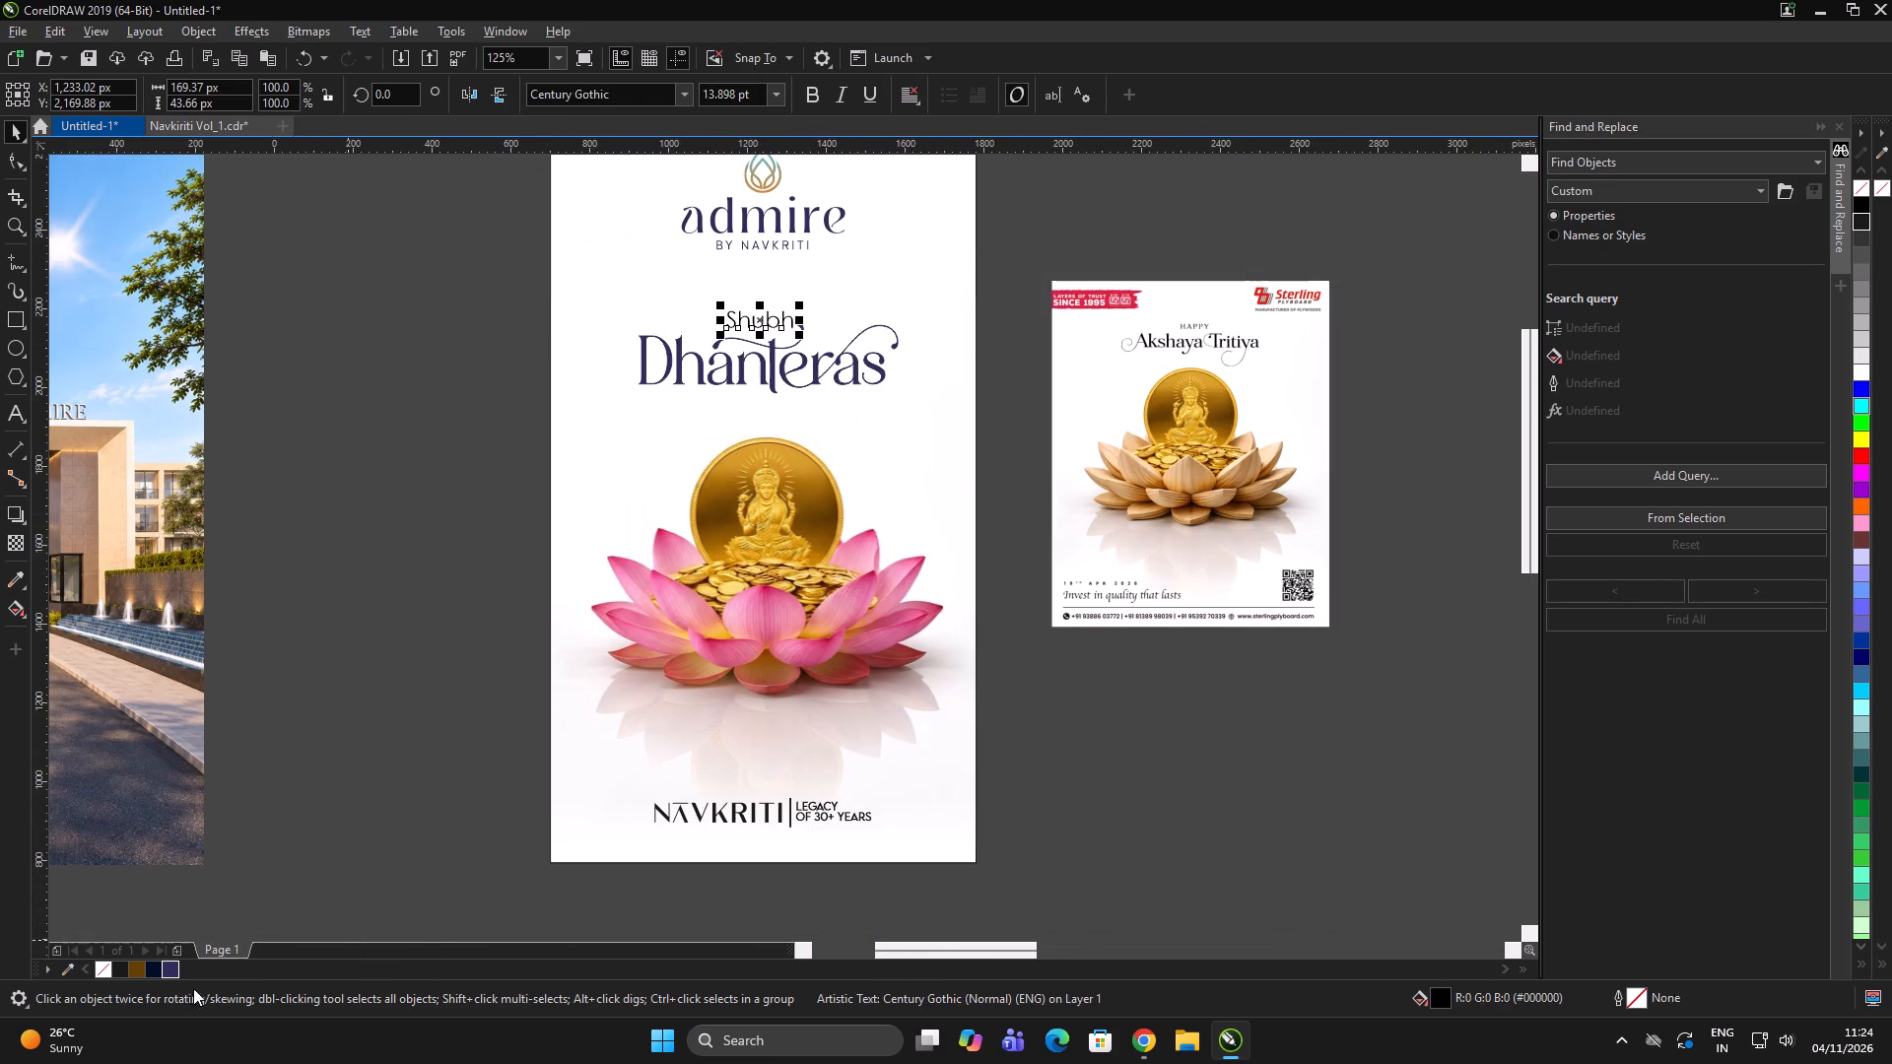
{"action": "left_click", "coordinate": [135, 964]}
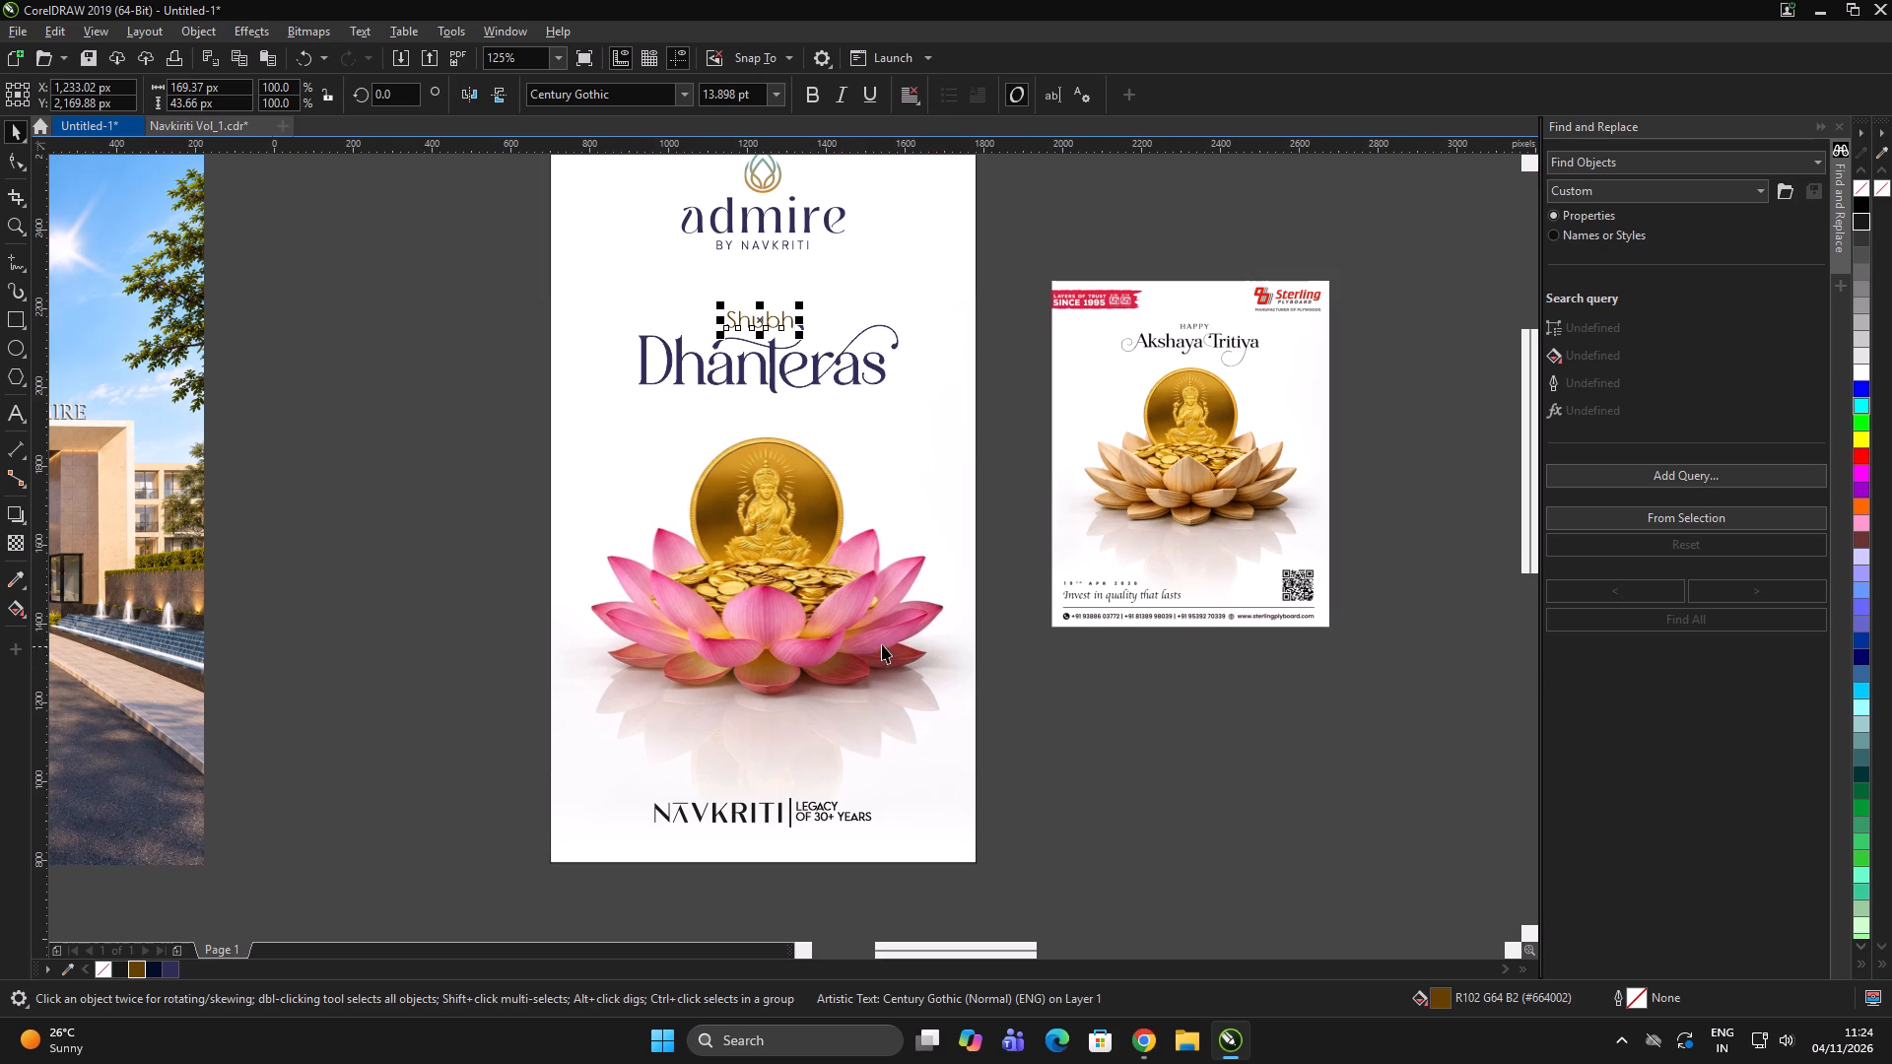
{"action": "left_click", "coordinate": [1862, 240]}
Set the "Shubh" text's fill and outline to the logo's indigo #2D2D57.
{"action": "double_click", "coordinate": [1038, 269]}
{"action": "scroll", "coordinate": [792, 322], "scroll_direction": "up", "scroll_amount": 1}
{"action": "left_click", "coordinate": [776, 322]}
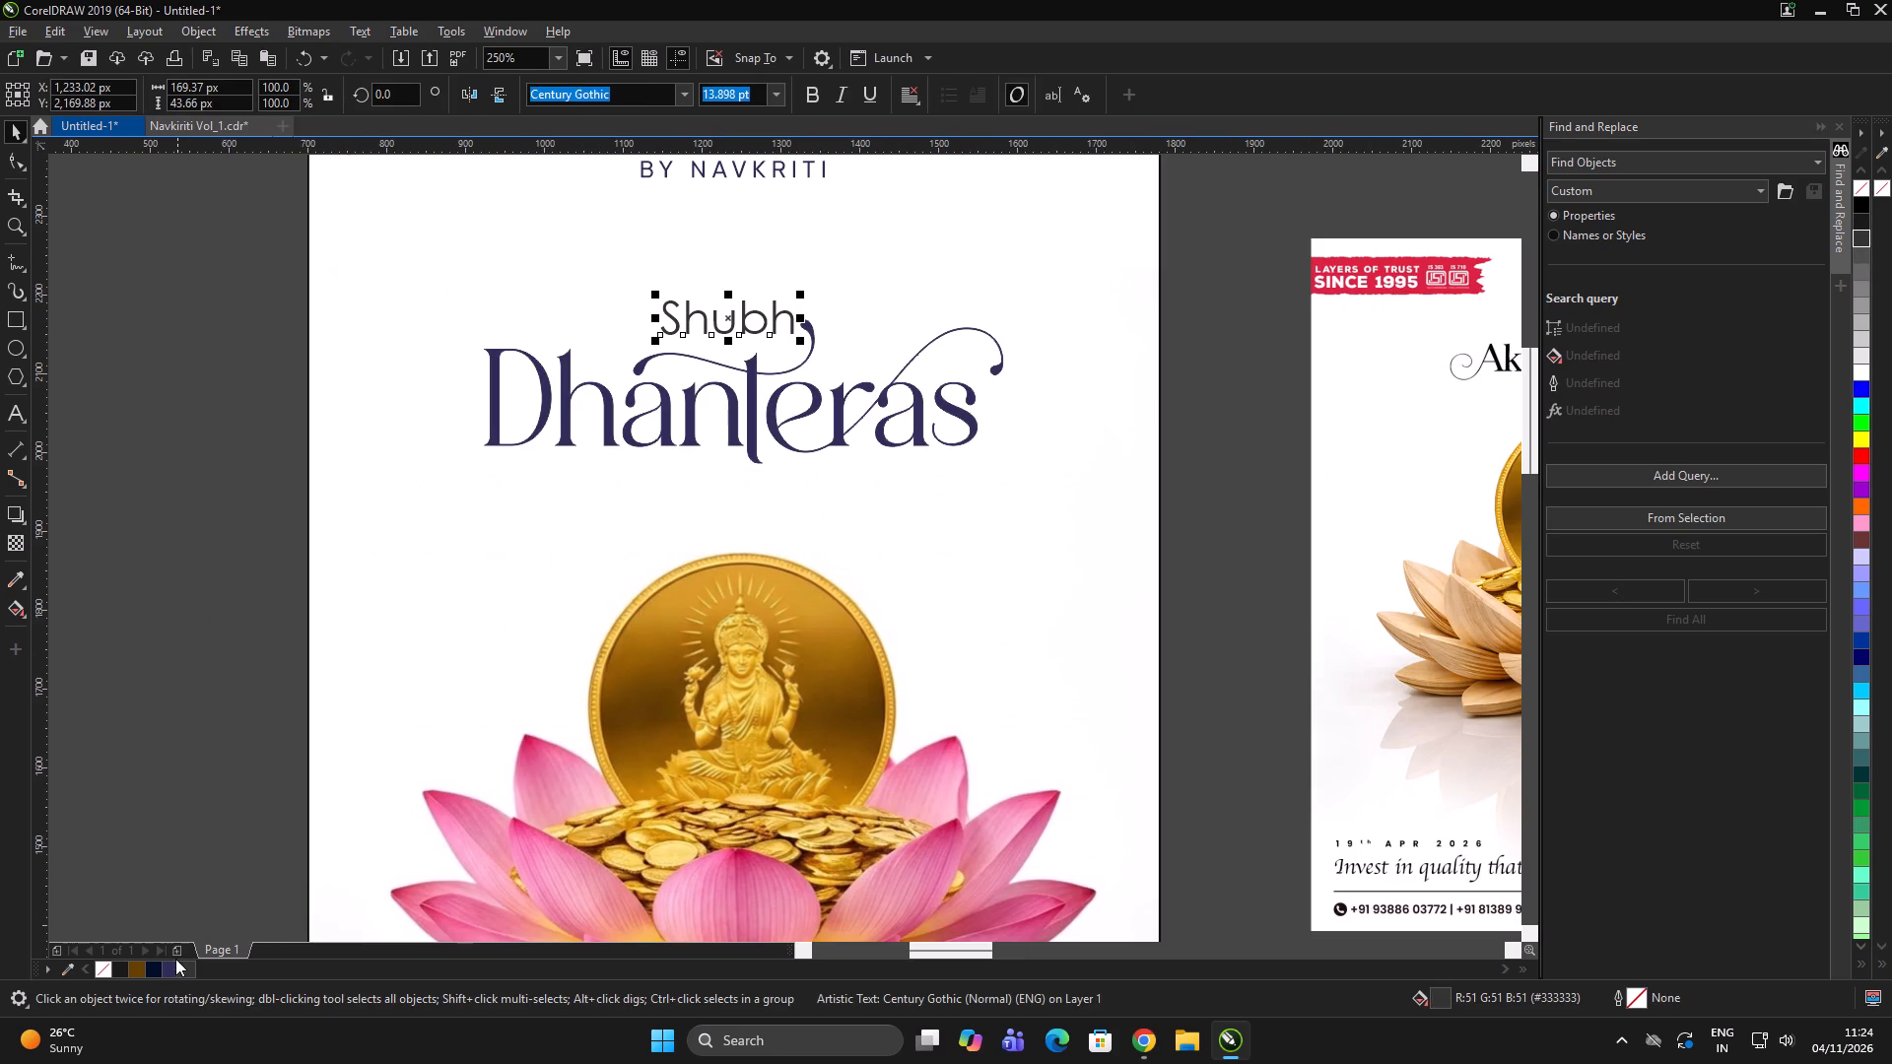
{"action": "left_click", "coordinate": [175, 973]}
{"action": "right_click", "coordinate": [175, 974]}
{"action": "scroll", "coordinate": [777, 319], "scroll_direction": "up", "scroll_amount": 1}
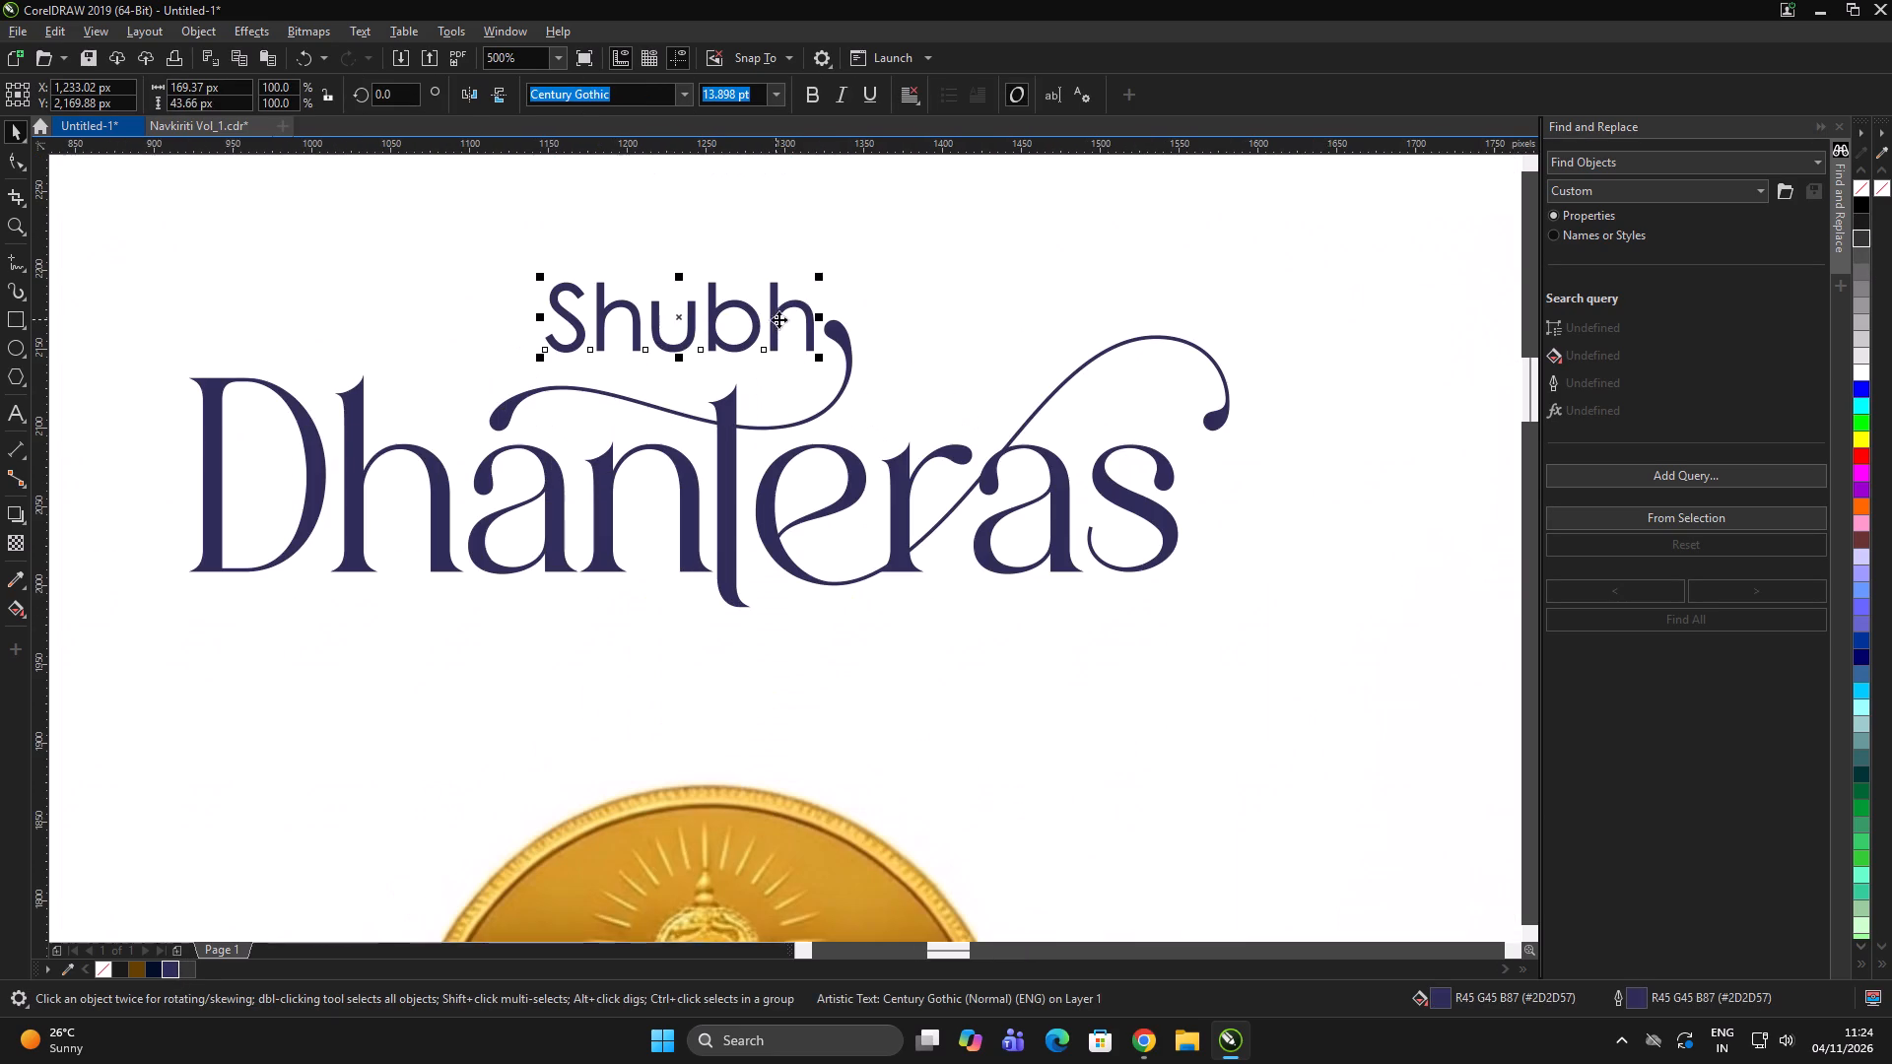
{"action": "left_click", "coordinate": [810, 312]}
{"action": "scroll", "coordinate": [742, 284], "scroll_direction": "down", "scroll_amount": 3}
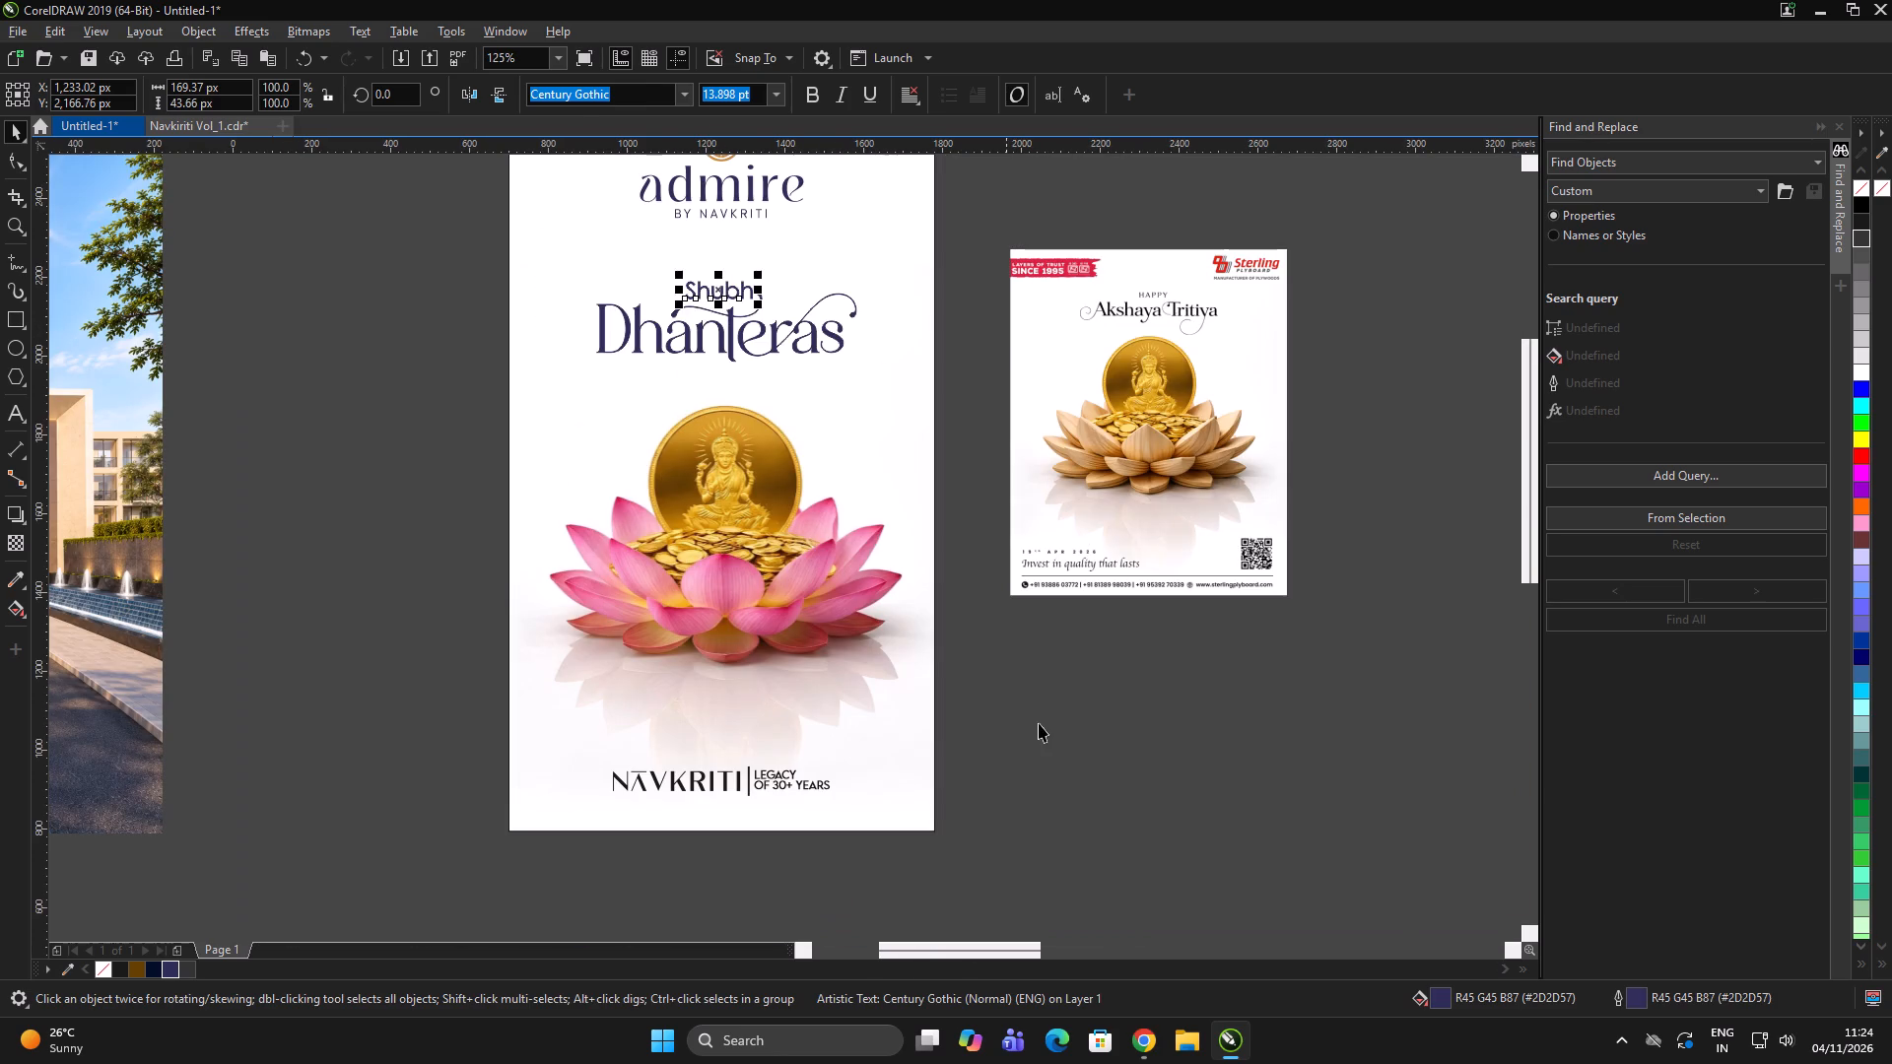
Recolour the fill of the Navkriti "Legacy of 30+ Years" logo at the post's foot to indigo #2D2D57.
{"action": "double_click", "coordinate": [1047, 726]}
{"action": "left_click_drag", "start_coordinate": [1092, 703], "coordinate": [271, 939]}
{"action": "left_click", "coordinate": [169, 969]}
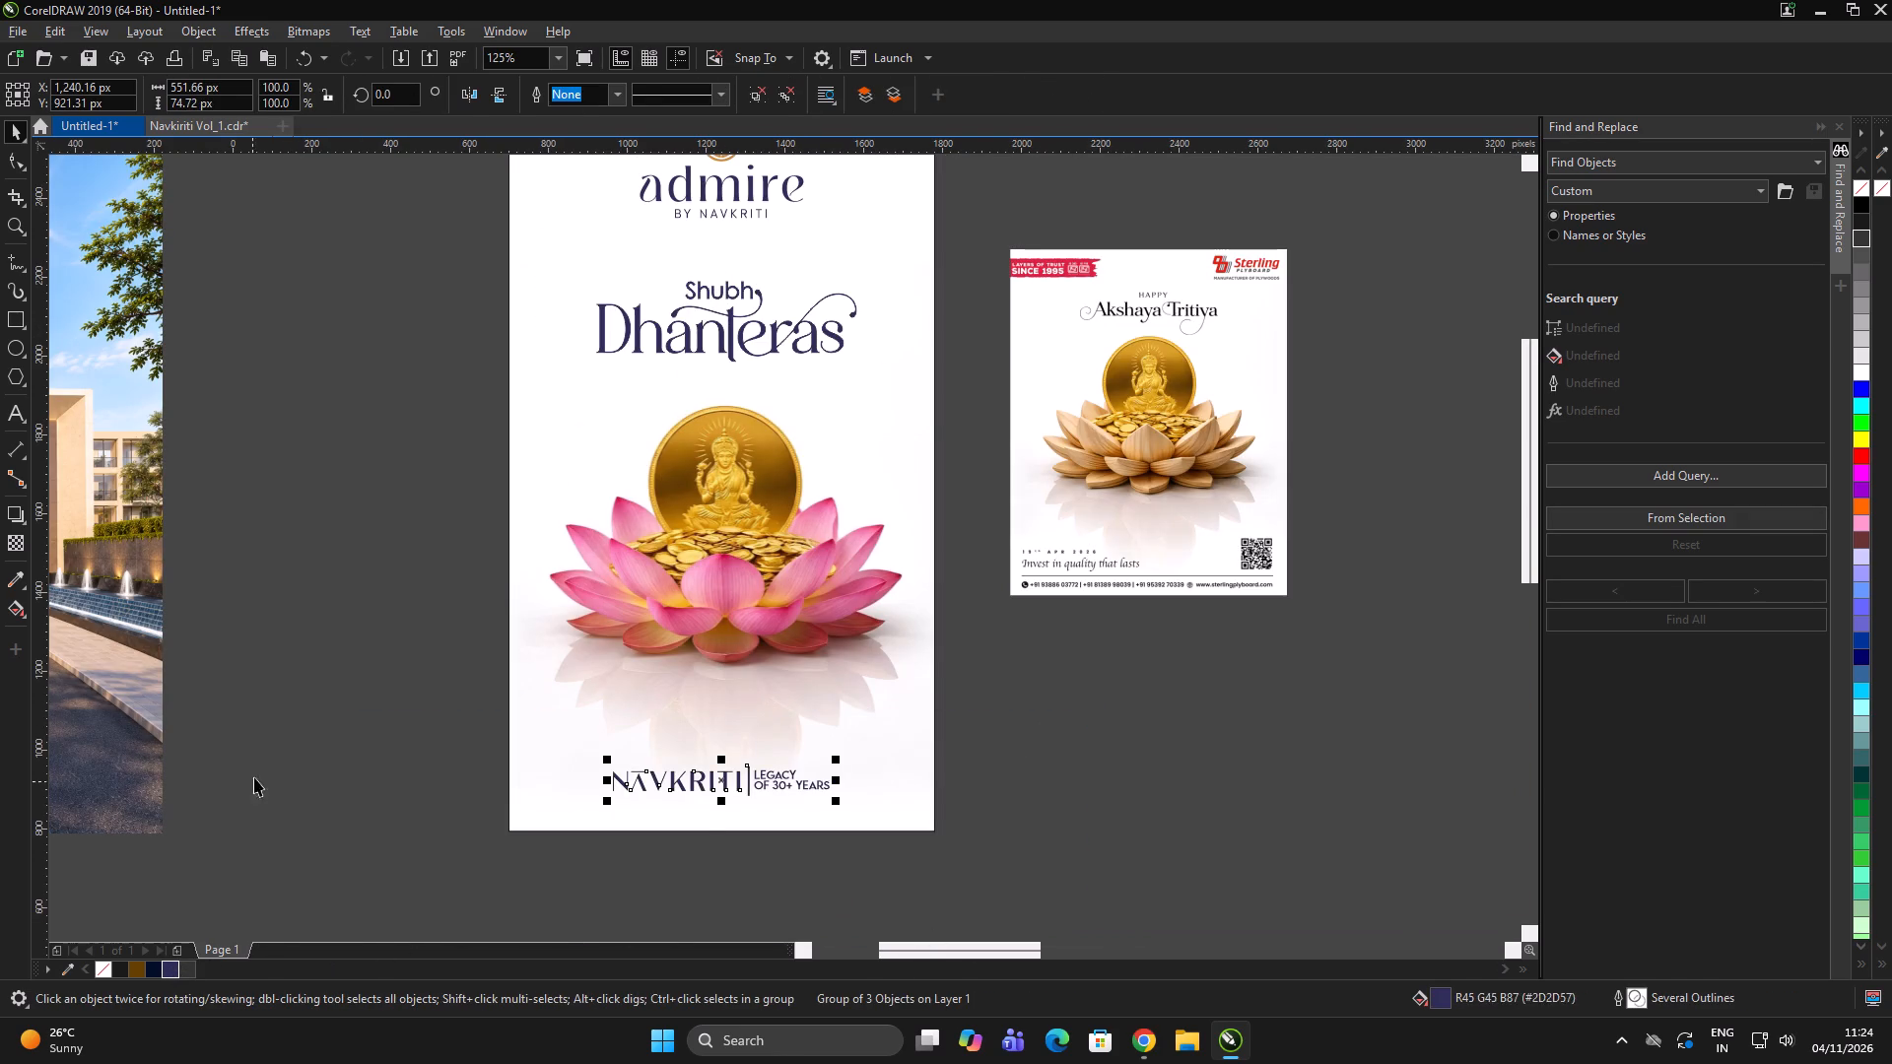
{"action": "double_click", "coordinate": [260, 772]}
Move the Akshaya Tritiya reference image up and farther away from the post, to about X 2,855 px, Y 2,402 px.
{"action": "scroll", "coordinate": [810, 562], "scroll_direction": "down", "scroll_amount": 3}
{"action": "left_click", "coordinate": [994, 674]}
{"action": "scroll", "coordinate": [893, 570], "scroll_direction": "up", "scroll_amount": 1}
{"action": "left_click", "coordinate": [916, 505]}
{"action": "left_click_drag", "start_coordinate": [913, 495], "coordinate": [1012, 384]}
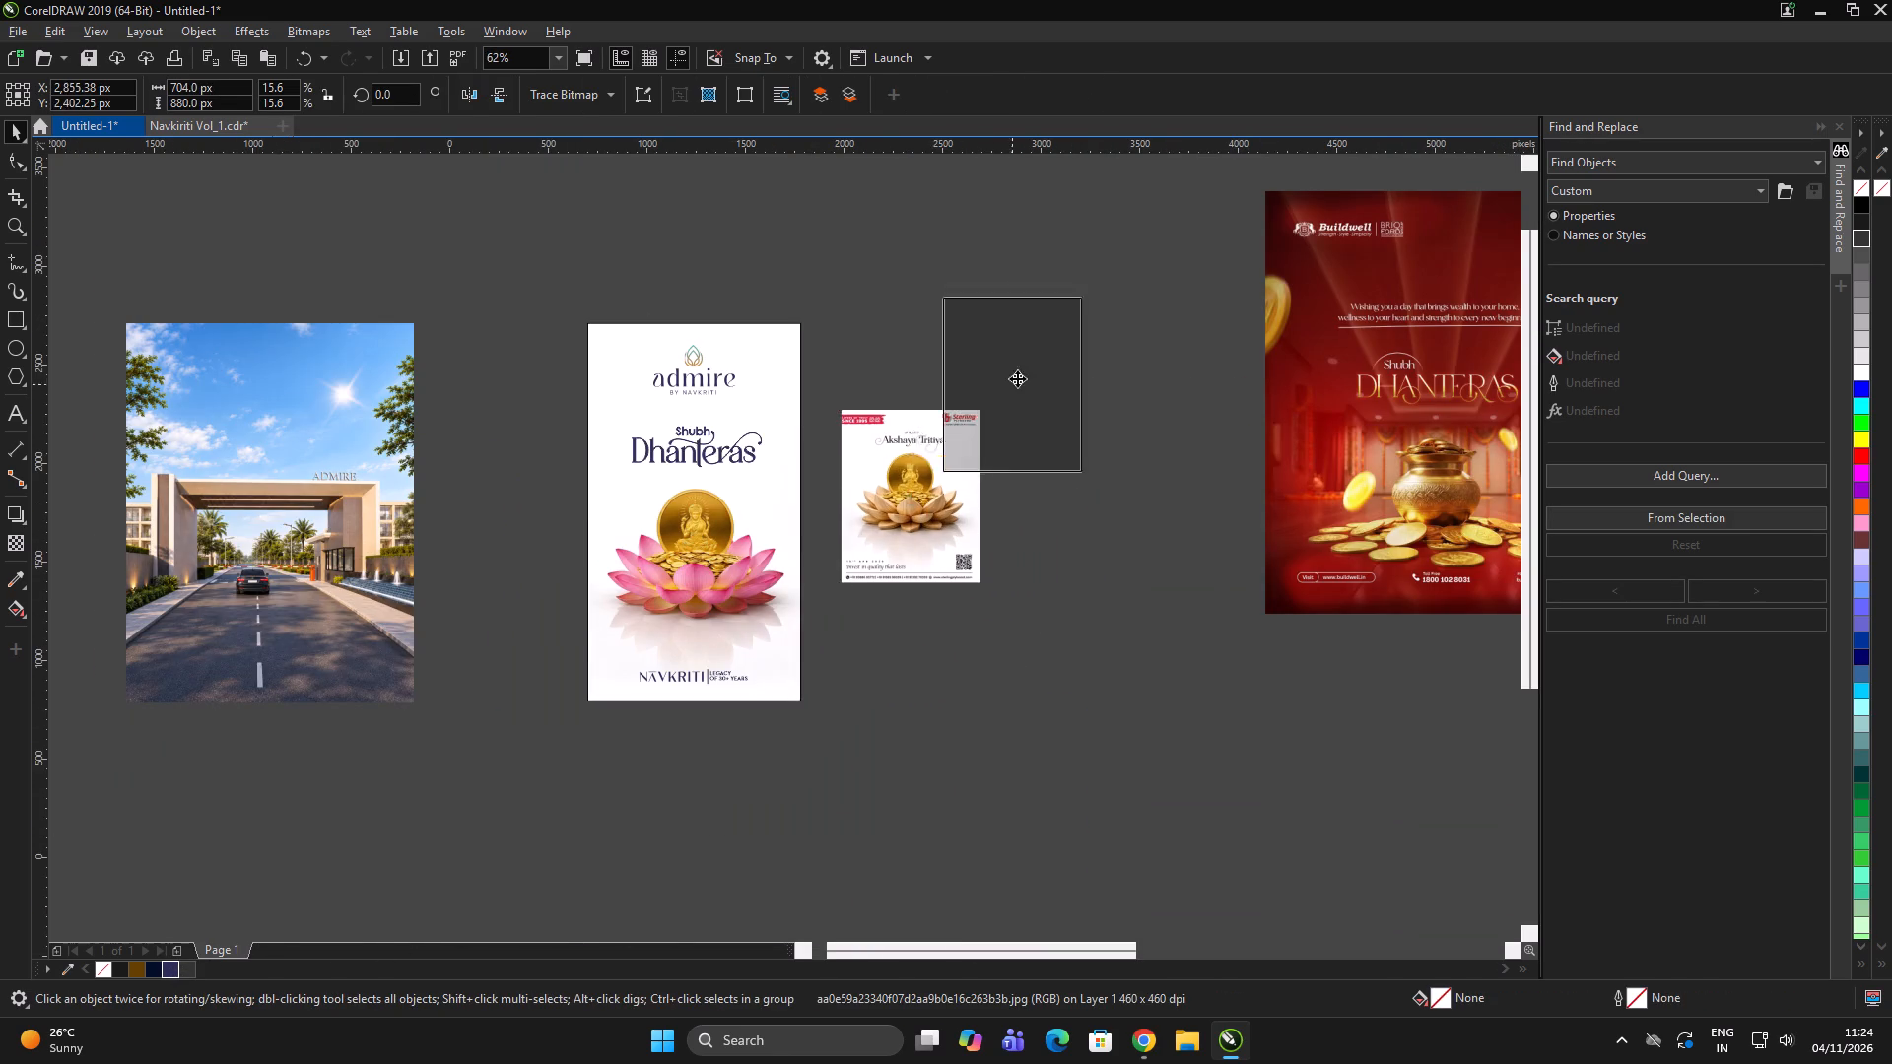
{"action": "left_click", "coordinate": [971, 541]}
{"action": "left_click_drag", "start_coordinate": [959, 527], "coordinate": [893, 496]}
Fit the Dhanteras post in view and preview it full screen.
{"action": "key", "text": "z"}
{"action": "left_click_drag", "start_coordinate": [580, 321], "coordinate": [812, 714]}
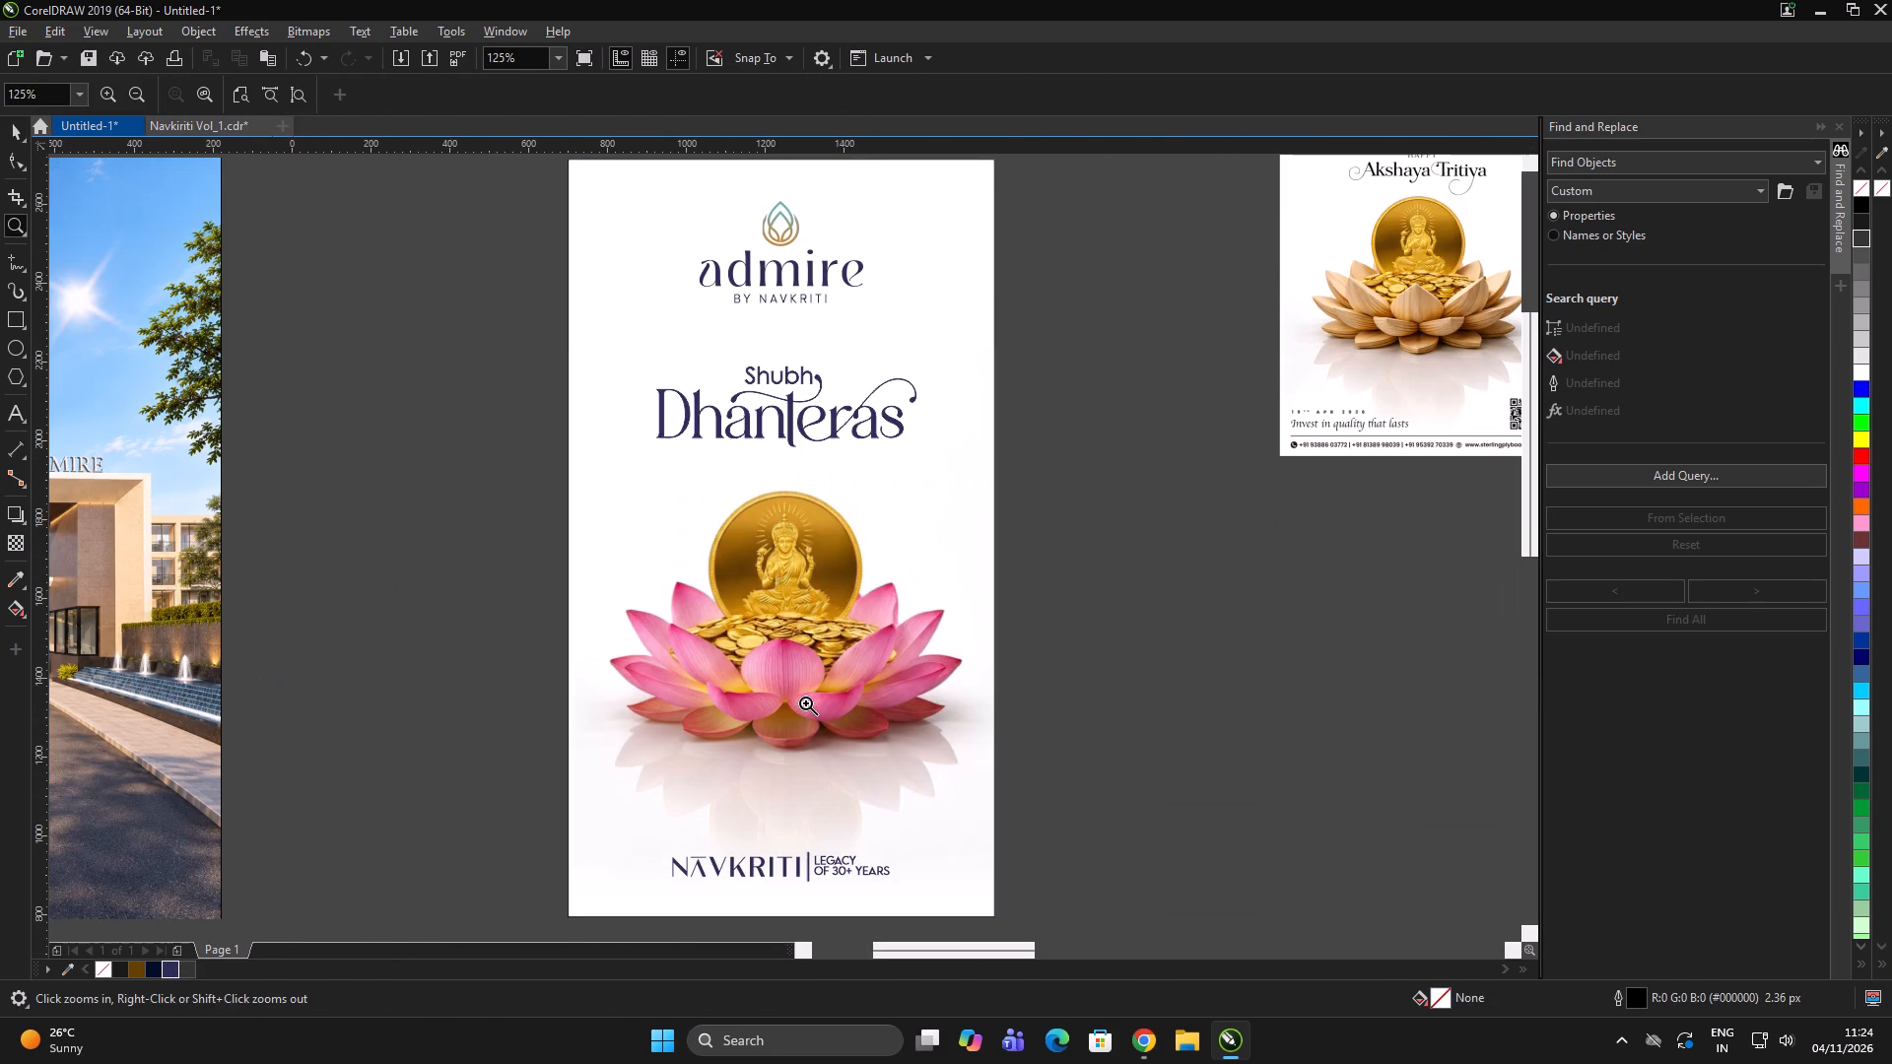
{"action": "key", "text": "F9"}
{"action": "key", "text": "space"}
Switch to Chrome and search Pinterest for "fly gold coins".
{"action": "key", "text": "alt+Tab"}
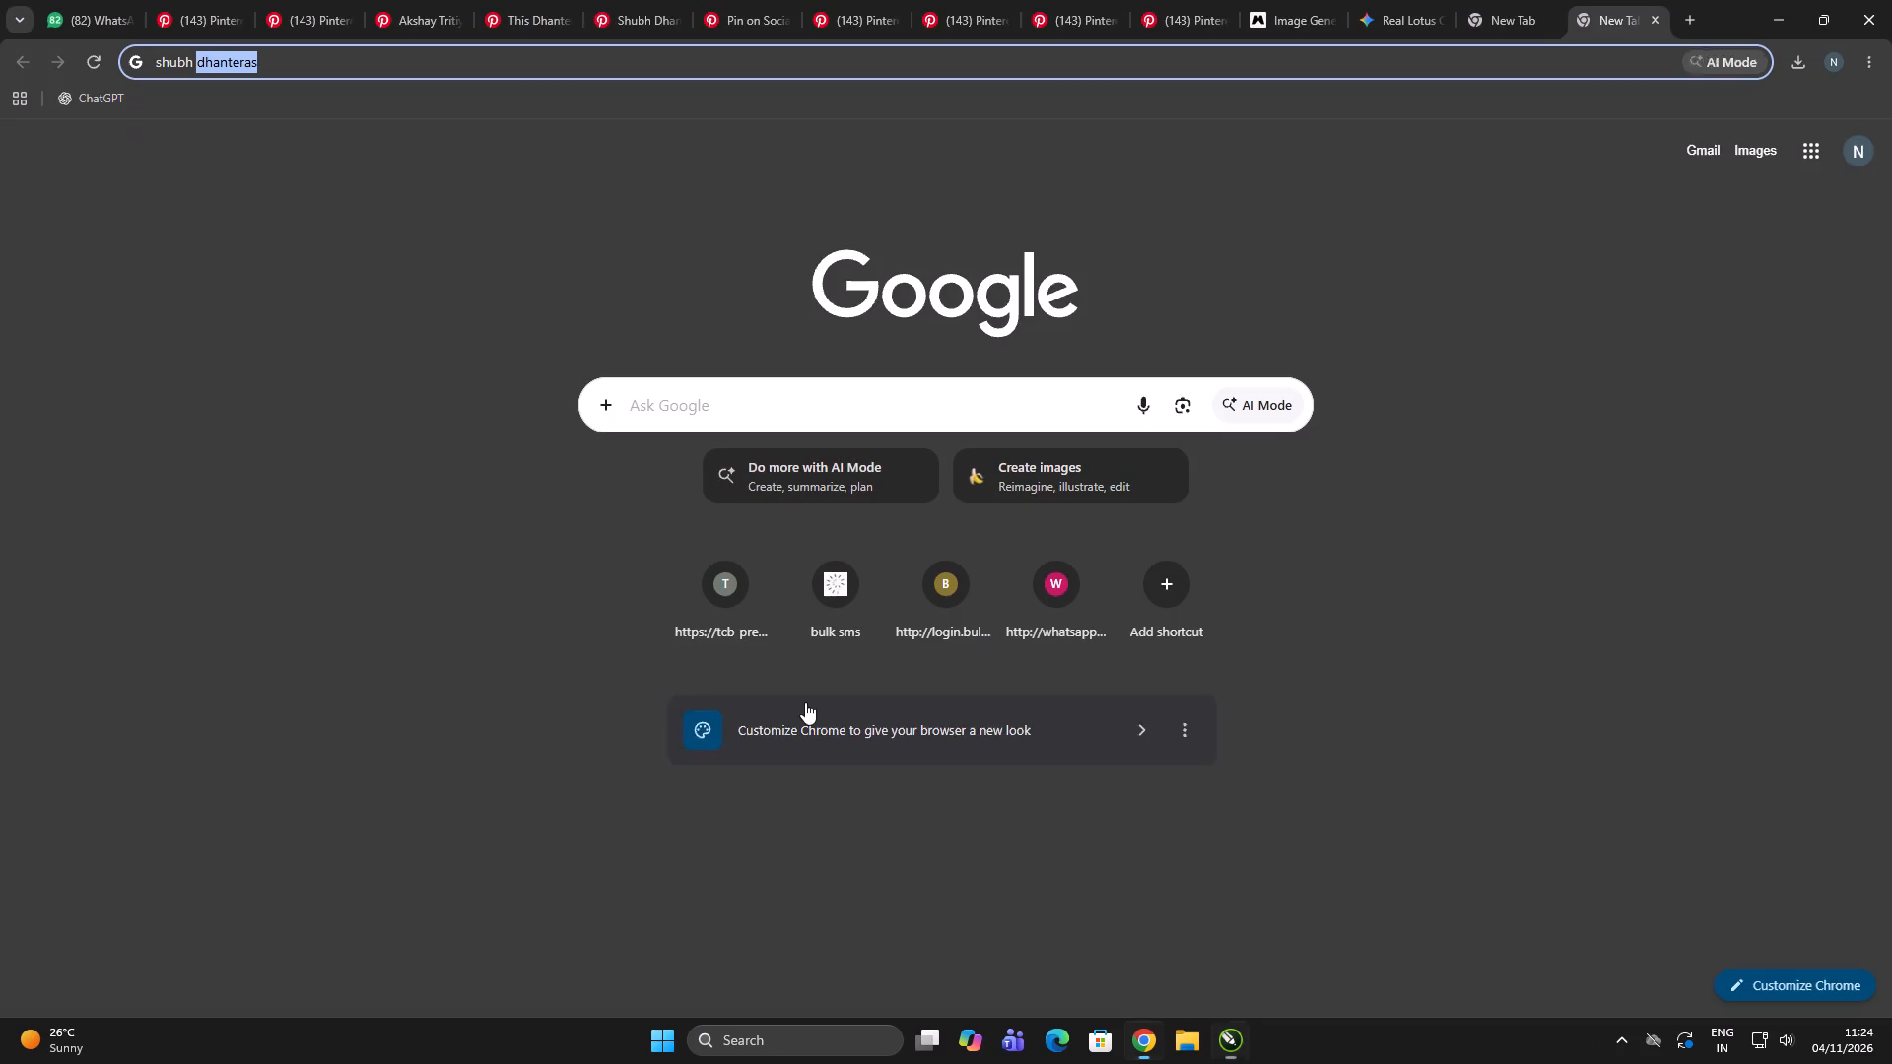
{"action": "left_click", "coordinate": [983, 0]}
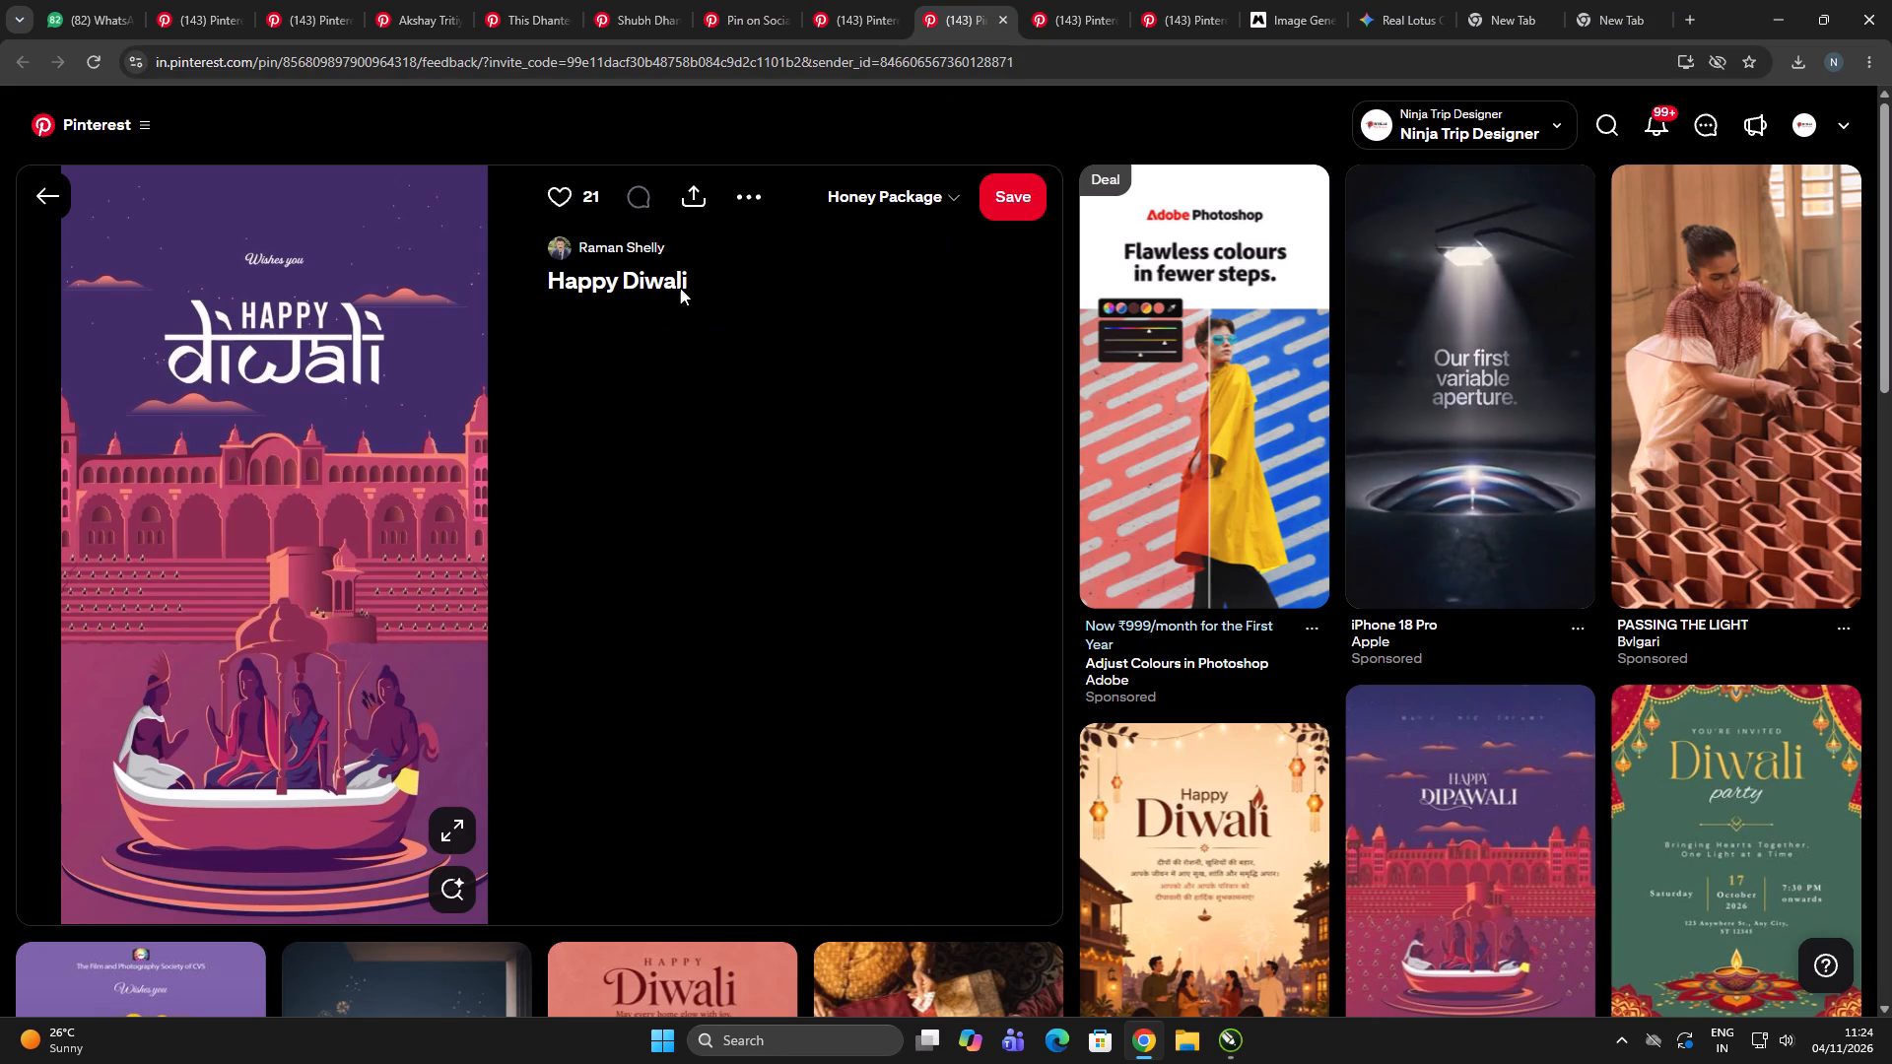
{"action": "scroll", "coordinate": [1738, 299], "scroll_direction": "up", "scroll_amount": 1}
{"action": "left_click", "coordinate": [1604, 125]}
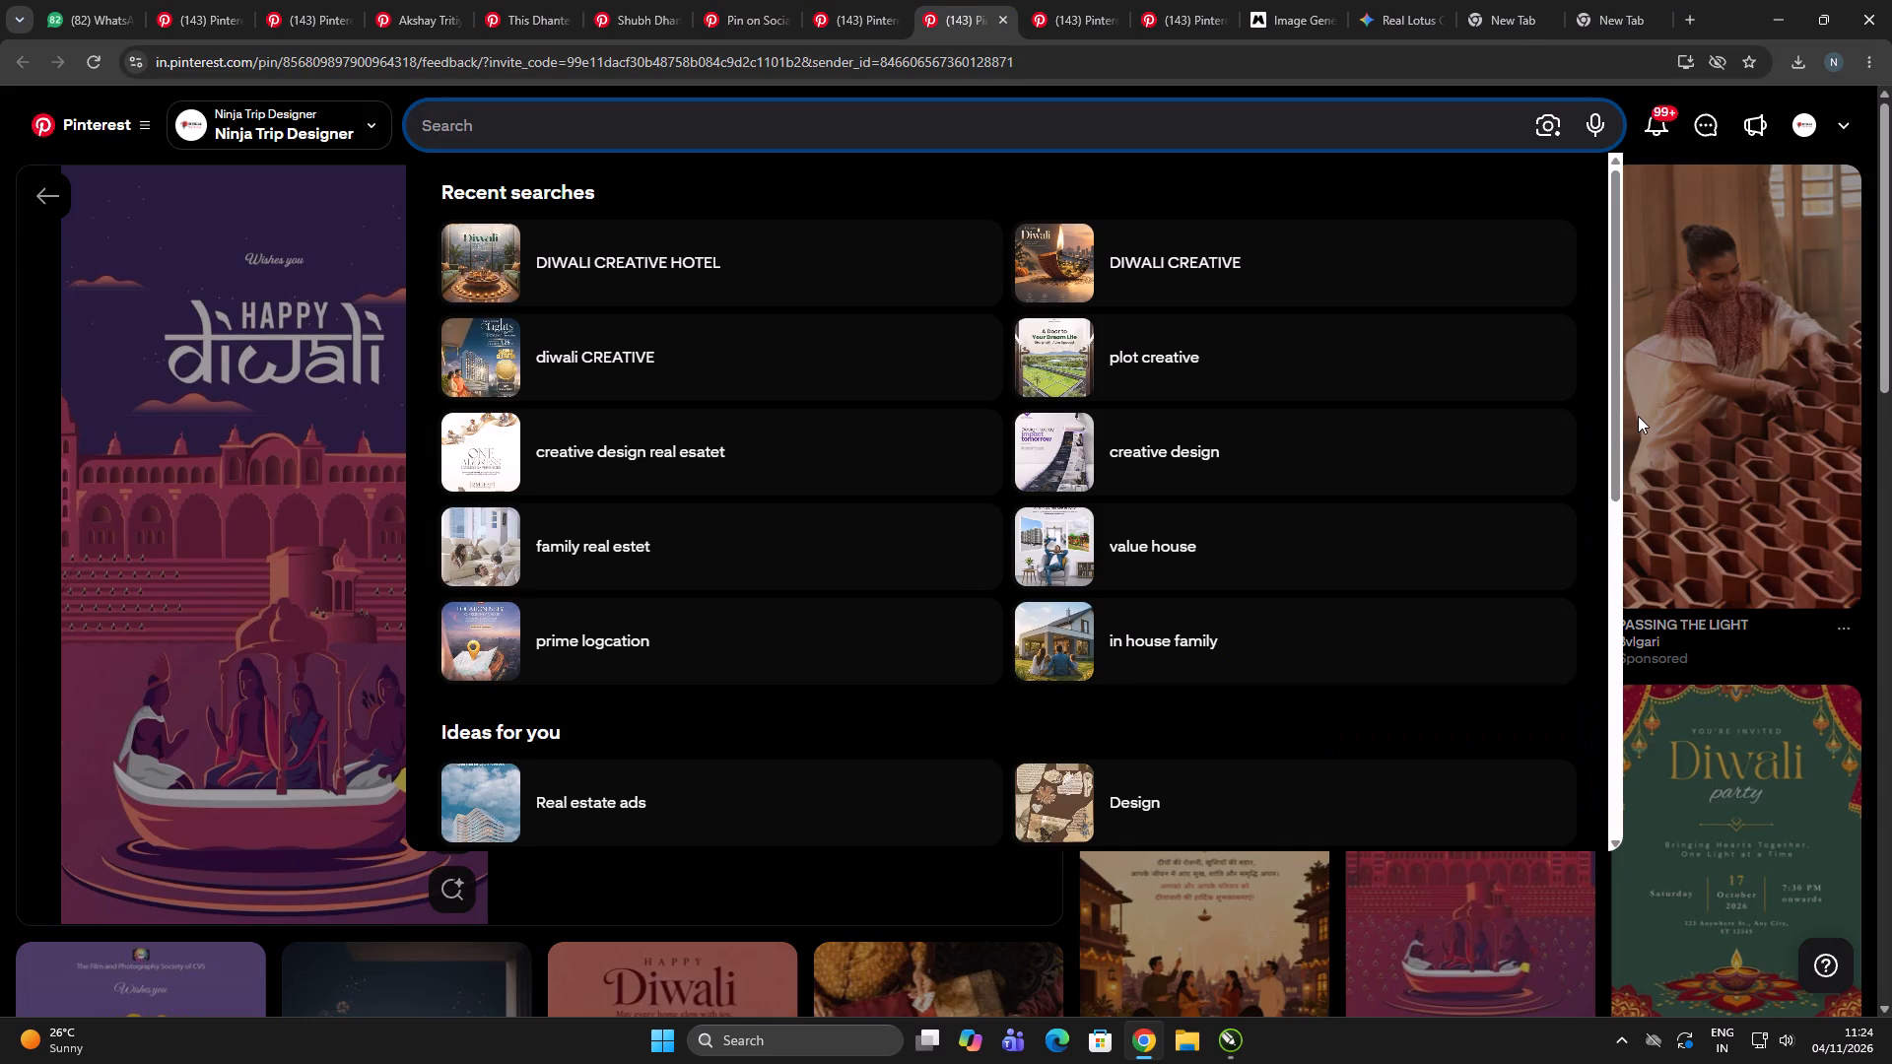
{"action": "type", "text": "fl"}
{"action": "type", "text": "y gold"}
{"action": "key", "text": "space"}
{"action": "type", "text": "coins'"}
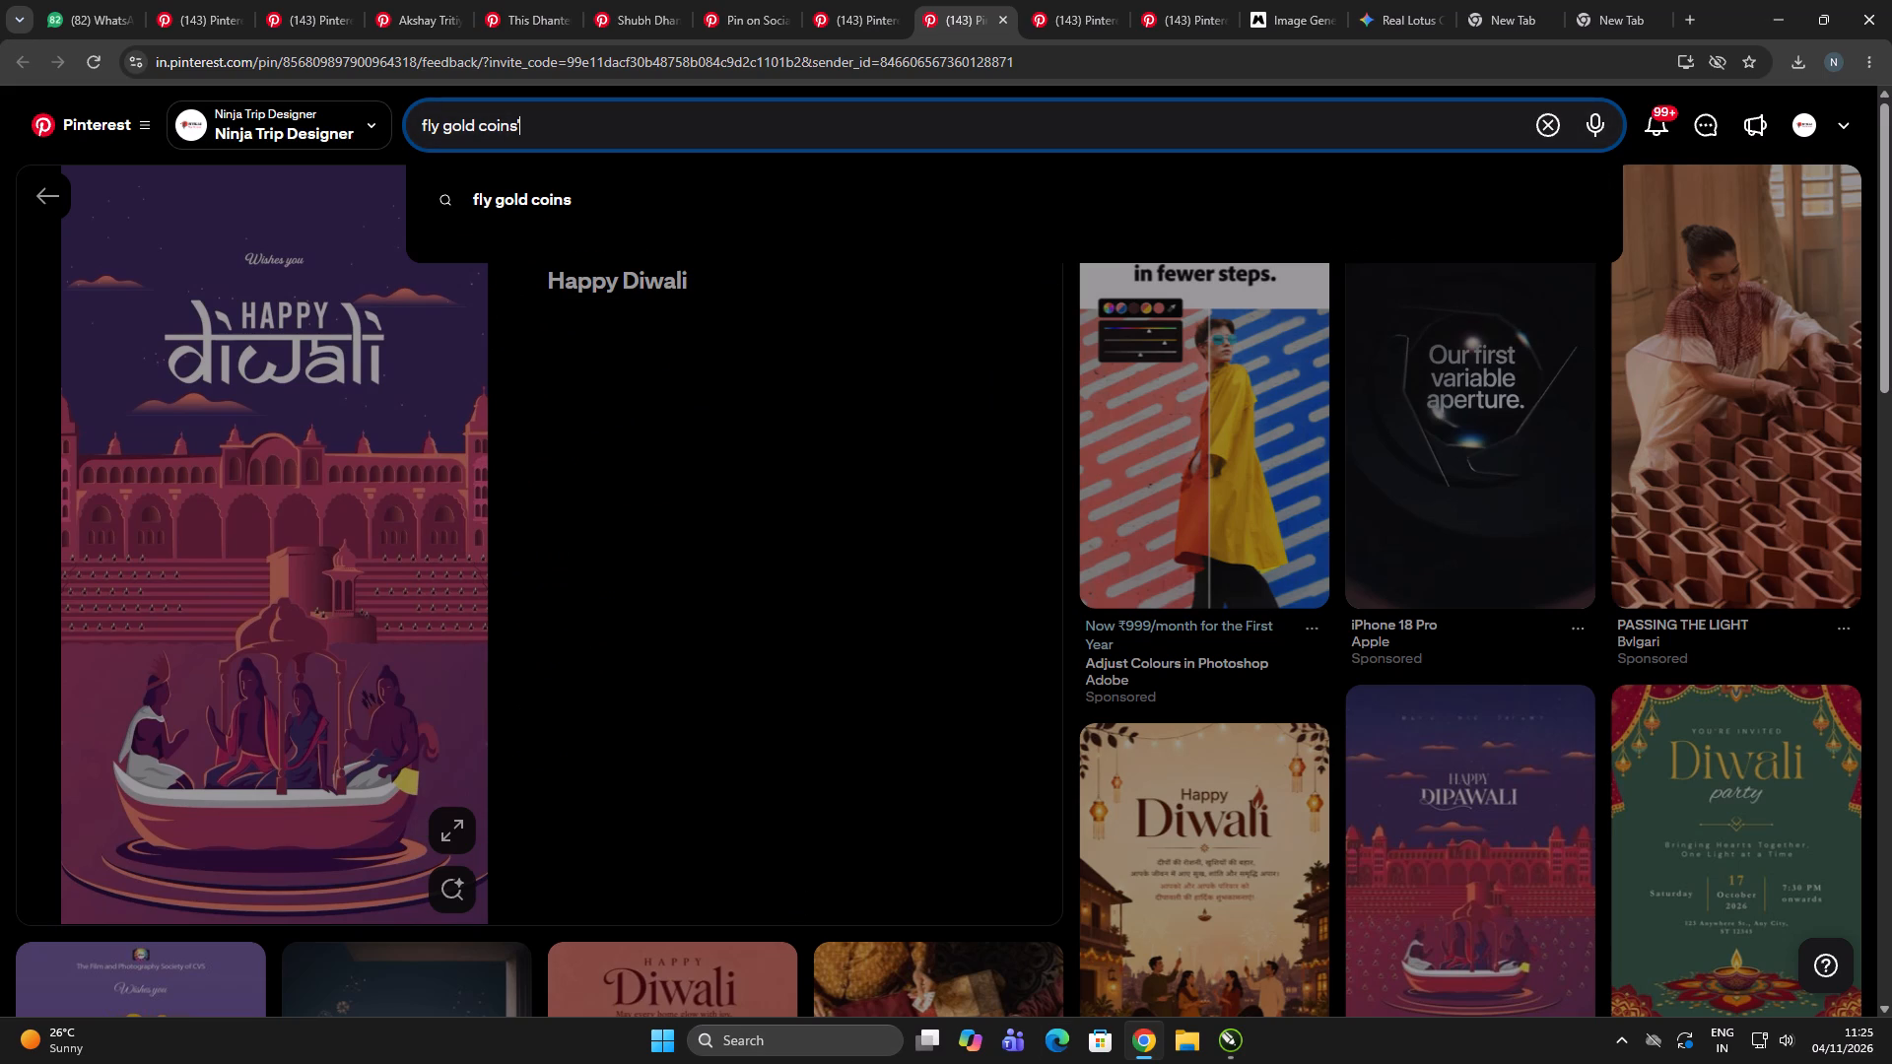
{"action": "key", "text": "BackSpace"}
{"action": "key", "text": "Return"}
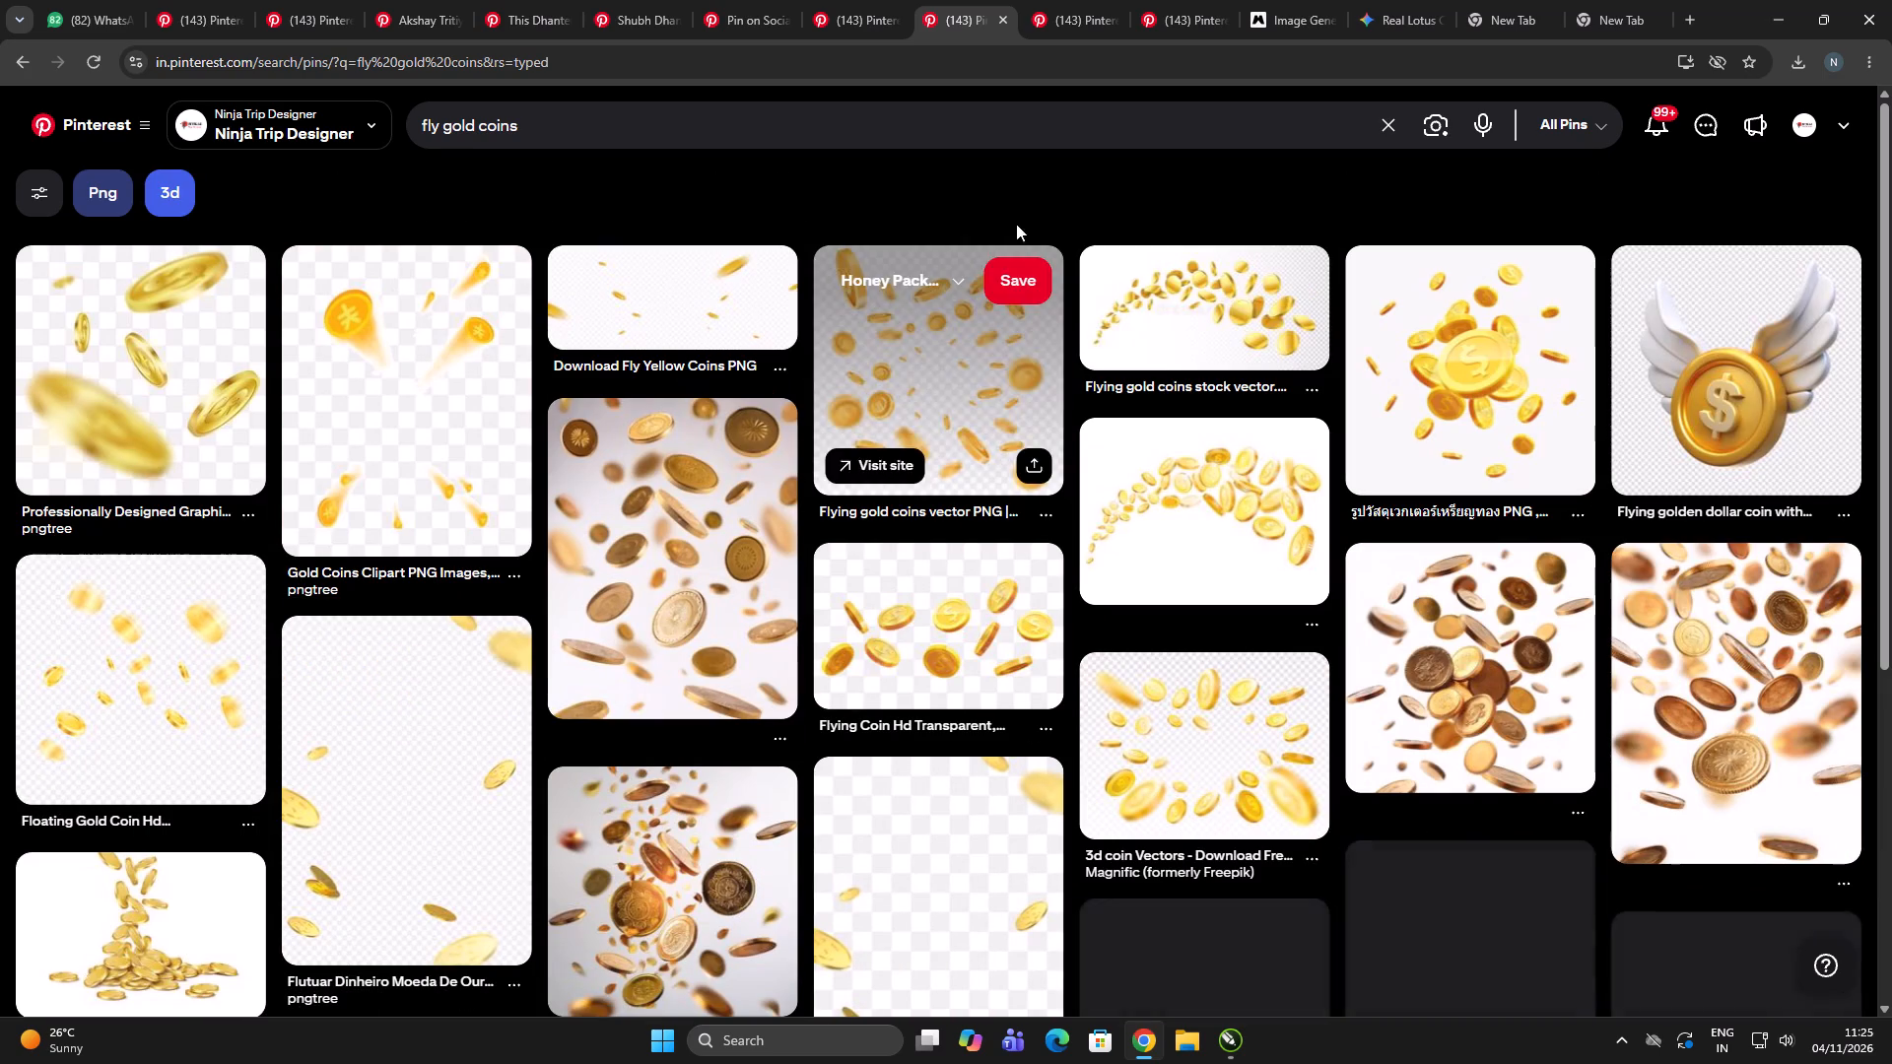
Open the "Flutuar Dinheiro Moeda De Ouro" pin, examine its related pins for suitable flying coins, and return to the results.
{"action": "scroll", "coordinate": [657, 732], "scroll_direction": "down", "scroll_amount": 3}
{"action": "left_click", "coordinate": [376, 490]}
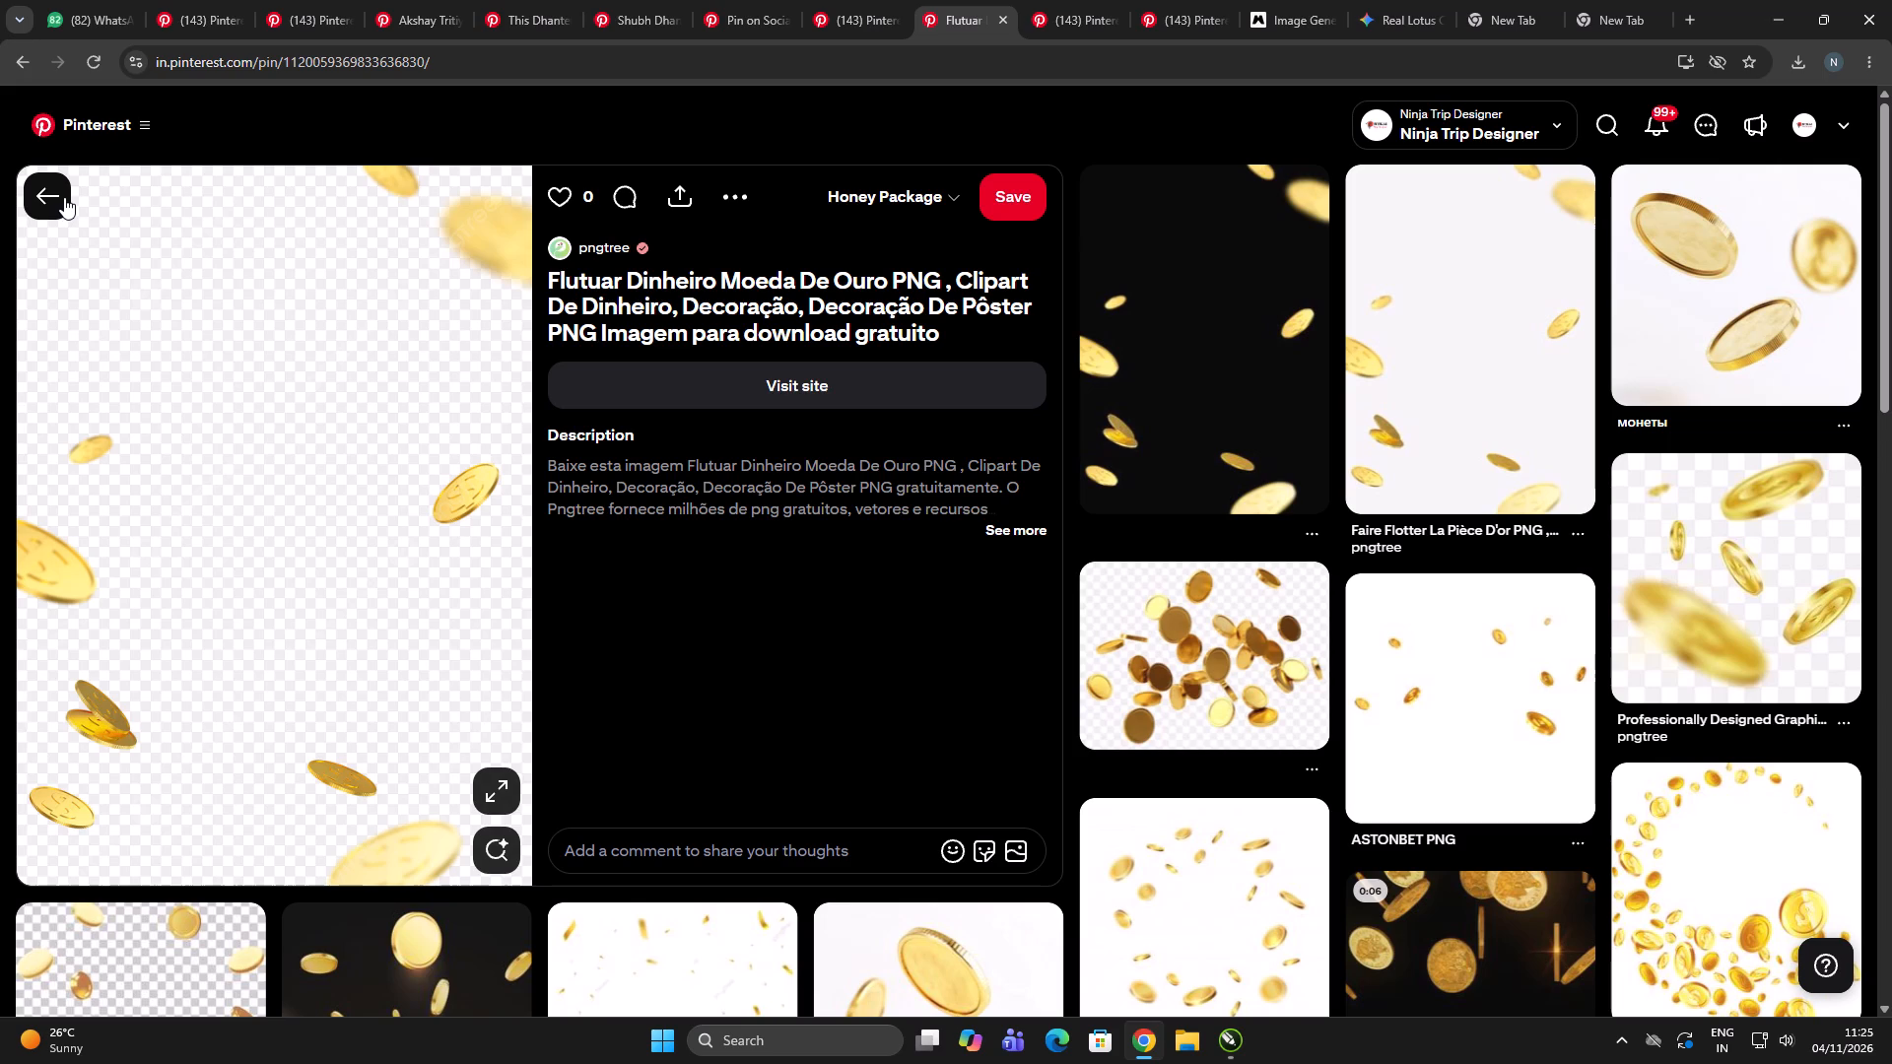
{"action": "scroll", "coordinate": [1213, 597], "scroll_direction": "down", "scroll_amount": 4}
{"action": "scroll", "coordinate": [1349, 560], "scroll_direction": "down", "scroll_amount": 3}
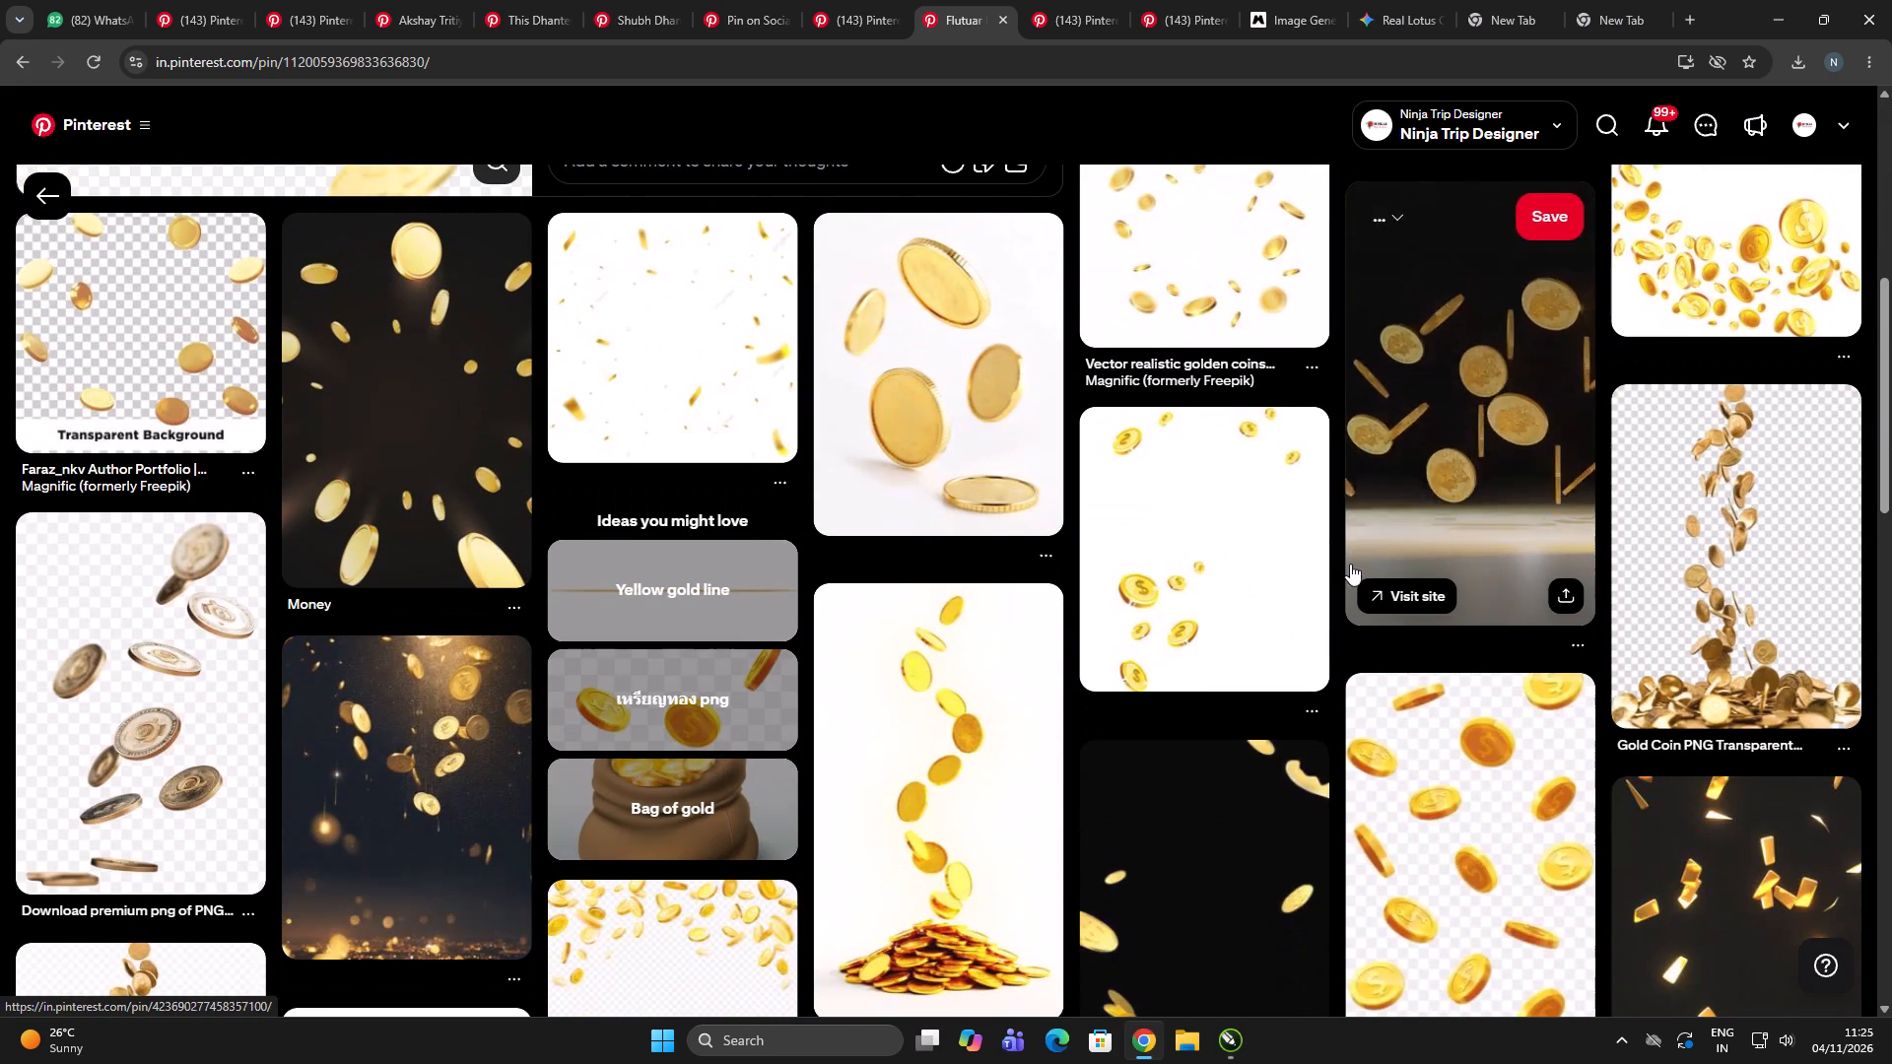
{"action": "scroll", "coordinate": [1397, 531], "scroll_direction": "down", "scroll_amount": 8}
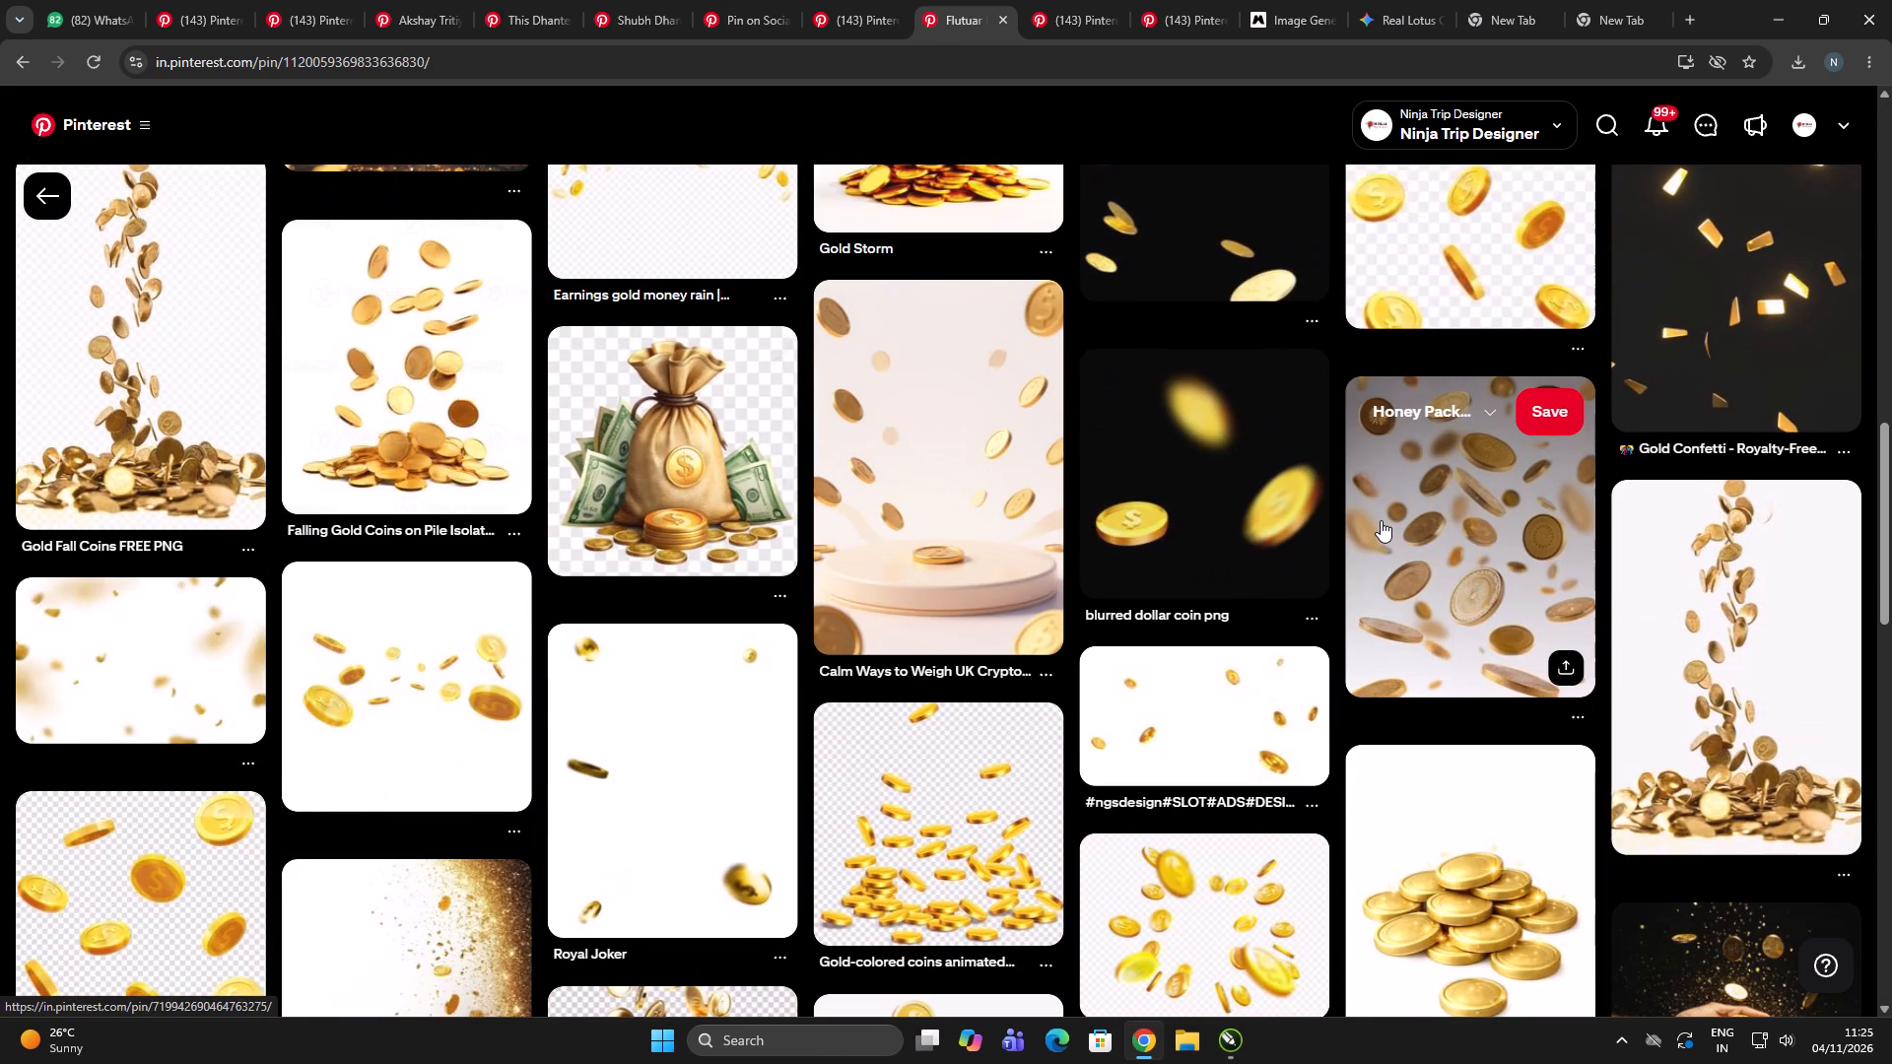
{"action": "scroll", "coordinate": [1380, 521], "scroll_direction": "down", "scroll_amount": 7}
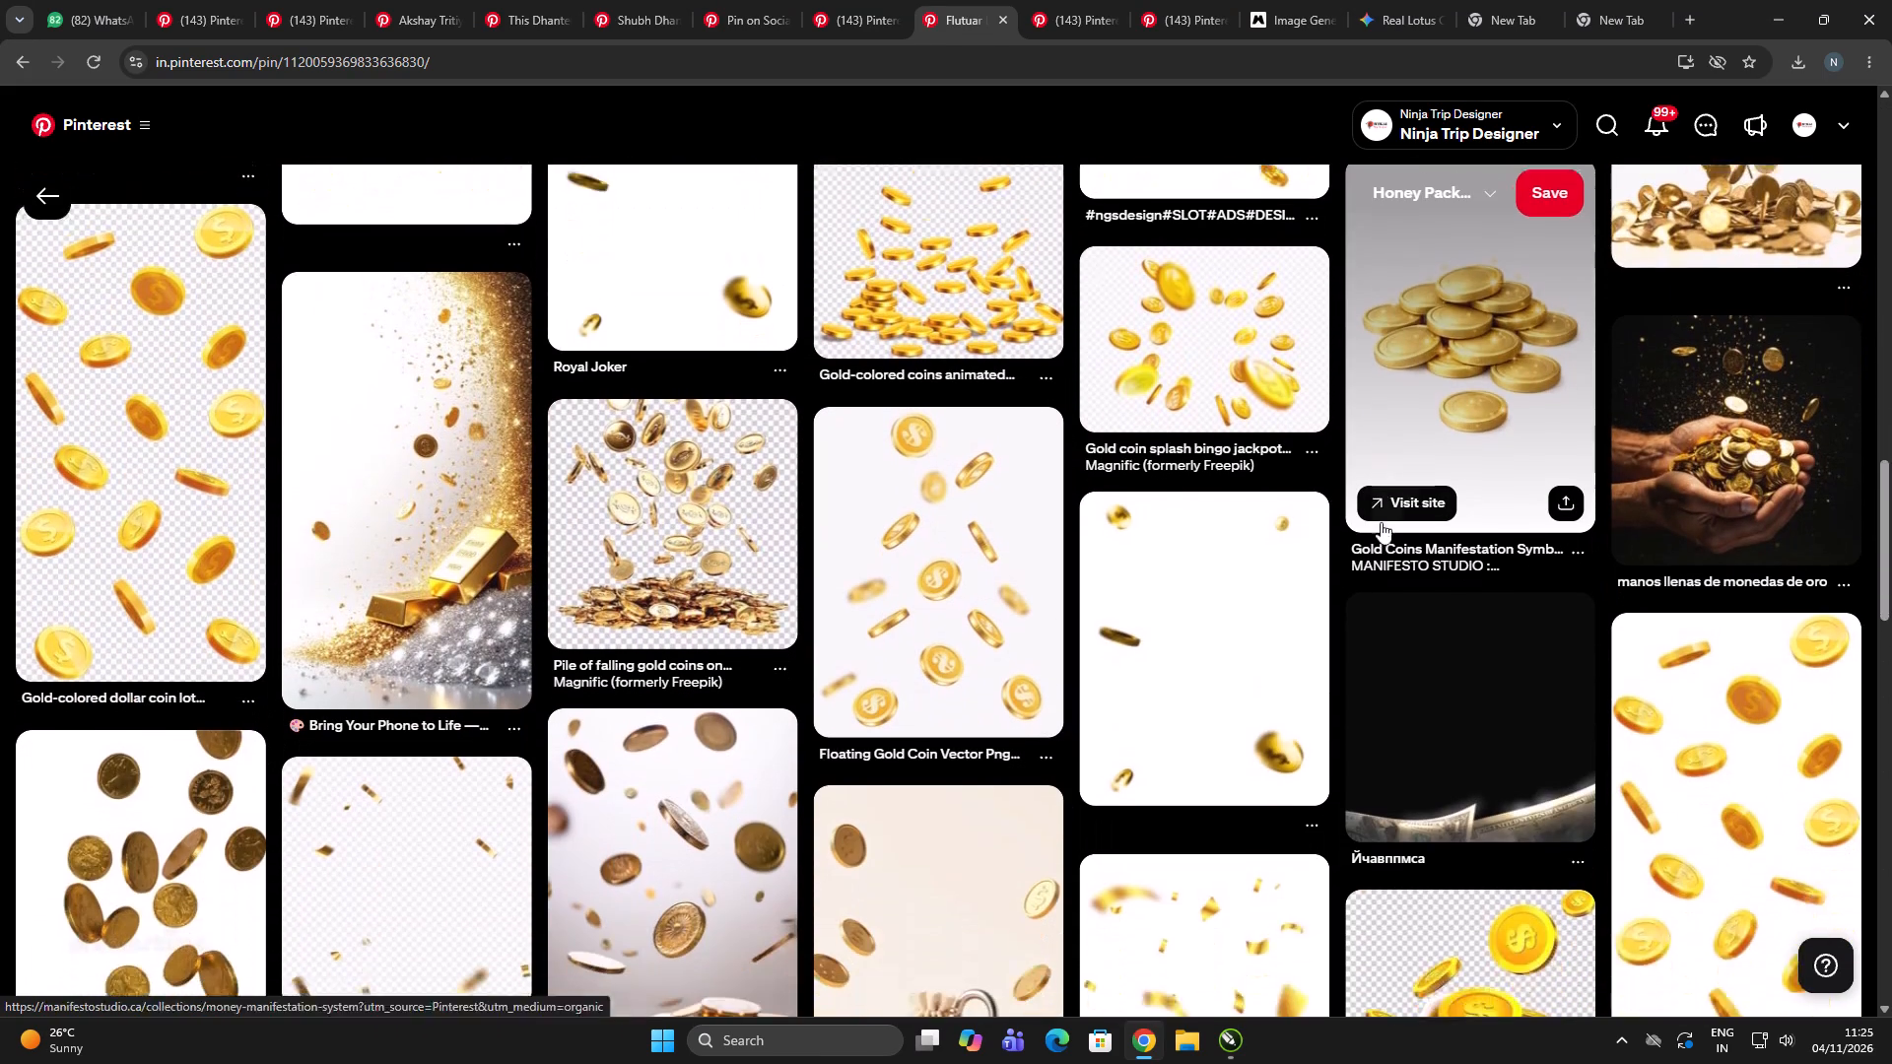
{"action": "scroll", "coordinate": [1381, 522], "scroll_direction": "down", "scroll_amount": 4}
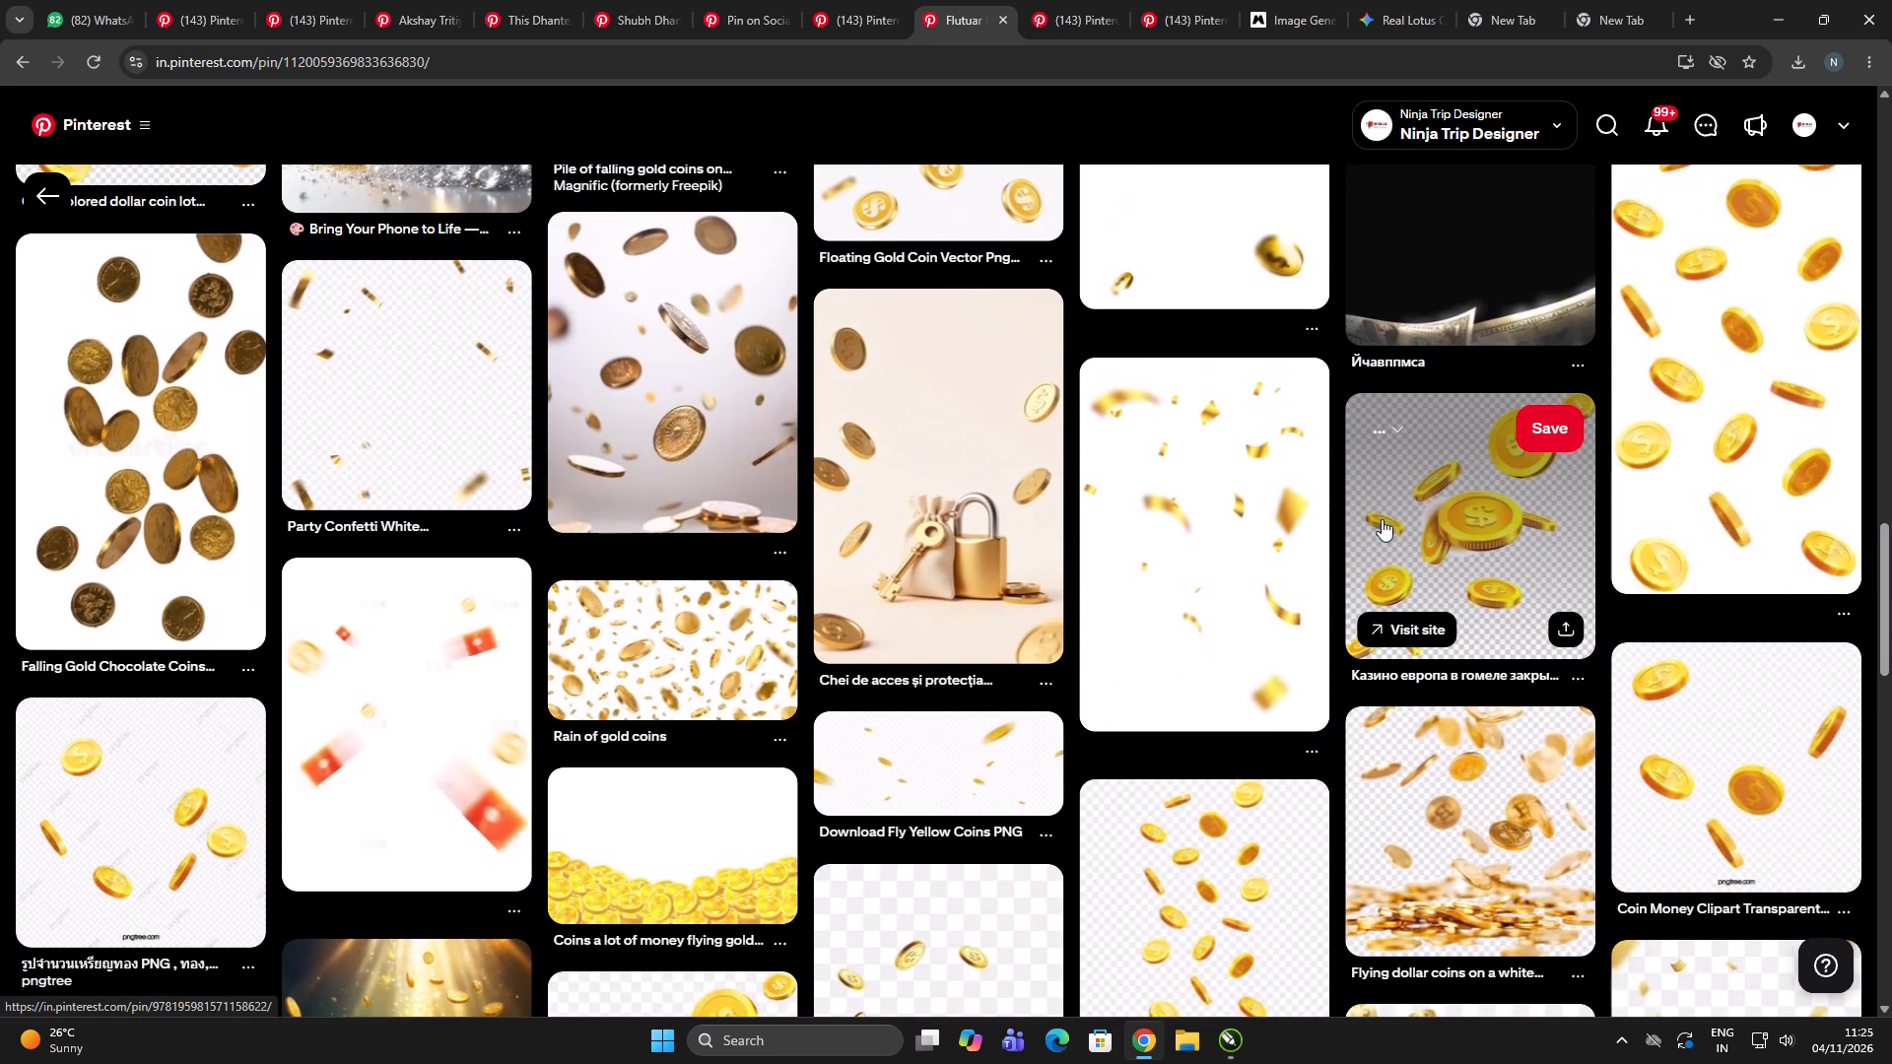
{"action": "scroll", "coordinate": [1172, 533], "scroll_direction": "up", "scroll_amount": 18}
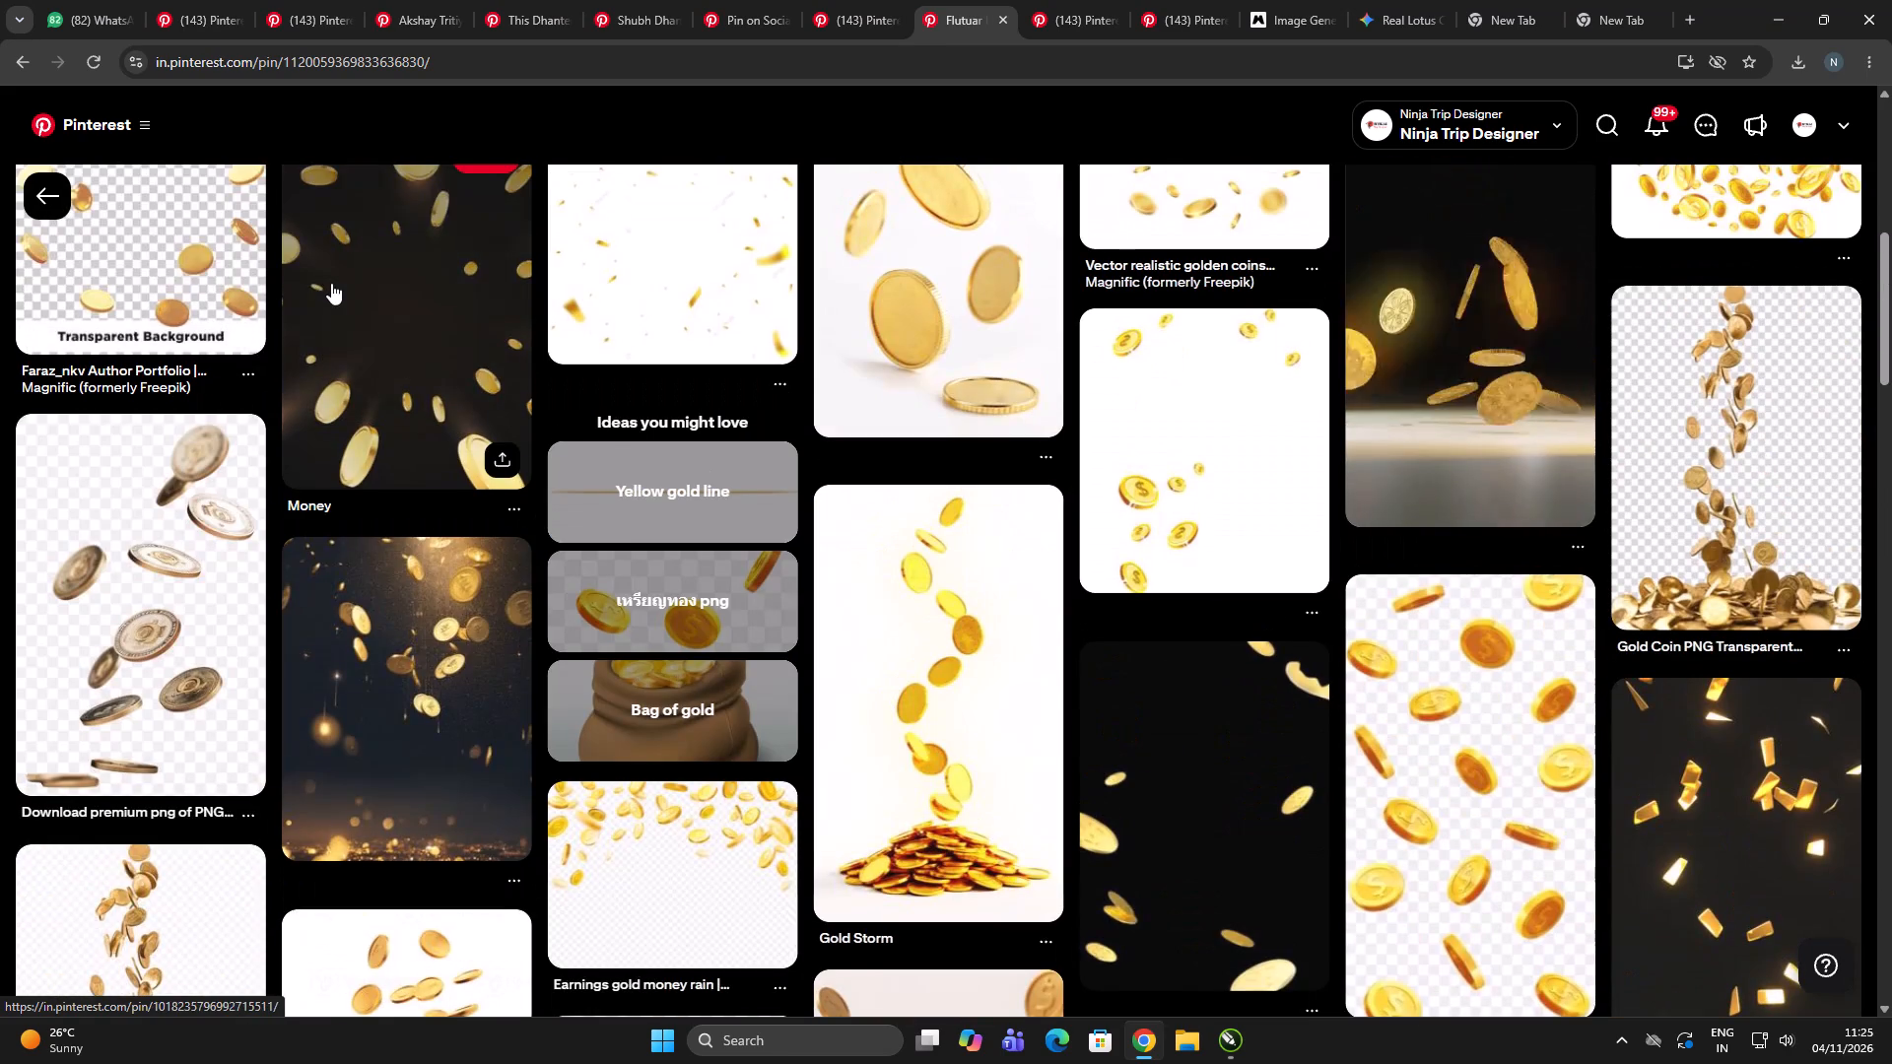
{"action": "scroll", "coordinate": [331, 283], "scroll_direction": "up", "scroll_amount": 2}
{"action": "left_click", "coordinate": [59, 196]}
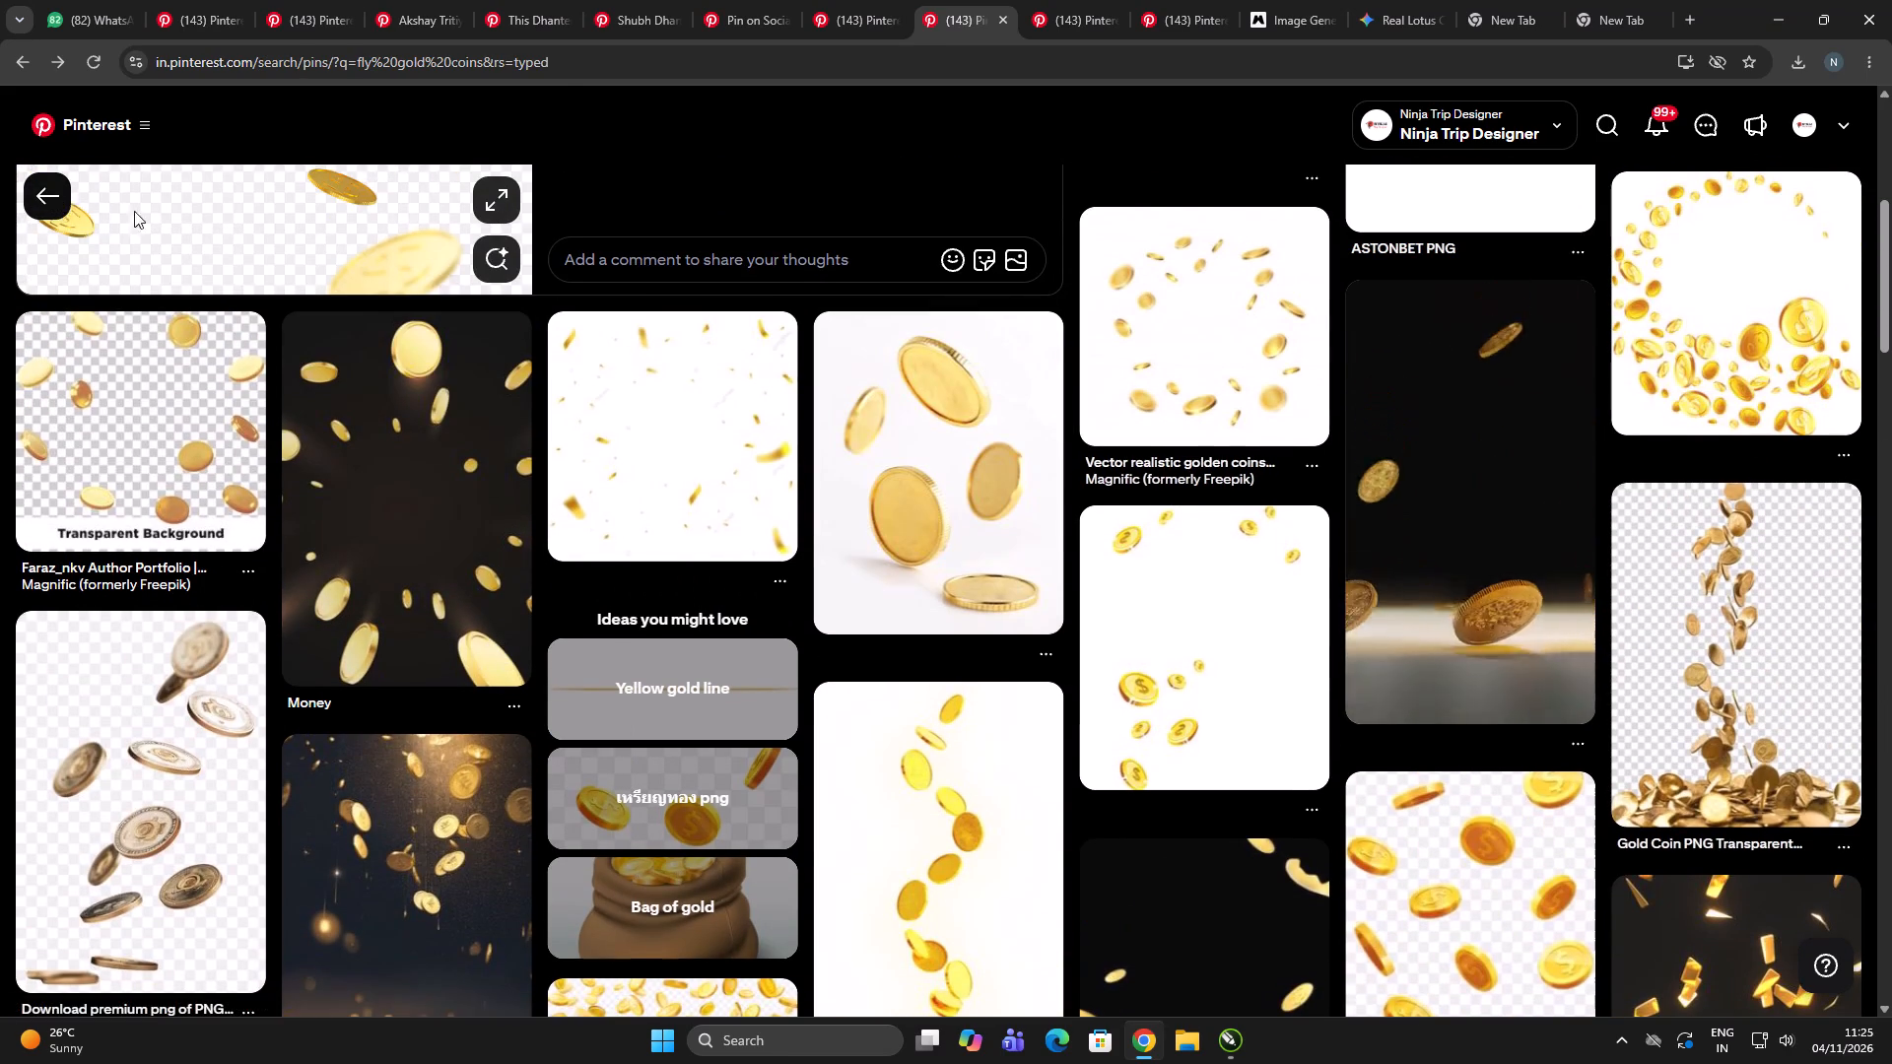
Examine the "fly gold coins" search results for a flying-coins image that suits the Dhanteras post.
{"action": "scroll", "coordinate": [987, 528], "scroll_direction": "up", "scroll_amount": 3}
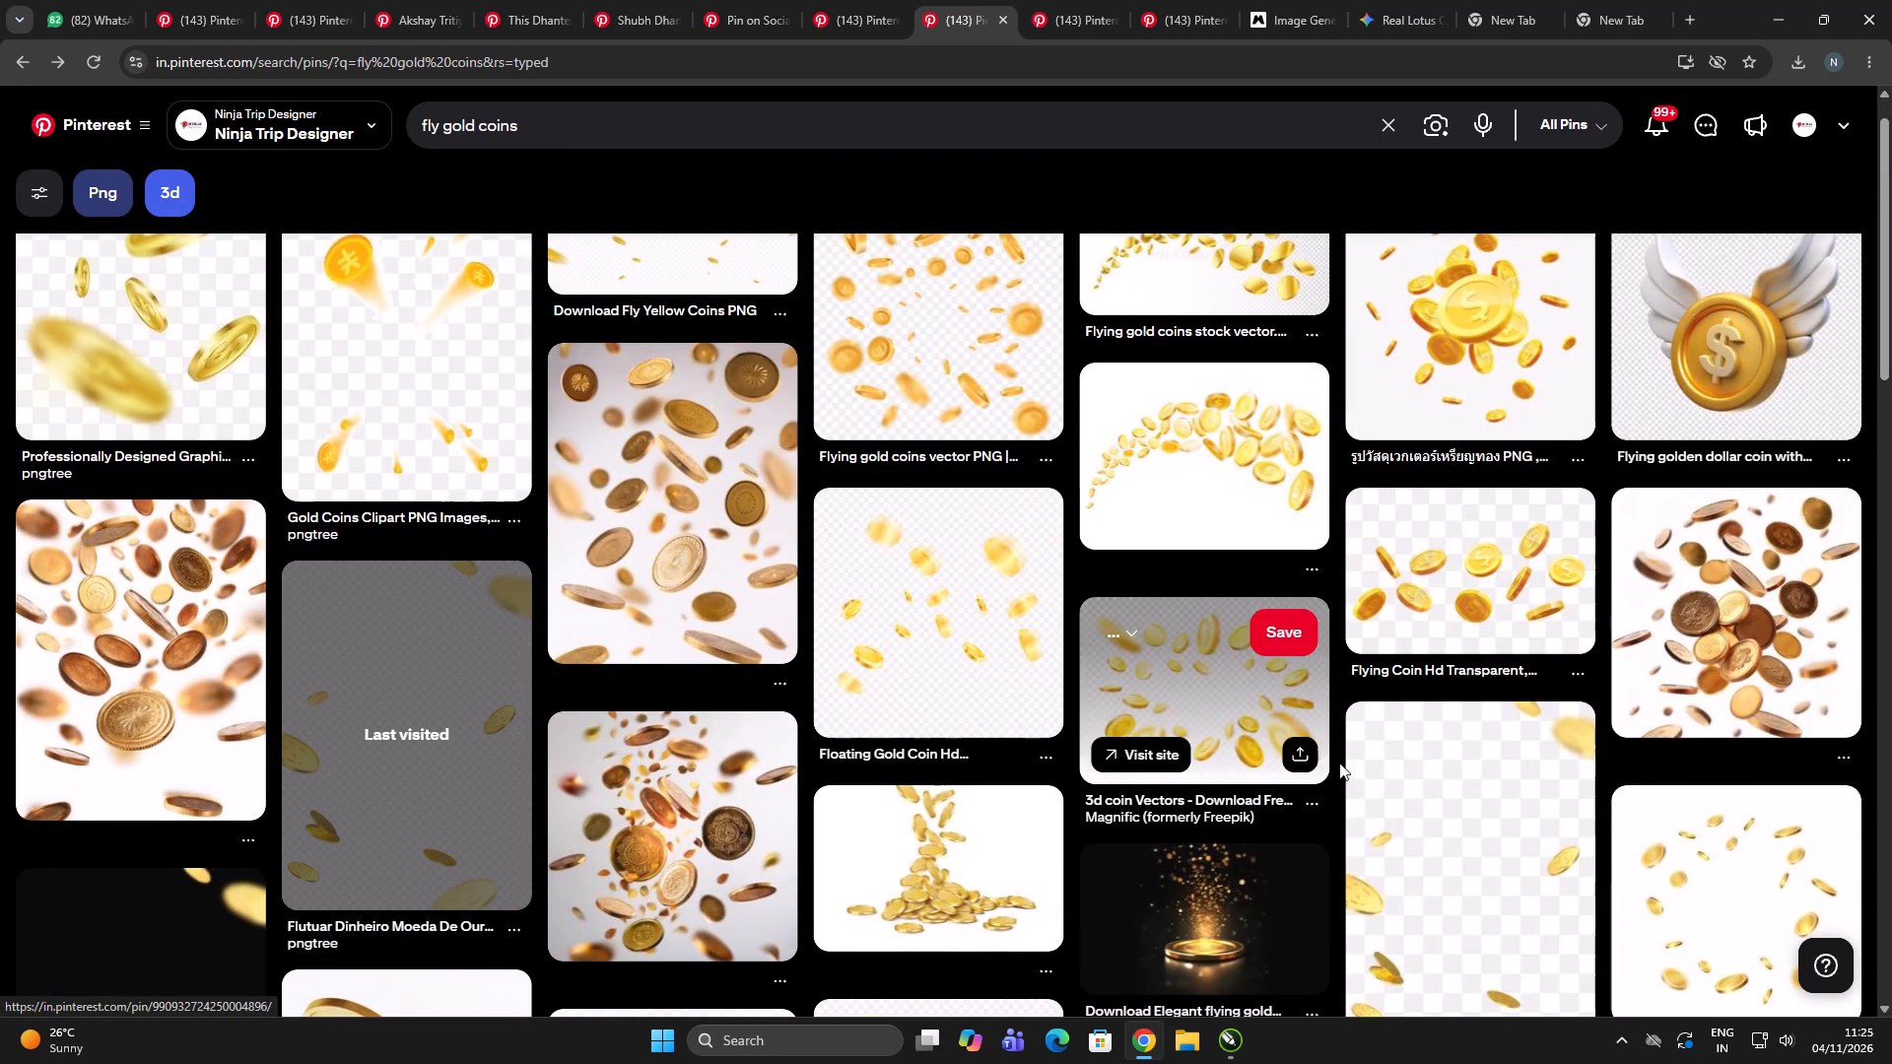
{"action": "scroll", "coordinate": [1132, 761], "scroll_direction": "up", "scroll_amount": 7}
{"action": "scroll", "coordinate": [932, 715], "scroll_direction": "down", "scroll_amount": 3}
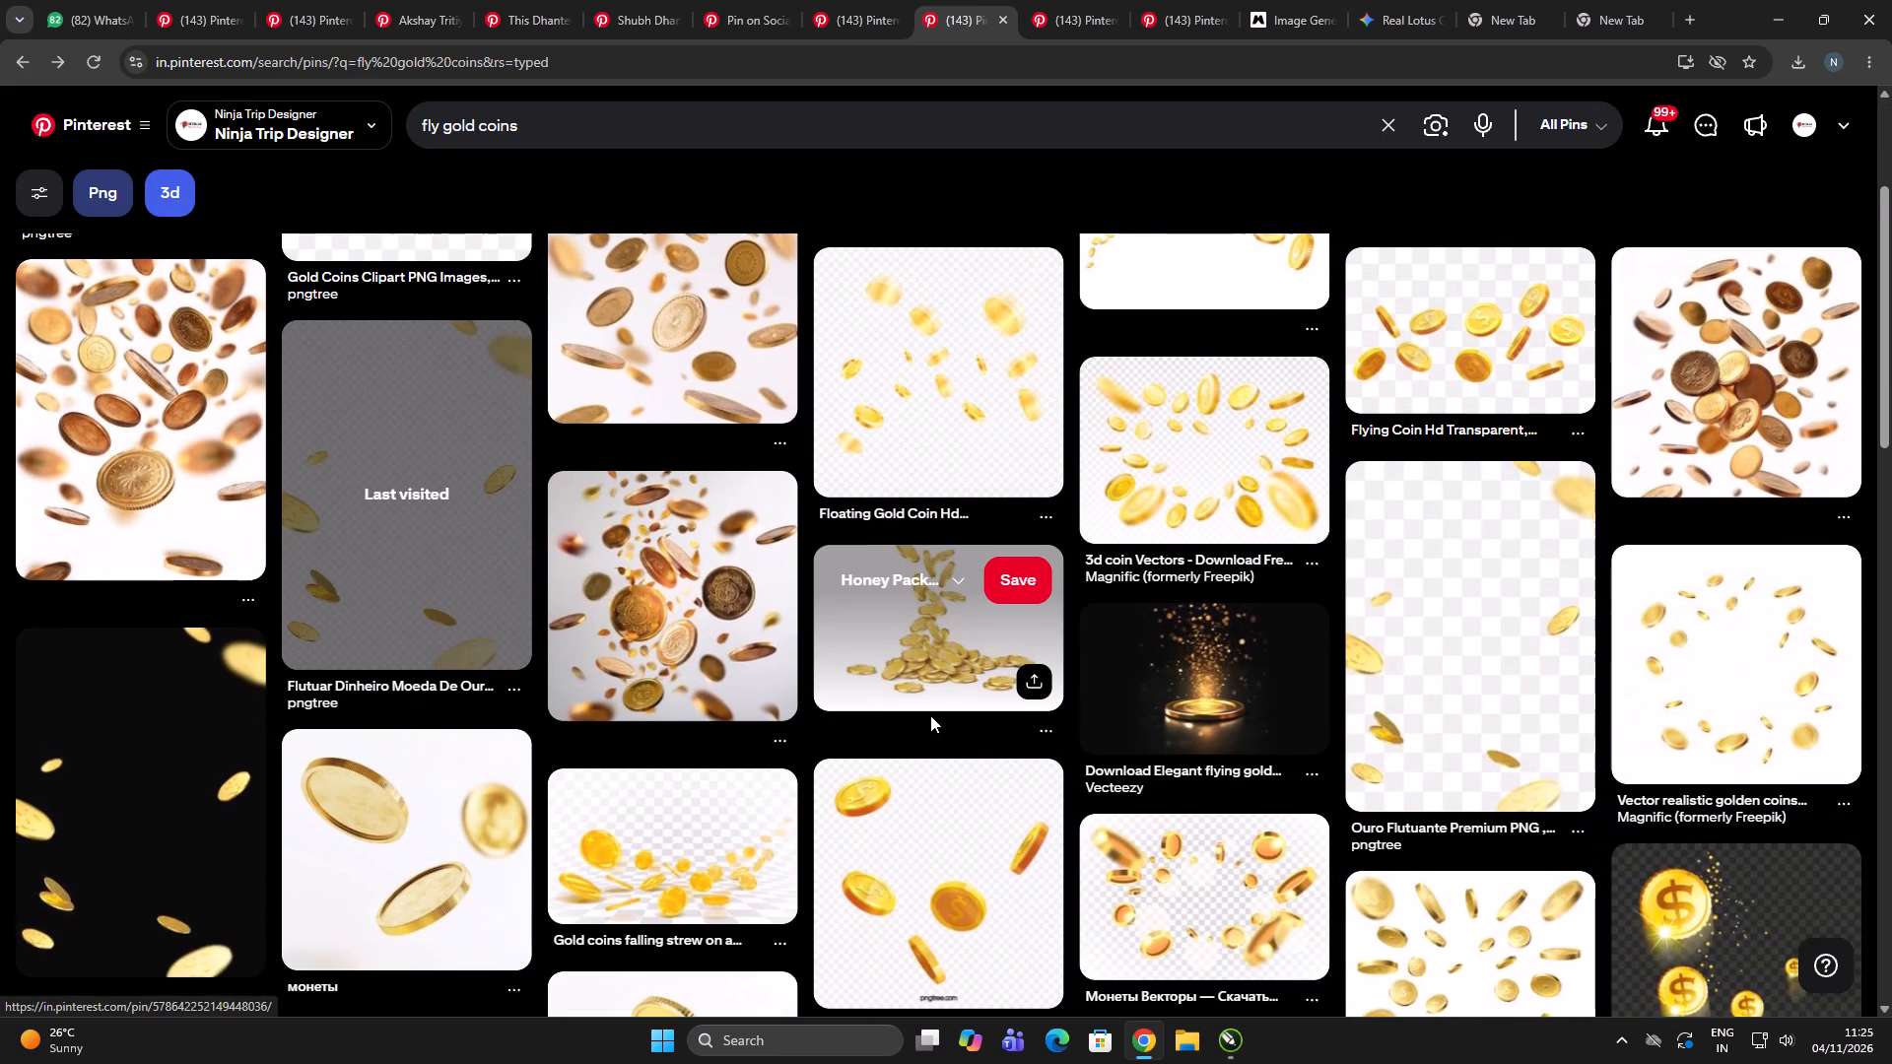
{"action": "scroll", "coordinate": [926, 707], "scroll_direction": "down", "scroll_amount": 7}
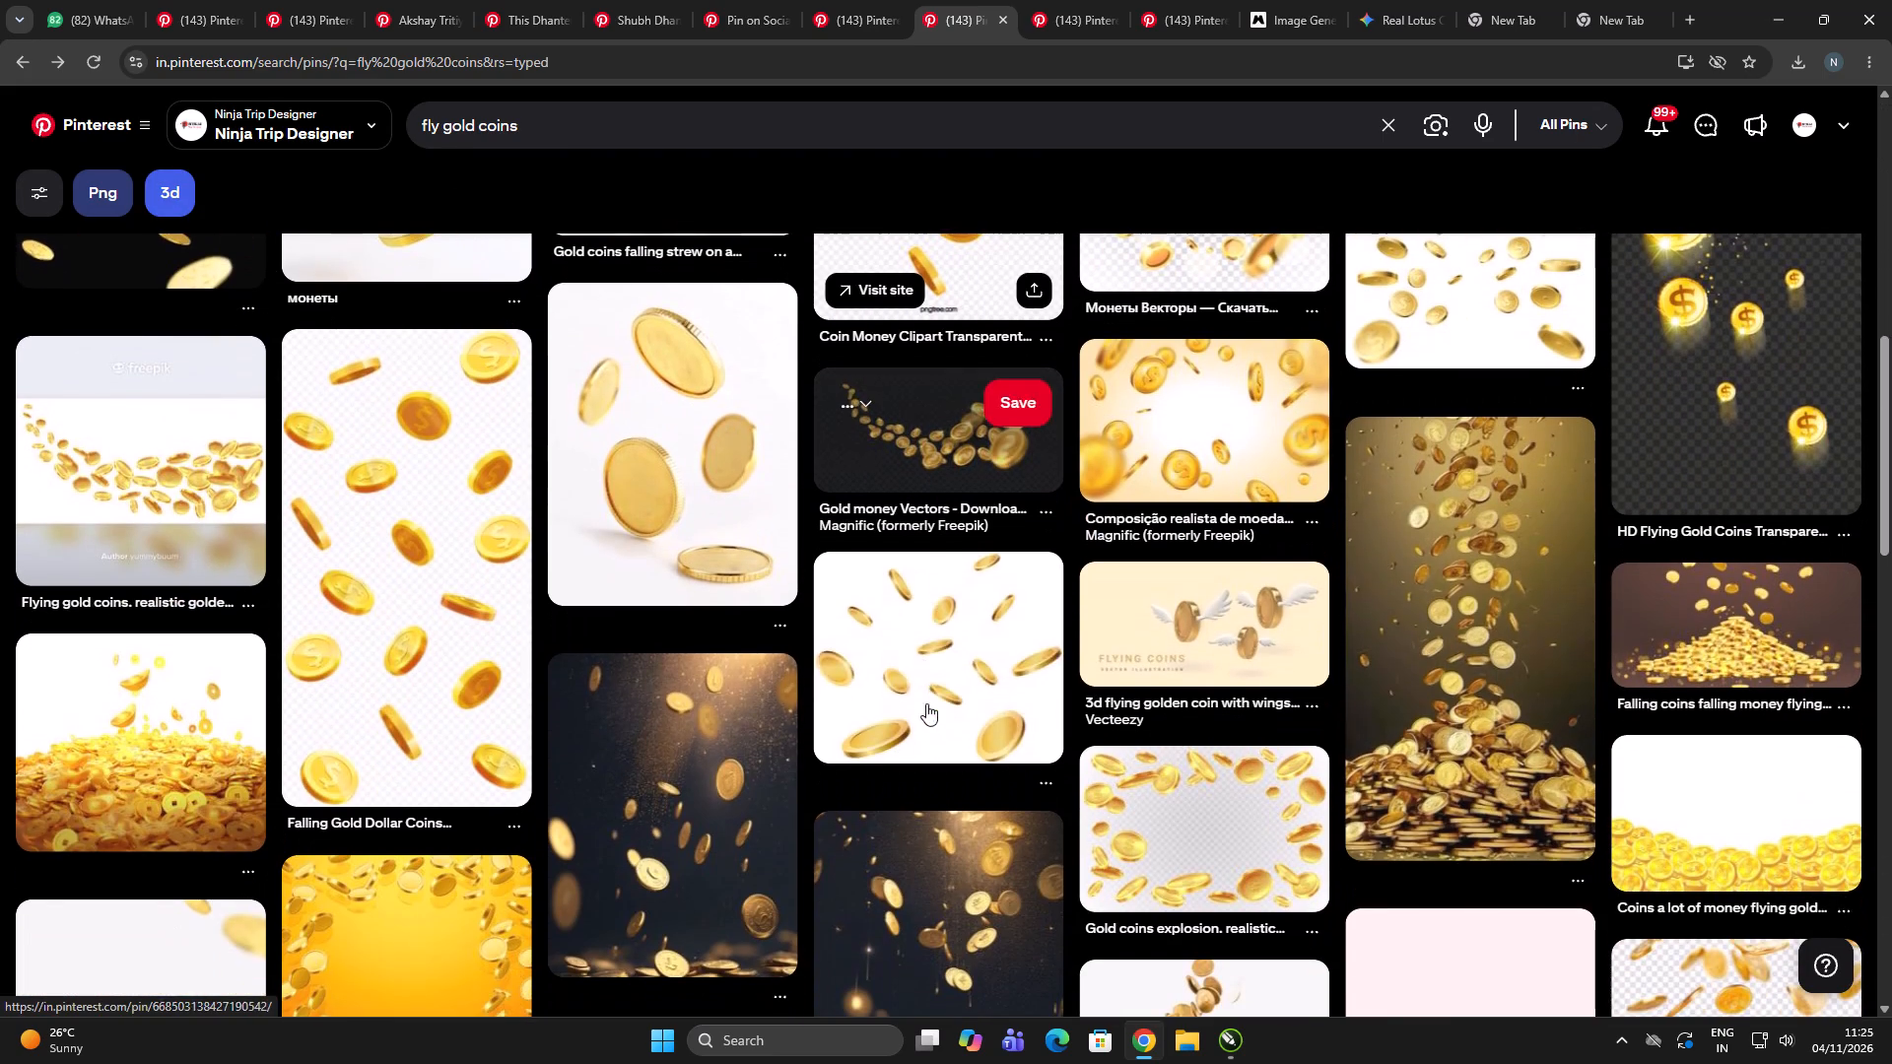
{"action": "scroll", "coordinate": [1555, 602], "scroll_direction": "down", "scroll_amount": 3}
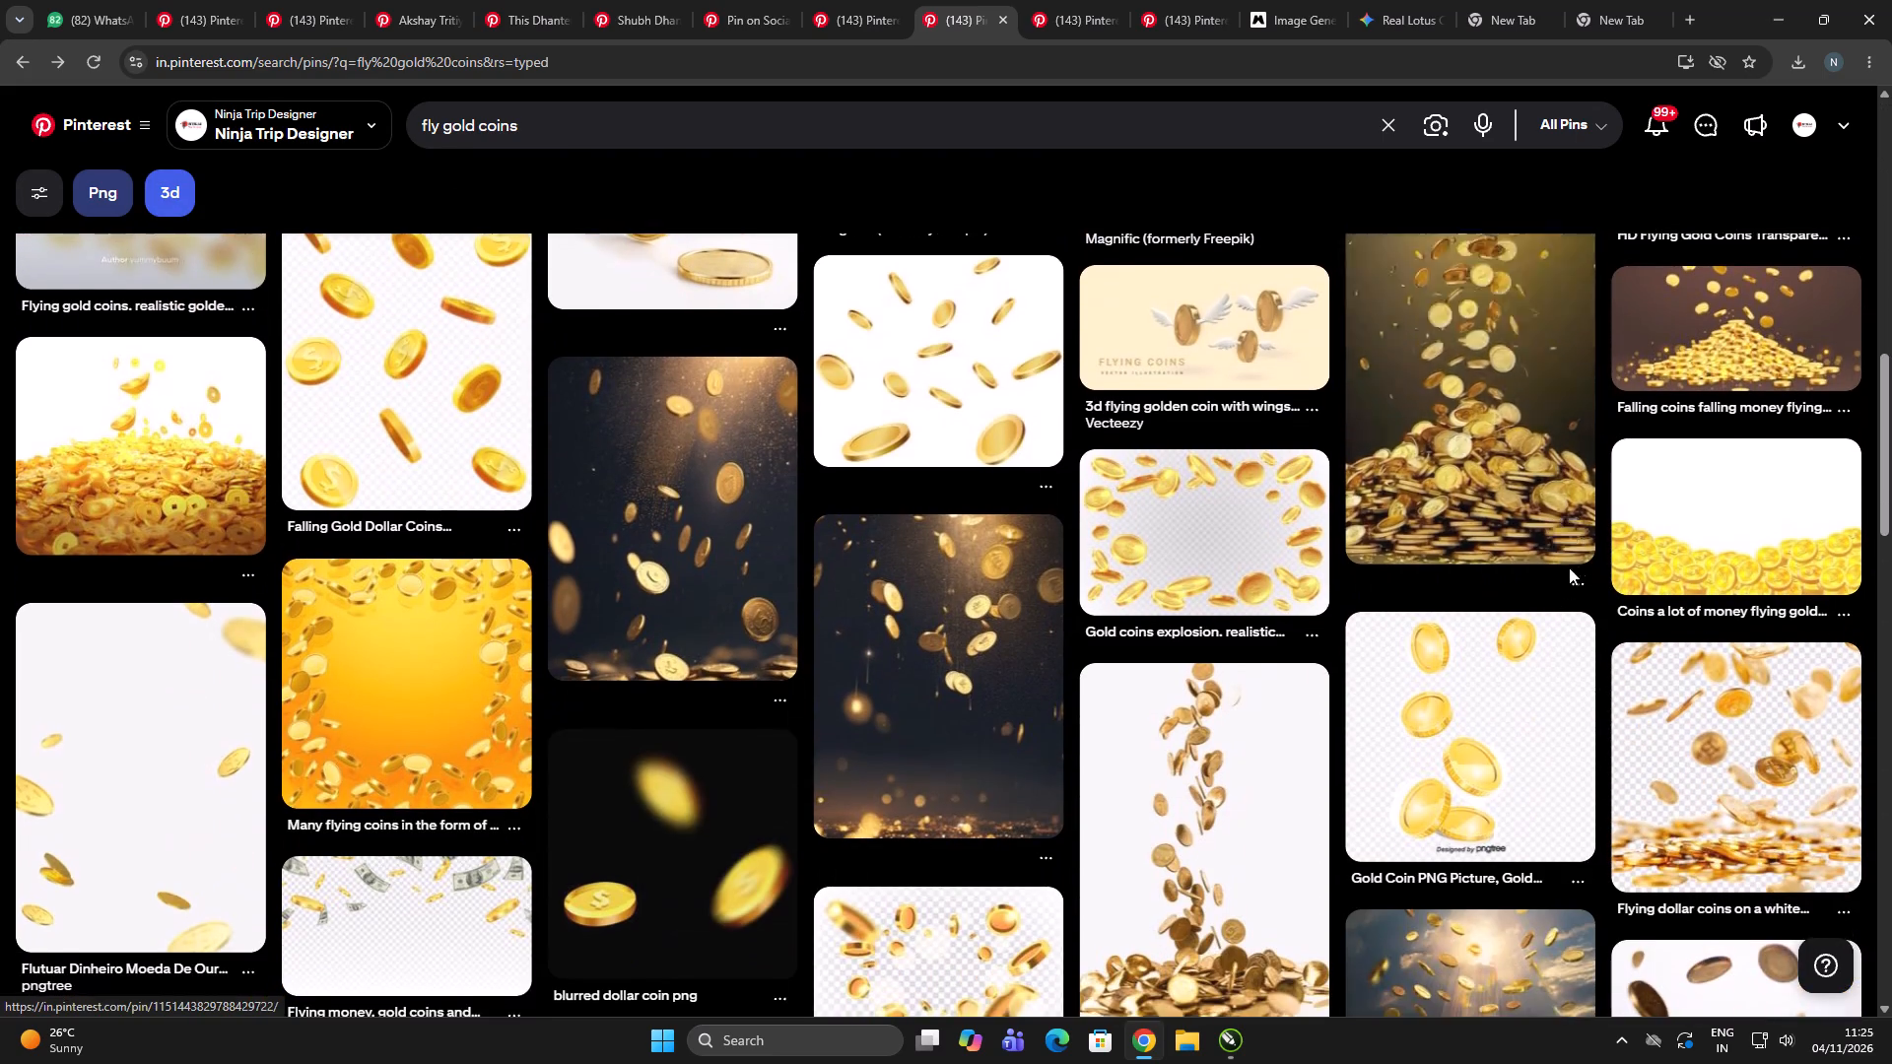
{"action": "scroll", "coordinate": [1572, 561], "scroll_direction": "down", "scroll_amount": 4}
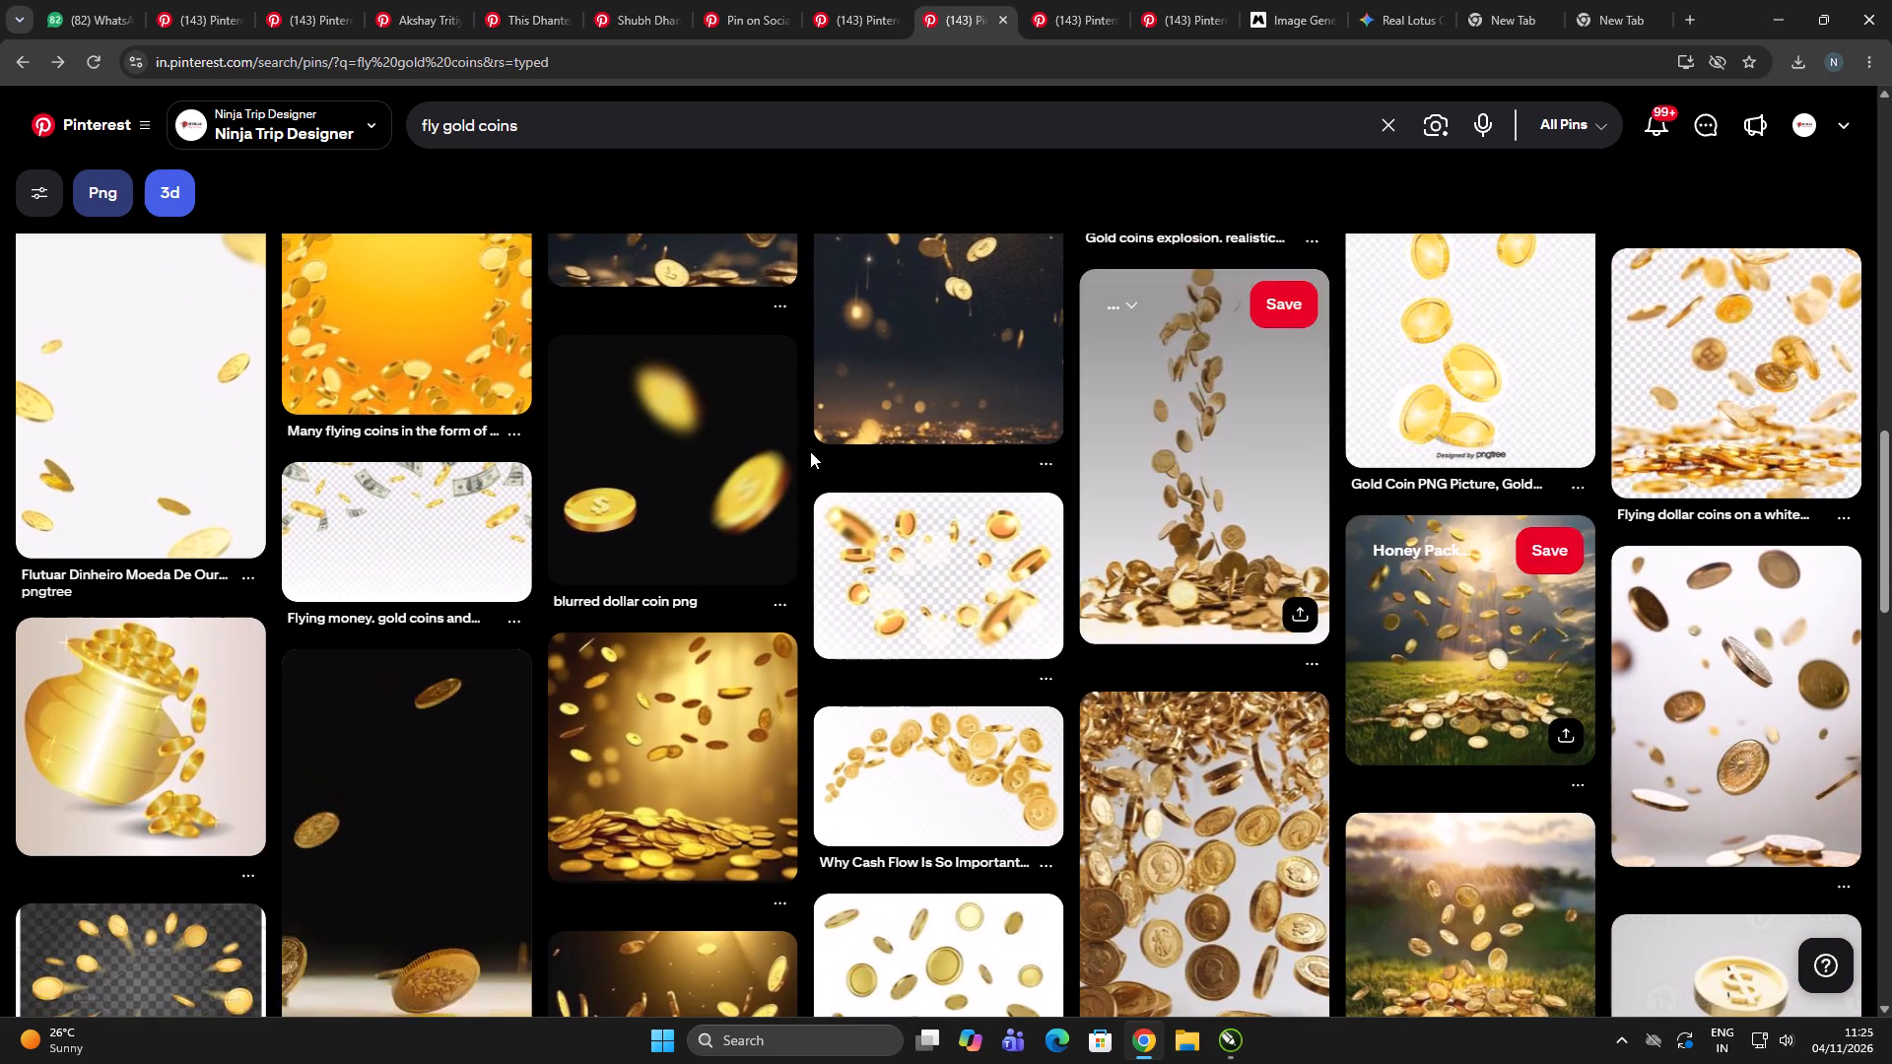
{"action": "scroll", "coordinate": [839, 442], "scroll_direction": "down", "scroll_amount": 10}
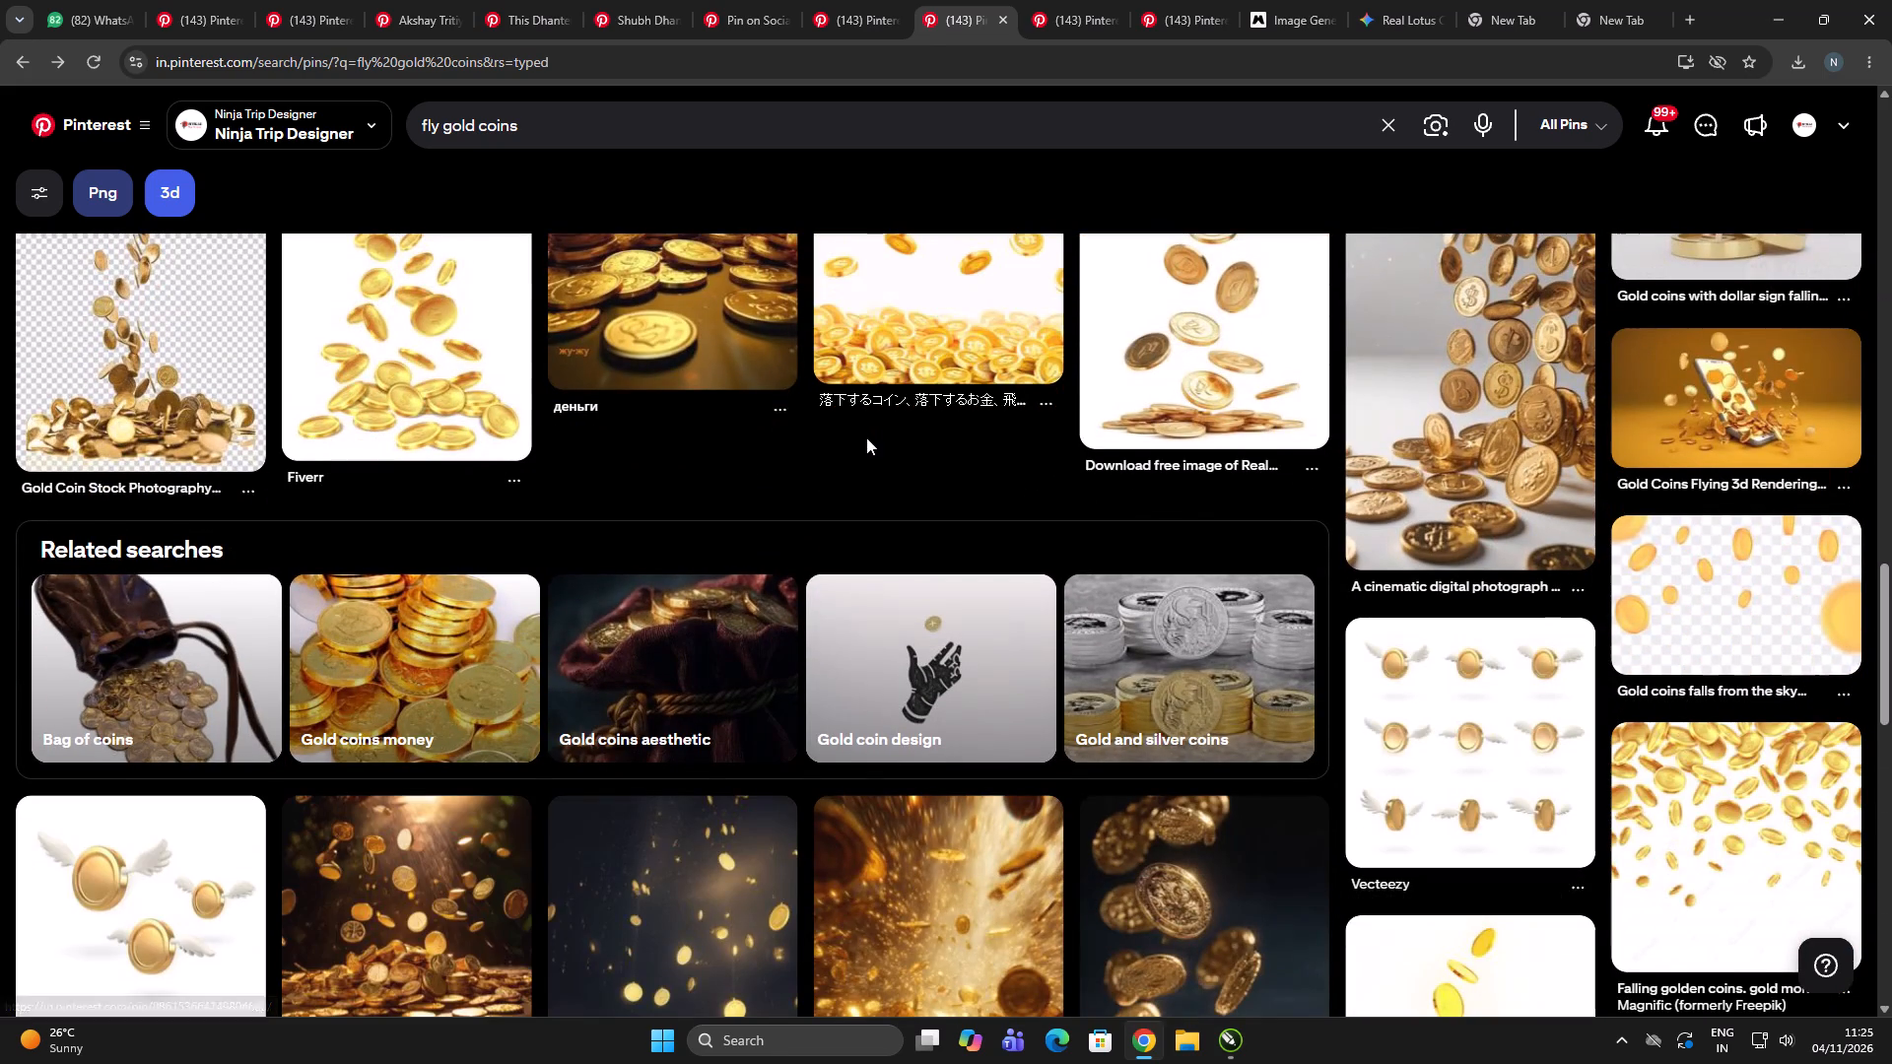
{"action": "scroll", "coordinate": [866, 437], "scroll_direction": "down", "scroll_amount": 7}
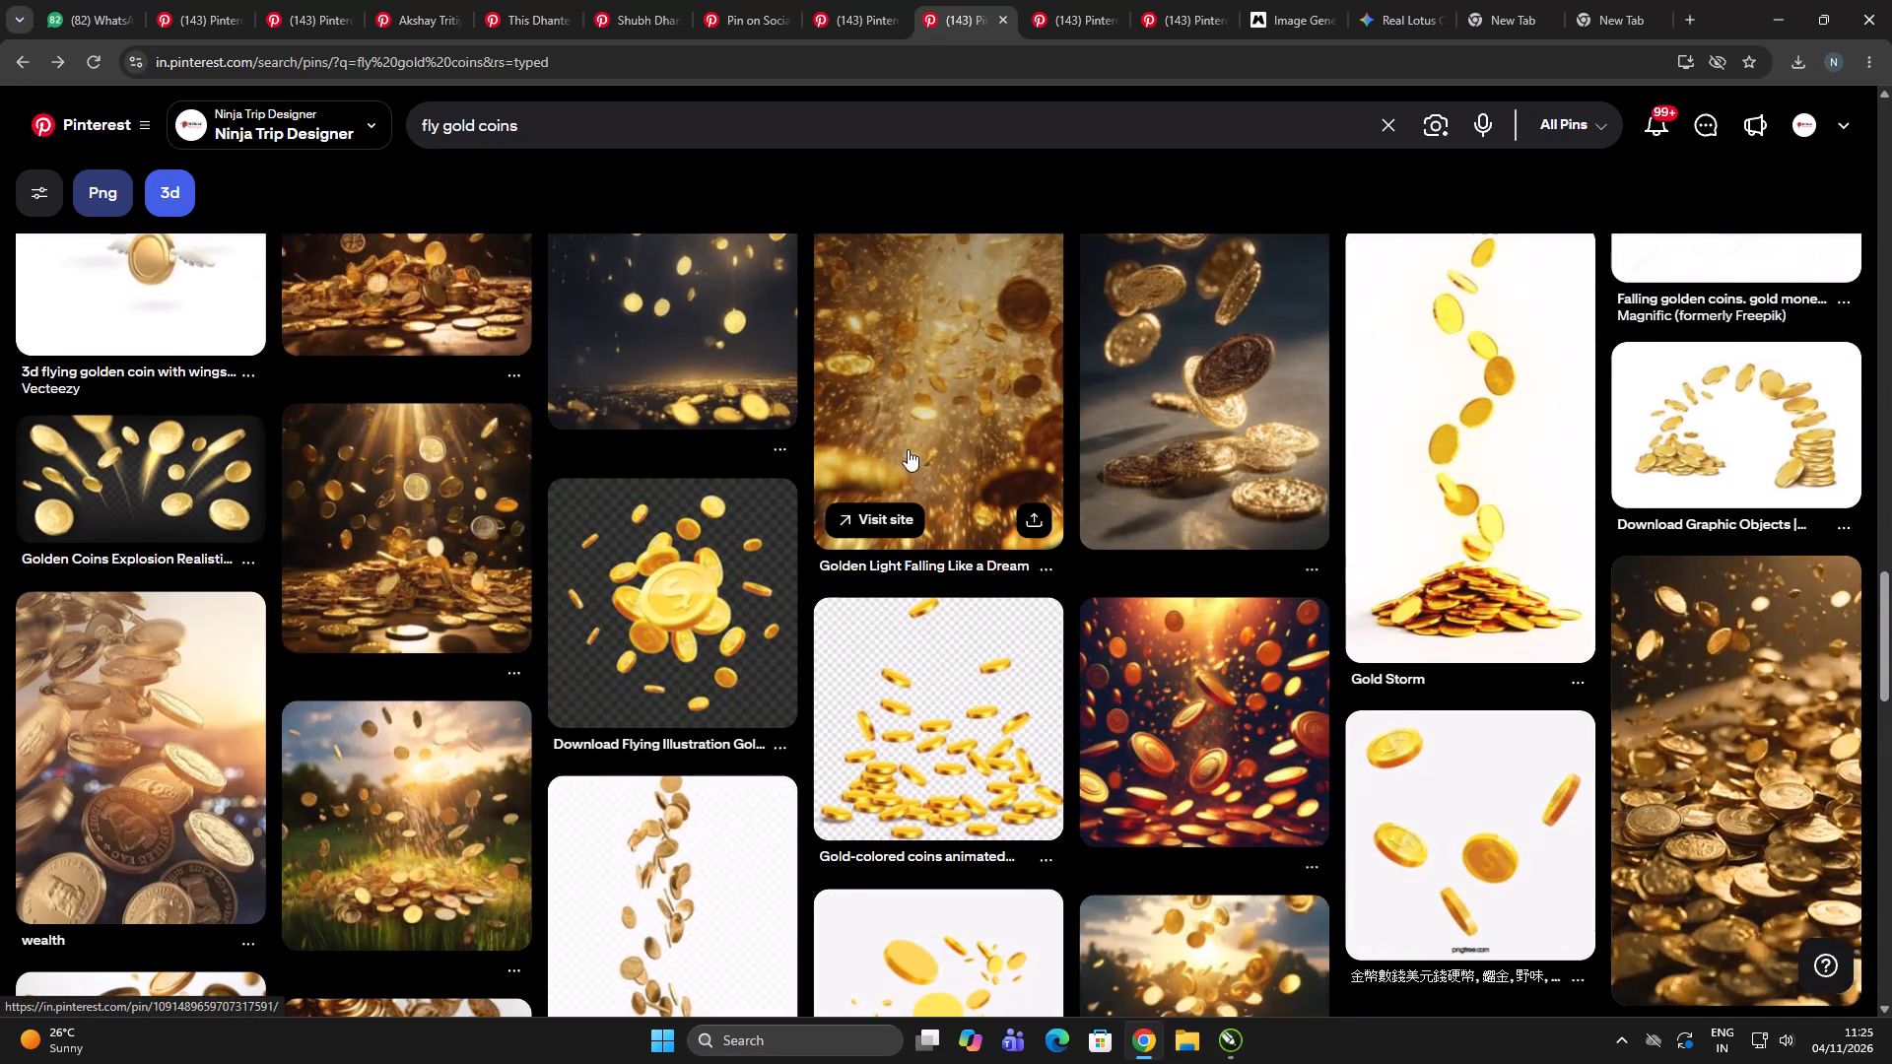
{"action": "scroll", "coordinate": [909, 449], "scroll_direction": "down", "scroll_amount": 2}
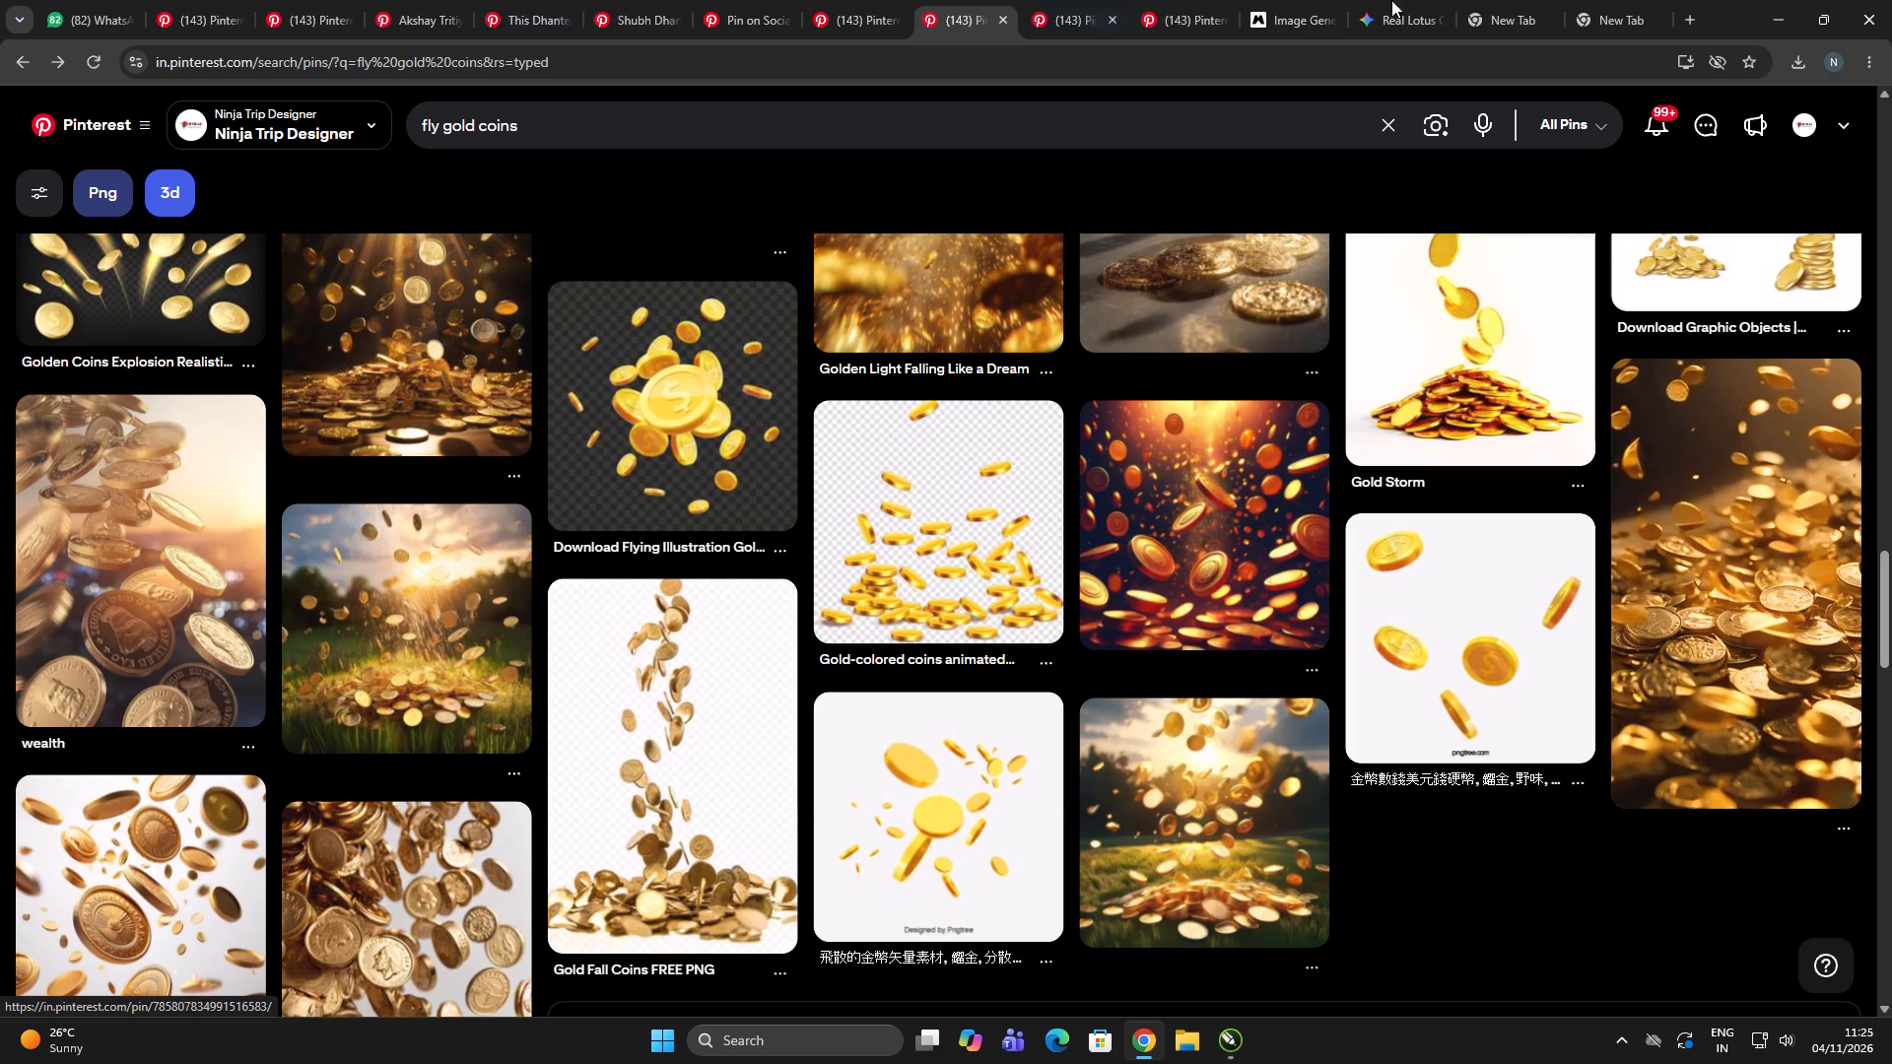
{"action": "scroll", "coordinate": [1068, 283], "scroll_direction": "up", "scroll_amount": 4}
{"action": "scroll", "coordinate": [1160, 350], "scroll_direction": "up", "scroll_amount": 2}
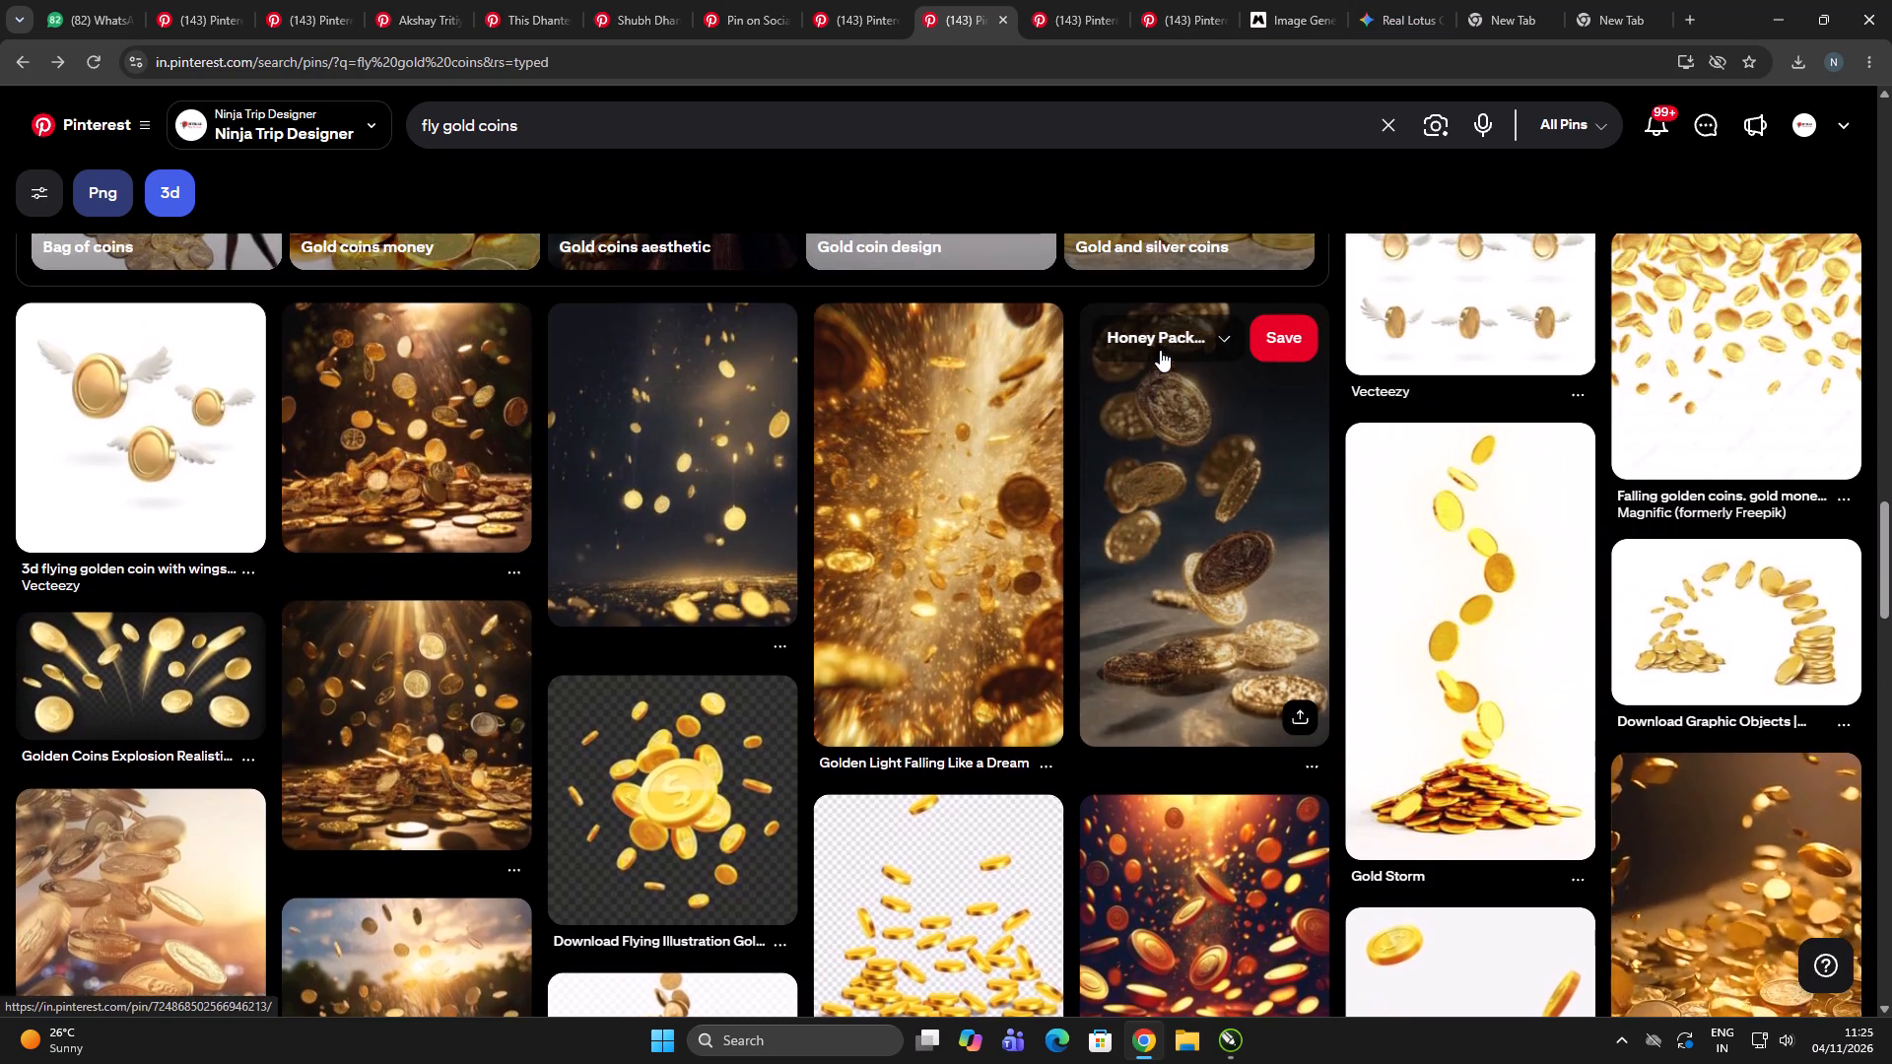
{"action": "scroll", "coordinate": [1160, 350], "scroll_direction": "up", "scroll_amount": 15}
{"action": "scroll", "coordinate": [1183, 268], "scroll_direction": "up", "scroll_amount": 6}
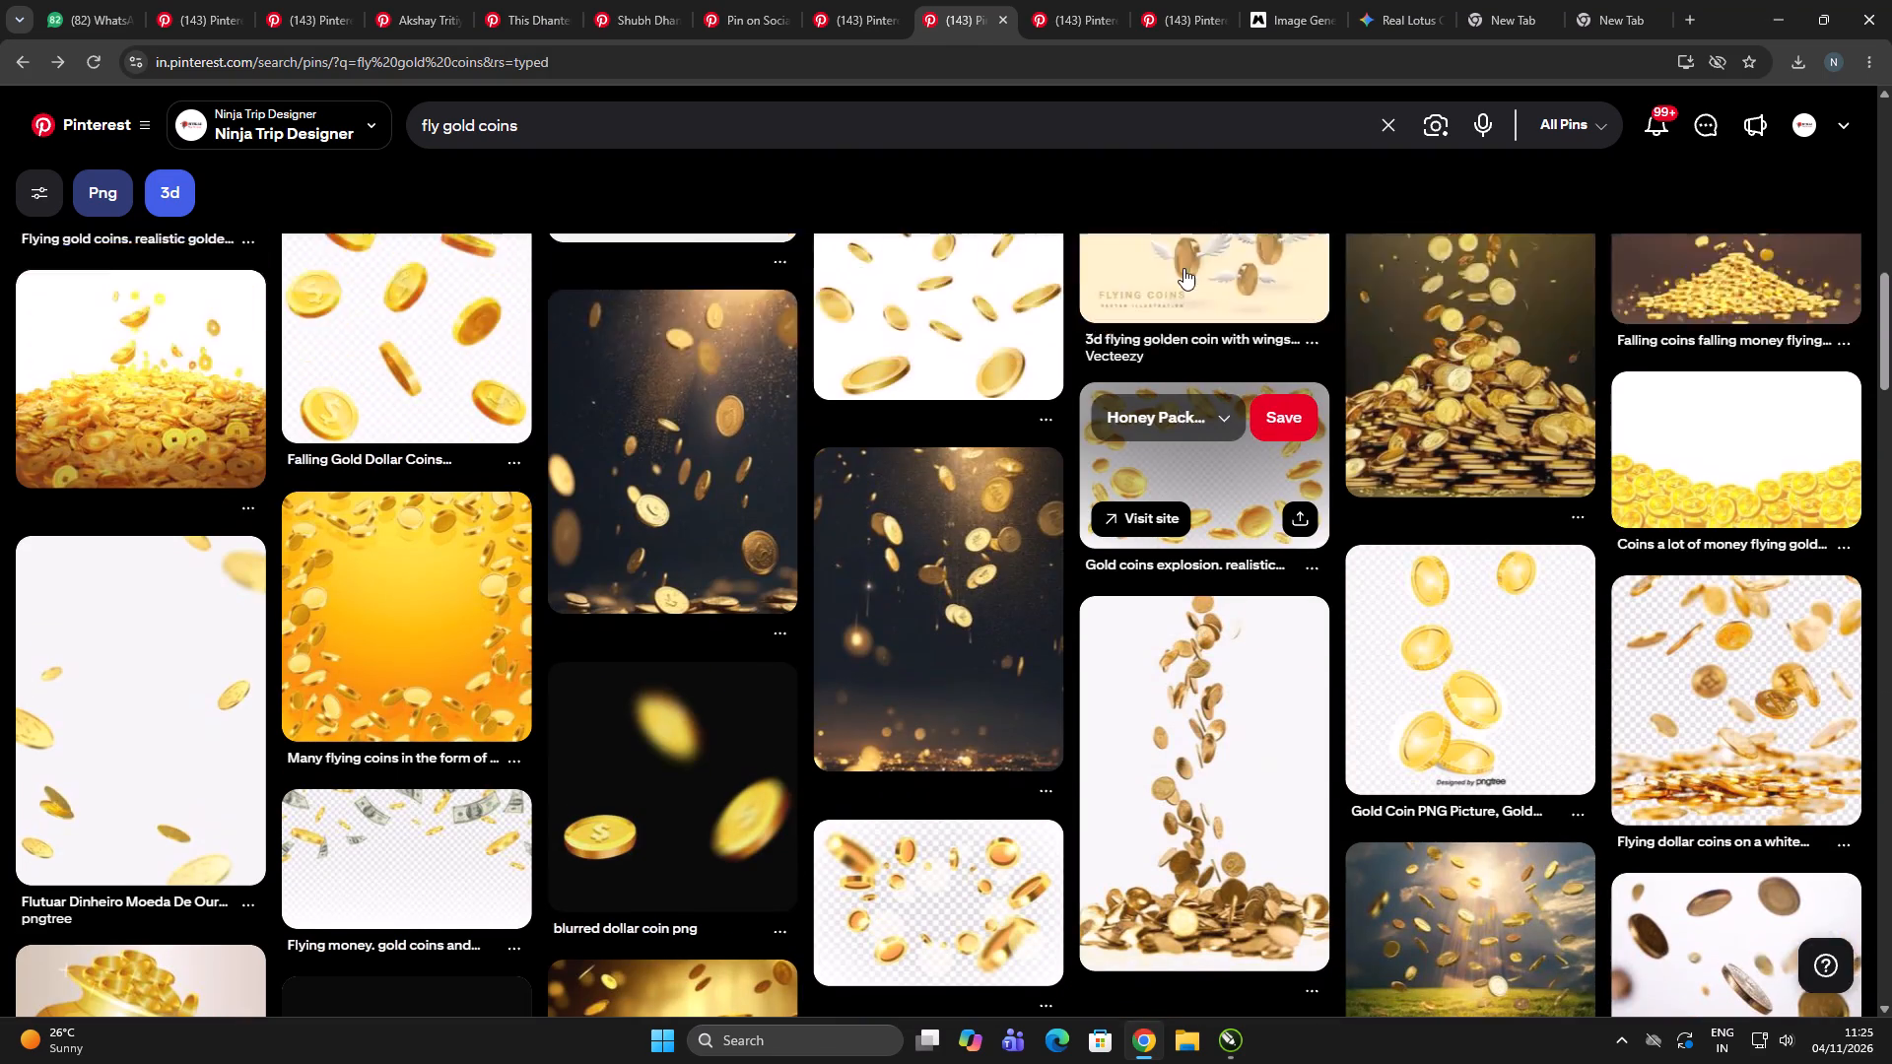
{"action": "scroll", "coordinate": [1185, 263], "scroll_direction": "up", "scroll_amount": 8}
{"action": "scroll", "coordinate": [1351, 262], "scroll_direction": "up", "scroll_amount": 4}
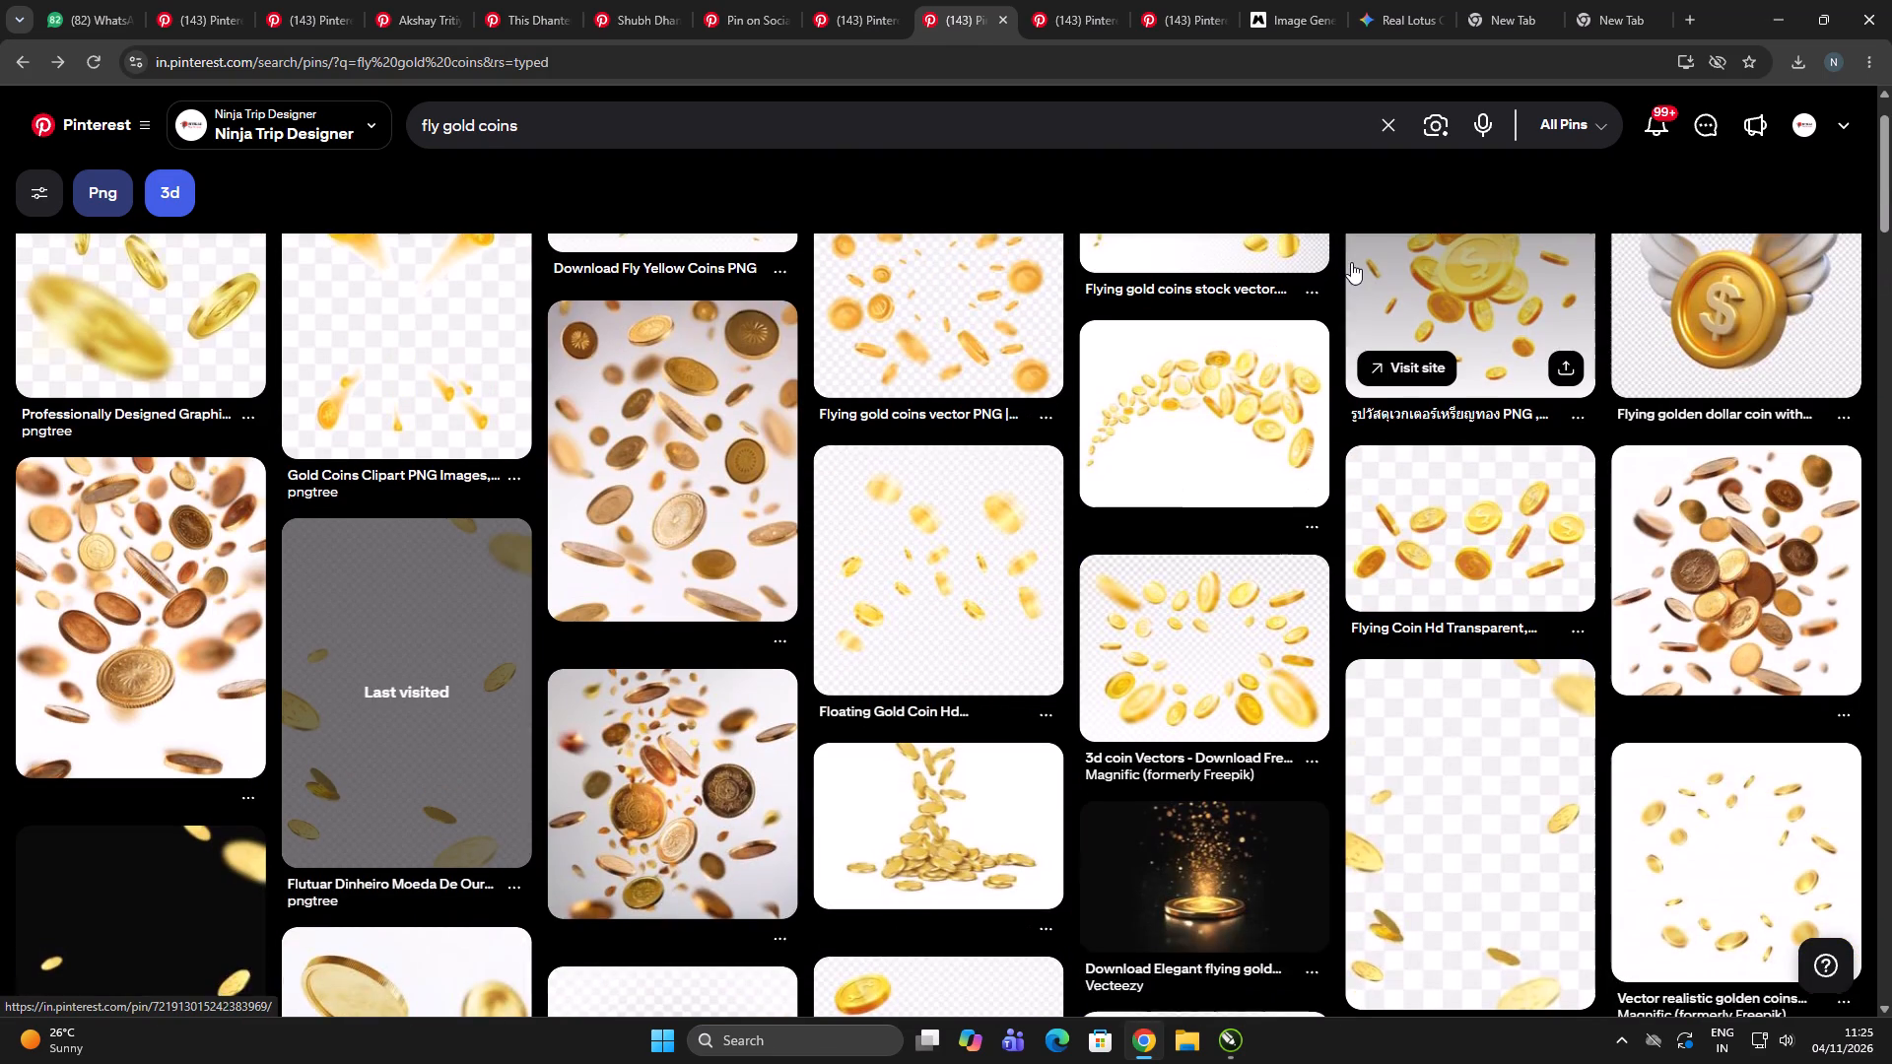
{"action": "scroll", "coordinate": [1351, 262], "scroll_direction": "up", "scroll_amount": 4}
{"action": "left_click", "coordinate": [647, 317]}
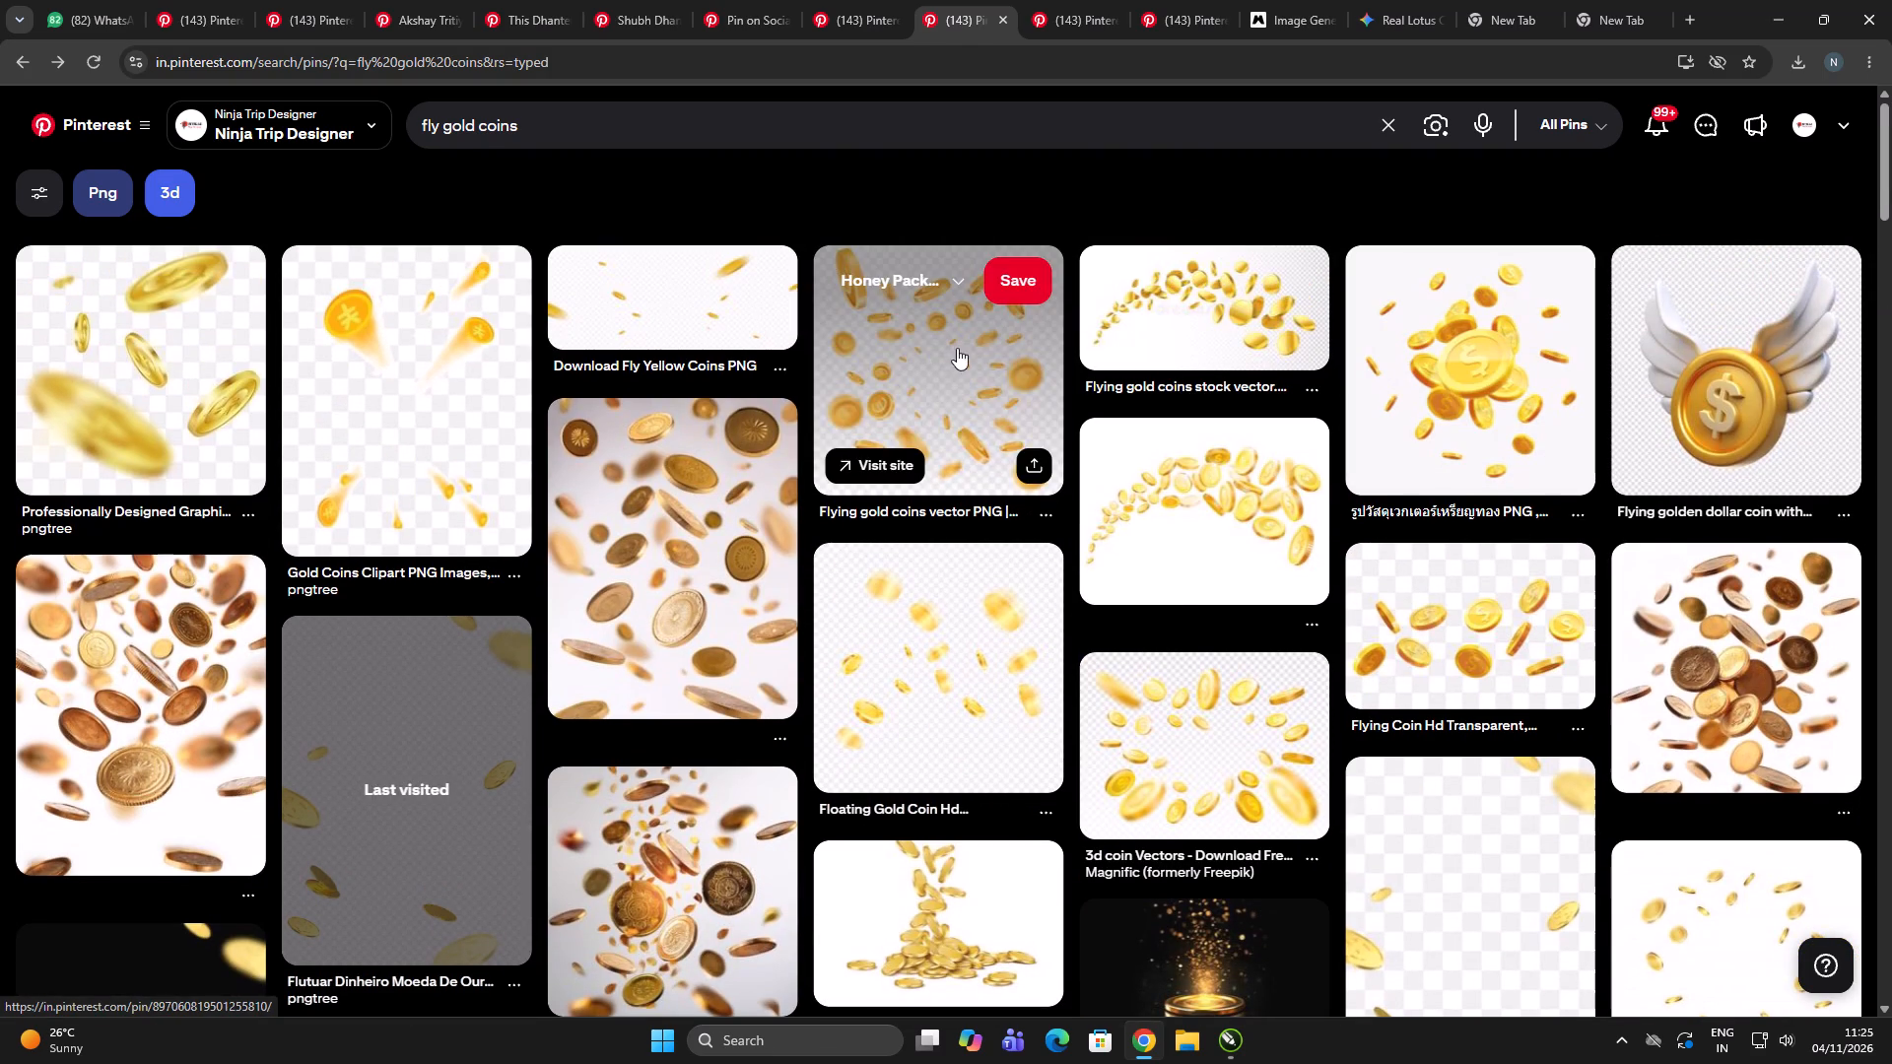
{"action": "left_click", "coordinate": [697, 321]}
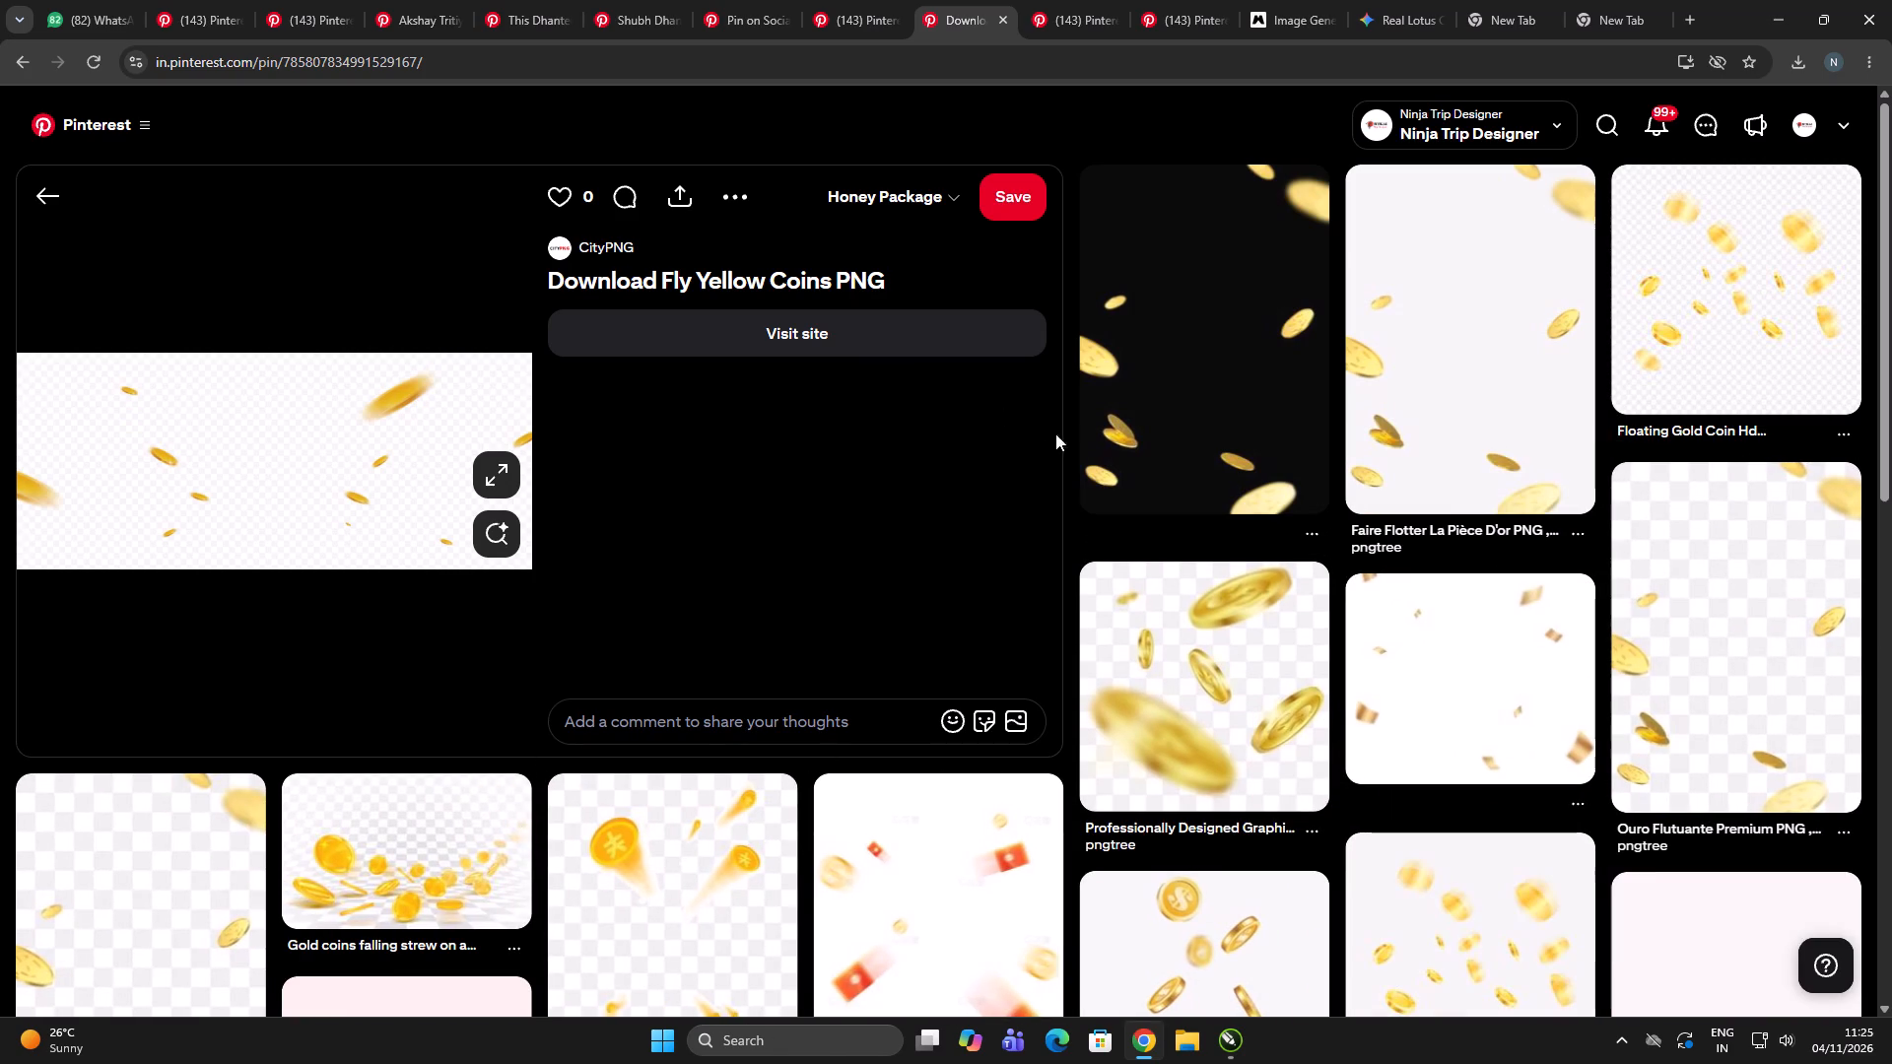
{"action": "scroll", "coordinate": [1069, 665], "scroll_direction": "down", "scroll_amount": 3}
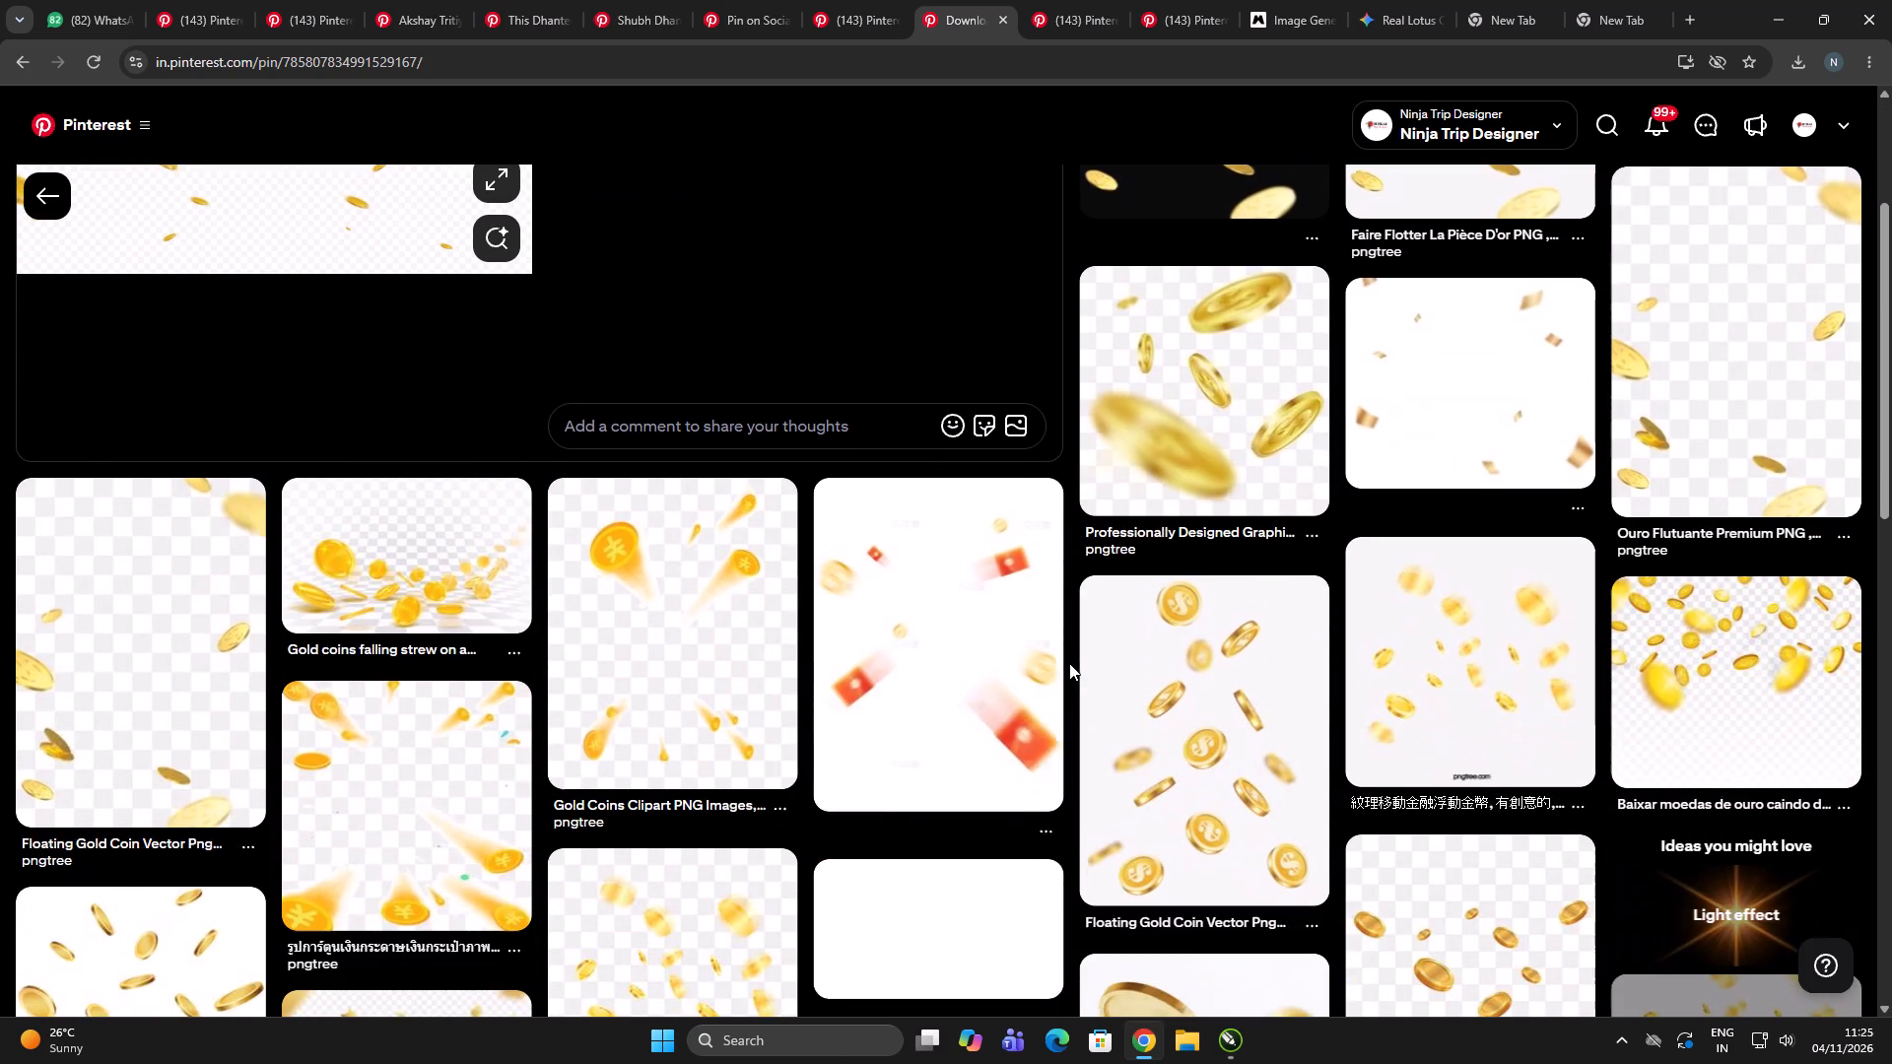
{"action": "scroll", "coordinate": [953, 531], "scroll_direction": "down", "scroll_amount": 1}
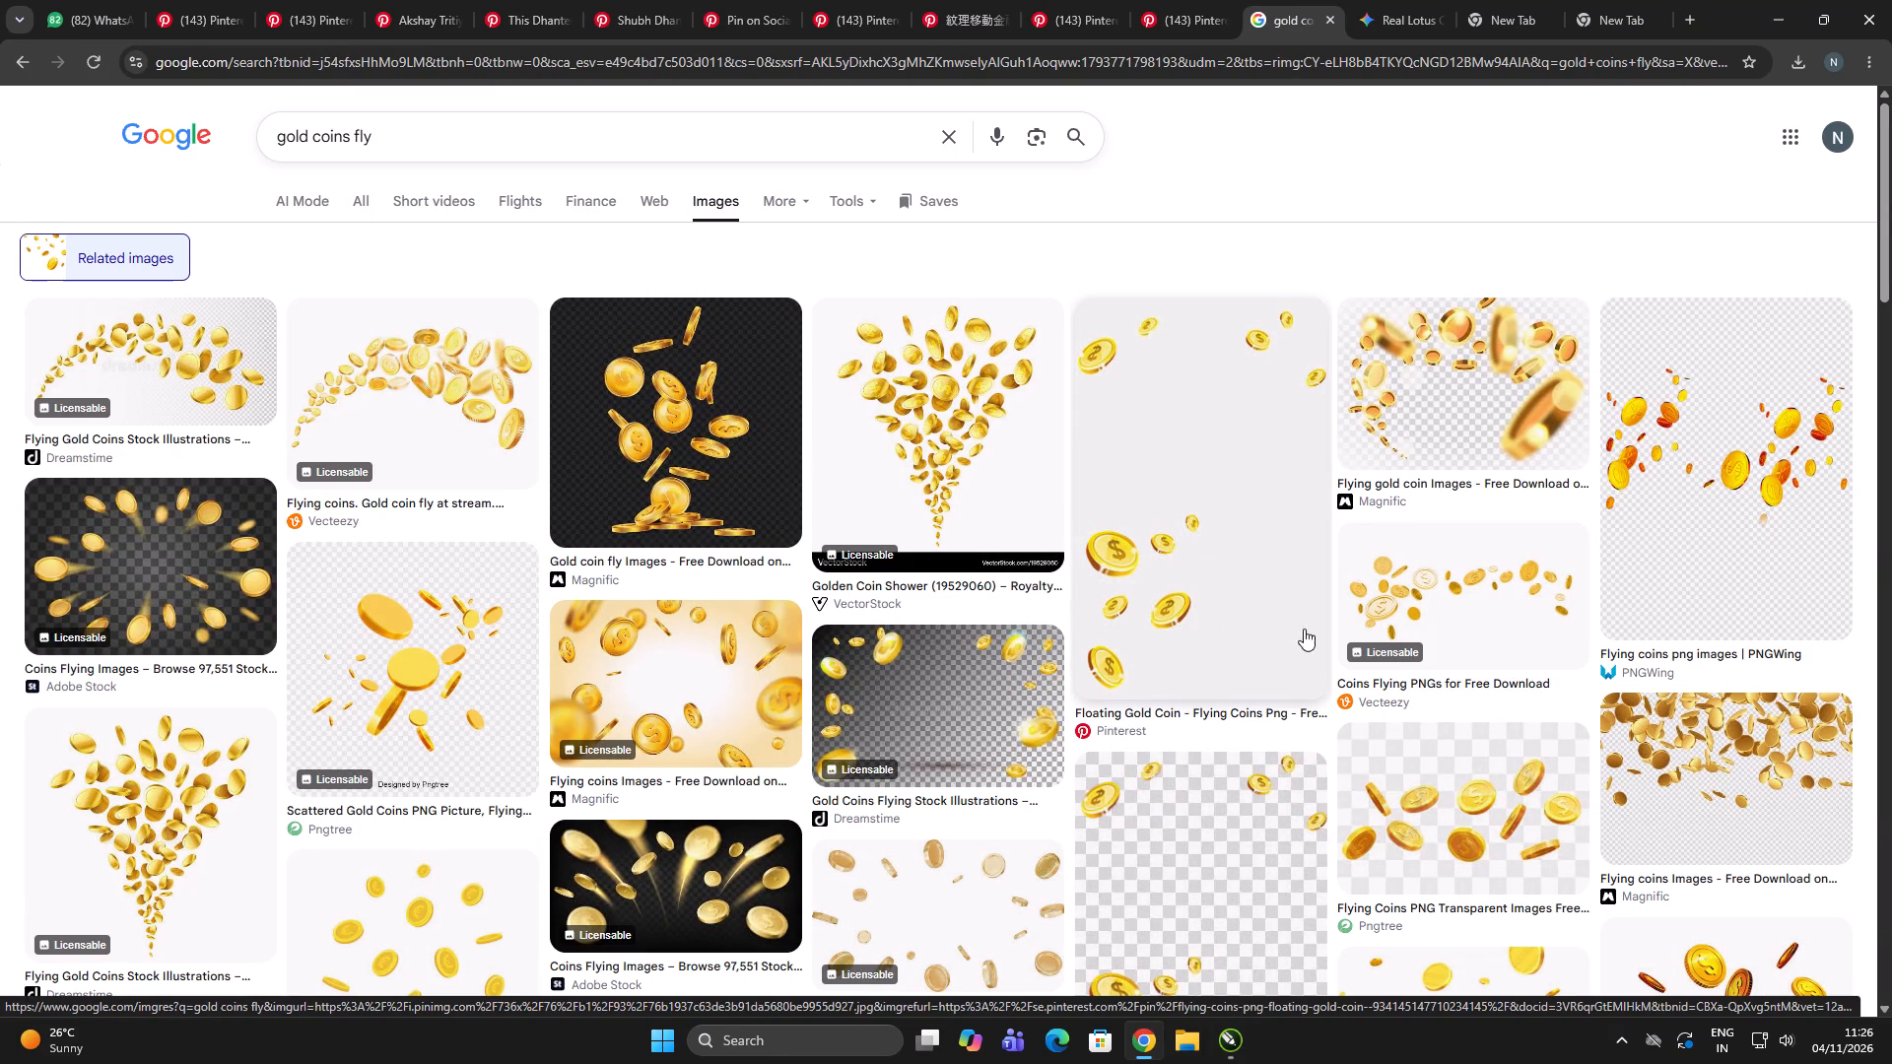
Examine the related flying-coins images for a scattered coin arrangement that suits the post.
{"action": "scroll", "coordinate": [1377, 601], "scroll_direction": "down", "scroll_amount": 3}
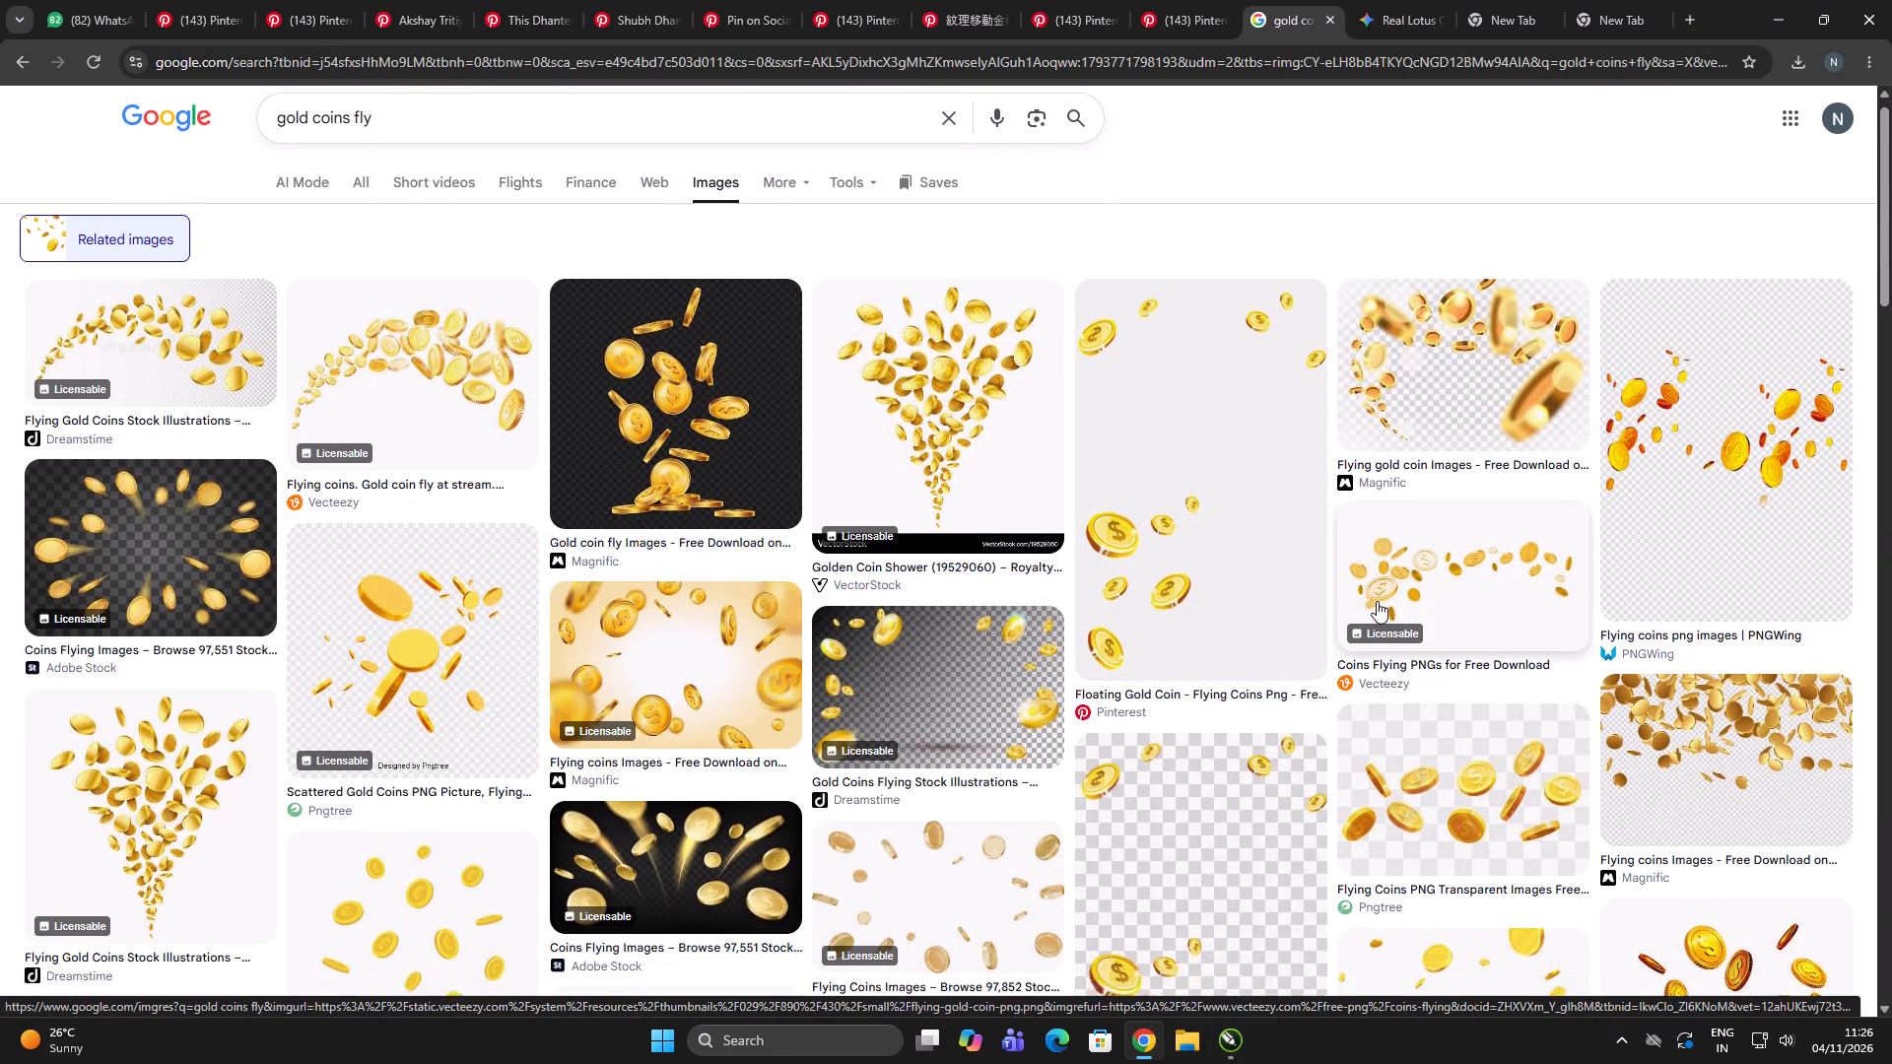
{"action": "scroll", "coordinate": [1377, 601], "scroll_direction": "down", "scroll_amount": 6}
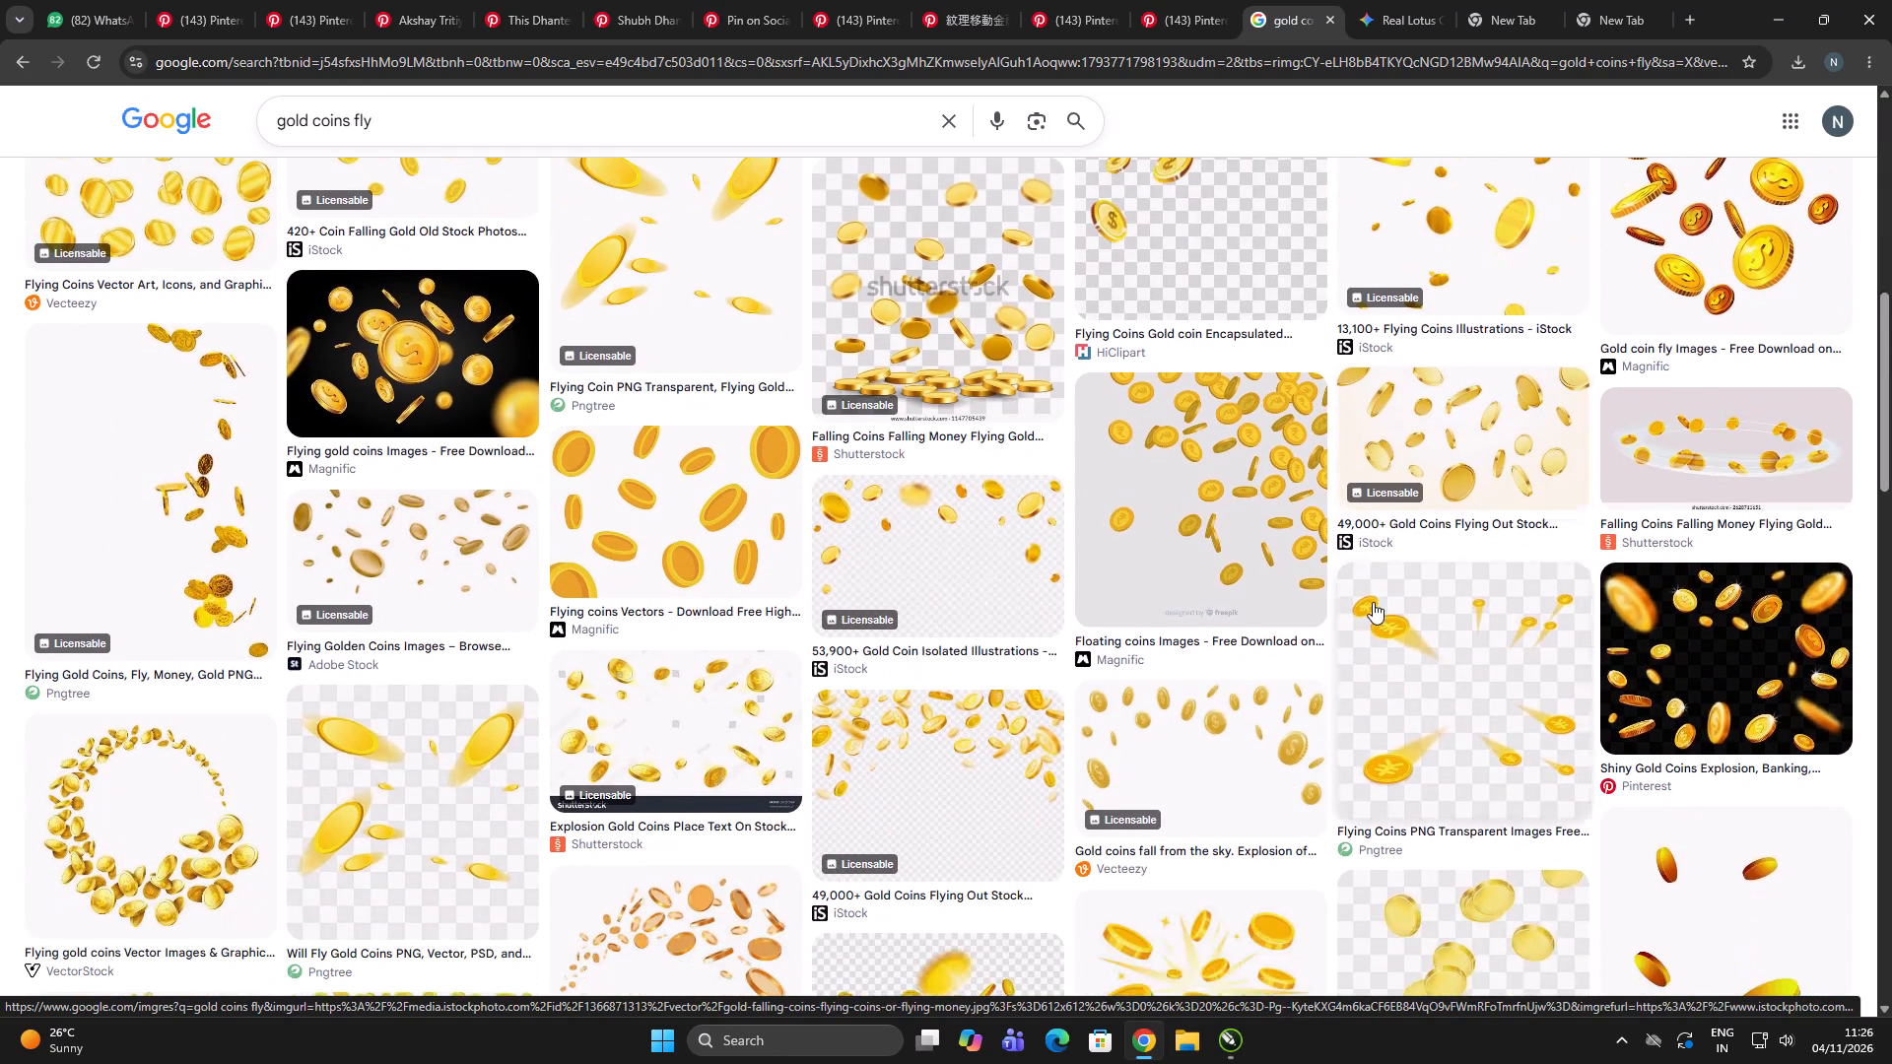
{"action": "scroll", "coordinate": [1373, 602], "scroll_direction": "down", "scroll_amount": 1}
{"action": "scroll", "coordinate": [1183, 598], "scroll_direction": "down", "scroll_amount": 3}
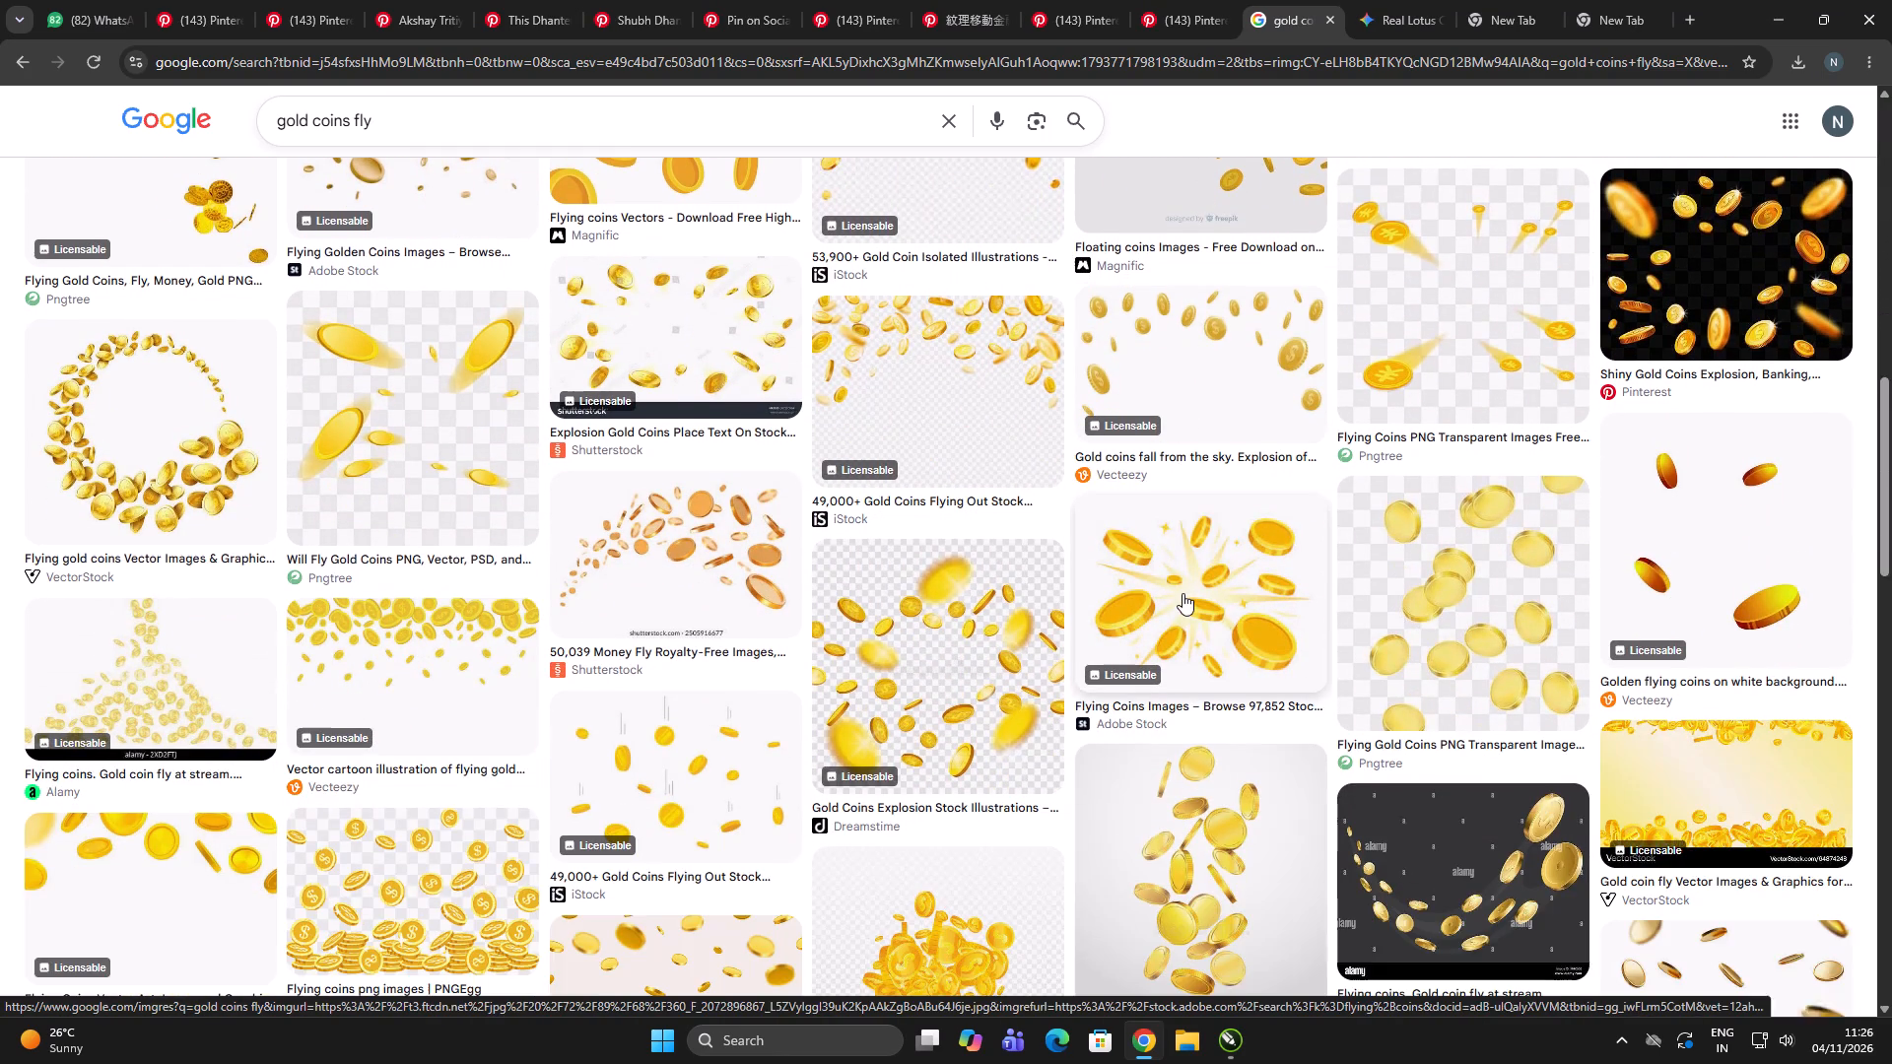
{"action": "scroll", "coordinate": [1182, 593], "scroll_direction": "down", "scroll_amount": 3}
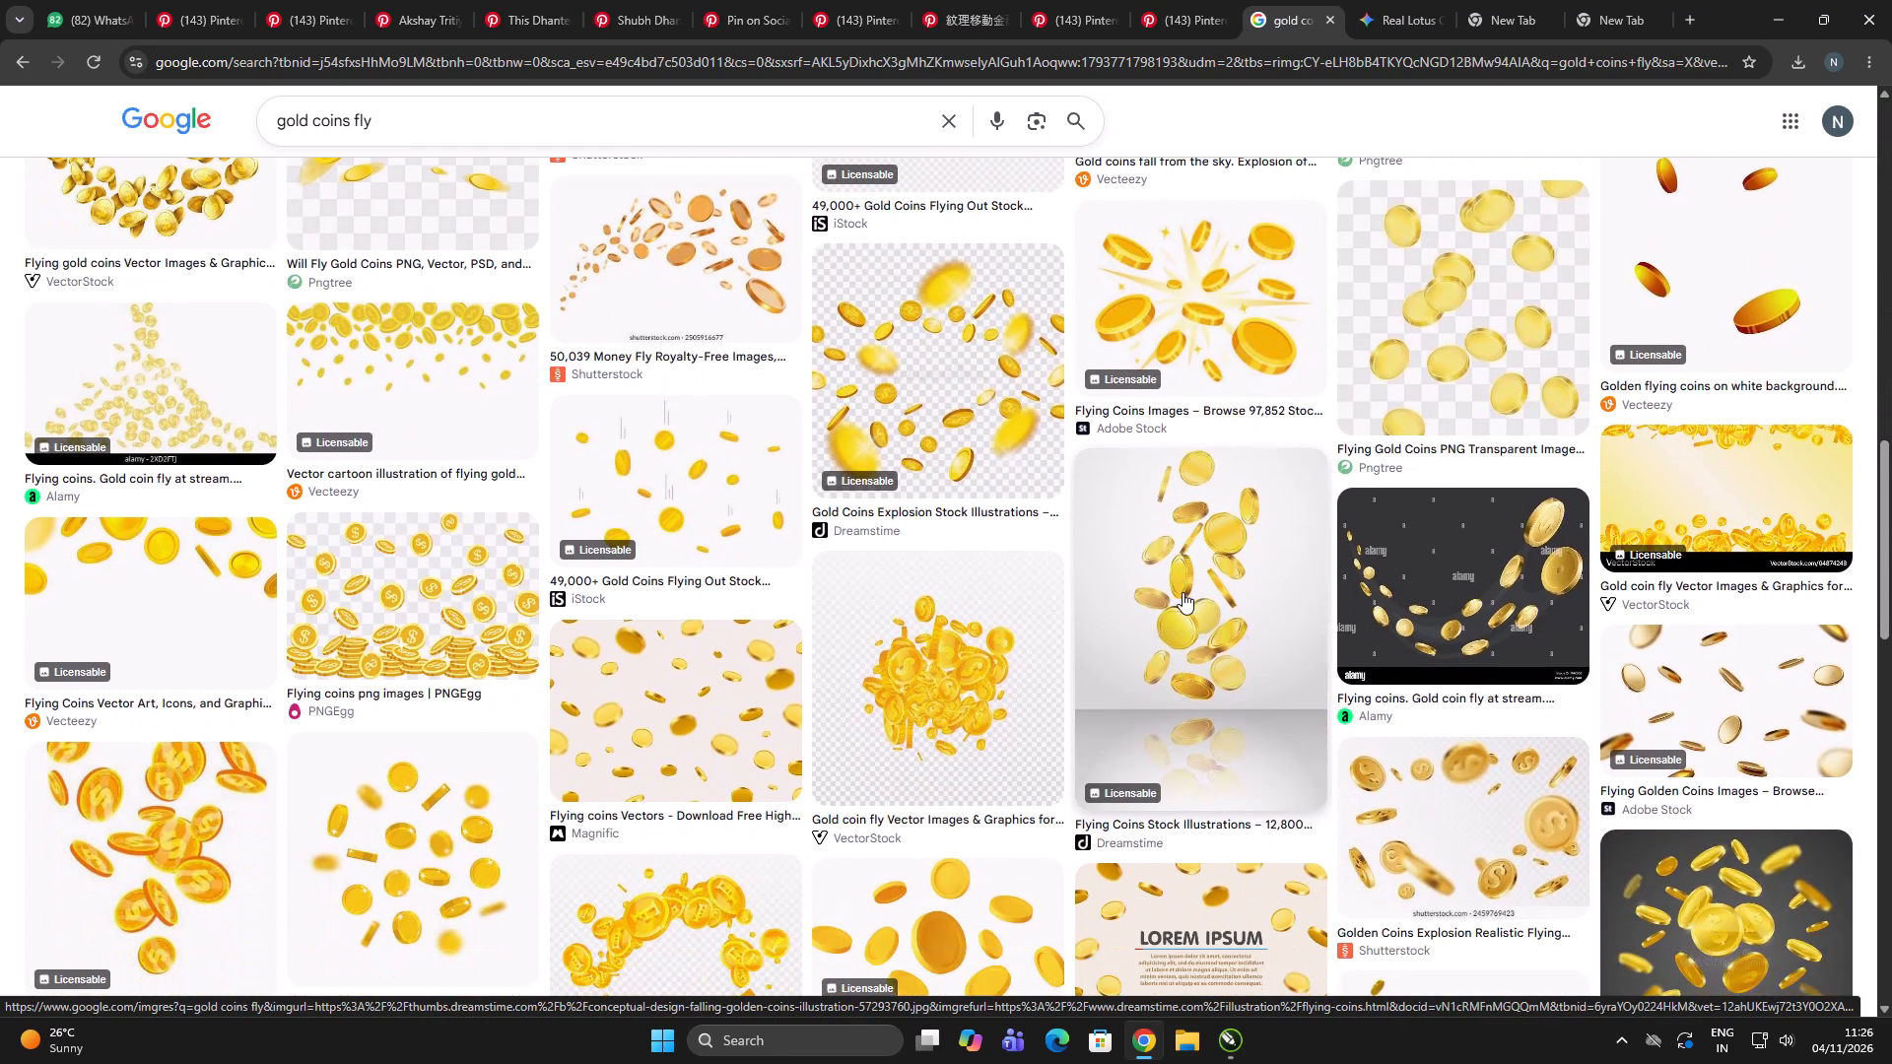
Preview the Dreamstime falling-coins image with the floor reflection, examine its related images and further results, and close the preview.
{"action": "left_click", "coordinate": [1243, 555]}
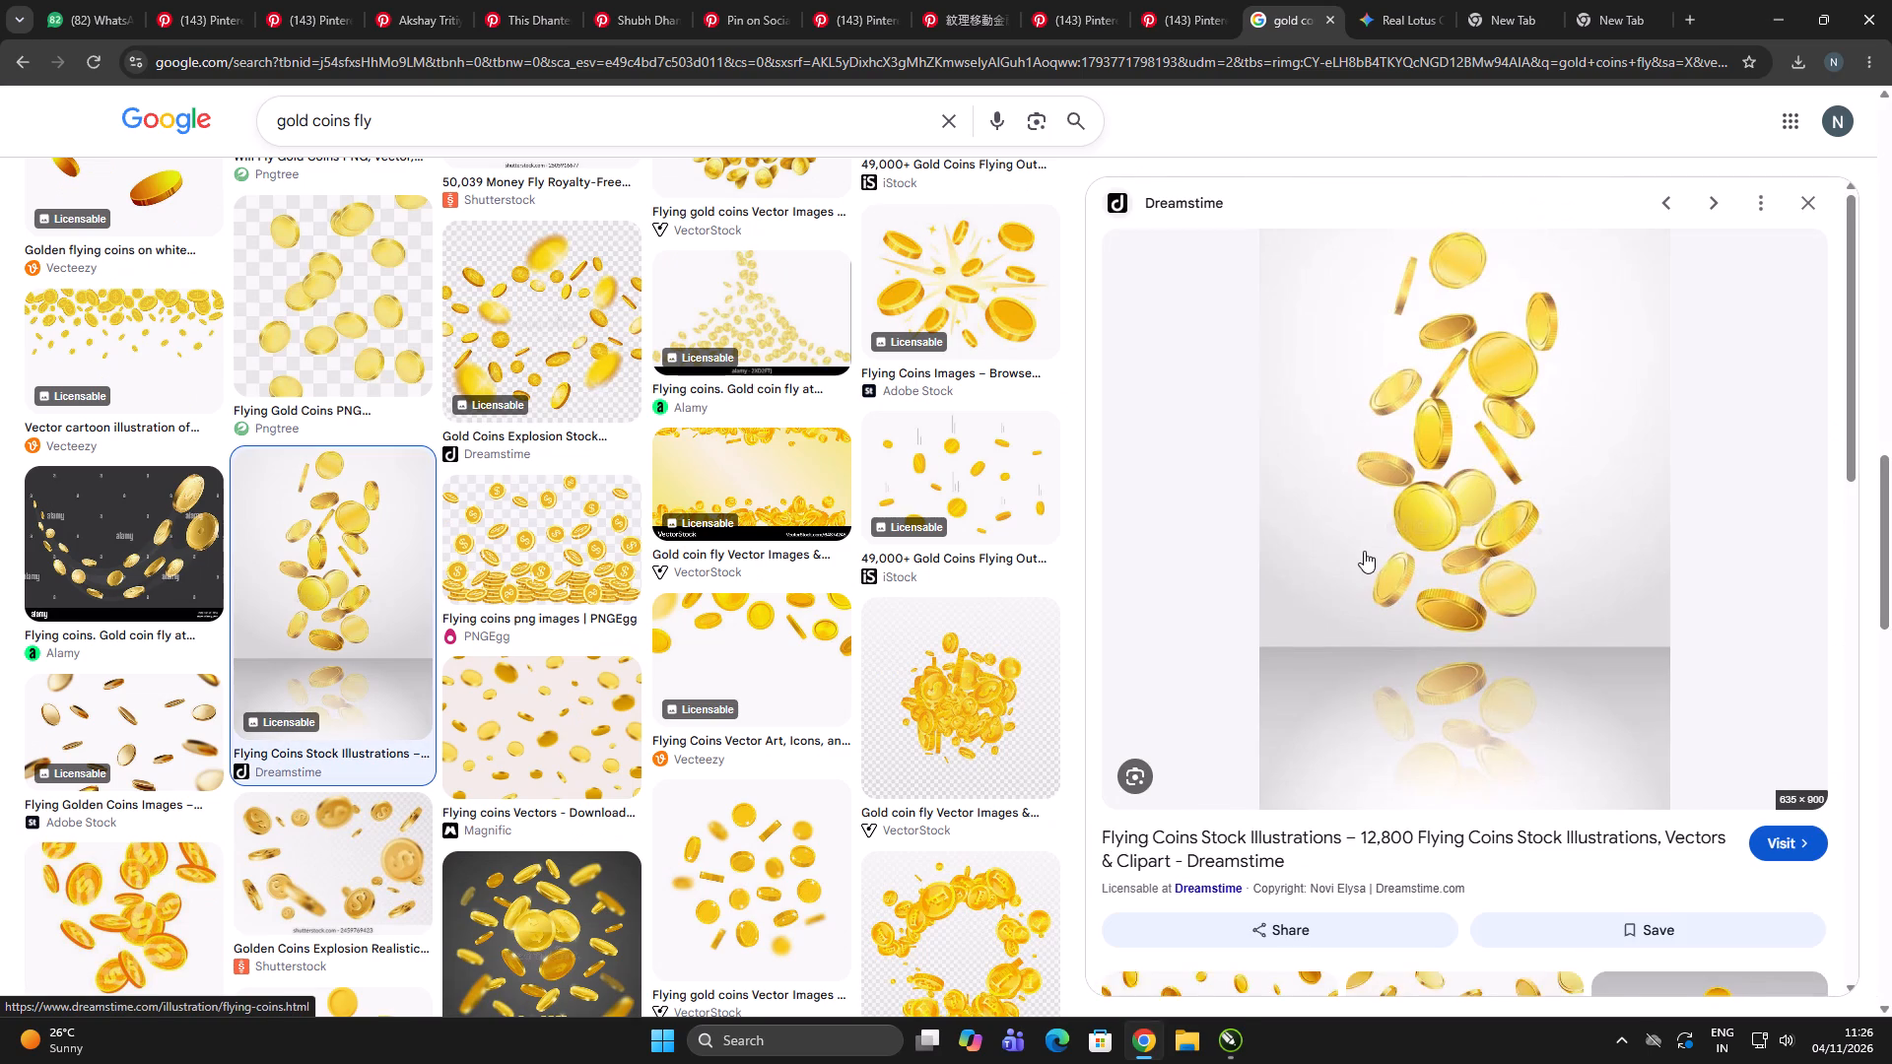
{"action": "scroll", "coordinate": [1356, 555], "scroll_direction": "down", "scroll_amount": 9}
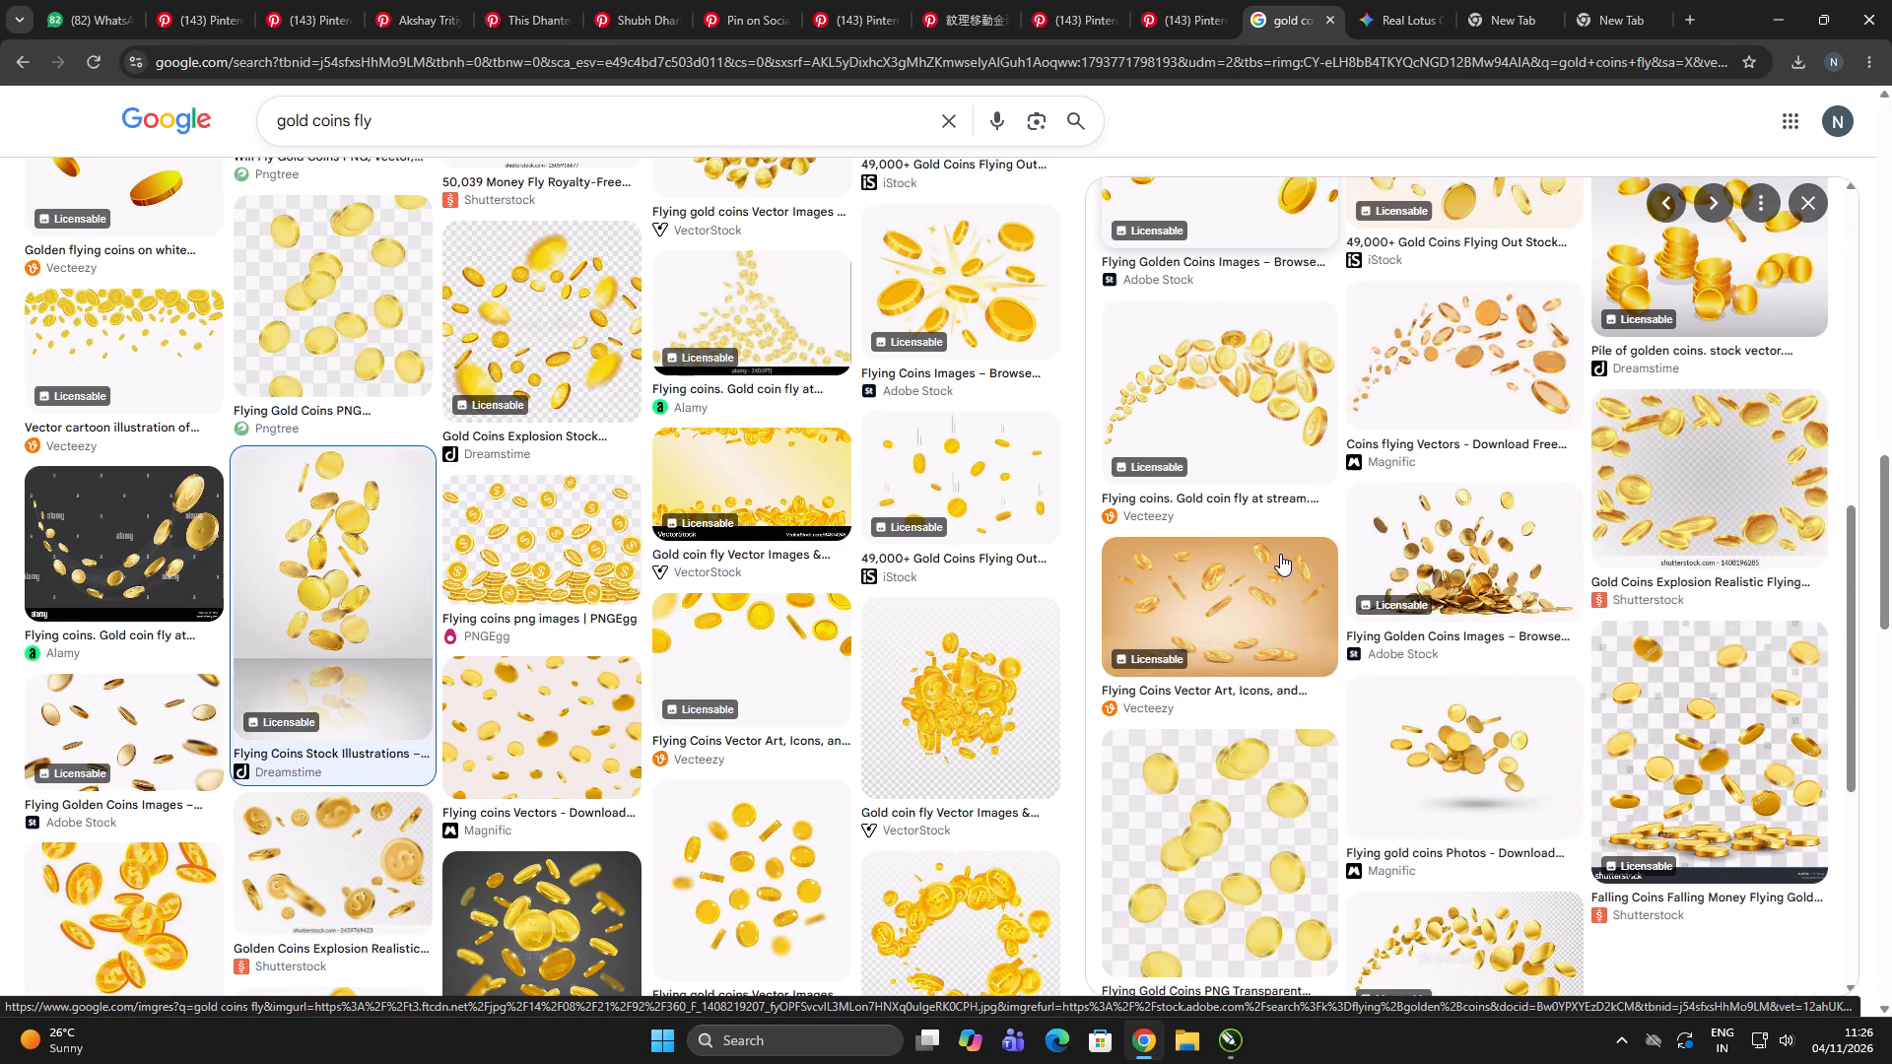
{"action": "scroll", "coordinate": [1280, 554], "scroll_direction": "down", "scroll_amount": 3}
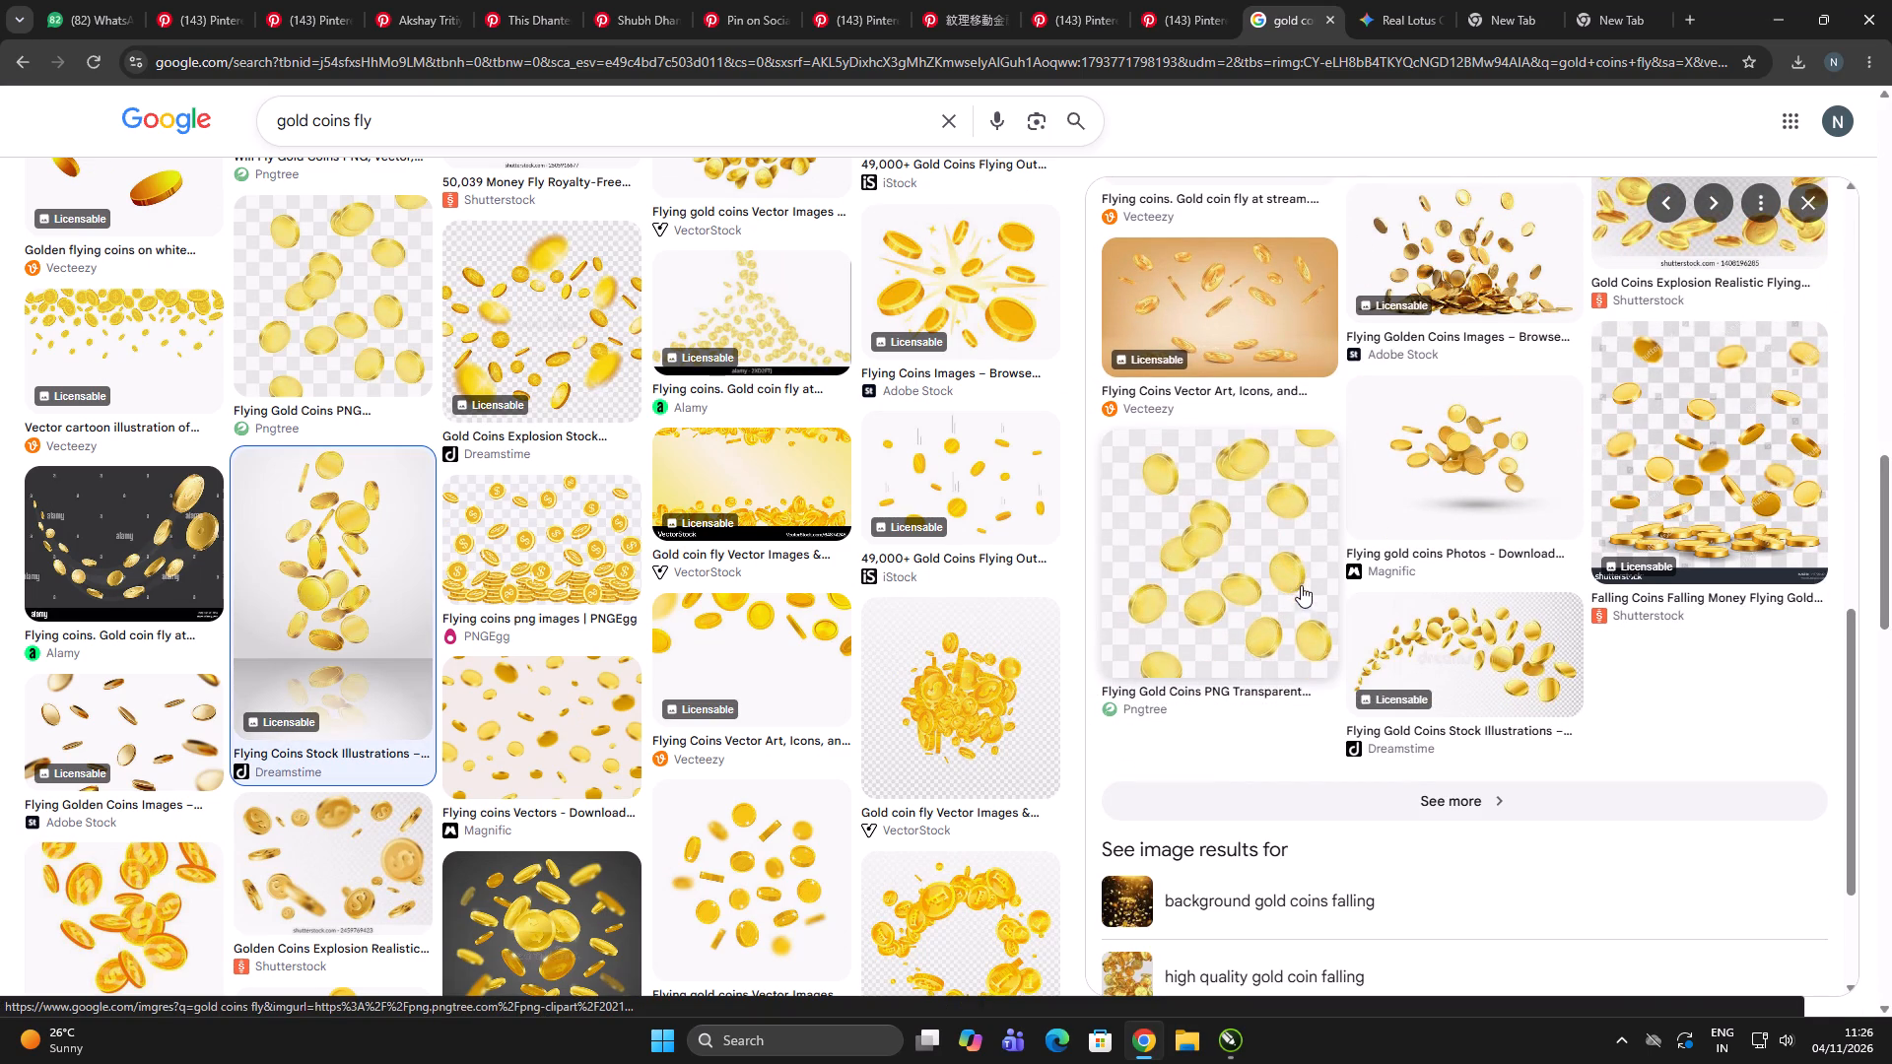
{"action": "scroll", "coordinate": [1291, 603], "scroll_direction": "down", "scroll_amount": 5}
{"action": "scroll", "coordinate": [1069, 649], "scroll_direction": "down", "scroll_amount": 5}
{"action": "scroll", "coordinate": [846, 633], "scroll_direction": "down", "scroll_amount": 1}
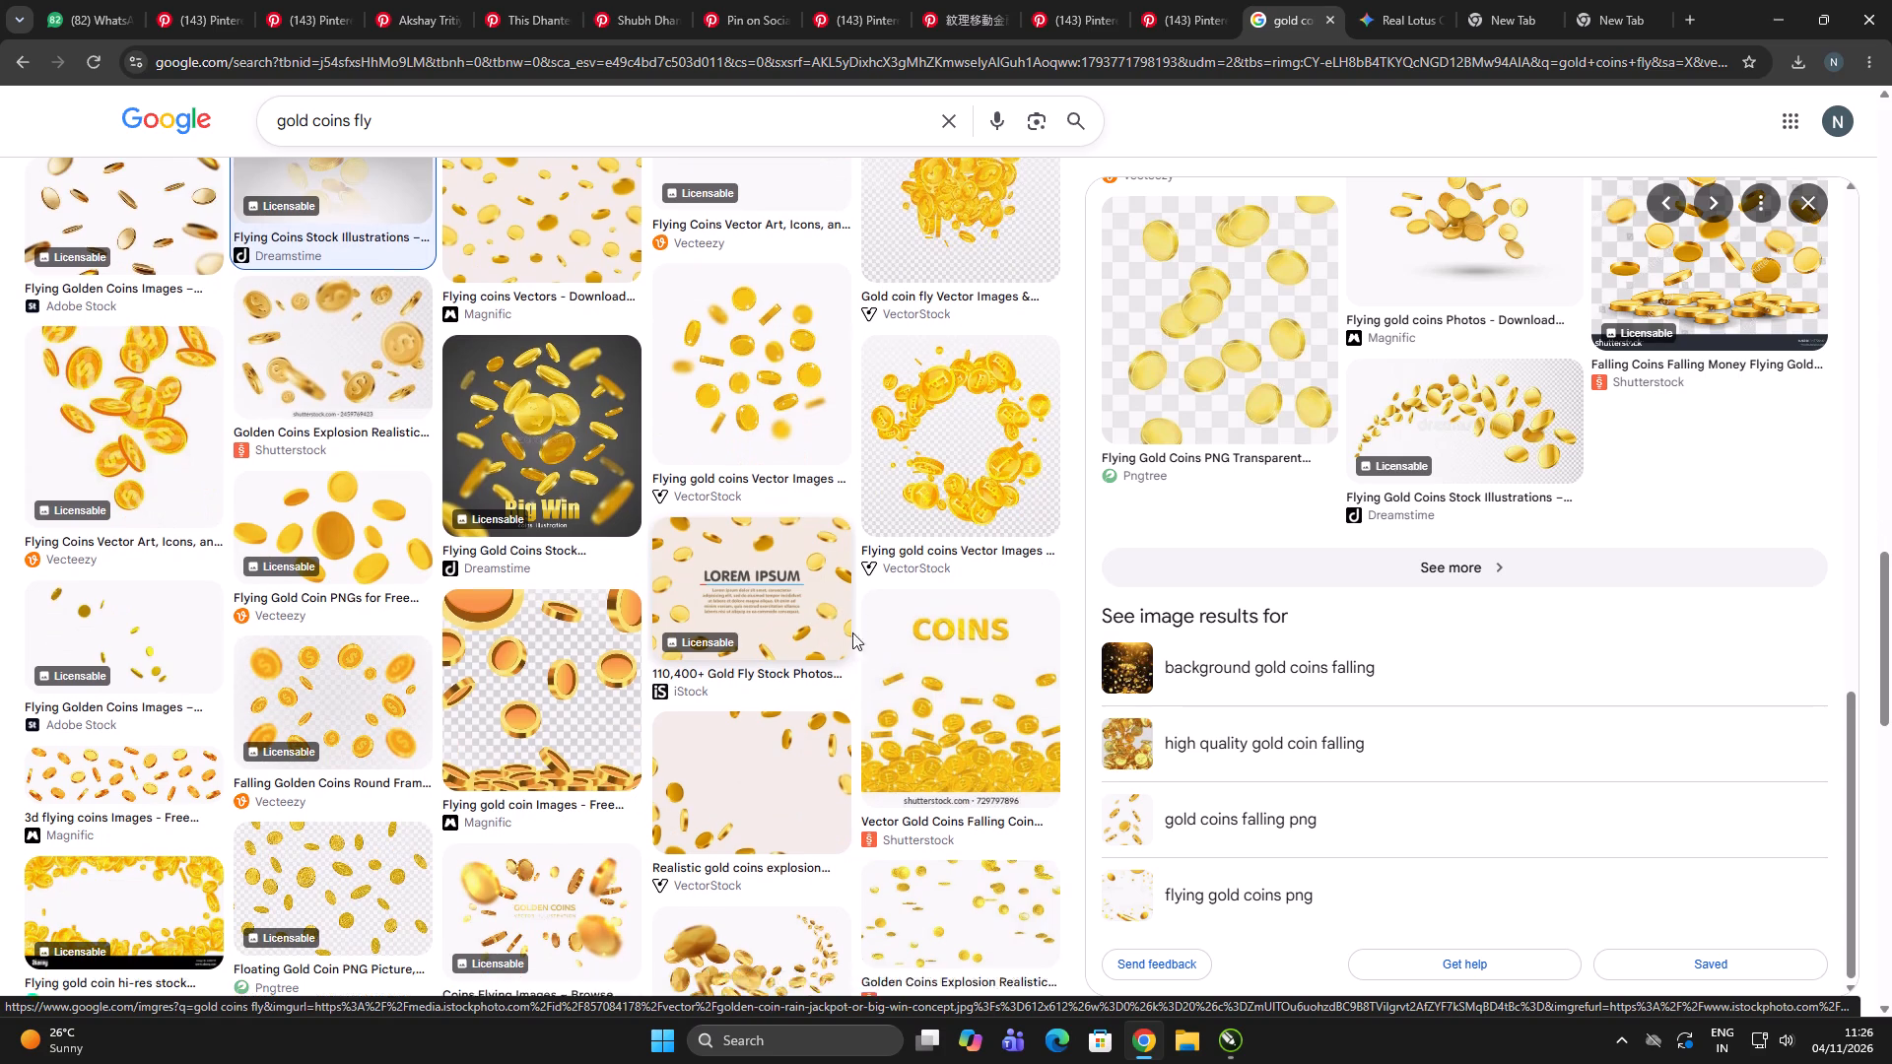
{"action": "scroll", "coordinate": [852, 632], "scroll_direction": "down", "scroll_amount": 6}
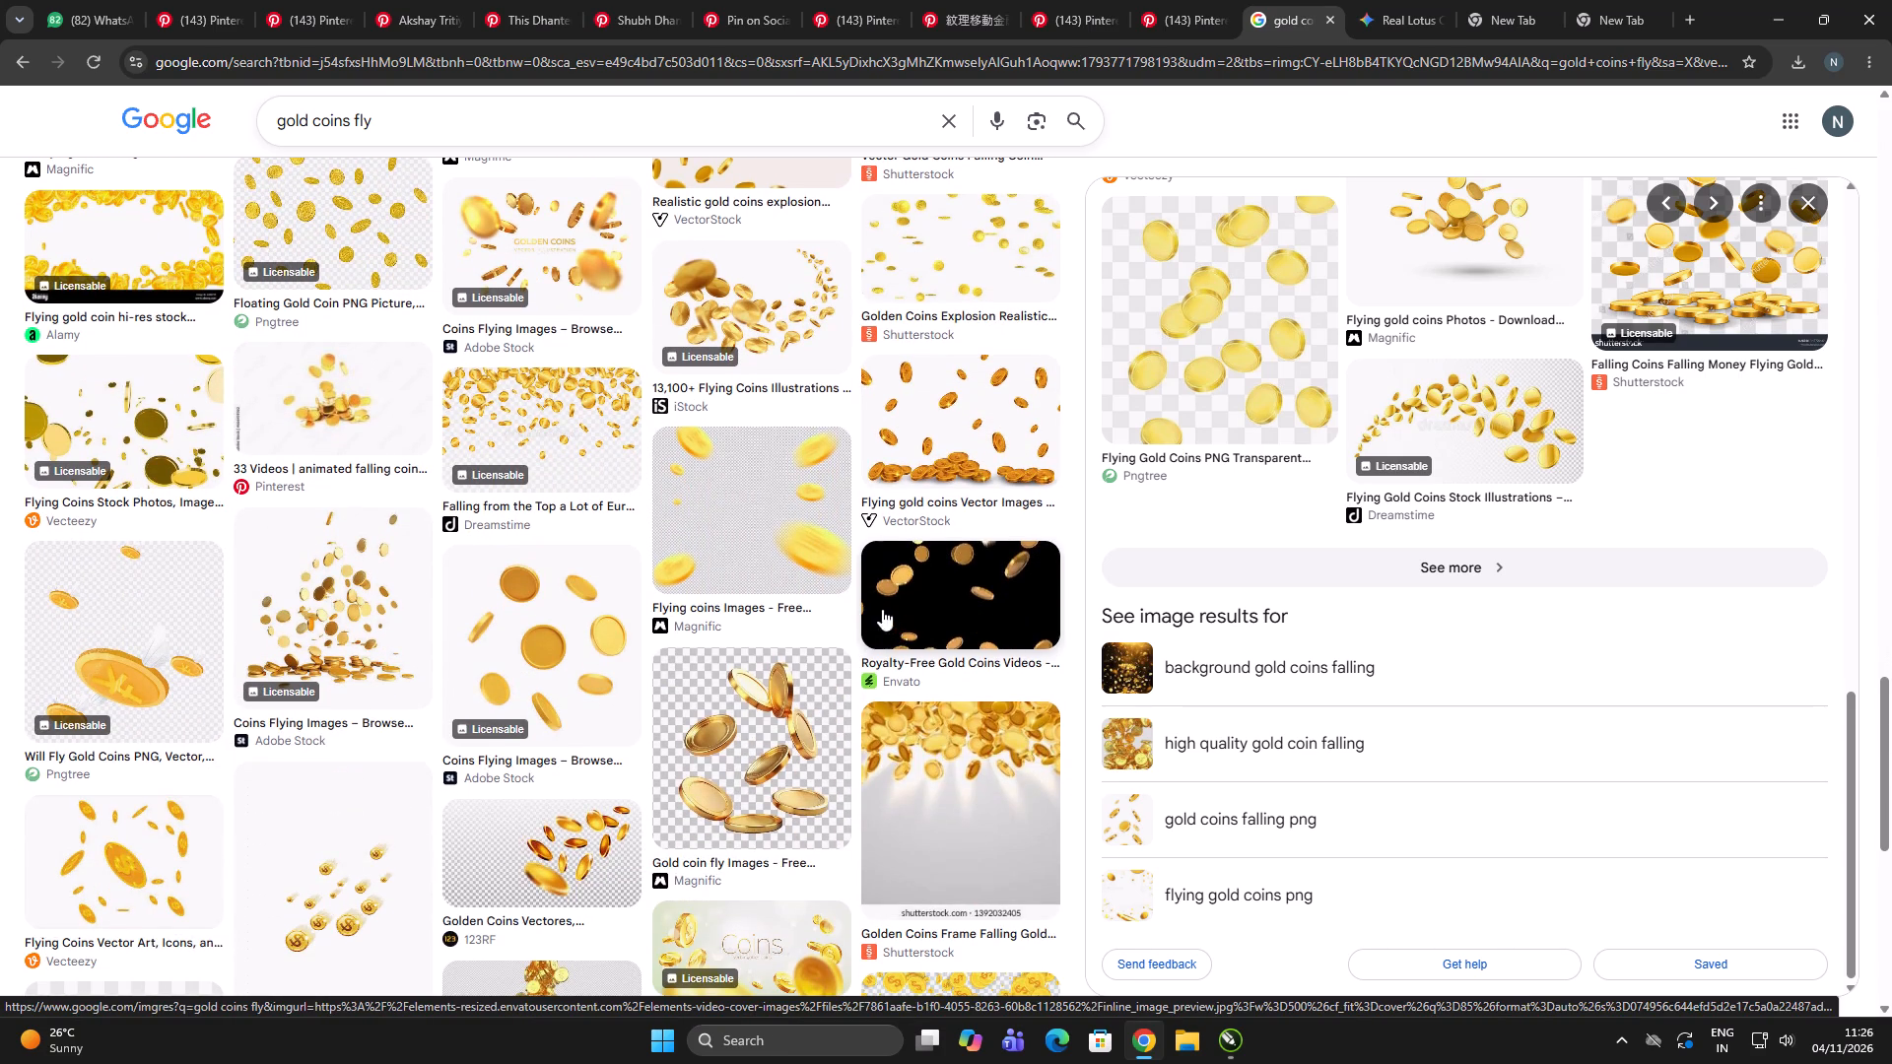
{"action": "scroll", "coordinate": [858, 605], "scroll_direction": "down", "scroll_amount": 4}
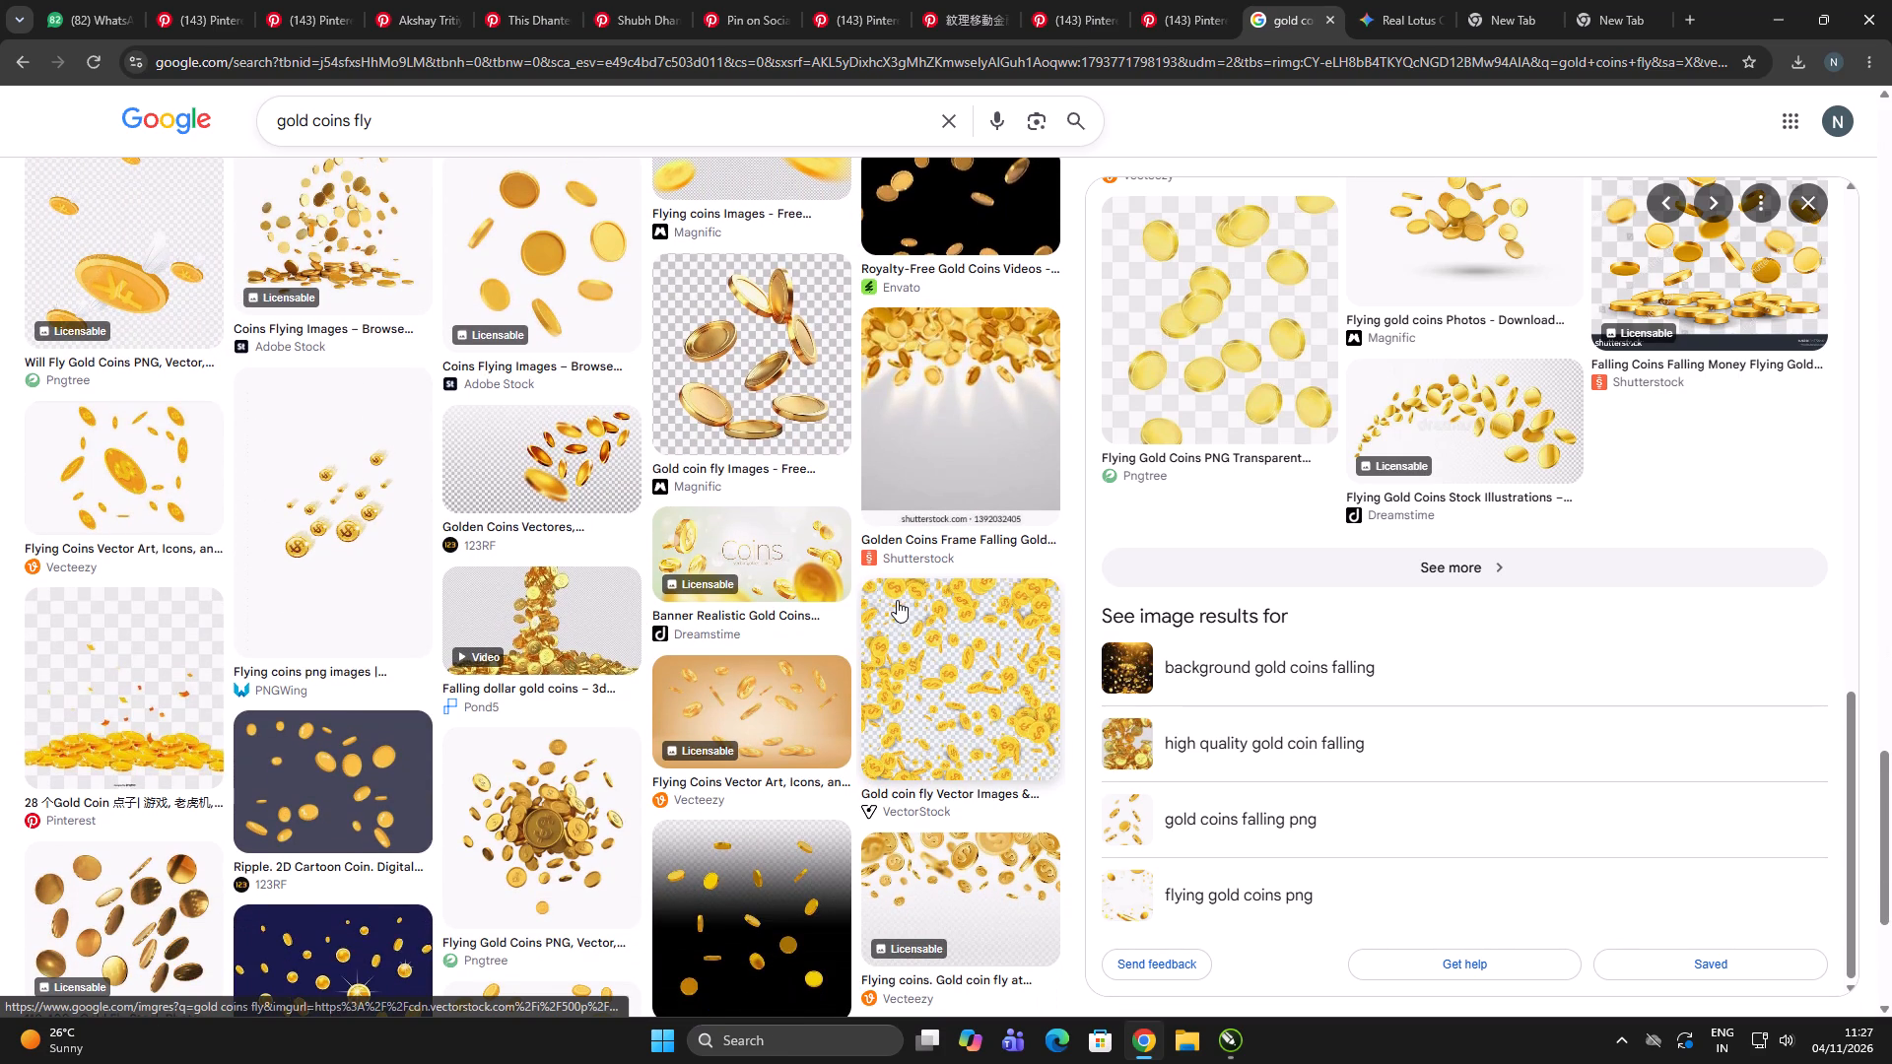
{"action": "left_click", "coordinate": [1810, 210]}
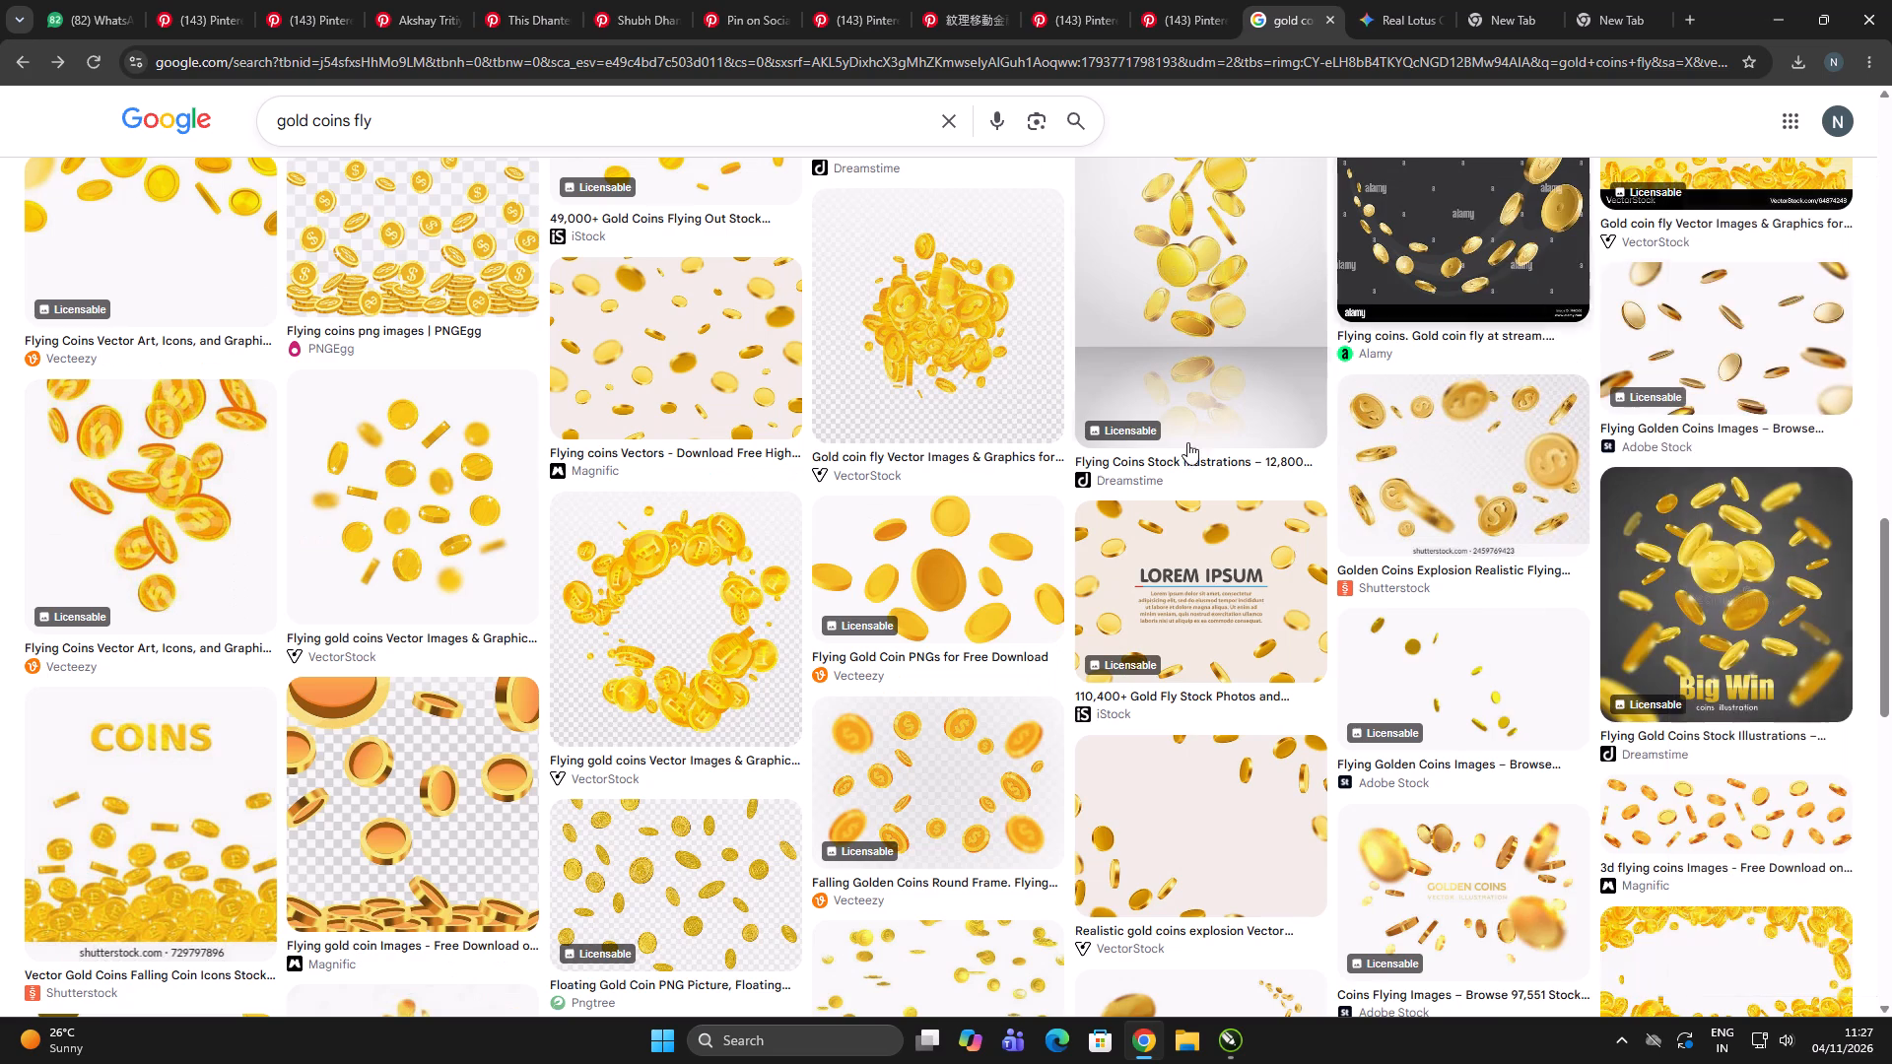
Copy the Adobe Stock "Flying Golden Coins" image, reached through the related images of Dreamstime's "Flying Gold Coins" result.
{"action": "scroll", "coordinate": [1093, 489], "scroll_direction": "up", "scroll_amount": 13}
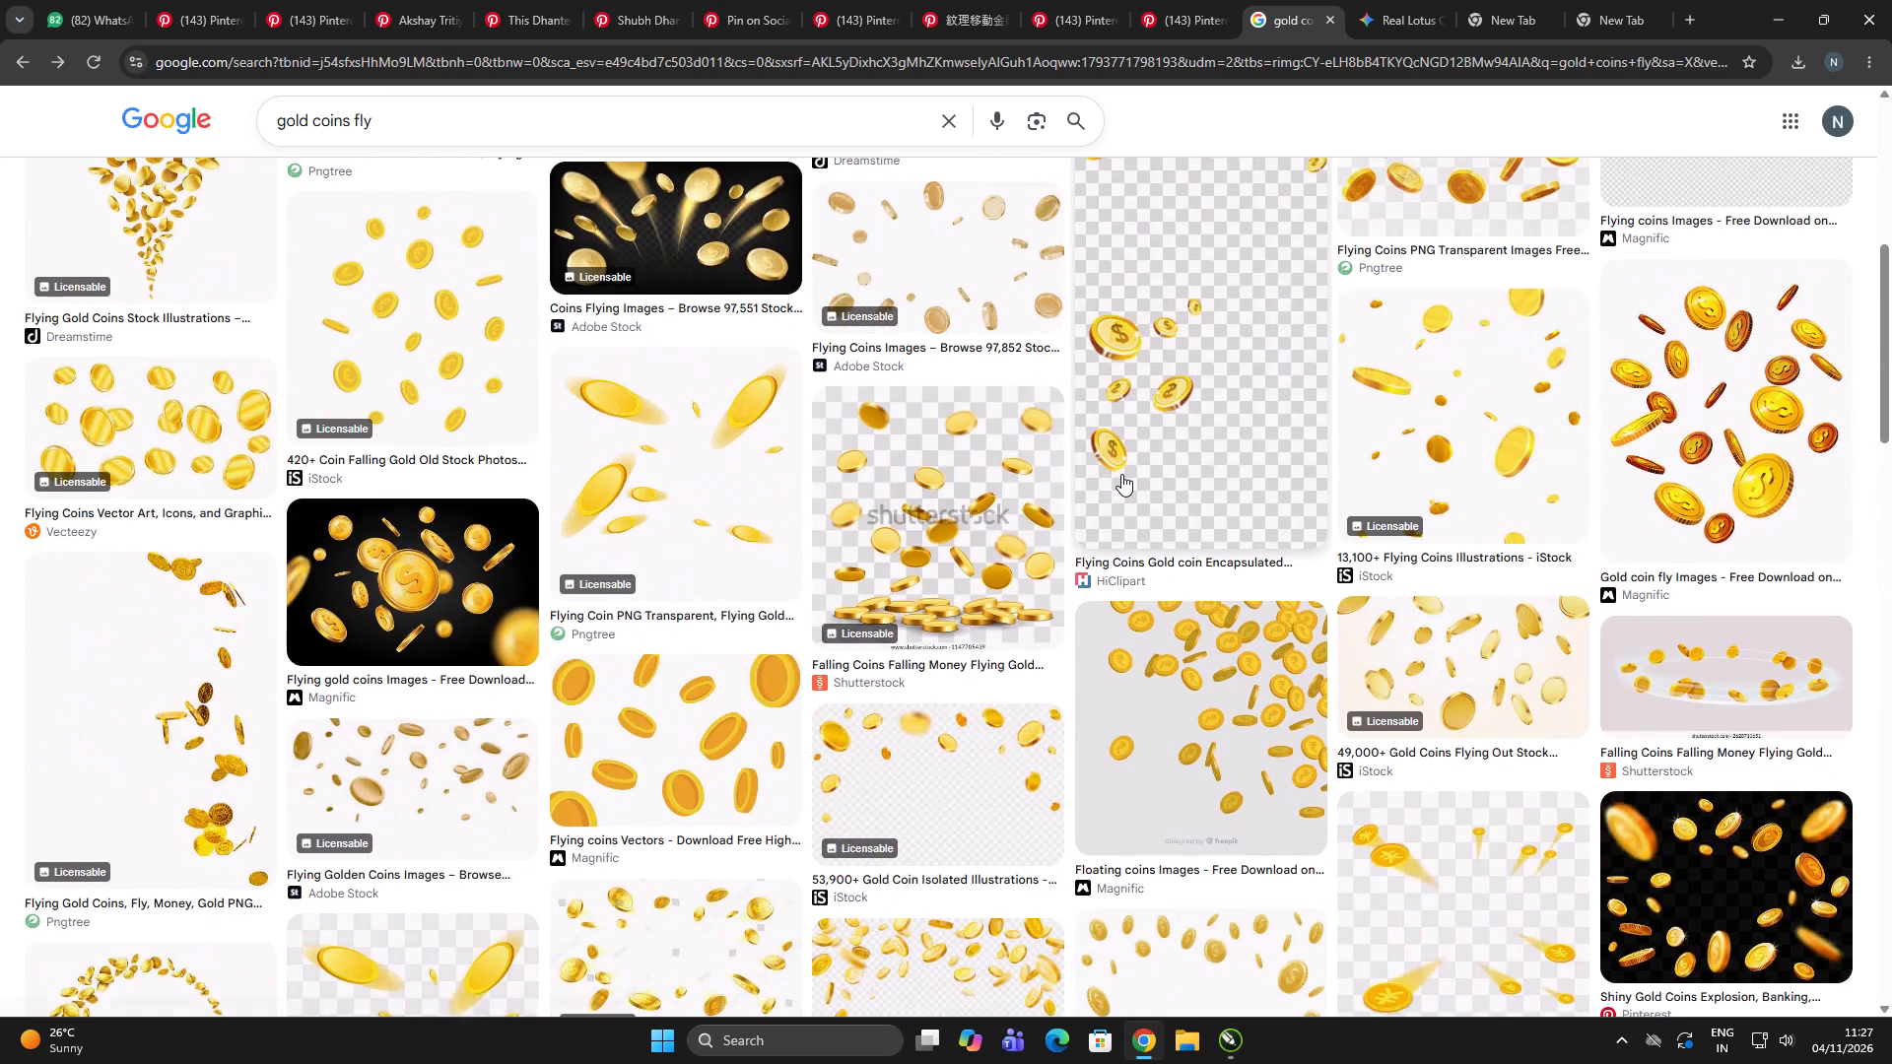
{"action": "scroll", "coordinate": [1121, 474], "scroll_direction": "up", "scroll_amount": 6}
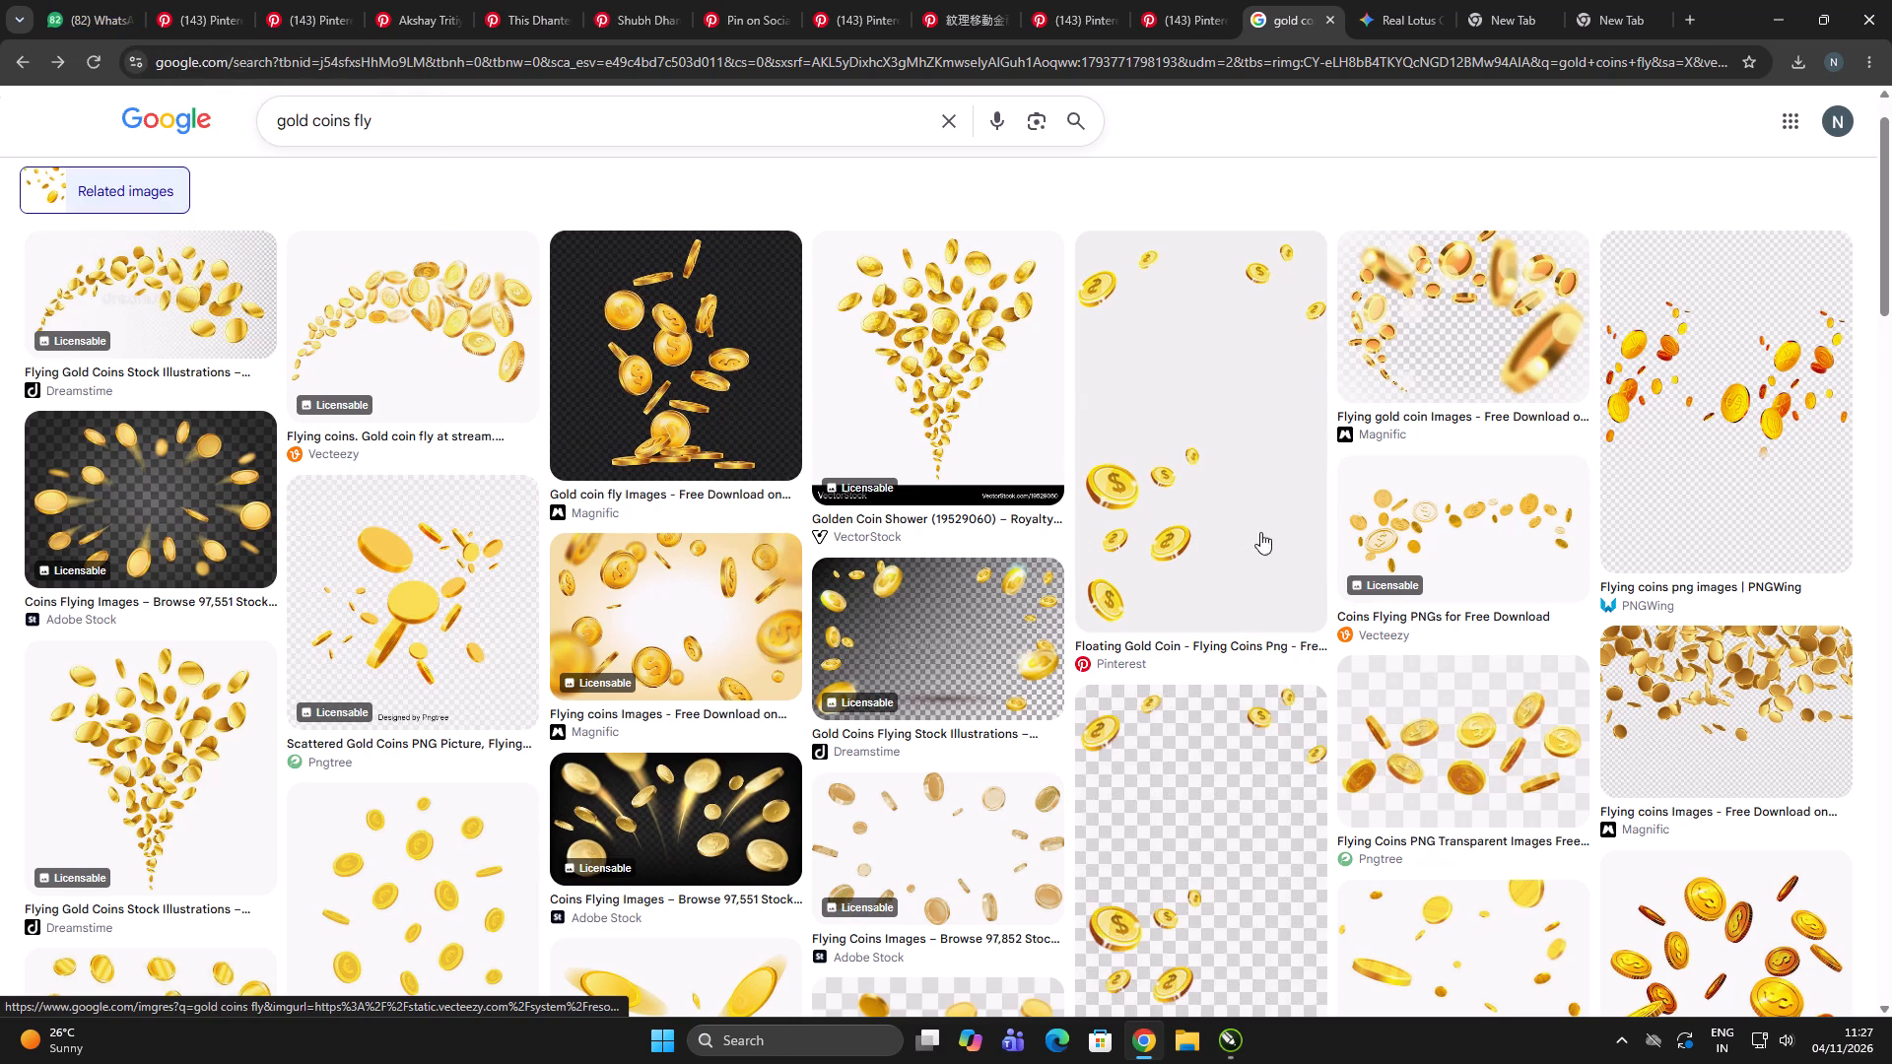
{"action": "left_click", "coordinate": [119, 252]}
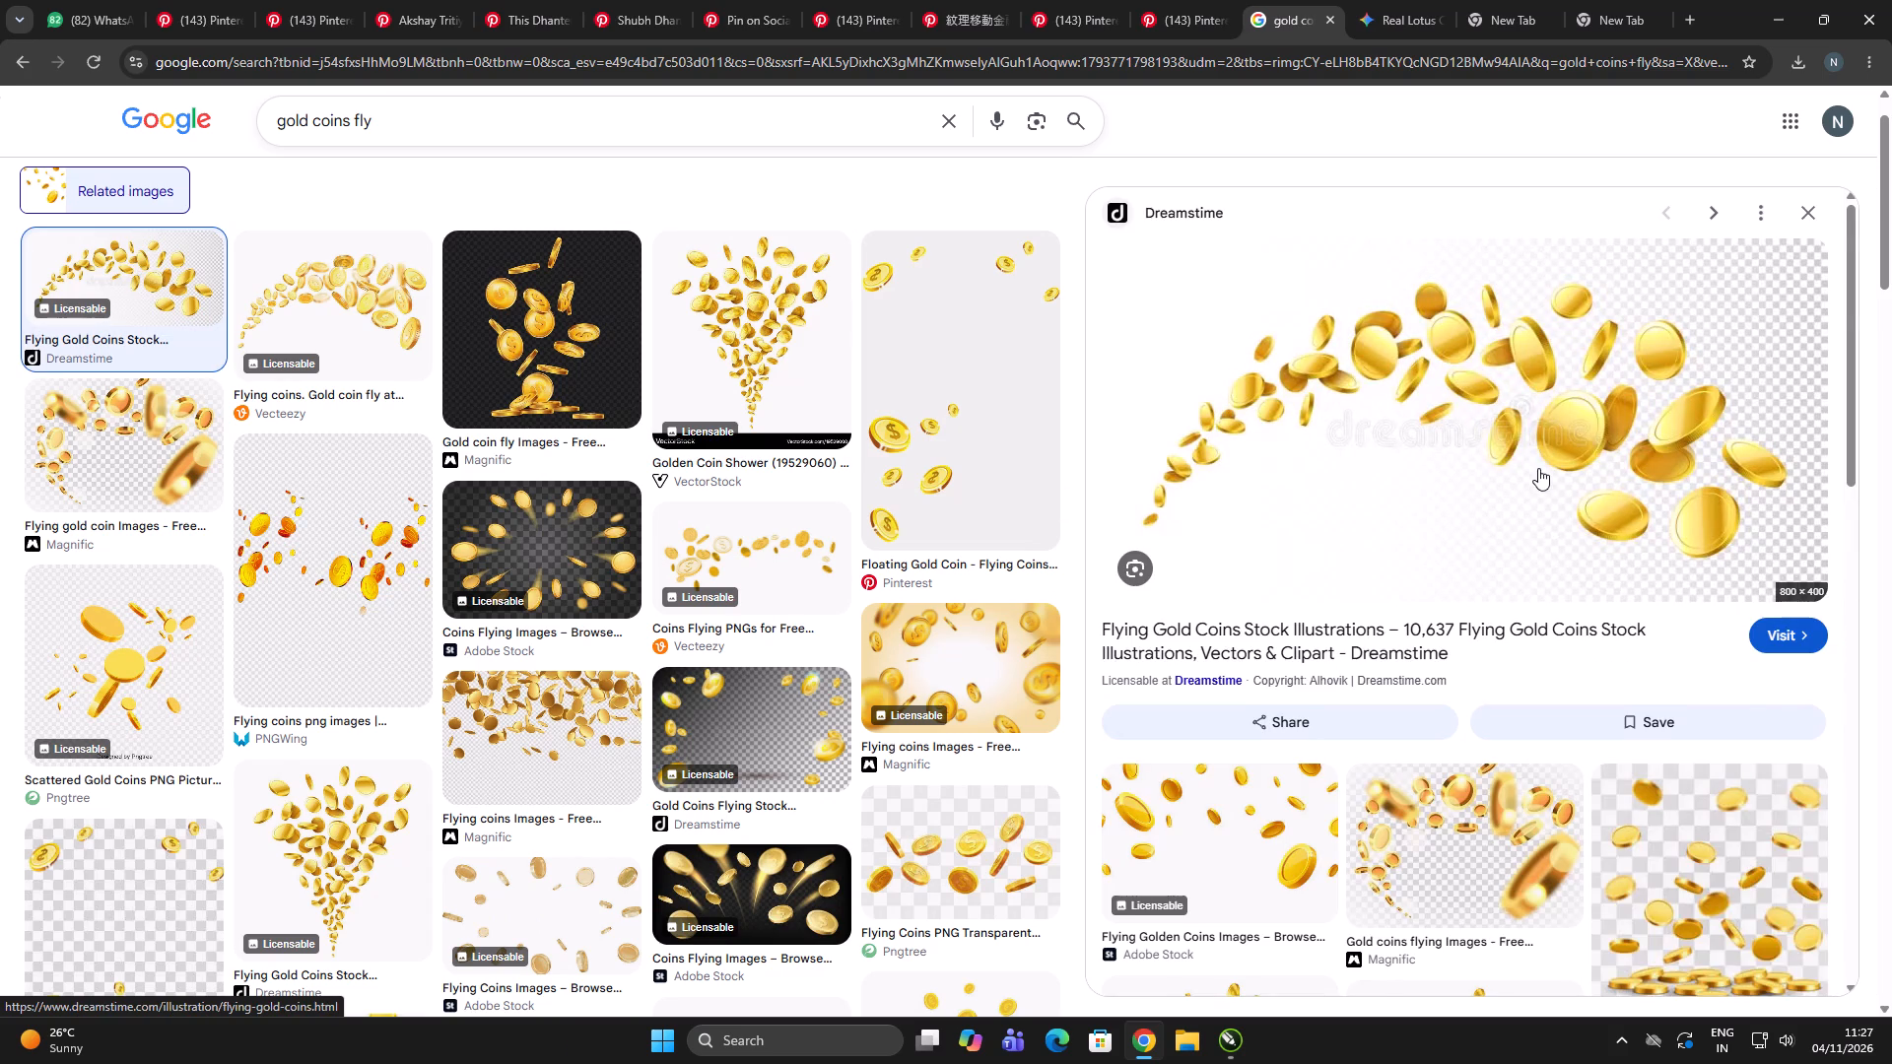
{"action": "scroll", "coordinate": [1548, 470], "scroll_direction": "down", "scroll_amount": 4}
{"action": "left_click", "coordinate": [1253, 453]}
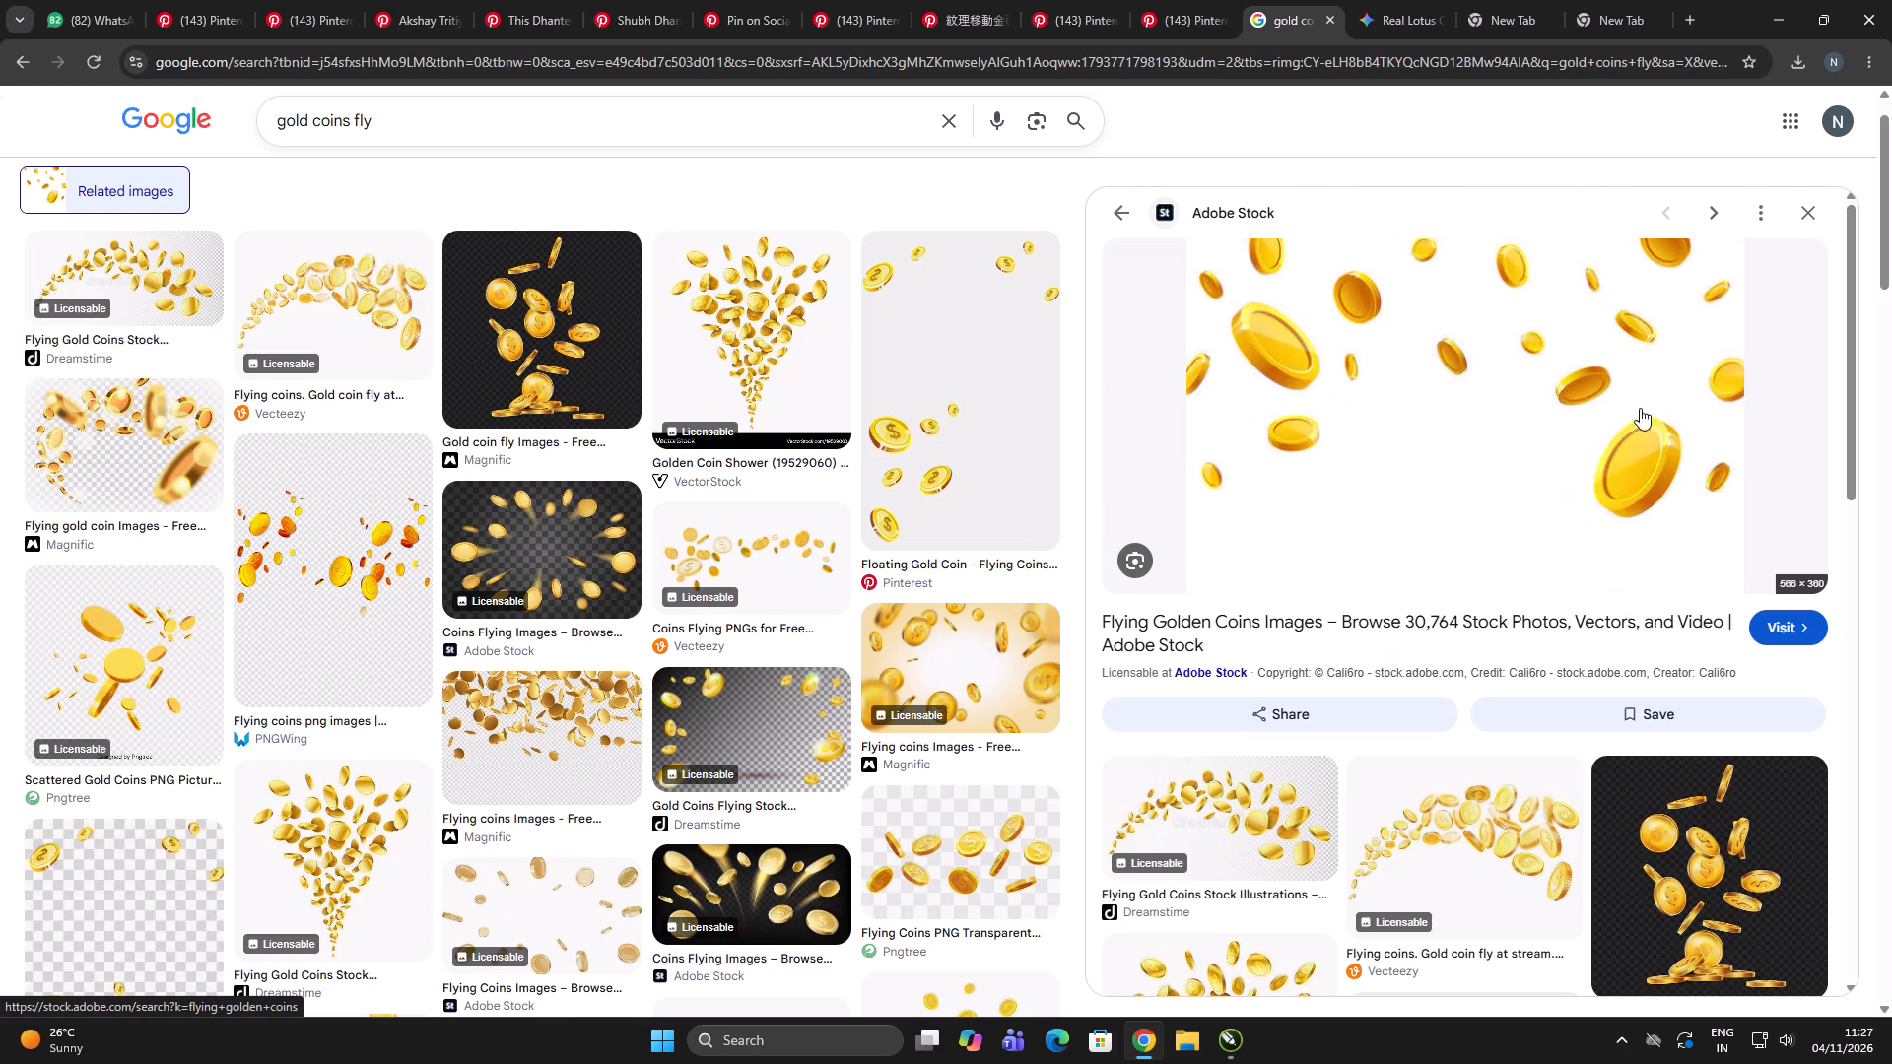
{"action": "right_click", "coordinate": [1464, 332]}
{"action": "left_click", "coordinate": [1567, 671]}
Switch to CorelDRAW and paste the copied flying gold coins image into the Dhanteras post document.
{"action": "key", "text": "alt+Tab"}
{"action": "scroll", "coordinate": [755, 508], "scroll_direction": "down", "scroll_amount": 3}
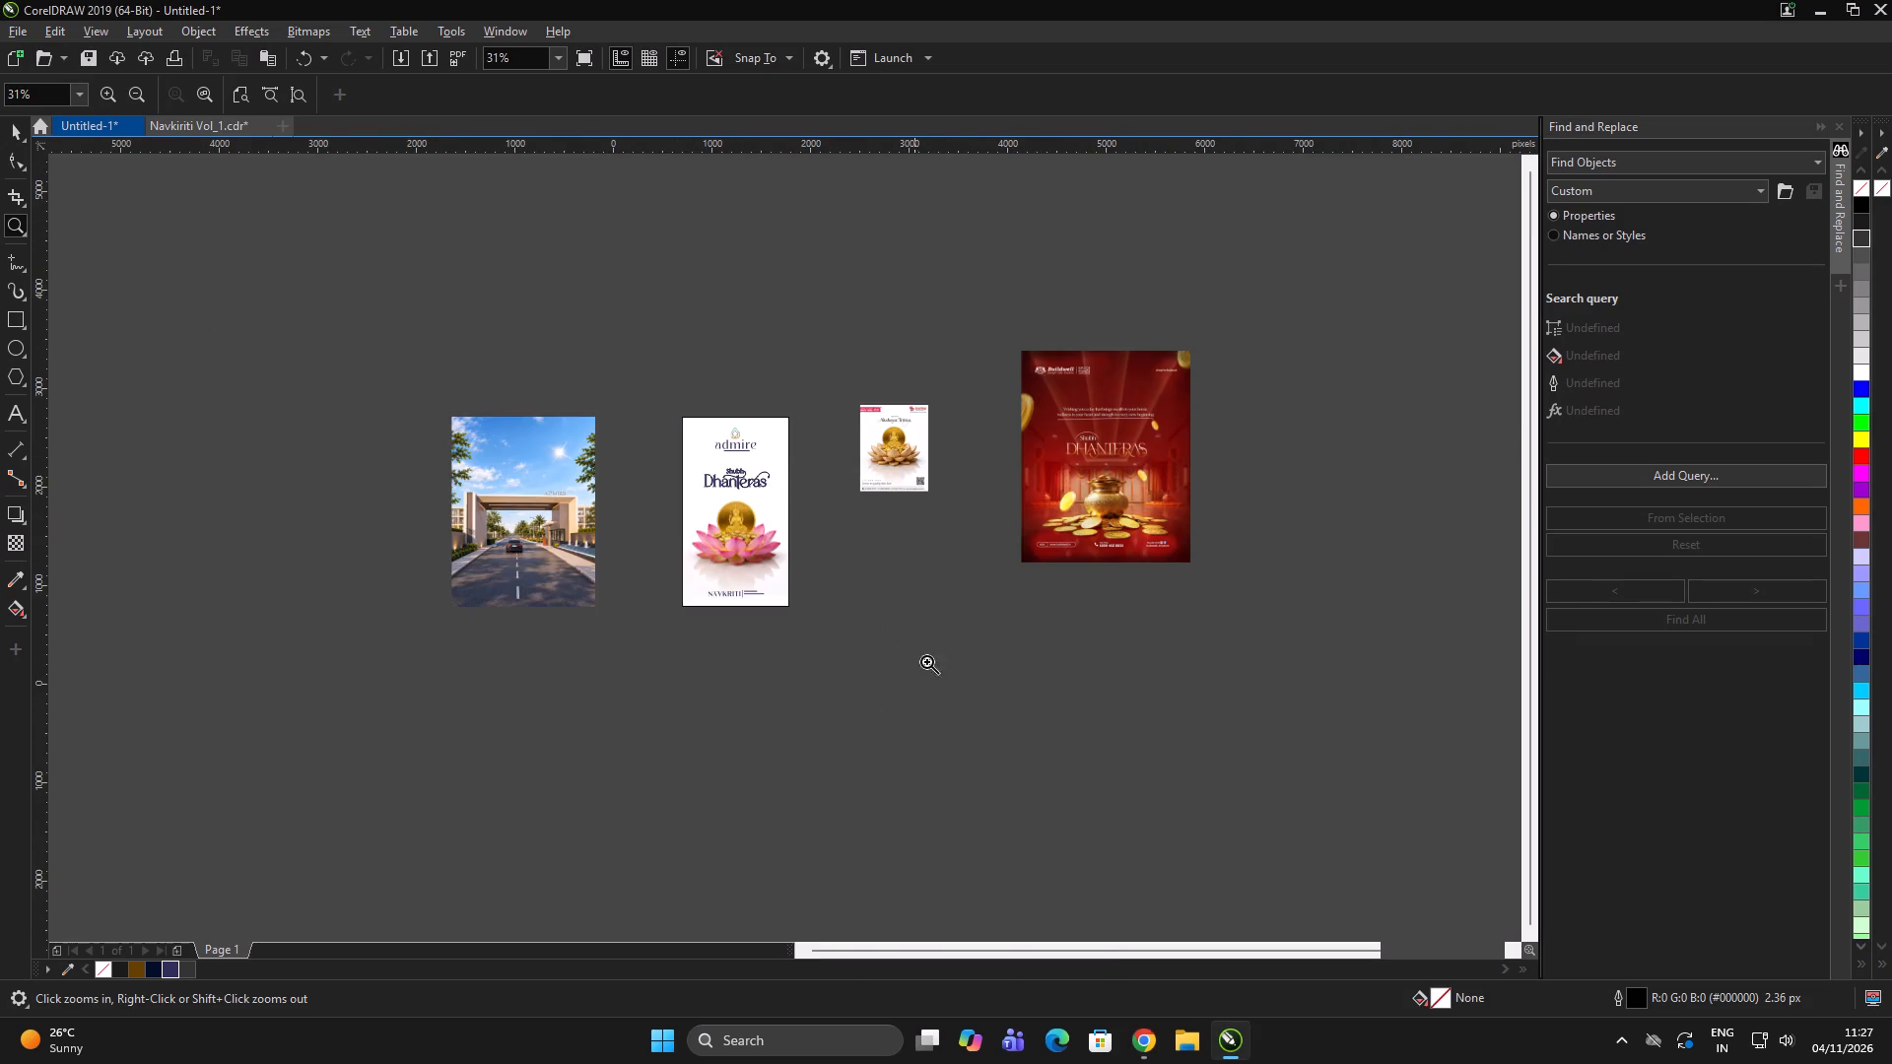
{"action": "left_click", "coordinate": [947, 651]}
{"action": "key", "text": "space"}
{"action": "left_click", "coordinate": [1003, 612]}
{"action": "key", "text": "ctrl+v"}
{"action": "left_click", "coordinate": [1075, 609]}
{"action": "left_click", "coordinate": [1087, 606]}
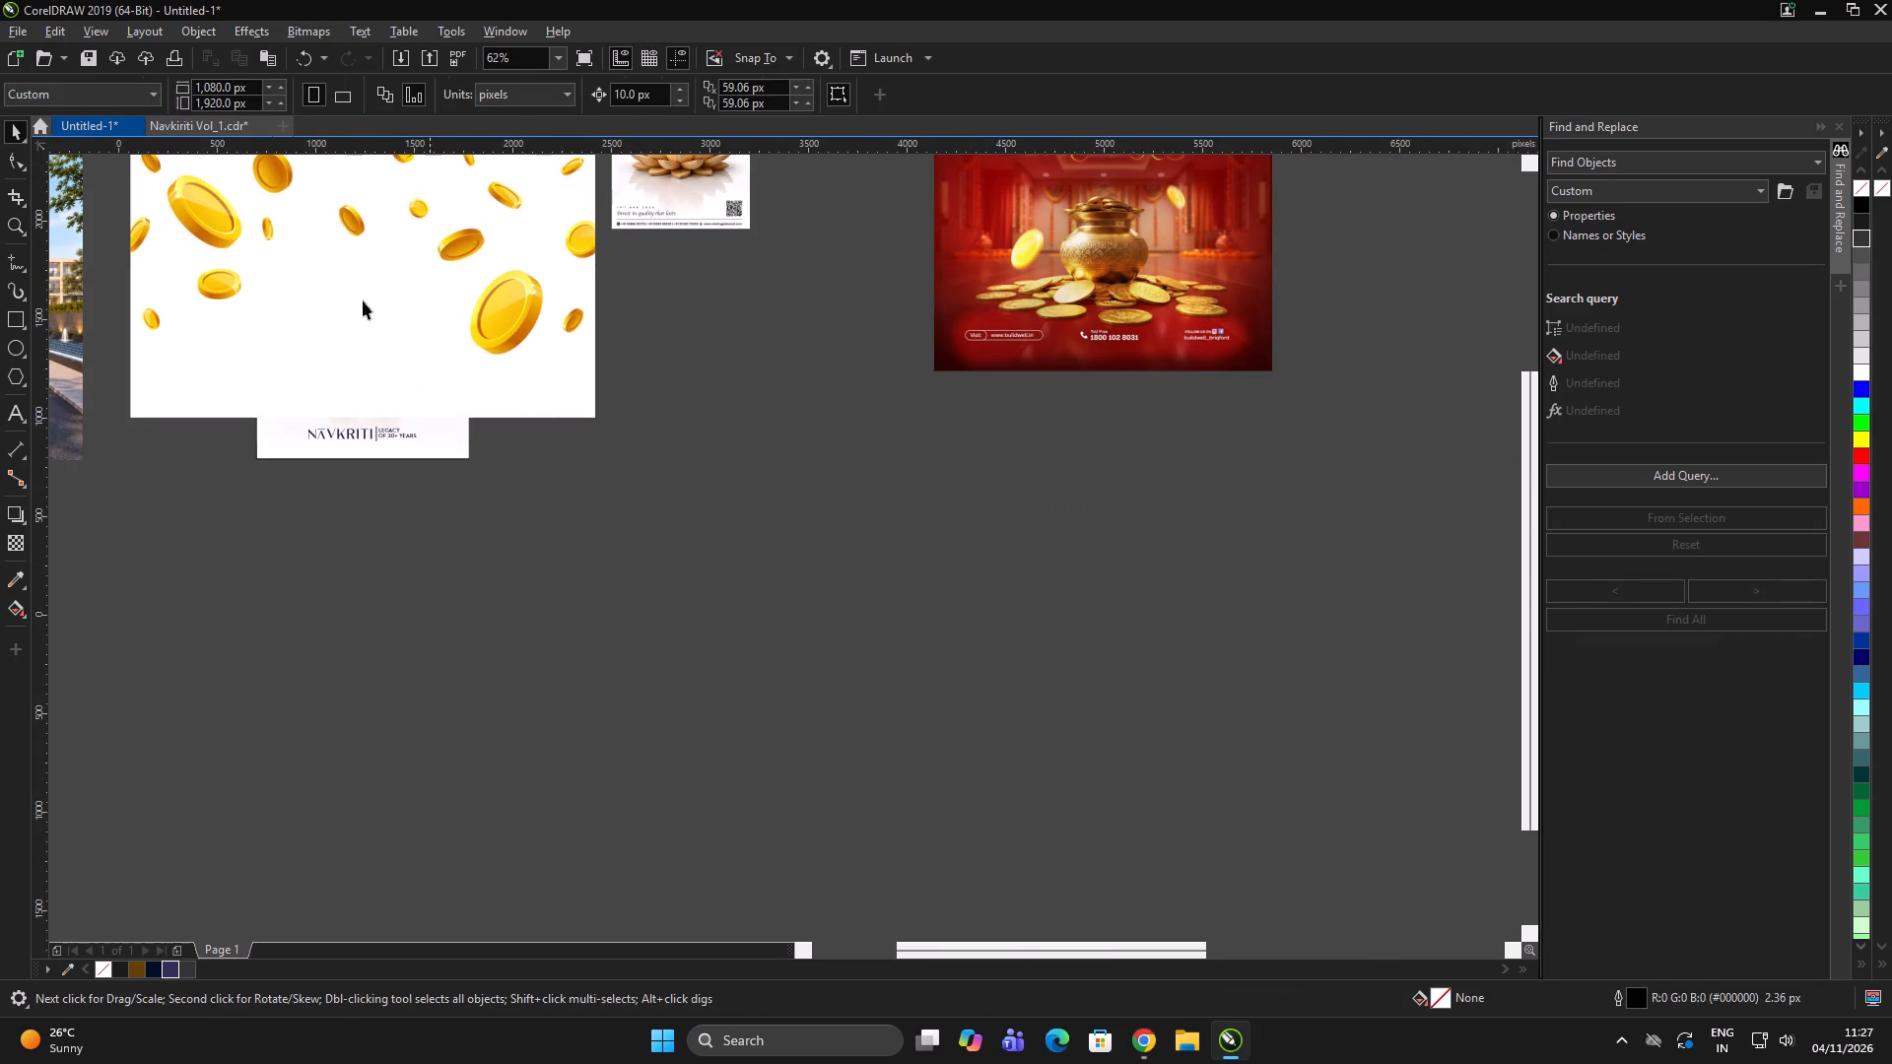
Apply a Multiply transparency merge mode to the pasted flying coins image.
{"action": "left_click", "coordinate": [358, 296]}
{"action": "left_click", "coordinate": [19, 544]}
{"action": "left_click", "coordinate": [283, 97]}
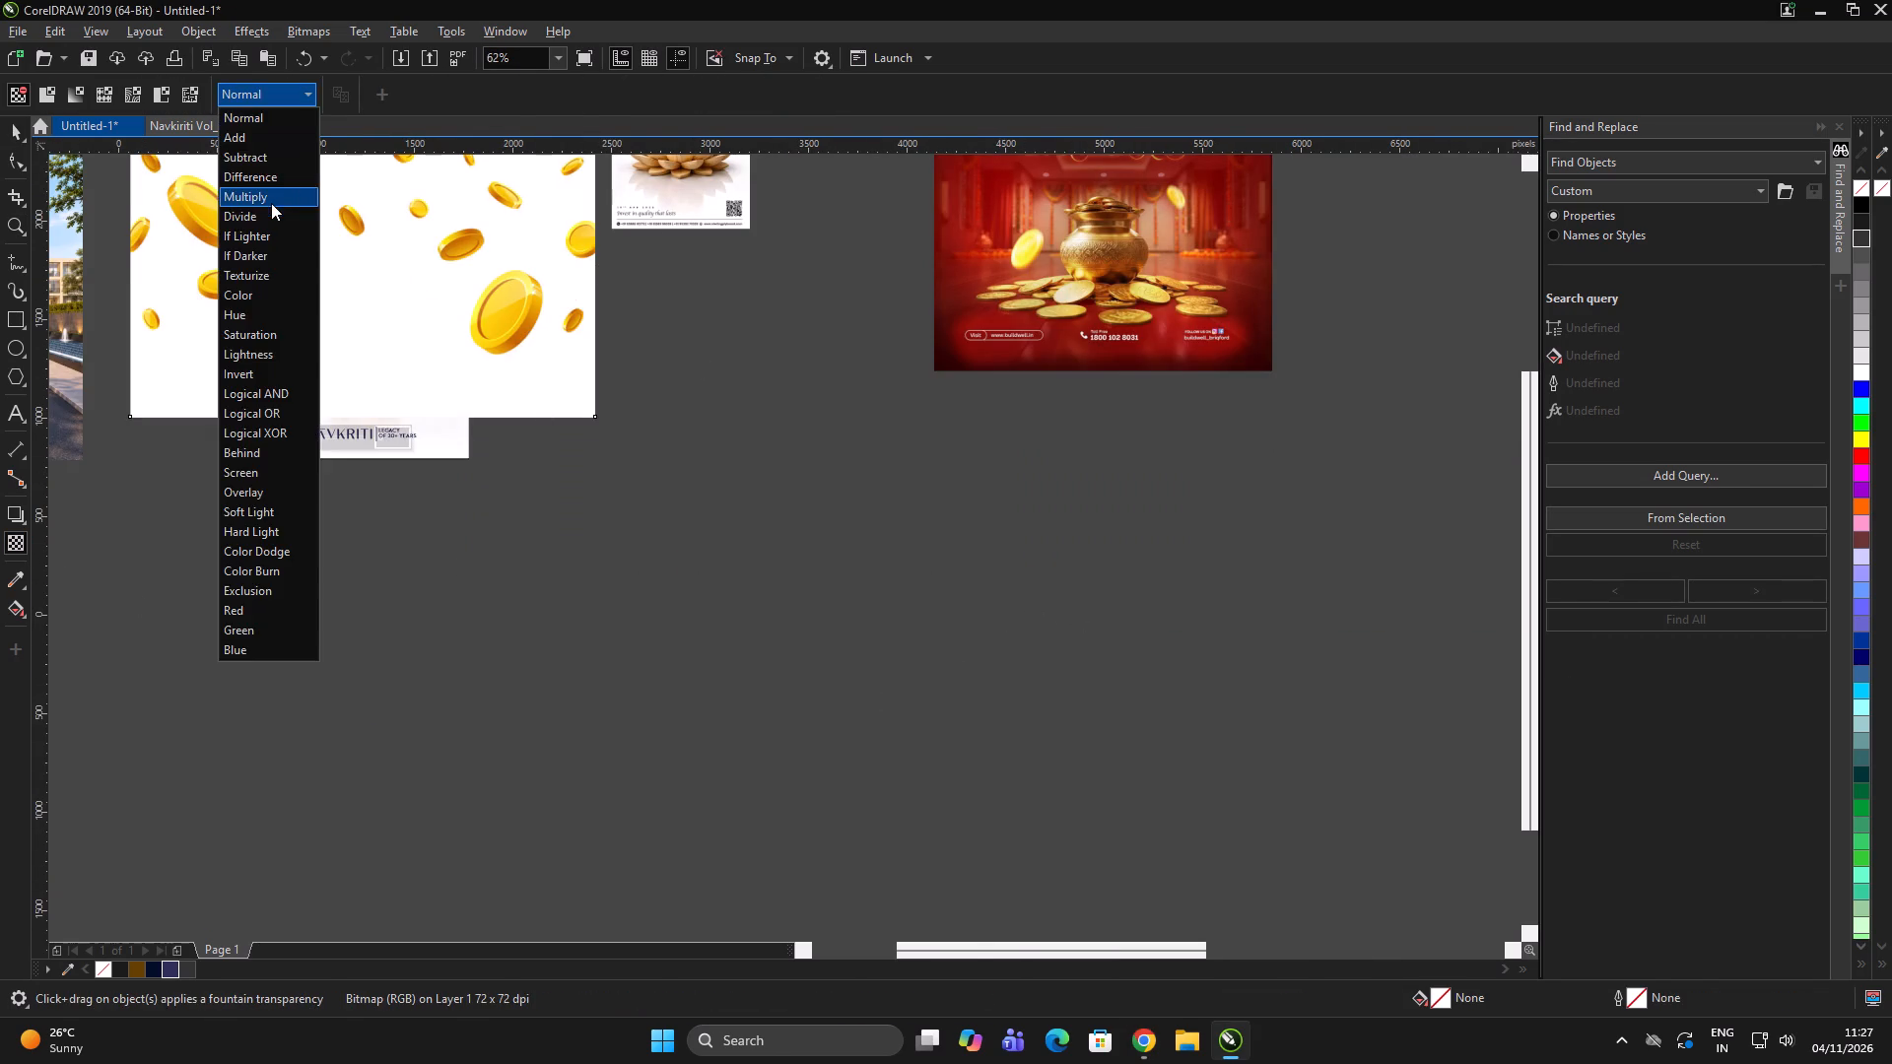
{"action": "left_click", "coordinate": [272, 203]}
Scale the flying coins image down about its centre to about 59.5%, roughly 1403 x 892 px.
{"action": "scroll", "coordinate": [831, 375], "scroll_direction": "up", "scroll_amount": 1}
{"action": "scroll", "coordinate": [819, 418], "scroll_direction": "down", "scroll_amount": 1}
{"action": "scroll", "coordinate": [628, 365], "scroll_direction": "down", "scroll_amount": 2}
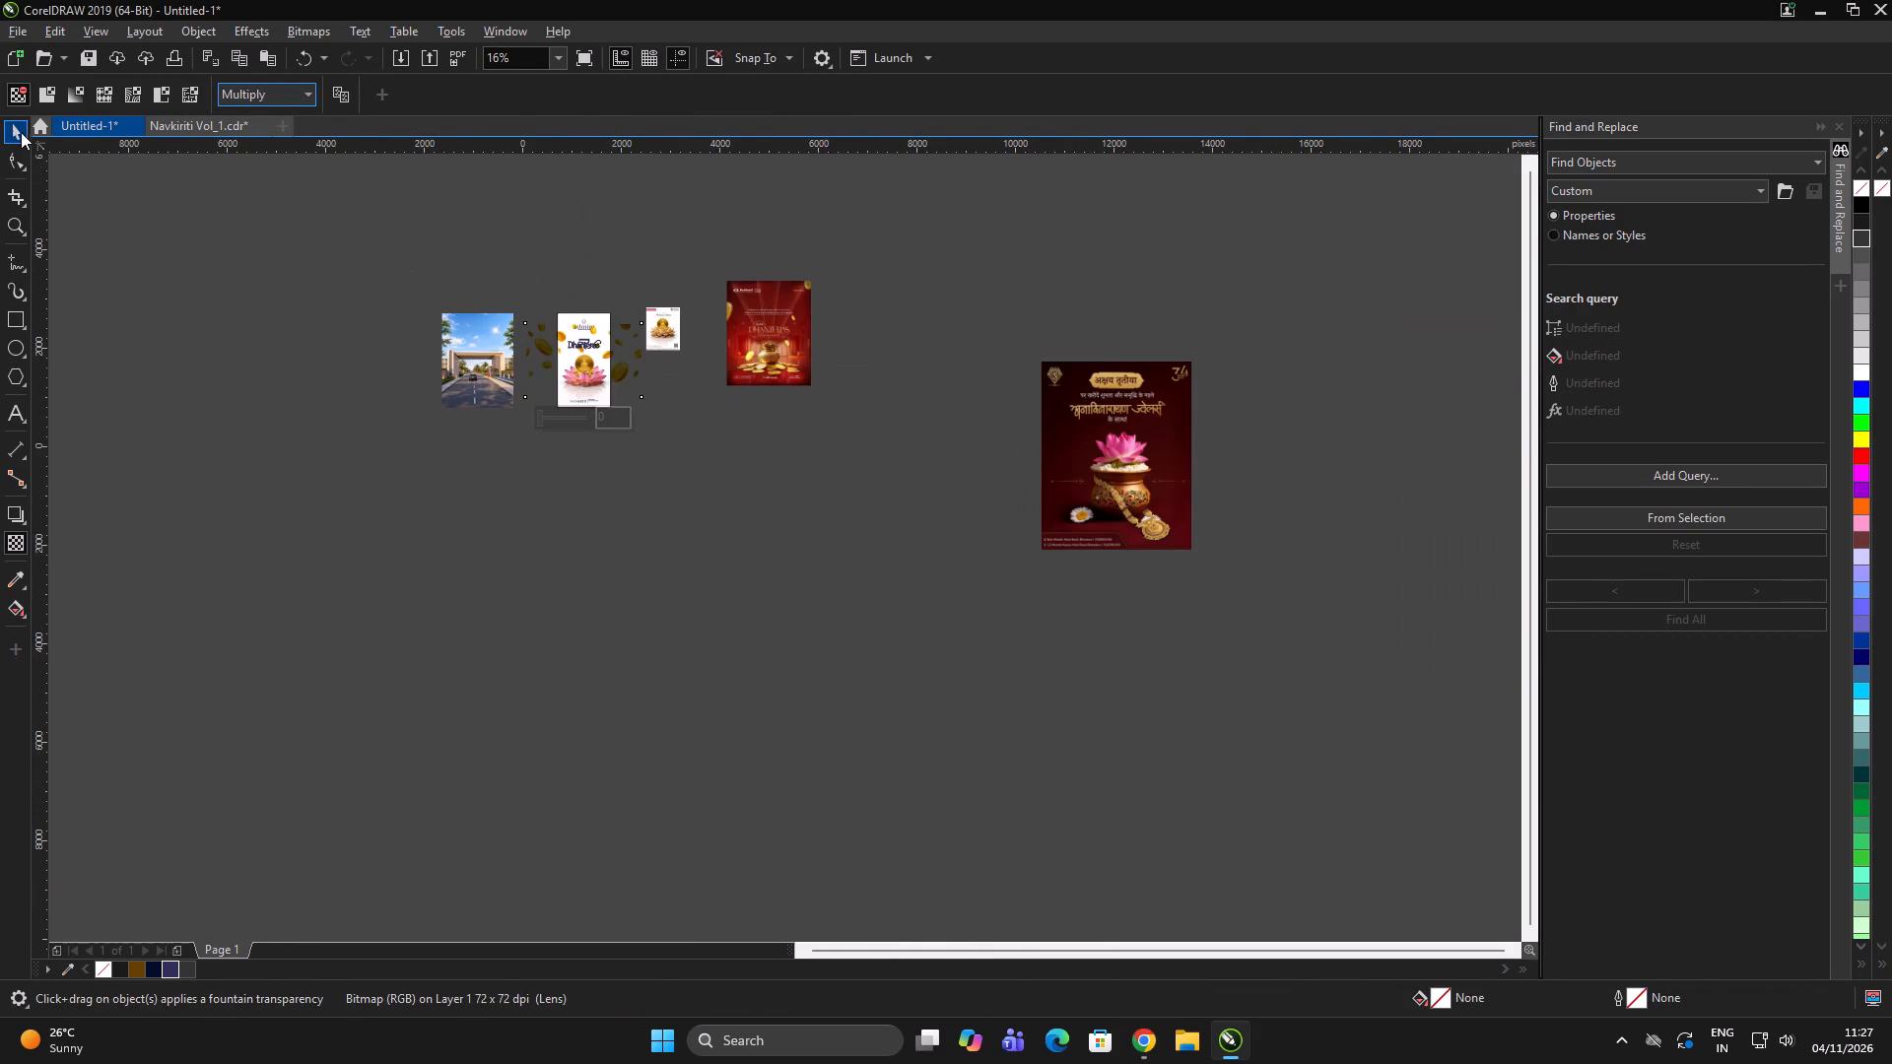
{"action": "left_click", "coordinate": [8, 128]}
{"action": "scroll", "coordinate": [594, 320], "scroll_direction": "up", "scroll_amount": 2}
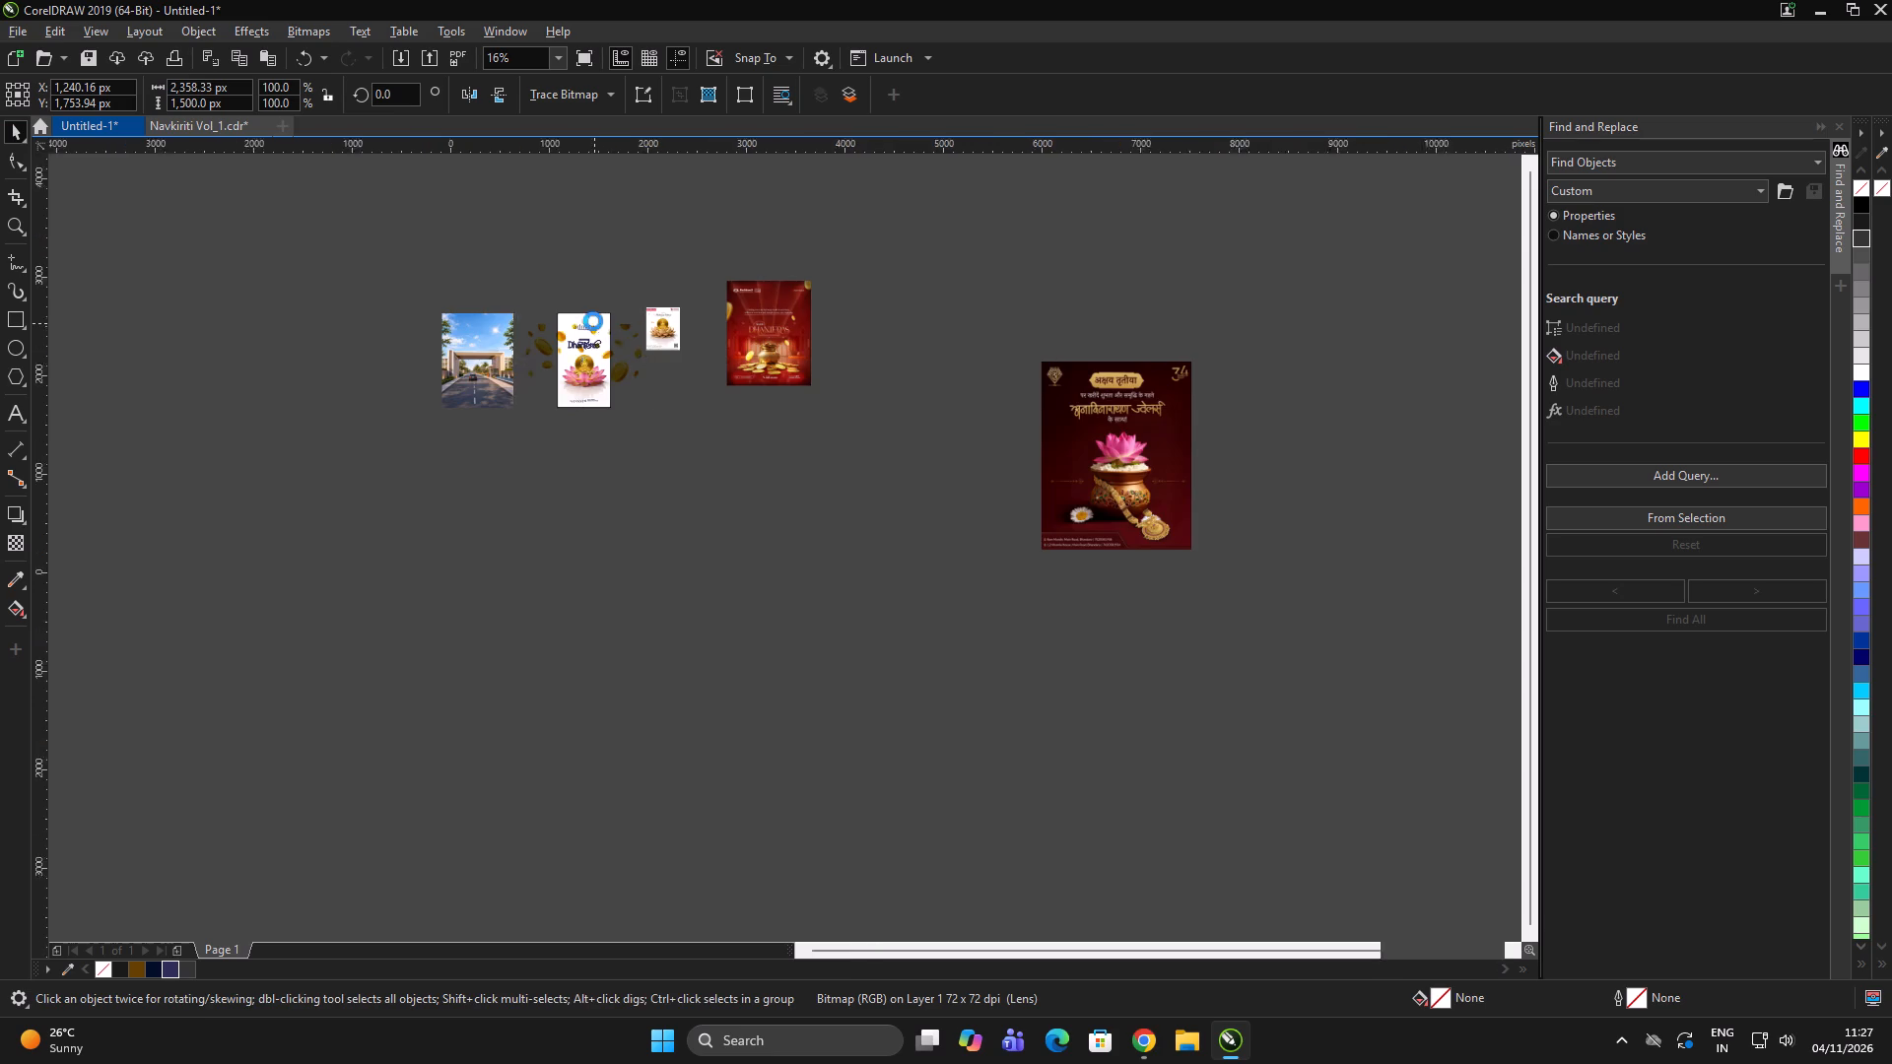
{"action": "left_click_drag", "start_coordinate": [794, 632], "coordinate": [700, 660]}
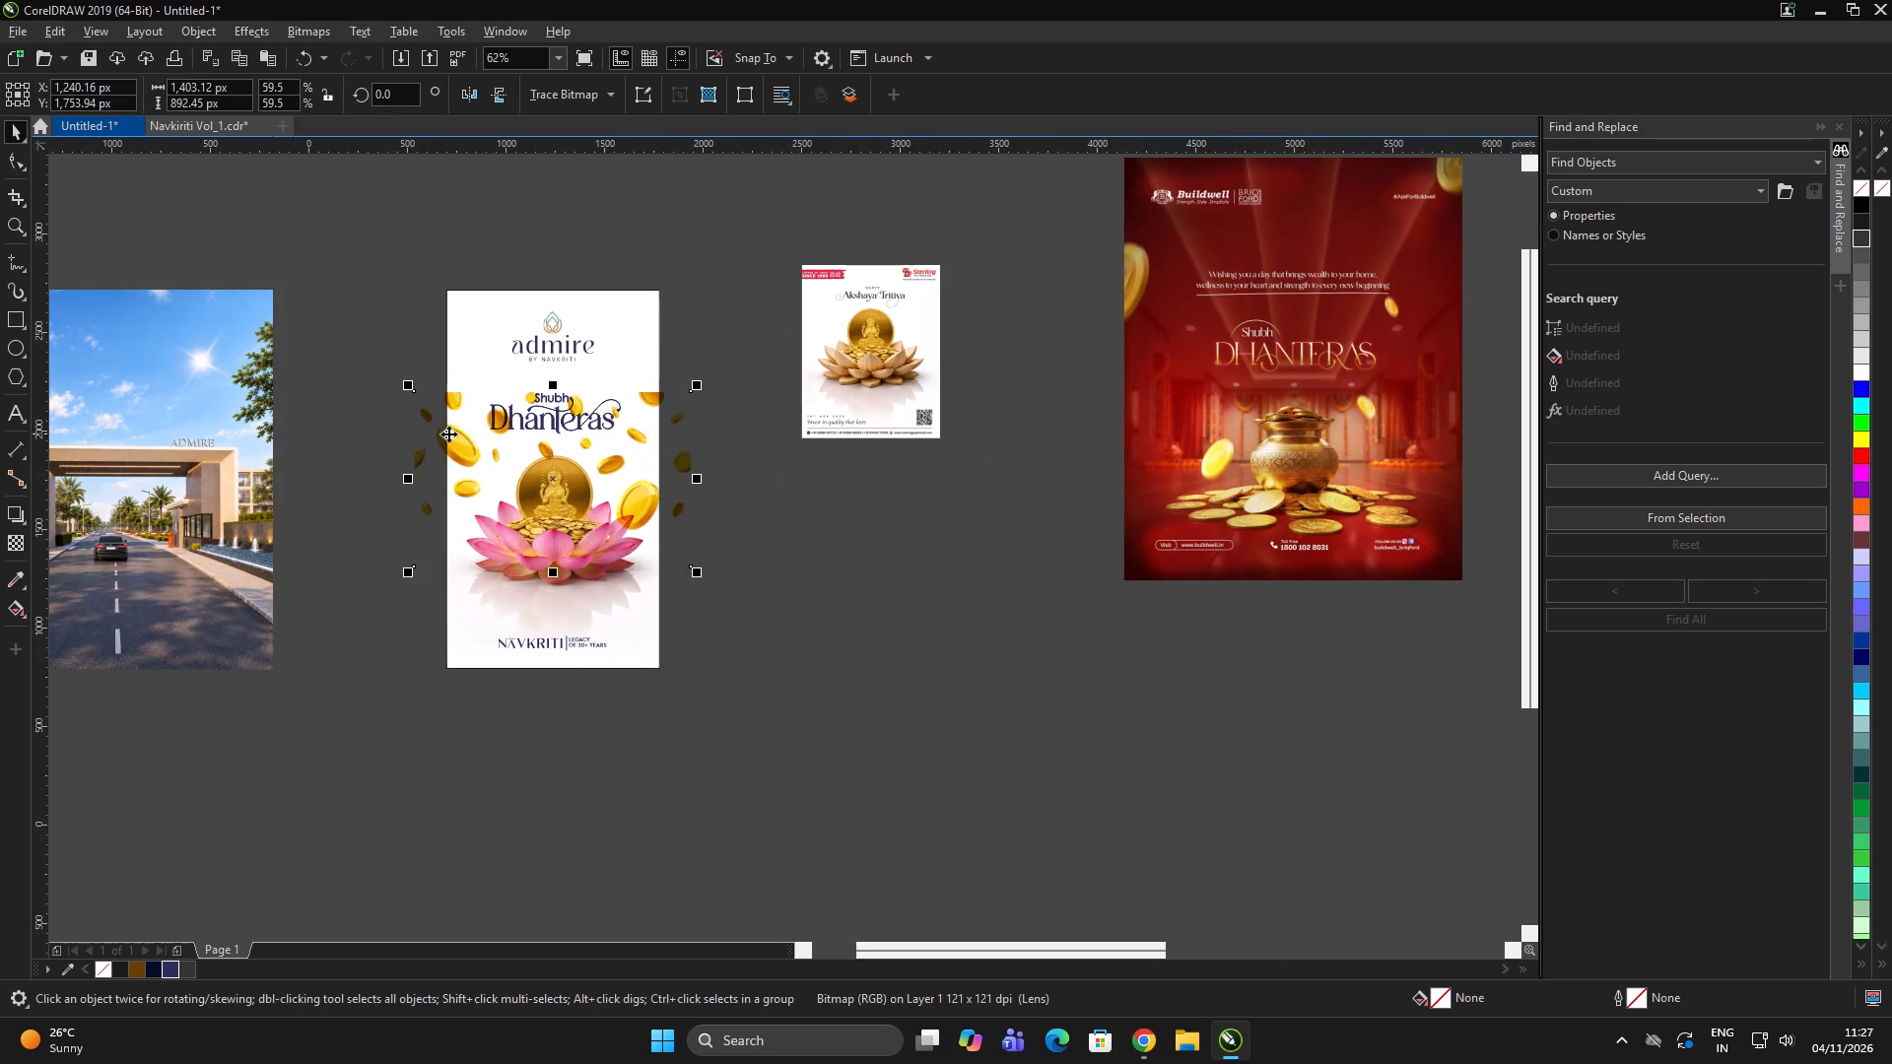
Move the flying coins image up to the top of the post so the coins surround the admire logo.
{"action": "left_click_drag", "start_coordinate": [445, 431], "coordinate": [435, 318]}
{"action": "scroll", "coordinate": [446, 305], "scroll_direction": "up", "scroll_amount": 1}
{"action": "left_click_drag", "start_coordinate": [461, 333], "coordinate": [457, 283]}
{"action": "left_click_drag", "start_coordinate": [458, 291], "coordinate": [451, 283]}
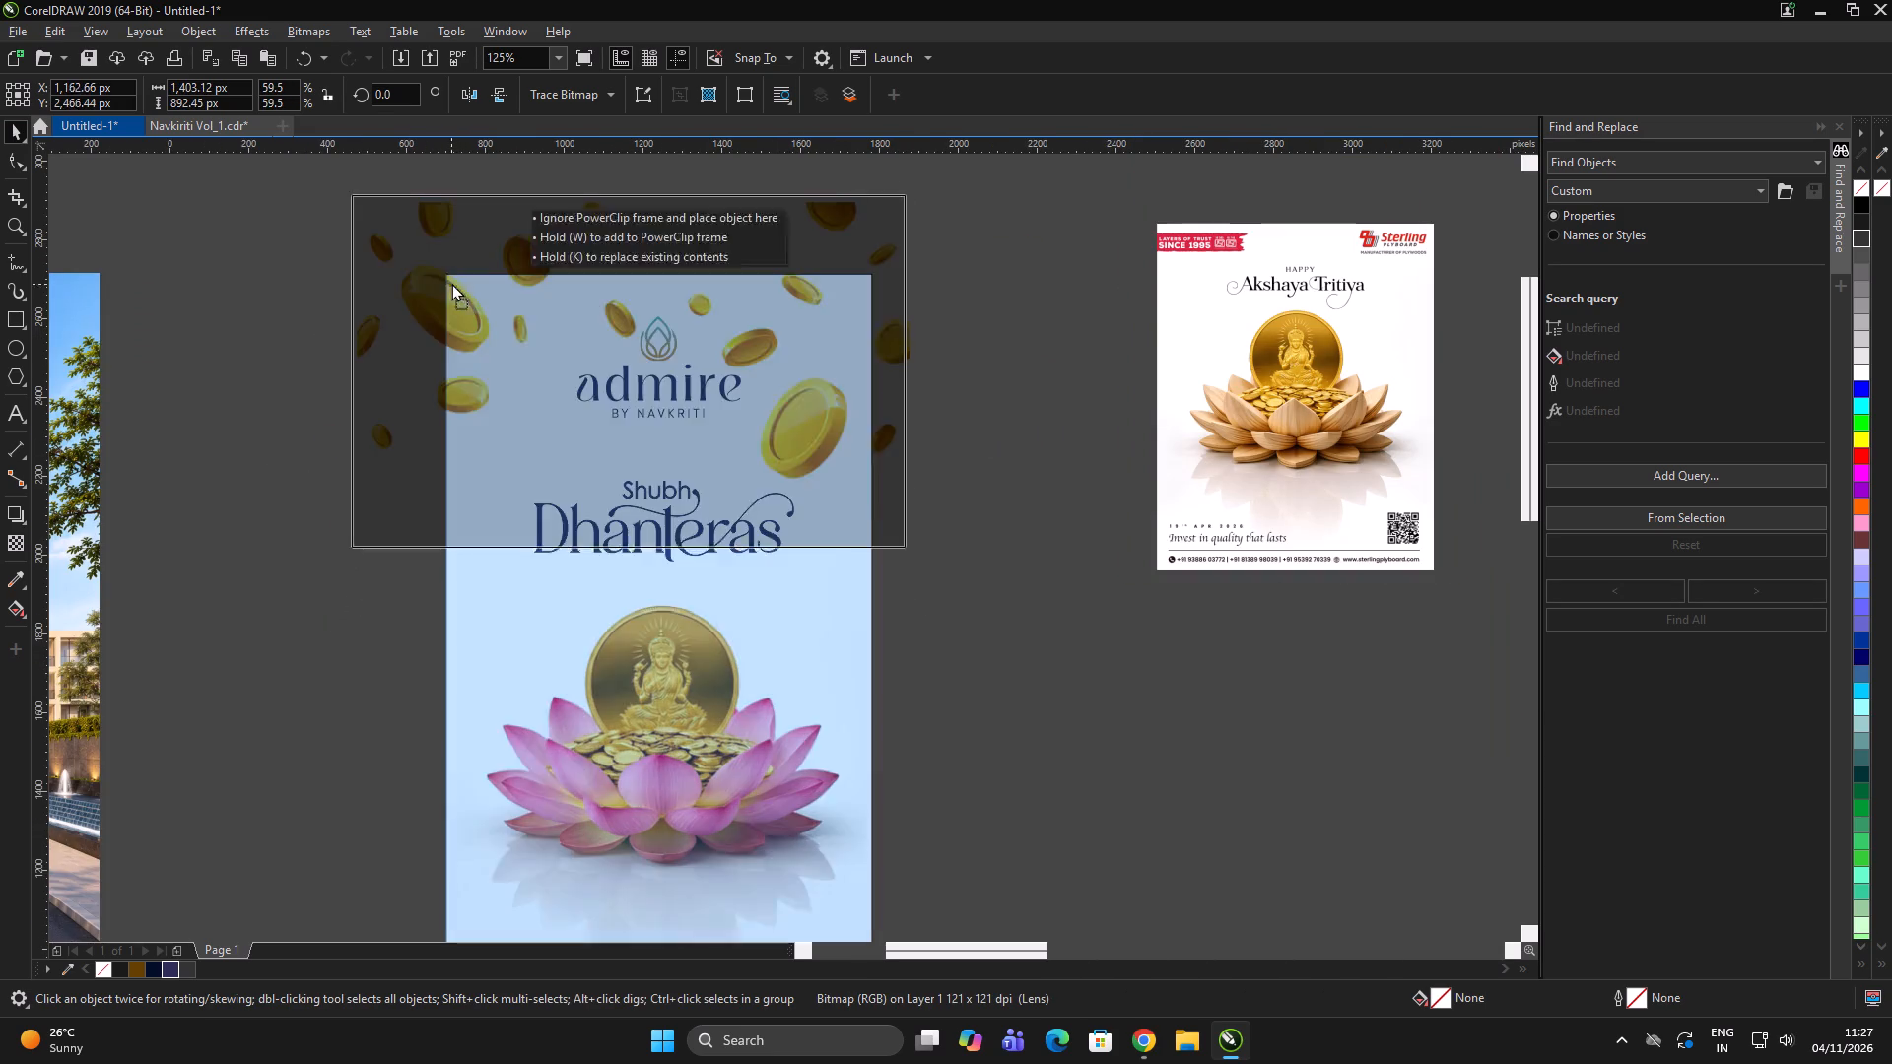
Scale the flying coins image down to 54% and reposition it around the admire logo.
{"action": "left_click_drag", "start_coordinate": [451, 283], "coordinate": [451, 279]}
{"action": "left_click_drag", "start_coordinate": [905, 543], "coordinate": [879, 553], "text": "shift"}
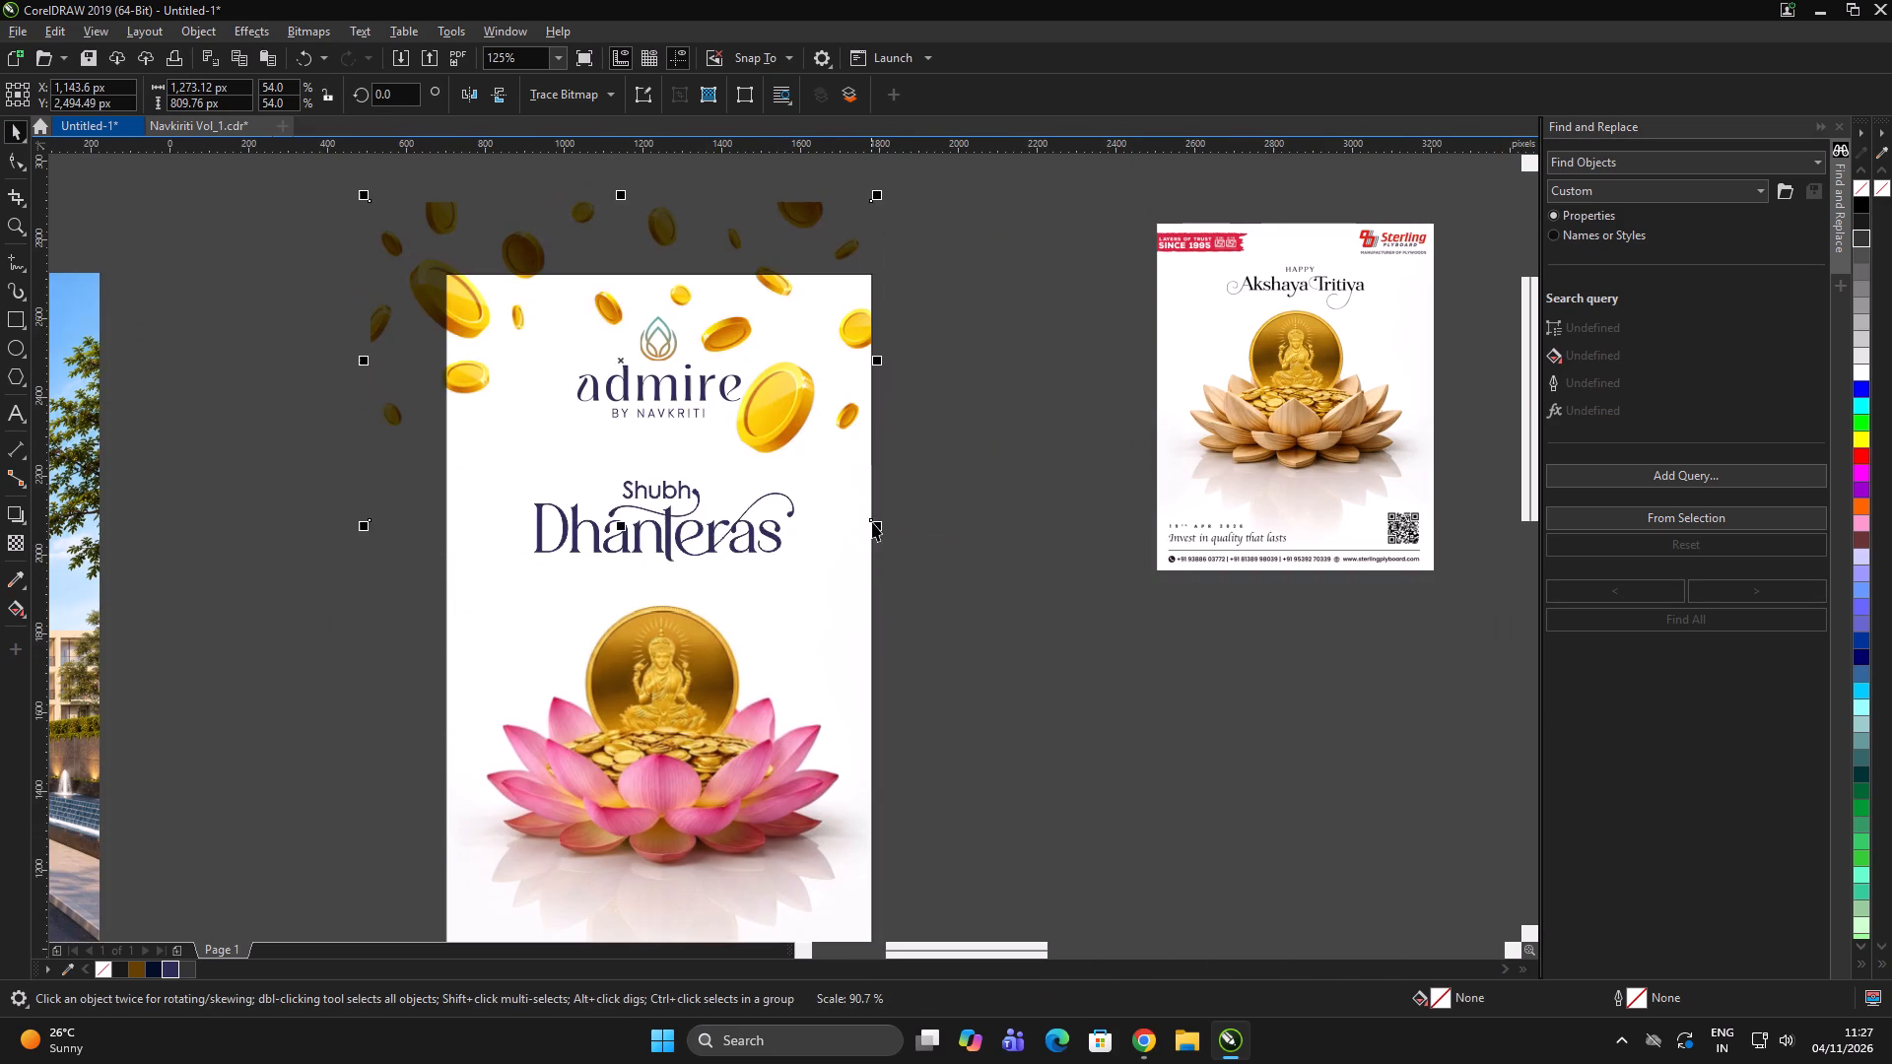
{"action": "left_click_drag", "start_coordinate": [780, 422], "coordinate": [808, 429]}
{"action": "left_click_drag", "start_coordinate": [809, 422], "coordinate": [797, 427]}
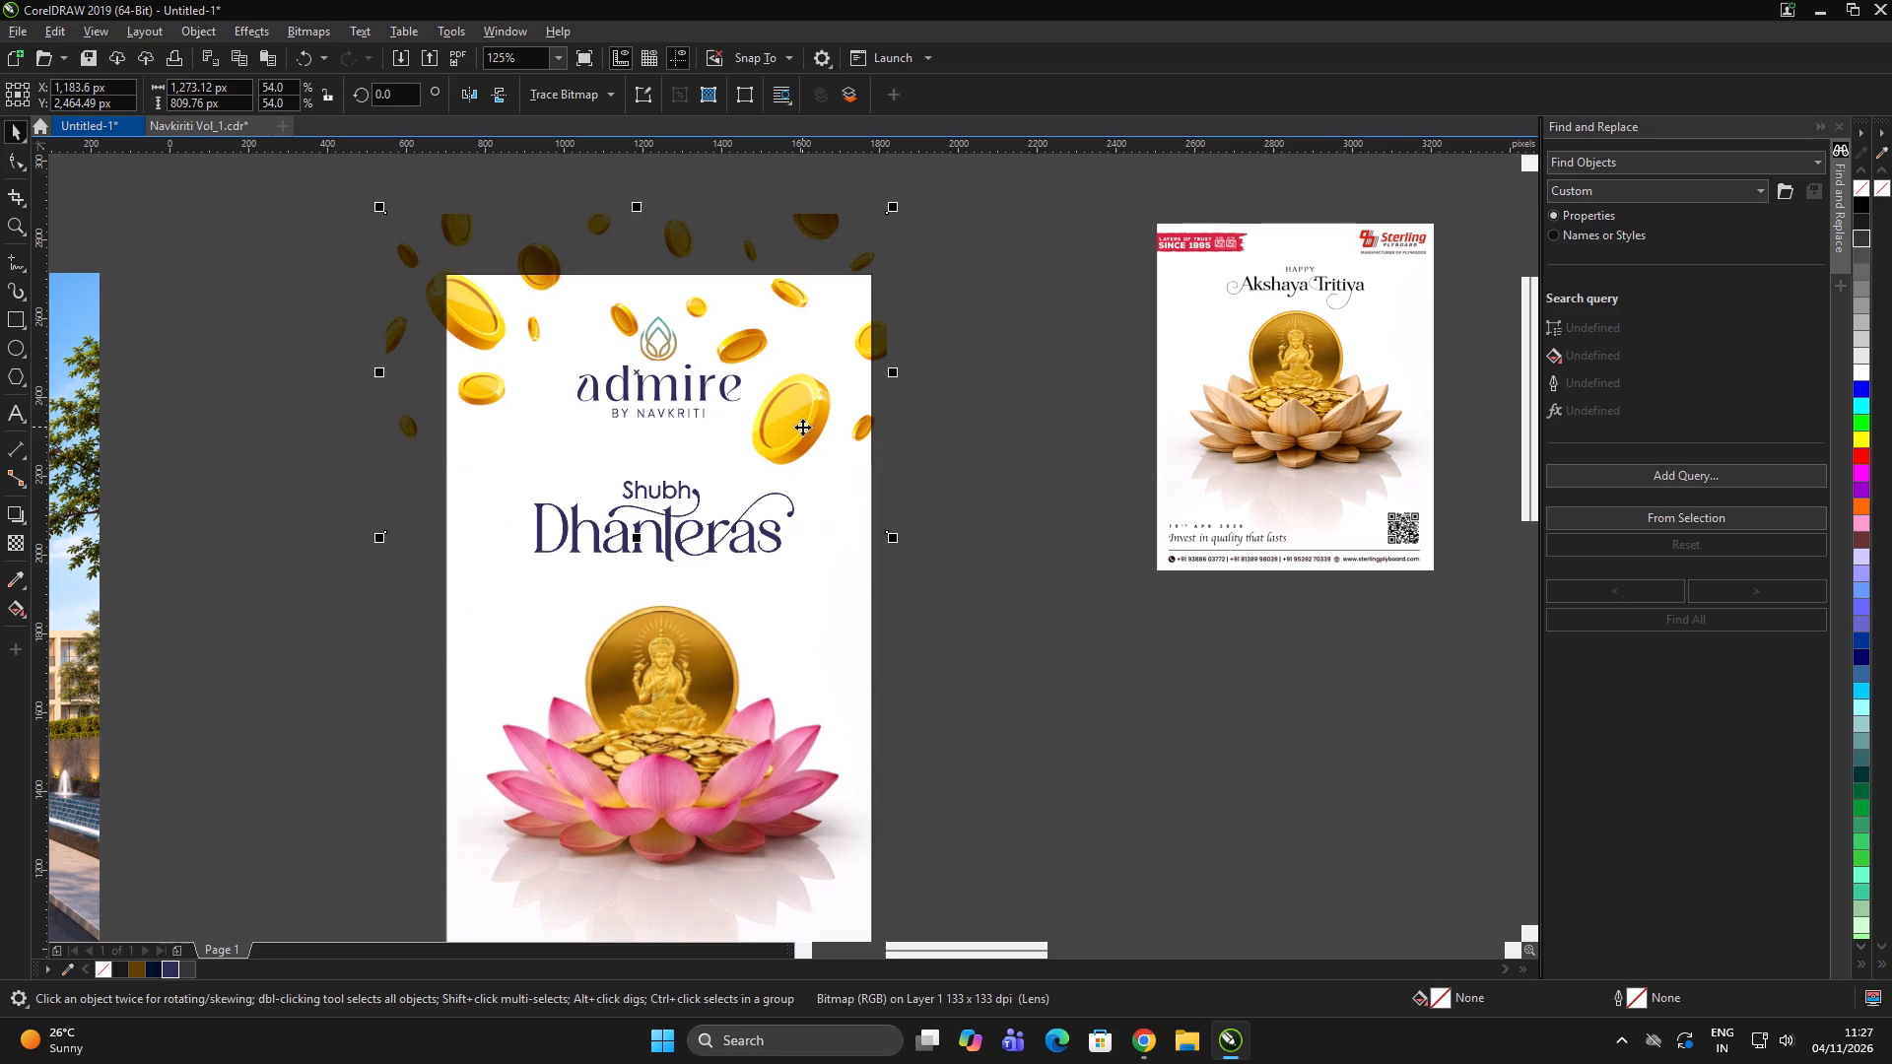
Trim the flying coins image with the Shape tool to its left-hand coins, about 513 px wide.
{"action": "key", "text": "F10"}
{"action": "left_click_drag", "start_coordinate": [929, 548], "coordinate": [833, 305]}
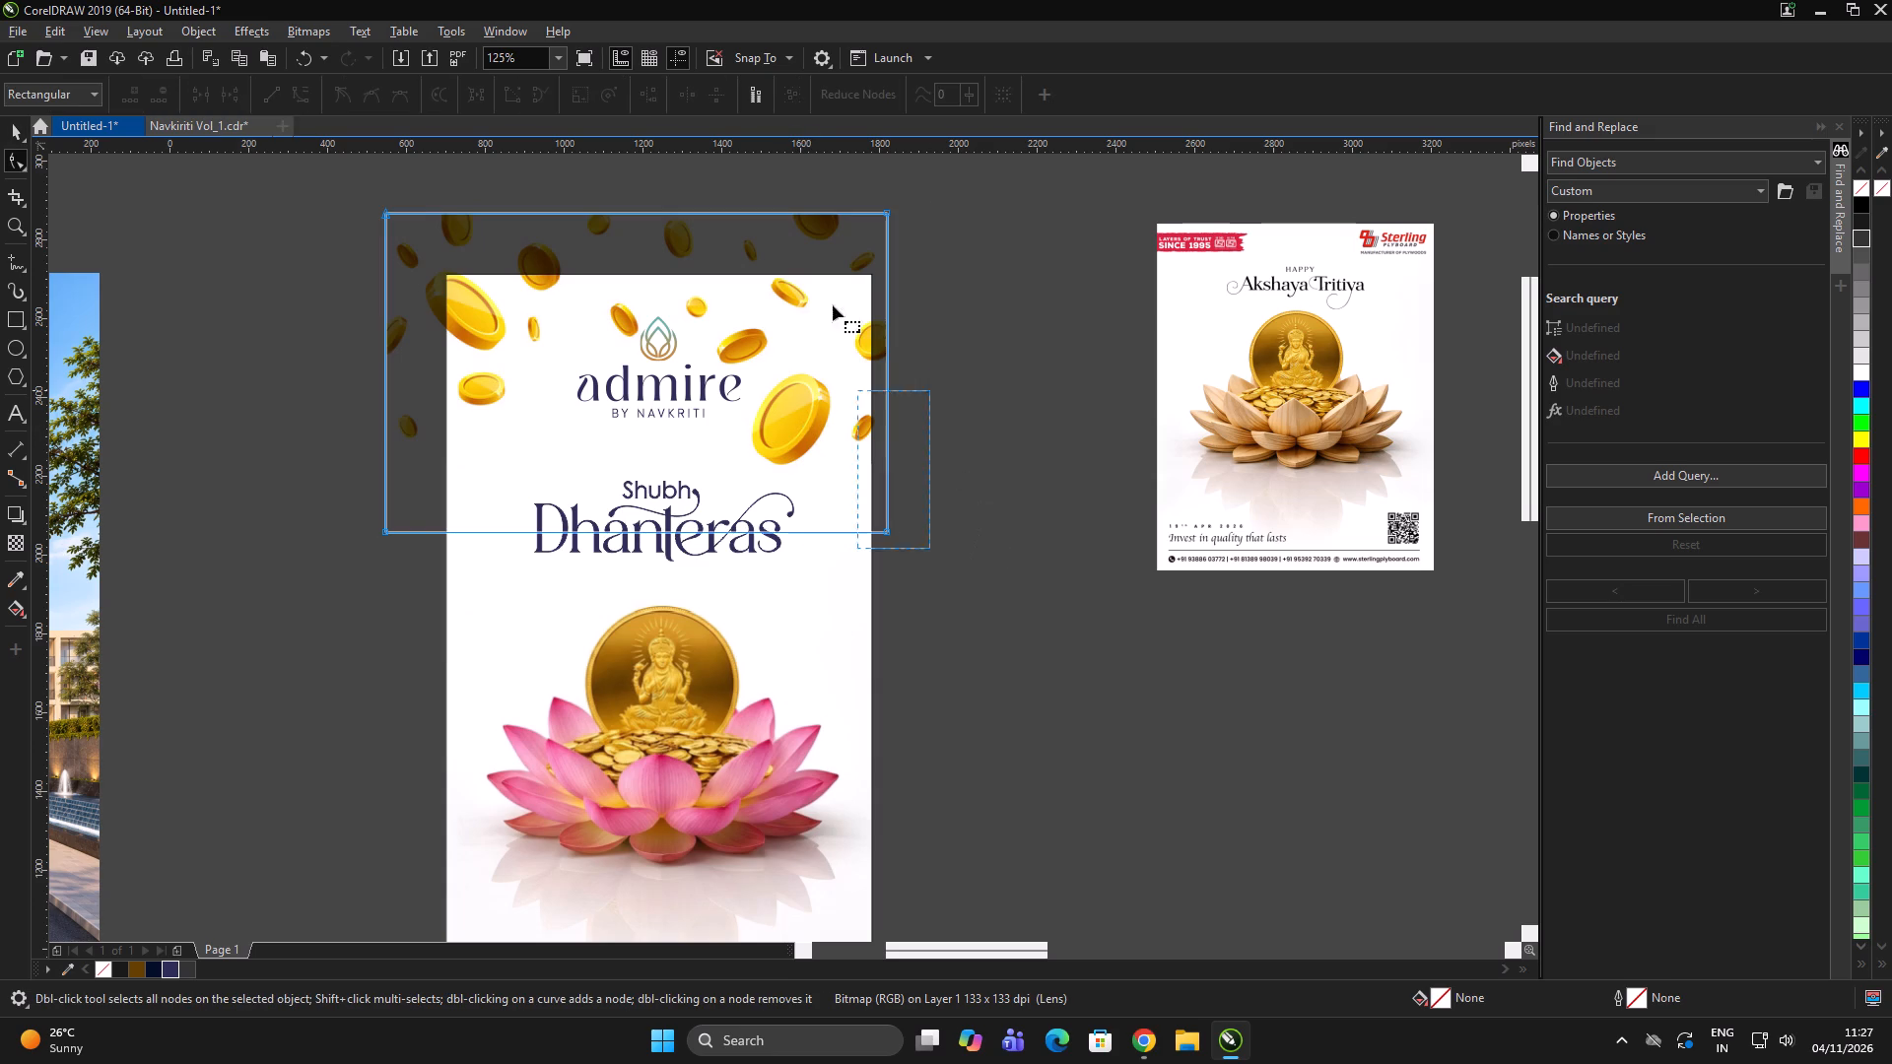
{"action": "left_click_drag", "start_coordinate": [833, 305], "coordinate": [779, 115]}
{"action": "left_click_drag", "start_coordinate": [892, 583], "coordinate": [592, 563]}
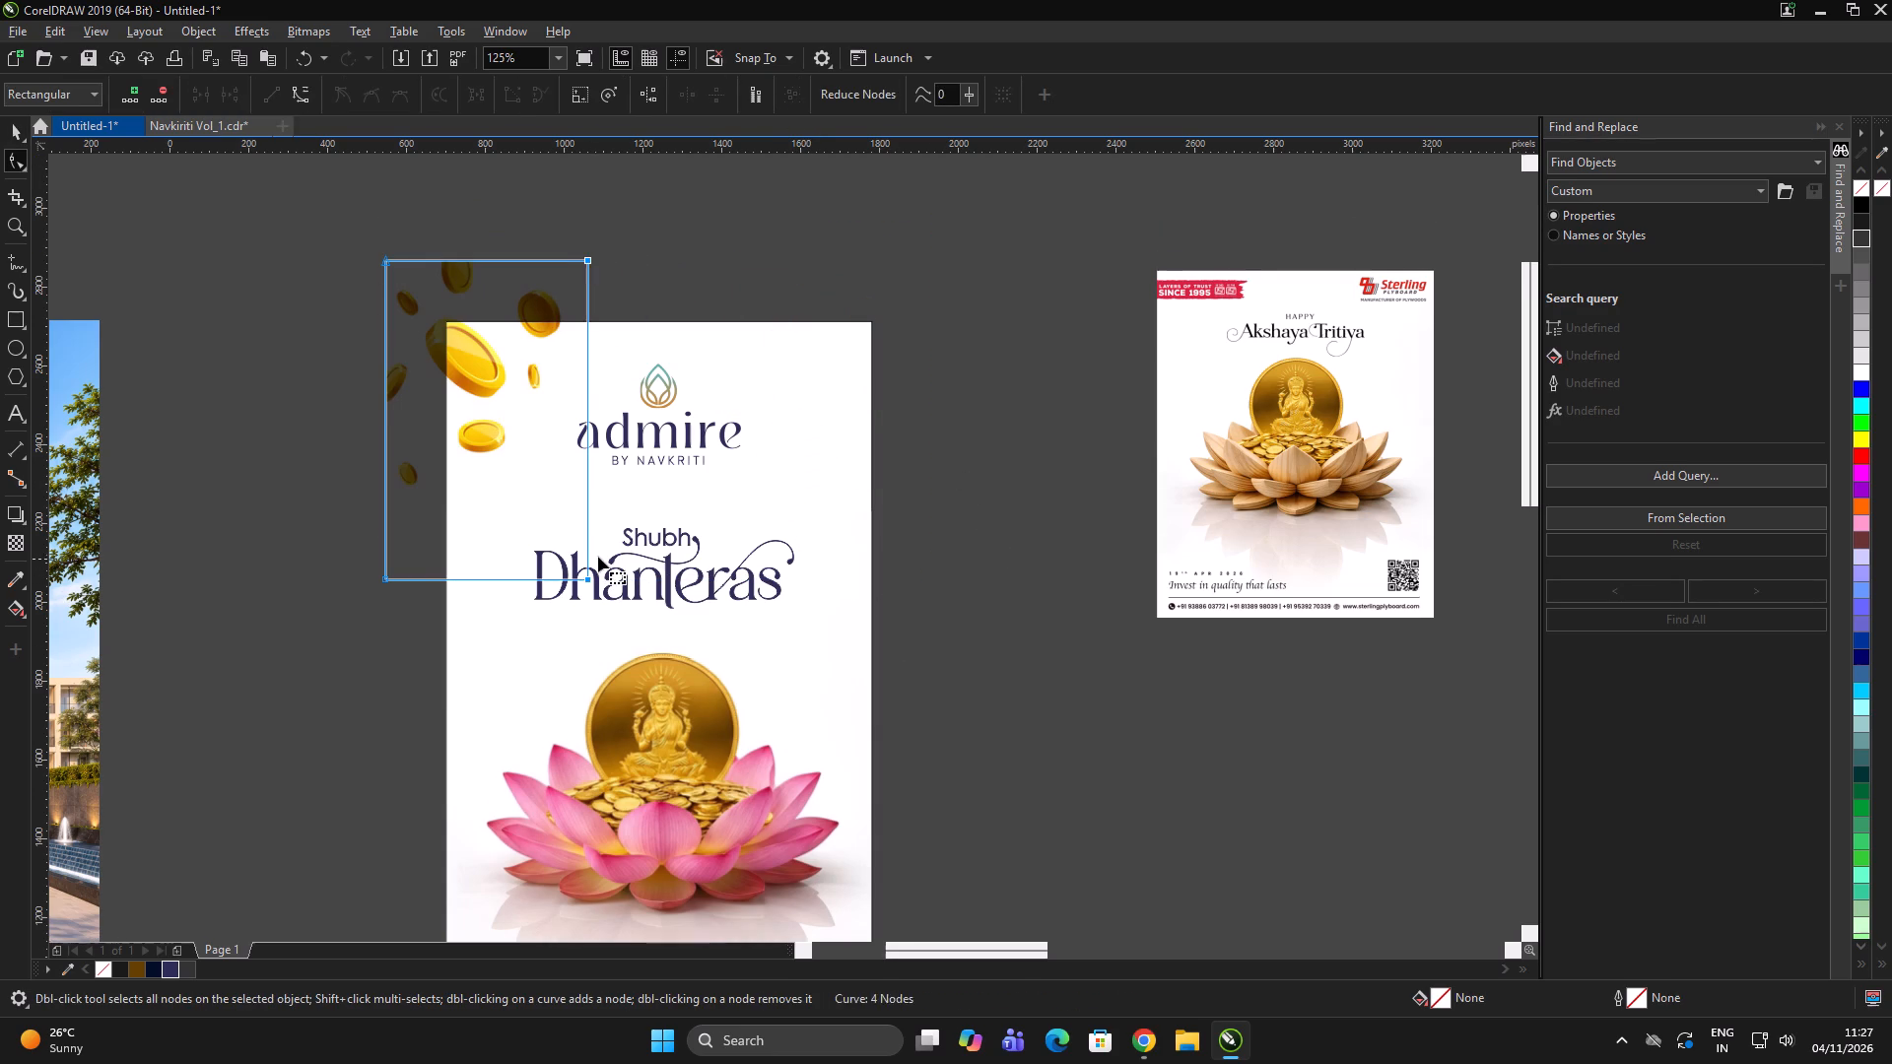
{"action": "key", "text": "space"}
{"action": "left_click_drag", "start_coordinate": [1059, 418], "coordinate": [1034, 416]}
PowerClip the trimmed coins image inside the 1080 x 1920 px post rectangle.
{"action": "left_click", "coordinate": [500, 335]}
{"action": "right_click", "coordinate": [499, 326]}
{"action": "left_click", "coordinate": [565, 632]}
{"action": "left_click", "coordinate": [867, 371]}
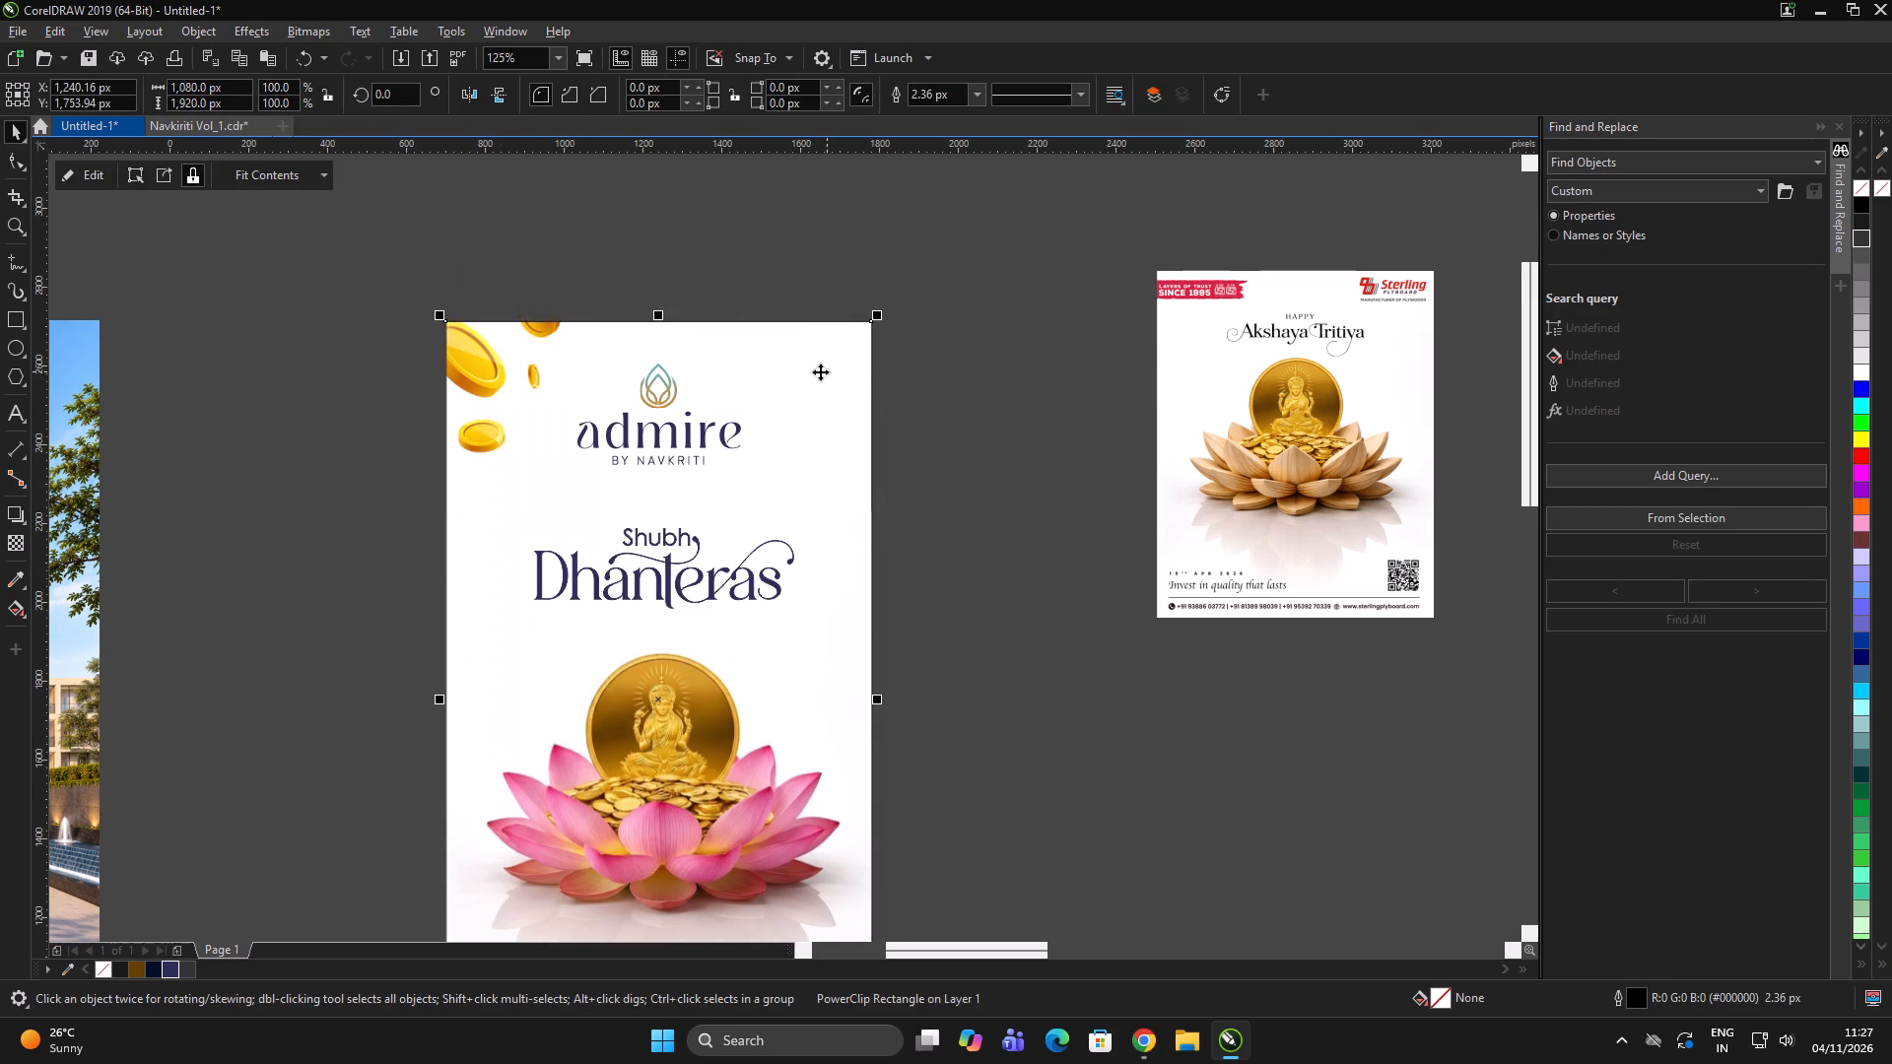
Select the coins within the post's PowerClip and scale them down to 42.8%, about 407 x 643 px.
{"action": "scroll", "coordinate": [793, 336], "scroll_direction": "down", "scroll_amount": 2}
{"action": "double_click", "coordinate": [839, 280]}
{"action": "scroll", "coordinate": [708, 339], "scroll_direction": "up", "scroll_amount": 2}
{"action": "left_click", "coordinate": [726, 332], "text": "alt"}
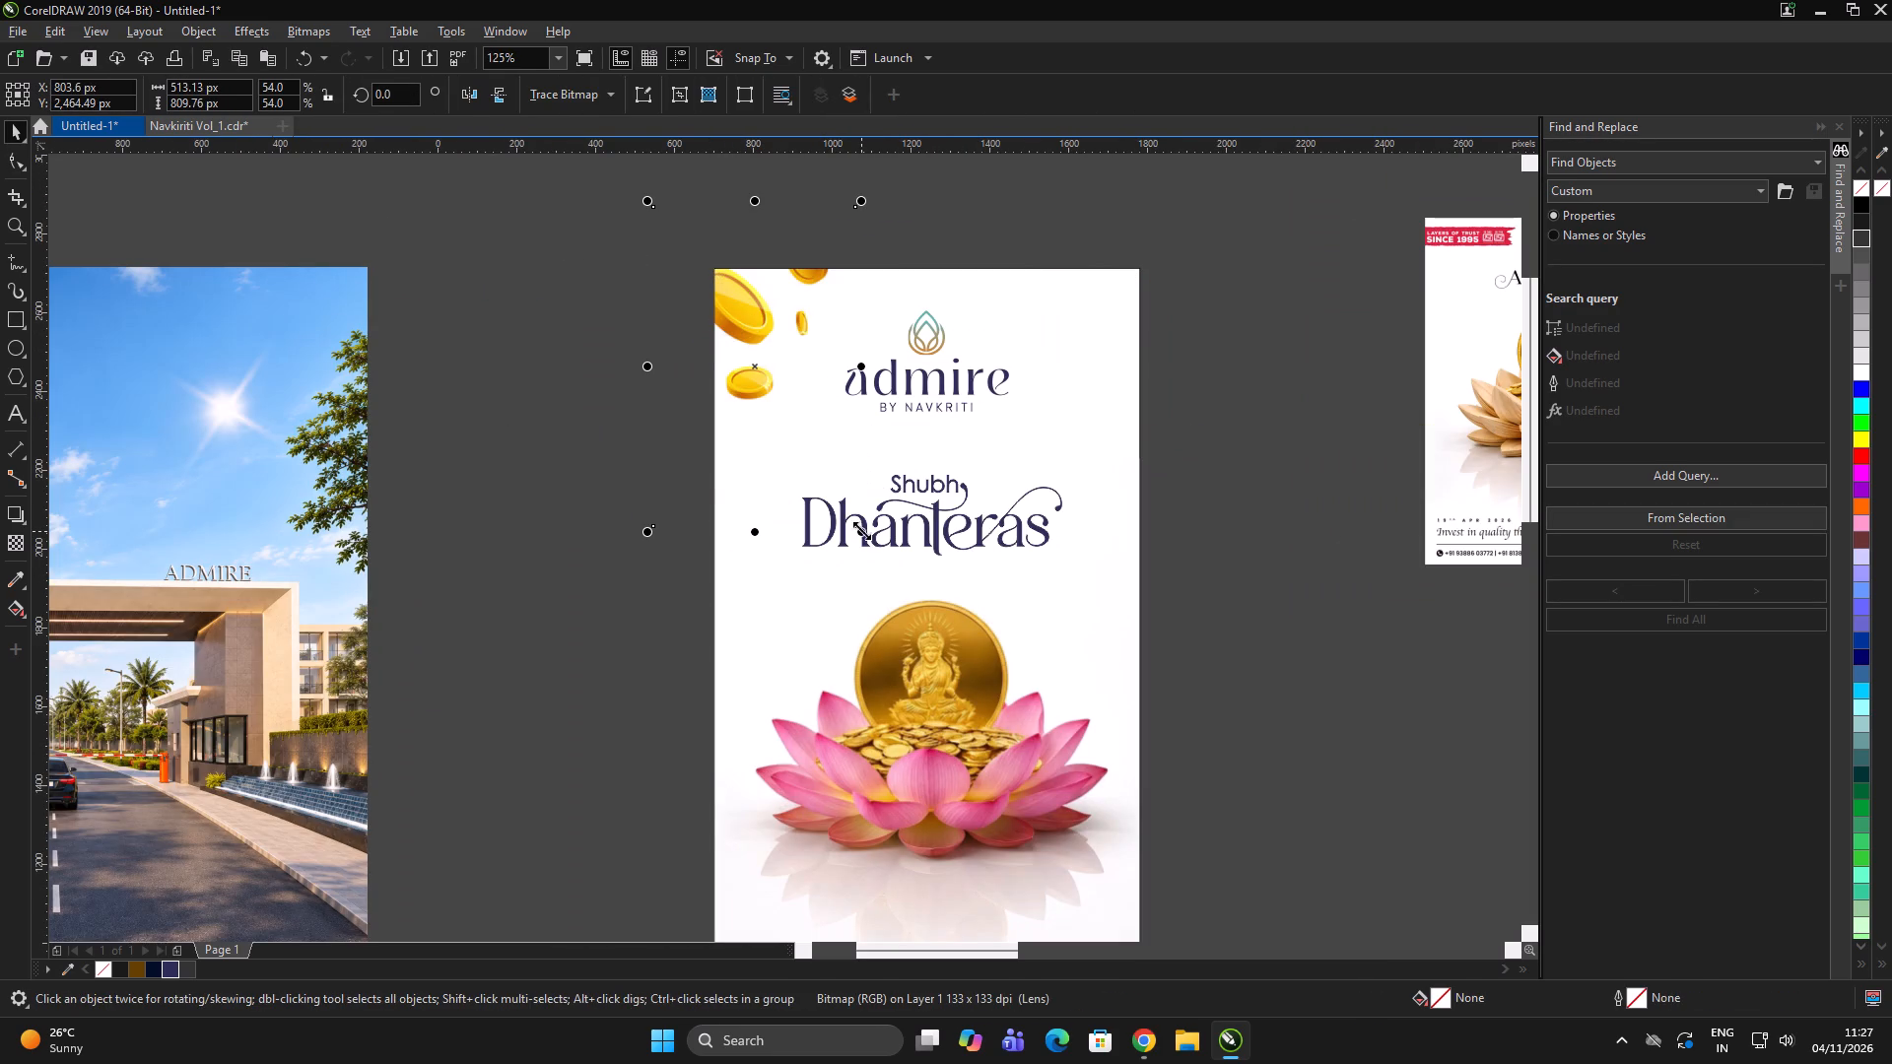
{"action": "left_click_drag", "start_coordinate": [861, 530], "coordinate": [820, 533]}
Position the clipped coins in the post's upper-left corner, beside the admire logo.
{"action": "left_click_drag", "start_coordinate": [727, 327], "coordinate": [721, 507]}
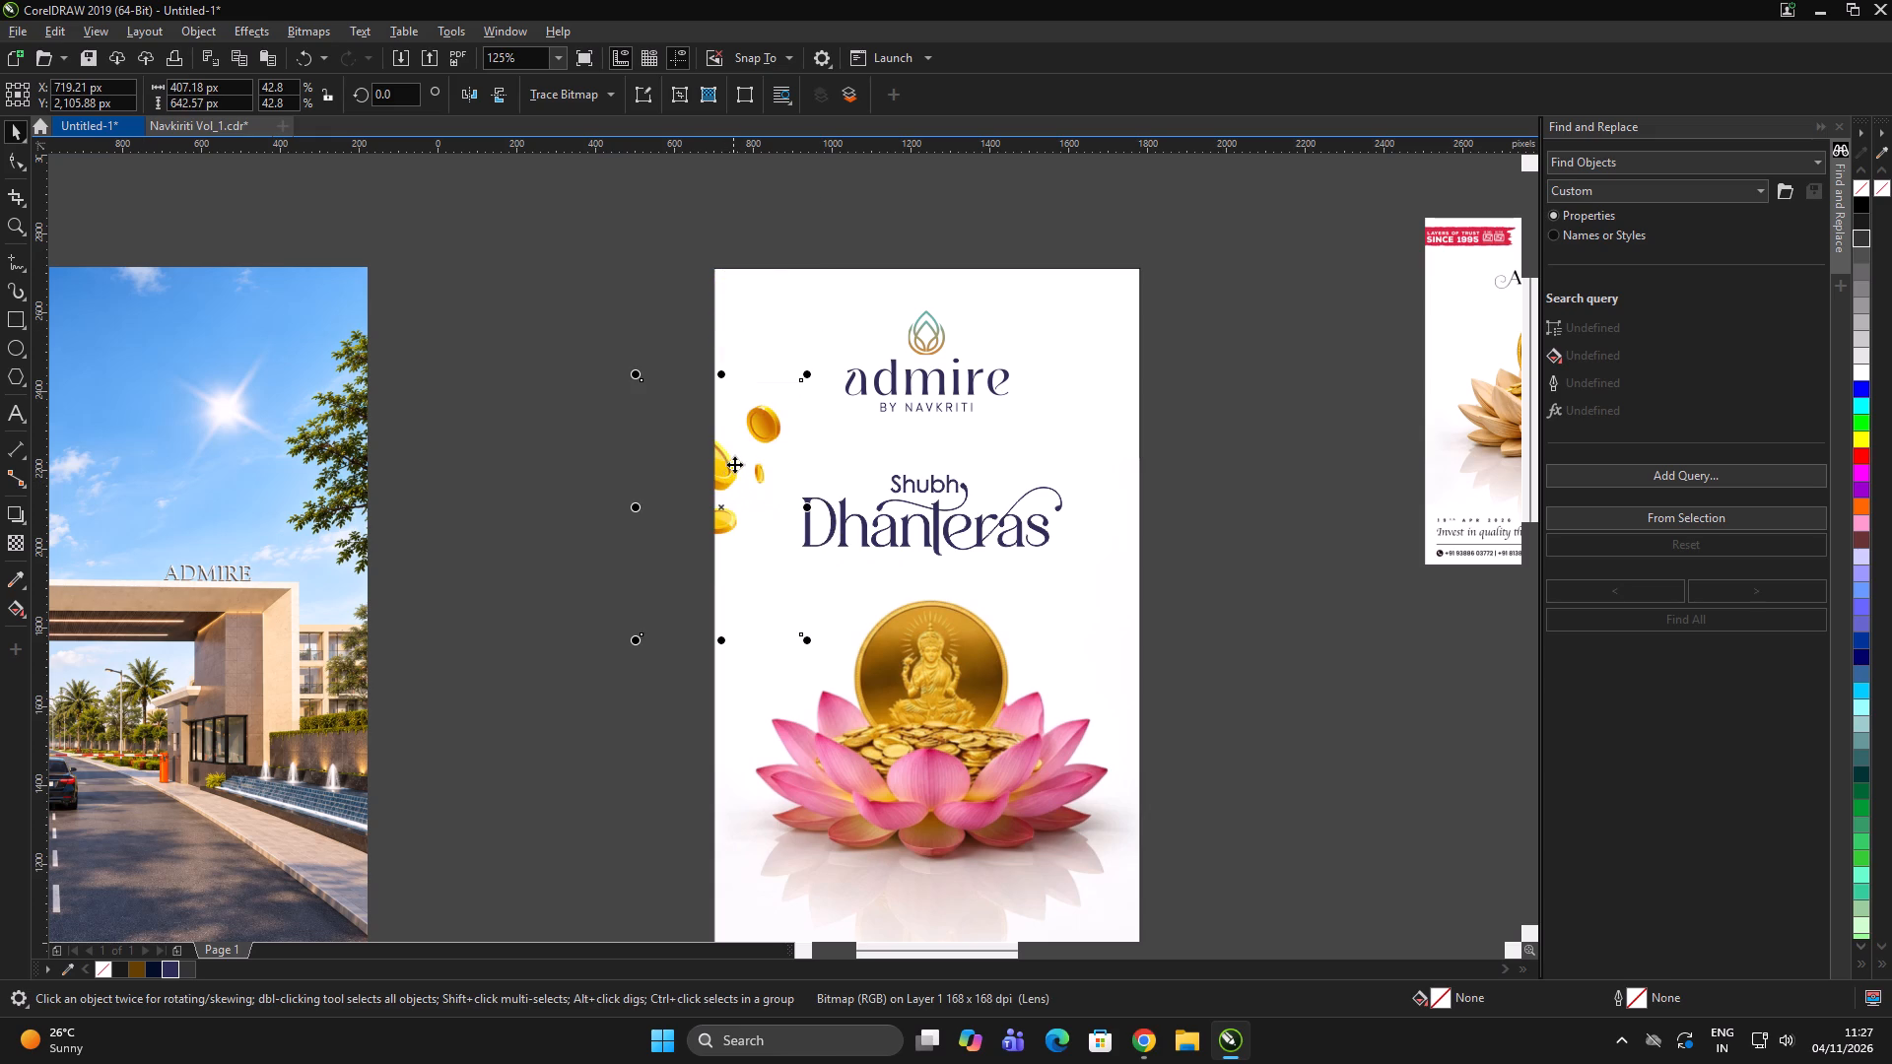
{"action": "left_click_drag", "start_coordinate": [732, 444], "coordinate": [724, 333]}
{"action": "left_click_drag", "start_coordinate": [764, 310], "coordinate": [784, 295]}
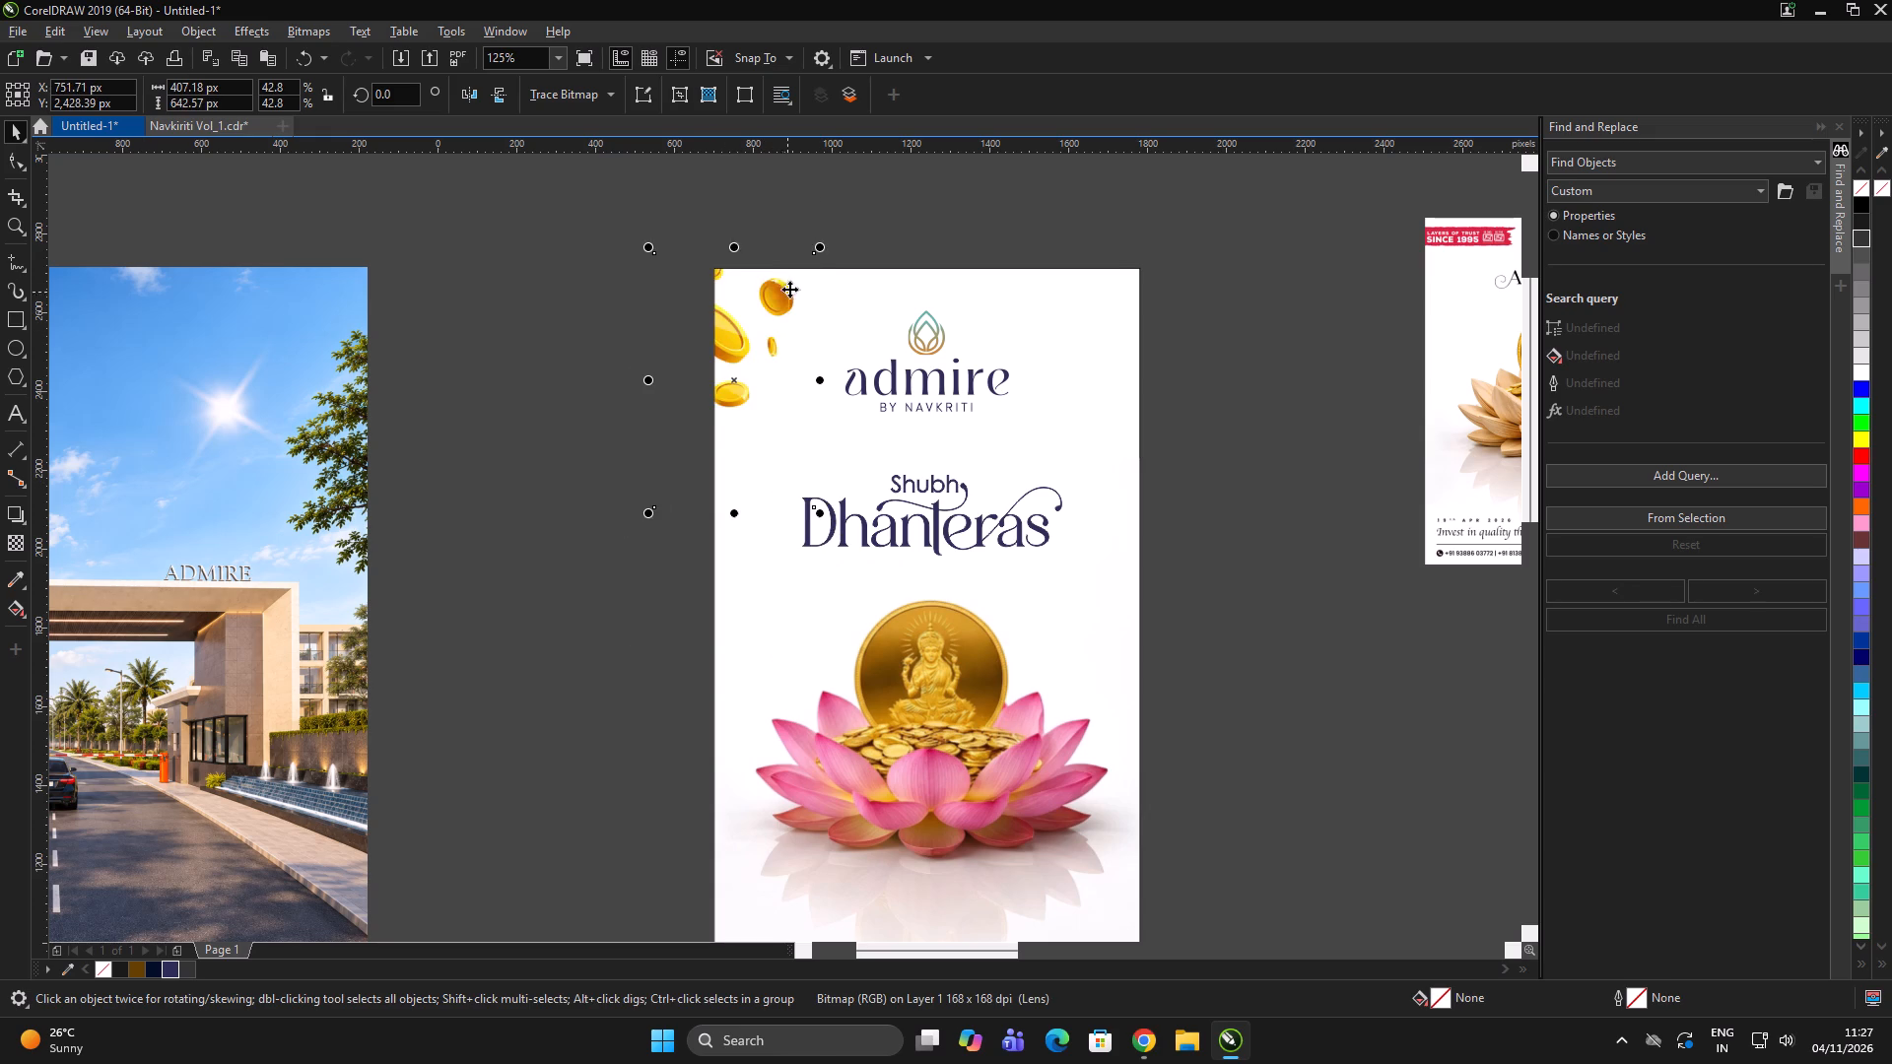
{"action": "left_click_drag", "start_coordinate": [781, 279], "coordinate": [784, 265]}
{"action": "left_click_drag", "start_coordinate": [783, 273], "coordinate": [793, 271]}
{"action": "left_click_drag", "start_coordinate": [792, 269], "coordinate": [785, 284]}
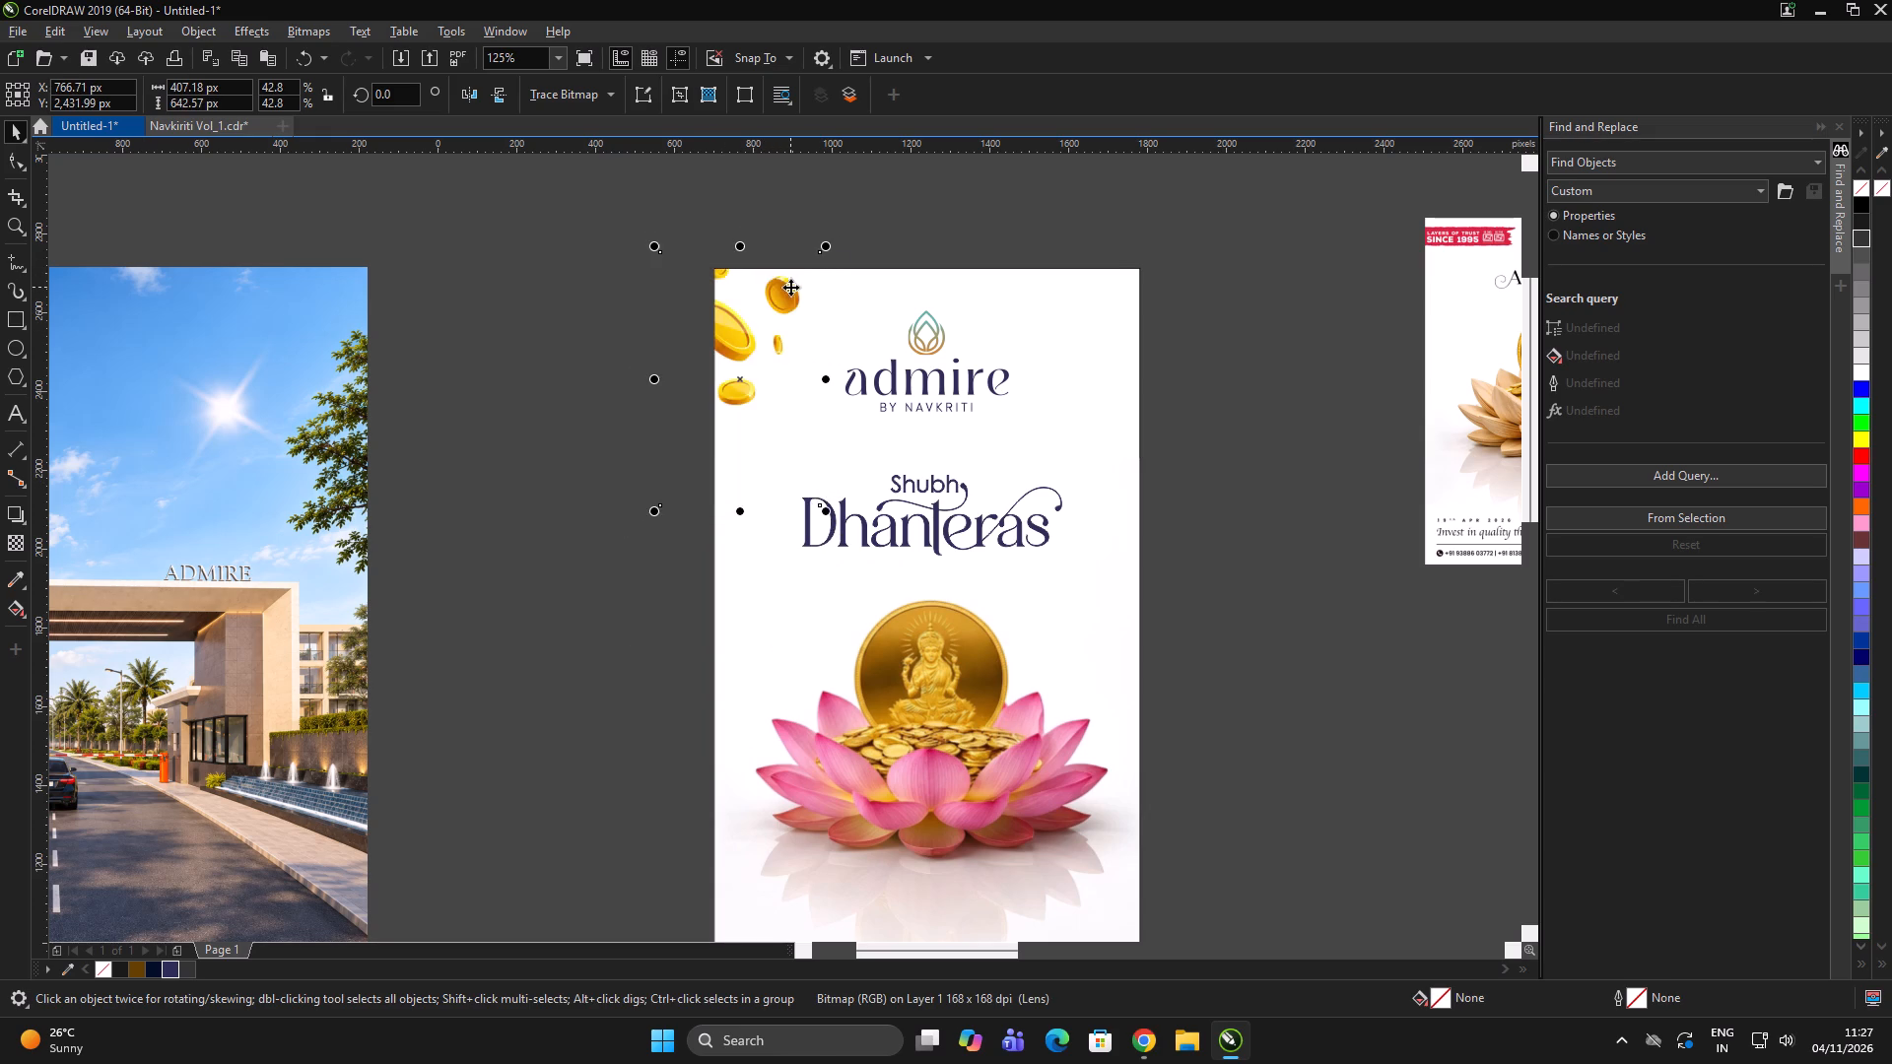
{"action": "left_click_drag", "start_coordinate": [790, 292], "coordinate": [817, 318]}
{"action": "left_click_drag", "start_coordinate": [794, 299], "coordinate": [774, 275]}
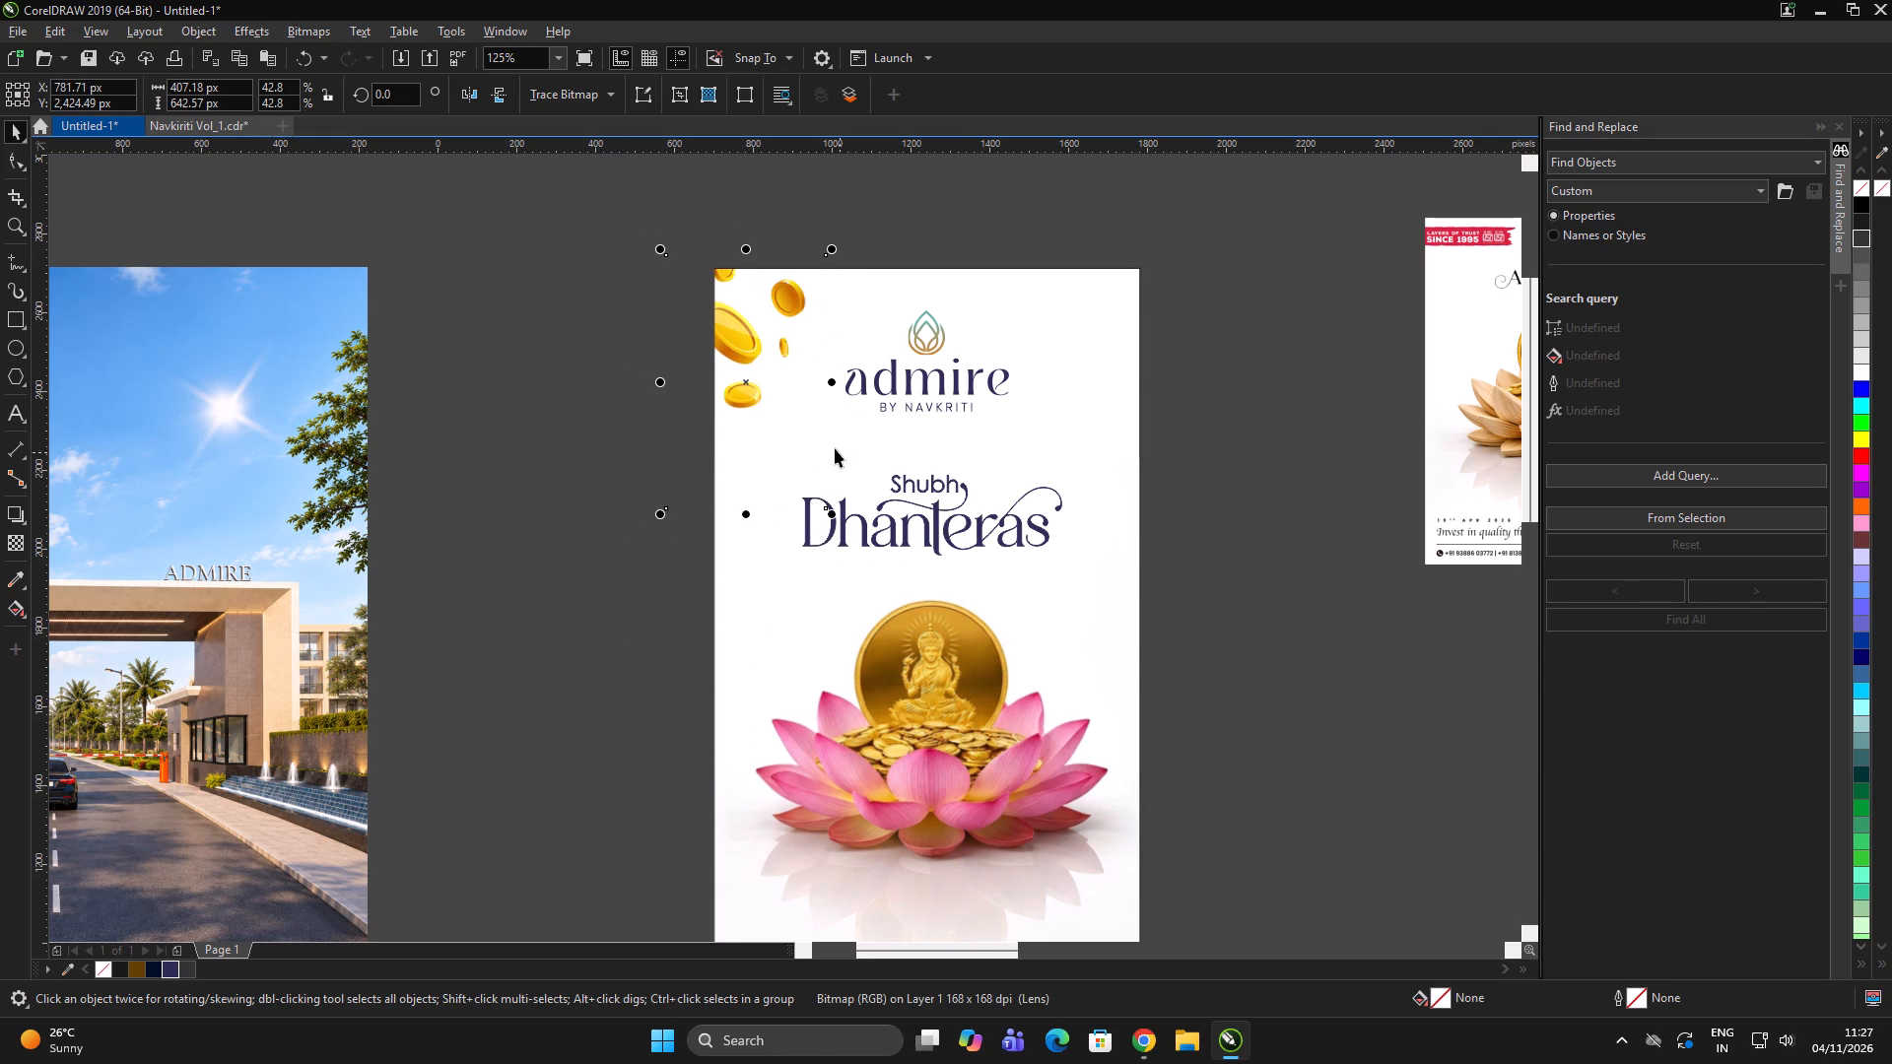
Reduce the upper-left corner coins to 39.8%, about 379 x 597 px.
{"action": "scroll", "coordinate": [734, 332], "scroll_direction": "down", "scroll_amount": 1}
{"action": "key", "text": "ctrl+c"}
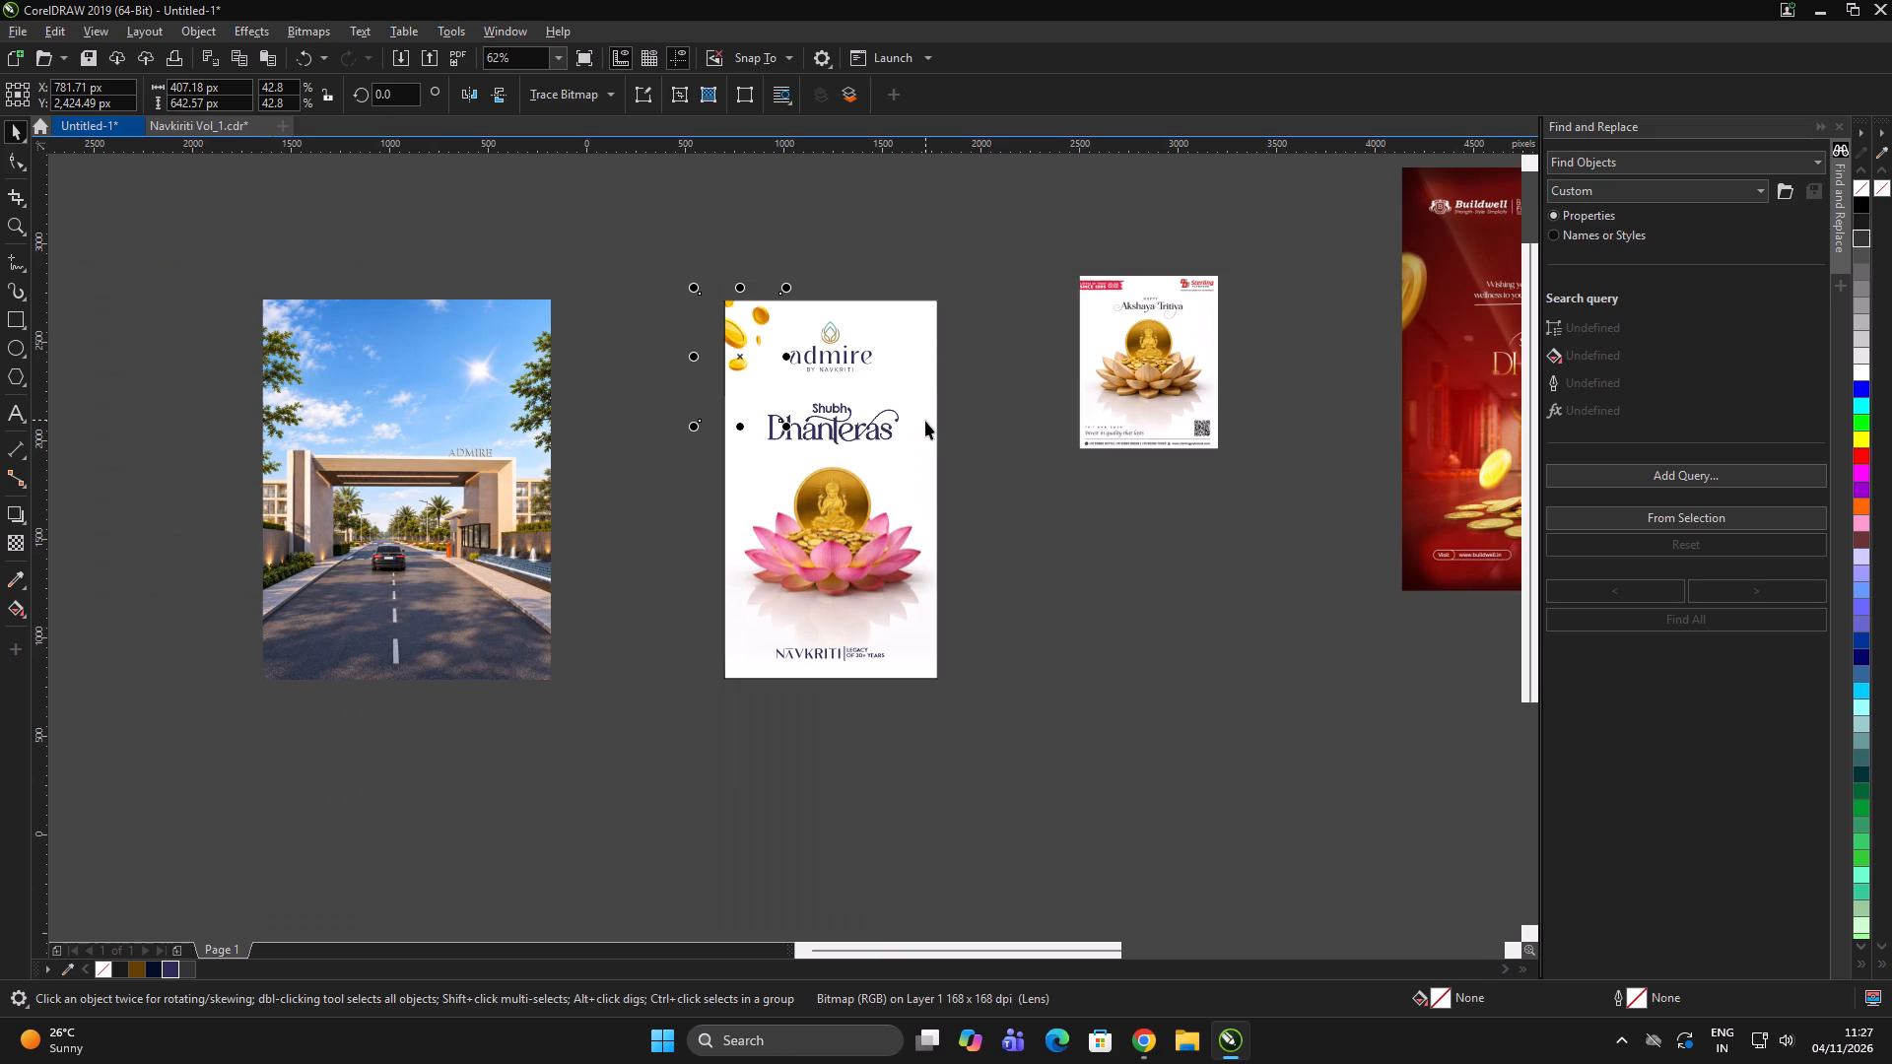
{"action": "left_click", "coordinate": [788, 423]}
{"action": "scroll", "coordinate": [742, 325], "scroll_direction": "up", "scroll_amount": 1}
{"action": "left_click", "coordinate": [754, 344]}
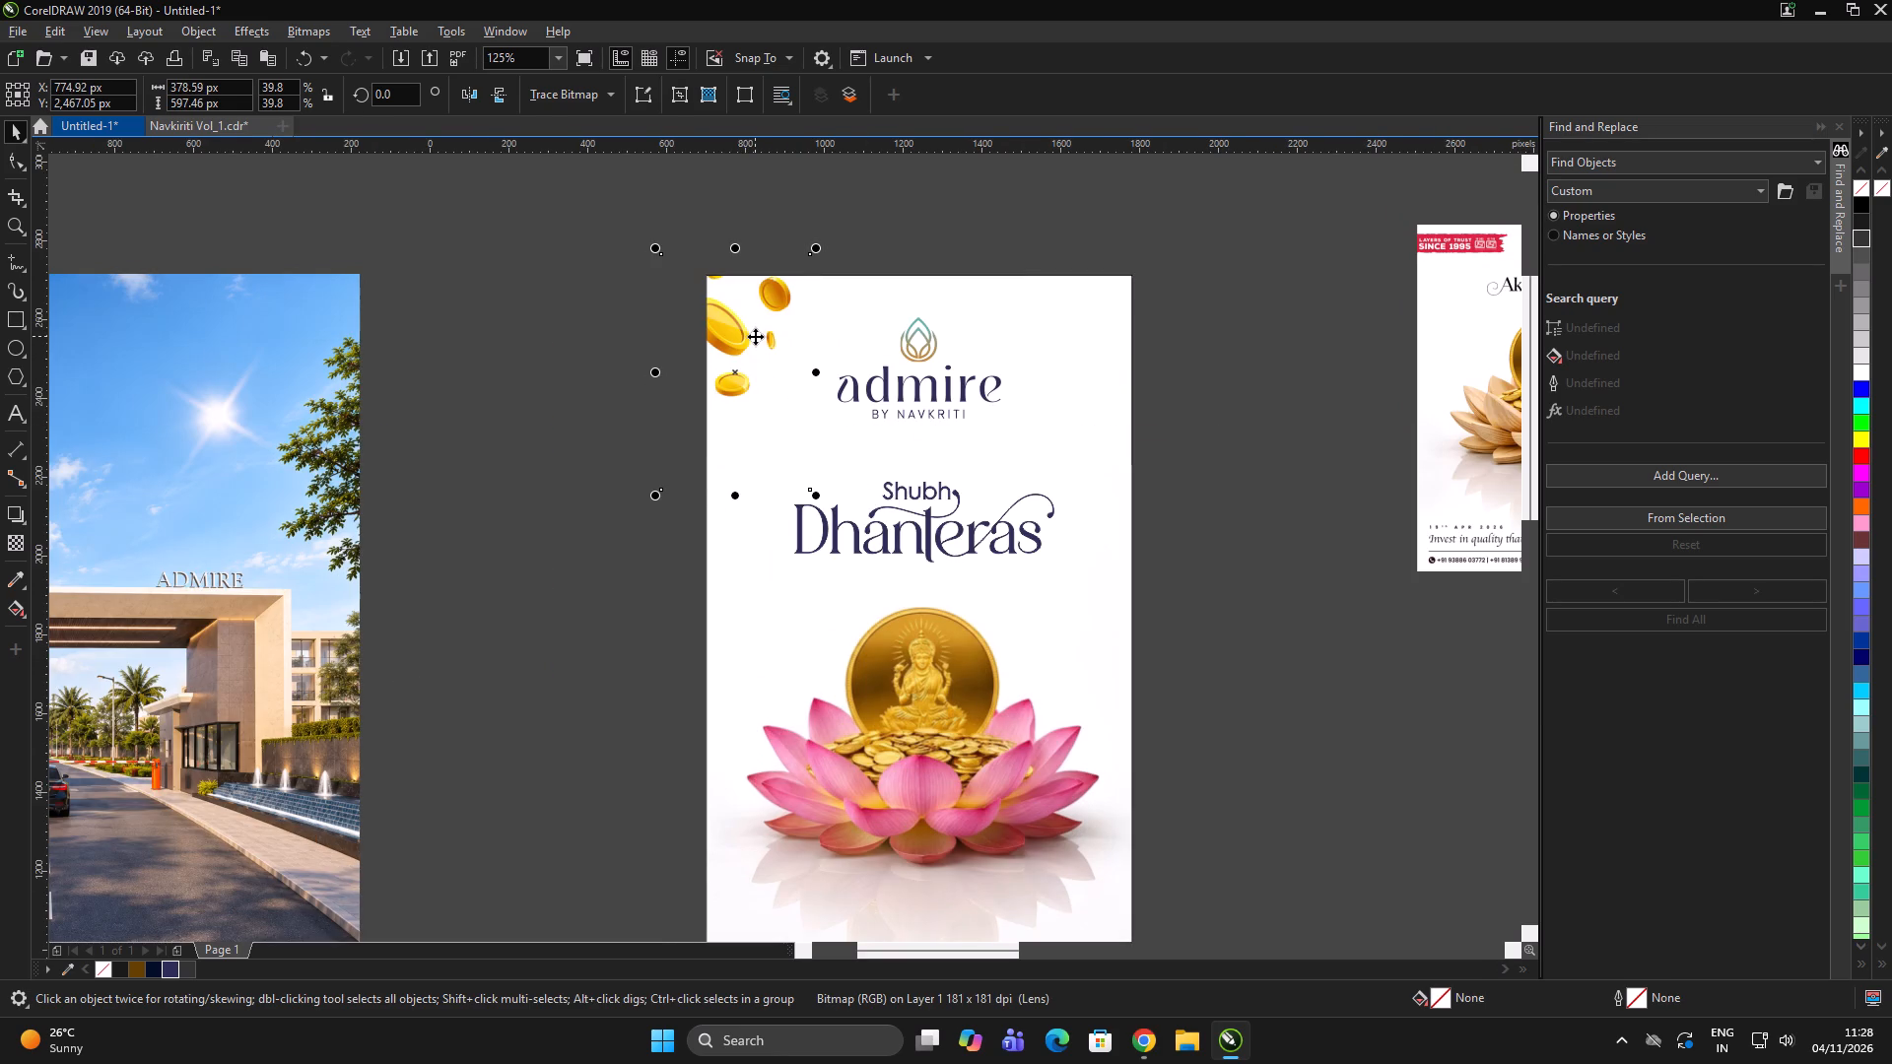
Duplicate the upper-left corner coins and place the copy over the right part of the admire logo.
{"action": "key", "text": "ctrl+c"}
{"action": "key", "text": "ctrl+v"}
{"action": "left_click_drag", "start_coordinate": [753, 342], "coordinate": [1010, 395]}
{"action": "scroll", "coordinate": [1027, 402], "scroll_direction": "up", "scroll_amount": 1}
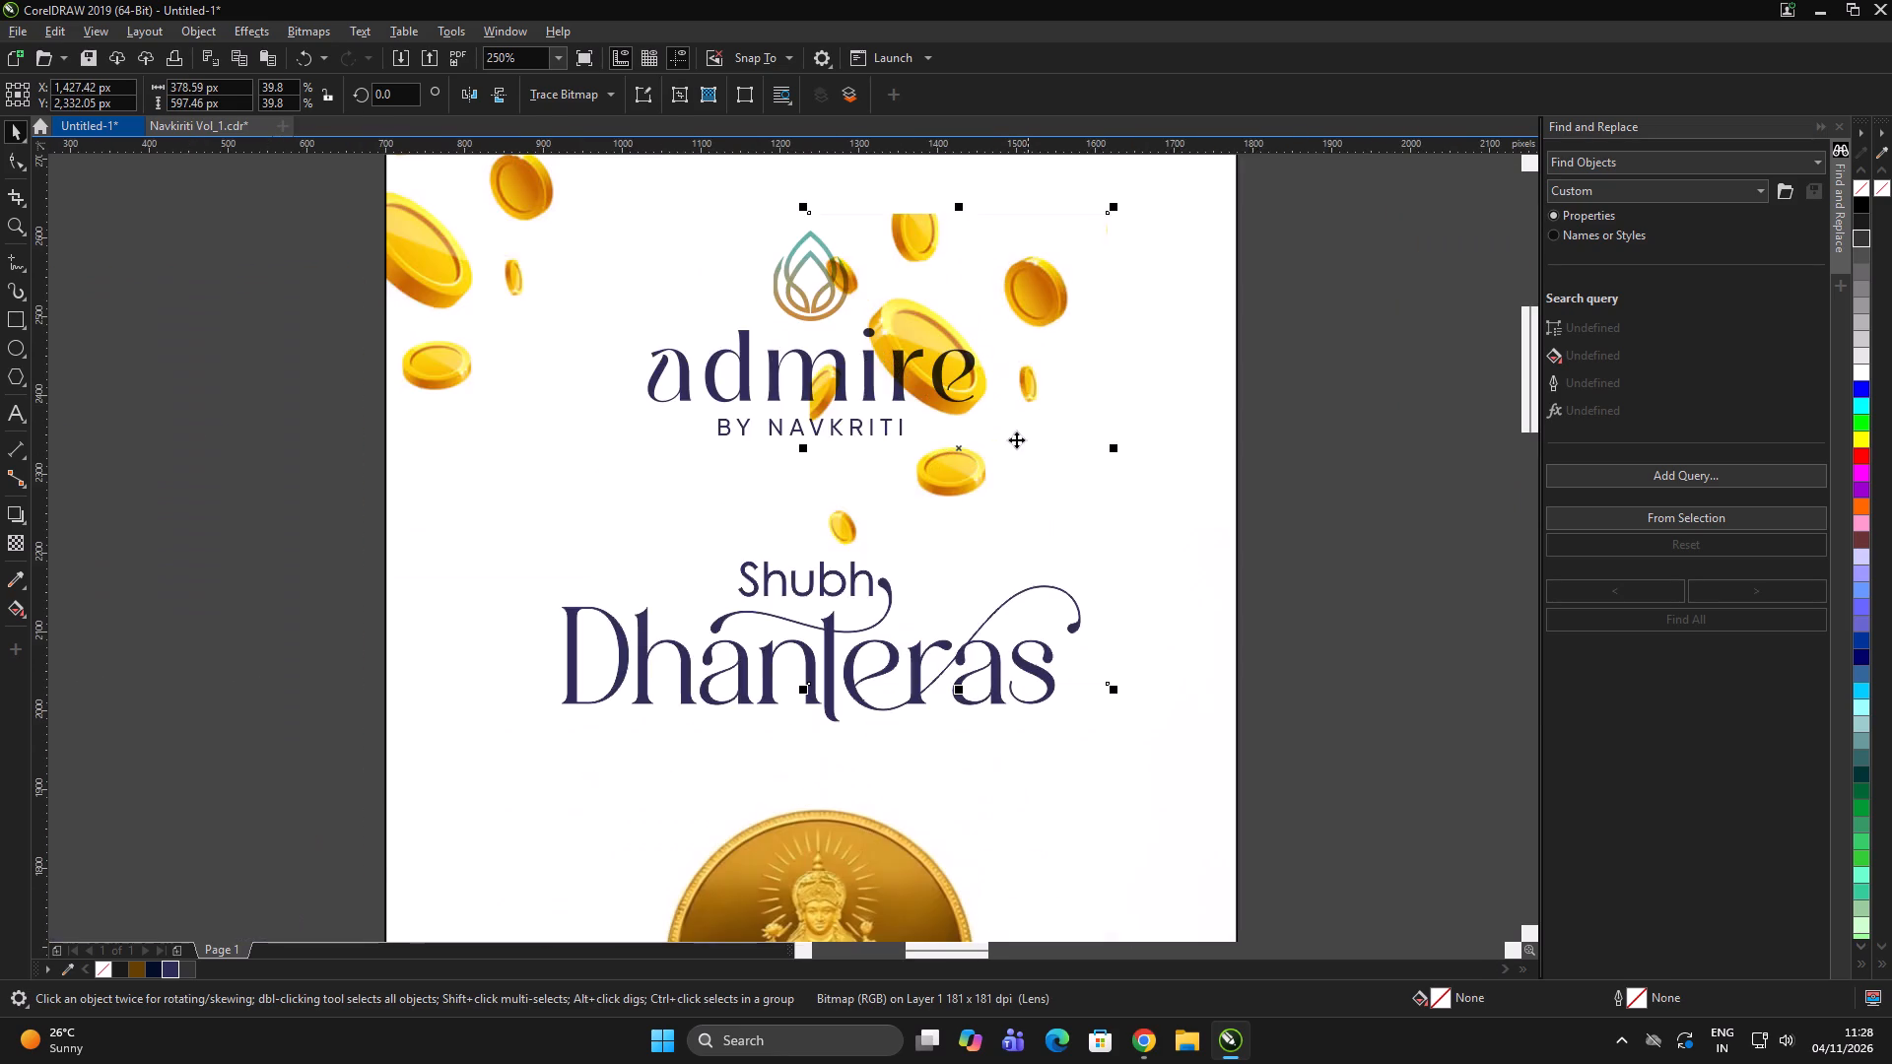
{"action": "scroll", "coordinate": [993, 448], "scroll_direction": "up", "scroll_amount": 1}
{"action": "left_click_drag", "start_coordinate": [934, 483], "coordinate": [1007, 511]}
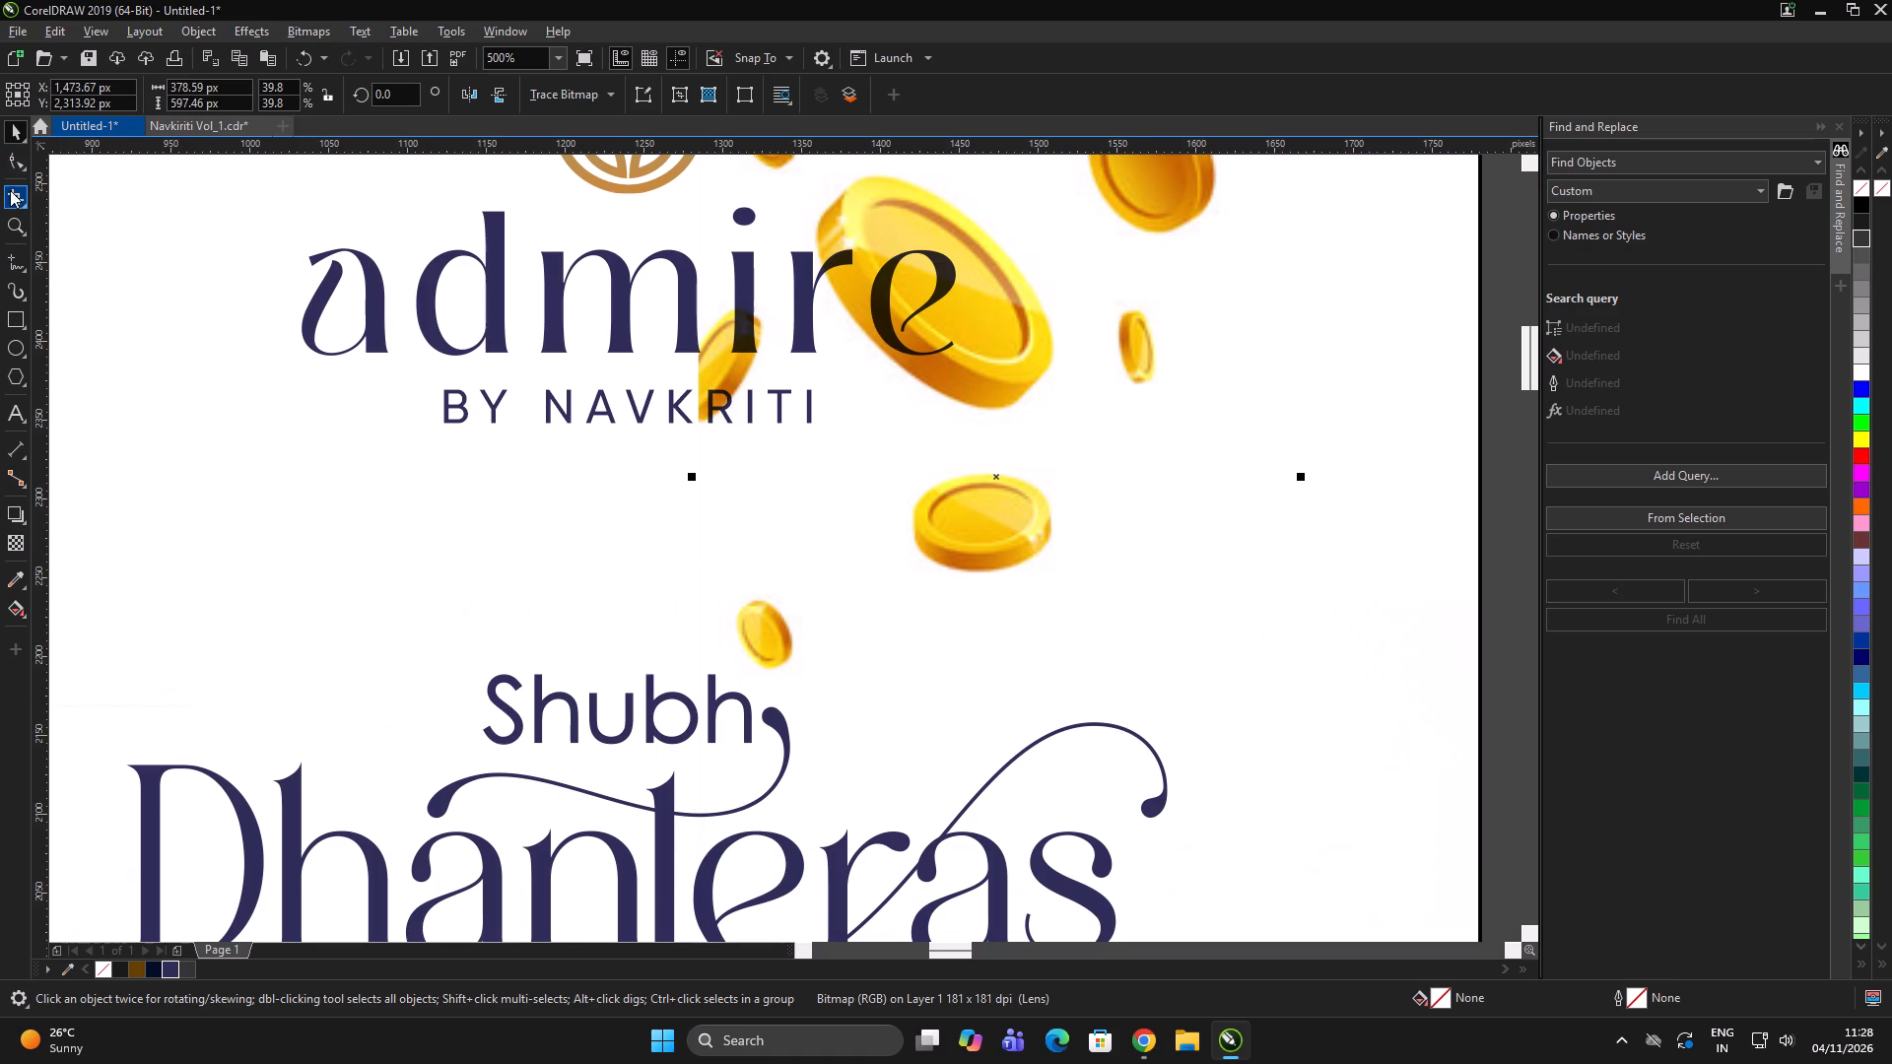
Crop the duplicated coins image to just its two lowest coins, about 233 x 166 px.
{"action": "left_click_drag", "start_coordinate": [10, 190], "coordinate": [30, 201]}
{"action": "left_click_drag", "start_coordinate": [672, 409], "coordinate": [825, 565]}
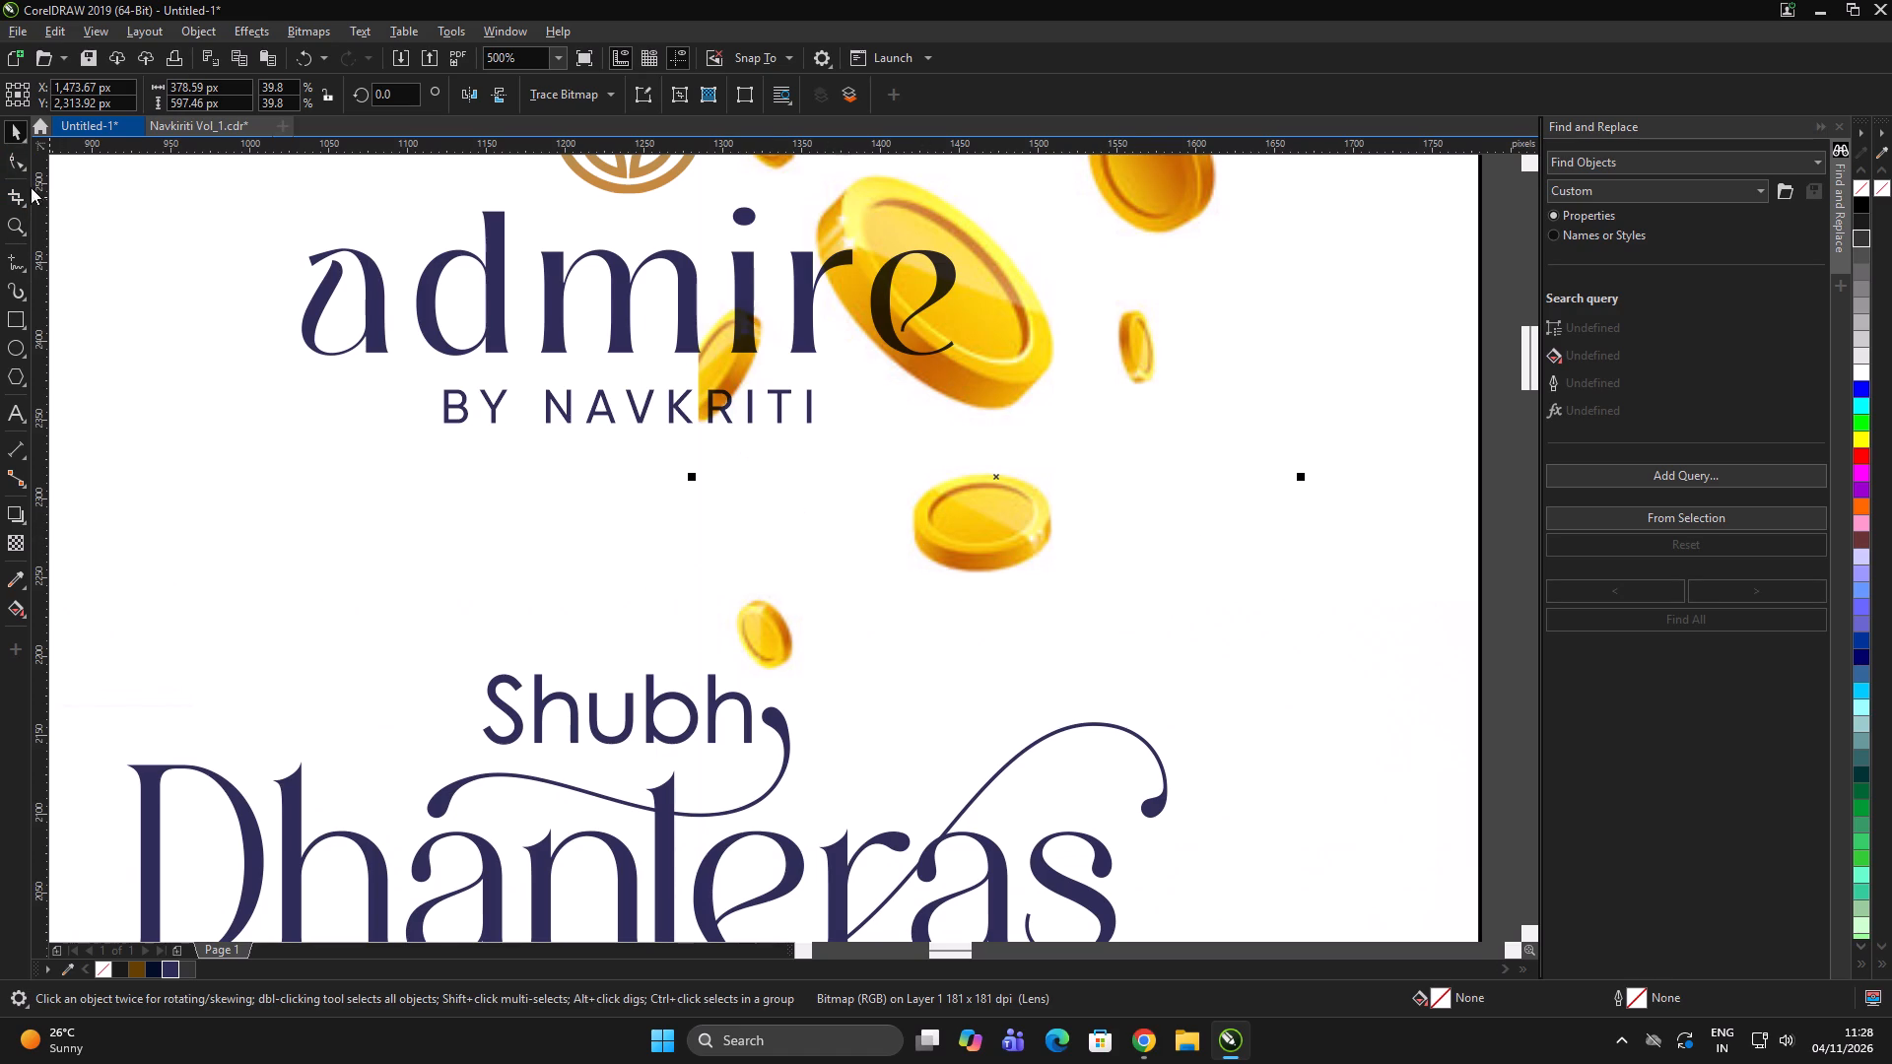
{"action": "left_click", "coordinate": [22, 202]}
{"action": "left_click_drag", "start_coordinate": [722, 424], "coordinate": [1089, 685]}
{"action": "double_click", "coordinate": [988, 632]}
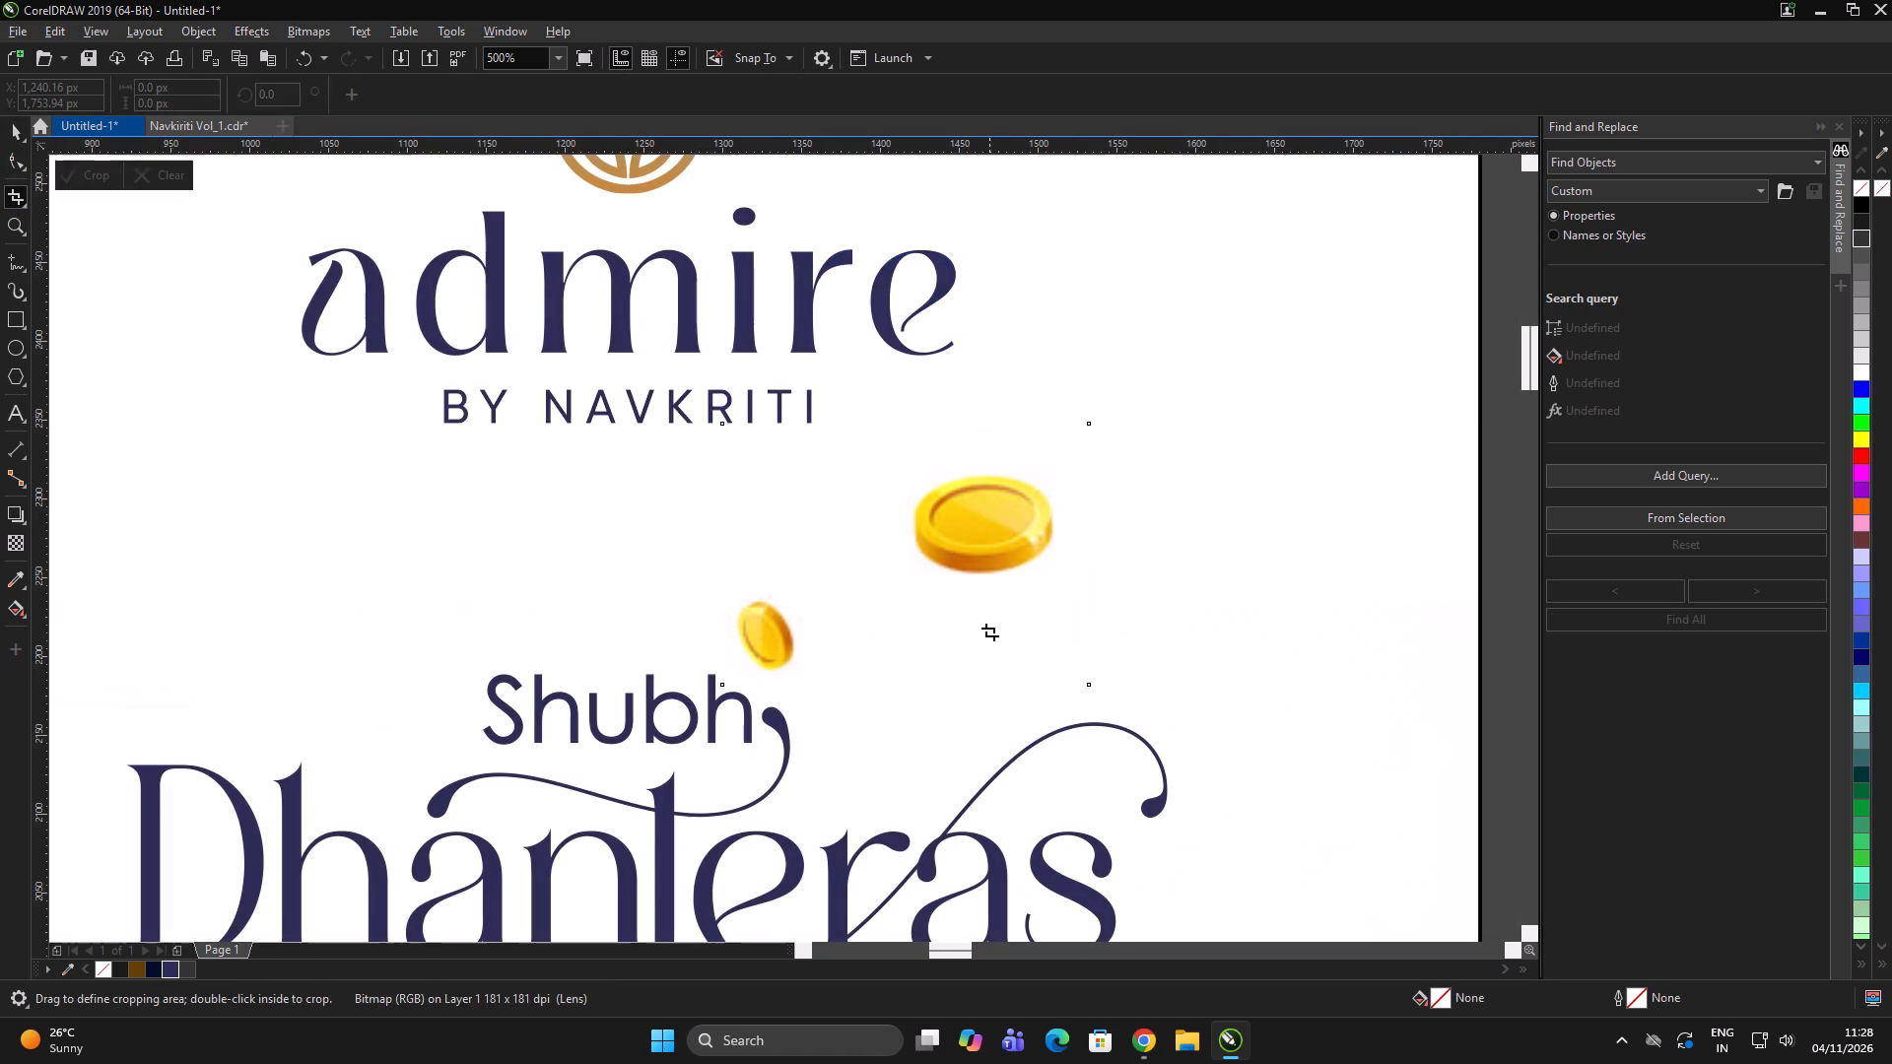
Move the cropped pair of coins to the post's right side, below the admire logo and above the Dhanteras title.
{"action": "scroll", "coordinate": [873, 523], "scroll_direction": "down", "scroll_amount": 4}
{"action": "key", "text": "space"}
{"action": "scroll", "coordinate": [916, 515], "scroll_direction": "up", "scroll_amount": 1}
{"action": "left_click_drag", "start_coordinate": [931, 509], "coordinate": [997, 493]}
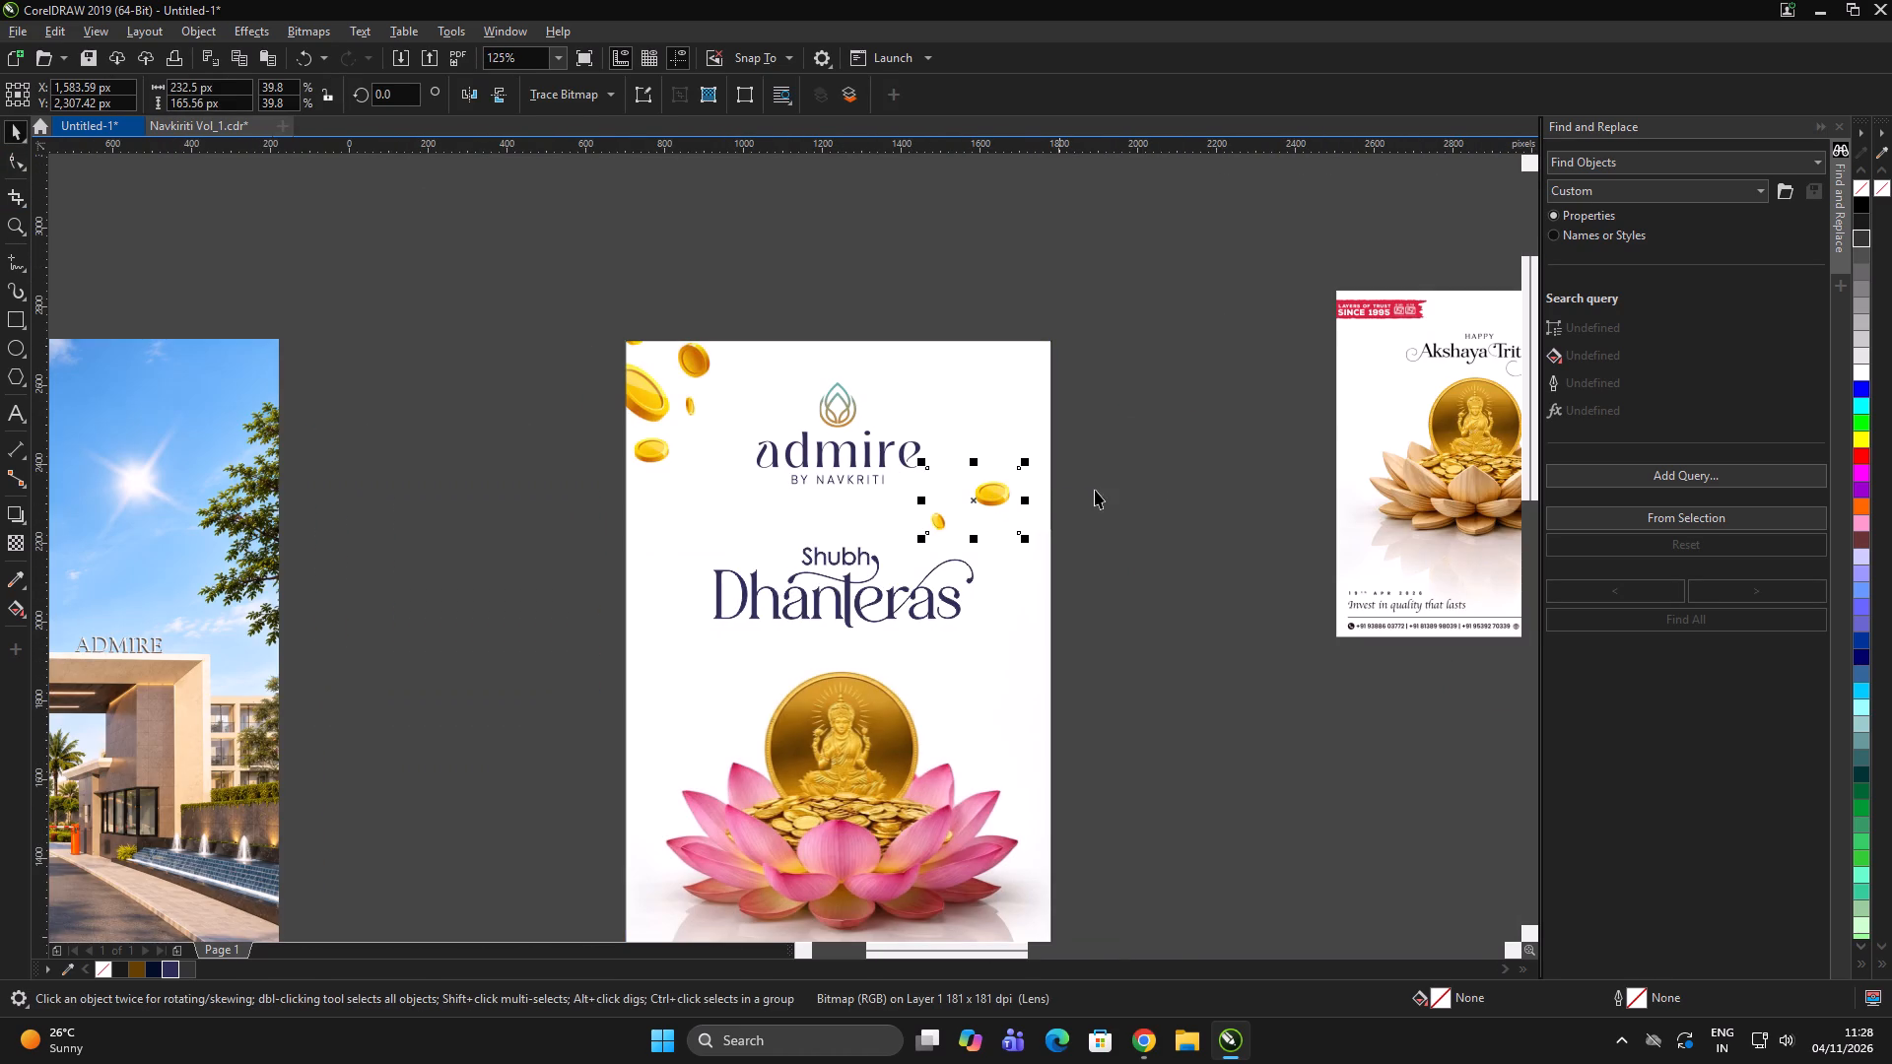
{"action": "double_click", "coordinate": [1154, 487]}
{"action": "left_click", "coordinate": [1161, 486]}
{"action": "left_click", "coordinate": [1156, 474]}
Place a duplicate of the upper-left corner coins at the post's lower-right corner.
{"action": "scroll", "coordinate": [782, 401], "scroll_direction": "down", "scroll_amount": 1}
{"action": "left_click", "coordinate": [734, 400], "text": "alt"}
{"action": "left_click_drag", "start_coordinate": [718, 395], "coordinate": [872, 748]}
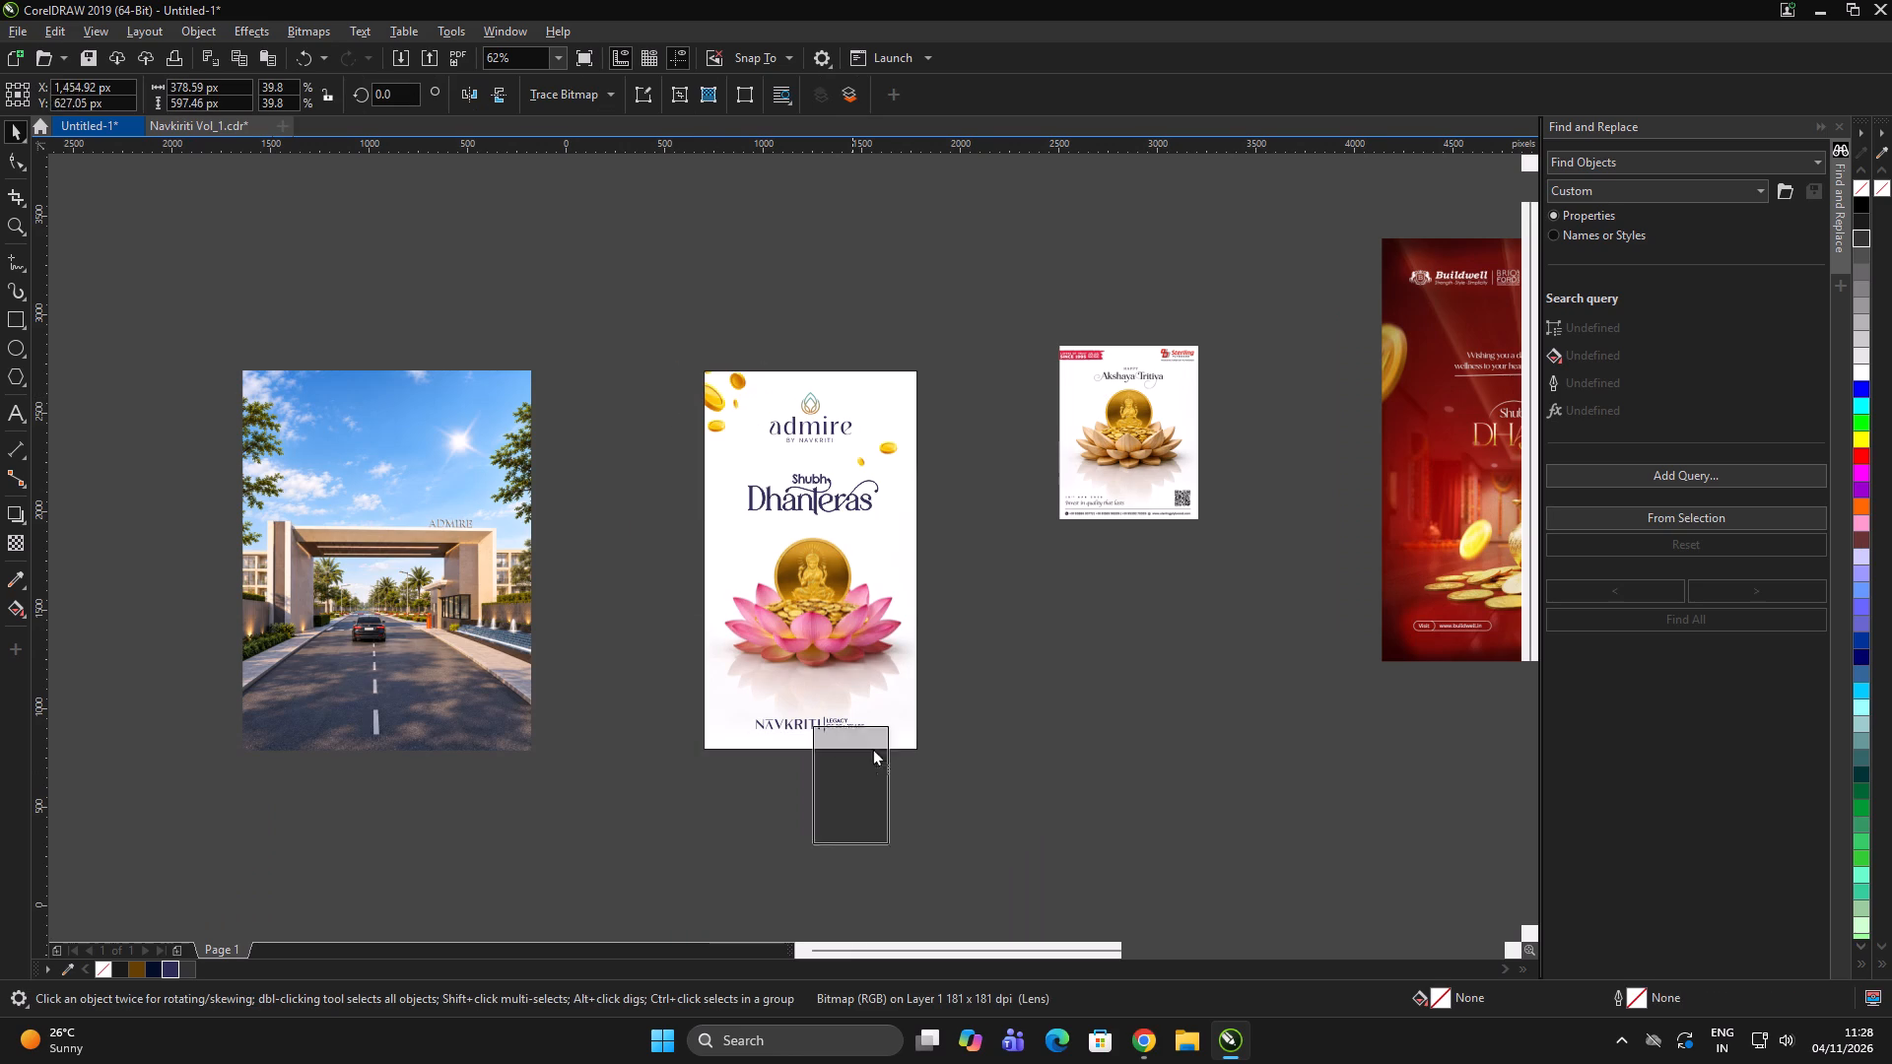
{"action": "left_click_drag", "start_coordinate": [872, 748], "coordinate": [913, 737]}
{"action": "right_click", "coordinate": [912, 737]}
Extend the upper edge of the lower-right coins image with the Shape tool to about 682 px tall.
{"action": "scroll", "coordinate": [913, 736], "scroll_direction": "up", "scroll_amount": 1}
{"action": "key", "text": "F10"}
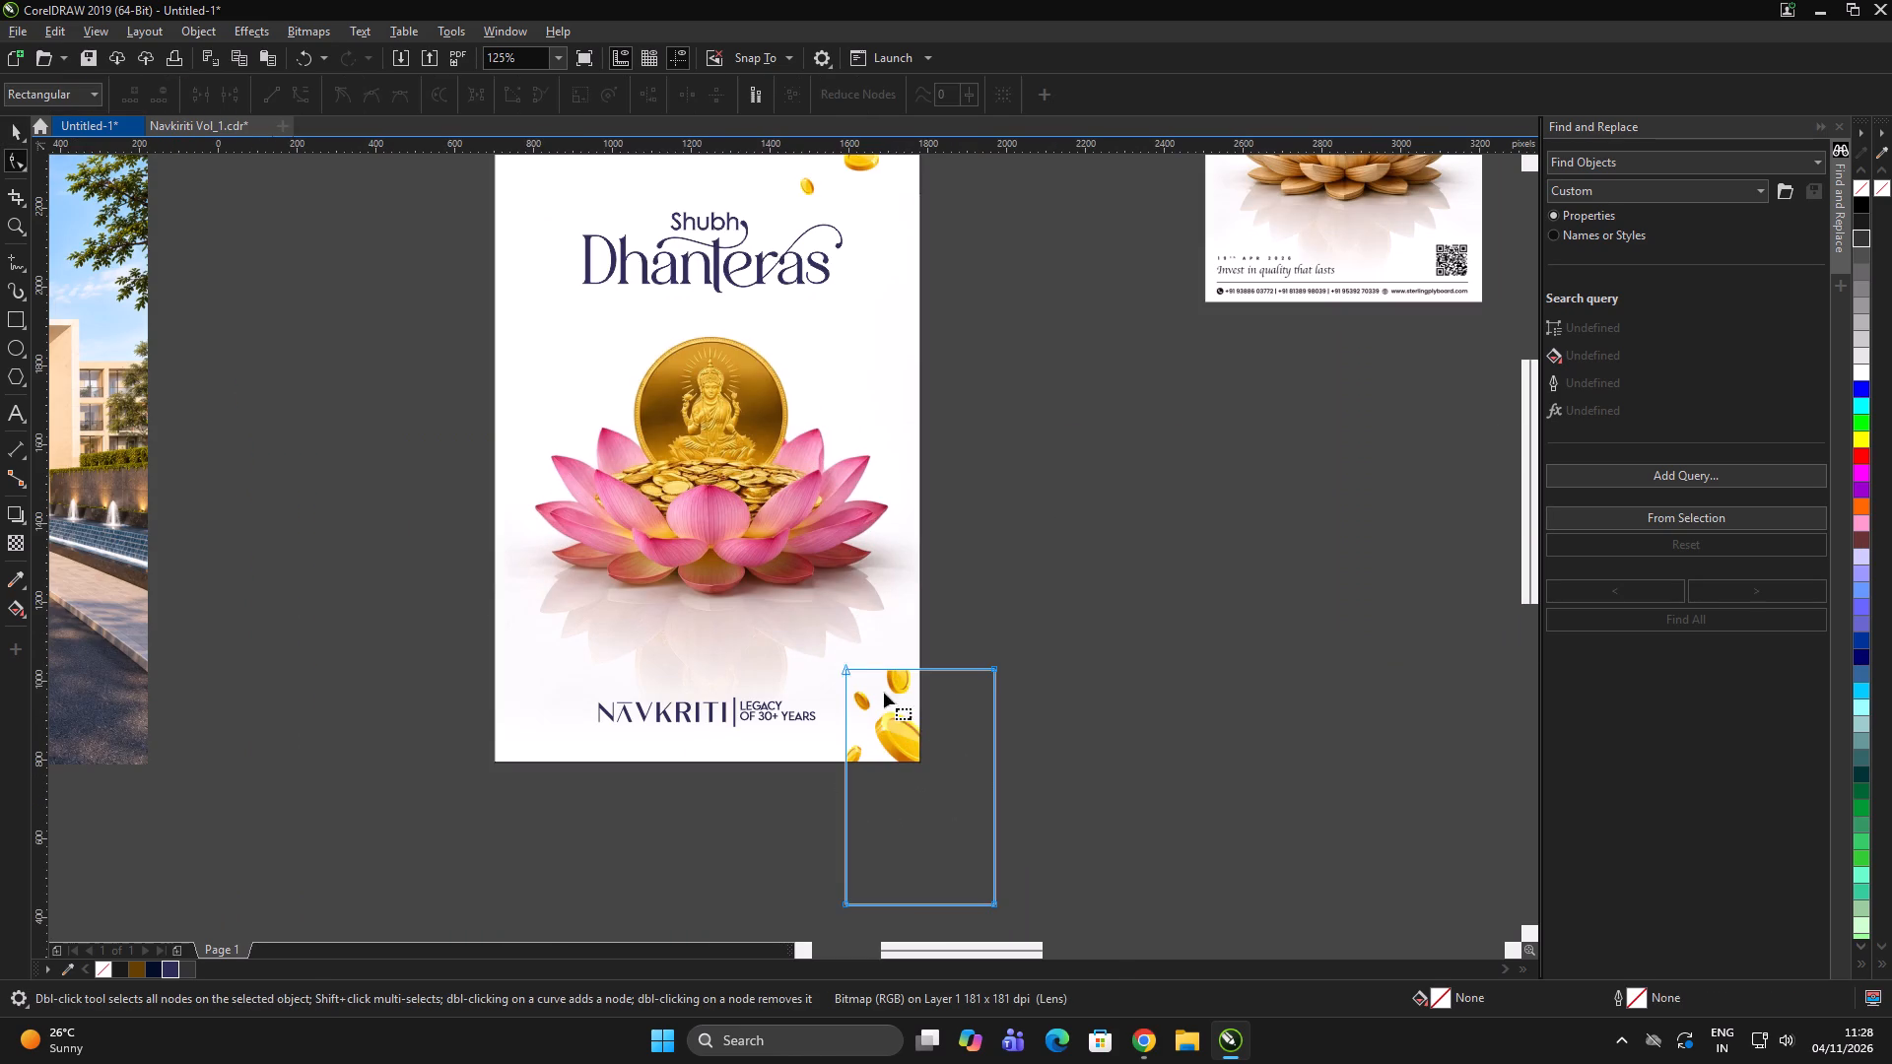
{"action": "left_click_drag", "start_coordinate": [801, 650], "coordinate": [1031, 683]}
{"action": "left_click_drag", "start_coordinate": [989, 666], "coordinate": [985, 632]}
{"action": "key", "text": "space"}
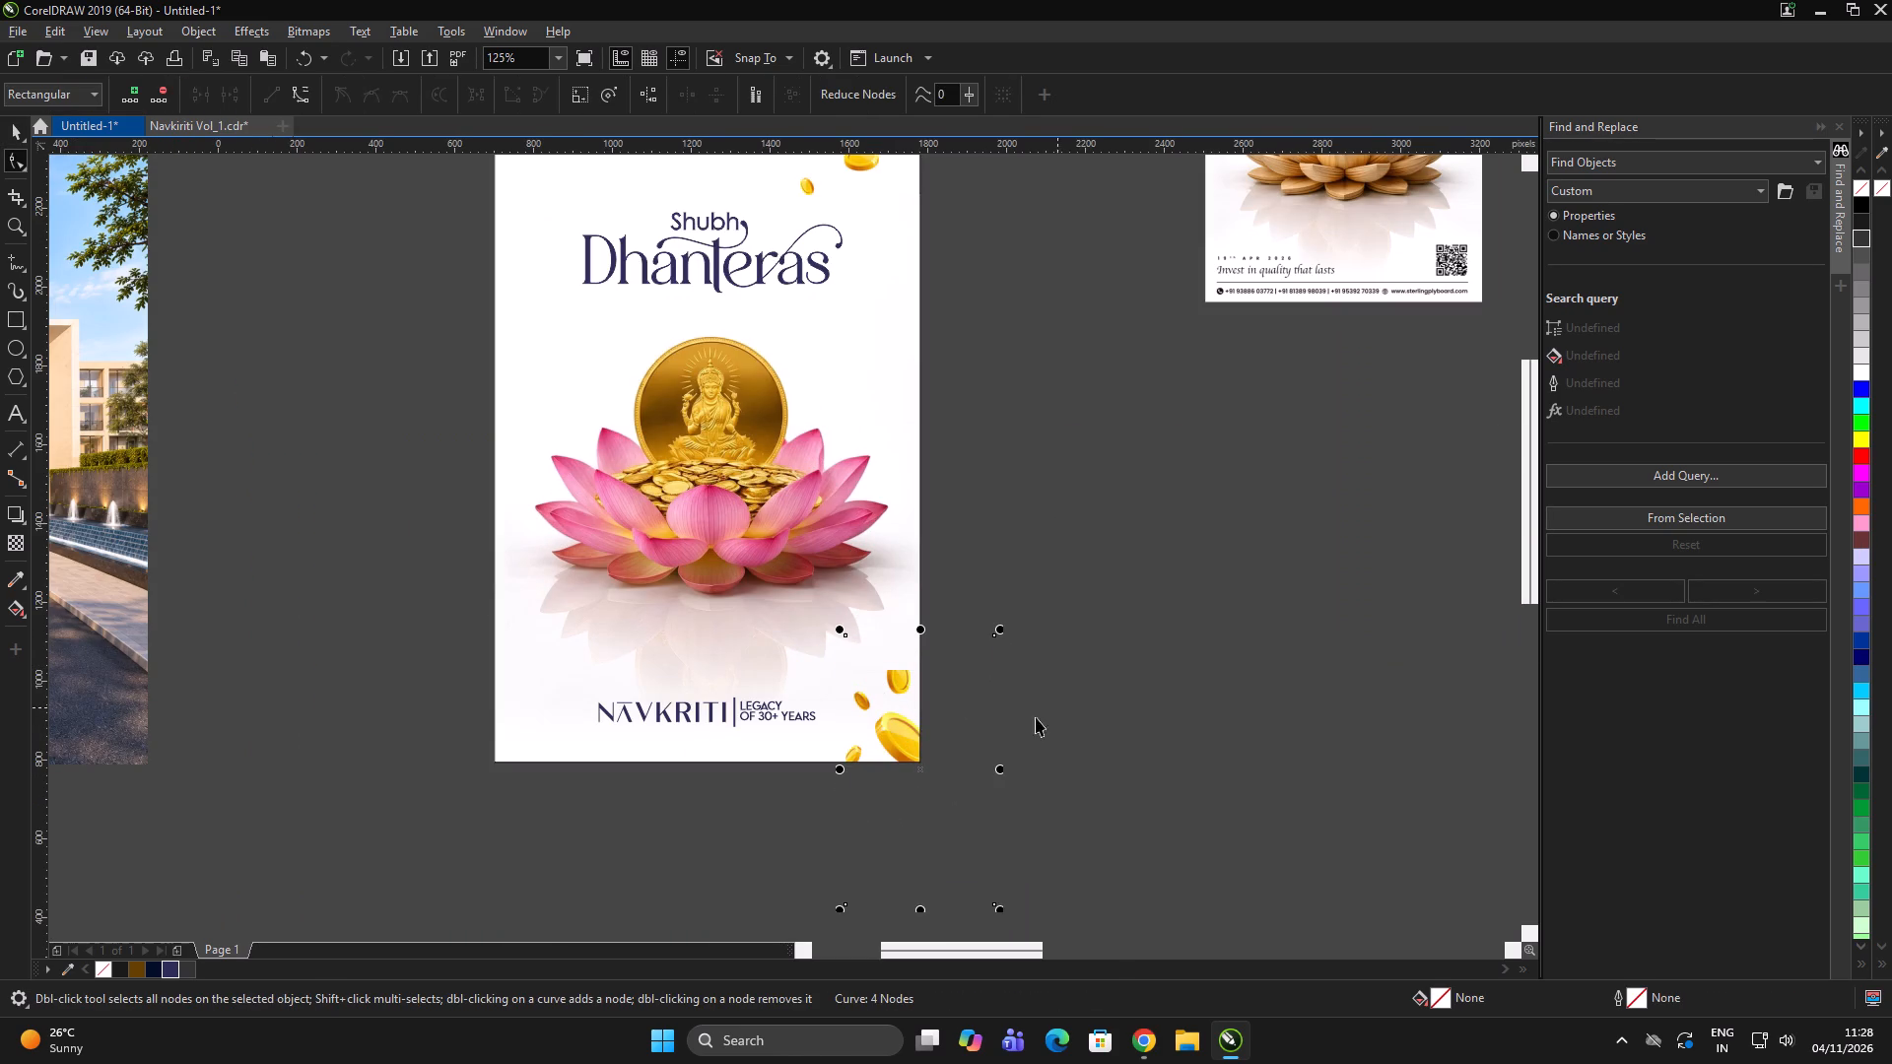
Mirror the lower-right coins image vertically and place its coins beside the Navkriti tagline.
{"action": "left_click", "coordinate": [498, 86]}
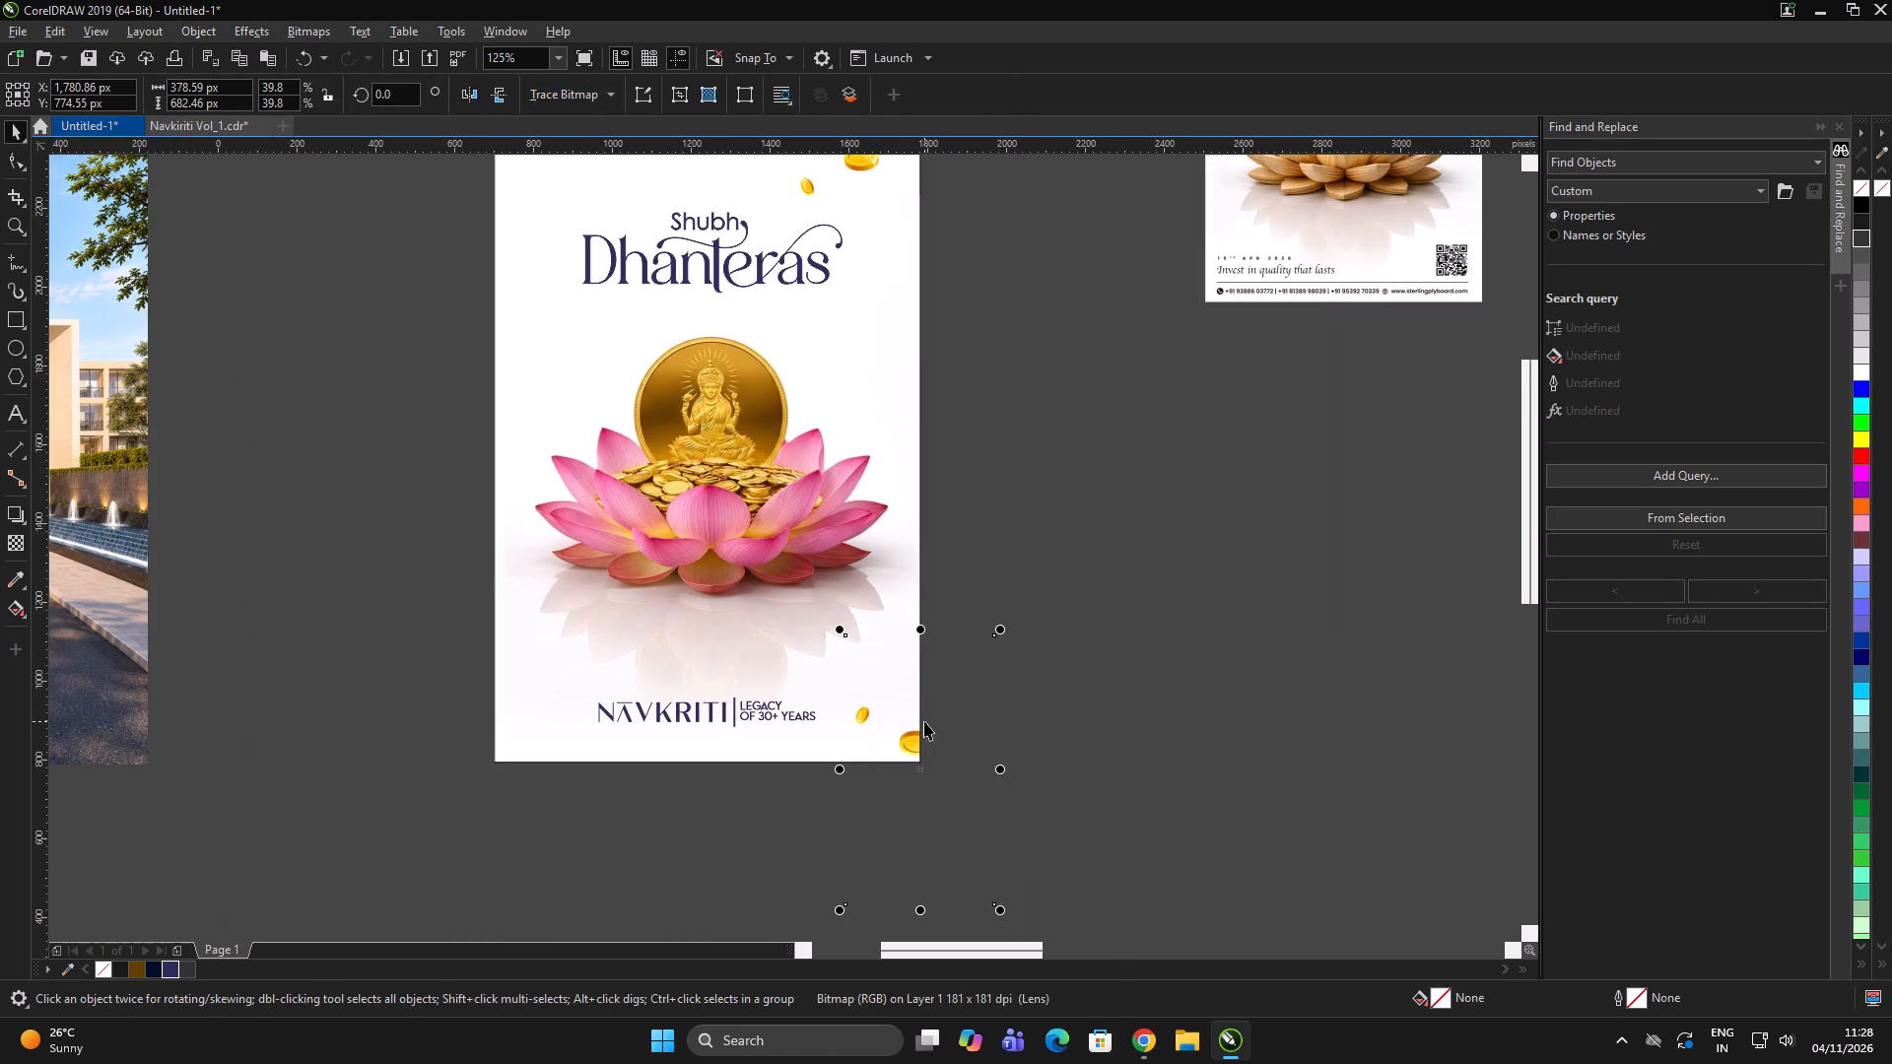
{"action": "left_click_drag", "start_coordinate": [904, 728], "coordinate": [602, 697]}
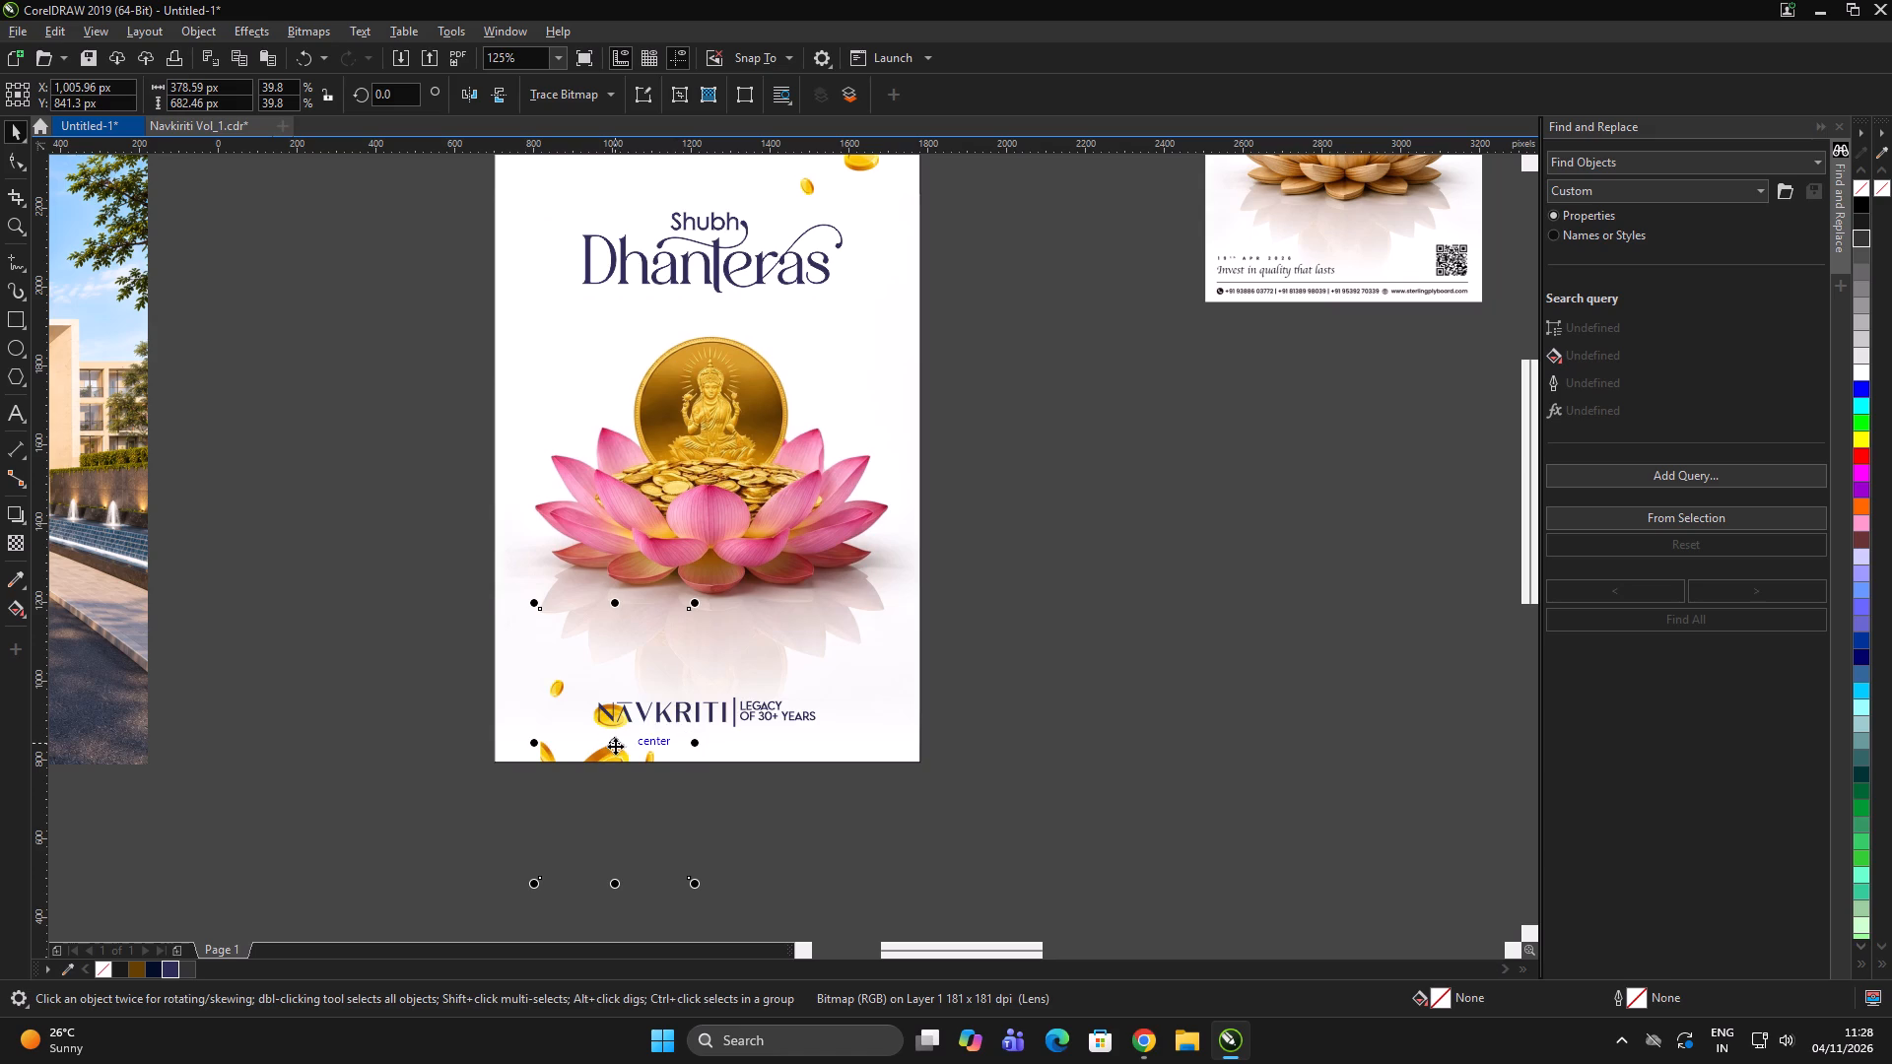
{"action": "left_click_drag", "start_coordinate": [611, 746], "coordinate": [868, 743]}
{"action": "left_click_drag", "start_coordinate": [873, 746], "coordinate": [873, 755]}
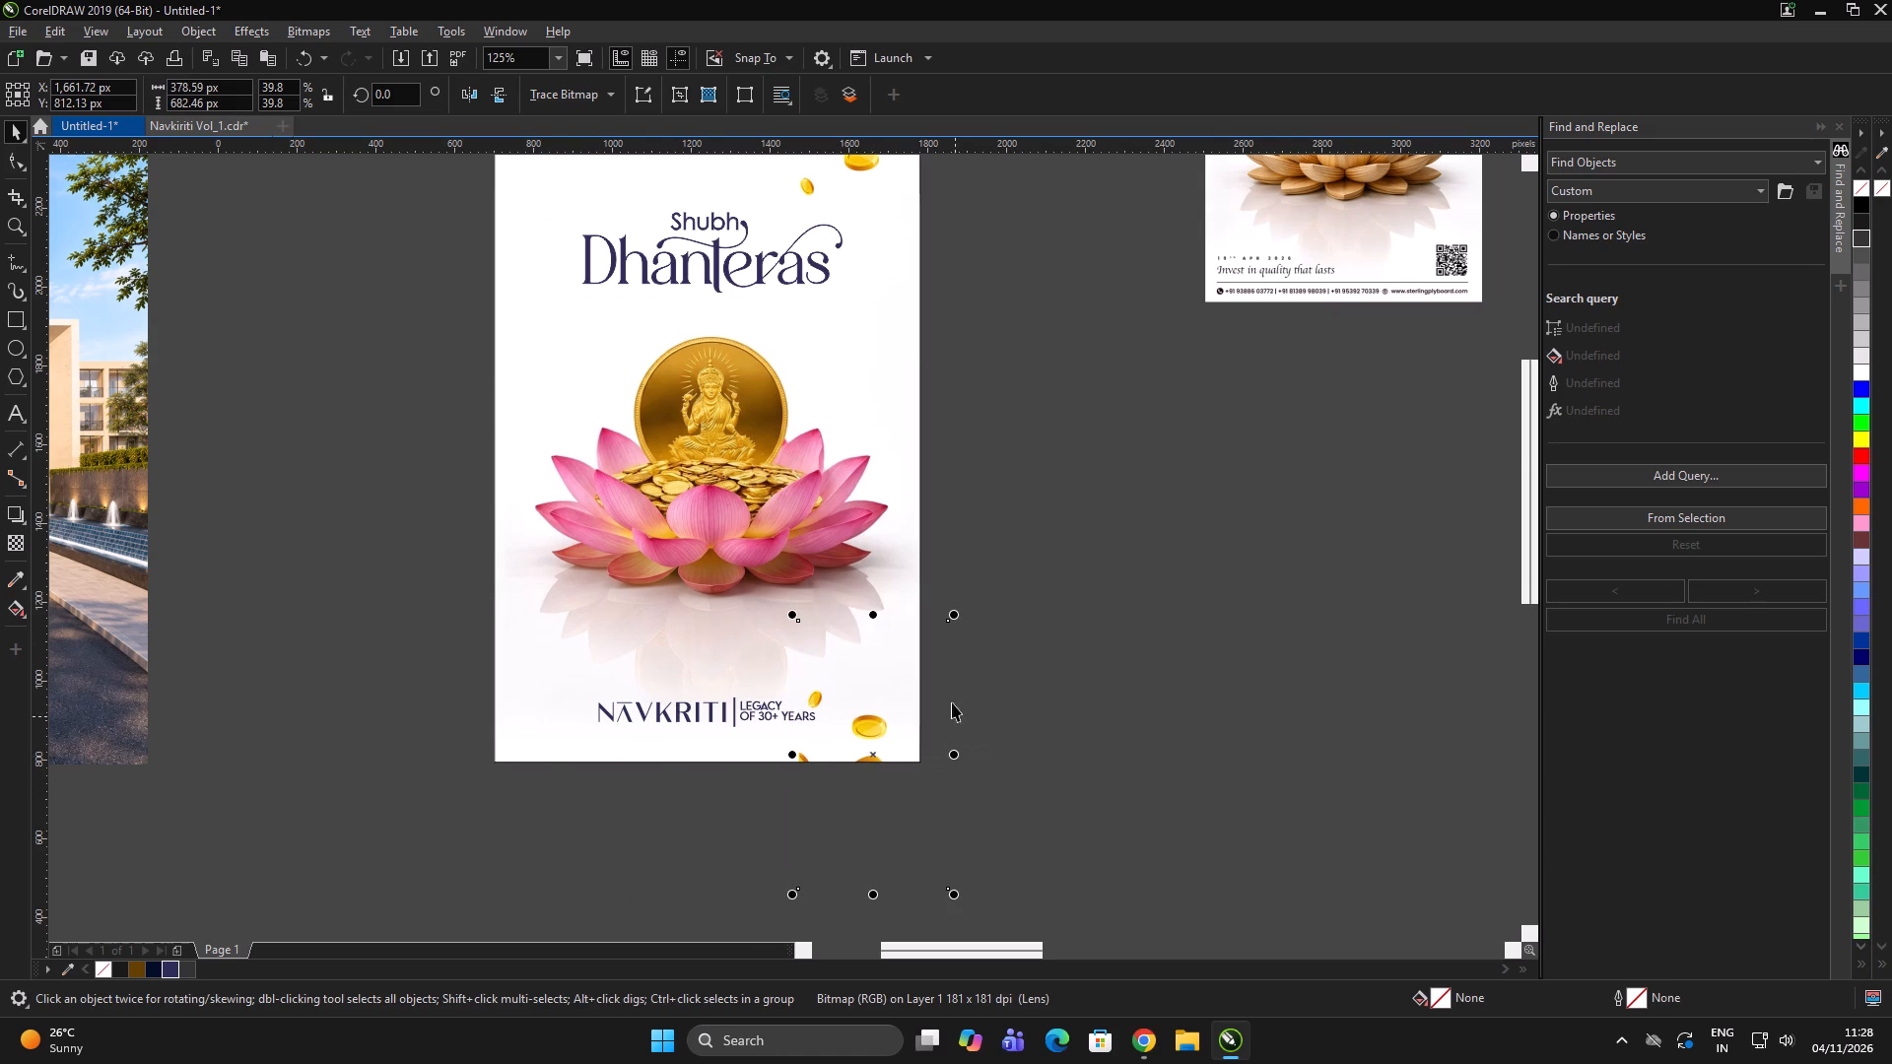
{"action": "scroll", "coordinate": [875, 630], "scroll_direction": "down", "scroll_amount": 2}
{"action": "scroll", "coordinate": [863, 574], "scroll_direction": "up", "scroll_amount": 2}
{"action": "scroll", "coordinate": [860, 574], "scroll_direction": "down", "scroll_amount": 1}
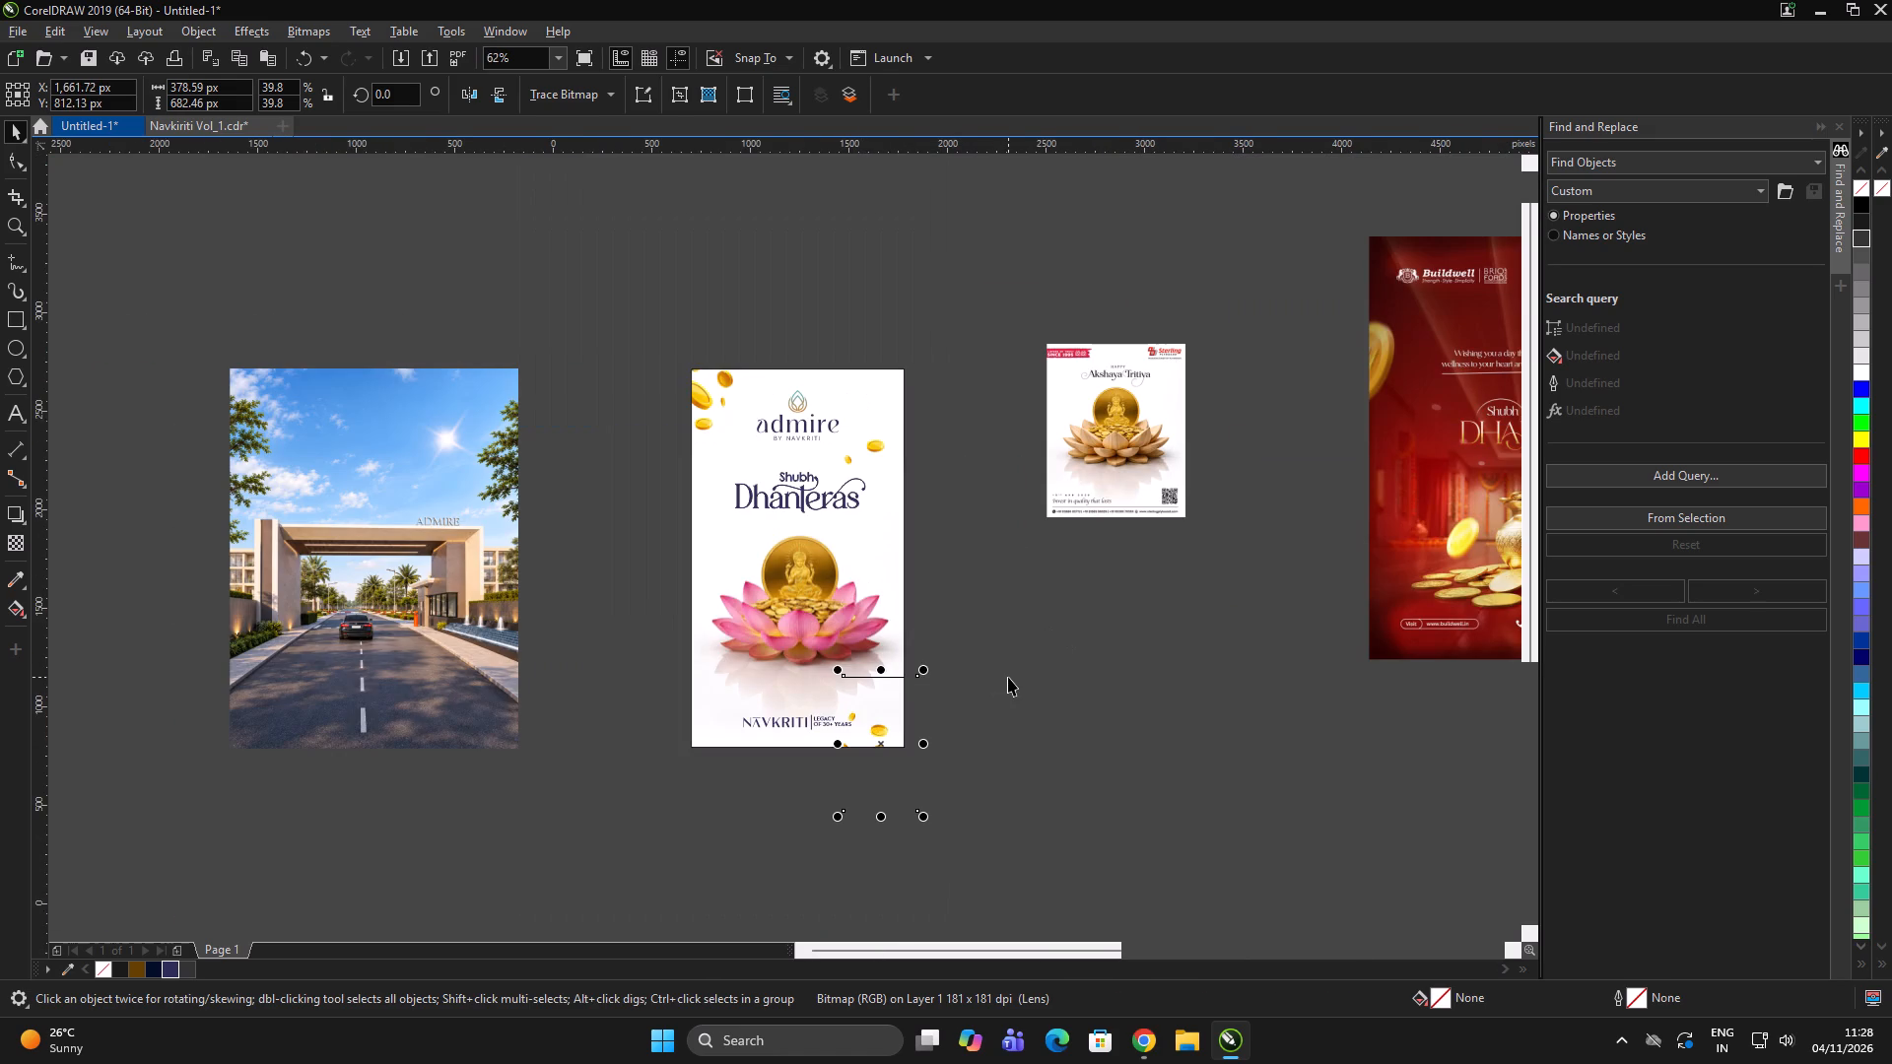
{"action": "triple_click", "coordinate": [1008, 677]}
Shift the mirrored coins toward the post's lower-right corner, clear of the Navkriti tagline.
{"action": "scroll", "coordinate": [894, 738], "scroll_direction": "up", "scroll_amount": 1}
{"action": "left_click", "coordinate": [868, 722], "text": "alt"}
{"action": "left_click_drag", "start_coordinate": [869, 721], "coordinate": [924, 735]}
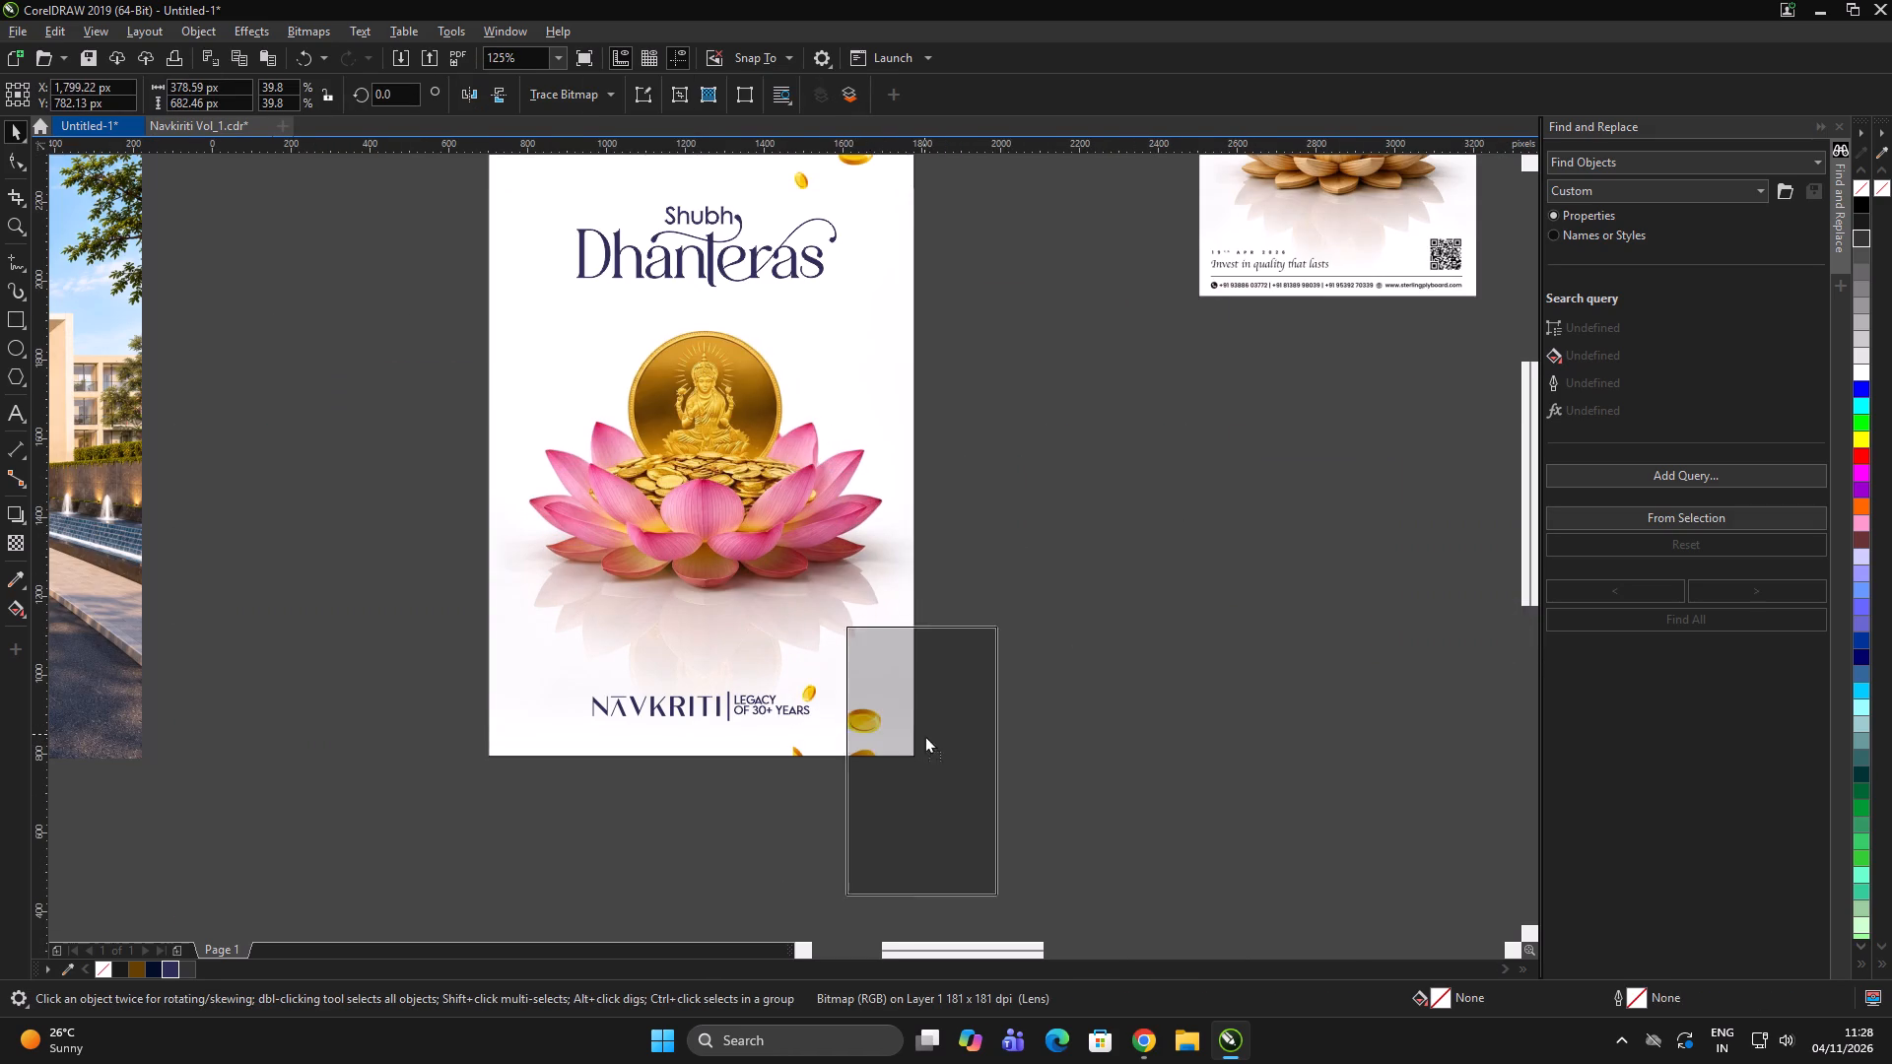
{"action": "left_click_drag", "start_coordinate": [924, 735], "coordinate": [924, 739]}
{"action": "left_click_drag", "start_coordinate": [908, 735], "coordinate": [863, 735]}
{"action": "left_click_drag", "start_coordinate": [880, 736], "coordinate": [889, 734]}
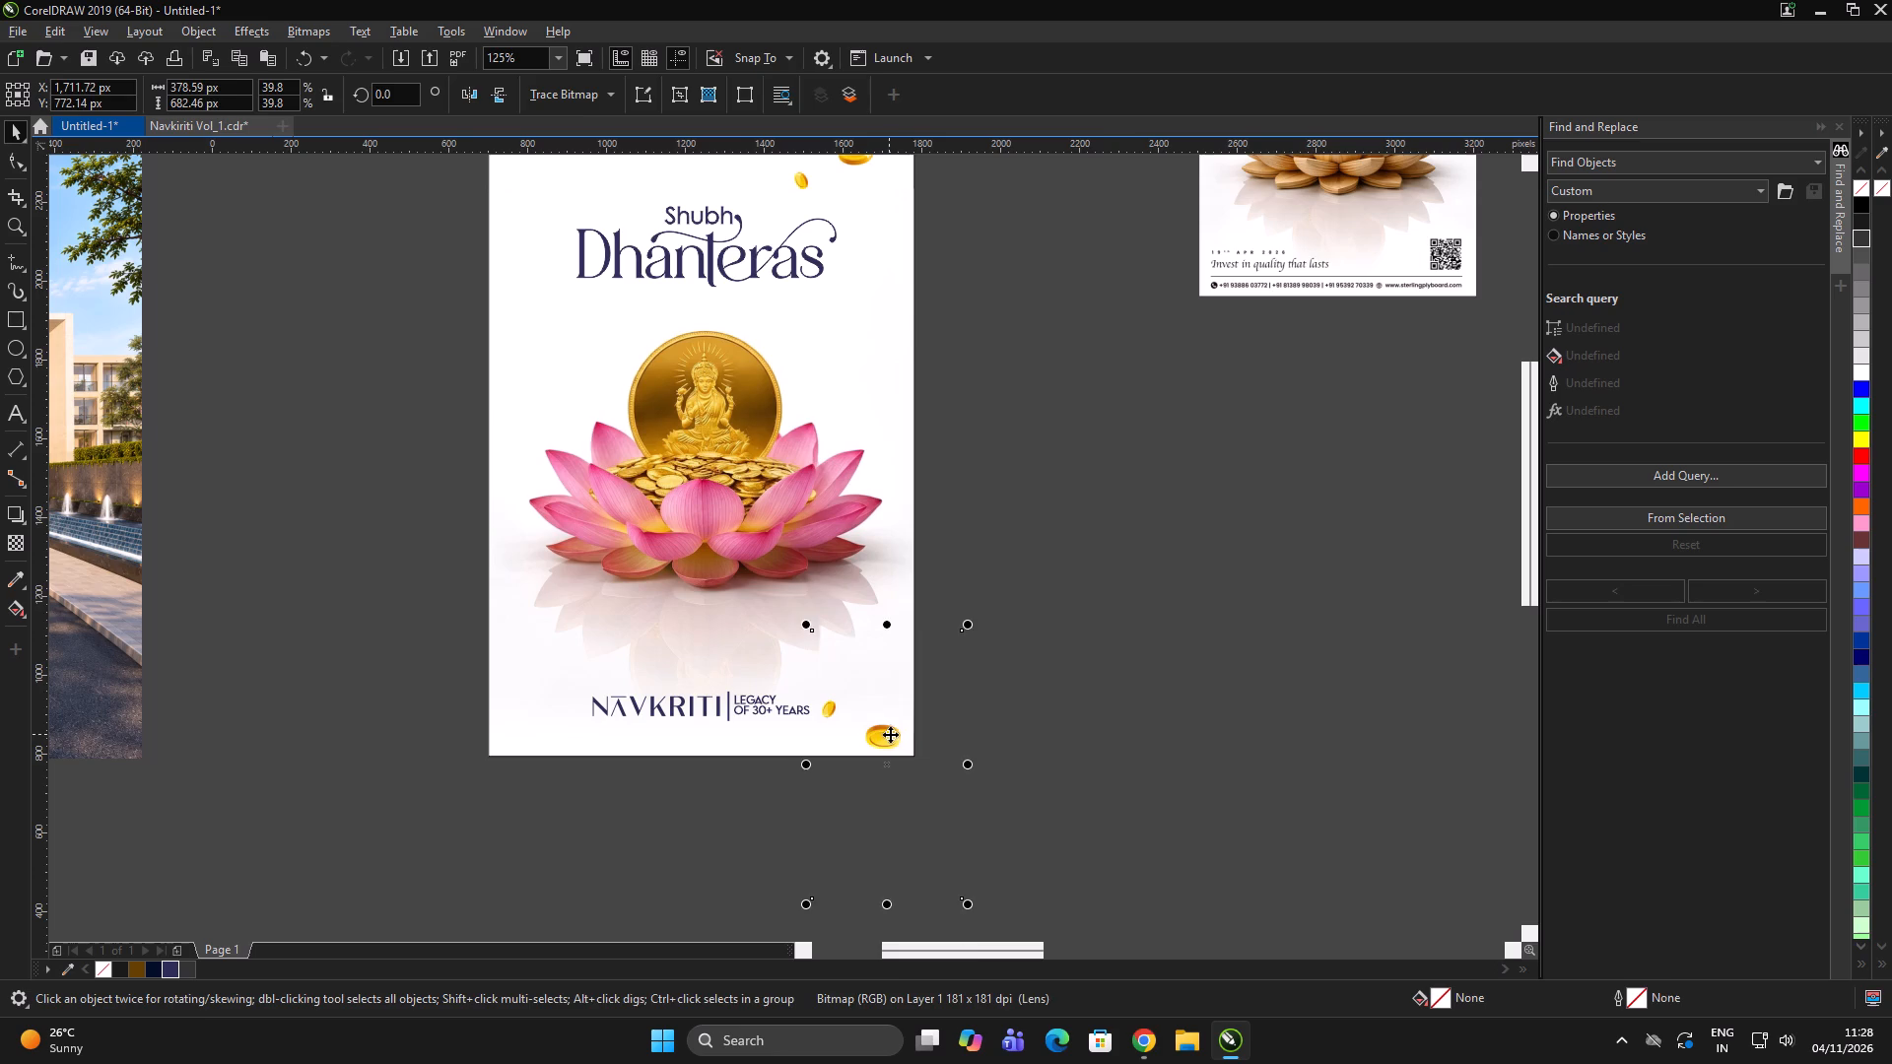
{"action": "left_click", "coordinate": [1092, 710]}
{"action": "left_click", "coordinate": [1105, 710]}
{"action": "scroll", "coordinate": [966, 694], "scroll_direction": "down", "scroll_amount": 1}
{"action": "left_click", "coordinate": [1038, 664]}
{"action": "left_click", "coordinate": [1044, 662]}
{"action": "scroll", "coordinate": [920, 495], "scroll_direction": "up", "scroll_amount": 1}
Move the cropped pair of coins from below the admire logo to the left of the Lakshmi coin, above the lotus.
{"action": "left_click", "coordinate": [907, 352], "text": "alt"}
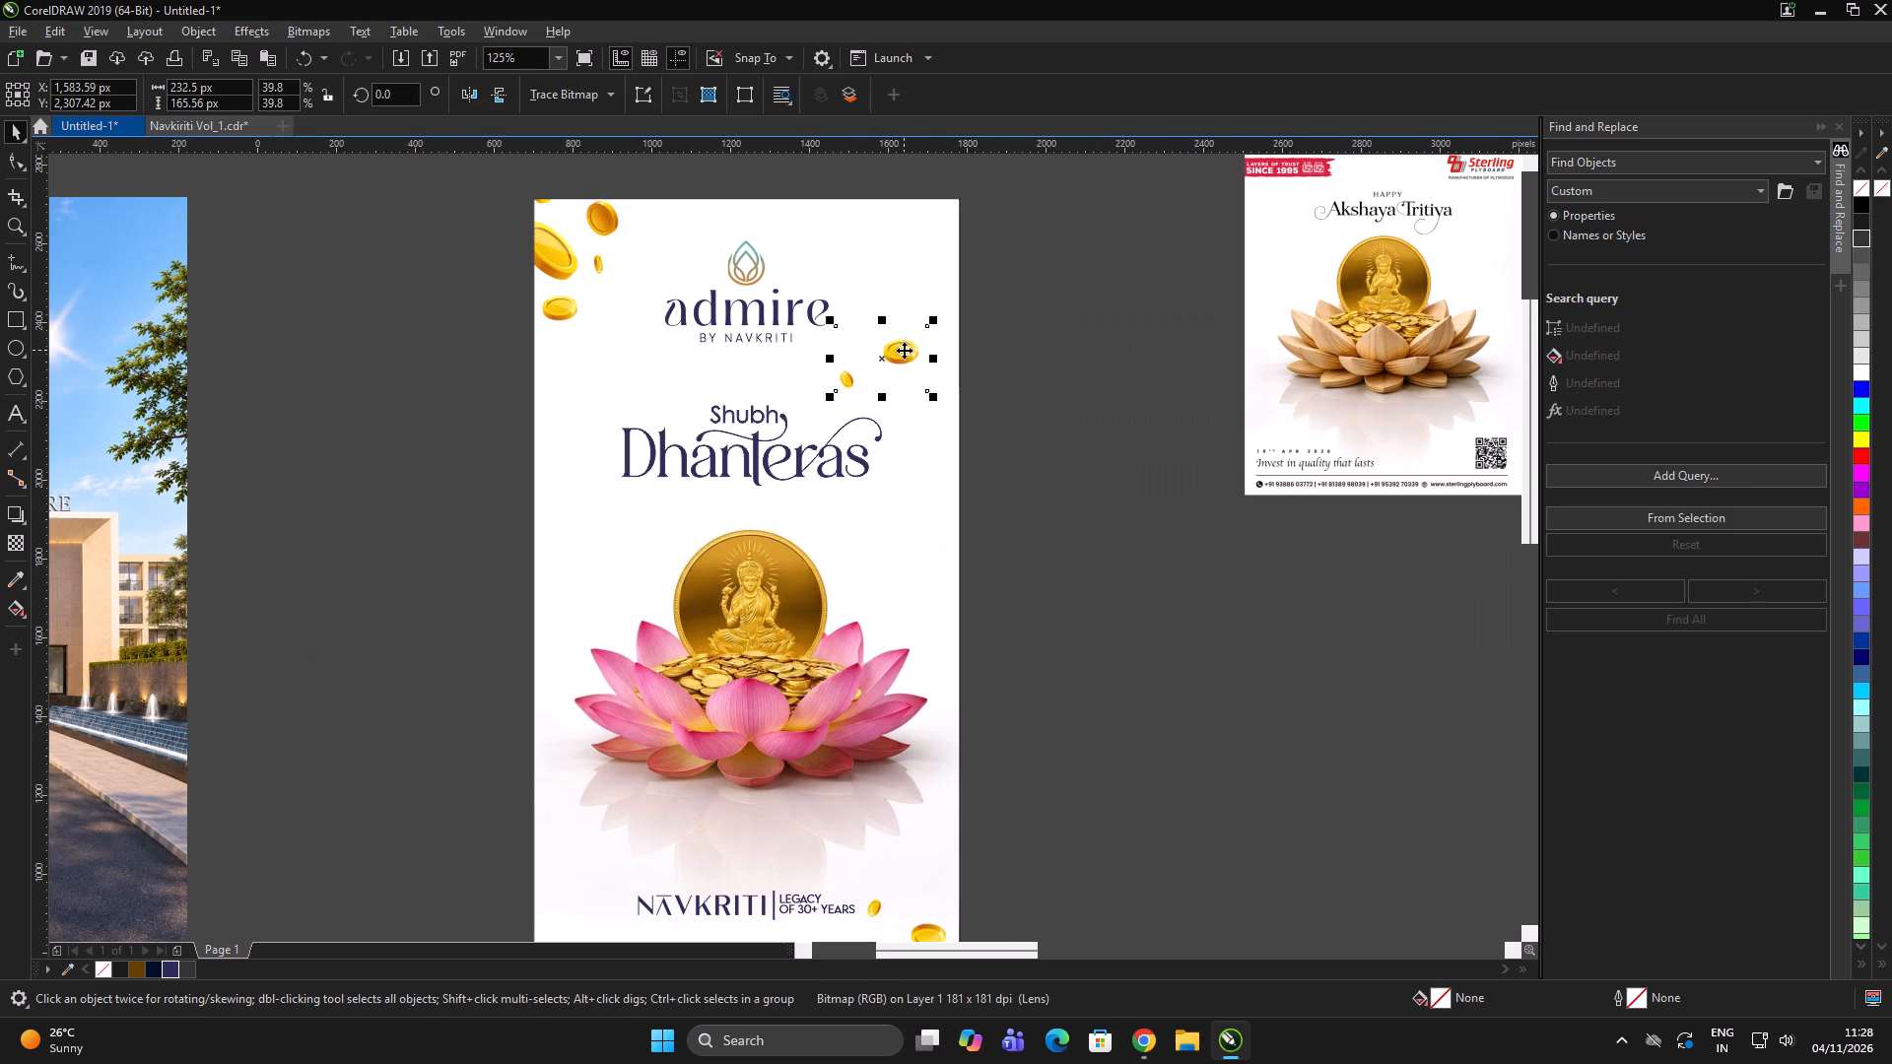
{"action": "left_click_drag", "start_coordinate": [903, 347], "coordinate": [652, 816]}
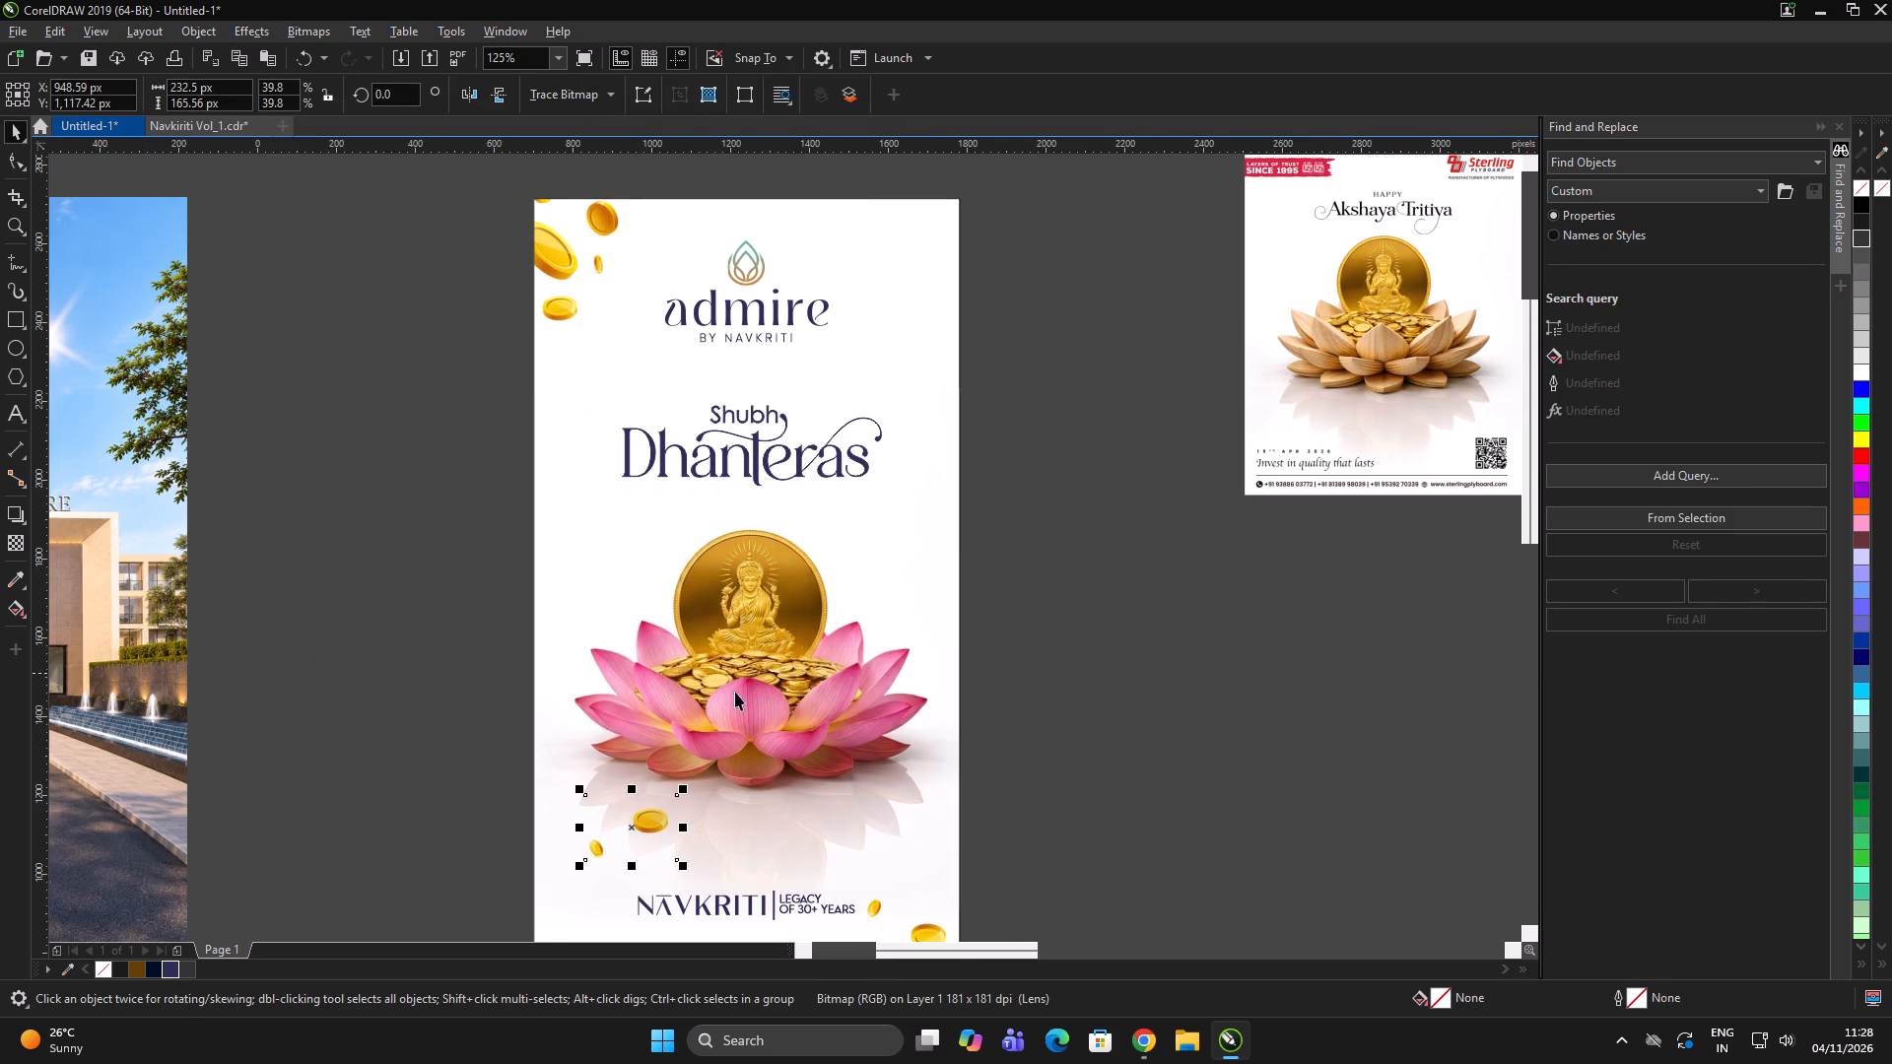
{"action": "left_click_drag", "start_coordinate": [648, 827], "coordinate": [588, 573]}
{"action": "left_click", "coordinate": [1156, 568]}
{"action": "scroll", "coordinate": [949, 509], "scroll_direction": "down", "scroll_amount": 1}
{"action": "double_click", "coordinate": [1007, 510]}
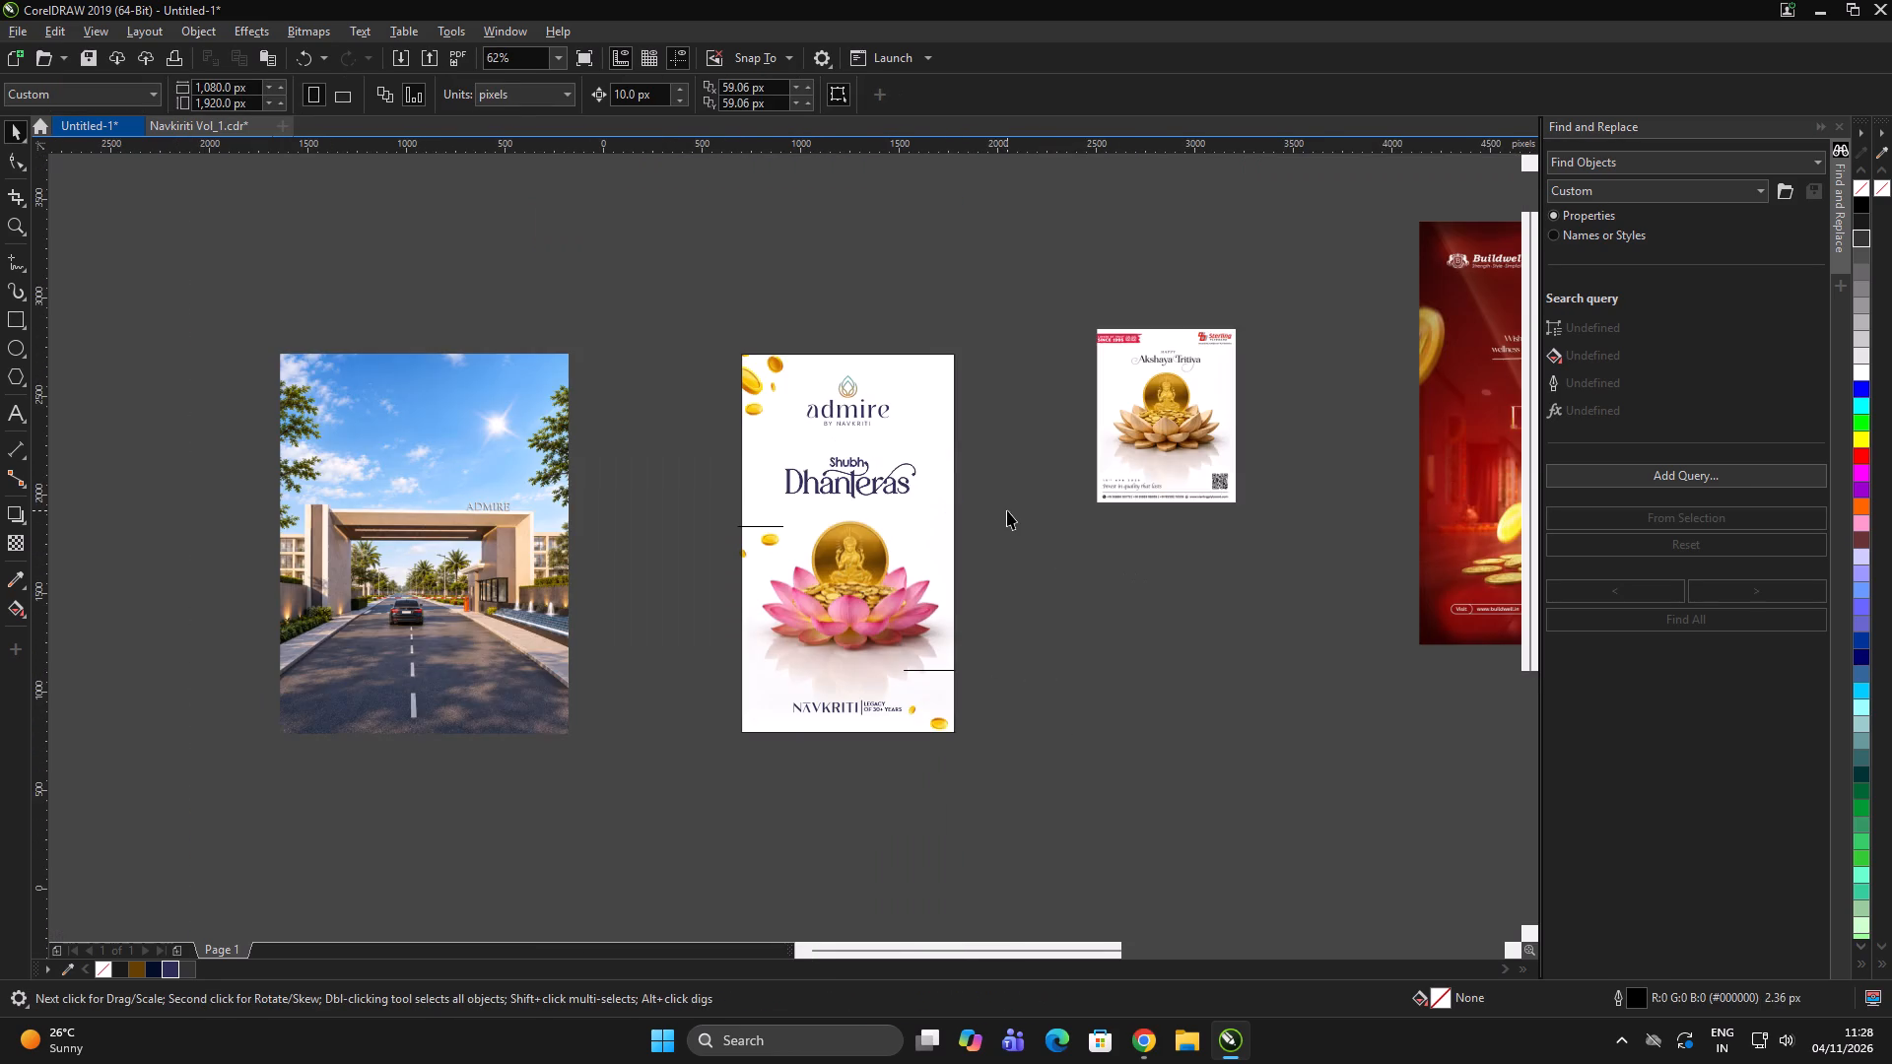
Cut the coins from the post's upper-left corner.
{"action": "scroll", "coordinate": [949, 492], "scroll_direction": "up", "scroll_amount": 1}
{"action": "left_click", "coordinate": [564, 283], "text": "alt"}
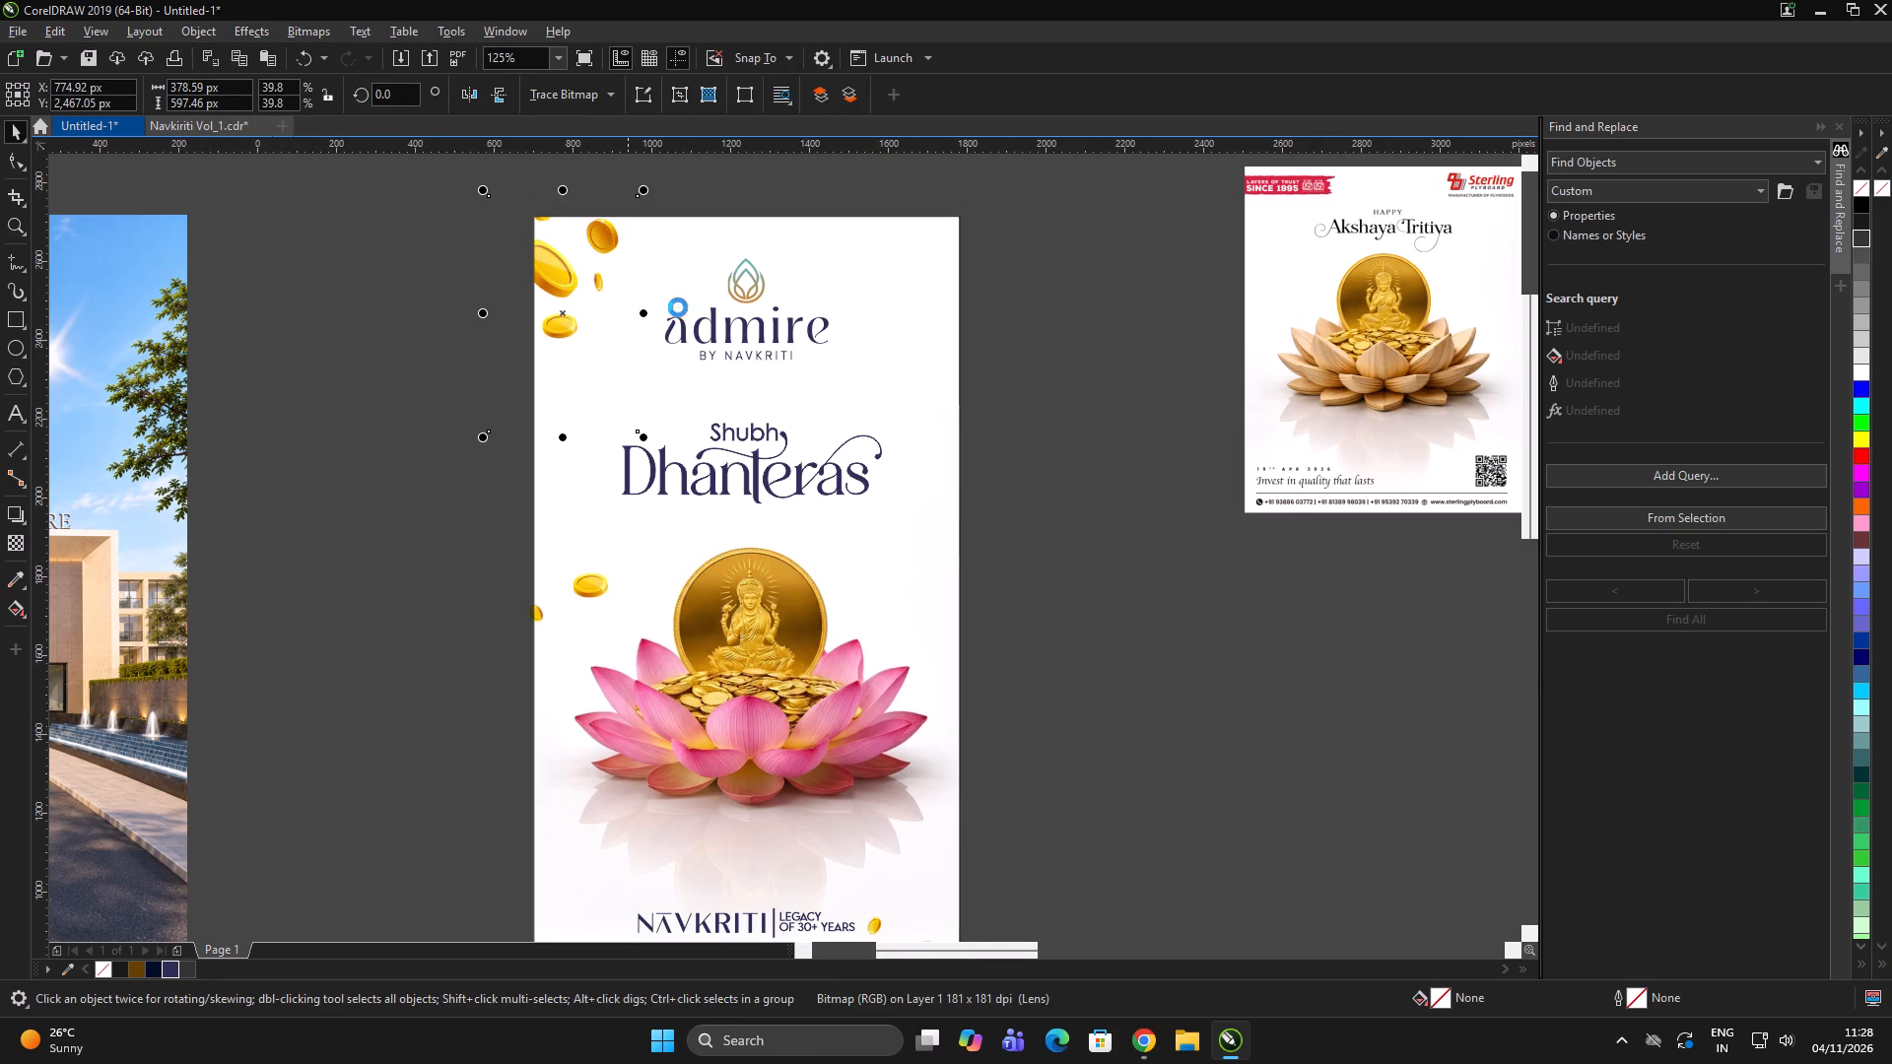
{"action": "key", "text": "ctrl+x"}
{"action": "scroll", "coordinate": [898, 437], "scroll_direction": "down", "scroll_amount": 1}
{"action": "left_click_drag", "start_coordinate": [1049, 576], "coordinate": [1056, 585]}
Nudge the coin pair left of the Lakshmi coin slightly up and inward from the post's edge.
{"action": "scroll", "coordinate": [741, 531], "scroll_direction": "up", "scroll_amount": 2}
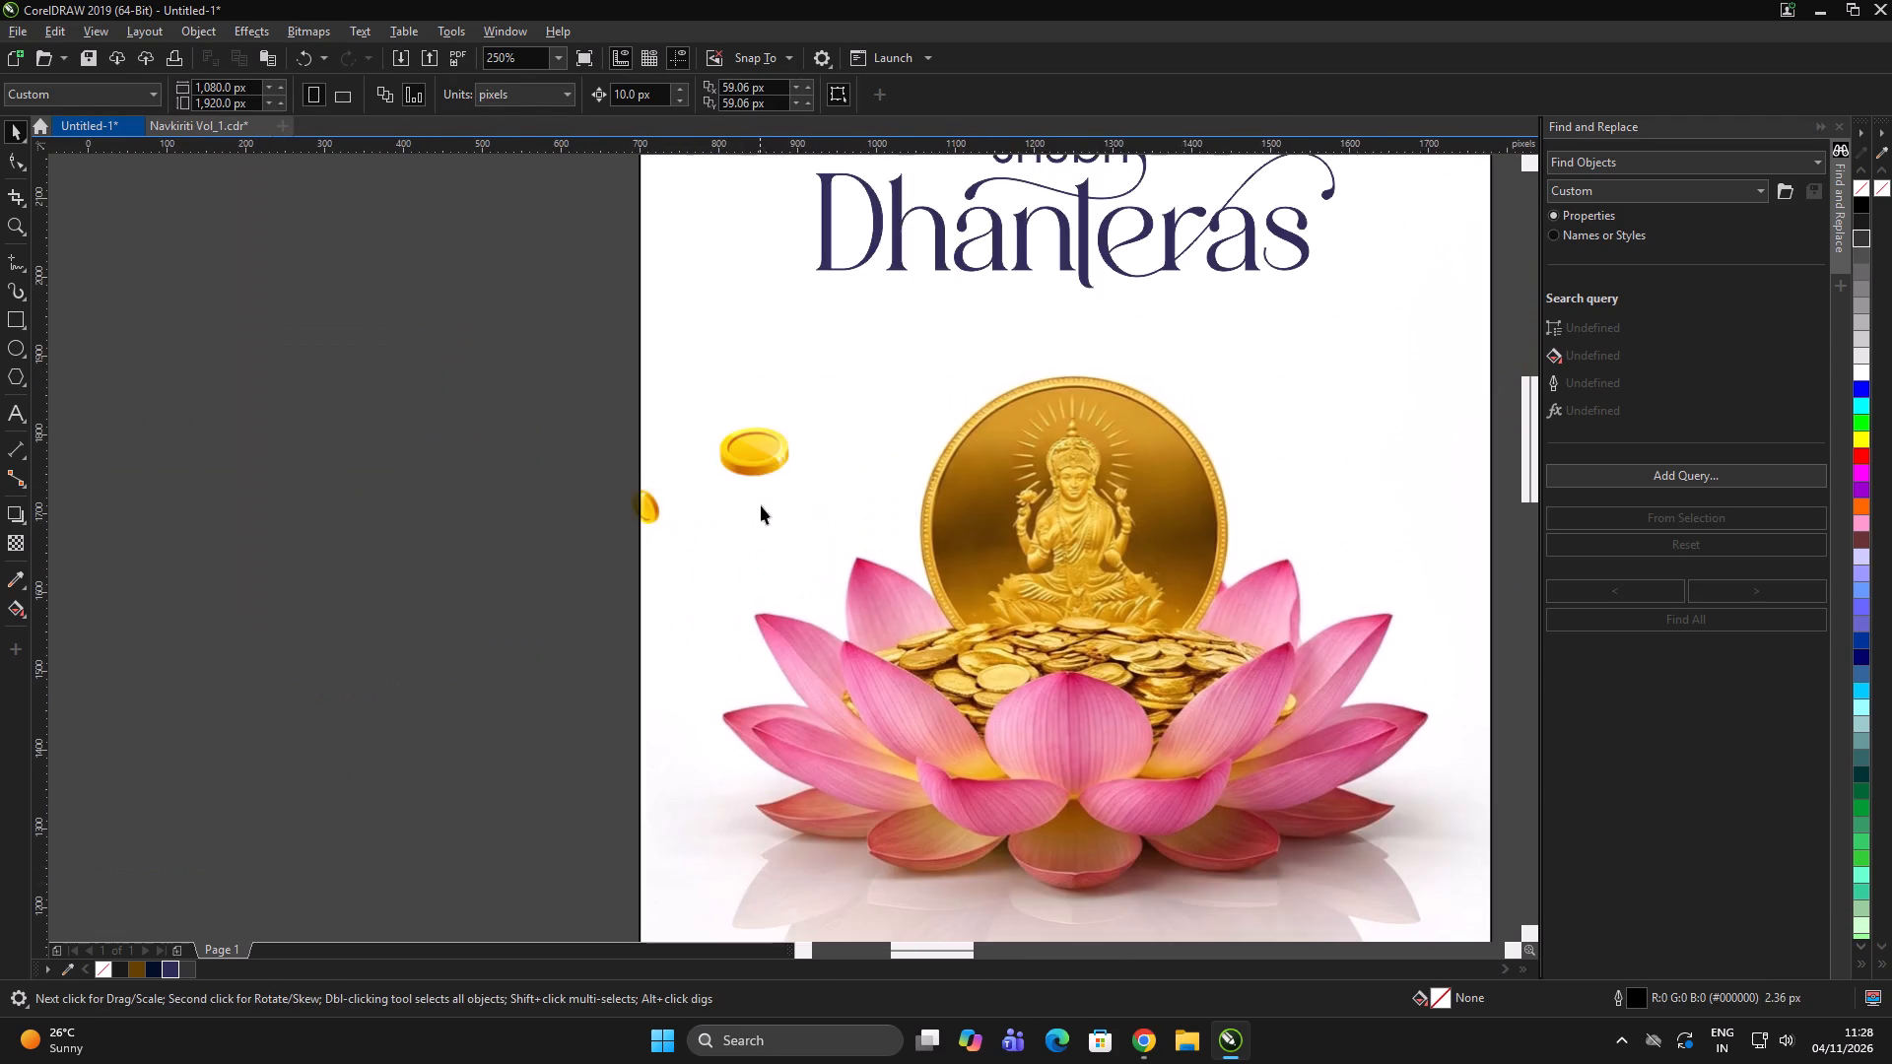
{"action": "left_click", "coordinate": [762, 442]}
{"action": "left_click_drag", "start_coordinate": [768, 440], "coordinate": [795, 422]}
{"action": "left_click", "coordinate": [791, 429]}
Duplicate the pair of coins to the right of the Lakshmi coin.
{"action": "scroll", "coordinate": [797, 418], "scroll_direction": "down", "scroll_amount": 2}
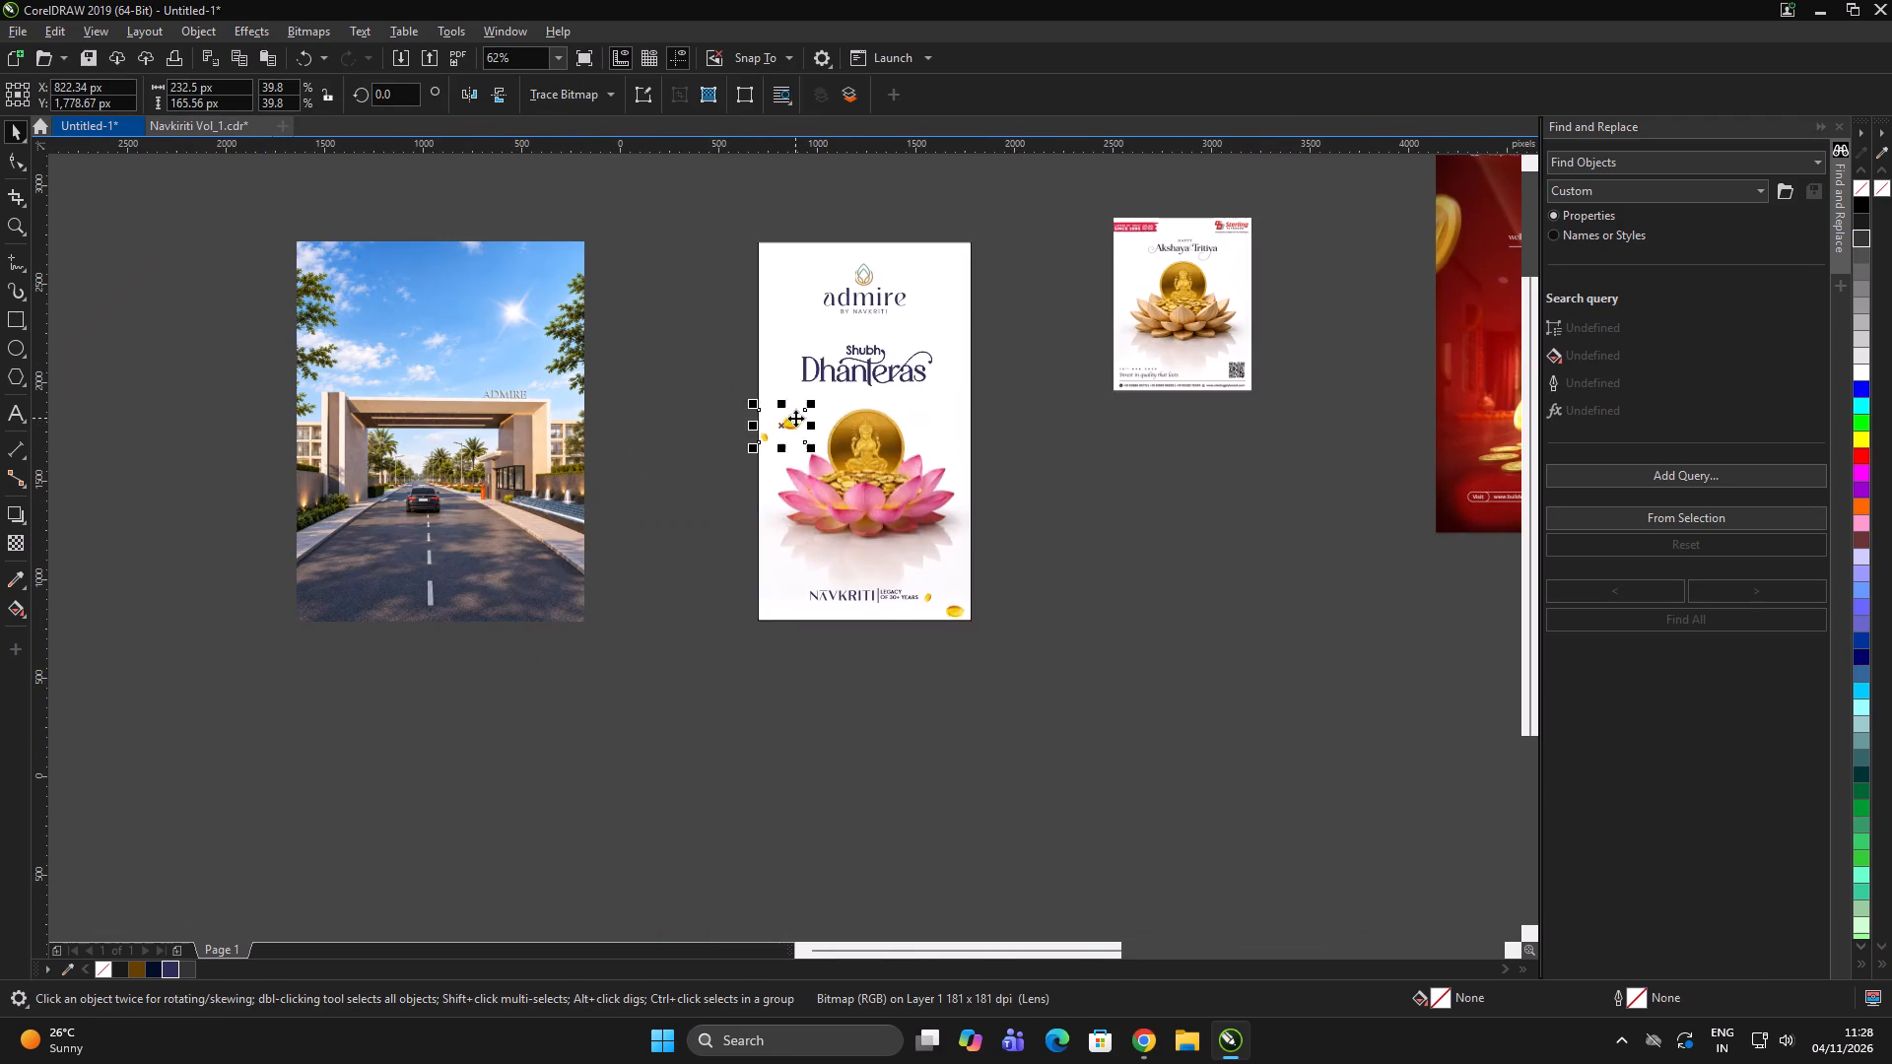
{"action": "left_click_drag", "start_coordinate": [795, 418], "coordinate": [964, 412]}
{"action": "right_click", "coordinate": [964, 412]}
Enlarge the duplicated coin pair to 49.4%, rotate it about 37.3°, and position it close to the Lakshmi coin's upper right.
{"action": "scroll", "coordinate": [963, 415], "scroll_direction": "up", "scroll_amount": 2}
{"action": "left_click", "coordinate": [961, 417]}
{"action": "left_click_drag", "start_coordinate": [1019, 503], "coordinate": [1068, 430]}
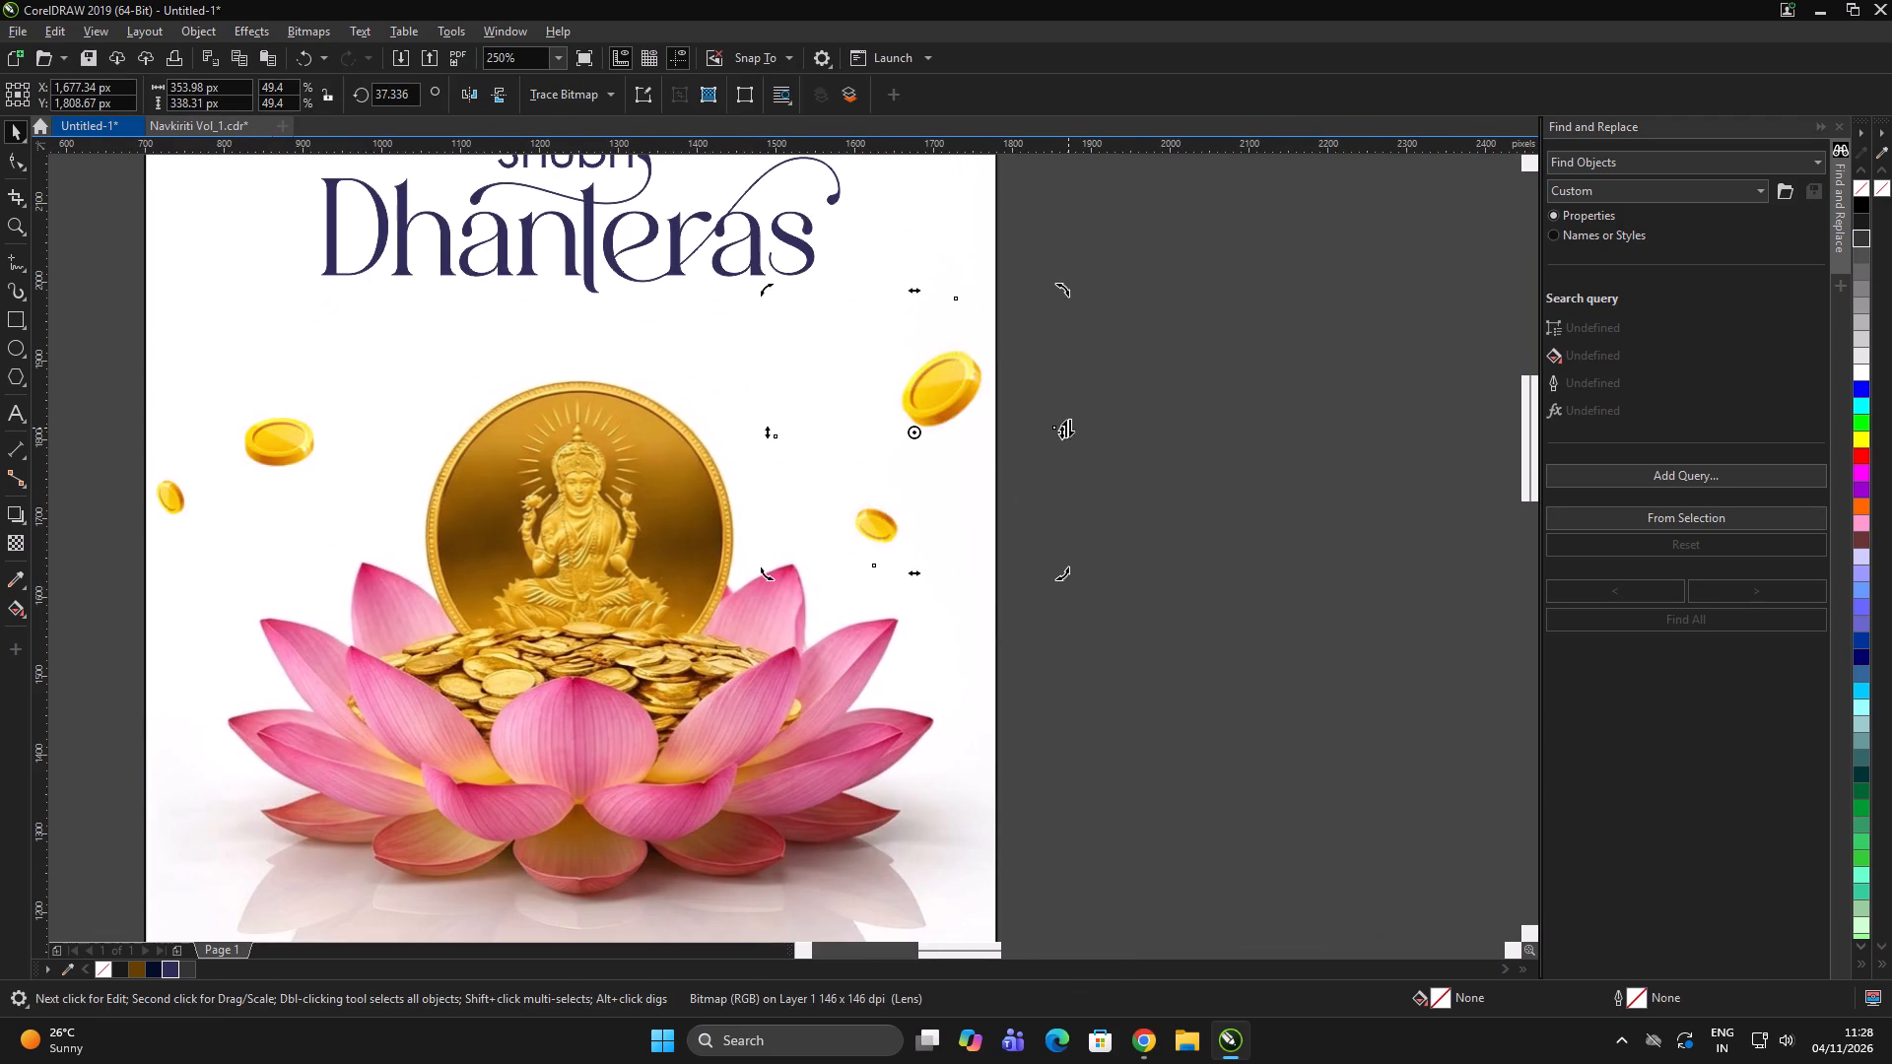
{"action": "left_click_drag", "start_coordinate": [938, 385], "coordinate": [845, 362]}
{"action": "left_click", "coordinate": [871, 369]}
{"action": "double_click", "coordinate": [1145, 409]}
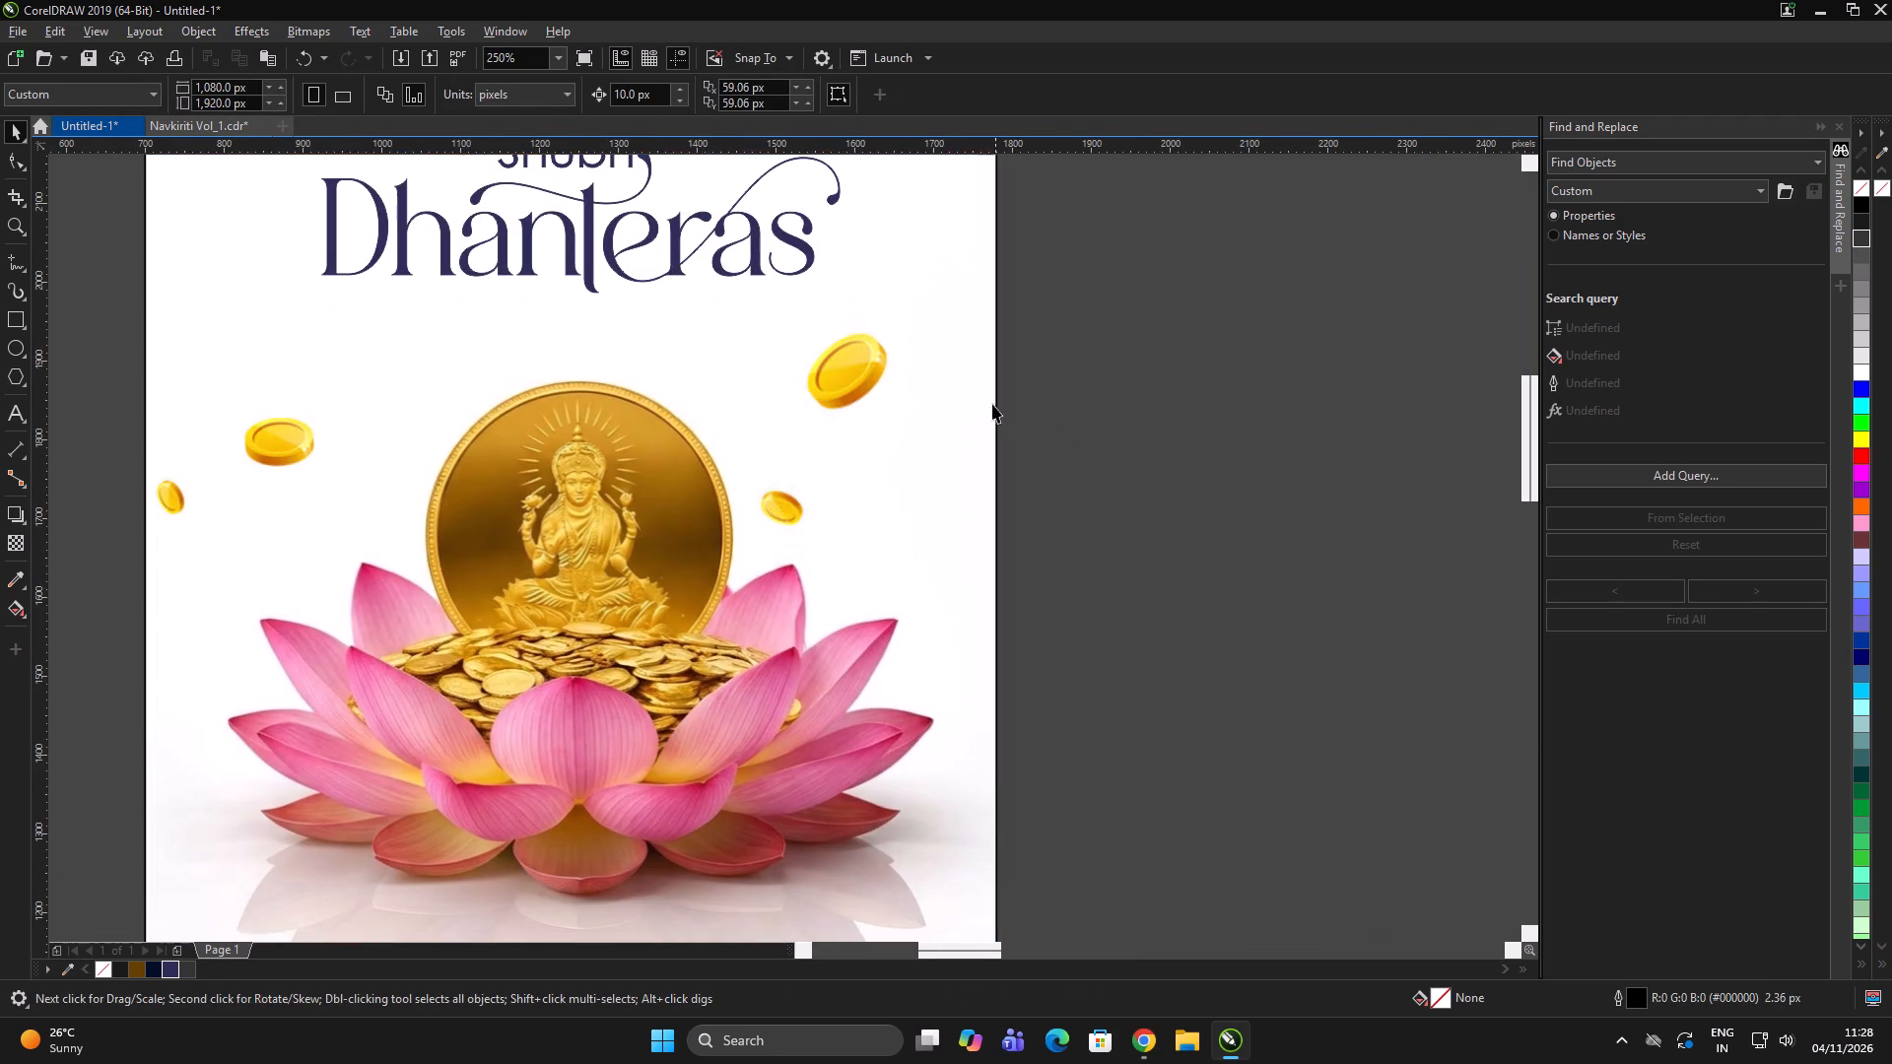
{"action": "scroll", "coordinate": [980, 410], "scroll_direction": "down", "scroll_amount": 2}
{"action": "double_click", "coordinate": [1055, 407]}
Move the rotated coin pair up so its larger coin sits right of the Shubh lettering, below the admire logo.
{"action": "scroll", "coordinate": [965, 387], "scroll_direction": "up", "scroll_amount": 1}
{"action": "left_click_drag", "start_coordinate": [966, 410], "coordinate": [935, 250]}
{"action": "left_click", "coordinate": [1109, 242]}
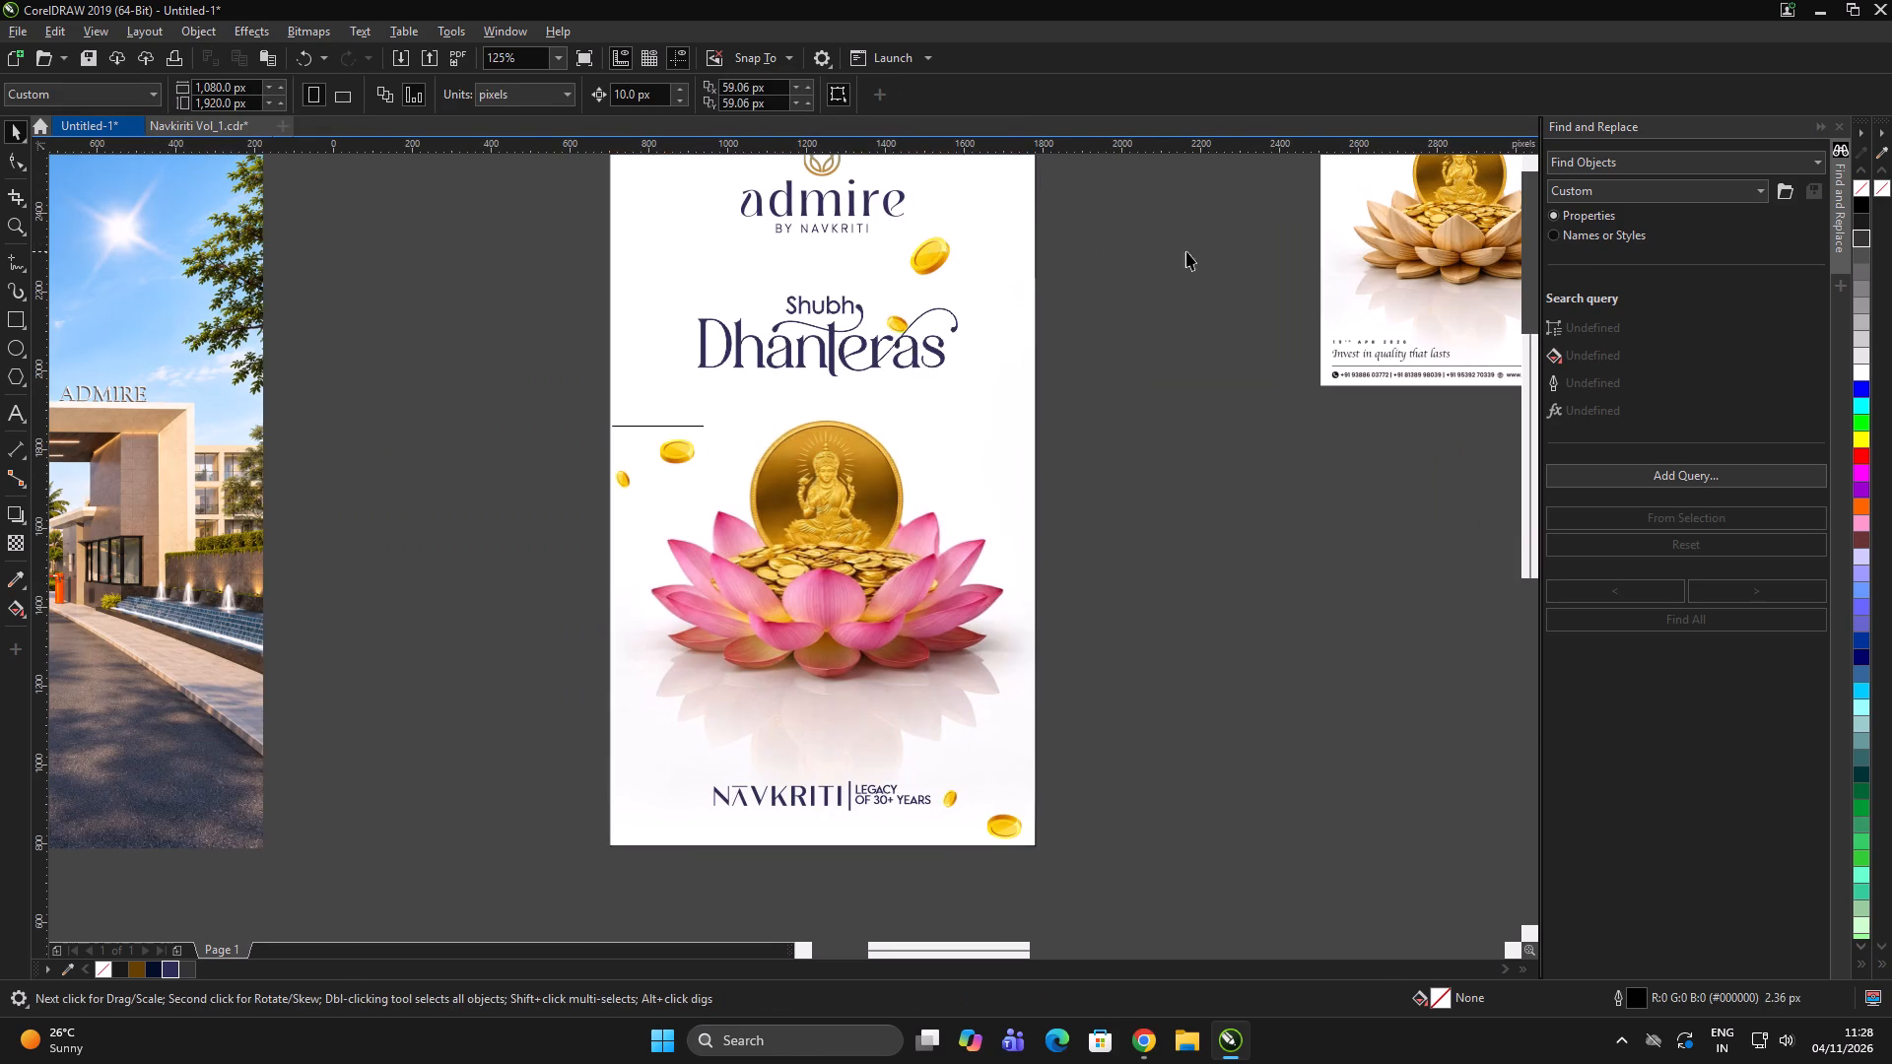
Duplicate the rotated coin pair beside the Shubh lettering onto the post's upper-right corner.
{"action": "left_click", "coordinate": [1187, 251]}
{"action": "scroll", "coordinate": [1081, 322], "scroll_direction": "down", "scroll_amount": 1}
{"action": "scroll", "coordinate": [999, 291], "scroll_direction": "up", "scroll_amount": 1}
{"action": "left_click_drag", "start_coordinate": [1017, 285], "coordinate": [1039, 217]}
{"action": "left_click_drag", "start_coordinate": [1038, 225], "coordinate": [1033, 264]}
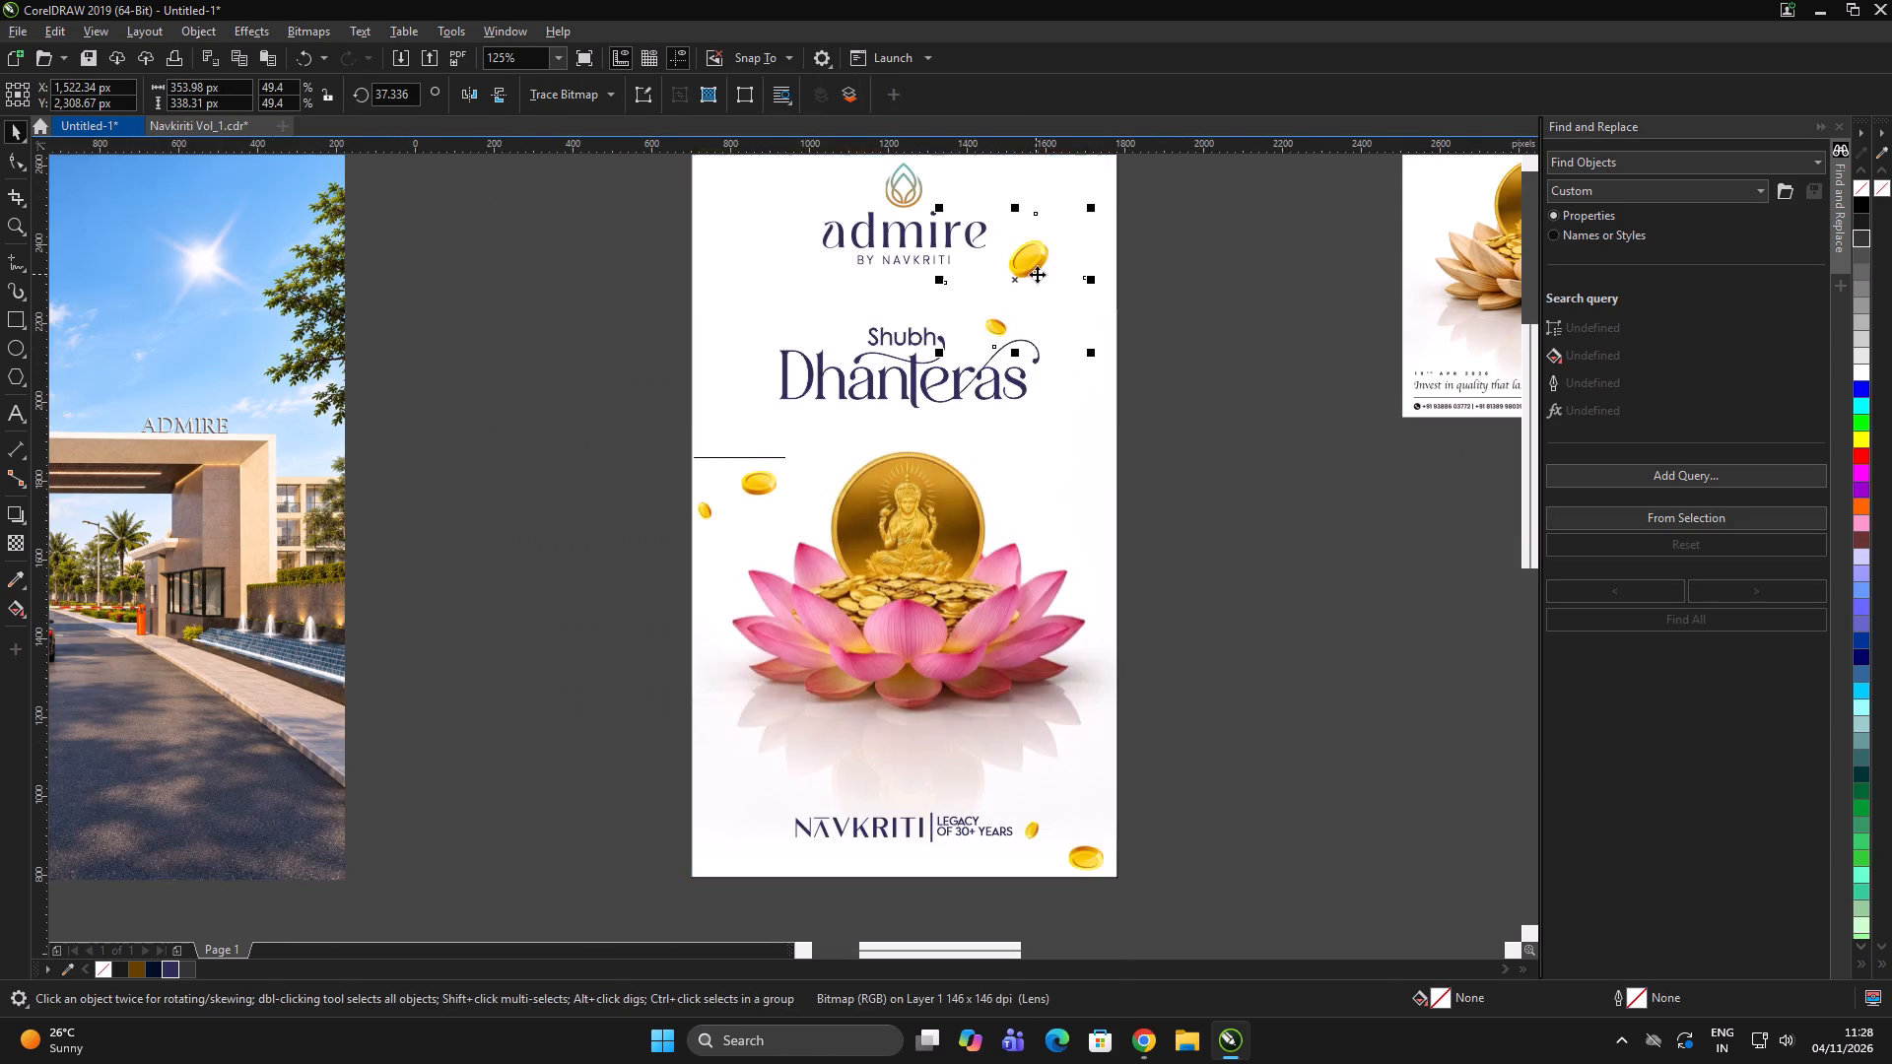
{"action": "scroll", "coordinate": [1032, 294], "scroll_direction": "down", "scroll_amount": 1}
{"action": "left_click_drag", "start_coordinate": [1036, 269], "coordinate": [1063, 198]}
{"action": "right_click", "coordinate": [1063, 198]}
{"action": "scroll", "coordinate": [1072, 195], "scroll_direction": "up", "scroll_amount": 1}
{"action": "left_click_drag", "start_coordinate": [1046, 227], "coordinate": [1099, 224]}
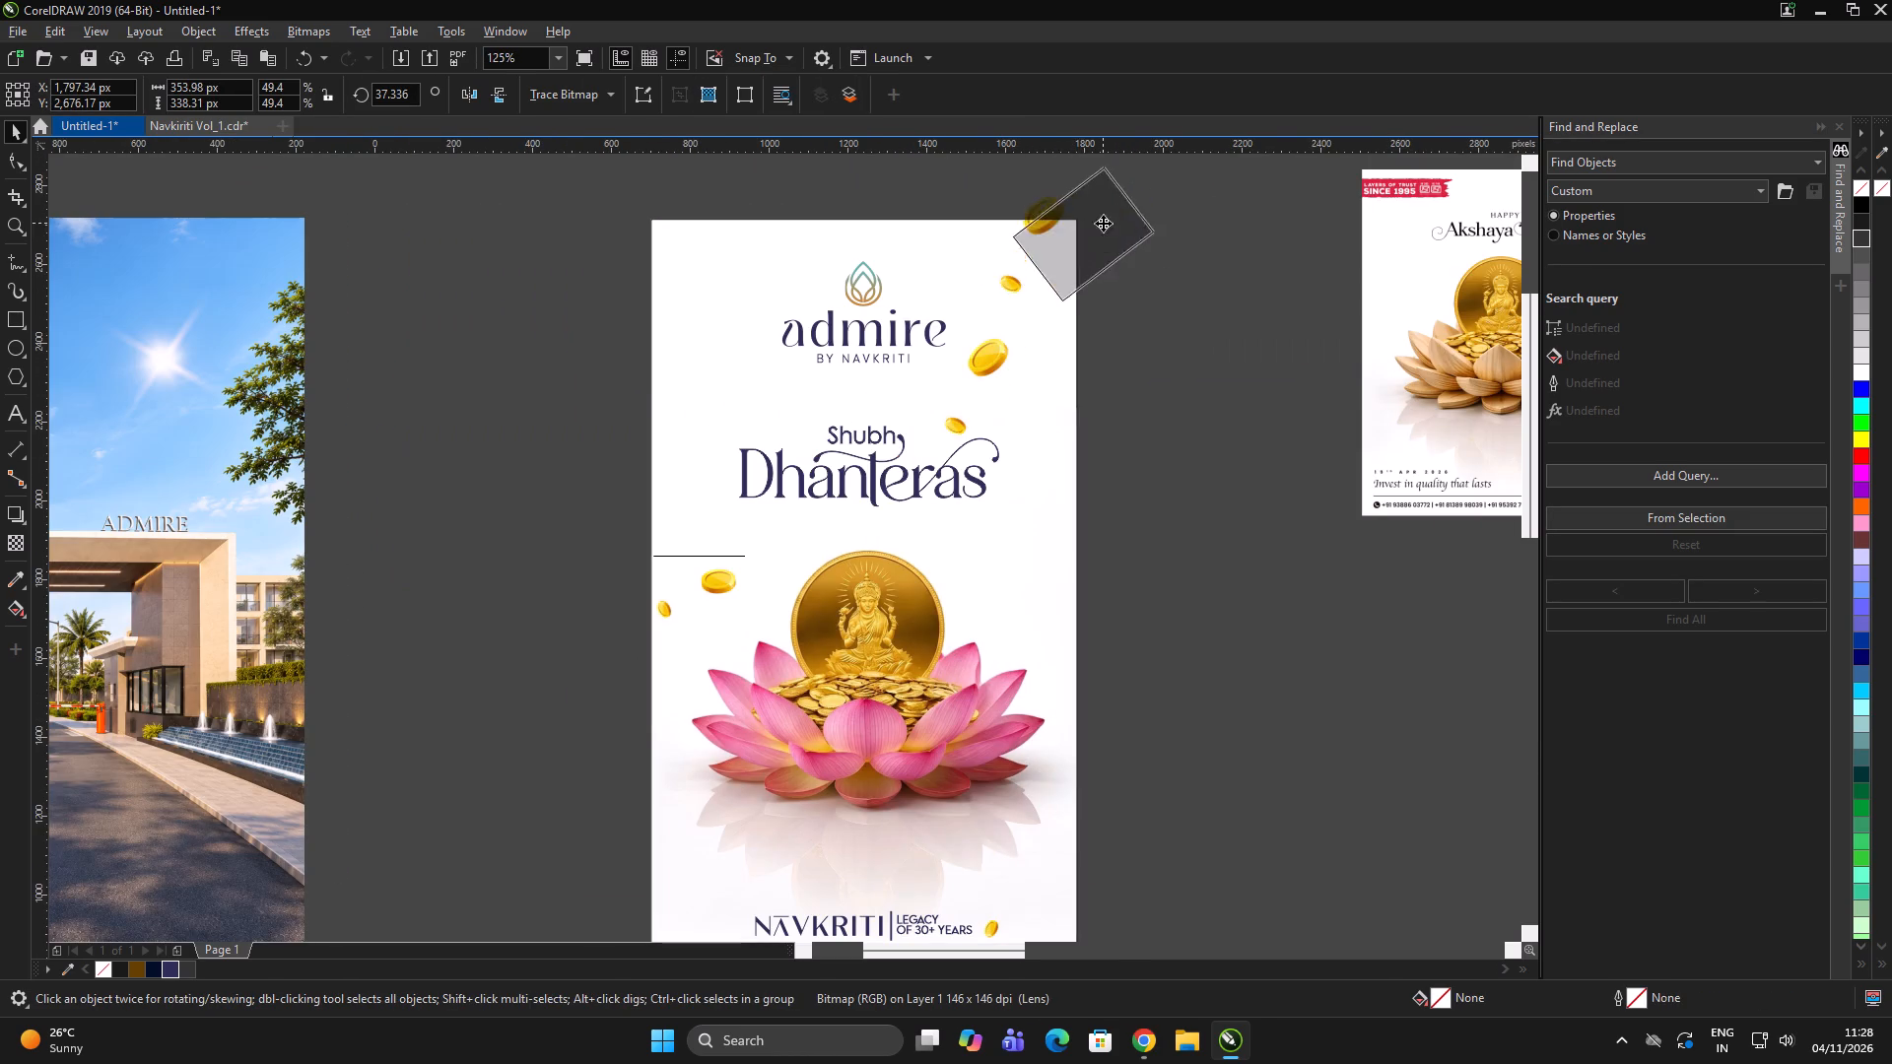
{"action": "left_click_drag", "start_coordinate": [1106, 225], "coordinate": [1086, 244]}
PowerClip the duplicated upper-right coin pair inside the post's background rectangle.
{"action": "right_click", "coordinate": [1087, 239]}
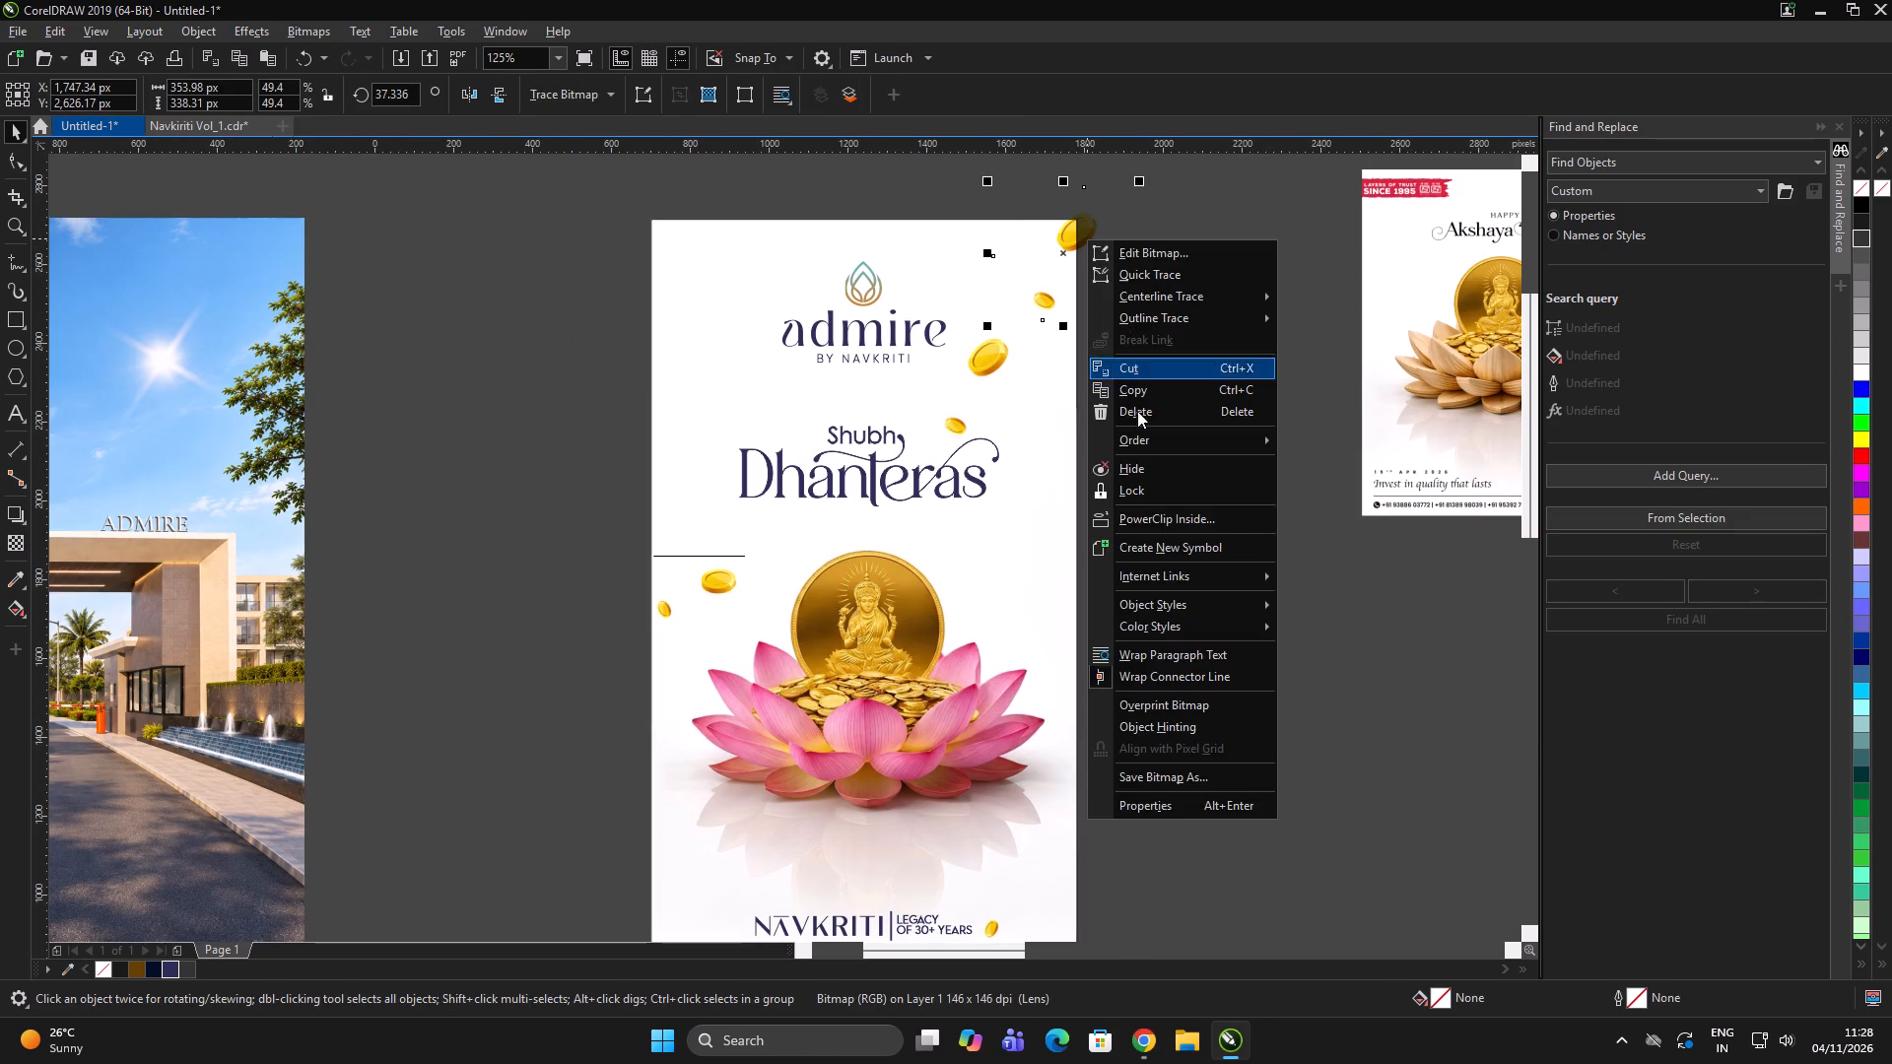
{"action": "left_click", "coordinate": [1162, 515]}
{"action": "left_click", "coordinate": [1001, 481]}
{"action": "double_click", "coordinate": [1224, 417]}
Rotate the upper-right coin pair to about 96° and shift it so its larger coin is cropped by the post's right edge.
{"action": "left_click", "coordinate": [1048, 302], "text": "alt"}
{"action": "left_click", "coordinate": [1050, 299]}
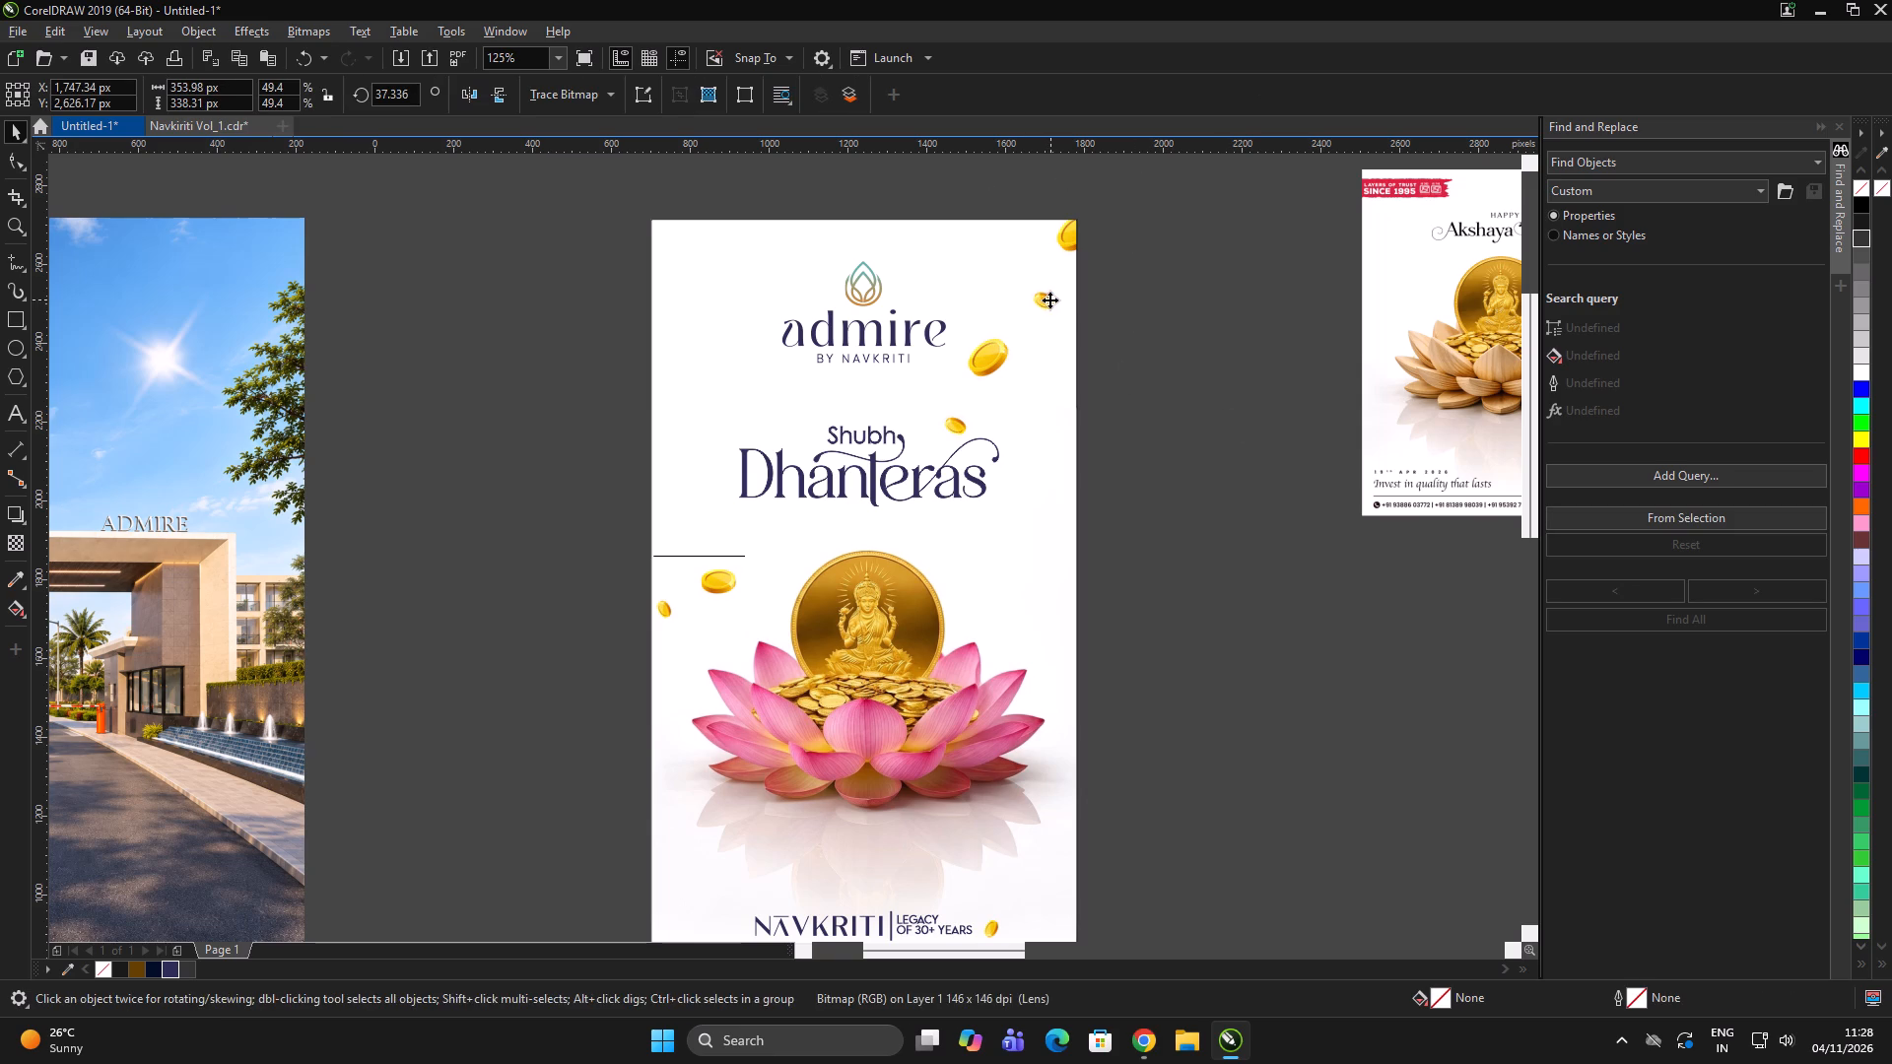
{"action": "left_click_drag", "start_coordinate": [1140, 329], "coordinate": [1210, 215]}
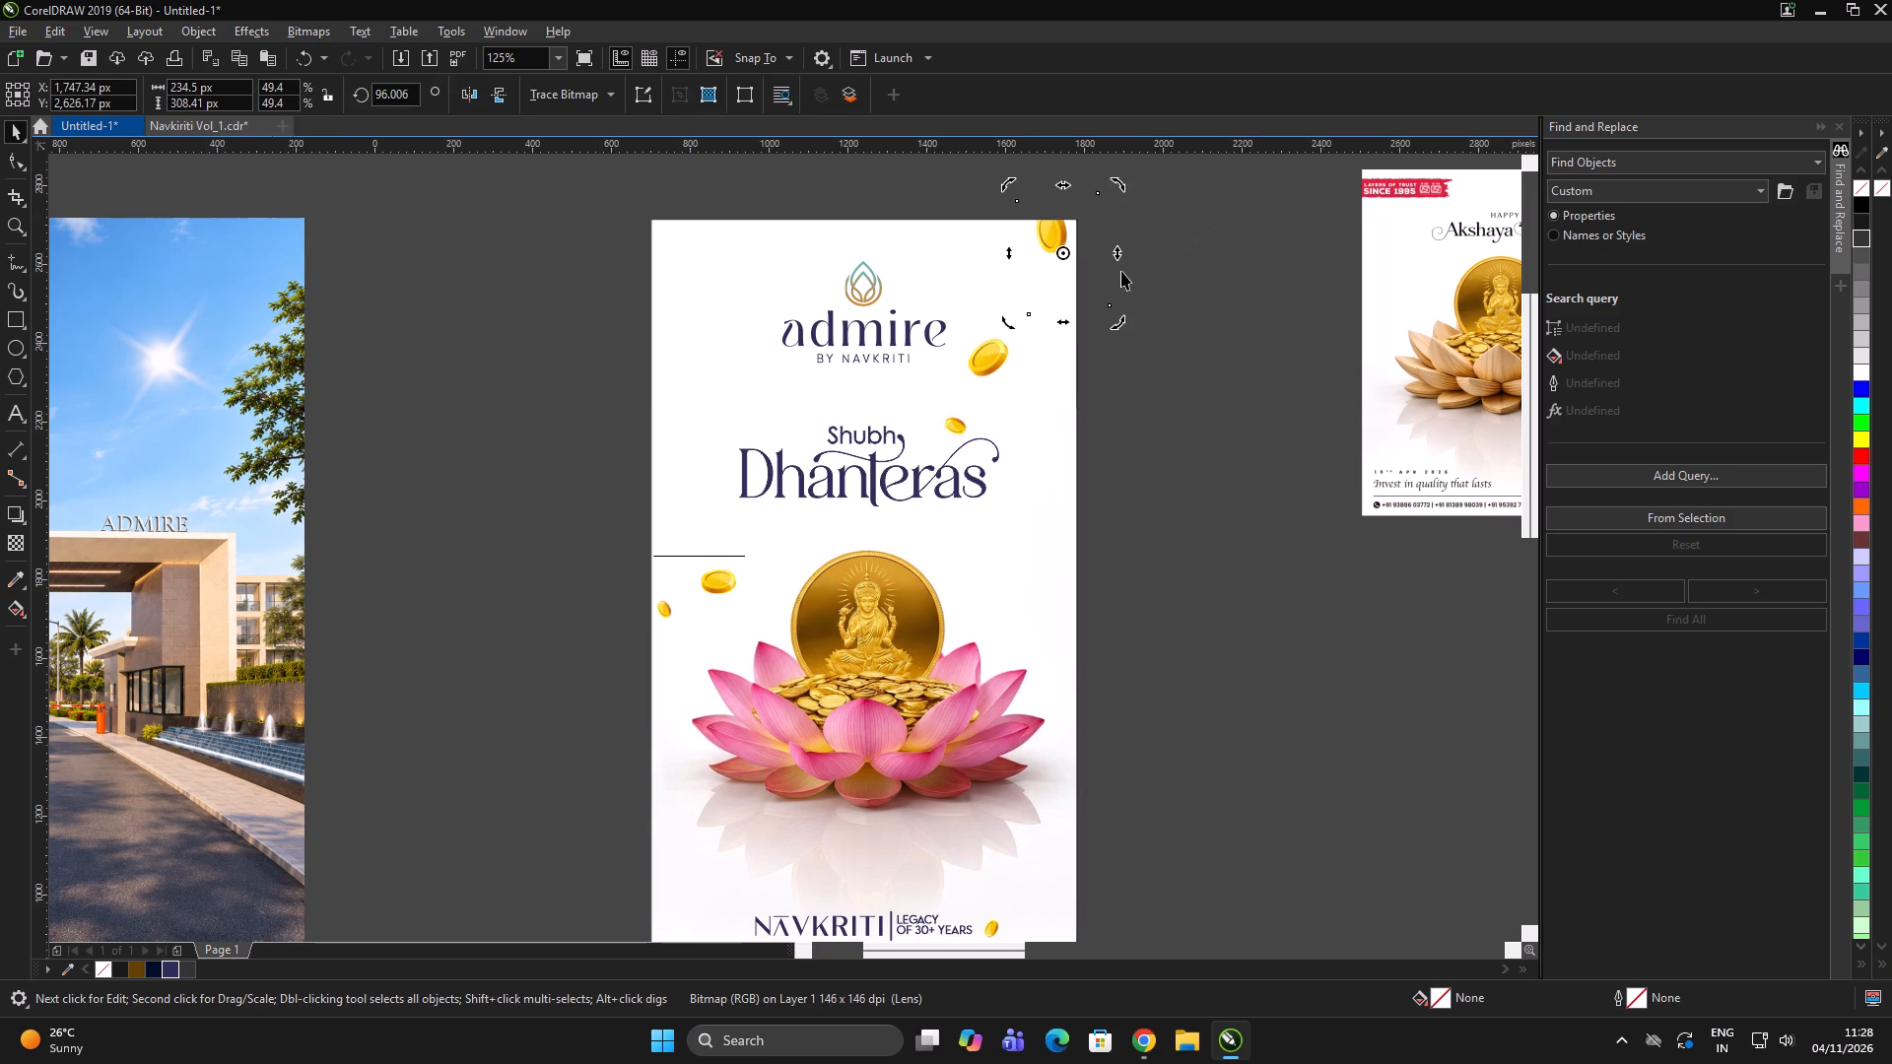
{"action": "left_click_drag", "start_coordinate": [1056, 237], "coordinate": [1078, 264]}
{"action": "left_click", "coordinate": [1232, 380]}
{"action": "left_click", "coordinate": [1246, 390]}
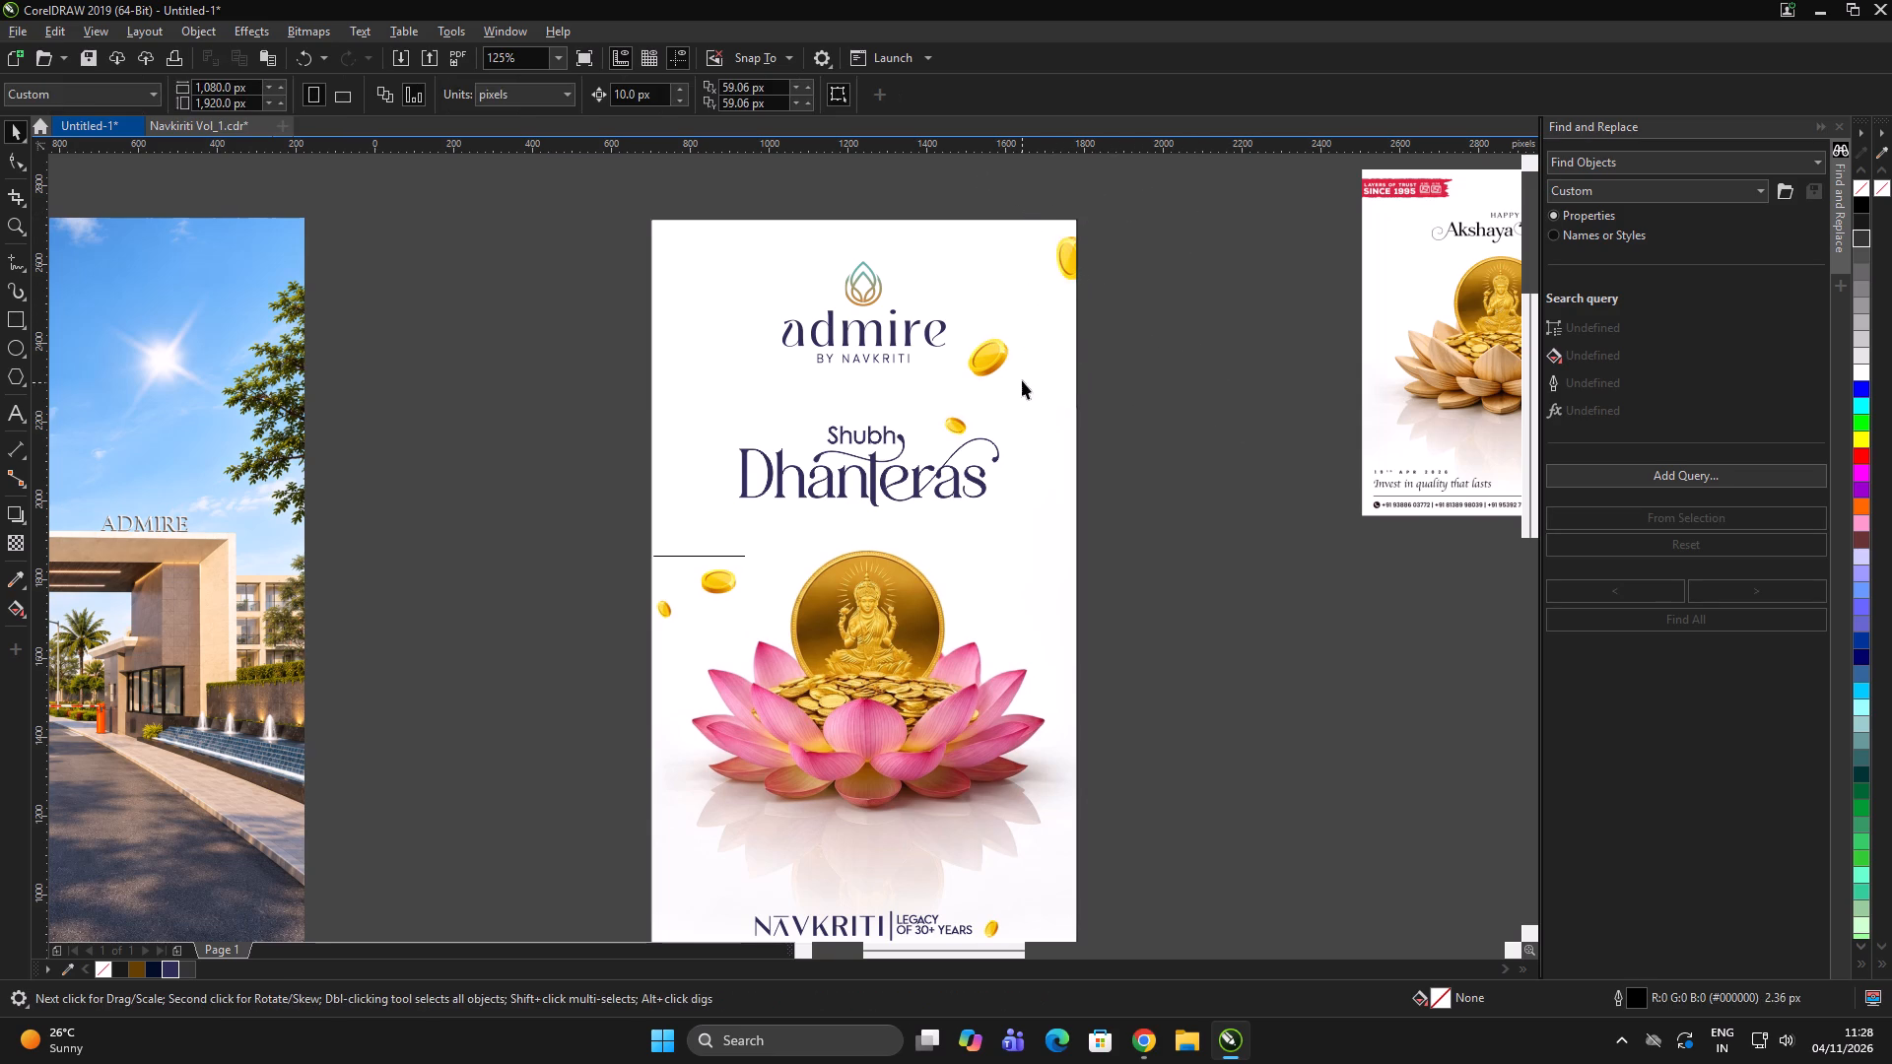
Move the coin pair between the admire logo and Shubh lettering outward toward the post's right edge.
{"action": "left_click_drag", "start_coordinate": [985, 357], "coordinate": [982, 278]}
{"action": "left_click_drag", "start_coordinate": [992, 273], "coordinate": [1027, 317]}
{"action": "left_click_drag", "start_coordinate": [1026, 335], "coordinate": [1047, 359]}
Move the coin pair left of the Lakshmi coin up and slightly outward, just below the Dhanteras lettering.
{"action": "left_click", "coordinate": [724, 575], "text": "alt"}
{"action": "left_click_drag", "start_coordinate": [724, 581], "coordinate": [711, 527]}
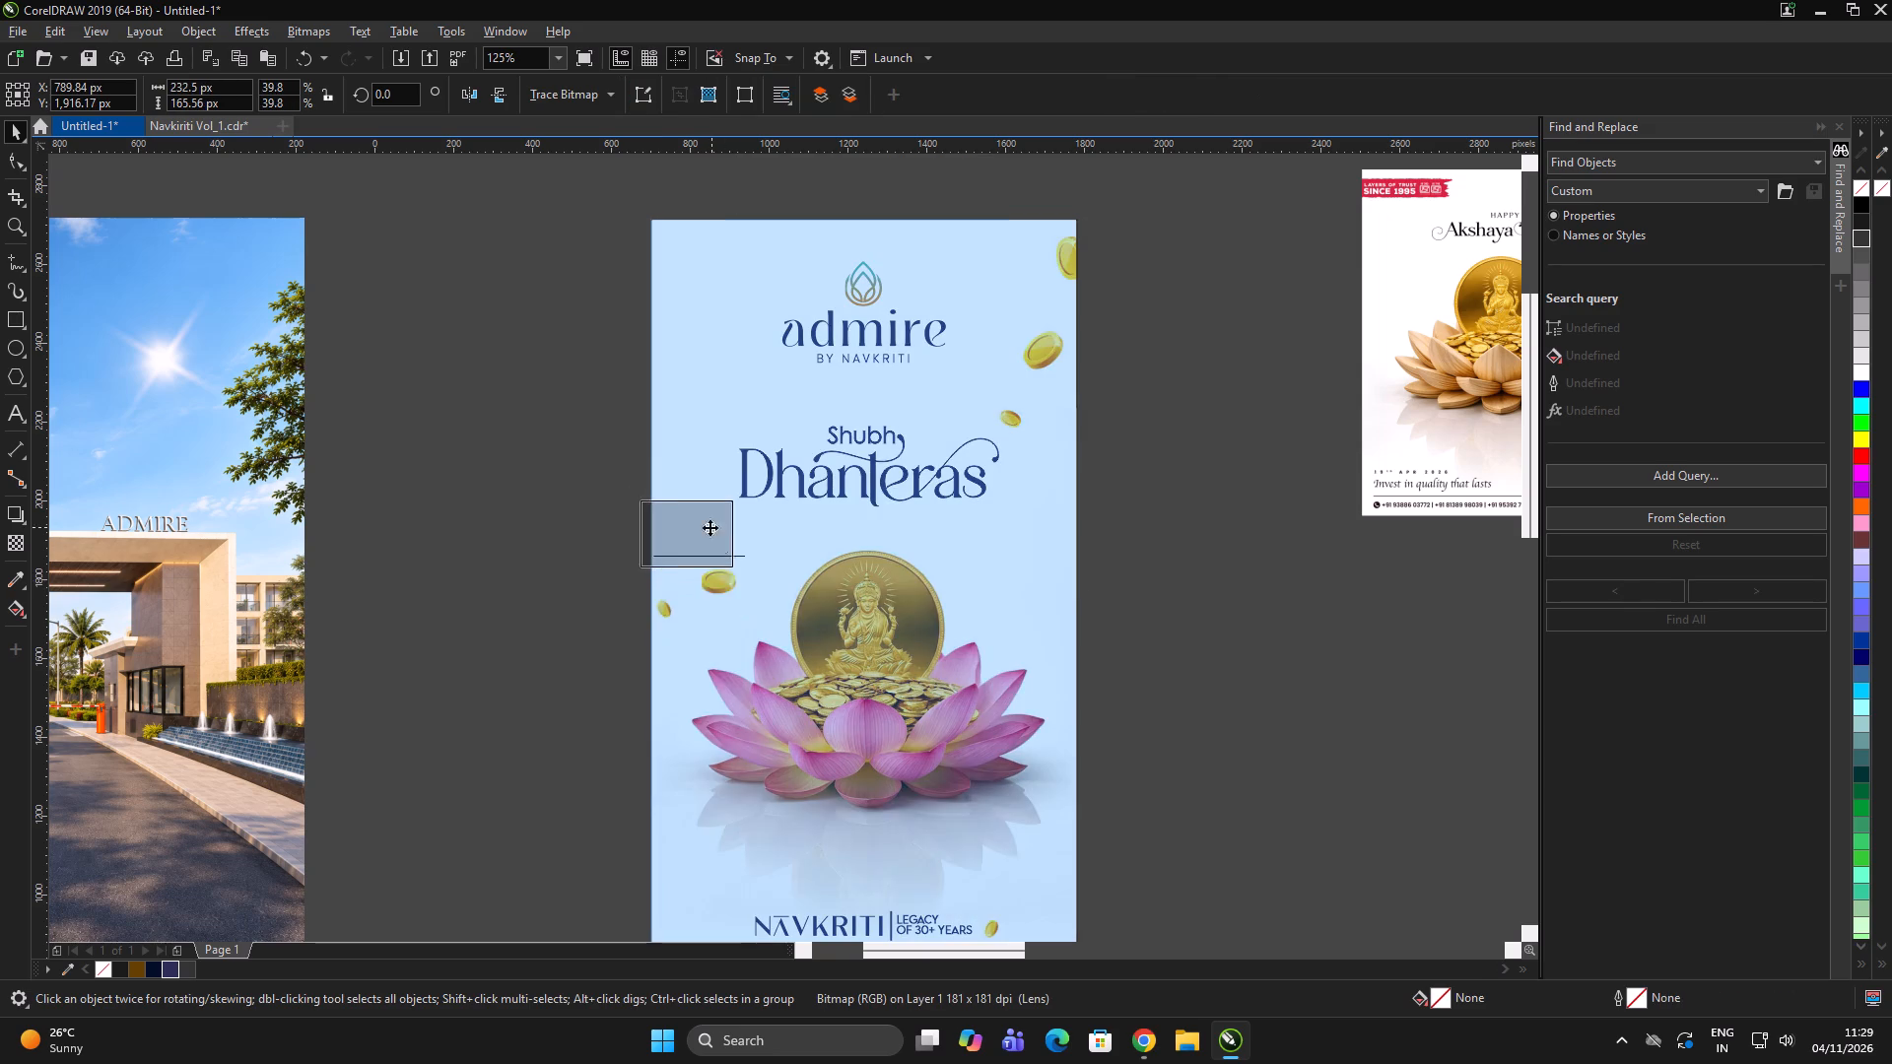
Mirror the coin pair below the admire logo horizontally and place it right of the Lakshmi coin, around X 1,747, Y 1,747 px.
{"action": "left_click_drag", "start_coordinate": [1046, 359], "coordinate": [1026, 501]}
{"action": "left_click_drag", "start_coordinate": [1039, 506], "coordinate": [1075, 557]}
{"action": "left_click", "coordinate": [474, 99]}
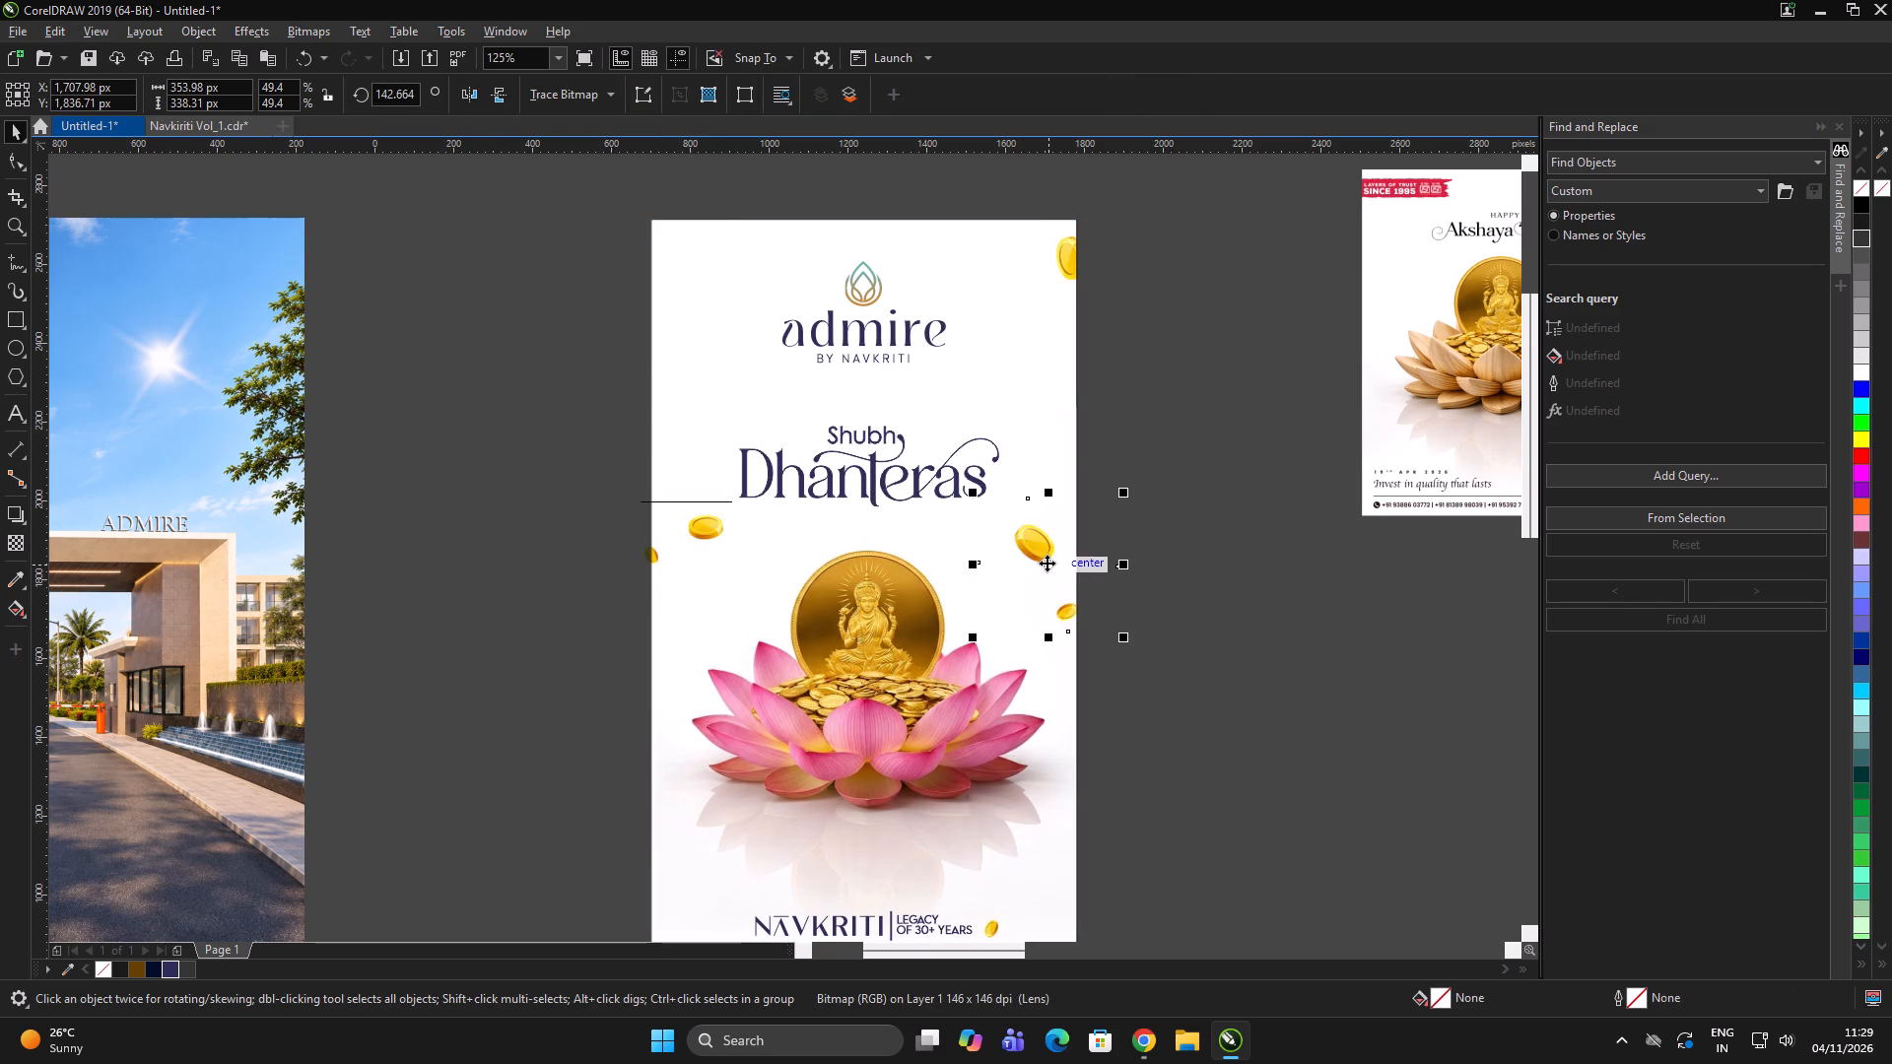
{"action": "left_click_drag", "start_coordinate": [1046, 560], "coordinate": [1063, 600]}
Move the coin pair at the post's left edge up beside the admire logo, around X 757, Y 2,484 px.
{"action": "scroll", "coordinate": [1043, 487], "scroll_direction": "down", "scroll_amount": 1}
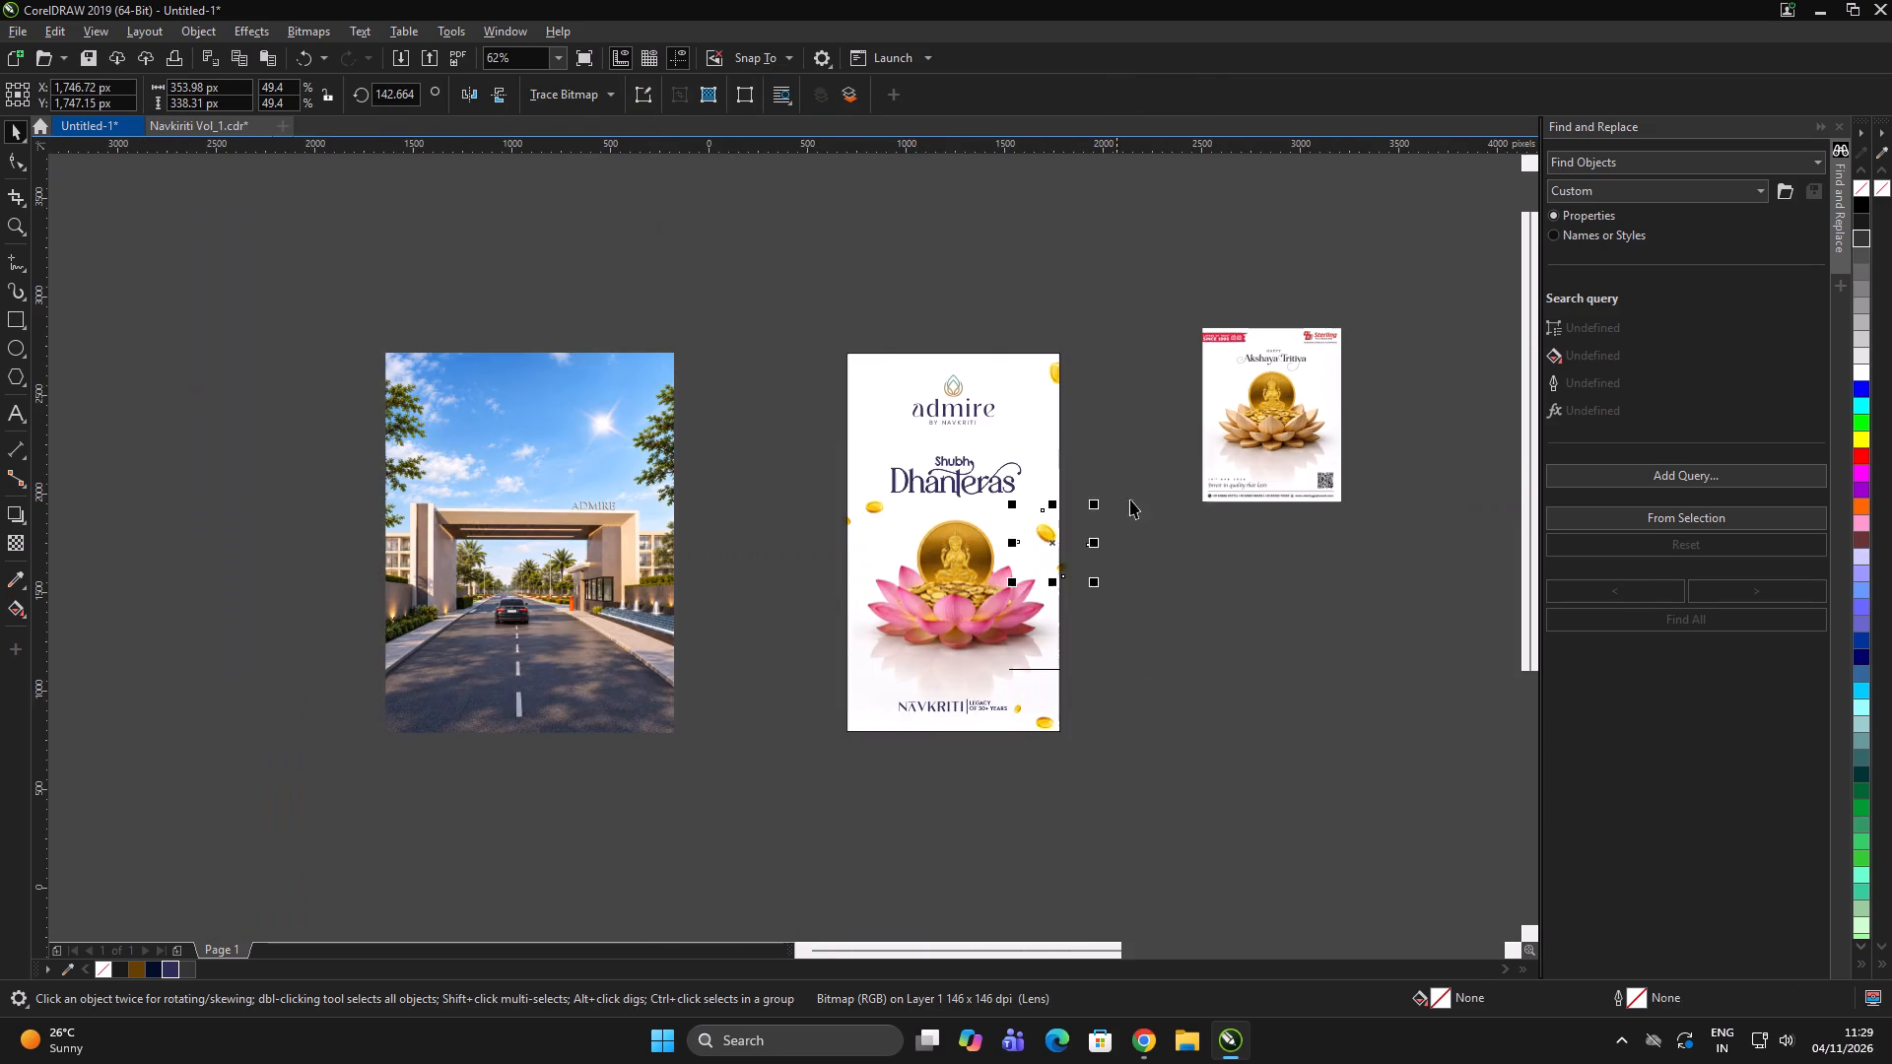
{"action": "double_click", "coordinate": [1162, 520]}
{"action": "scroll", "coordinate": [1047, 595], "scroll_direction": "up", "scroll_amount": 1}
{"action": "left_click", "coordinate": [700, 418], "text": "alt"}
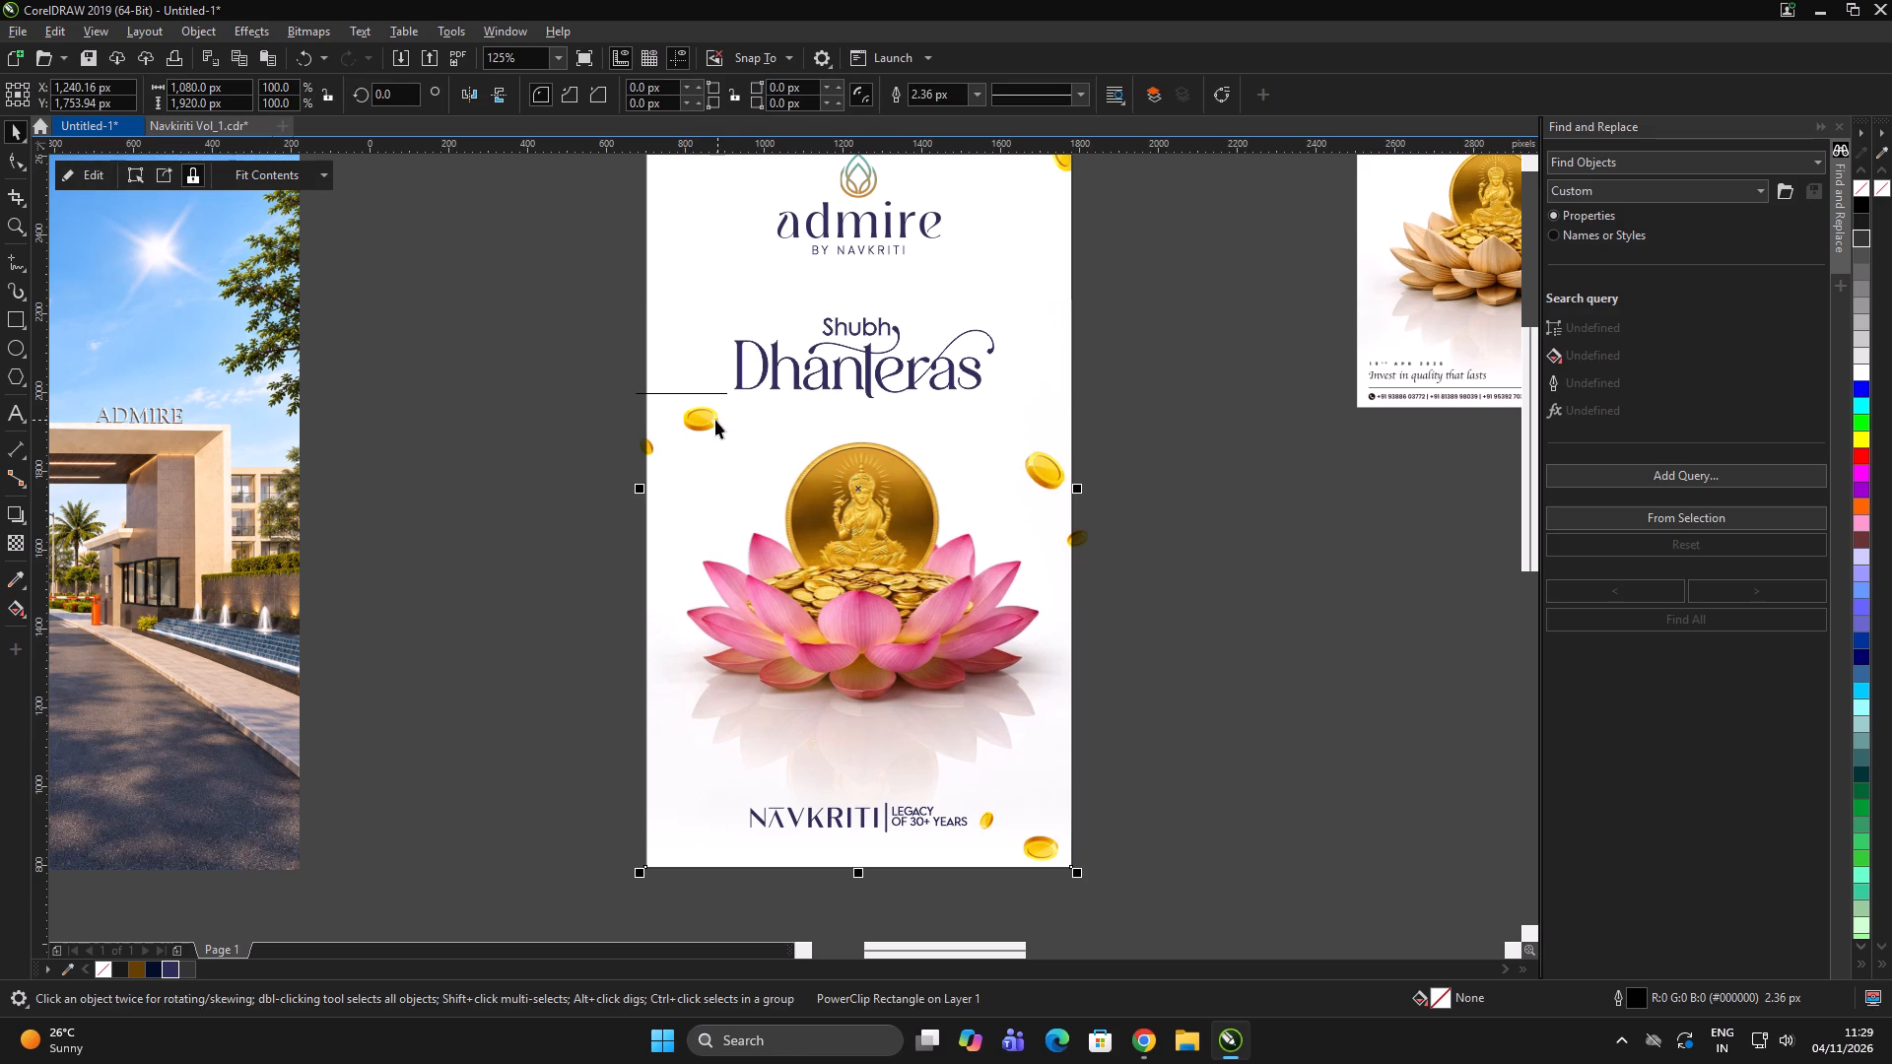
{"action": "double_click", "coordinate": [1290, 831]}
{"action": "left_click", "coordinate": [1047, 474], "text": "alt"}
{"action": "left_click", "coordinate": [695, 432]}
{"action": "left_click_drag", "start_coordinate": [700, 427], "coordinate": [687, 203]}
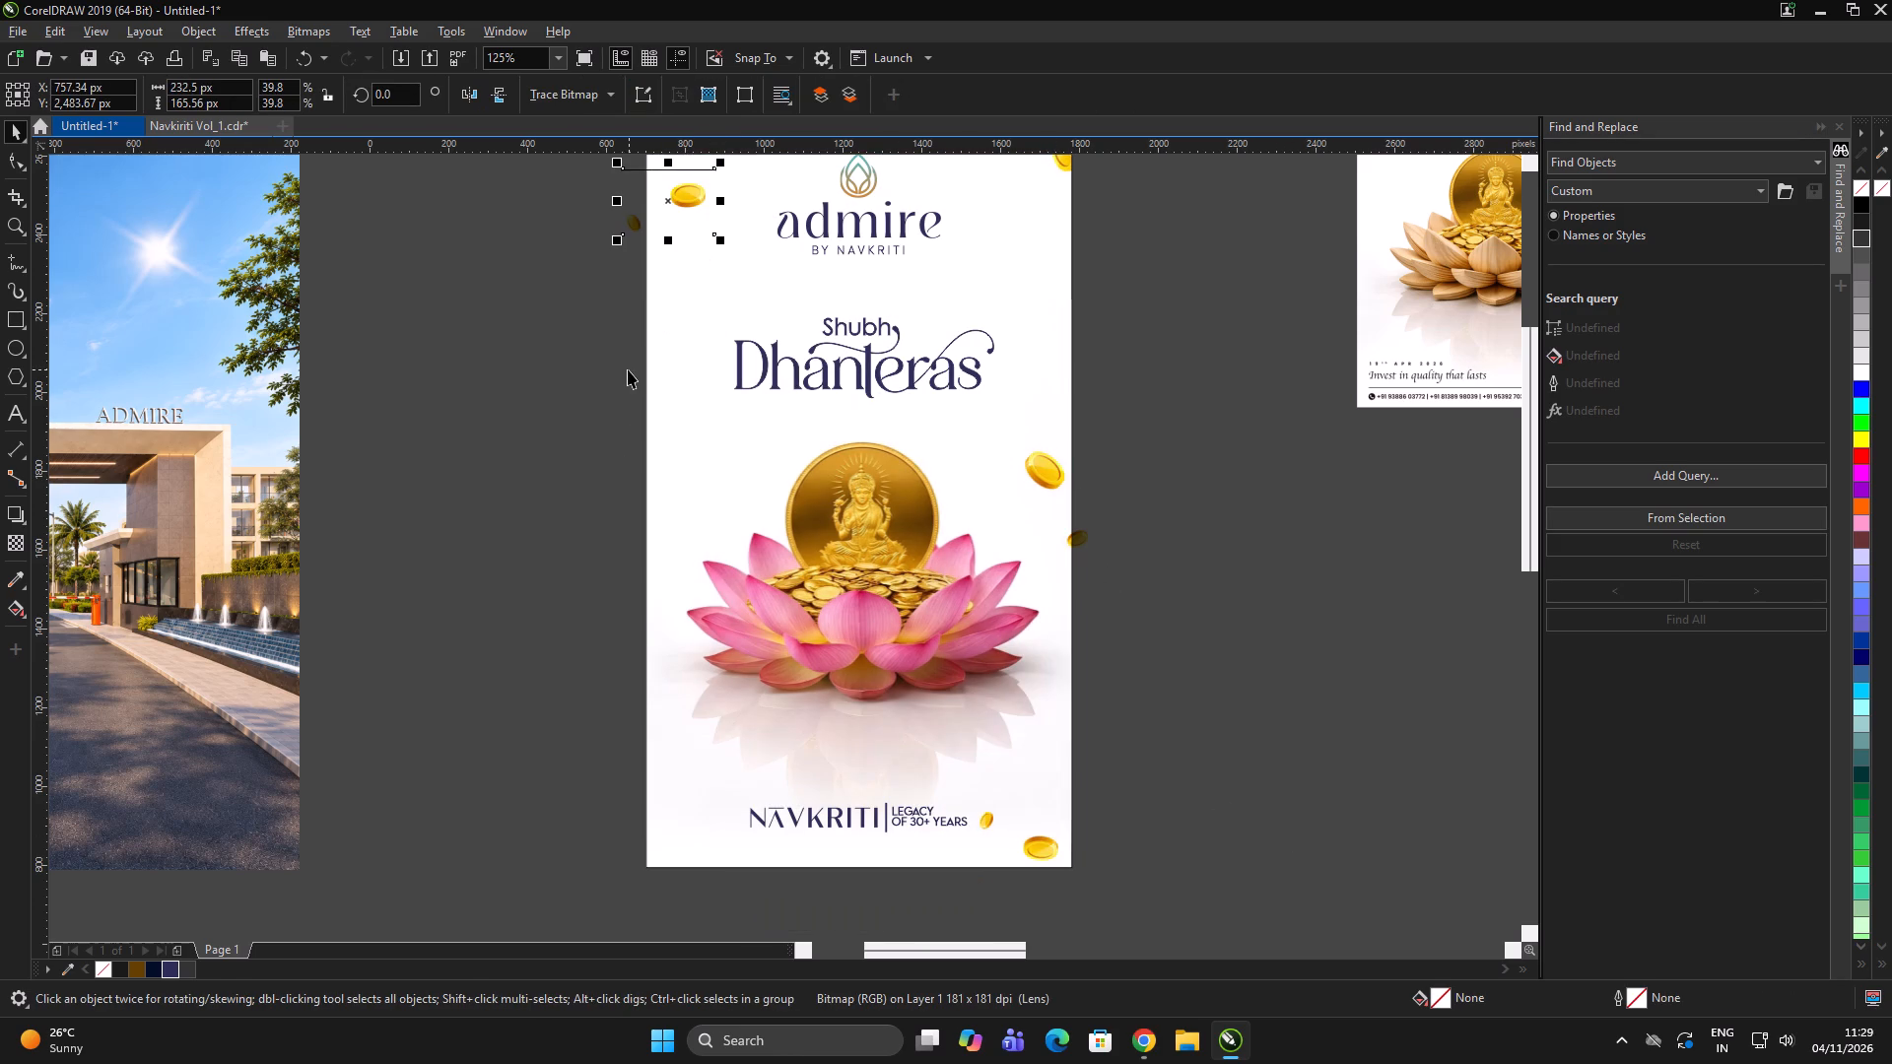
{"action": "left_click", "coordinate": [628, 369]}
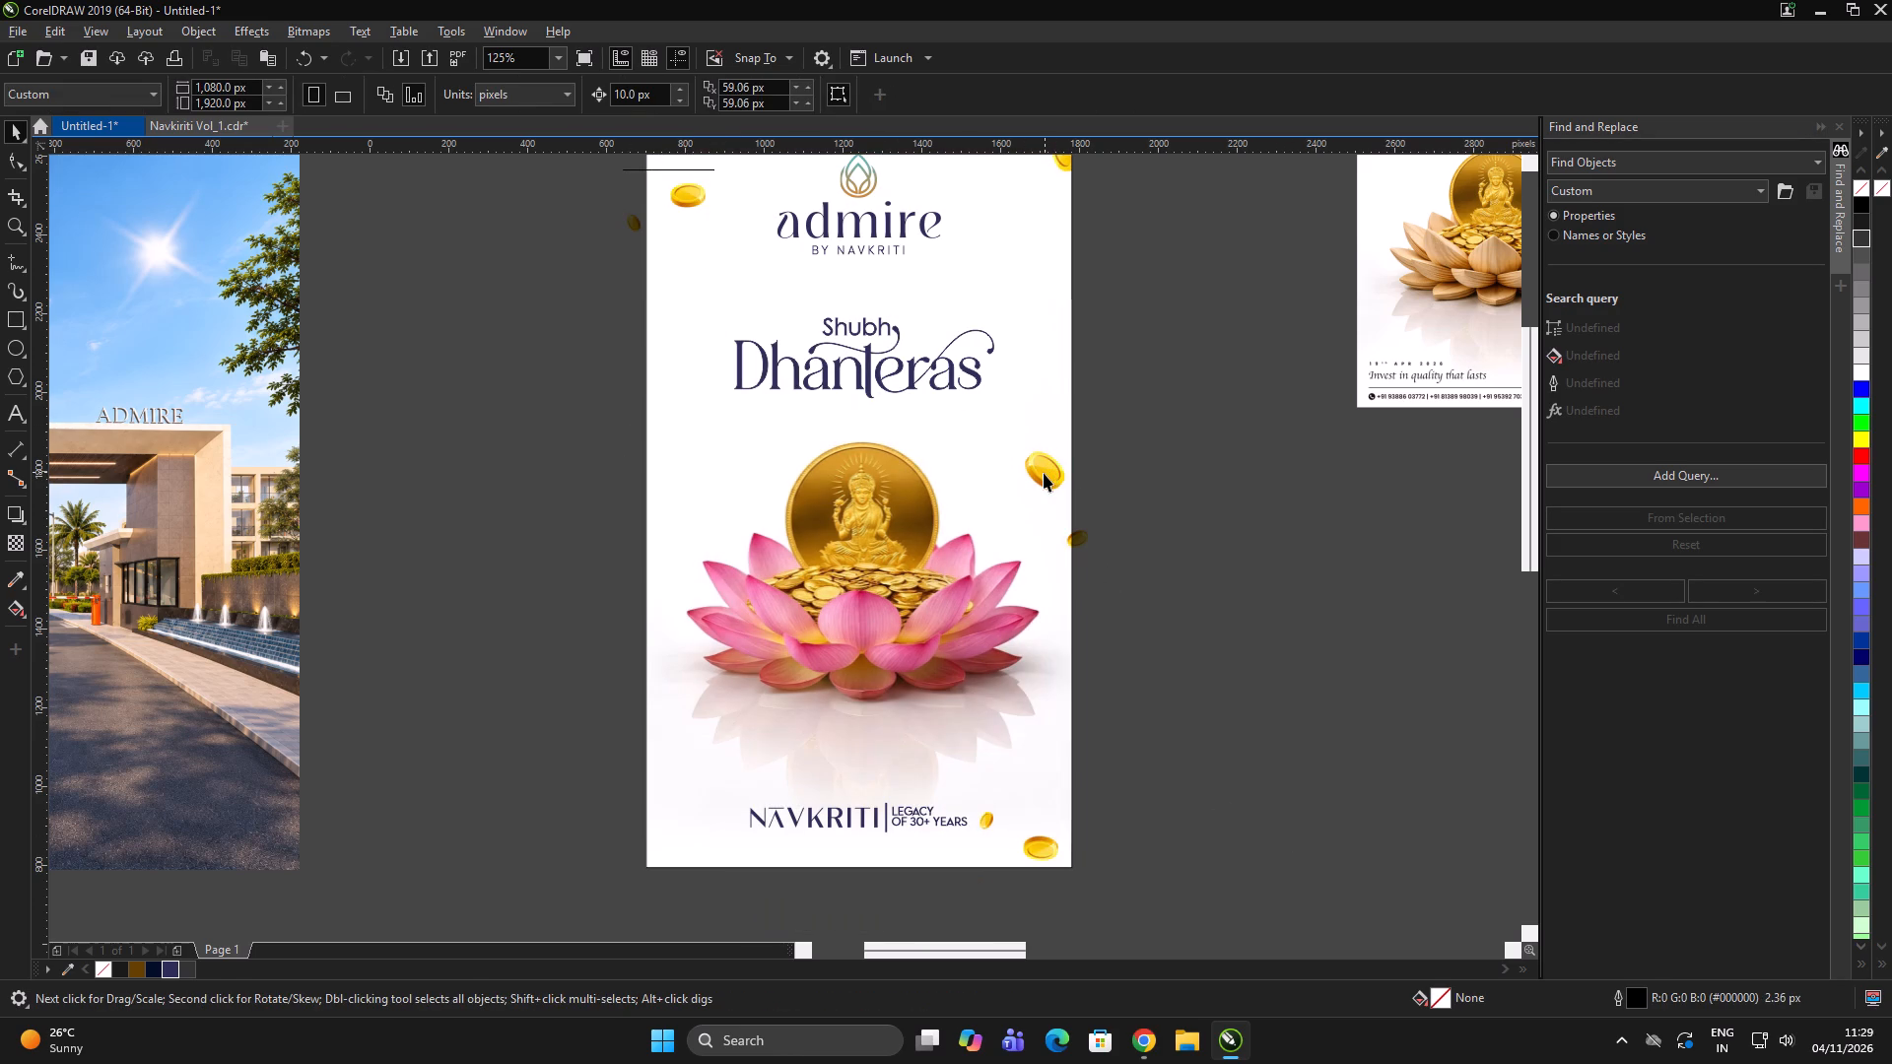
PowerClip the coin pair right of the Lakshmi coin inside the post's background rectangle.
{"action": "left_click", "coordinate": [1044, 473]}
{"action": "right_click", "coordinate": [1044, 473]}
{"action": "left_click", "coordinate": [1124, 714]}
{"action": "left_click", "coordinate": [1019, 263]}
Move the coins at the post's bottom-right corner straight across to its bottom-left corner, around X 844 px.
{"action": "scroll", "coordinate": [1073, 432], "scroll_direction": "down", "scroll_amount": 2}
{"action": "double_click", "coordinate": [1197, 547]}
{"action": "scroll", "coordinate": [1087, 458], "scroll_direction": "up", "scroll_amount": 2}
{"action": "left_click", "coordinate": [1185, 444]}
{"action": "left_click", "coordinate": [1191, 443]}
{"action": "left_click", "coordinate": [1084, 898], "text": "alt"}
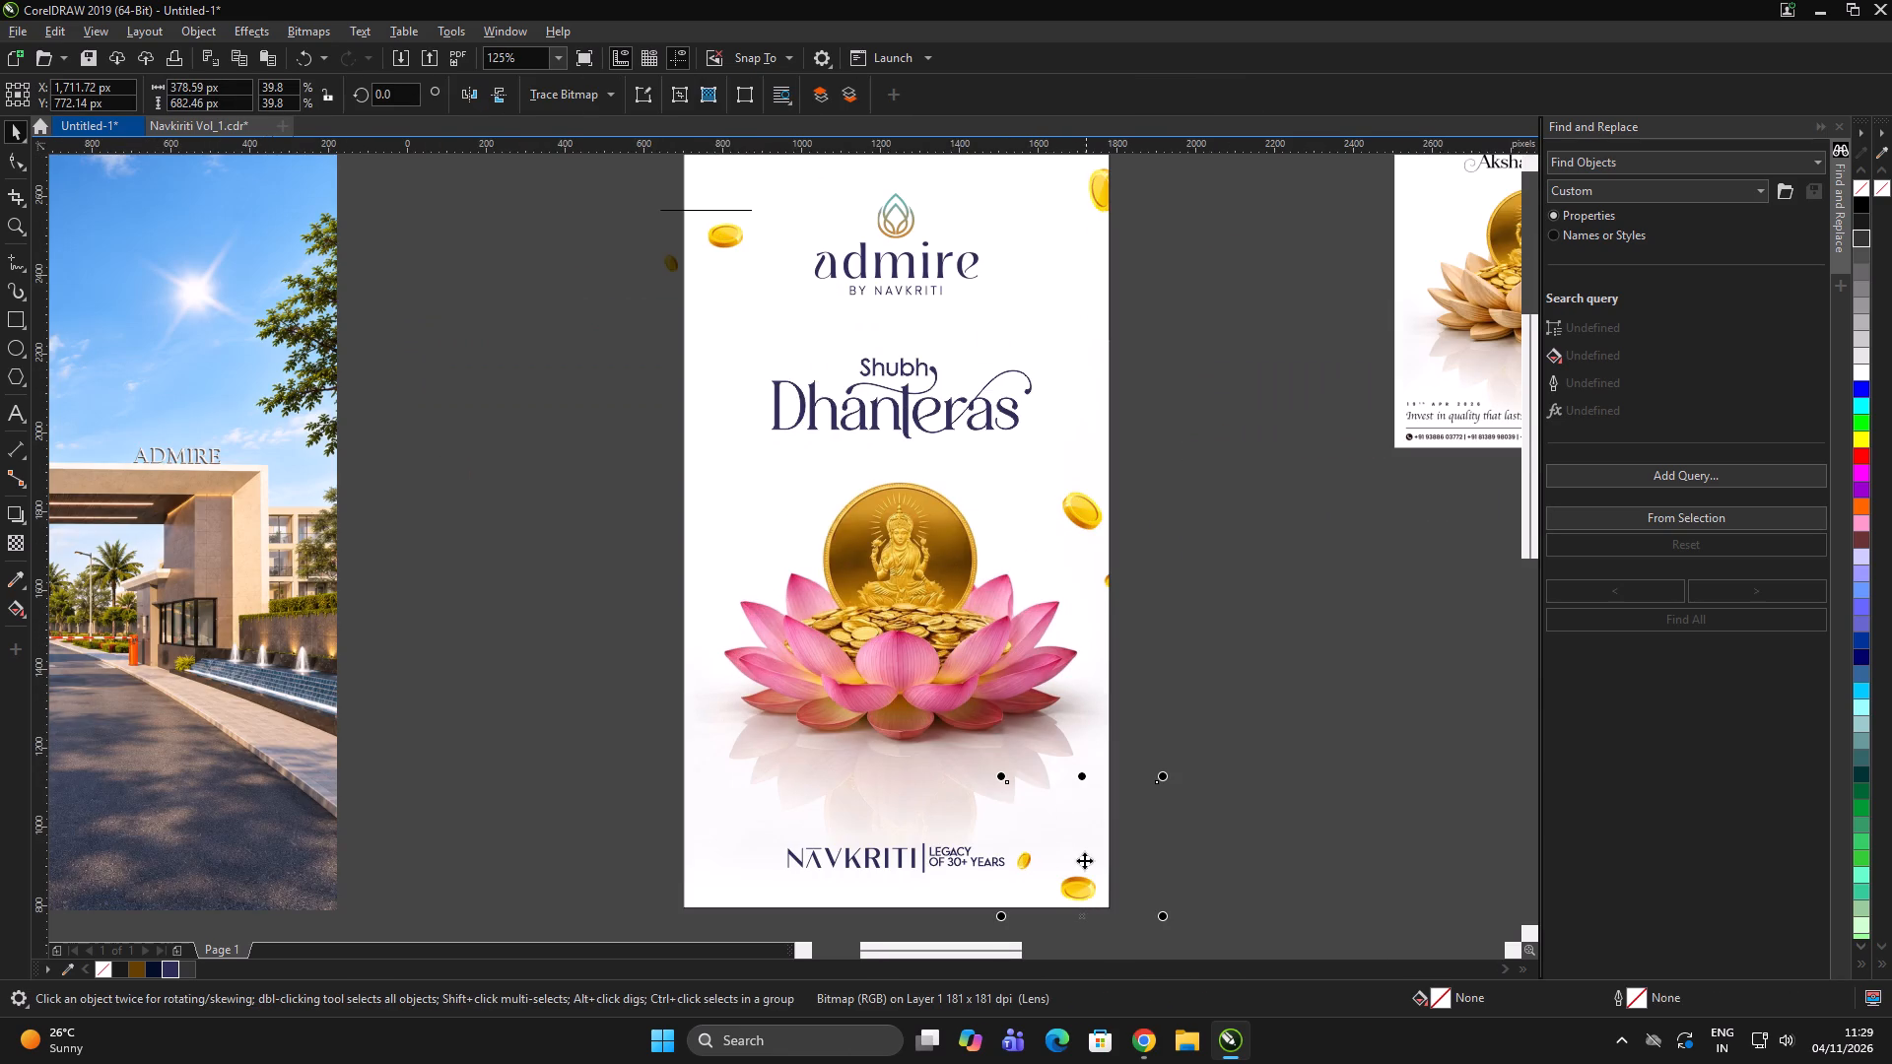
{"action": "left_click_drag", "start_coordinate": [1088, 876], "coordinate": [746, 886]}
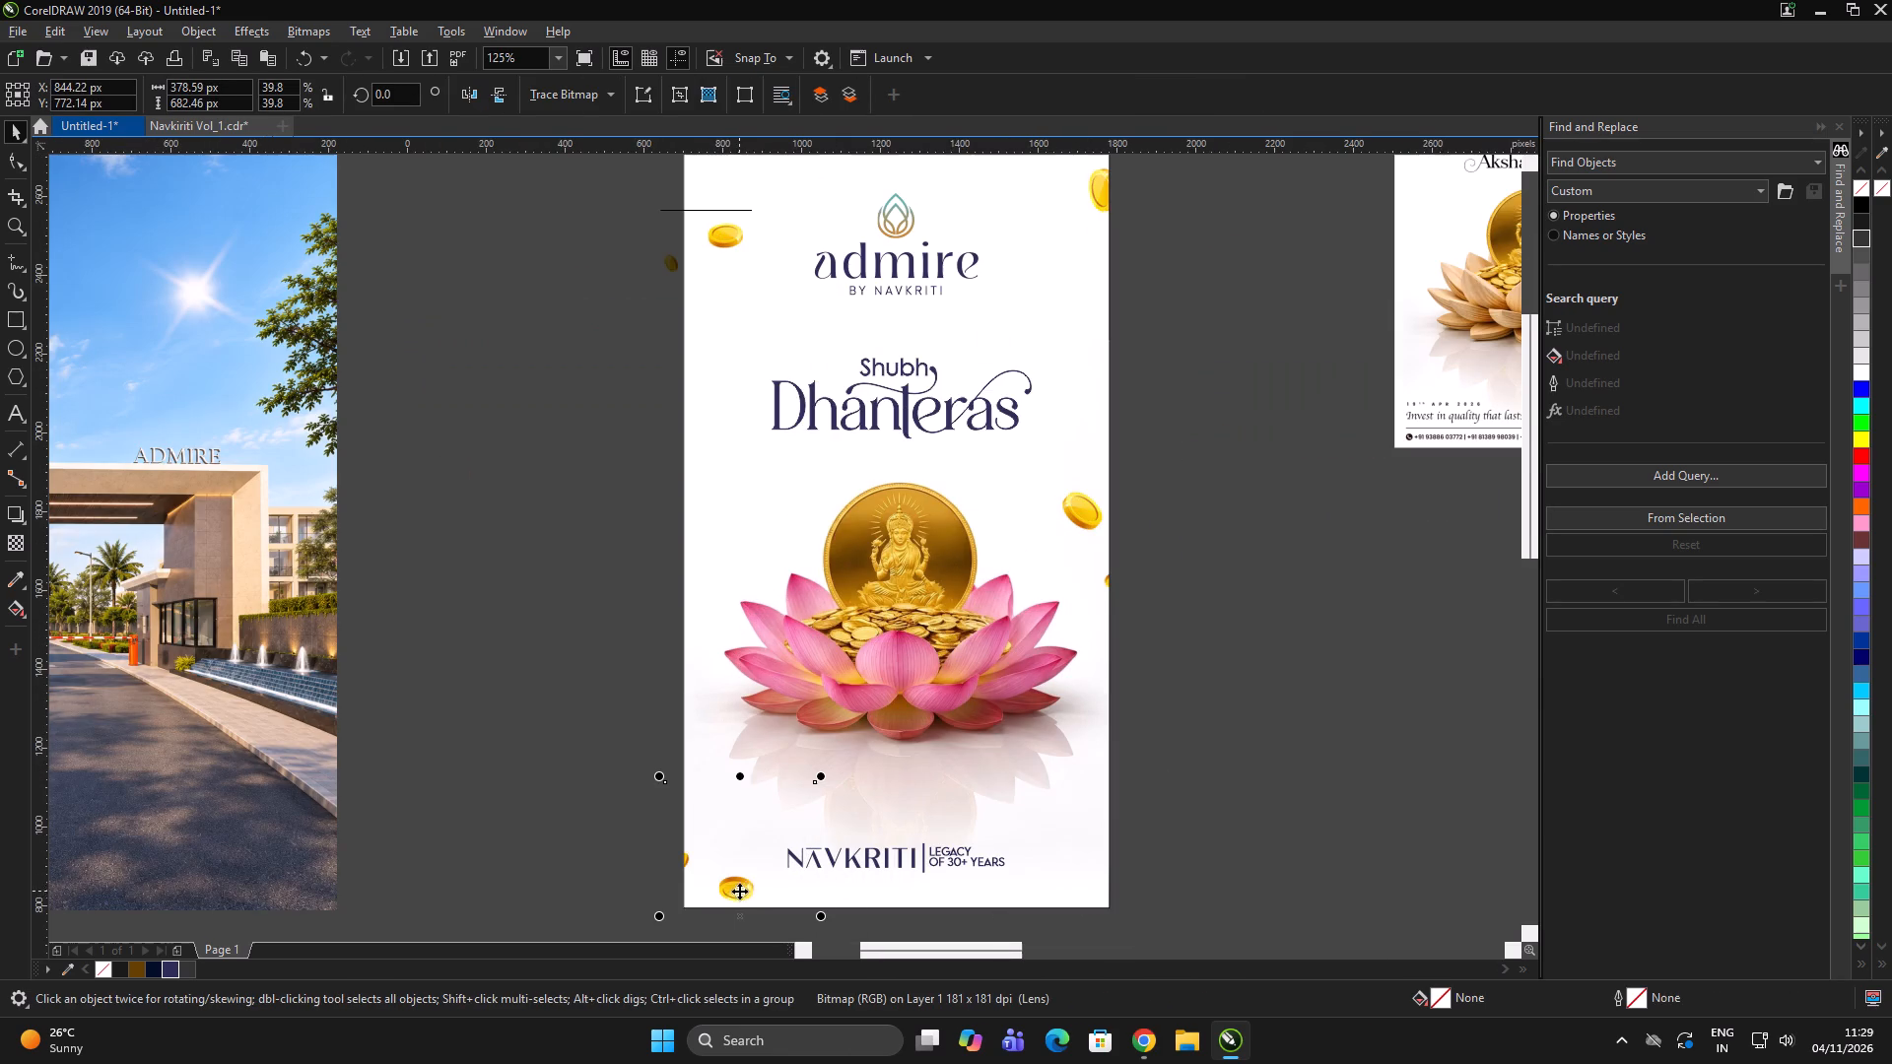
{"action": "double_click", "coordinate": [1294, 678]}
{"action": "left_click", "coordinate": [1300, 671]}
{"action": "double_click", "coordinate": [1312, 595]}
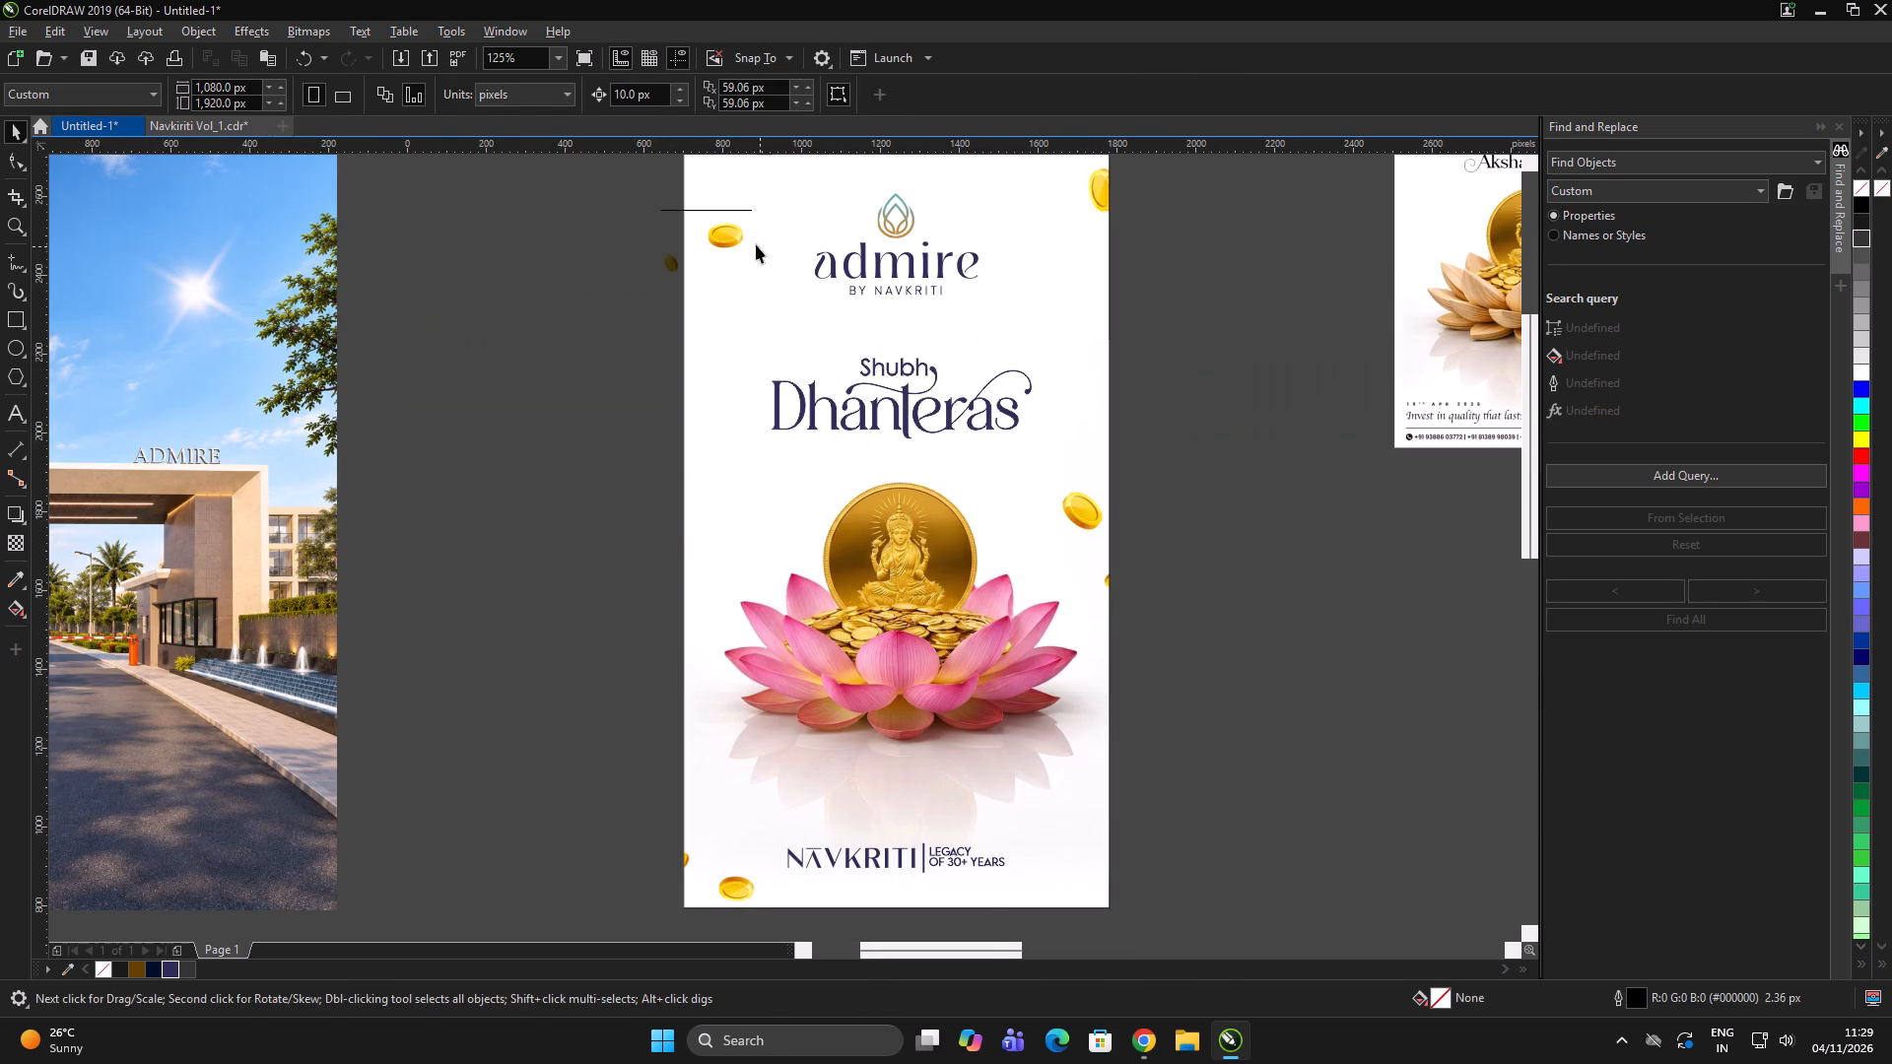
PowerClip the coin pair left of the admire logo inside the post's background rectangle.
{"action": "scroll", "coordinate": [915, 372], "scroll_direction": "down", "scroll_amount": 2}
{"action": "left_click", "coordinate": [1029, 370]}
{"action": "scroll", "coordinate": [947, 313], "scroll_direction": "up", "scroll_amount": 1}
{"action": "left_click", "coordinate": [988, 346]}
{"action": "scroll", "coordinate": [983, 343], "scroll_direction": "up", "scroll_amount": 1}
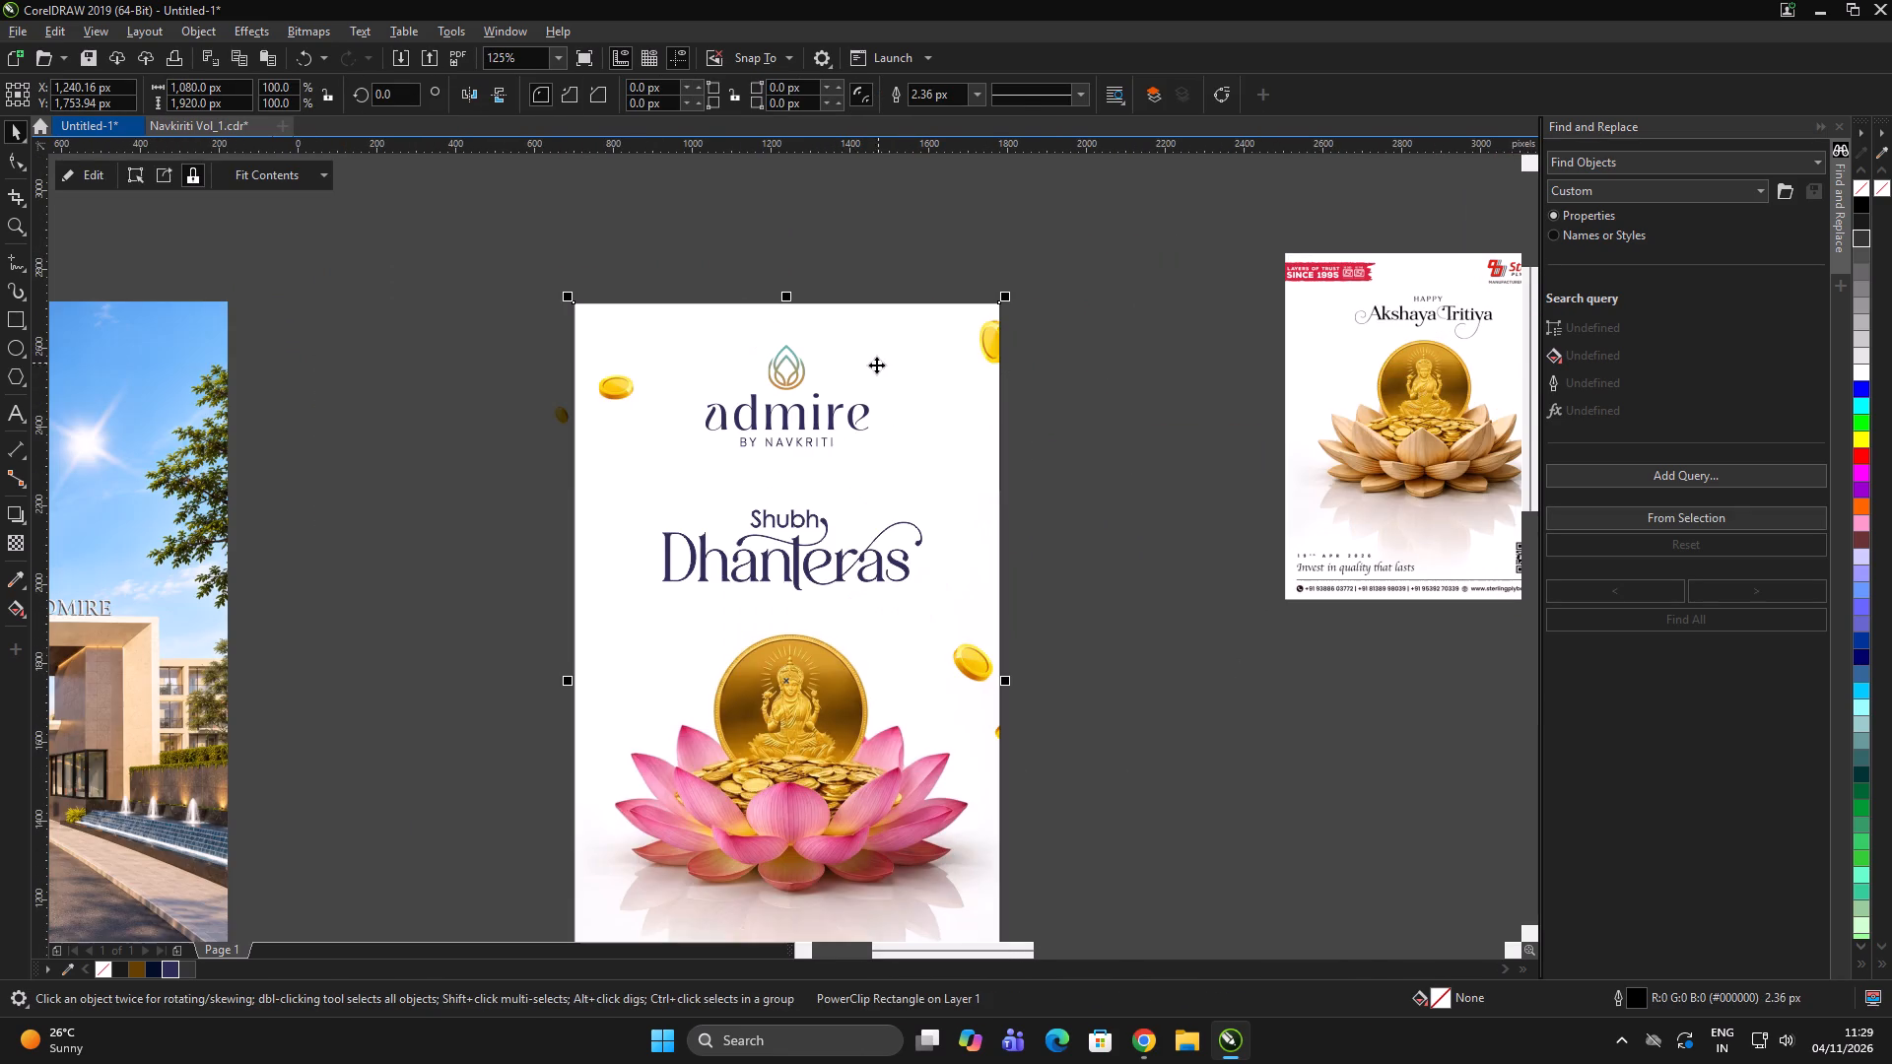
{"action": "left_click", "coordinate": [1122, 405]}
{"action": "scroll", "coordinate": [712, 274], "scroll_direction": "down", "scroll_amount": 1}
{"action": "left_click", "coordinate": [663, 333]}
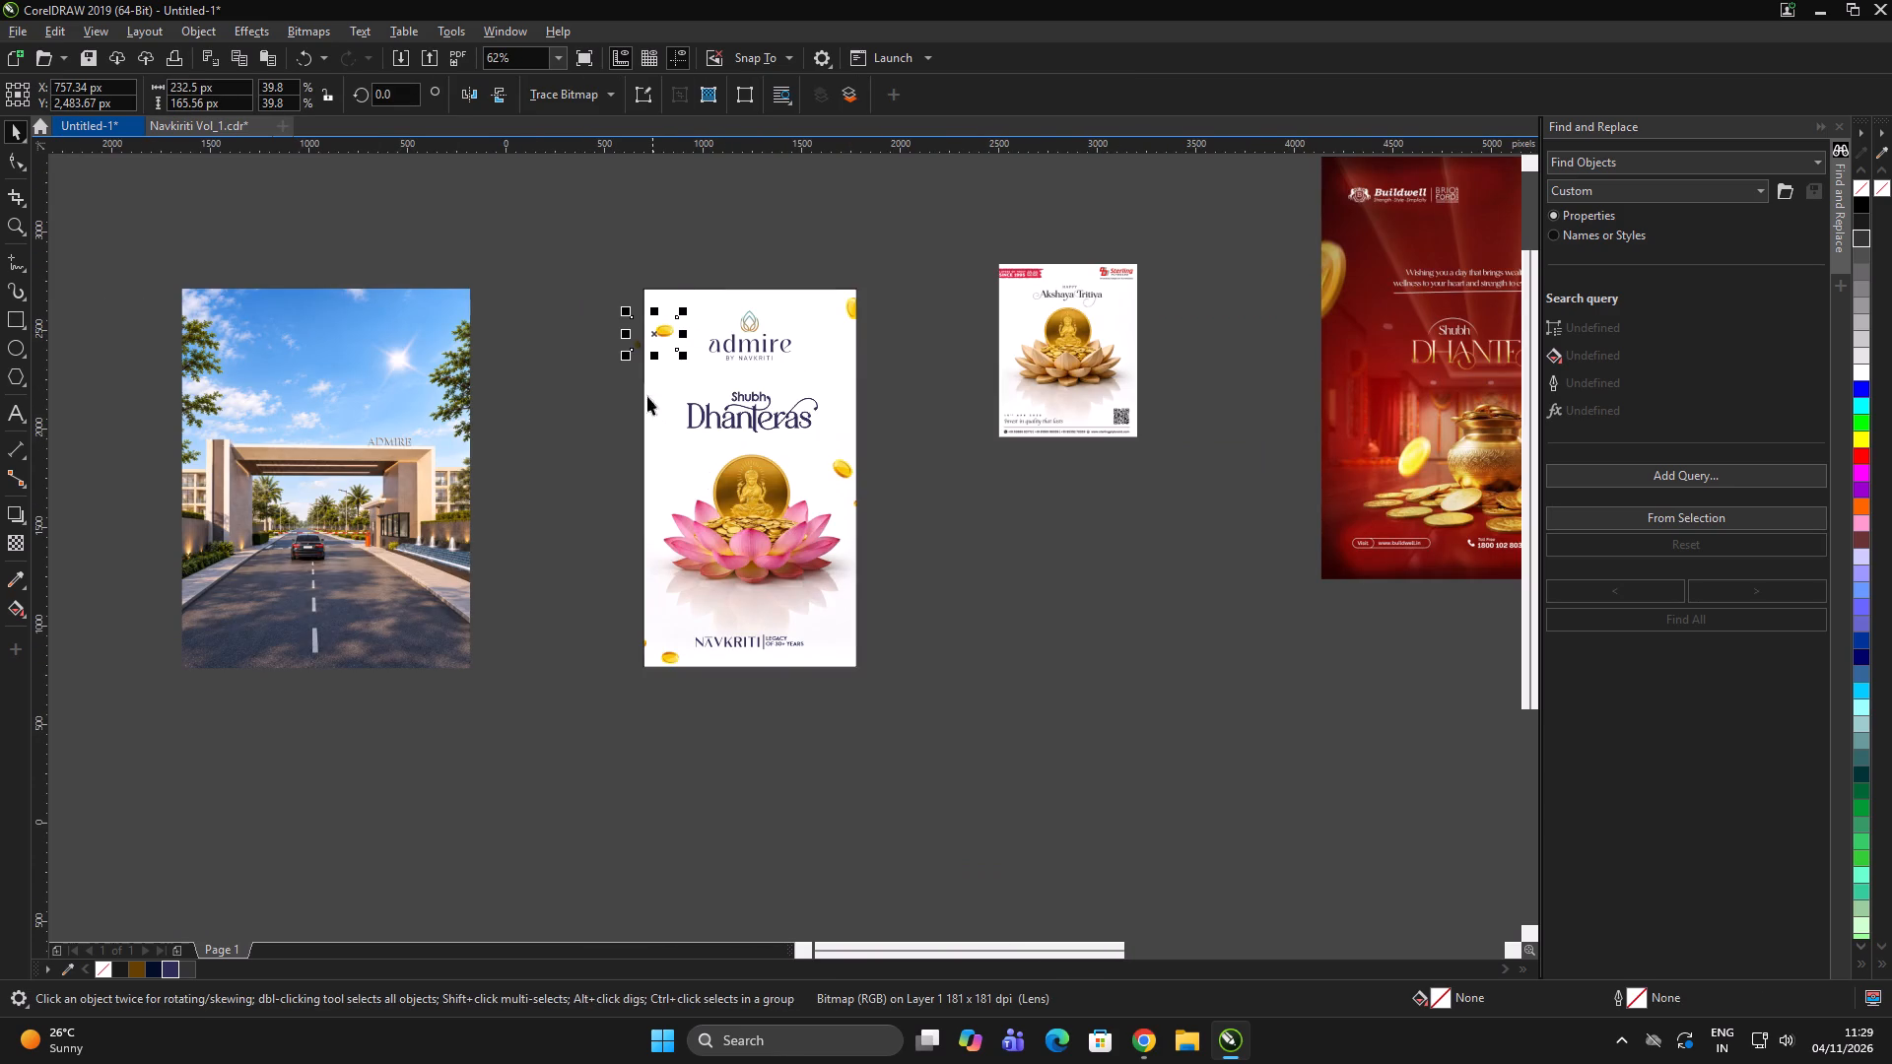
{"action": "right_click", "coordinate": [656, 328]}
{"action": "left_click", "coordinate": [769, 612]}
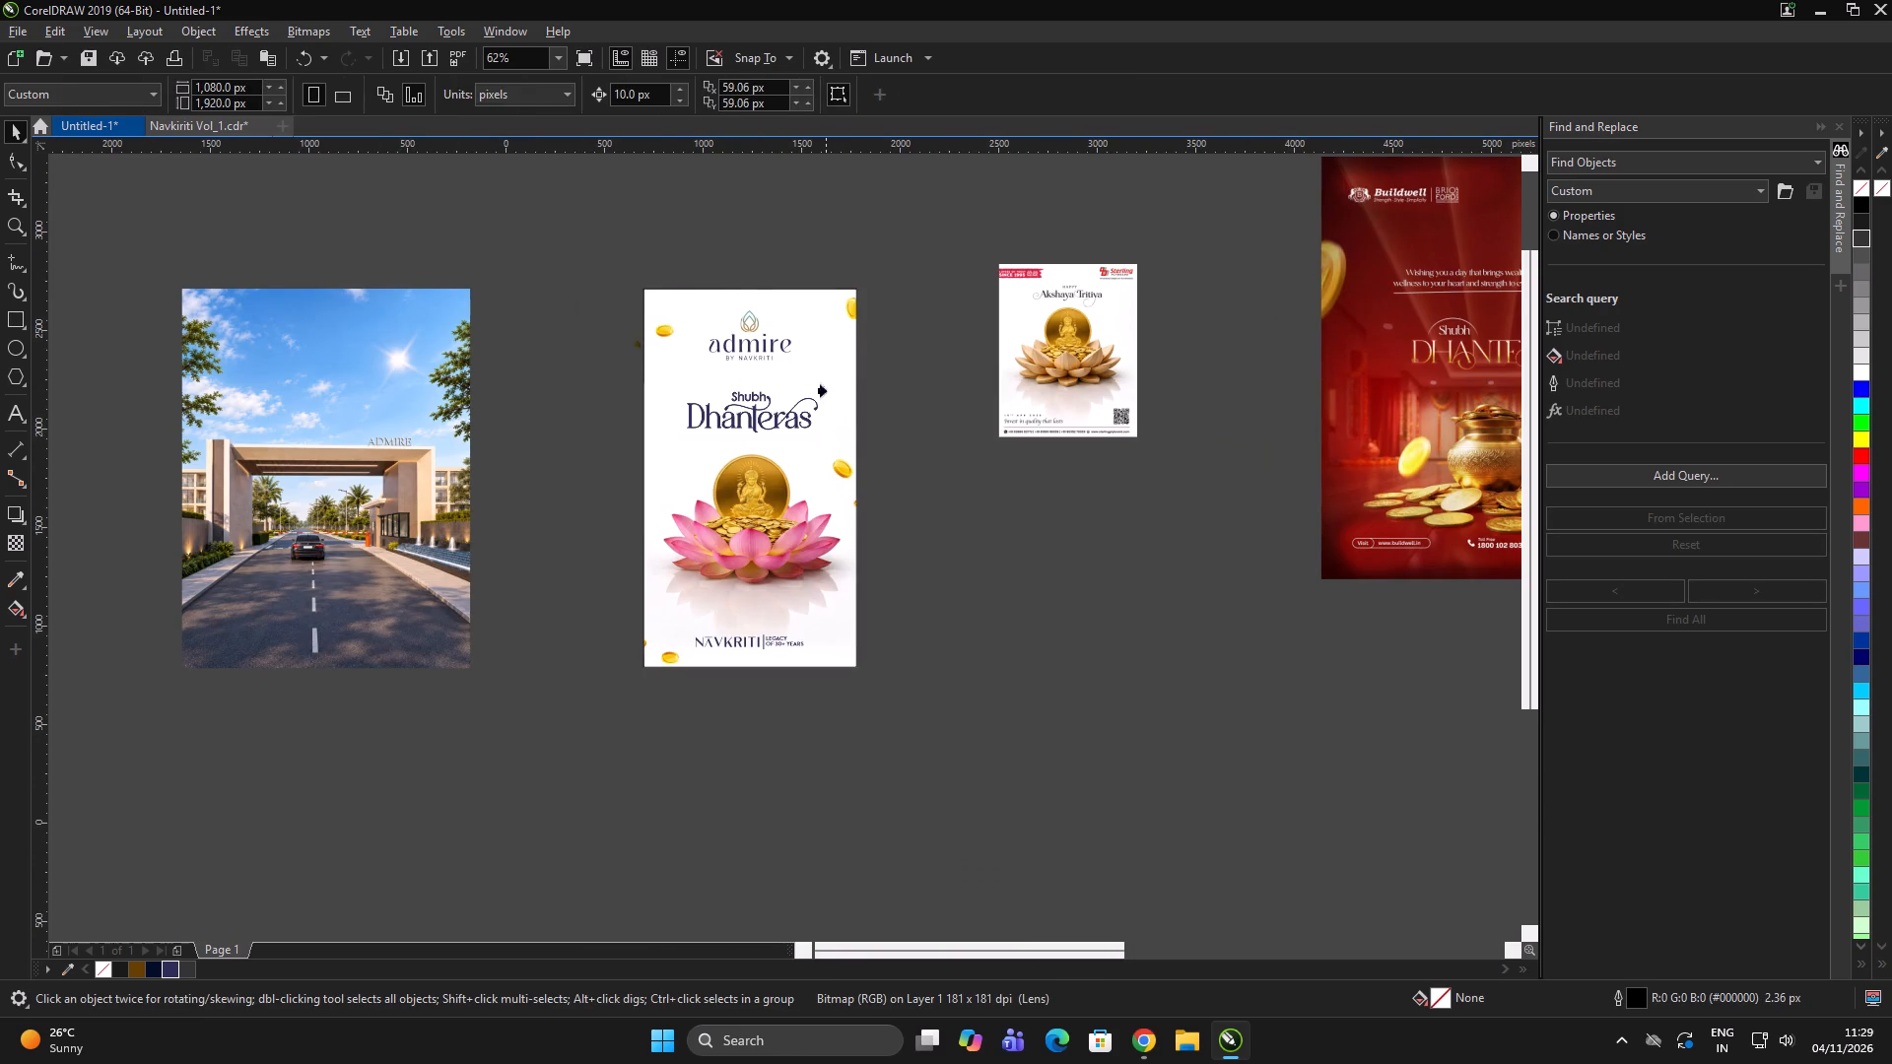
{"action": "left_click", "coordinate": [826, 371]}
{"action": "double_click", "coordinate": [943, 567]}
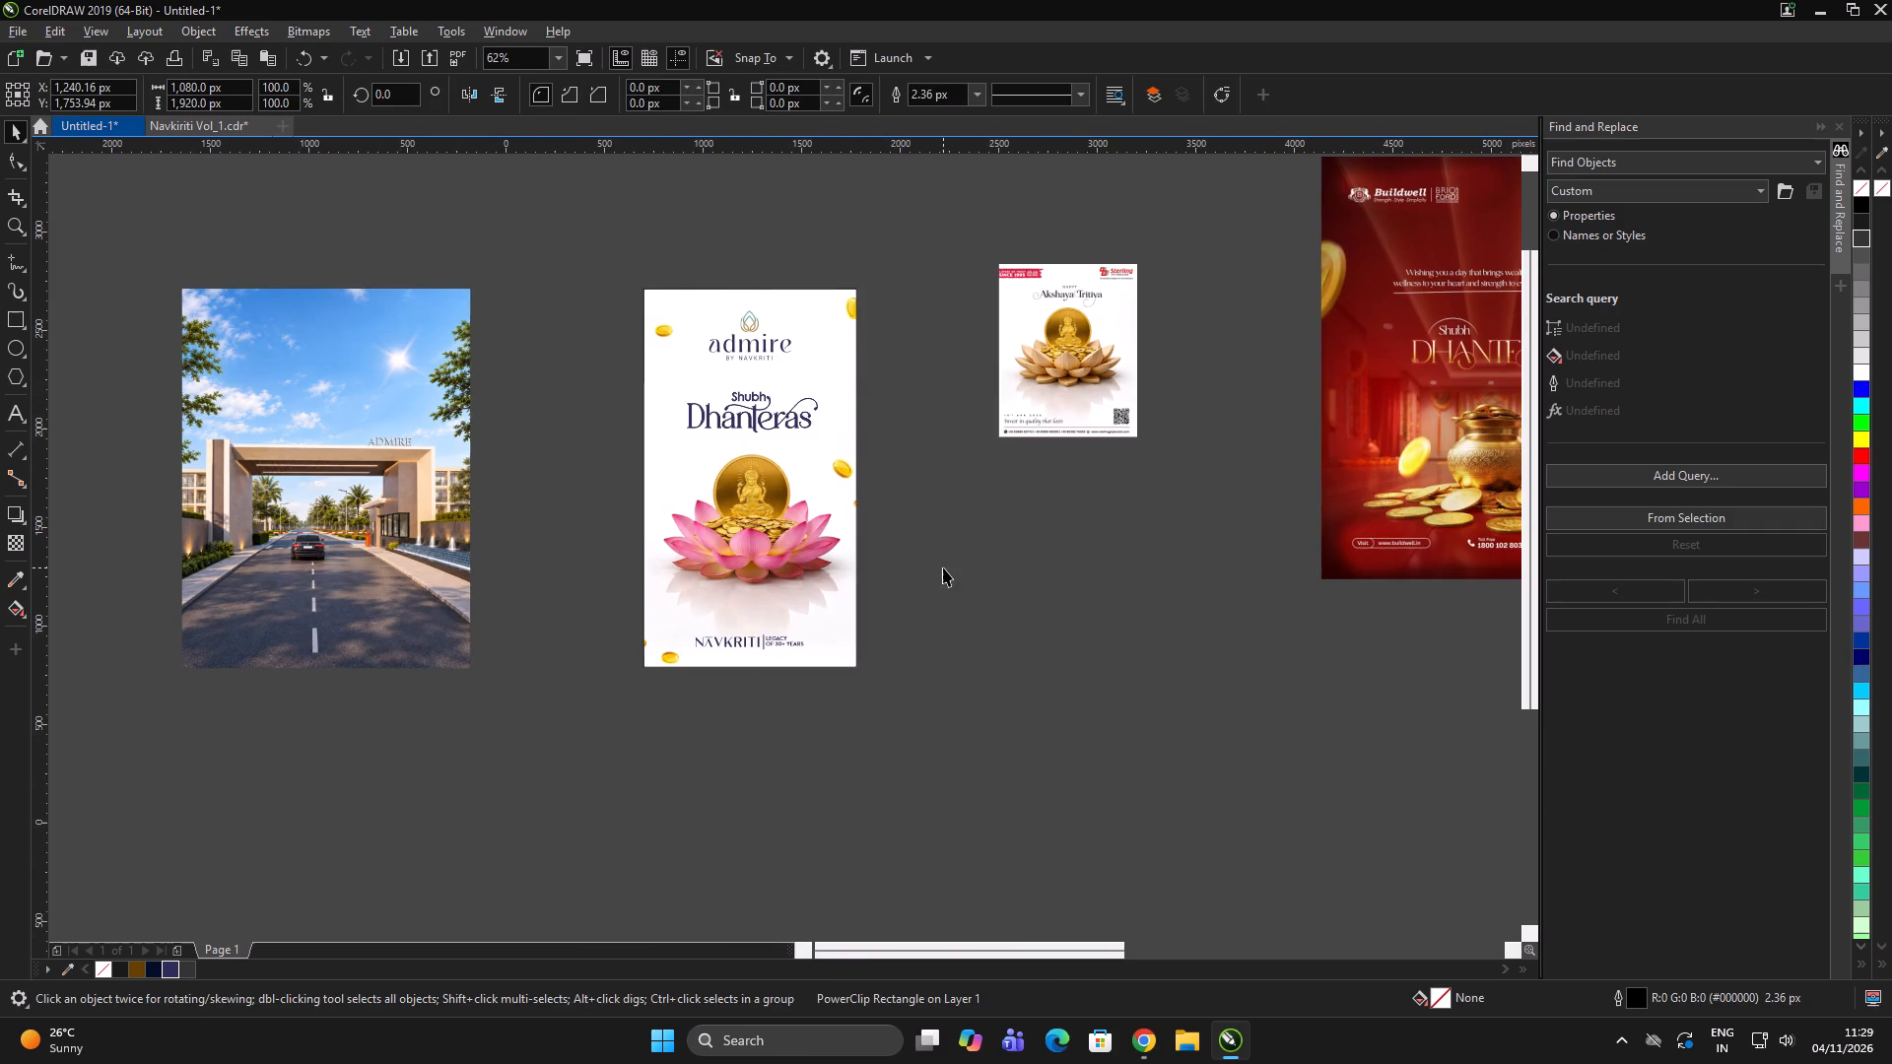
Move the bottom-left coin cluster up along the post's left edge so its coins sit beside the base of the lotus.
{"action": "key", "text": "z"}
{"action": "left_click_drag", "start_coordinate": [636, 277], "coordinate": [876, 683]}
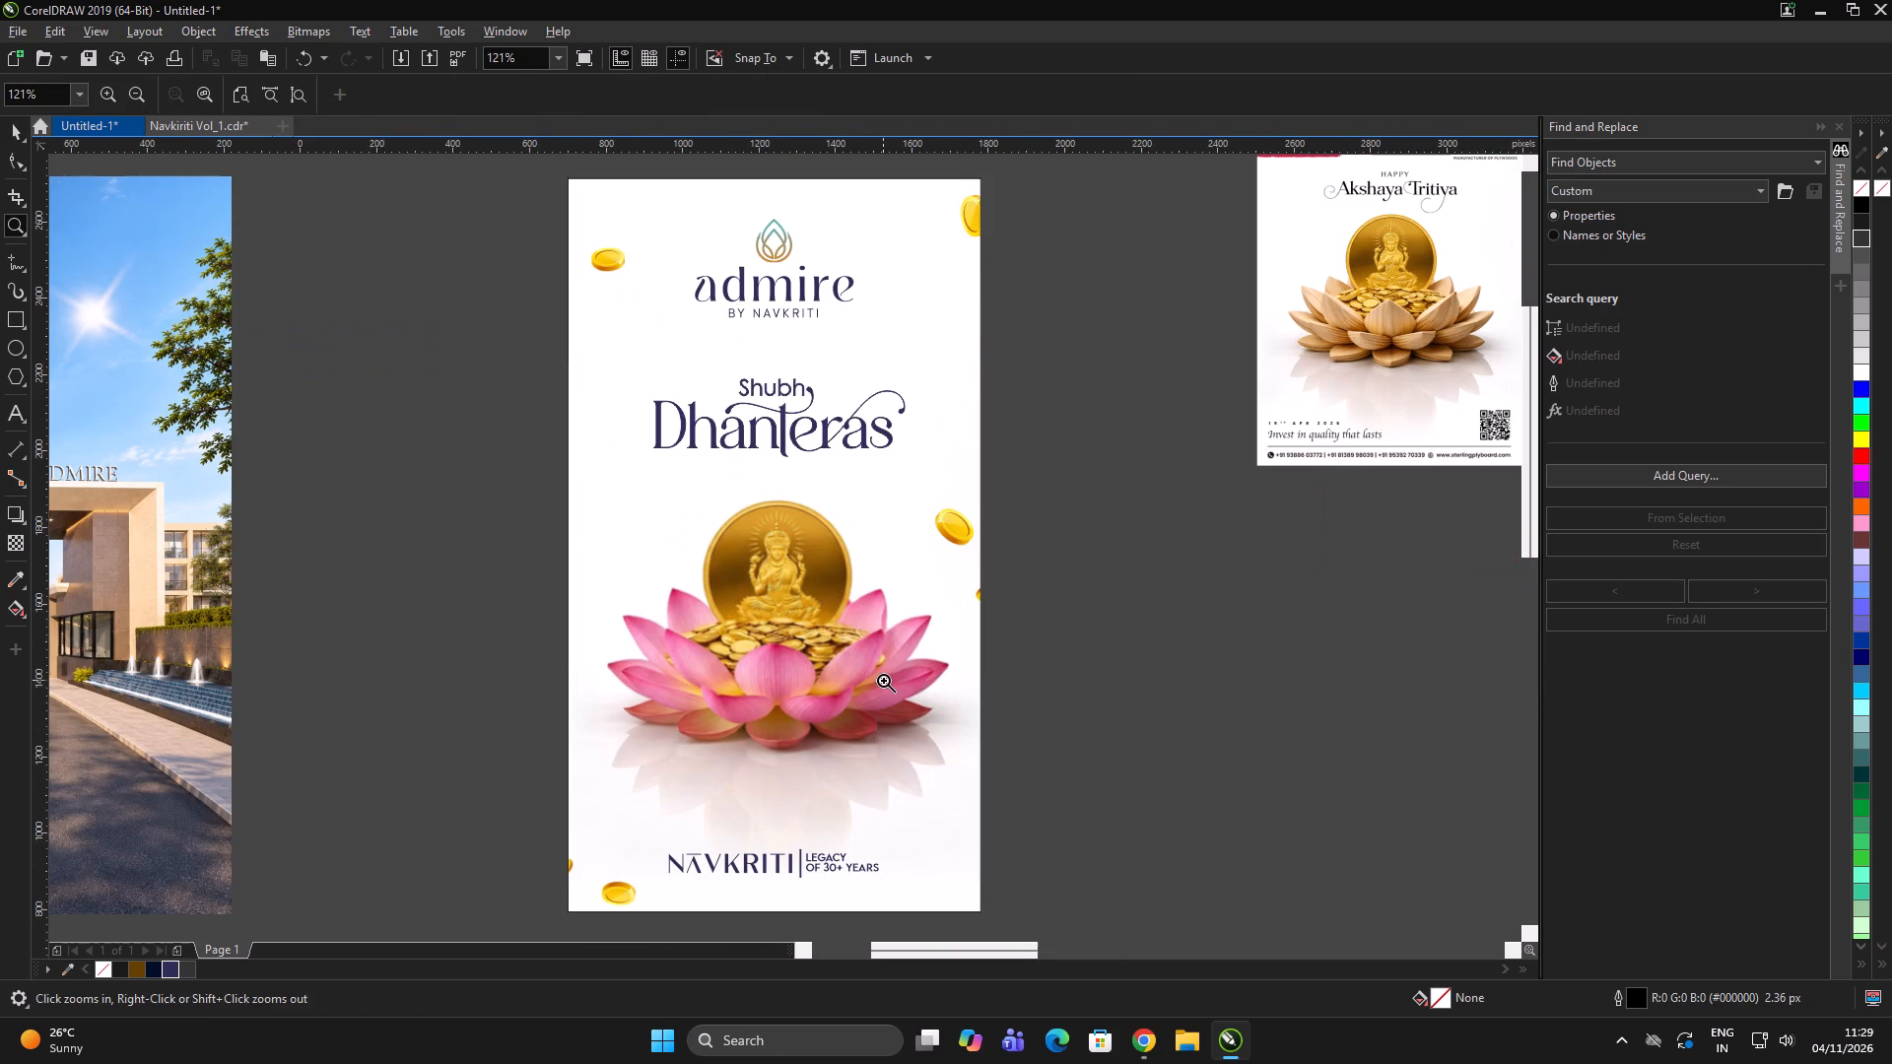
{"action": "key", "text": "F9"}
{"action": "scroll", "coordinate": [812, 709], "scroll_direction": "down", "scroll_amount": 1}
{"action": "scroll", "coordinate": [712, 781], "scroll_direction": "up", "scroll_amount": 2}
{"action": "key", "text": "space"}
{"action": "left_click", "coordinate": [717, 859], "text": "alt"}
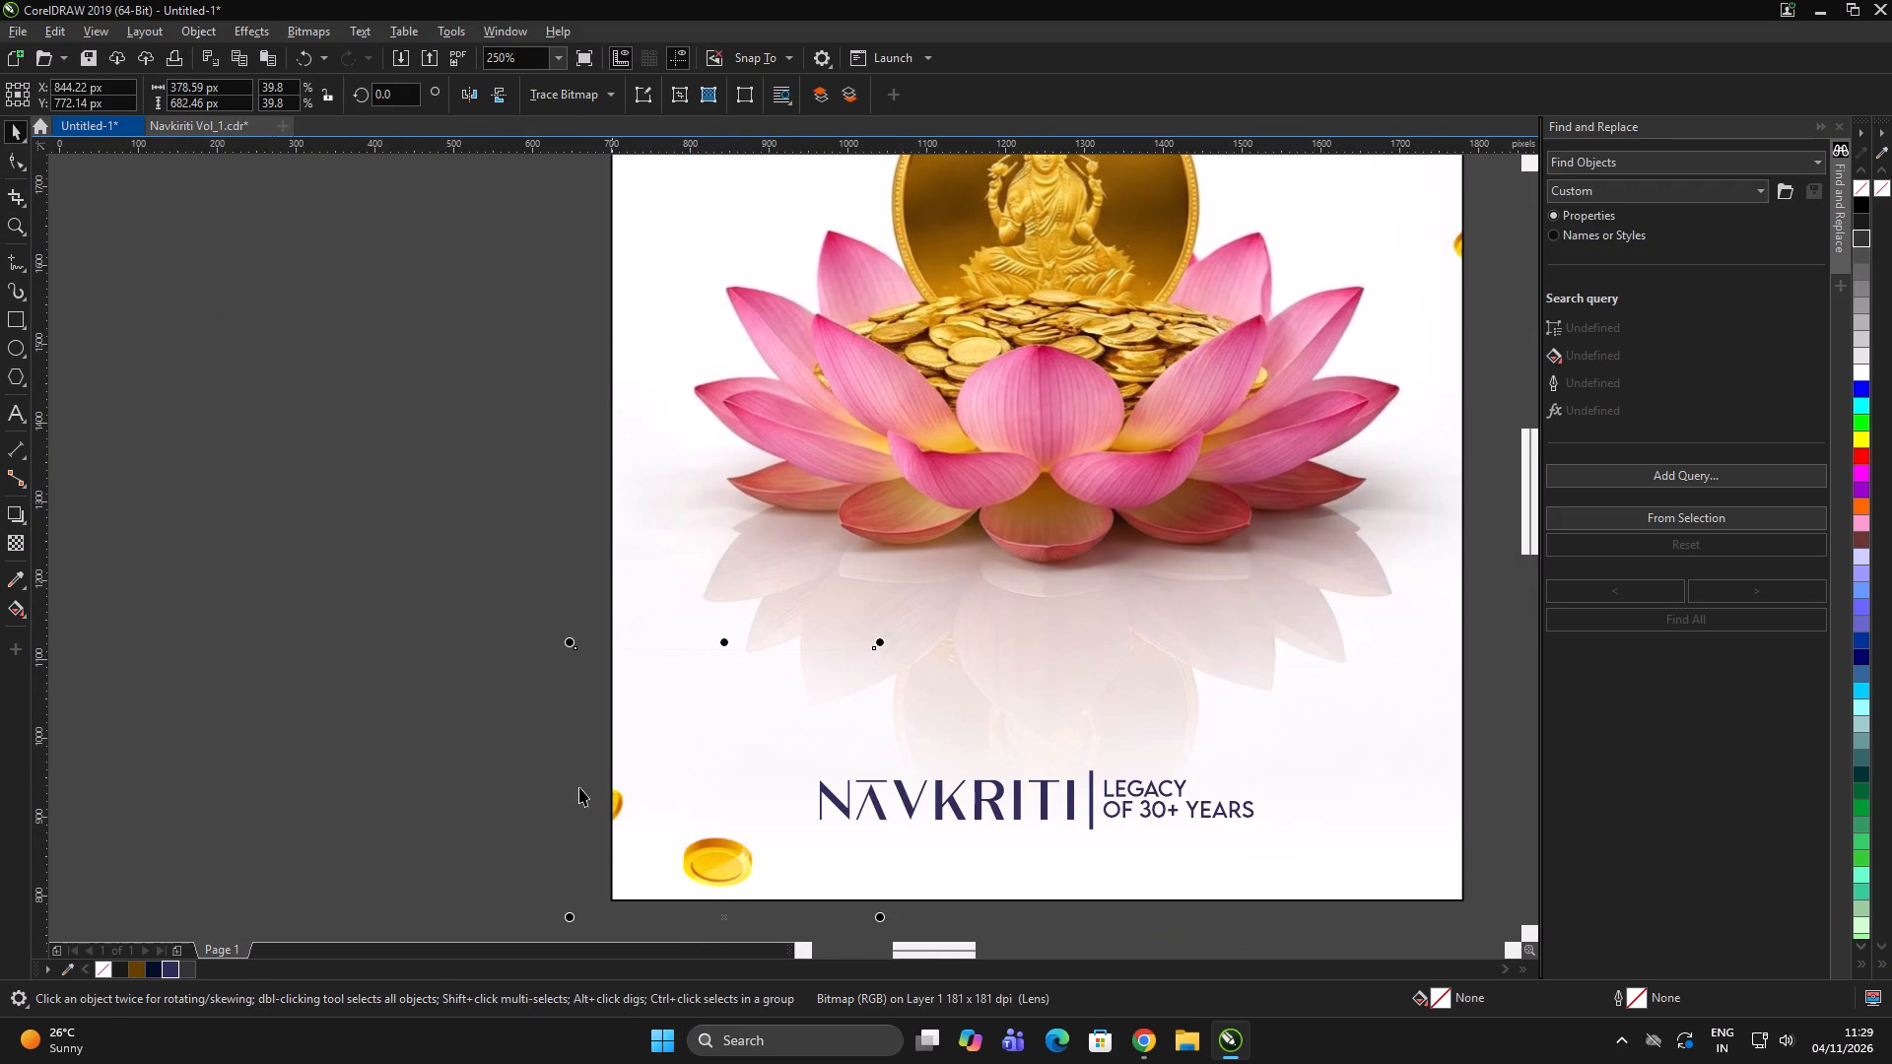
{"action": "left_click", "coordinate": [574, 782]}
{"action": "left_click", "coordinate": [534, 796]}
{"action": "left_click", "coordinate": [703, 866], "text": "alt"}
{"action": "left_click_drag", "start_coordinate": [728, 849], "coordinate": [666, 509]}
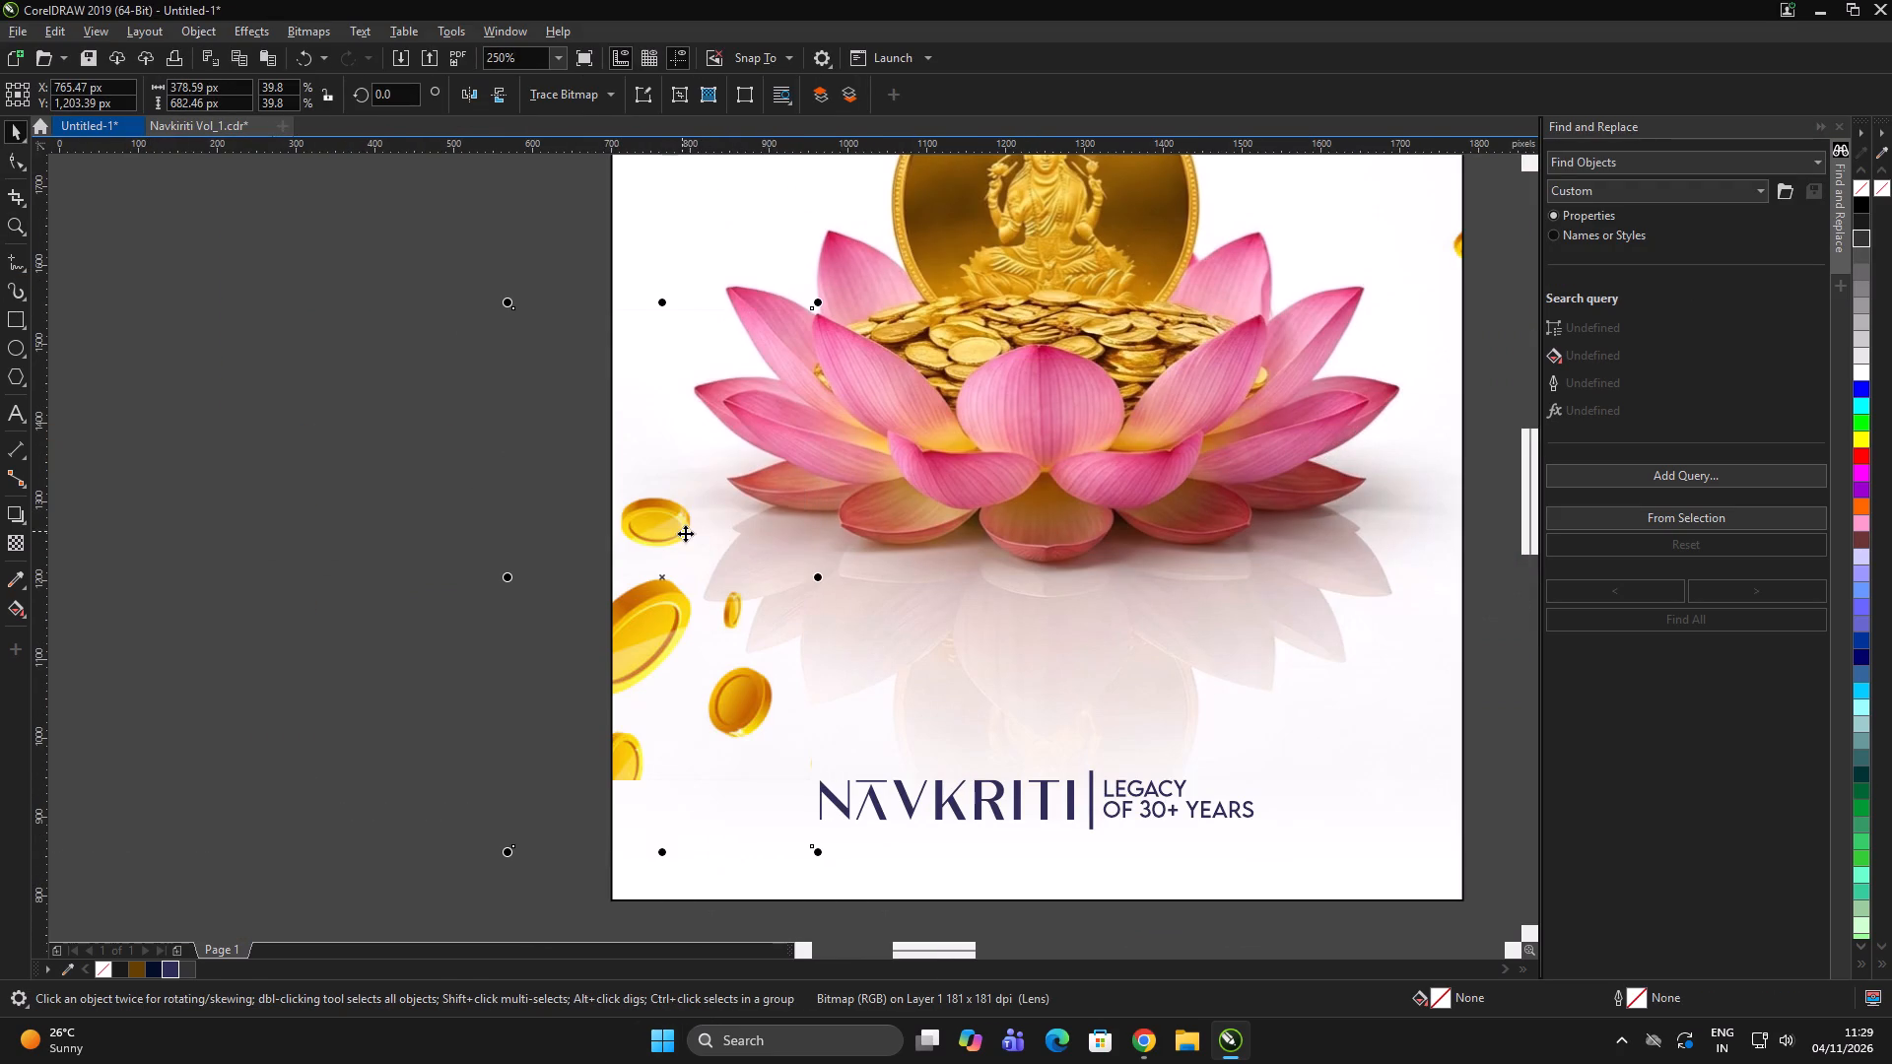
{"action": "left_click_drag", "start_coordinate": [671, 596], "coordinate": [625, 497]}
{"action": "left_click_drag", "start_coordinate": [648, 513], "coordinate": [638, 509]}
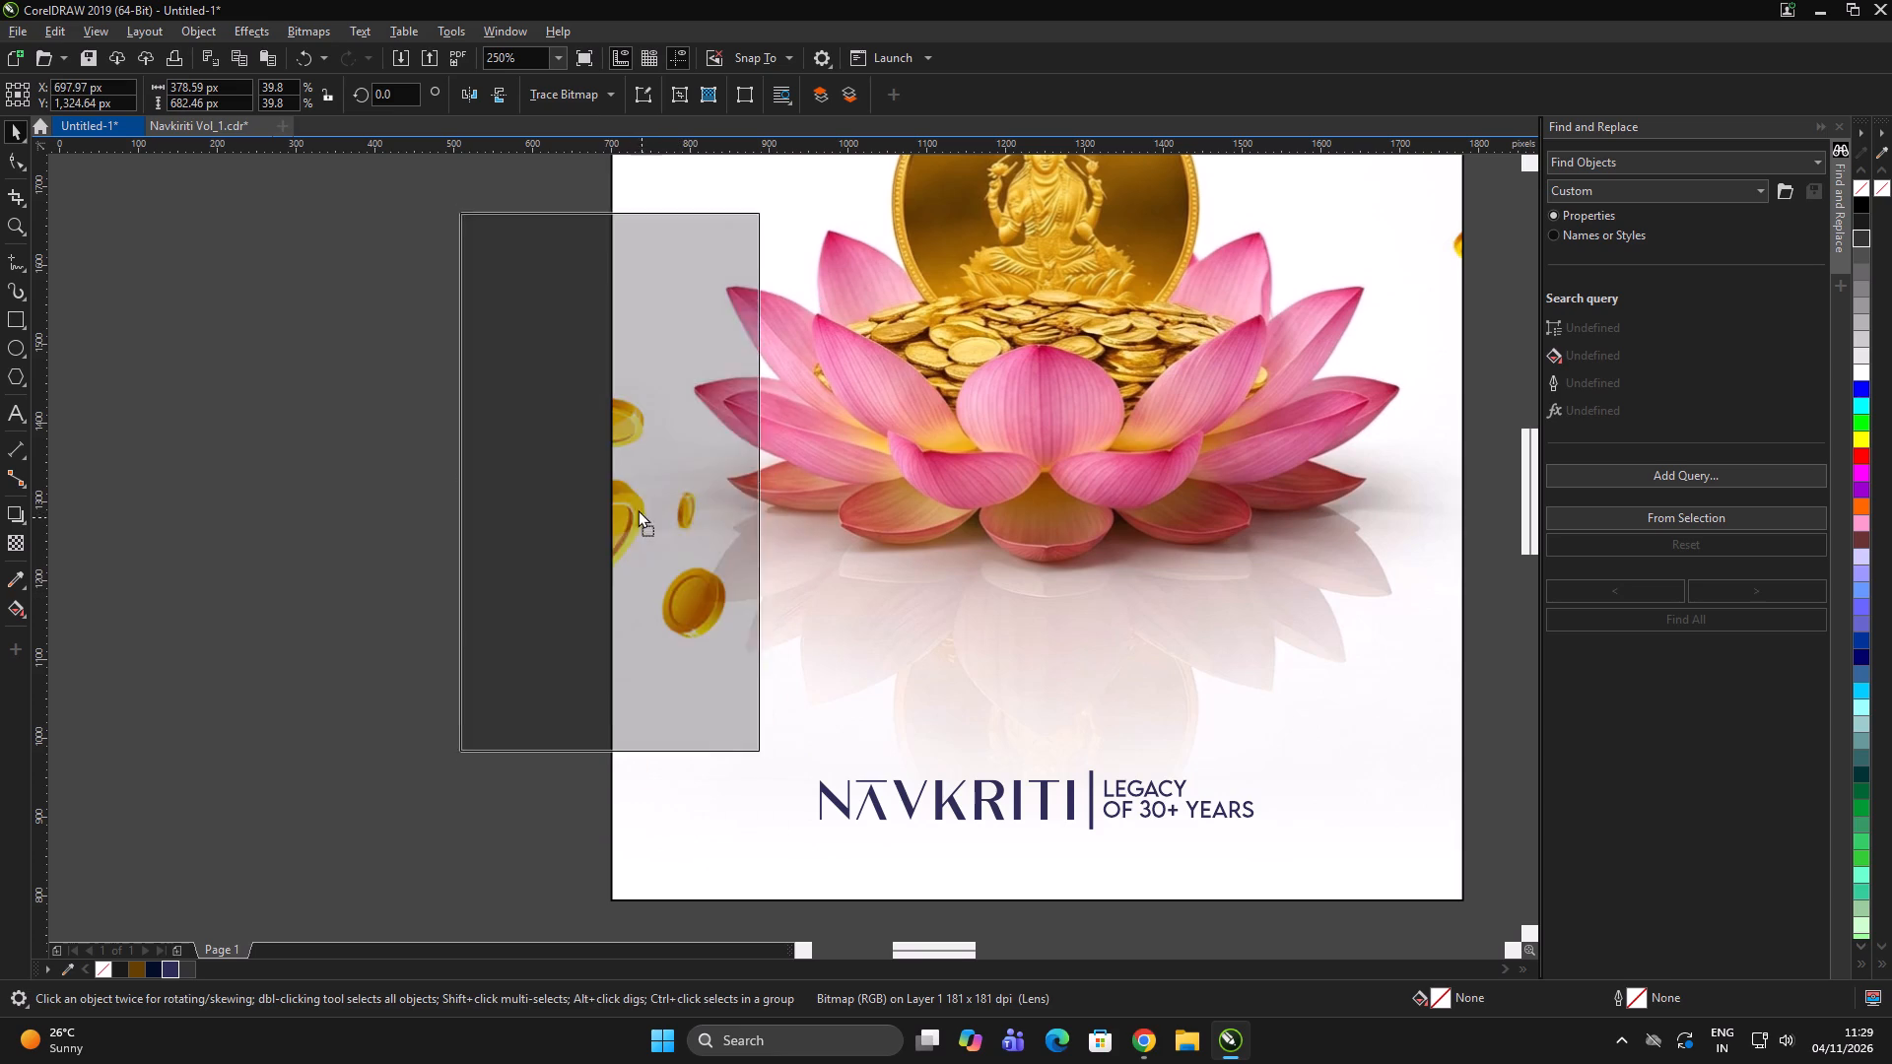
{"action": "left_click_drag", "start_coordinate": [638, 509], "coordinate": [630, 489]}
{"action": "left_click_drag", "start_coordinate": [636, 488], "coordinate": [634, 458]}
{"action": "scroll", "coordinate": [655, 499], "scroll_direction": "down", "scroll_amount": 1}
{"action": "triple_click", "coordinate": [515, 520]}
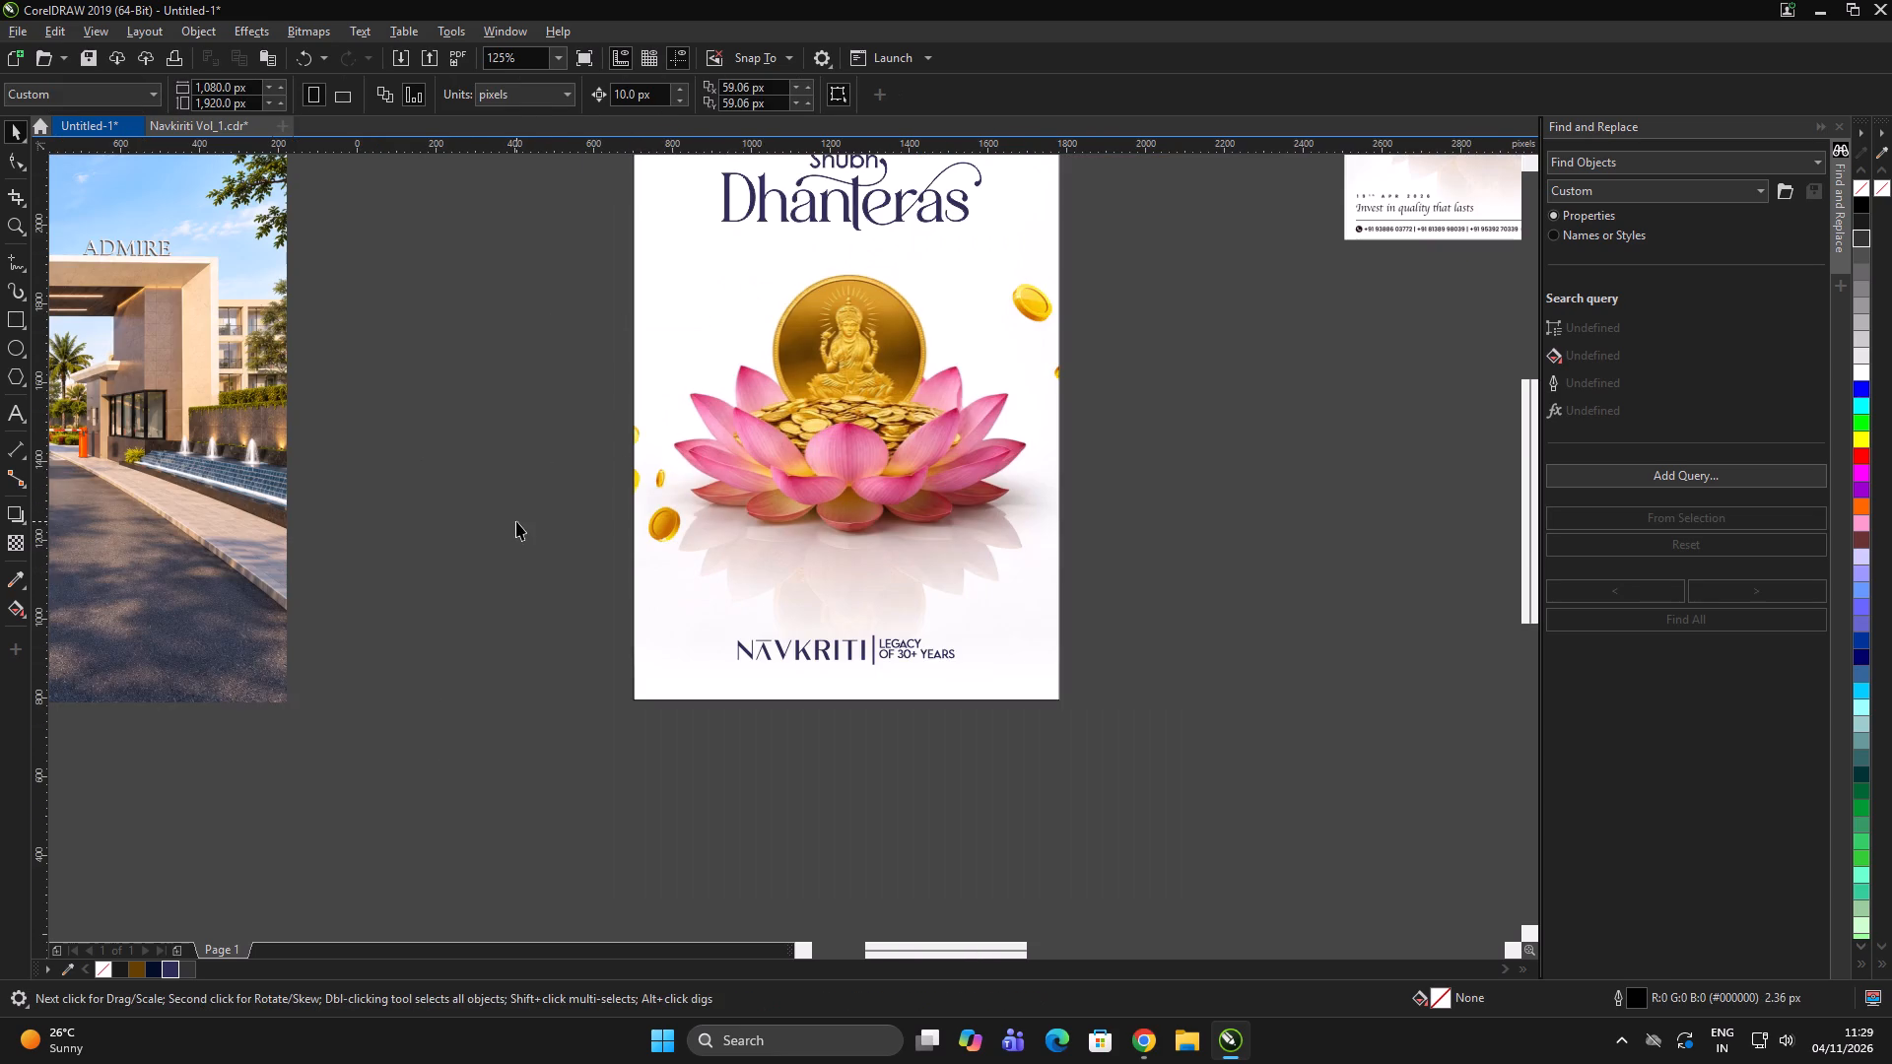
{"action": "left_click", "coordinate": [524, 518]}
Delete the Akshaya Tritiya reference poster beside the post.
{"action": "scroll", "coordinate": [1030, 528], "scroll_direction": "down", "scroll_amount": 2}
{"action": "left_click", "coordinate": [1147, 547]}
{"action": "scroll", "coordinate": [1010, 461], "scroll_direction": "up", "scroll_amount": 1}
{"action": "double_click", "coordinate": [1139, 495]}
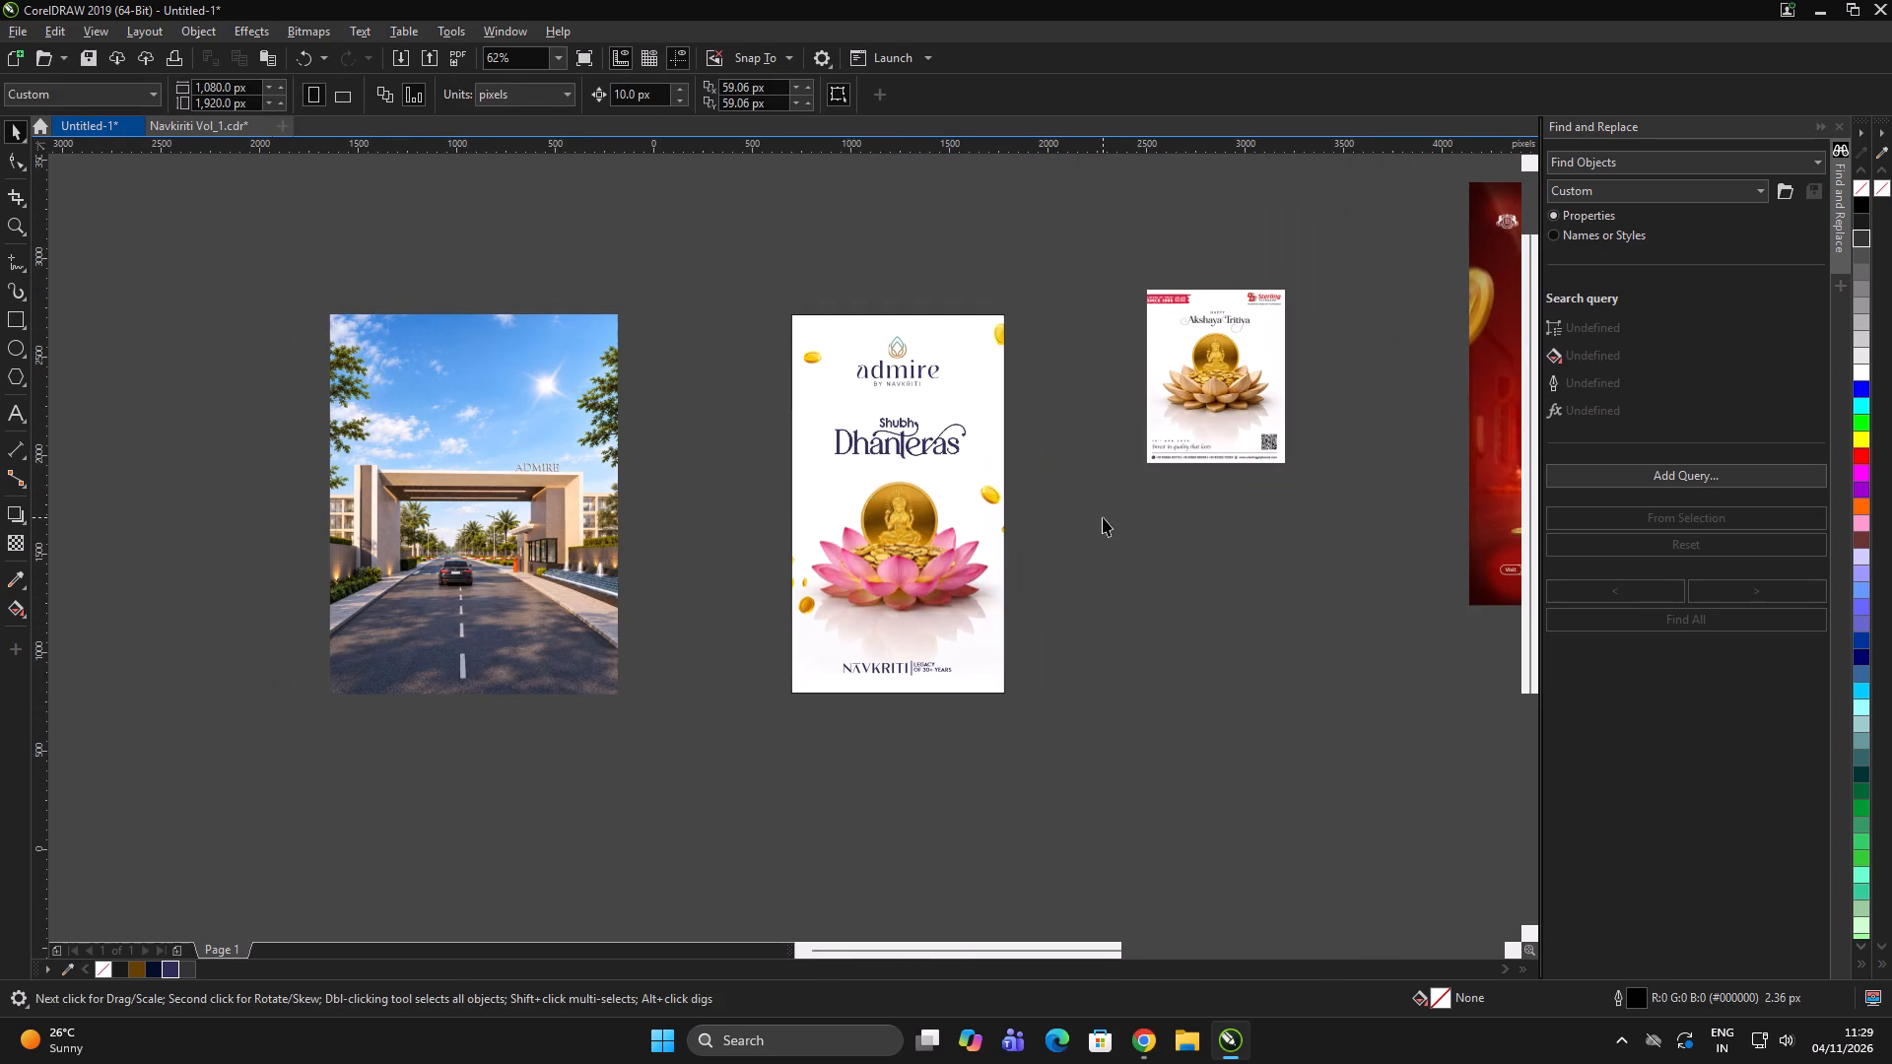
{"action": "double_click", "coordinate": [1123, 584]}
{"action": "left_click_drag", "start_coordinate": [1133, 587], "coordinate": [1142, 588]}
{"action": "left_click", "coordinate": [1243, 383]}
{"action": "scroll", "coordinate": [1248, 382], "scroll_direction": "up", "scroll_amount": 1}
{"action": "key", "text": "Delete"}
Examine the post's overall composition, including the coin placement, Shubh Dhanteras lettering, lotus and both logos.
{"action": "left_click_drag", "start_coordinate": [1200, 718], "coordinate": [1218, 709]}
{"action": "left_click", "coordinate": [1249, 703]}
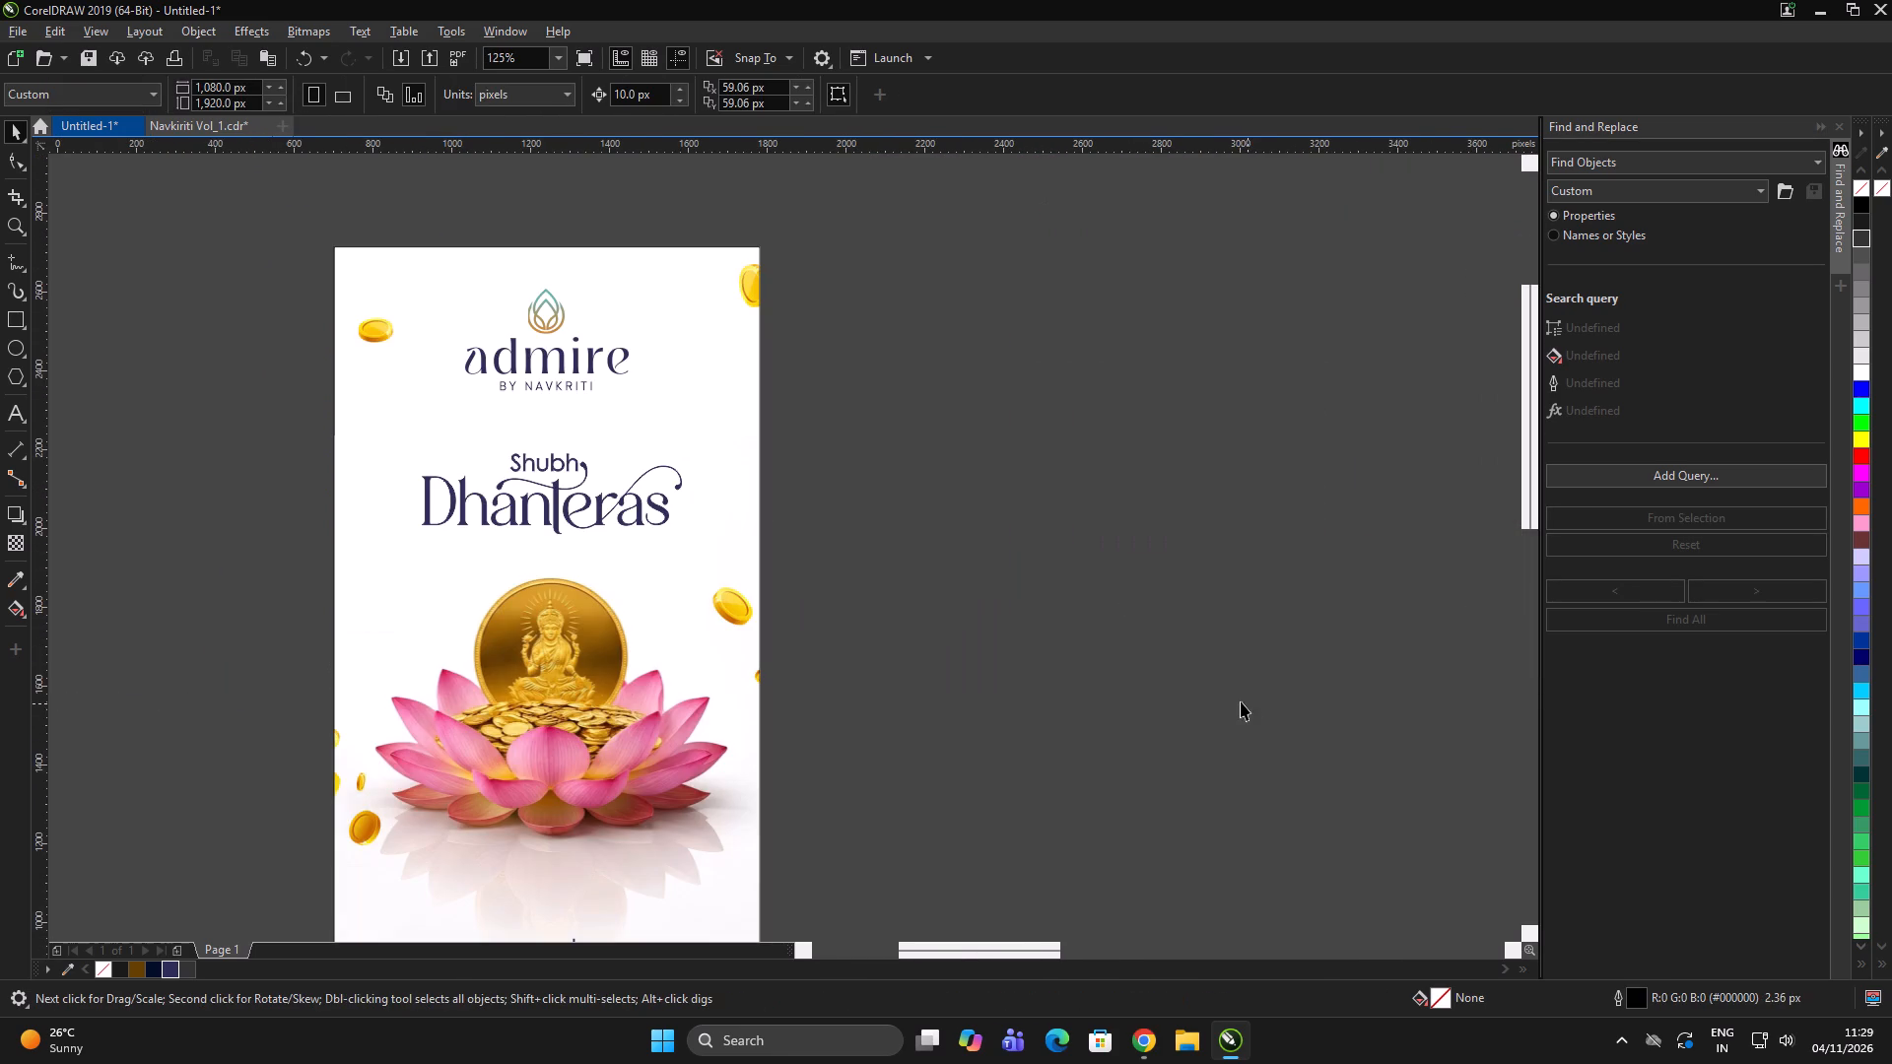
{"action": "left_click_drag", "start_coordinate": [1234, 697], "coordinate": [1214, 689]}
{"action": "scroll", "coordinate": [866, 417], "scroll_direction": "down", "scroll_amount": 1}
{"action": "double_click", "coordinate": [1061, 552]}
{"action": "scroll", "coordinate": [771, 356], "scroll_direction": "up", "scroll_amount": 1}
{"action": "double_click", "coordinate": [1133, 381]}
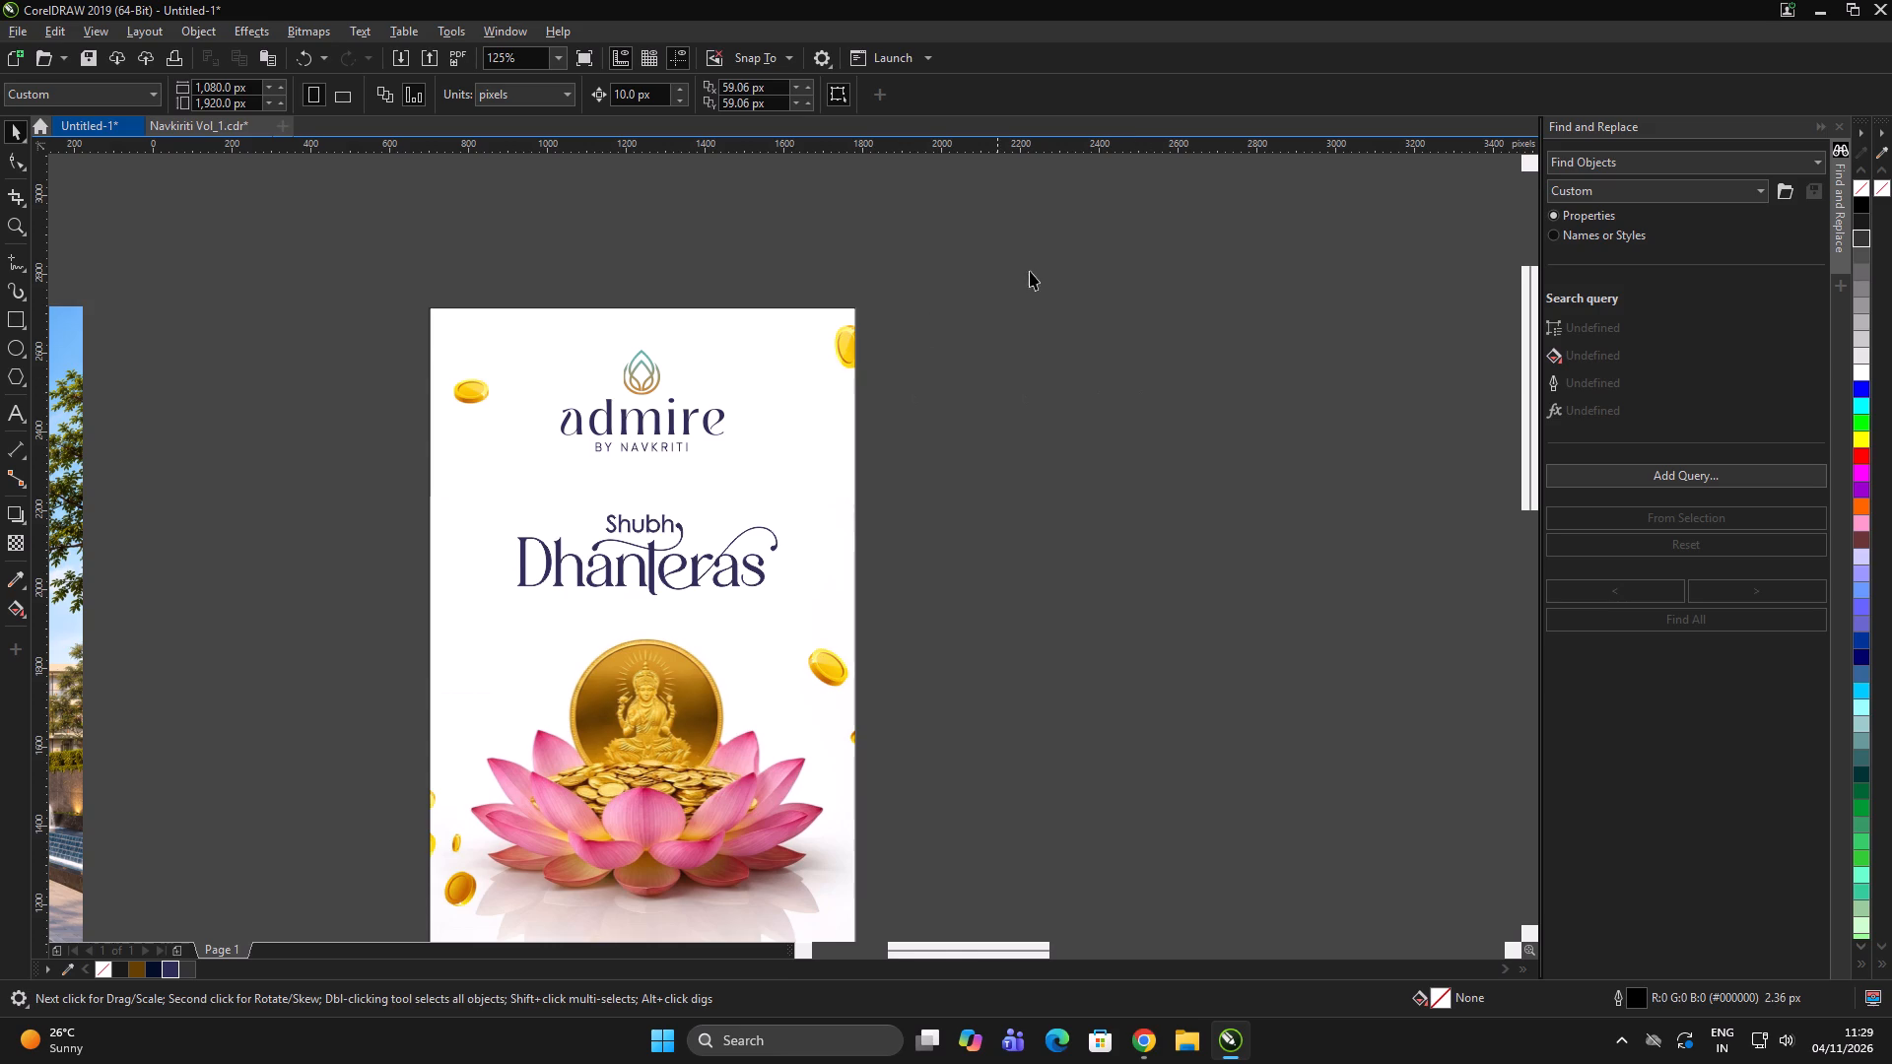
{"action": "key", "text": "alt+Tab"}
{"action": "key", "text": "alt+Tab"}
{"action": "double_click", "coordinate": [1160, 582]}
{"action": "scroll", "coordinate": [912, 443], "scroll_direction": "down", "scroll_amount": 1}
{"action": "left_click", "coordinate": [980, 439]}
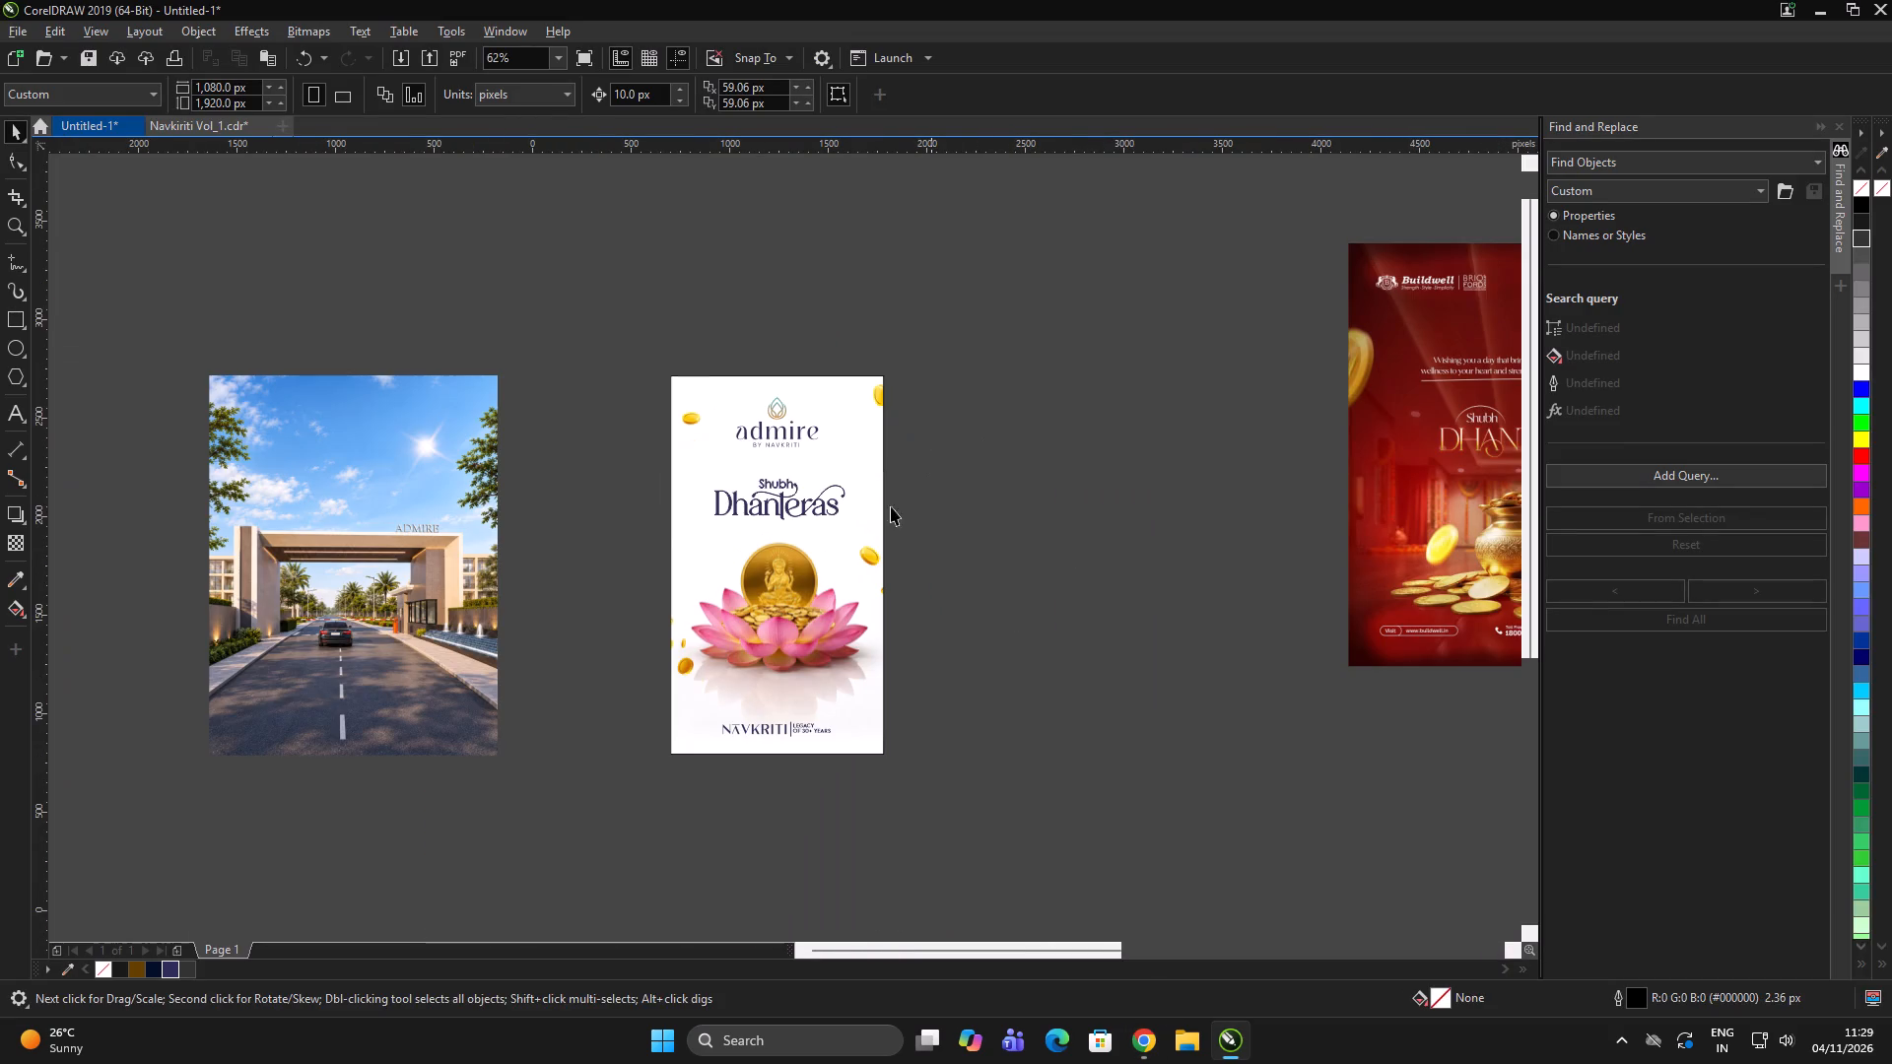
{"action": "double_click", "coordinate": [1081, 545]}
{"action": "double_click", "coordinate": [1008, 459]}
{"action": "key", "text": "z"}
{"action": "left_click_drag", "start_coordinate": [640, 343], "coordinate": [915, 772]}
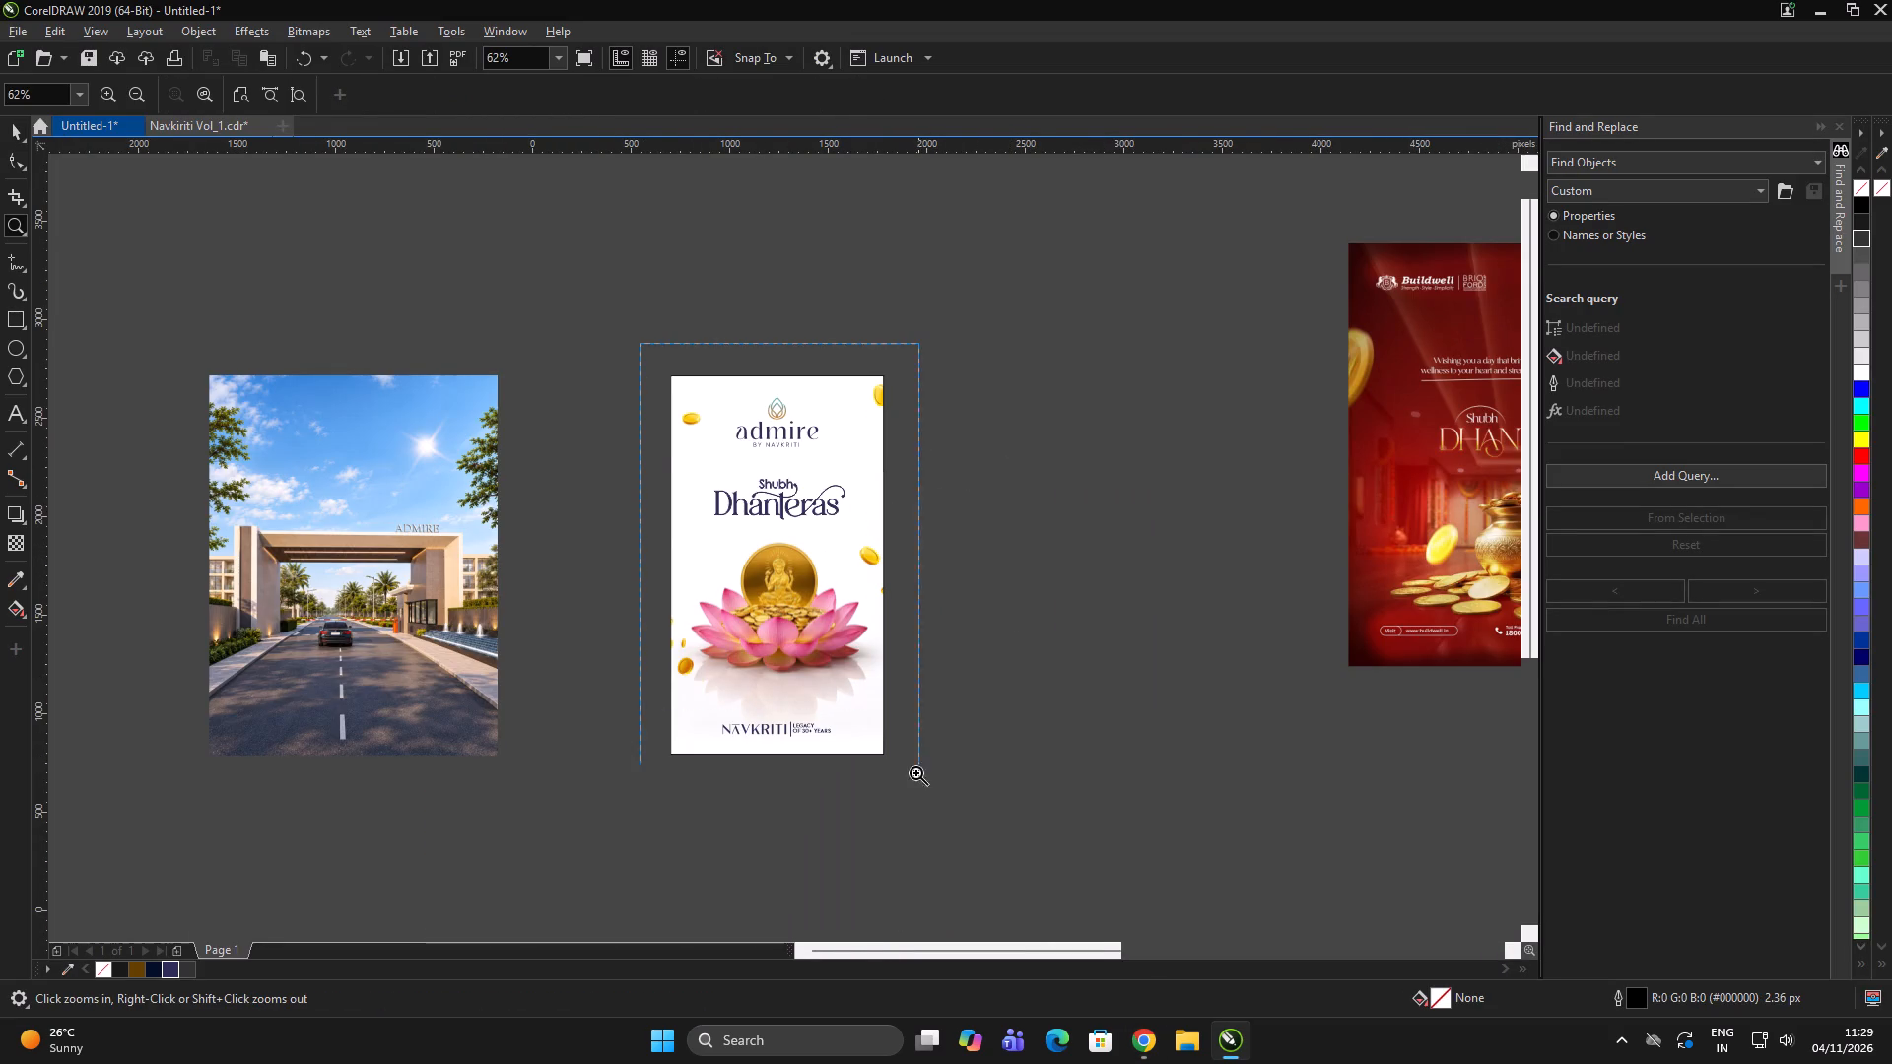
{"action": "left_click_drag", "start_coordinate": [915, 772], "coordinate": [936, 787]}
{"action": "key", "text": "space"}
{"action": "double_click", "coordinate": [1176, 669]}
{"action": "left_click", "coordinate": [861, 662]}
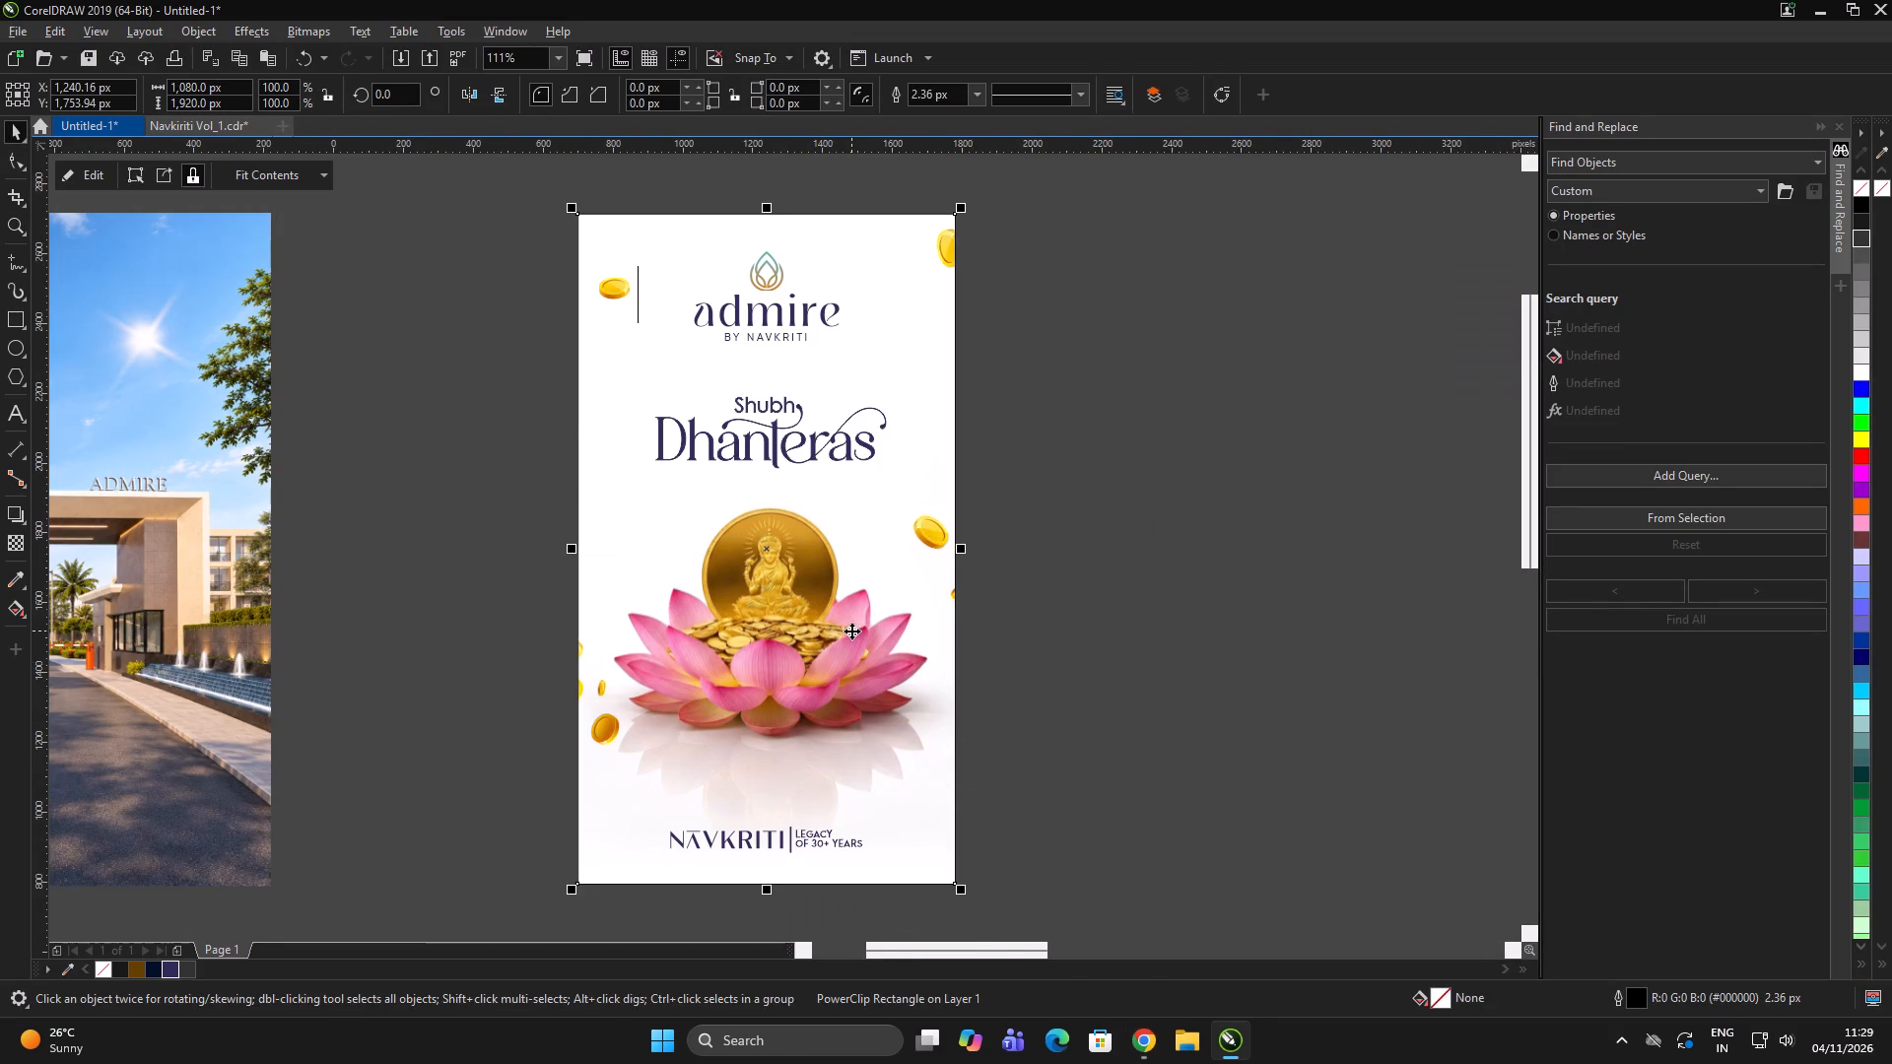
{"action": "scroll", "coordinate": [851, 631], "scroll_direction": "up", "scroll_amount": 1}
{"action": "scroll", "coordinate": [764, 561], "scroll_direction": "down", "scroll_amount": 1}
{"action": "double_click", "coordinate": [1032, 565]}
{"action": "left_click", "coordinate": [835, 401]}
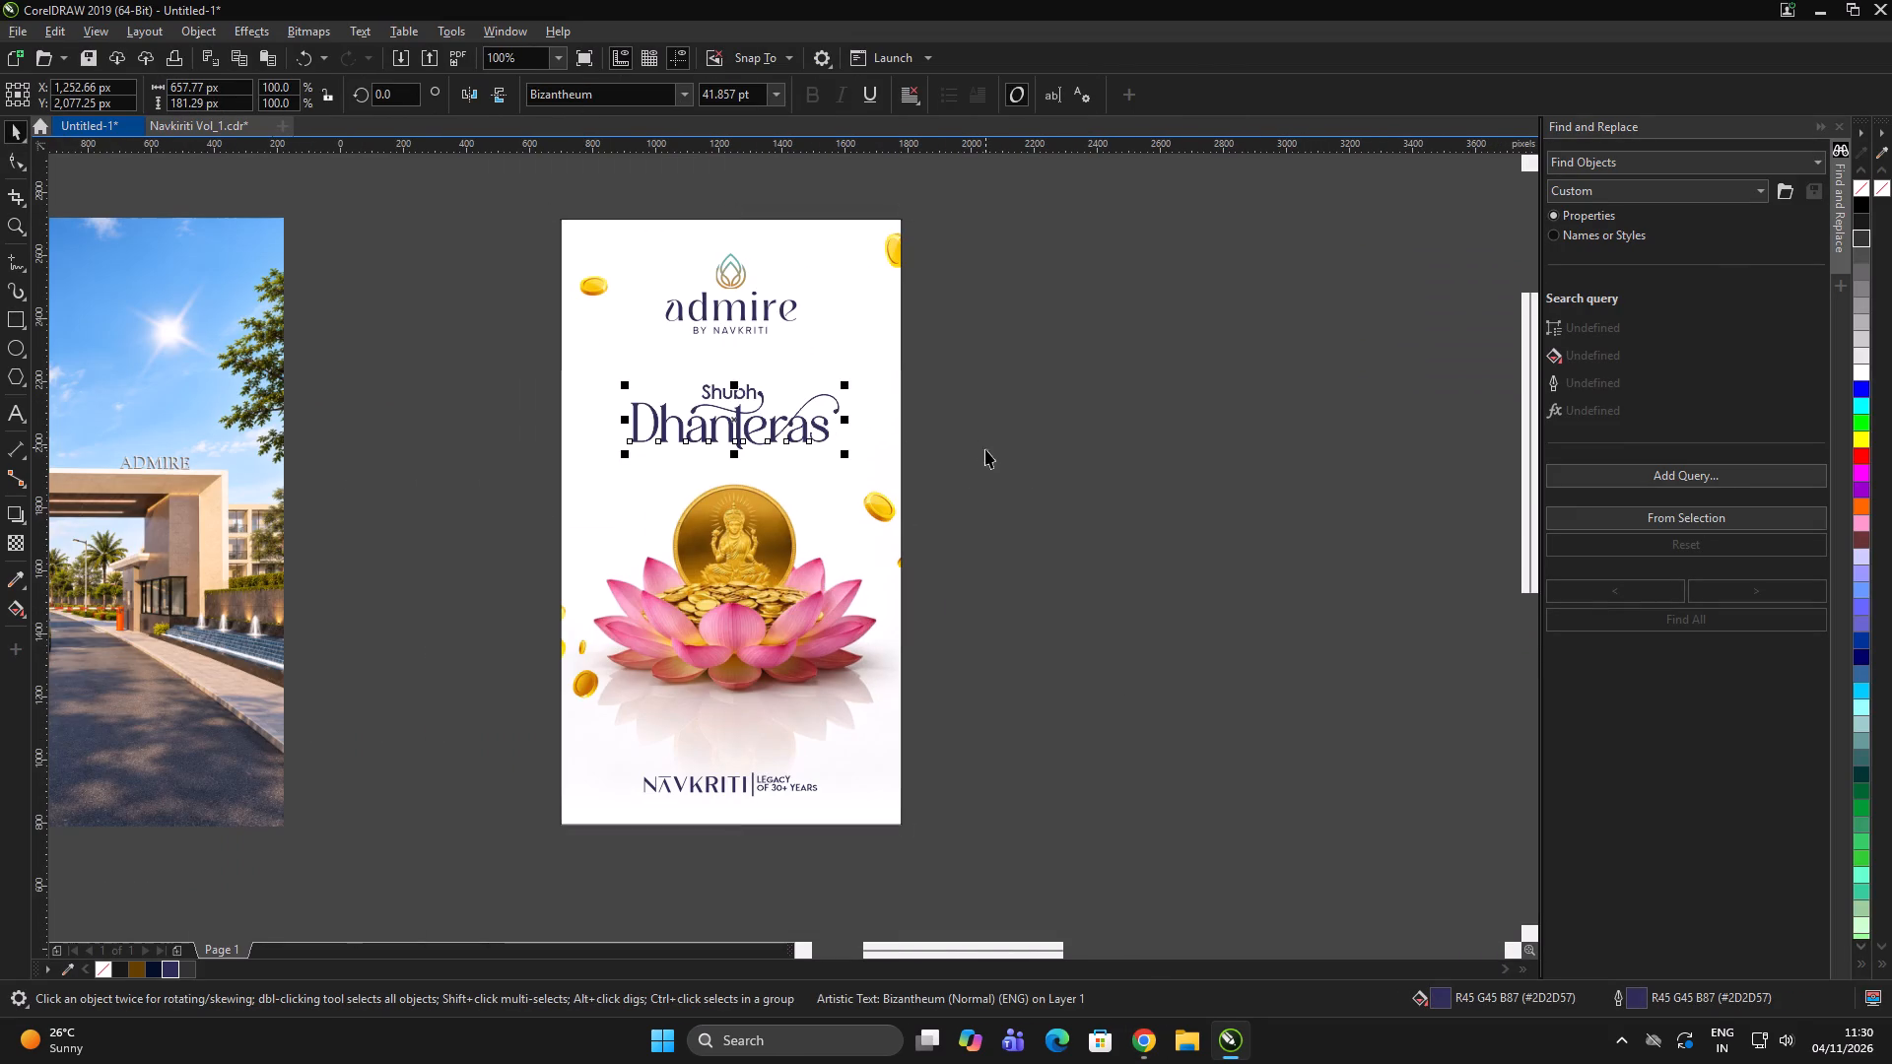
{"action": "left_click", "coordinate": [996, 437]}
{"action": "left_click", "coordinate": [867, 275]}
{"action": "scroll", "coordinate": [949, 429], "scroll_direction": "down", "scroll_amount": 2}
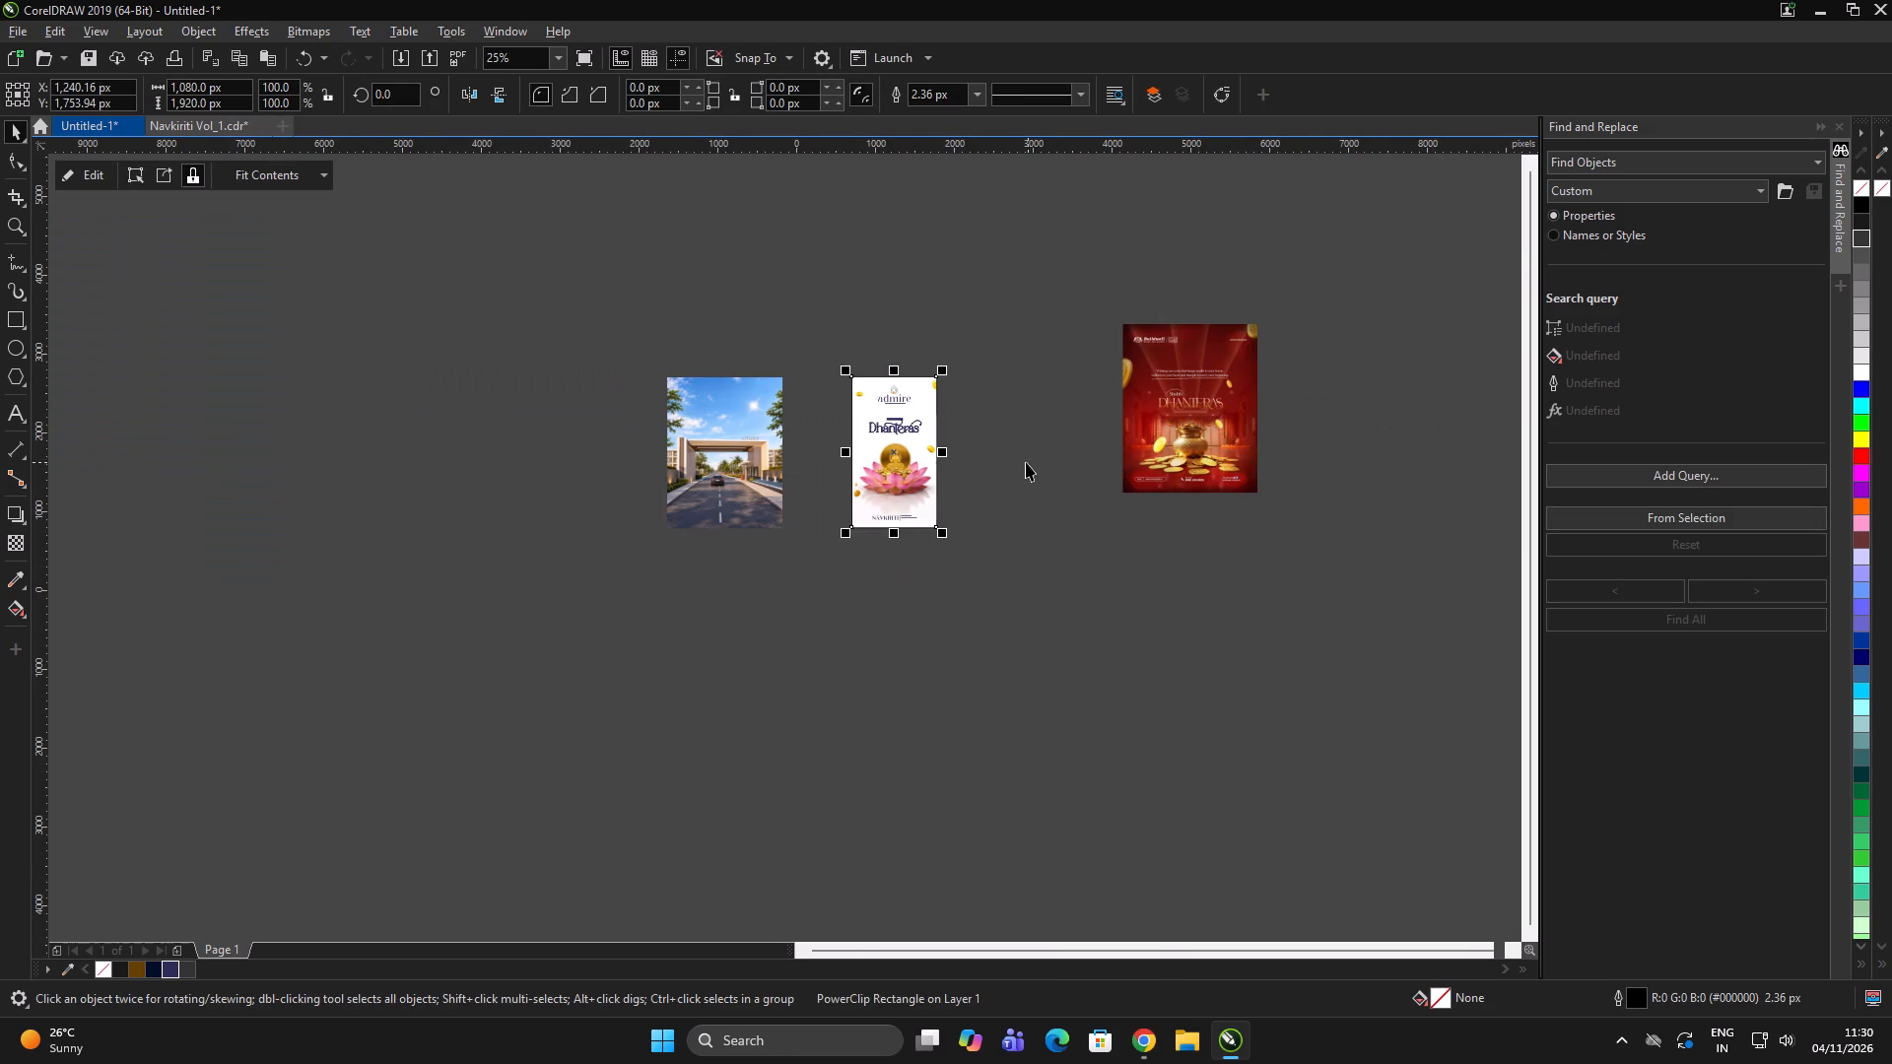
{"action": "scroll", "coordinate": [984, 412], "scroll_direction": "up", "scroll_amount": 1}
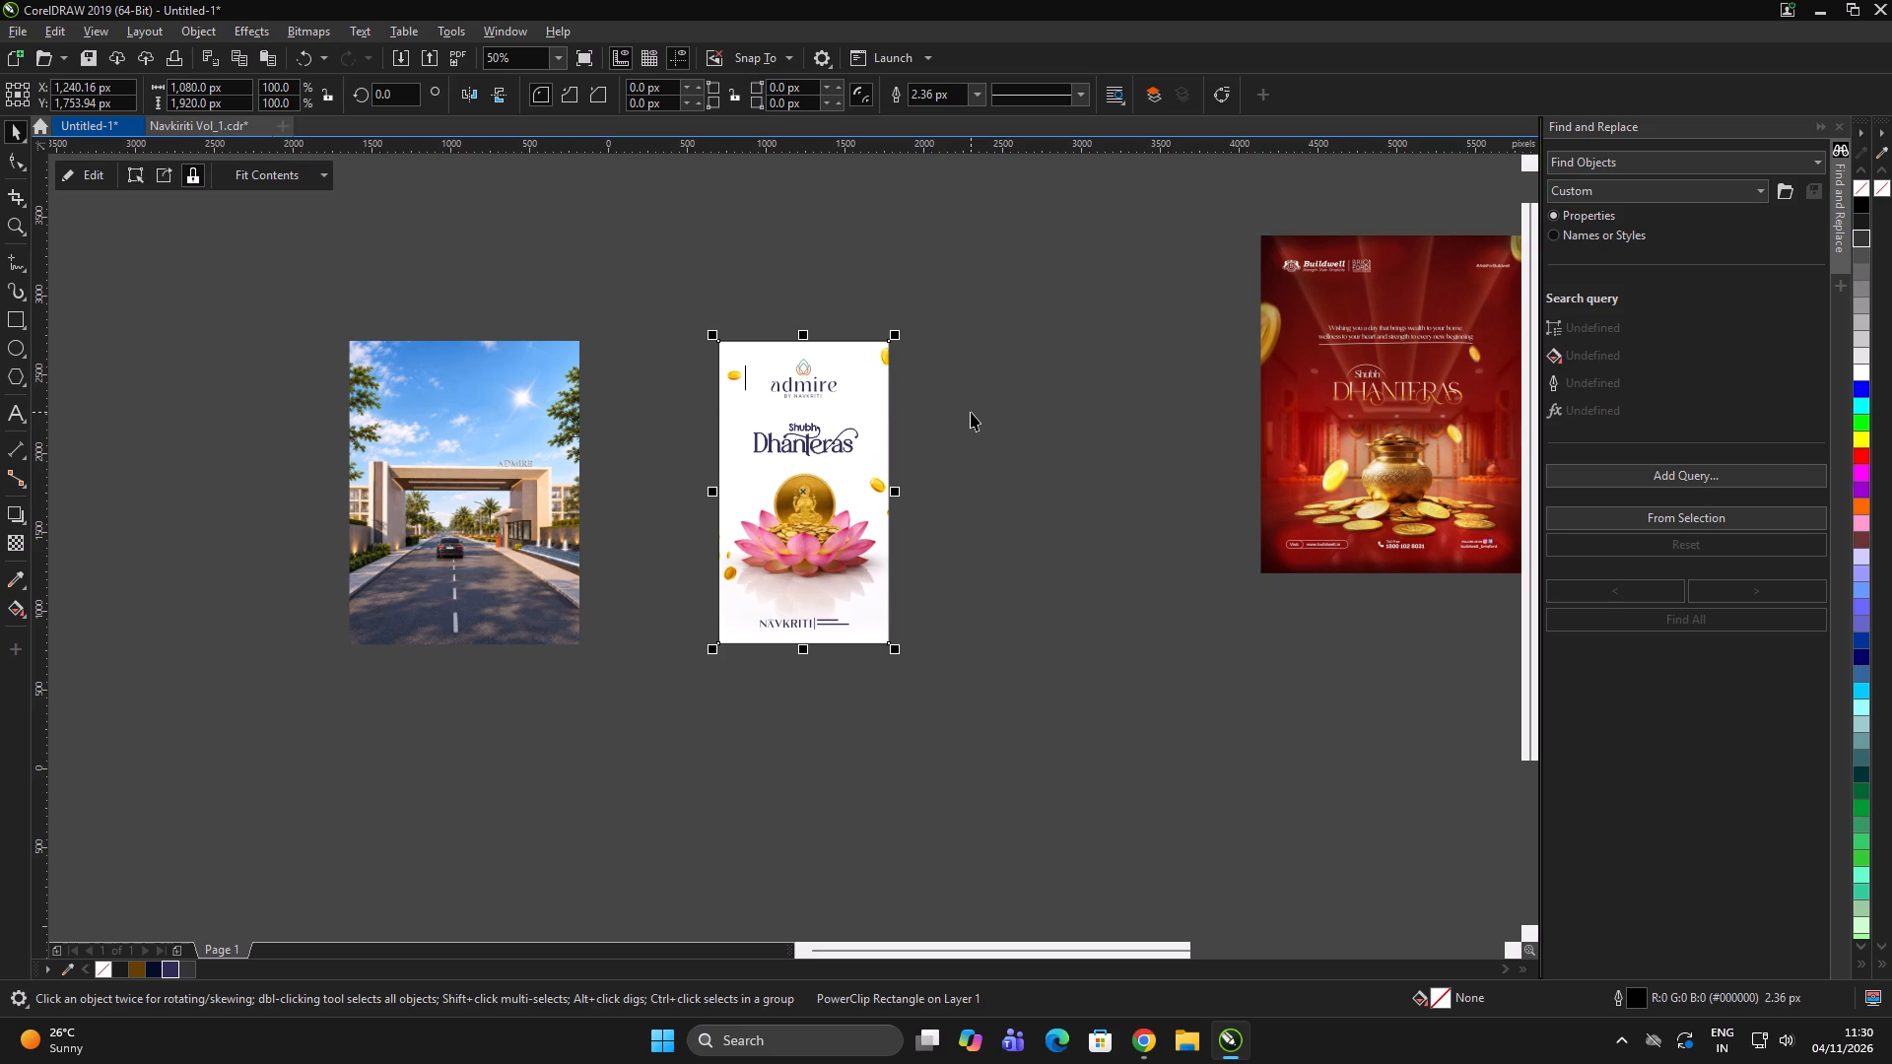
Draw a circle about 787.5 px in diameter in the empty area between the post and the red Dhanteras poster.
{"action": "double_click", "coordinate": [1044, 476]}
{"action": "triple_click", "coordinate": [1025, 470]}
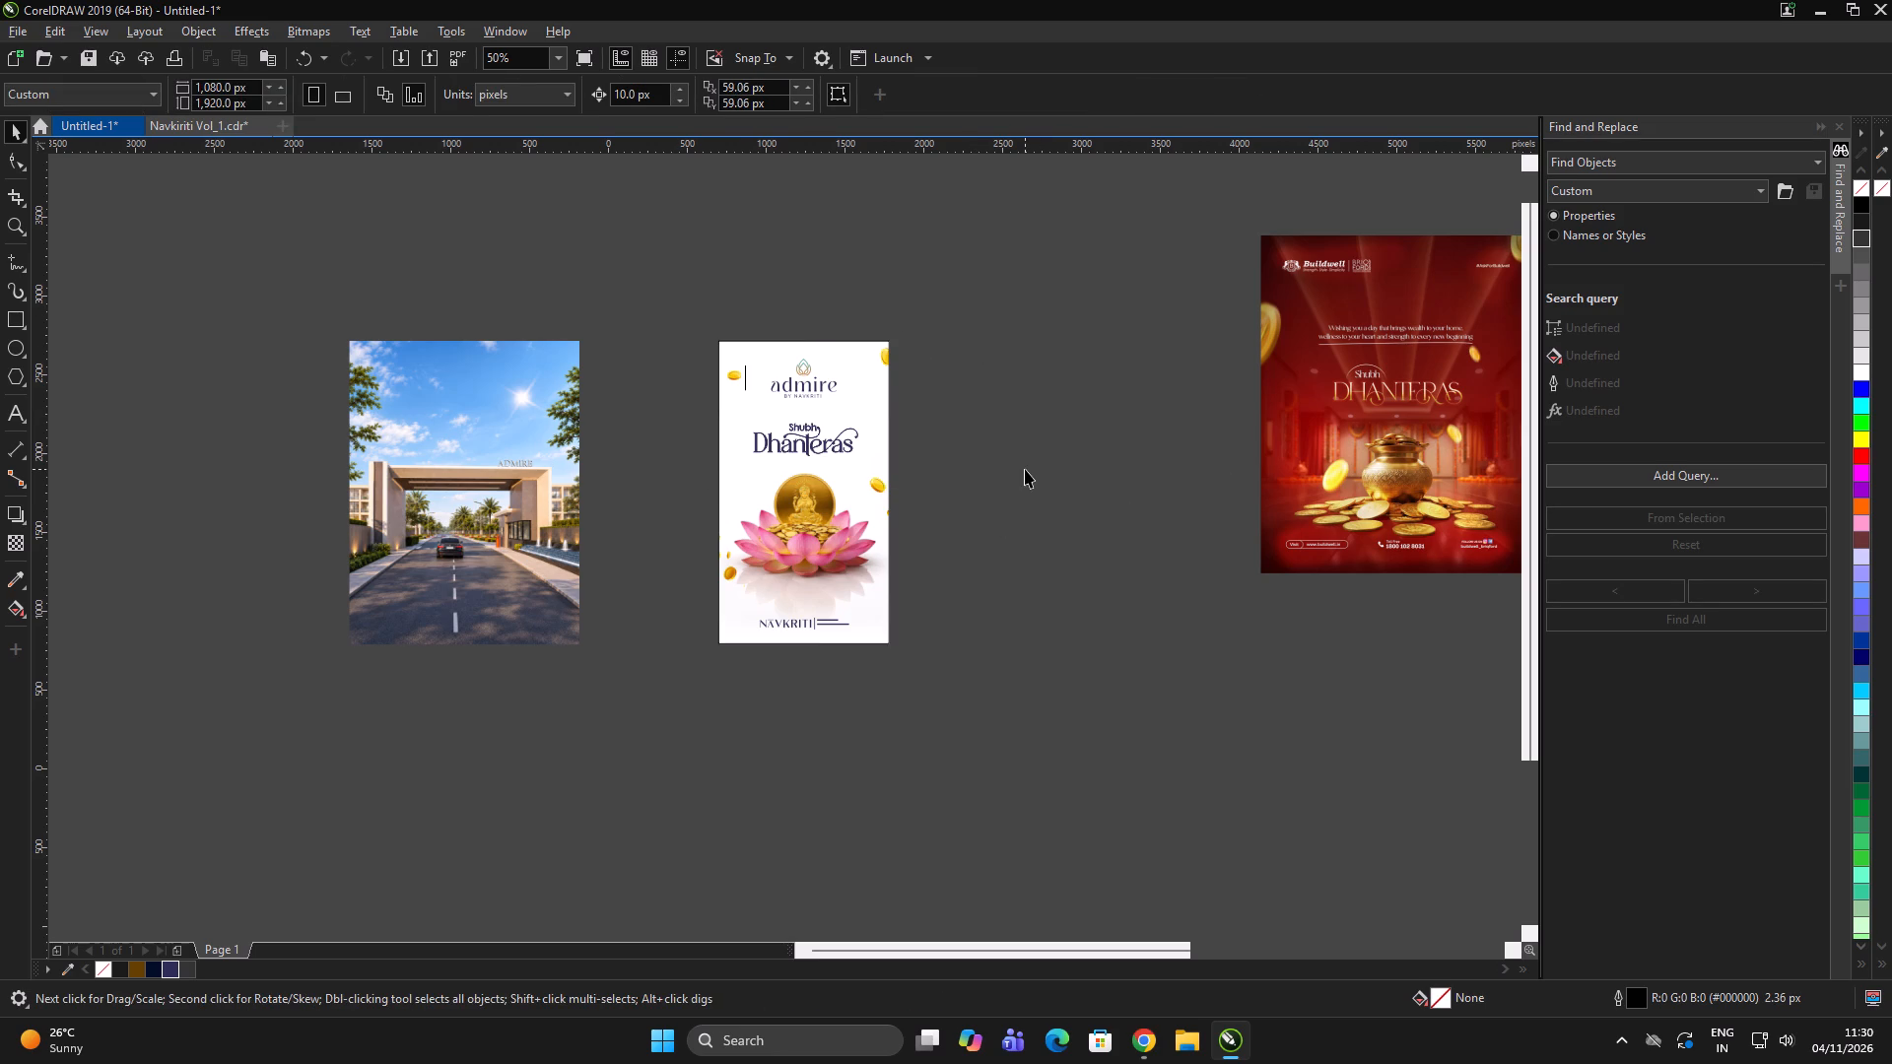
{"action": "double_click", "coordinate": [1045, 511]}
{"action": "key", "text": "F6"}
{"action": "key", "text": "F7"}
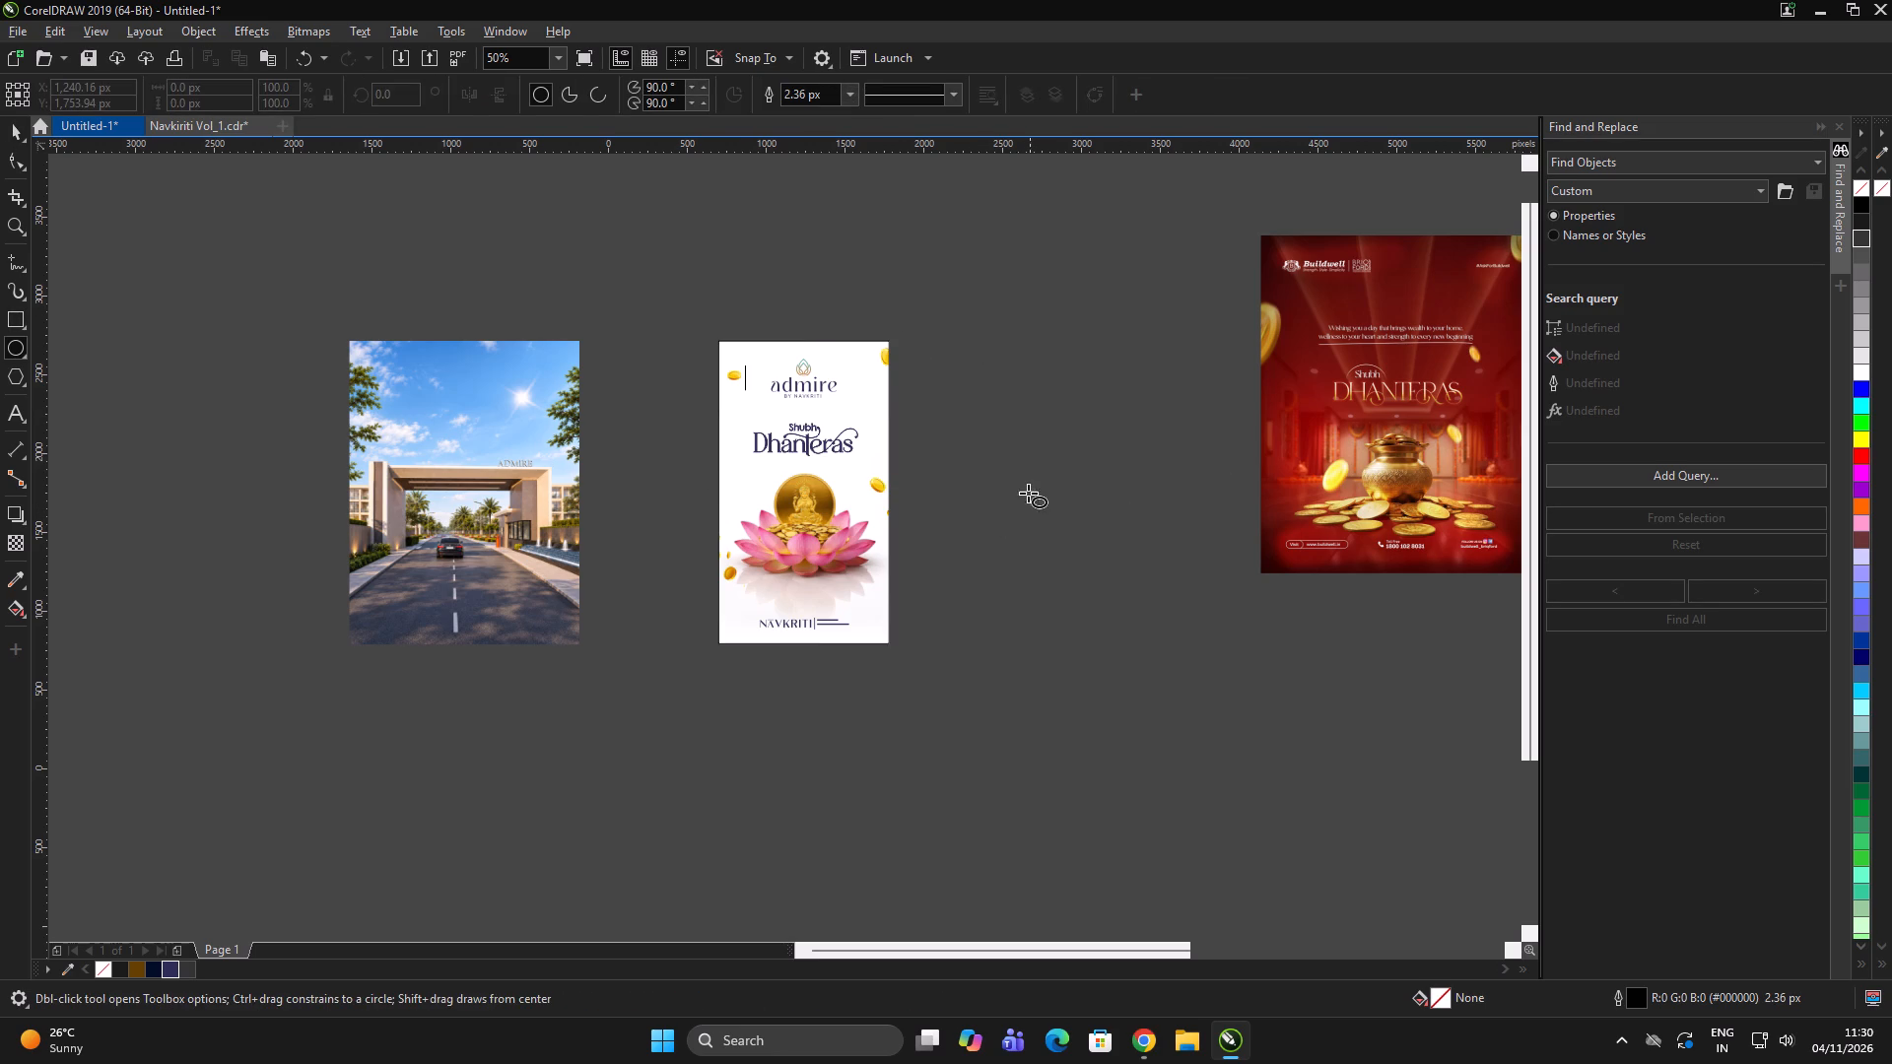
{"action": "left_click_drag", "start_coordinate": [973, 417], "coordinate": [1083, 541]}
{"action": "left_click", "coordinate": [1138, 617]}
{"action": "key", "text": "space"}
{"action": "left_click", "coordinate": [1018, 491]}
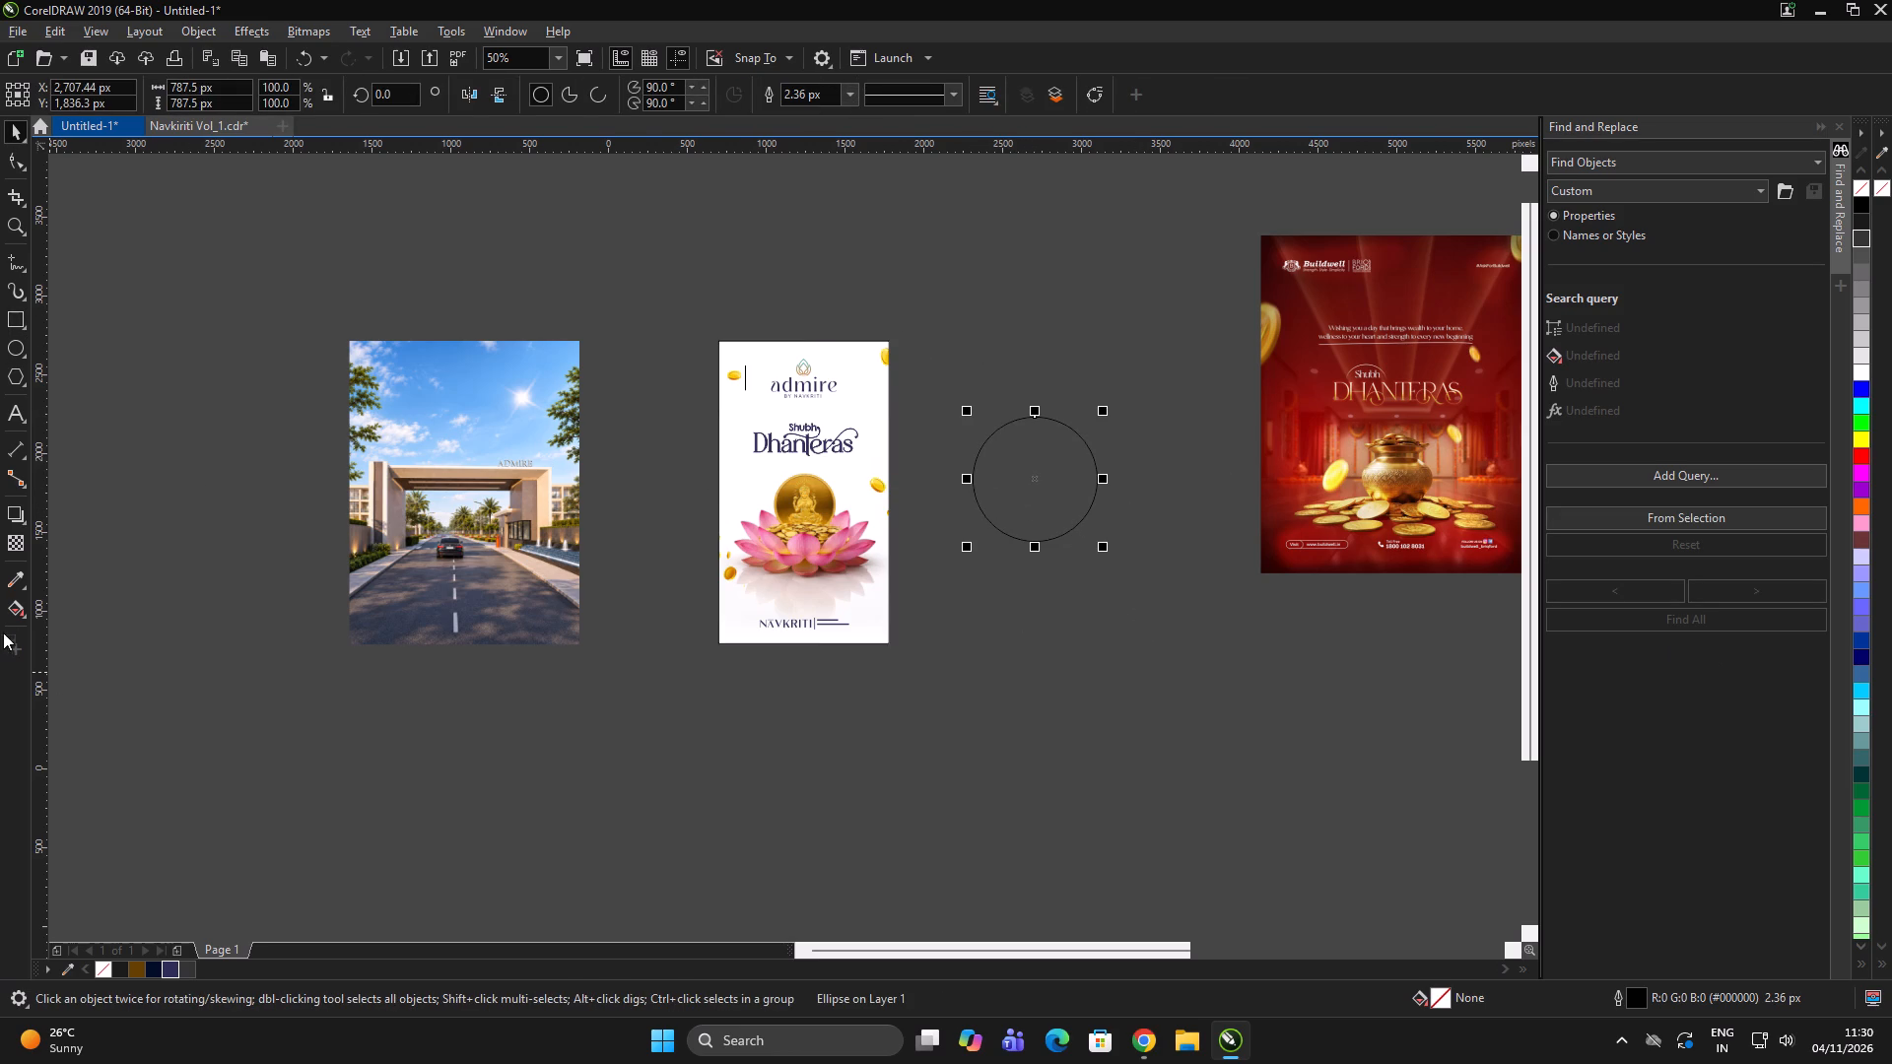
Fill the circle with a light peach colour sampled from the entrance gate photo.
{"action": "left_click", "coordinate": [16, 583]}
{"action": "scroll", "coordinate": [590, 488], "scroll_direction": "up", "scroll_amount": 2}
{"action": "left_click", "coordinate": [459, 495]}
{"action": "scroll", "coordinate": [435, 499], "scroll_direction": "down", "scroll_amount": 3}
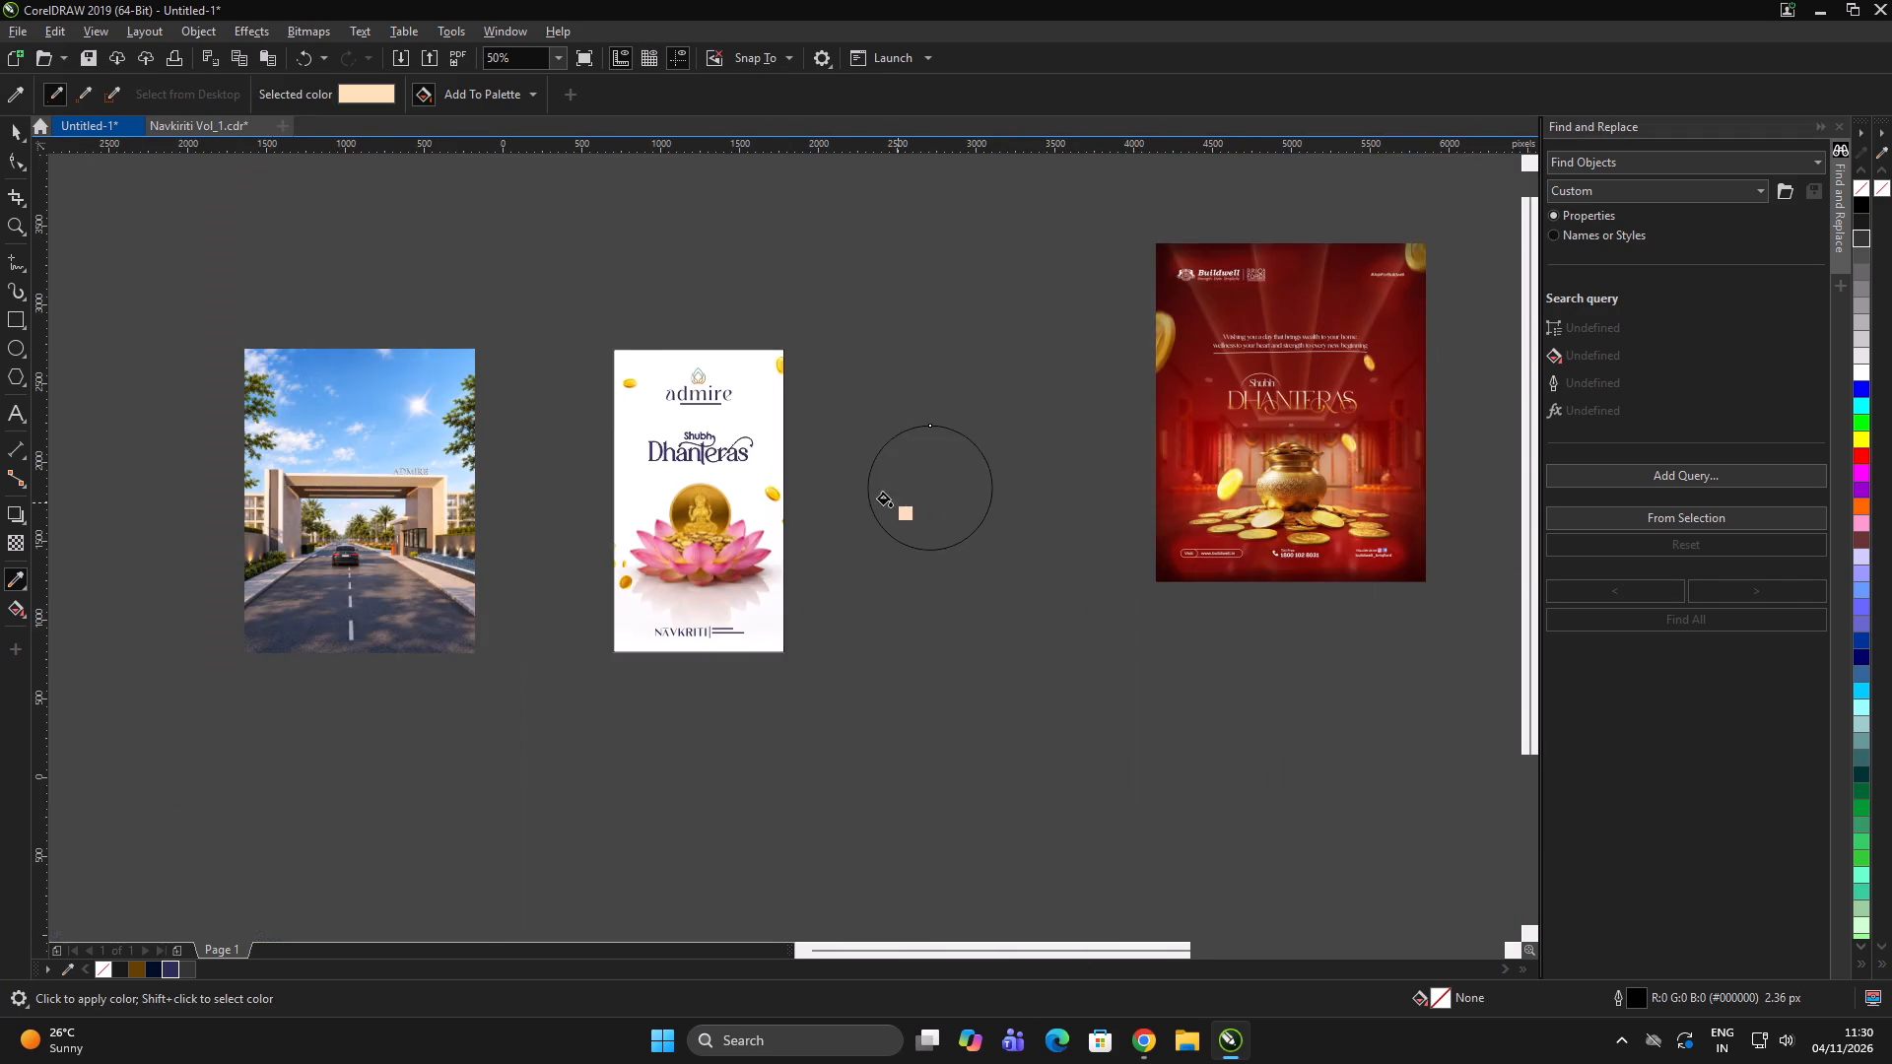
{"action": "scroll", "coordinate": [883, 499], "scroll_direction": "up", "scroll_amount": 2}
{"action": "left_click", "coordinate": [905, 488]}
{"action": "key", "text": "space"}
{"action": "left_click", "coordinate": [1183, 667]}
Apply an elliptical fountain fill to the circle, fading from a white centre to peach at the edge.
{"action": "left_click", "coordinate": [1107, 535]}
{"action": "key", "text": "g"}
{"action": "left_click_drag", "start_coordinate": [1058, 503], "coordinate": [1348, 334]}
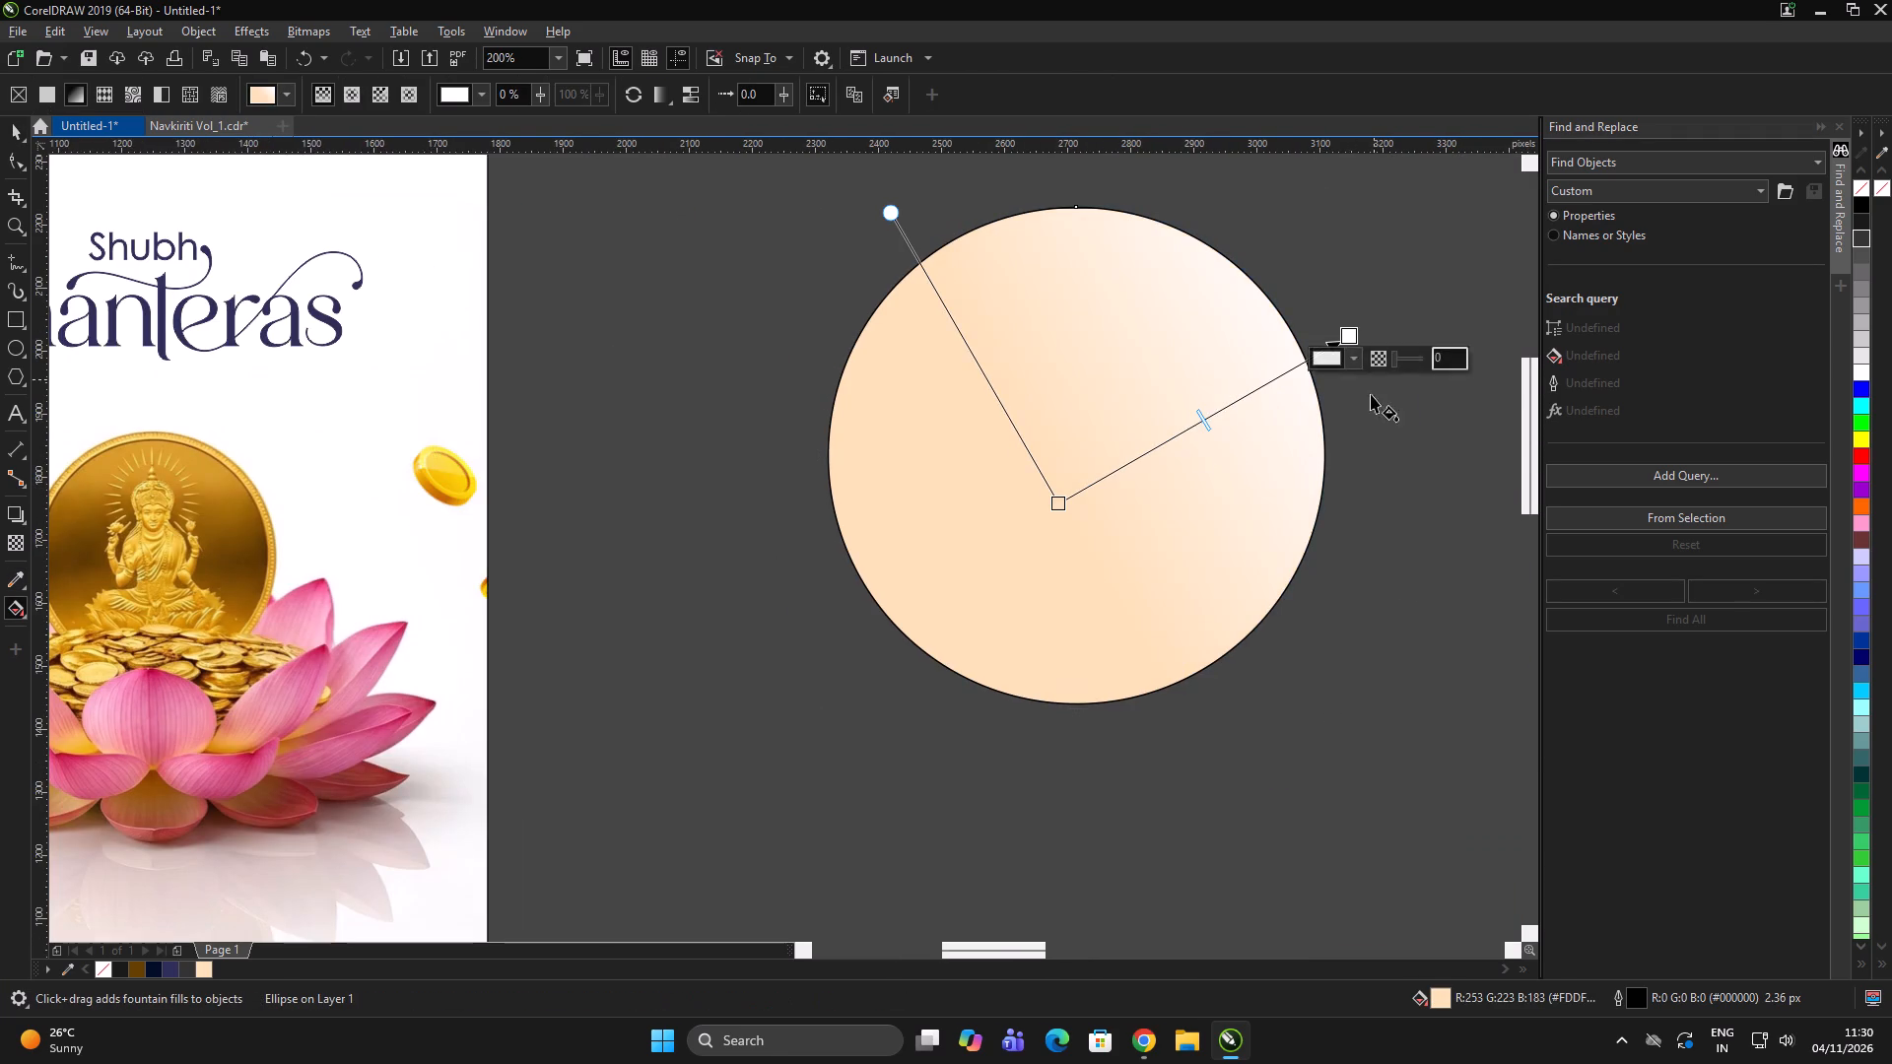
{"action": "left_click", "coordinate": [409, 91]}
{"action": "left_click", "coordinate": [383, 93]}
{"action": "left_click", "coordinate": [350, 92]}
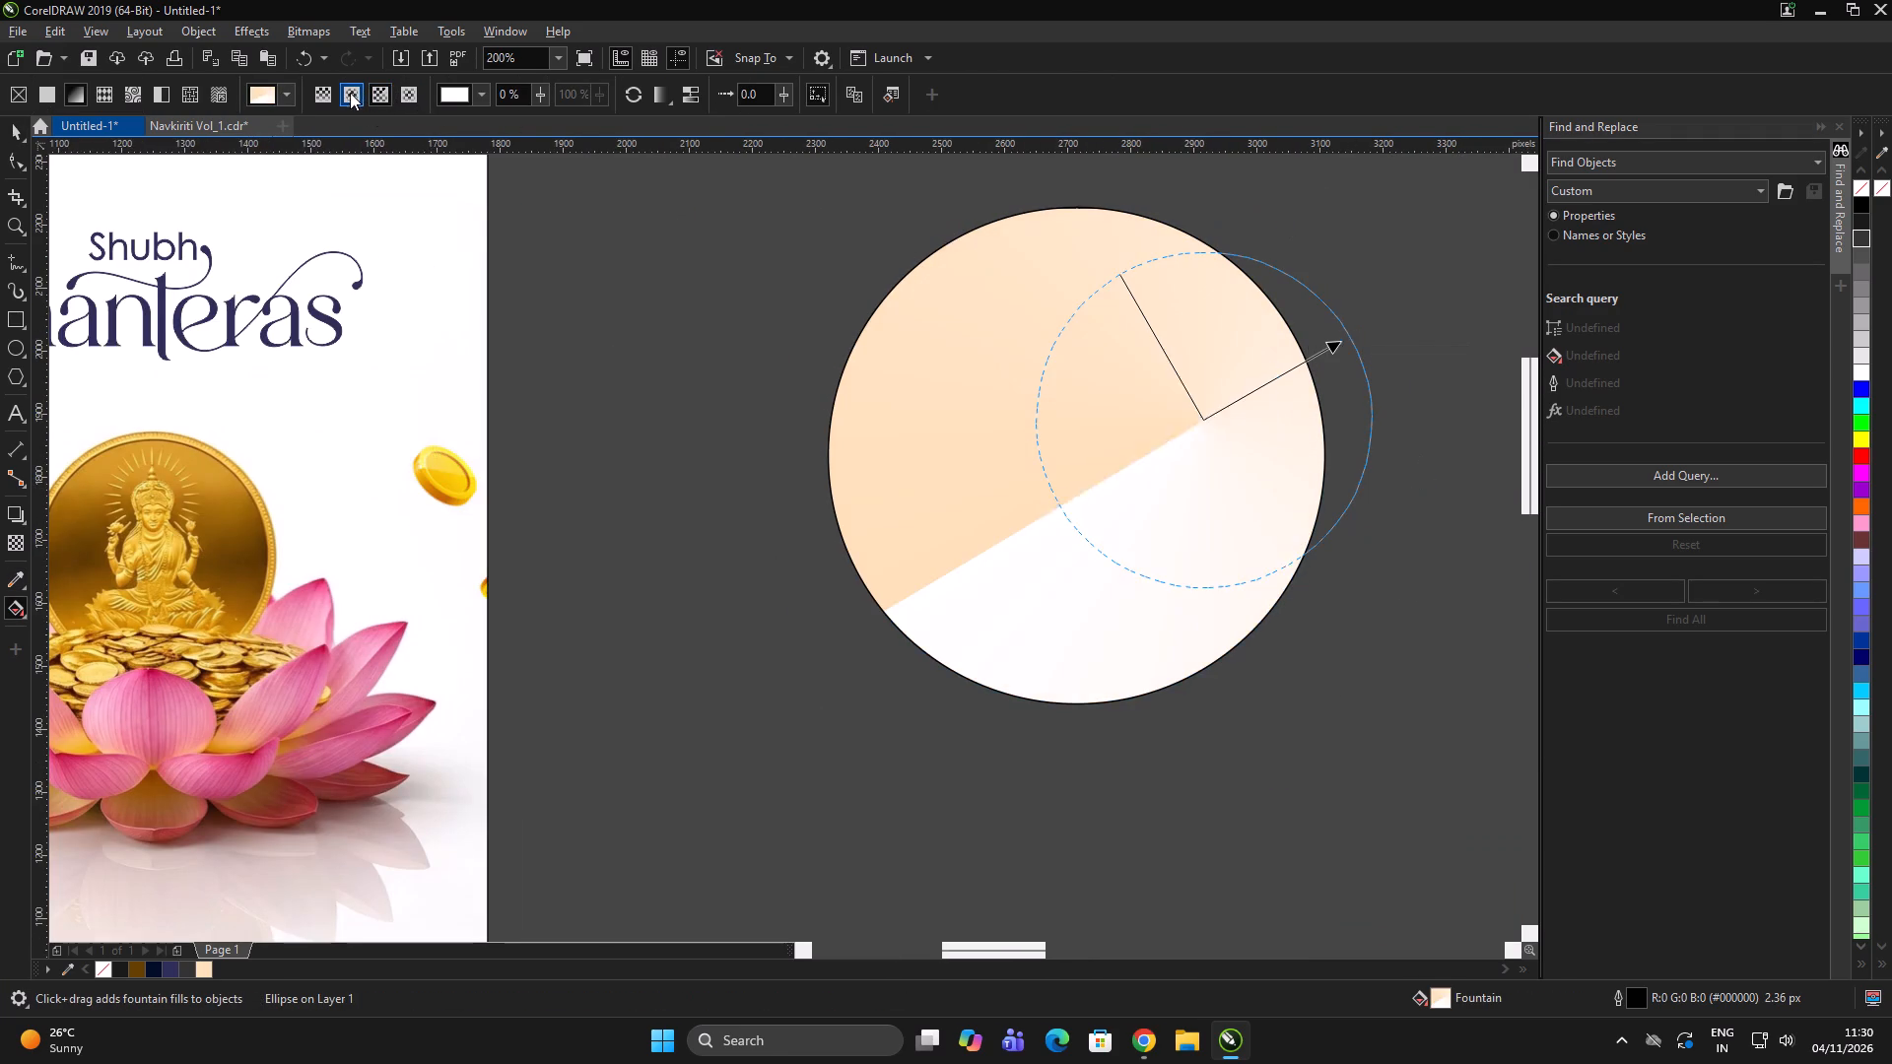
{"action": "left_click_drag", "start_coordinate": [1203, 421], "coordinate": [1058, 451]}
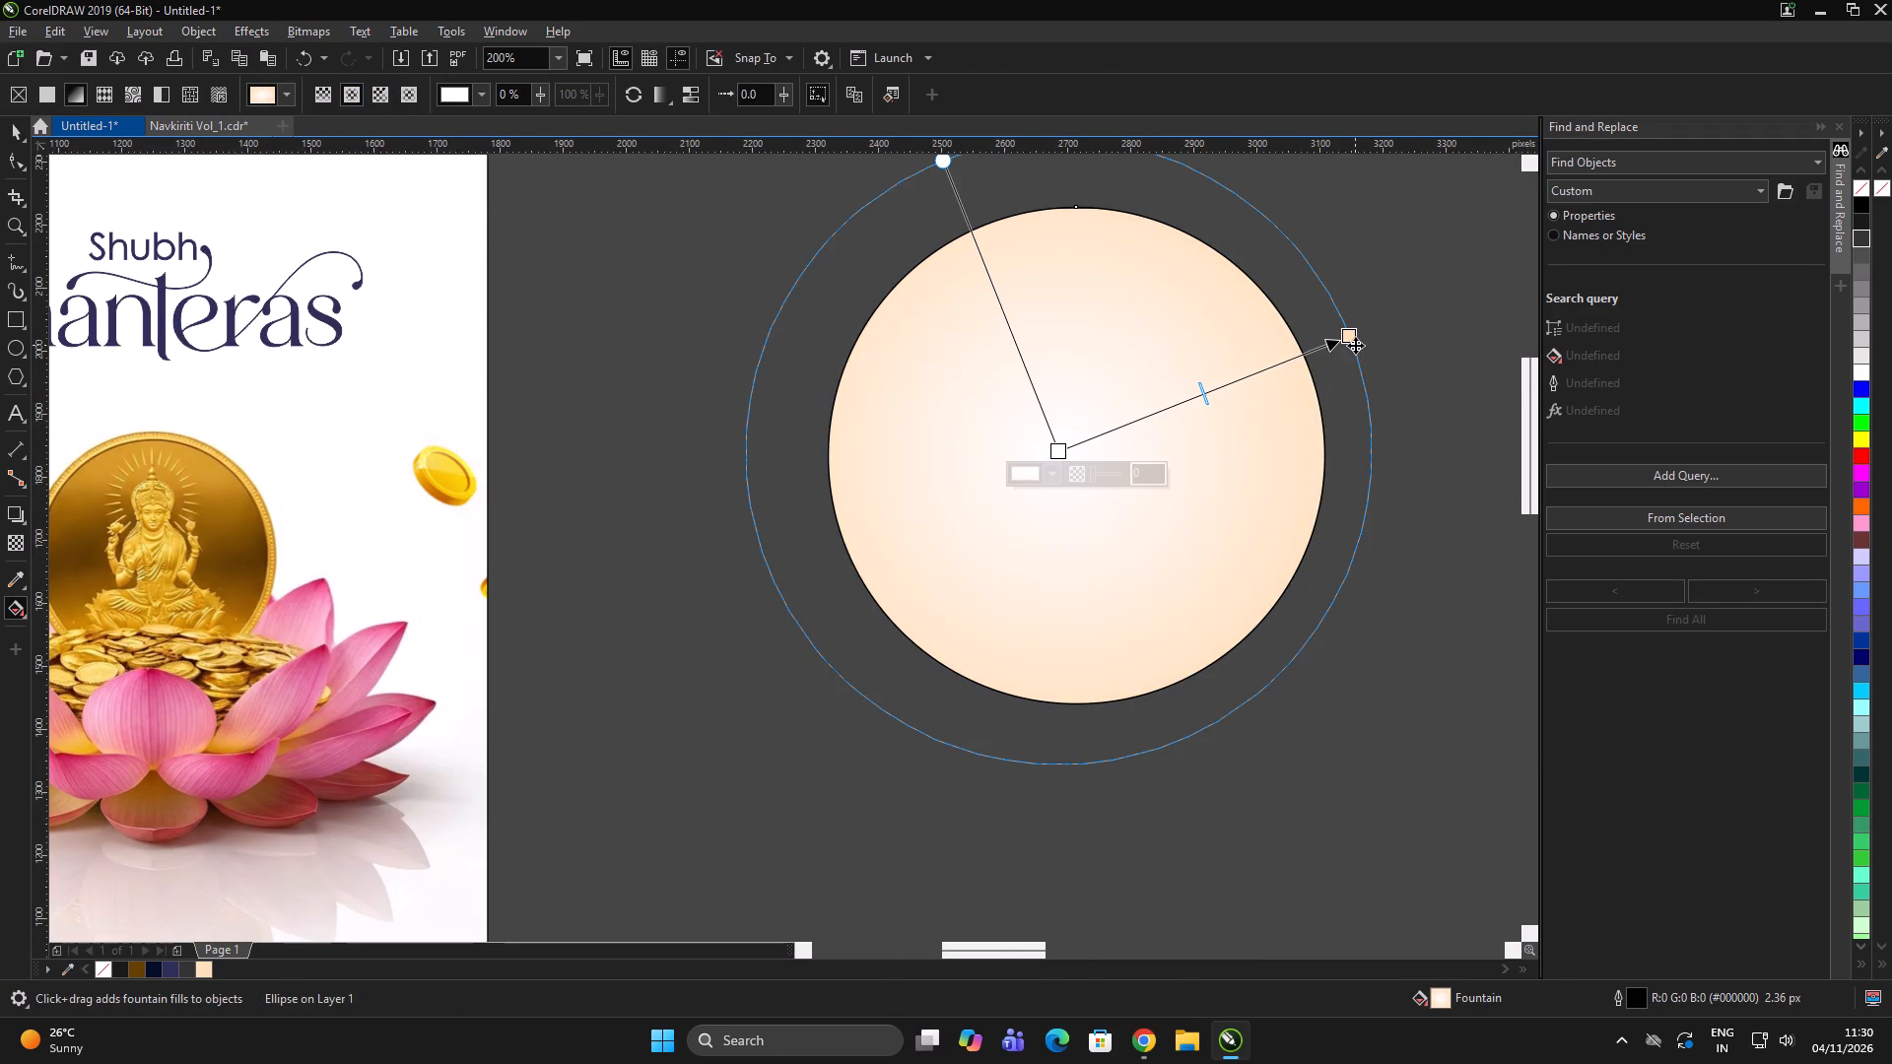
{"action": "left_click", "coordinate": [1355, 345]}
{"action": "left_click_drag", "start_coordinate": [1058, 450], "coordinate": [1076, 449]}
{"action": "key", "text": "space"}
{"action": "left_click", "coordinate": [1453, 603]}
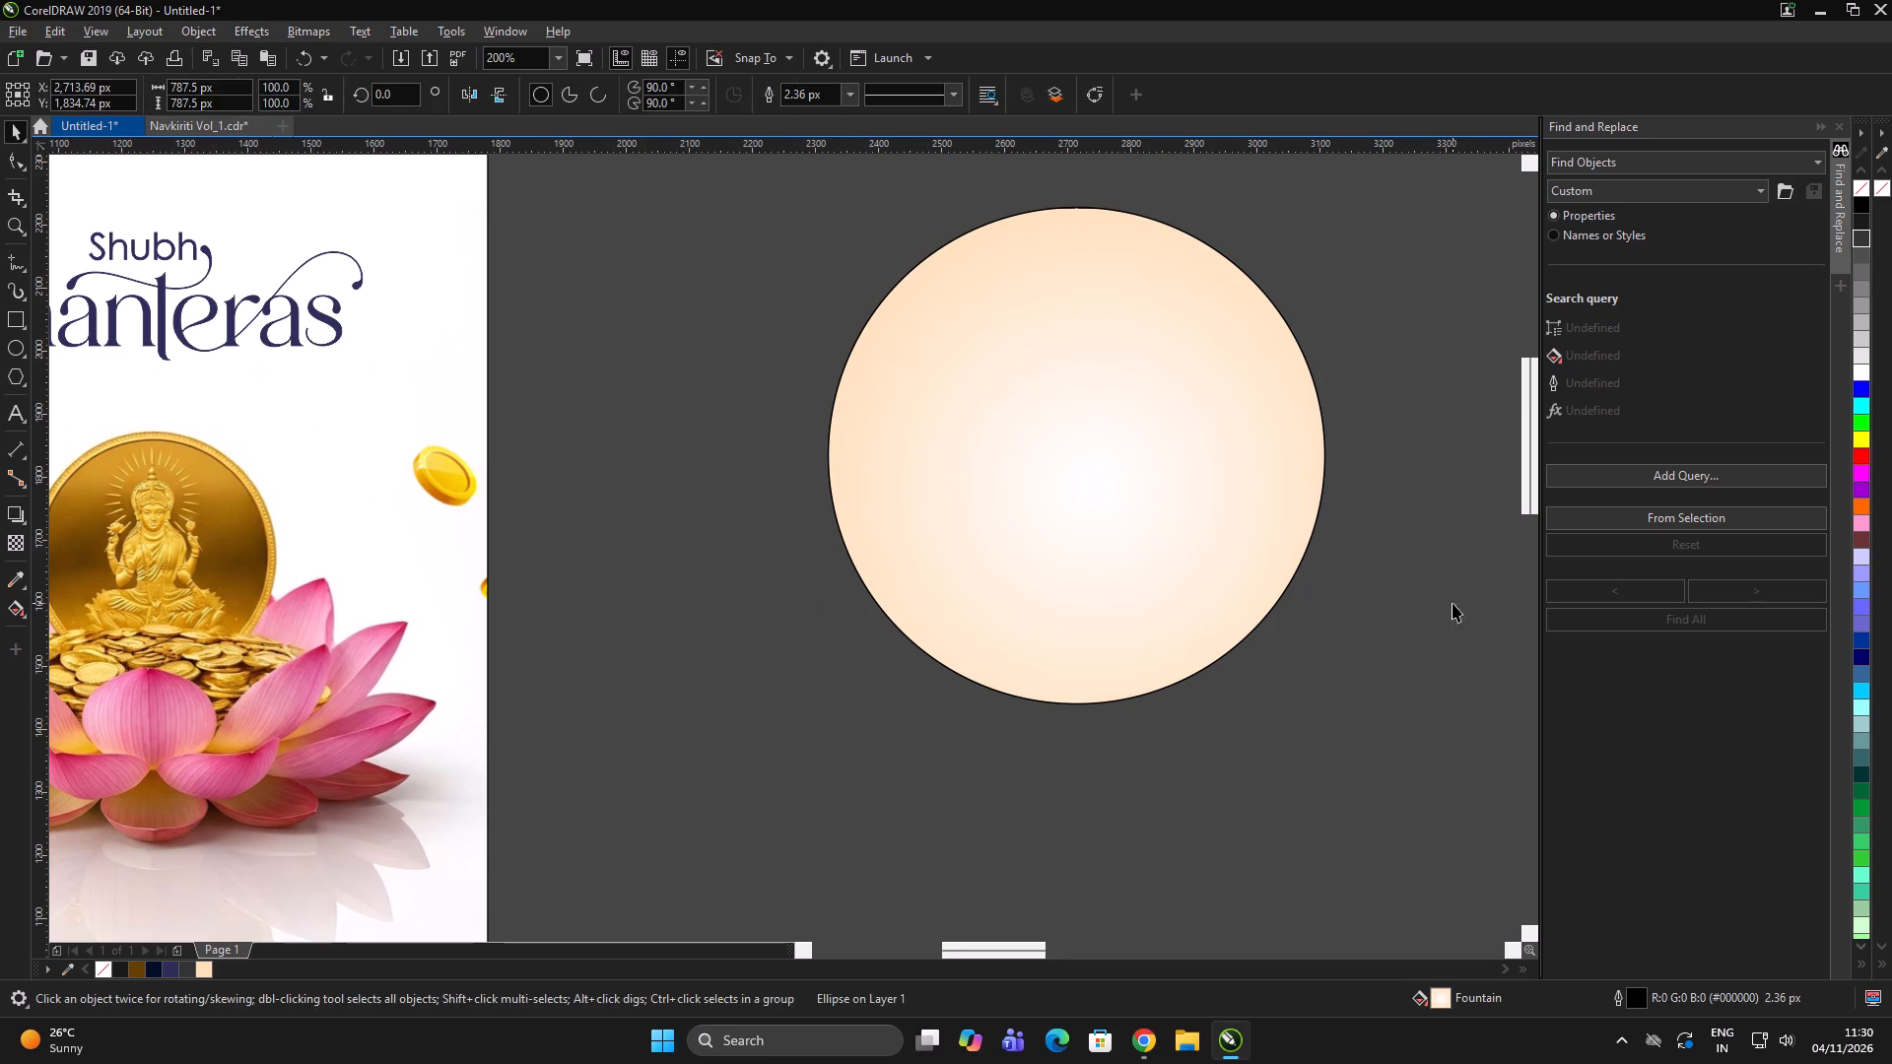
Remove the outline from the gradient circle.
{"action": "left_click", "coordinate": [1189, 435]}
{"action": "right_click", "coordinate": [1860, 185]}
{"action": "scroll", "coordinate": [1078, 564], "scroll_direction": "down", "scroll_amount": 2}
{"action": "left_click", "coordinate": [1266, 604]}
Place the gradient circle over the Lakshmi coin above the lotus and scale it to about 656 px.
{"action": "left_click", "coordinate": [1190, 562]}
{"action": "left_click_drag", "start_coordinate": [1155, 533], "coordinate": [1010, 561]}
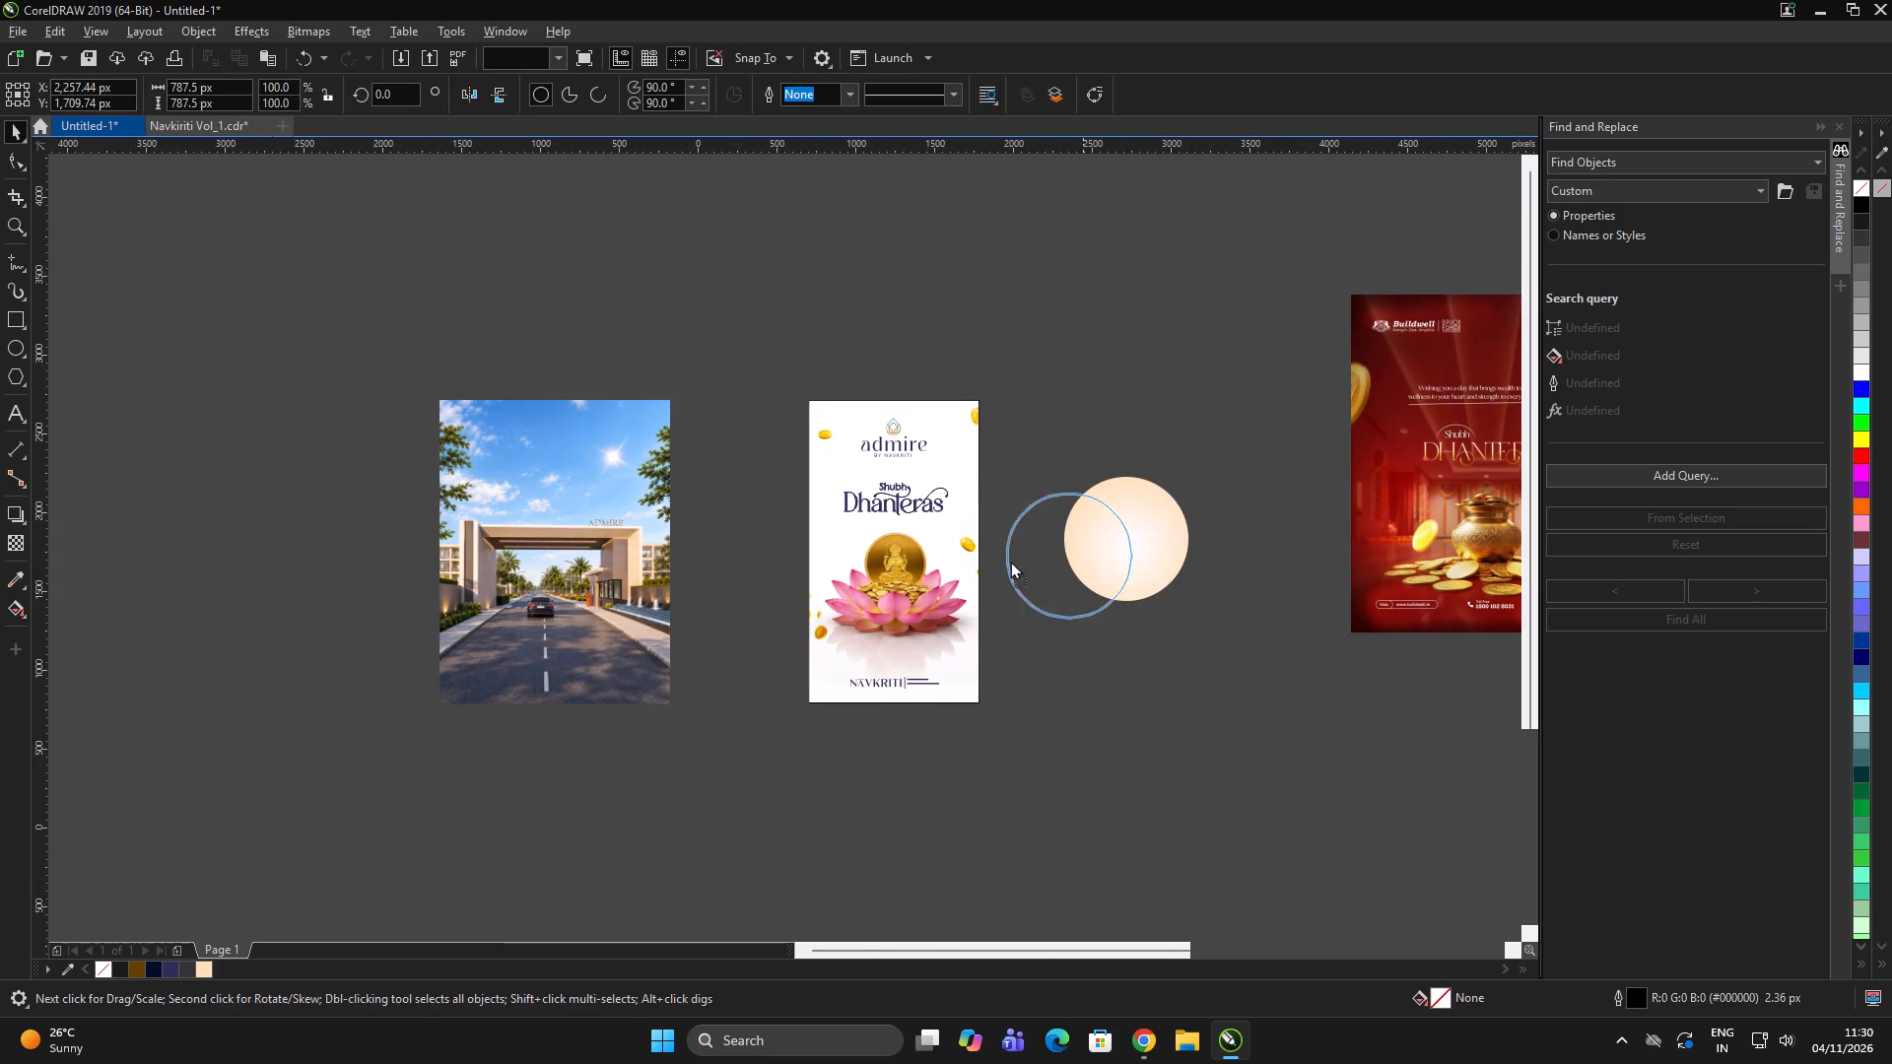
{"action": "left_click_drag", "start_coordinate": [1010, 561], "coordinate": [924, 559]}
{"action": "scroll", "coordinate": [916, 559], "scroll_direction": "up", "scroll_amount": 1}
{"action": "left_click_drag", "start_coordinate": [1008, 435], "coordinate": [997, 456]}
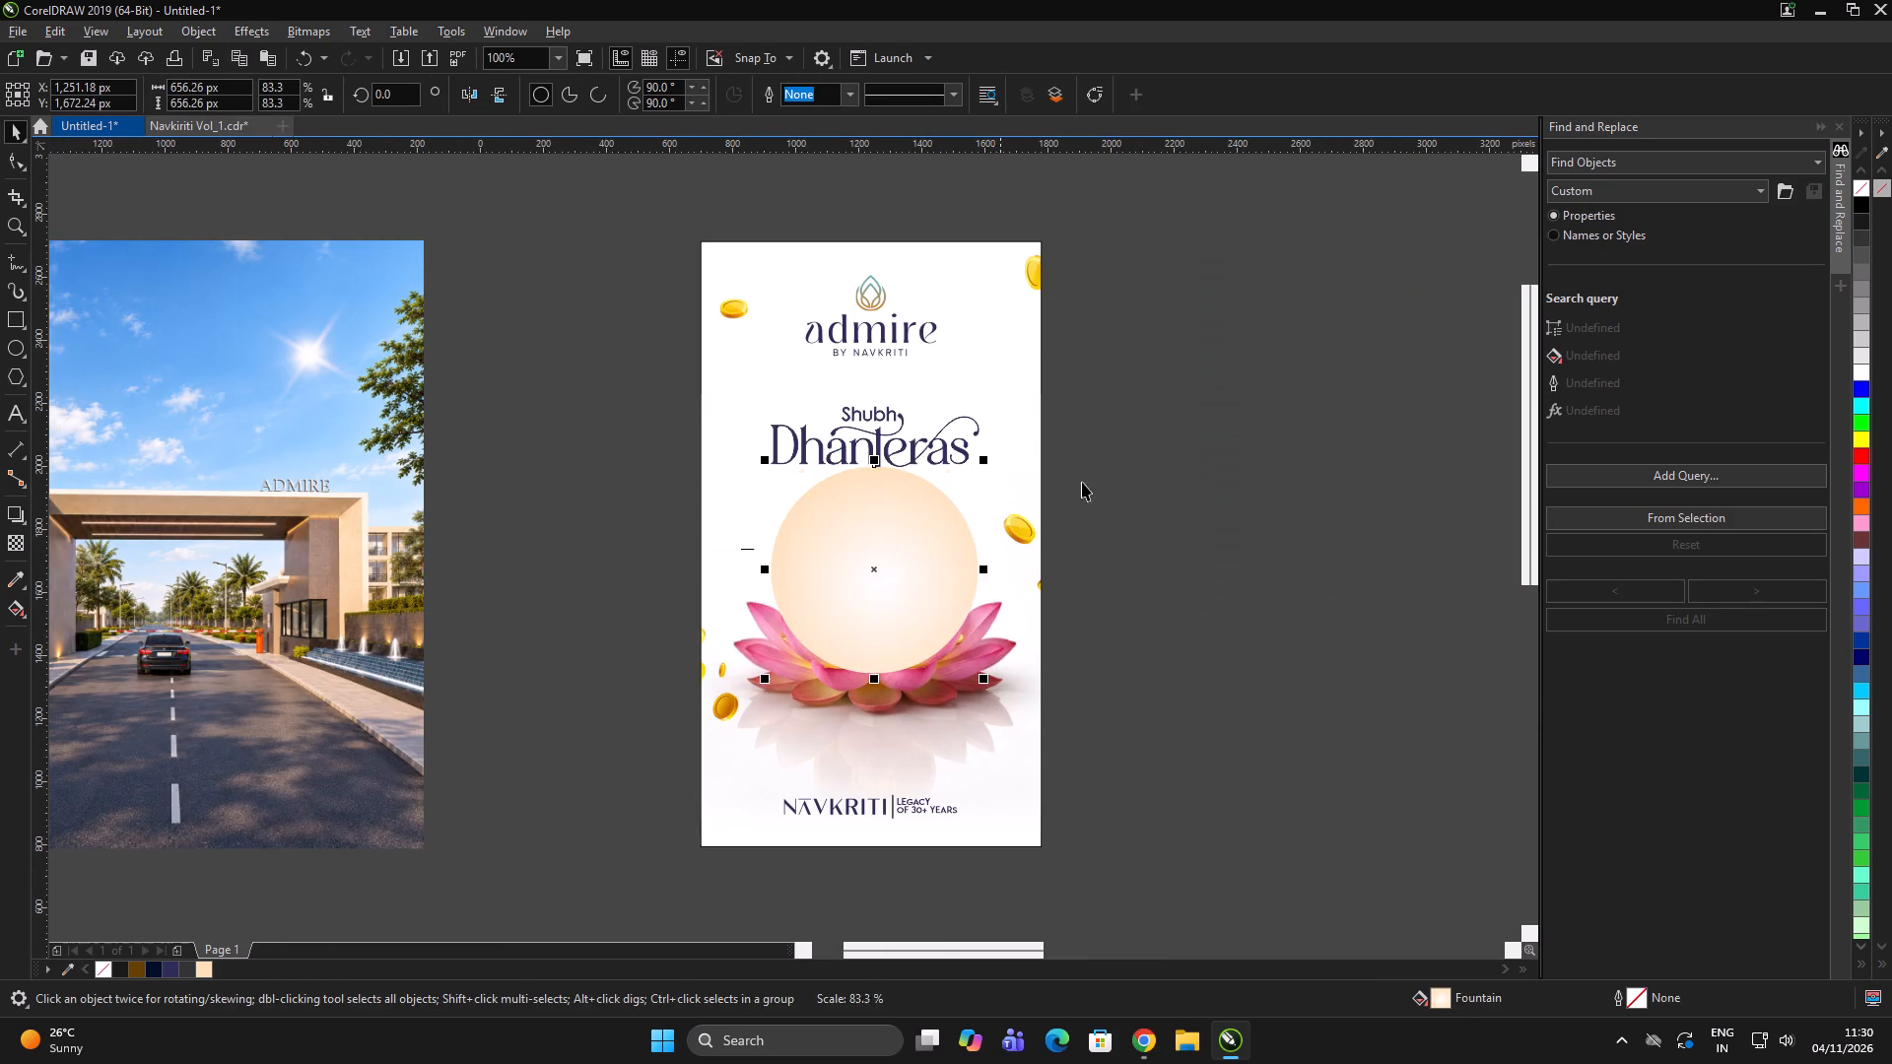
{"action": "double_click", "coordinate": [1285, 532]}
Convert the gradient circle to a 200 dpi RGB bitmap.
{"action": "left_click", "coordinate": [788, 561]}
{"action": "left_click", "coordinate": [319, 33]}
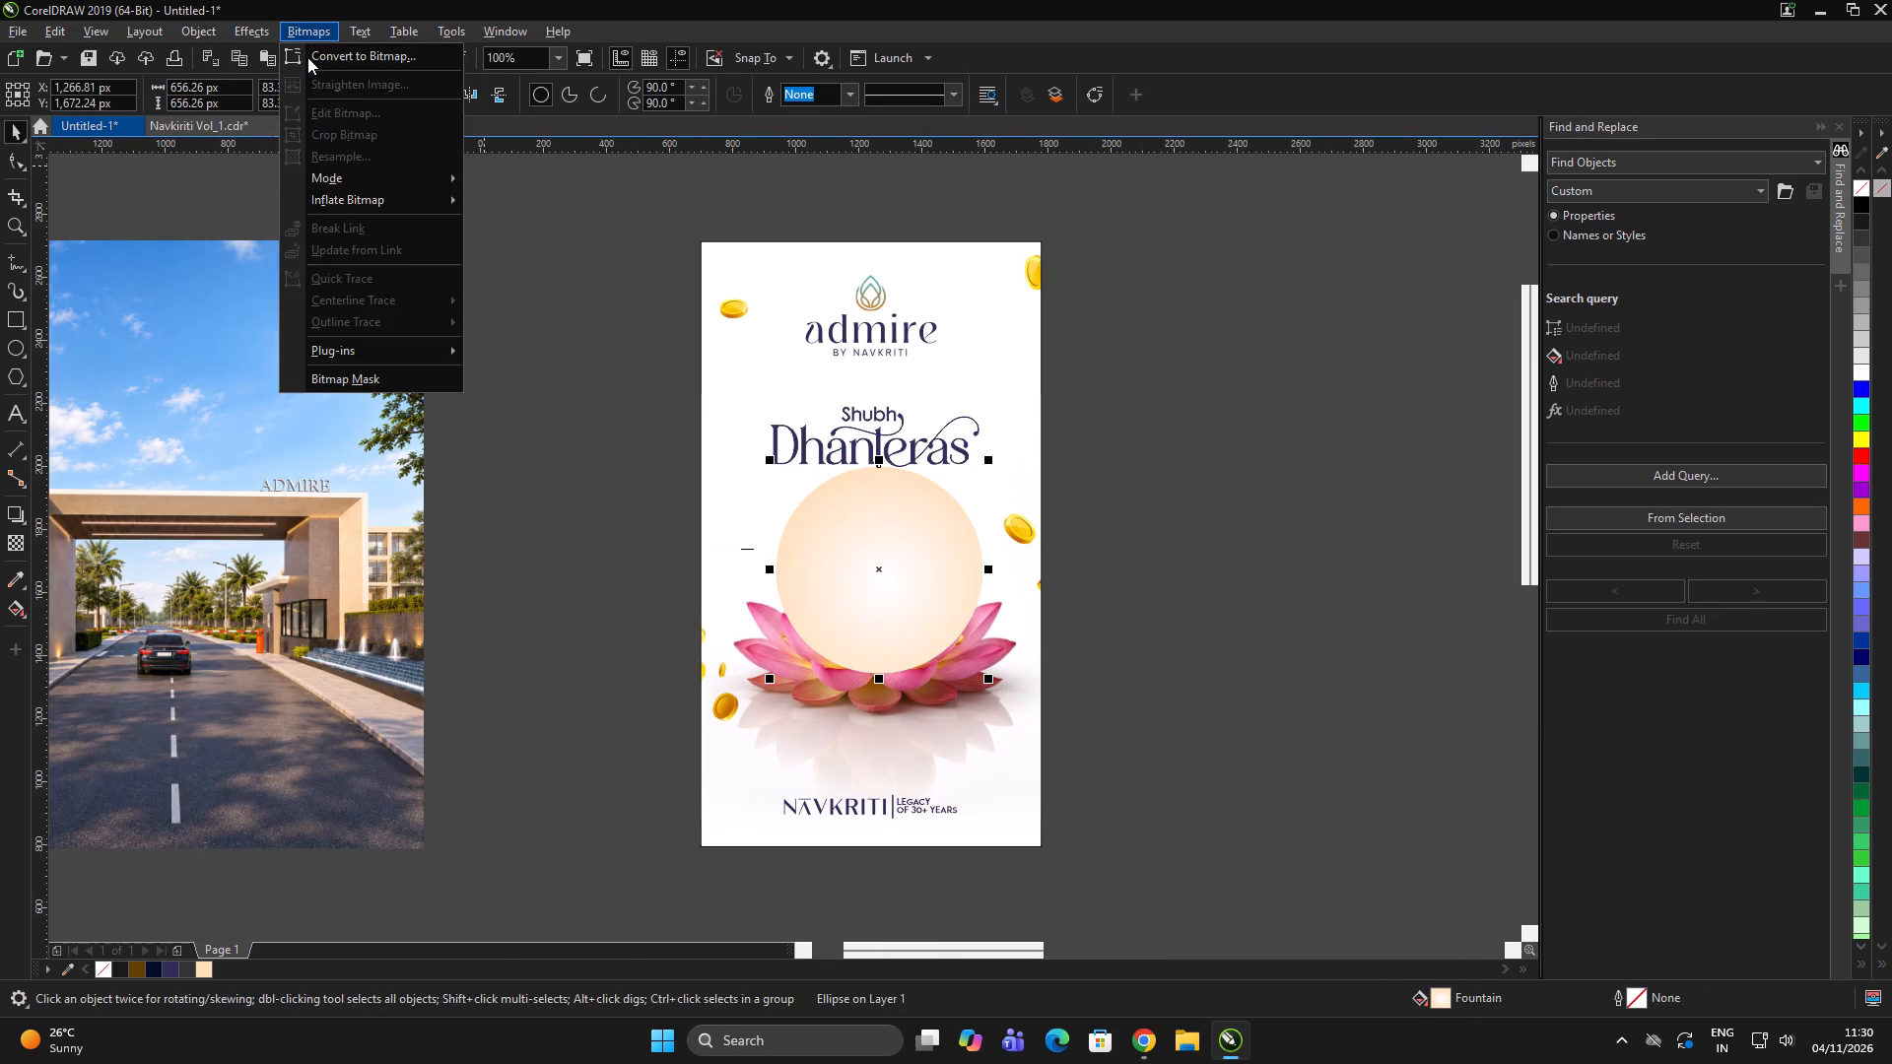
{"action": "left_click", "coordinate": [306, 57]}
{"action": "left_click", "coordinate": [990, 630]}
{"action": "left_click", "coordinate": [1183, 576]}
{"action": "left_click_drag", "start_coordinate": [1182, 576], "coordinate": [1115, 576]}
{"action": "left_click", "coordinate": [846, 561]}
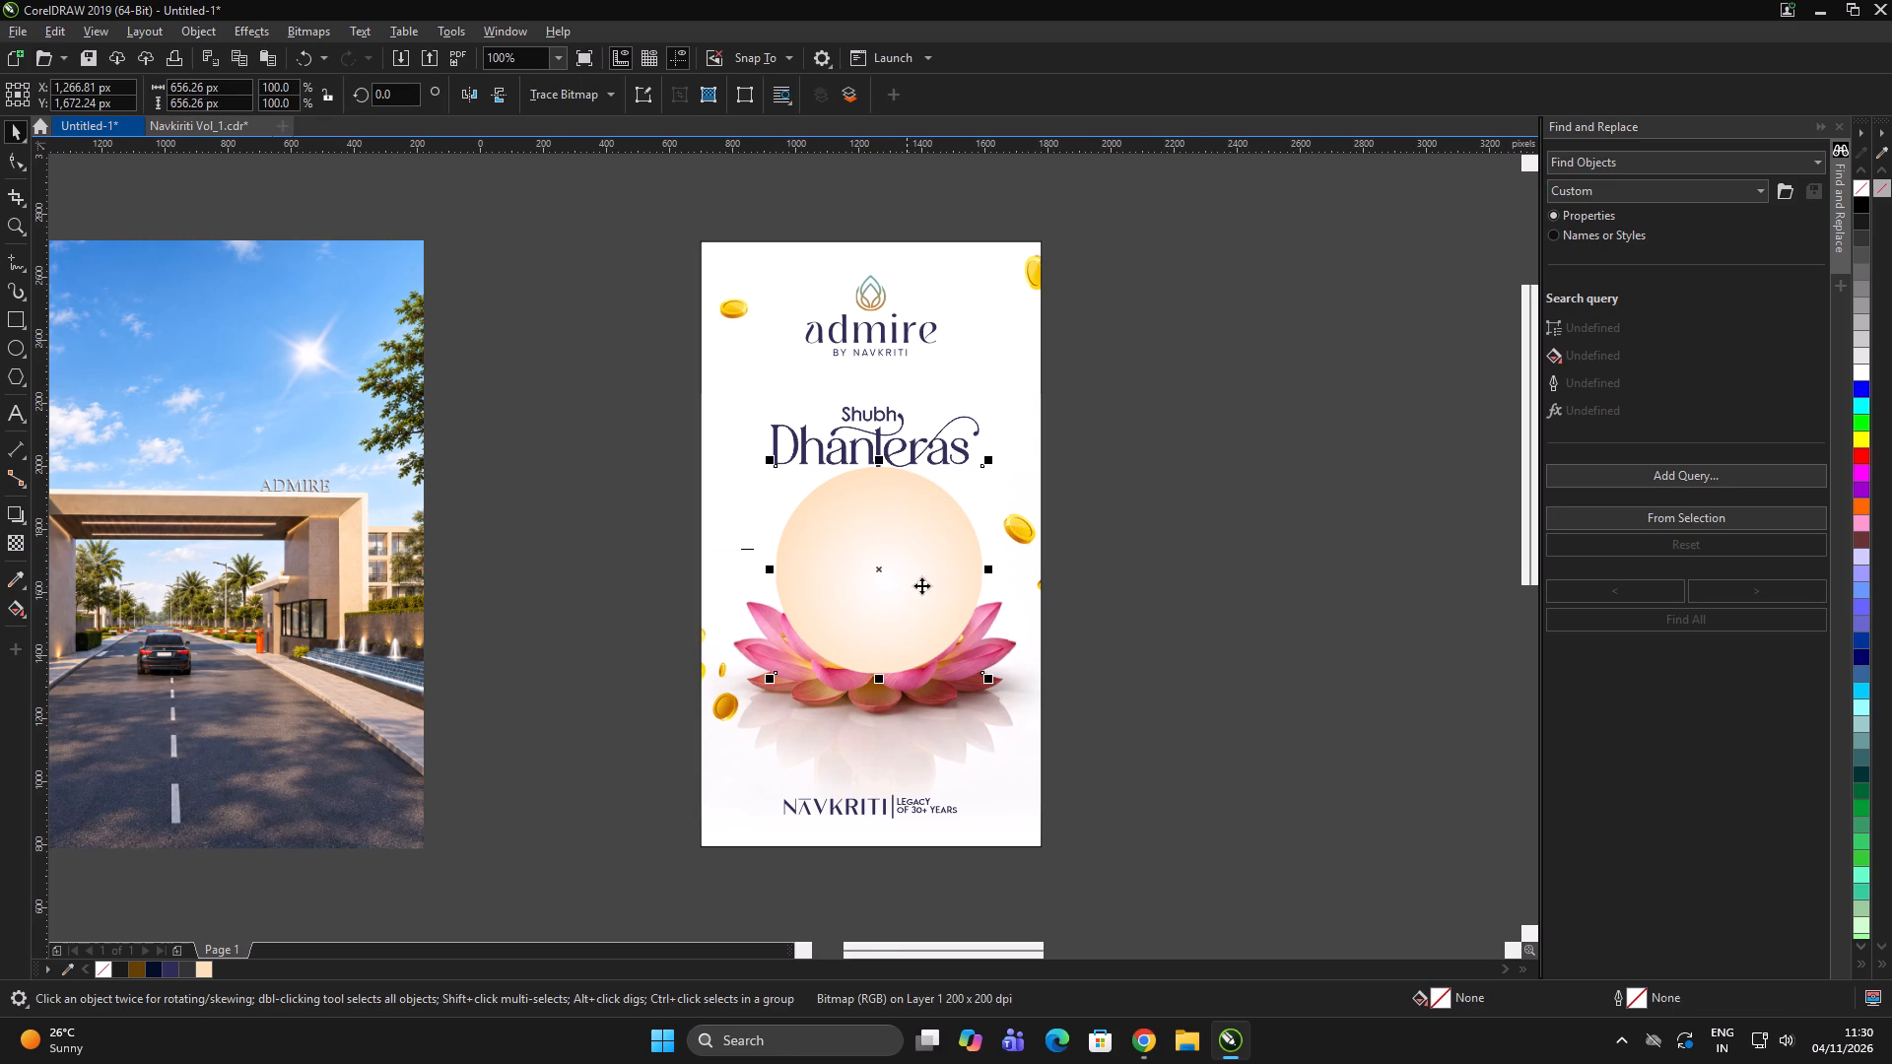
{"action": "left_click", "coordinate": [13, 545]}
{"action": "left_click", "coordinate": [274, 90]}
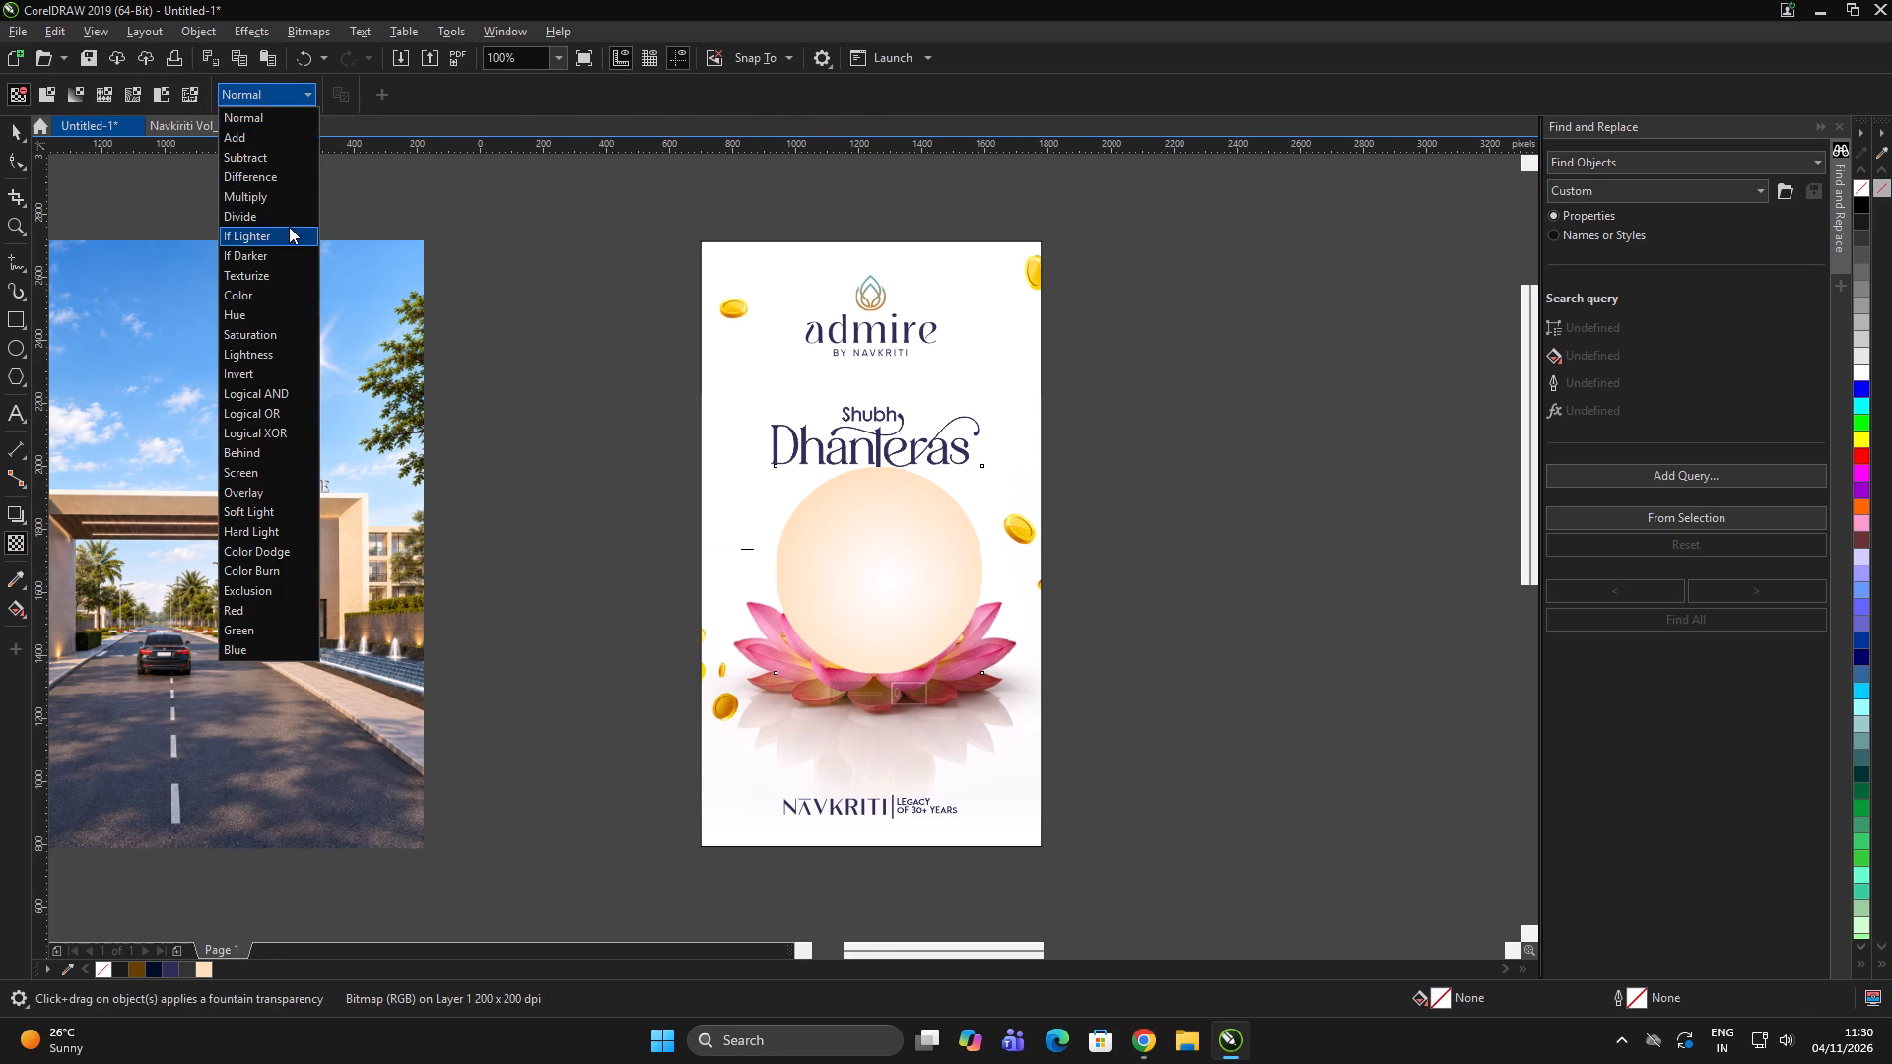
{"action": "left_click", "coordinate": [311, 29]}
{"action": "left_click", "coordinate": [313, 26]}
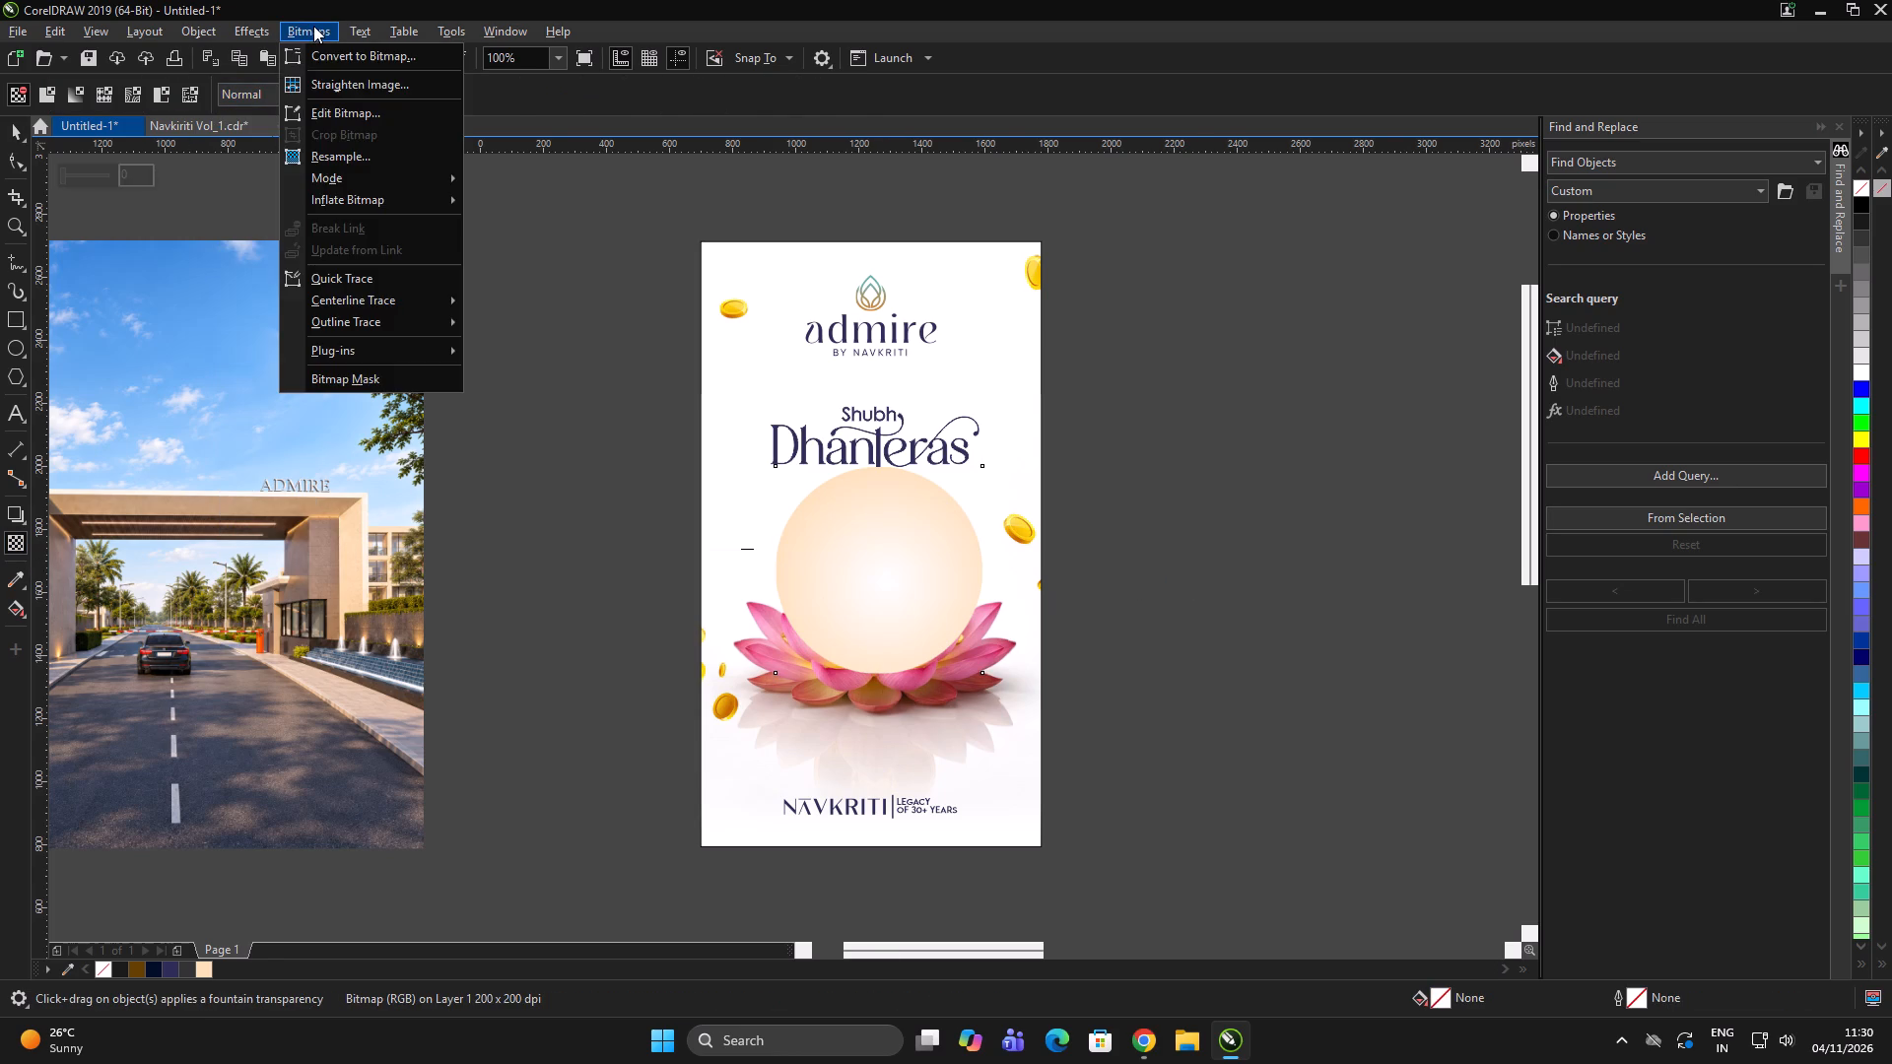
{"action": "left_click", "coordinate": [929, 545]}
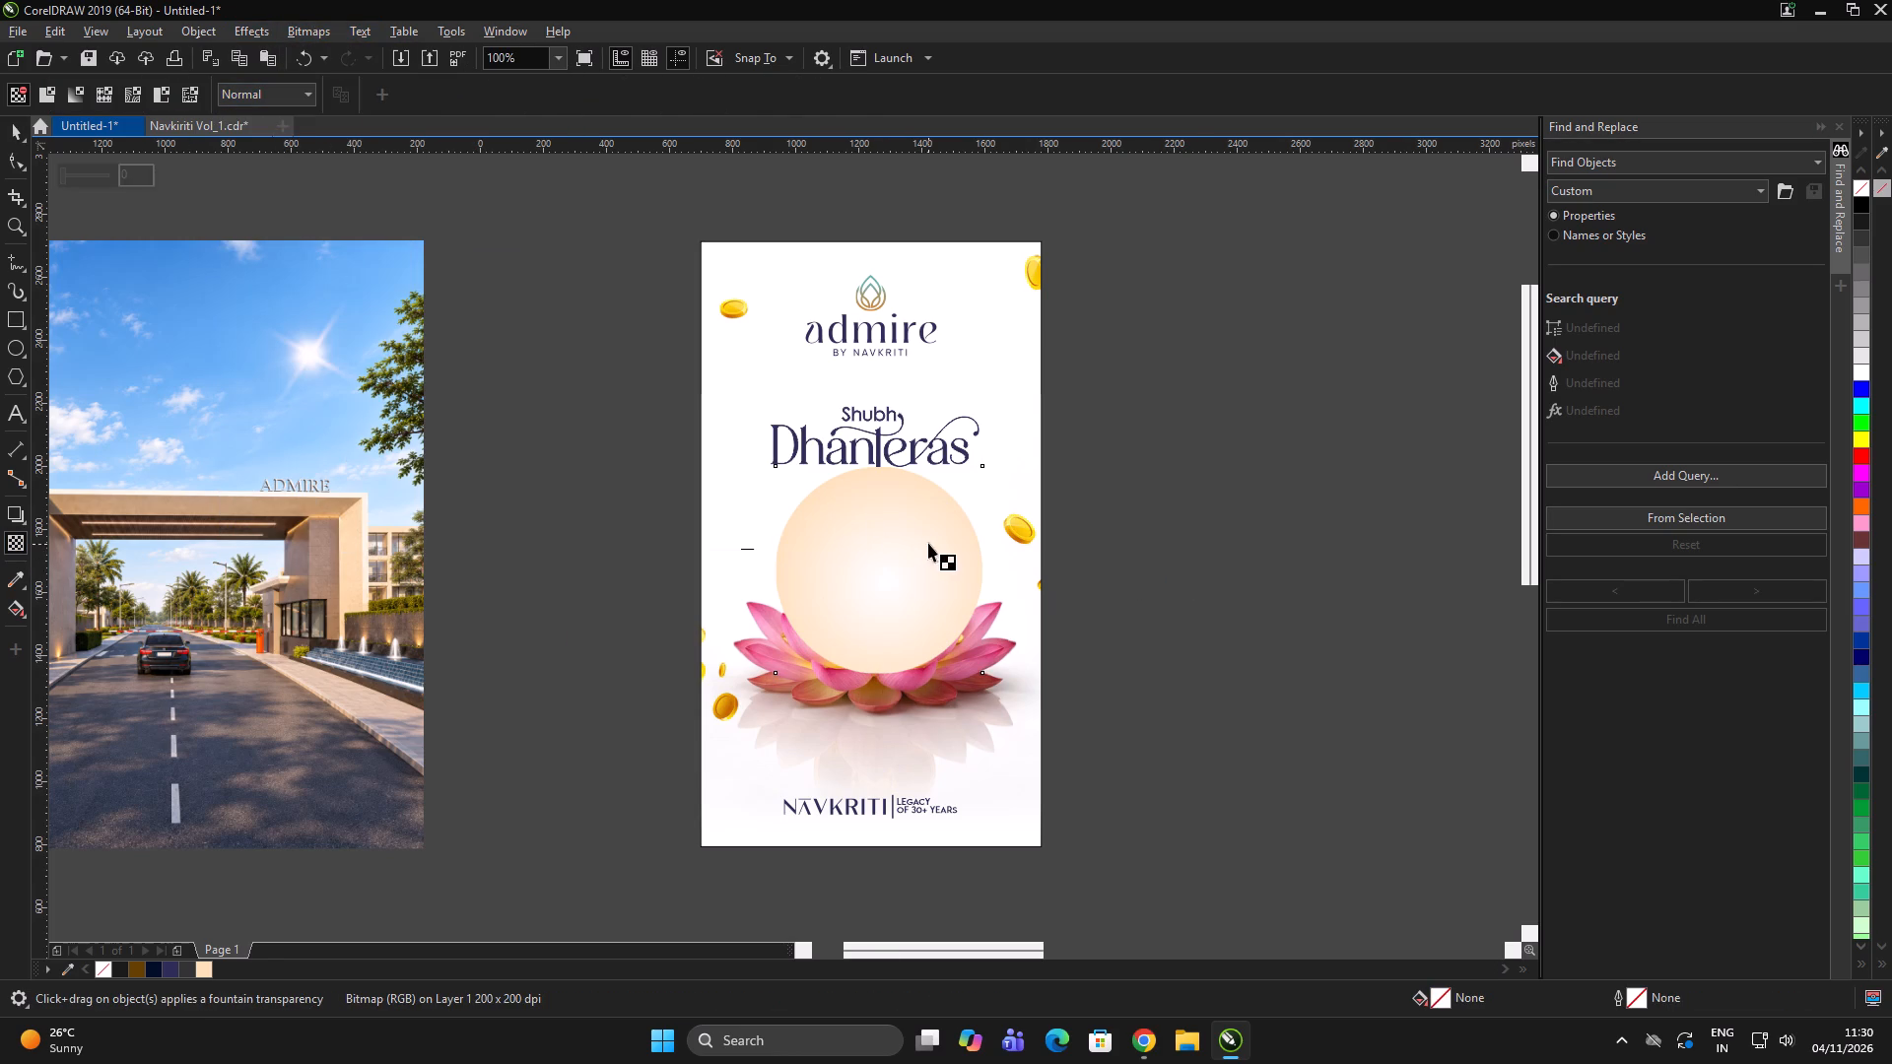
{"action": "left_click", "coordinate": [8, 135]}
Apply a Gaussian Blur with a radius of 66.7 pixels to the circle bitmap to make a soft glow.
{"action": "left_click", "coordinate": [897, 591]}
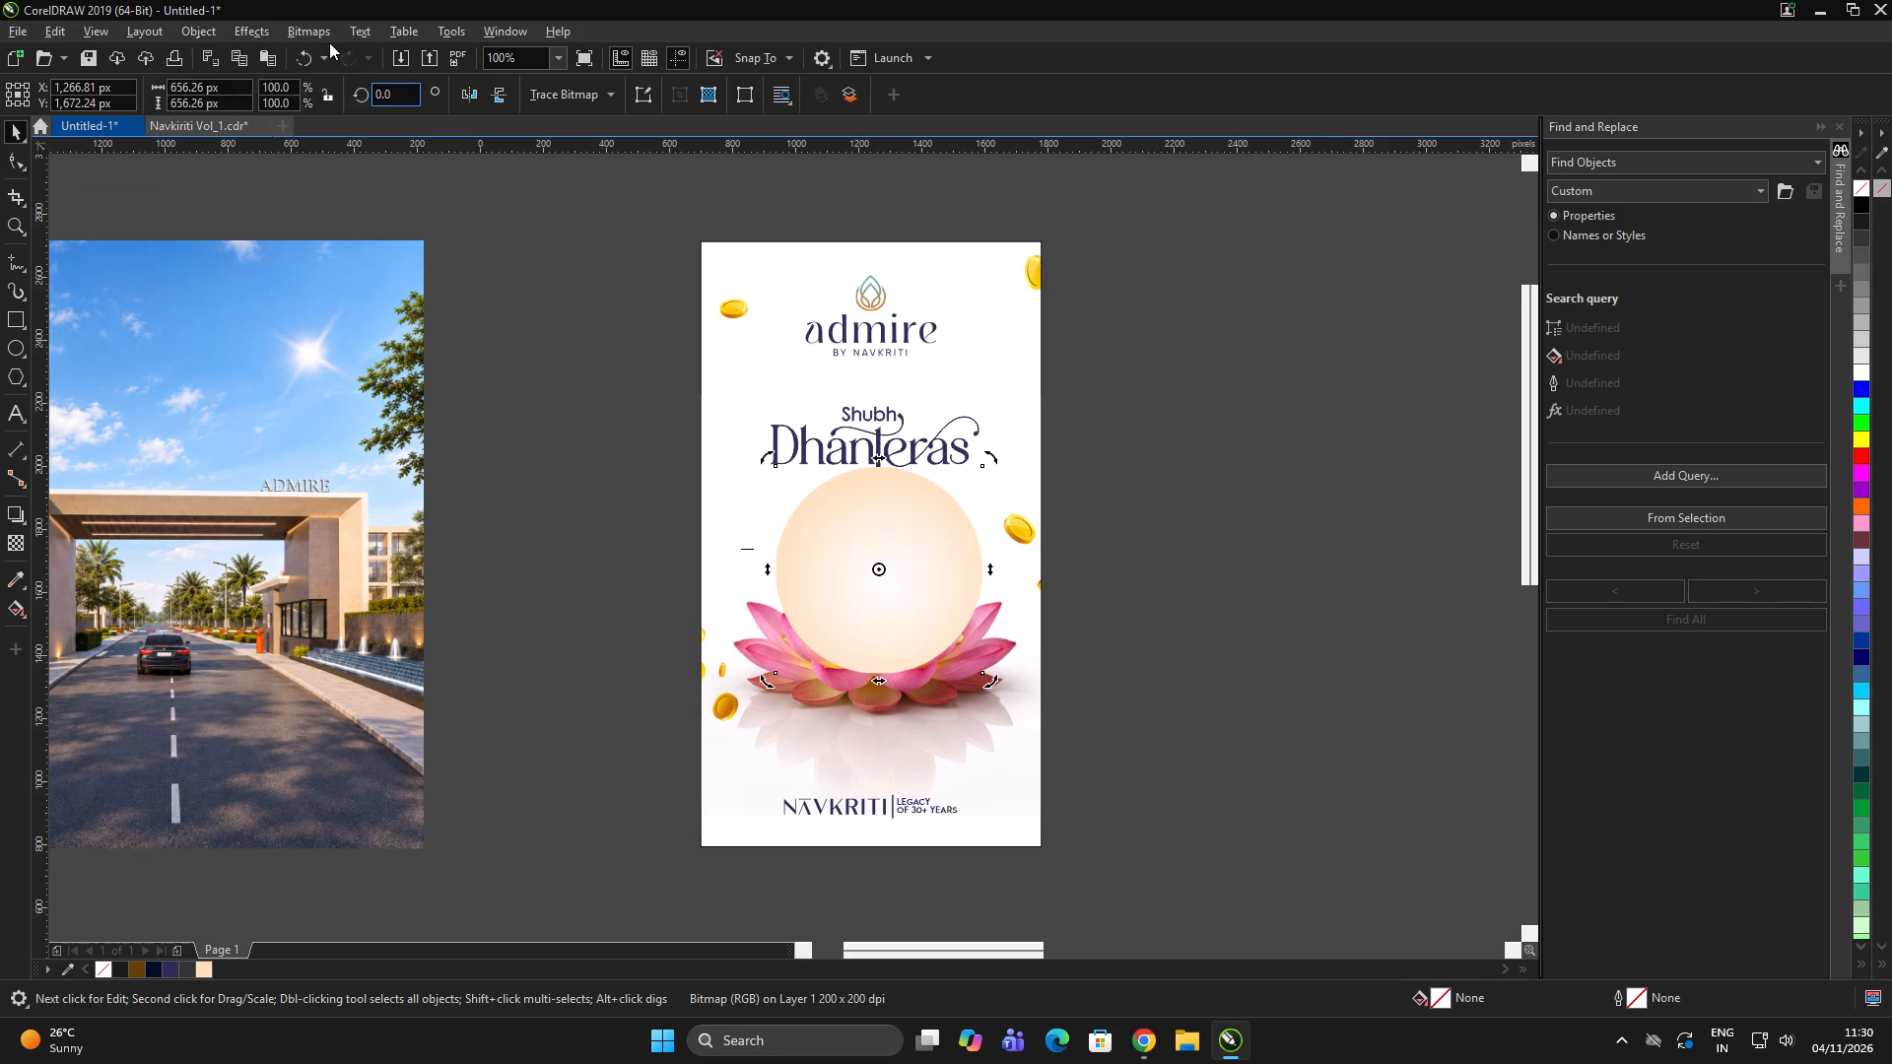
{"action": "left_click", "coordinate": [315, 30]}
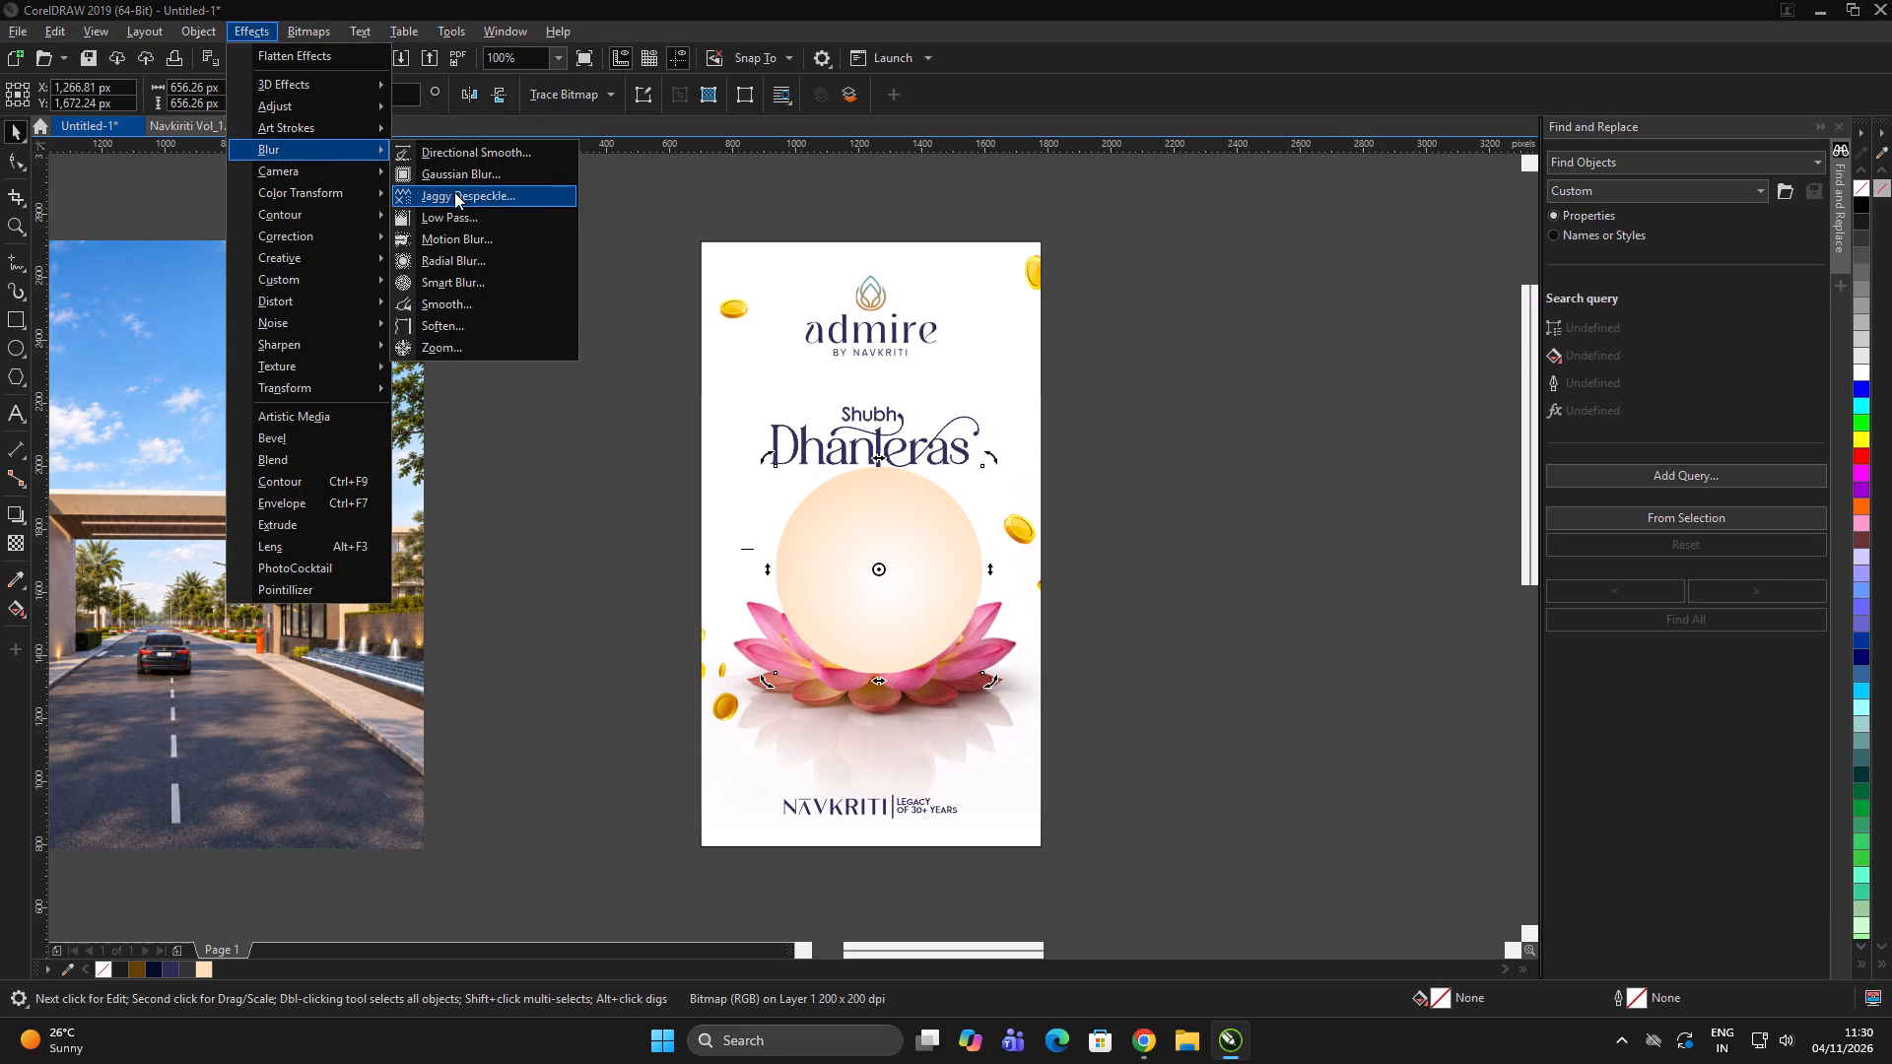
{"action": "left_click", "coordinate": [473, 175]}
{"action": "left_click", "coordinate": [980, 499]}
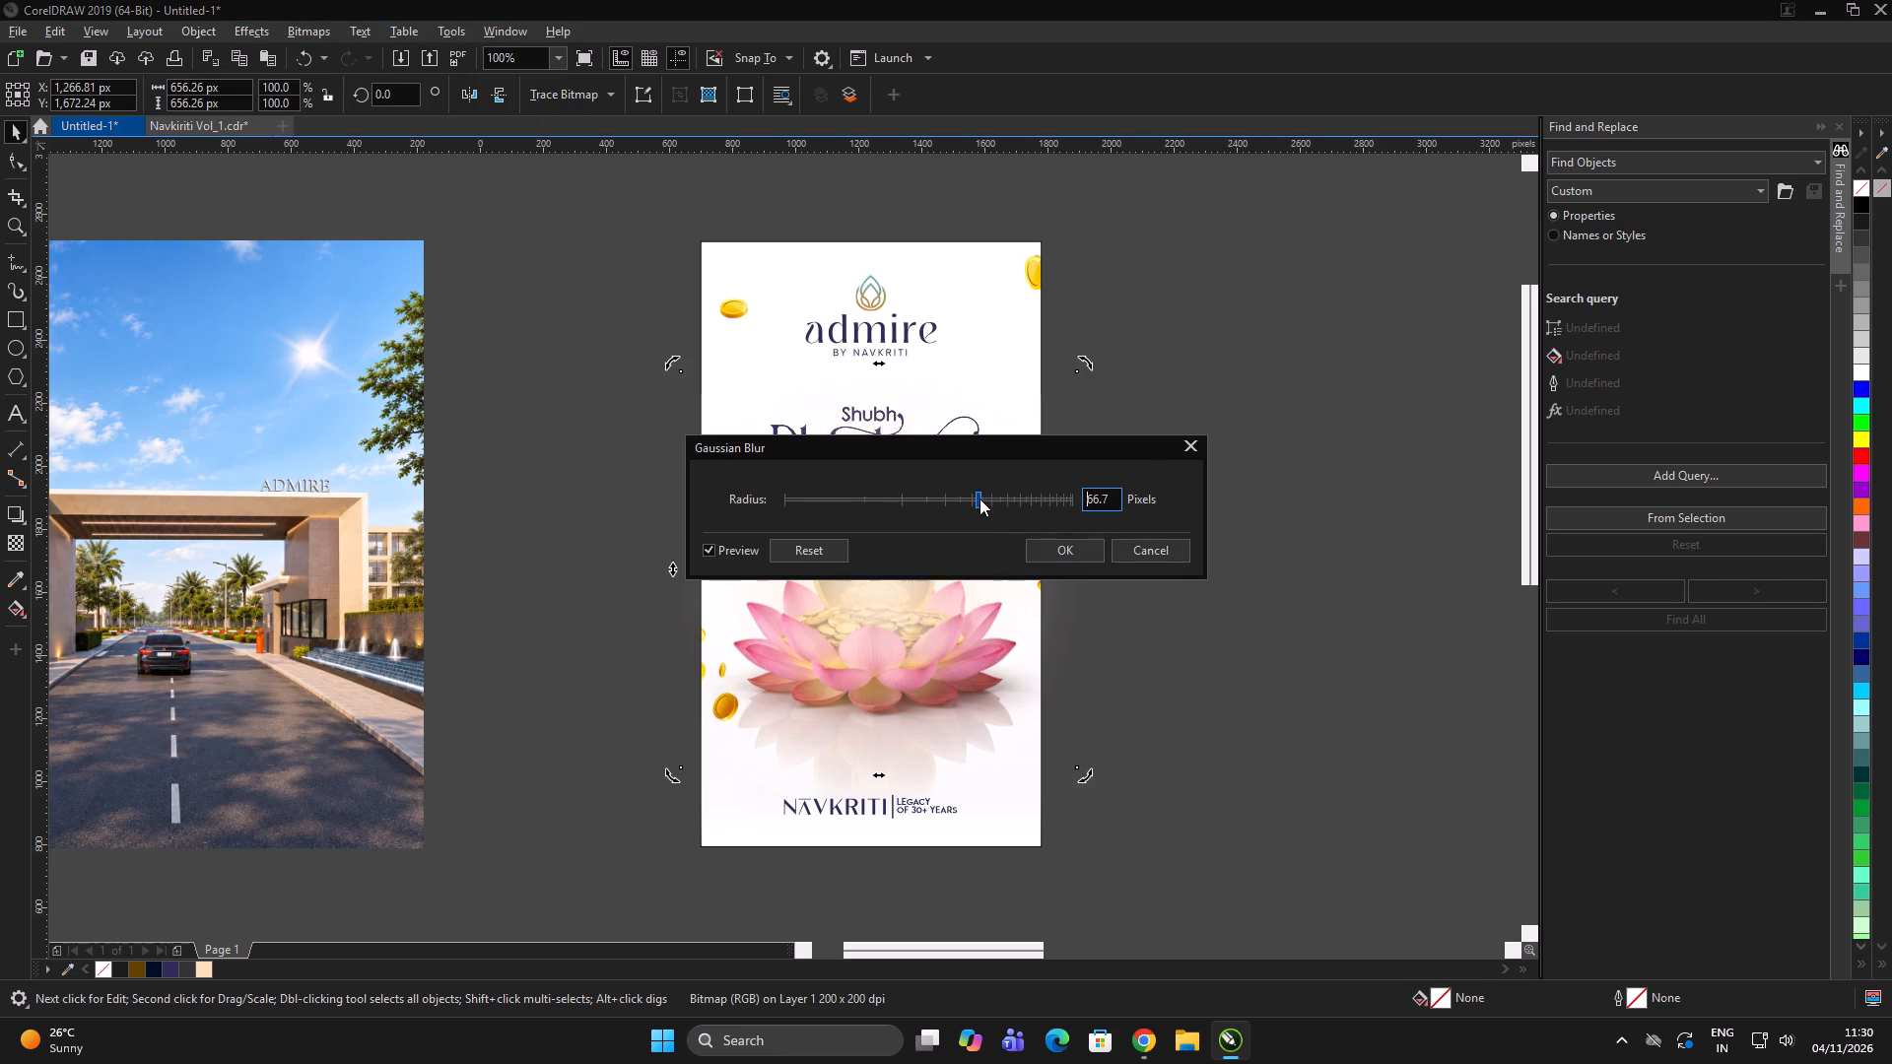
{"action": "left_click", "coordinate": [1065, 546]}
{"action": "double_click", "coordinate": [1268, 565]}
Cut the blurred glow and paste it back in place.
{"action": "left_click", "coordinate": [888, 565]}
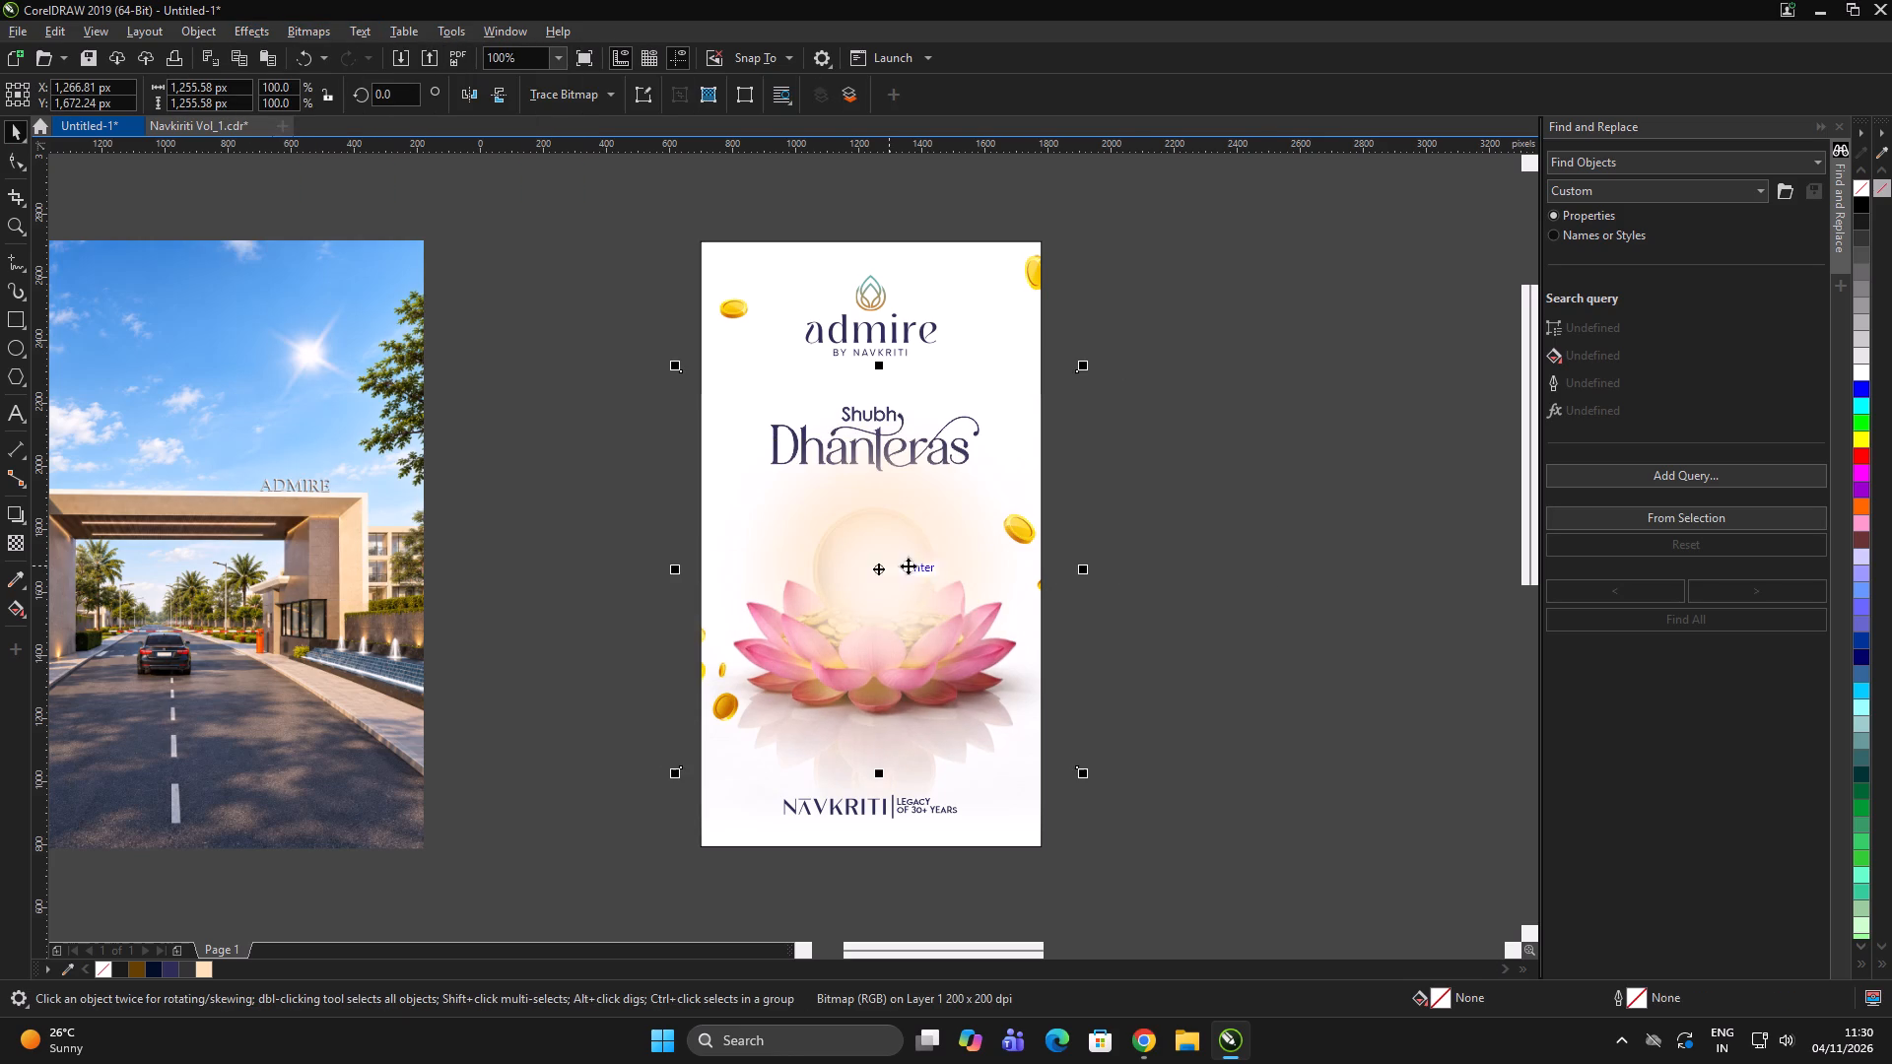
{"action": "key", "text": "ctrl+x"}
{"action": "left_click", "coordinate": [1220, 591]}
{"action": "key", "text": "ctrl+v"}
Give the glow a uniform transparency of 34.
{"action": "left_click", "coordinate": [14, 534]}
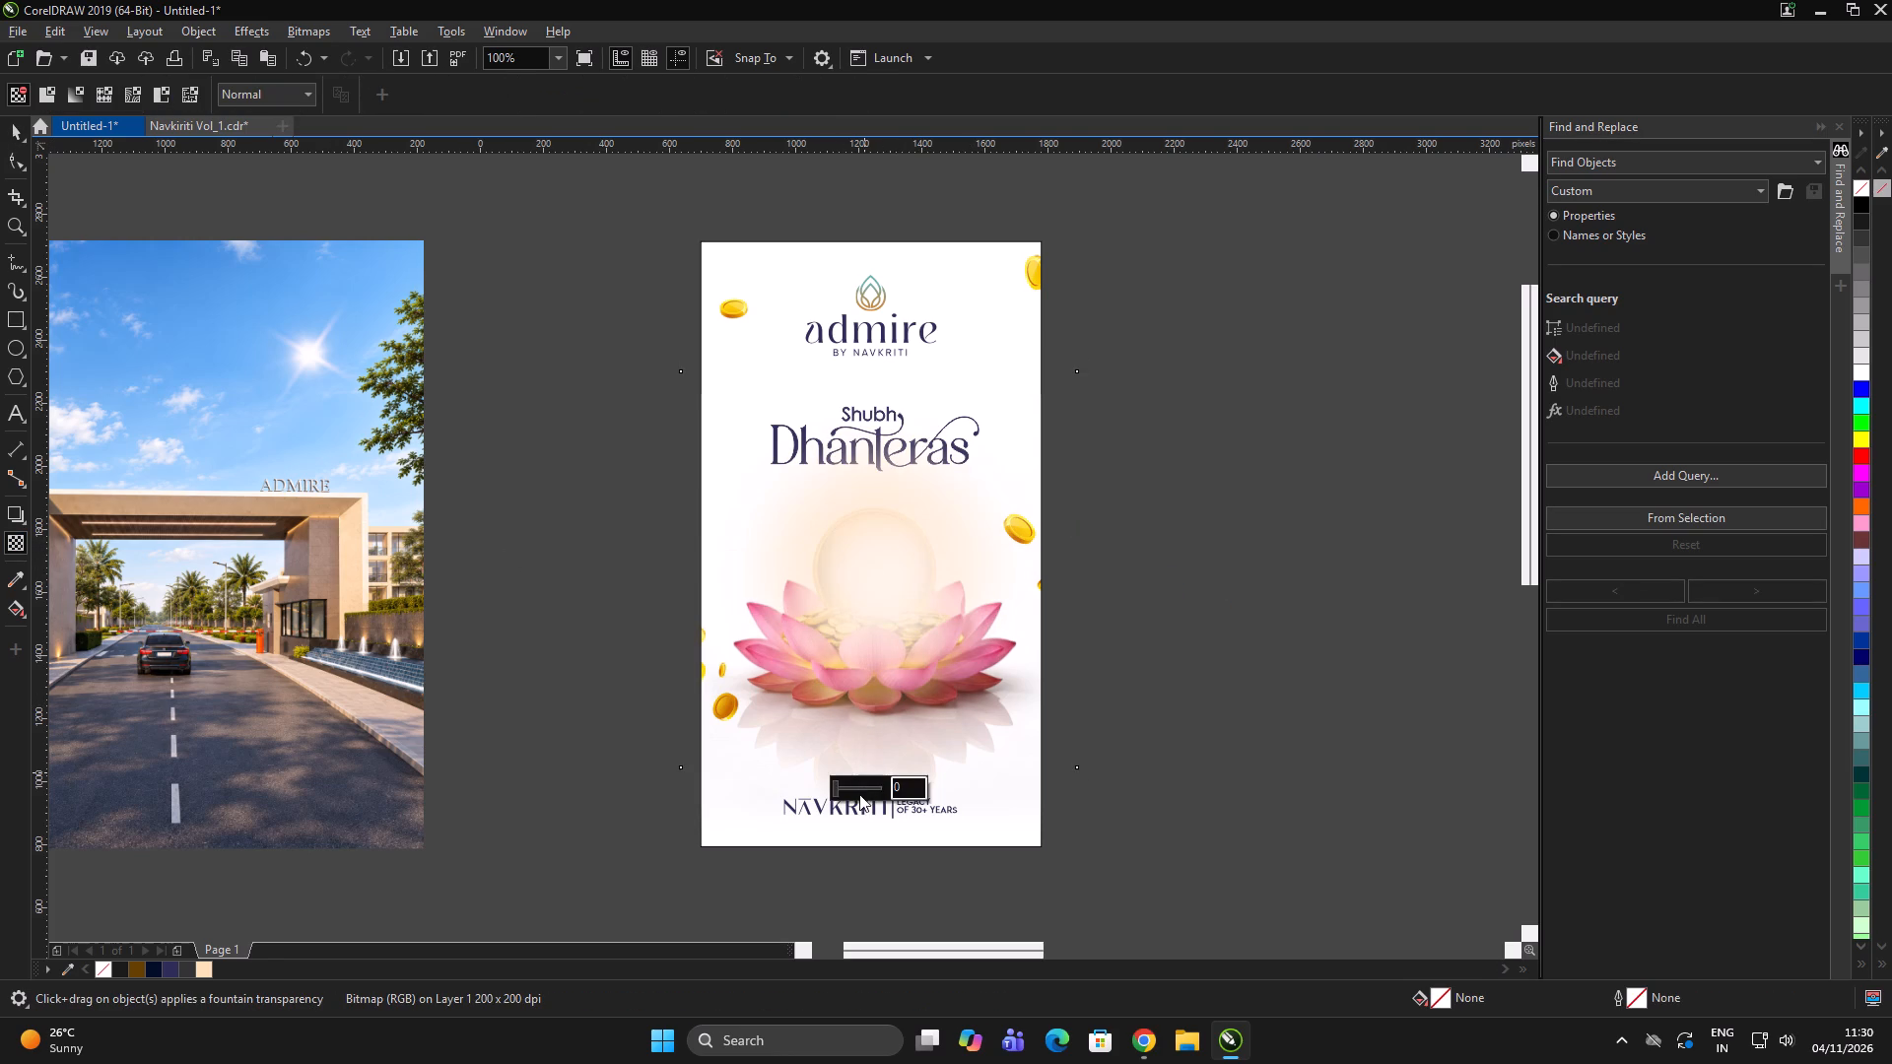
{"action": "left_click", "coordinate": [851, 786]}
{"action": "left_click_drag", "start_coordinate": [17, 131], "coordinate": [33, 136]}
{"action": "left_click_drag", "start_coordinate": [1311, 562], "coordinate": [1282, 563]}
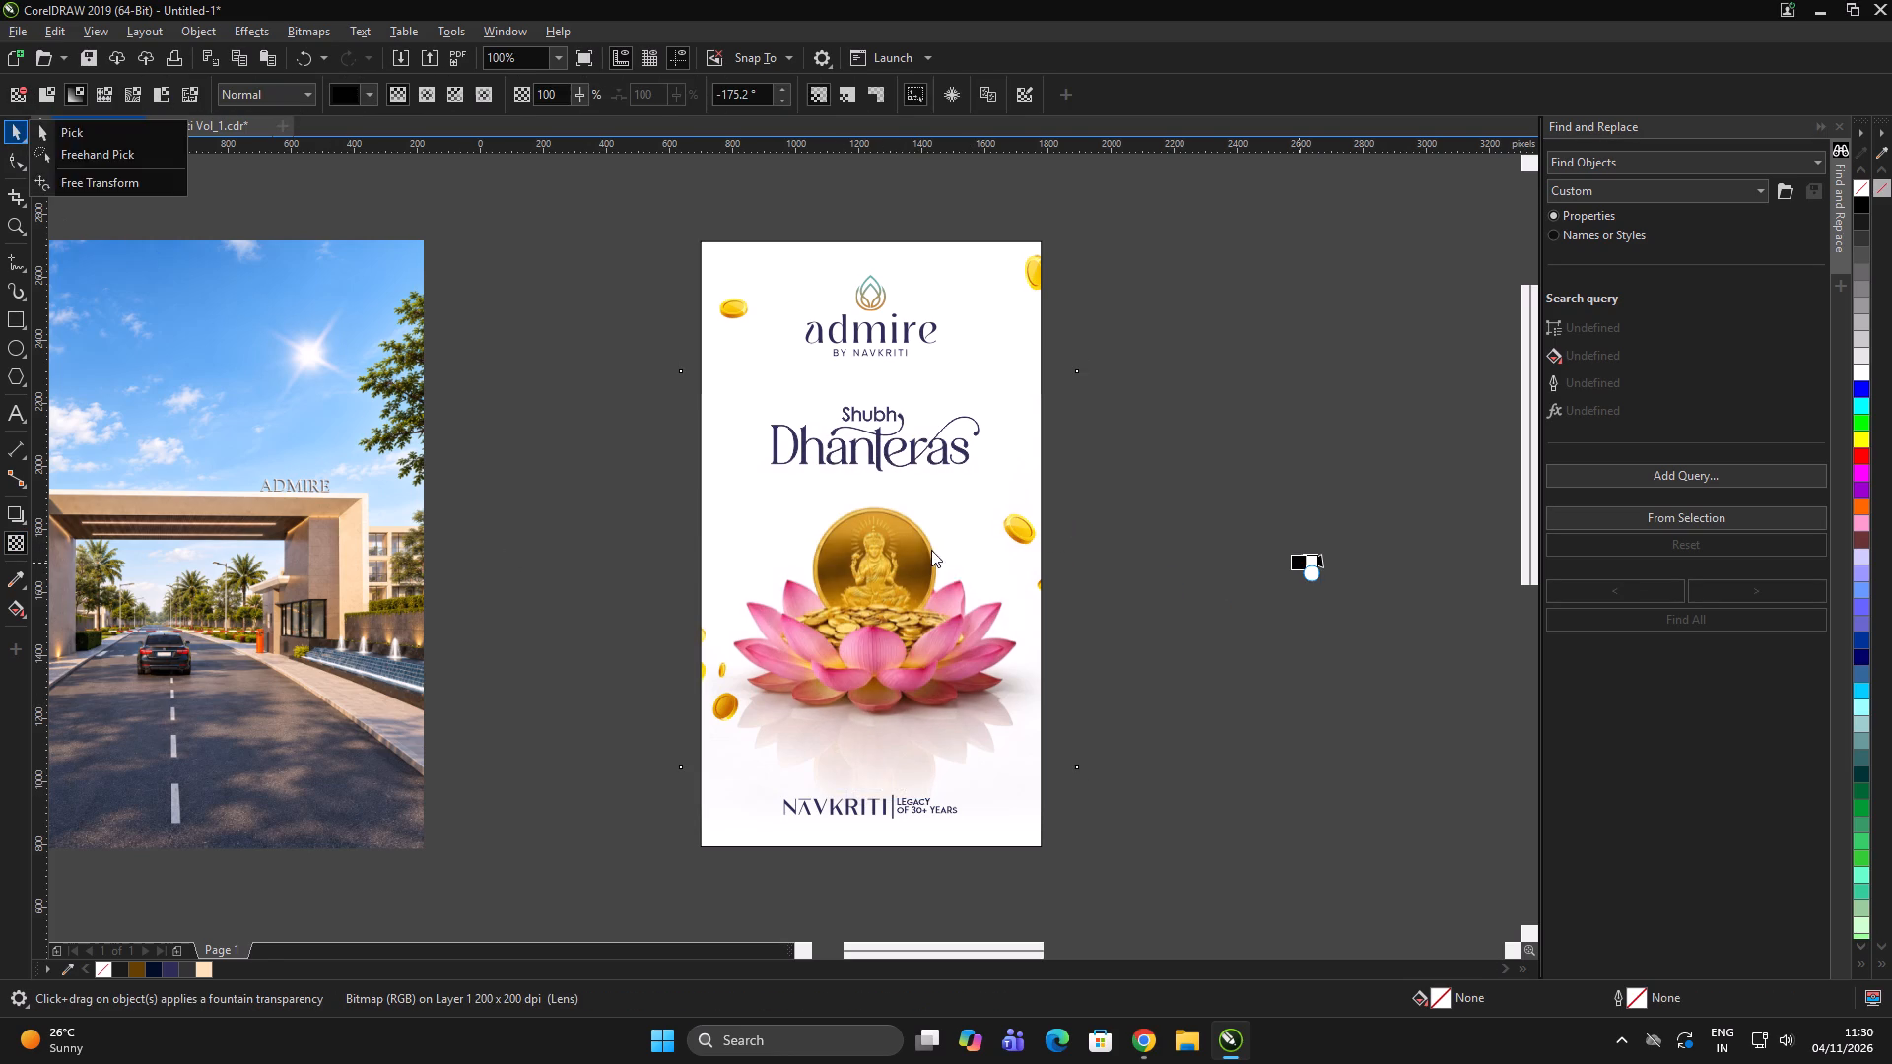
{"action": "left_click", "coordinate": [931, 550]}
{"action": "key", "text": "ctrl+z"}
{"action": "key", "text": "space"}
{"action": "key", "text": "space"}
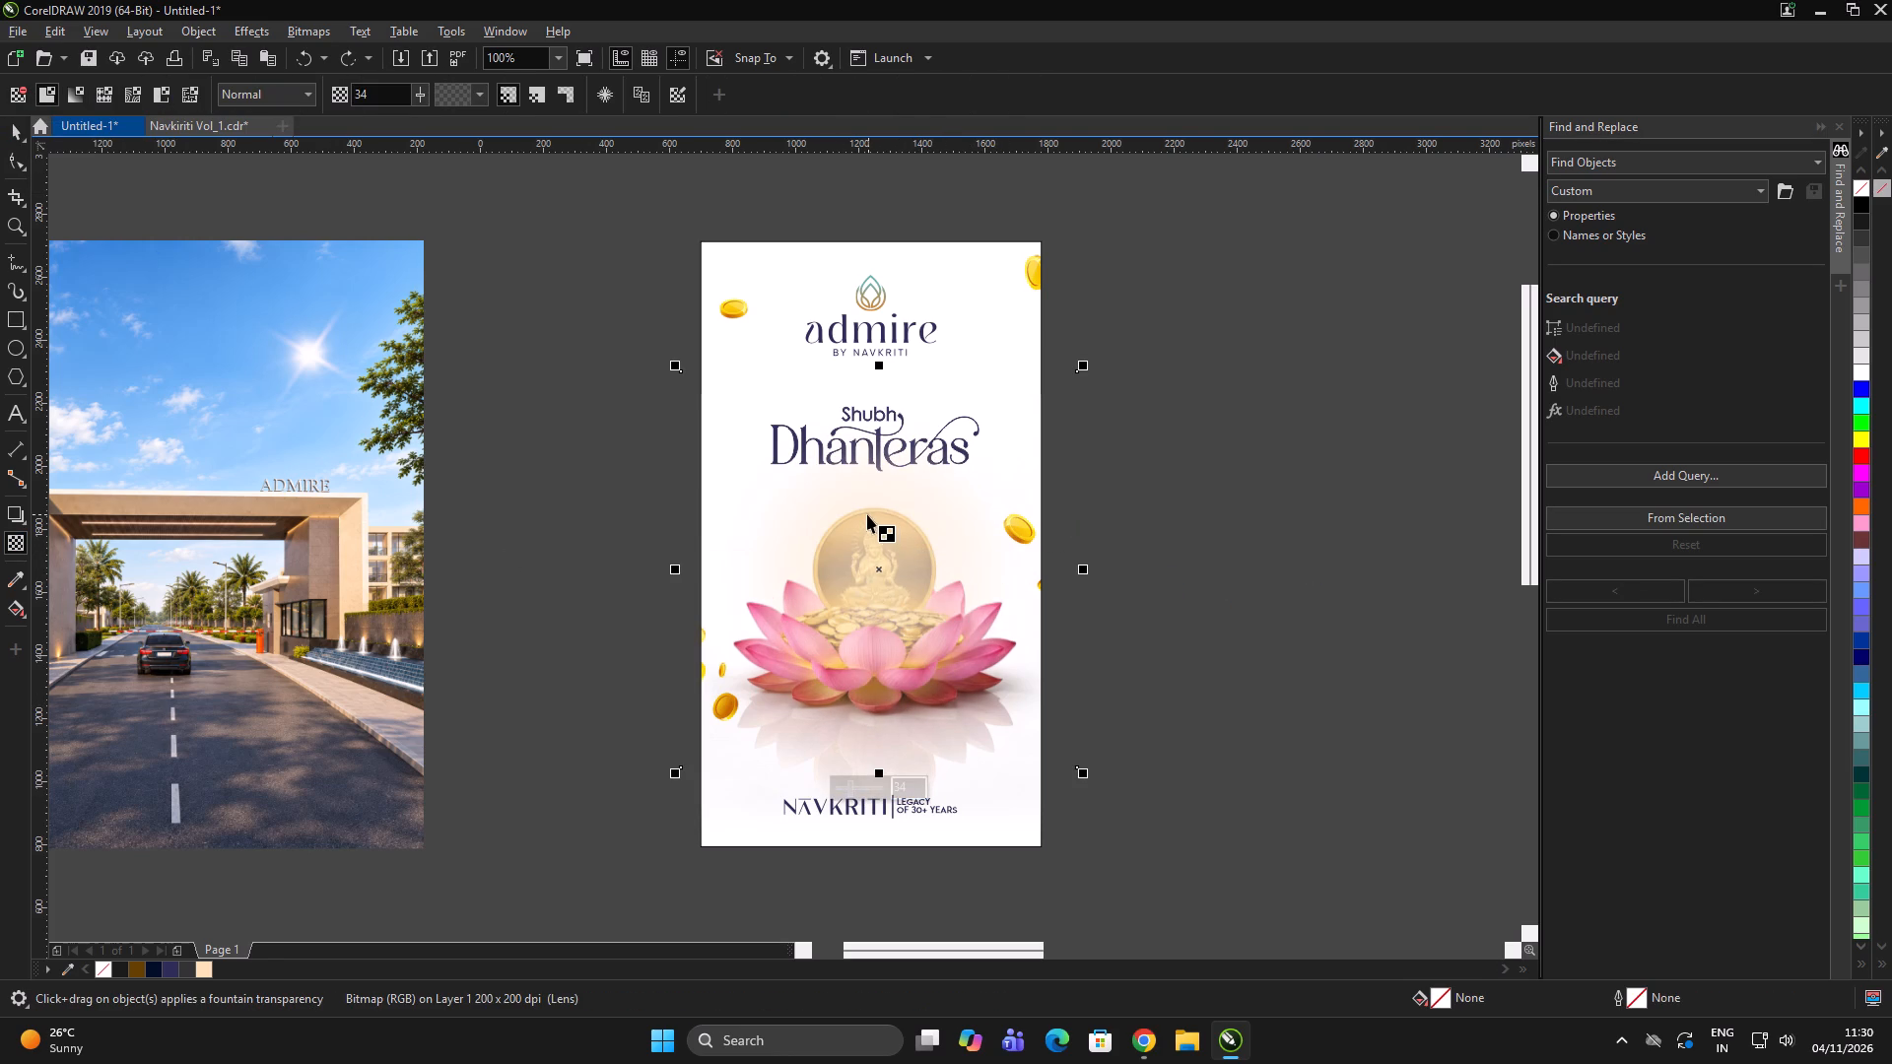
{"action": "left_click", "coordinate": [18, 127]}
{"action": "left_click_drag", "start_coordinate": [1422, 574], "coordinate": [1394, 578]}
PowerClip the glow inside the post's background rectangle.
{"action": "left_click", "coordinate": [952, 580]}
{"action": "right_click", "coordinate": [888, 497]}
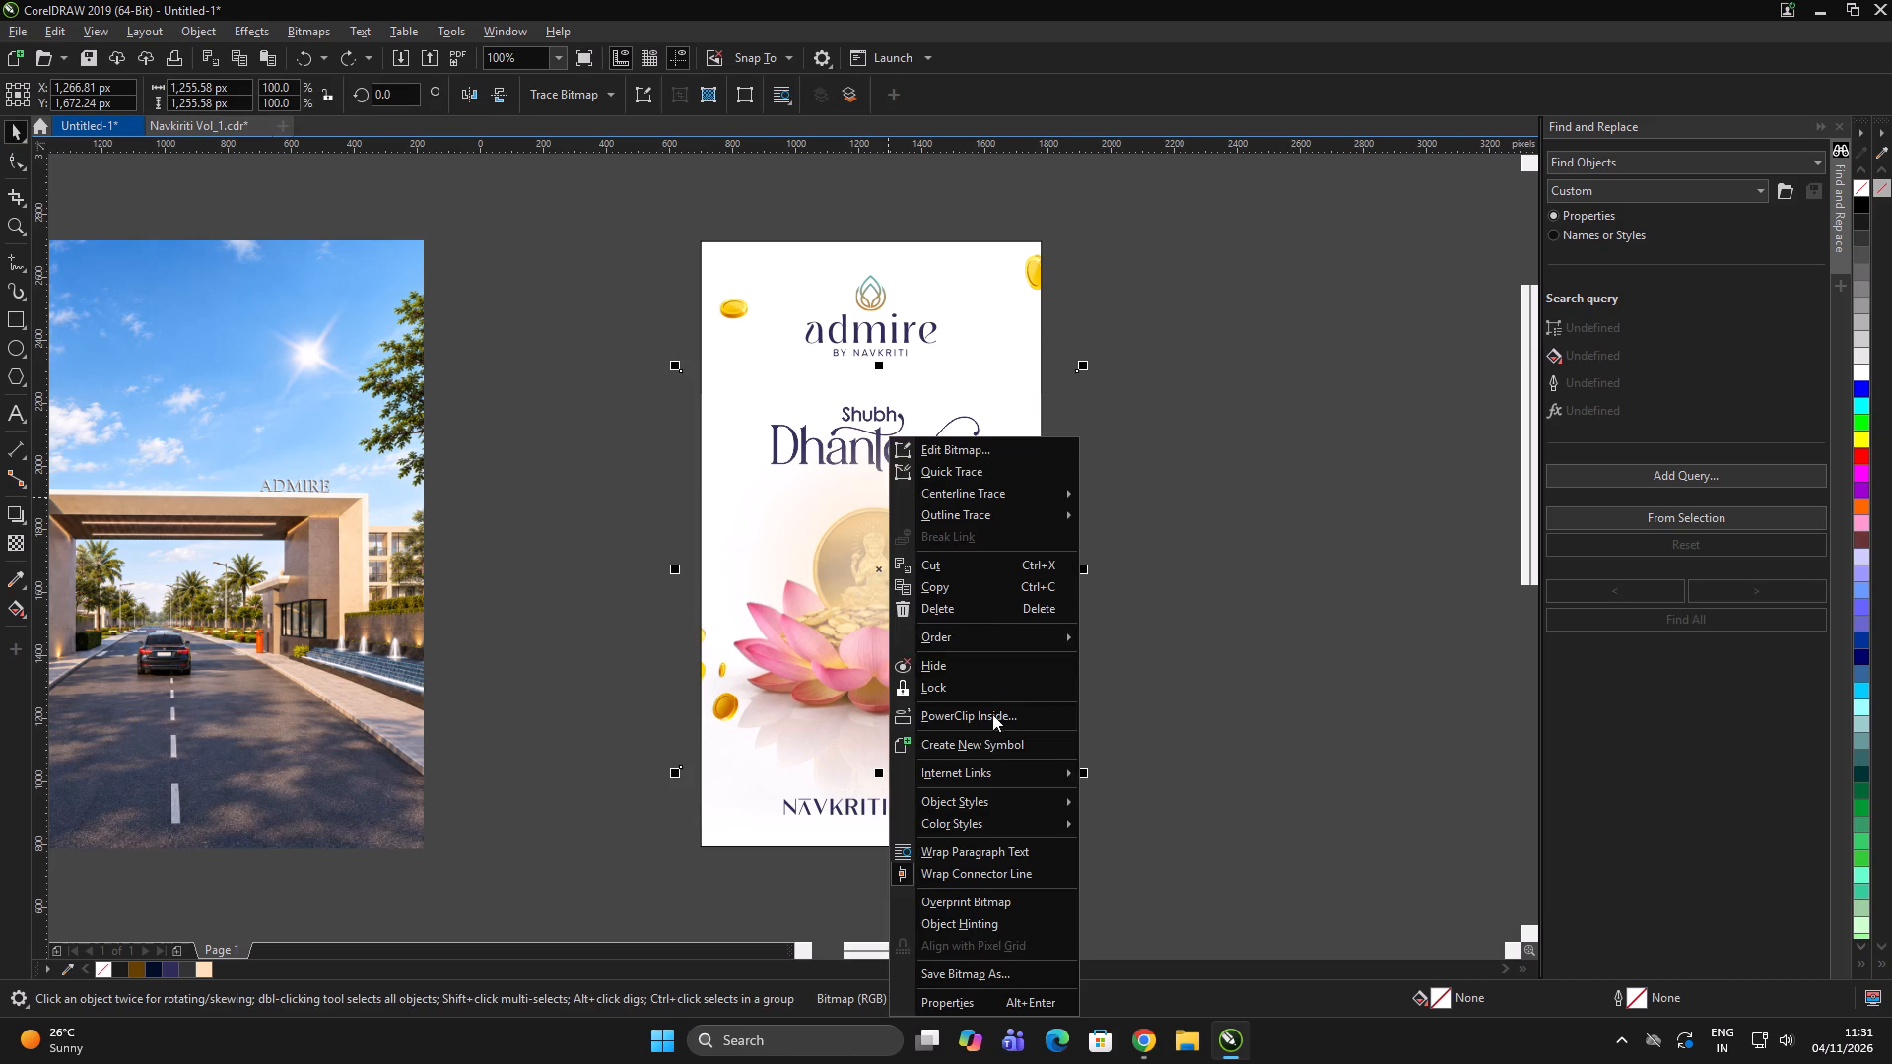
{"action": "left_click", "coordinate": [995, 720]}
{"action": "left_click", "coordinate": [988, 359]}
{"action": "double_click", "coordinate": [1300, 412]}
Open the background's PowerClip contents and send the glow to the back, behind the lotus image.
{"action": "double_click", "coordinate": [860, 647]}
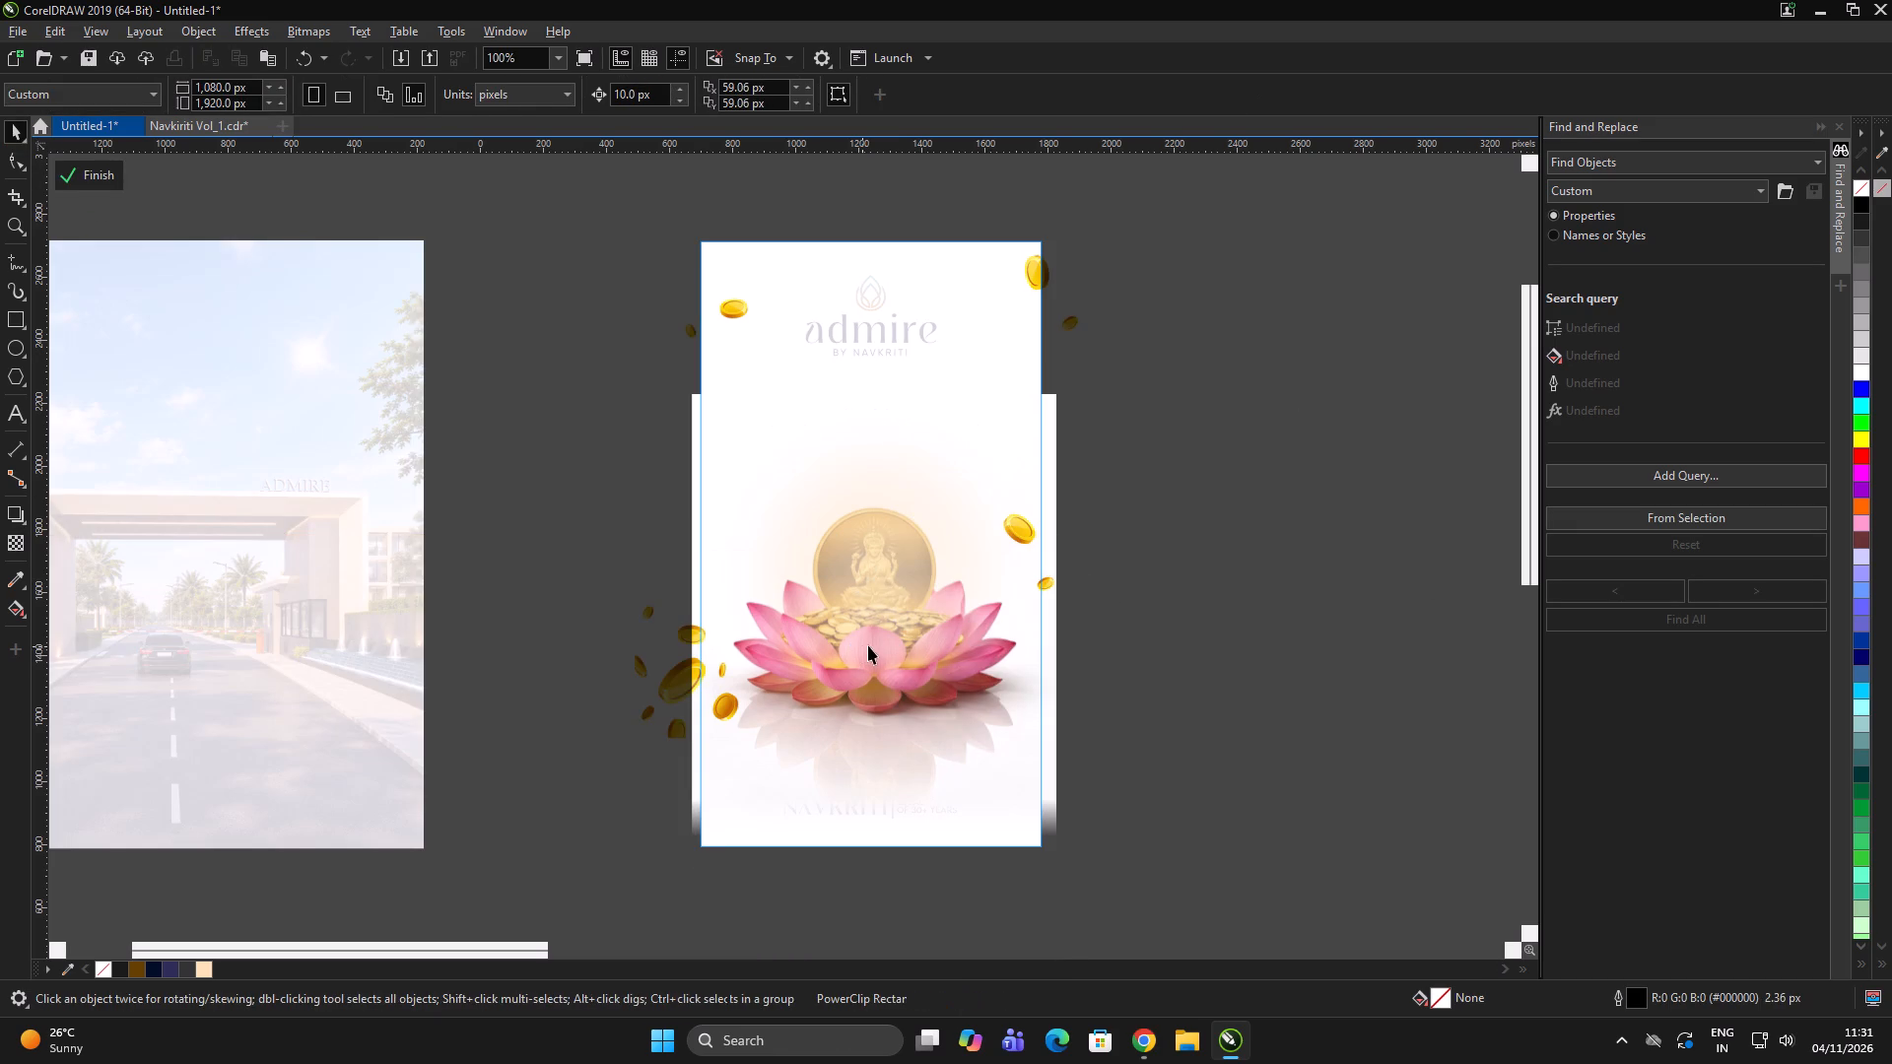
{"action": "left_click", "coordinate": [1053, 700]}
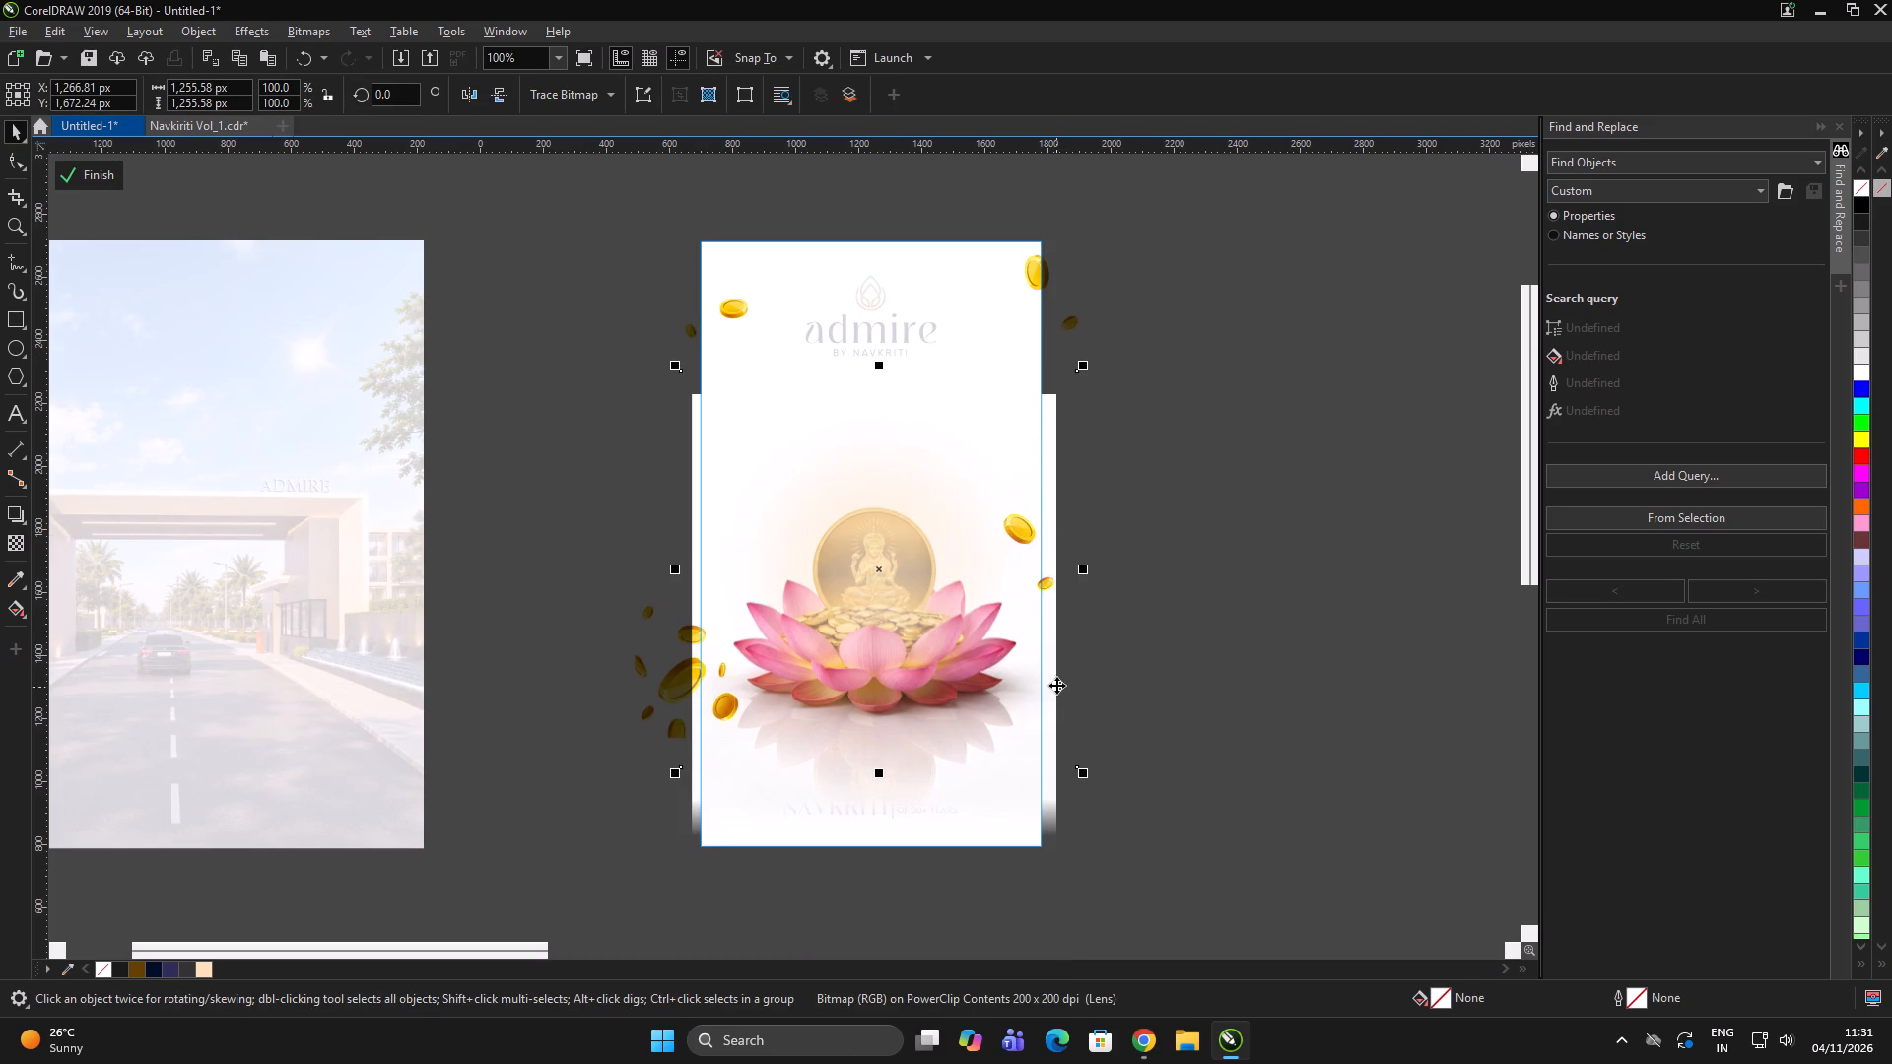
{"action": "key", "text": "shift+Return"}
{"action": "key", "text": "shift+Page_Up"}
{"action": "key", "text": "shift+Page_Up"}
{"action": "left_click_drag", "start_coordinate": [938, 585], "coordinate": [1040, 560]}
{"action": "key", "text": "ctrl+z"}
{"action": "key", "text": "shift+Page_Down"}
{"action": "left_click", "coordinate": [1226, 524]}
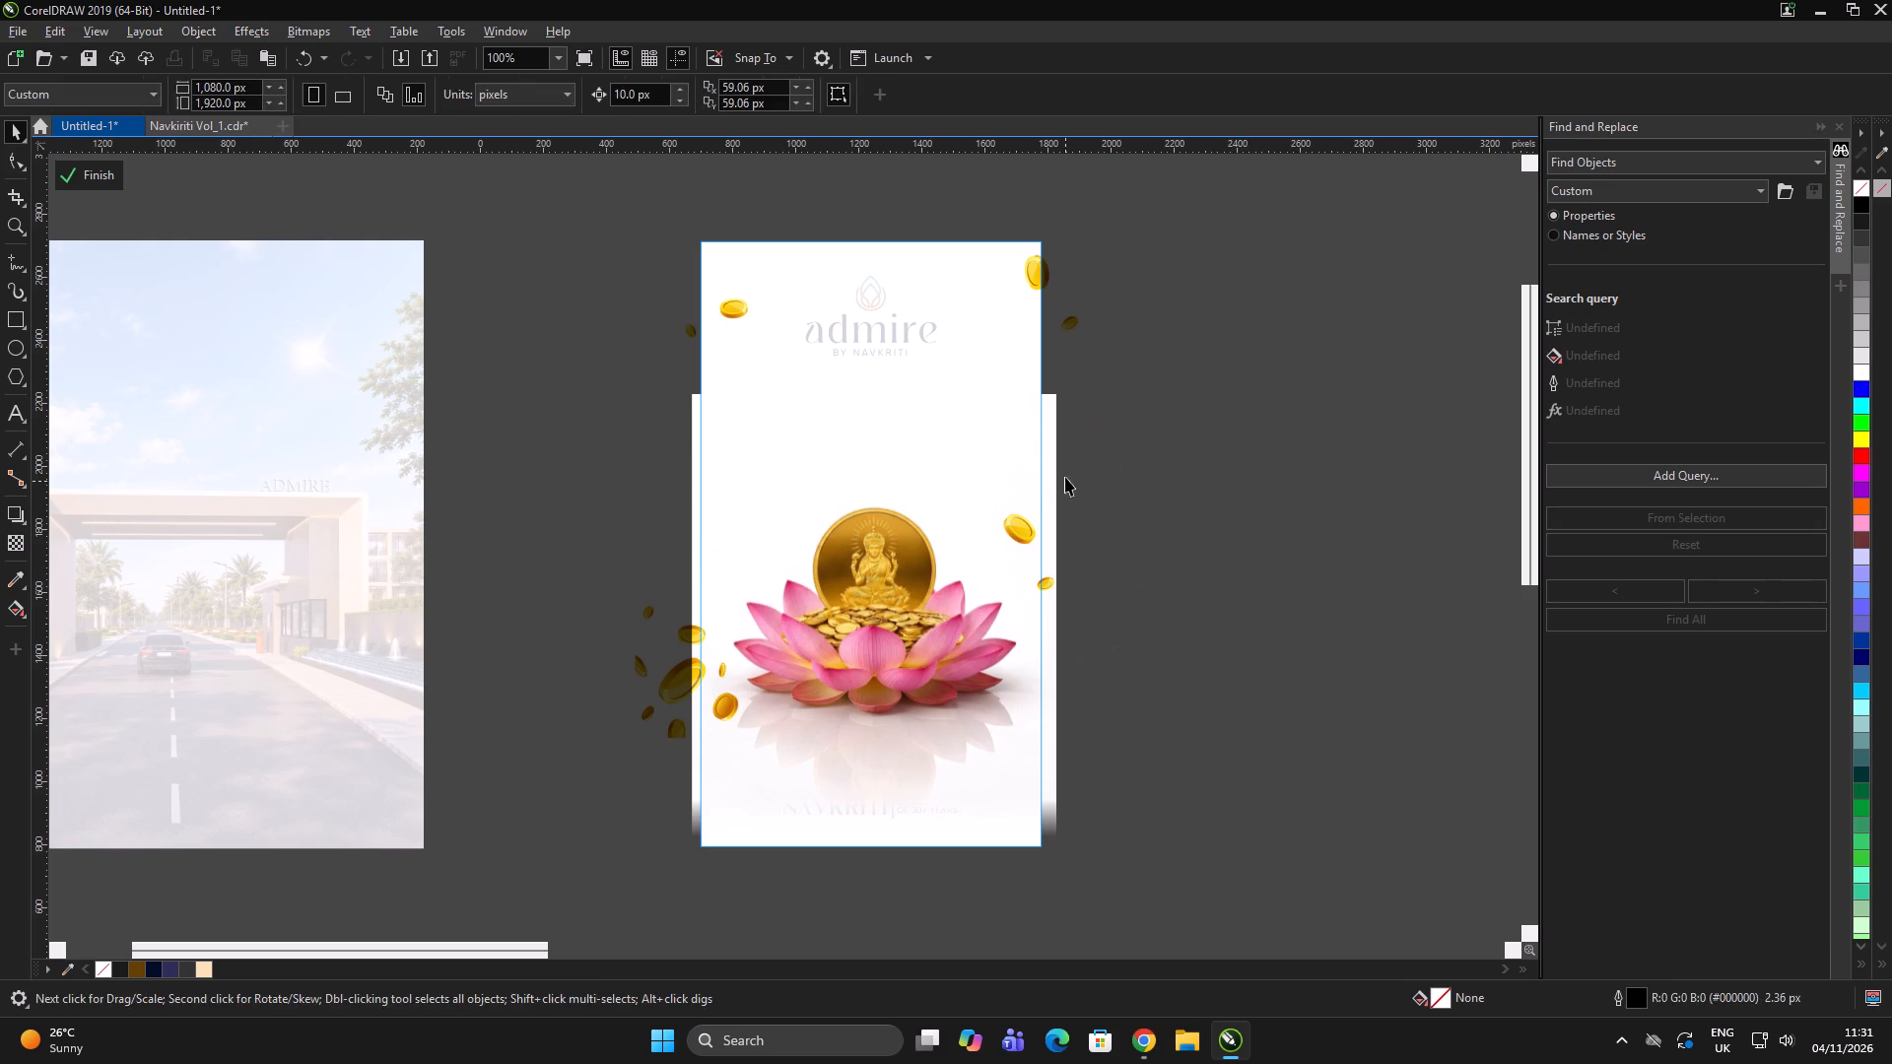
Set the lotus image's transparency merge mode to Multiply and finish editing the PowerClip.
{"action": "left_click", "coordinate": [1055, 445]}
{"action": "left_click", "coordinate": [20, 534]}
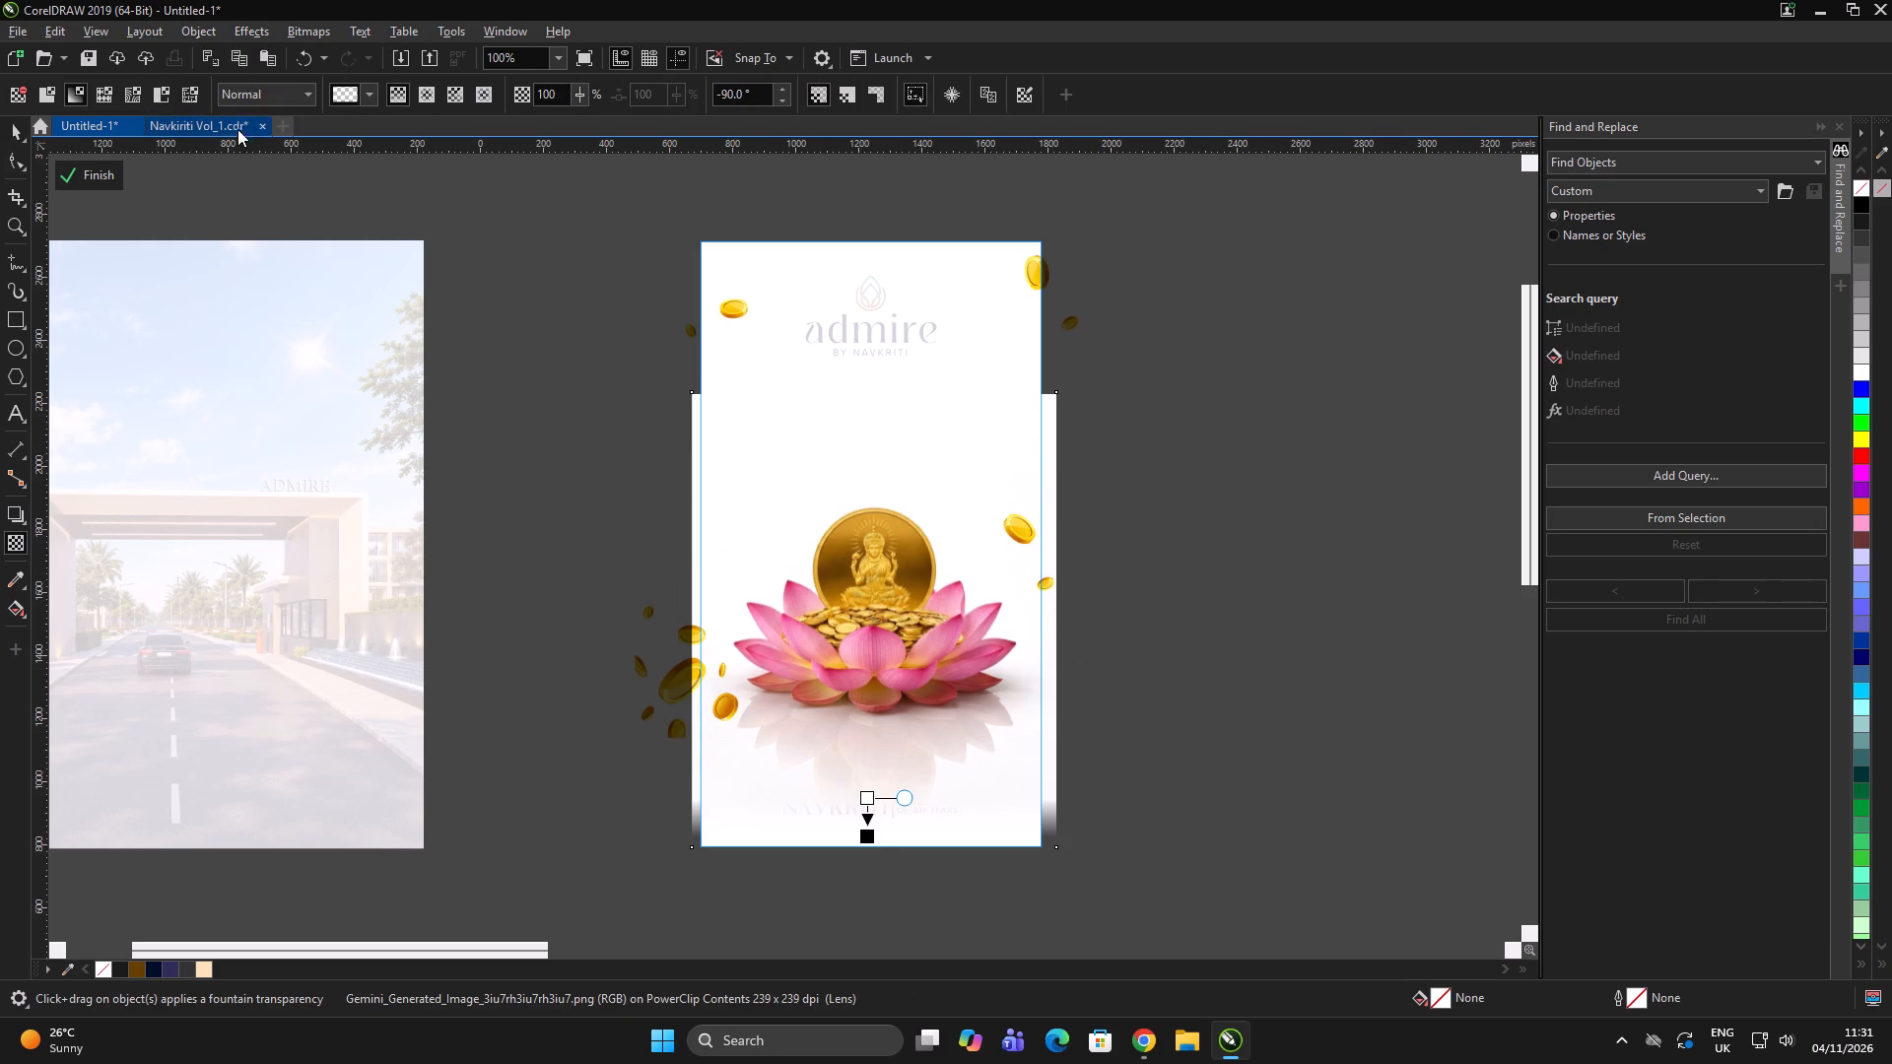
{"action": "left_click", "coordinate": [263, 93]}
{"action": "left_click", "coordinate": [289, 190]}
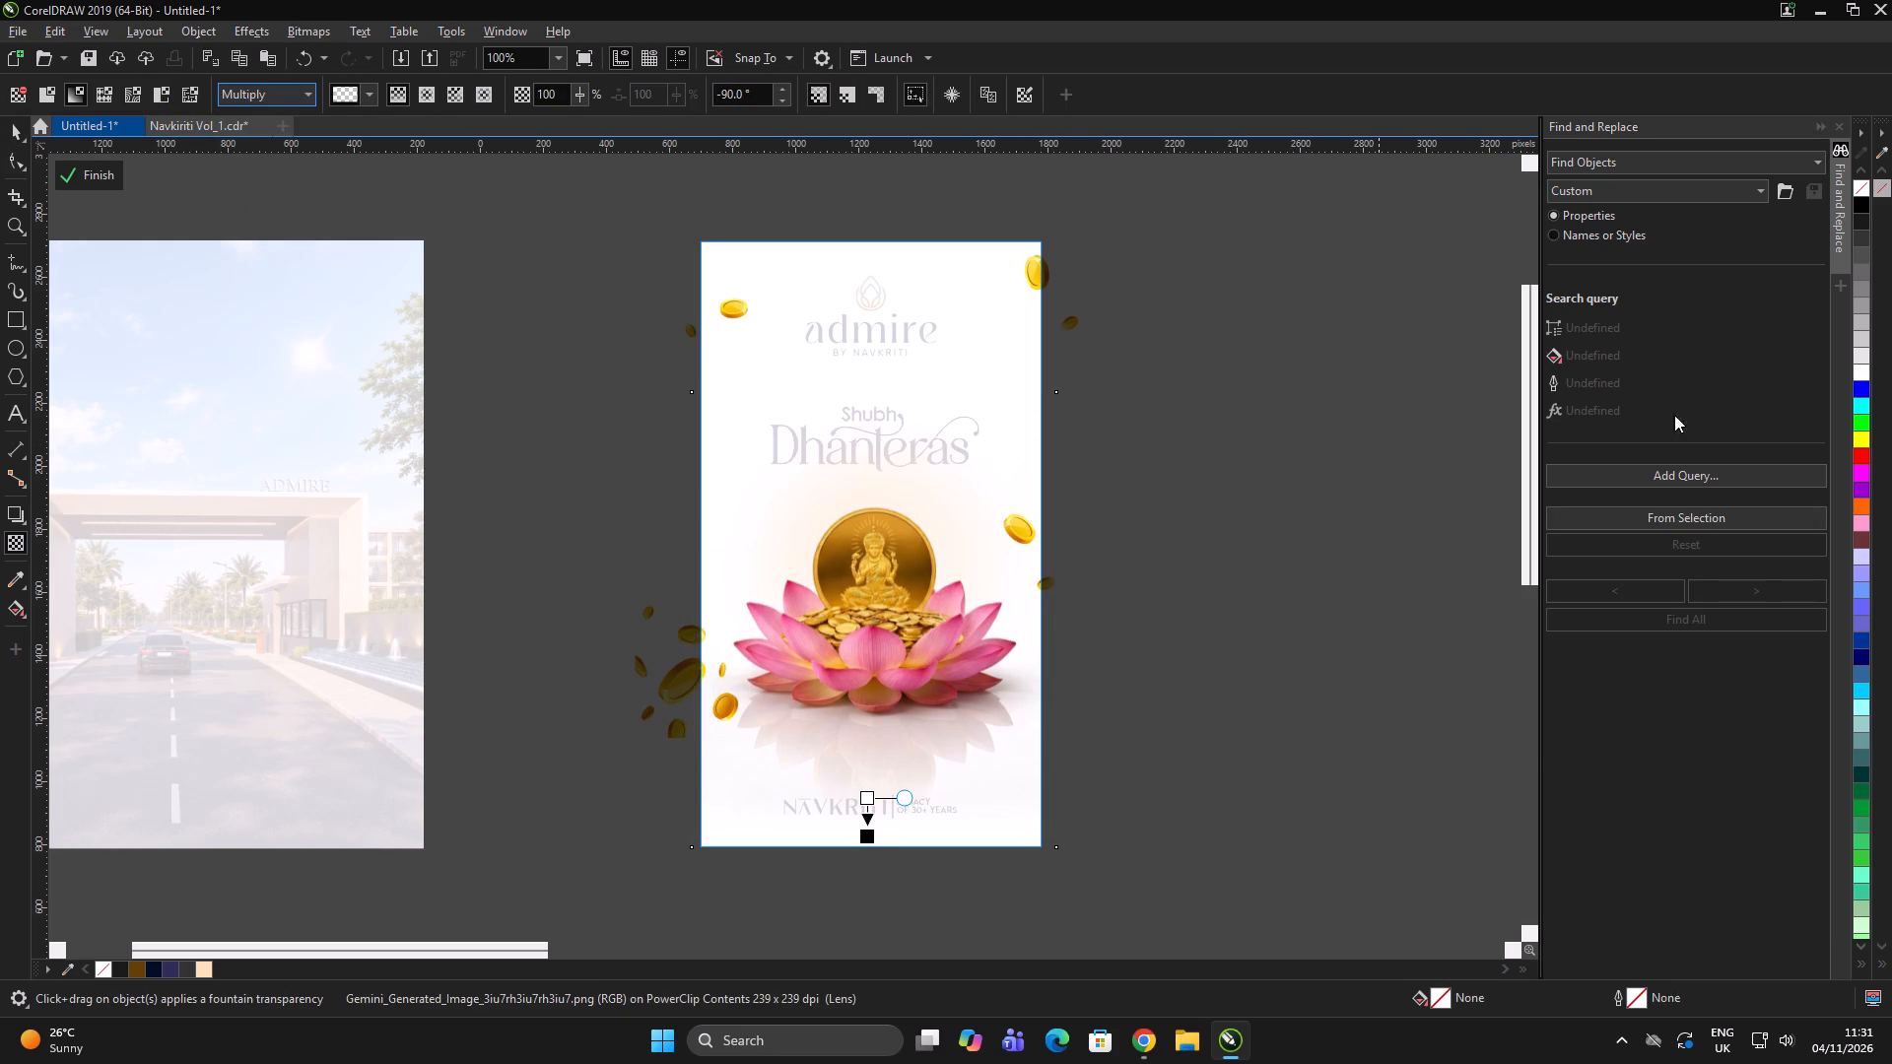
{"action": "left_click", "coordinate": [92, 171]}
{"action": "double_click", "coordinate": [1435, 588]}
Reopen the PowerClip contents and bring the lotus image to the front.
{"action": "scroll", "coordinate": [945, 589], "scroll_direction": "up", "scroll_amount": 2}
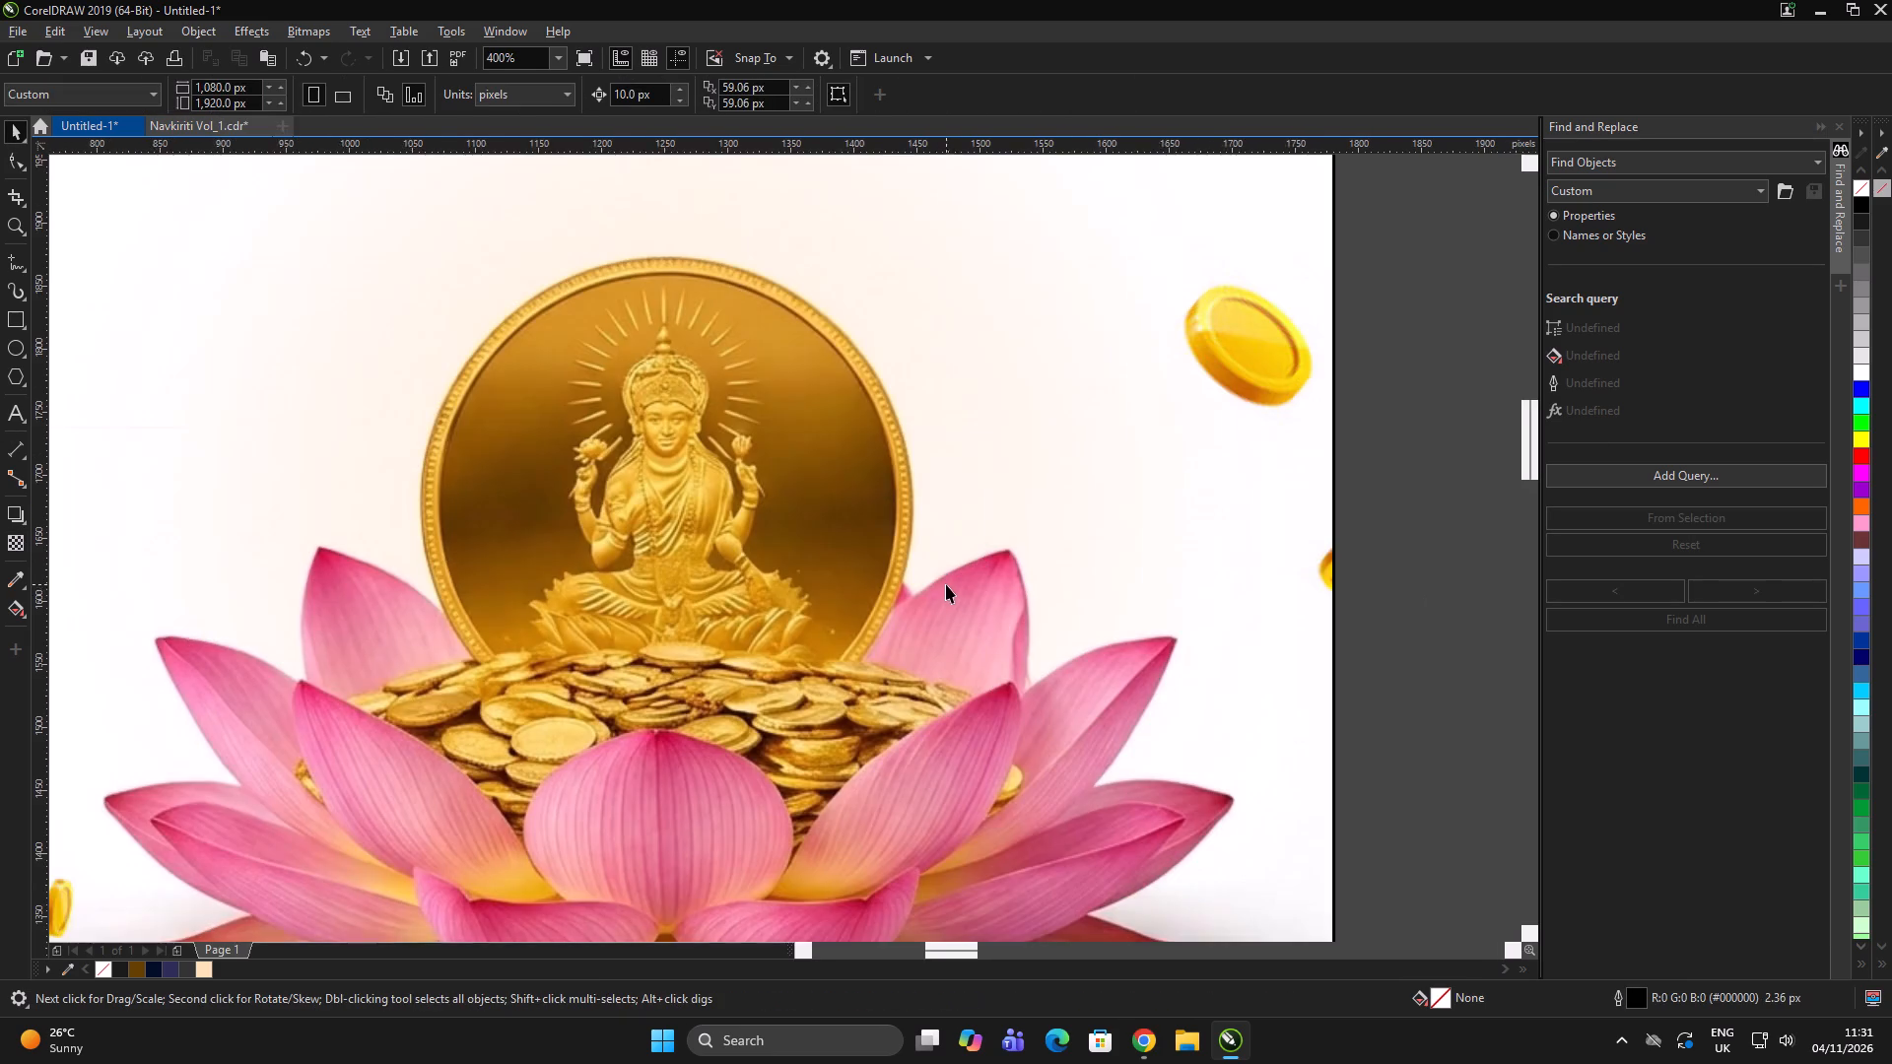
{"action": "scroll", "coordinate": [854, 540], "scroll_direction": "down", "scroll_amount": 2}
{"action": "double_click", "coordinate": [837, 536]}
{"action": "left_click", "coordinate": [863, 610]}
{"action": "left_click_drag", "start_coordinate": [808, 581], "coordinate": [1001, 580]}
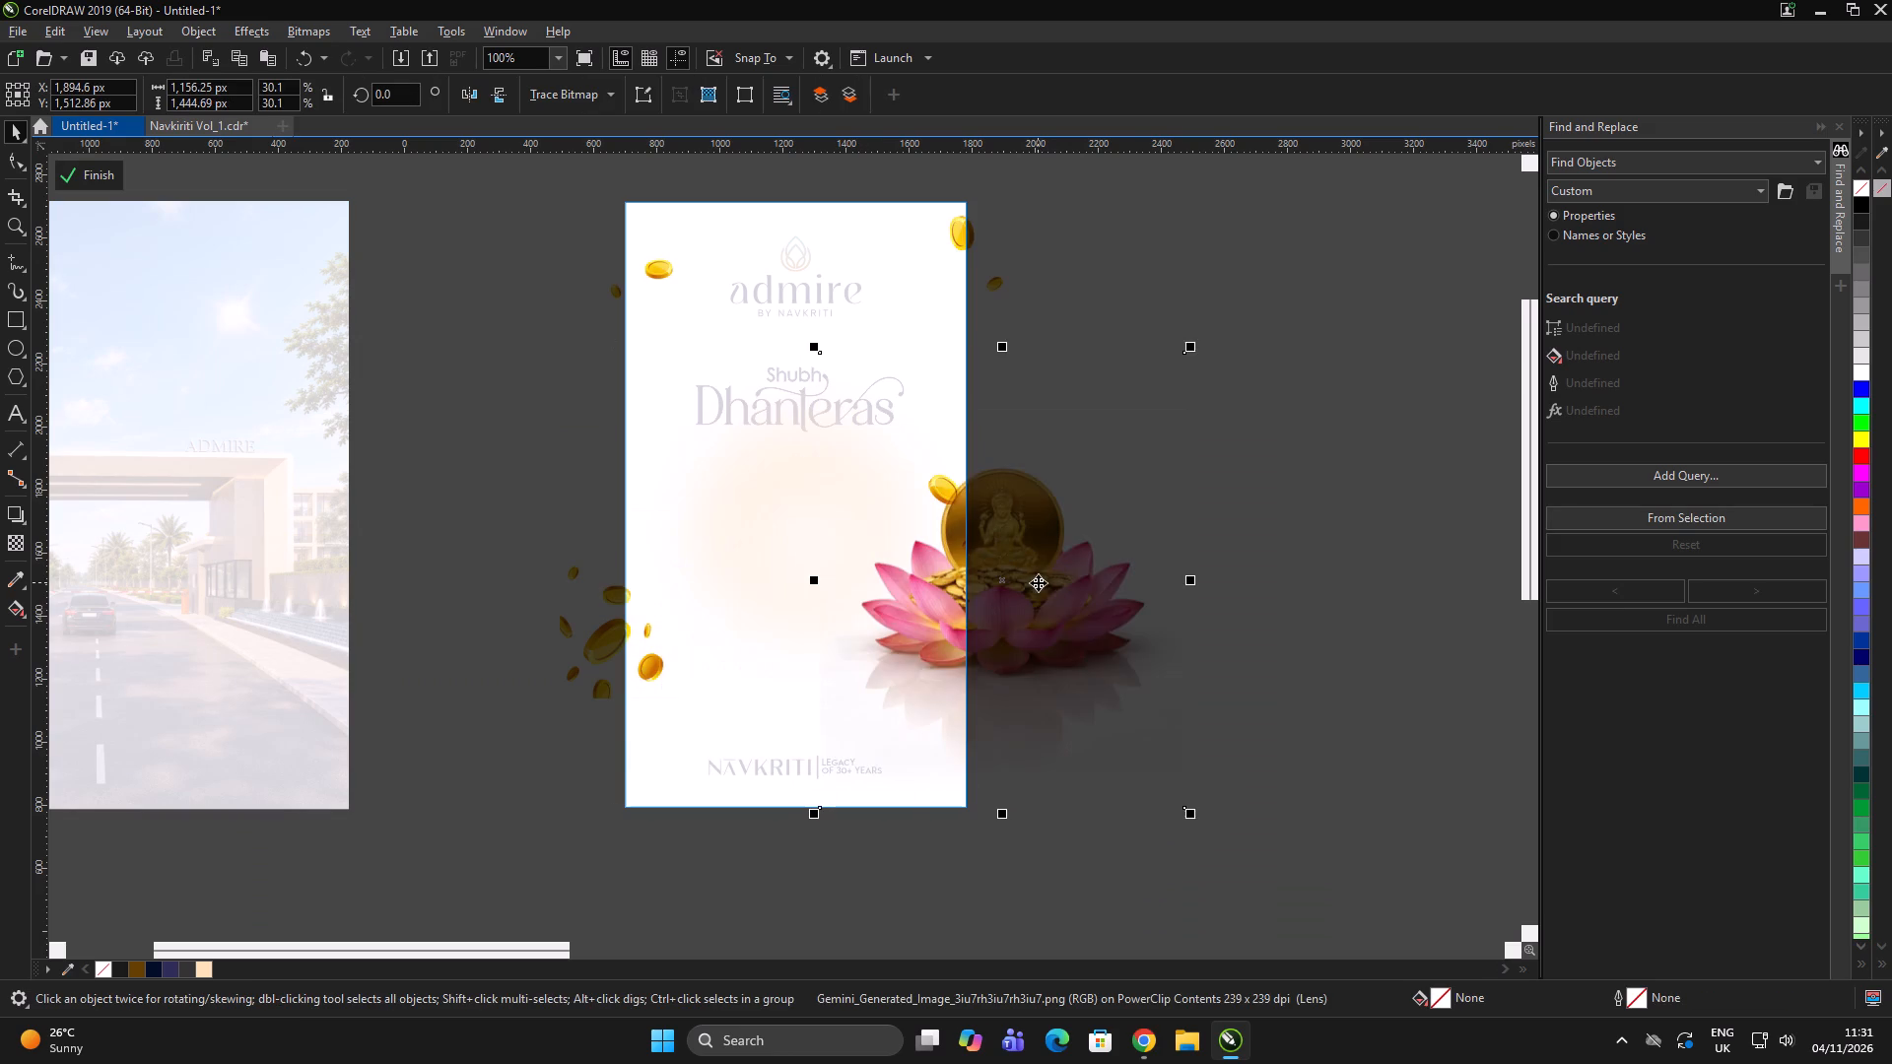
{"action": "key", "text": "ctrl+z"}
{"action": "key", "text": "shift+Page_Up"}
{"action": "double_click", "coordinate": [1237, 575]}
{"action": "left_click", "coordinate": [1259, 573]}
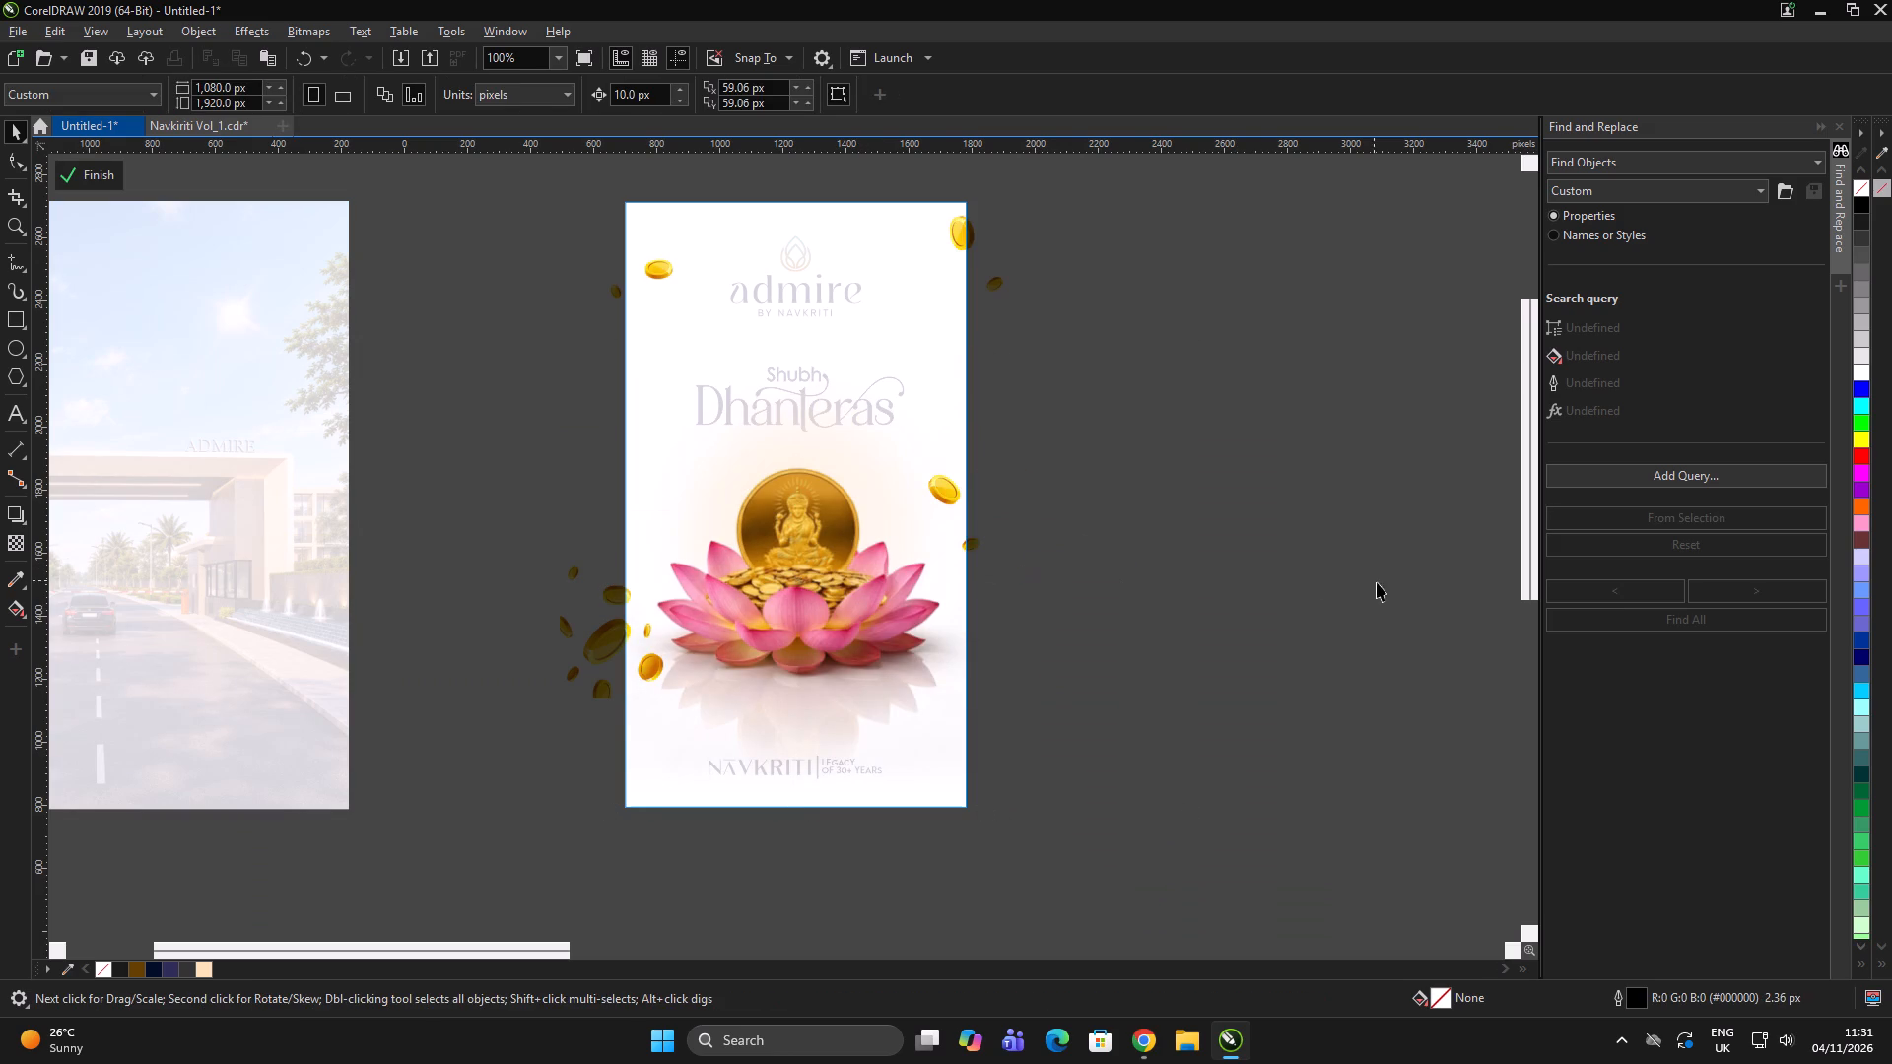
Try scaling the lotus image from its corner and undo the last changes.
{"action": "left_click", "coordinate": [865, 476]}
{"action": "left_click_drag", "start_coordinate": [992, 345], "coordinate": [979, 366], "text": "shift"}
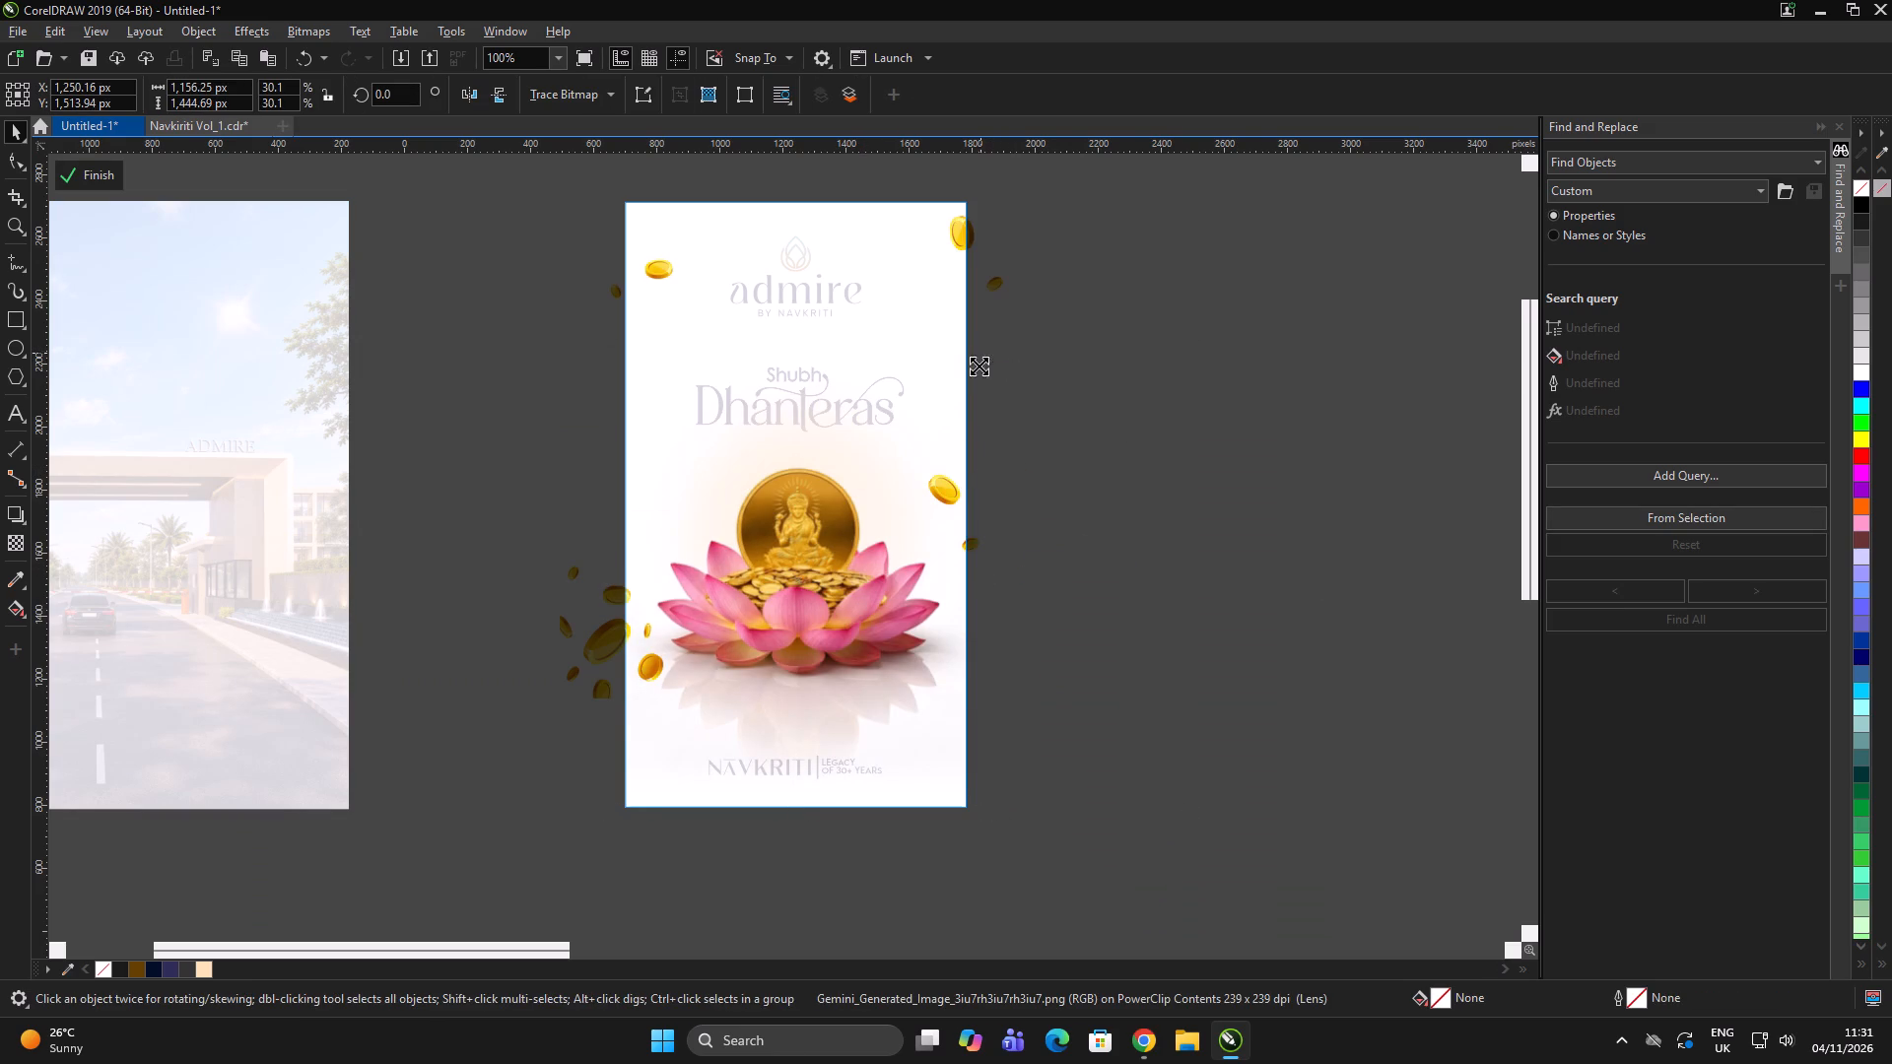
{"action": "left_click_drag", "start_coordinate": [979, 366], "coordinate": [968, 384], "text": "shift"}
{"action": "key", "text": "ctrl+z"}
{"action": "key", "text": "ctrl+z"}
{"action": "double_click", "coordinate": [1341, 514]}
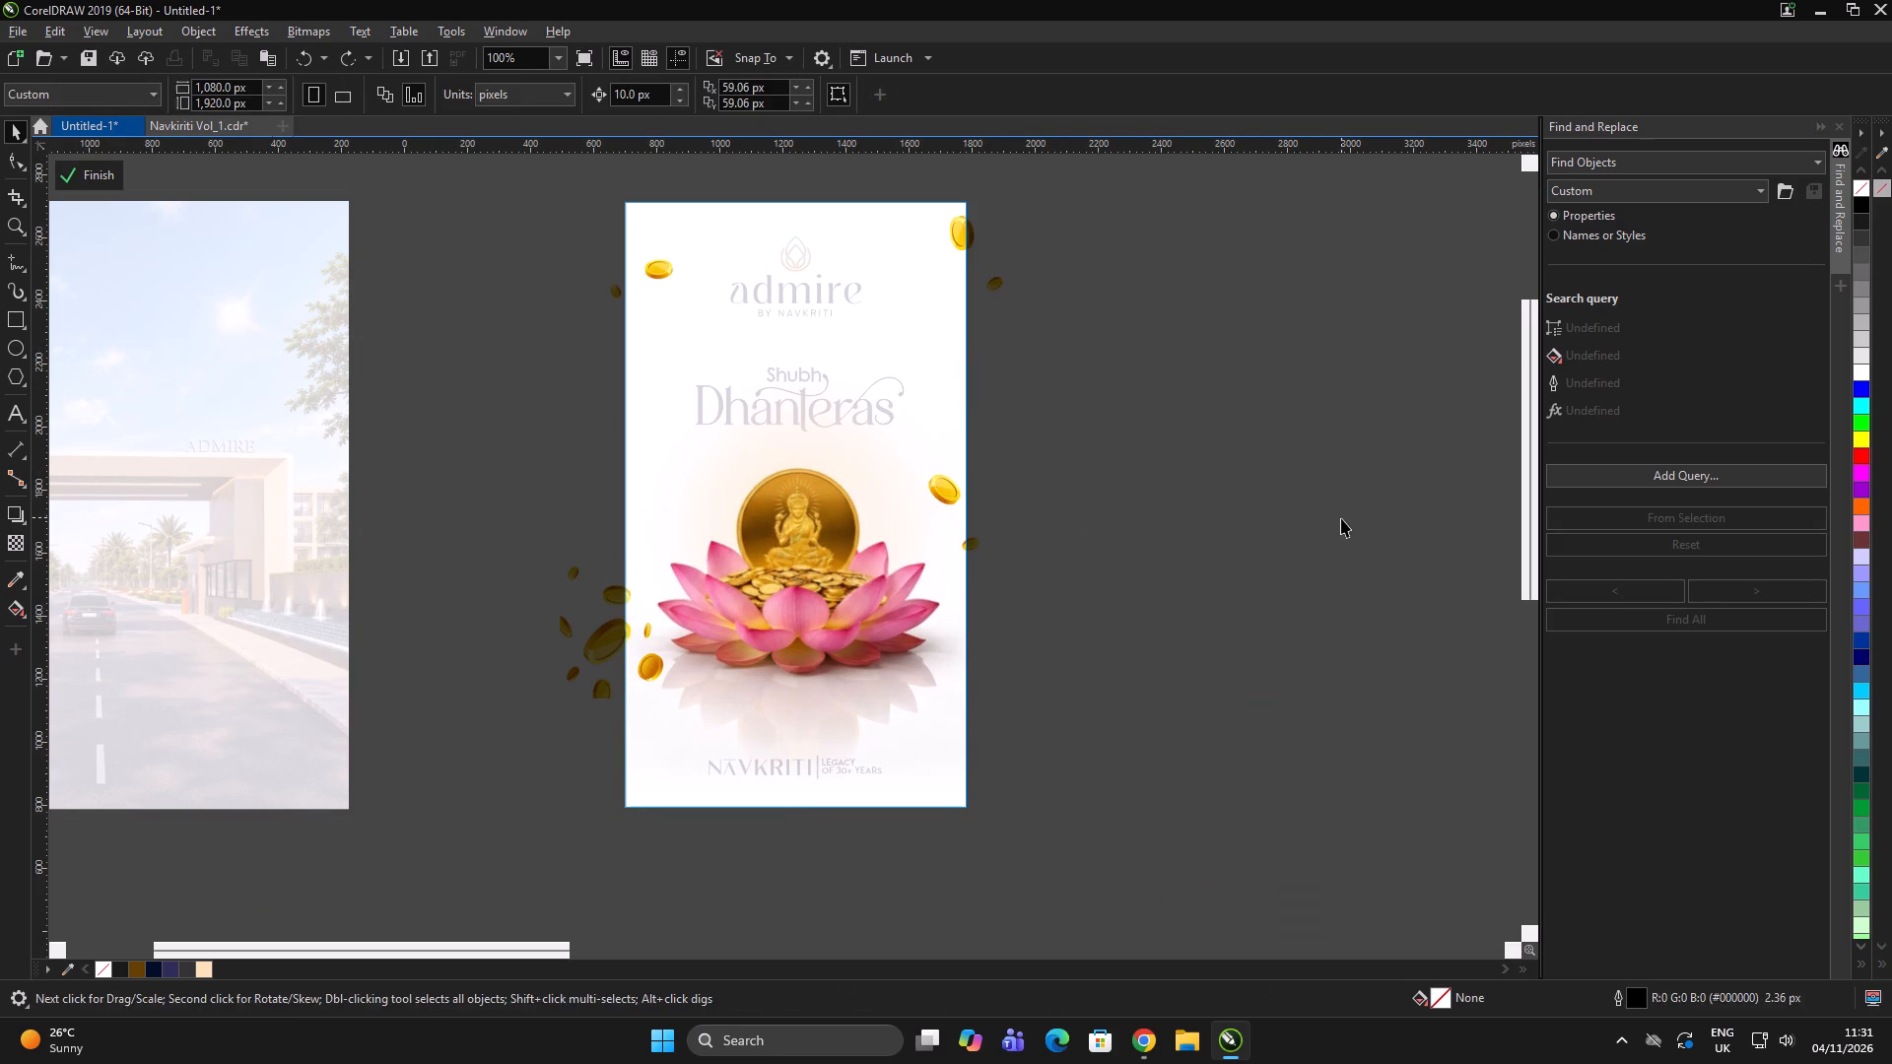
Cut the lotus image from the PowerClip contents, shrink the peach glow to about 864 px and move it up slightly.
{"action": "left_click", "coordinate": [765, 654]}
{"action": "key", "text": "ctrl+x"}
{"action": "left_click", "coordinate": [1154, 605]}
{"action": "left_click", "coordinate": [774, 508]}
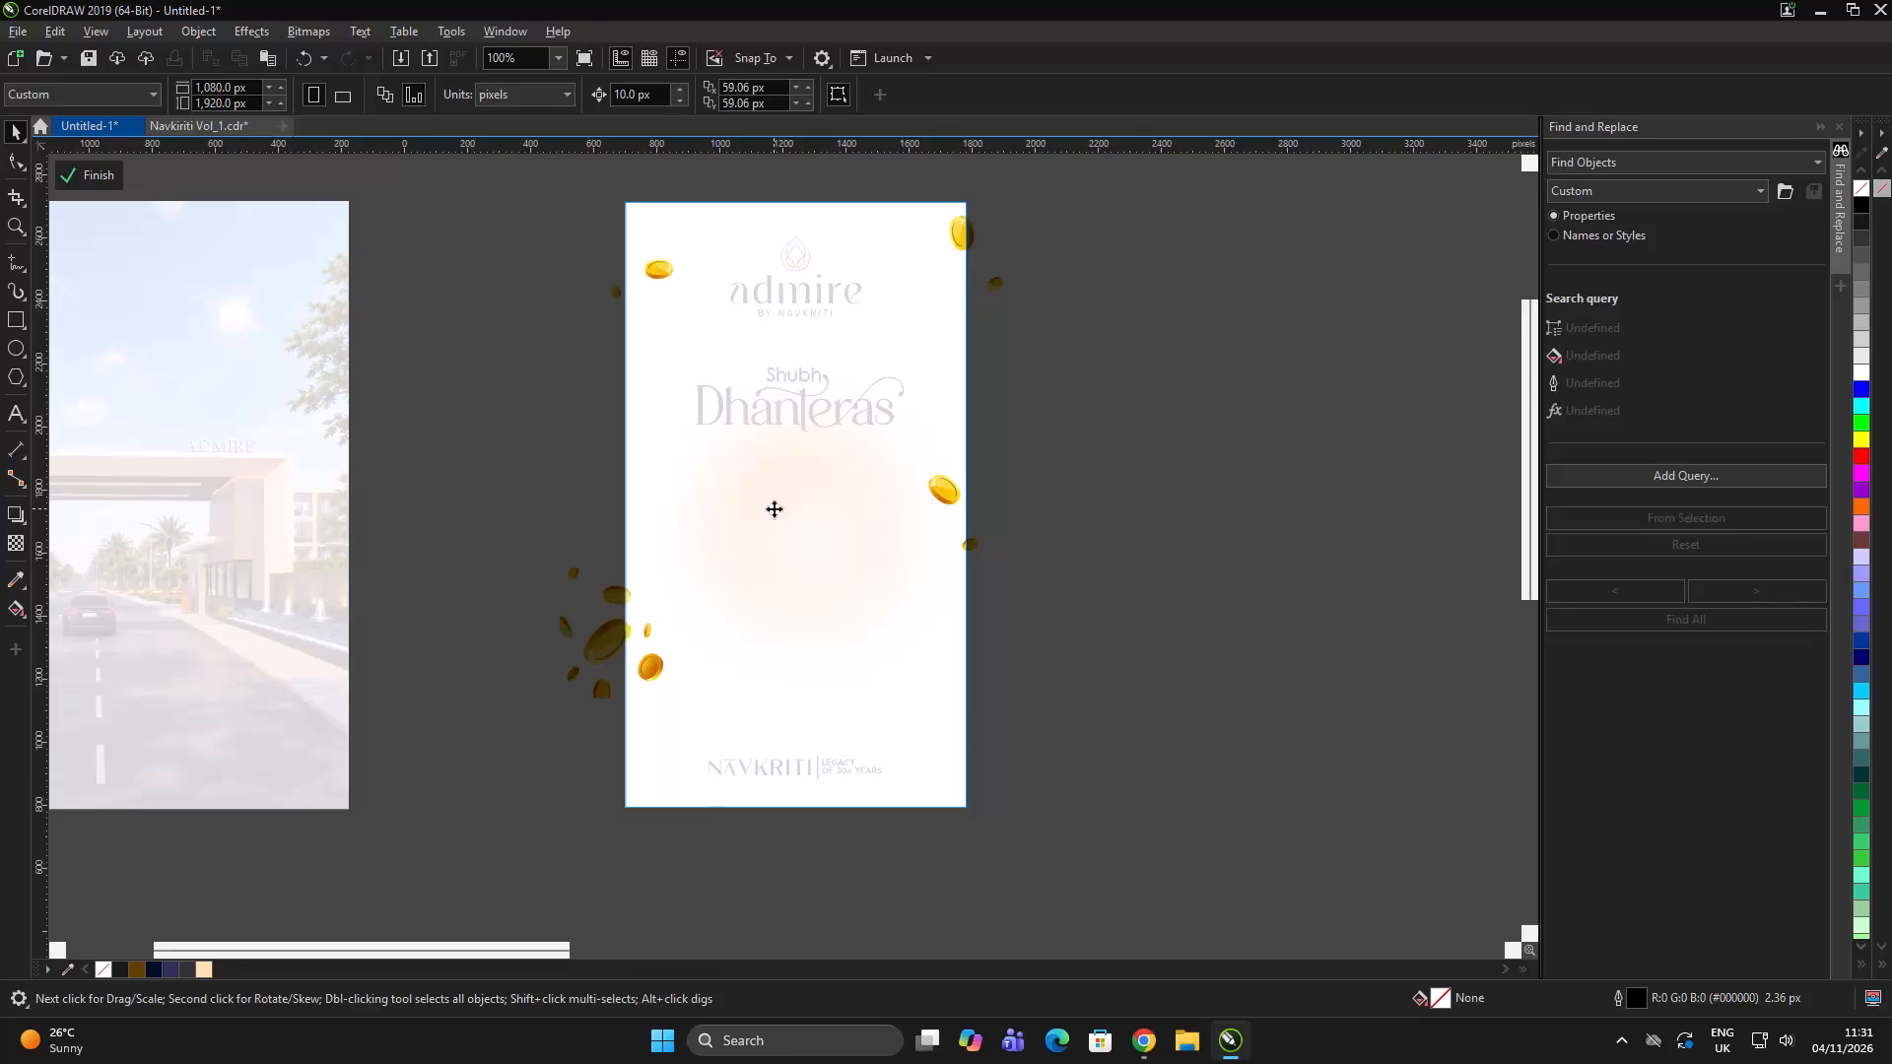
{"action": "left_click_drag", "start_coordinate": [1008, 738], "coordinate": [946, 751], "text": "shift"}
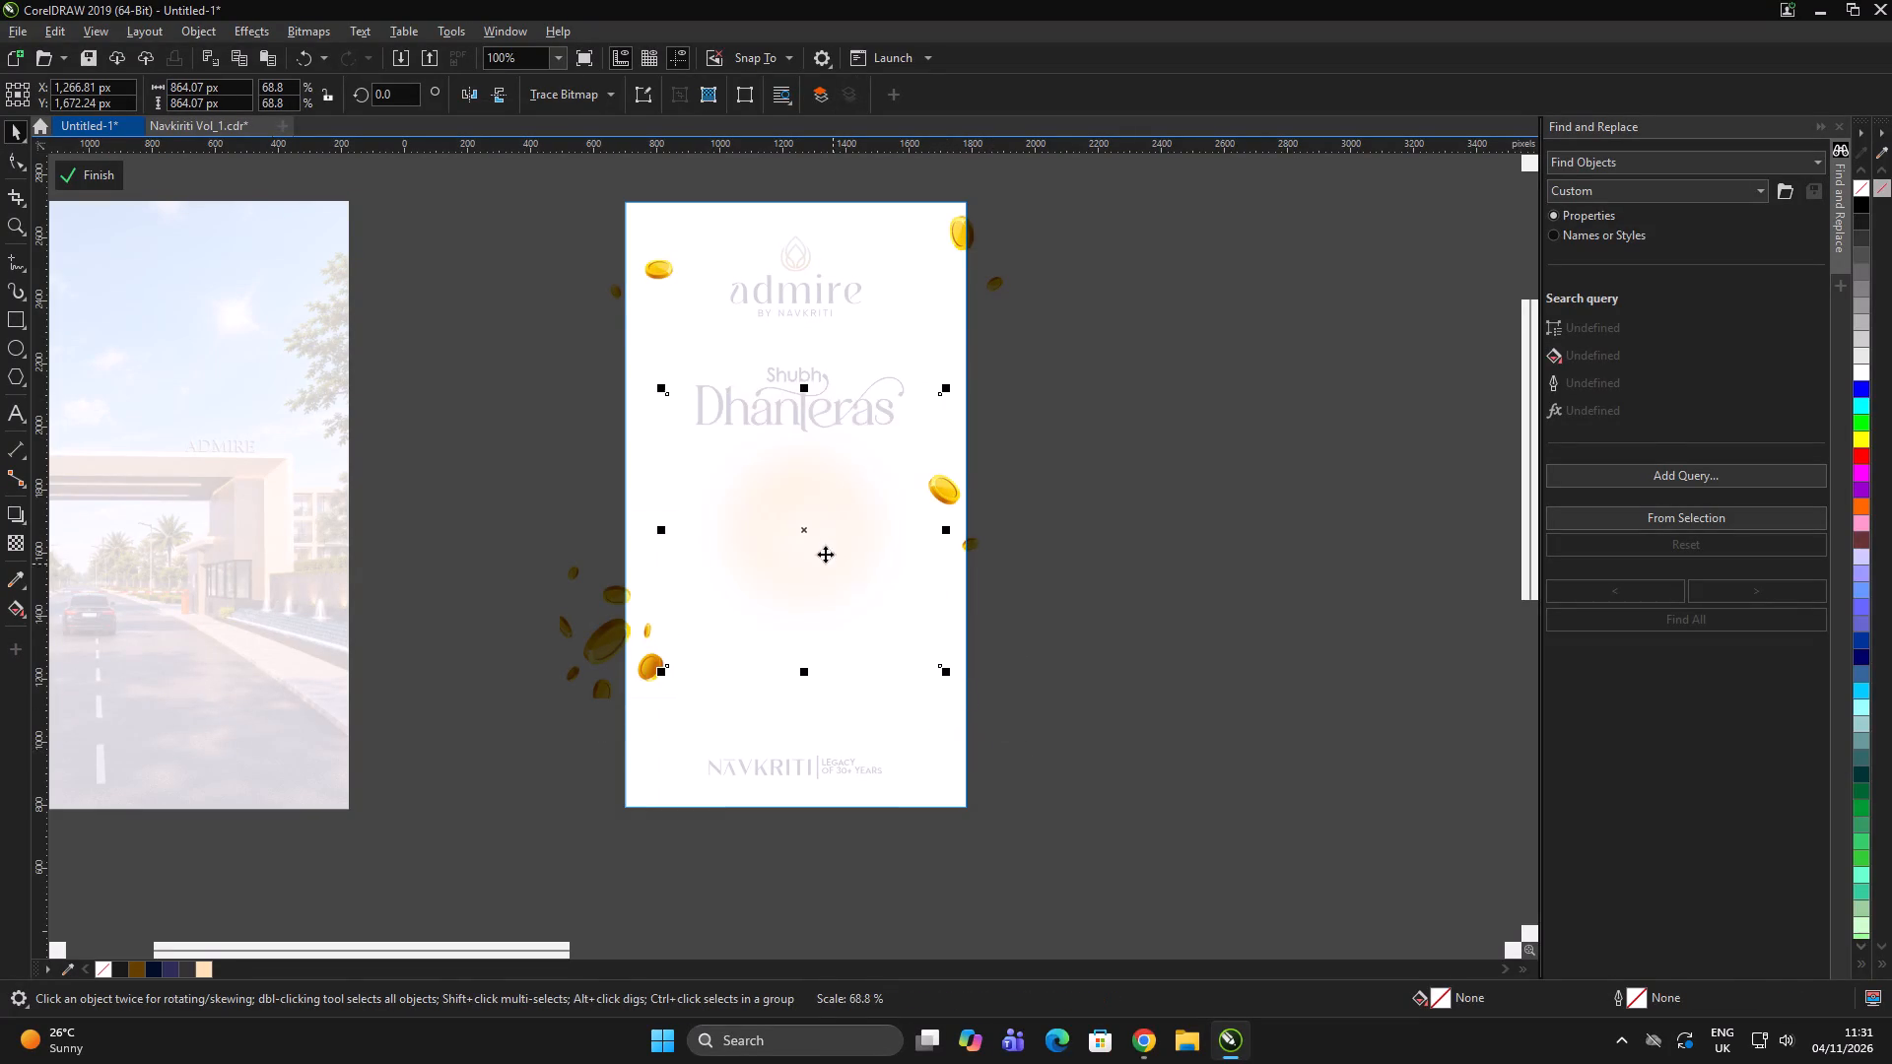
{"action": "left_click_drag", "start_coordinate": [819, 539], "coordinate": [819, 519]}
Paste the lotus image back over the smaller glow and finish editing the PowerClip.
{"action": "left_click", "coordinate": [1257, 526]}
{"action": "double_click", "coordinate": [1270, 529]}
{"action": "key", "text": "ctrl+v"}
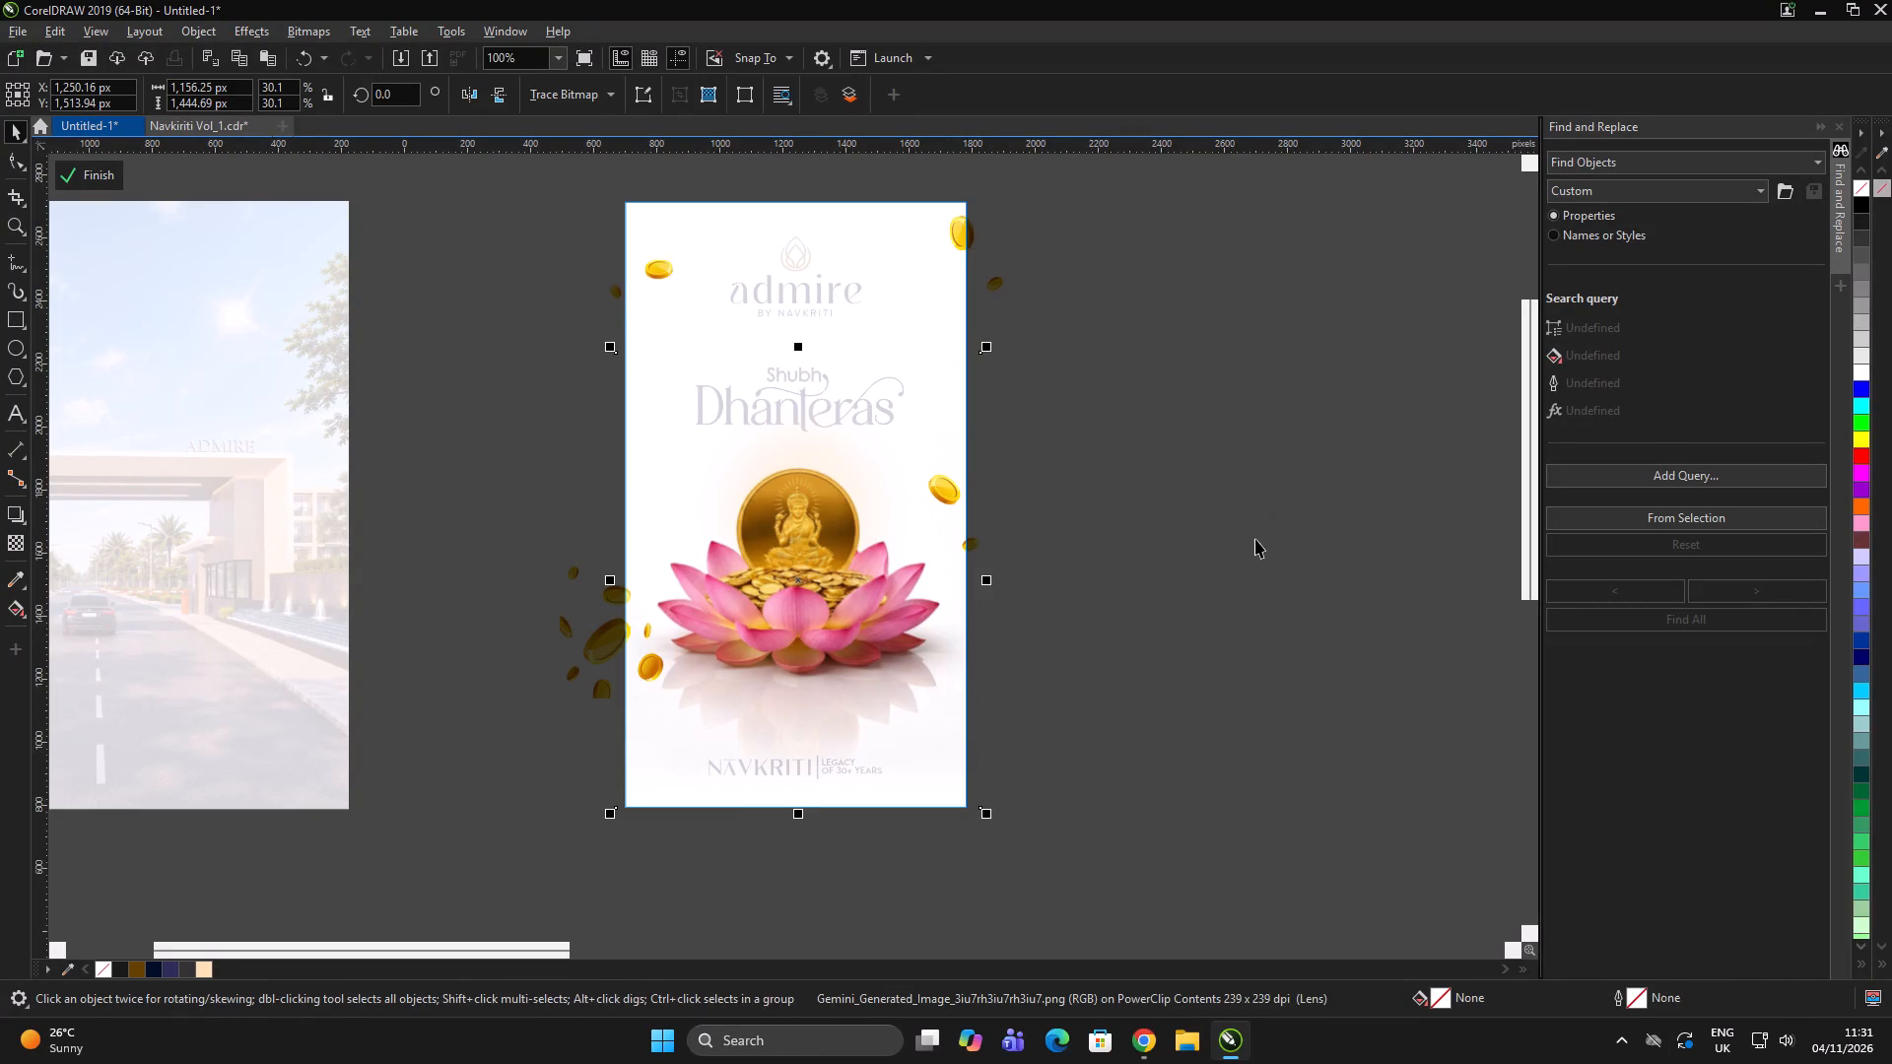
{"action": "double_click", "coordinate": [1289, 600]}
{"action": "scroll", "coordinate": [868, 607], "scroll_direction": "up", "scroll_amount": 1}
{"action": "left_click", "coordinate": [857, 604]}
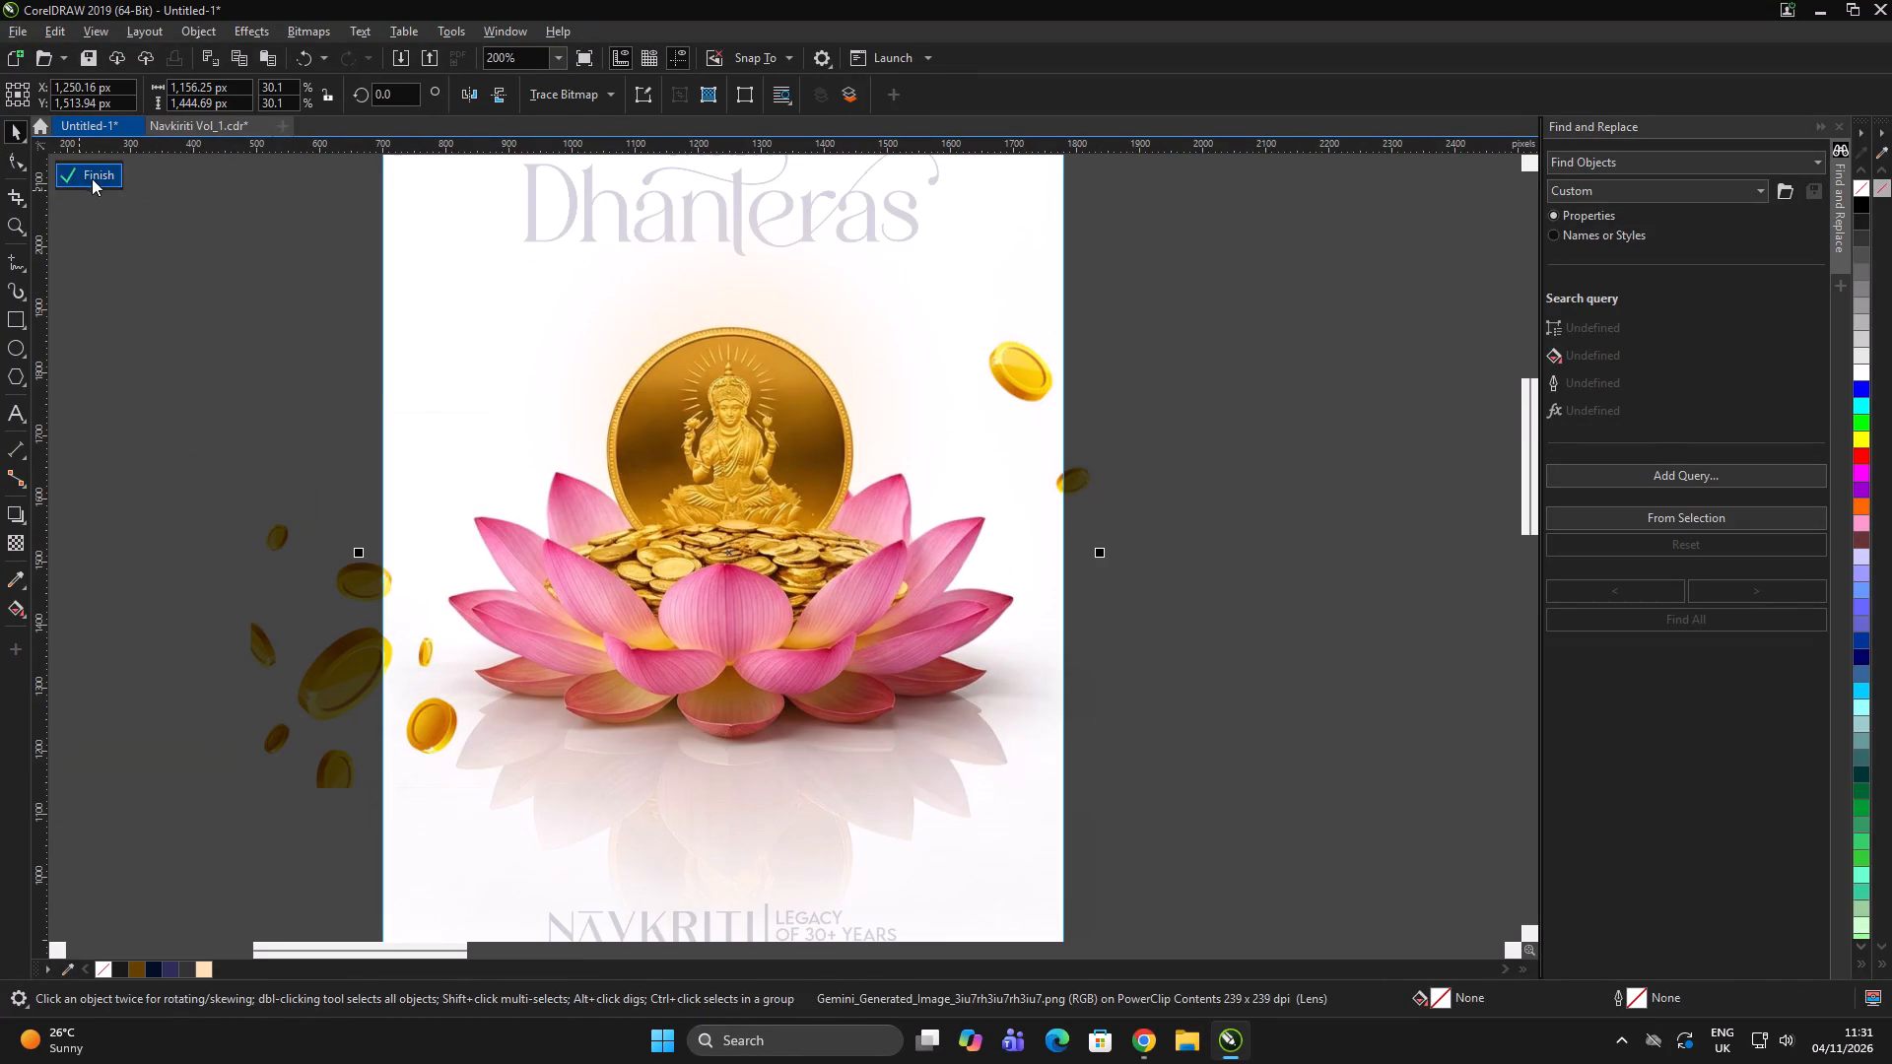
{"action": "left_click", "coordinate": [93, 176]}
Examine the whole poster at different scales and in full-screen preview to judge the composition.
{"action": "left_click_drag", "start_coordinate": [1530, 481], "coordinate": [1509, 481]}
{"action": "scroll", "coordinate": [868, 483], "scroll_direction": "down", "scroll_amount": 3}
{"action": "double_click", "coordinate": [1134, 519]}
{"action": "key", "text": "z"}
{"action": "left_click_drag", "start_coordinate": [835, 324], "coordinate": [1039, 634]}
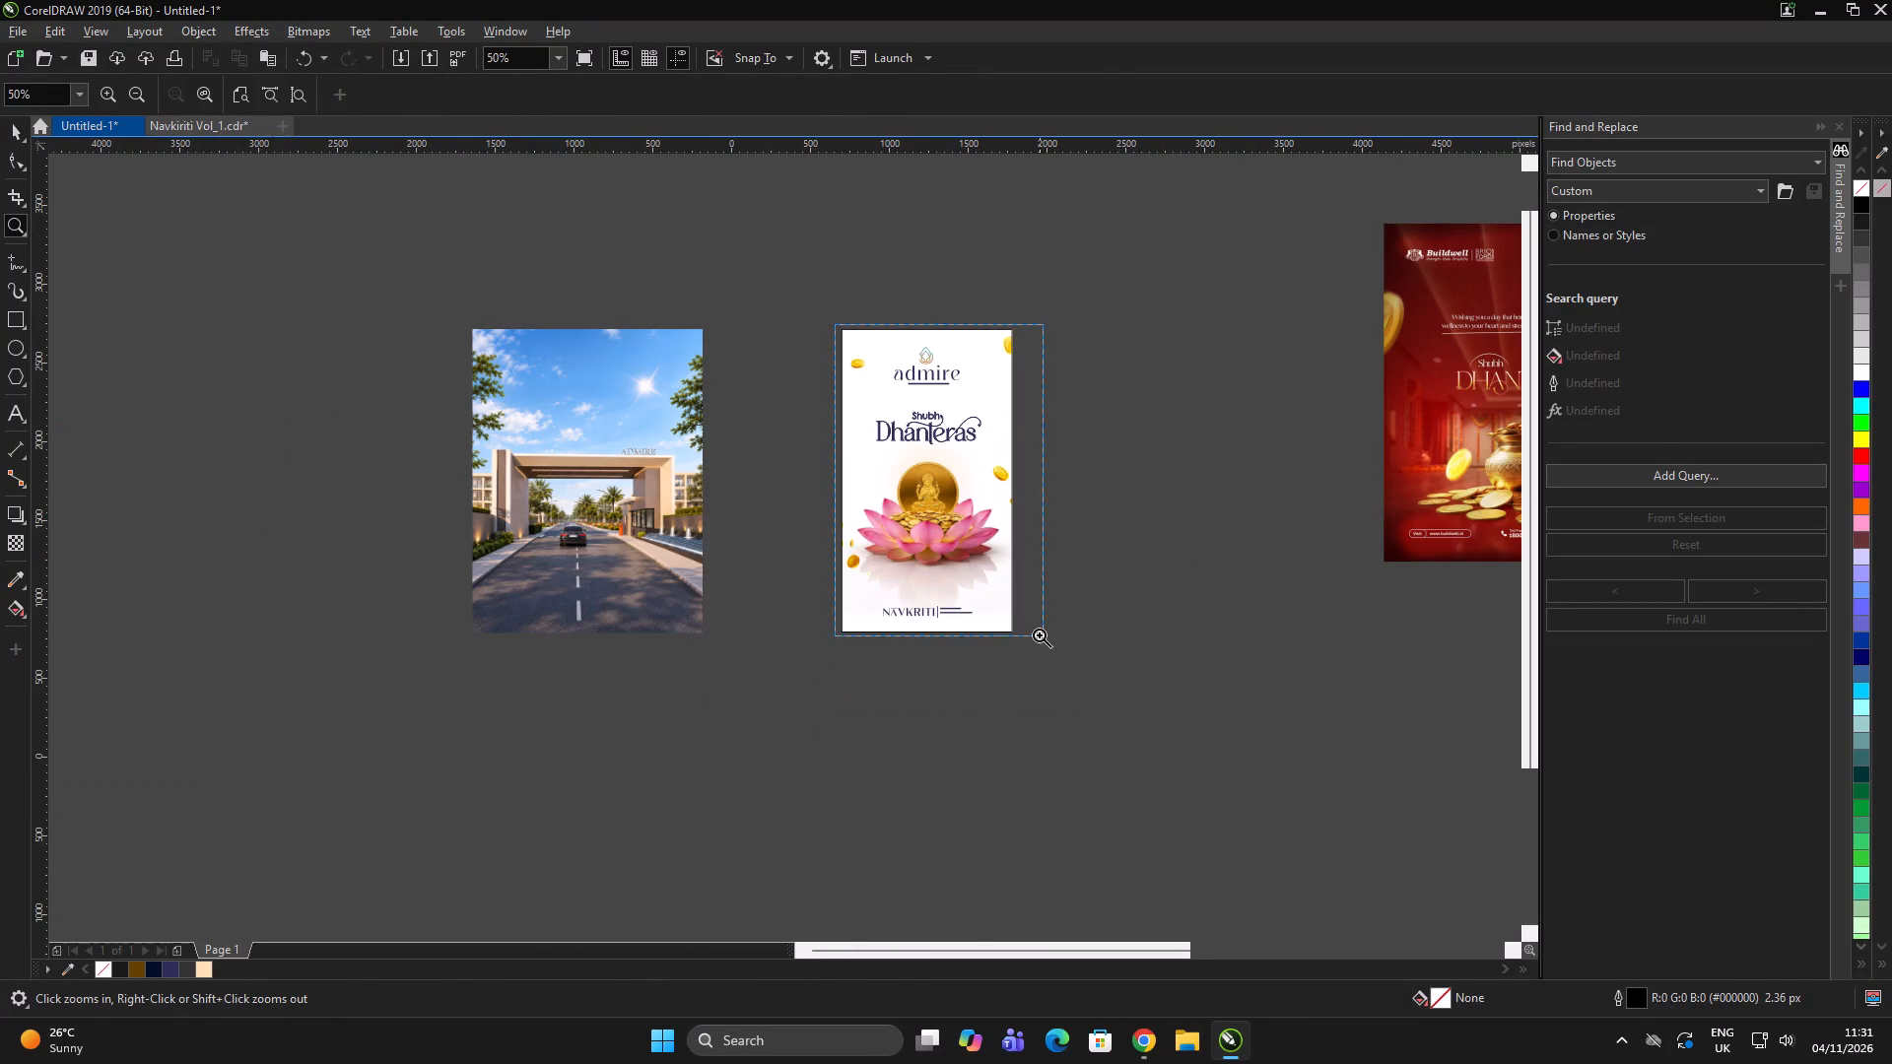
{"action": "left_click_drag", "start_coordinate": [1039, 634], "coordinate": [1038, 634]}
{"action": "key", "text": "F9"}
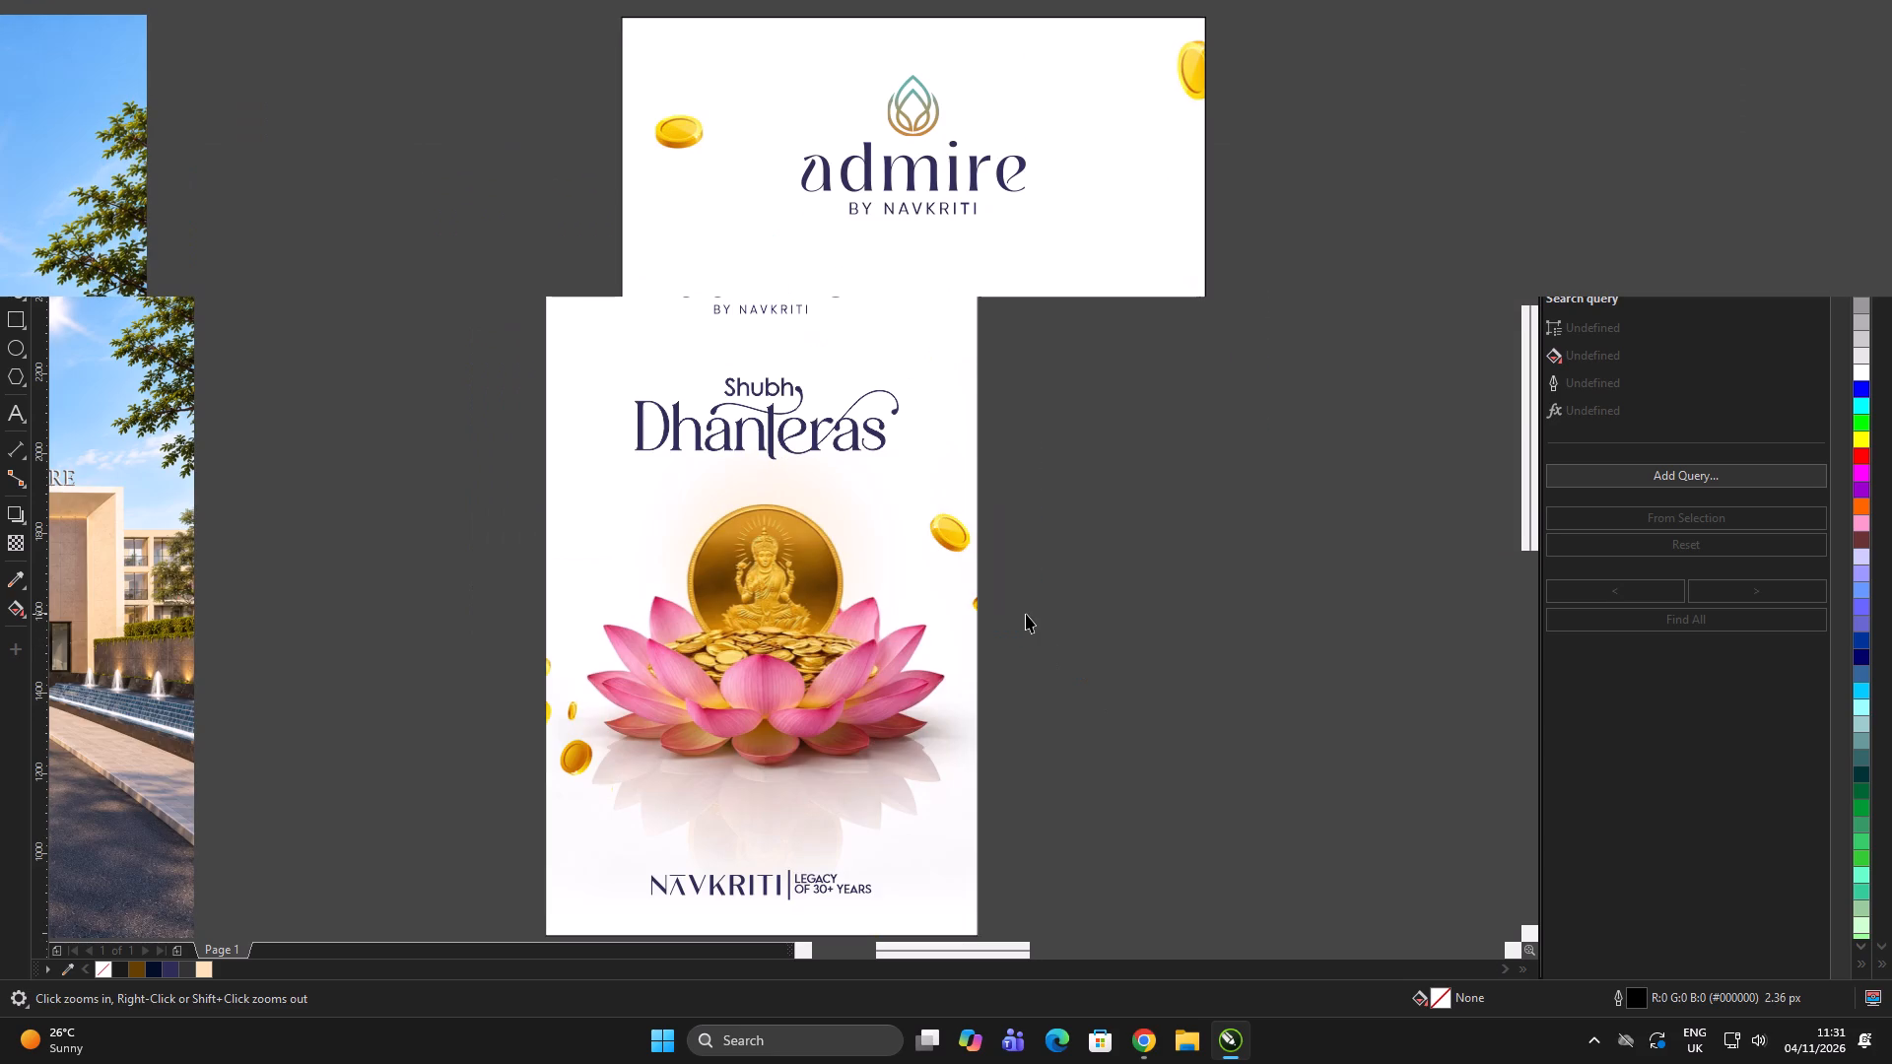
{"action": "key", "text": "space"}
{"action": "scroll", "coordinate": [878, 408], "scroll_direction": "down", "scroll_amount": 1}
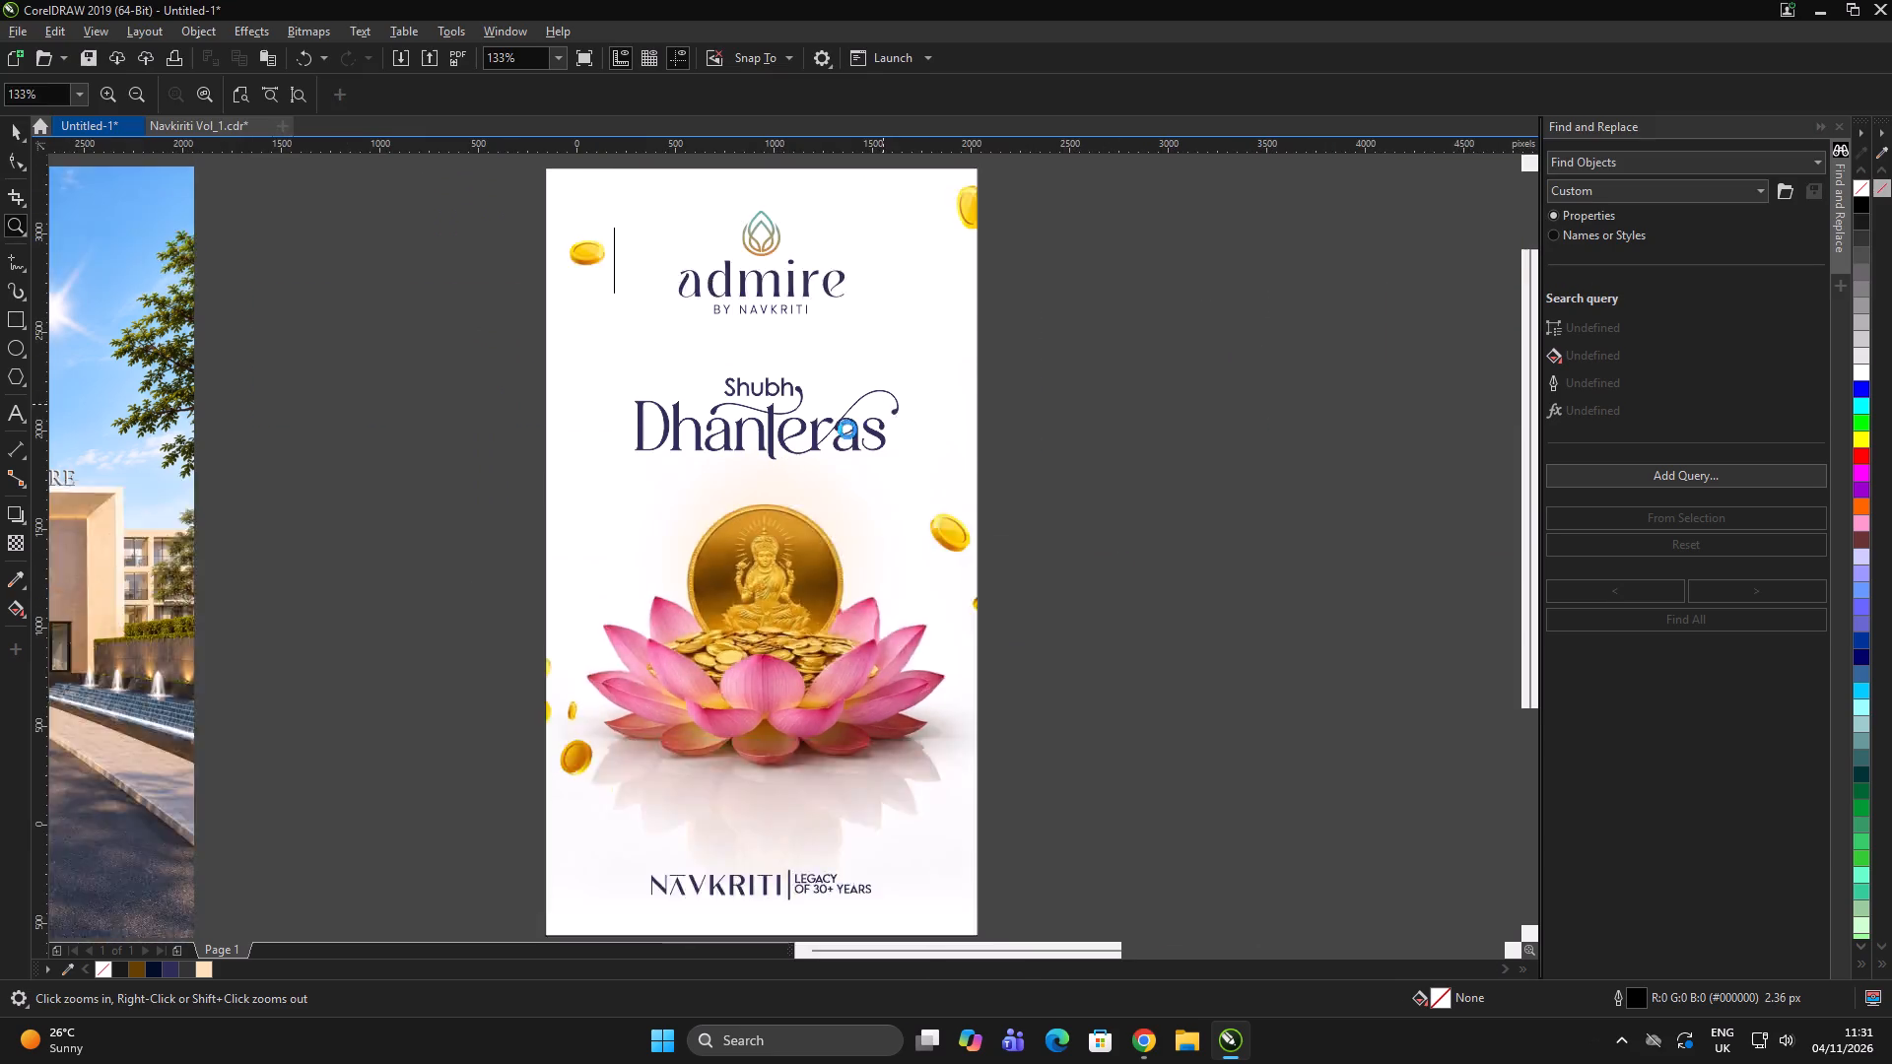
{"action": "scroll", "coordinate": [850, 418], "scroll_direction": "up", "scroll_amount": 1}
{"action": "key", "text": "space"}
Select both parts of the Shubh Dhanteras heading and enlarge it slightly.
{"action": "left_click_drag", "start_coordinate": [1102, 333], "coordinate": [578, 484]}
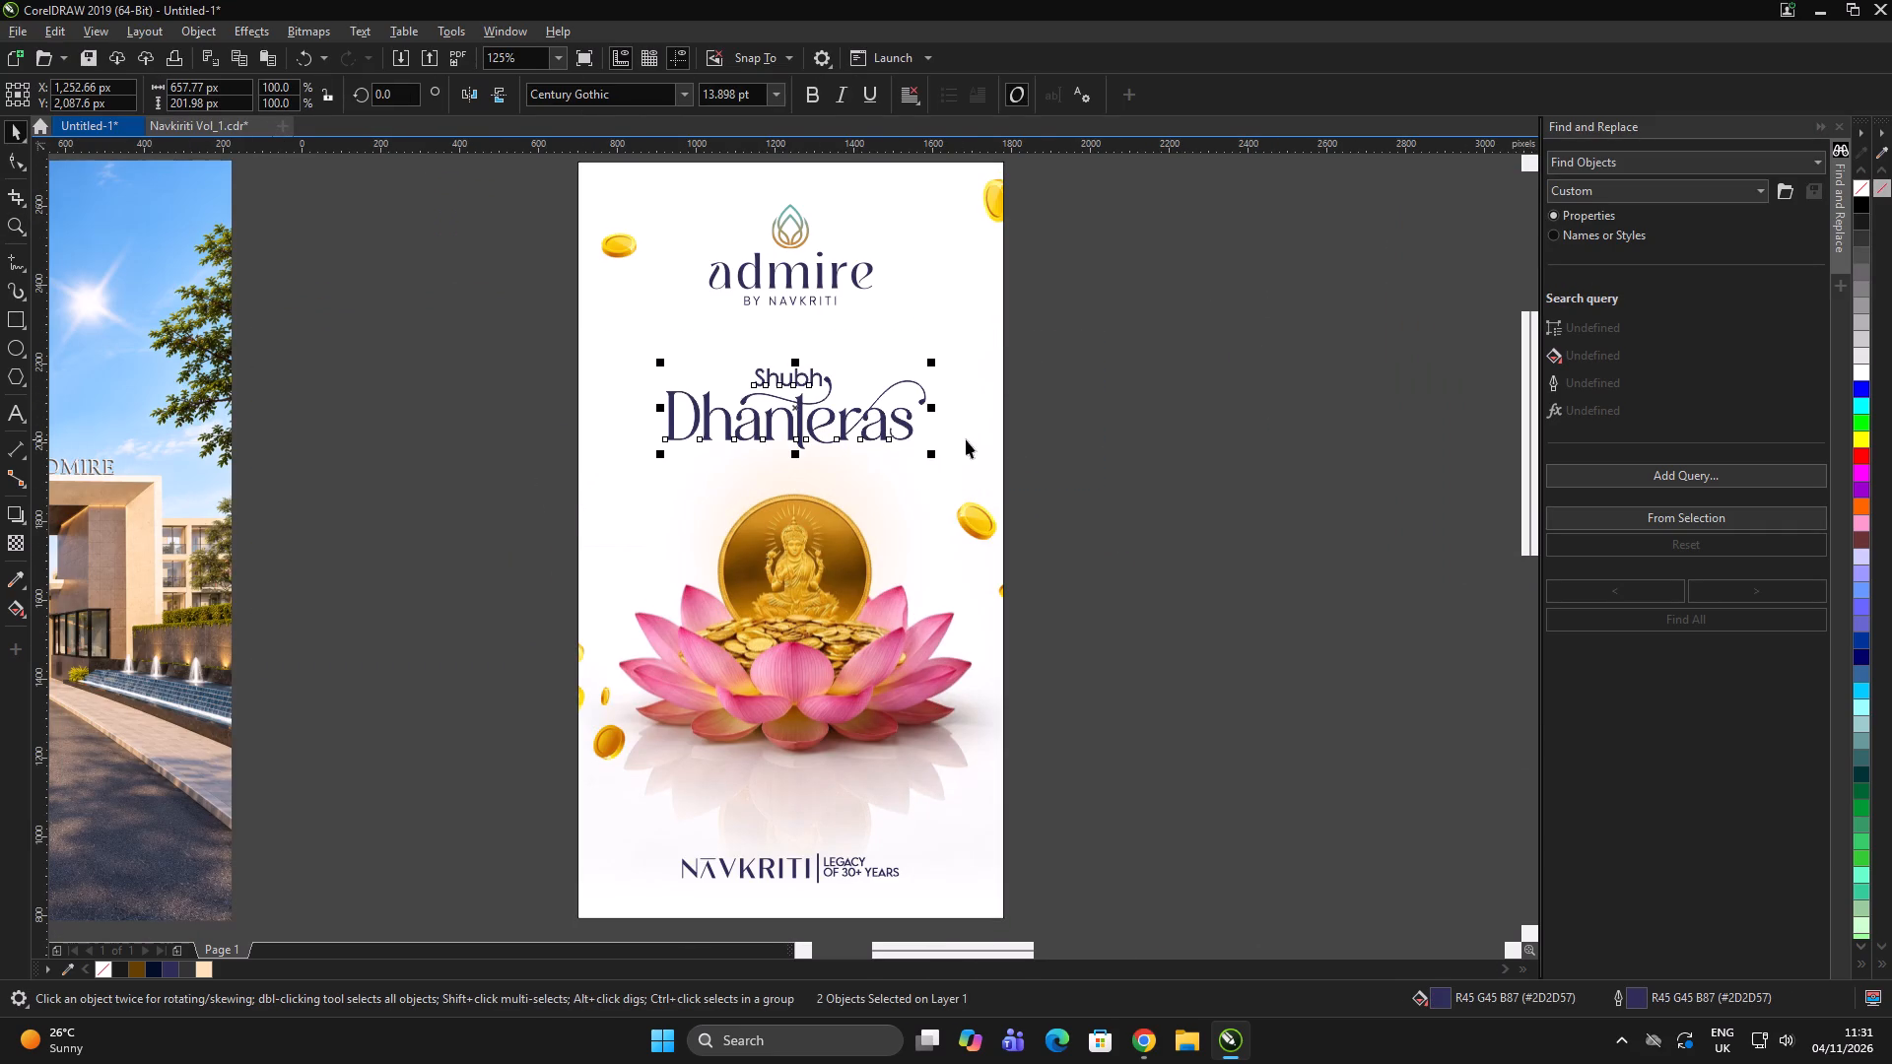
{"action": "left_click", "coordinate": [935, 459]}
{"action": "double_click", "coordinate": [1157, 450]}
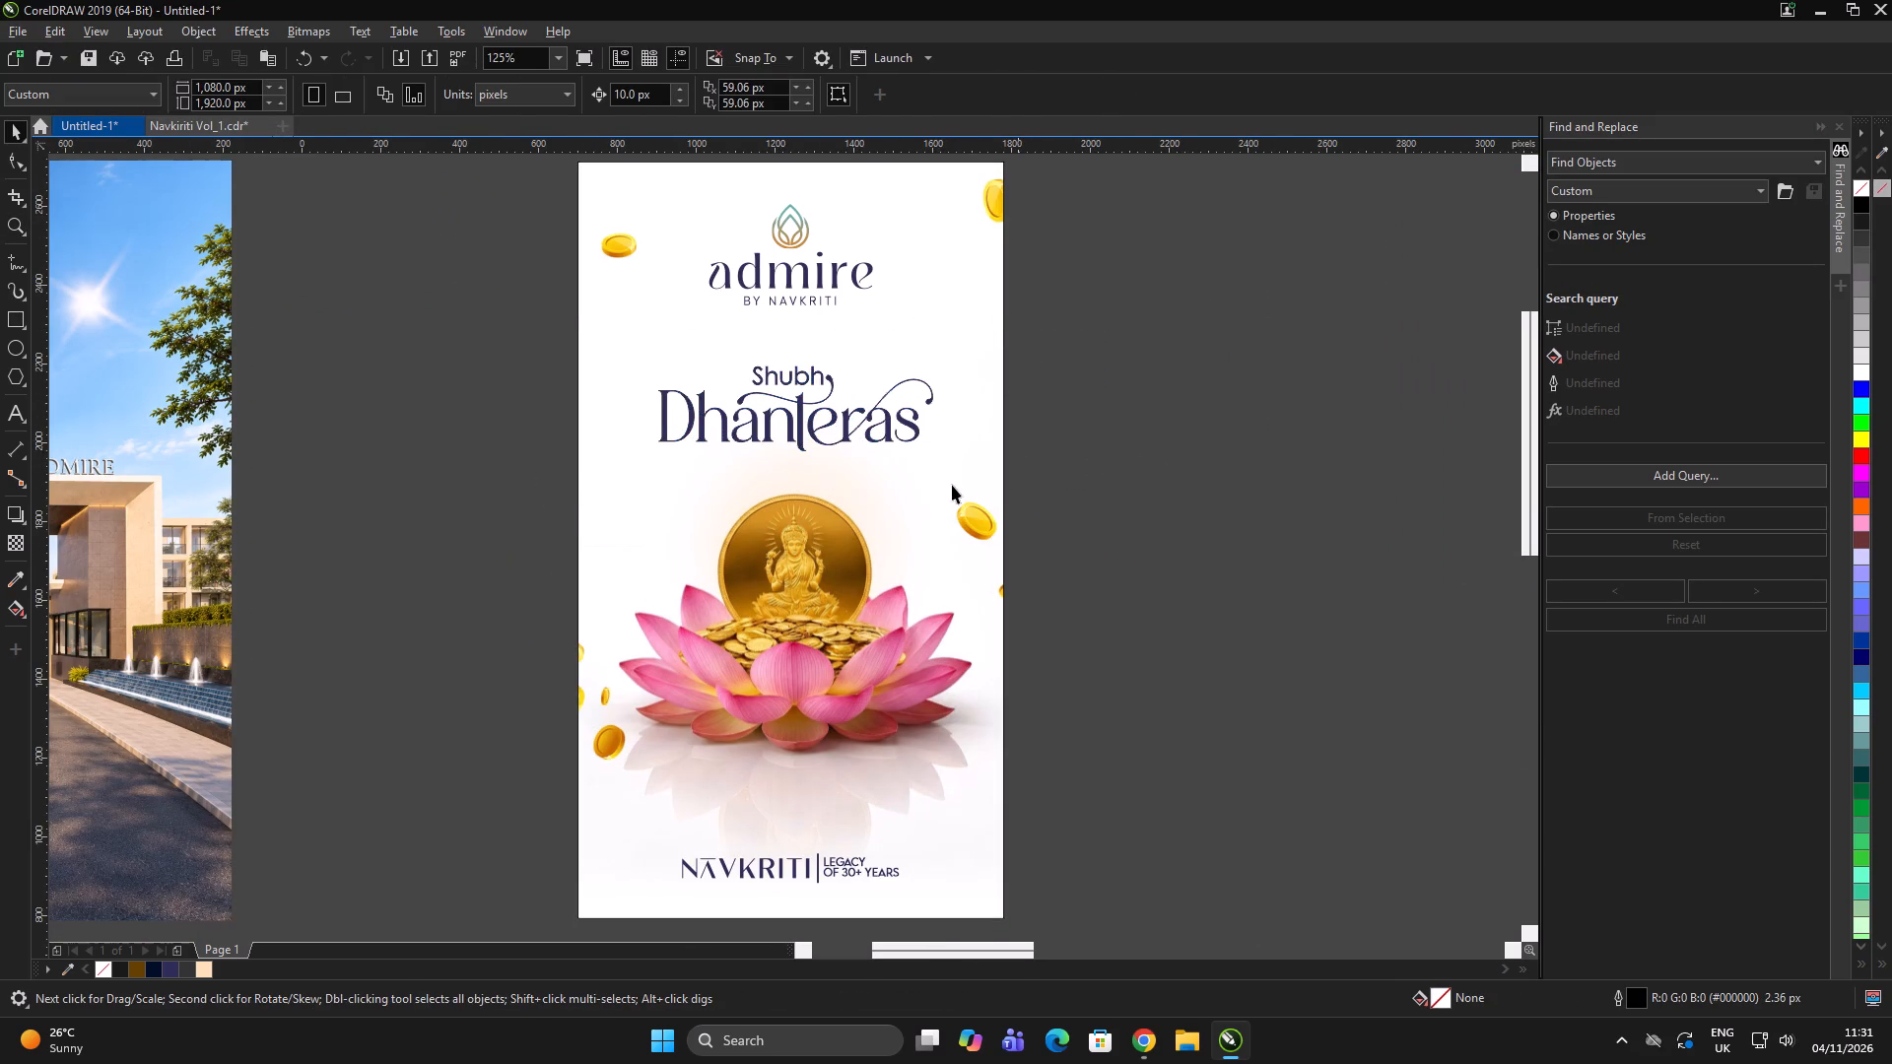
{"action": "scroll", "coordinate": [863, 491], "scroll_direction": "down", "scroll_amount": 1}
{"action": "double_click", "coordinate": [1096, 489]}
{"action": "scroll", "coordinate": [918, 453], "scroll_direction": "up", "scroll_amount": 1}
{"action": "triple_click", "coordinate": [1159, 411]}
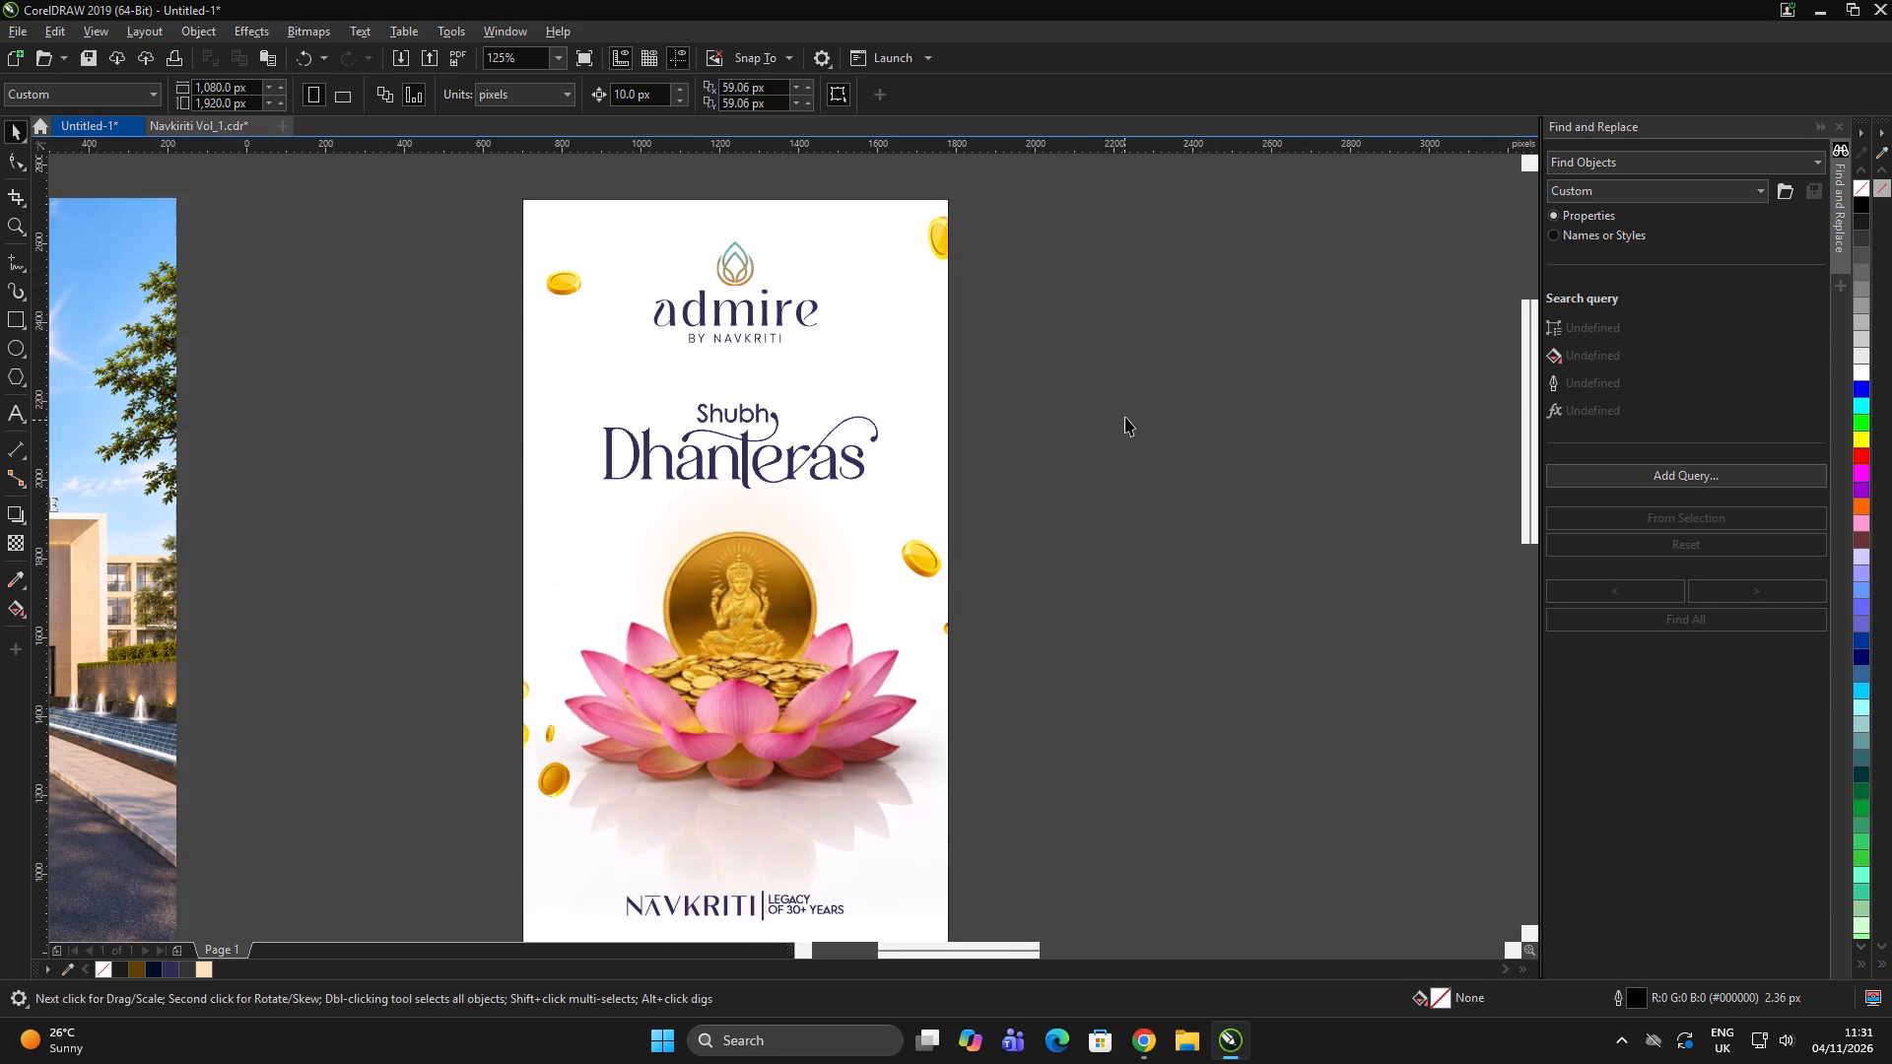
{"action": "double_click", "coordinate": [1125, 417]}
Switch to Chrome and search Google Images for "mandala".
{"action": "key", "text": "alt+Tab"}
{"action": "left_click", "coordinate": [1113, 0]}
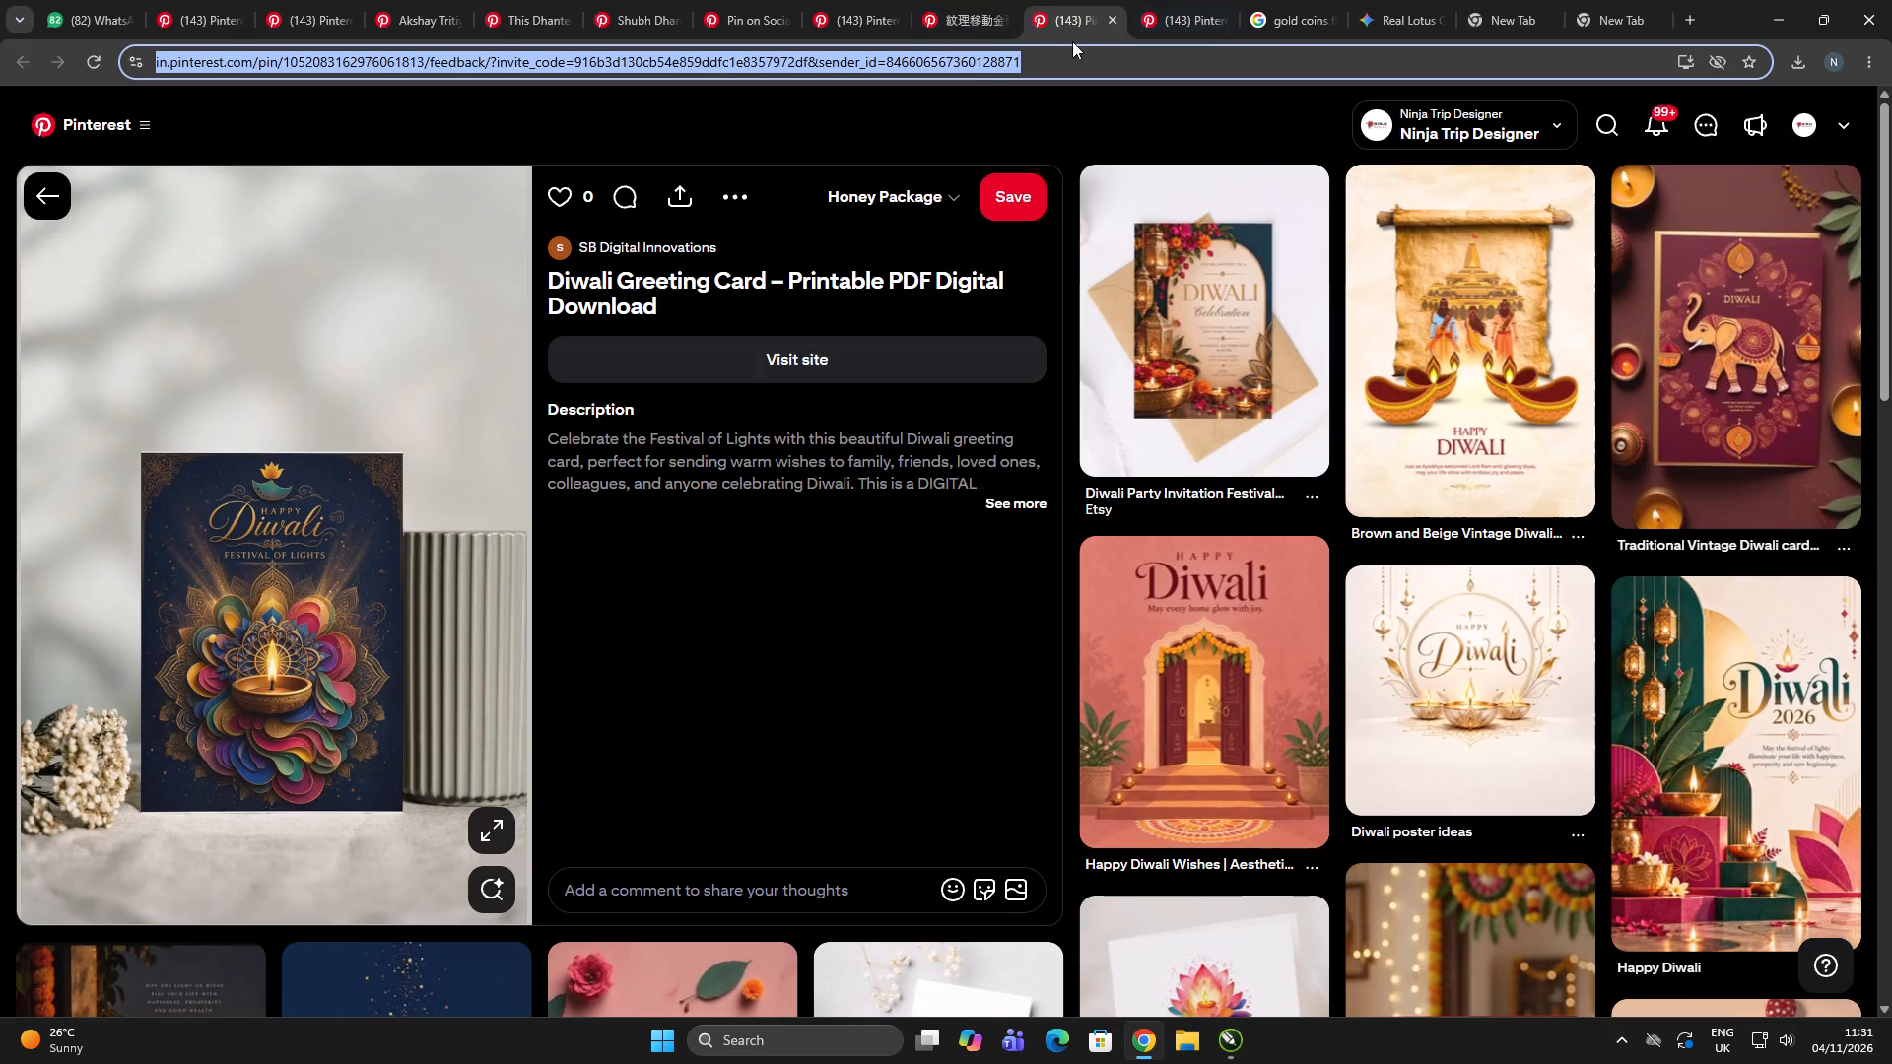
{"action": "left_click", "coordinate": [1090, 64]}
{"action": "left_click", "coordinate": [1158, 0]}
{"action": "left_click", "coordinate": [1295, 8]}
{"action": "left_click", "coordinate": [1273, 58]}
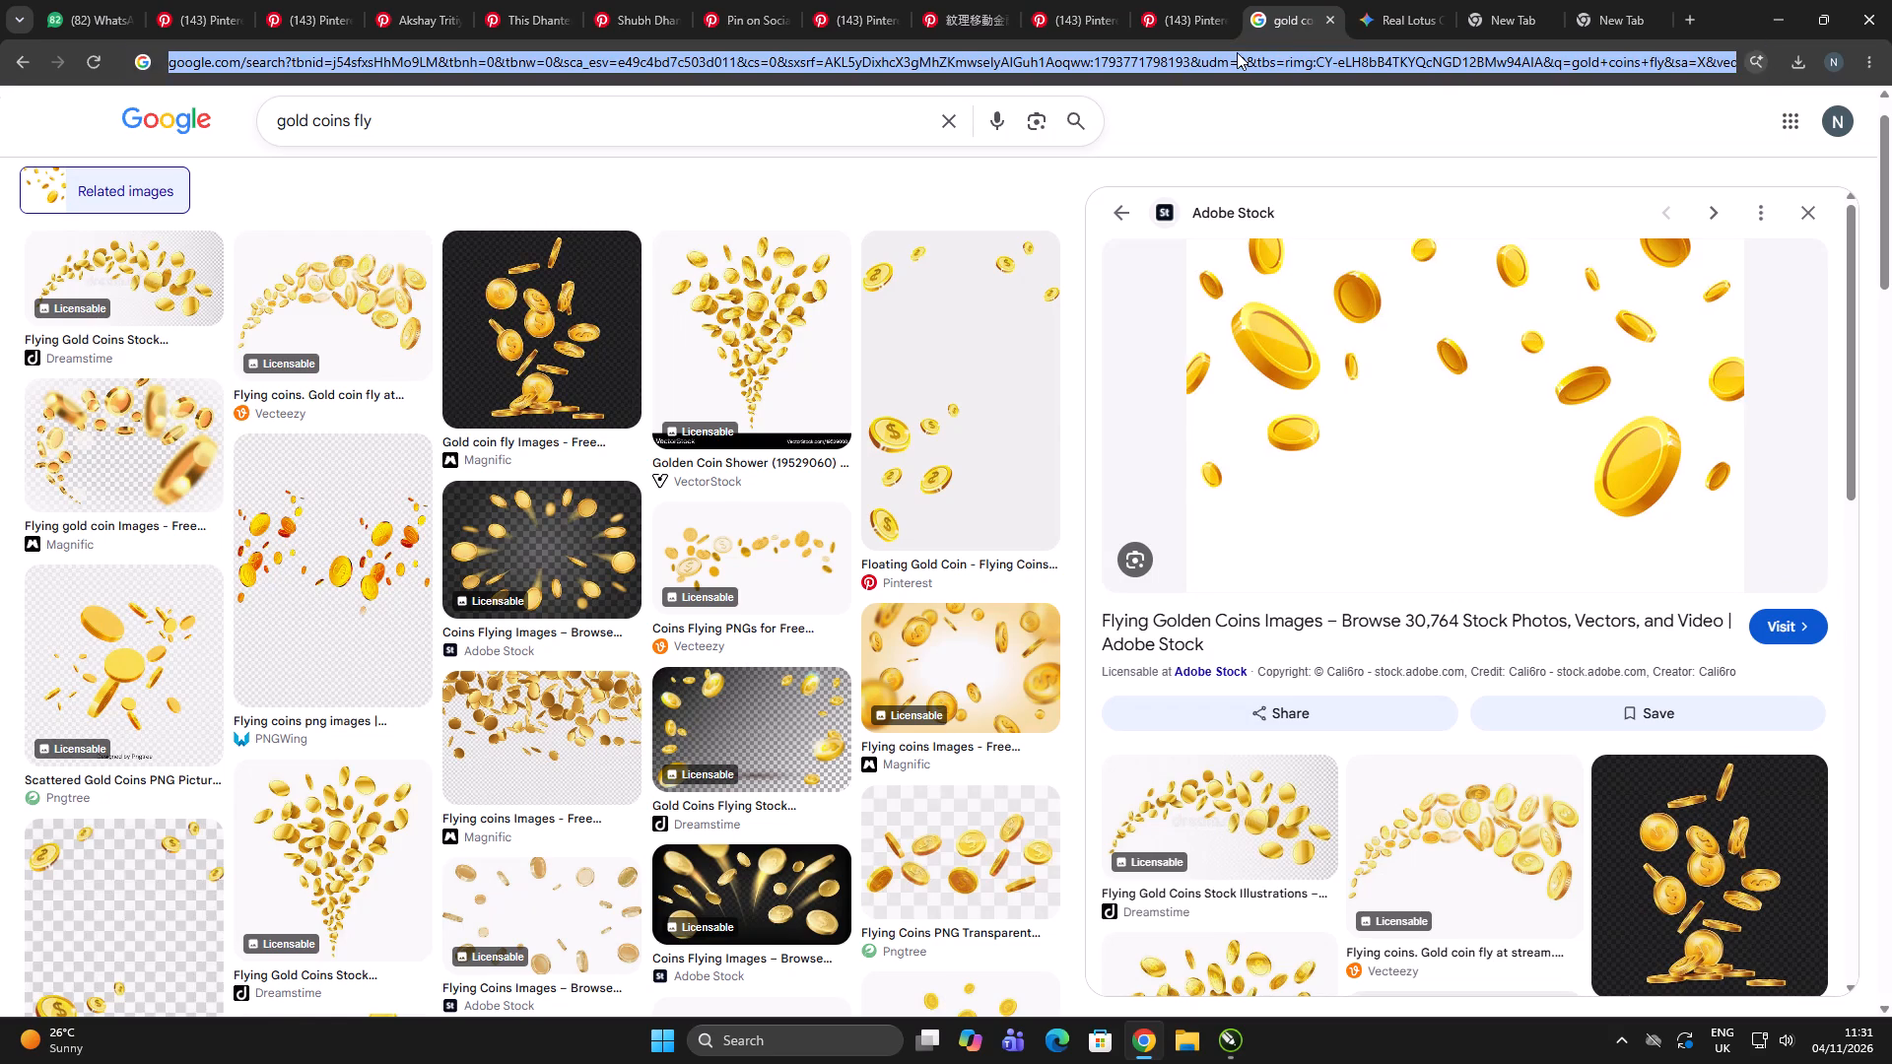
{"action": "key", "text": "ctrl+a"}
{"action": "type", "text": "manla"}
{"action": "key", "text": "space"}
{"action": "key", "text": "BackSpace"}
{"action": "key", "text": "BackSpace"}
{"action": "key", "text": "BackSpace"}
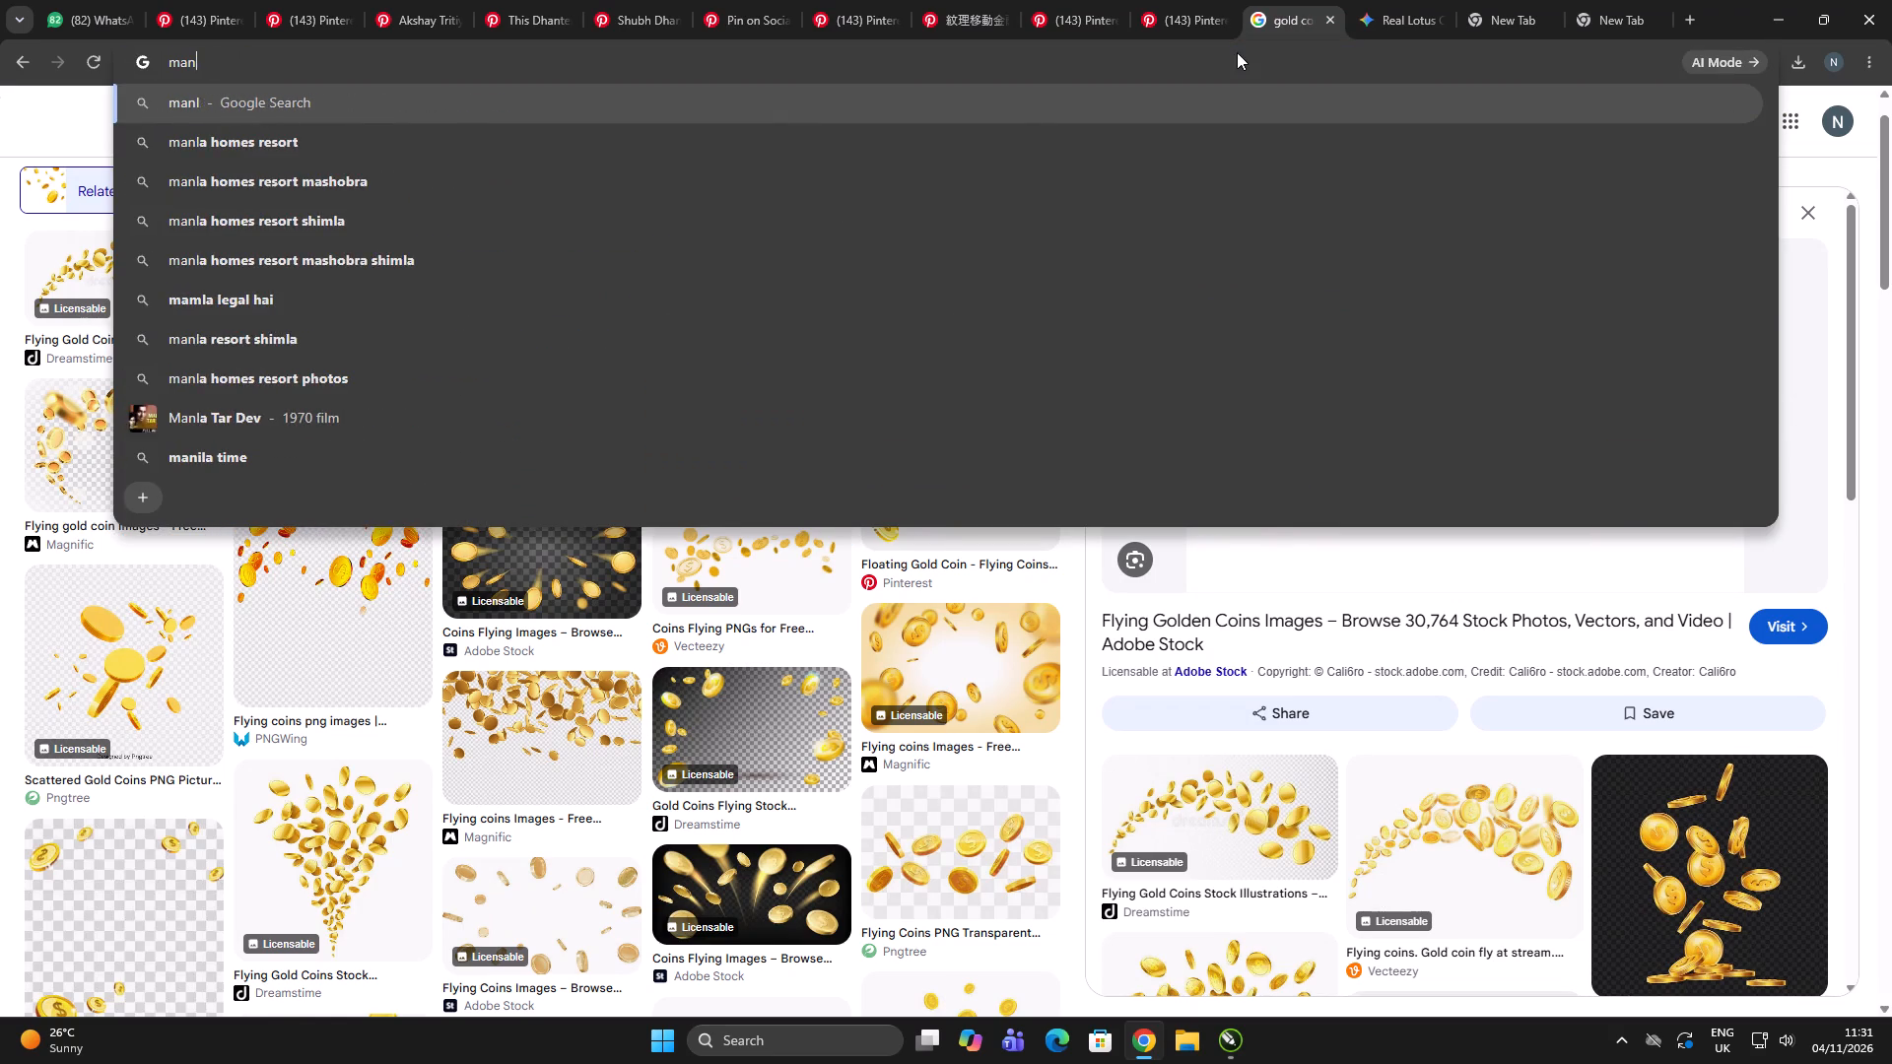
{"action": "type", "text": "dala pn"}
{"action": "key", "text": "BackSpace"}
{"action": "key", "text": "BackSpace"}
{"action": "key", "text": "BackSpace"}
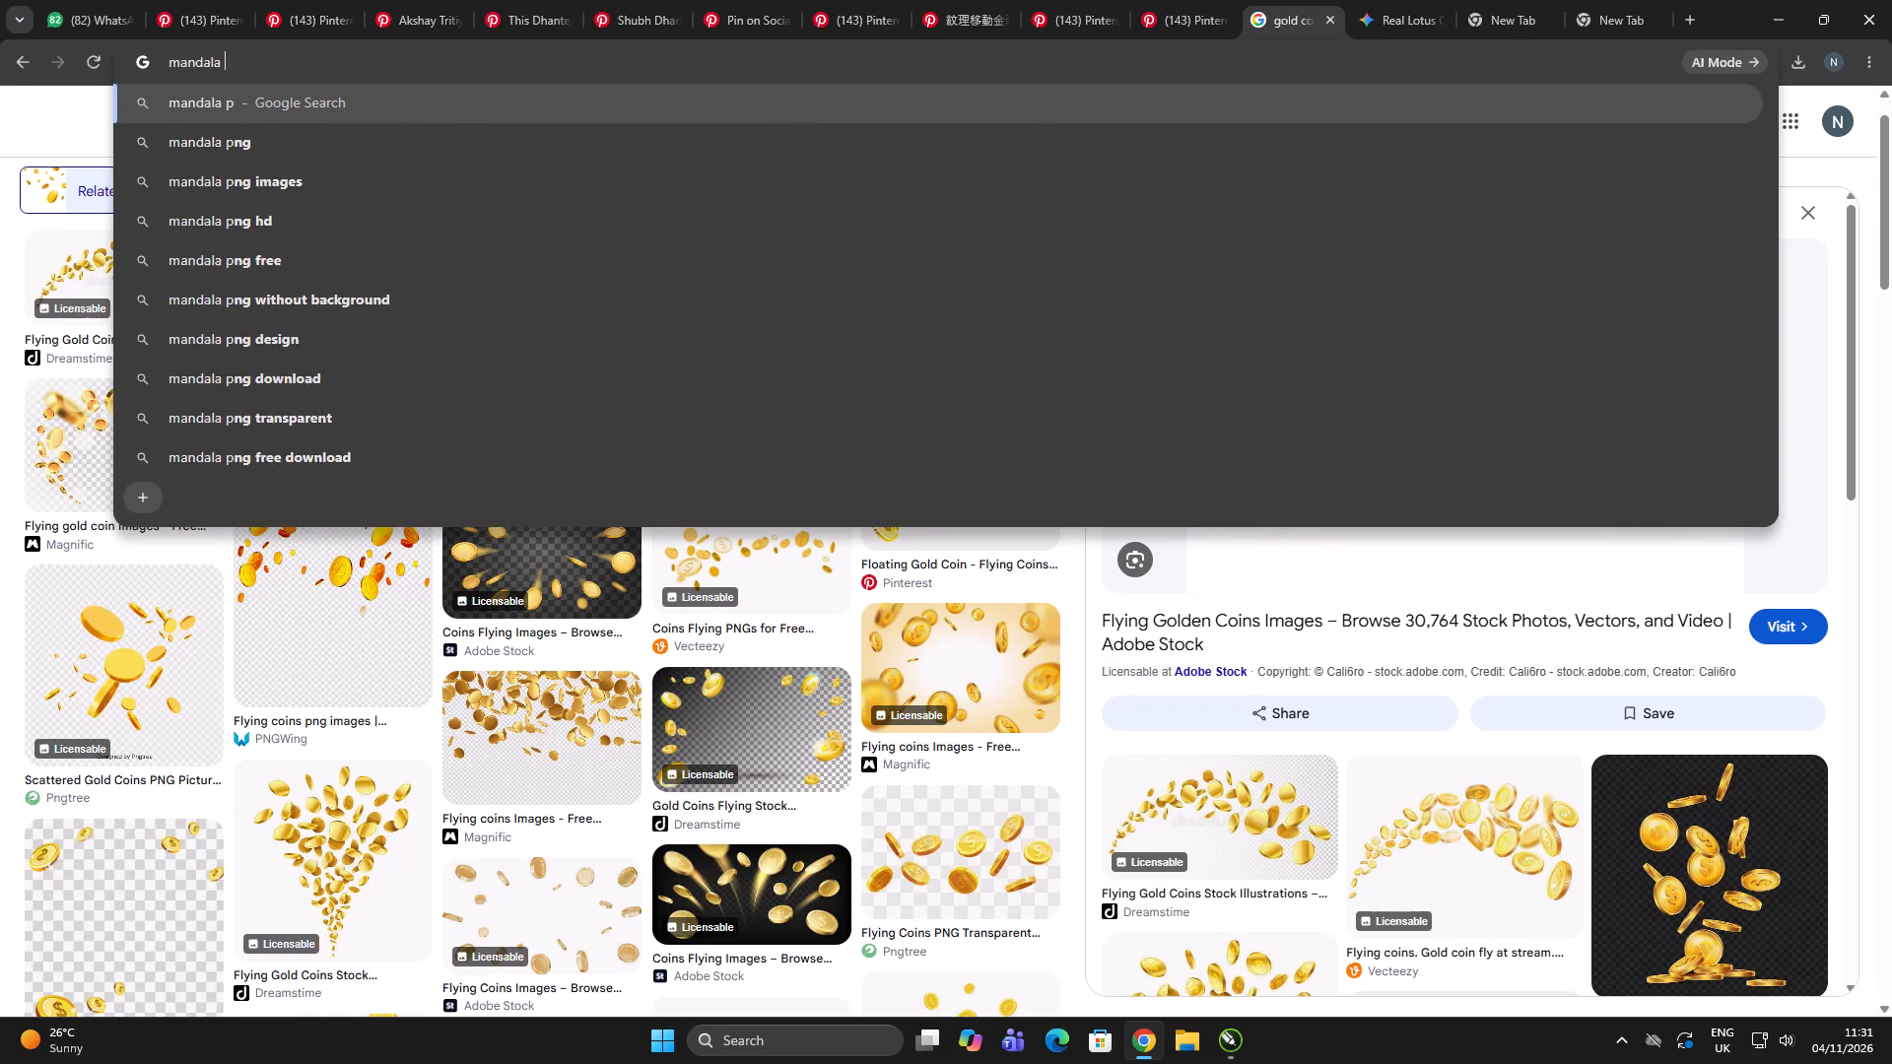
{"action": "key", "text": "BackSpace"}
{"action": "key", "text": "Return"}
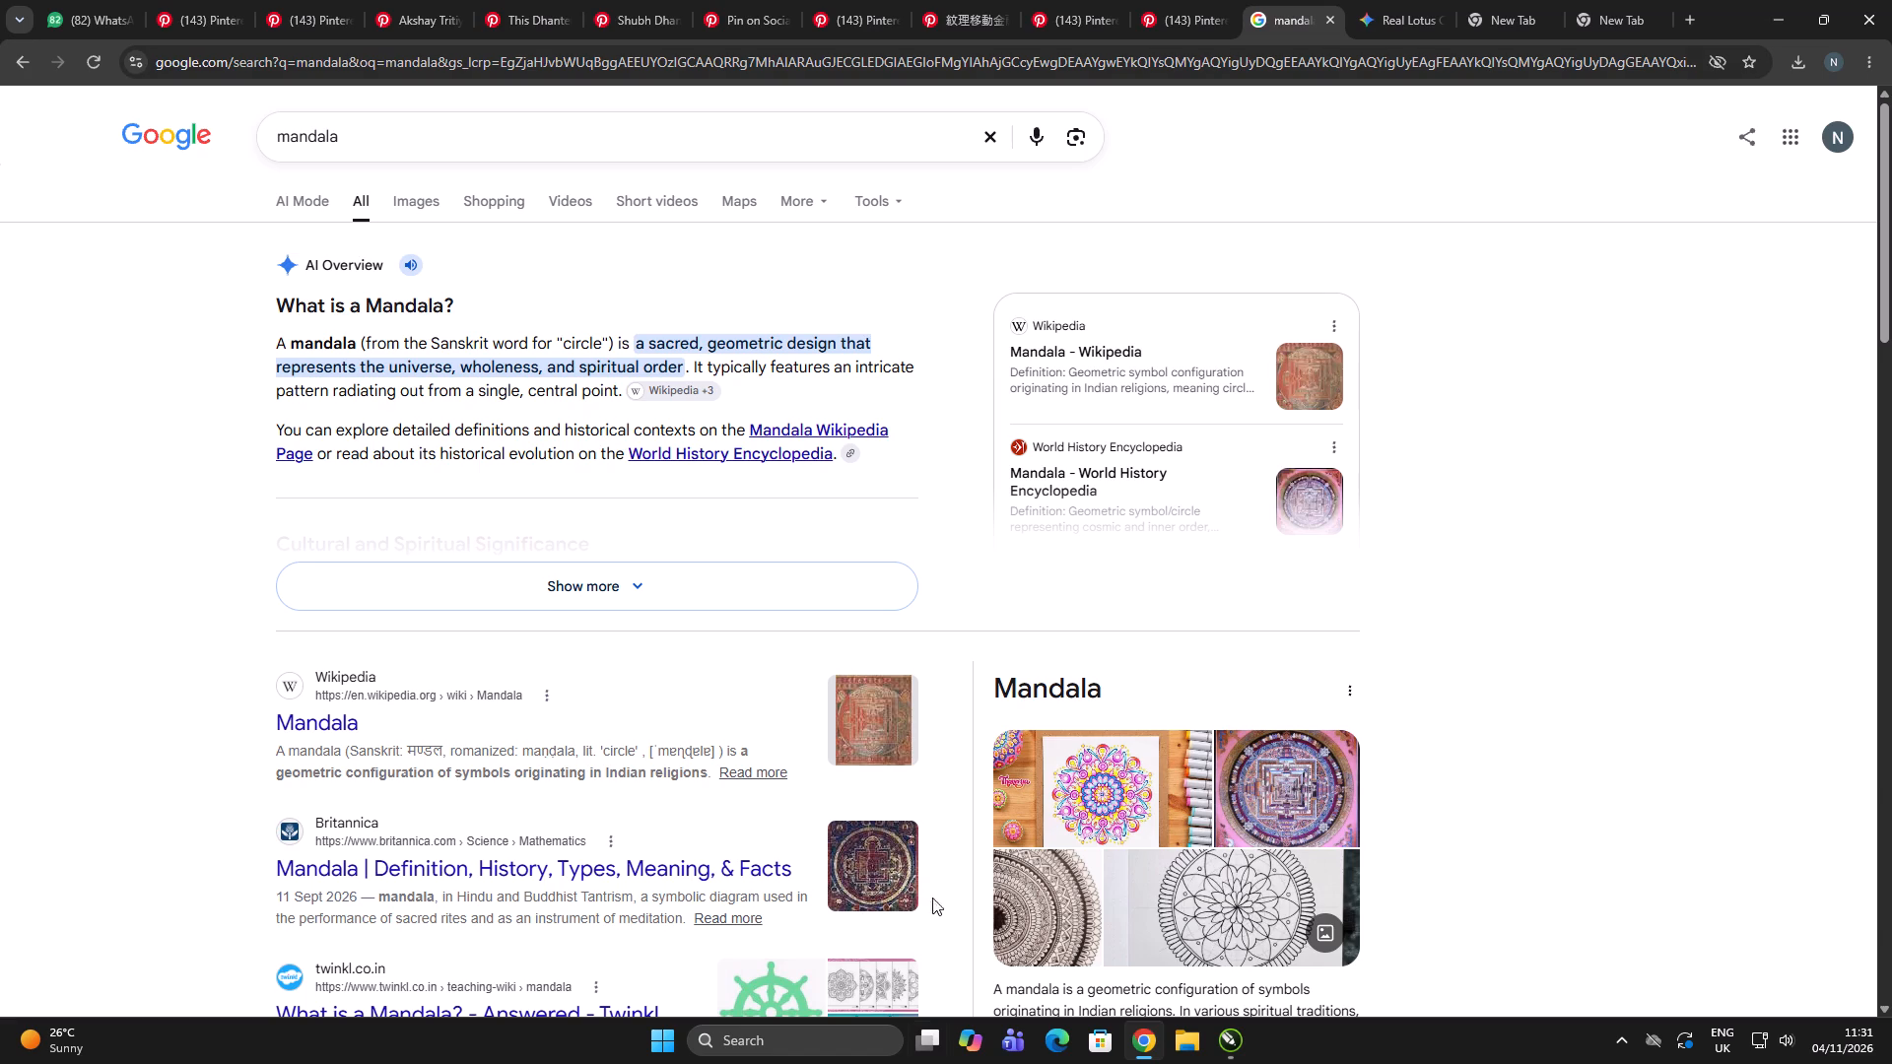
{"action": "left_click", "coordinate": [418, 200]}
Browse the mandala image results, including the blue Vecteezy design and its related images, for a suitable ornament.
{"action": "scroll", "coordinate": [994, 511], "scroll_direction": "down", "scroll_amount": 9}
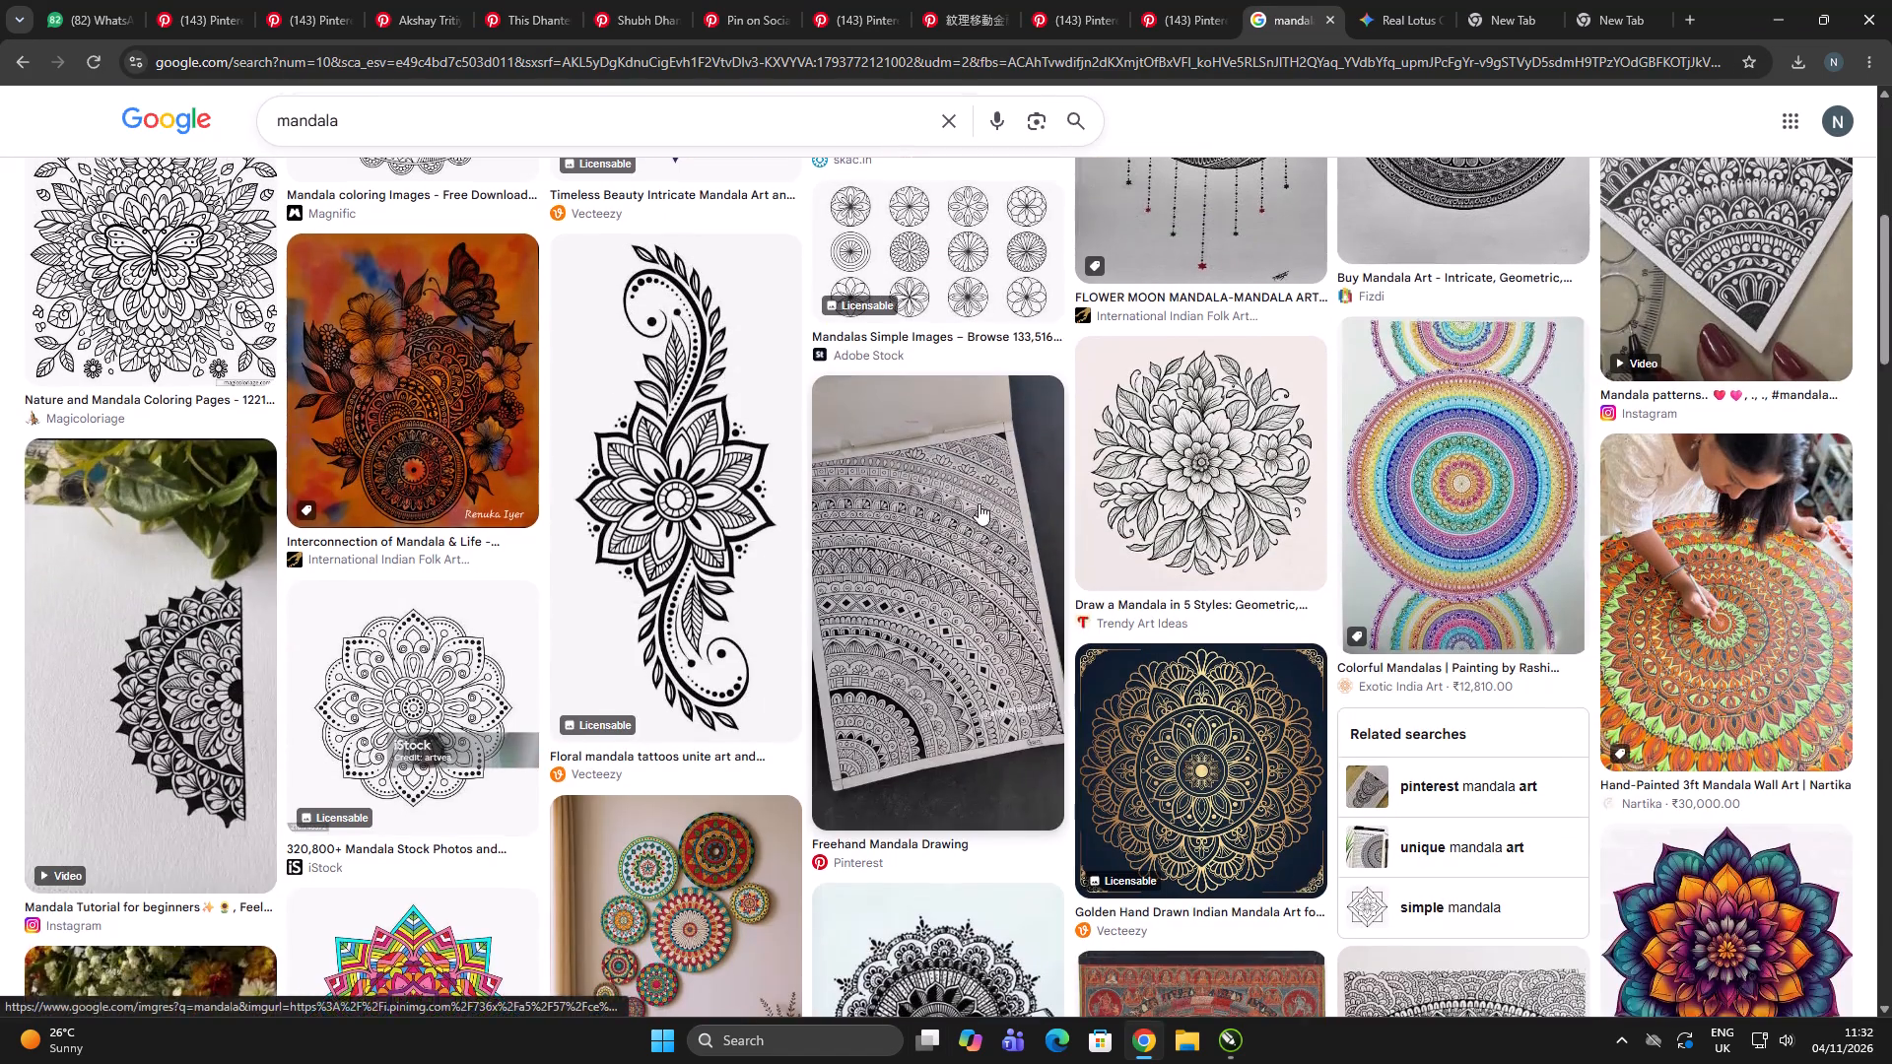
{"action": "scroll", "coordinate": [979, 503], "scroll_direction": "down", "scroll_amount": 12}
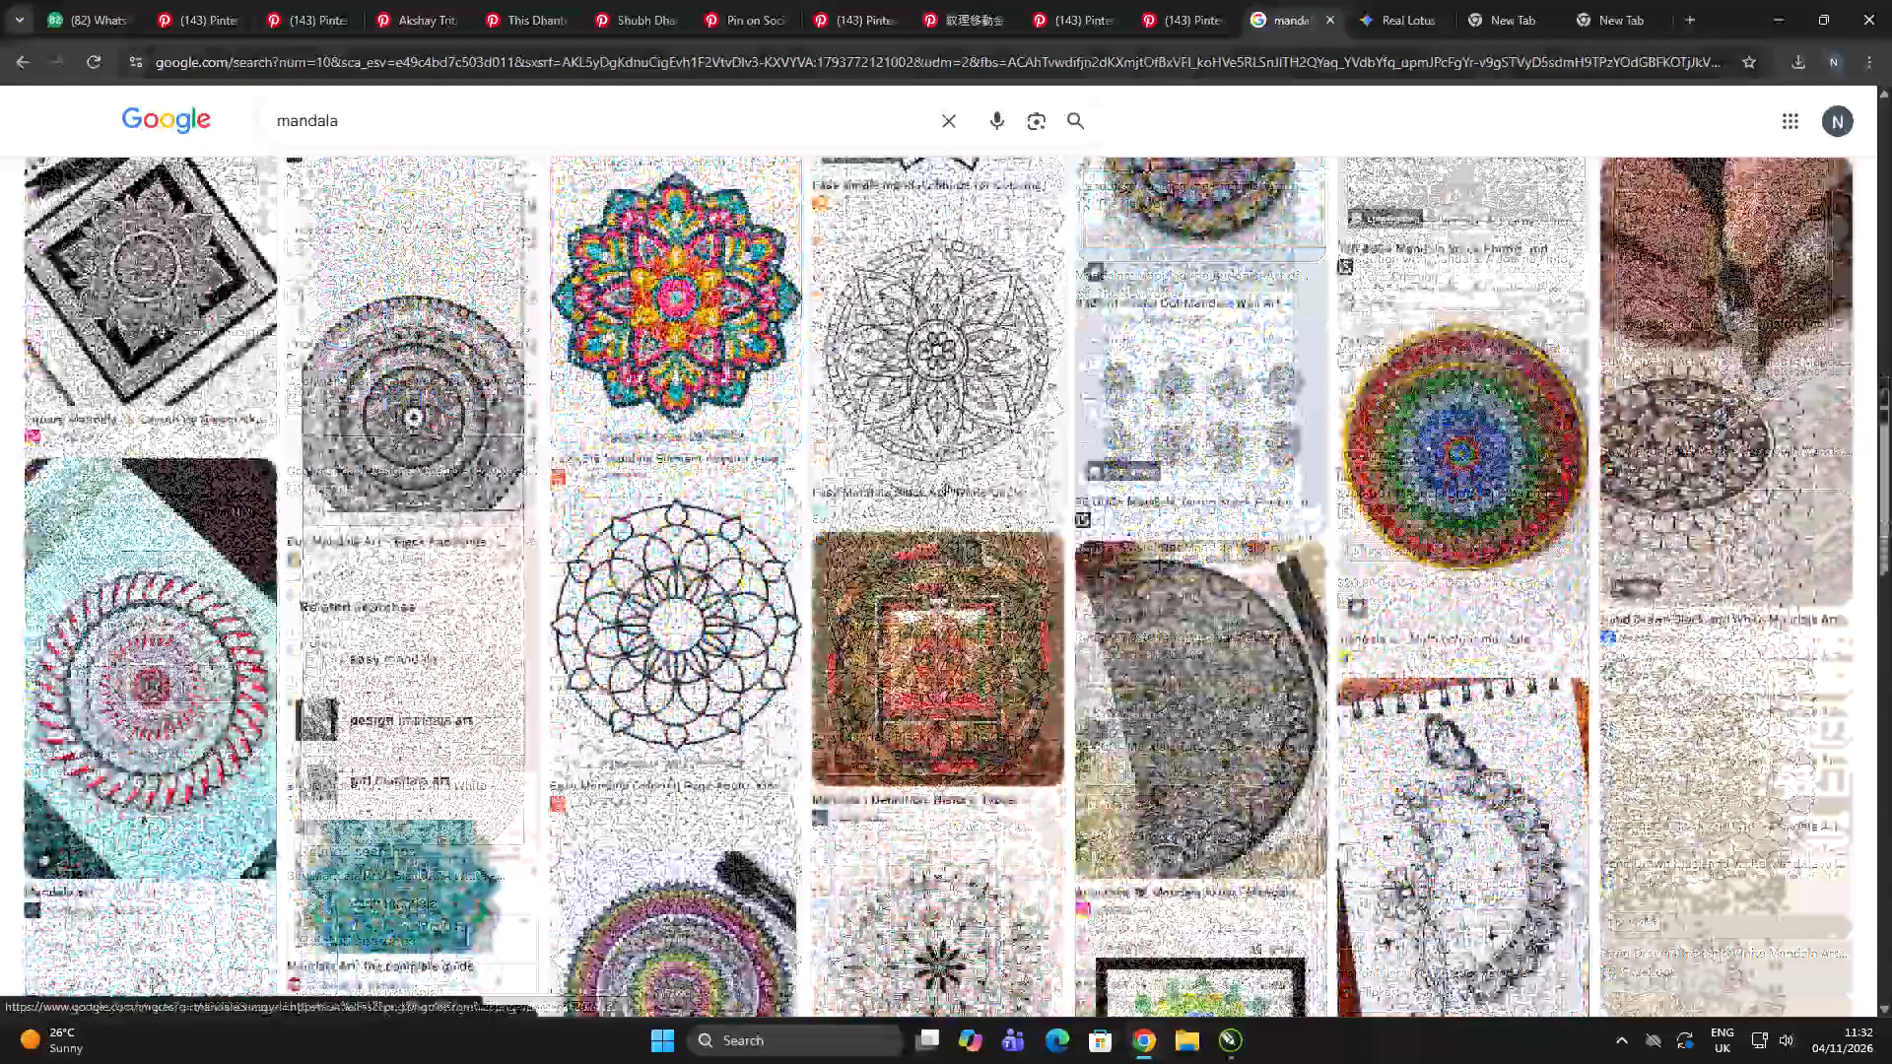
{"action": "scroll", "coordinate": [946, 481], "scroll_direction": "up", "scroll_amount": 1}
{"action": "scroll", "coordinate": [946, 481], "scroll_direction": "down", "scroll_amount": 3}
{"action": "scroll", "coordinate": [949, 480], "scroll_direction": "up", "scroll_amount": 1}
{"action": "scroll", "coordinate": [951, 479], "scroll_direction": "down", "scroll_amount": 8}
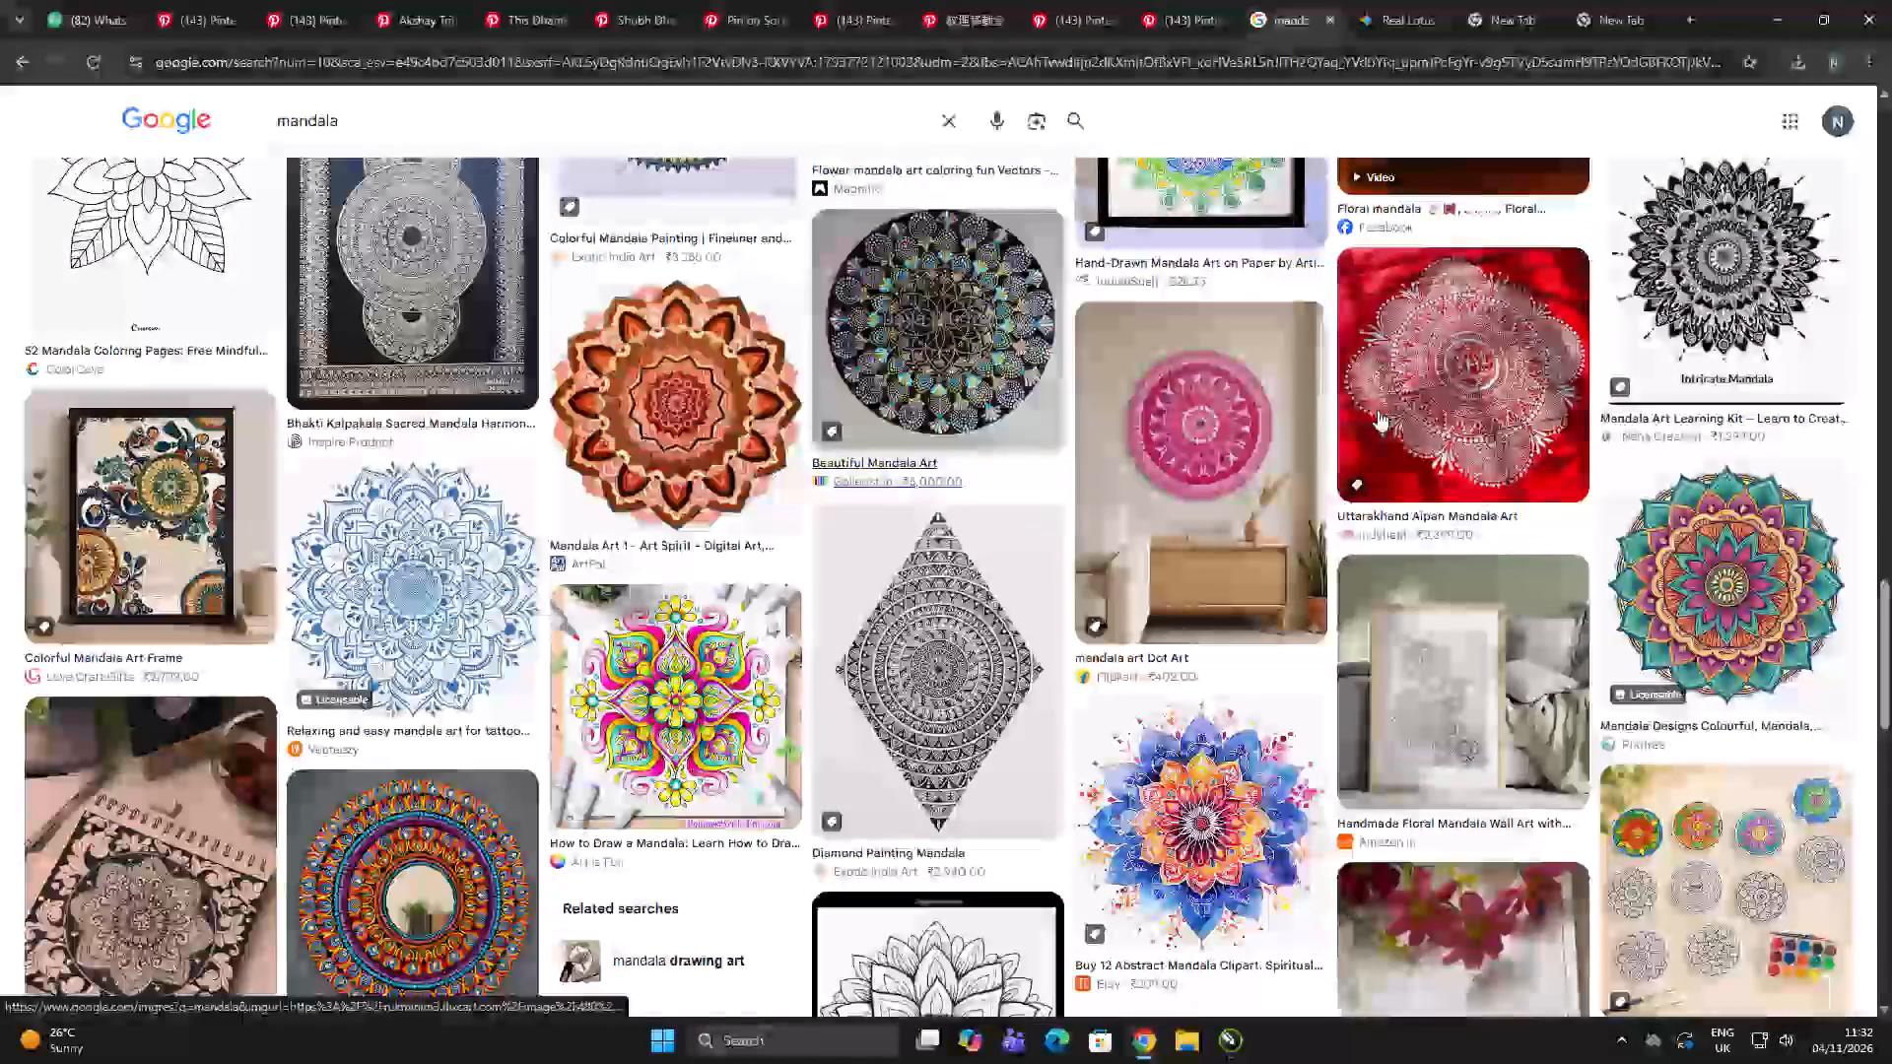
{"action": "left_click", "coordinate": [488, 610]}
{"action": "right_click", "coordinate": [1330, 343]}
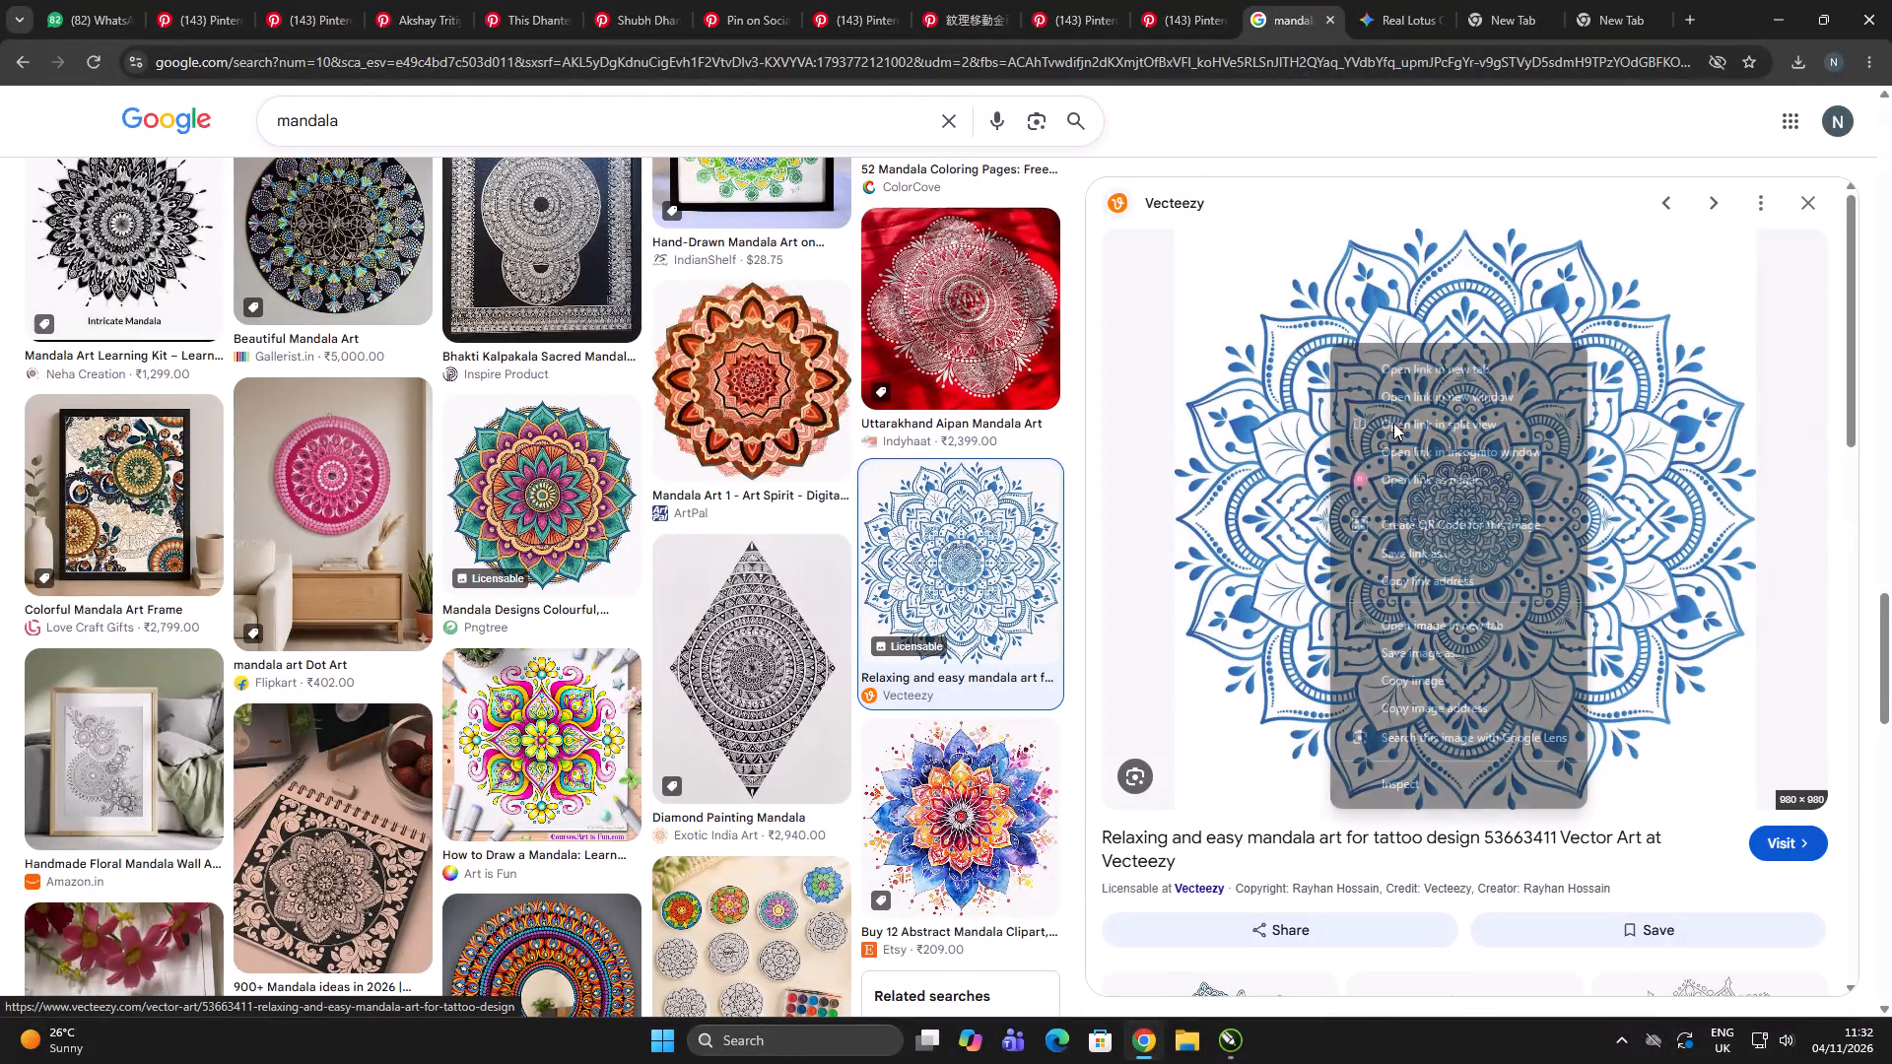
{"action": "scroll", "coordinate": [1285, 594], "scroll_direction": "down", "scroll_amount": 10}
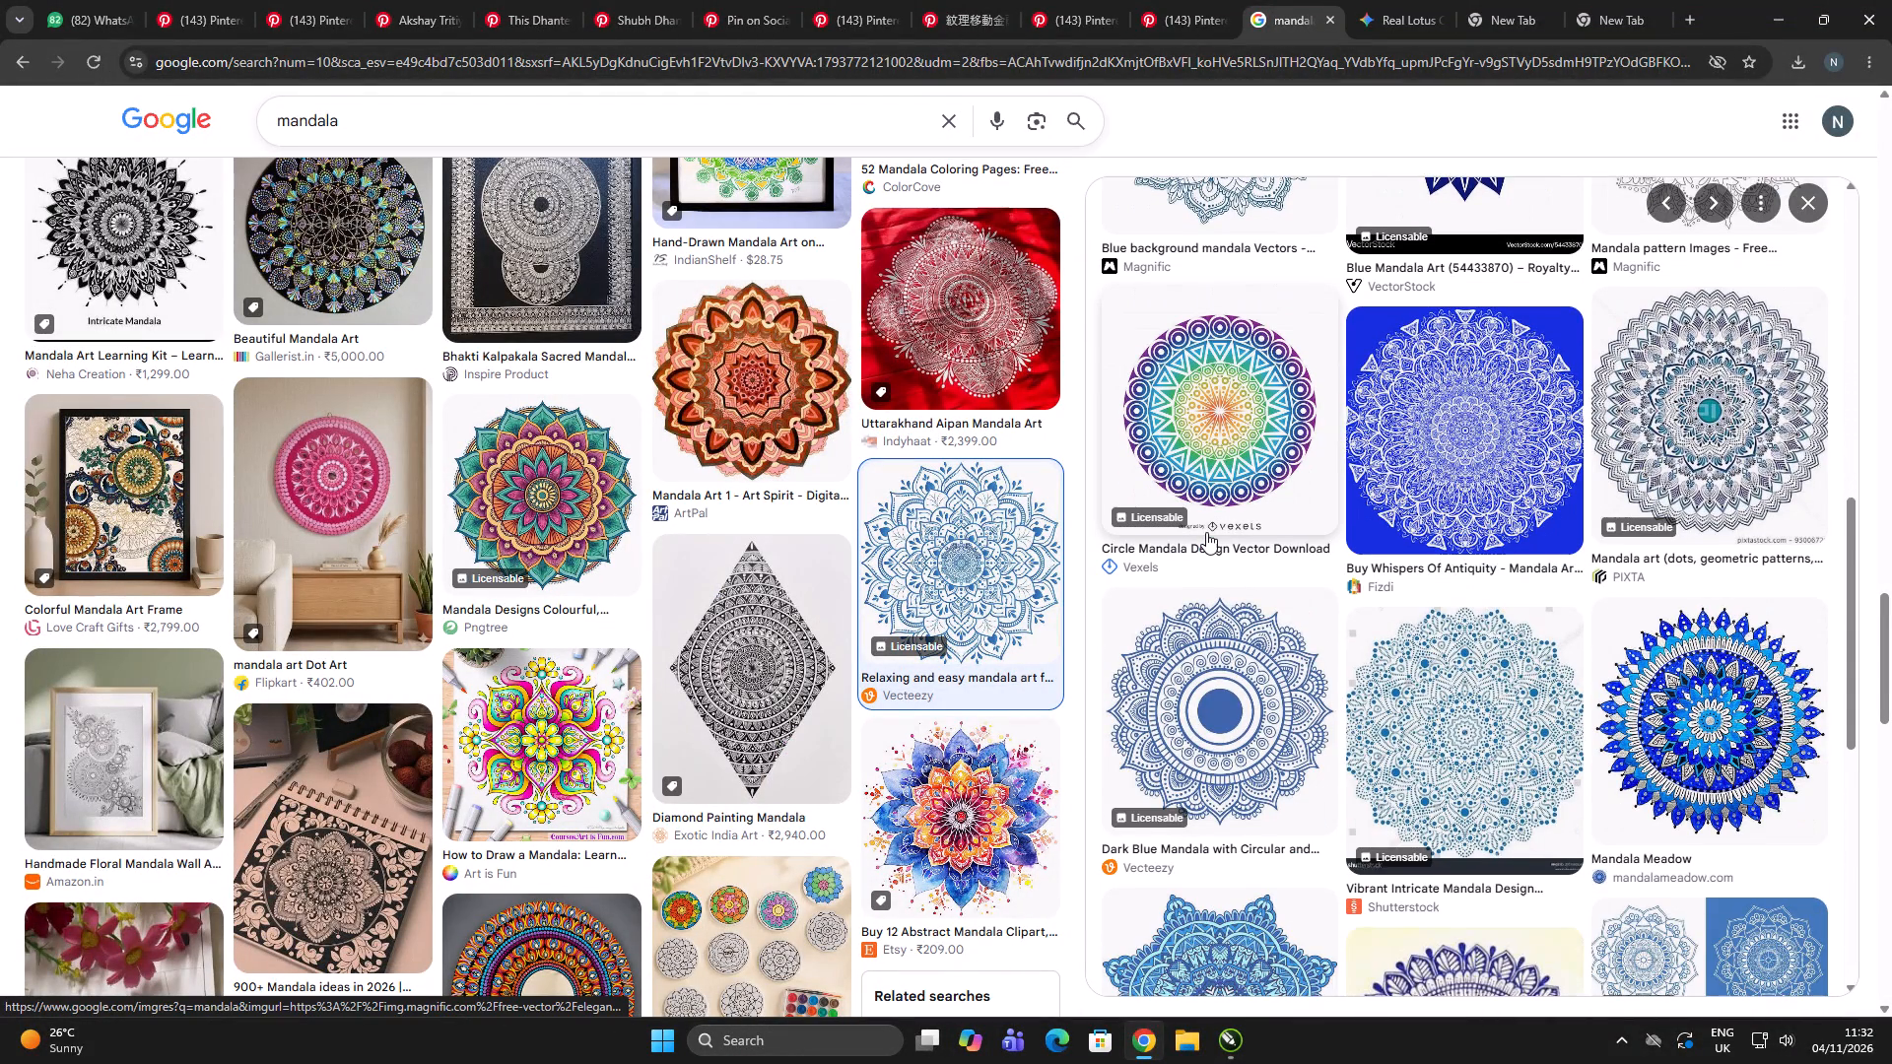
{"action": "scroll", "coordinate": [1498, 571], "scroll_direction": "down", "scroll_amount": 6}
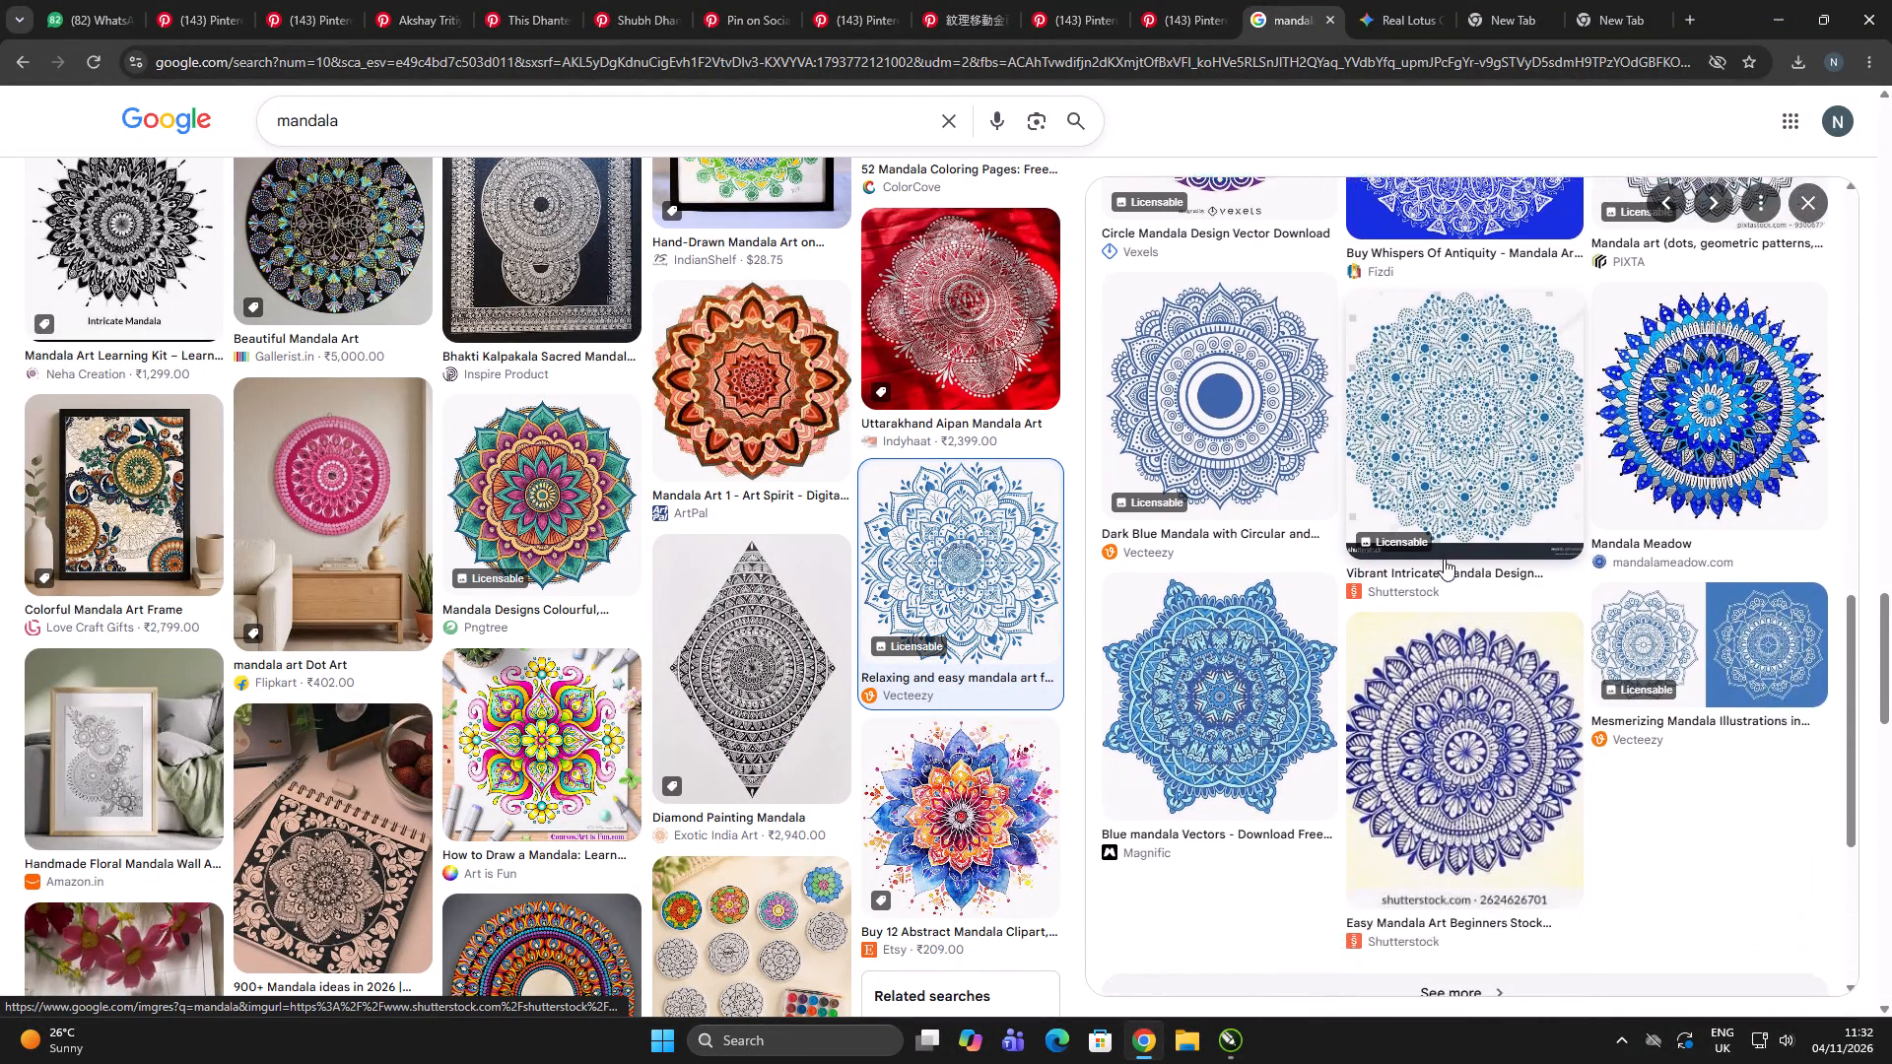
{"action": "scroll", "coordinate": [1444, 559], "scroll_direction": "down", "scroll_amount": 12}
{"action": "scroll", "coordinate": [746, 571], "scroll_direction": "down", "scroll_amount": 6}
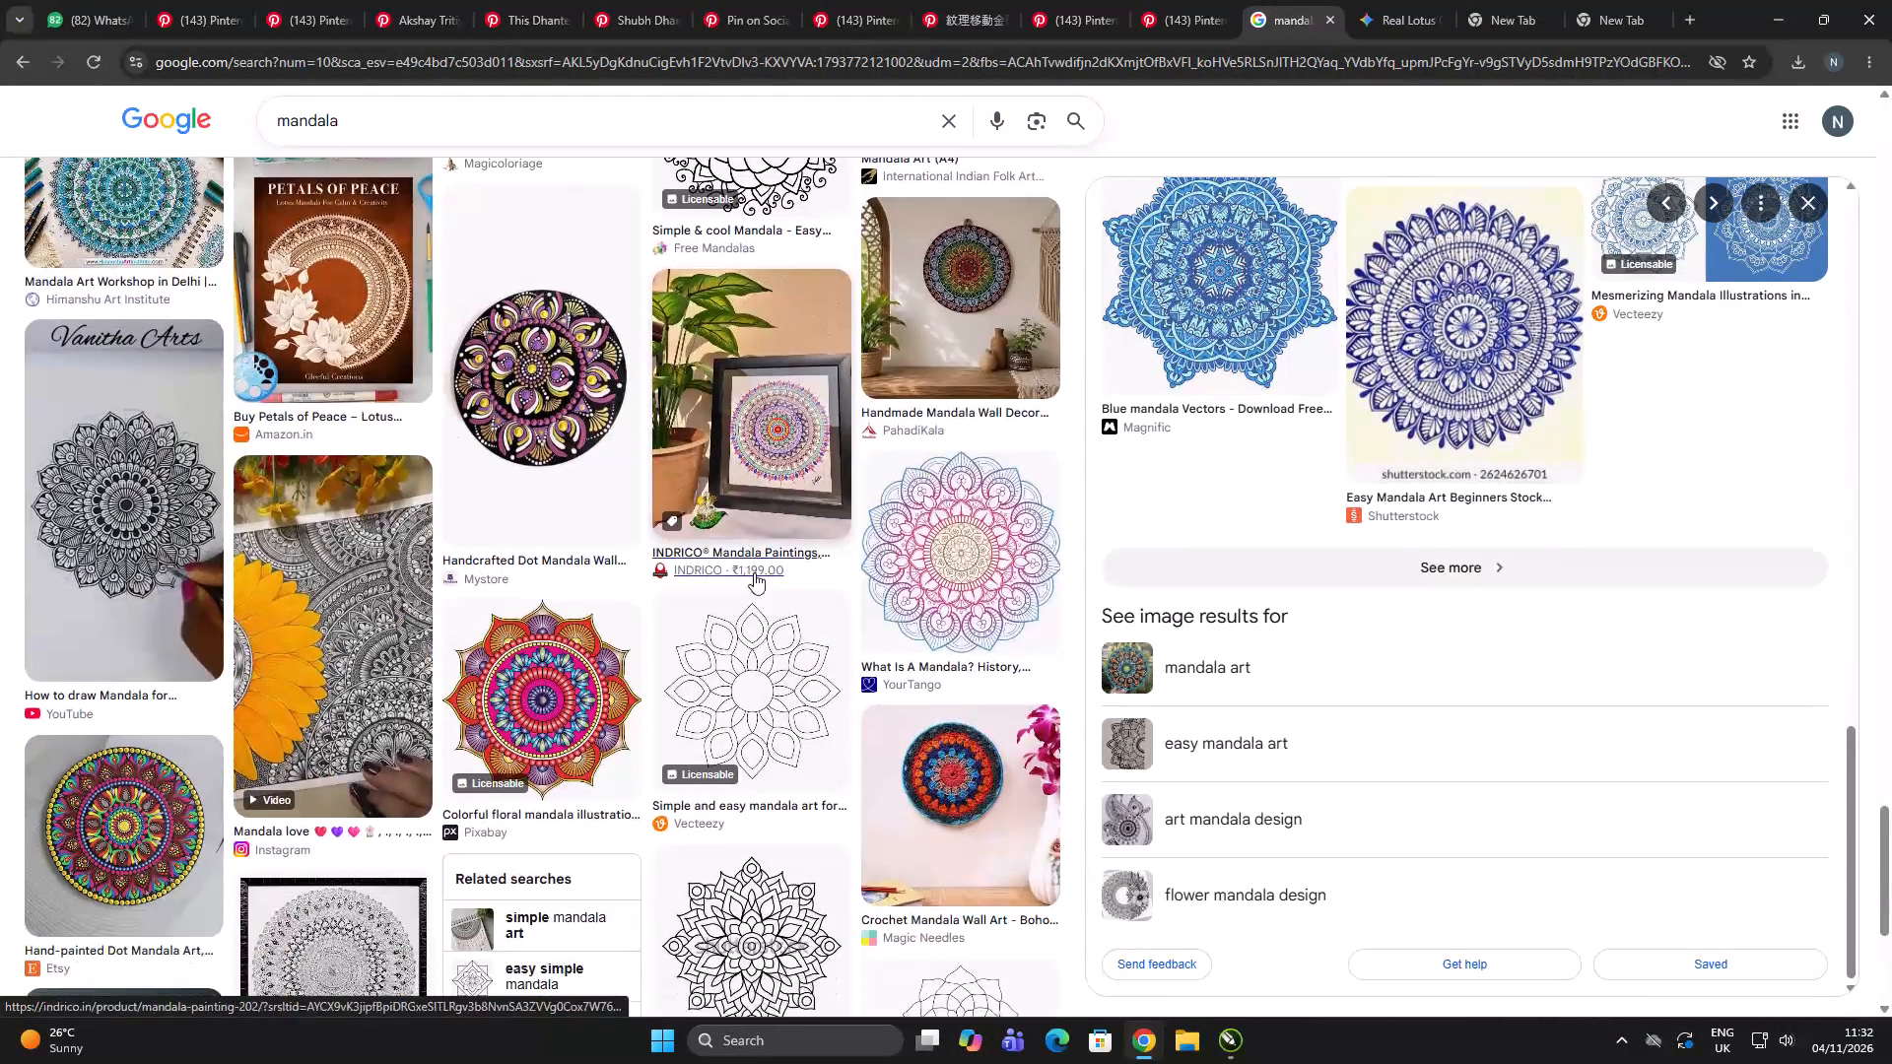
{"action": "key", "text": "alt+Tab"}
{"action": "key", "text": "alt+Tab"}
Copy the multicoloured YourTango mandala image and paste it into the CorelDRAW poster document.
{"action": "left_click", "coordinate": [998, 567]}
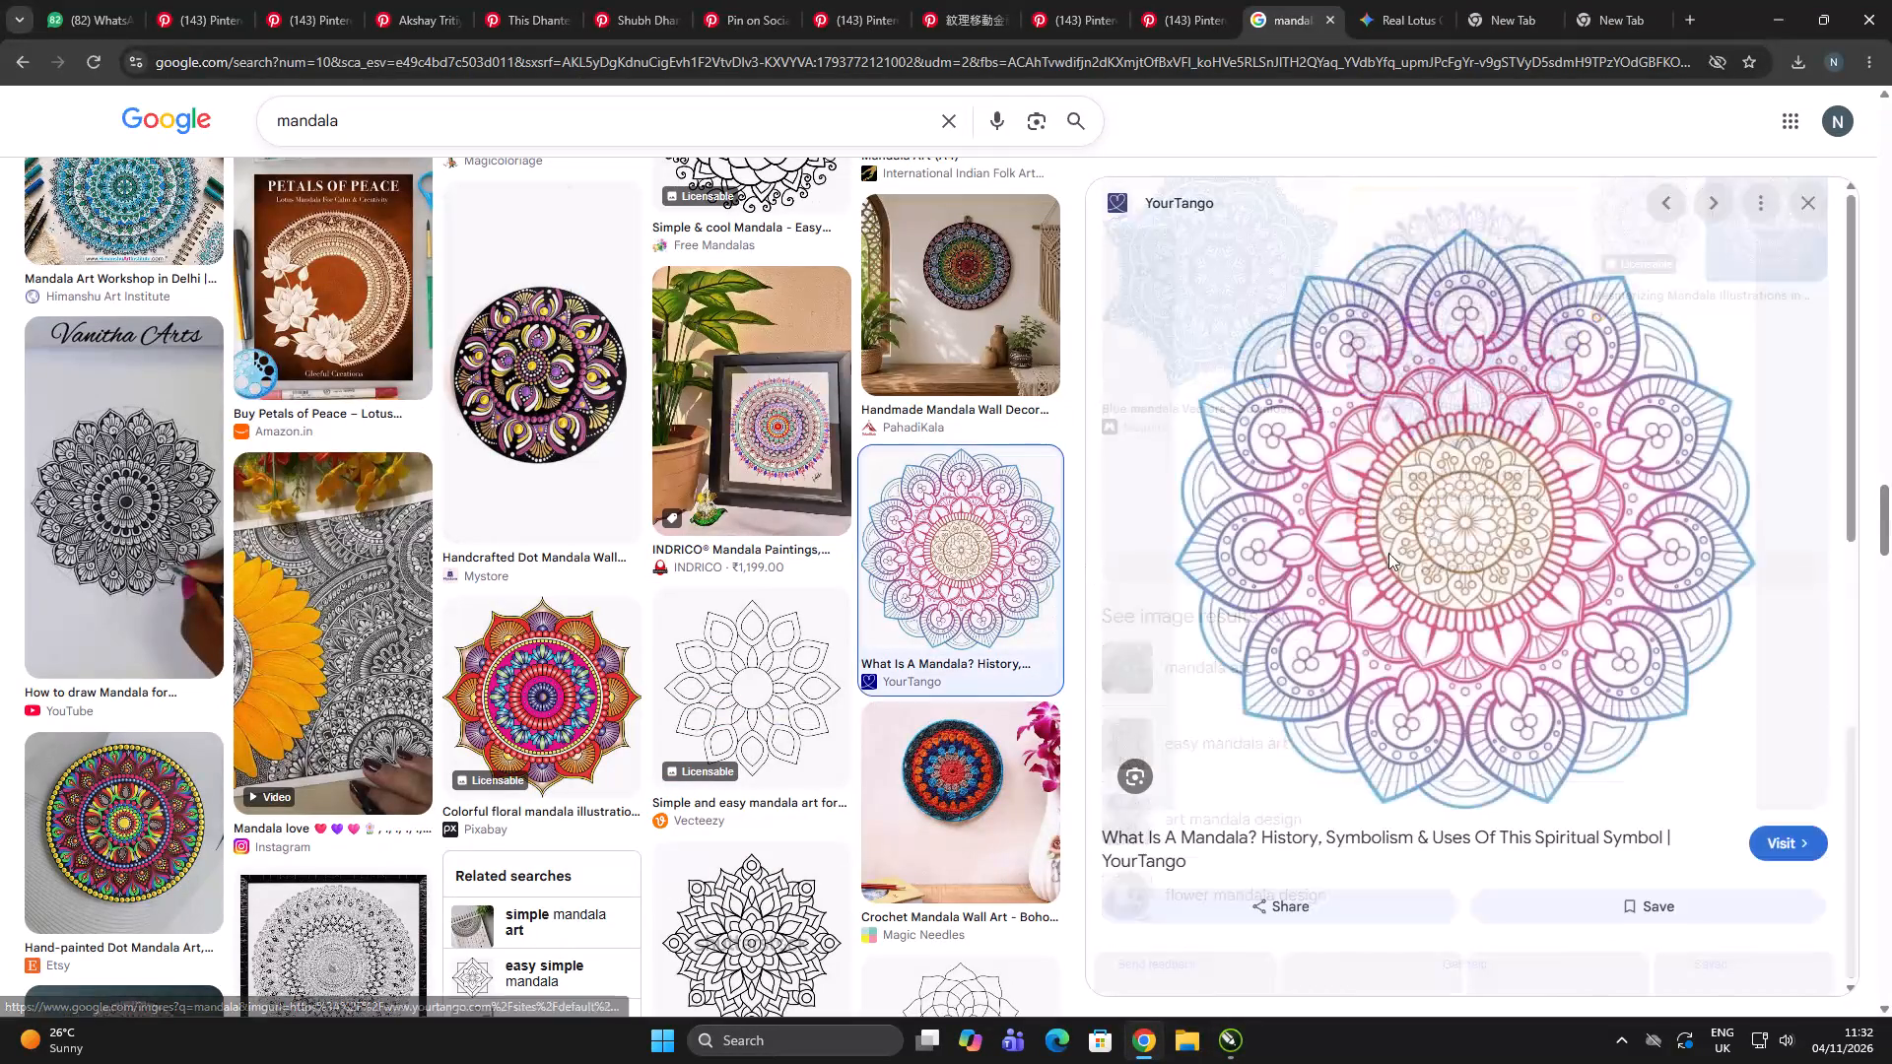
{"action": "right_click", "coordinate": [1307, 330]}
{"action": "left_click", "coordinate": [1376, 664]}
{"action": "key", "text": "alt+Tab"}
{"action": "scroll", "coordinate": [905, 421], "scroll_direction": "down", "scroll_amount": 3}
{"action": "double_click", "coordinate": [1083, 572]}
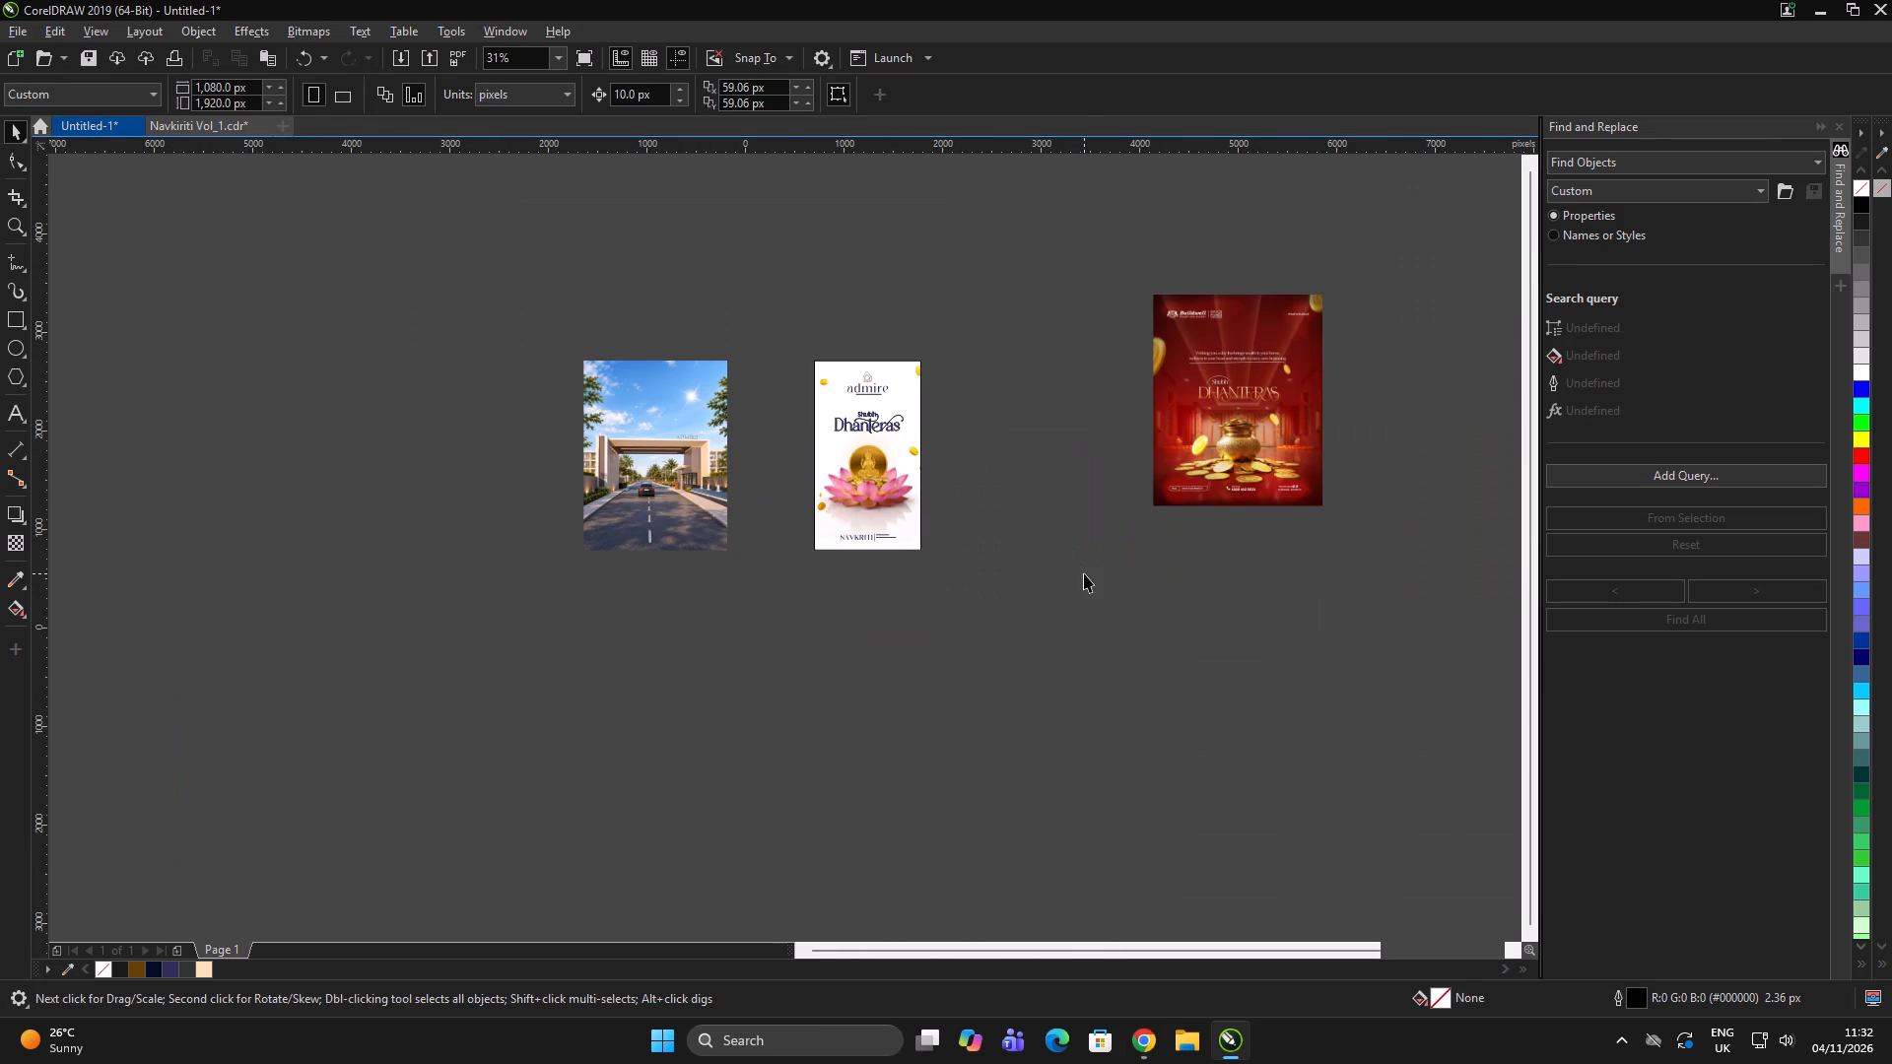
{"action": "key", "text": "ctrl+v"}
Scale the pasted mandala down to about 199 px and move it beside the Dhanteras heading, over the poster's edge.
{"action": "double_click", "coordinate": [1132, 597], "text": "ctrl"}
{"action": "left_click", "coordinate": [885, 494]}
{"action": "left_click_drag", "start_coordinate": [997, 588], "coordinate": [883, 648], "text": "shift"}
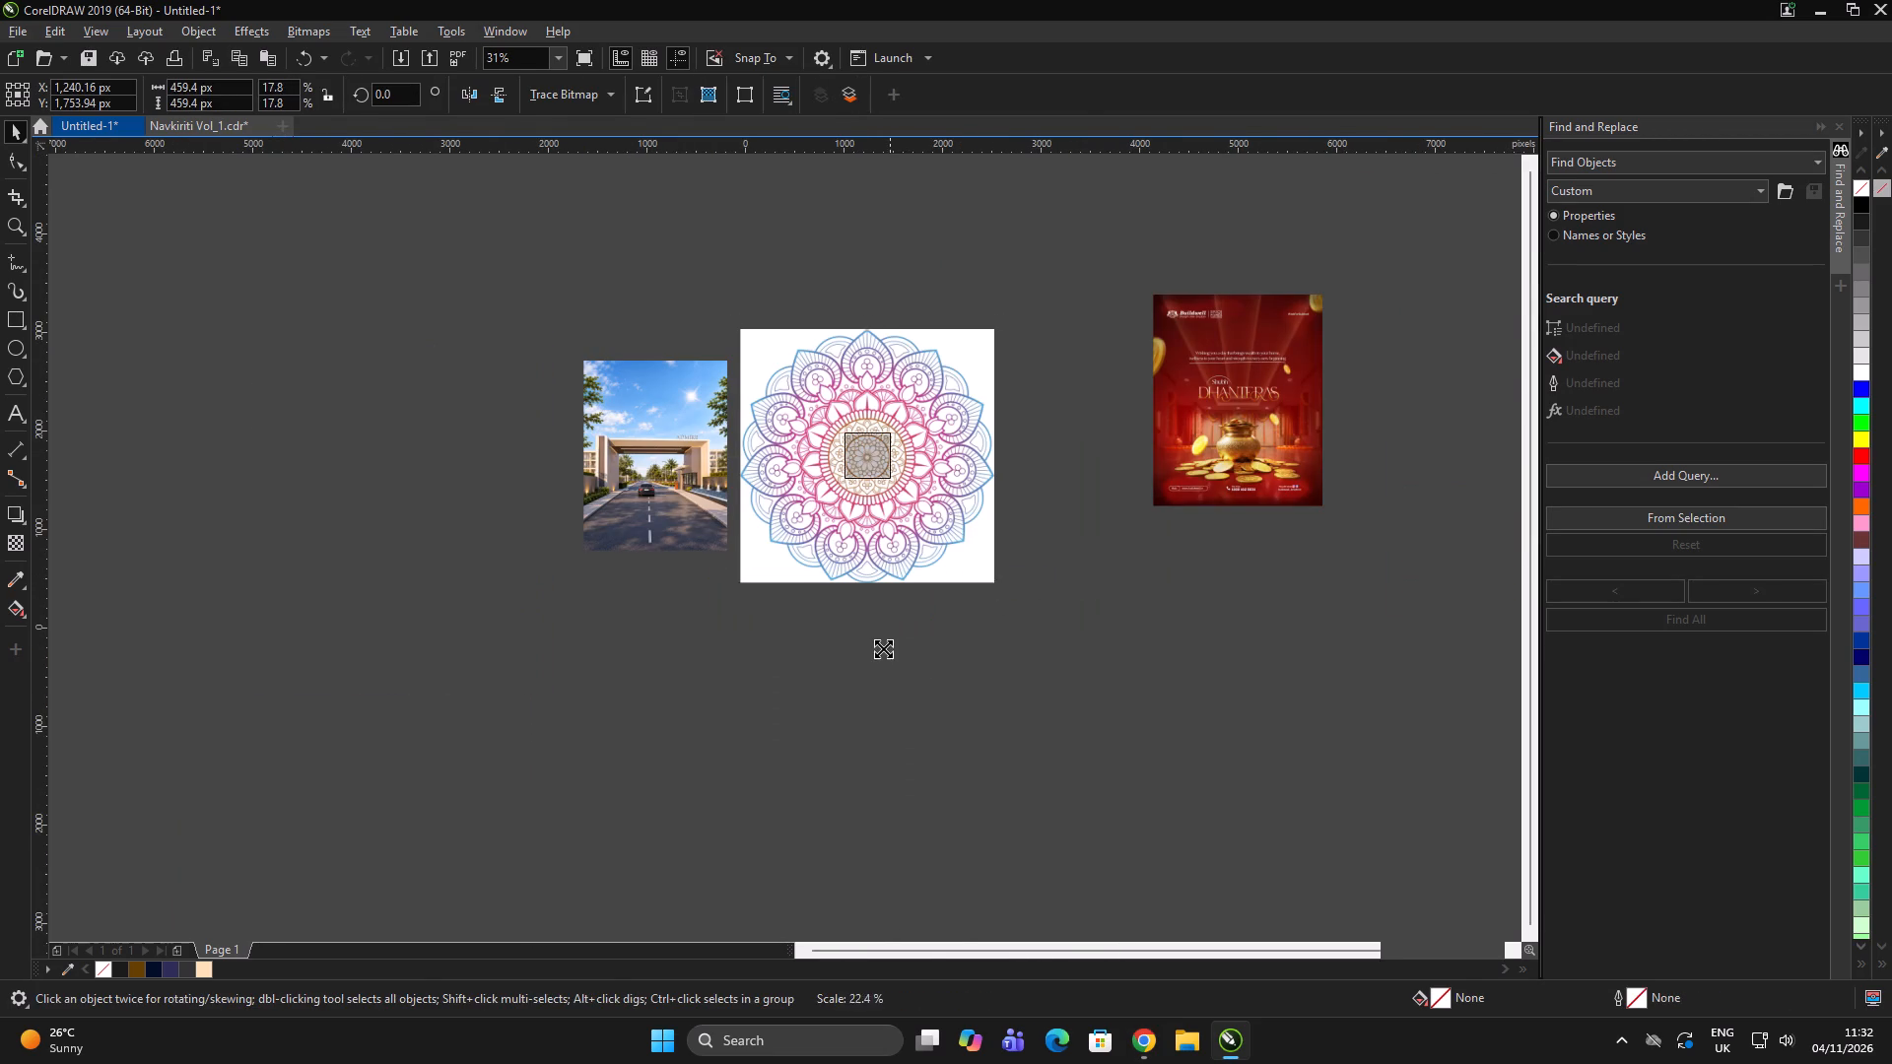
{"action": "left_click_drag", "start_coordinate": [883, 648], "coordinate": [880, 649], "text": "shift"}
{"action": "scroll", "coordinate": [868, 427], "scroll_direction": "up", "scroll_amount": 2}
{"action": "left_click_drag", "start_coordinate": [868, 513], "coordinate": [1061, 404]}
{"action": "scroll", "coordinate": [1063, 400], "scroll_direction": "up", "scroll_amount": 1}
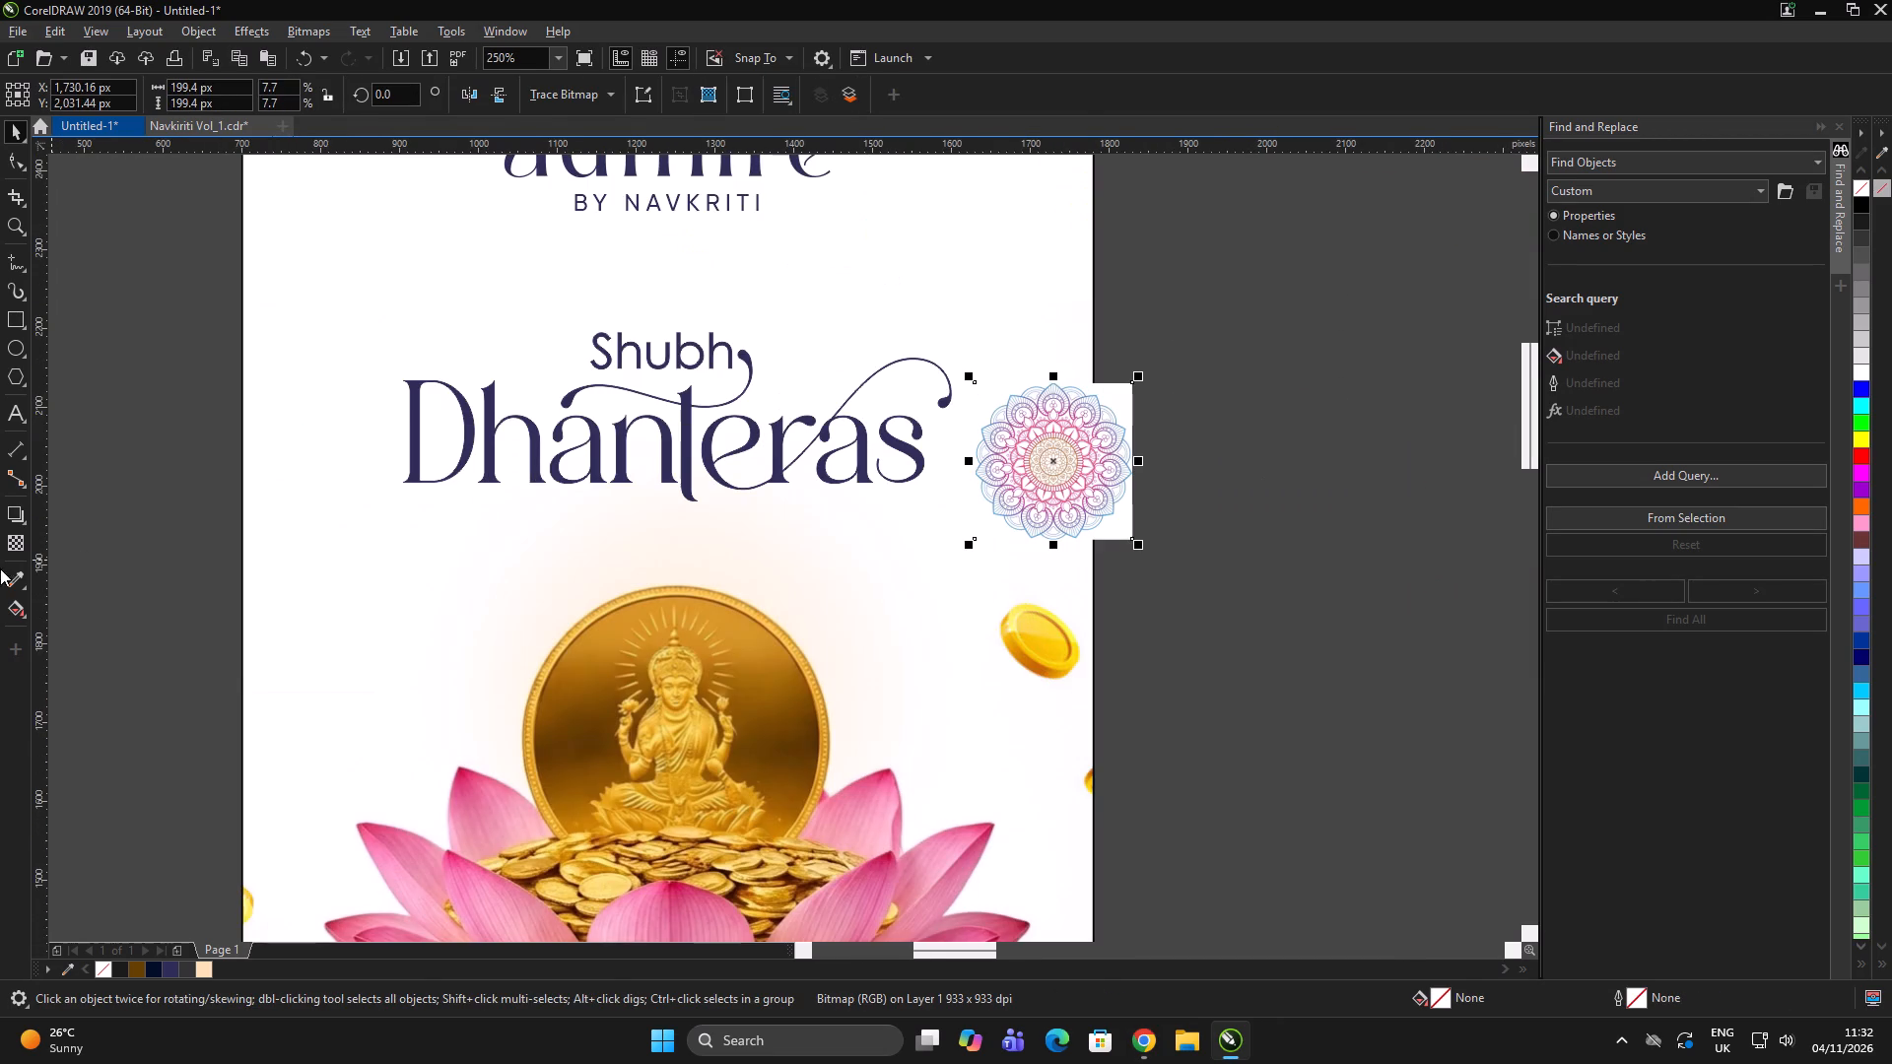
Set the mandala's transparency merge mode to Multiply with a uniform transparency of 74.
{"action": "left_click", "coordinate": [19, 543]}
{"action": "left_click", "coordinate": [279, 98]}
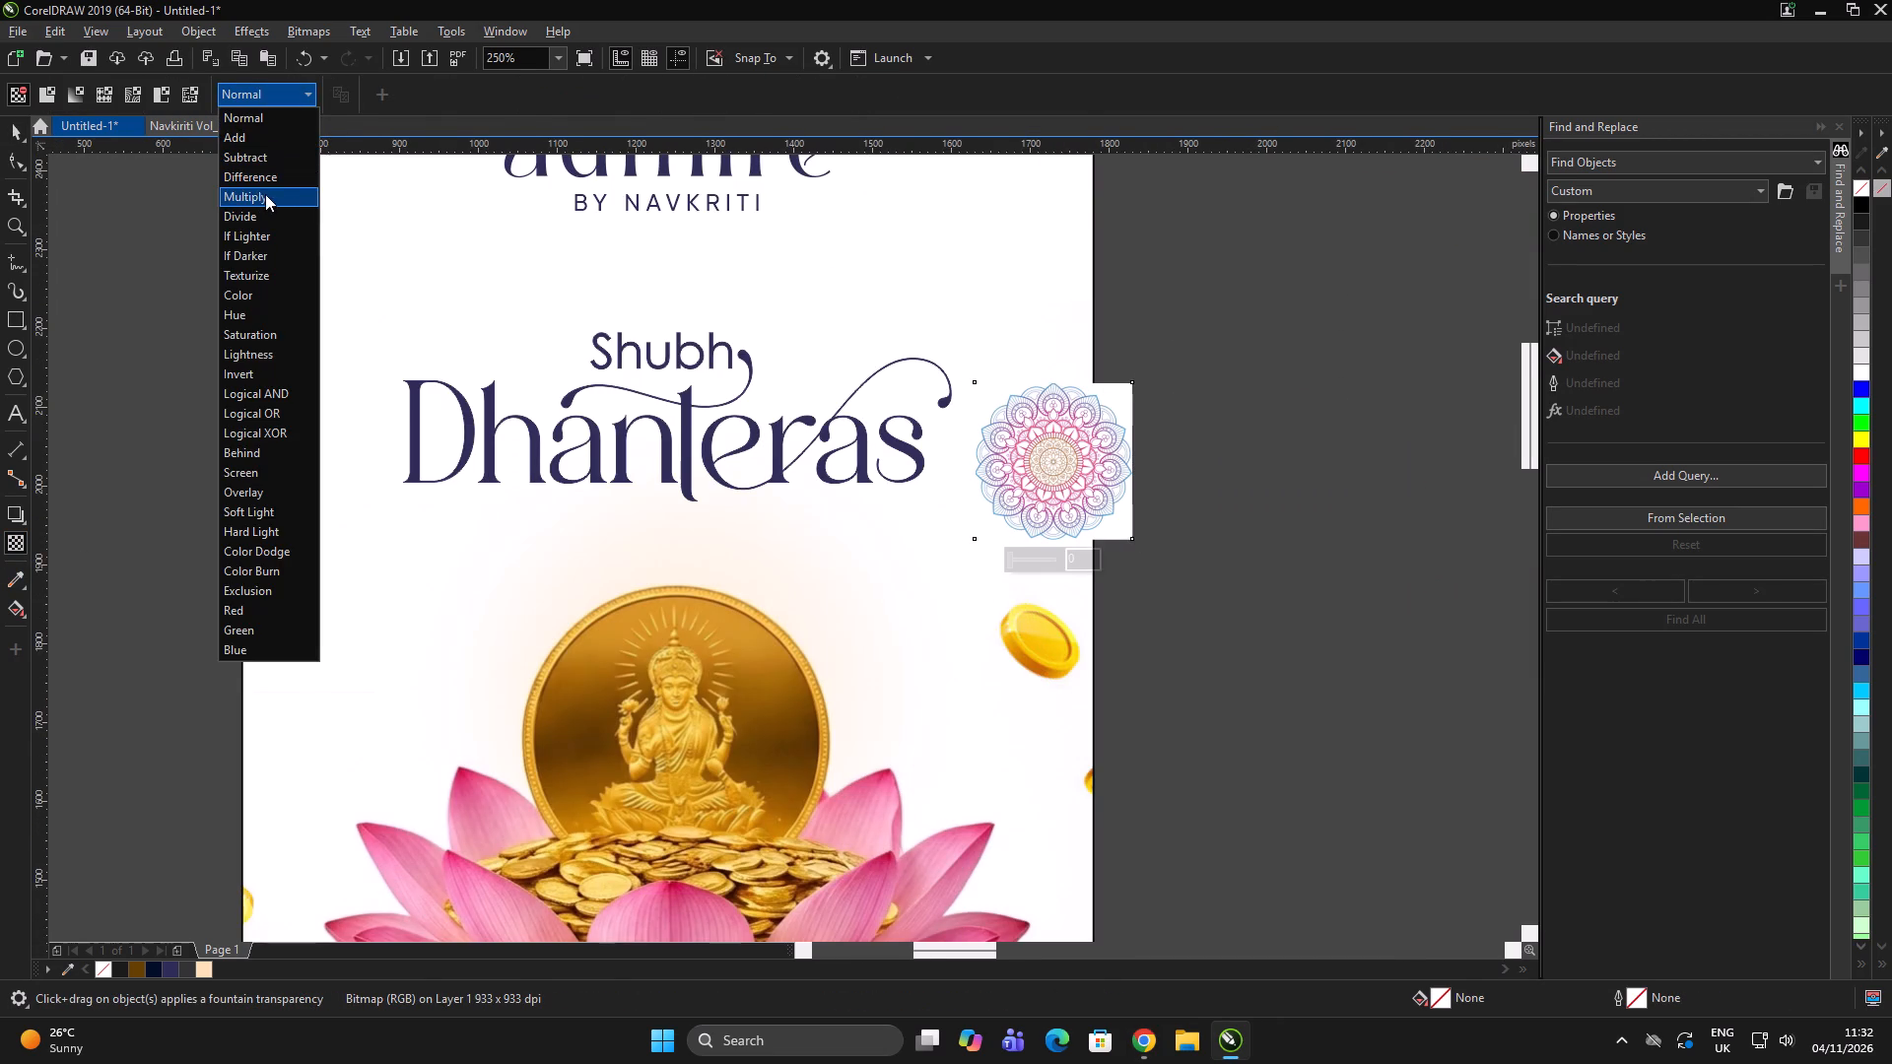
{"action": "left_click", "coordinate": [292, 200]}
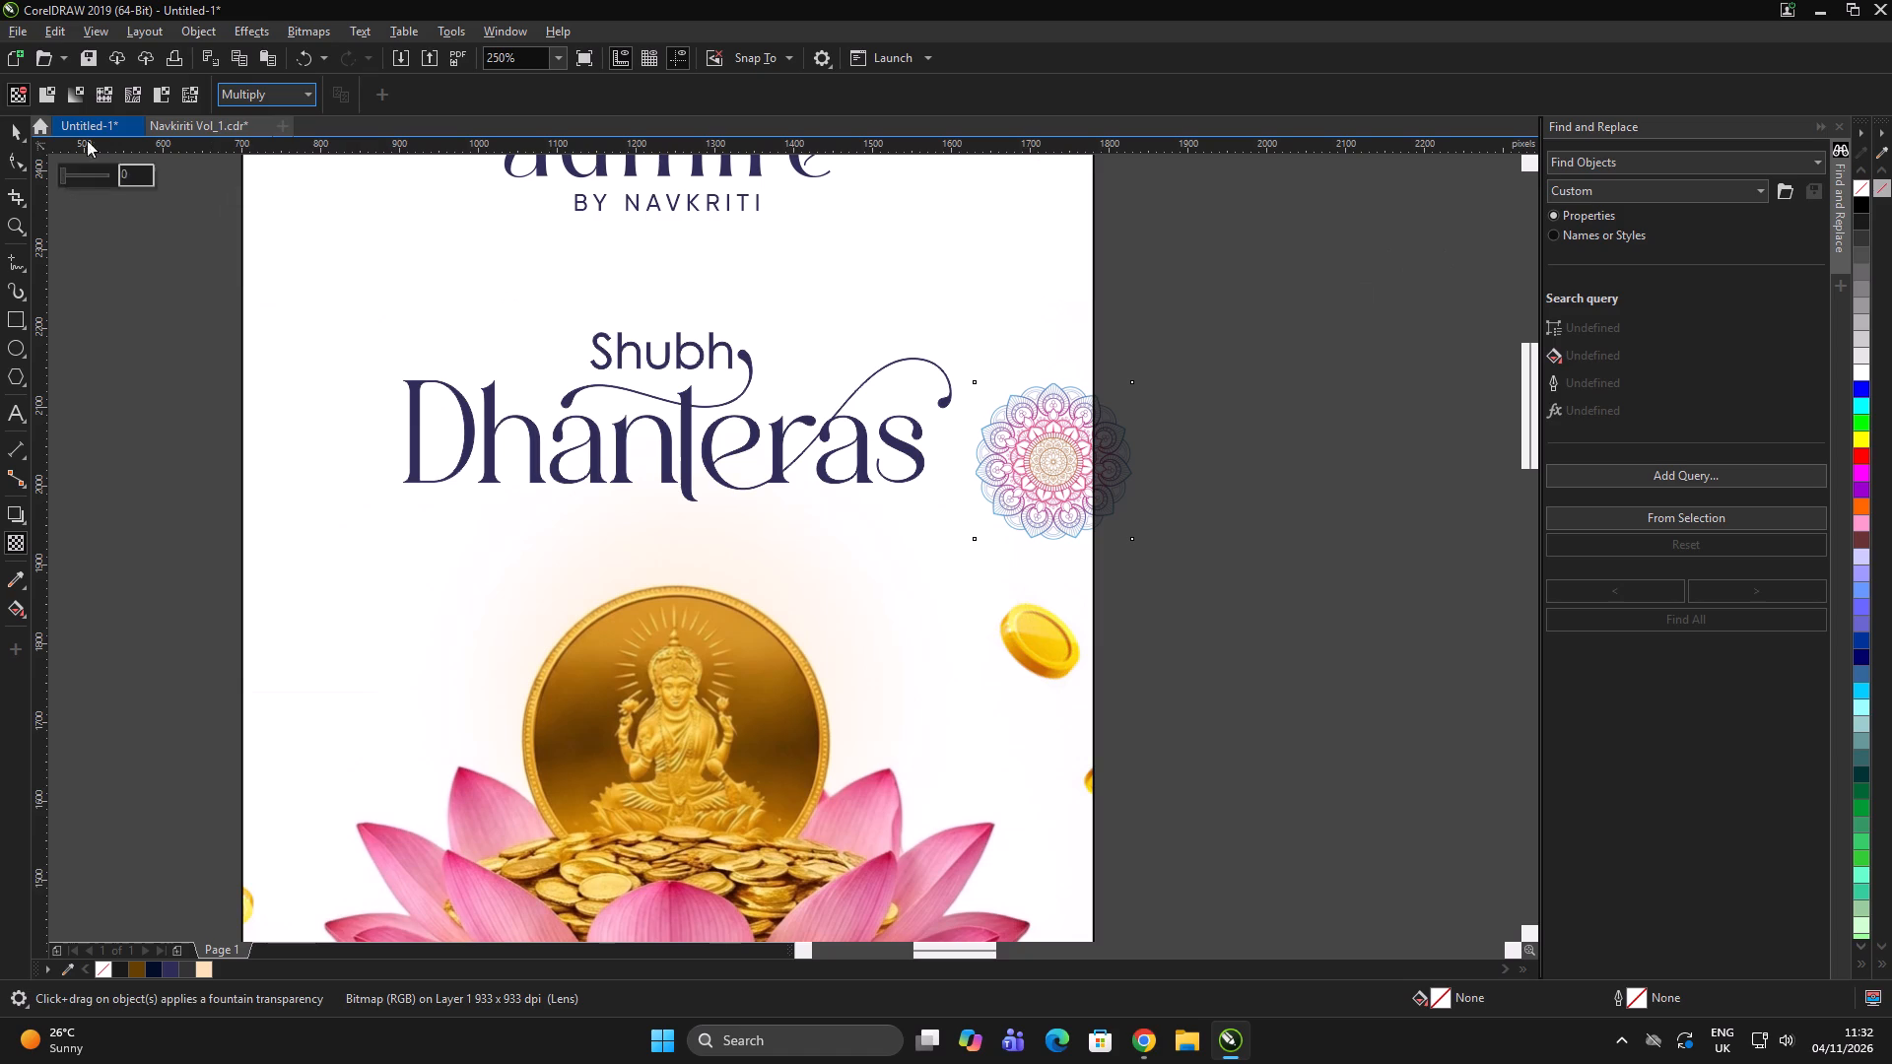
{"action": "left_click", "coordinate": [17, 97]}
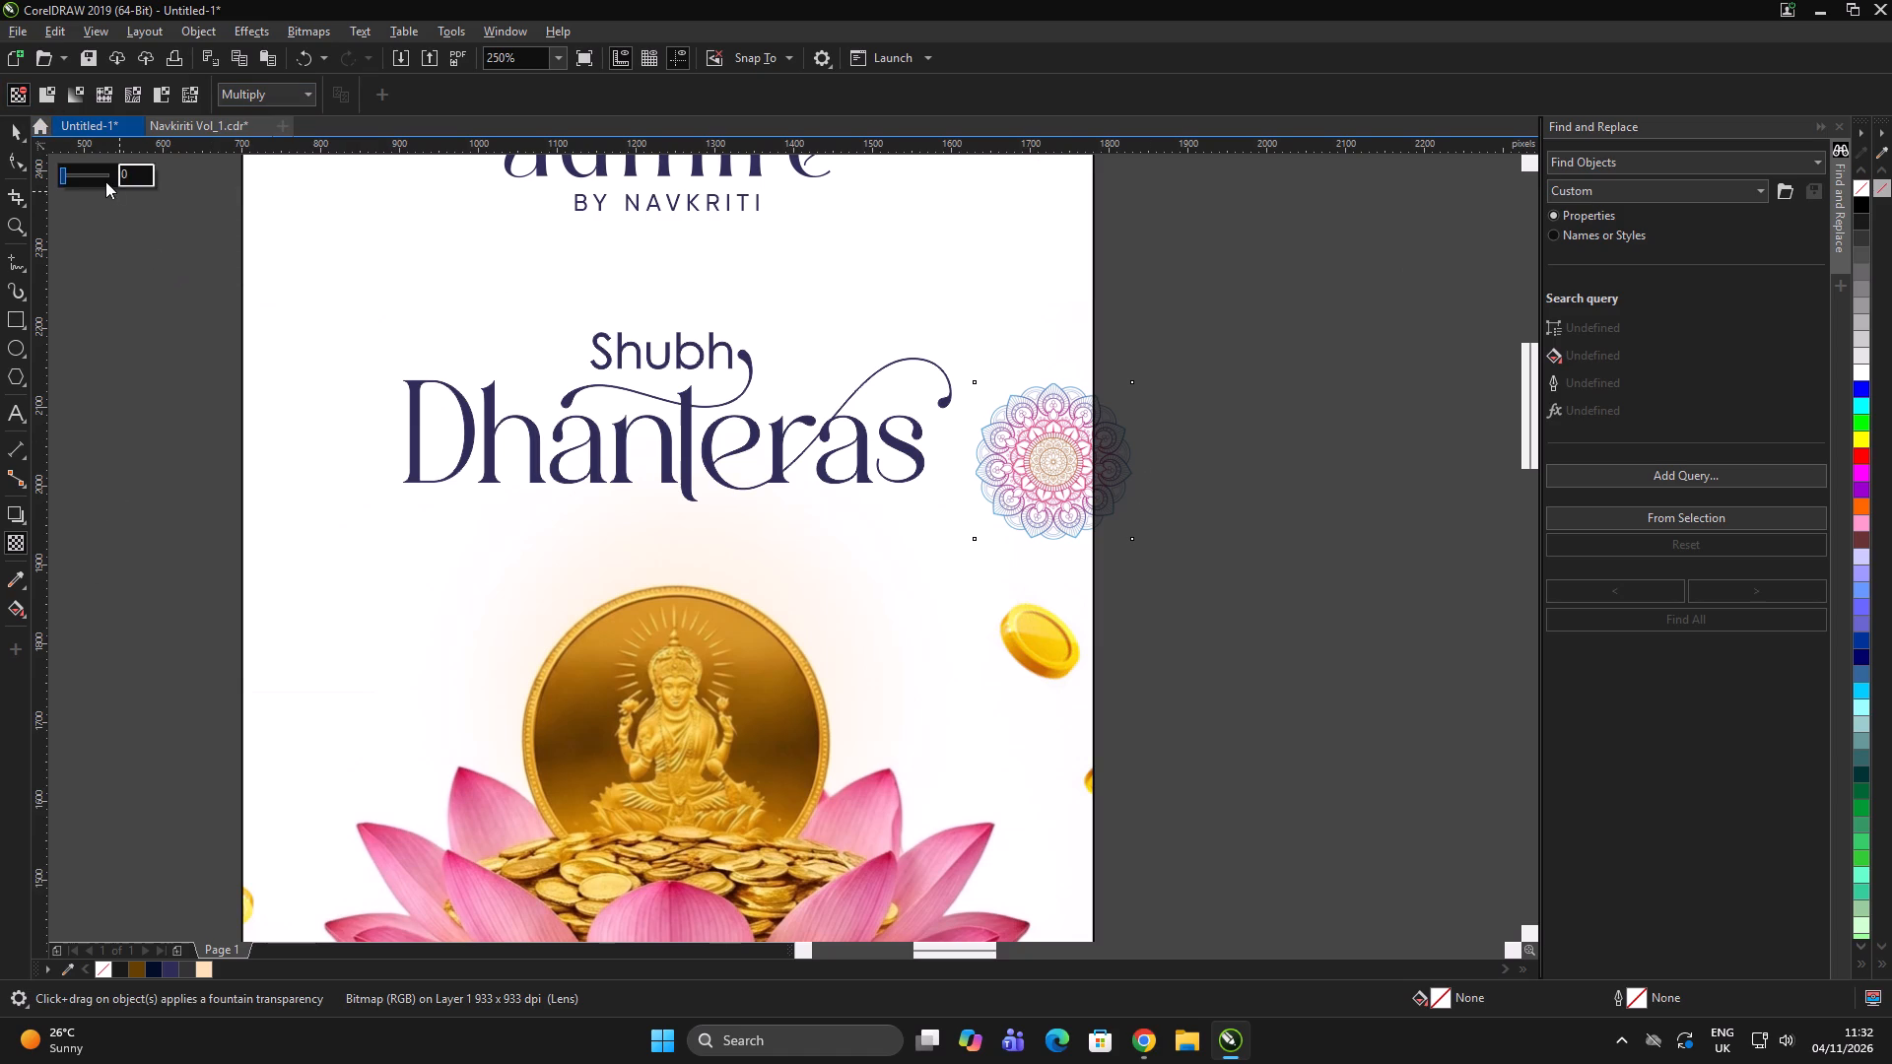
{"action": "left_click", "coordinate": [98, 173]}
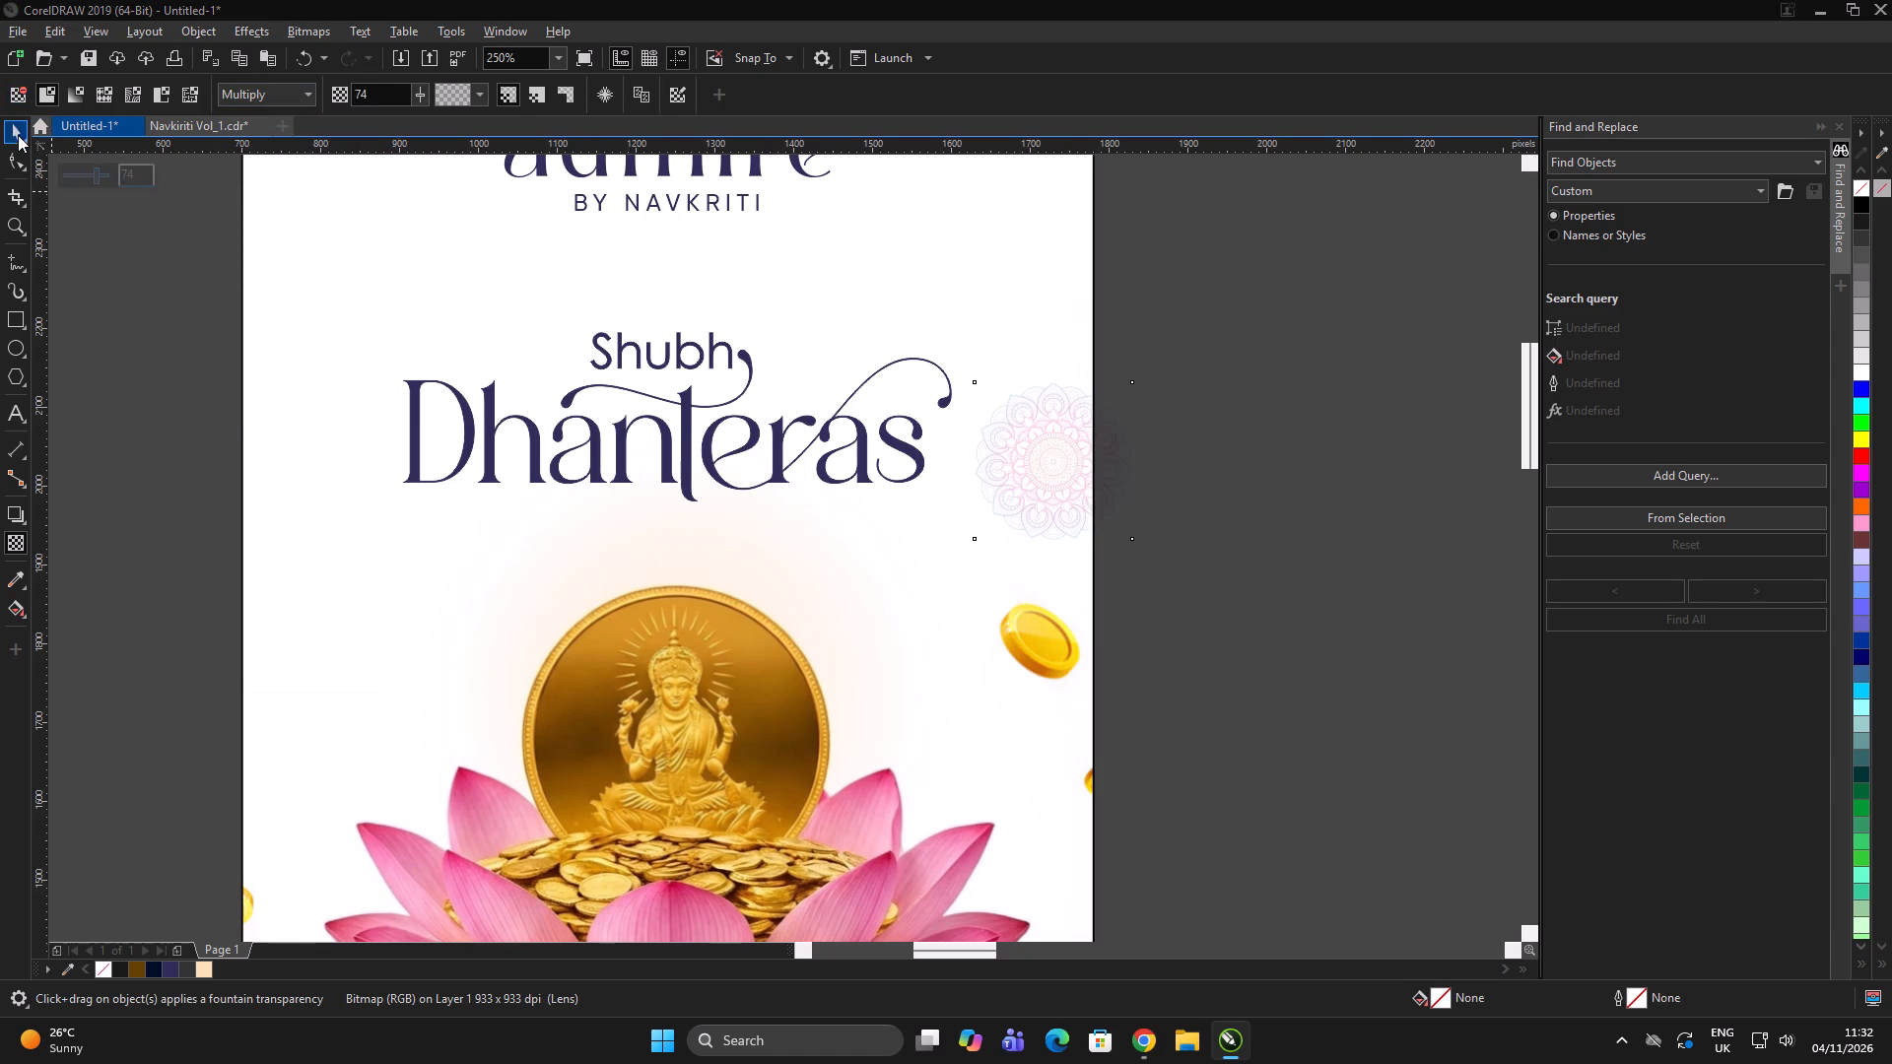
{"action": "left_click", "coordinate": [18, 135]}
Centre the mandala horizontally on the poster and move it up to the top edge, above the admire logo.
{"action": "scroll", "coordinate": [990, 479], "scroll_direction": "down", "scroll_amount": 1}
{"action": "left_click", "coordinate": [964, 319], "text": "shift"}
{"action": "key", "text": "r"}
{"action": "key", "text": "c"}
{"action": "left_click", "coordinate": [1154, 365]}
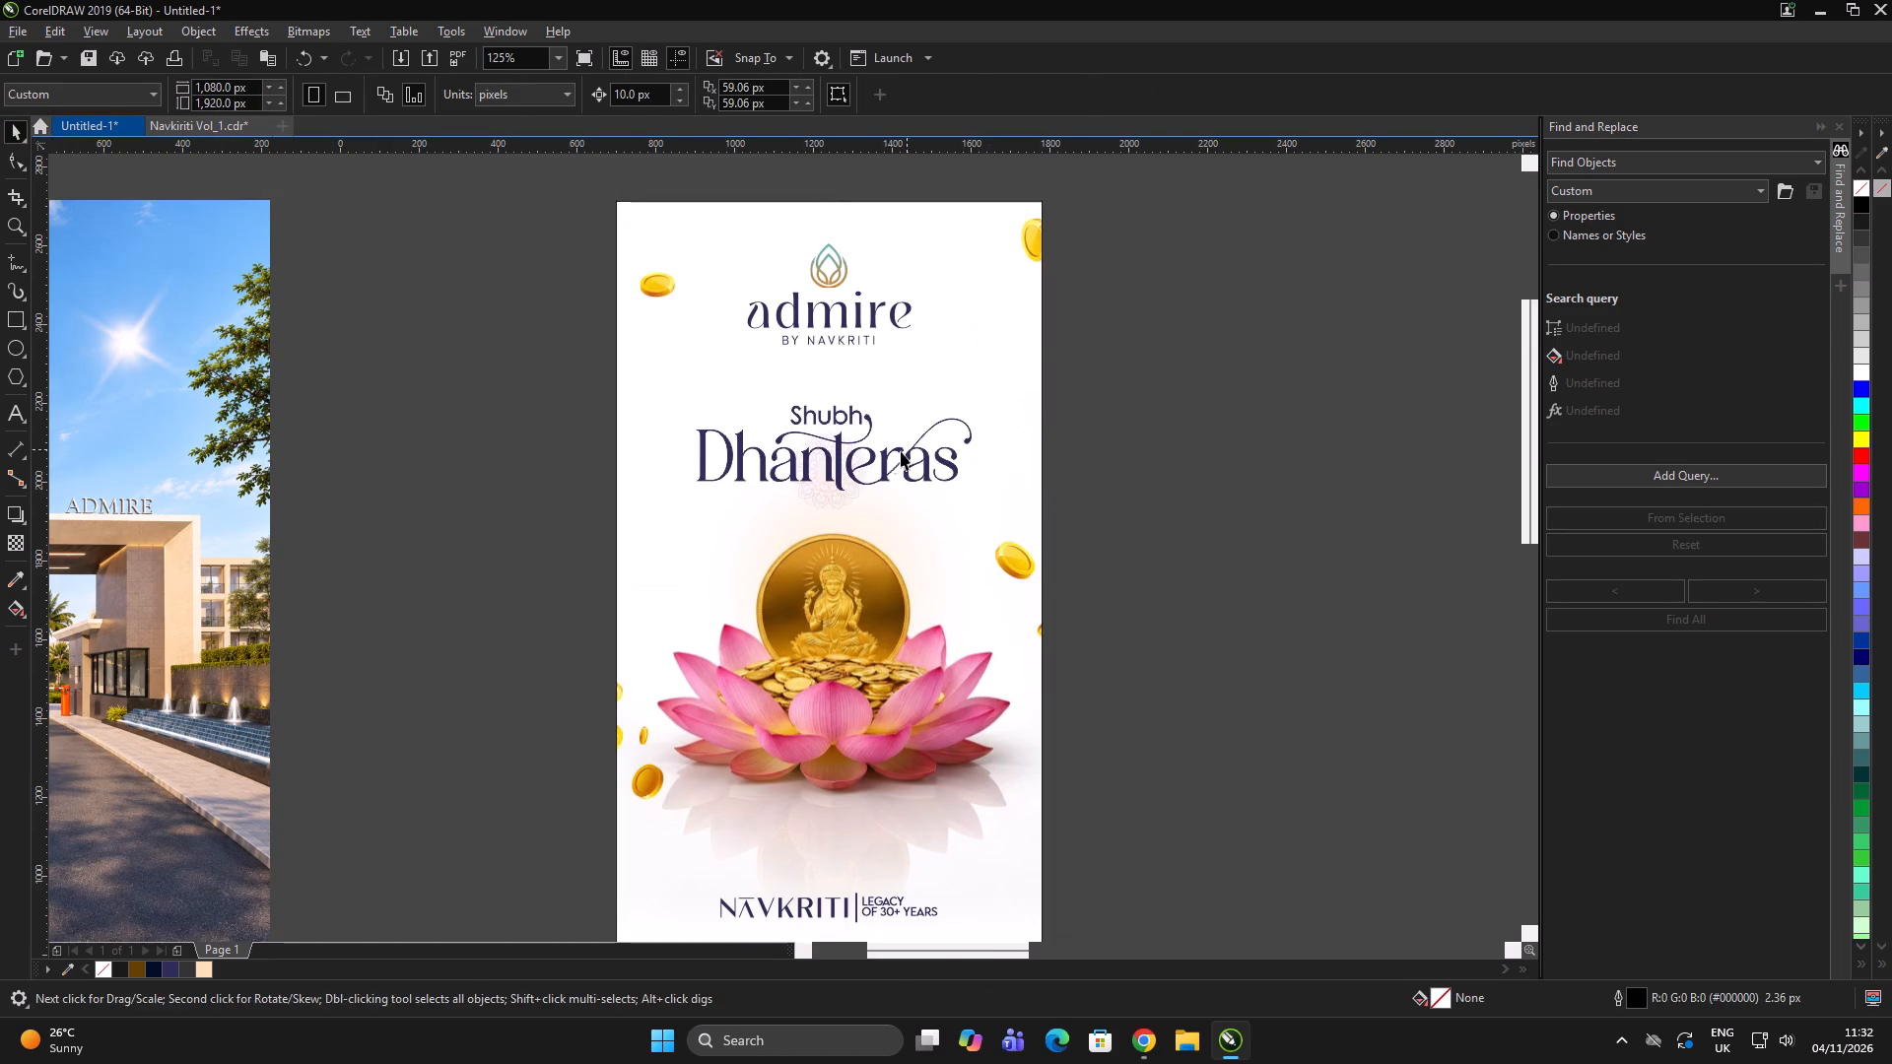
{"action": "left_click", "coordinate": [845, 482]}
{"action": "left_click_drag", "start_coordinate": [845, 490], "coordinate": [833, 231]}
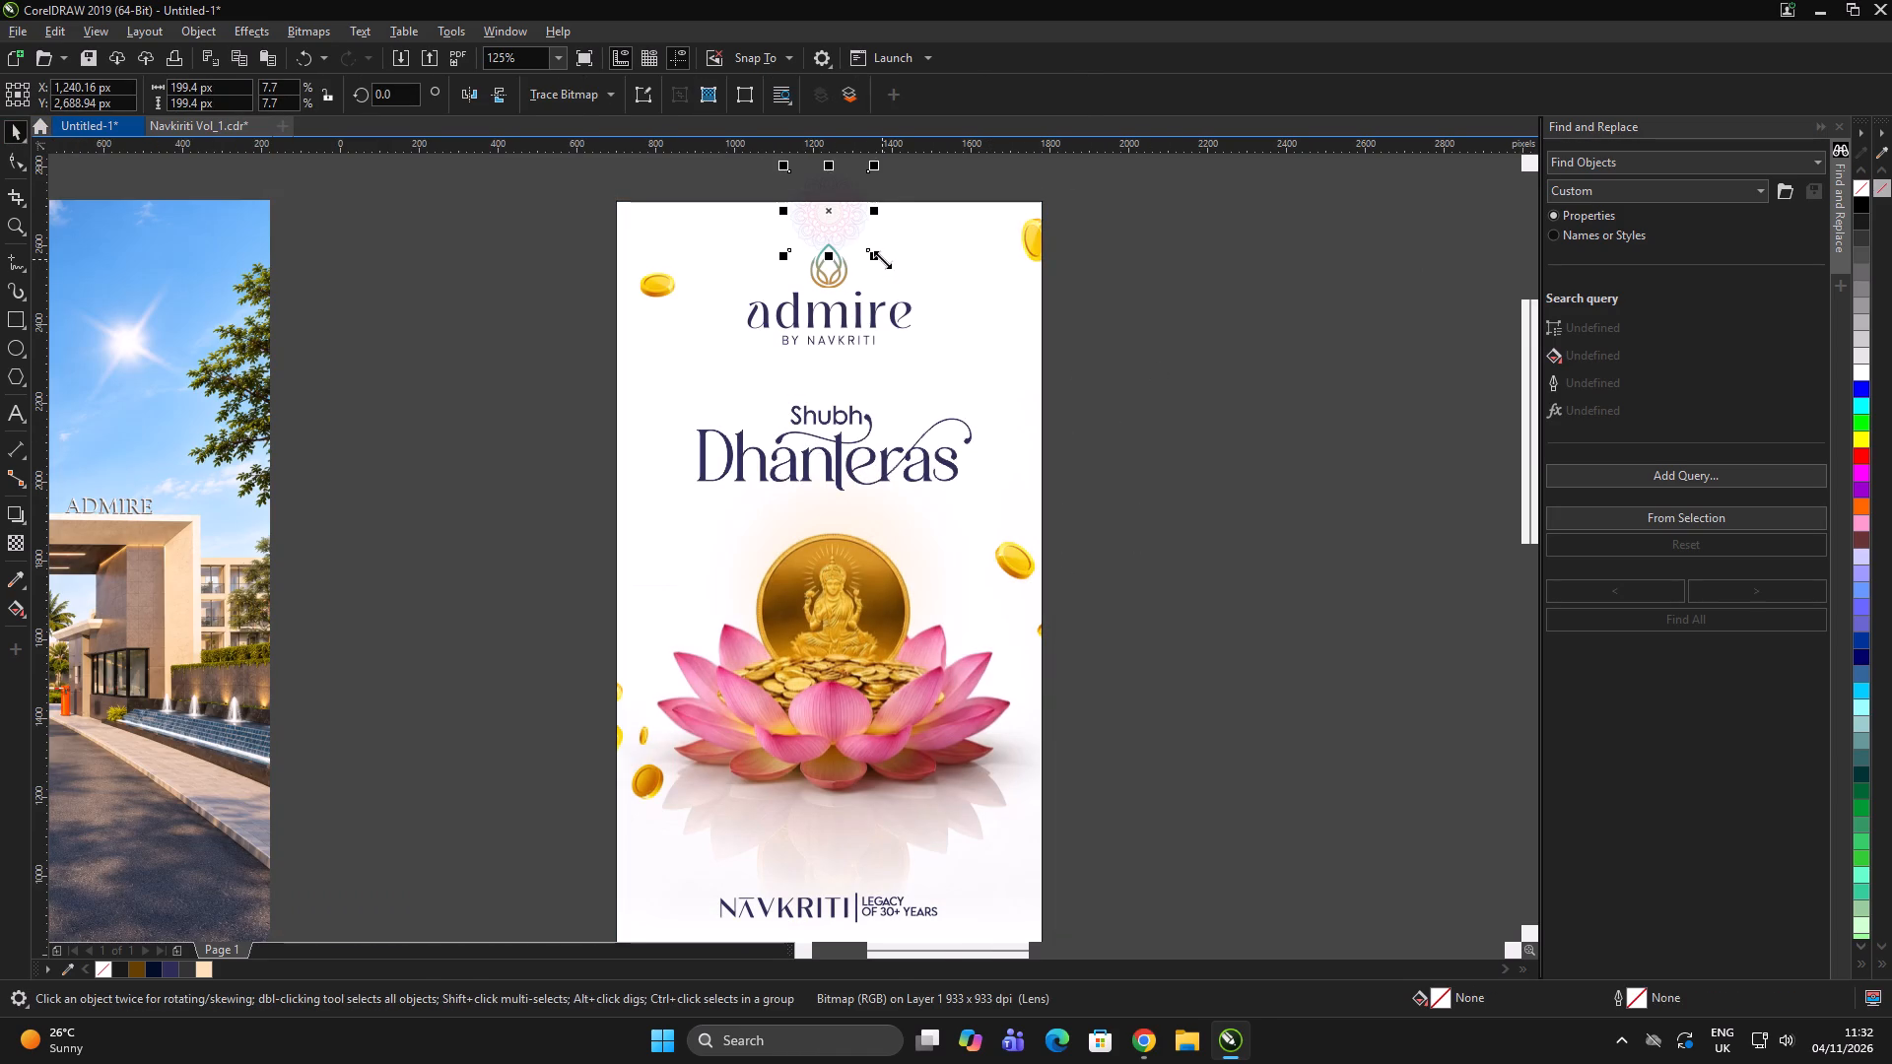
Enlarge the mandala around its centre to about 574 px so it spreads around the admire logo.
{"action": "left_click_drag", "start_coordinate": [882, 258], "coordinate": [1002, 340]}
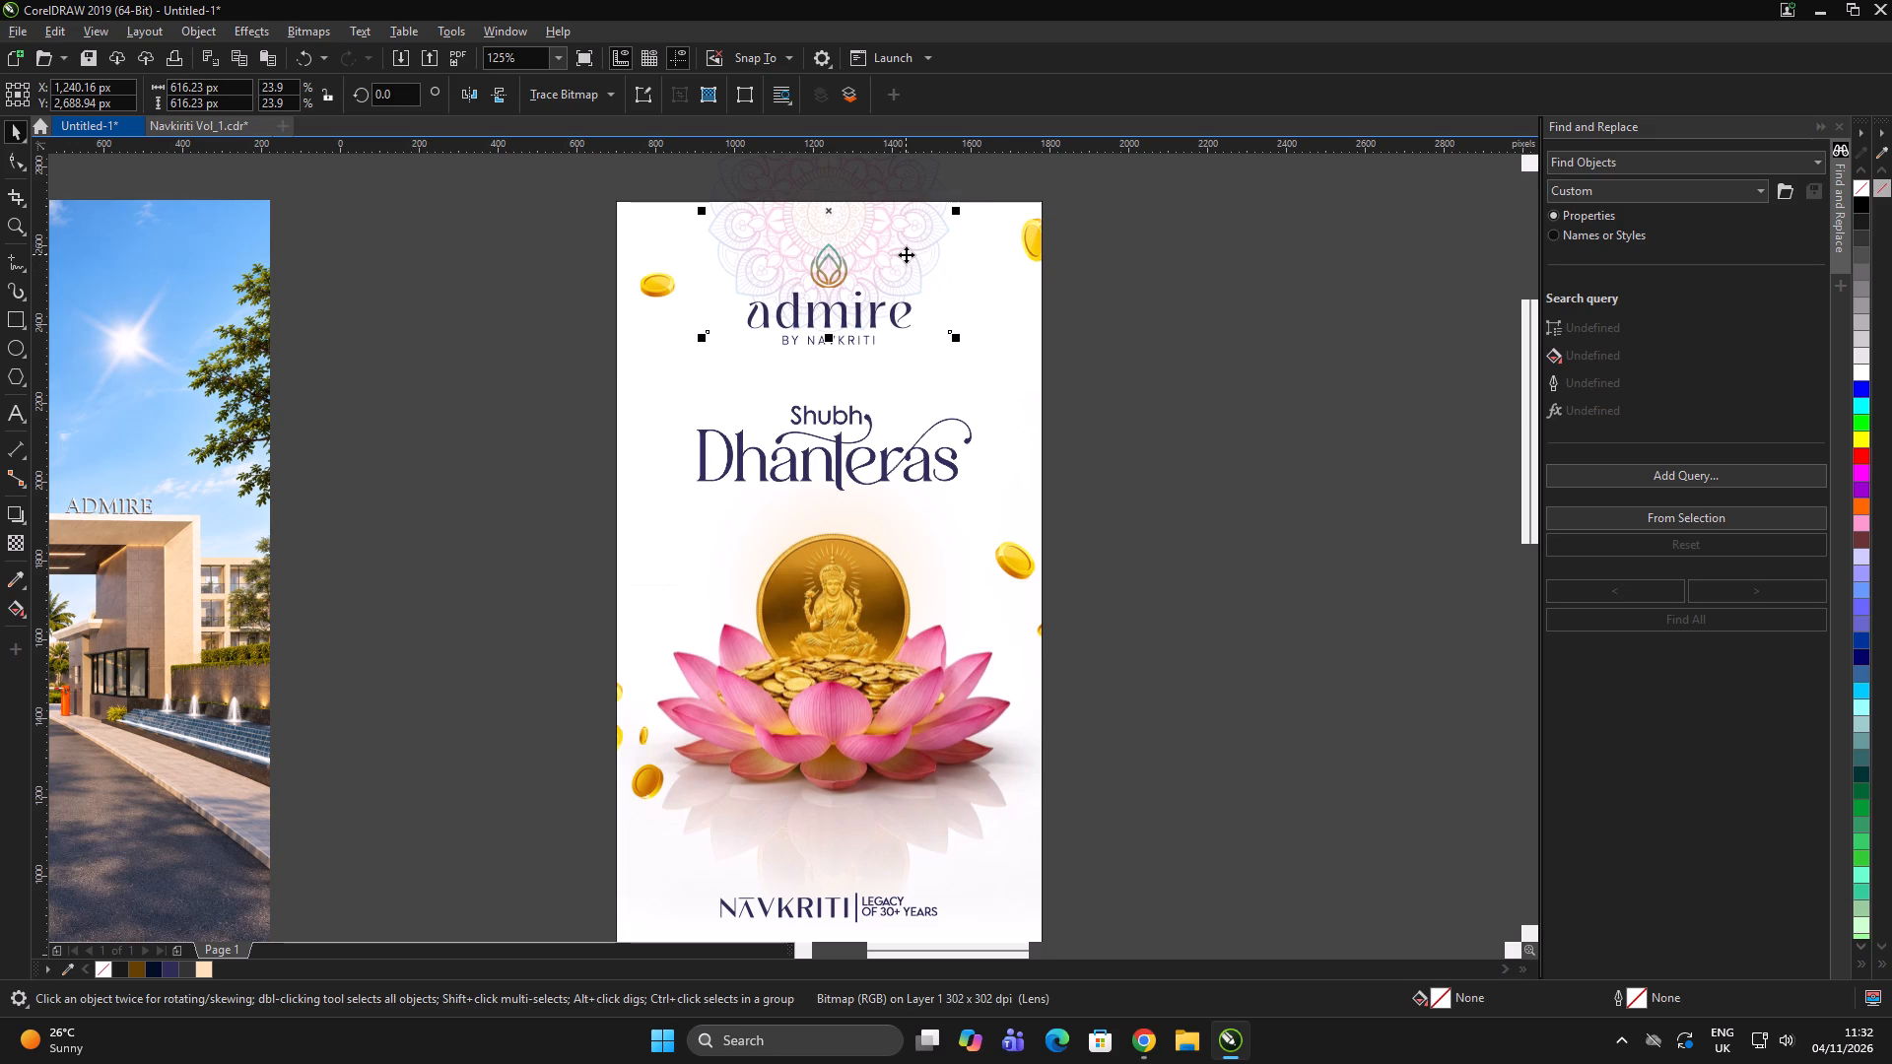
{"action": "left_click", "coordinate": [958, 338]}
{"action": "scroll", "coordinate": [897, 231], "scroll_direction": "up", "scroll_amount": 2}
{"action": "scroll", "coordinate": [894, 231], "scroll_direction": "down", "scroll_amount": 1}
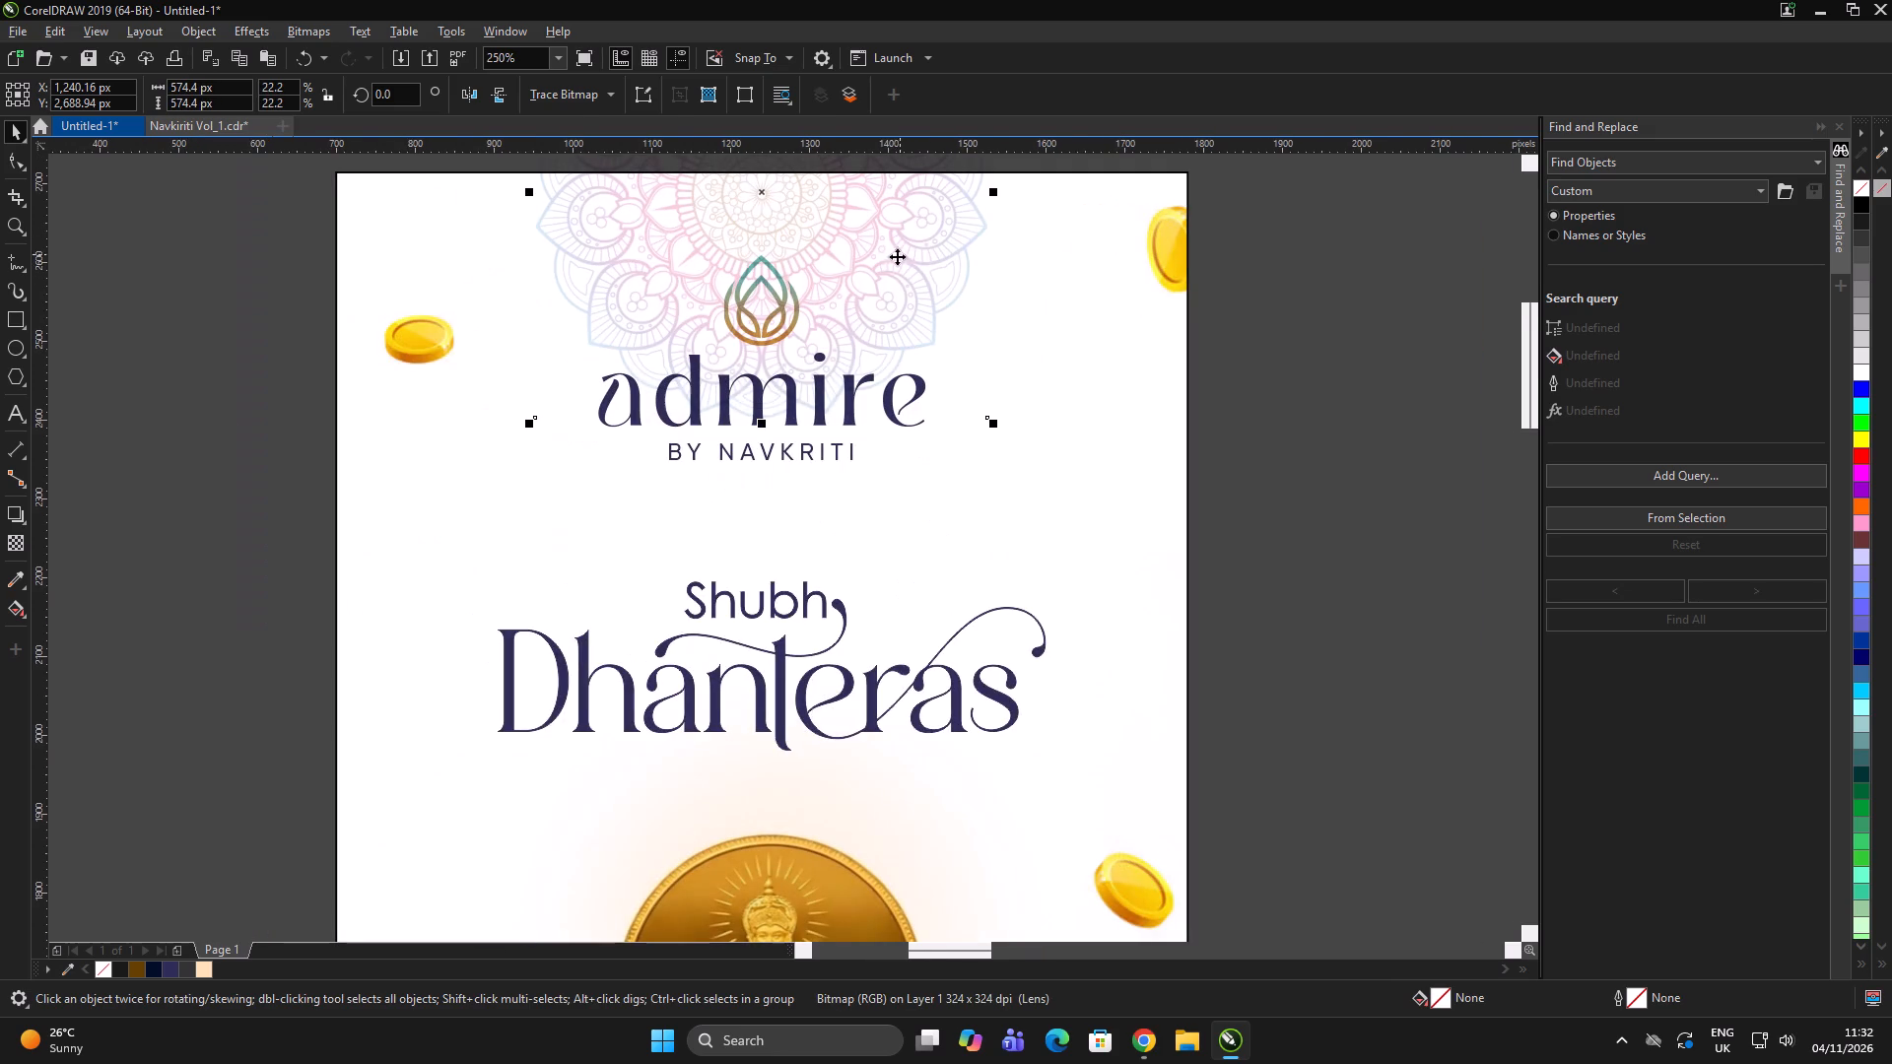
Set the mandala's uniform transparency to 85.
{"action": "left_click", "coordinate": [22, 542]}
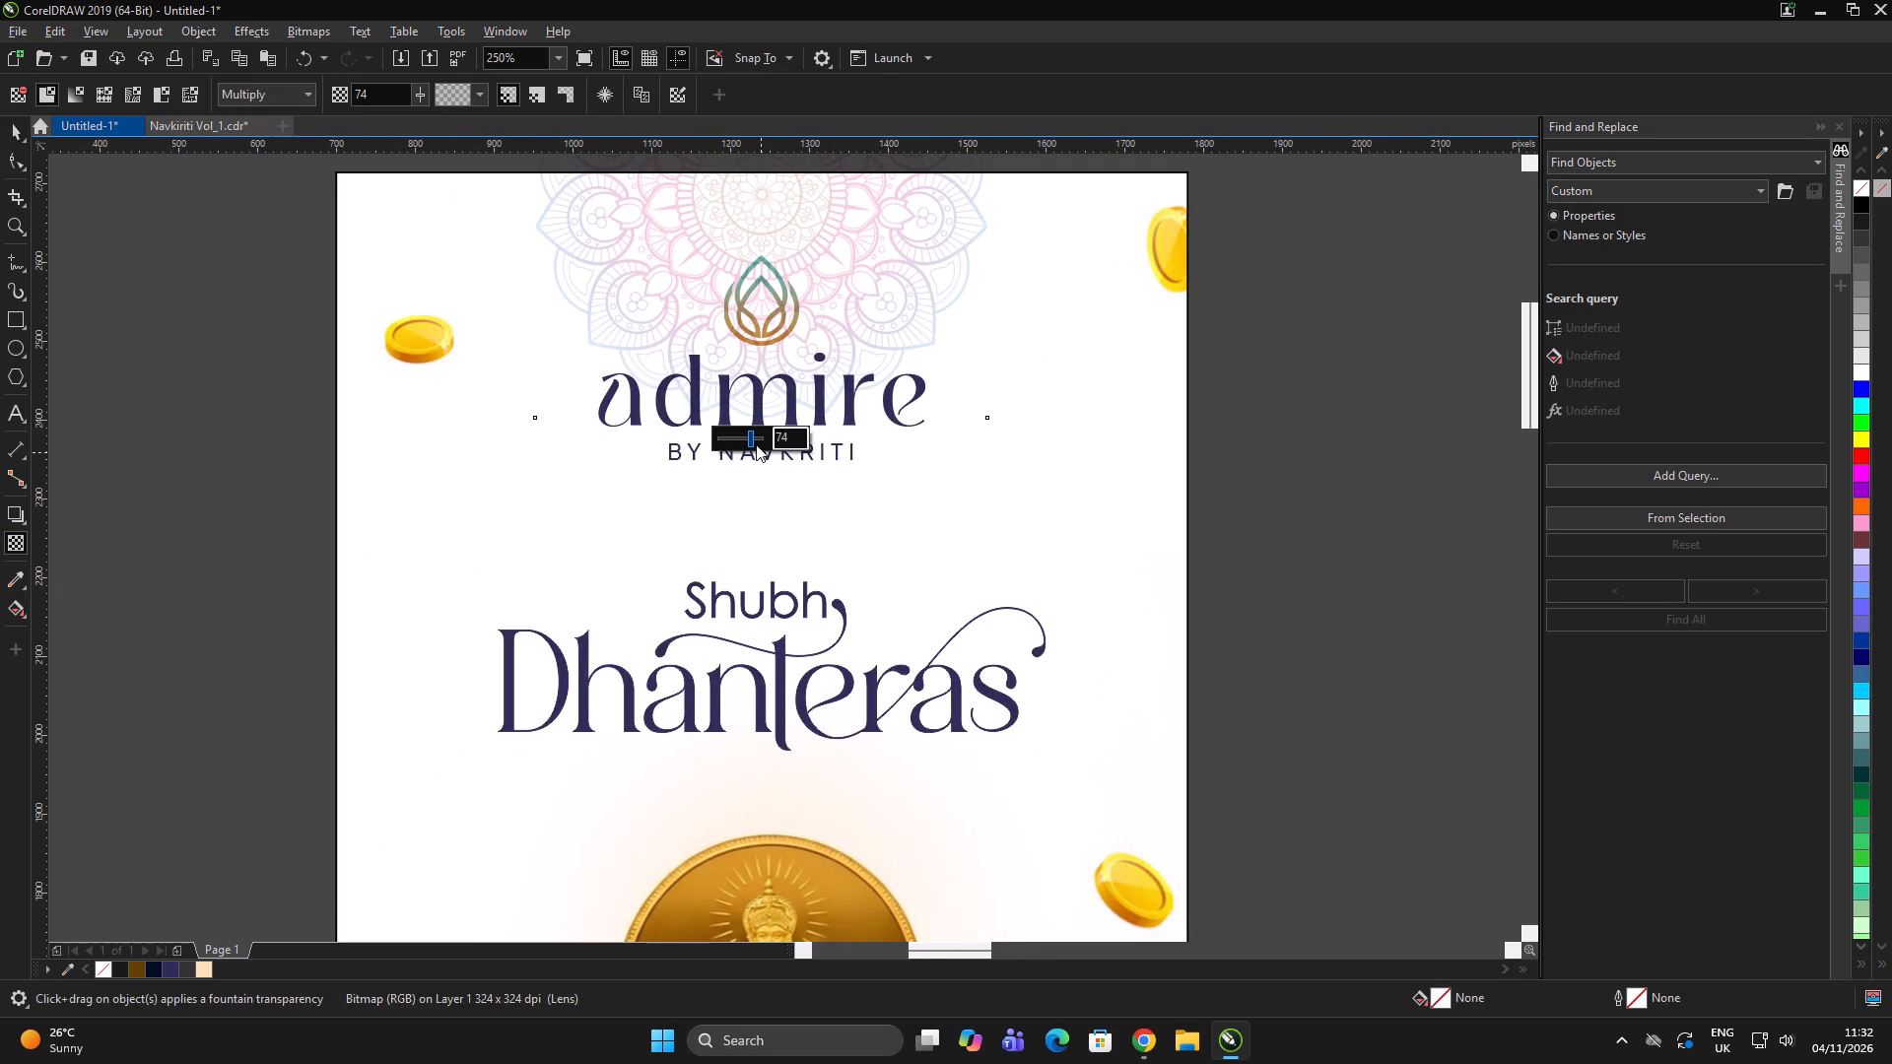
{"action": "left_click_drag", "start_coordinate": [796, 439], "coordinate": [734, 439]}
{"action": "key", "text": "8"}
{"action": "key", "text": "5"}
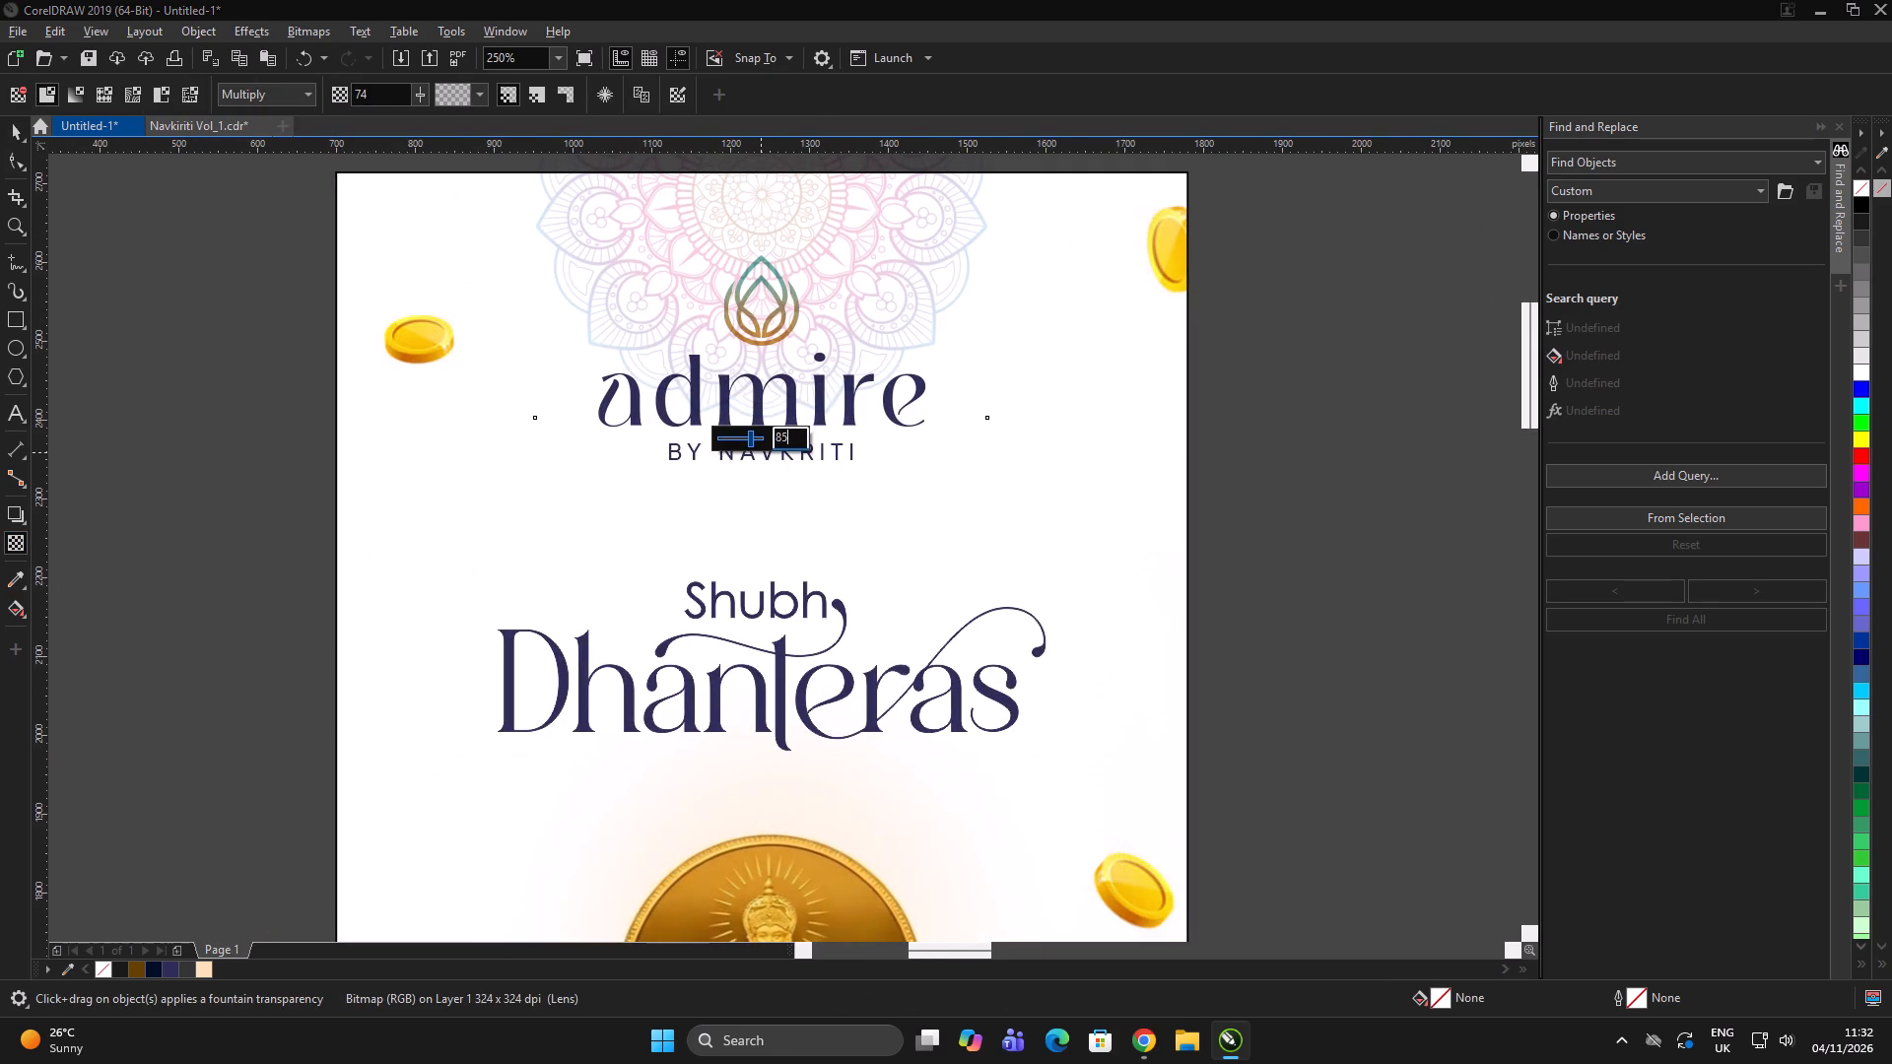
{"action": "key", "text": "Return"}
{"action": "left_click", "coordinate": [14, 134]}
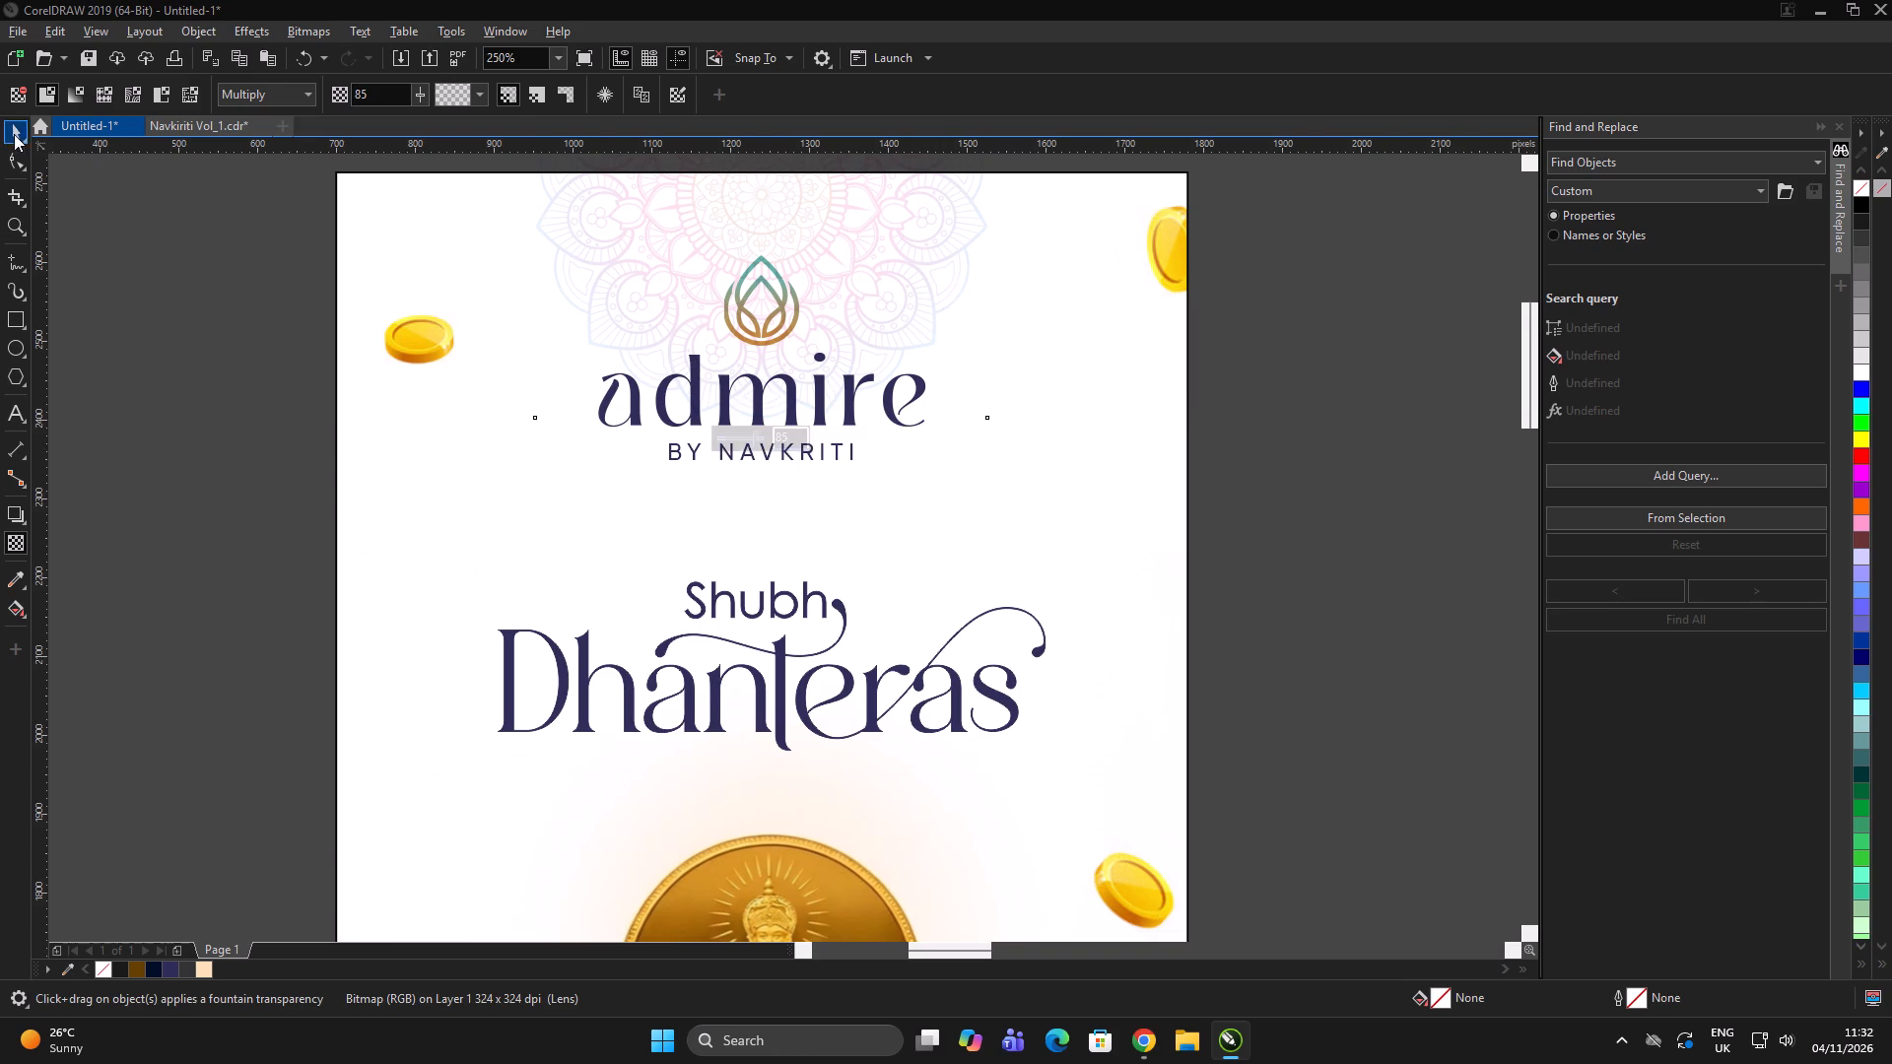
Move the mandala up about 45 px over the poster's top edge and centre it horizontally on the poster.
{"action": "scroll", "coordinate": [1108, 348], "scroll_direction": "up", "scroll_amount": 1}
{"action": "scroll", "coordinate": [1010, 340], "scroll_direction": "down", "scroll_amount": 1}
{"action": "left_click", "coordinate": [1188, 337]}
{"action": "scroll", "coordinate": [899, 289], "scroll_direction": "down", "scroll_amount": 3}
{"action": "left_click", "coordinate": [1064, 310]}
{"action": "scroll", "coordinate": [942, 277], "scroll_direction": "up", "scroll_amount": 2}
{"action": "left_click", "coordinate": [830, 281]}
{"action": "left_click_drag", "start_coordinate": [817, 289], "coordinate": [818, 258]}
{"action": "left_click", "coordinate": [834, 262]}
{"action": "left_click", "coordinate": [953, 411], "text": "shift"}
{"action": "key", "text": "c"}
{"action": "left_click", "coordinate": [1290, 357]}
{"action": "scroll", "coordinate": [870, 259], "scroll_direction": "down", "scroll_amount": 2}
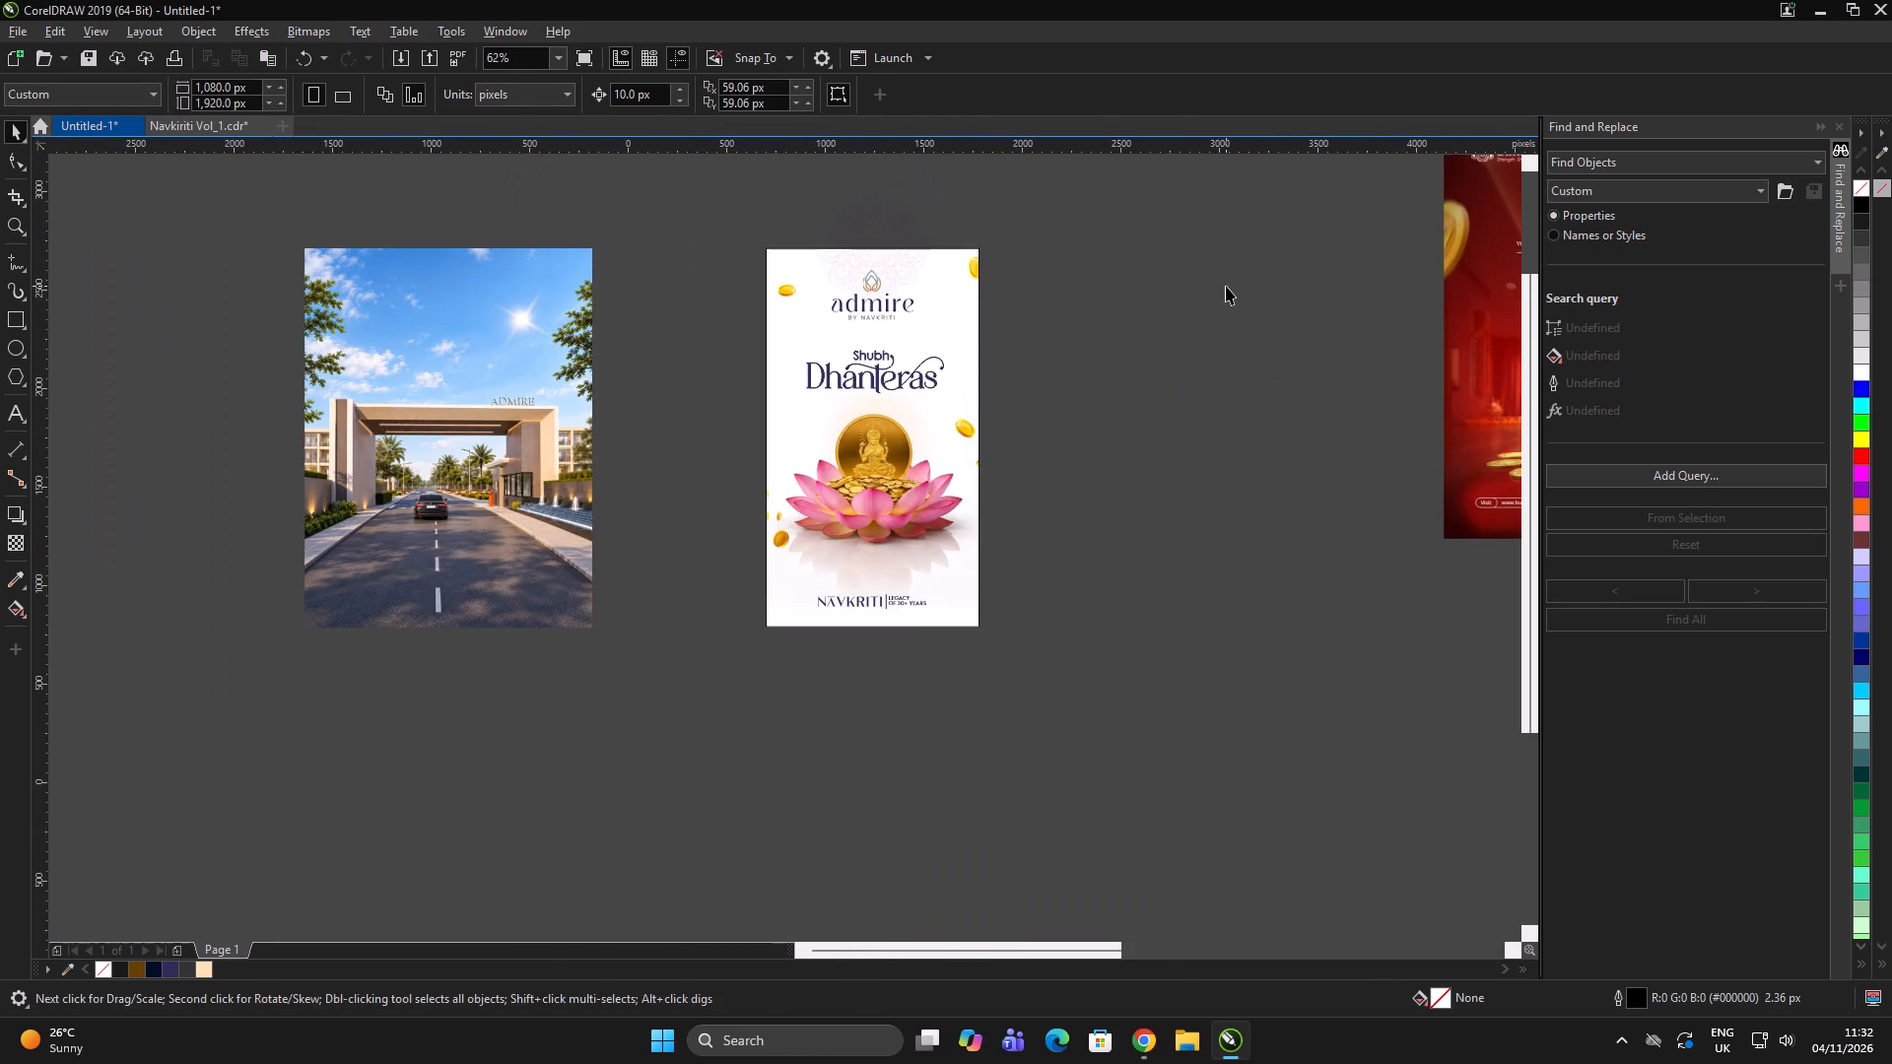
{"action": "left_click", "coordinate": [1226, 286]}
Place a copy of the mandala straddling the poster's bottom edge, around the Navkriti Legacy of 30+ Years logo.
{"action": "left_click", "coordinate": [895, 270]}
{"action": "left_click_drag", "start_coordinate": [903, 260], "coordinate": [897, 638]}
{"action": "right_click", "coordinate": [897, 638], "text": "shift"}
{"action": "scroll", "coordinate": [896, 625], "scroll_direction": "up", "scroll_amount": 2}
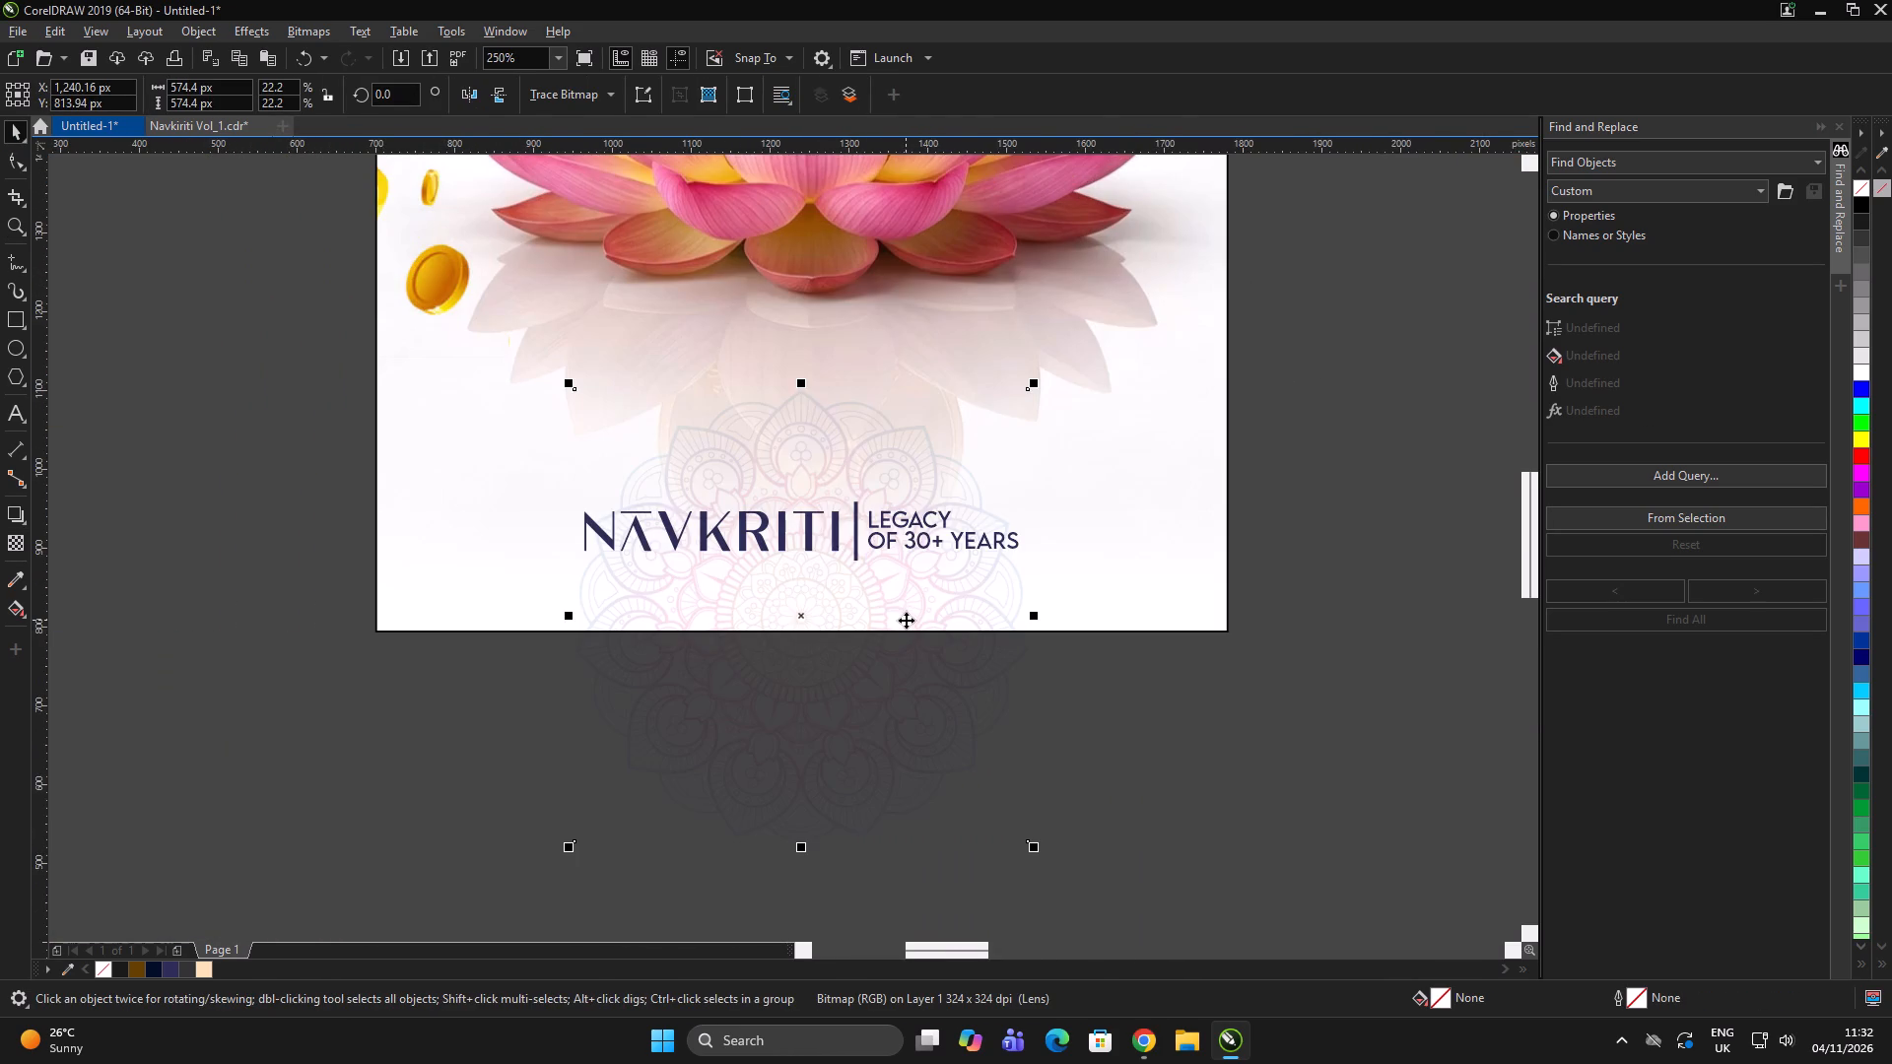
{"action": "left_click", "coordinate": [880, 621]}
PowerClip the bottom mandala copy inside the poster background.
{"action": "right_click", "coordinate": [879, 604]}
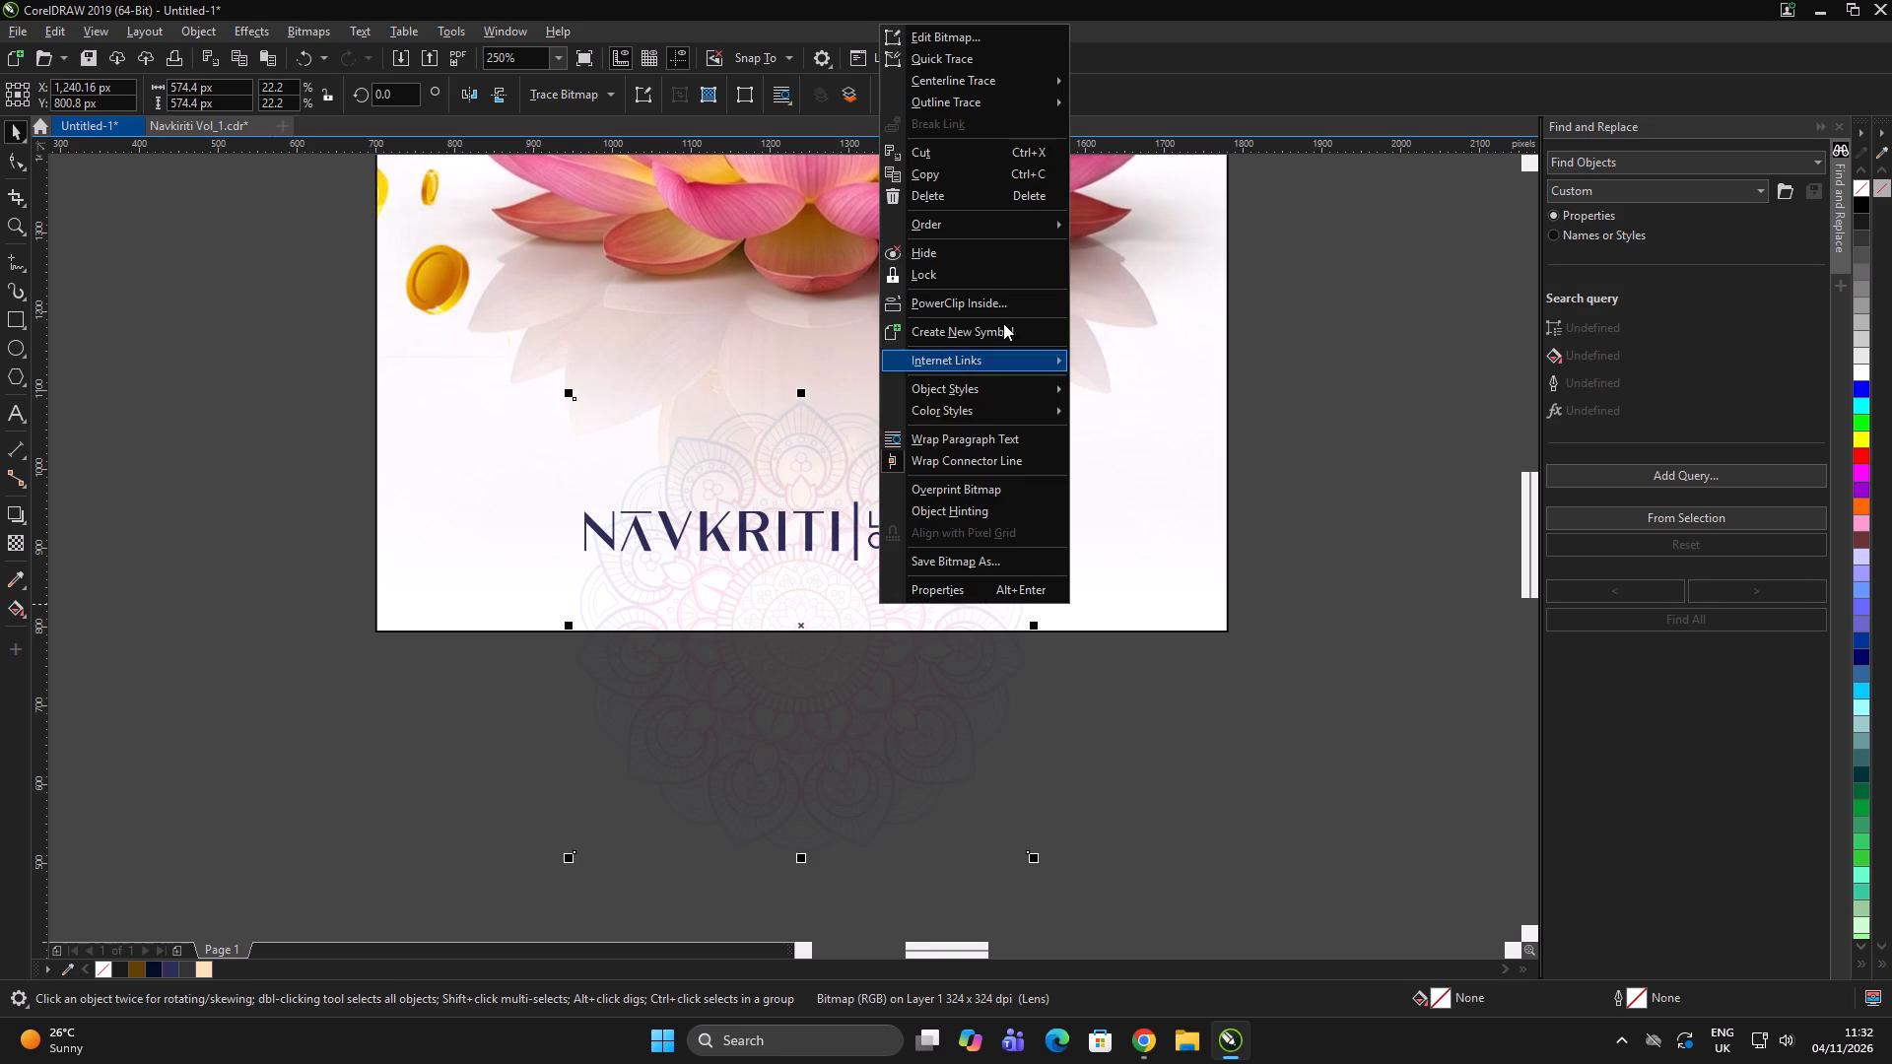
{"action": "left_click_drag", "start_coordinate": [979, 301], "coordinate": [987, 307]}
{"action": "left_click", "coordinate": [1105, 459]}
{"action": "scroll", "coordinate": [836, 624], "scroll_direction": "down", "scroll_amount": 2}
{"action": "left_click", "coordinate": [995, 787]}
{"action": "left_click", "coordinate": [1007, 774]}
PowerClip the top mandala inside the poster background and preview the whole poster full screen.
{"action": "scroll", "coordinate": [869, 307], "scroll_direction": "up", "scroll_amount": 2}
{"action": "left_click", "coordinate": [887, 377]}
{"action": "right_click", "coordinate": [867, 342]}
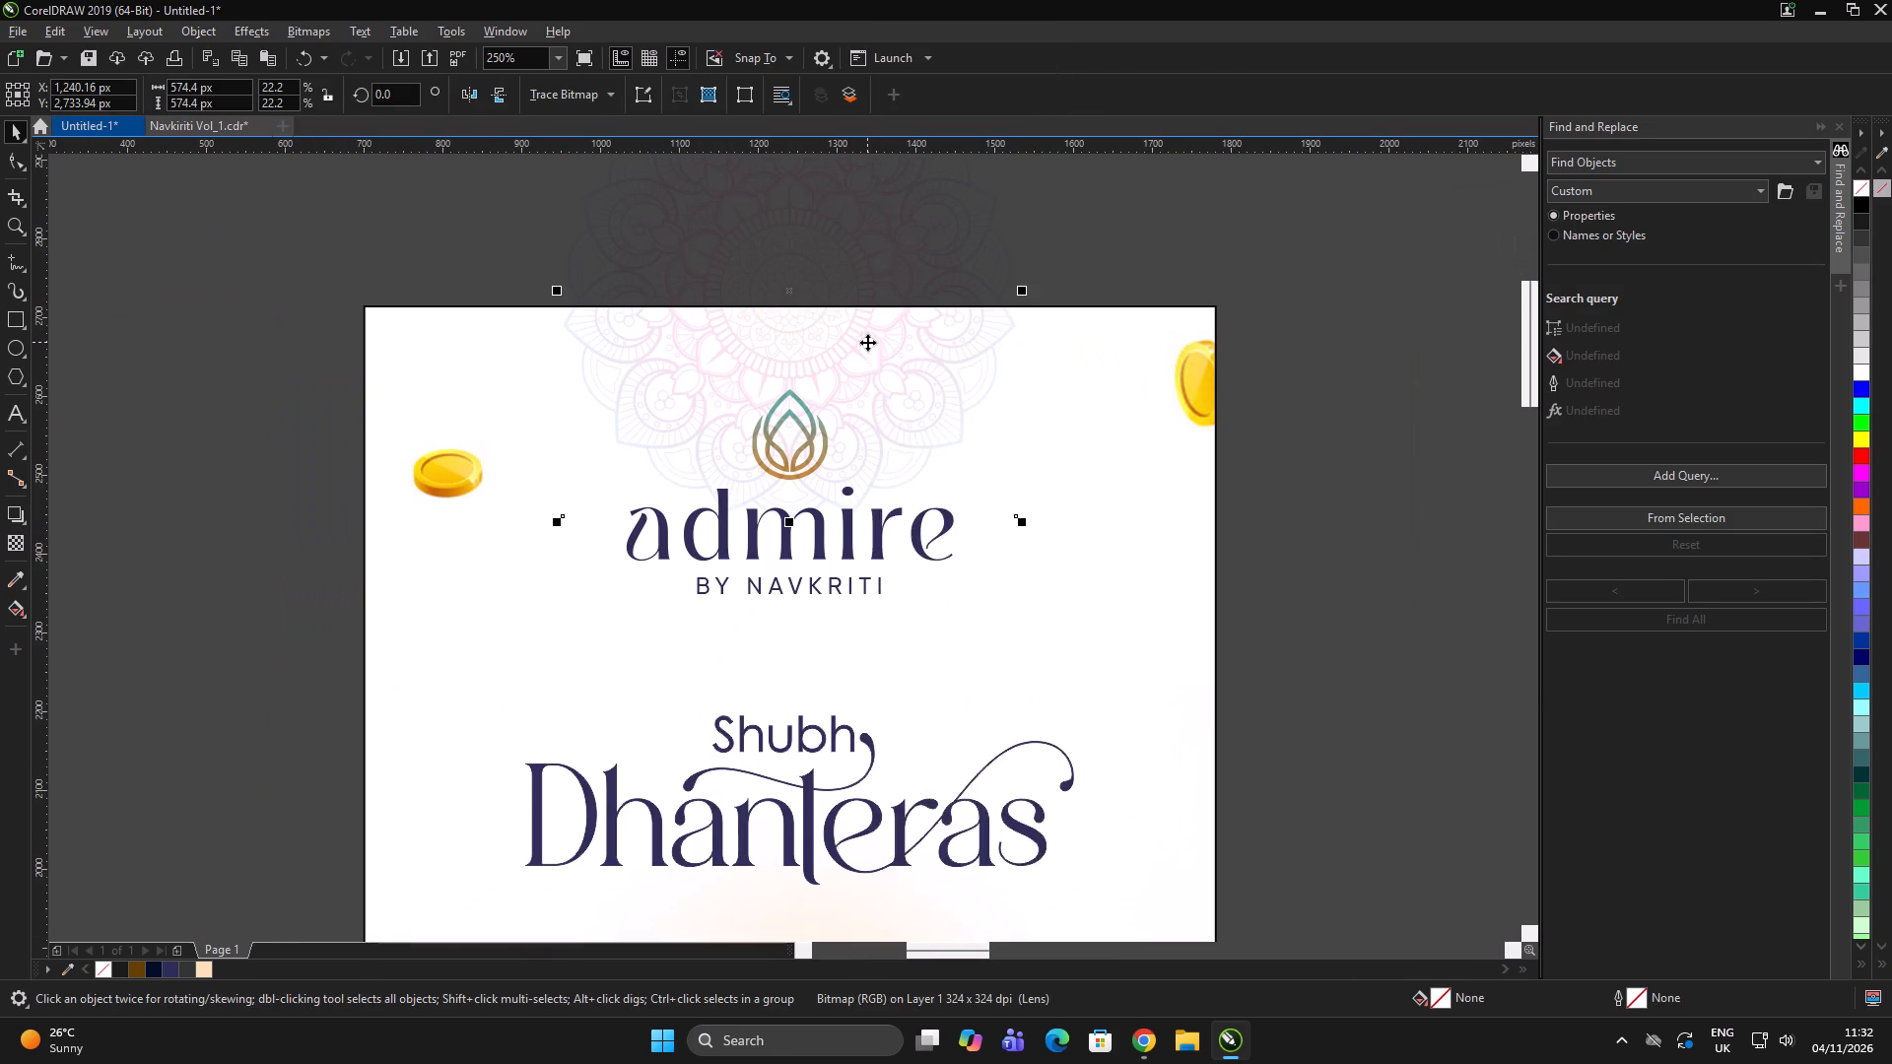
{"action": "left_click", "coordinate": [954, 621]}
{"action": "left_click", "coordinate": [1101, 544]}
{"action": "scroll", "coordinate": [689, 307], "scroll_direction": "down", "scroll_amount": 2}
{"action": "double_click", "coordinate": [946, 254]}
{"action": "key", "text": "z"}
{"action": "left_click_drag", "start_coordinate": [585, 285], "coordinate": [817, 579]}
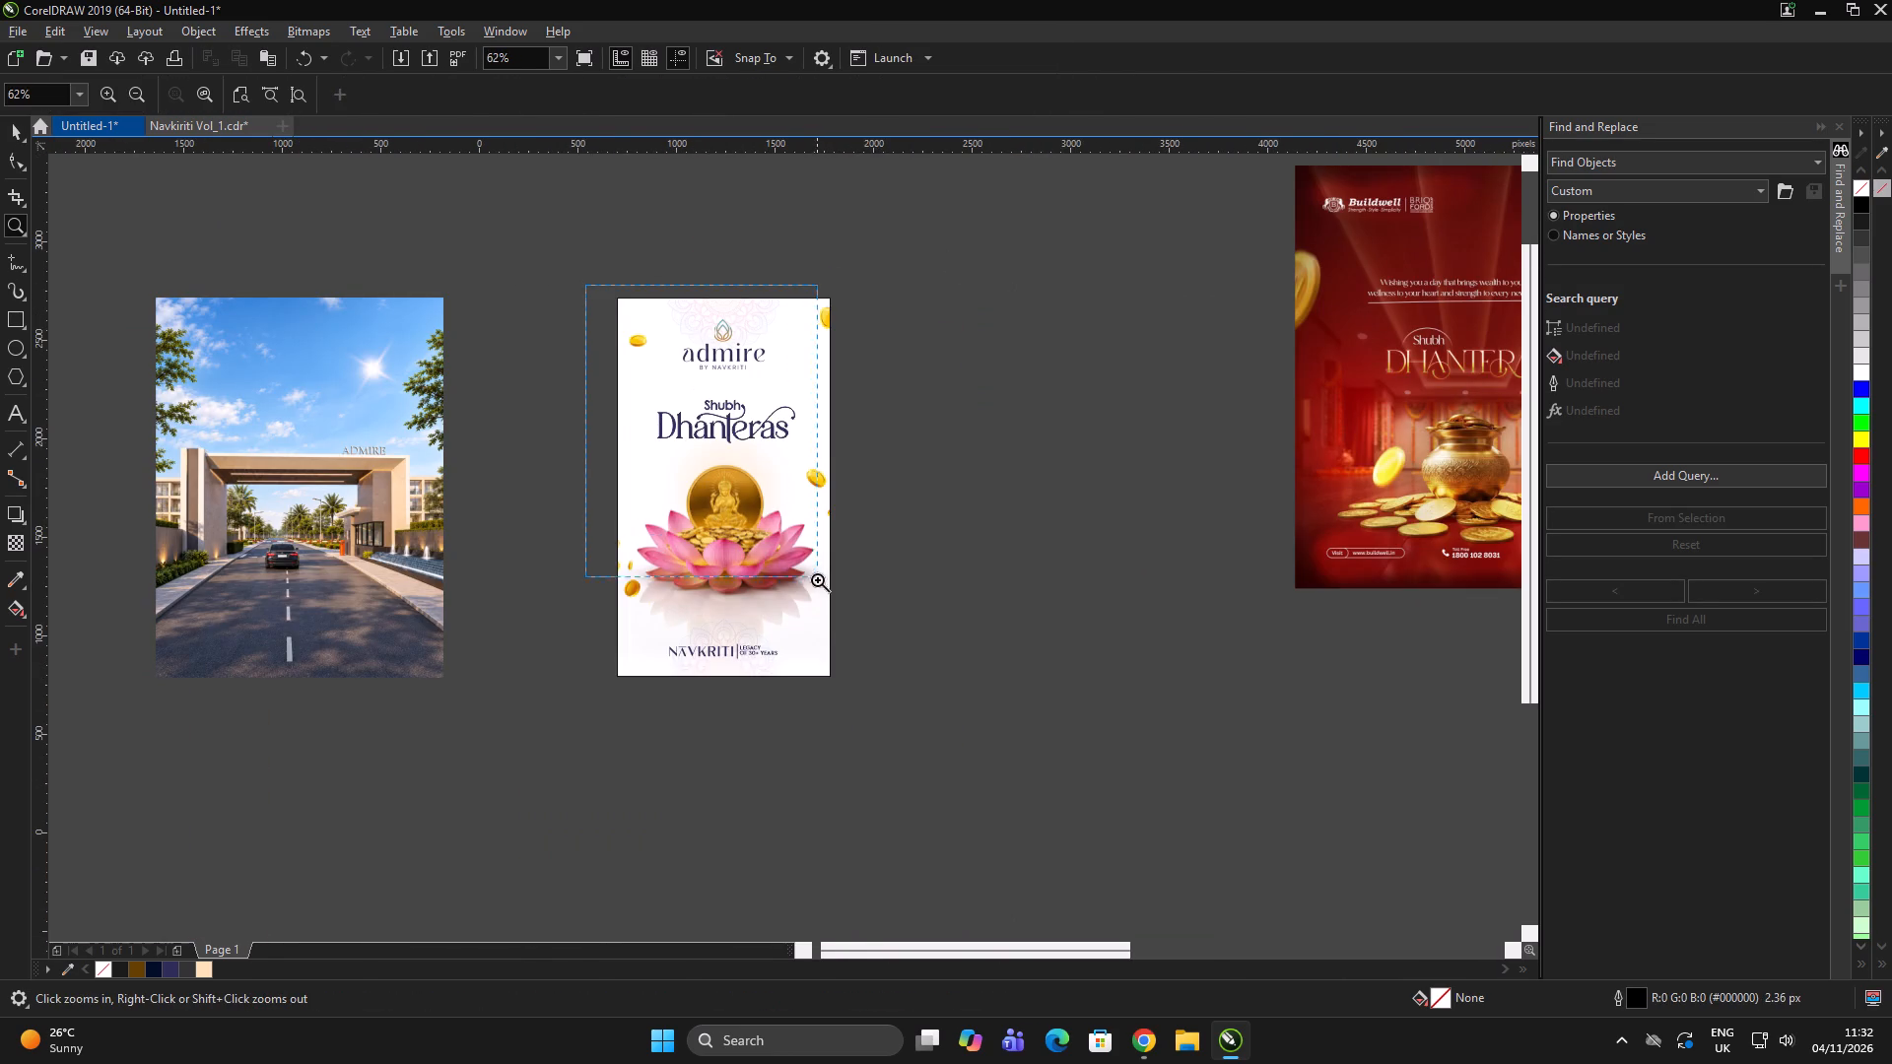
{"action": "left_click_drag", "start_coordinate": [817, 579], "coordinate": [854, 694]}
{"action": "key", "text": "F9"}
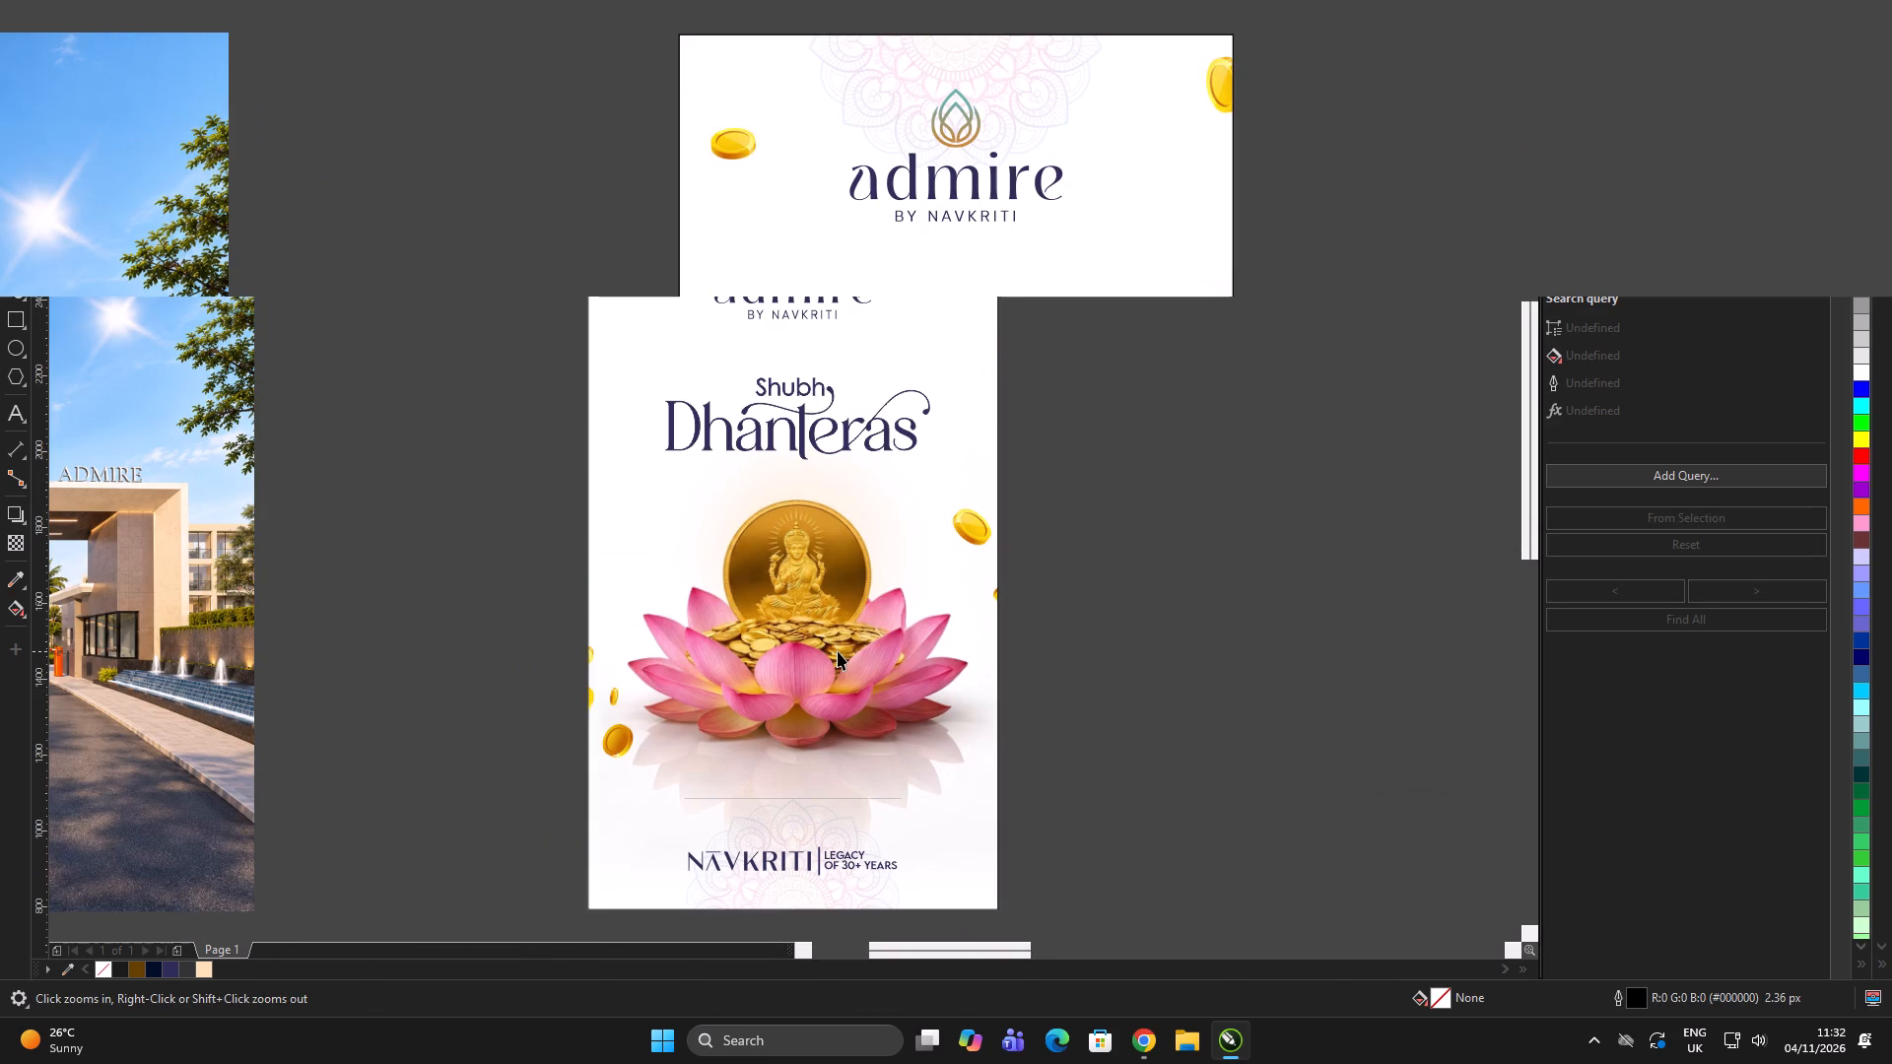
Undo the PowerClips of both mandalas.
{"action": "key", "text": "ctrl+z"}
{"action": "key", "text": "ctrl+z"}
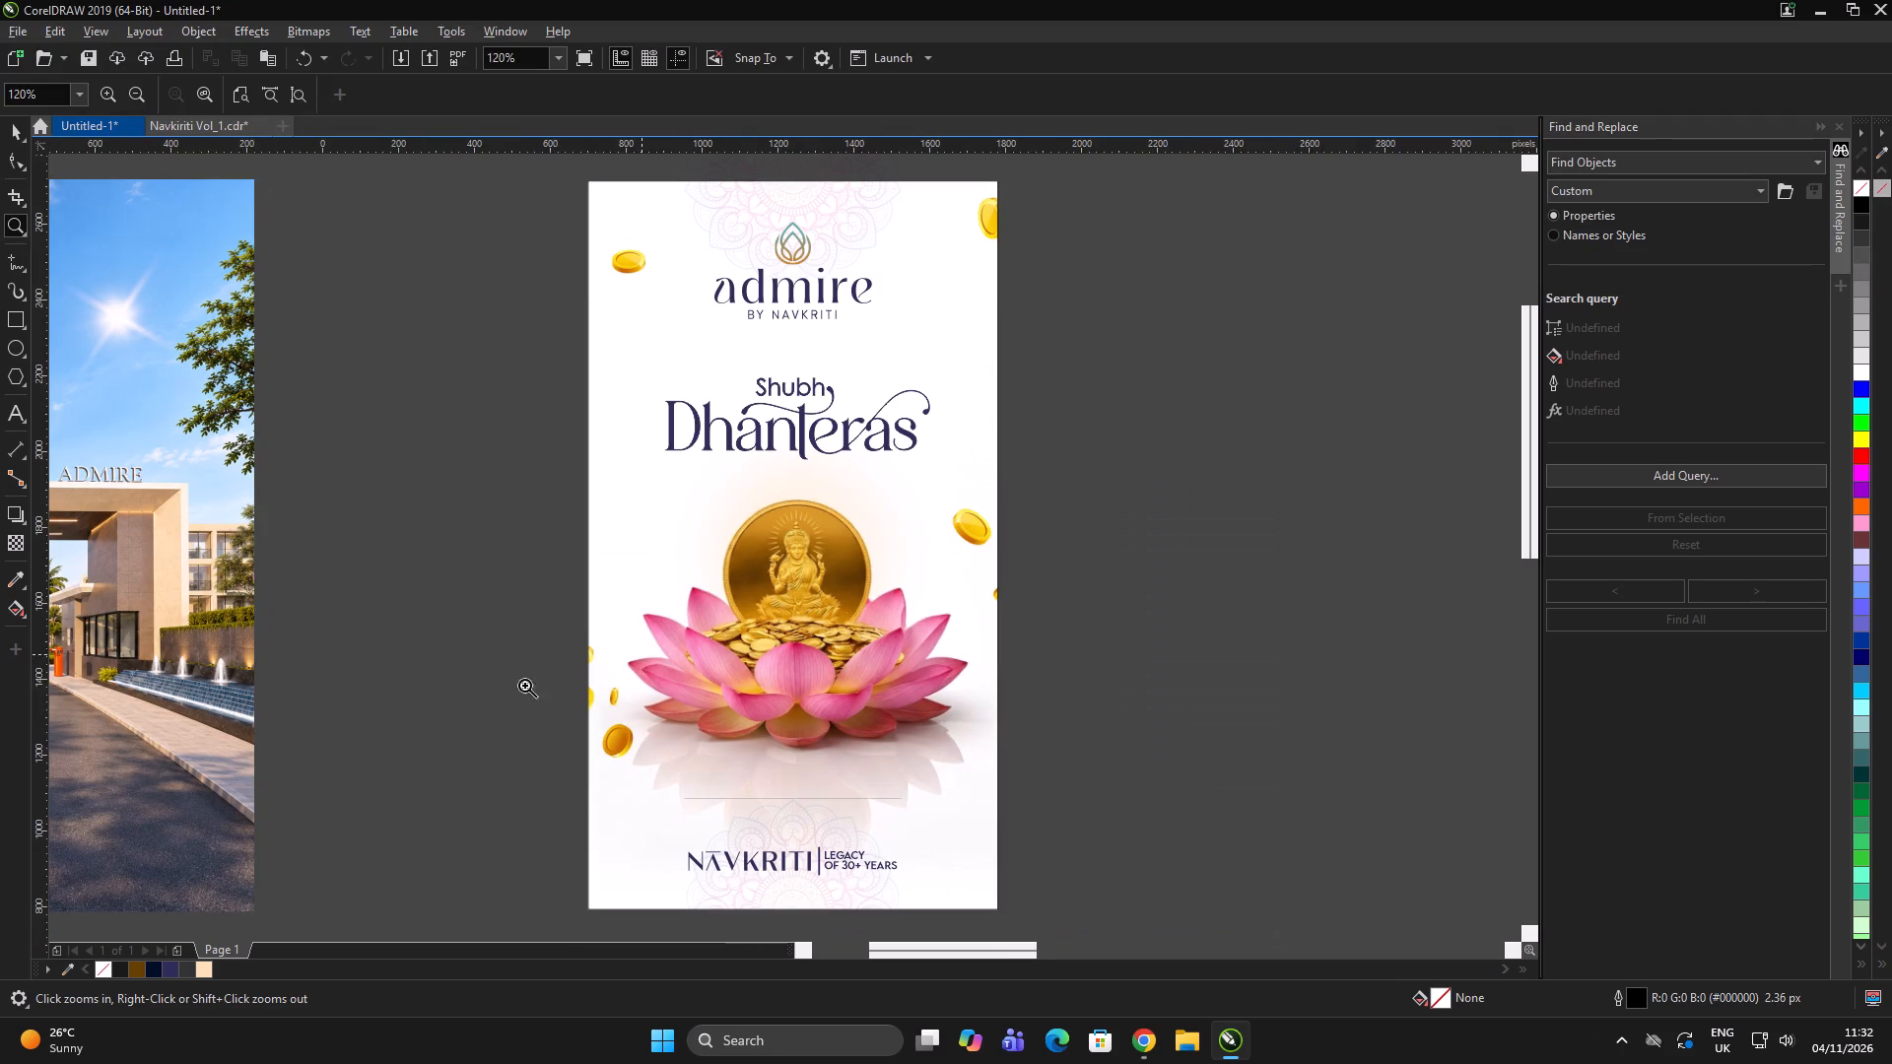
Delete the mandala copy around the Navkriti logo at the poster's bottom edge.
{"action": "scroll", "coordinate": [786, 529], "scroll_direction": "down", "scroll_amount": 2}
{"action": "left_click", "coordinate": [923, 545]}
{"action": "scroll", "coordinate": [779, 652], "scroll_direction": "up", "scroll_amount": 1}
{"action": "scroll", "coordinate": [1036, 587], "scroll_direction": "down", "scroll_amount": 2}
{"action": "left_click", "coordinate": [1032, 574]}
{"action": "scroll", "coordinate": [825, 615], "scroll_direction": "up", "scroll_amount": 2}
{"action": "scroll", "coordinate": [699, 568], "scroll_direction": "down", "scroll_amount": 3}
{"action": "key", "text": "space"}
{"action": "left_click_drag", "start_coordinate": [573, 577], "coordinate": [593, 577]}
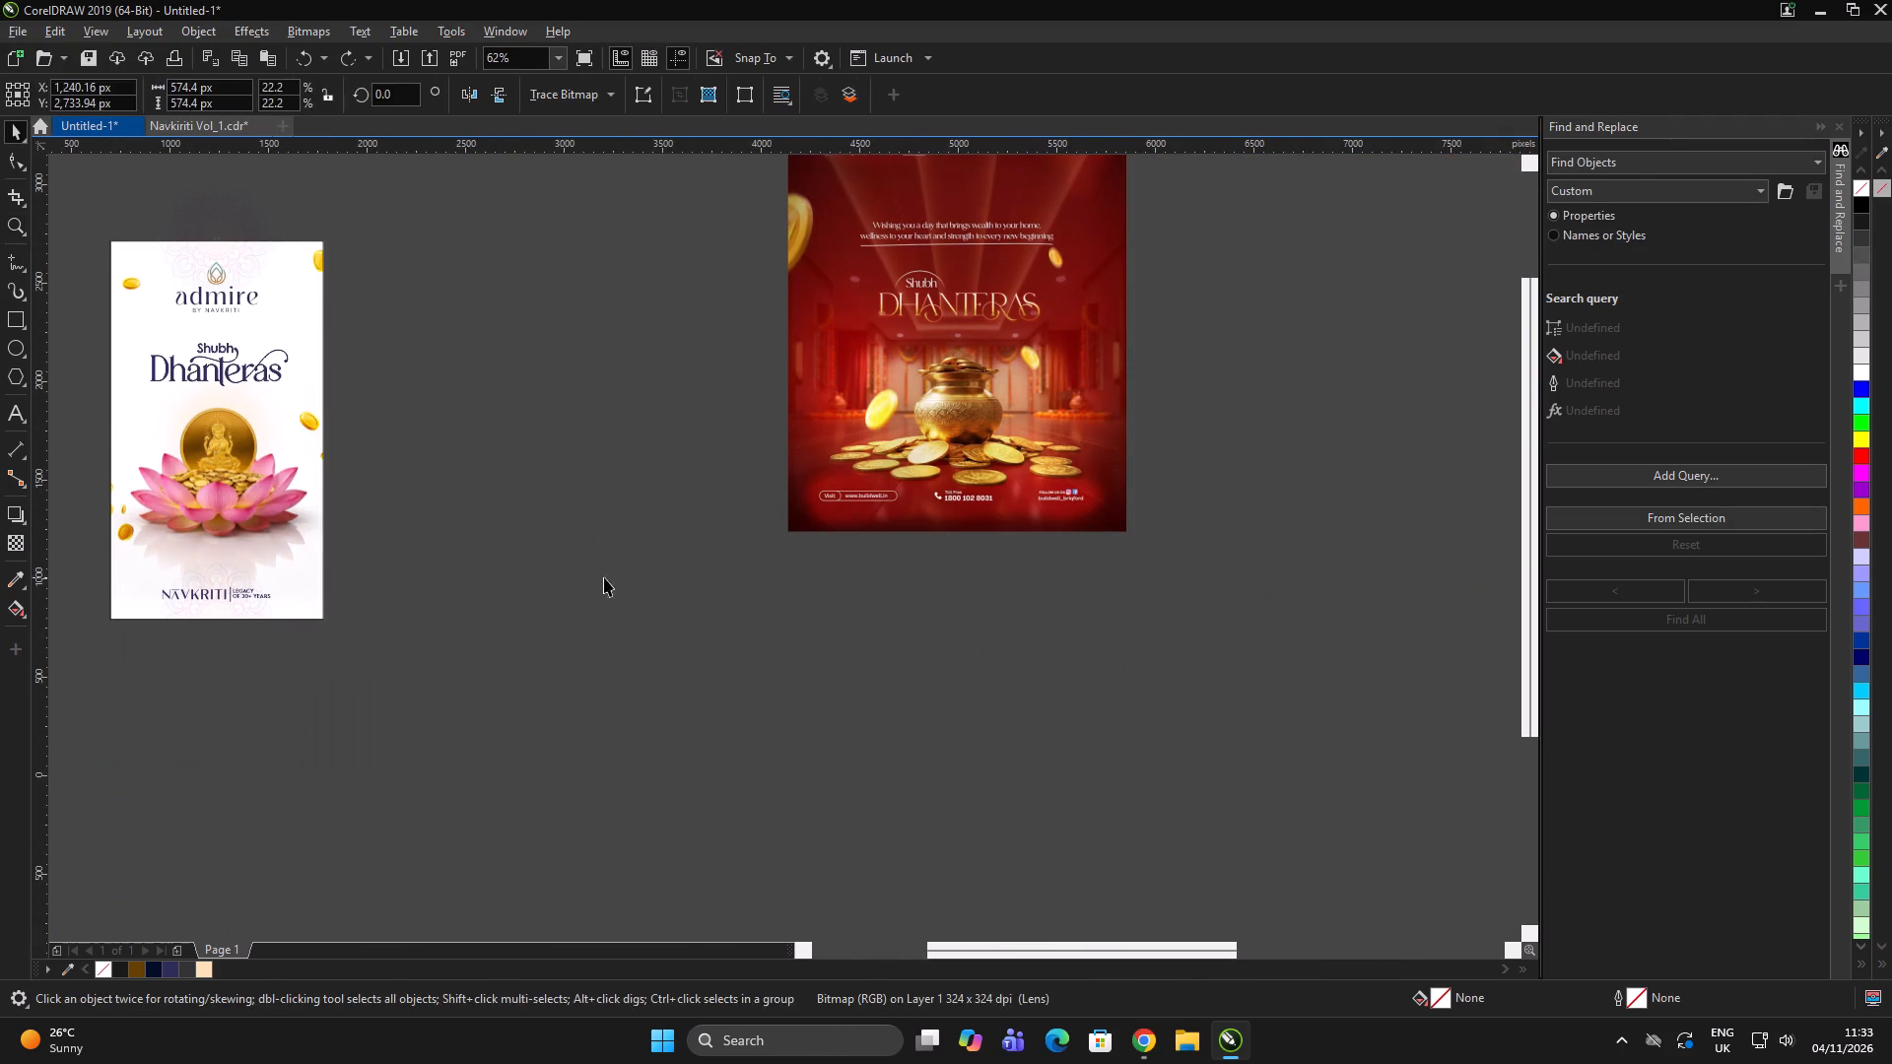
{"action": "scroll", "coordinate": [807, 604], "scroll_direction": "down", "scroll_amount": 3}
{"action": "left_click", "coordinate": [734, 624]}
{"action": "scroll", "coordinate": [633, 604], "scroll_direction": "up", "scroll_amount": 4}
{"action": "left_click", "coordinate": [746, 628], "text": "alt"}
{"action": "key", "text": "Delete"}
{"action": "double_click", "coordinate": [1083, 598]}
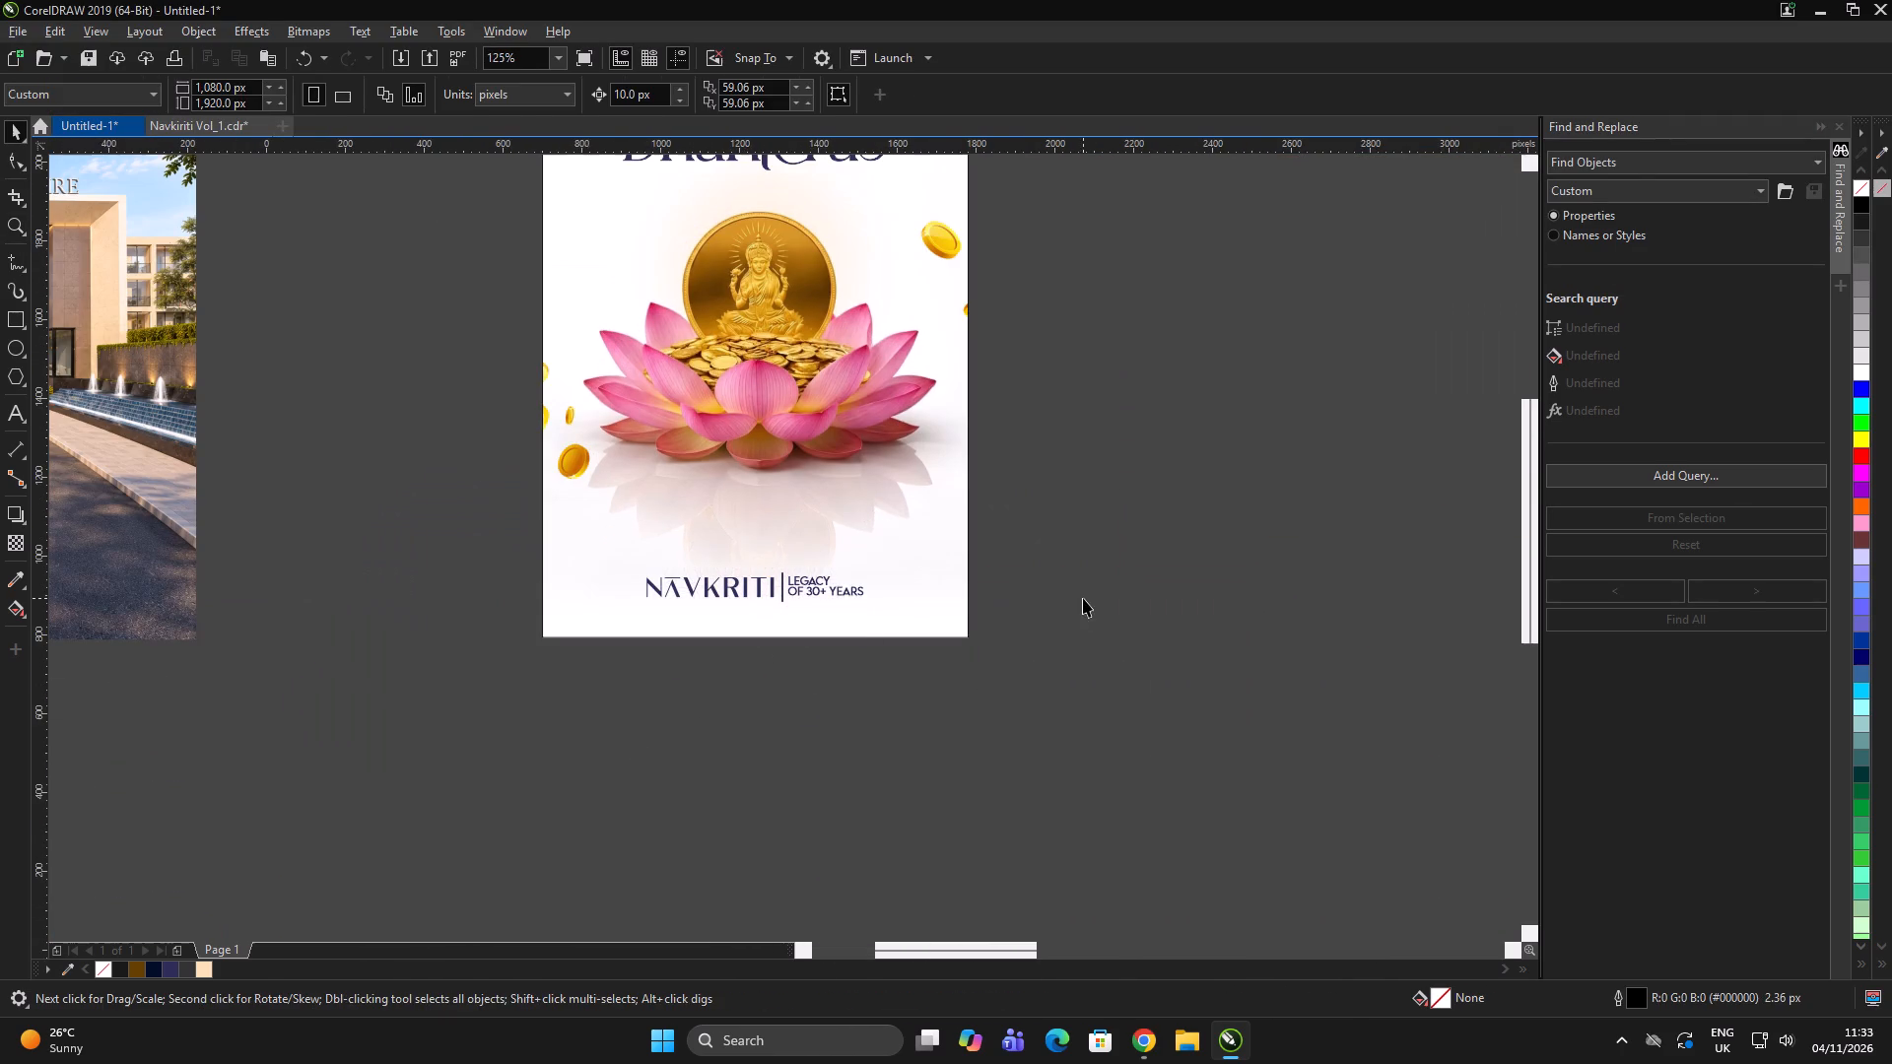
Group the Dhanteras poster's artwork into one object.
{"action": "scroll", "coordinate": [831, 782], "scroll_direction": "down", "scroll_amount": 2}
{"action": "left_click", "coordinate": [904, 784]}
{"action": "scroll", "coordinate": [855, 681], "scroll_direction": "up", "scroll_amount": 1}
{"action": "key", "text": "z"}
{"action": "left_click_drag", "start_coordinate": [654, 394], "coordinate": [658, 395]}
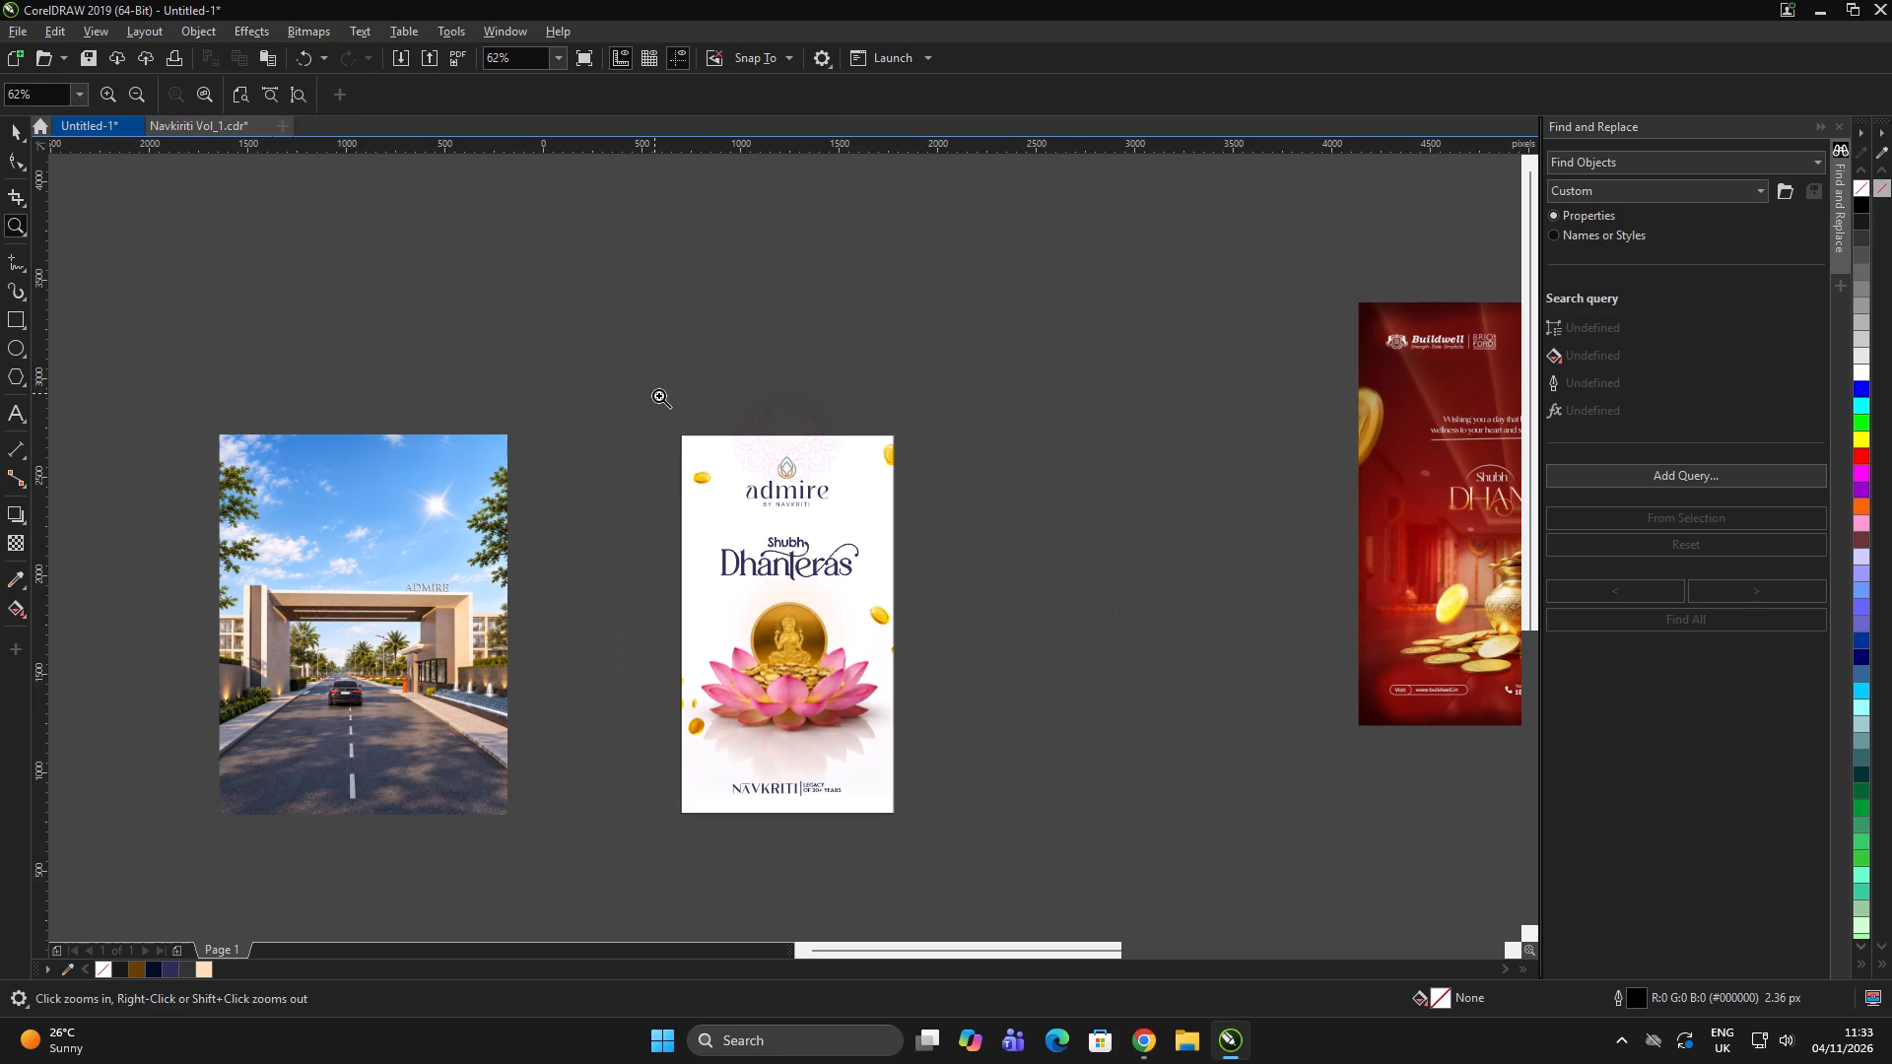
{"action": "left_click_drag", "start_coordinate": [658, 395], "coordinate": [936, 859]}
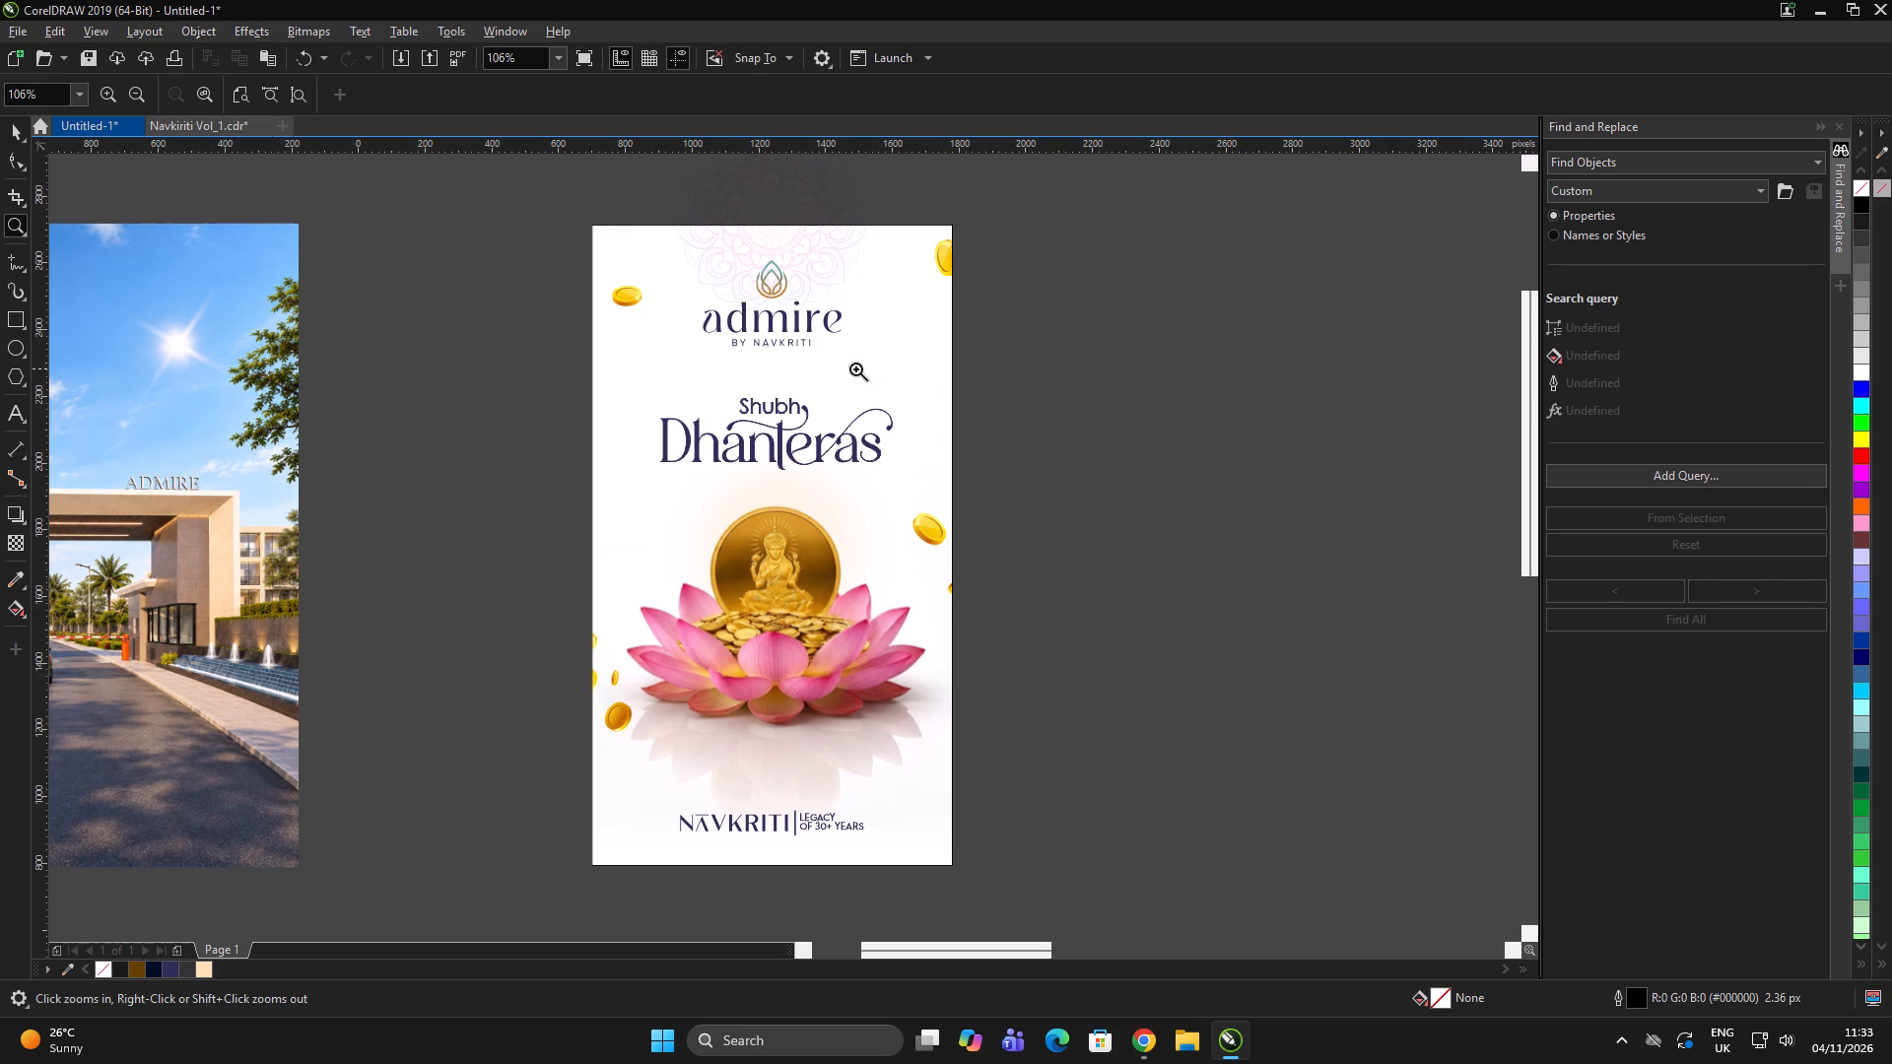
{"action": "key", "text": "space"}
{"action": "left_click_drag", "start_coordinate": [545, 196], "coordinate": [1013, 957]}
{"action": "key", "text": "ctrl+g"}
{"action": "double_click", "coordinate": [1172, 765], "text": "ctrl"}
Start exporting the grouped poster as a JPG, with D: > Bharat Data > Navkriti as the destination folder.
{"action": "left_click", "coordinate": [715, 520]}
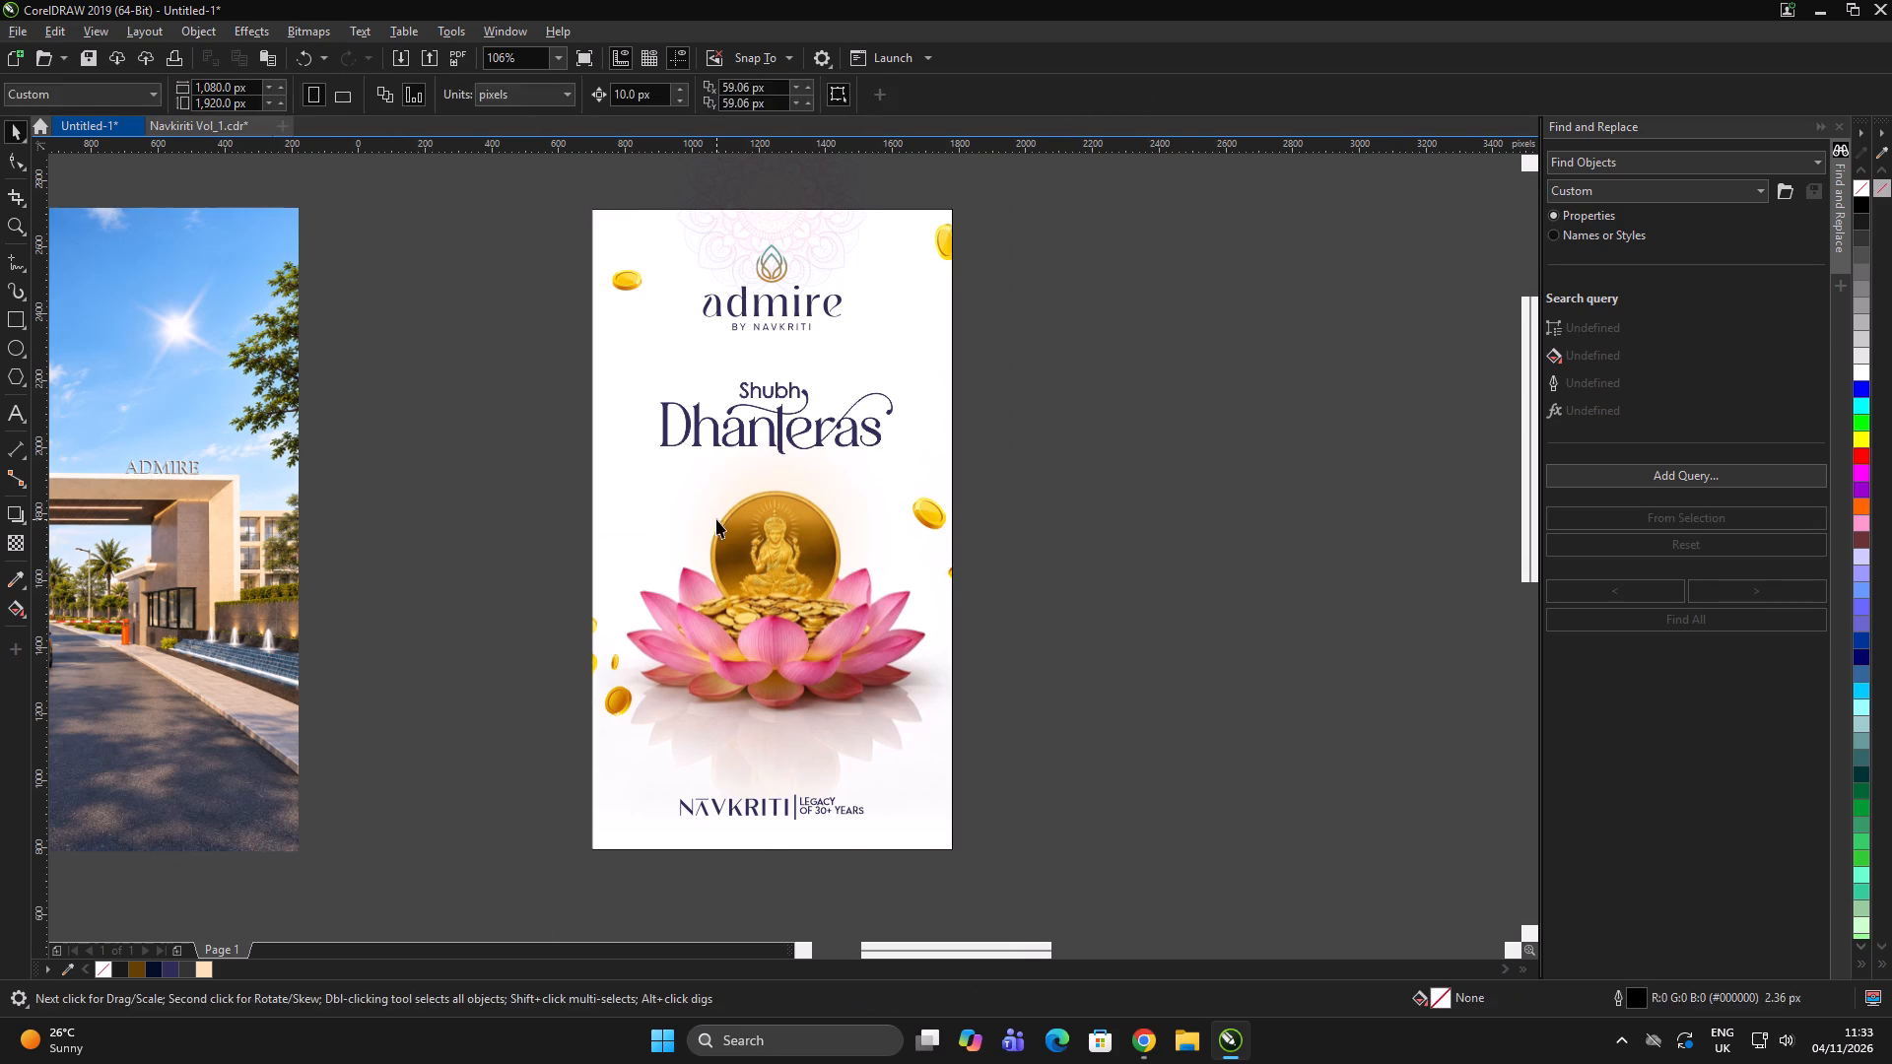
{"action": "key", "text": "ctrl+e"}
{"action": "scroll", "coordinate": [663, 617], "scroll_direction": "down", "scroll_amount": 9}
{"action": "scroll", "coordinate": [307, 700], "scroll_direction": "down", "scroll_amount": 6}
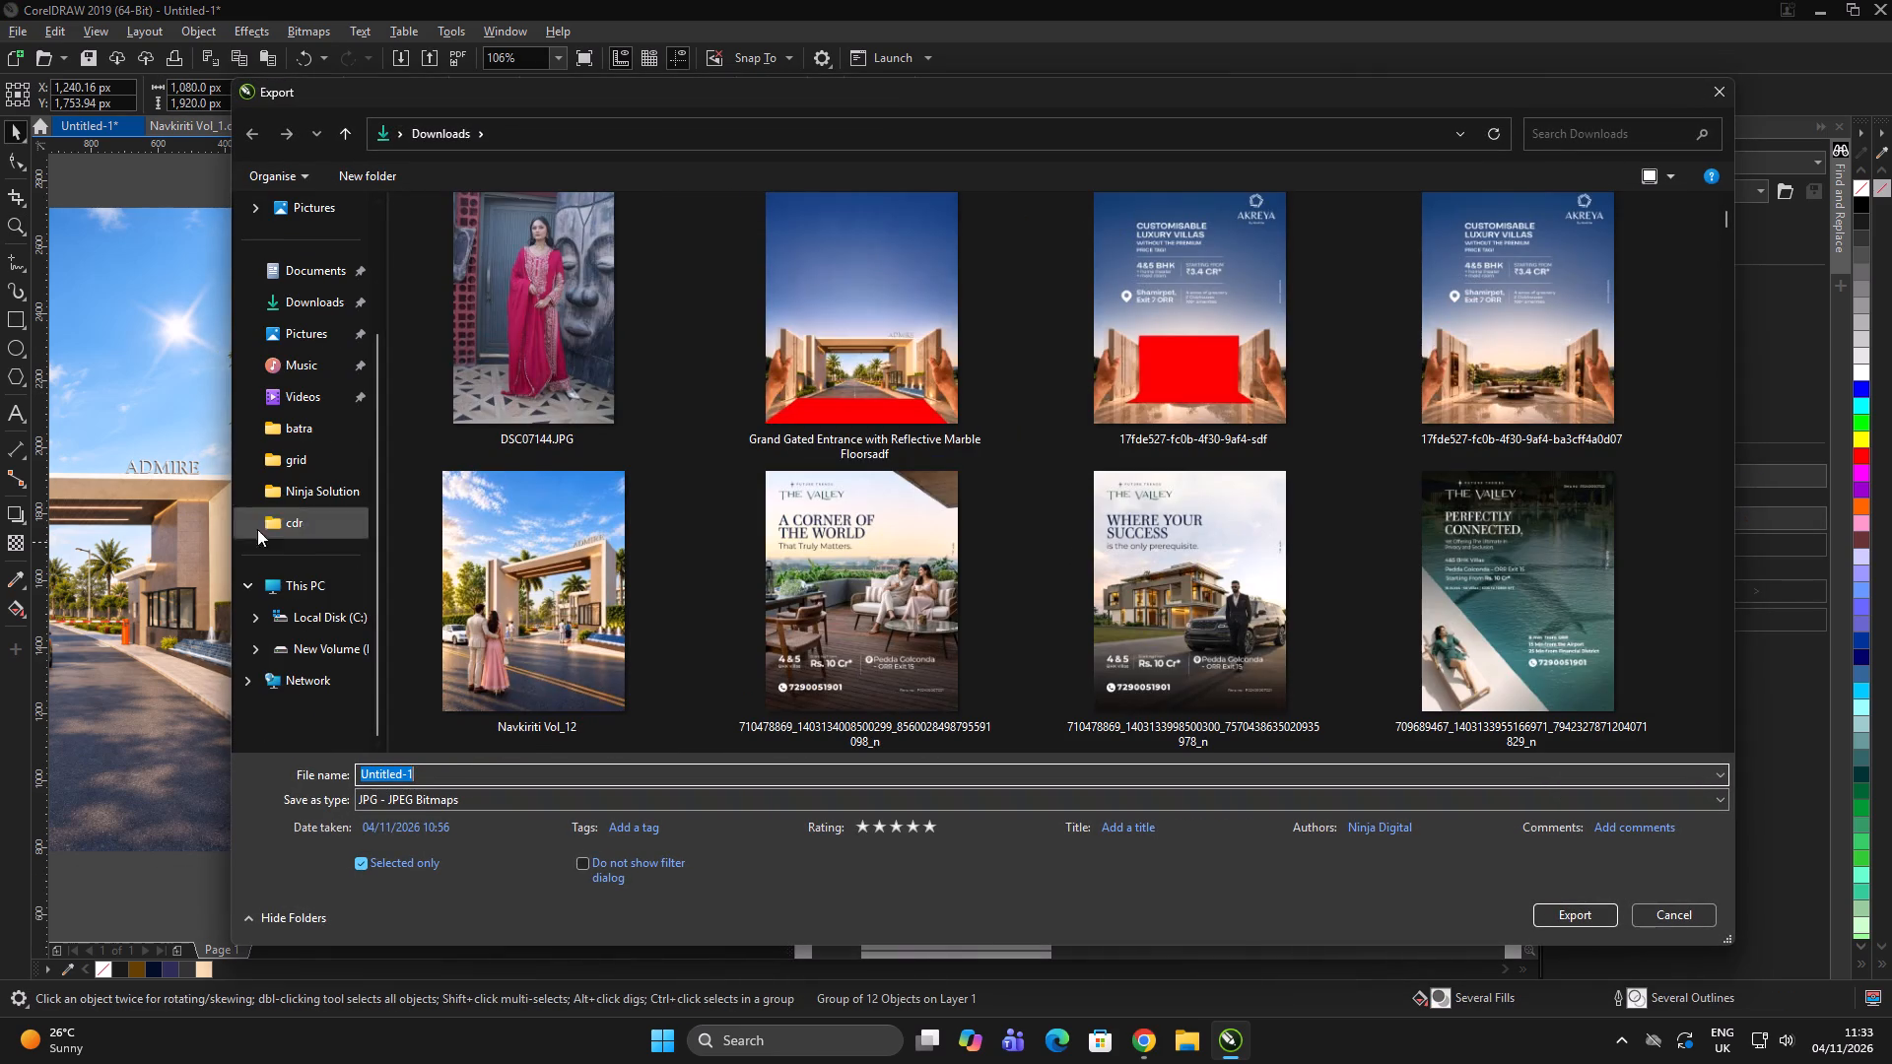
{"action": "left_click", "coordinate": [330, 645]}
{"action": "double_click", "coordinate": [488, 246]}
{"action": "left_click", "coordinate": [545, 343]}
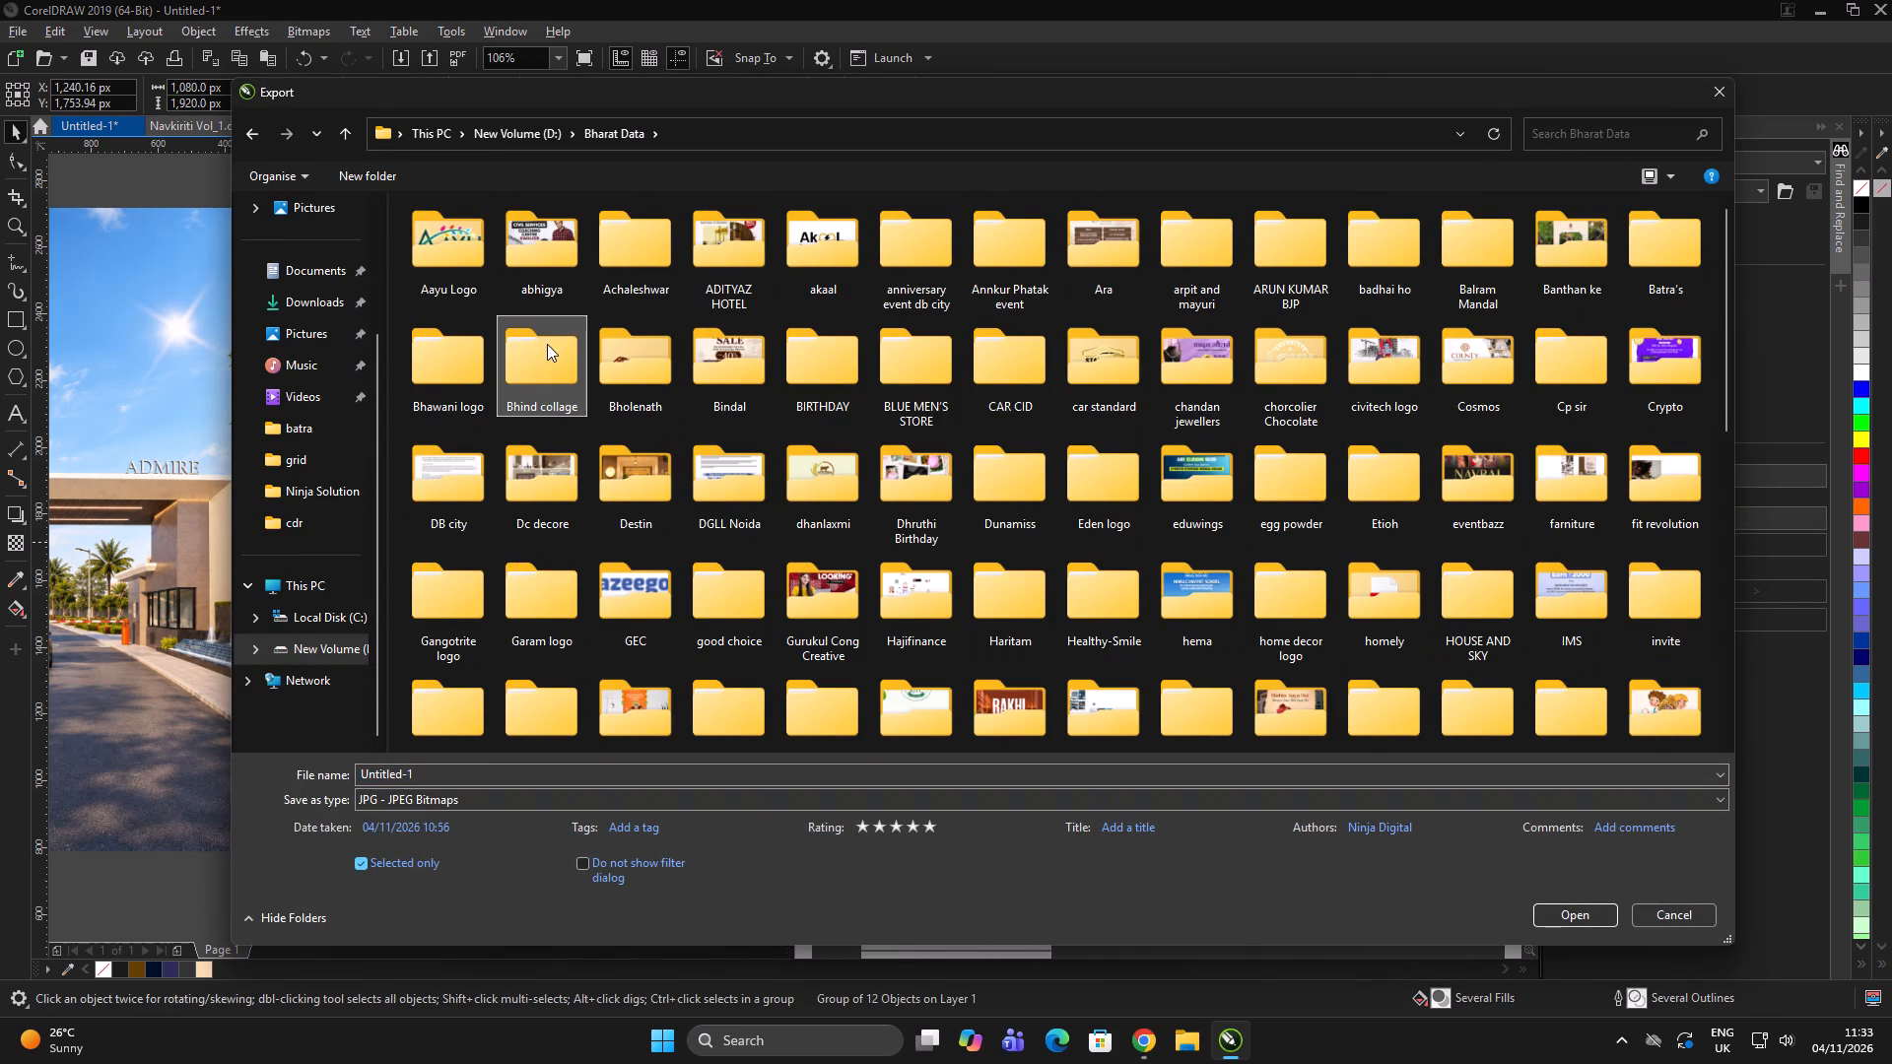
{"action": "type", "text": "nav"}
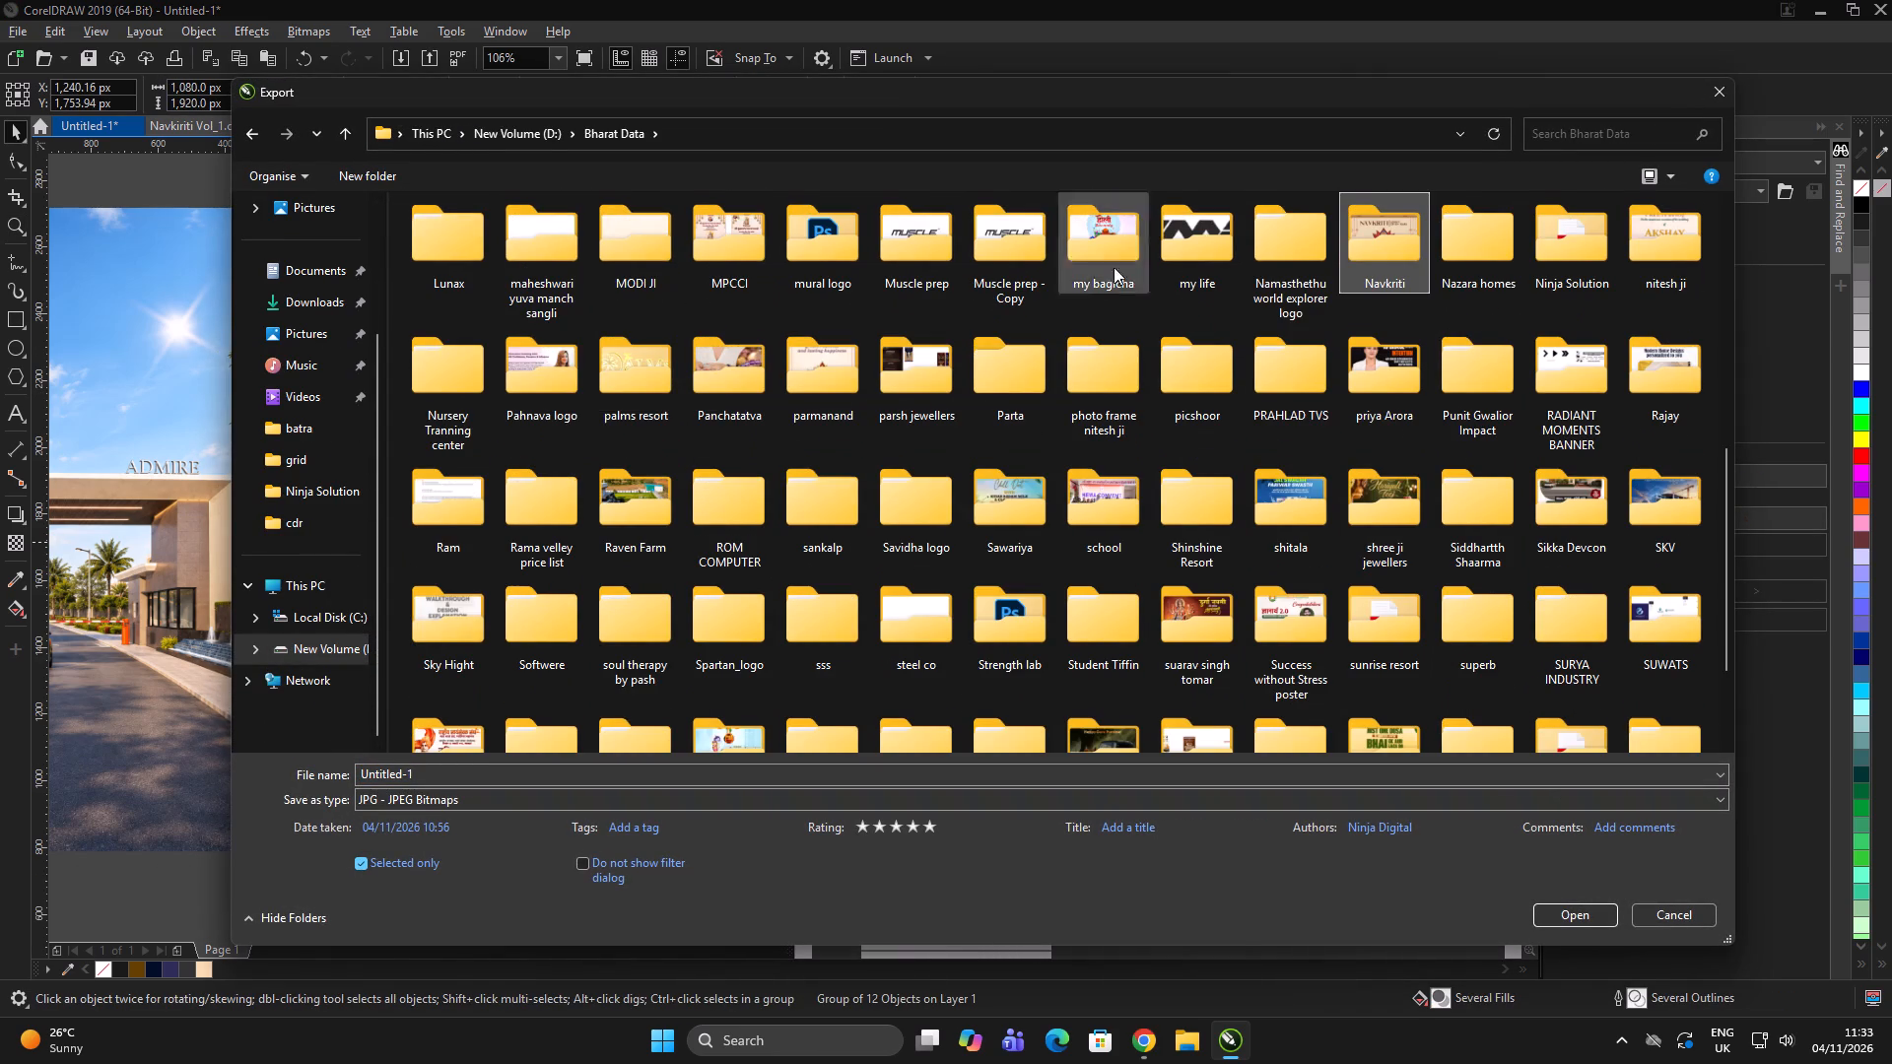
{"action": "double_click", "coordinate": [1416, 248]}
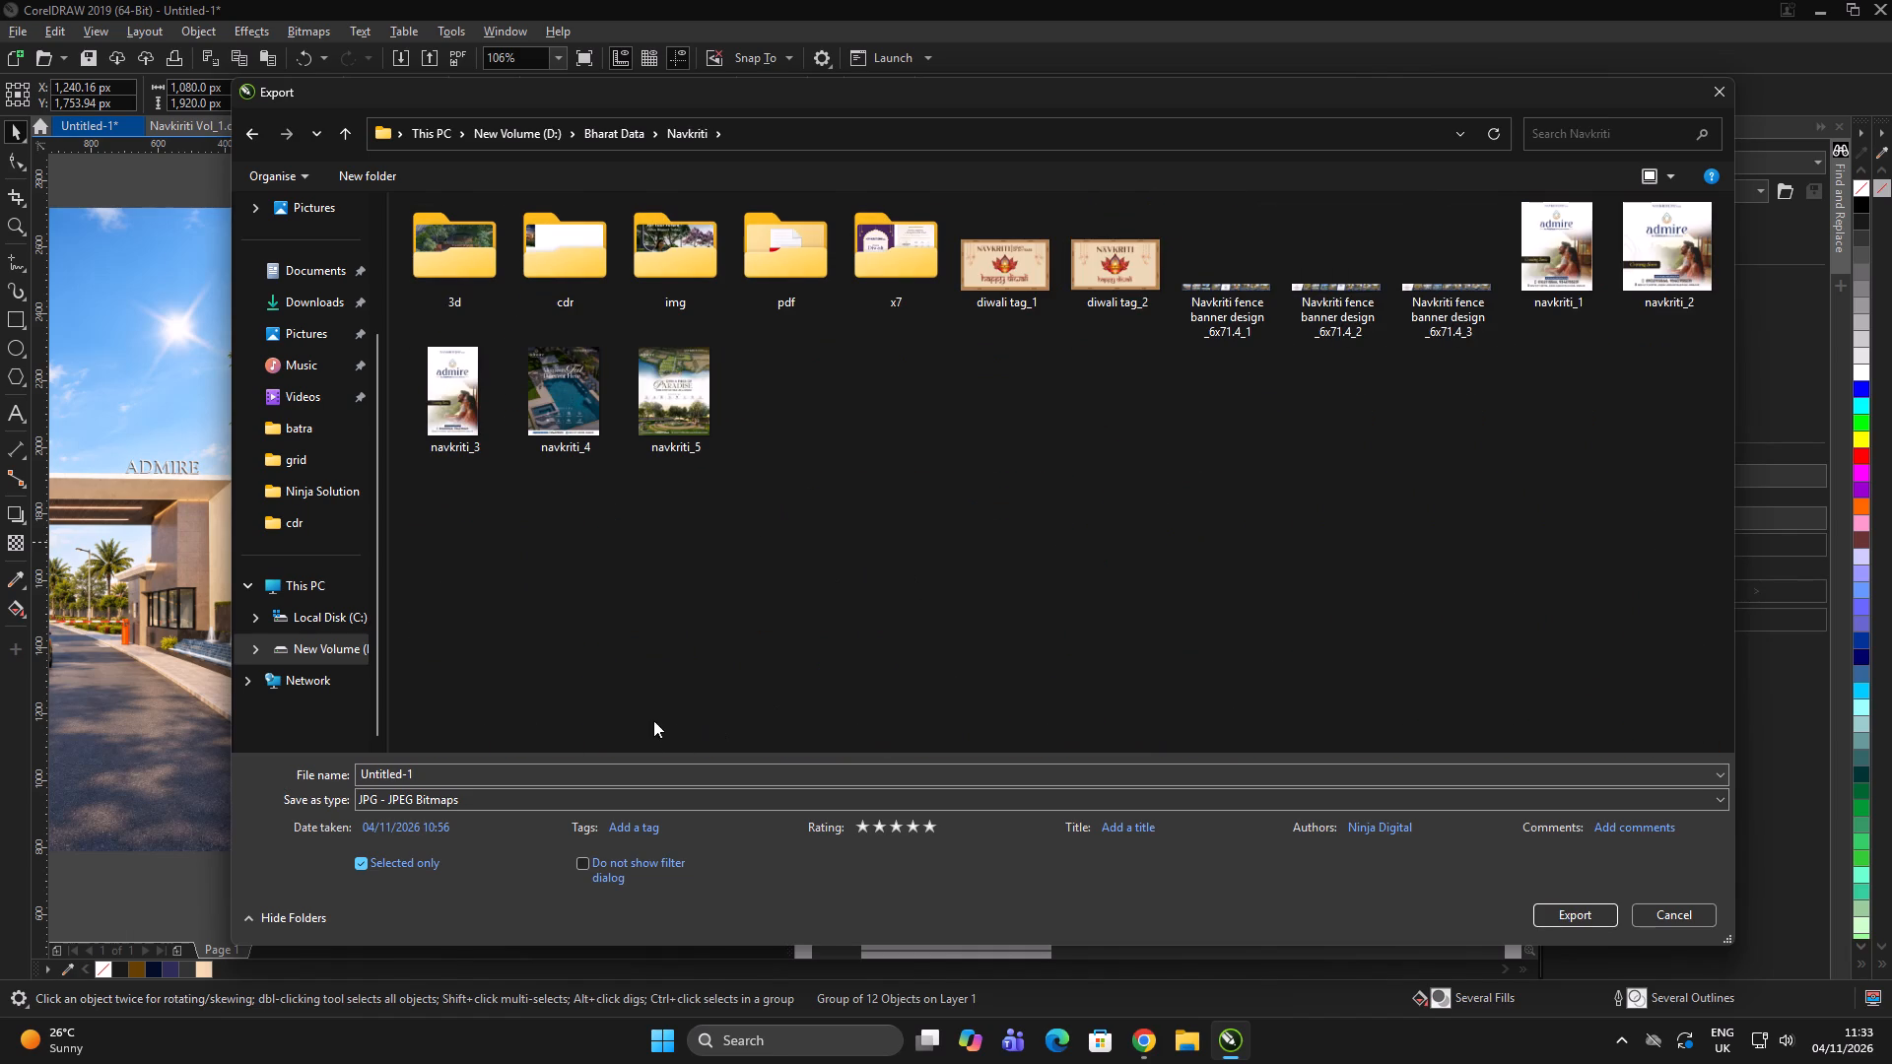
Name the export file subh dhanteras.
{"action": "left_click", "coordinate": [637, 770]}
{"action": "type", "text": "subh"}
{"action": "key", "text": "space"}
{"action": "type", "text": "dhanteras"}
Switch to Chrome, enter shubh dhan in the Google search and copy the suggested phrase shubh dhanteras.
{"action": "key", "text": "alt+Tab"}
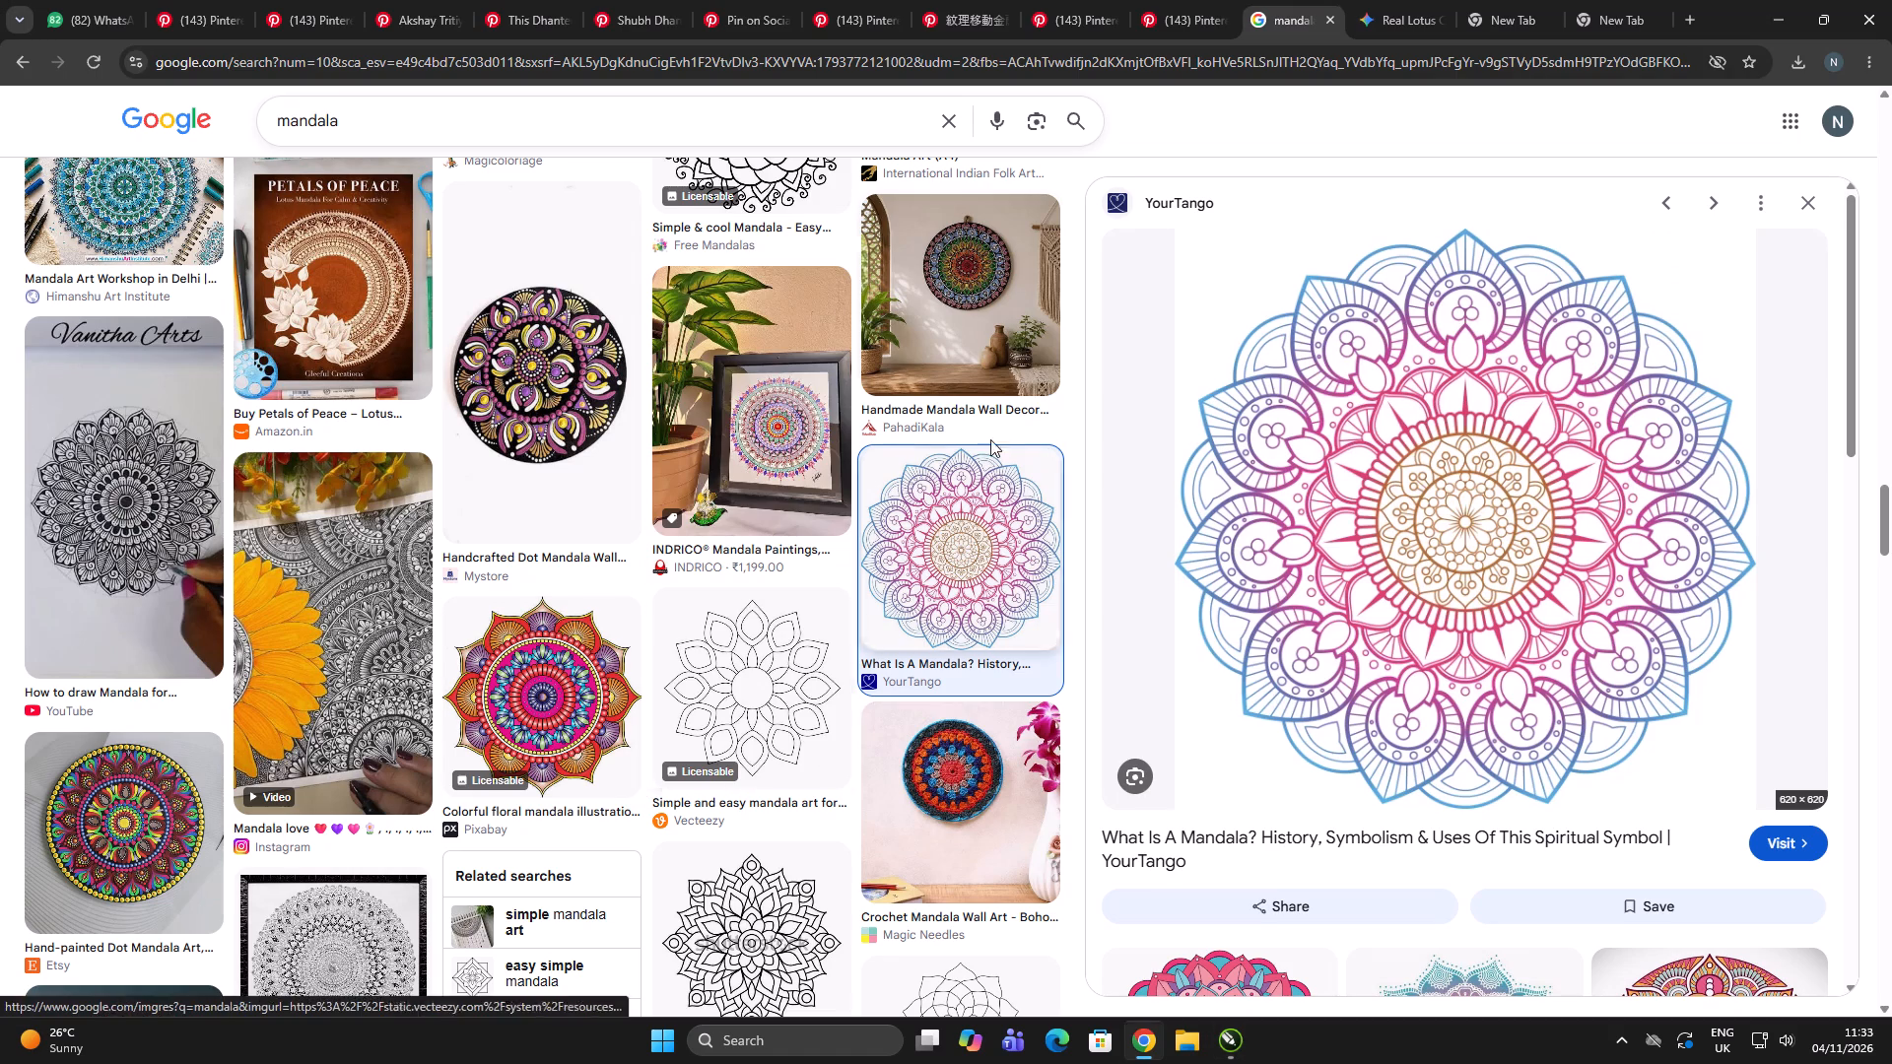
{"action": "left_click", "coordinate": [555, 139]}
{"action": "key", "text": "ctrl+a"}
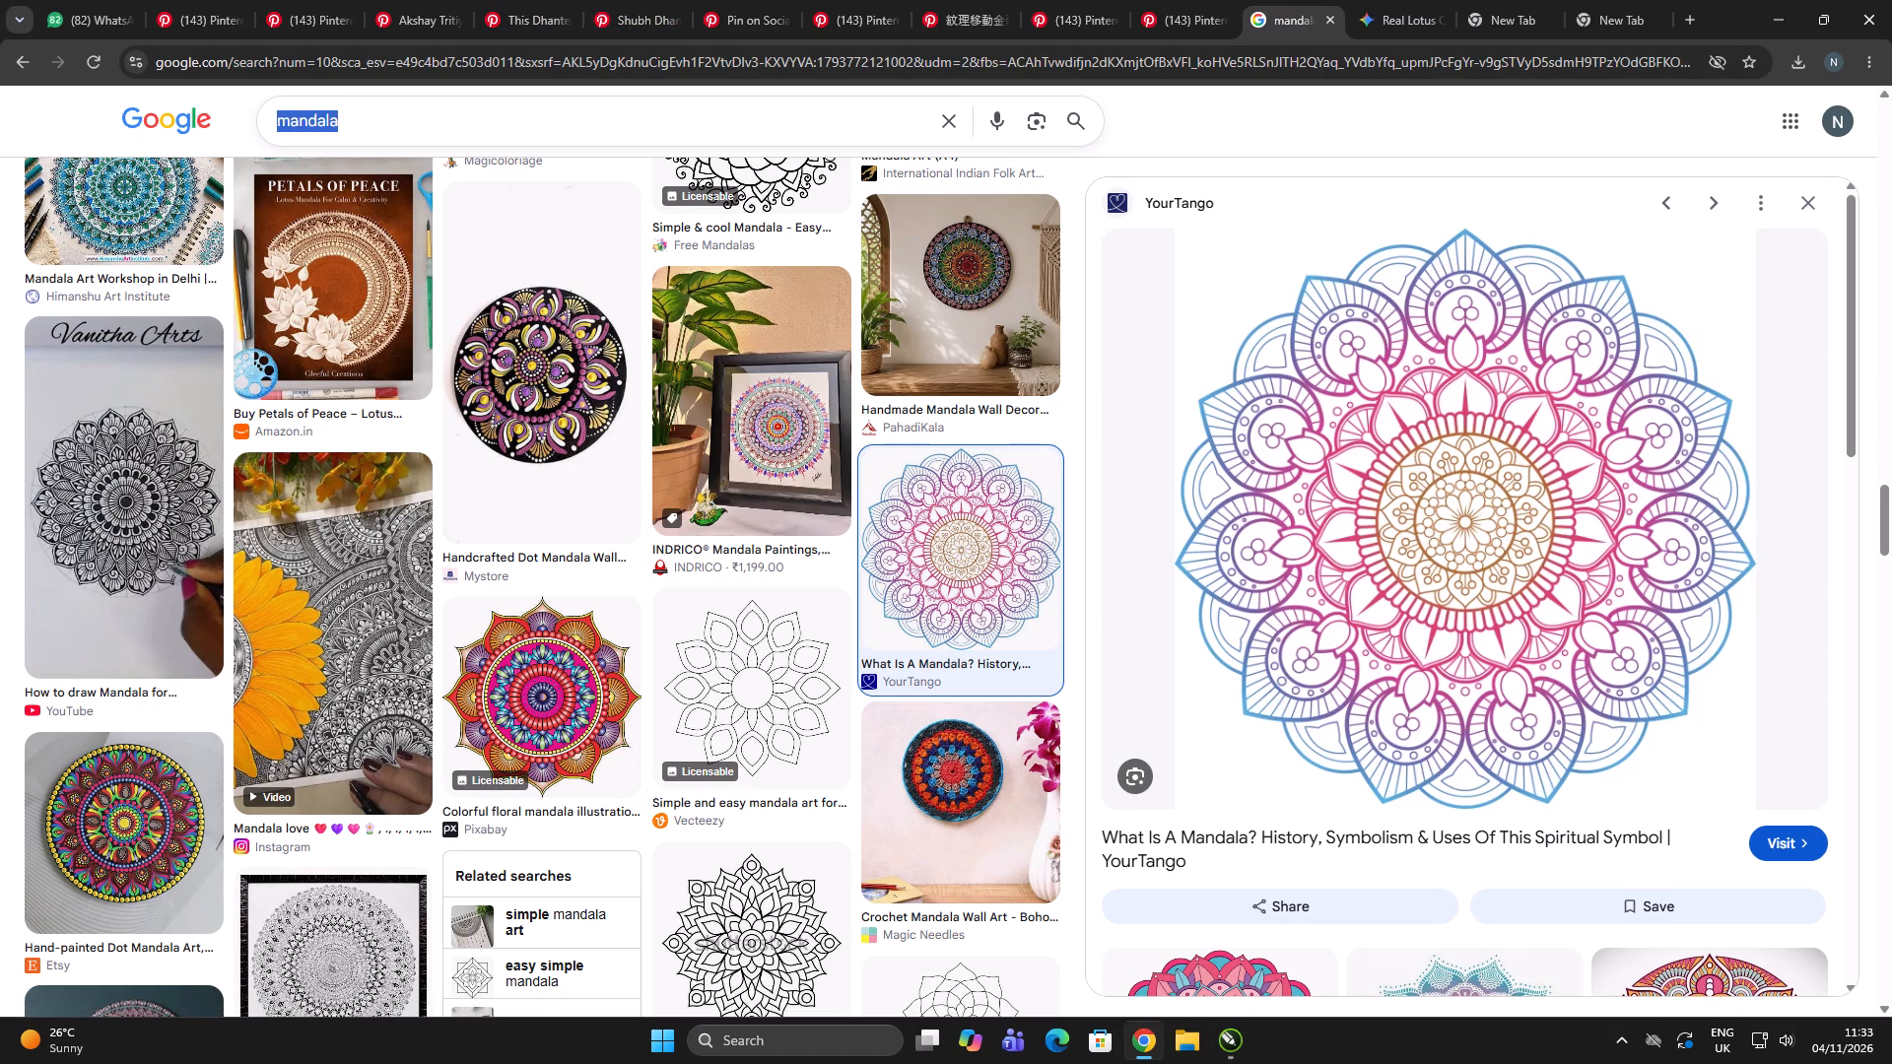
{"action": "type", "text": "dan"}
{"action": "key", "text": "BackSpace"}
{"action": "key", "text": "BackSpace"}
{"action": "key", "text": "BackSpace"}
{"action": "key", "text": "BackSpace"}
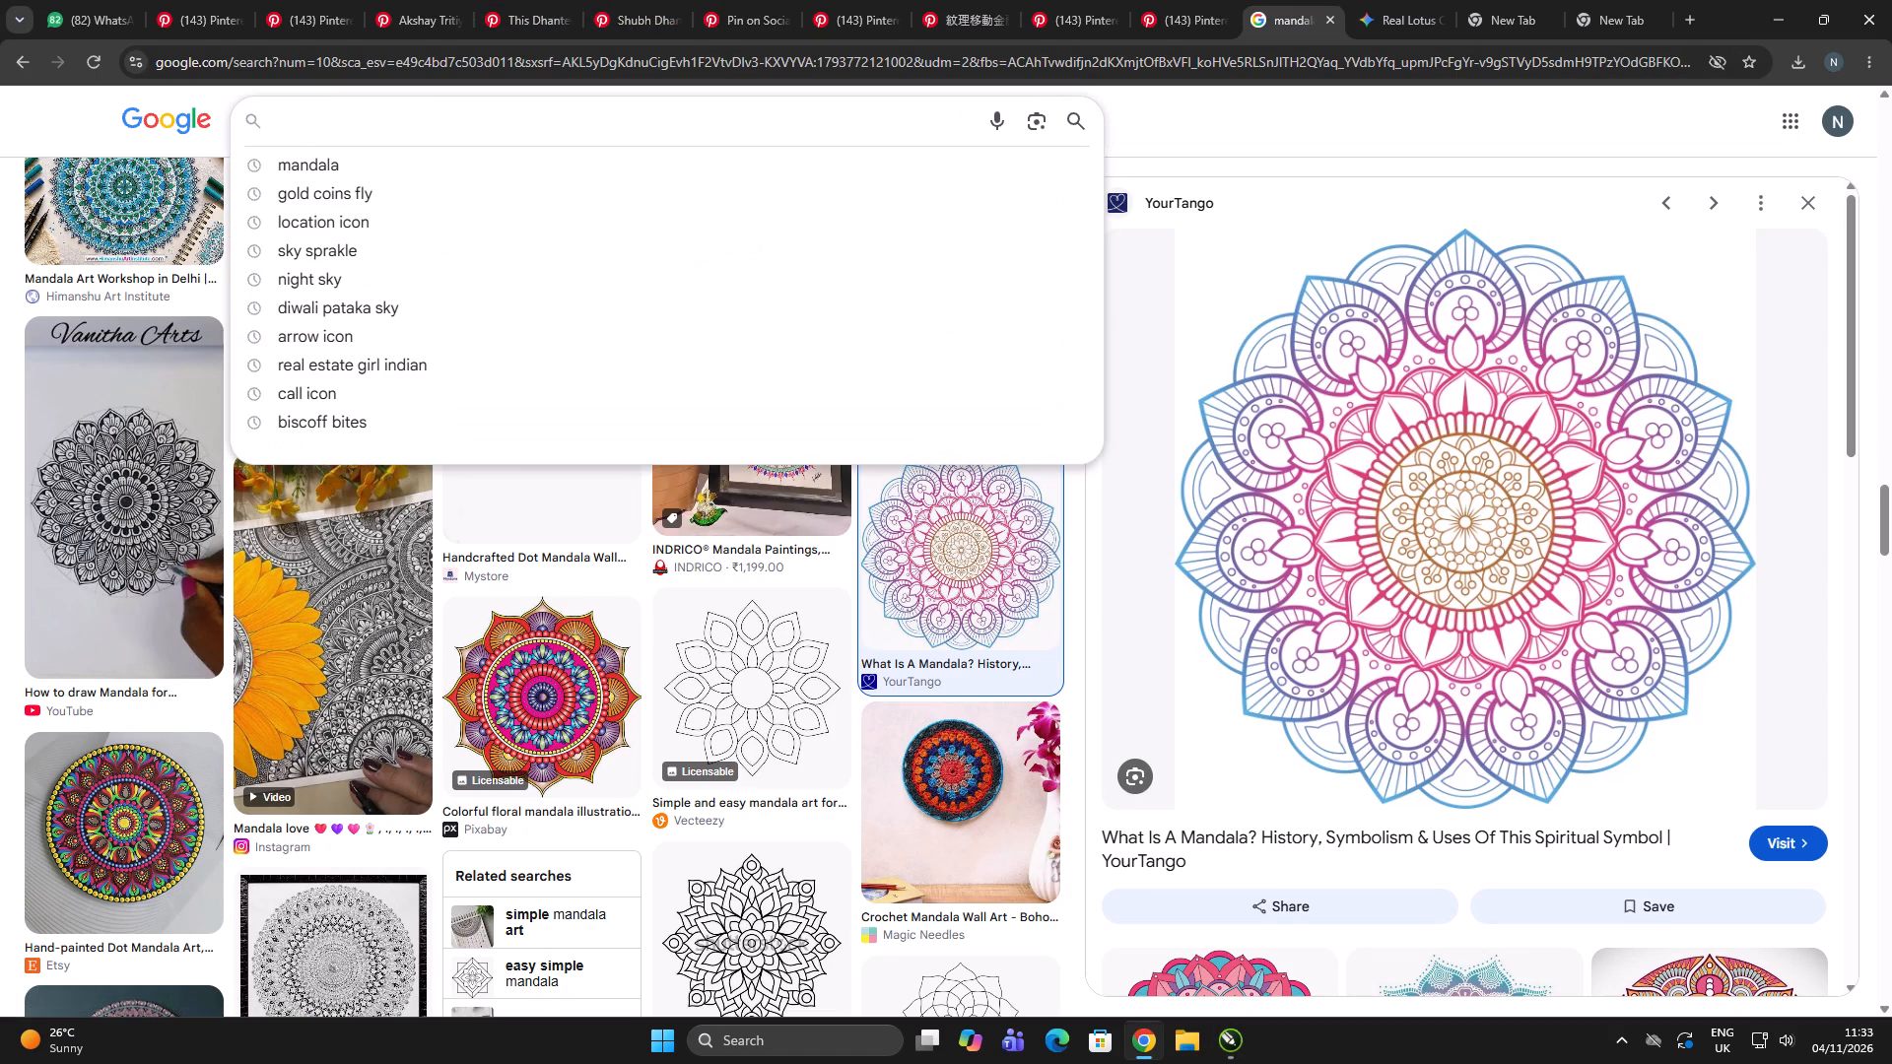
{"action": "type", "text": "SH"}
{"action": "key", "text": "BackSpace"}
{"action": "key", "text": "BackSpace"}
{"action": "key", "text": "BackSpace"}
{"action": "key", "text": "BackSpace"}
{"action": "type", "text": "SHUB"}
{"action": "key", "text": "h"}
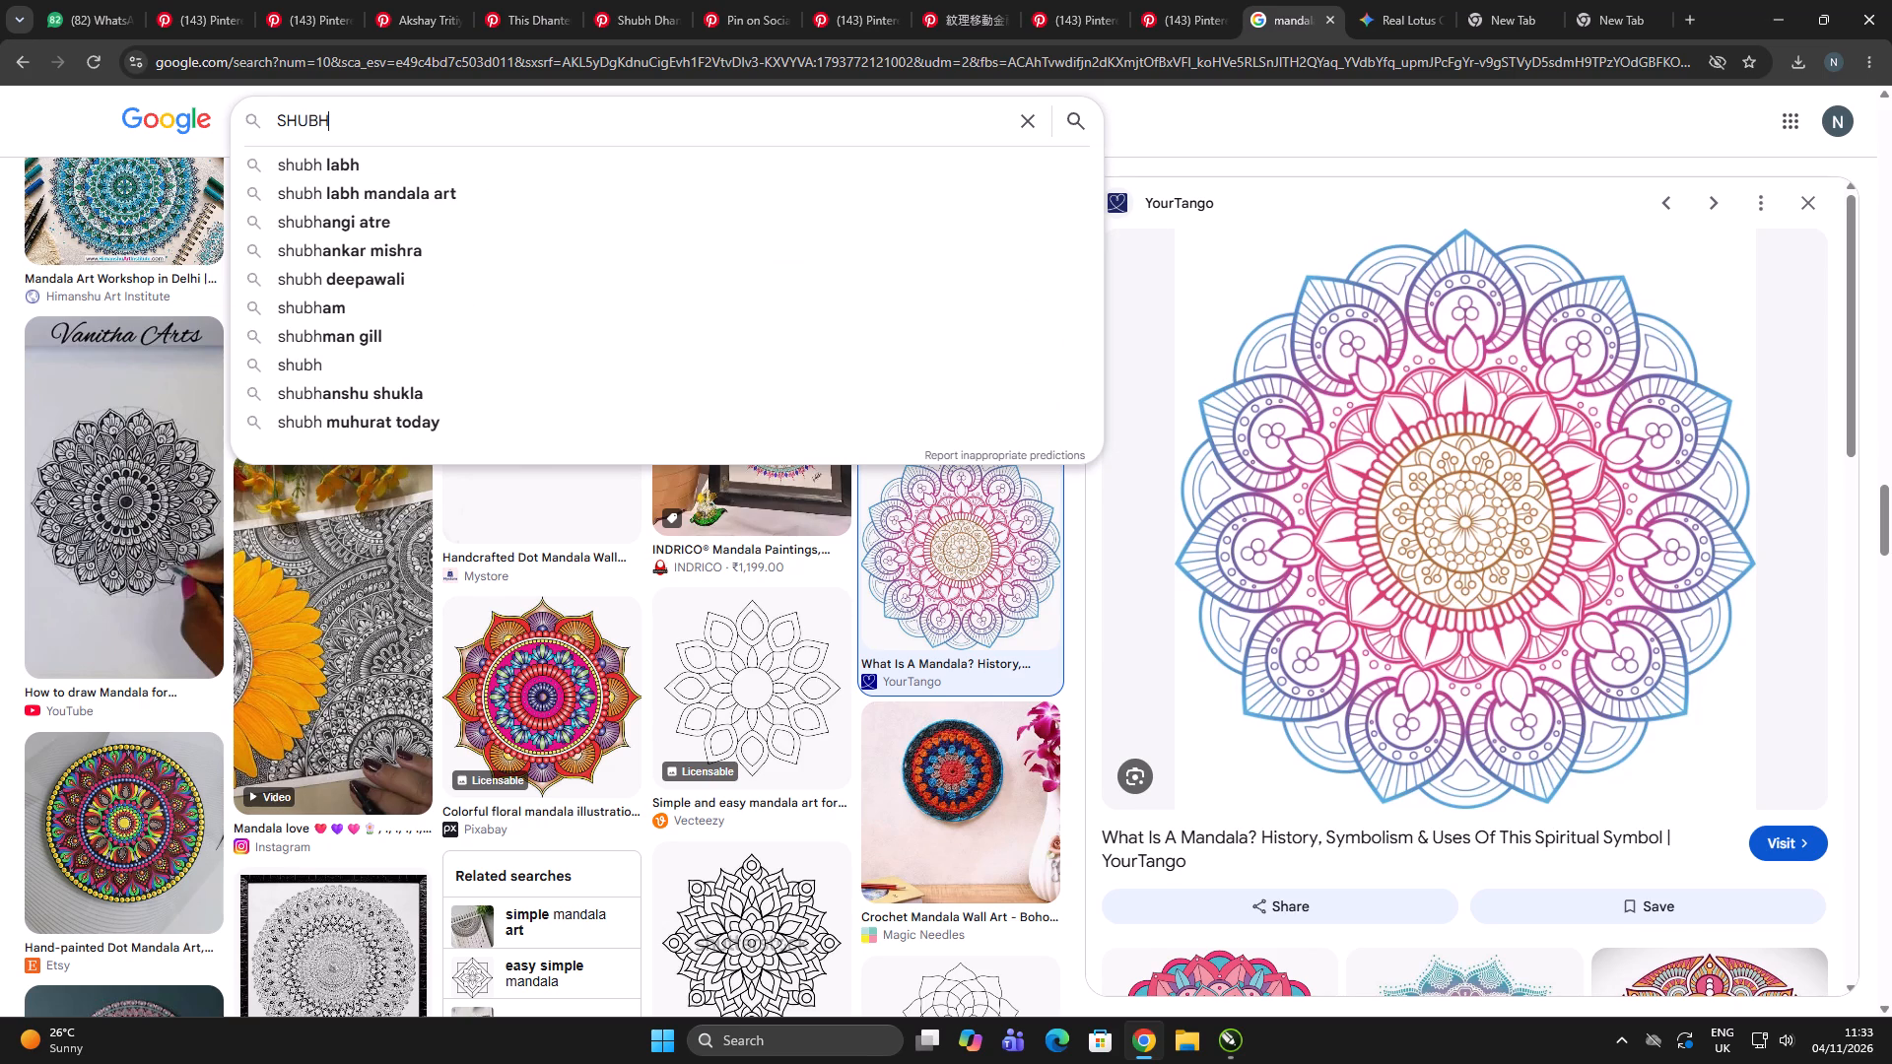
{"action": "key", "text": "space"}
{"action": "type", "text": "DHAN"}
{"action": "key", "text": "Down"}
{"action": "key", "text": "ctrl+a"}
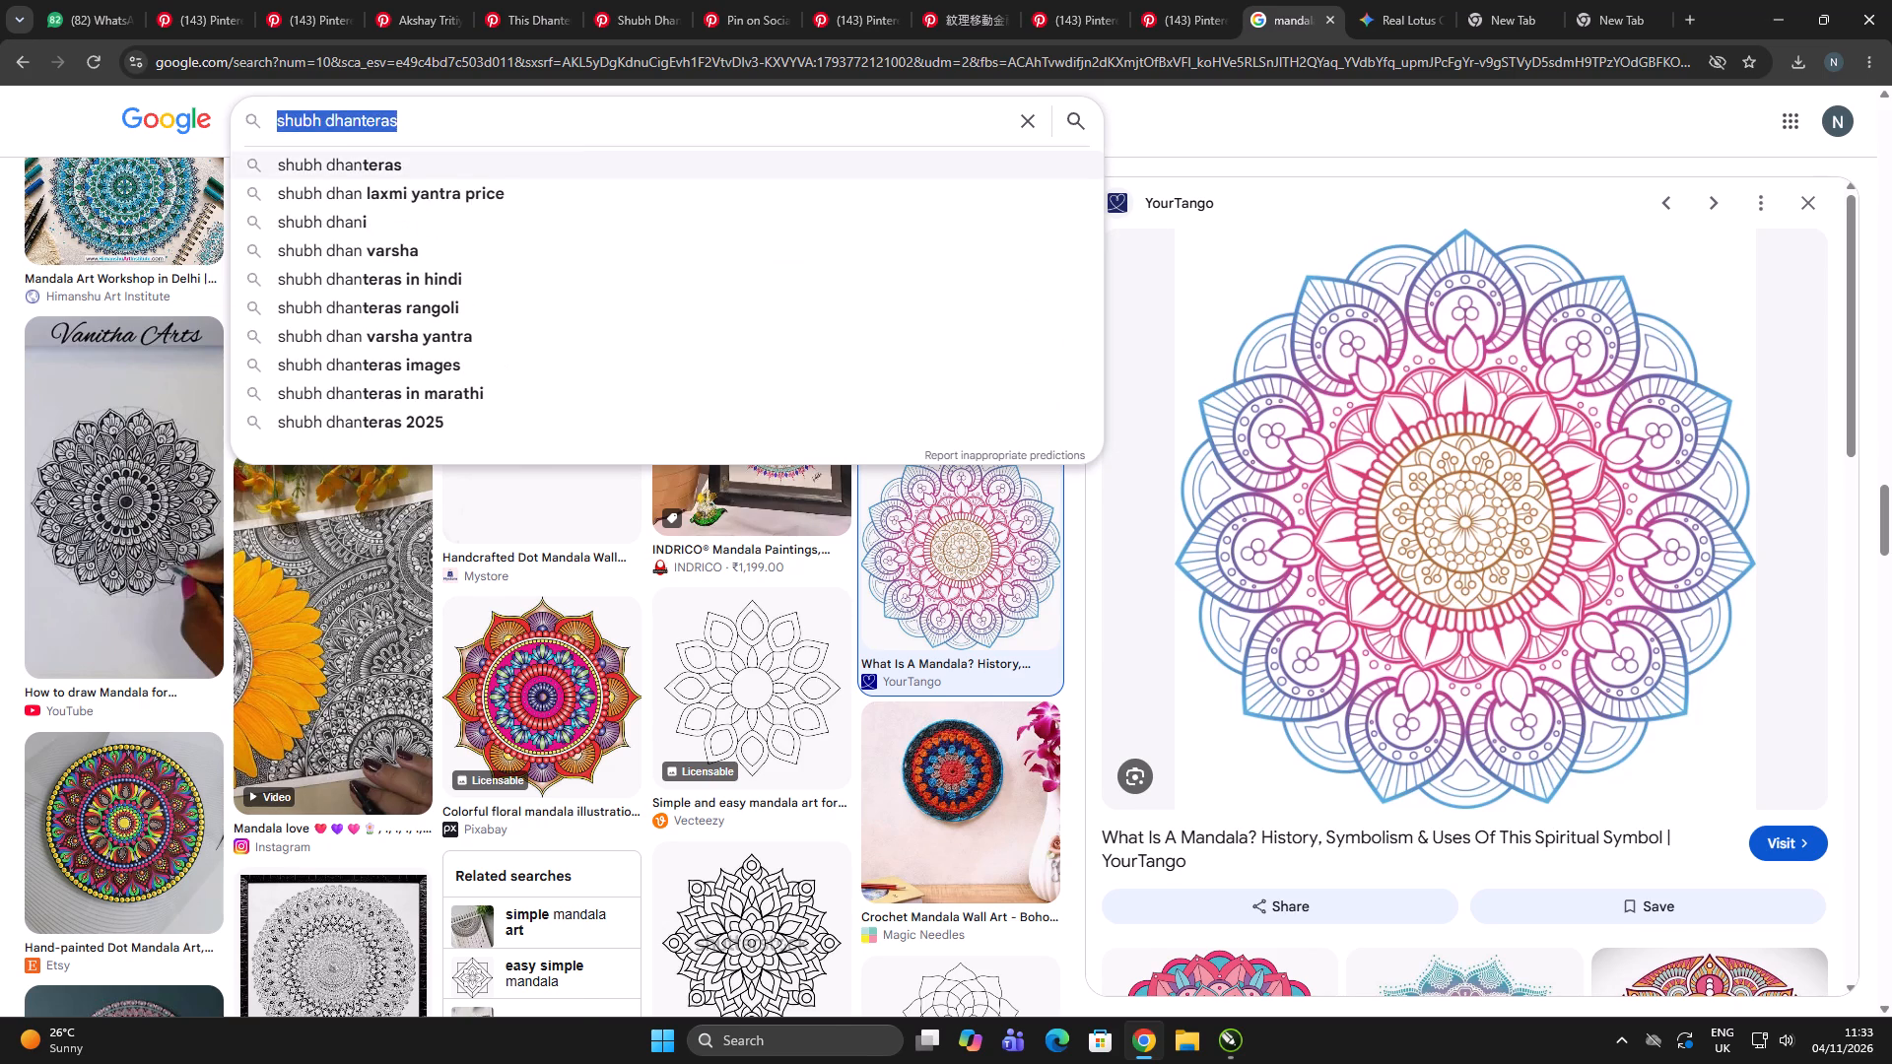
{"action": "key", "text": "ctrl+c"}
Back in CorelDRAW, name the export file shubh dhanteras_ADMIRE, copy that name and proceed with the export.
{"action": "key", "text": "alt+Tab"}
{"action": "key", "text": "ctrl+v"}
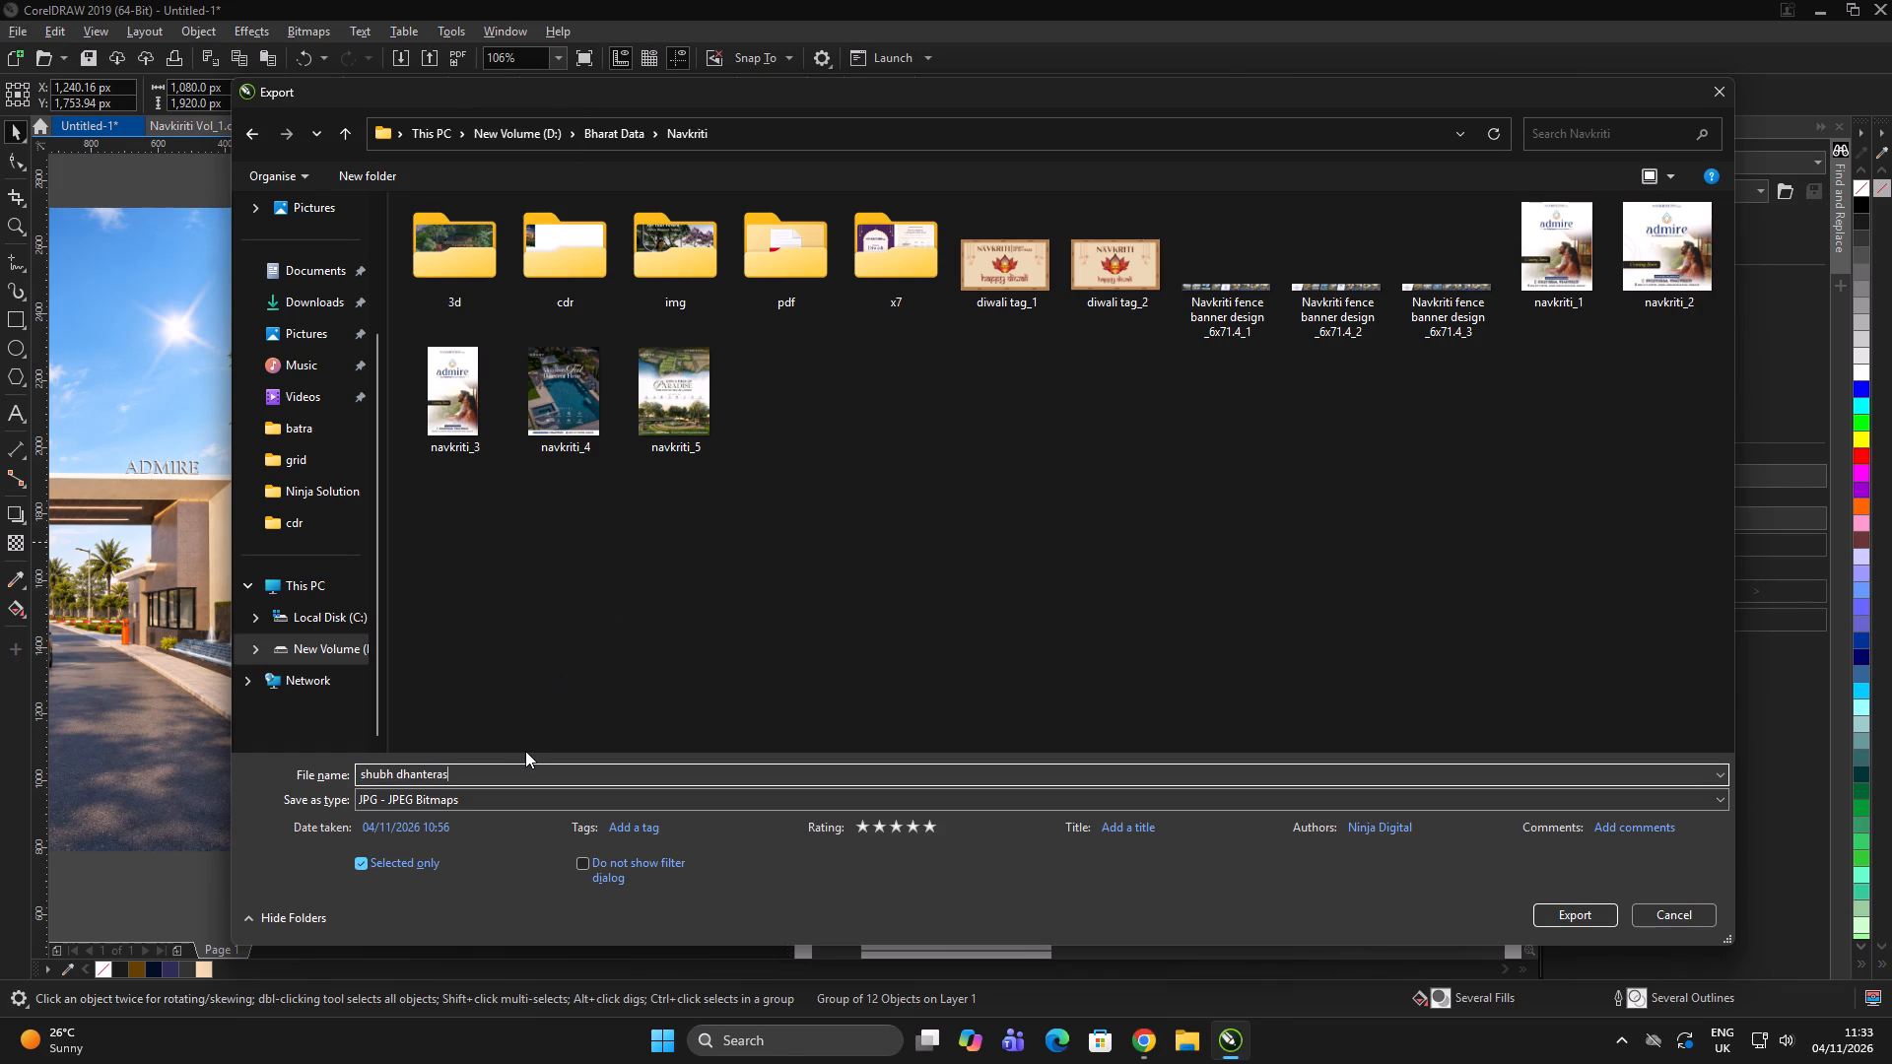
{"action": "key", "text": "shift+underscore"}
{"action": "type", "text": "AS"}
{"action": "key", "text": "BackSpace"}
{"action": "type", "text": "DMIRE"}
{"action": "key", "text": "ctrl+a"}
{"action": "key", "text": "ctrl+c"}
{"action": "key", "text": "Return"}
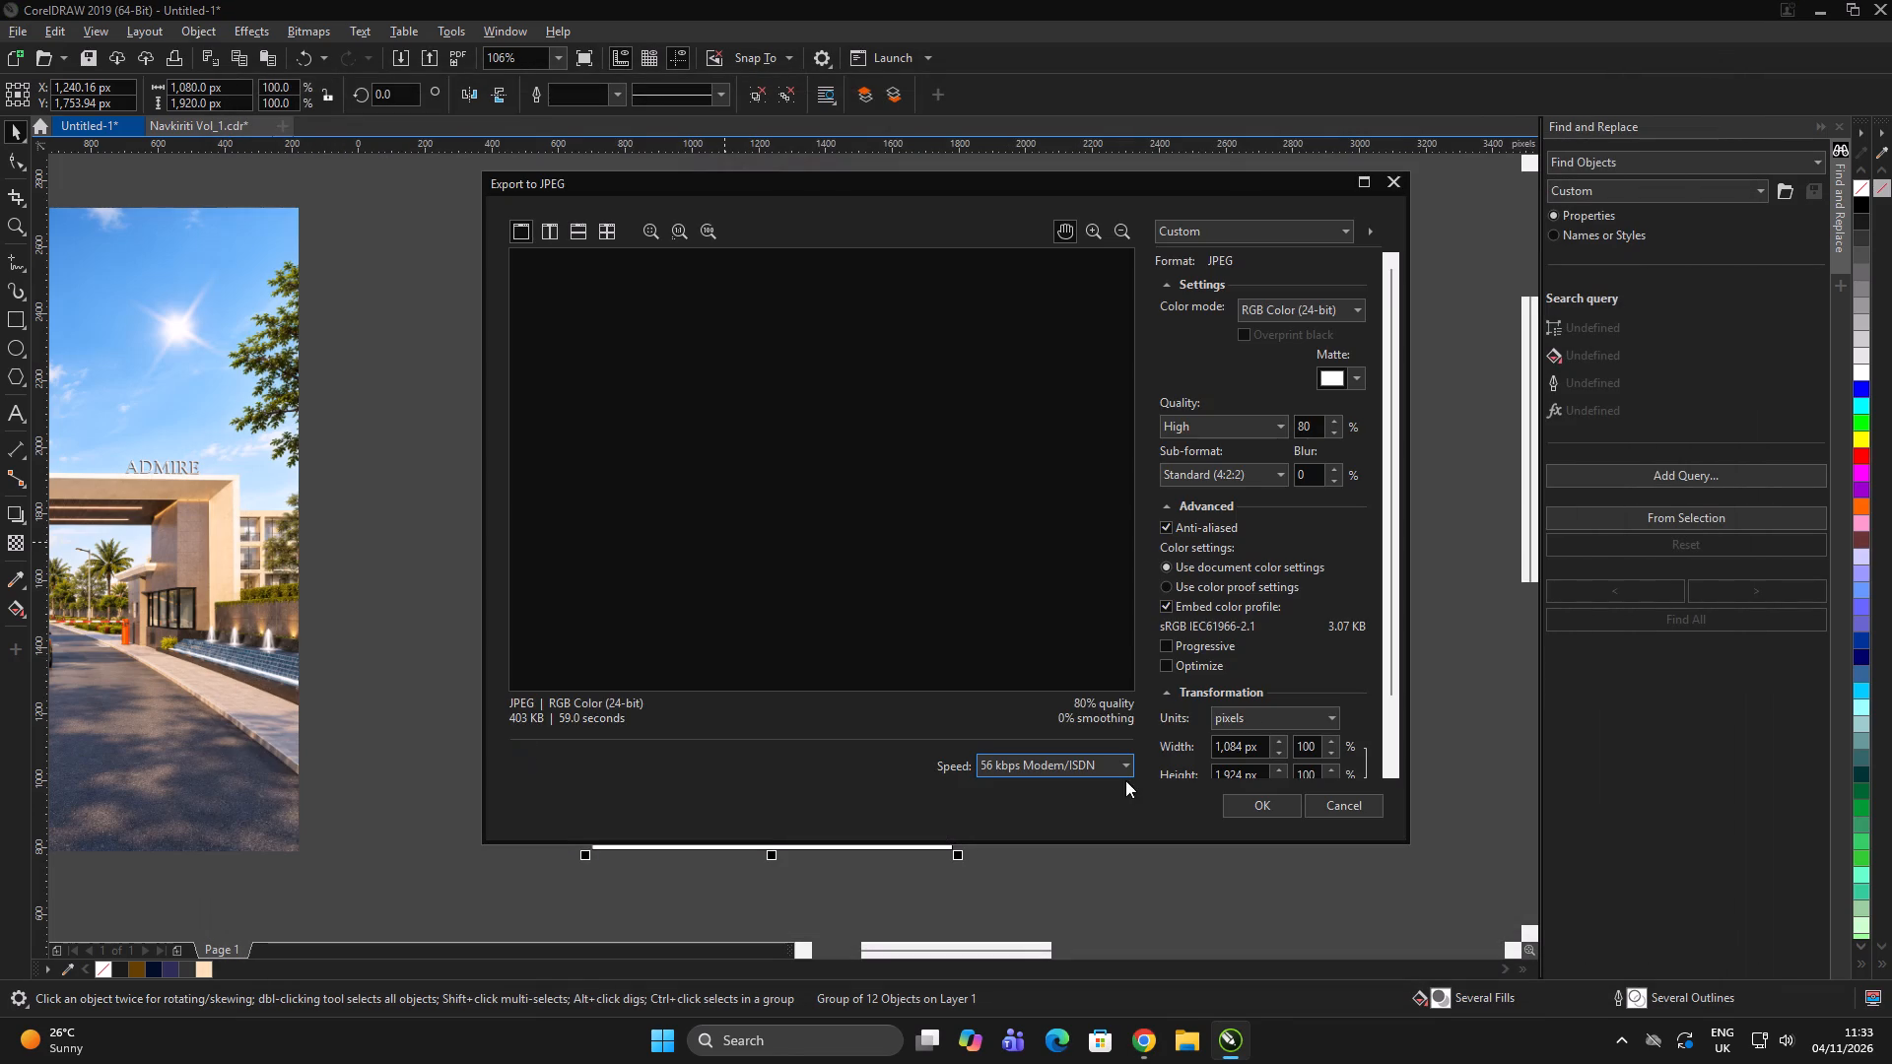
Choose RGB Color (24-bit) as the JPEG colour mode and export the poster.
{"action": "left_click", "coordinate": [1282, 297]}
{"action": "left_click", "coordinate": [1198, 289]}
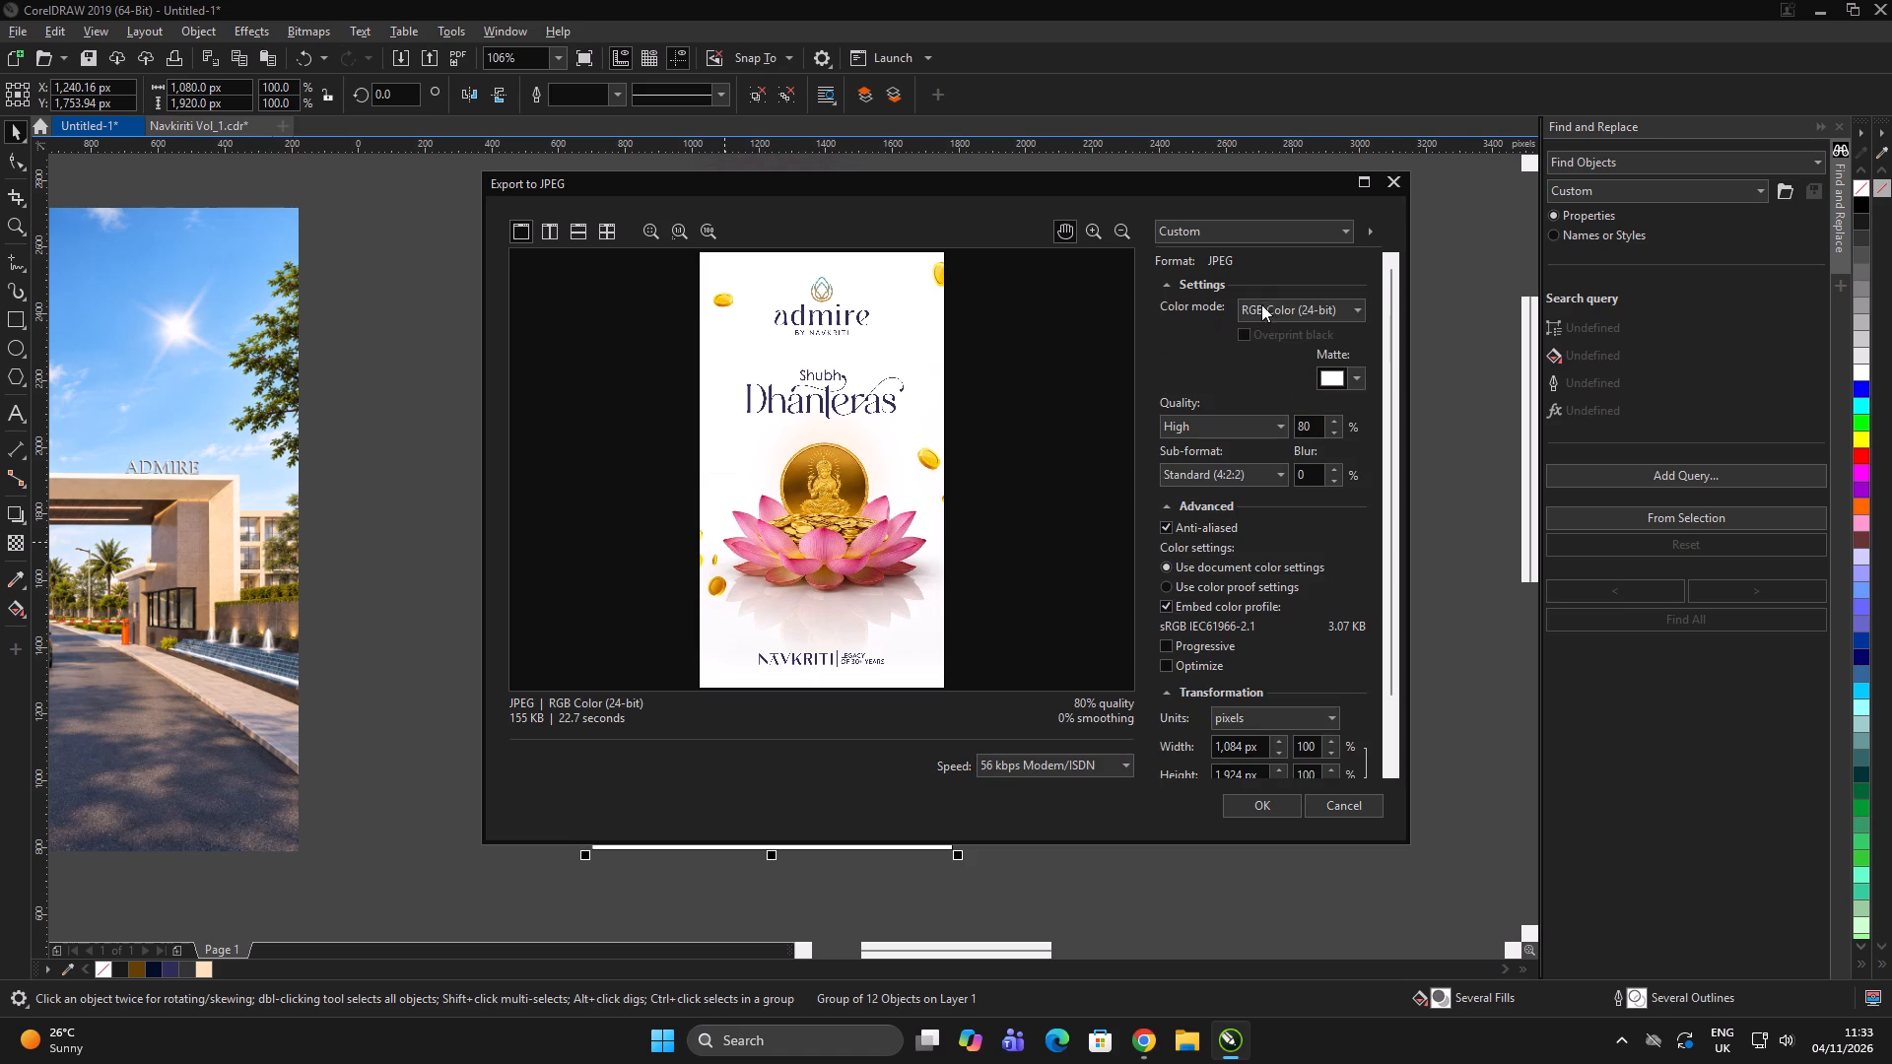
{"action": "left_click", "coordinate": [1269, 313]}
{"action": "left_click", "coordinate": [1279, 341]}
{"action": "left_click", "coordinate": [1277, 807]}
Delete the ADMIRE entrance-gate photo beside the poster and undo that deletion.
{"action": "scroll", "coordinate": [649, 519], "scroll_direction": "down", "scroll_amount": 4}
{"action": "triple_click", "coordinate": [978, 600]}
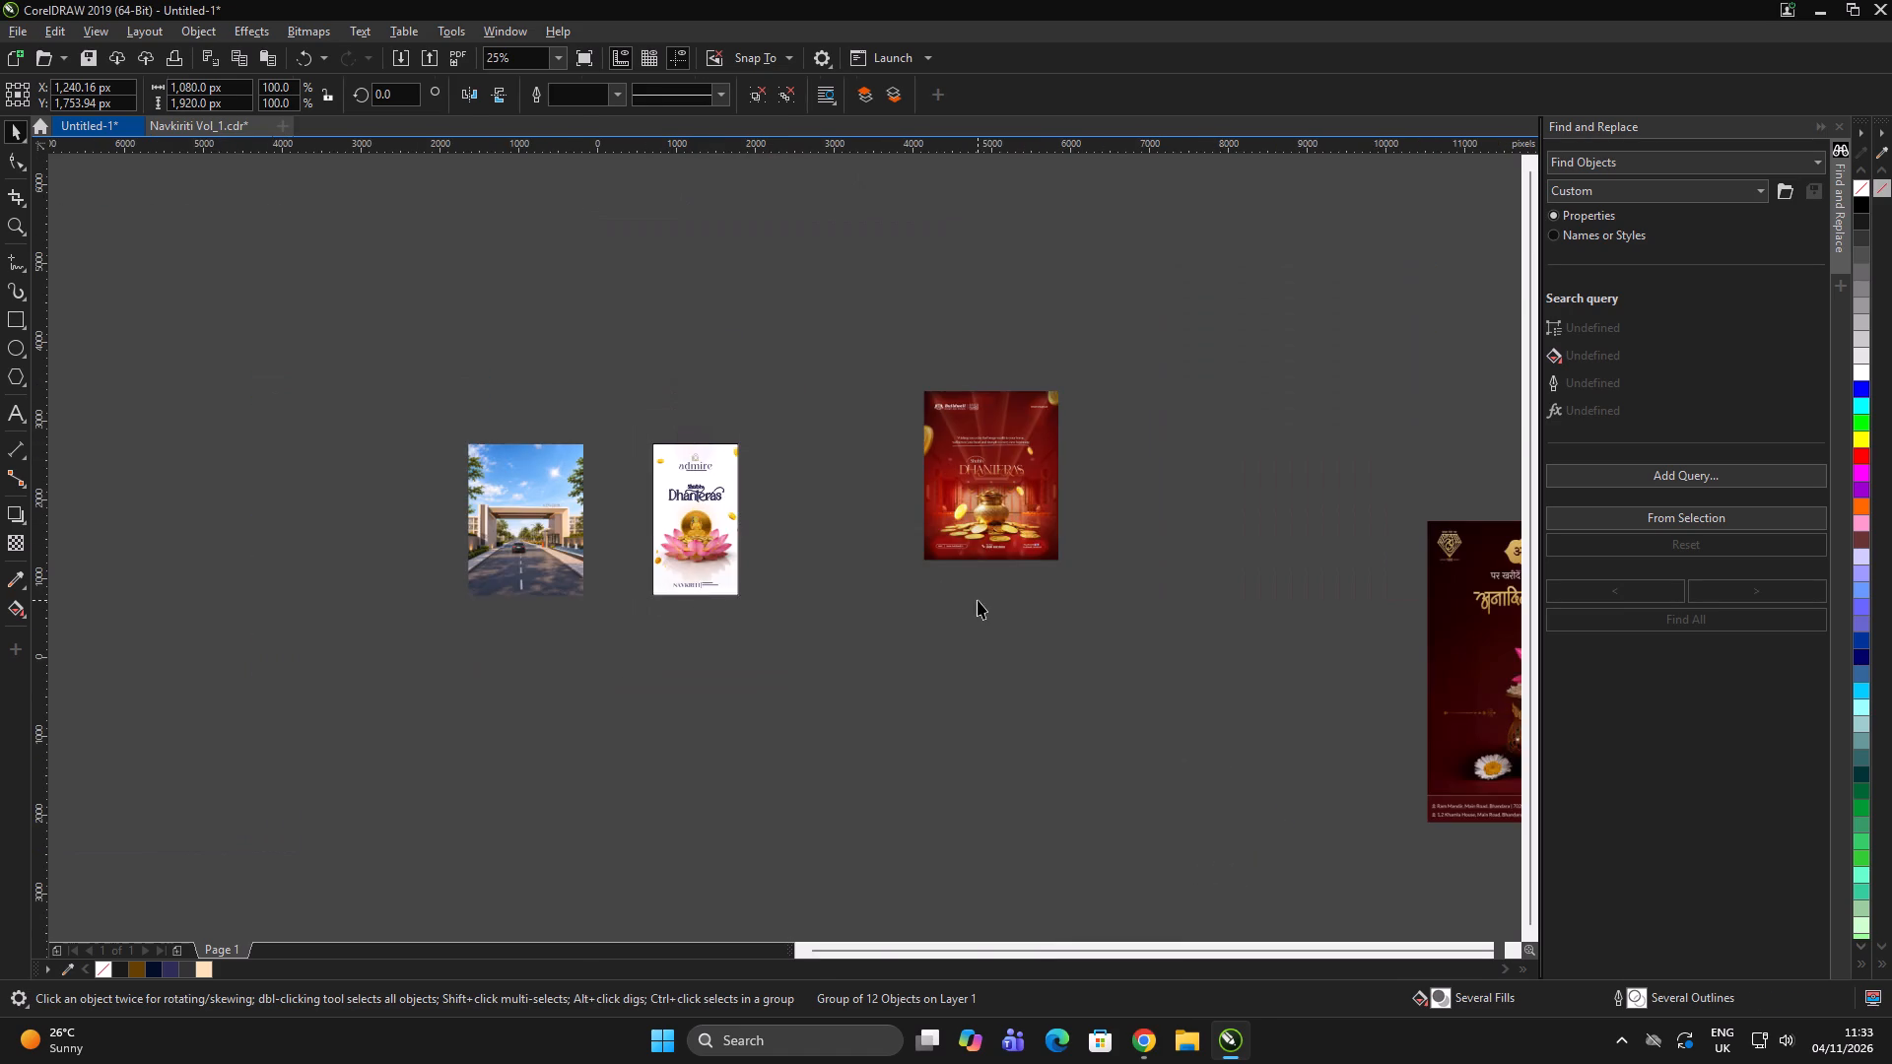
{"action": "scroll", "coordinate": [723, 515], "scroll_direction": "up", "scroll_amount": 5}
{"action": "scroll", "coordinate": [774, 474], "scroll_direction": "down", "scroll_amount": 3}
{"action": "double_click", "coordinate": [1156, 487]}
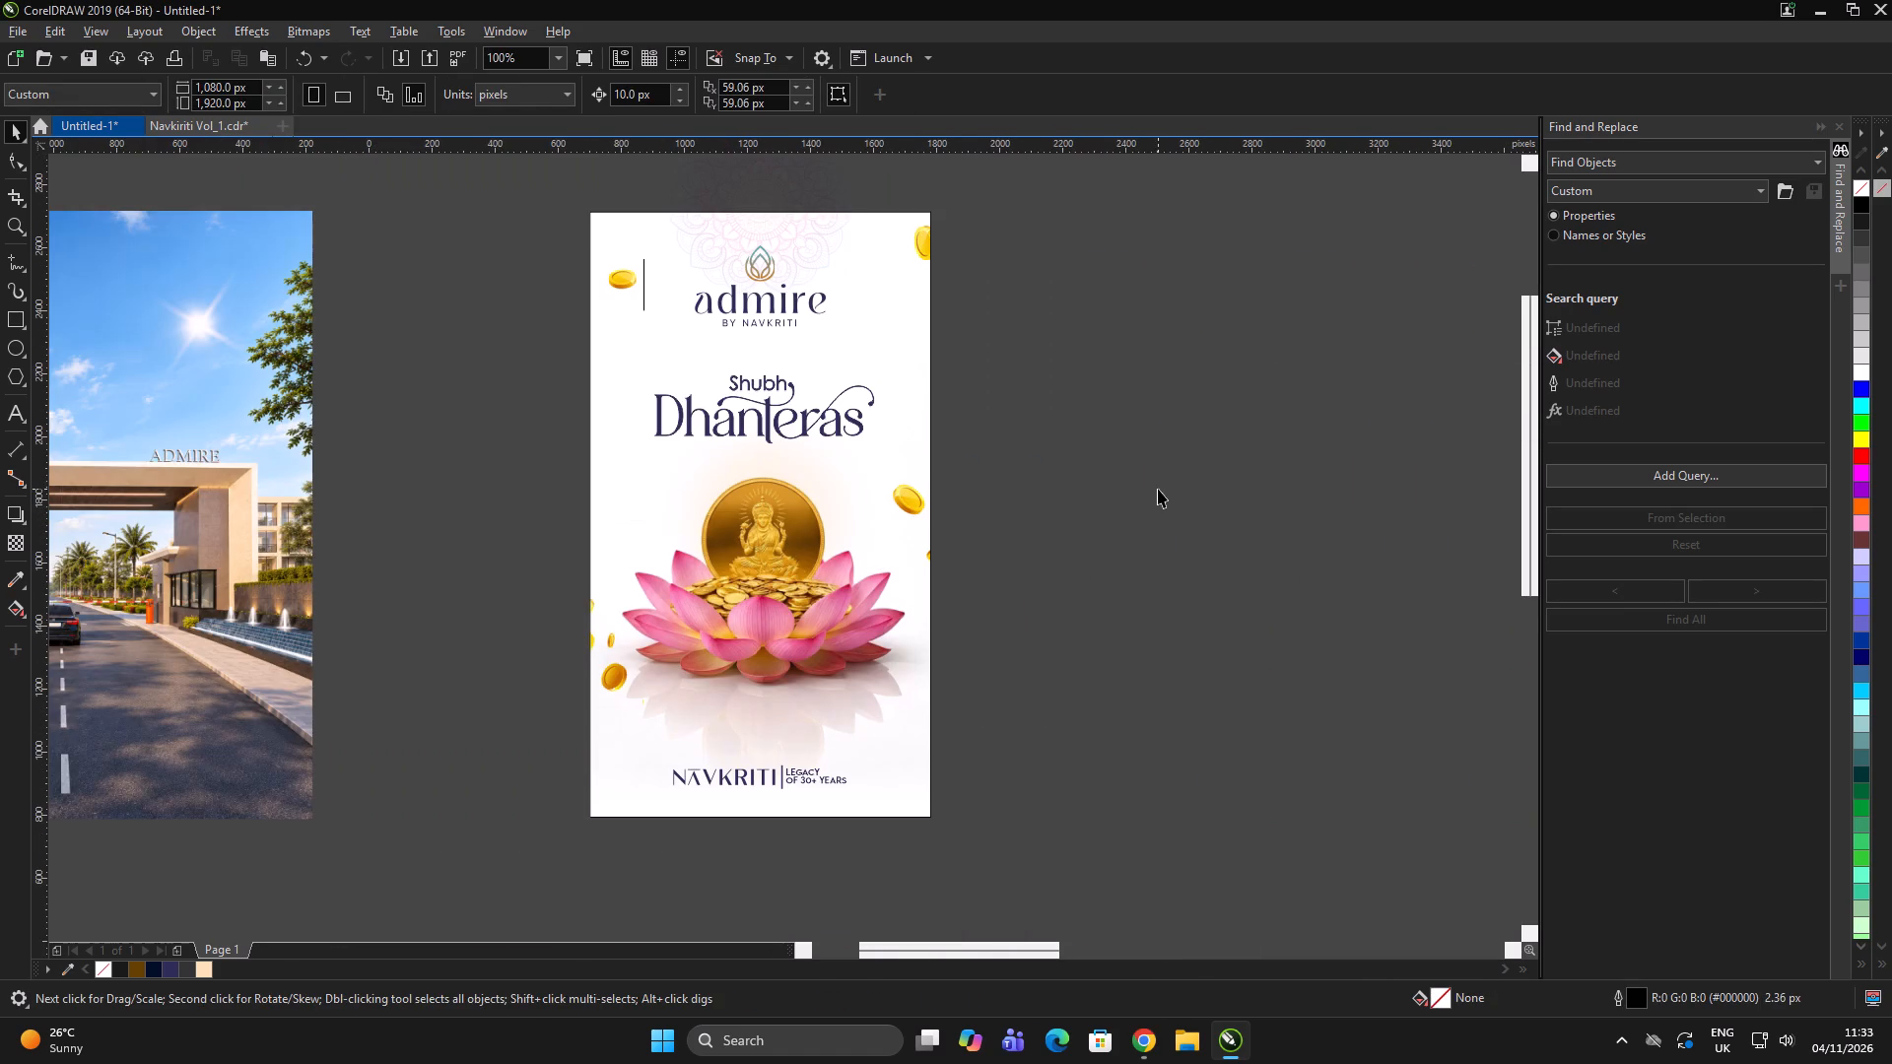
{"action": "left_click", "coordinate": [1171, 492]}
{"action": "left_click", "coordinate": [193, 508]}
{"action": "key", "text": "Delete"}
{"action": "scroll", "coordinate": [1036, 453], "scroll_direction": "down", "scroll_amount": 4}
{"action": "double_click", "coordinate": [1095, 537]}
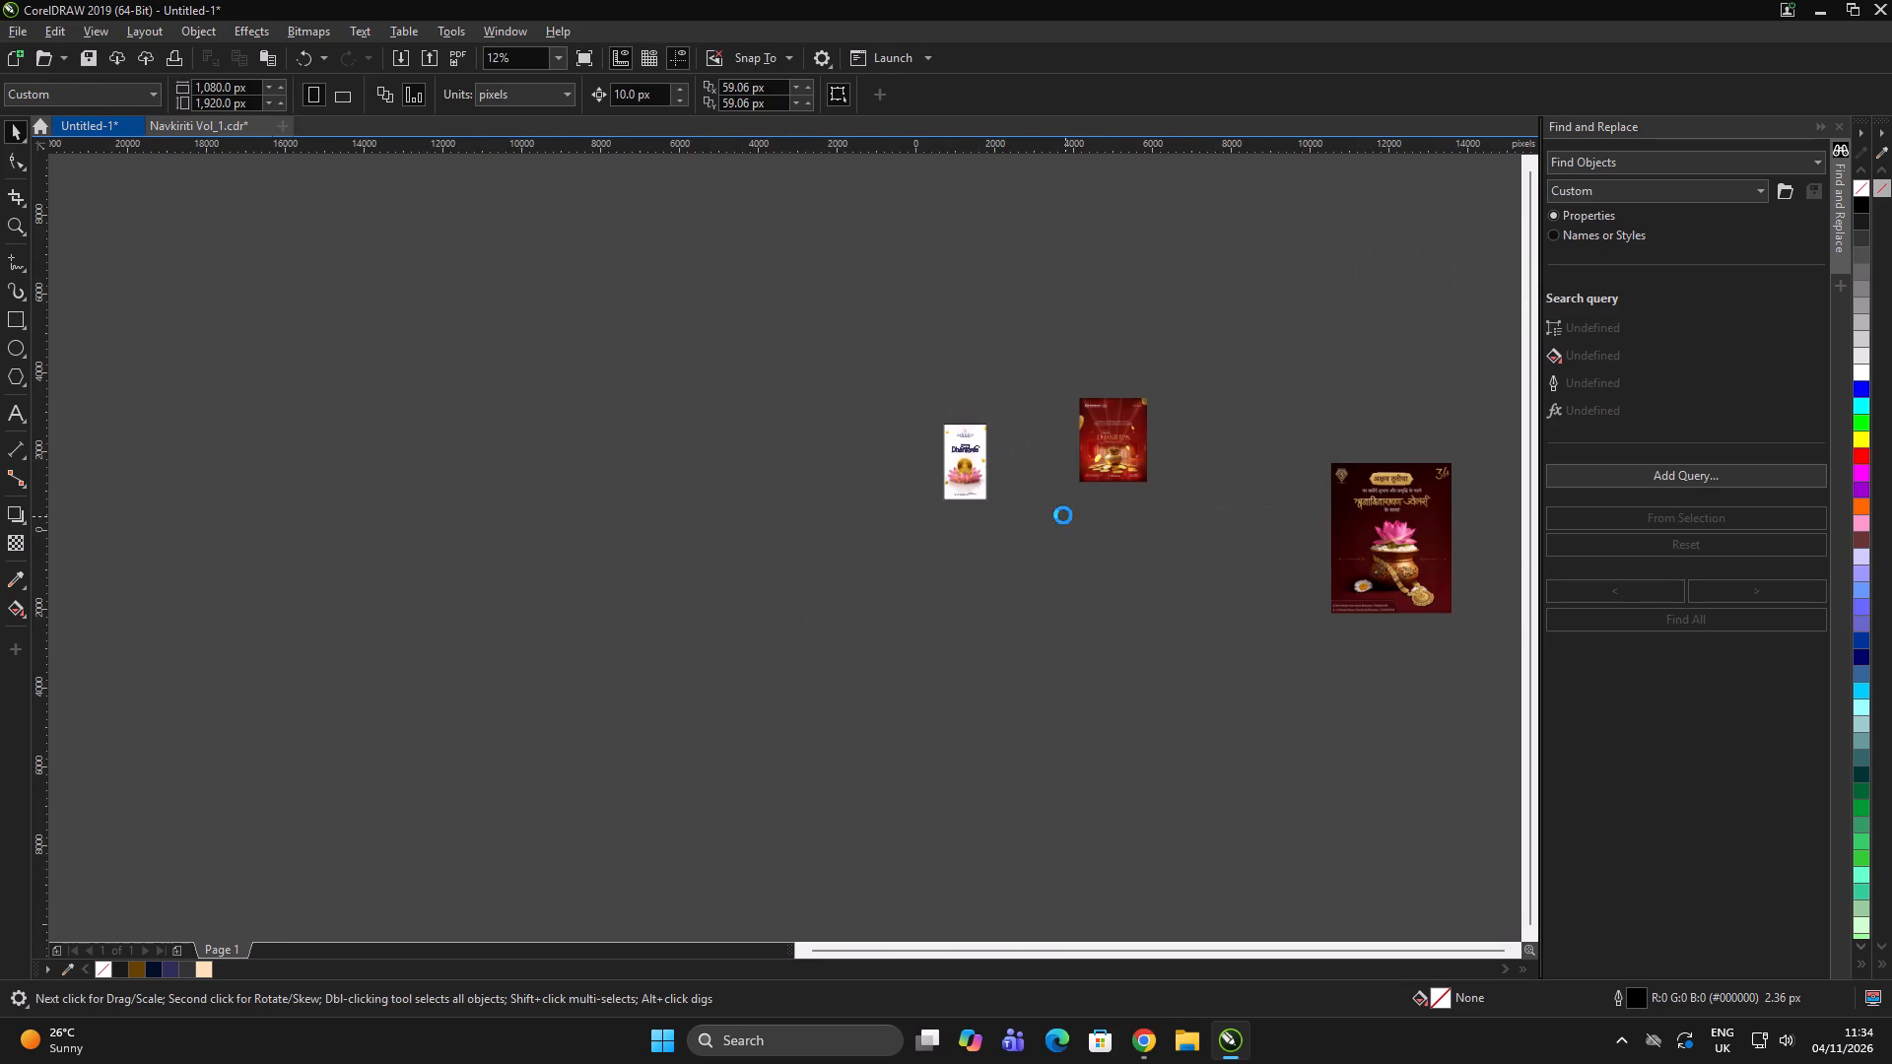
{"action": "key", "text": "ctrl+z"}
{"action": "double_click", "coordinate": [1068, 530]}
Delete the red Buildwell Shubh Dhanteras reference poster.
{"action": "scroll", "coordinate": [1010, 454], "scroll_direction": "up", "scroll_amount": 2}
{"action": "double_click", "coordinate": [1085, 493]}
{"action": "left_click", "coordinate": [1331, 459]}
{"action": "key", "text": "Delete"}
{"action": "left_click", "coordinate": [1125, 592]}
{"action": "left_click", "coordinate": [1208, 571]}
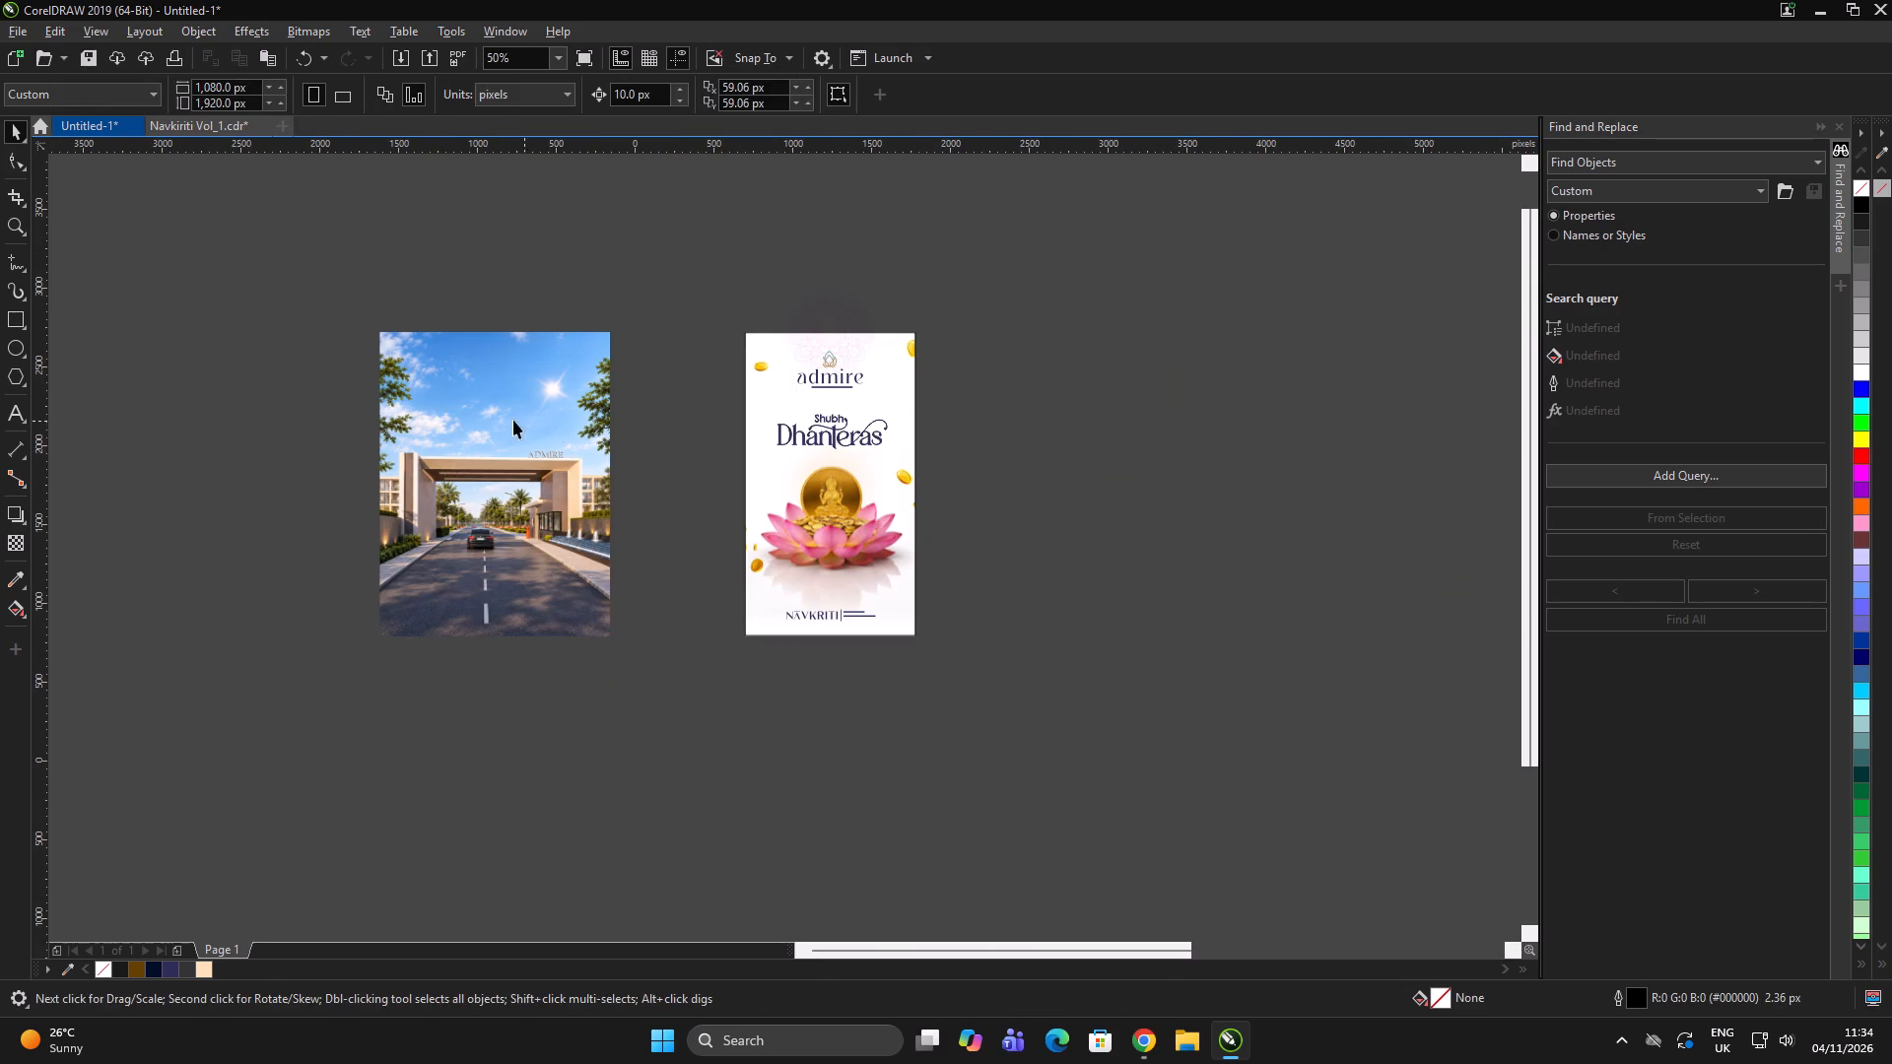
Move the ADMIRE entrance-gate photo farther away from the Dhanteras poster.
{"action": "left_click", "coordinate": [502, 440]}
{"action": "left_click_drag", "start_coordinate": [558, 418], "coordinate": [407, 437]}
{"action": "left_click", "coordinate": [591, 593]}
{"action": "left_click", "coordinate": [598, 602]}
Select the whole Dhanteras poster together with the mandala and ungroup its artwork.
{"action": "left_click_drag", "start_coordinate": [1135, 784], "coordinate": [444, 103]}
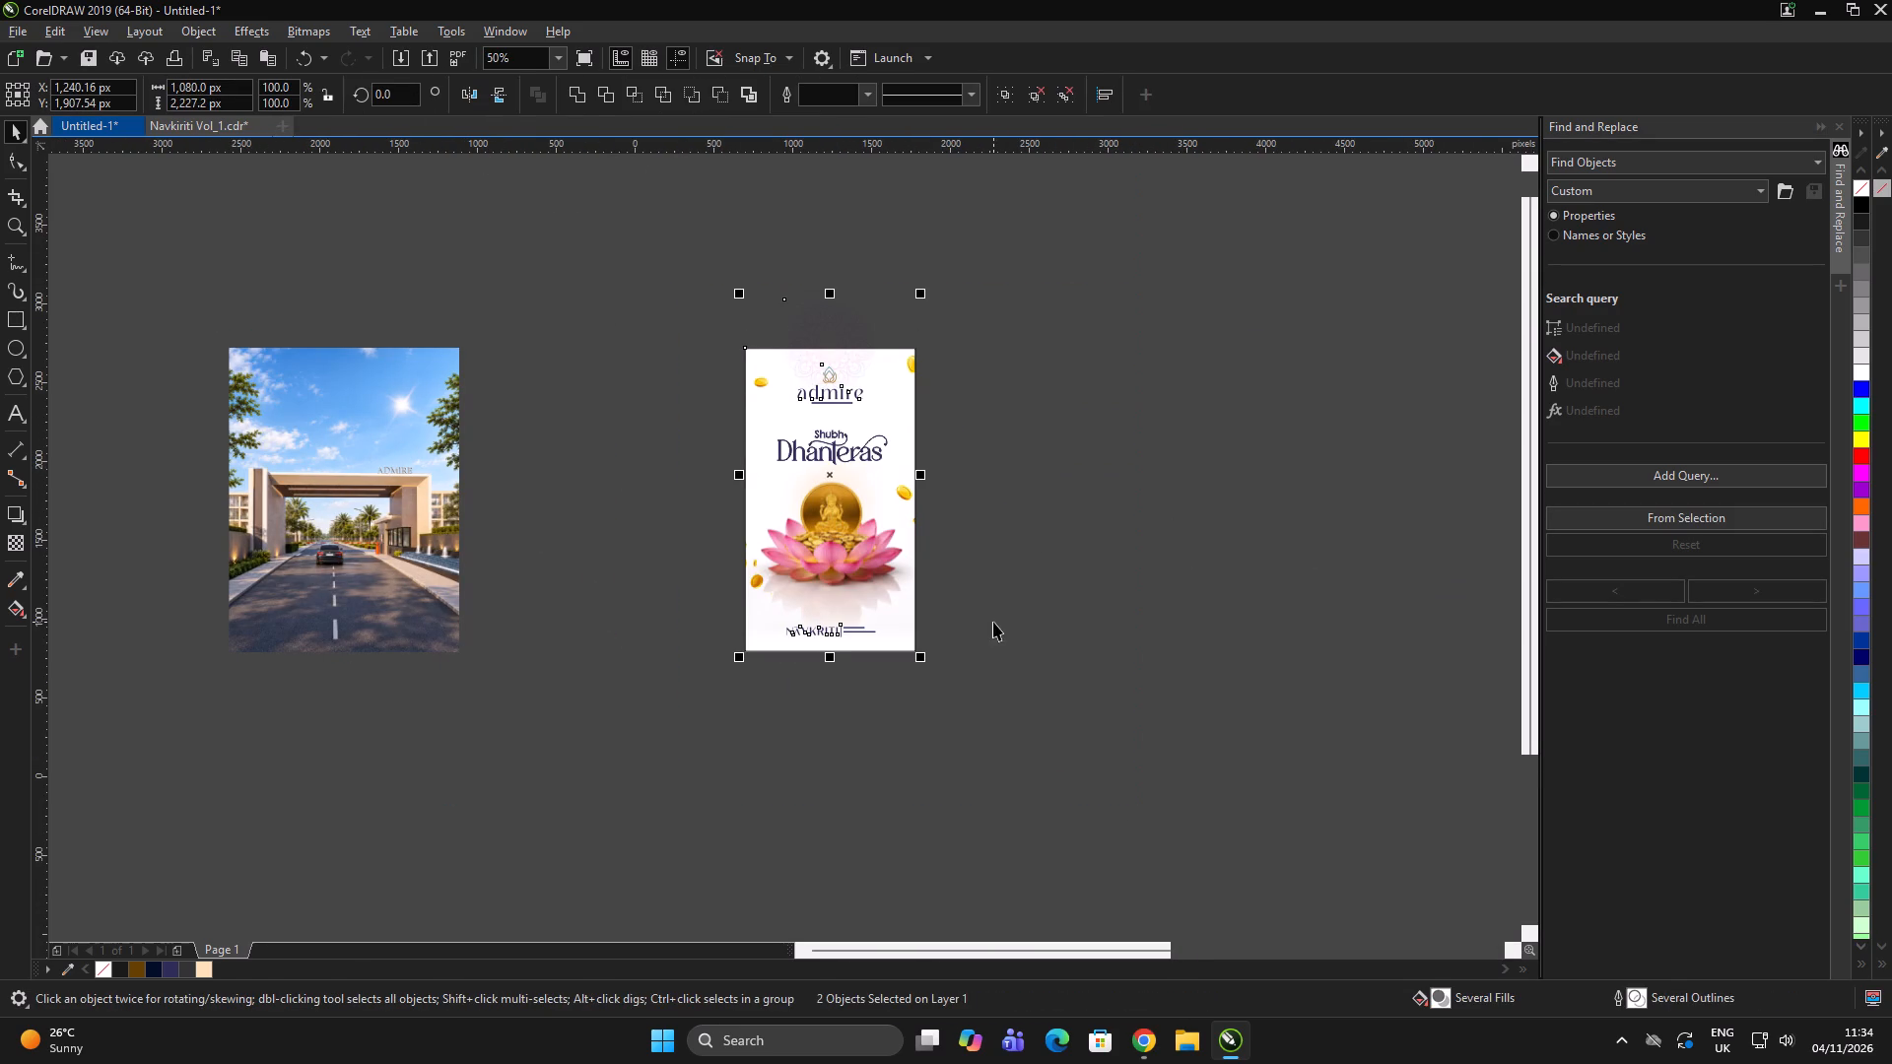
{"action": "key", "text": "ctrl+u"}
{"action": "scroll", "coordinate": [837, 309], "scroll_direction": "up", "scroll_amount": 1, "text": "ctrl"}
{"action": "left_click", "coordinate": [1015, 281]}
{"action": "scroll", "coordinate": [878, 315], "scroll_direction": "up", "scroll_amount": 3}
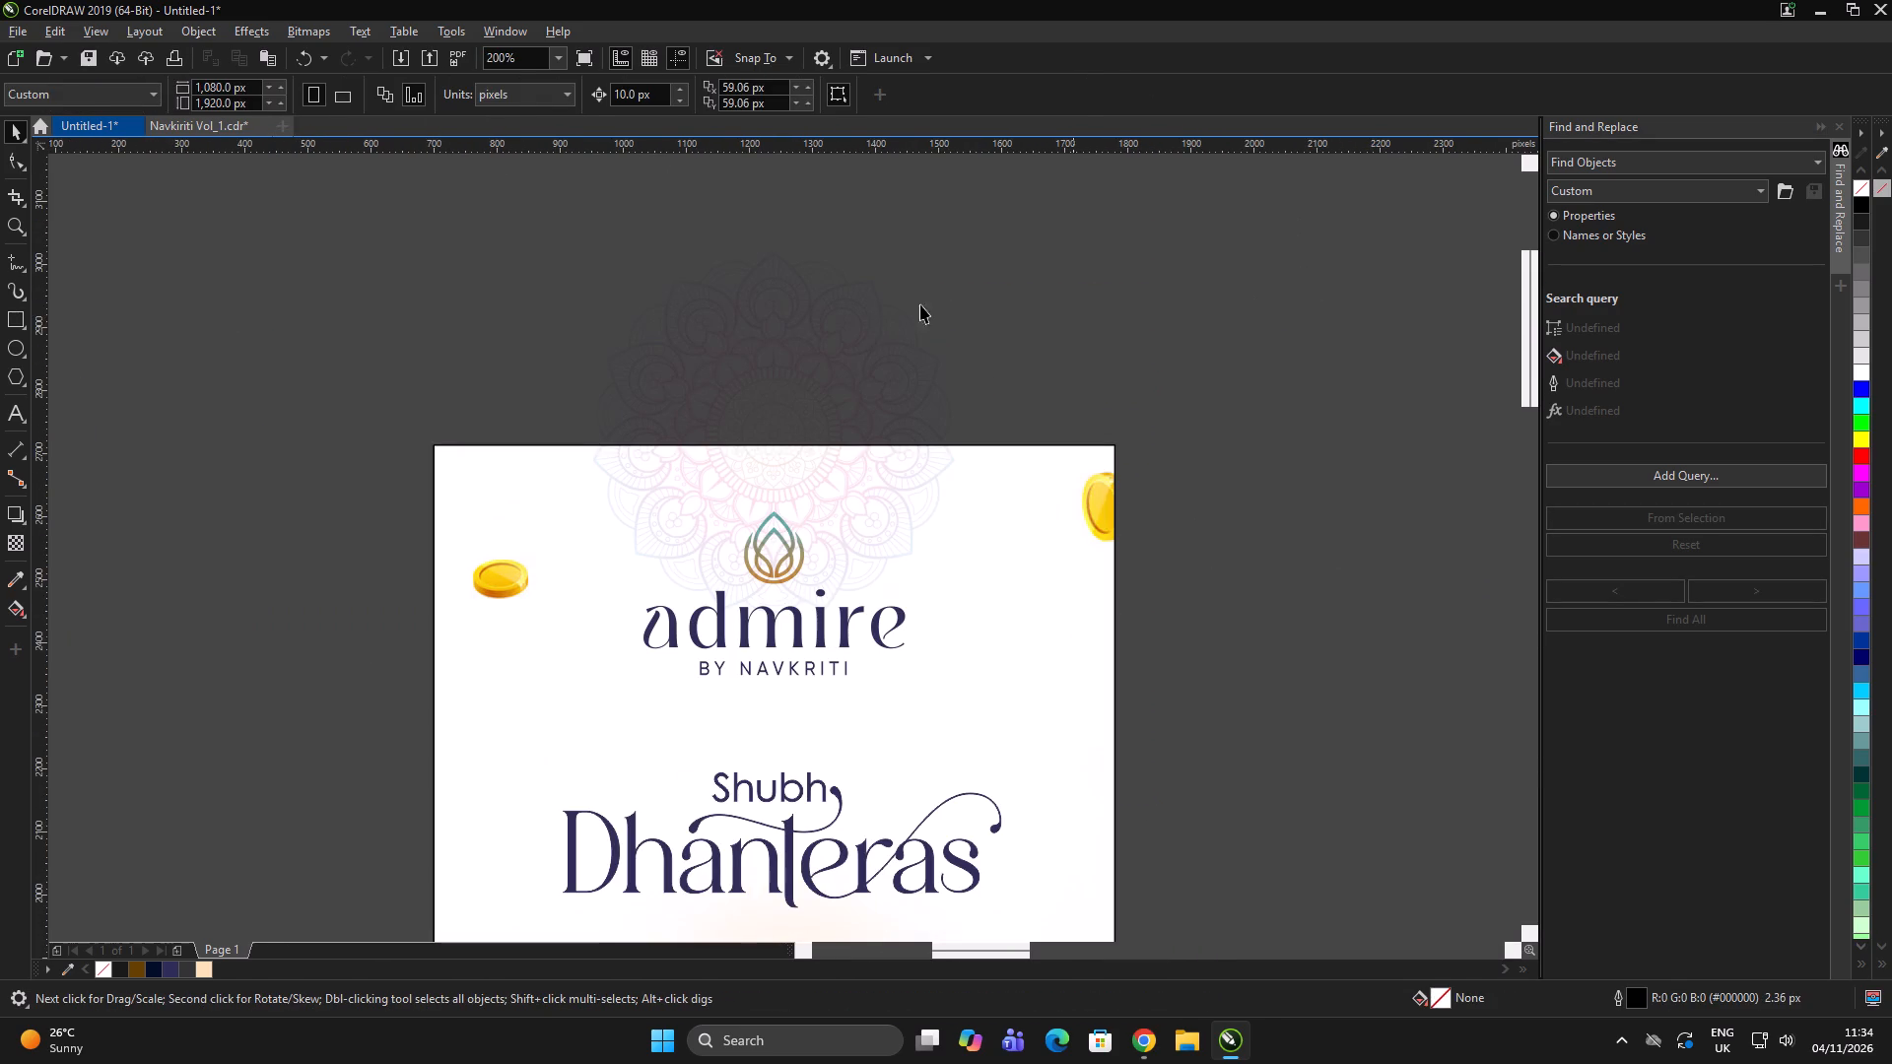
Place the faint mandala inside the poster's background rectangle with PowerClip so its overhang above the page is cropped.
{"action": "left_click", "coordinate": [869, 323]}
{"action": "right_click", "coordinate": [865, 334]}
{"action": "left_click", "coordinate": [961, 622]}
{"action": "left_click", "coordinate": [1022, 623]}
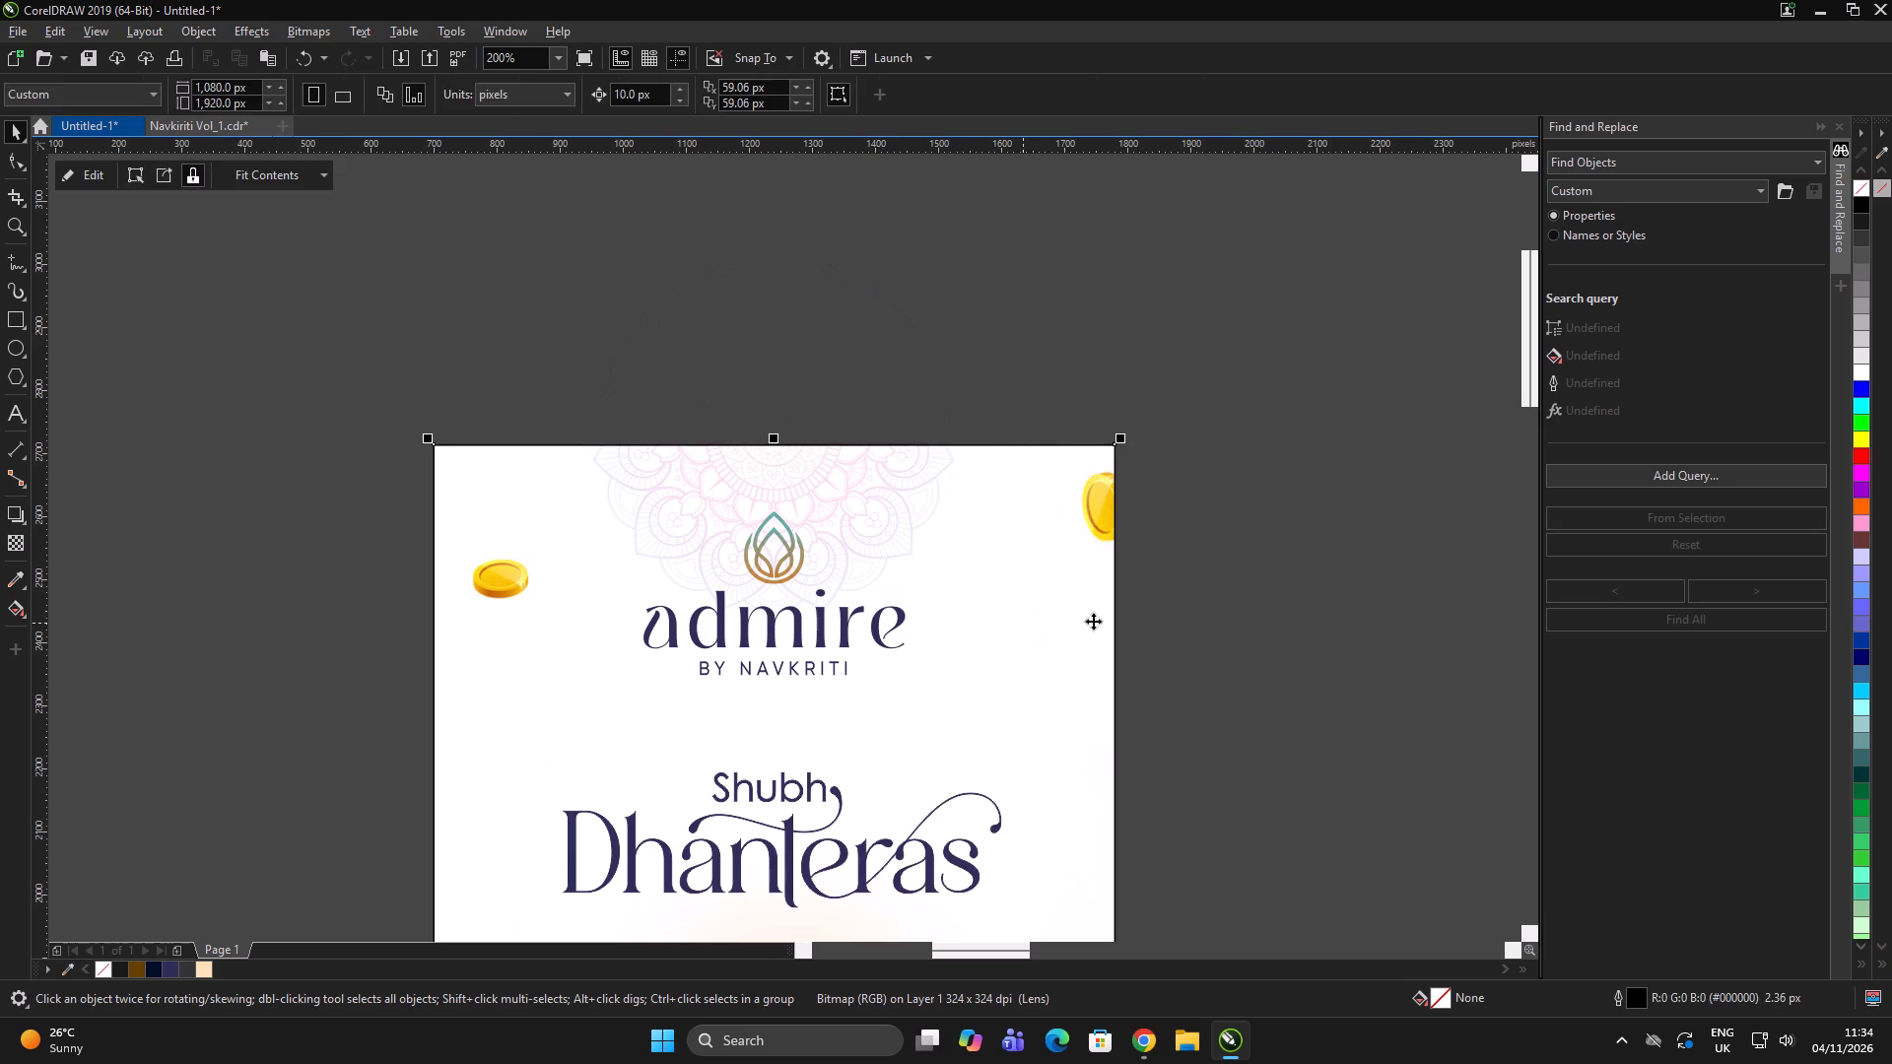
{"action": "left_click", "coordinate": [1263, 595]}
{"action": "left_click_drag", "start_coordinate": [1263, 591], "coordinate": [1254, 588]}
{"action": "left_click", "coordinate": [938, 500]}
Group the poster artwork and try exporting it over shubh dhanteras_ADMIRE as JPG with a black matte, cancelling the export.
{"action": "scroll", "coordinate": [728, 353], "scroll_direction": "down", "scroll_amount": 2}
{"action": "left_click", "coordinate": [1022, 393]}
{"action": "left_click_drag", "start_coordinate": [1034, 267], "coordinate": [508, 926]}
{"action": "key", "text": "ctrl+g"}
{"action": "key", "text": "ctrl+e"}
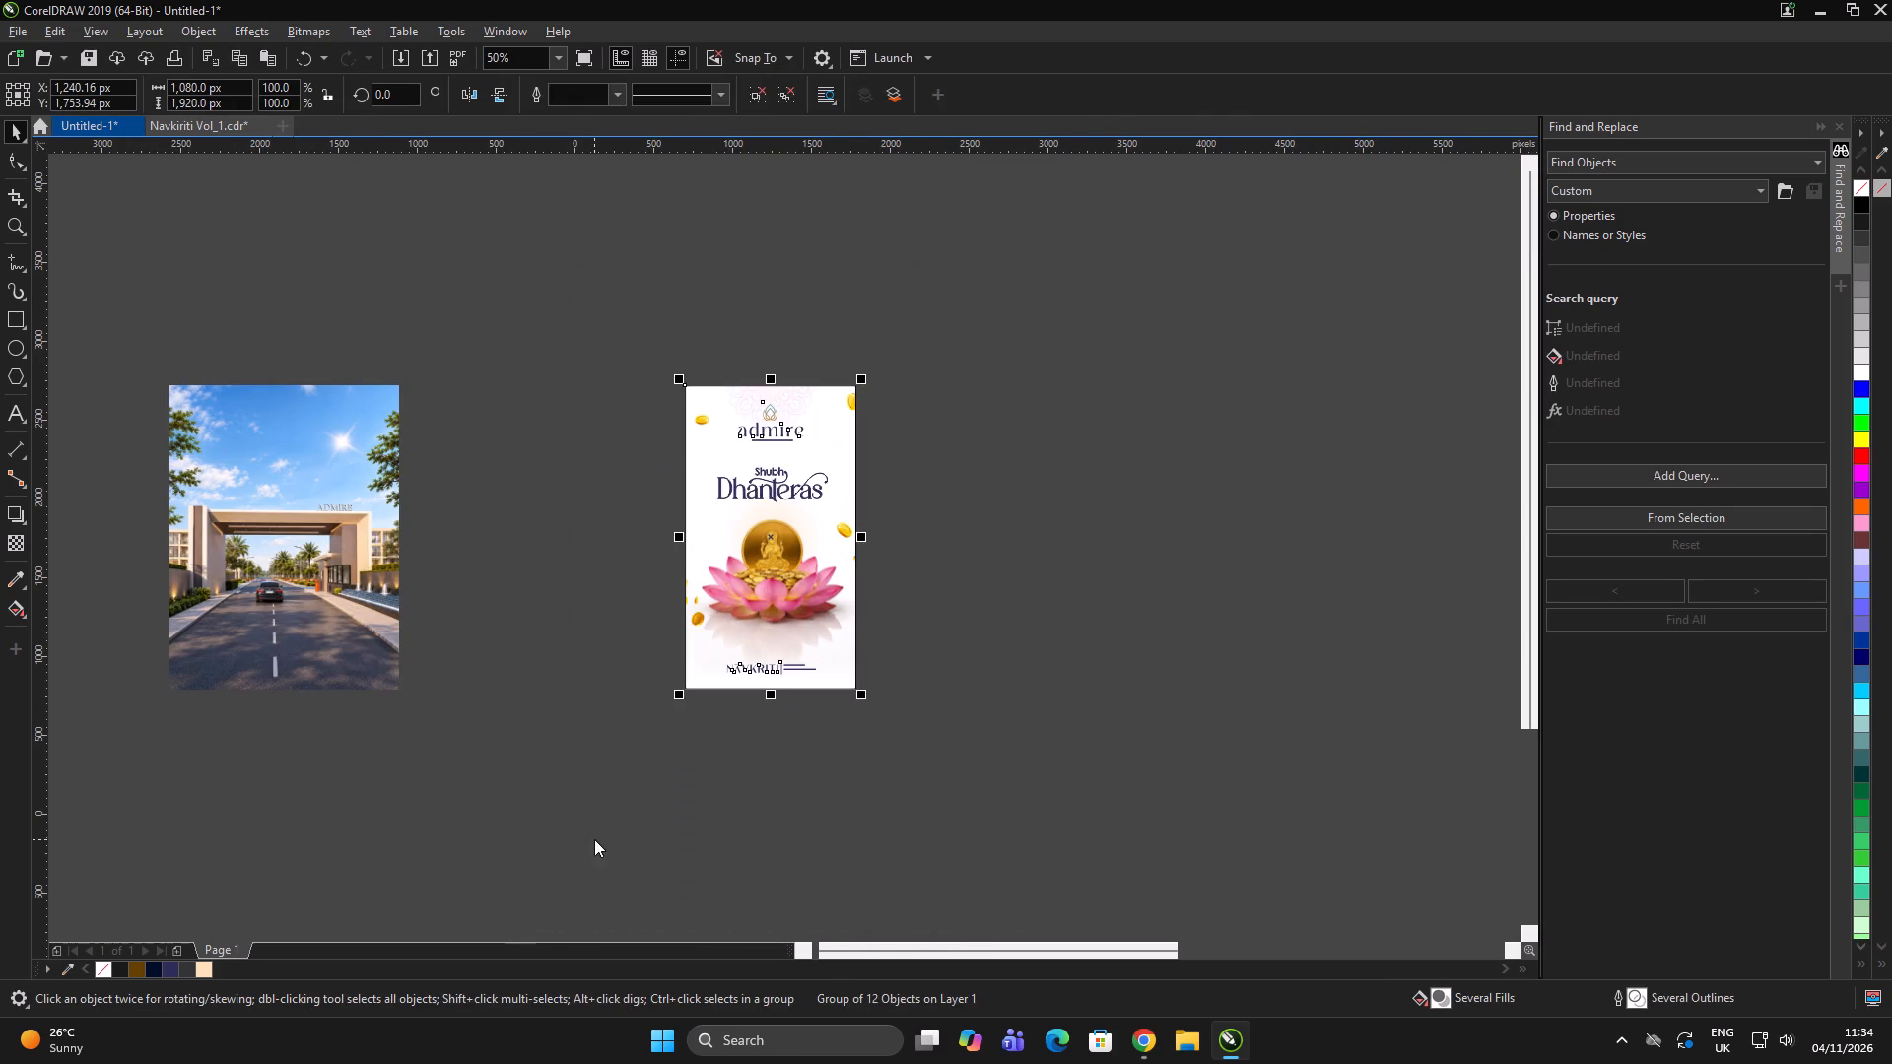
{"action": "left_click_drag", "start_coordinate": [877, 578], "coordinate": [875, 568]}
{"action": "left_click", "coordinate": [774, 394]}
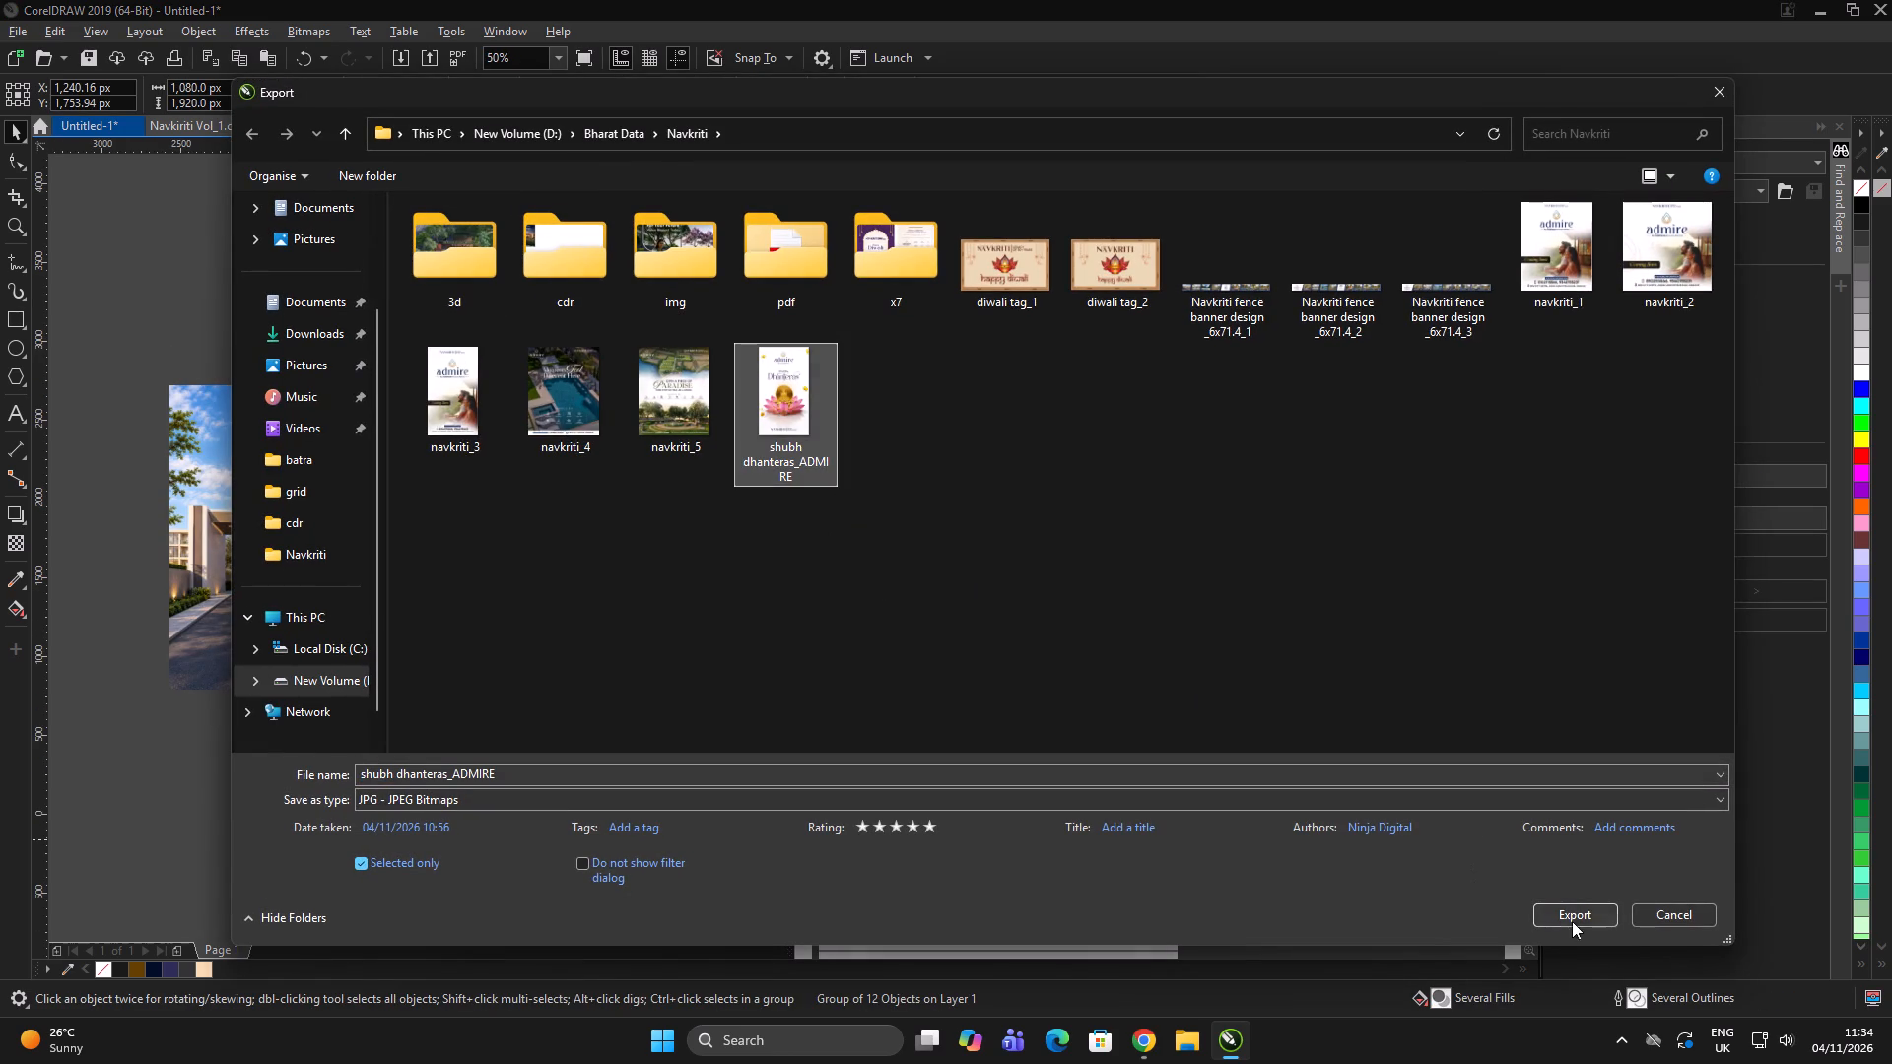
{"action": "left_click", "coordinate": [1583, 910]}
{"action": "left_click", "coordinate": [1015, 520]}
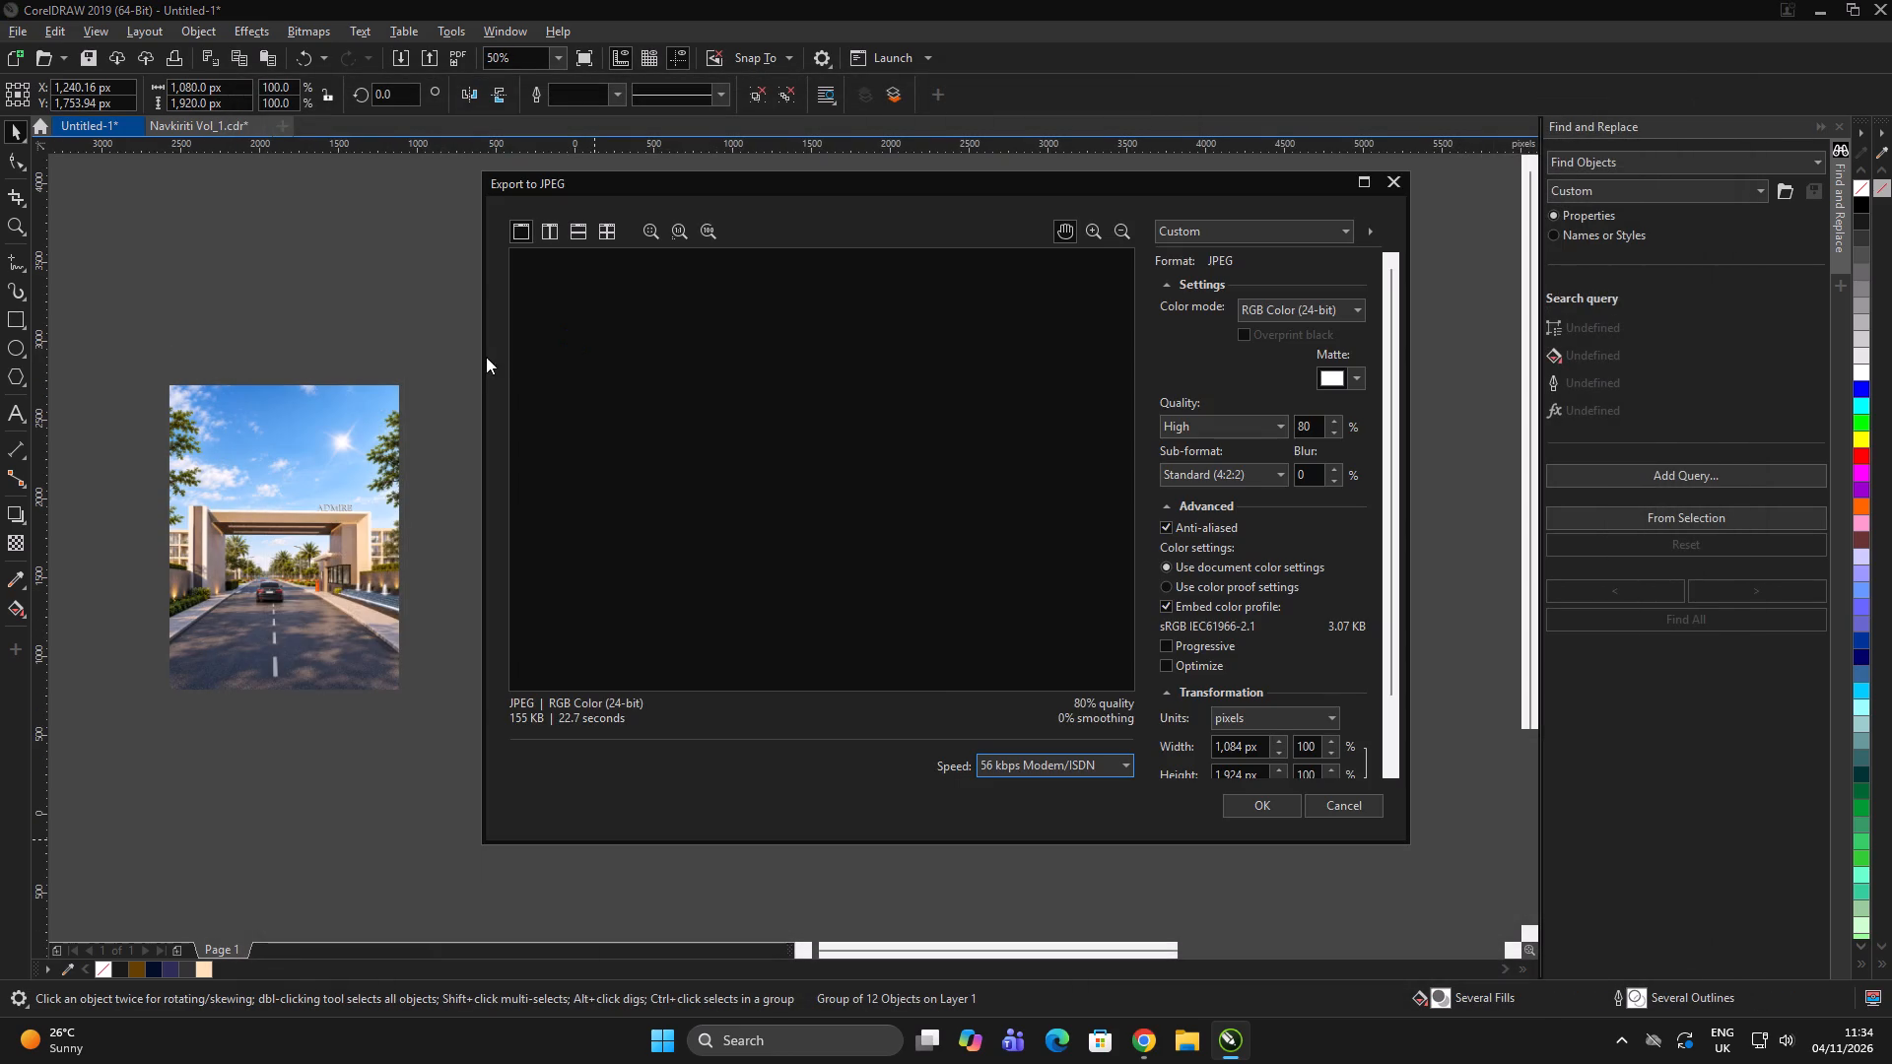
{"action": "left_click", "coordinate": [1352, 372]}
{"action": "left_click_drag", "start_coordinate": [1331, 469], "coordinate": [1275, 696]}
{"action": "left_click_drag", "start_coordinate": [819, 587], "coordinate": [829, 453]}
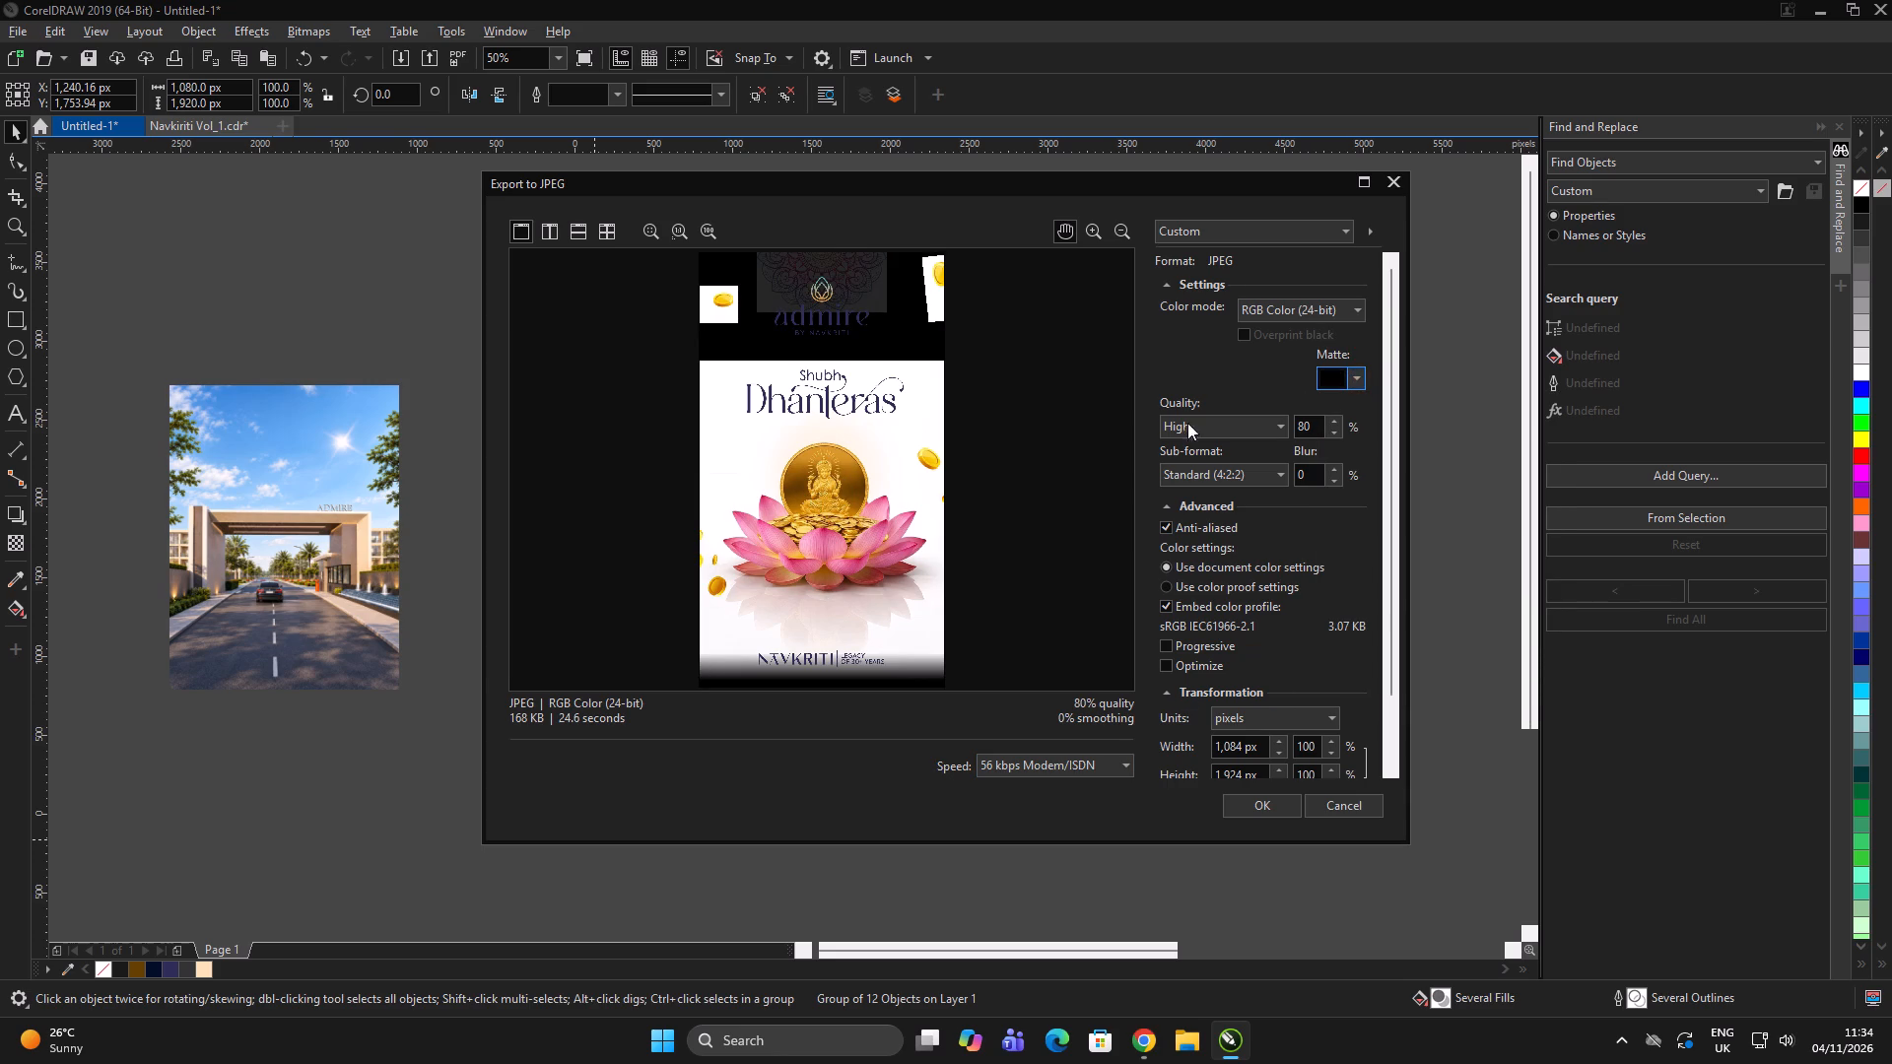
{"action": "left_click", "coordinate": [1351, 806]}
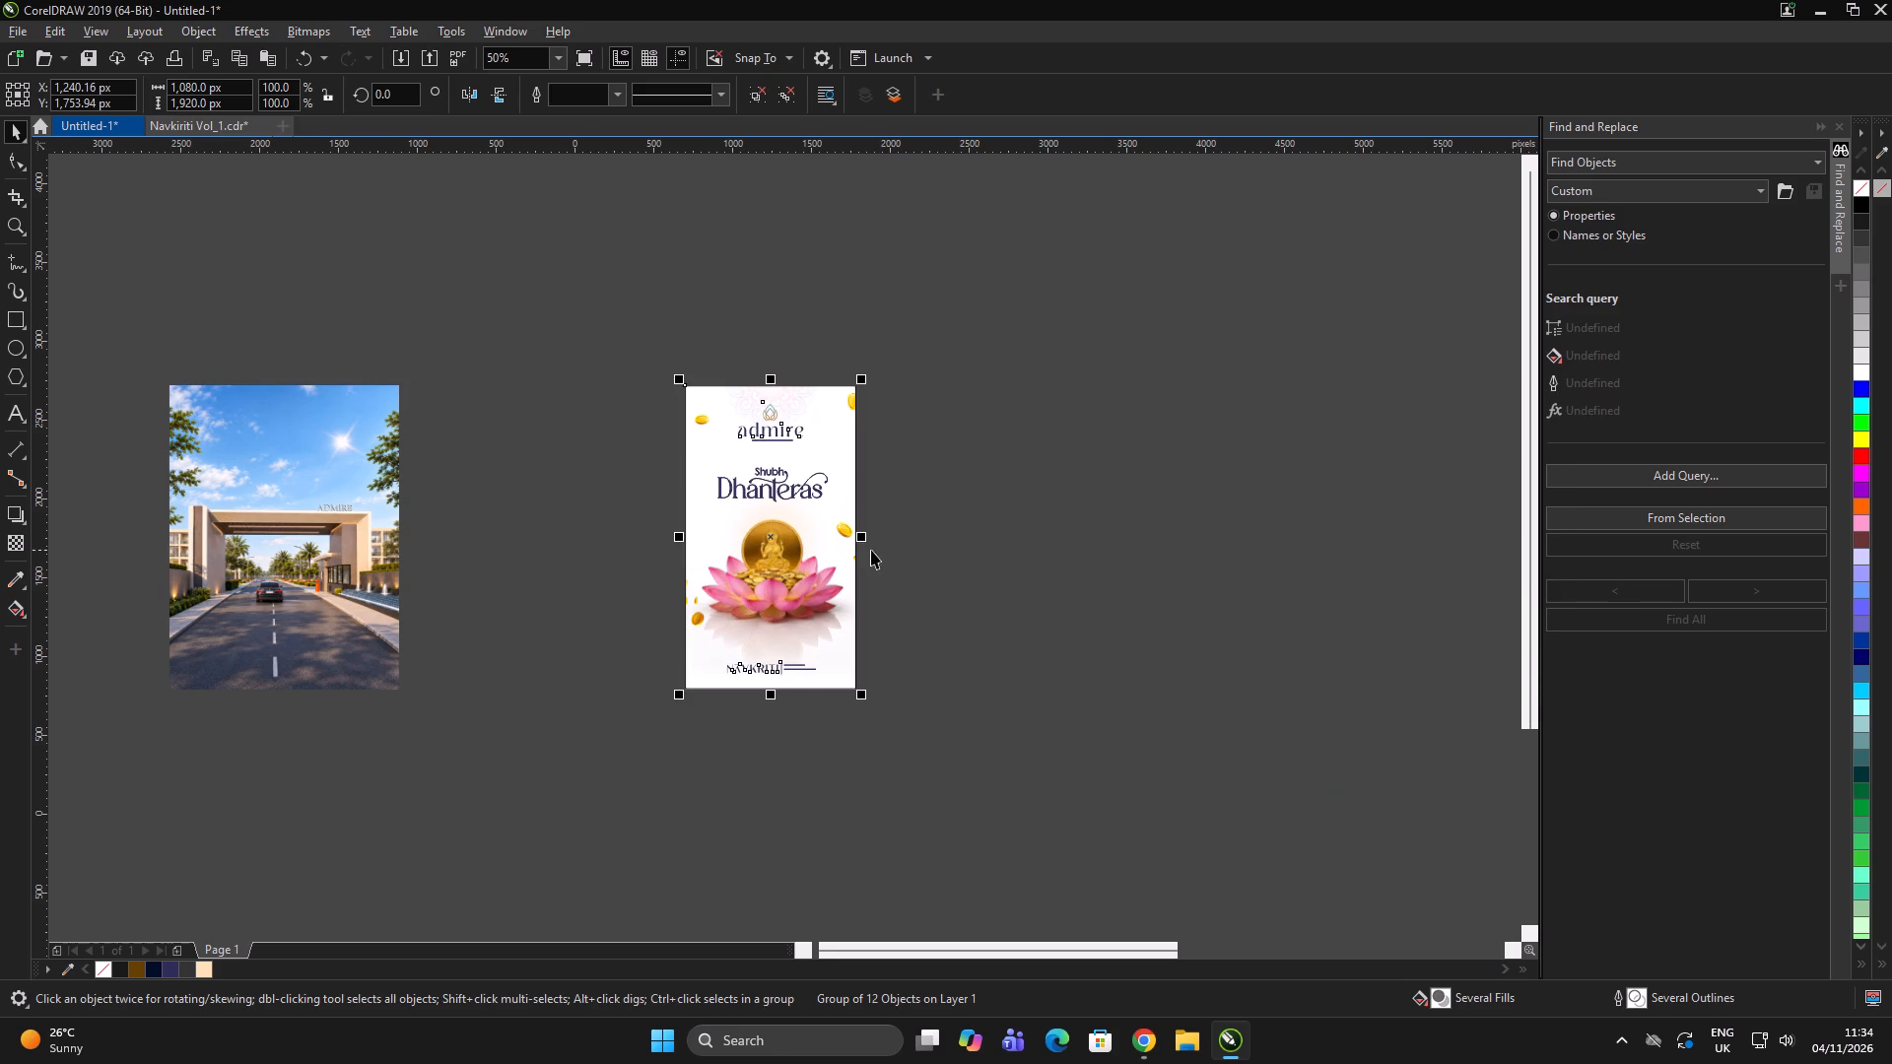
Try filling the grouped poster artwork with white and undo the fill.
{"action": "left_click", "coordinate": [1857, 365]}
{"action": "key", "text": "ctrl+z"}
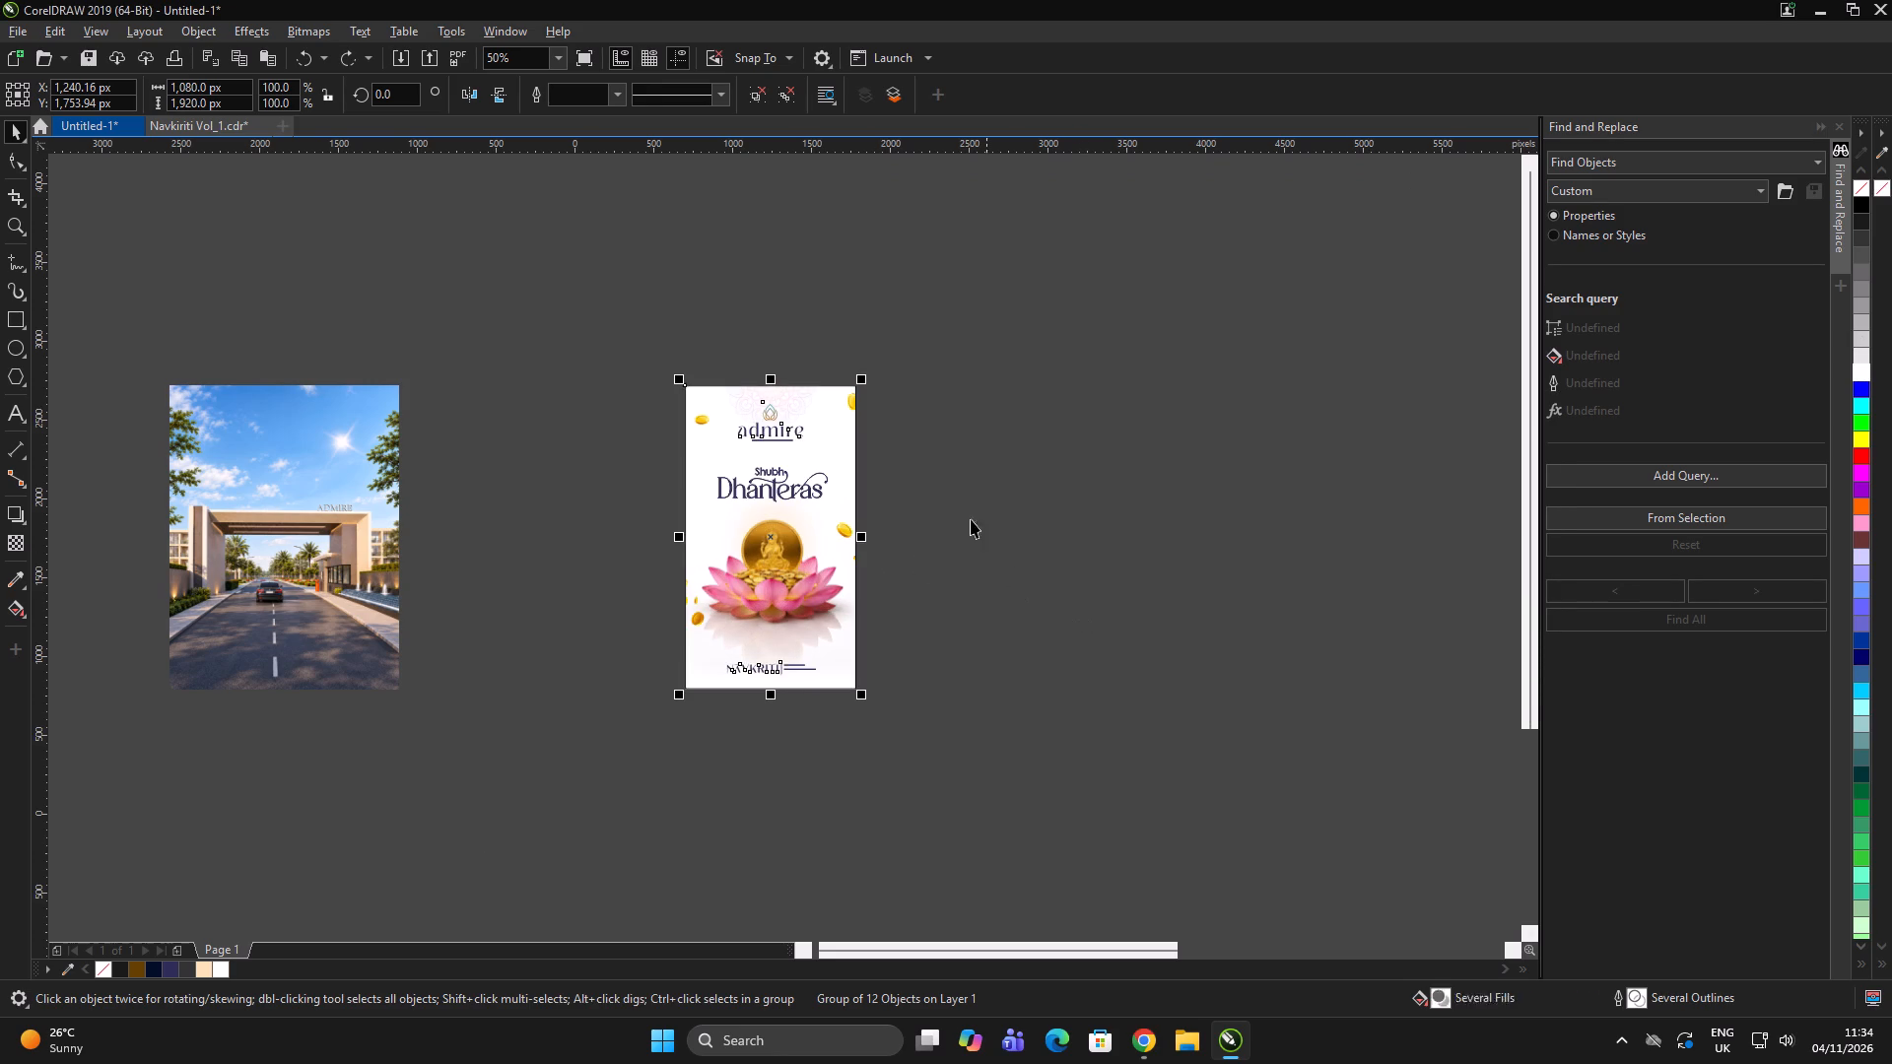
Ungroup the poster artwork, undoing any accidental move of the group.
{"action": "left_click", "coordinate": [977, 499]}
{"action": "key", "text": "ctrl+u"}
{"action": "scroll", "coordinate": [853, 467], "scroll_direction": "up", "scroll_amount": 1, "text": "ctrl"}
{"action": "left_click", "coordinate": [855, 435]}
{"action": "scroll", "coordinate": [817, 435], "scroll_direction": "up", "scroll_amount": 2}
{"action": "left_click", "coordinate": [1102, 408]}
{"action": "left_click_drag", "start_coordinate": [962, 442], "coordinate": [1170, 386]}
{"action": "key", "text": "ctrl+z"}
{"action": "key", "text": "ctrl+u"}
{"action": "left_click", "coordinate": [1242, 387], "text": "ctrl"}
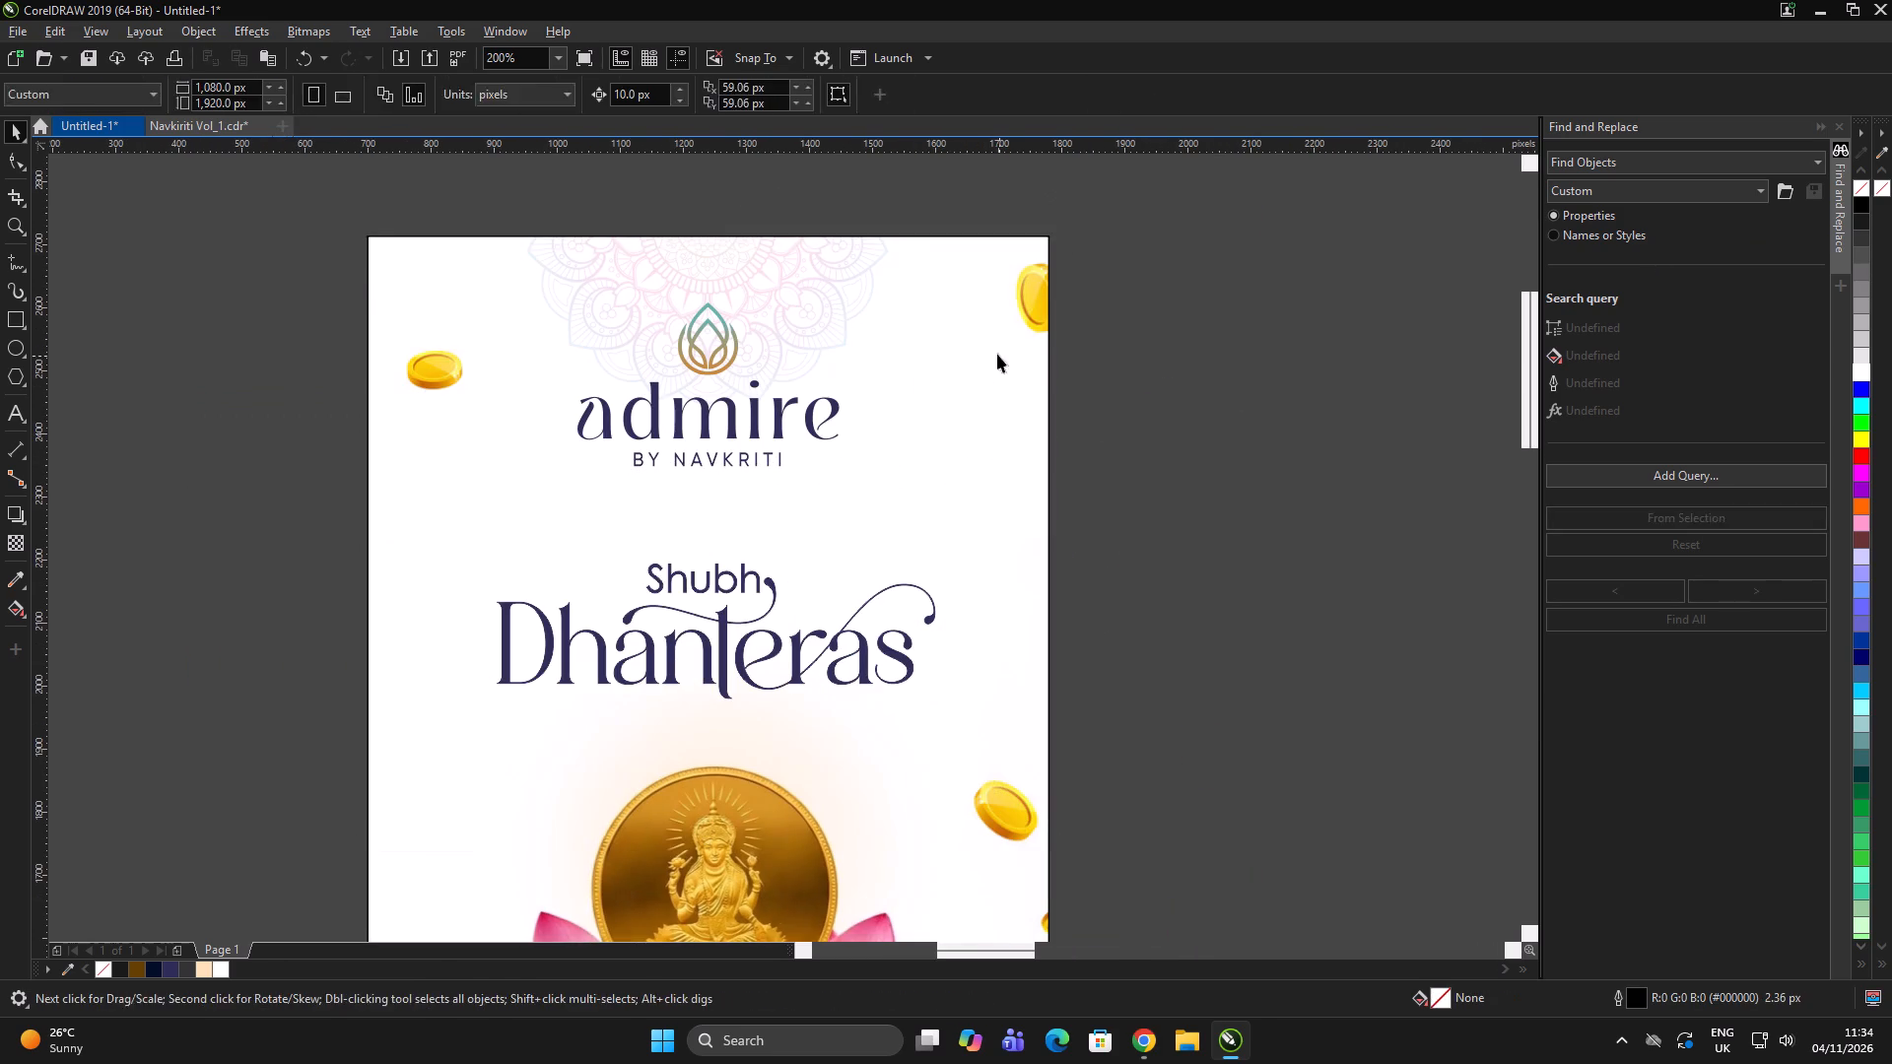
Fill the poster's PowerClip background rectangle with white.
{"action": "left_click", "coordinate": [997, 354]}
{"action": "left_click_drag", "start_coordinate": [977, 346], "coordinate": [1342, 268]}
{"action": "key", "text": "ctrl+z"}
{"action": "left_click", "coordinate": [1870, 372]}
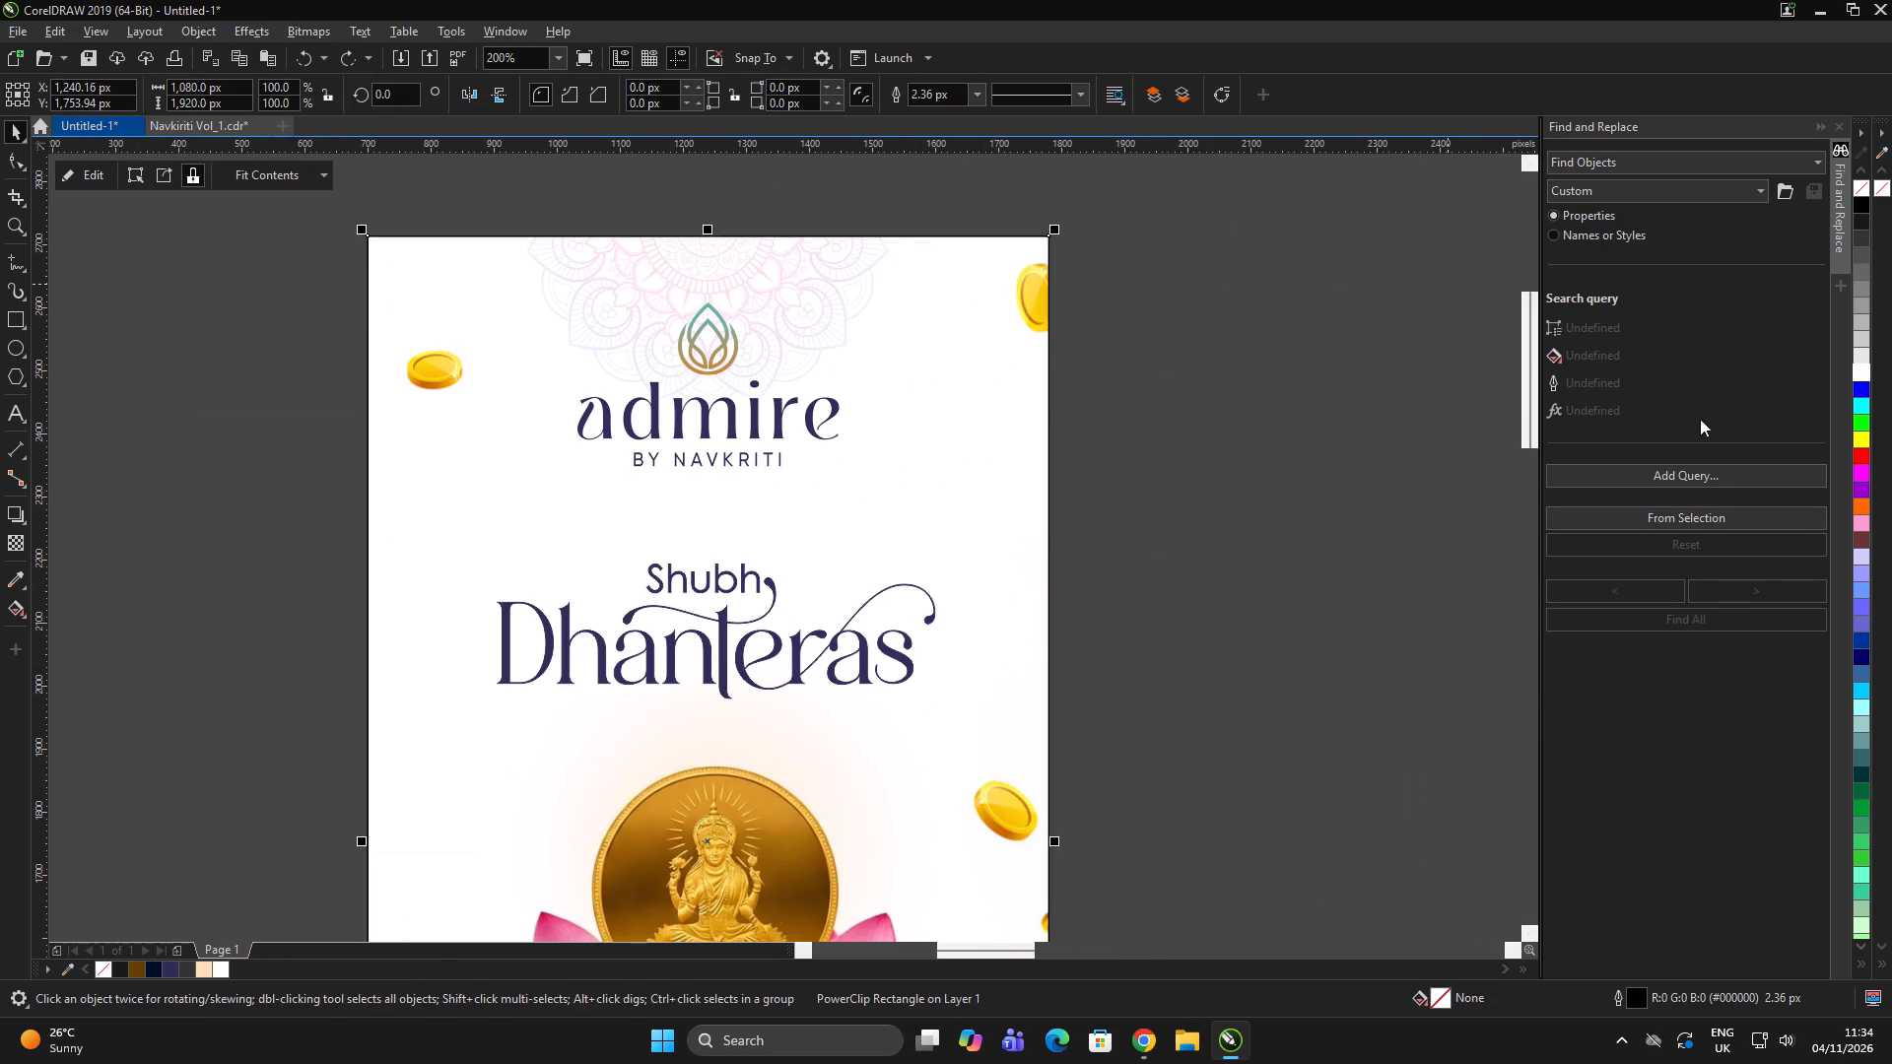
{"action": "left_click", "coordinate": [1862, 374]}
{"action": "scroll", "coordinate": [980, 340], "scroll_direction": "down", "scroll_amount": 2}
{"action": "double_click", "coordinate": [1133, 323]}
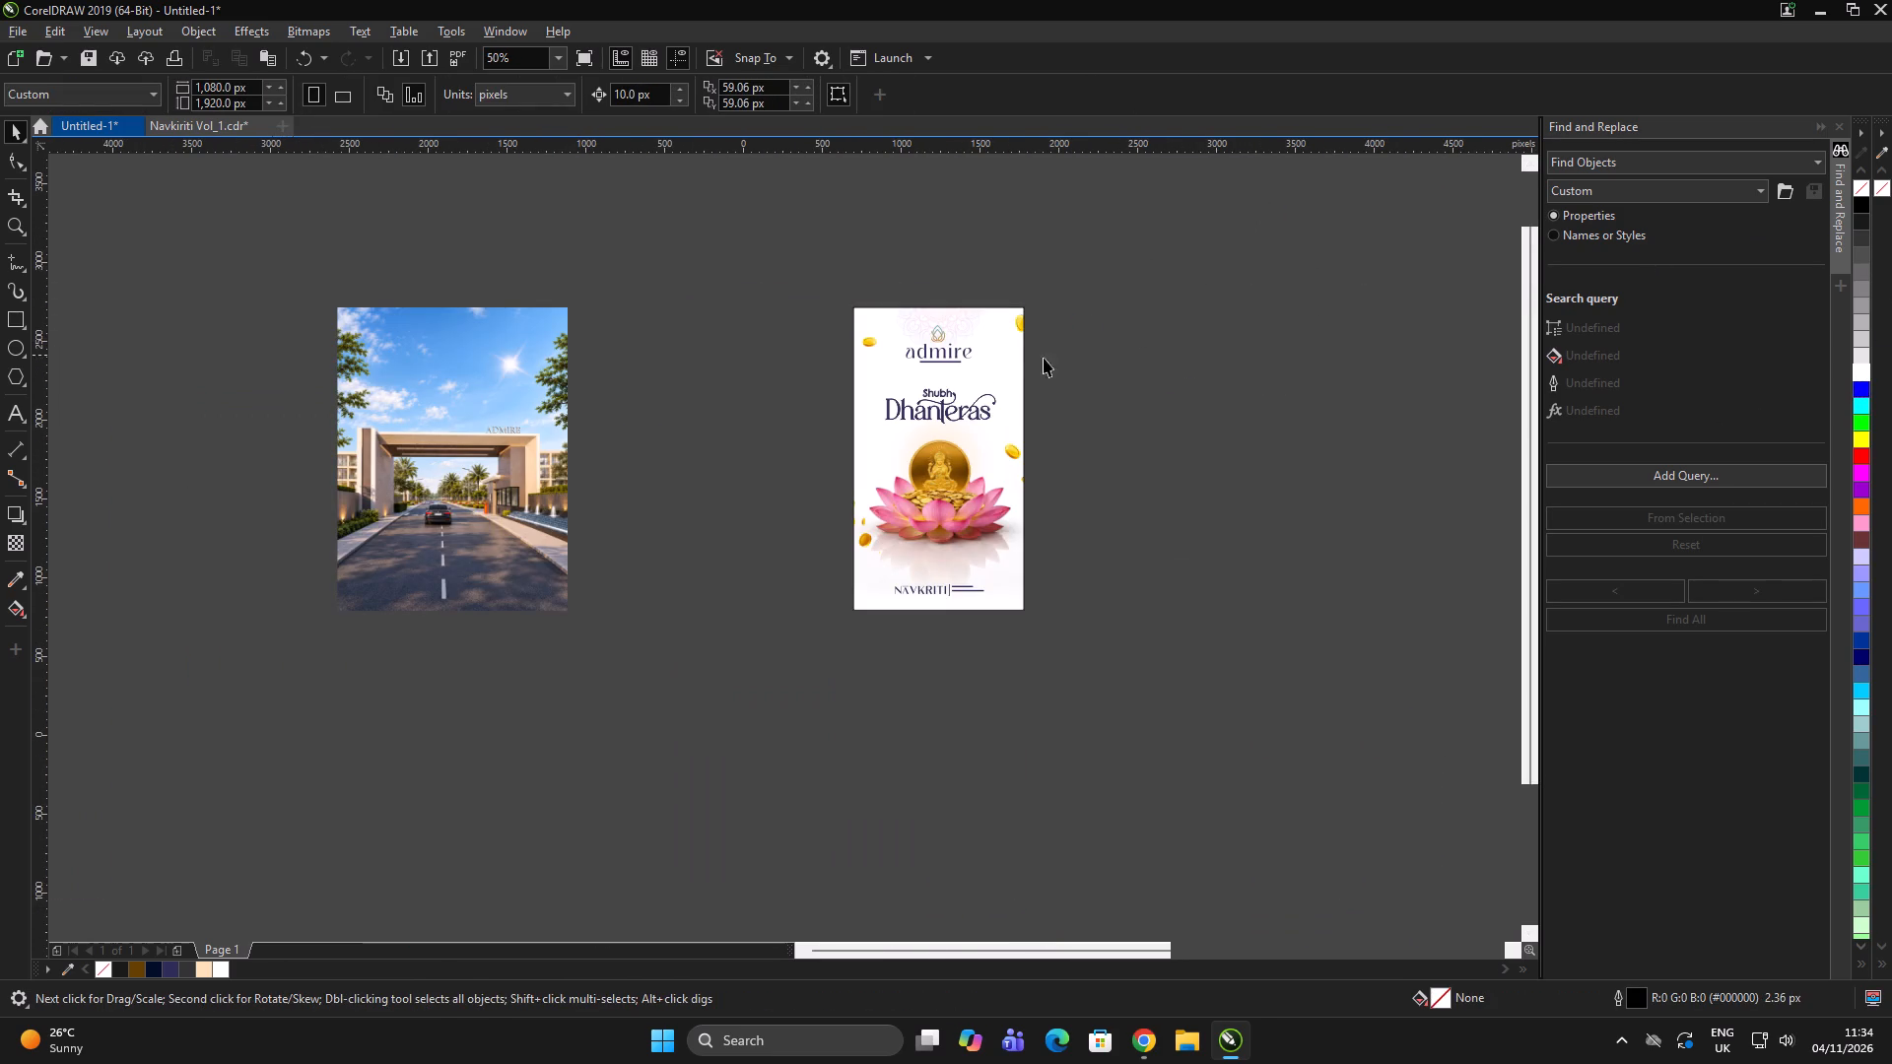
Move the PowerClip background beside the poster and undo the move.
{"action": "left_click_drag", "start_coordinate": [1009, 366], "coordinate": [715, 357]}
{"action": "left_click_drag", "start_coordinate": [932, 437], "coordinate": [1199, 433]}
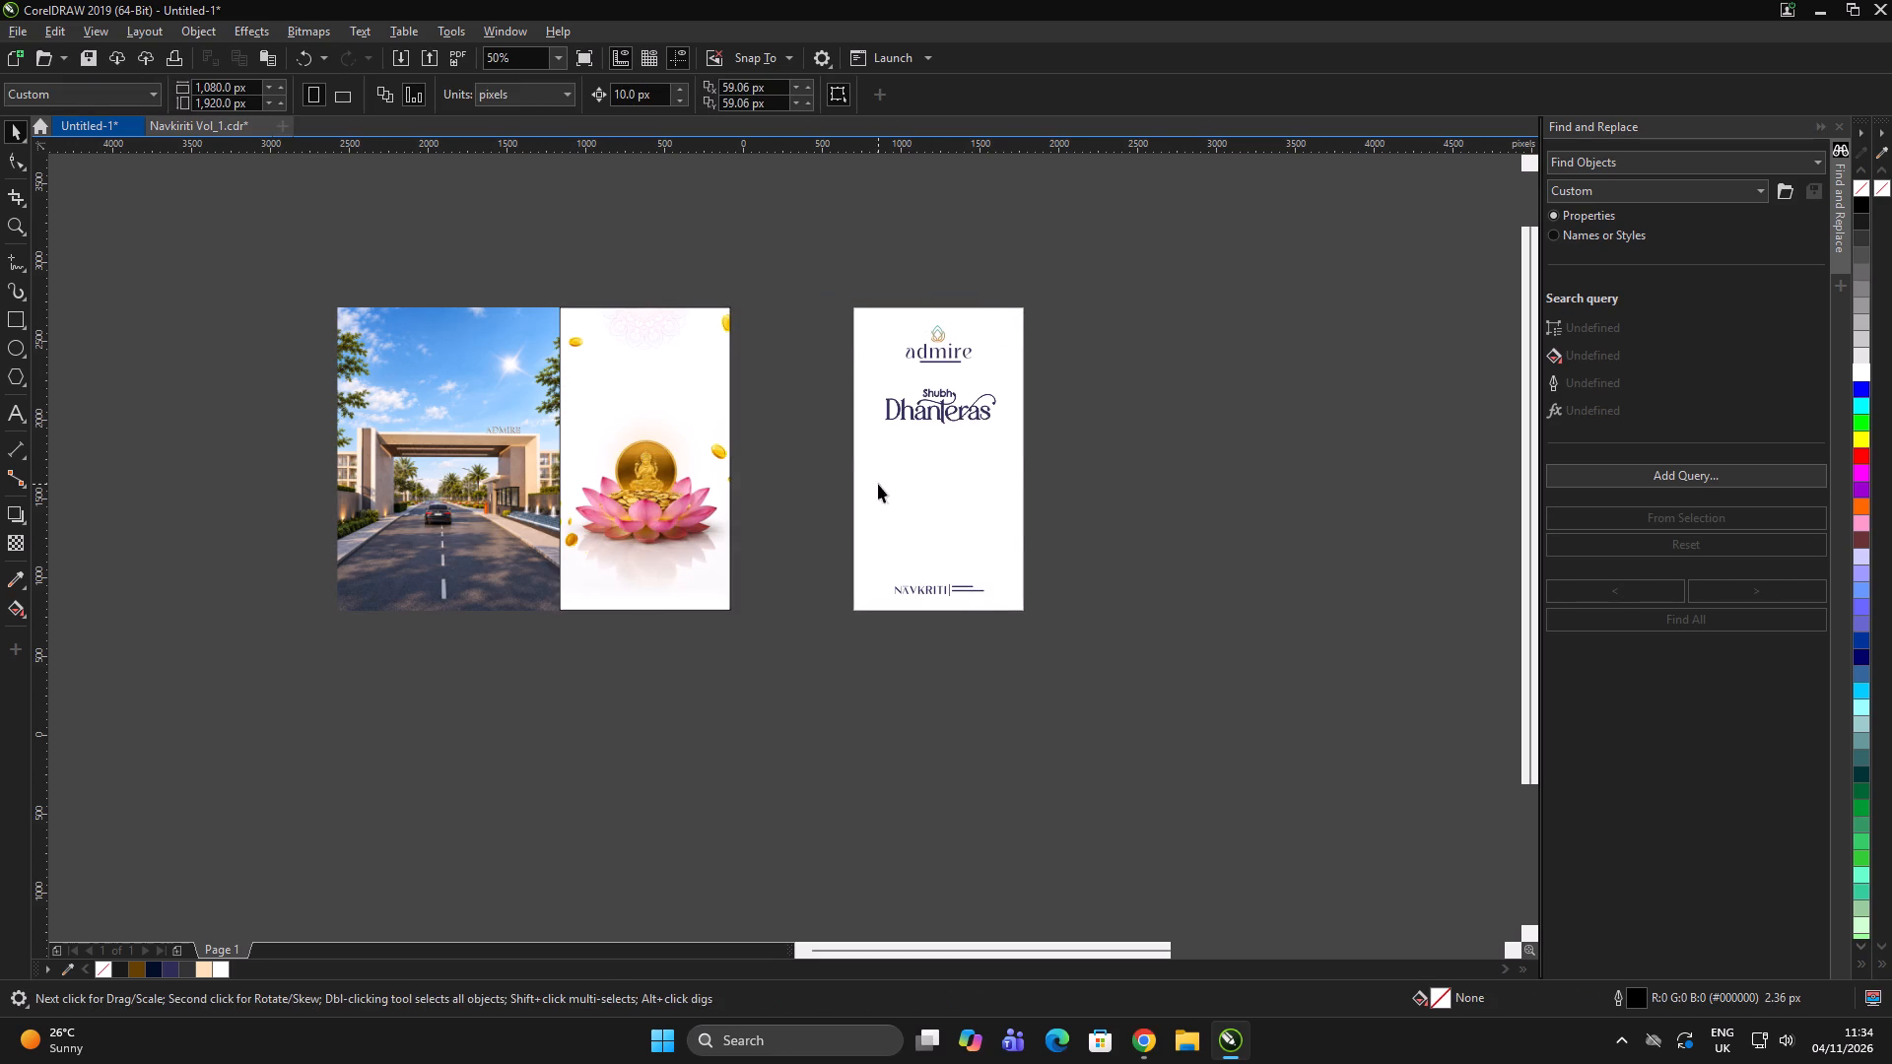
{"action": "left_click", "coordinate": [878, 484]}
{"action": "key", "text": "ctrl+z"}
Select all the poster's artwork and group it.
{"action": "left_click", "coordinate": [1236, 440]}
{"action": "left_click", "coordinate": [1242, 438]}
{"action": "left_click", "coordinate": [1150, 242]}
{"action": "left_click_drag", "start_coordinate": [1168, 232], "coordinate": [639, 637]}
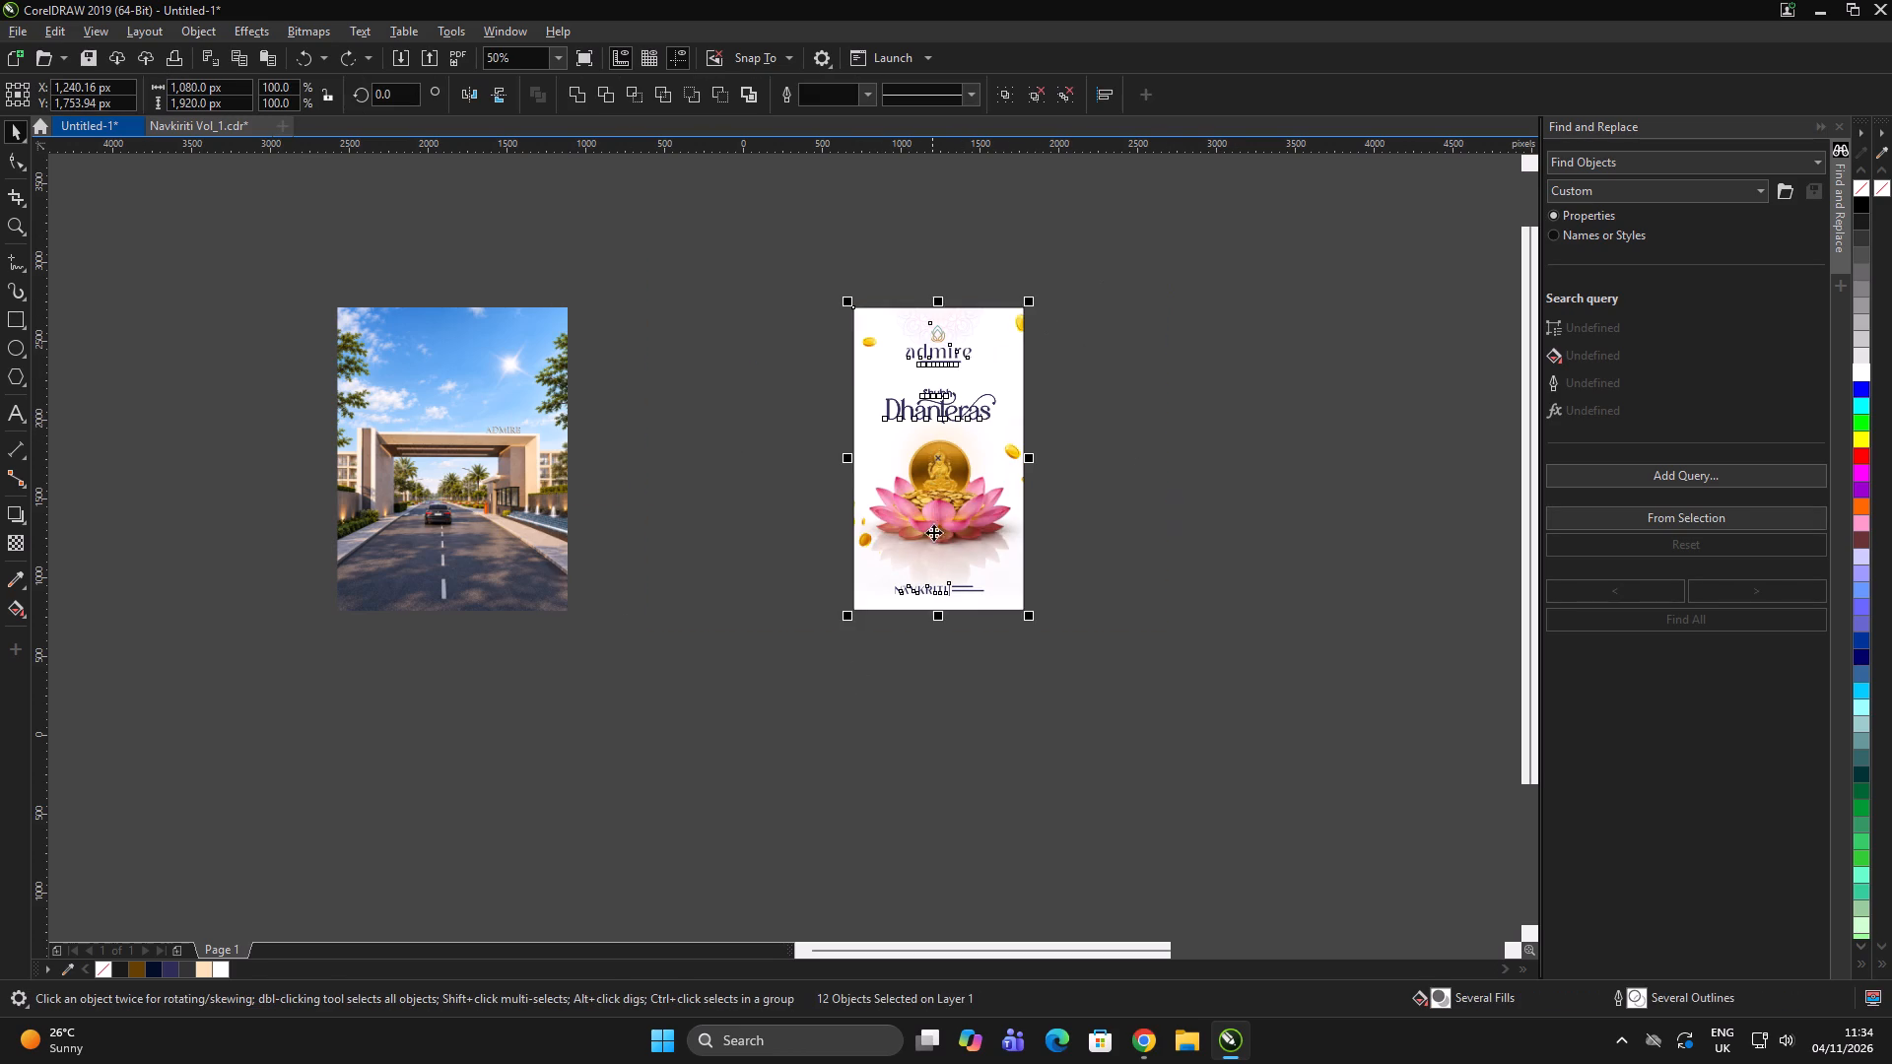
{"action": "key", "text": "ctrl+g"}
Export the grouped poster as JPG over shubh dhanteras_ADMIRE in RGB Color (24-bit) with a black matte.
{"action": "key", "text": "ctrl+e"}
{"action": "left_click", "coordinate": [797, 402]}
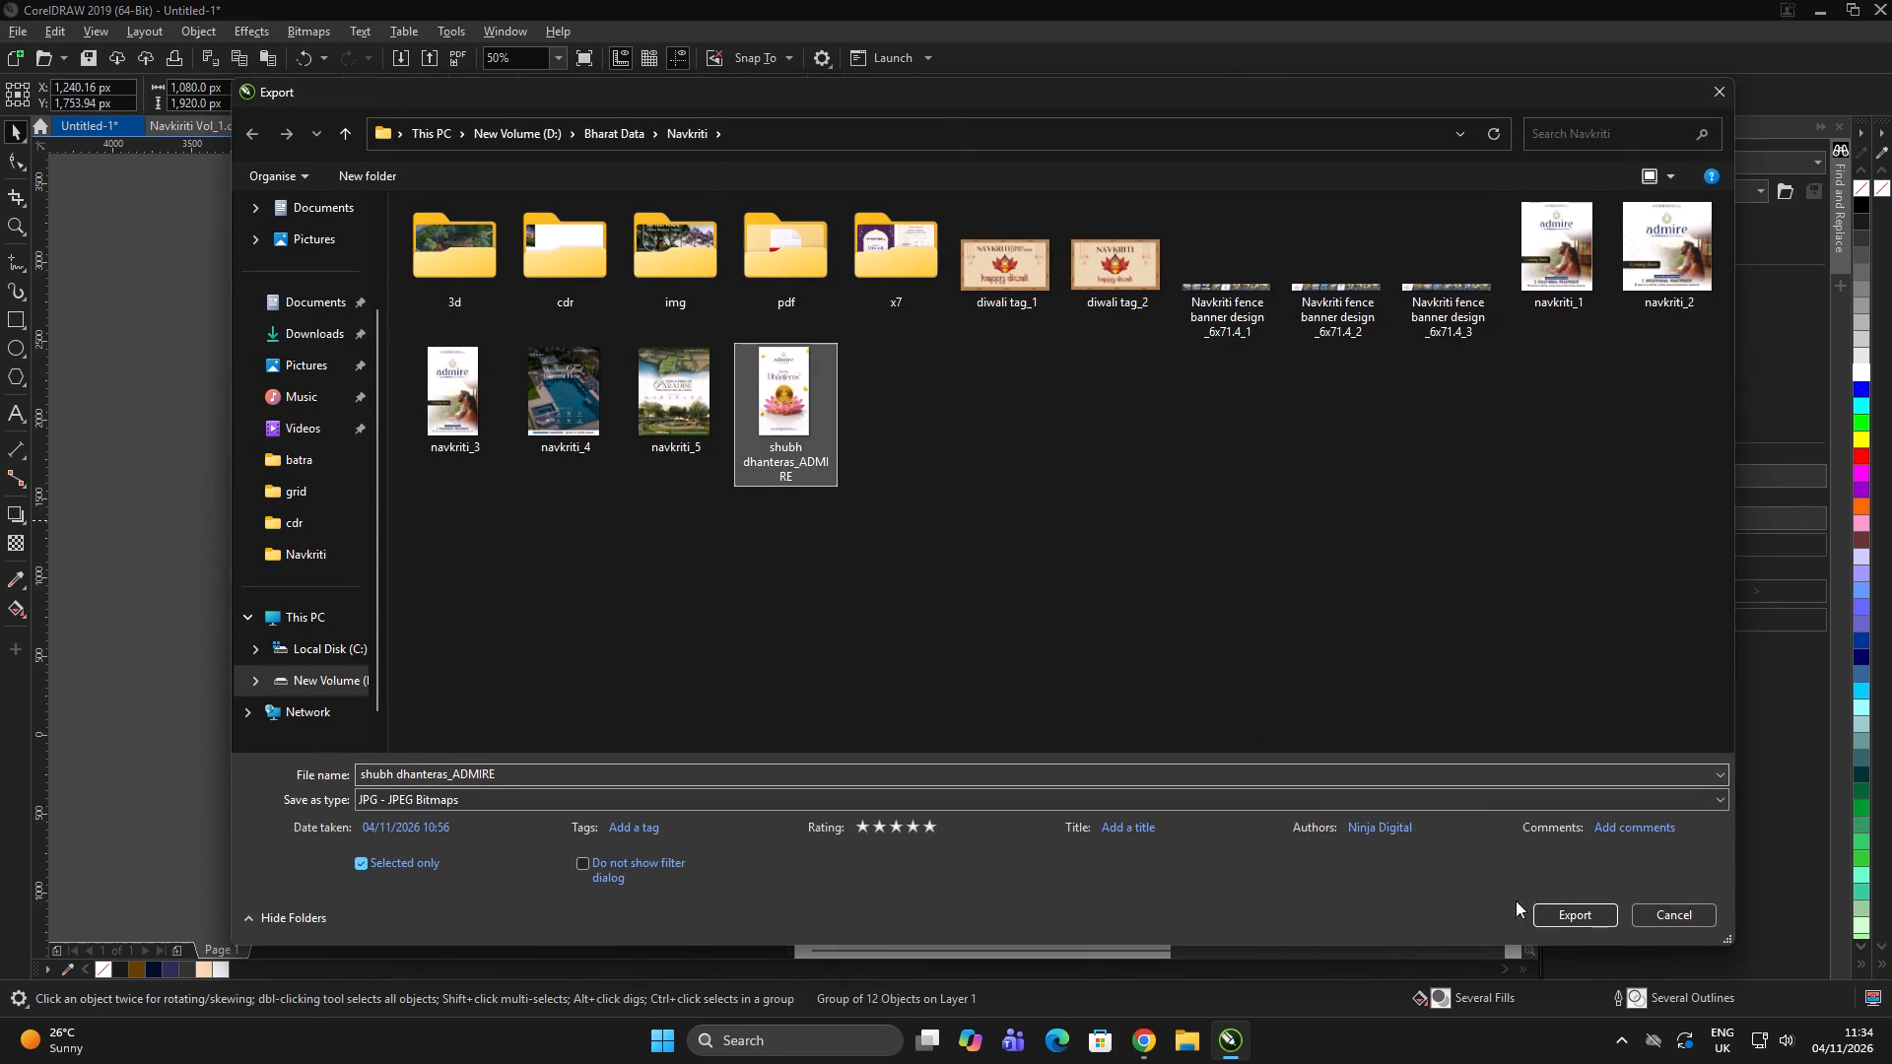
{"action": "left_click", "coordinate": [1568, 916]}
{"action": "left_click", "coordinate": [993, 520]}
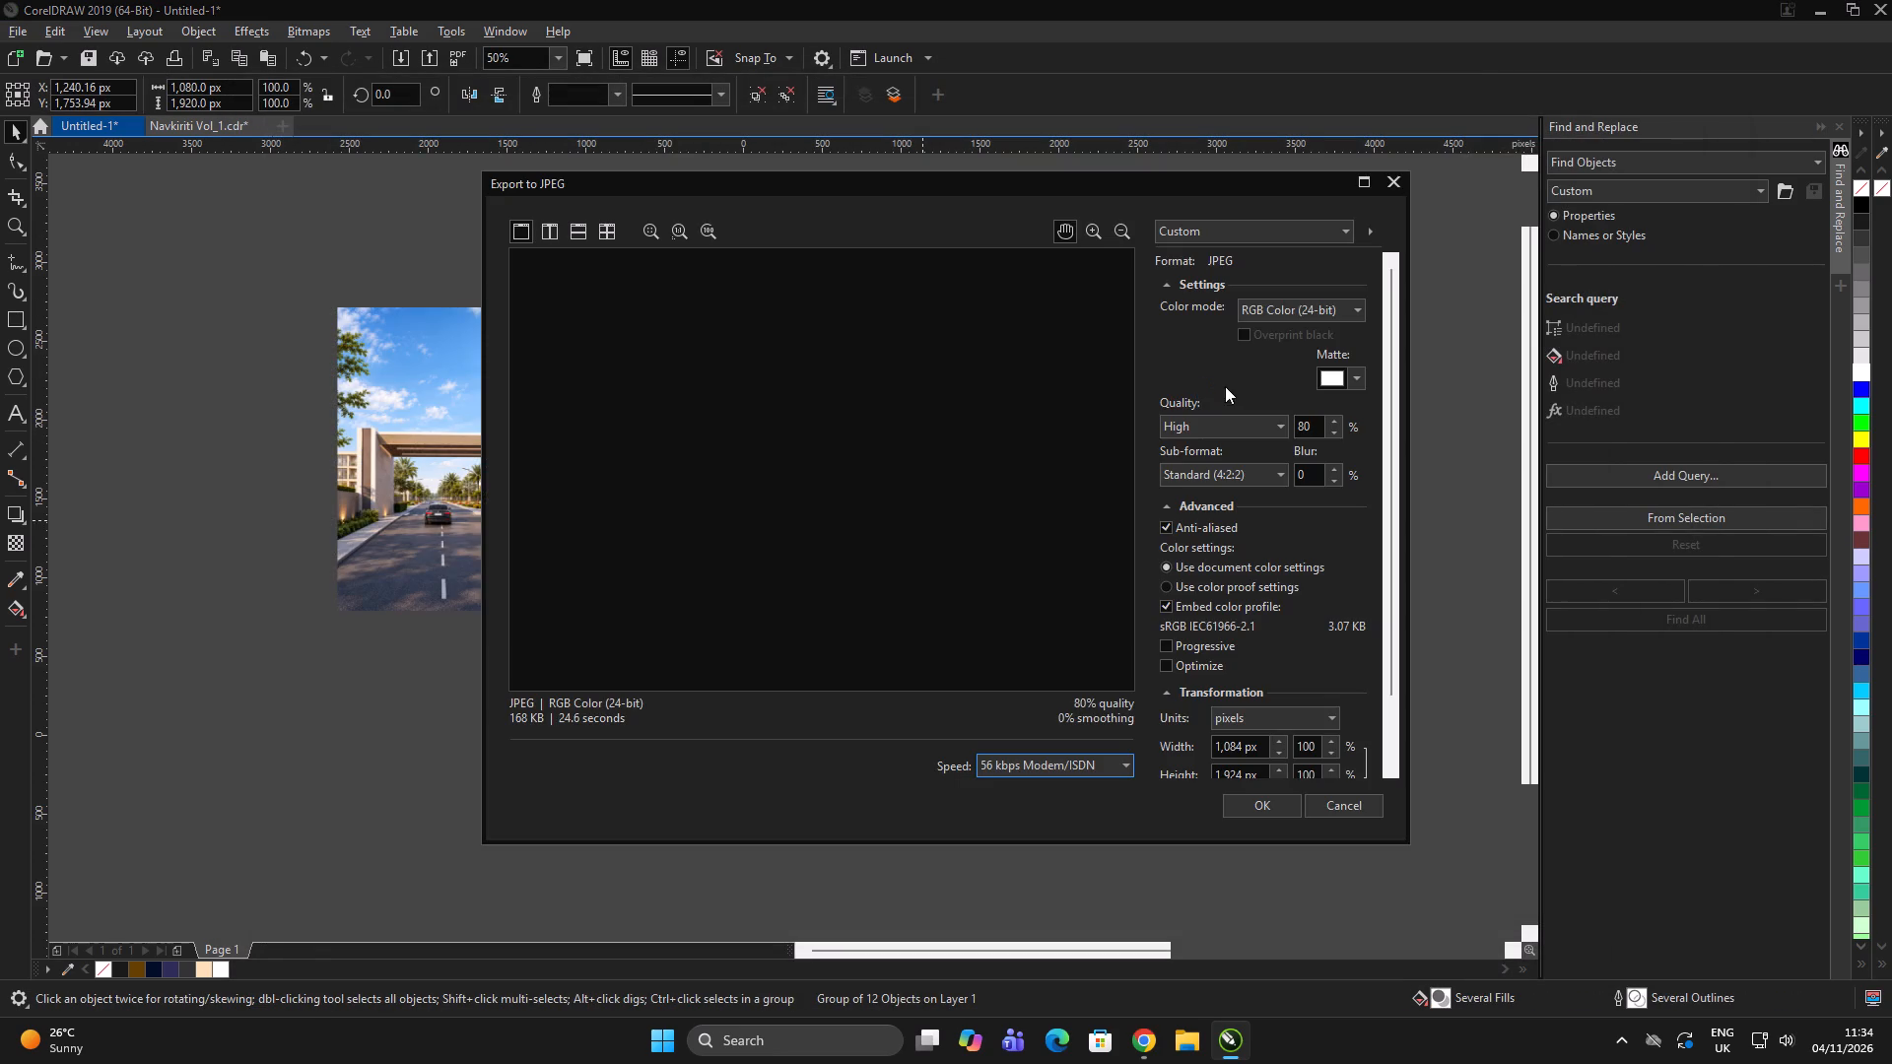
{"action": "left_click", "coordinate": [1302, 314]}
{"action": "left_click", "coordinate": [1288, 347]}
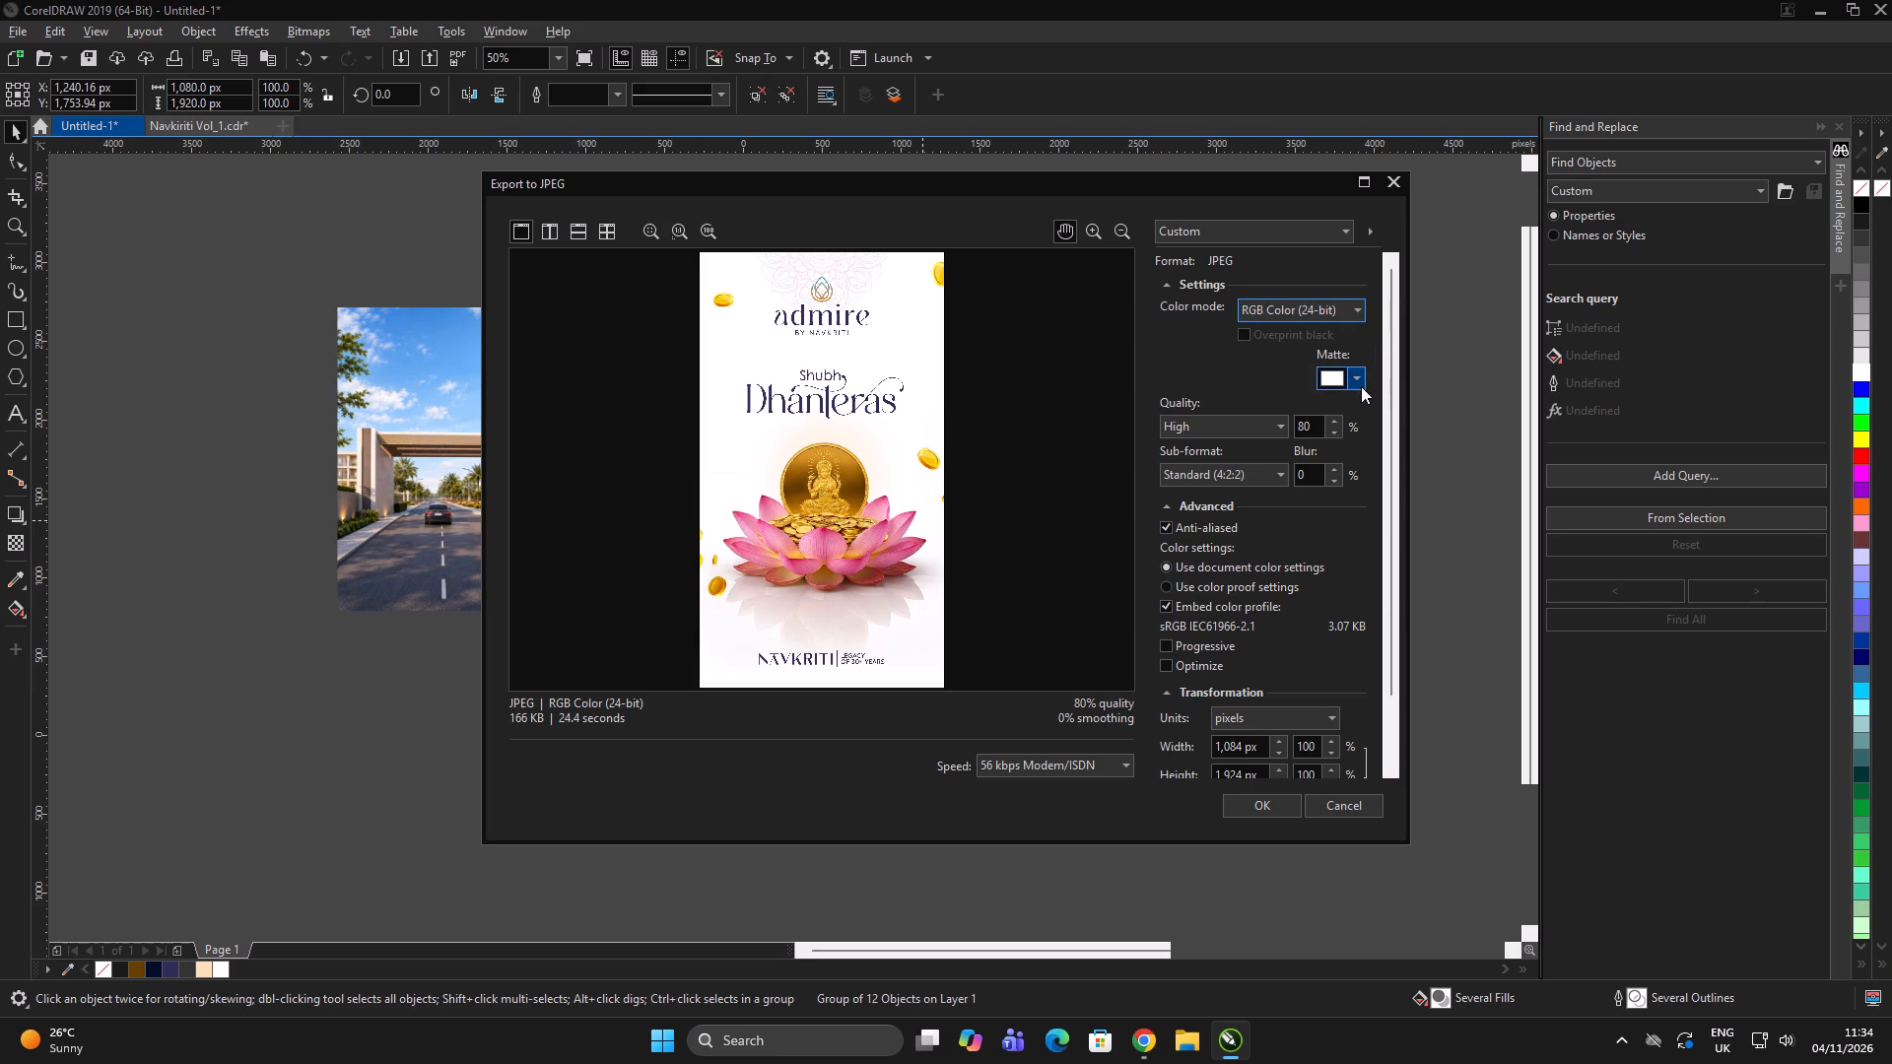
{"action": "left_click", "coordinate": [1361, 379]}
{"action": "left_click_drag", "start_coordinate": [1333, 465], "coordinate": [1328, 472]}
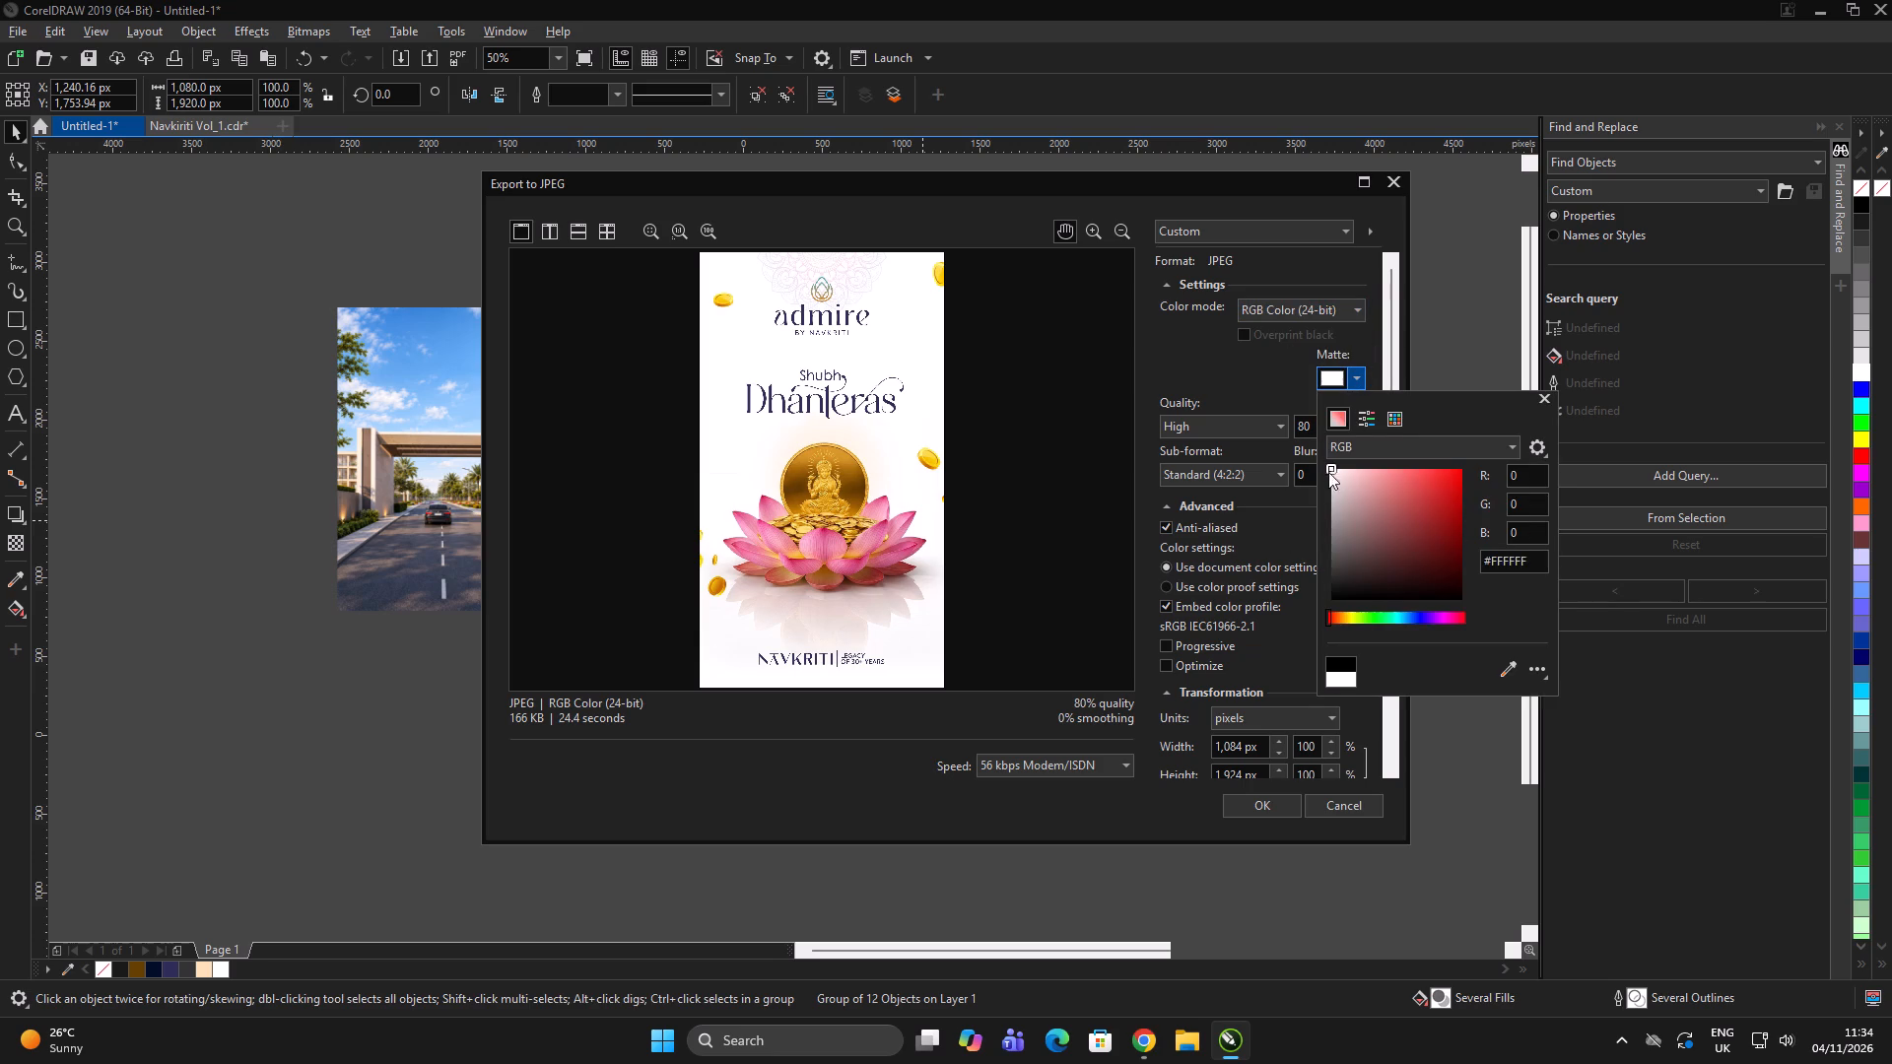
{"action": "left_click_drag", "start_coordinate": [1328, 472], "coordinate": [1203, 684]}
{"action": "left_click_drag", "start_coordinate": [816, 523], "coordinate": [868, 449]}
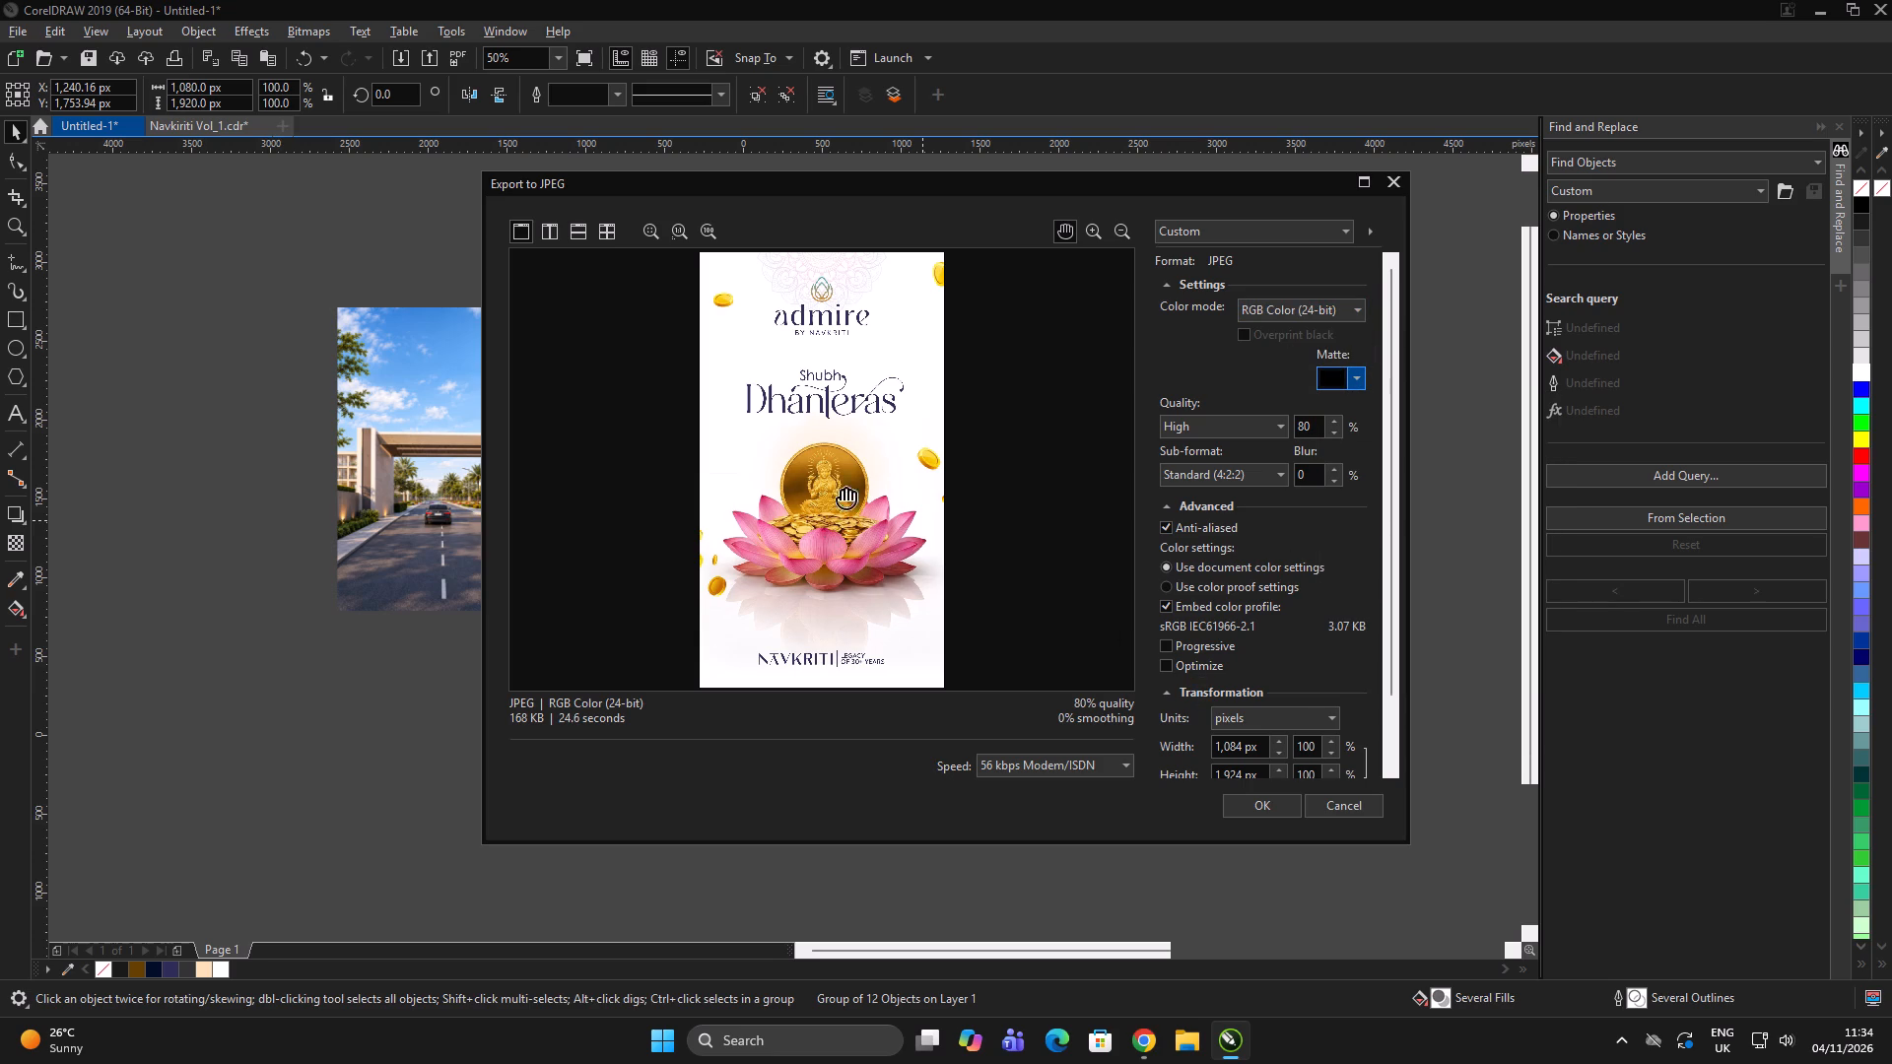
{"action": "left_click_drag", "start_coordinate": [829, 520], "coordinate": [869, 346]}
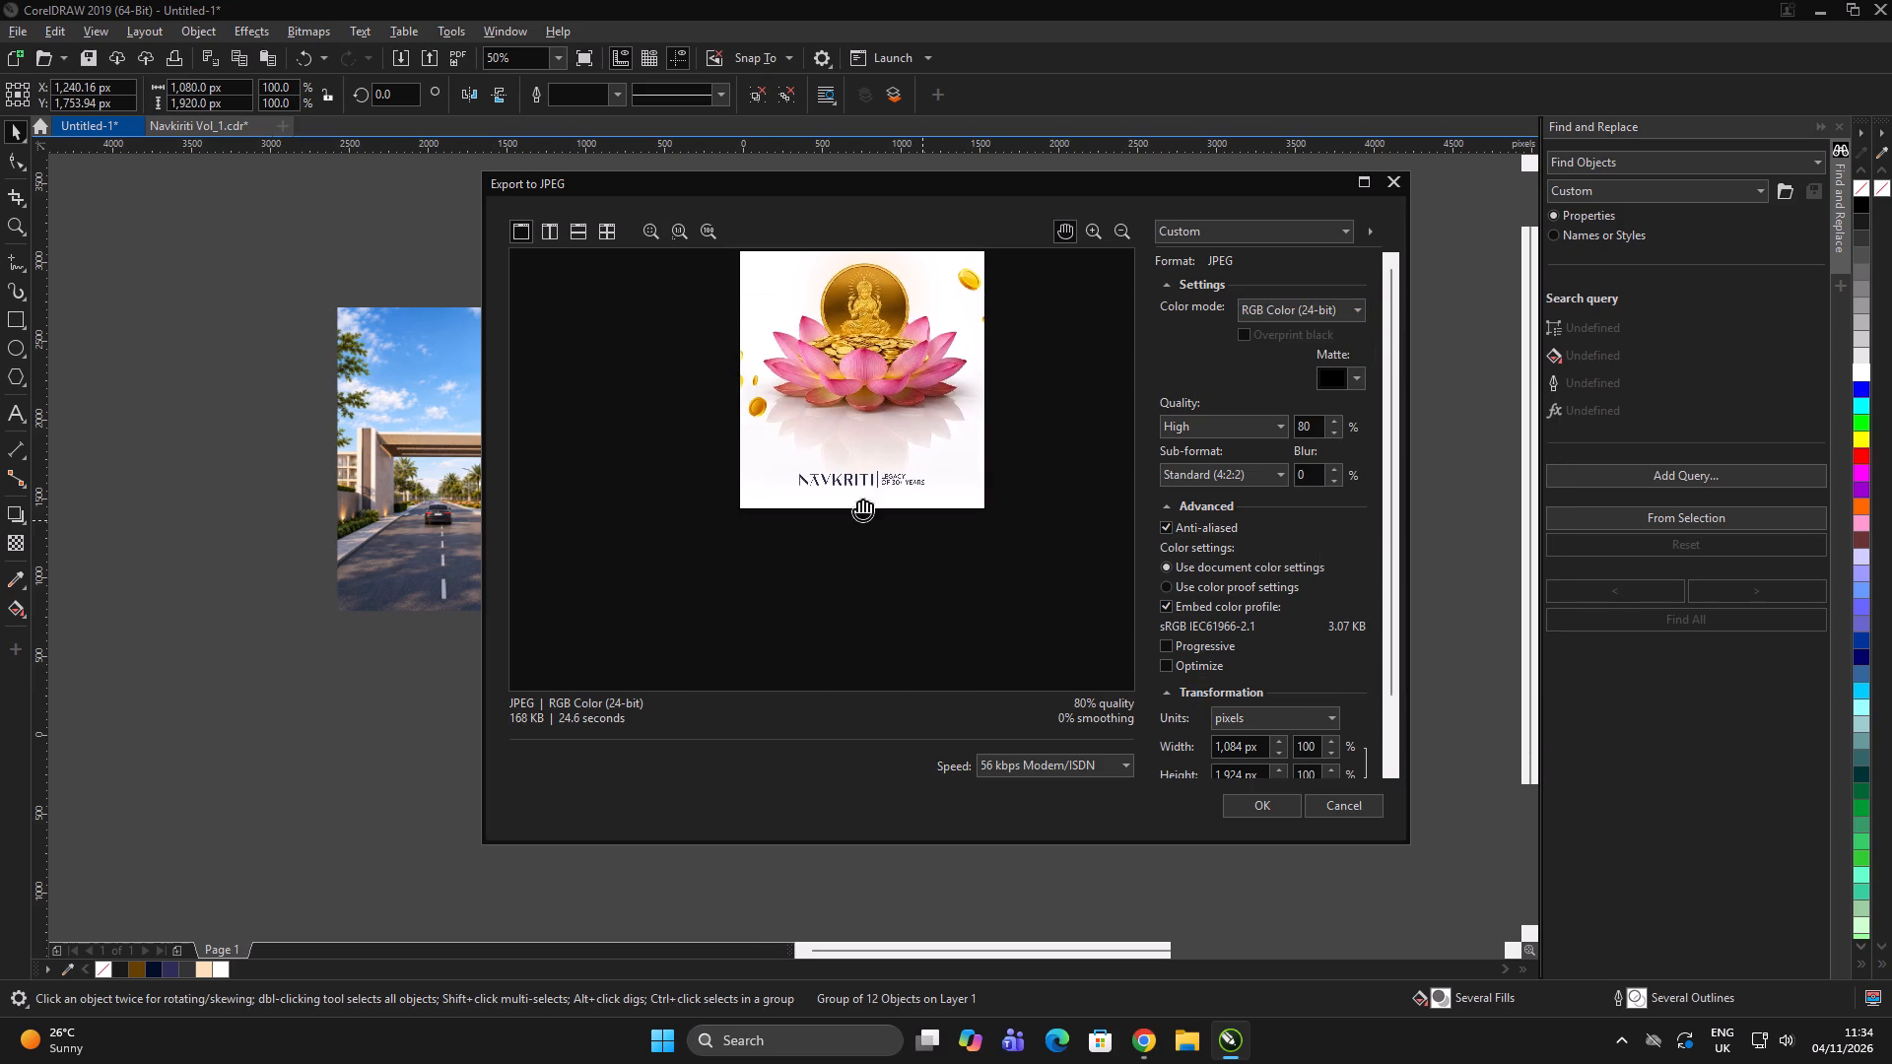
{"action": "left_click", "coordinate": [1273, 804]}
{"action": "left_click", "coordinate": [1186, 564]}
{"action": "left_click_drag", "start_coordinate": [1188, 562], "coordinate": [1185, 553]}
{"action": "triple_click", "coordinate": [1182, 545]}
Export the selected poster group again as JPG, replacing shubh dhanteras_ADMIRE, in RGB Color (24-bit) with a #000000 matte.
{"action": "left_click_drag", "start_coordinate": [1239, 692], "coordinate": [677, 204]}
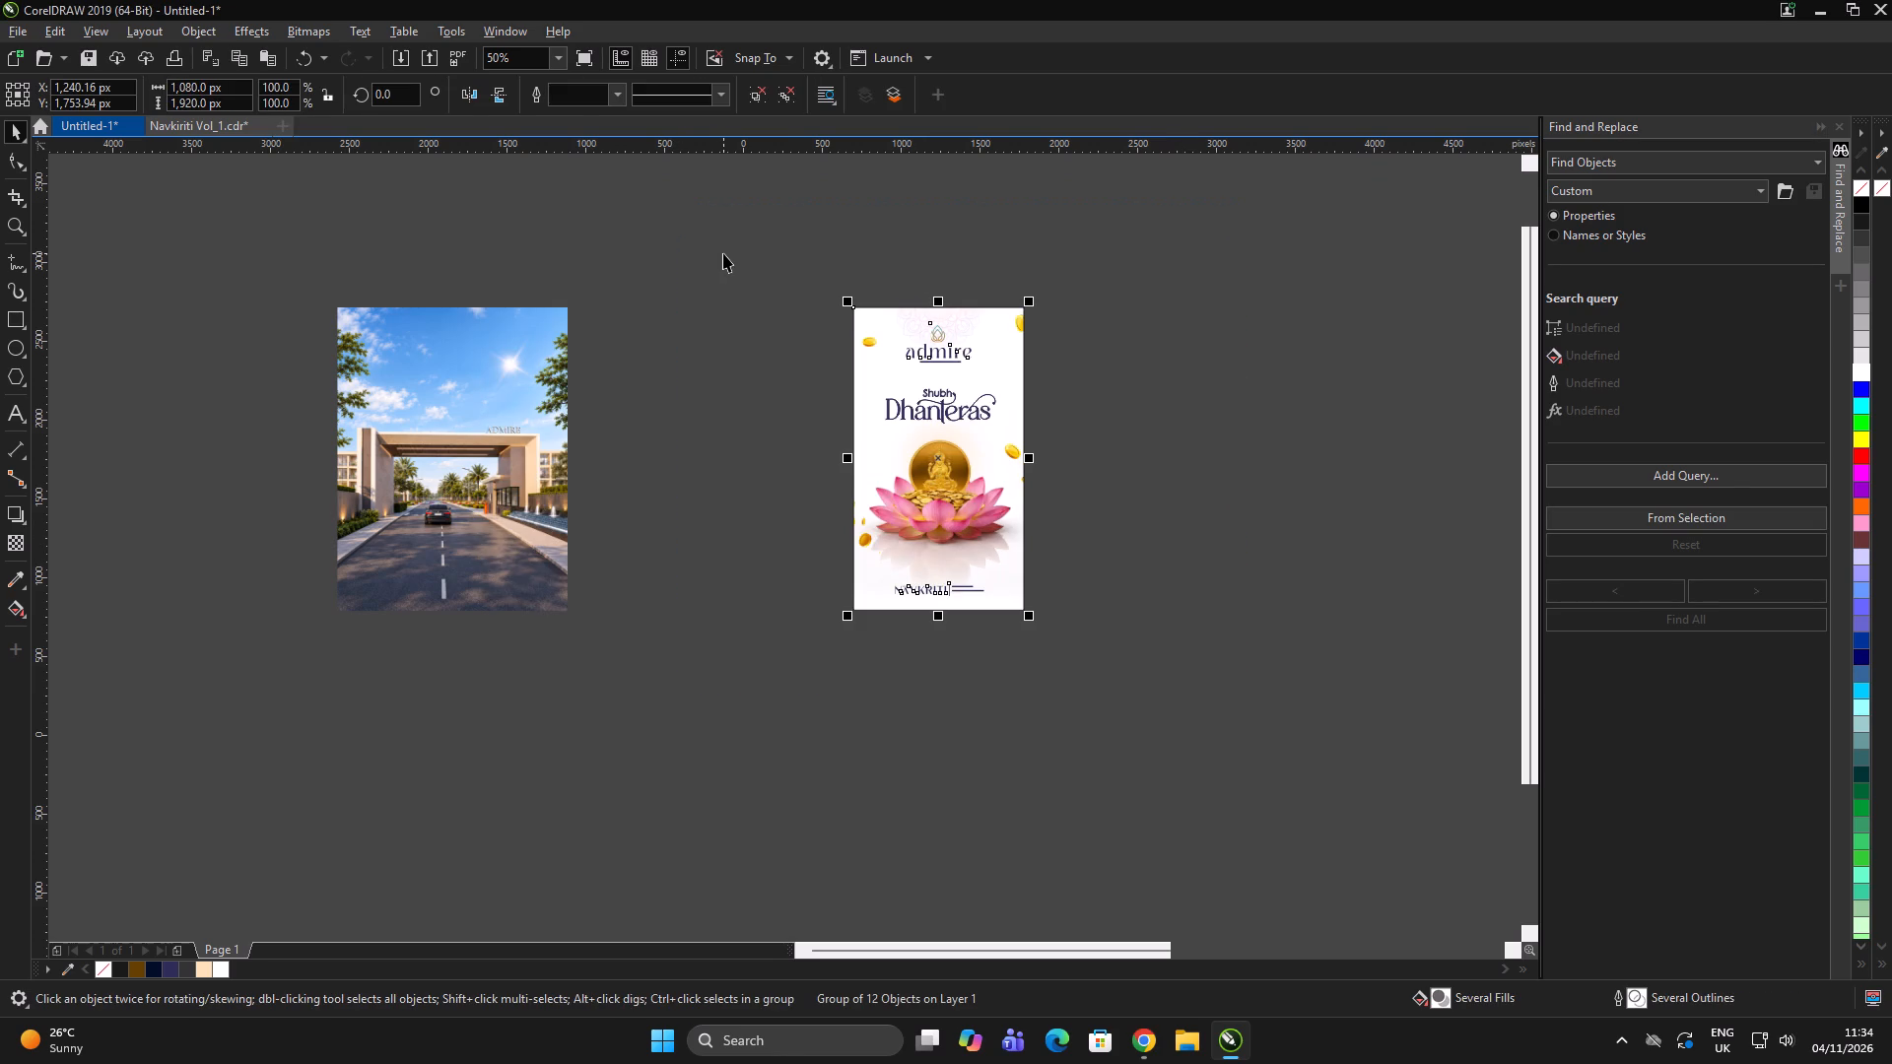
{"action": "key", "text": "ctrl+e"}
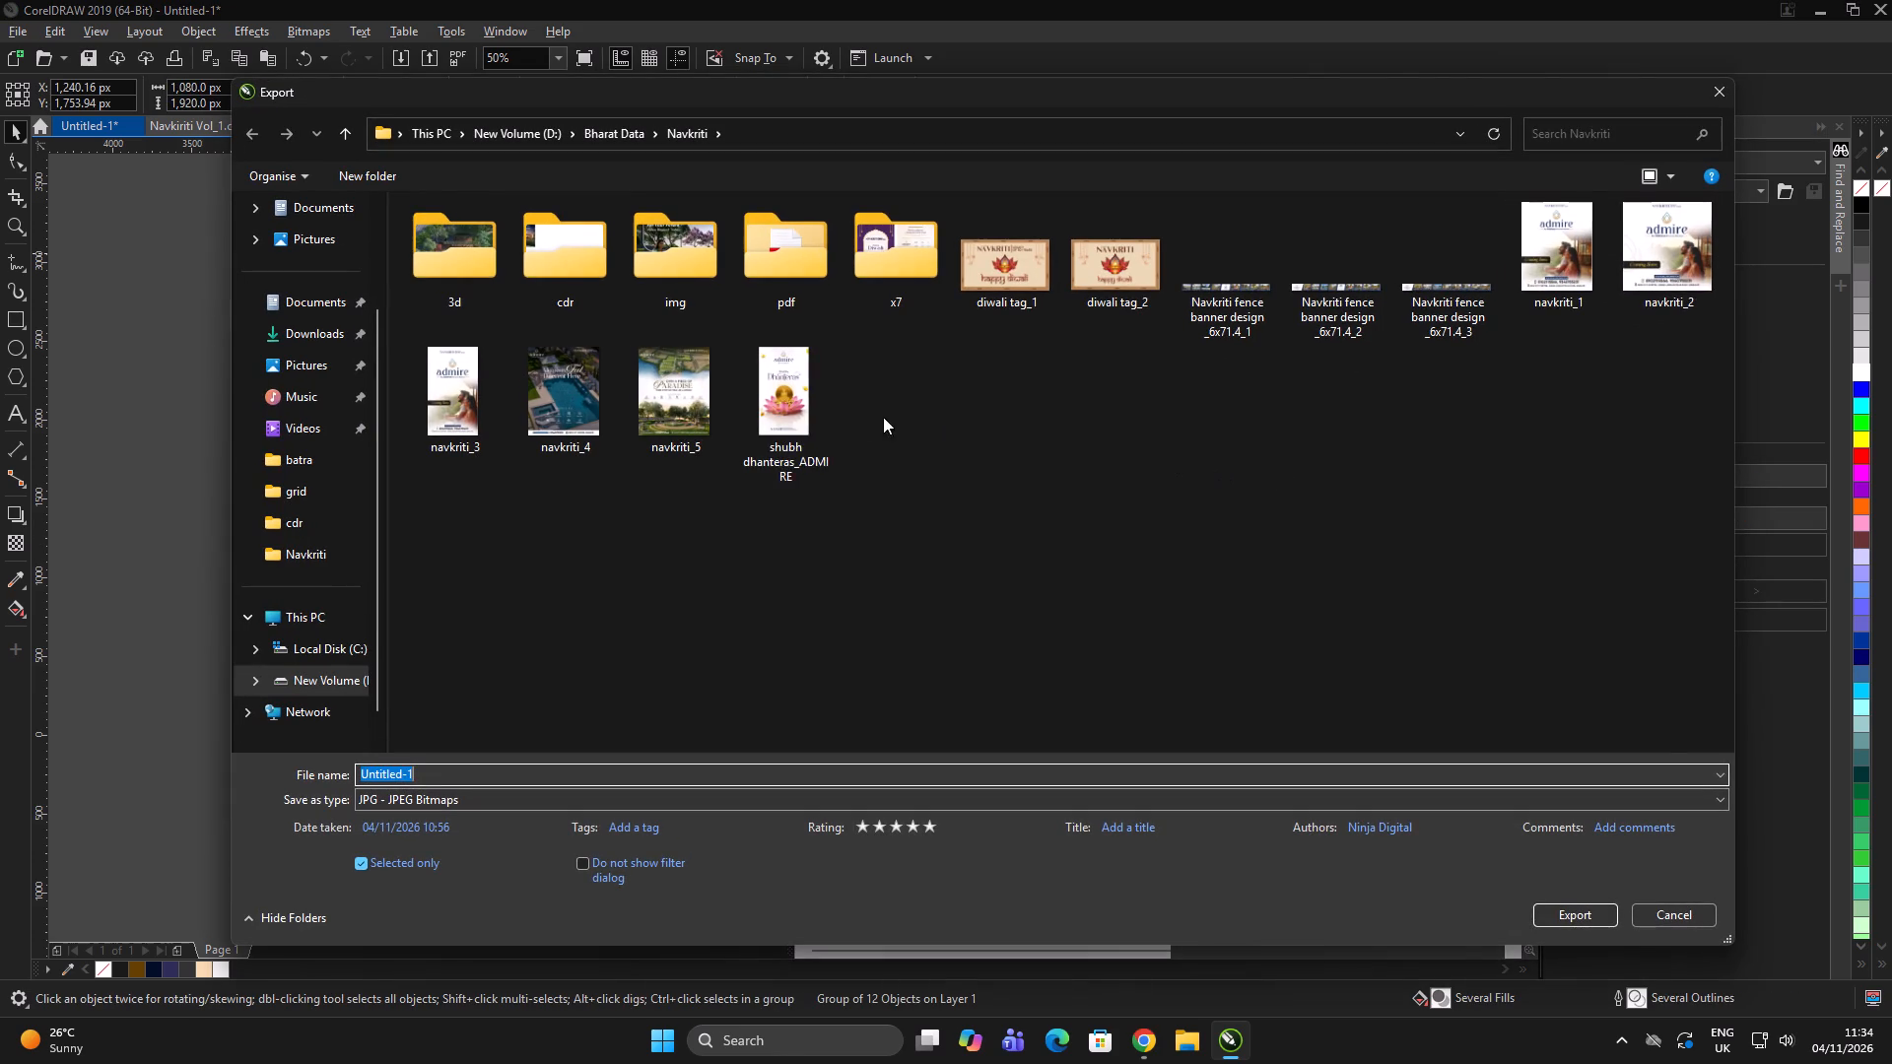
{"action": "left_click", "coordinate": [788, 411]}
{"action": "left_click", "coordinate": [1572, 913]}
{"action": "left_click", "coordinate": [1015, 525]}
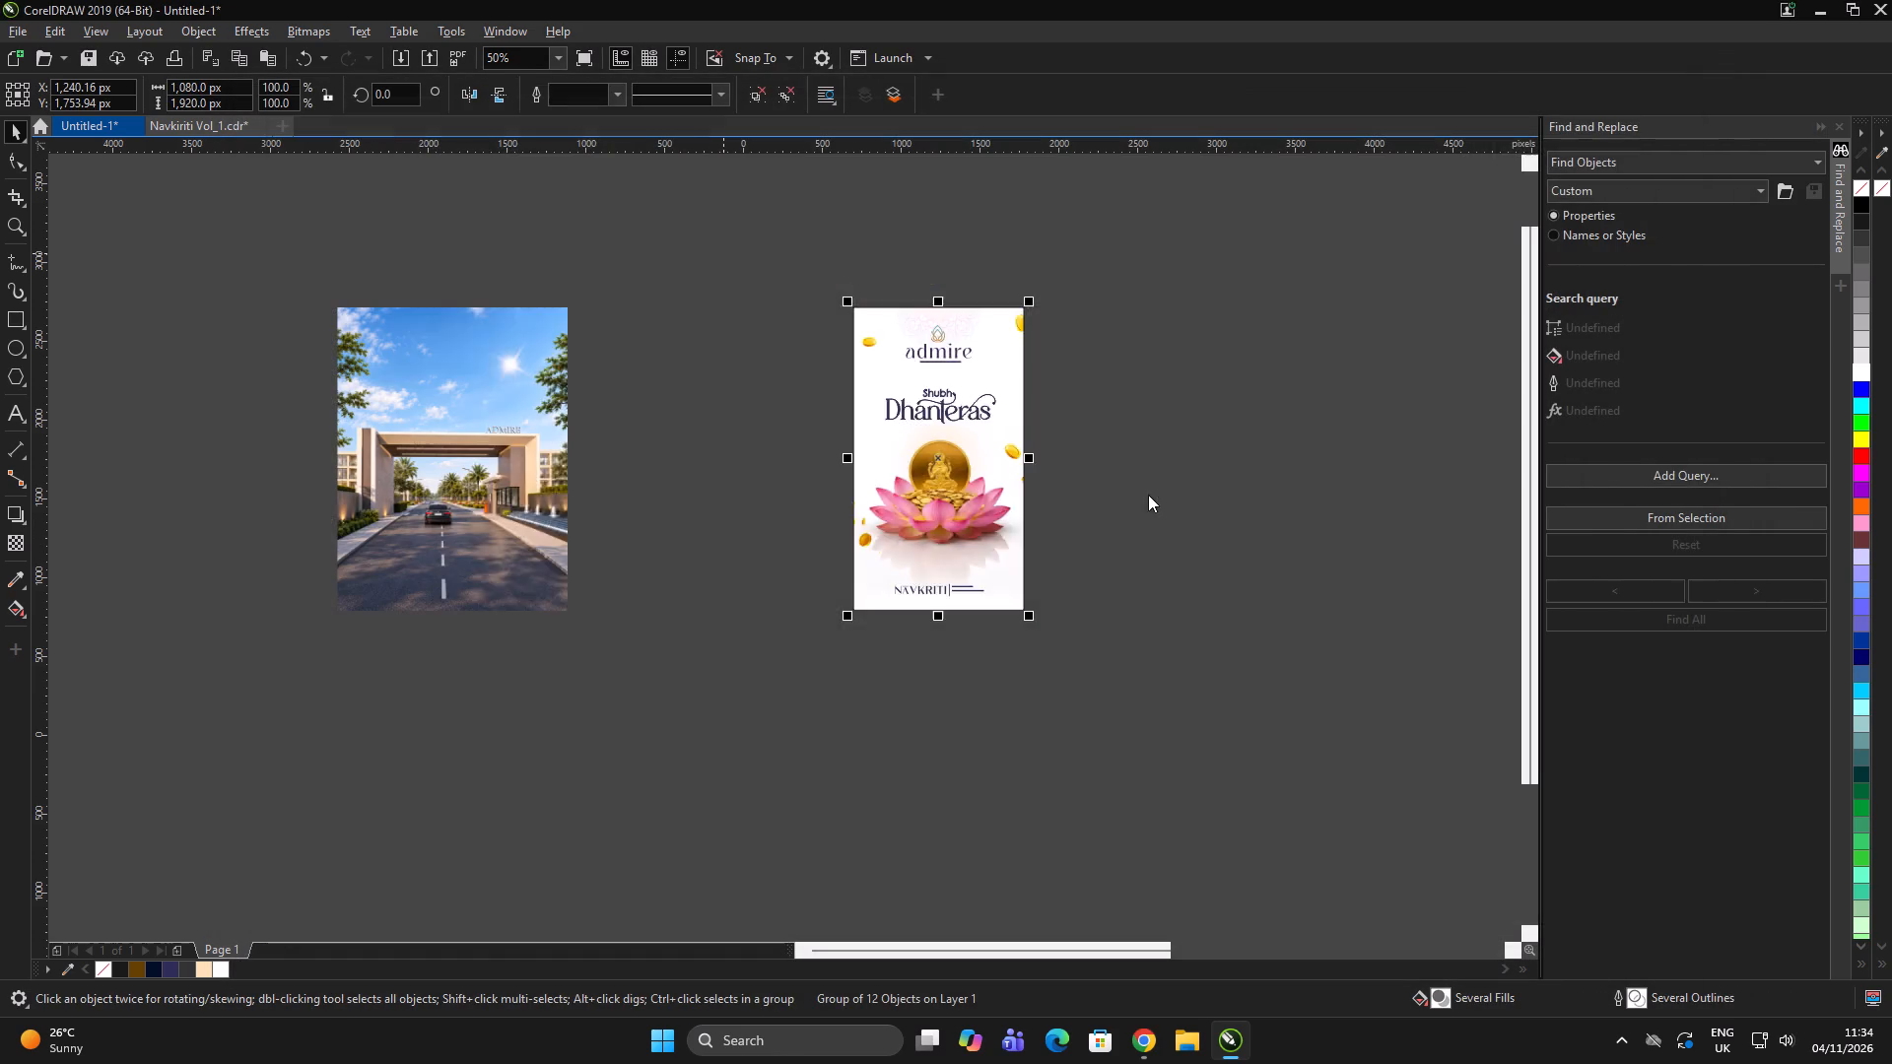
{"action": "left_click", "coordinate": [1293, 312]}
{"action": "left_click", "coordinate": [1282, 343]}
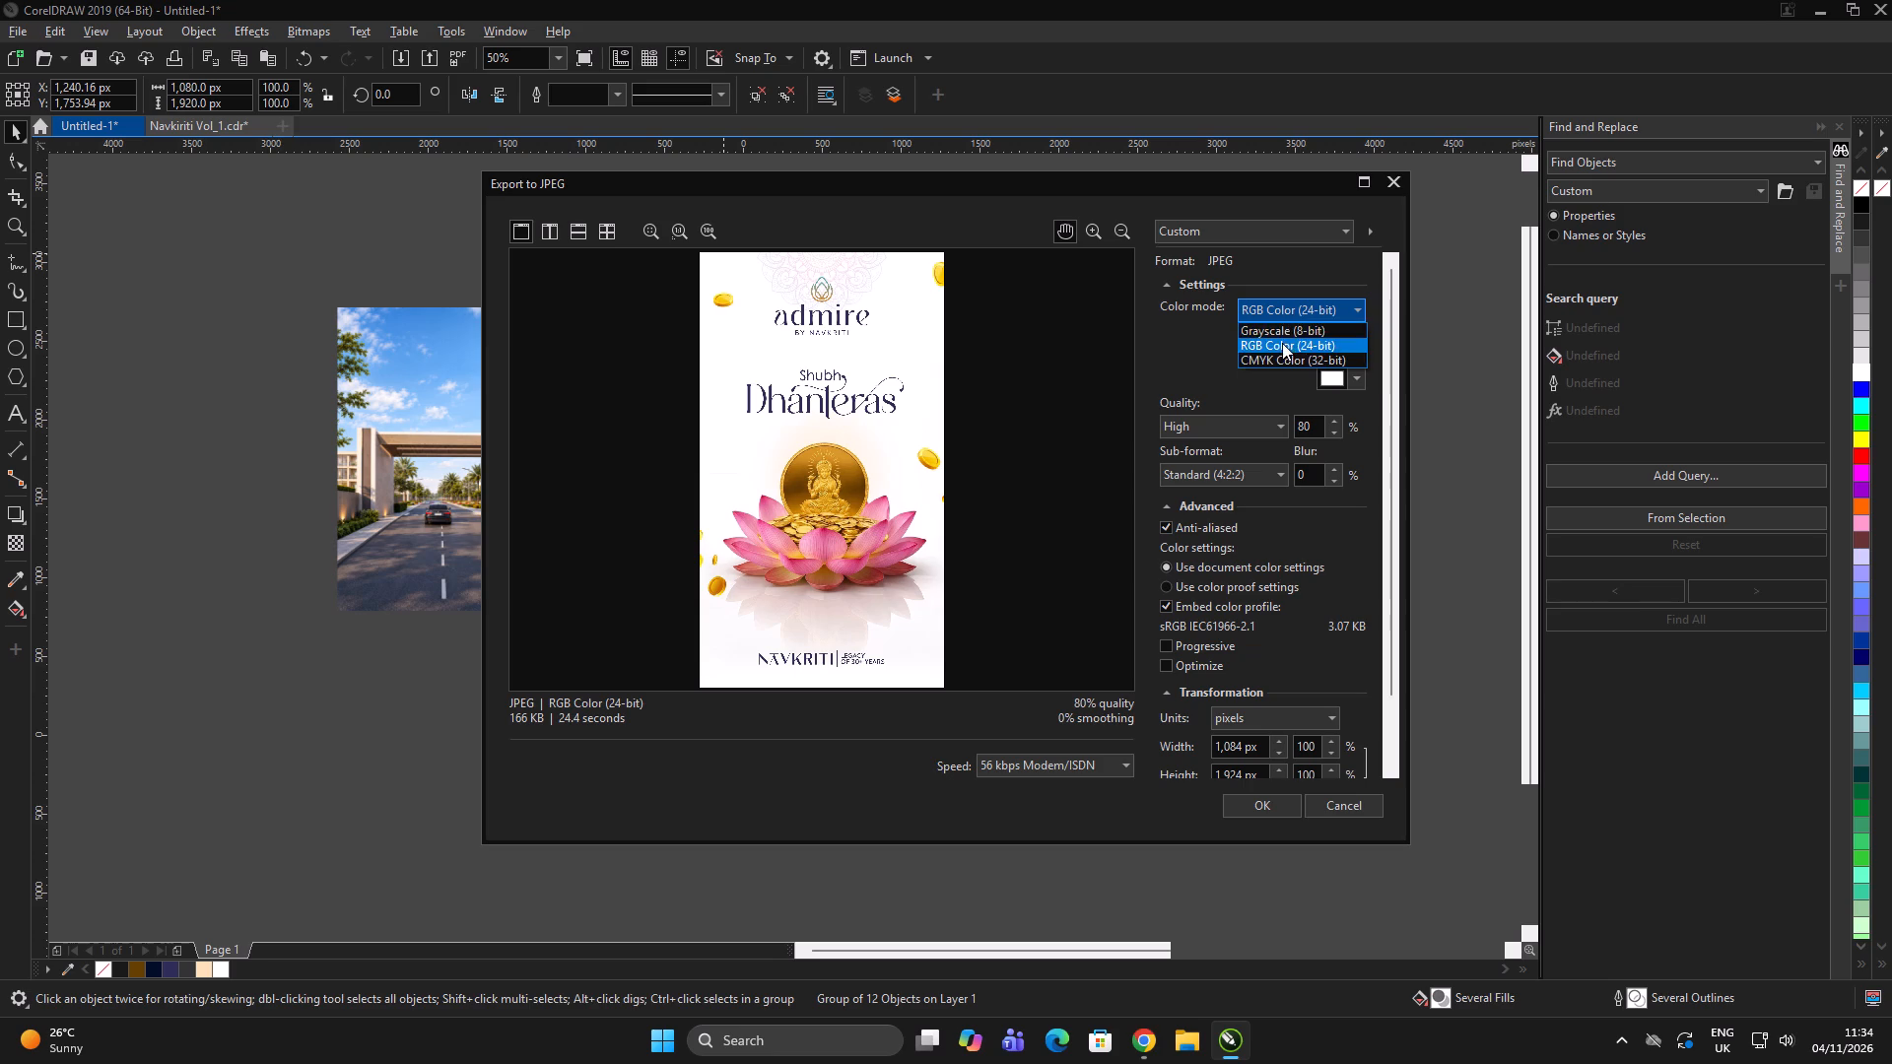
{"action": "left_click", "coordinate": [1362, 381]}
{"action": "left_click", "coordinate": [1357, 380]}
{"action": "left_click", "coordinate": [1352, 373]}
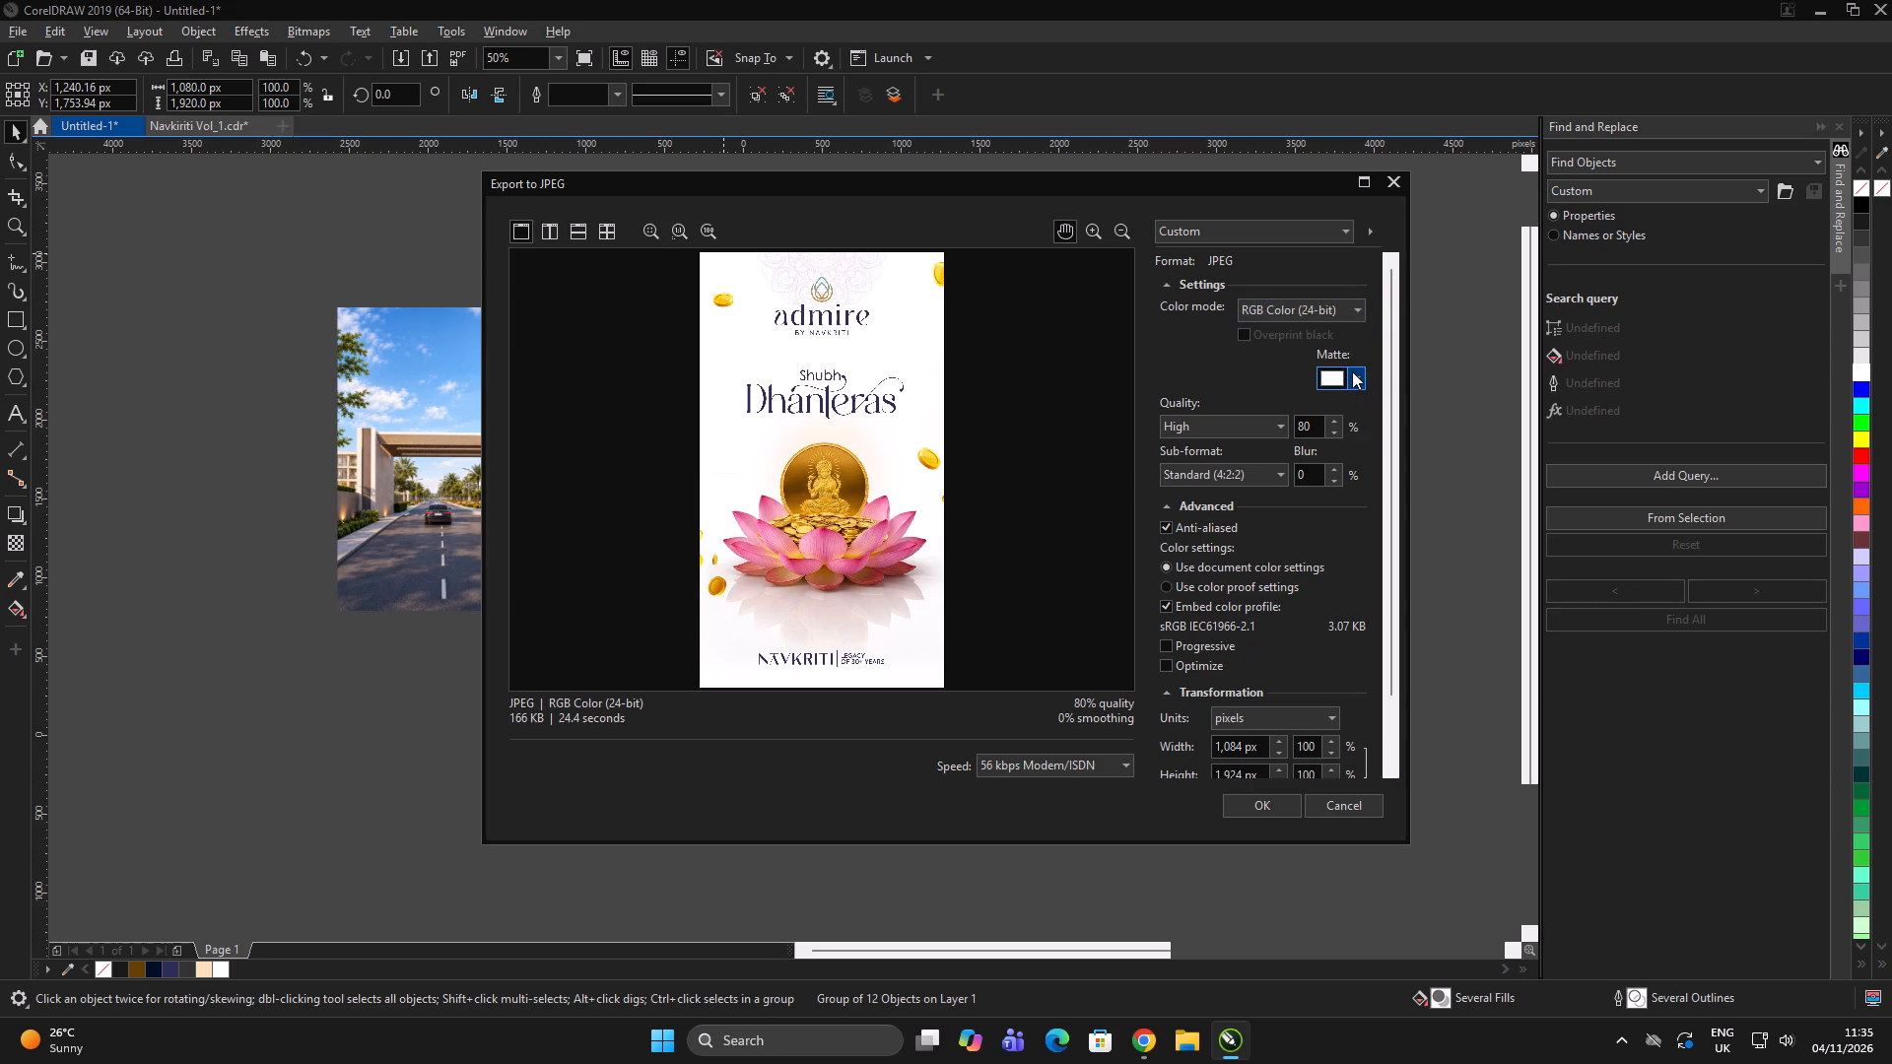
{"action": "left_click_drag", "start_coordinate": [1327, 470], "coordinate": [1286, 657]}
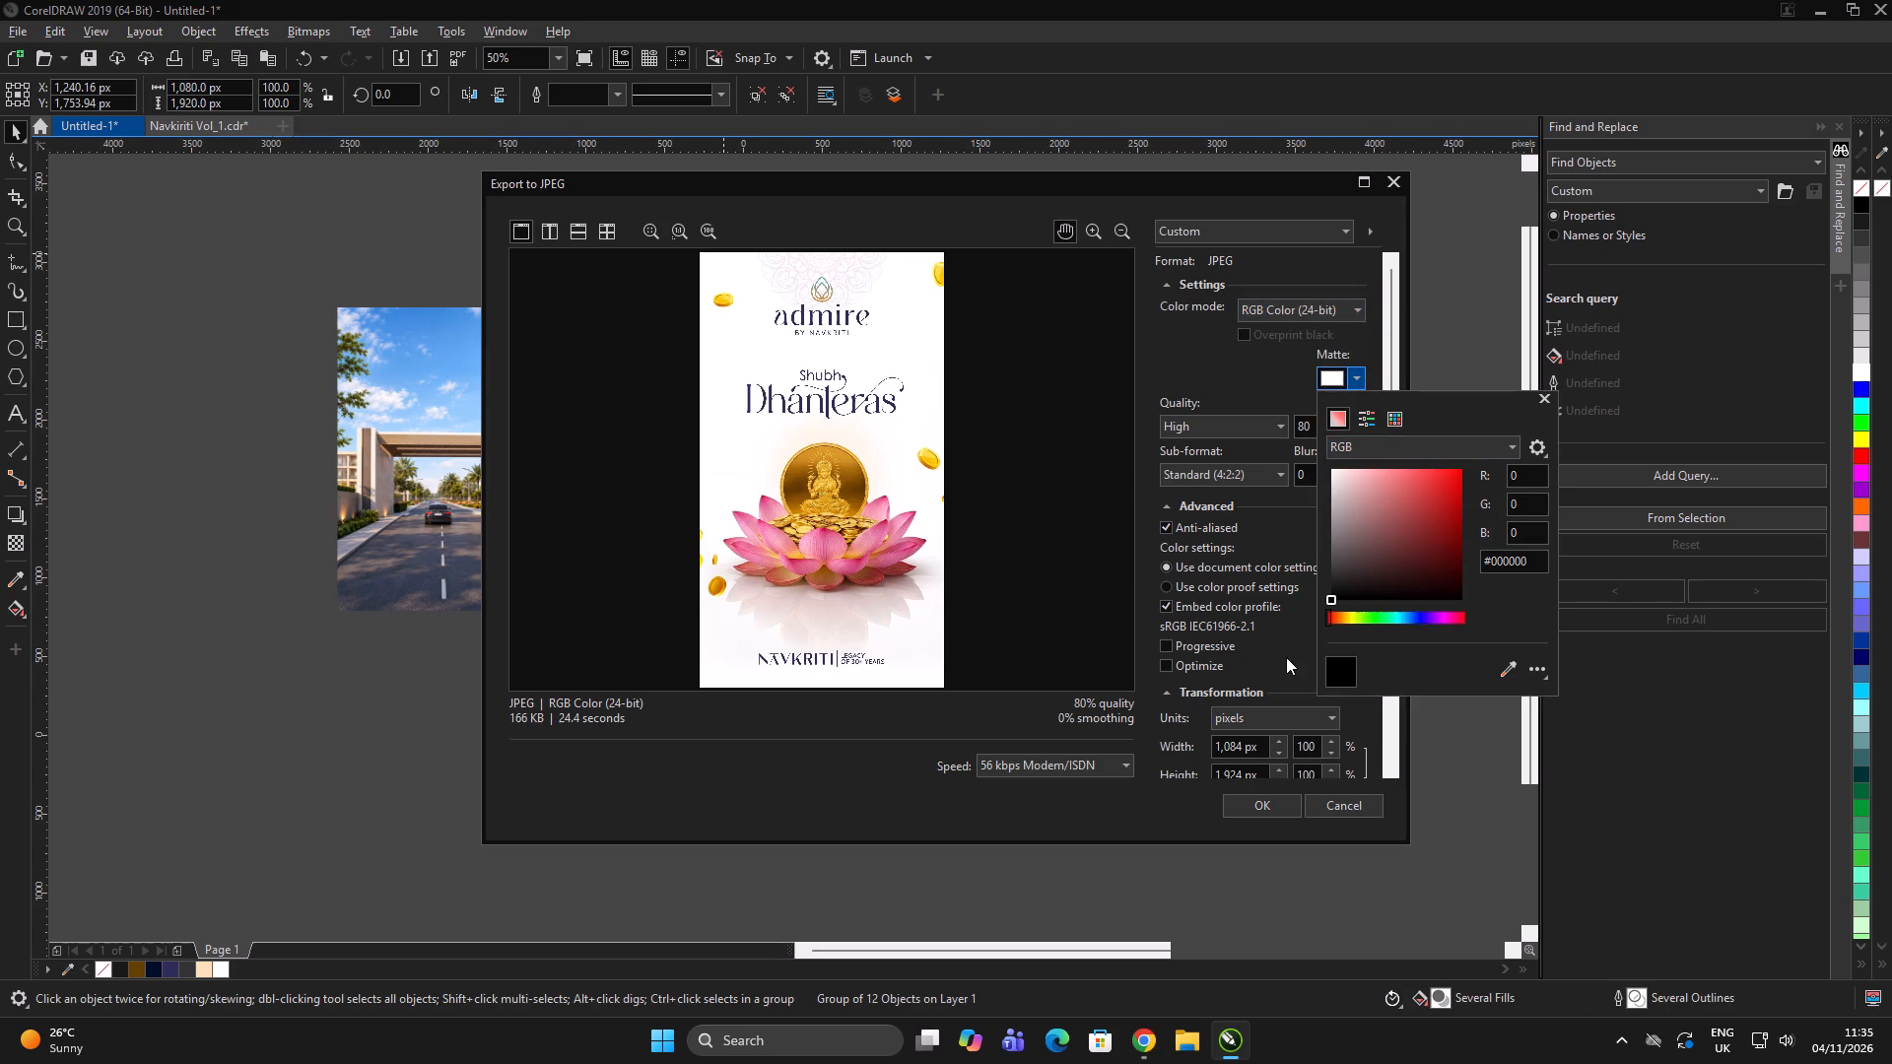
{"action": "left_click_drag", "start_coordinate": [1286, 657], "coordinate": [1285, 659]}
{"action": "left_click", "coordinate": [1270, 647]}
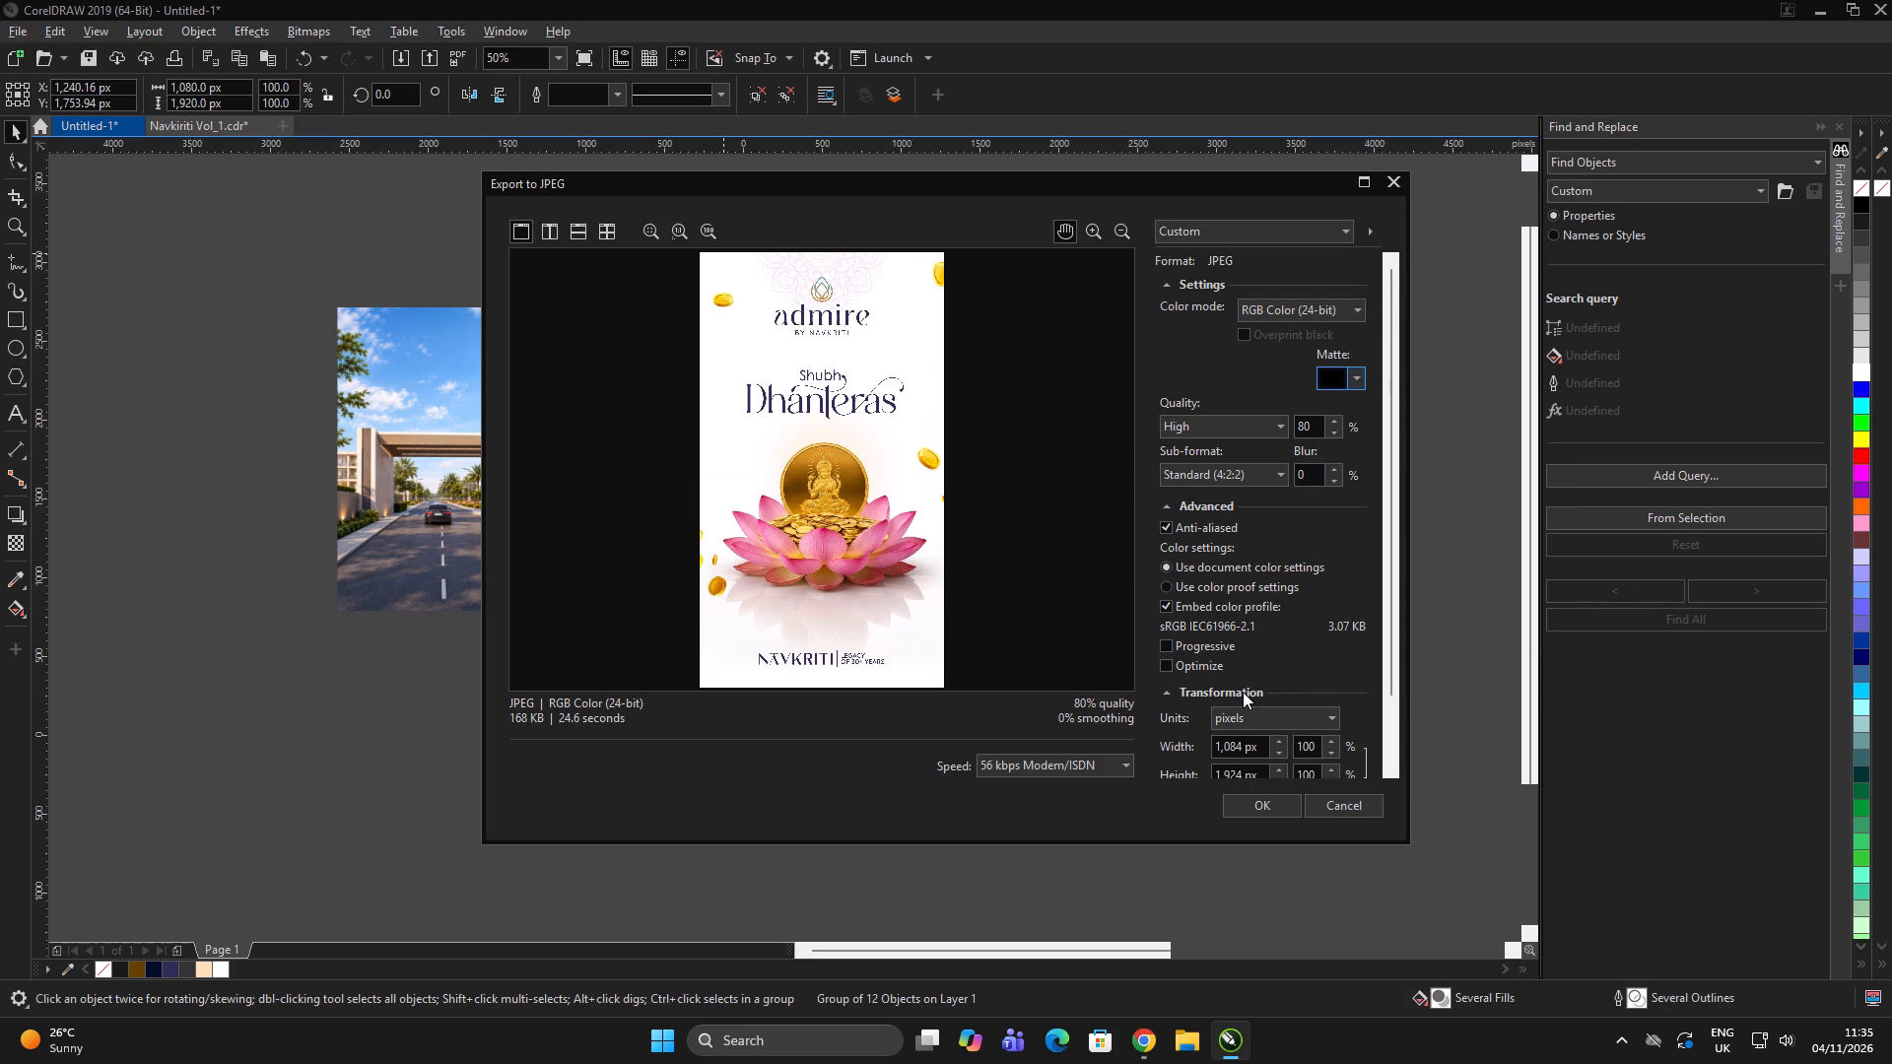
{"action": "left_click_drag", "start_coordinate": [1391, 653], "coordinate": [1393, 737]}
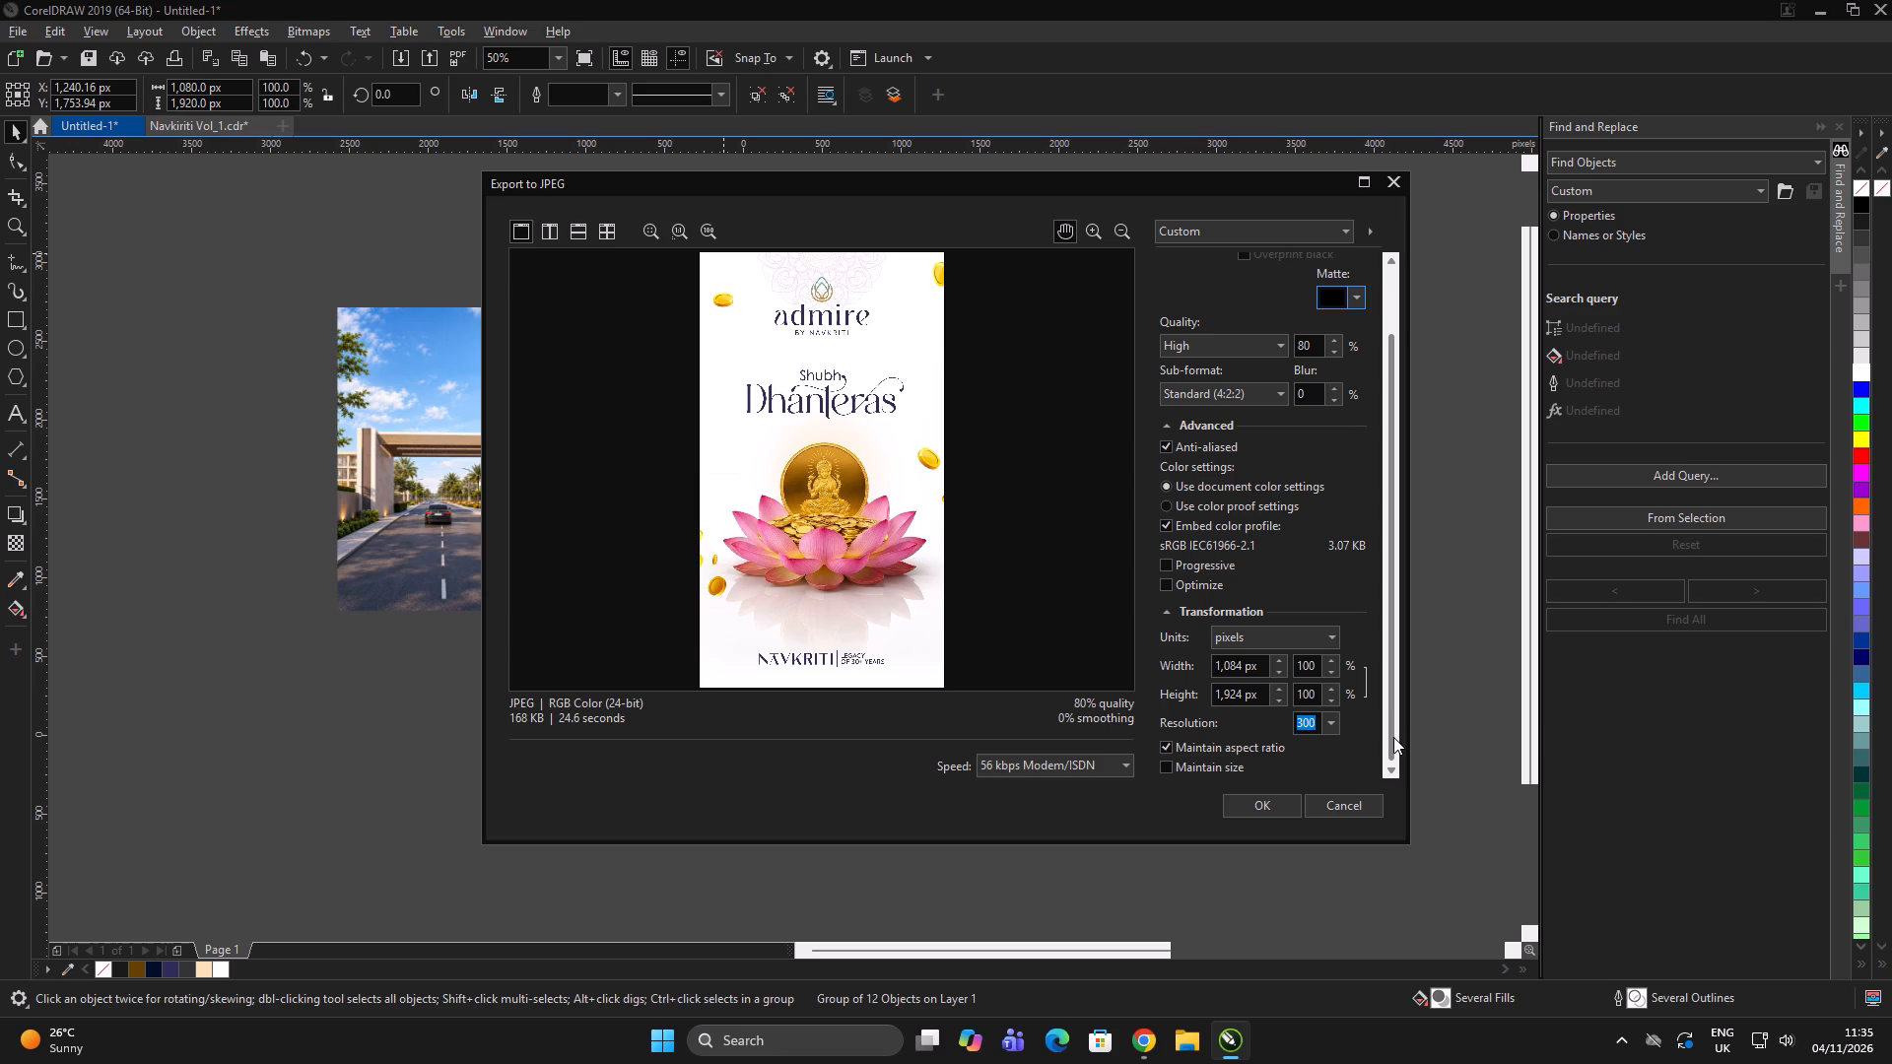
{"action": "left_click_drag", "start_coordinate": [1393, 737], "coordinate": [1392, 737]}
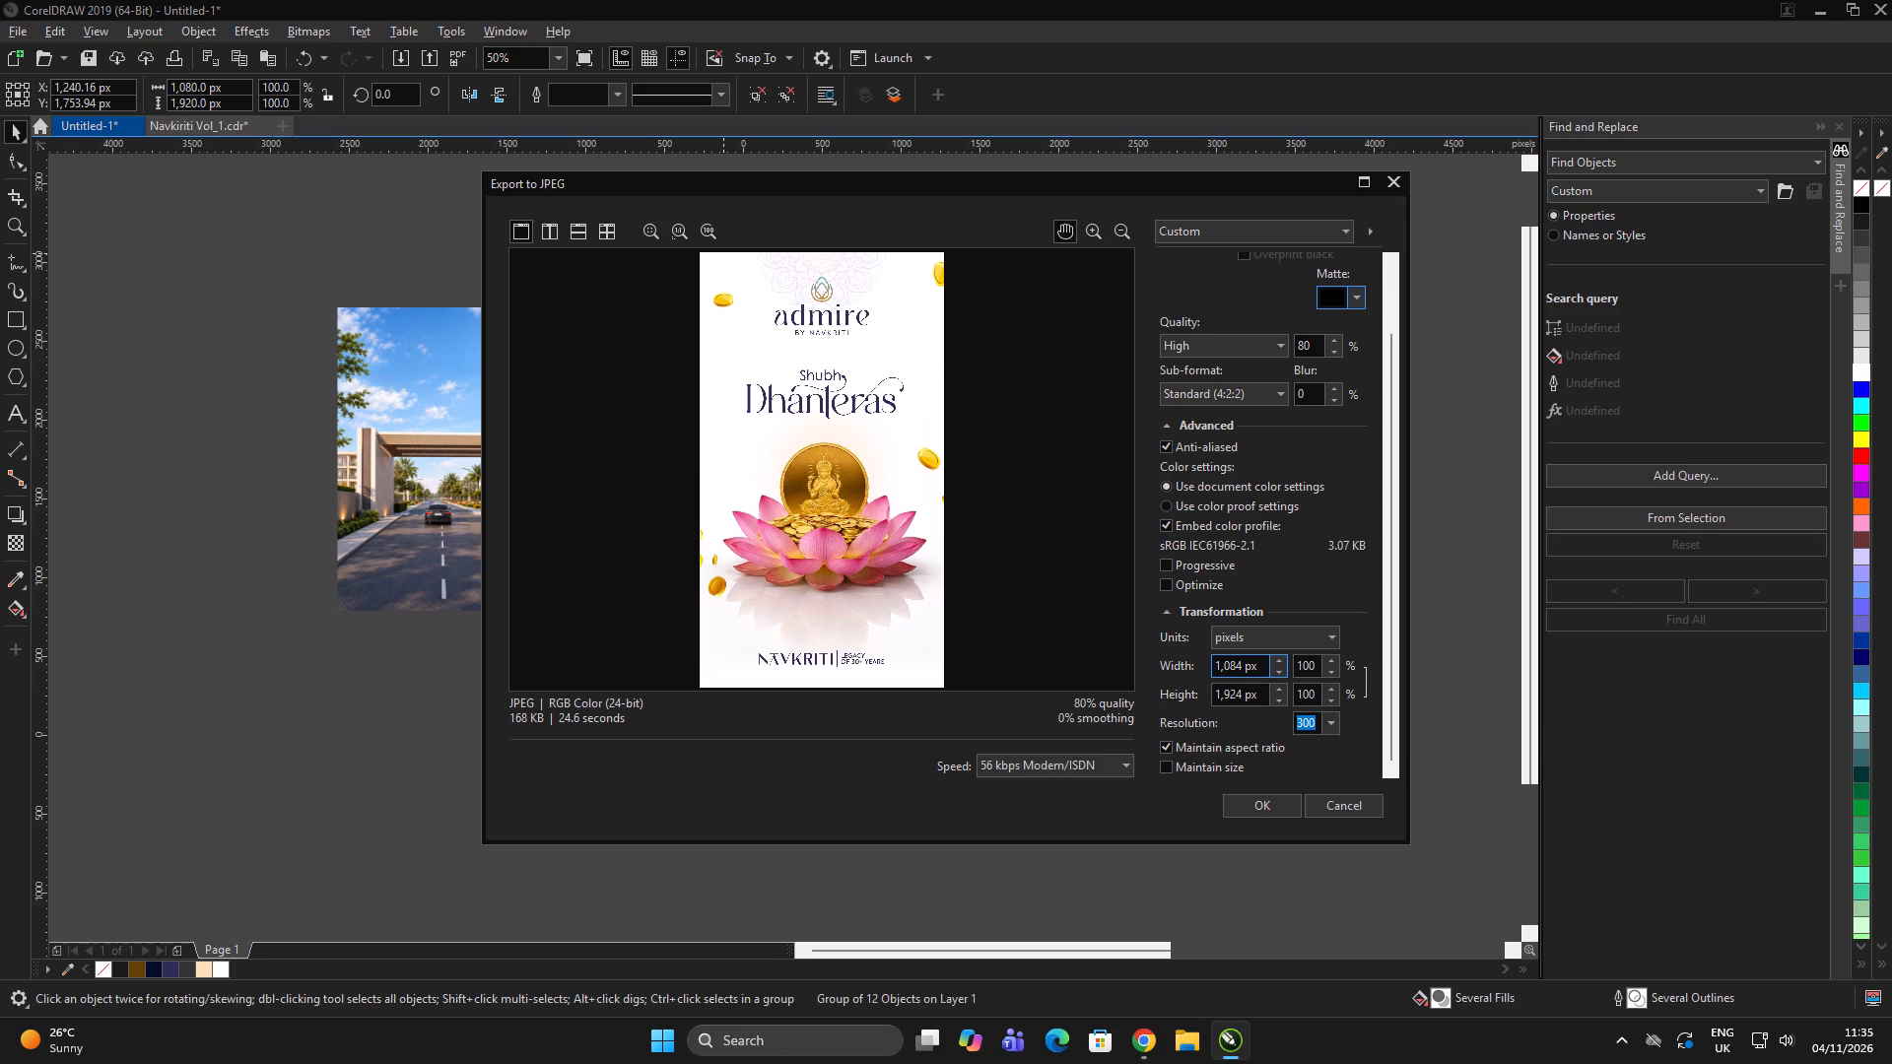
{"action": "left_click", "coordinate": [1252, 805]}
{"action": "double_click", "coordinate": [1184, 591]}
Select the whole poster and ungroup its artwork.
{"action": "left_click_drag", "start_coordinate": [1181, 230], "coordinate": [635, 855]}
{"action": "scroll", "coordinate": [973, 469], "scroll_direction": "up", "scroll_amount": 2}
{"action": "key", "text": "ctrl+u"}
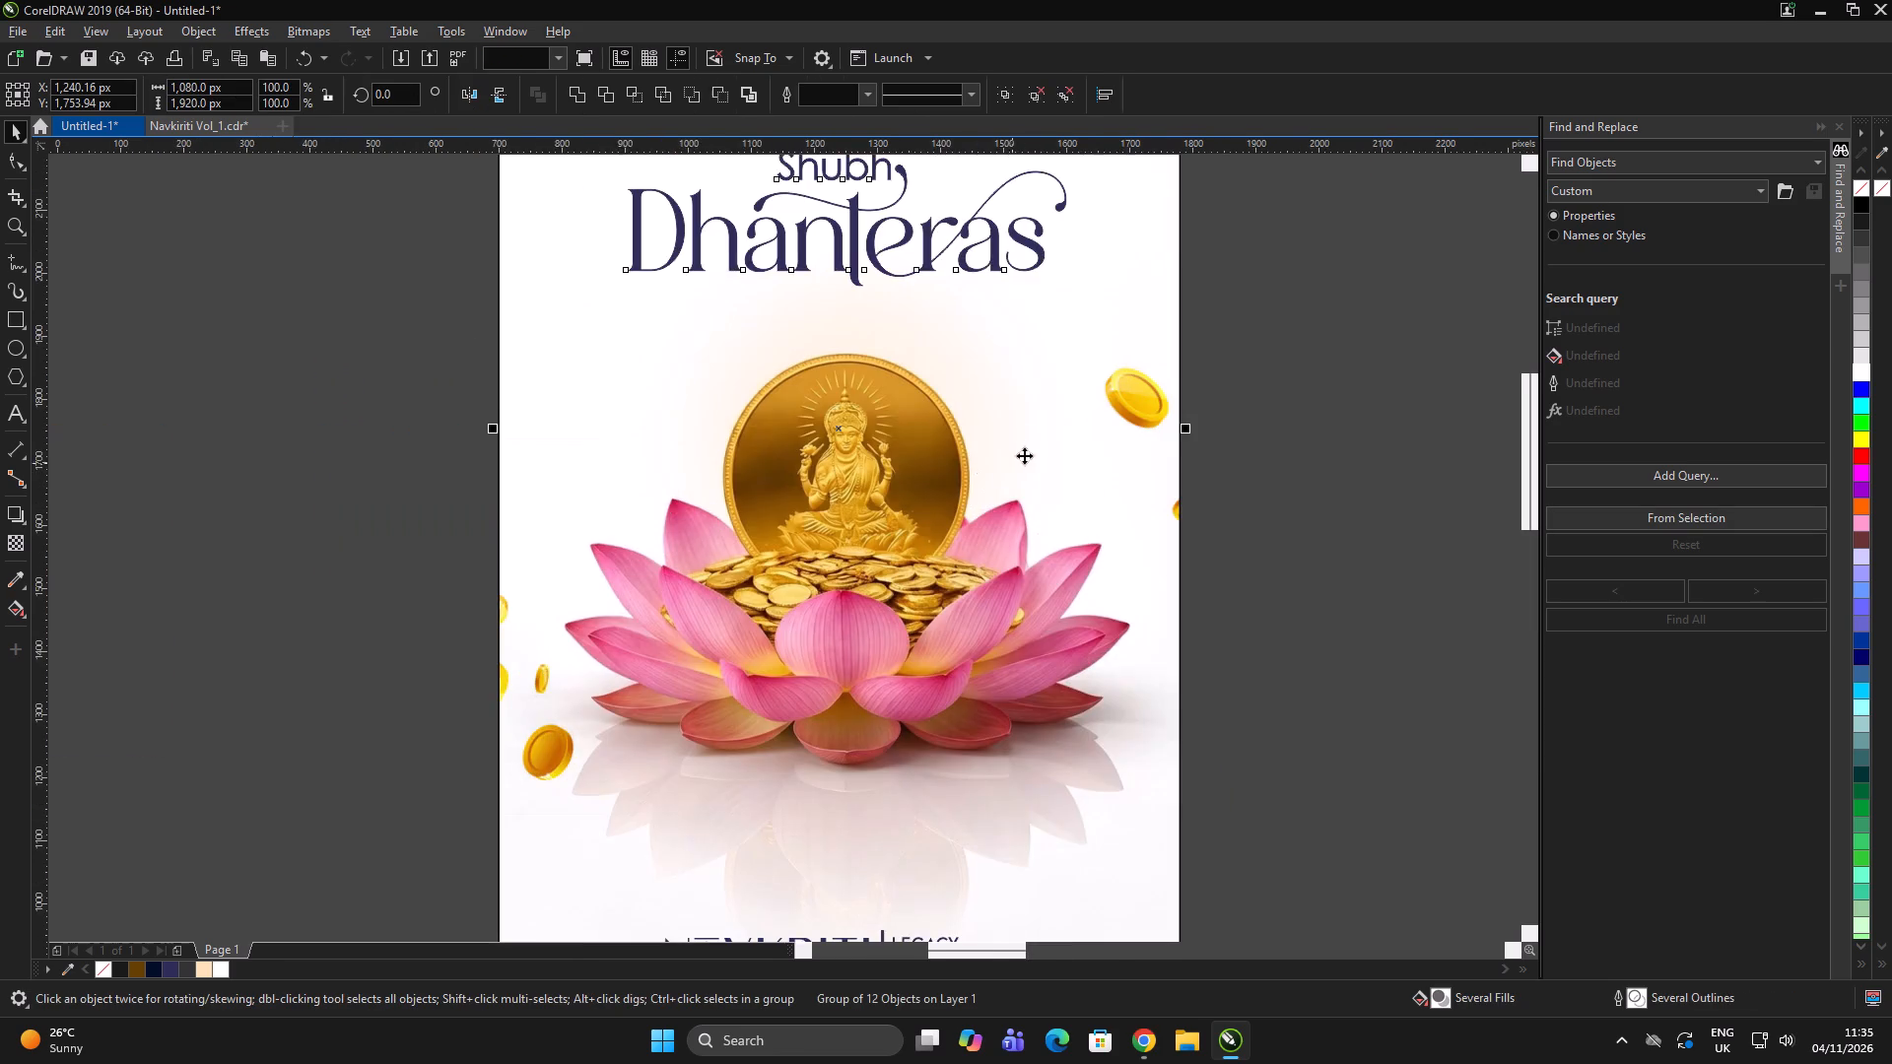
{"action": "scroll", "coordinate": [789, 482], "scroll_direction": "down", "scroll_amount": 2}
Switch to Wireframe view and examine the poster's object outlines.
{"action": "left_click", "coordinate": [87, 27]}
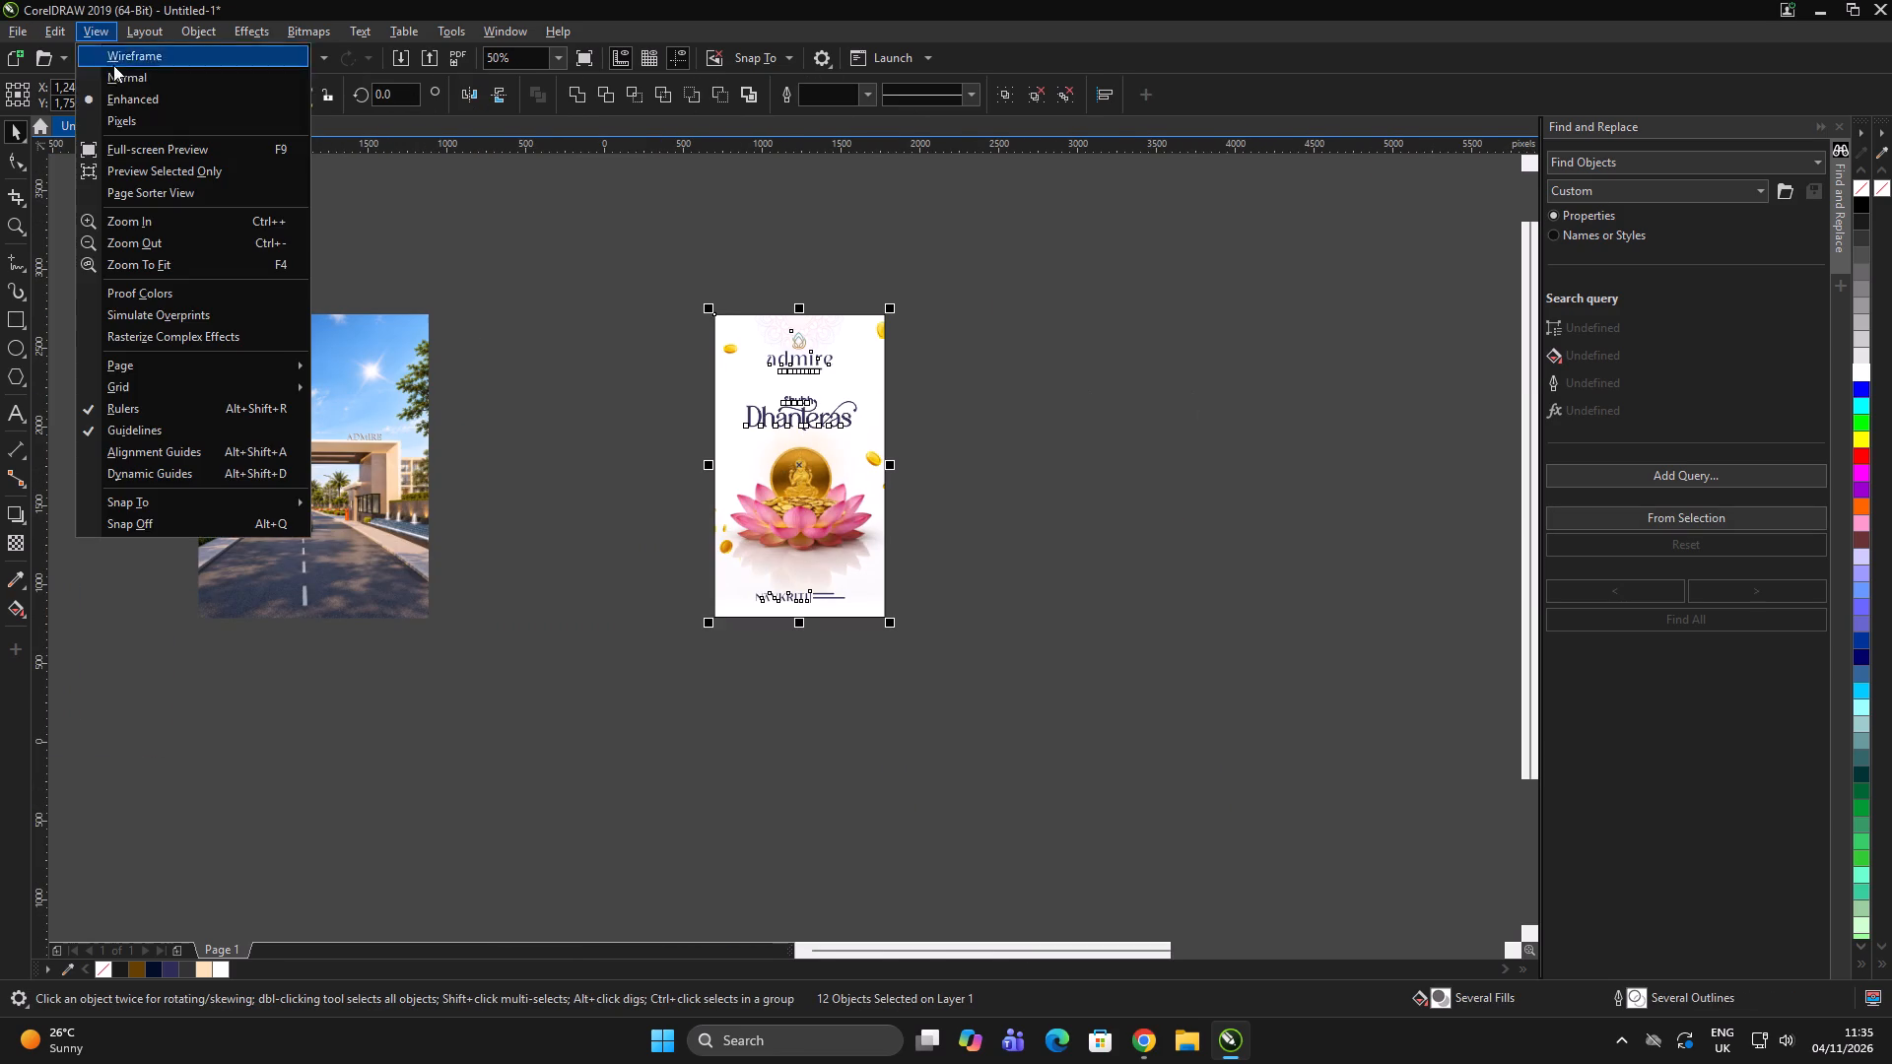
{"action": "left_click", "coordinate": [133, 53]}
{"action": "scroll", "coordinate": [885, 356], "scroll_direction": "up", "scroll_amount": 2}
{"action": "scroll", "coordinate": [862, 344], "scroll_direction": "down", "scroll_amount": 1}
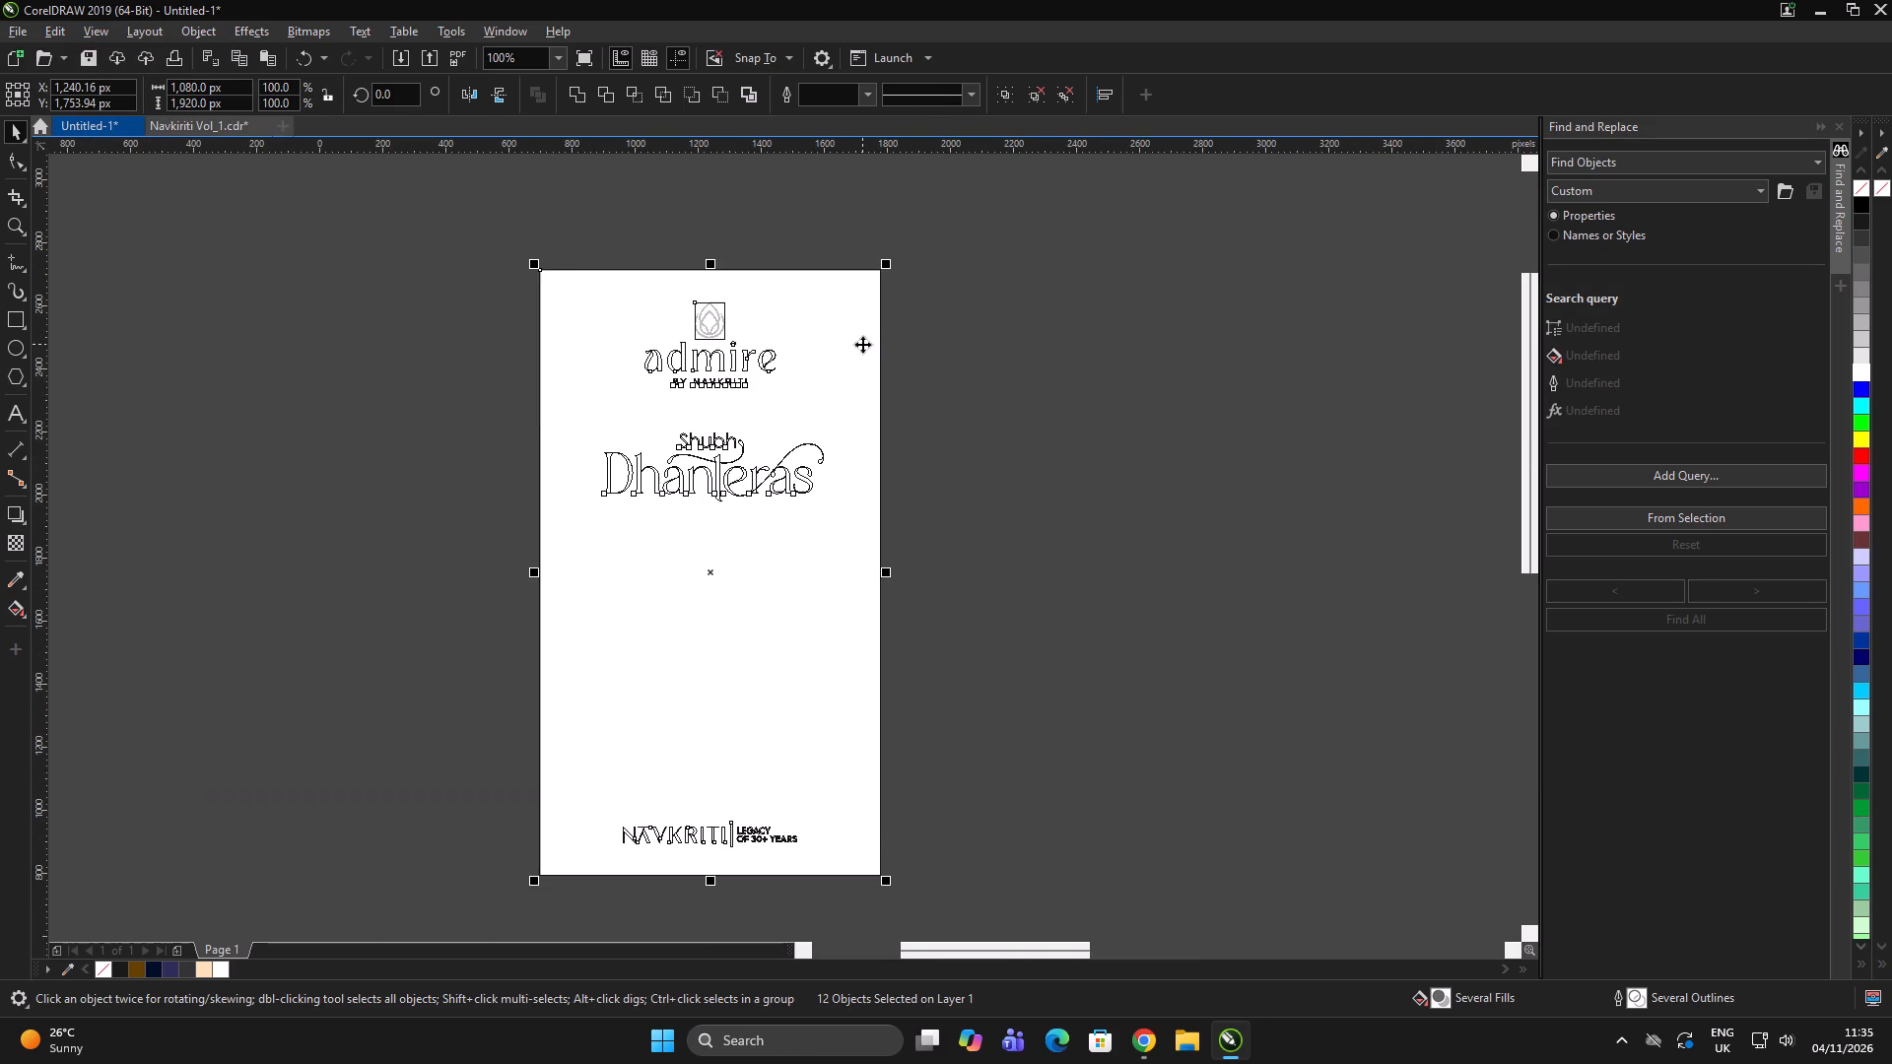
Undo the last ungrouping and the grouping before it on the poster artwork.
{"action": "key", "text": "ctrl+z"}
{"action": "triple_click", "coordinate": [1192, 587]}
{"action": "double_click", "coordinate": [1192, 583]}
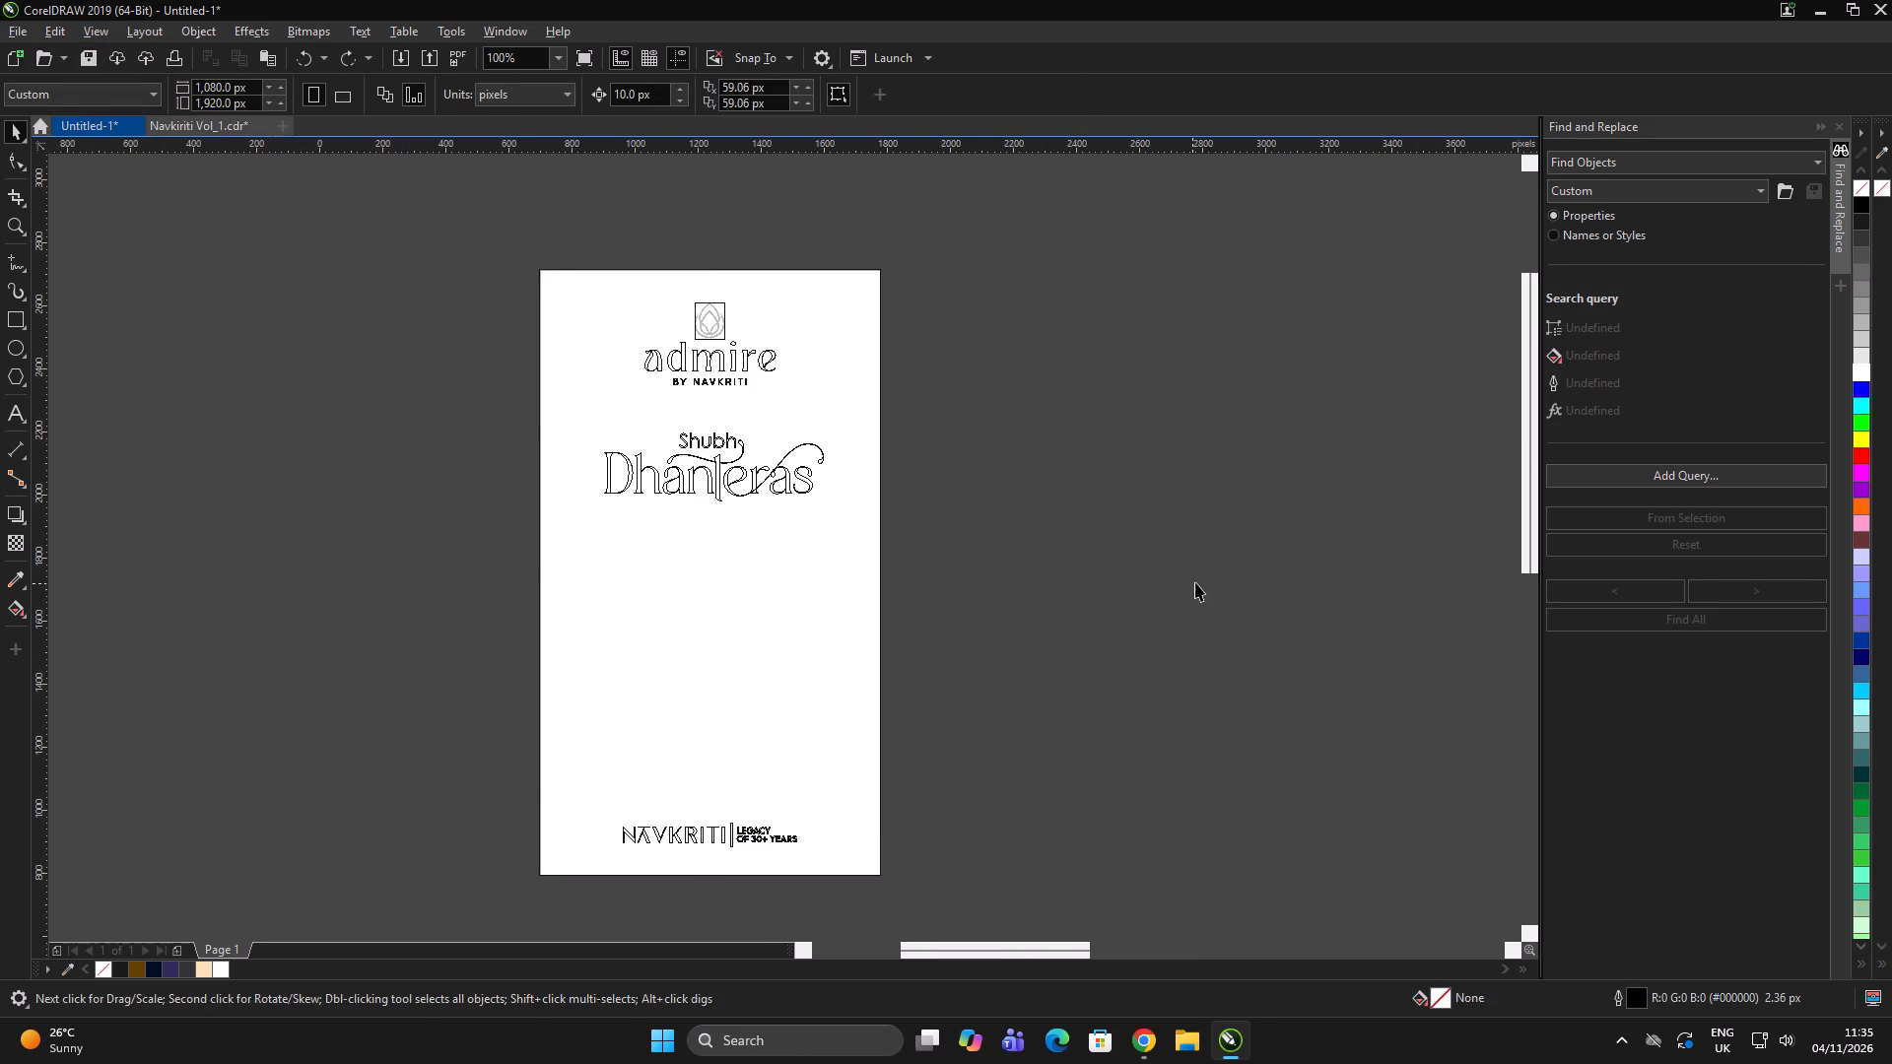
{"action": "key", "text": "ctrl+z"}
{"action": "double_click", "coordinate": [1184, 580]}
Return the display to Enhanced view and check the poster's background rectangle.
{"action": "left_click", "coordinate": [91, 24]}
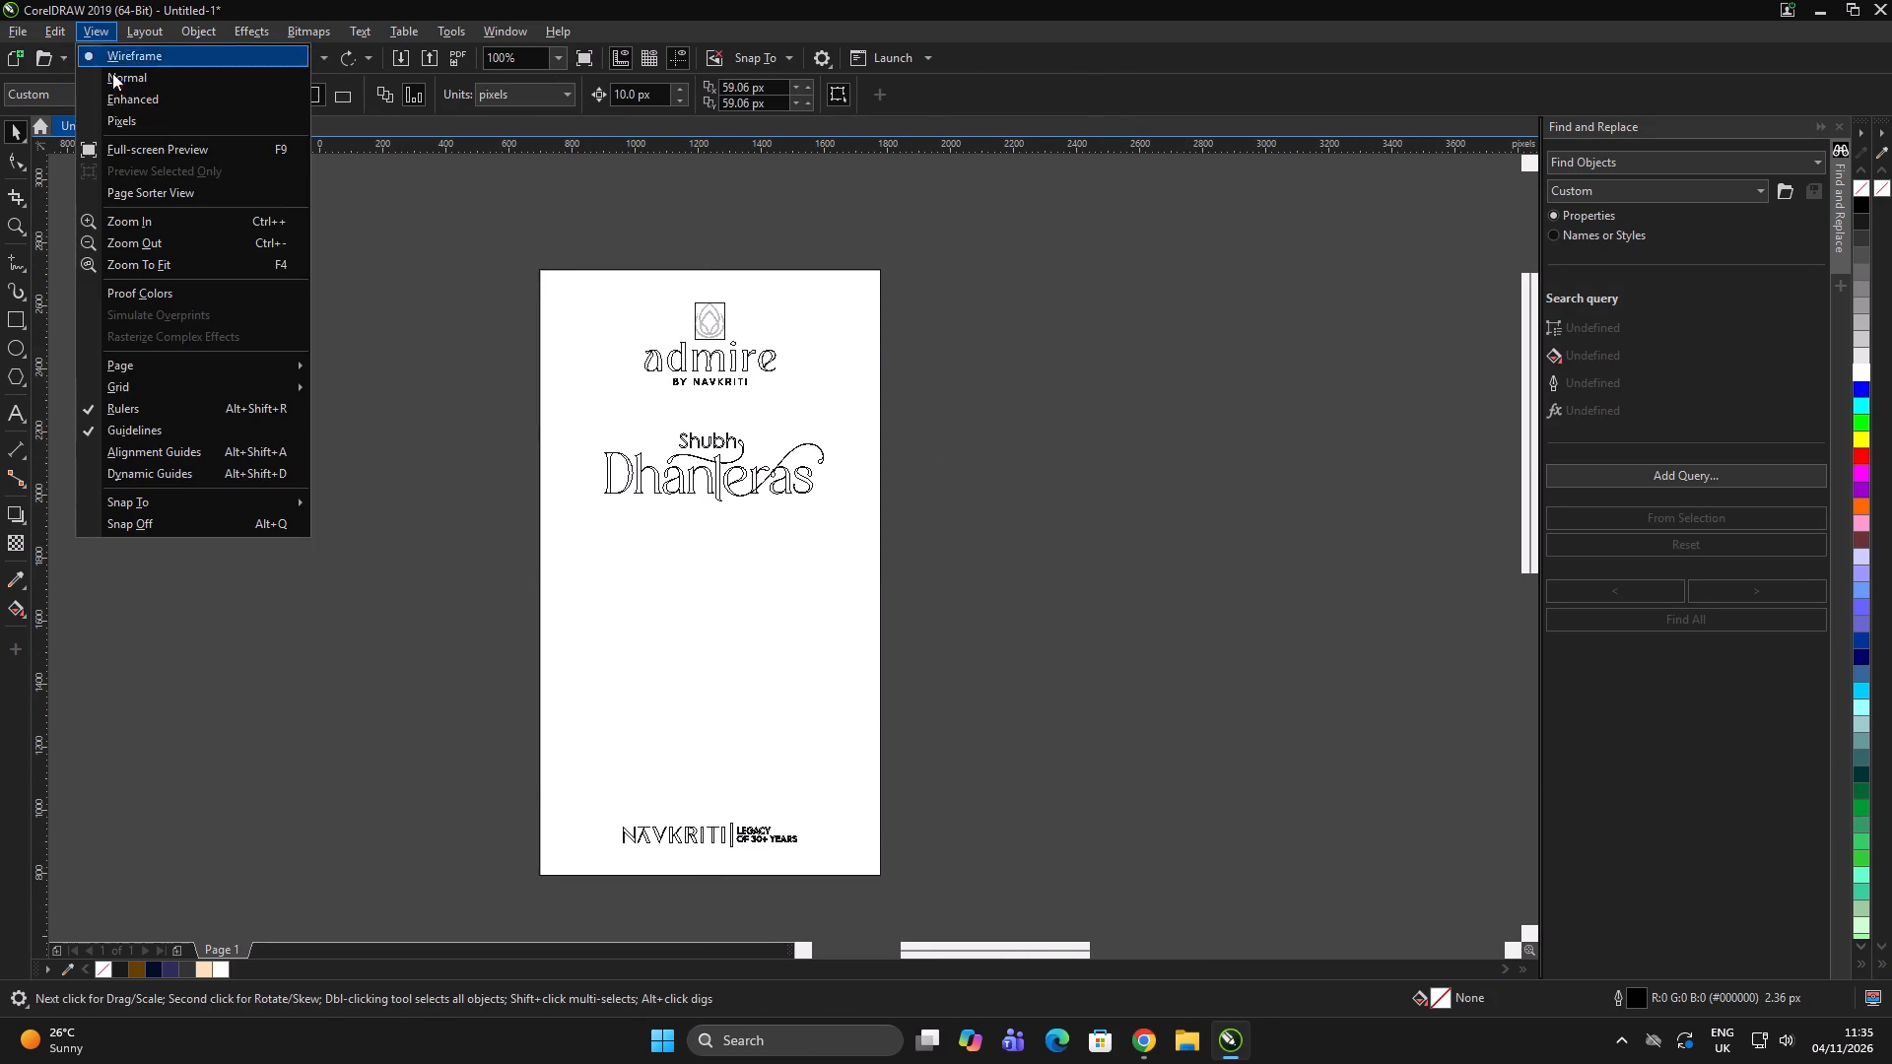
{"action": "left_click", "coordinate": [118, 102]}
{"action": "double_click", "coordinate": [1159, 447]}
{"action": "left_click_drag", "start_coordinate": [1160, 448], "coordinate": [1156, 457]}
{"action": "left_click", "coordinate": [837, 635]}
{"action": "double_click", "coordinate": [1099, 513]}
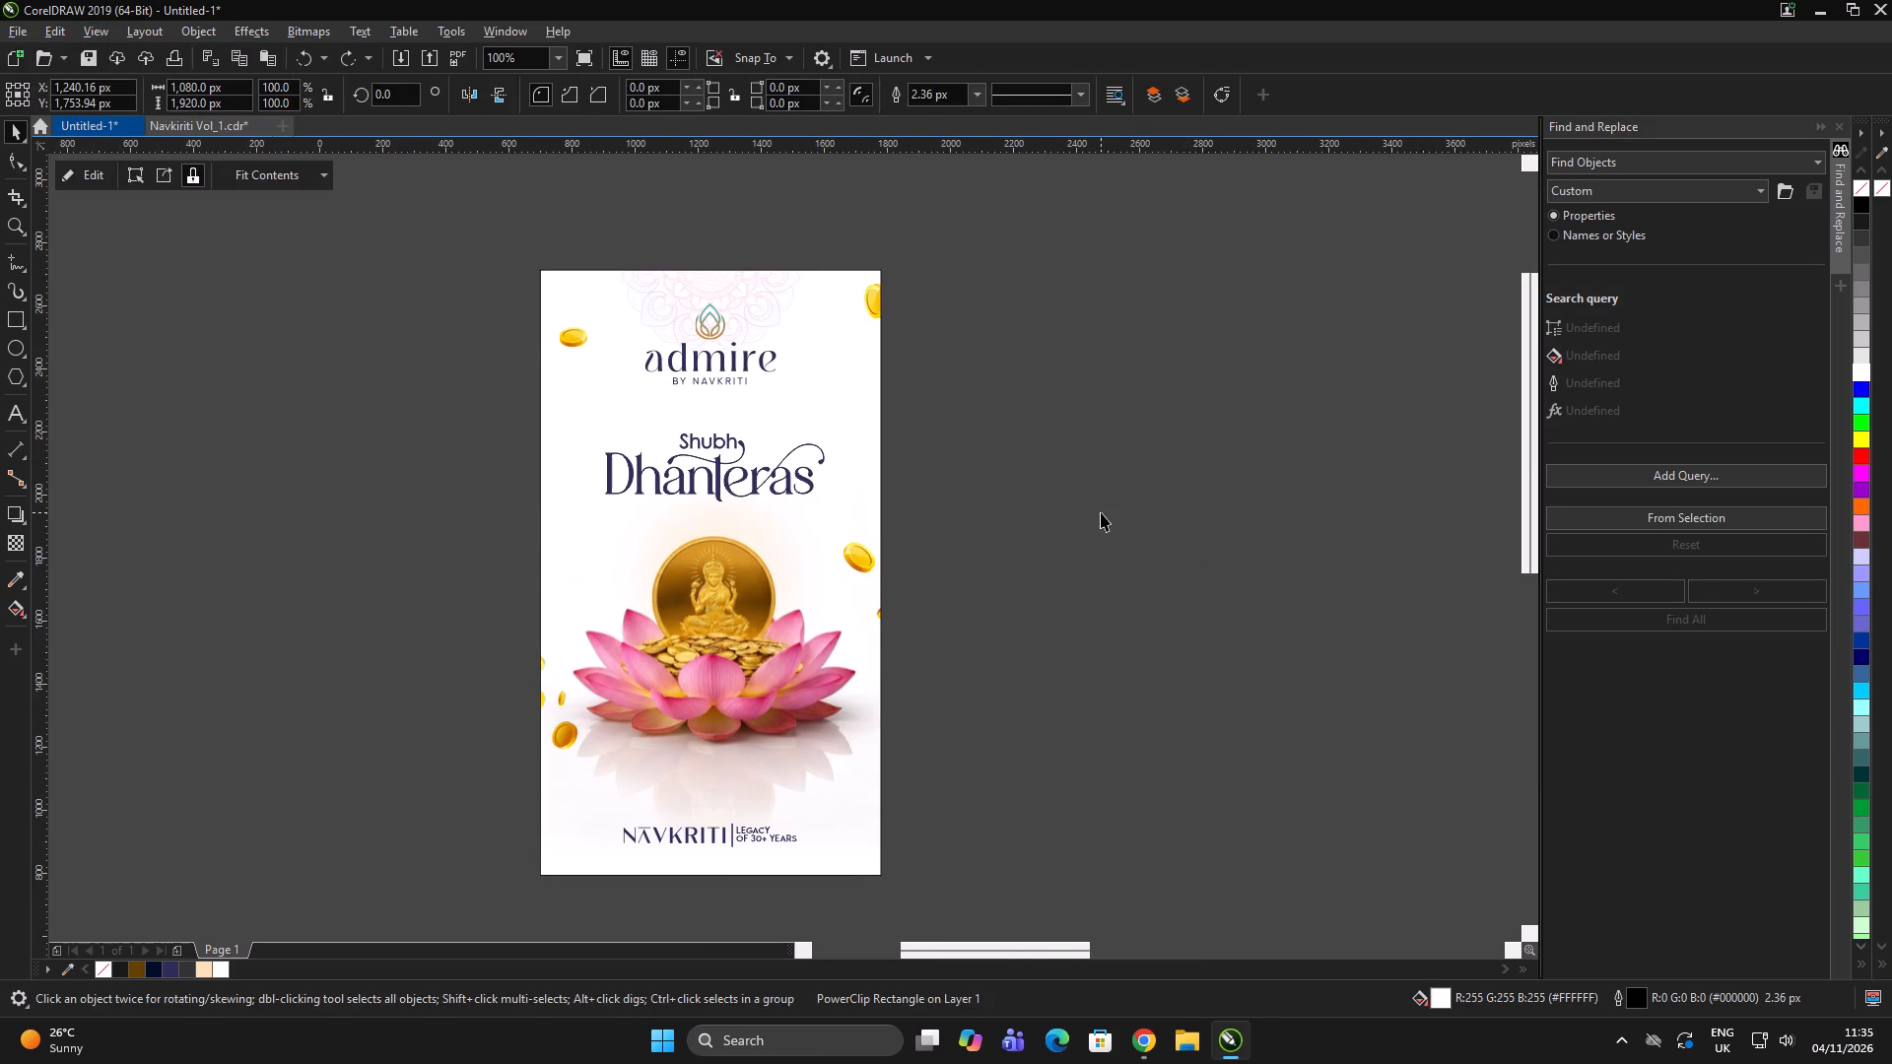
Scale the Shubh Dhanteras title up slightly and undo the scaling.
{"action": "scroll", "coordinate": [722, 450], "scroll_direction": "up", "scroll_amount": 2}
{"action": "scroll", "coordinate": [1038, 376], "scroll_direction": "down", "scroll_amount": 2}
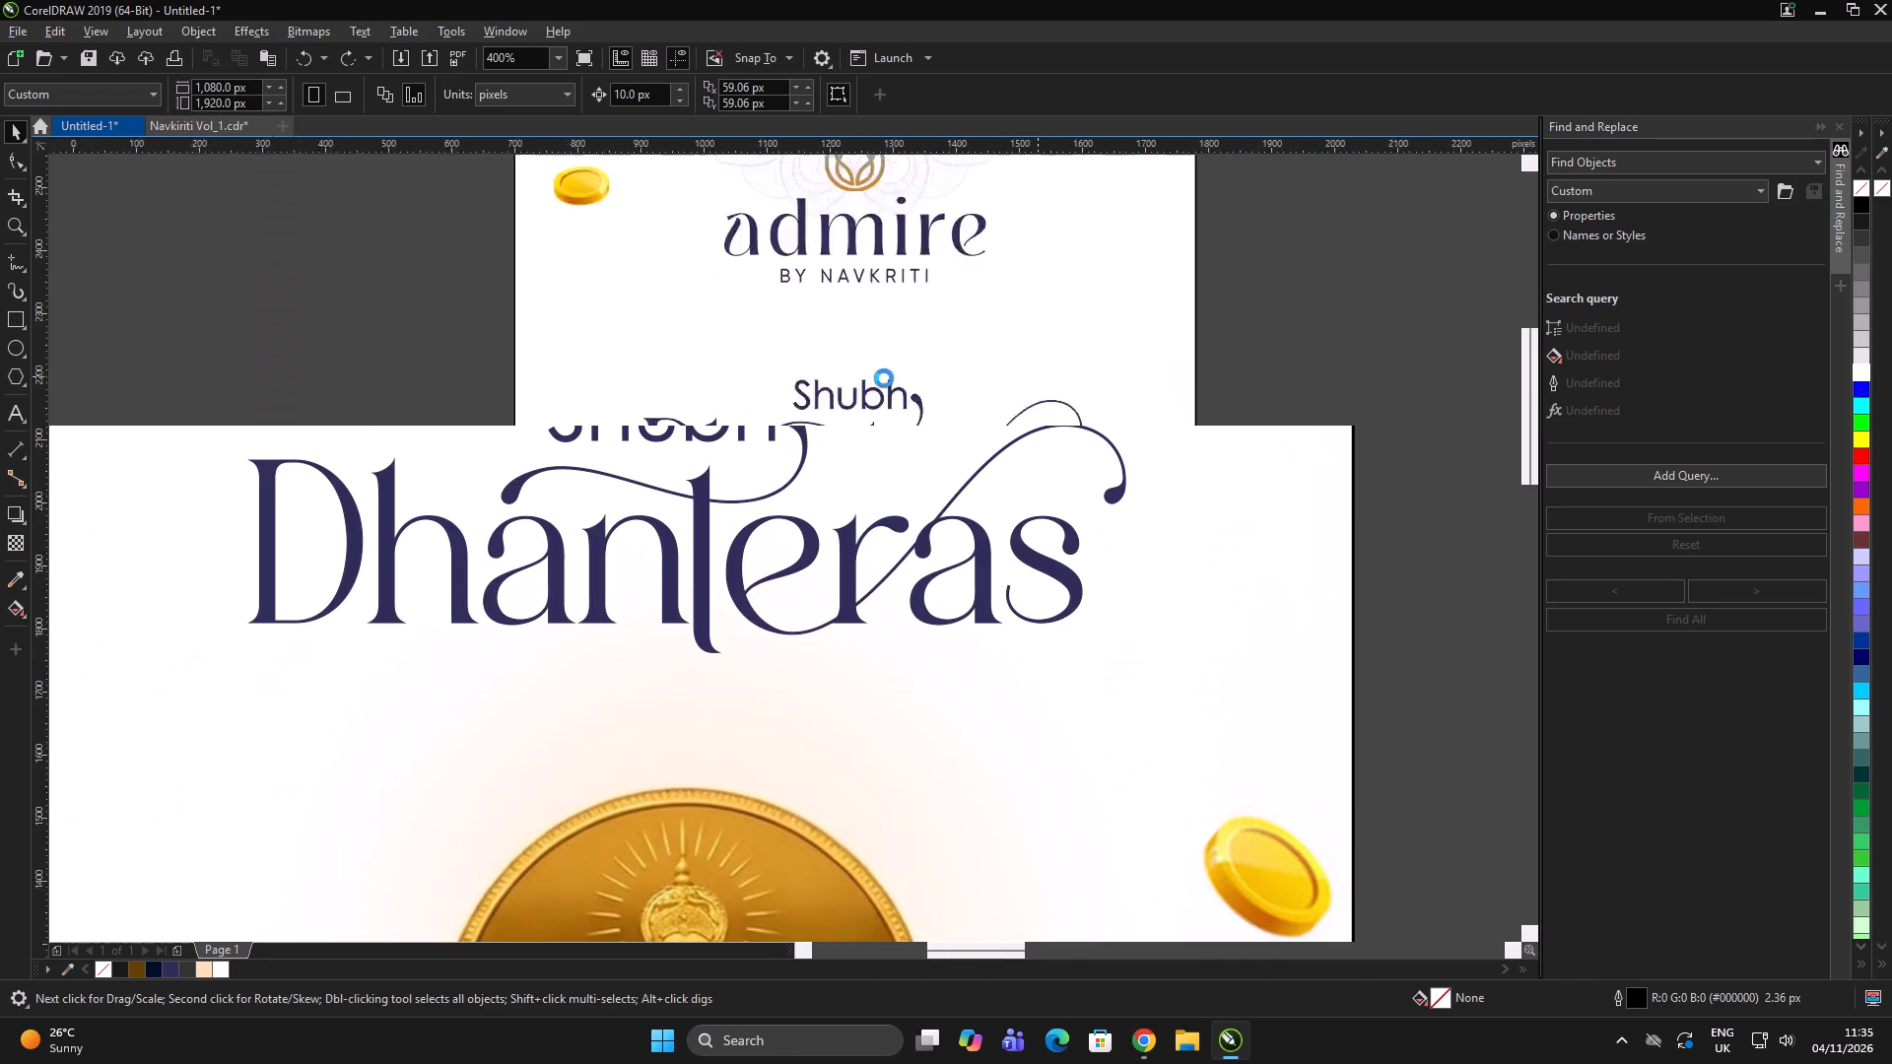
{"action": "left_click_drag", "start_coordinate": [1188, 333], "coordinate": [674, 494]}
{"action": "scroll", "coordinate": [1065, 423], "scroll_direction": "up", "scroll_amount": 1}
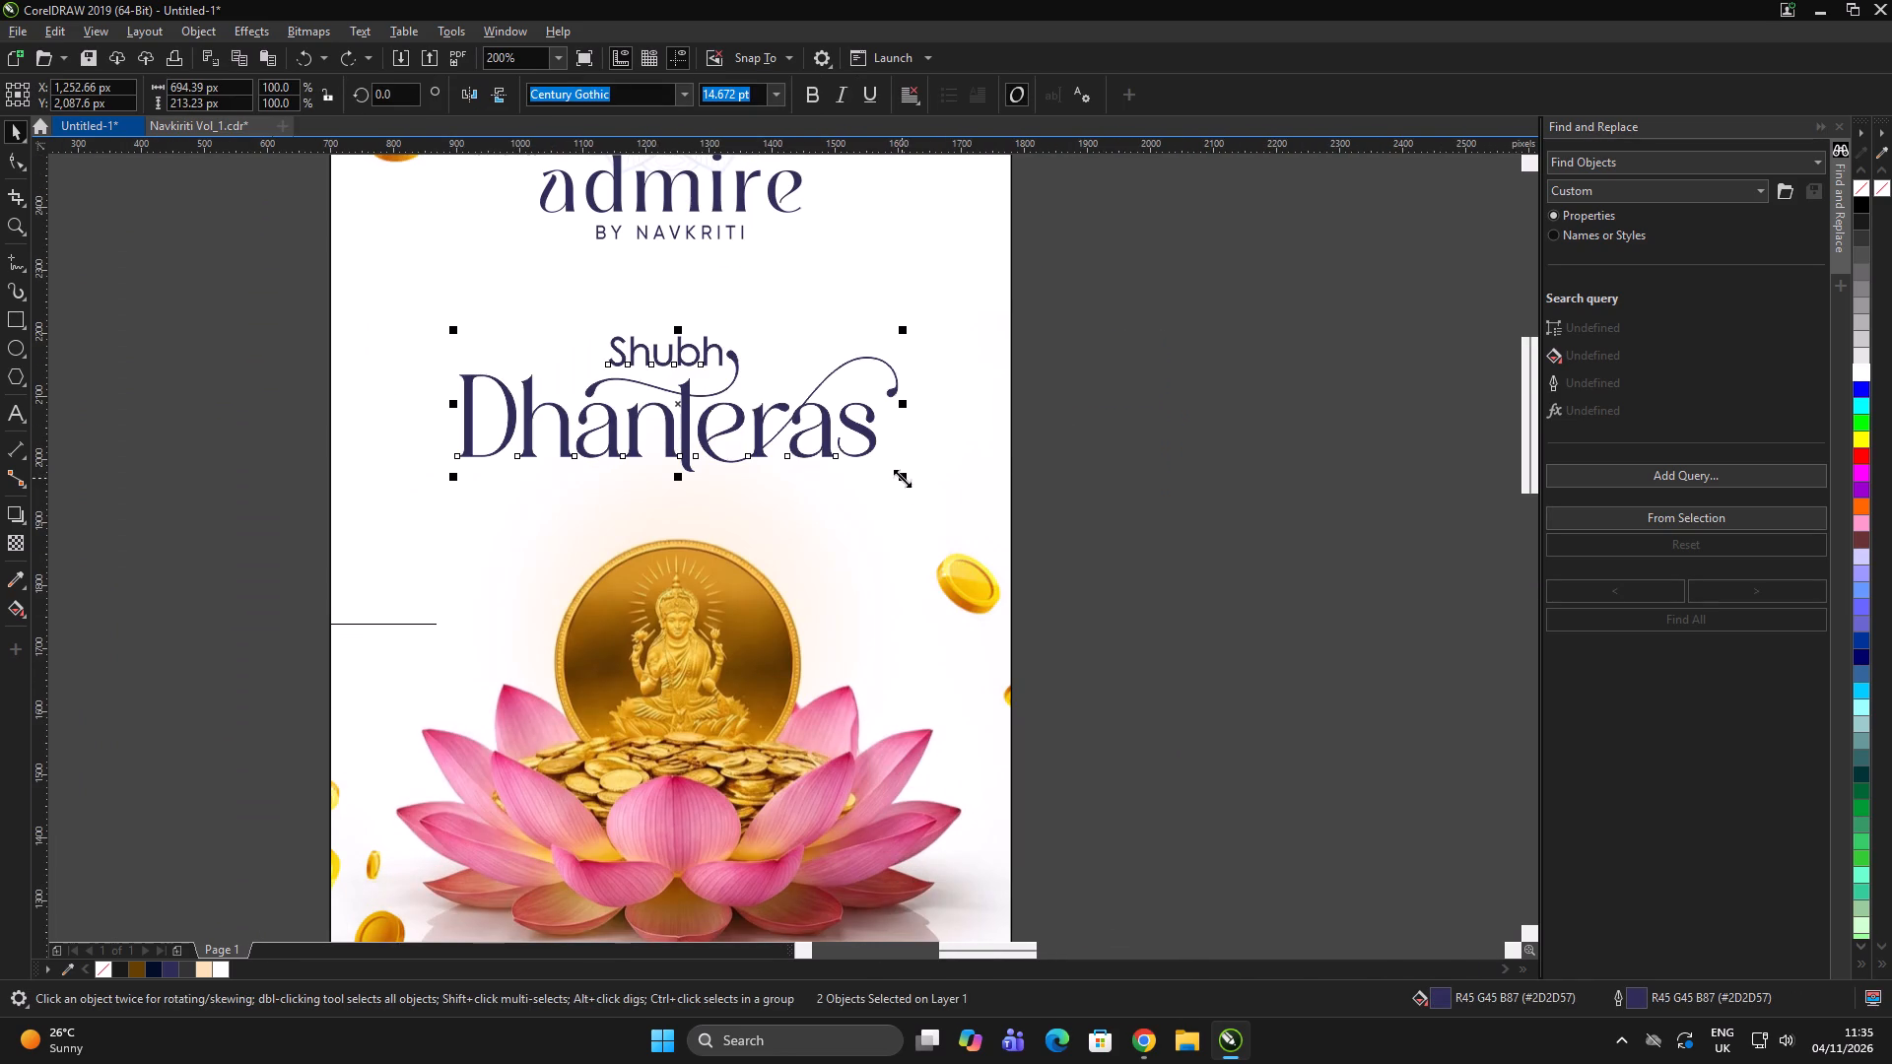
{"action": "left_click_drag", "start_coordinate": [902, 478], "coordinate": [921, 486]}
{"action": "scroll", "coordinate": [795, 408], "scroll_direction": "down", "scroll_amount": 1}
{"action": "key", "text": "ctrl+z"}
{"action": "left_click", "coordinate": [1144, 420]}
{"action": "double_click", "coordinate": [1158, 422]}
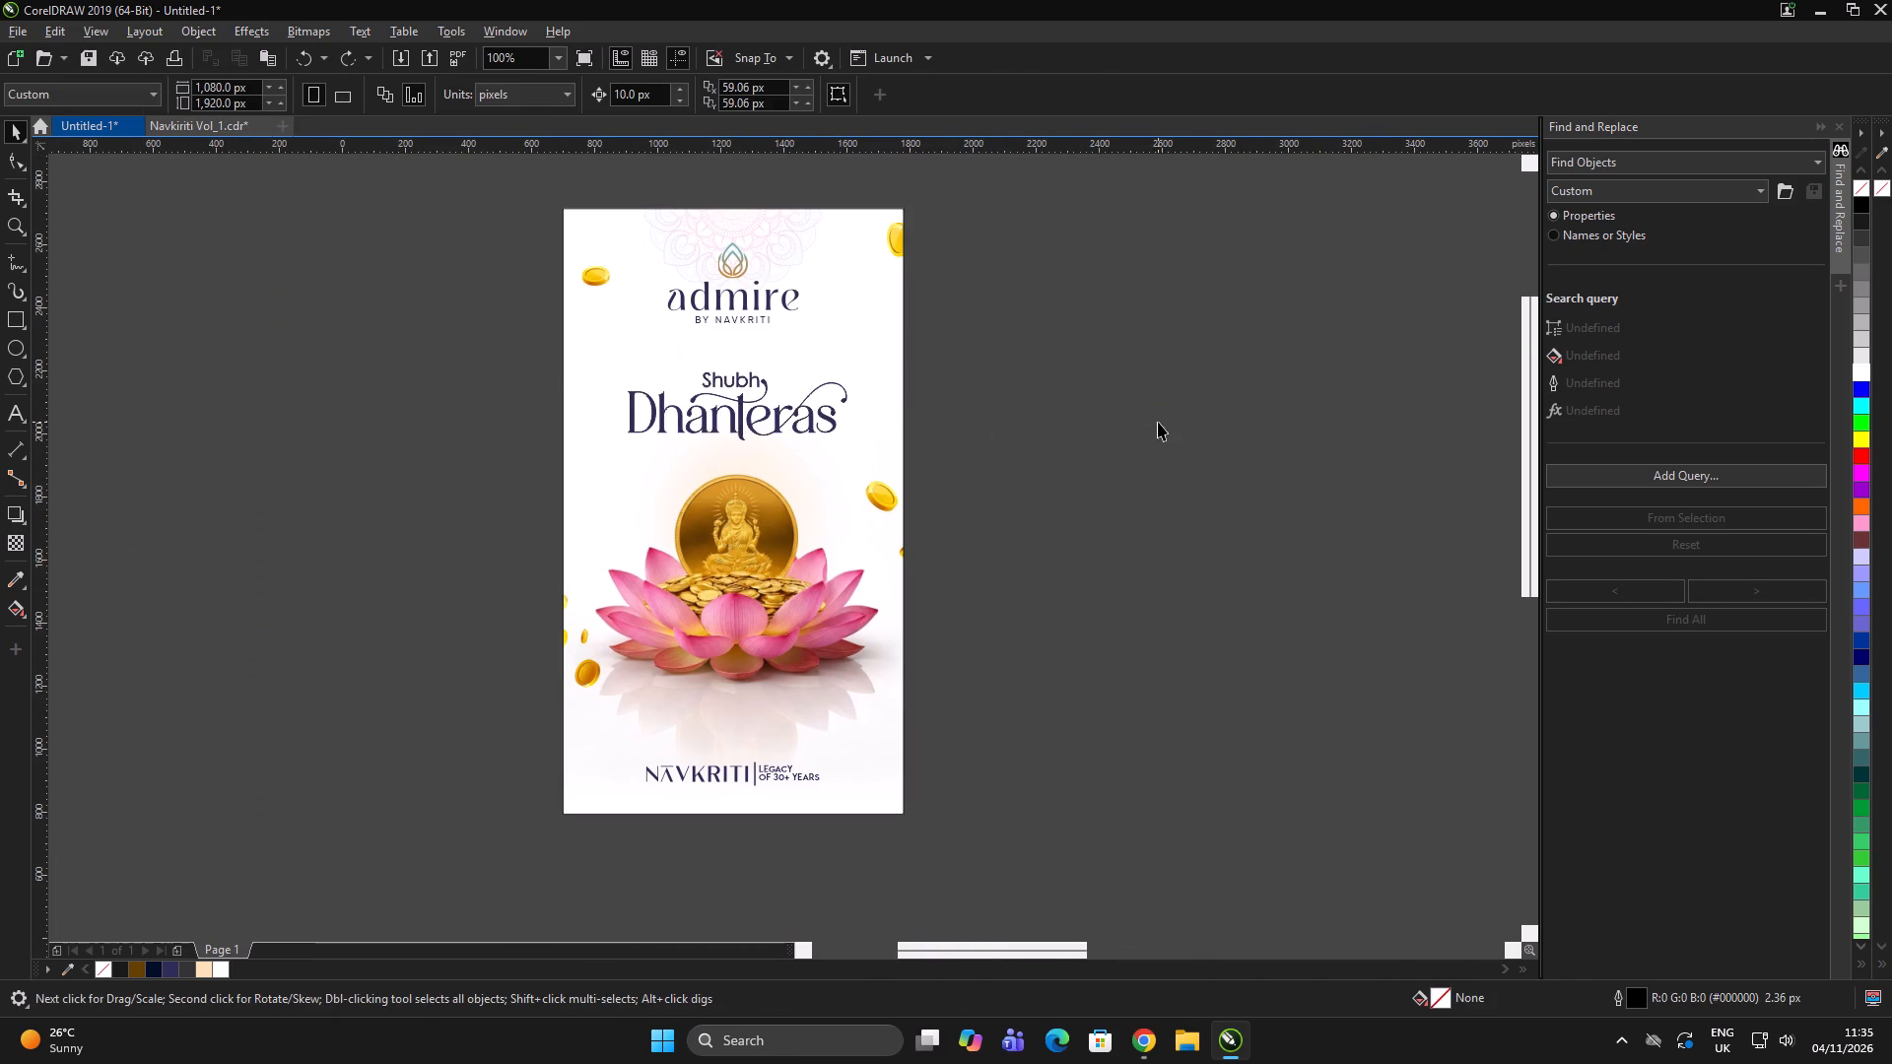
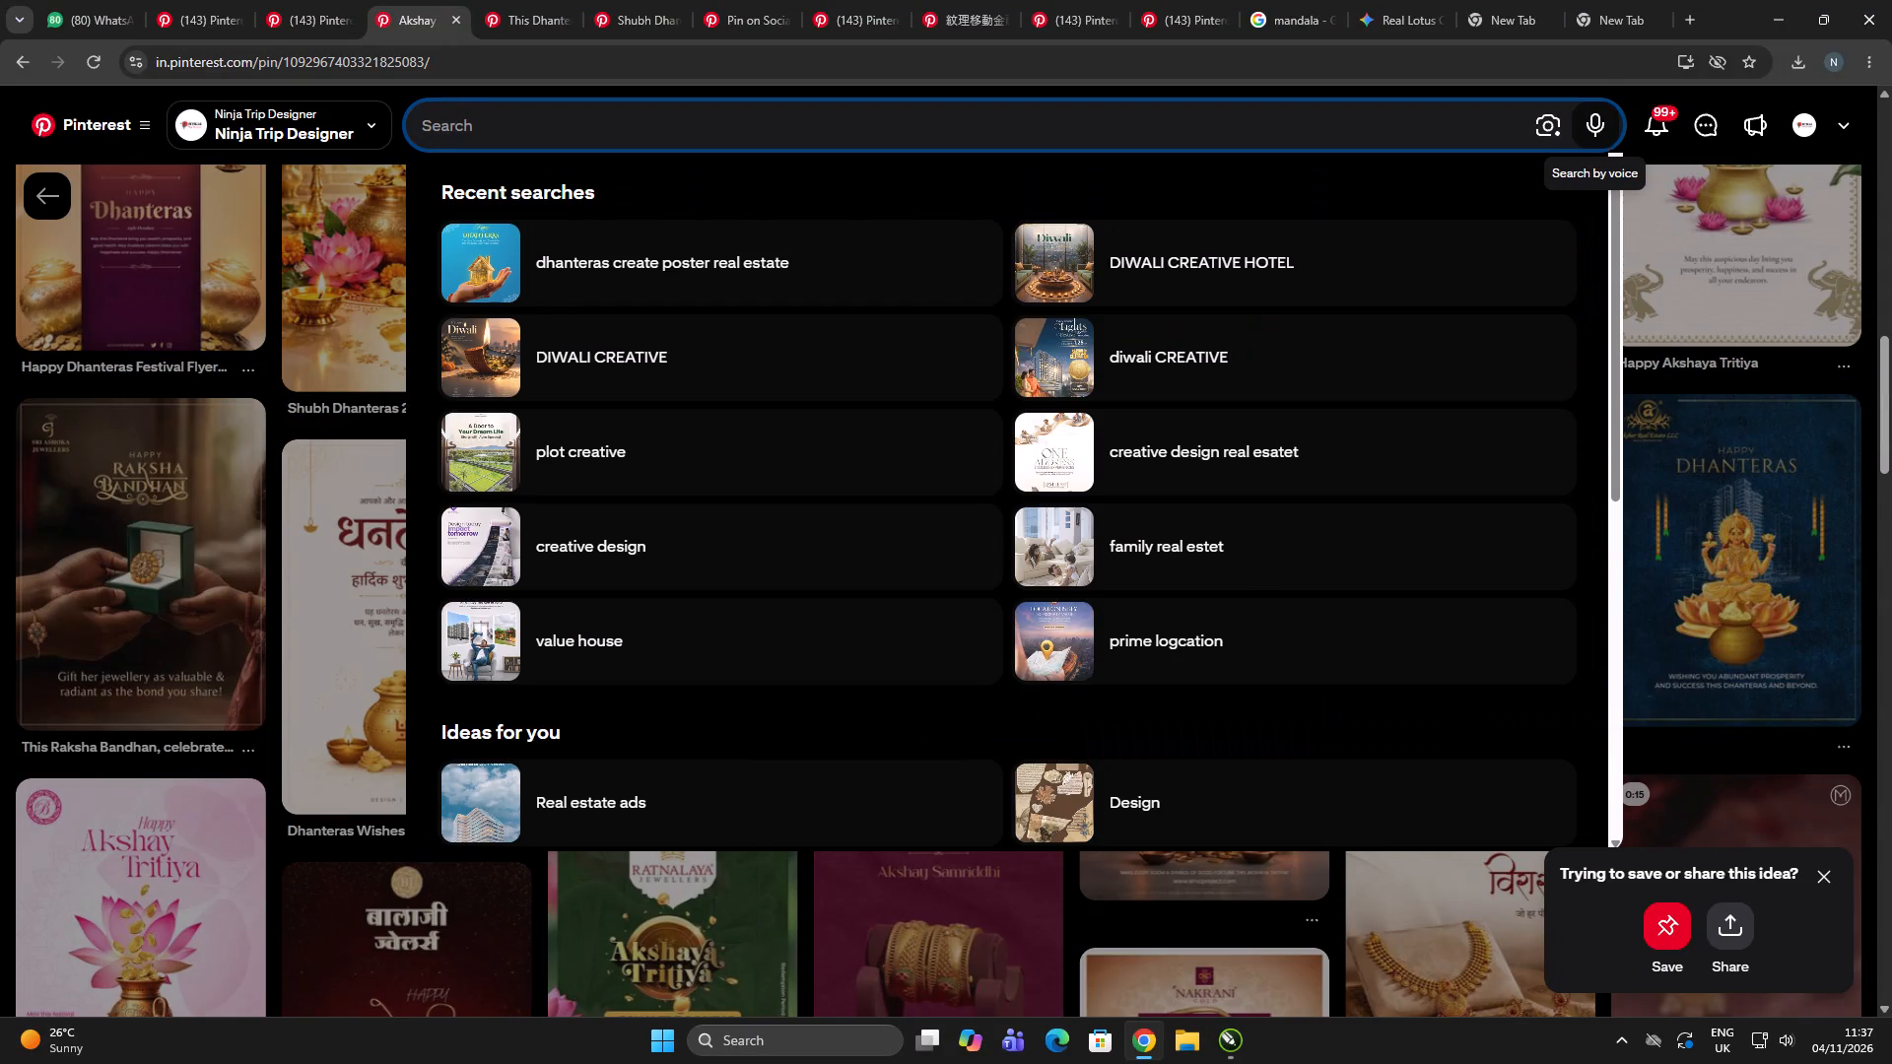
Search Pinterest for "bhai dooj" and look over the first designs.
{"action": "type", "text": "hai dooj"}
{"action": "key", "text": "space"}
{"action": "key", "text": "Return"}
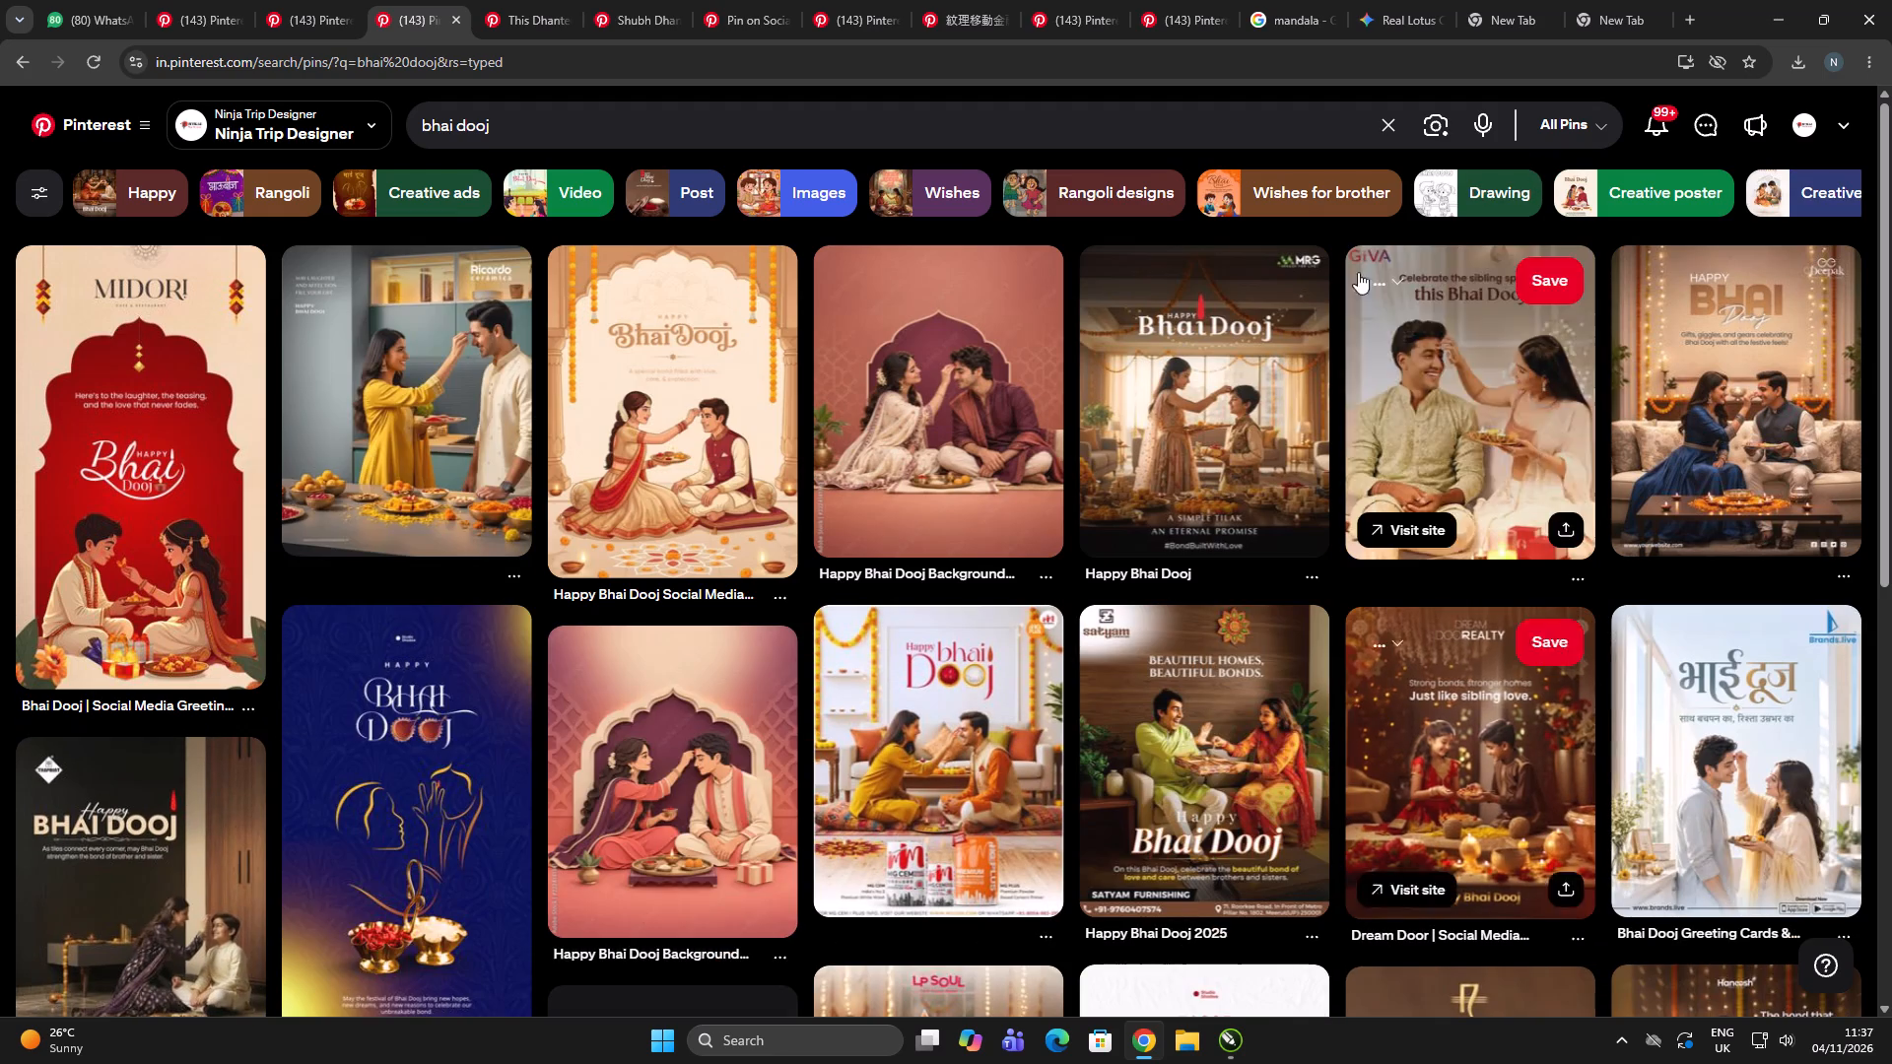
{"action": "scroll", "coordinate": [775, 465], "scroll_direction": "down", "scroll_amount": 1}
Extend the Pinterest search to "bhai dooj rea esatet" to target real estate creatives.
{"action": "left_click", "coordinate": [570, 111]}
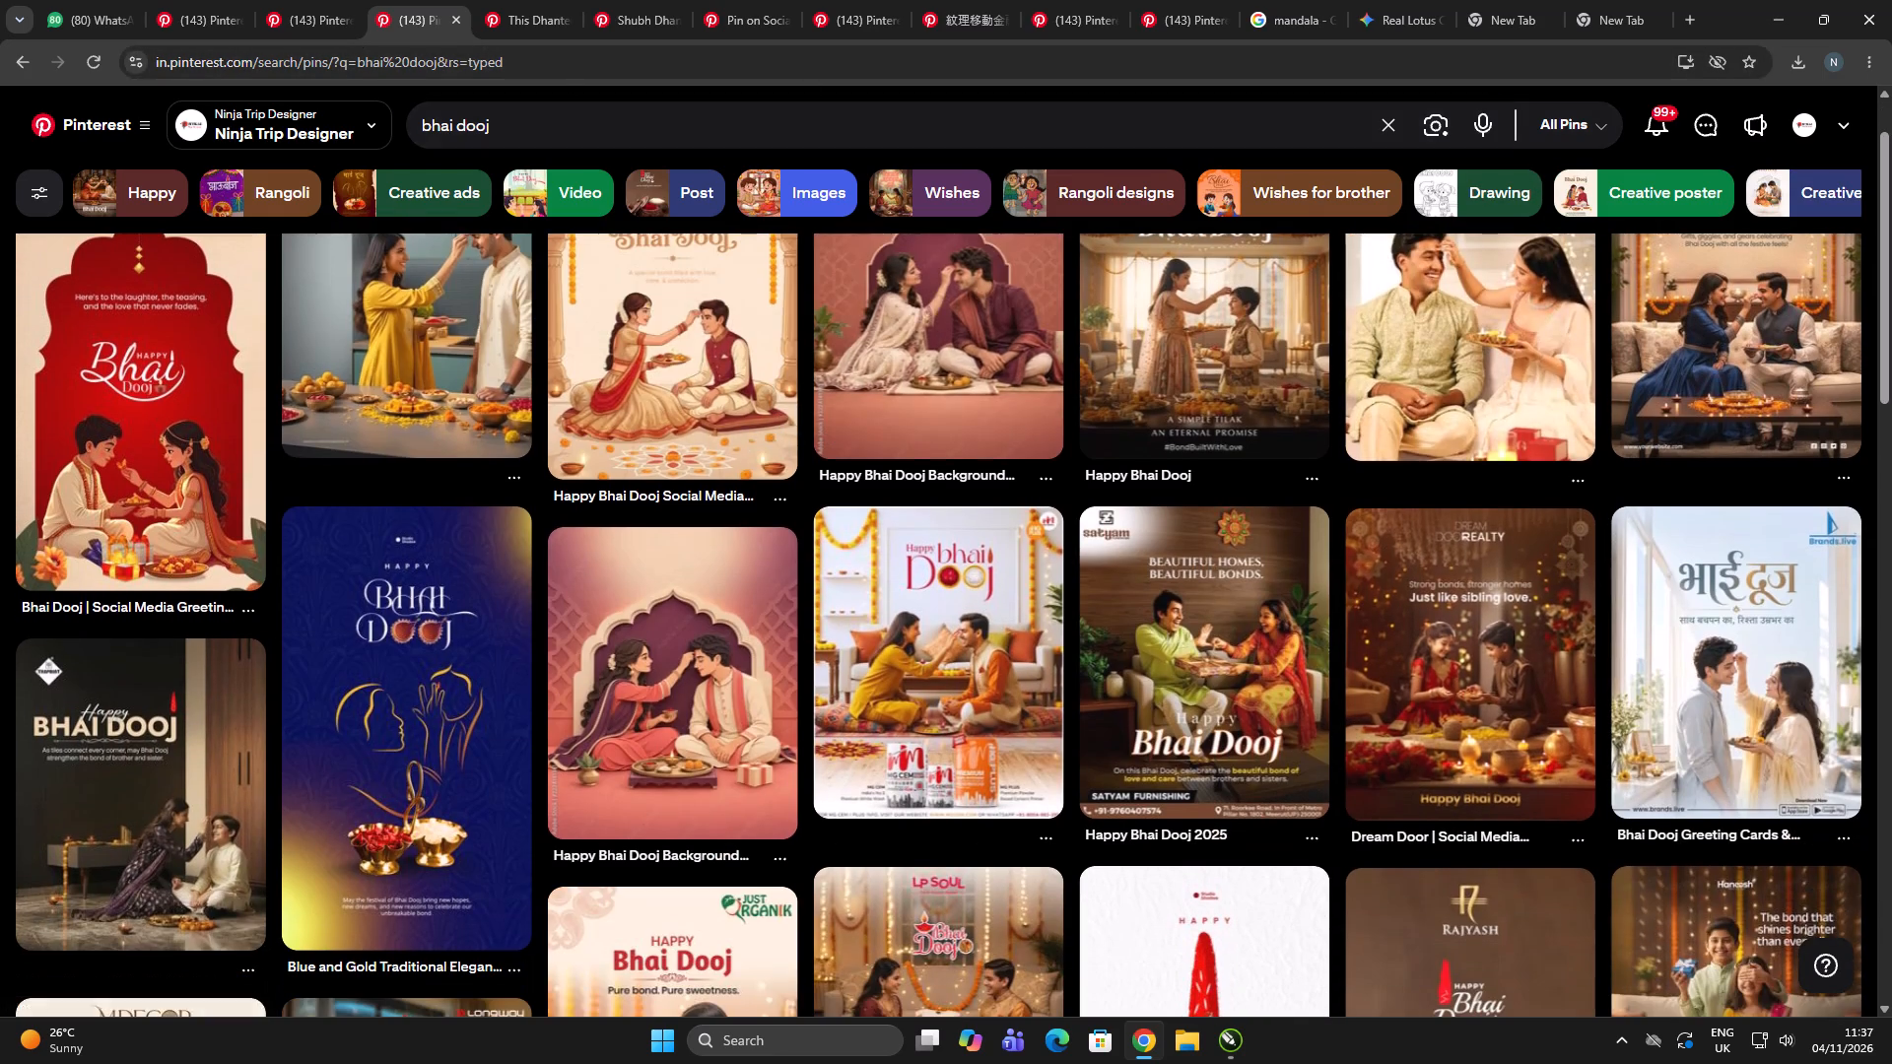
{"action": "key", "text": "space"}
{"action": "type", "text": "rea esatet"}
{"action": "key", "text": "Return"}
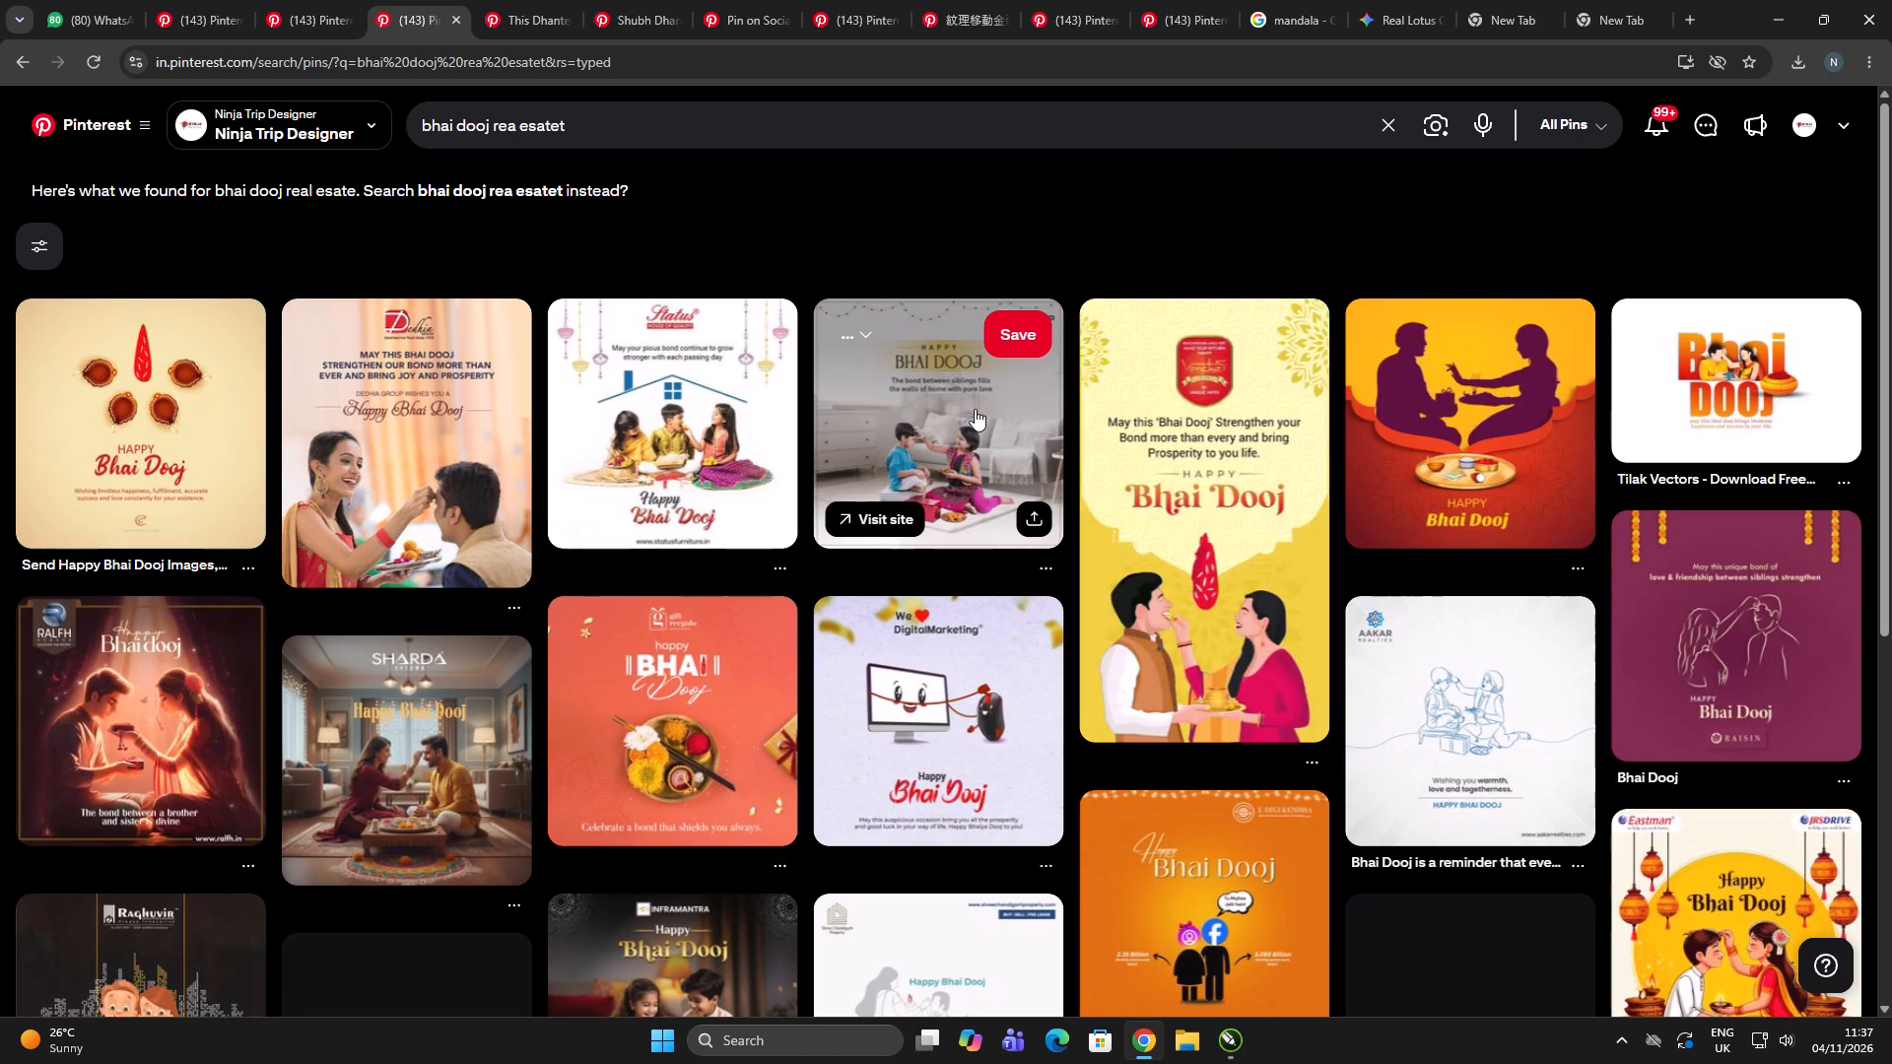
Browse the real estate Bhai Dooj pins for suitable reference layouts.
{"action": "scroll", "coordinate": [1231, 644], "scroll_direction": "down", "scroll_amount": 3}
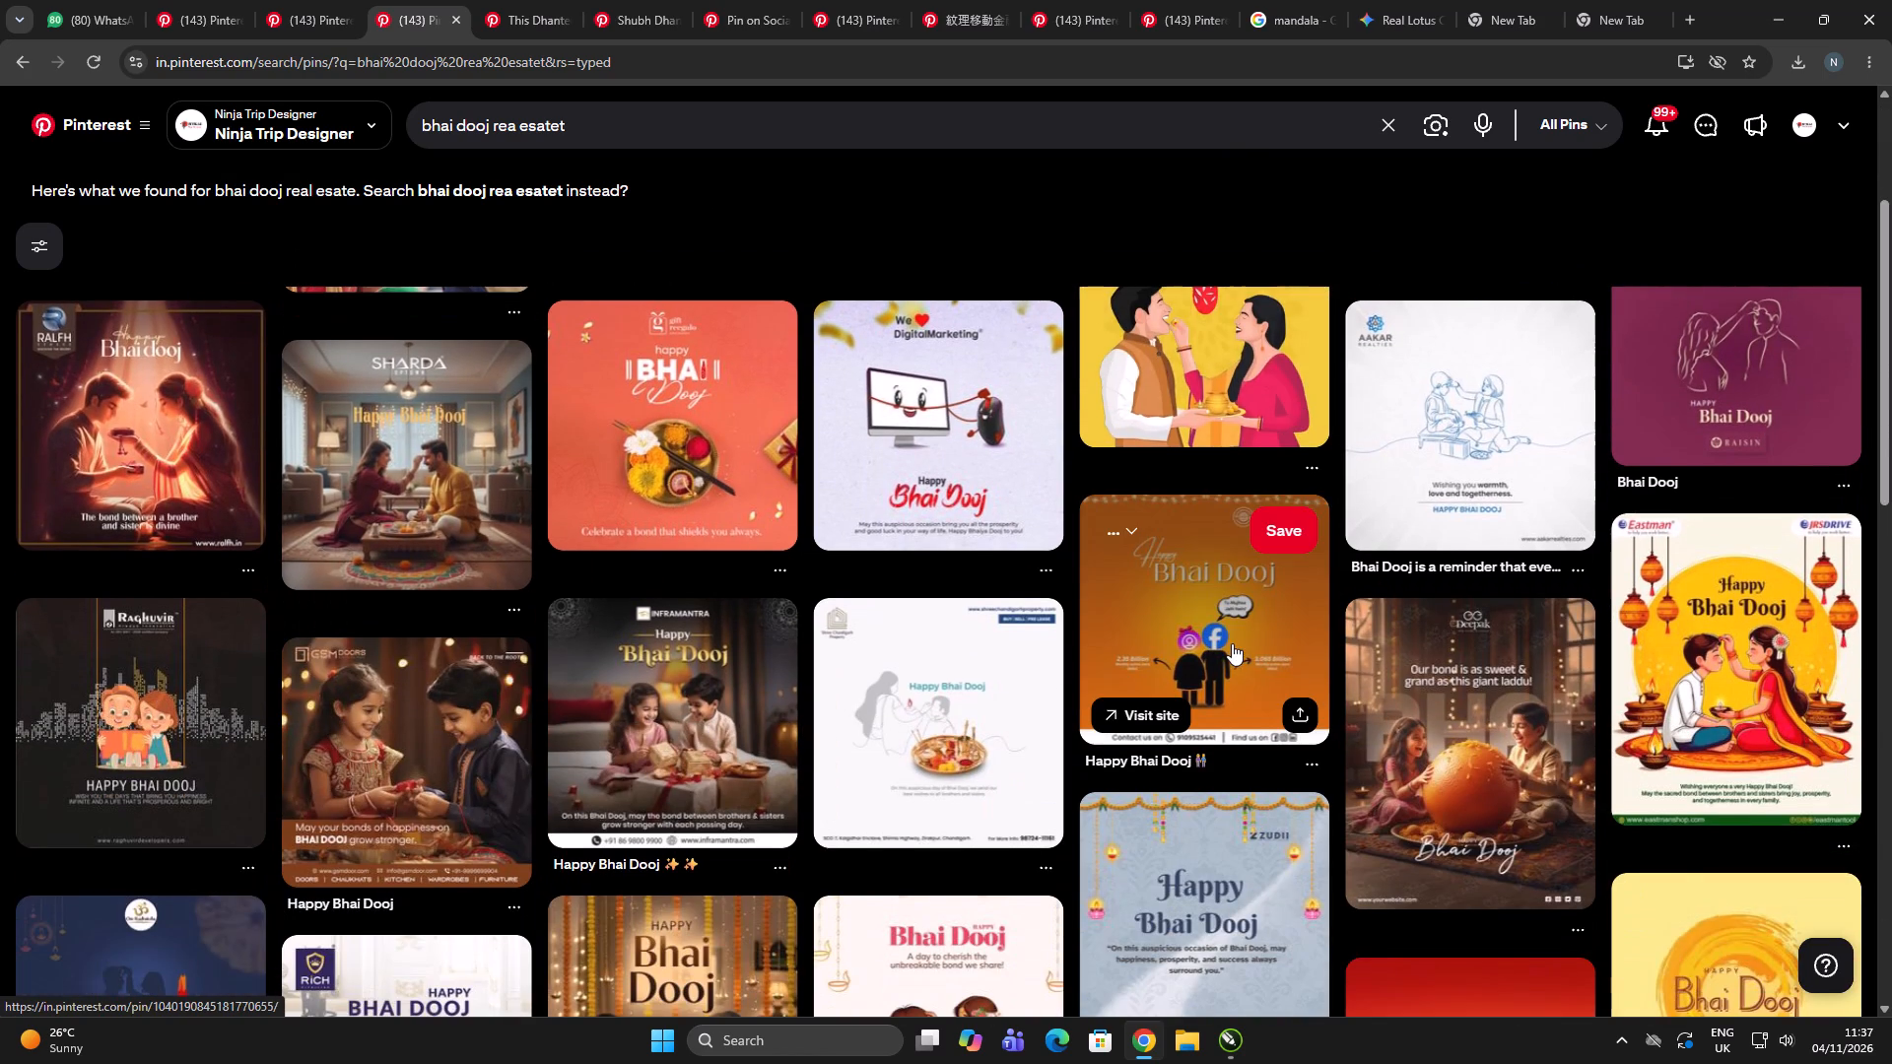
{"action": "scroll", "coordinate": [1232, 643], "scroll_direction": "down", "scroll_amount": 3}
{"action": "scroll", "coordinate": [1232, 643], "scroll_direction": "up", "scroll_amount": 1}
{"action": "scroll", "coordinate": [1235, 640], "scroll_direction": "down", "scroll_amount": 9}
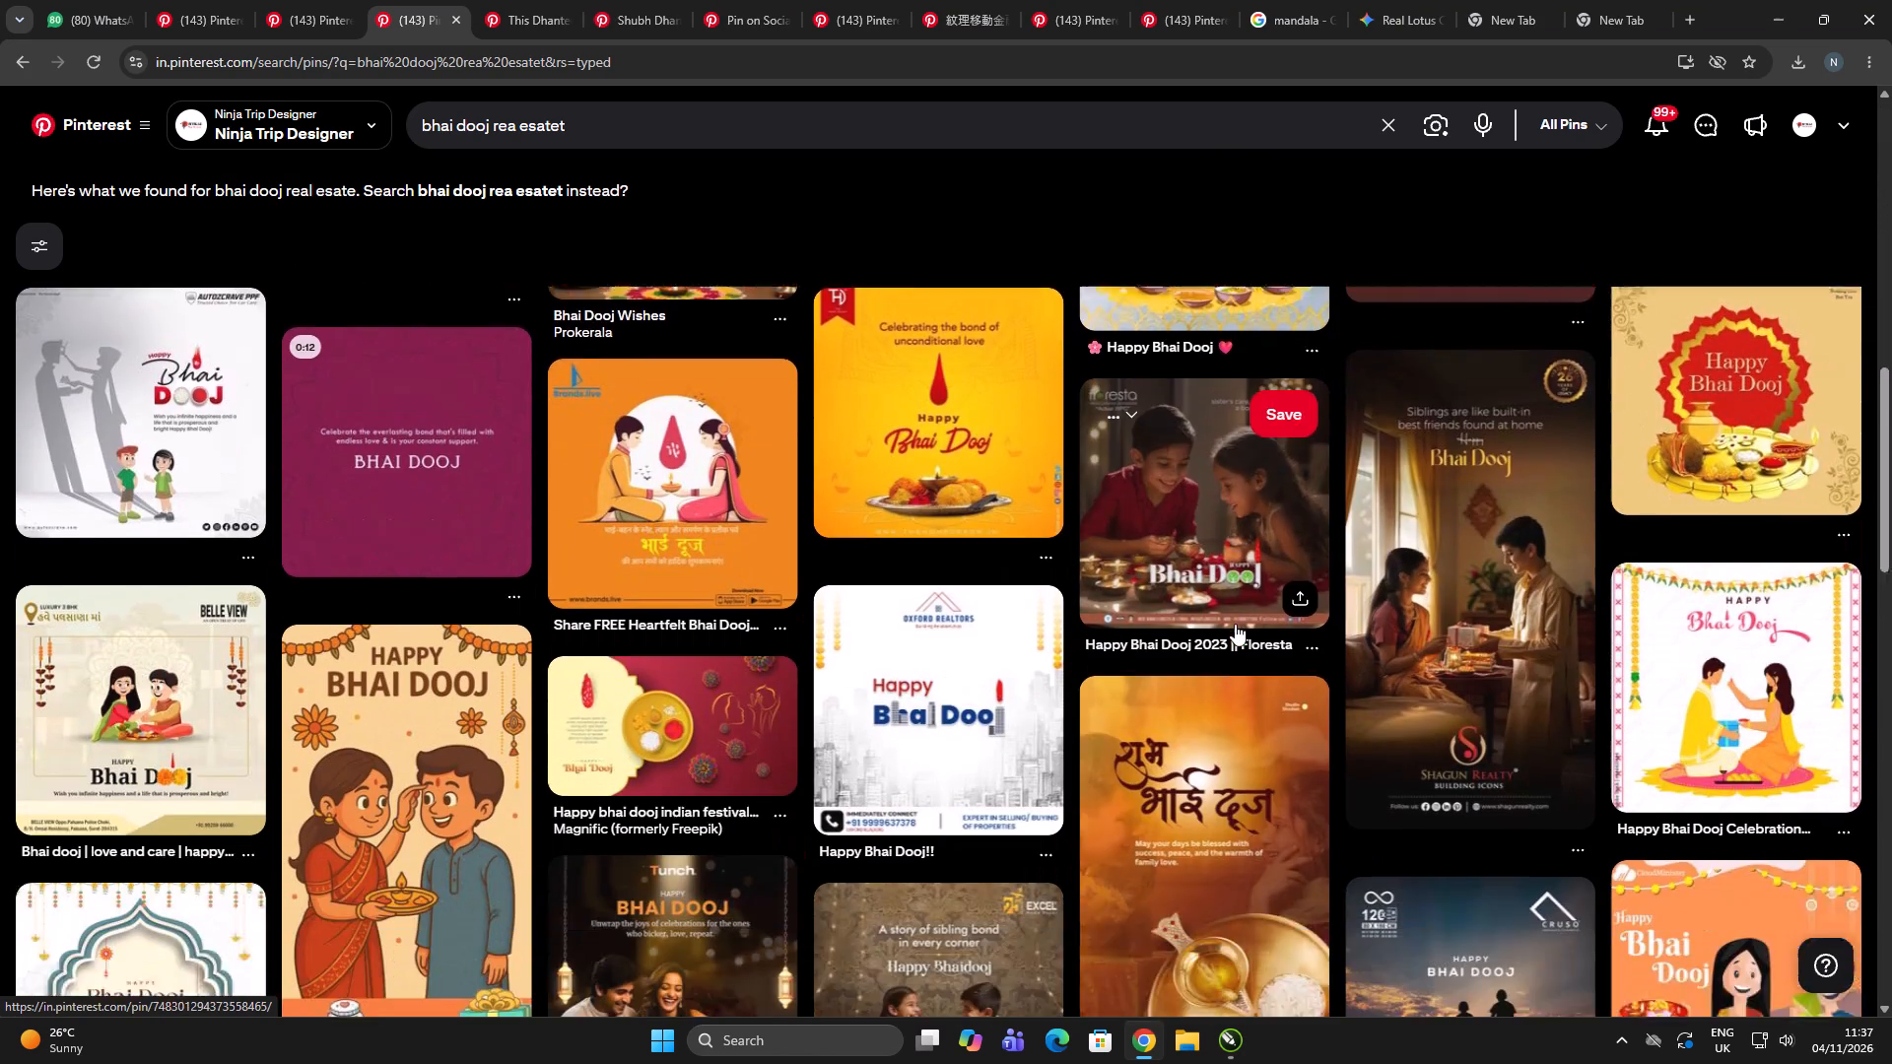
{"action": "scroll", "coordinate": [1237, 605], "scroll_direction": "down", "scroll_amount": 9}
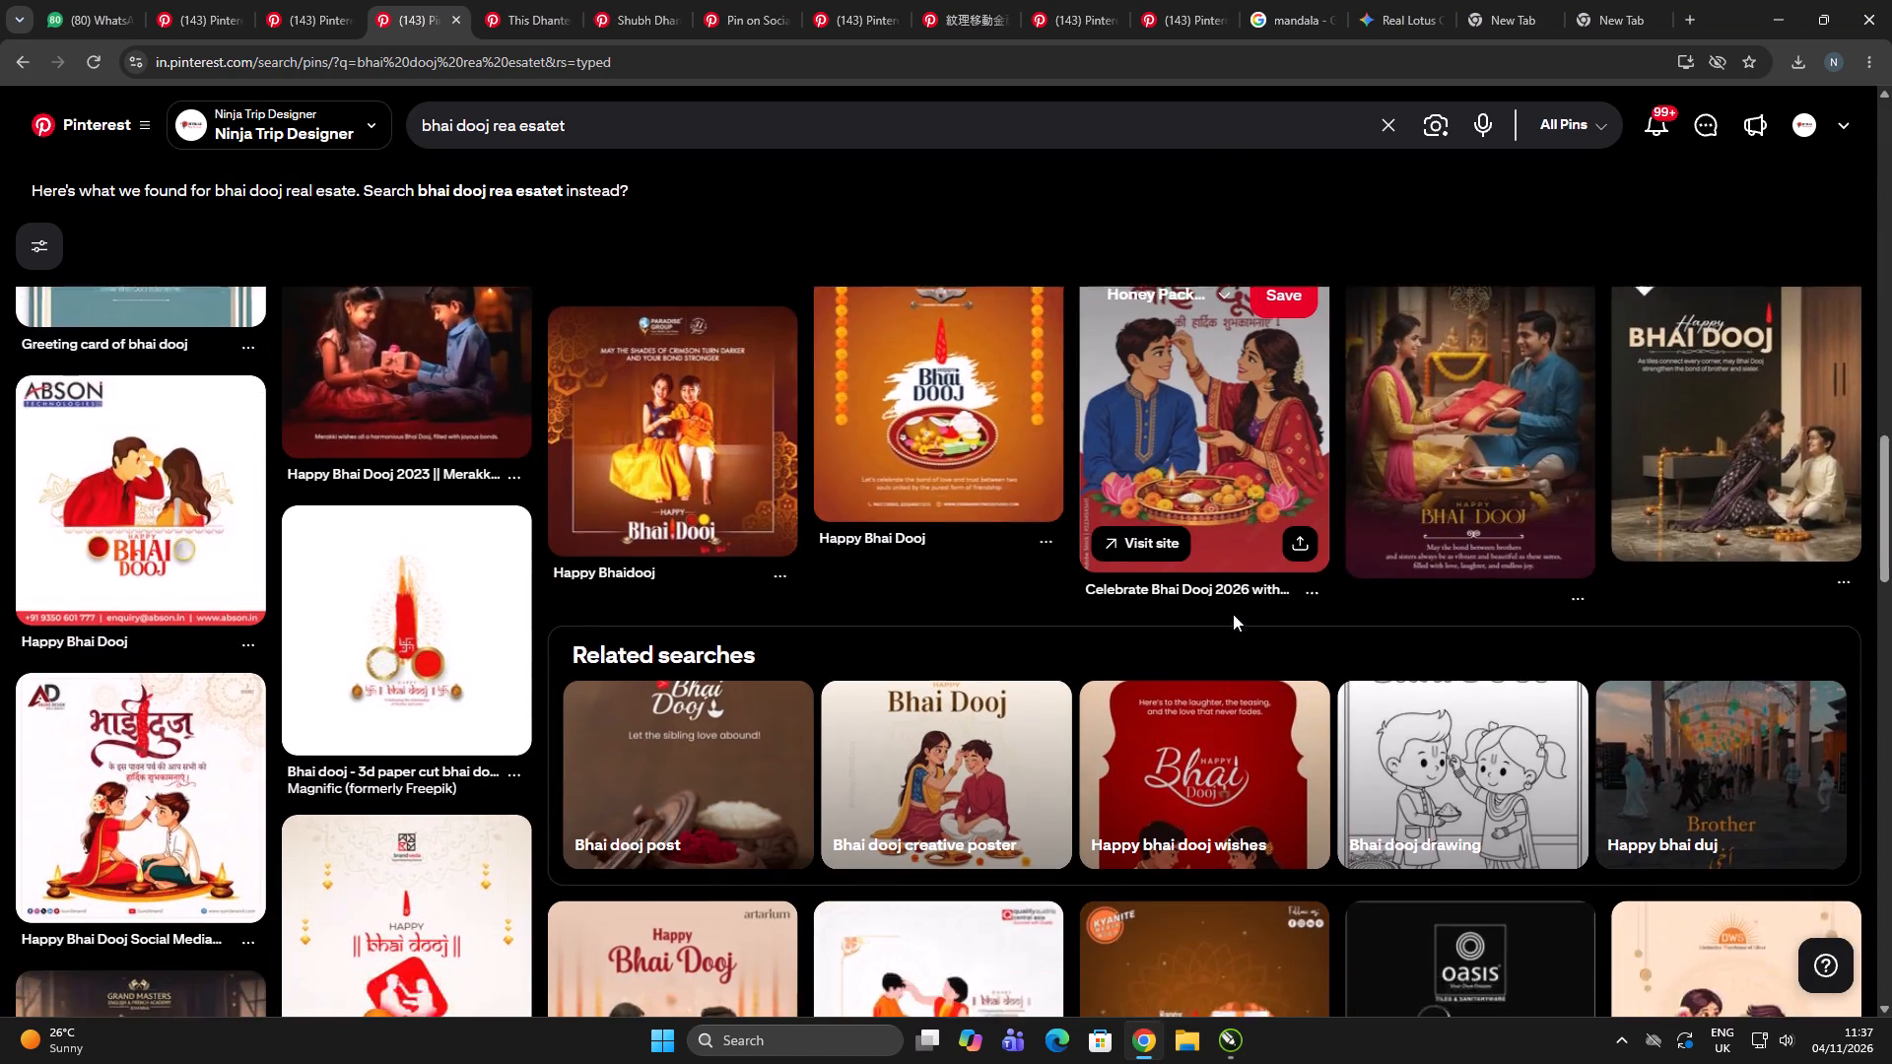
{"action": "scroll", "coordinate": [1233, 614], "scroll_direction": "down", "scroll_amount": 6}
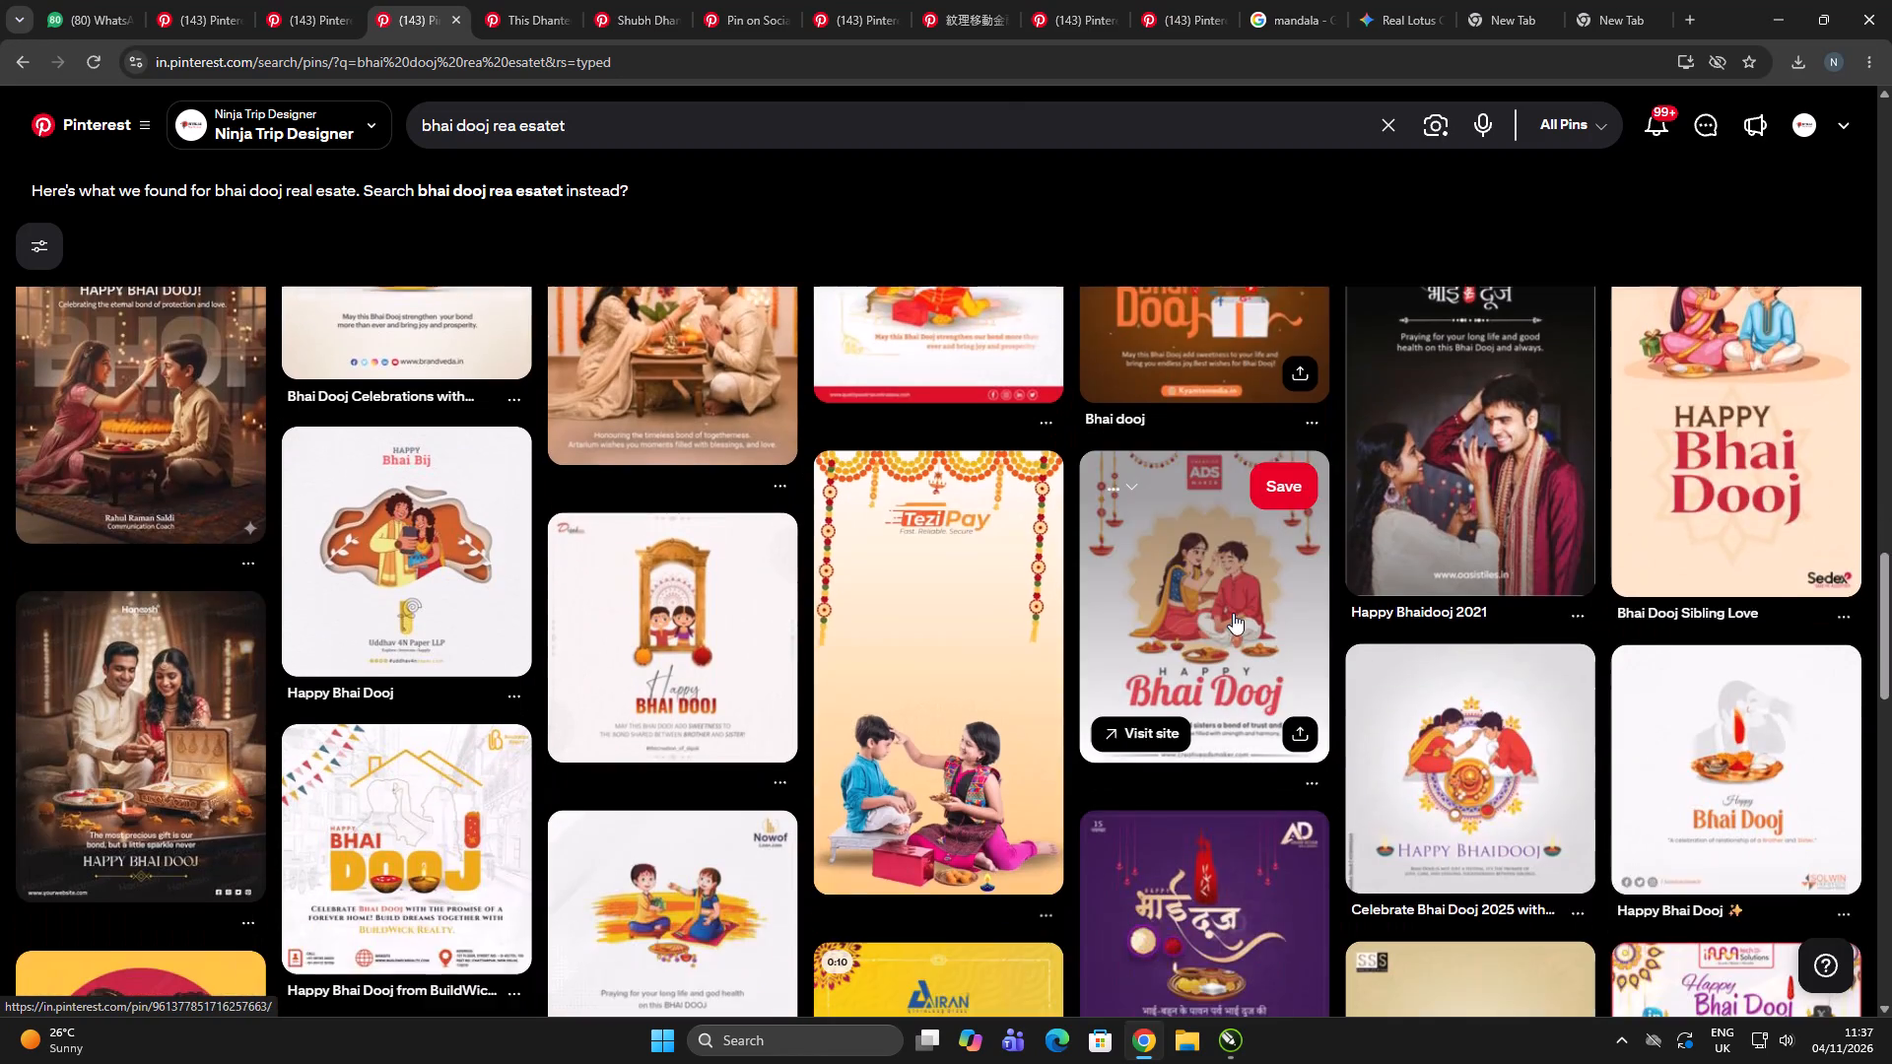
{"action": "scroll", "coordinate": [1227, 626], "scroll_direction": "down", "scroll_amount": 5}
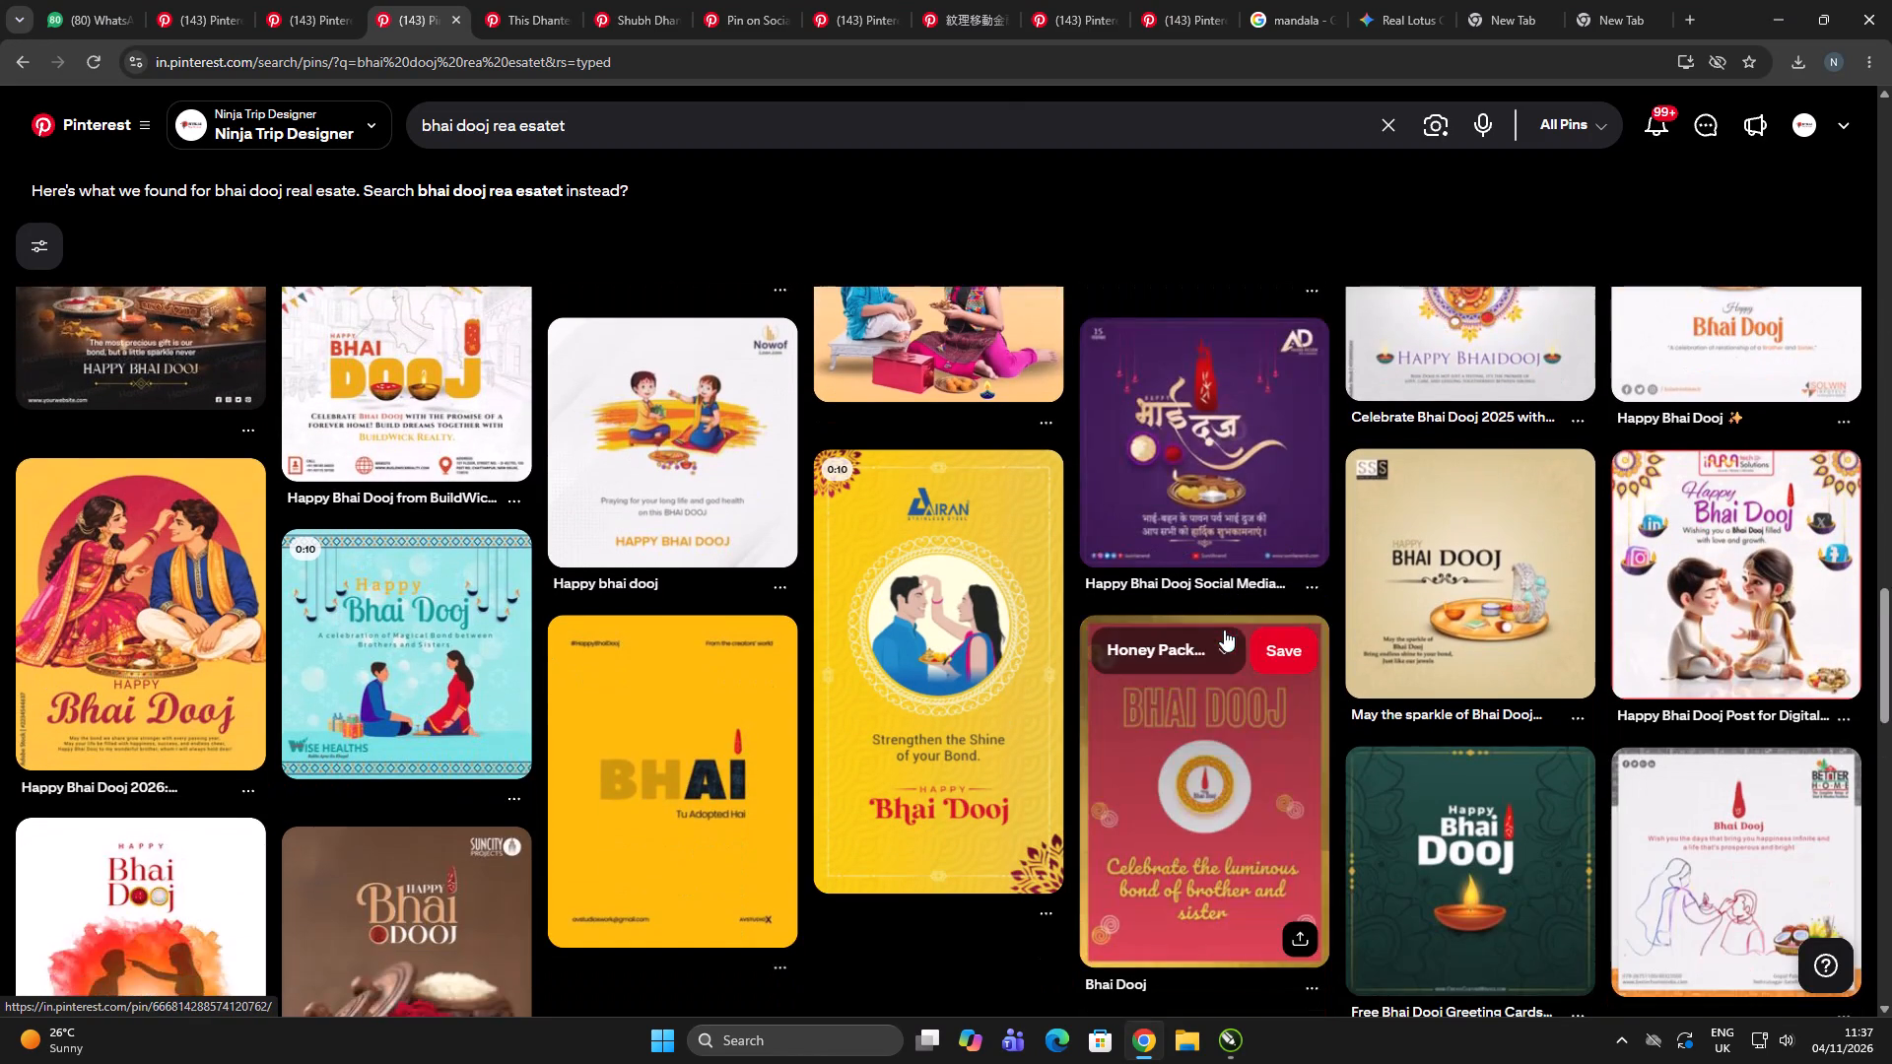
{"action": "scroll", "coordinate": [1224, 631], "scroll_direction": "down", "scroll_amount": 6}
{"action": "scroll", "coordinate": [1081, 381], "scroll_direction": "down", "scroll_amount": 7}
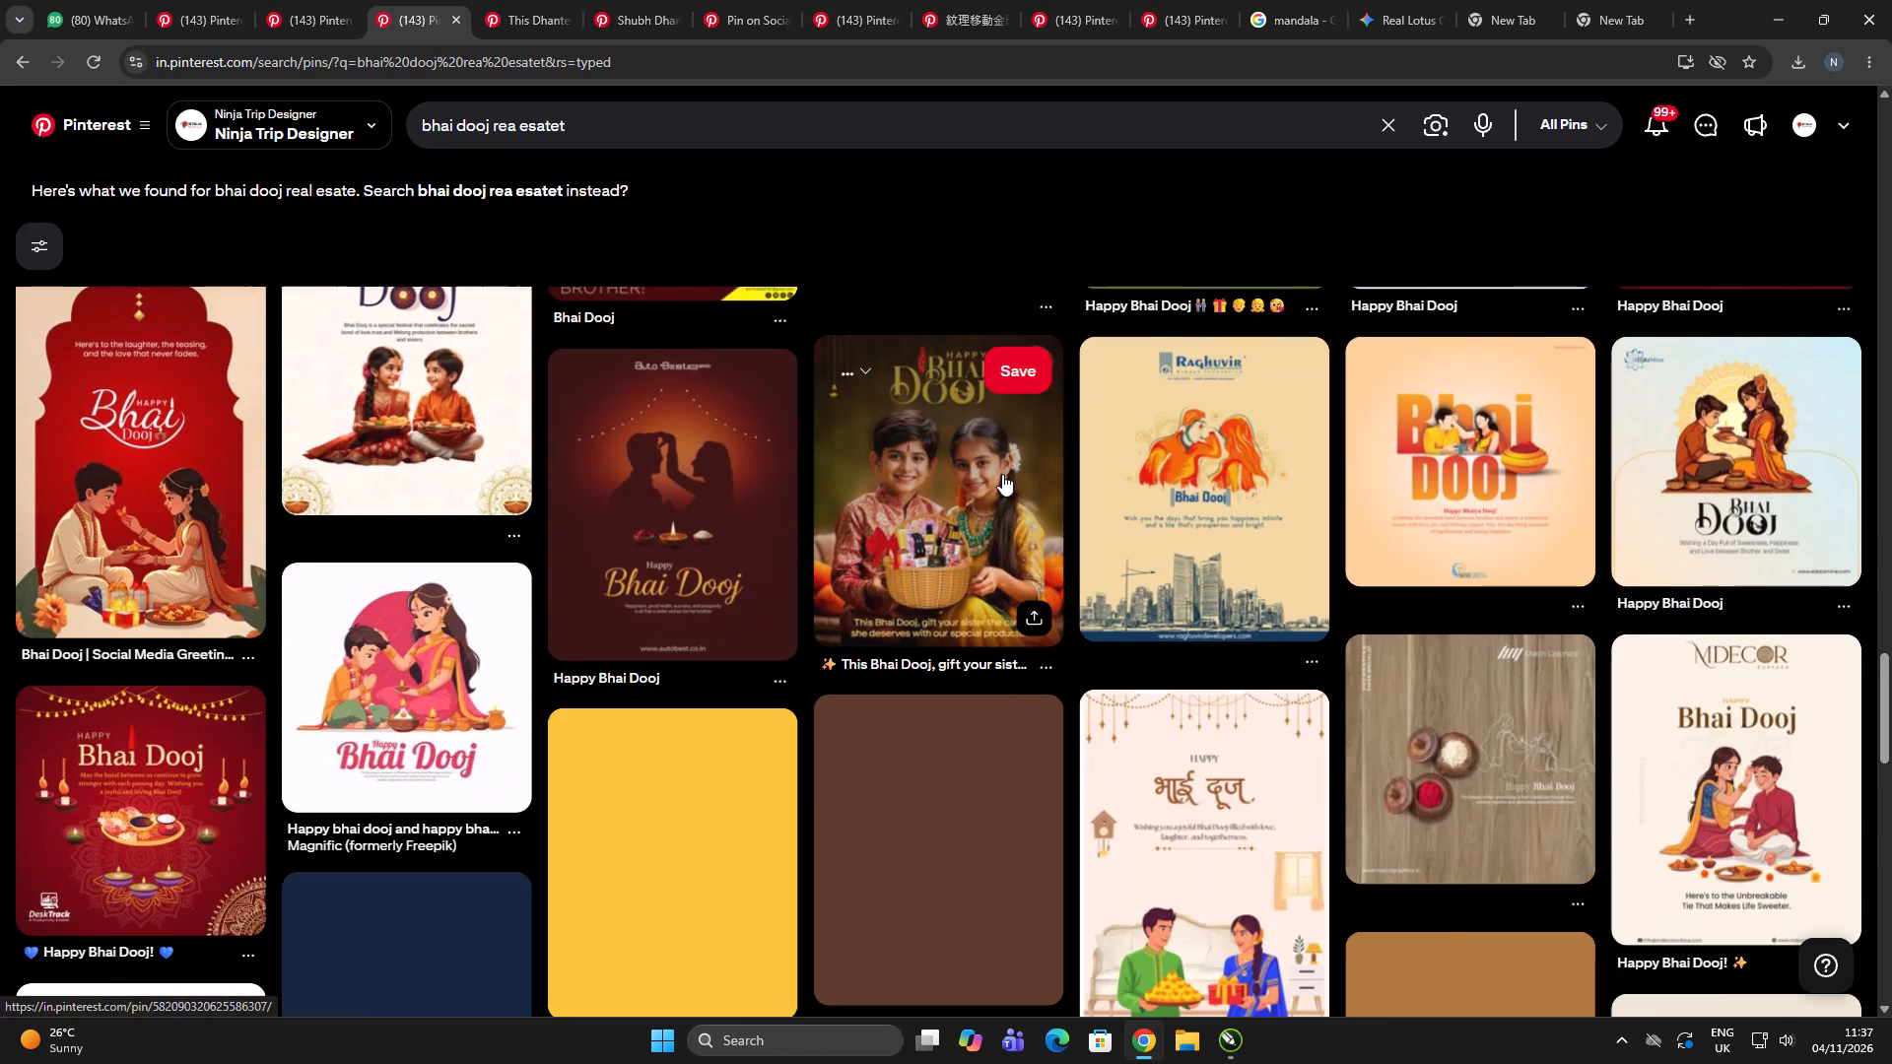
{"action": "scroll", "coordinate": [1002, 474], "scroll_direction": "down", "scroll_amount": 3}
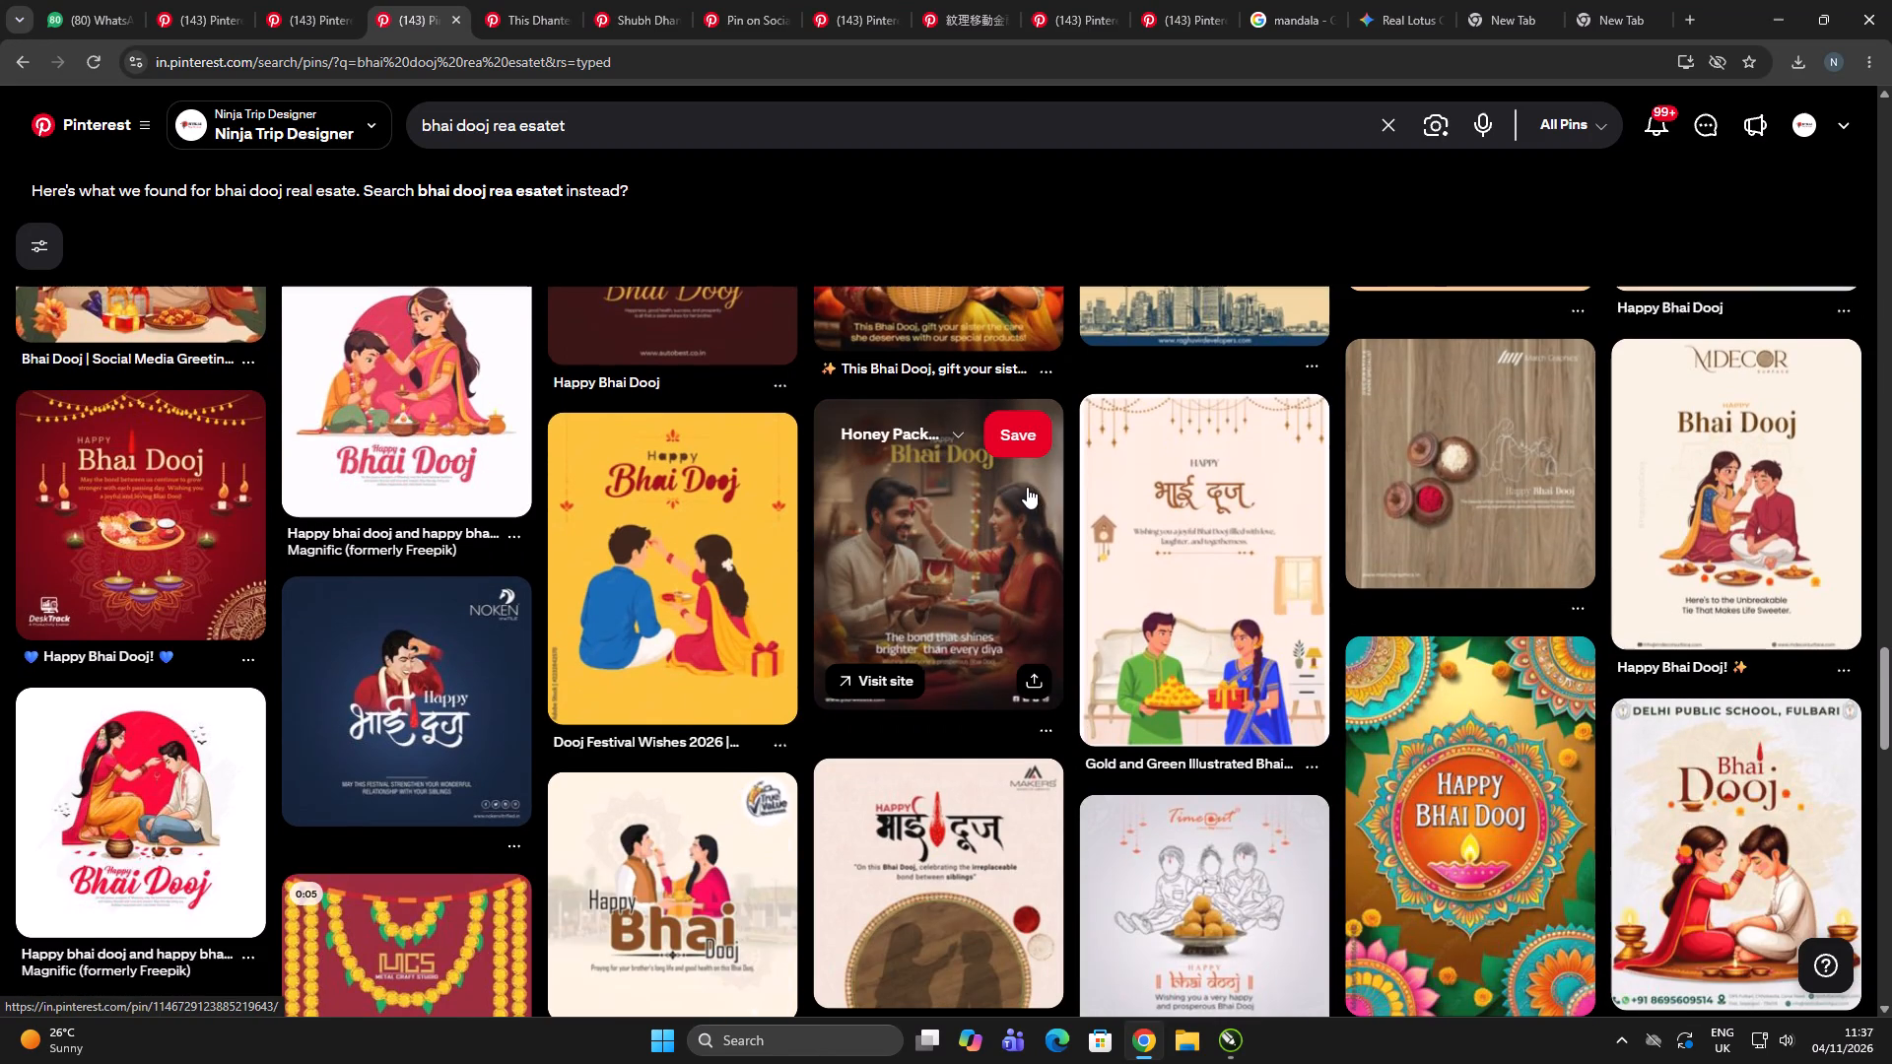
{"action": "scroll", "coordinate": [1027, 487], "scroll_direction": "down", "scroll_amount": 4}
Examine the purple Happy Diwali pin and its related designs in another open tab.
{"action": "left_click", "coordinate": [317, 0]}
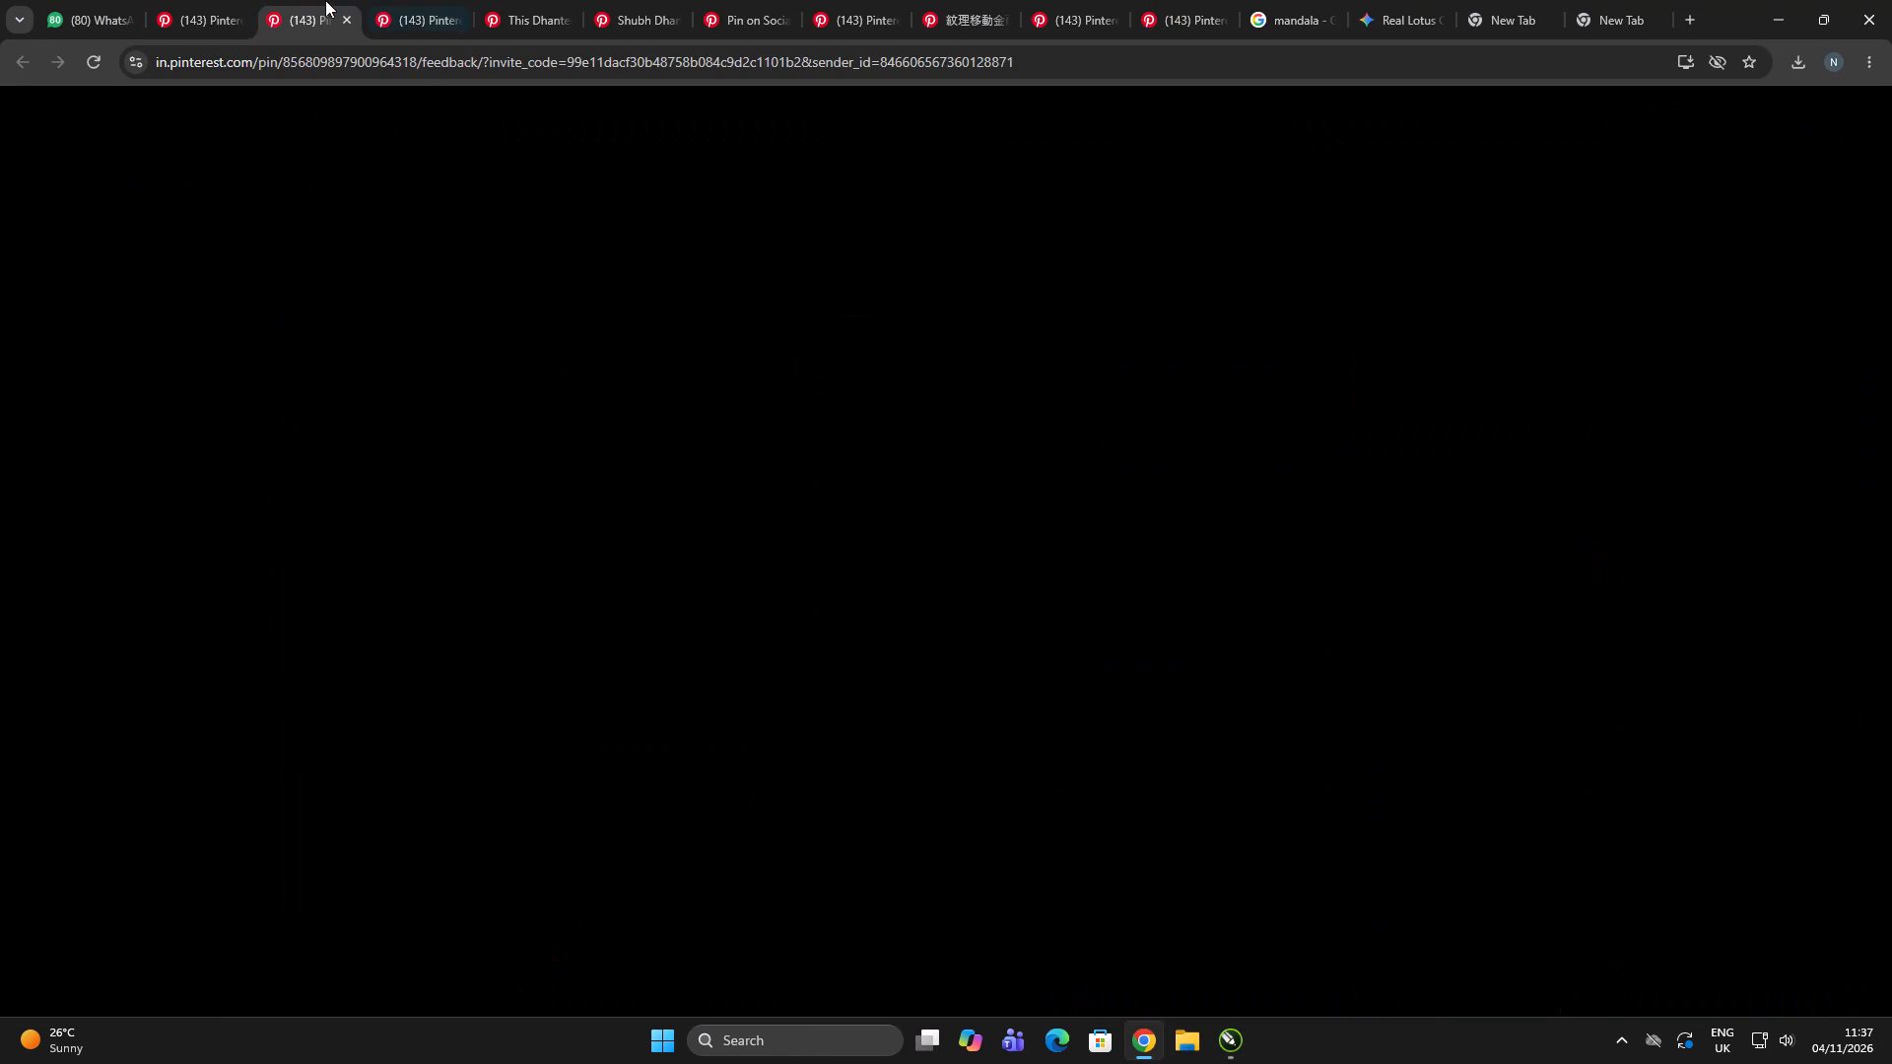
{"action": "scroll", "coordinate": [555, 400], "scroll_direction": "up", "scroll_amount": 6}
{"action": "scroll", "coordinate": [565, 376], "scroll_direction": "down", "scroll_amount": 4}
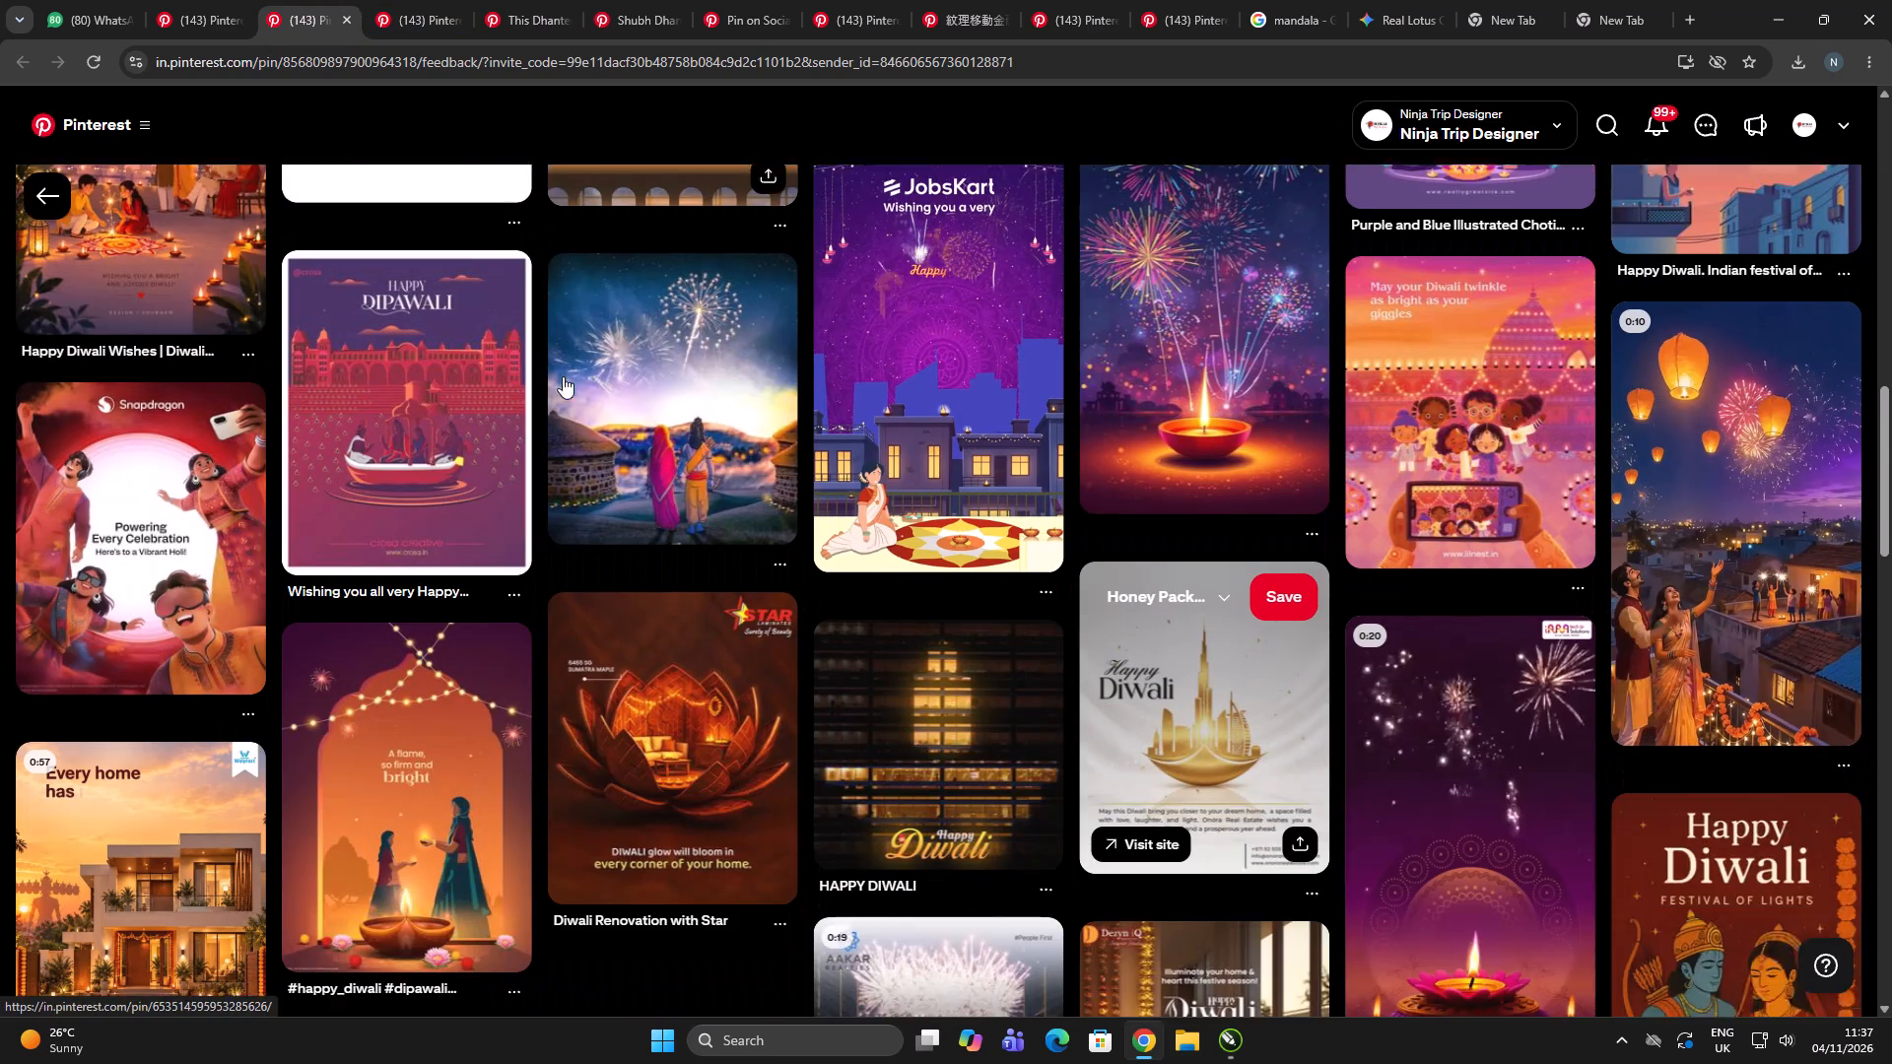
{"action": "scroll", "coordinate": [546, 372], "scroll_direction": "up", "scroll_amount": 16}
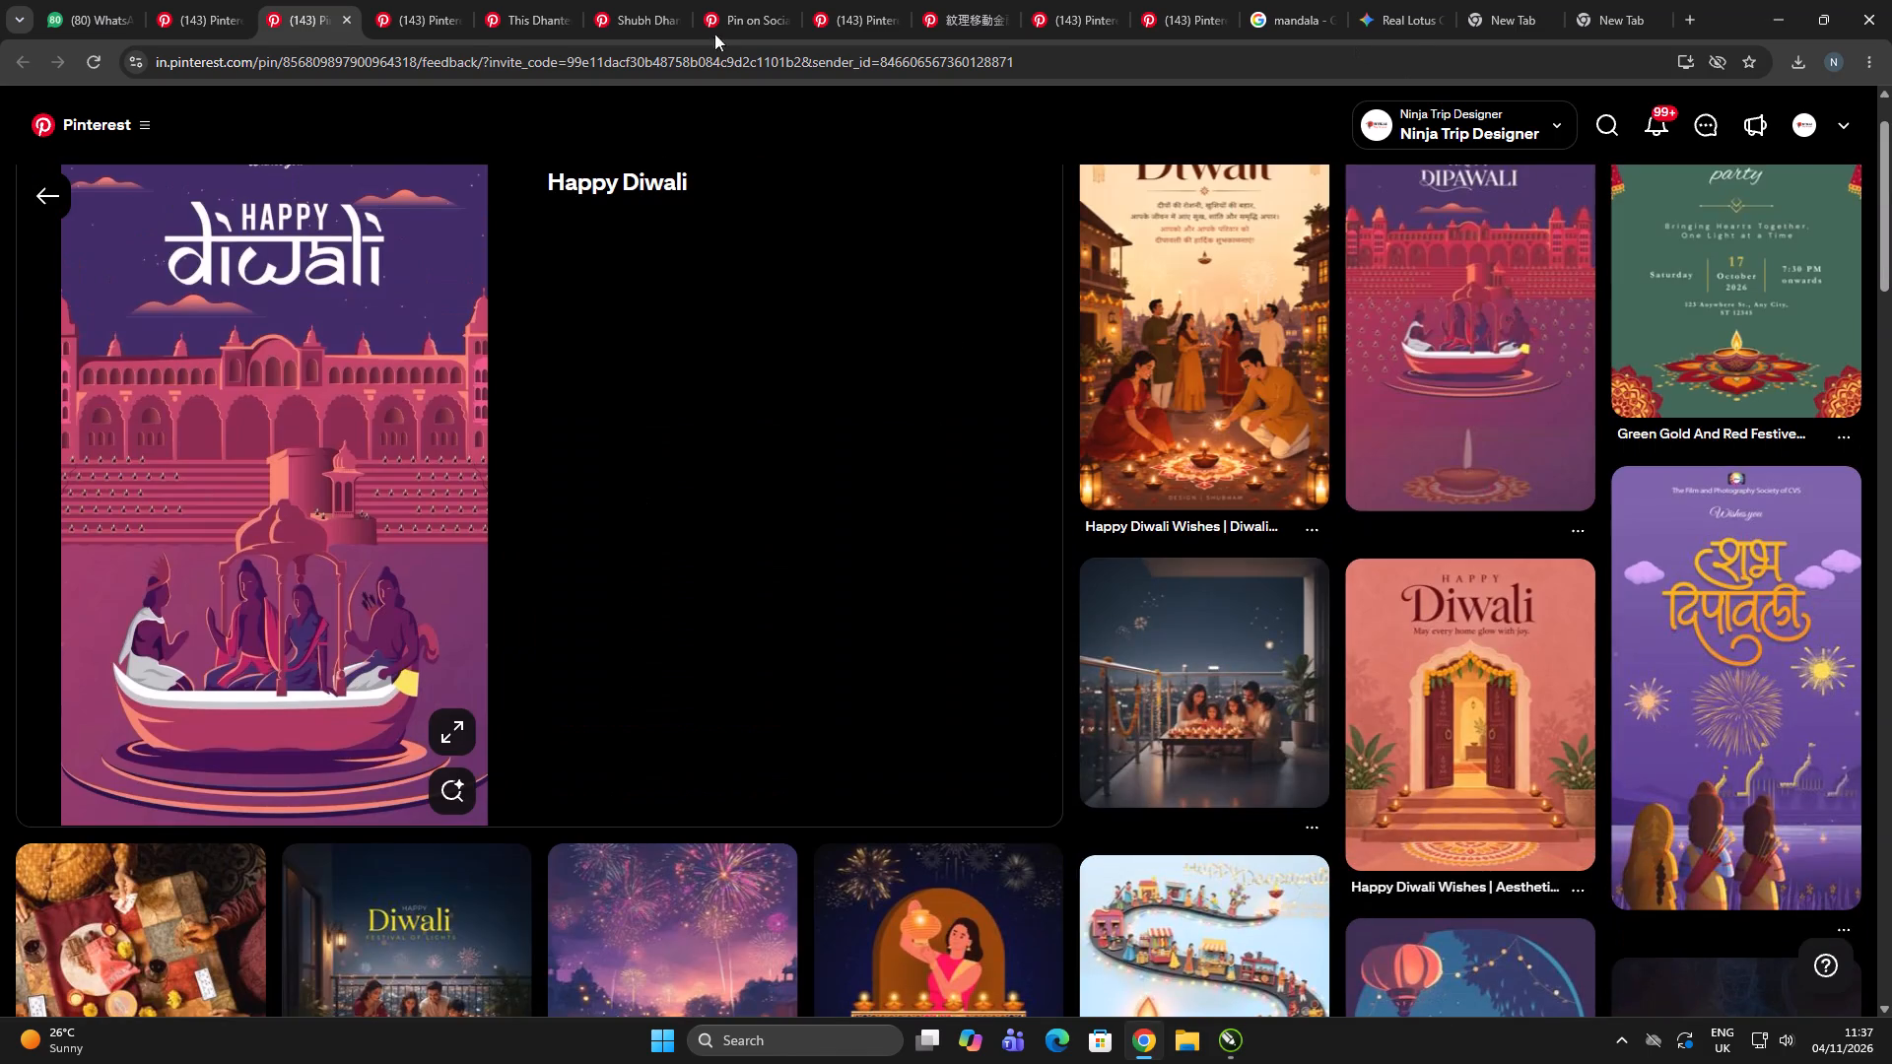
{"action": "left_click", "coordinate": [418, 0]}
Search for "bhai dooj creative" from the Pinterest tab with the teal and gold mandala frame.
{"action": "left_click", "coordinate": [211, 0]}
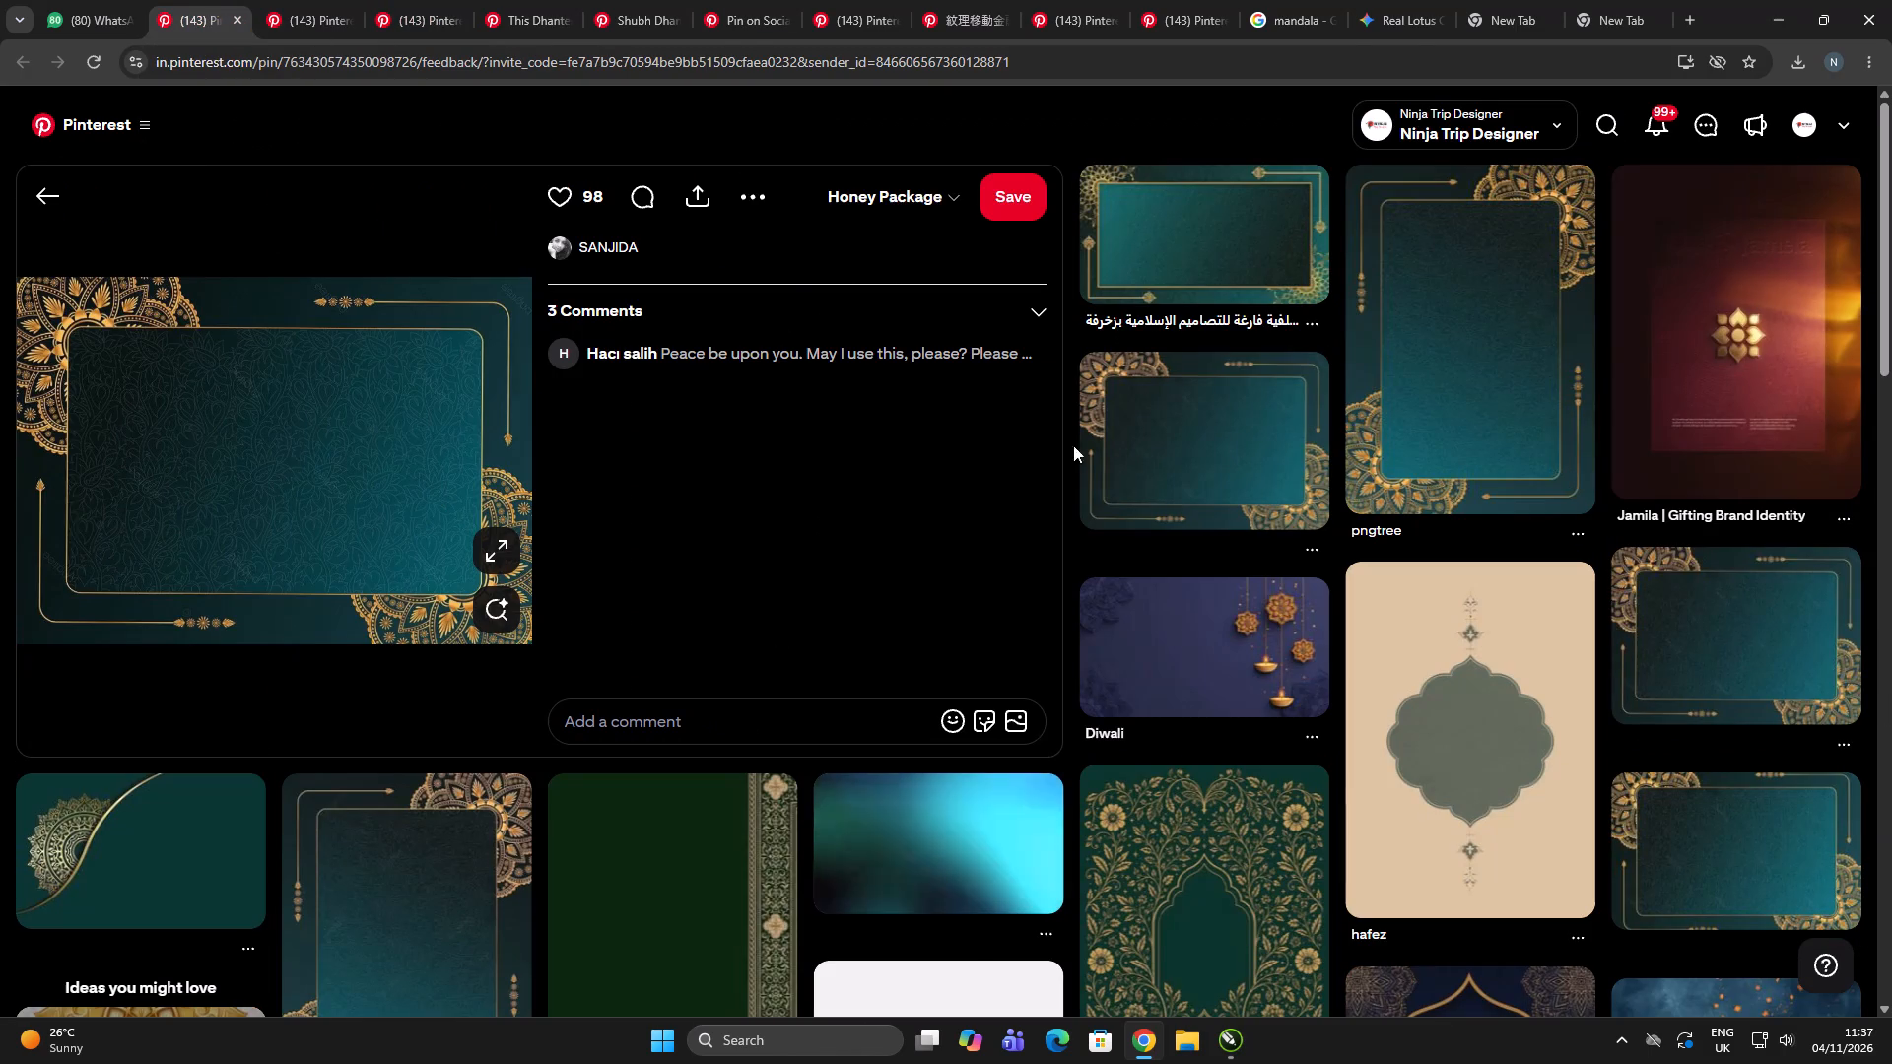
{"action": "scroll", "coordinate": [1055, 436], "scroll_direction": "up", "scroll_amount": 9}
{"action": "left_click", "coordinate": [1608, 127]}
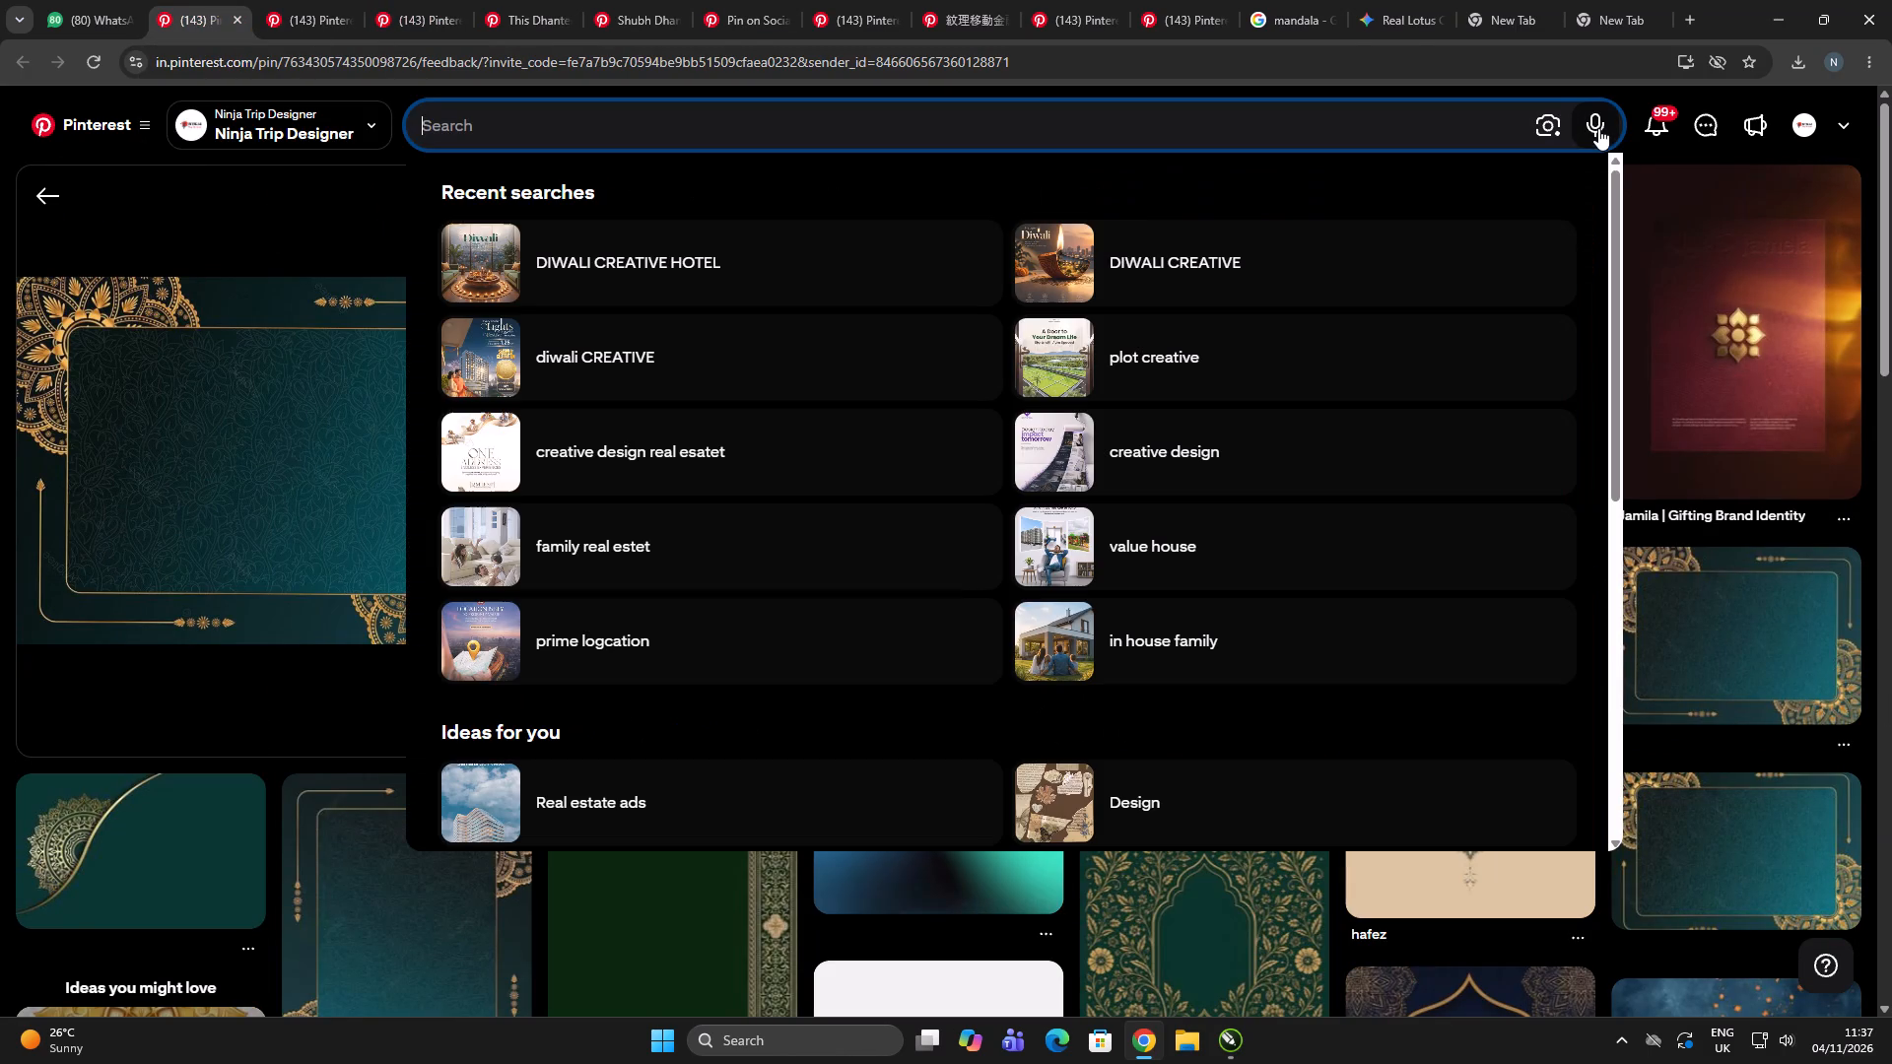
{"action": "type", "text": "bhai dooj creaeti"}
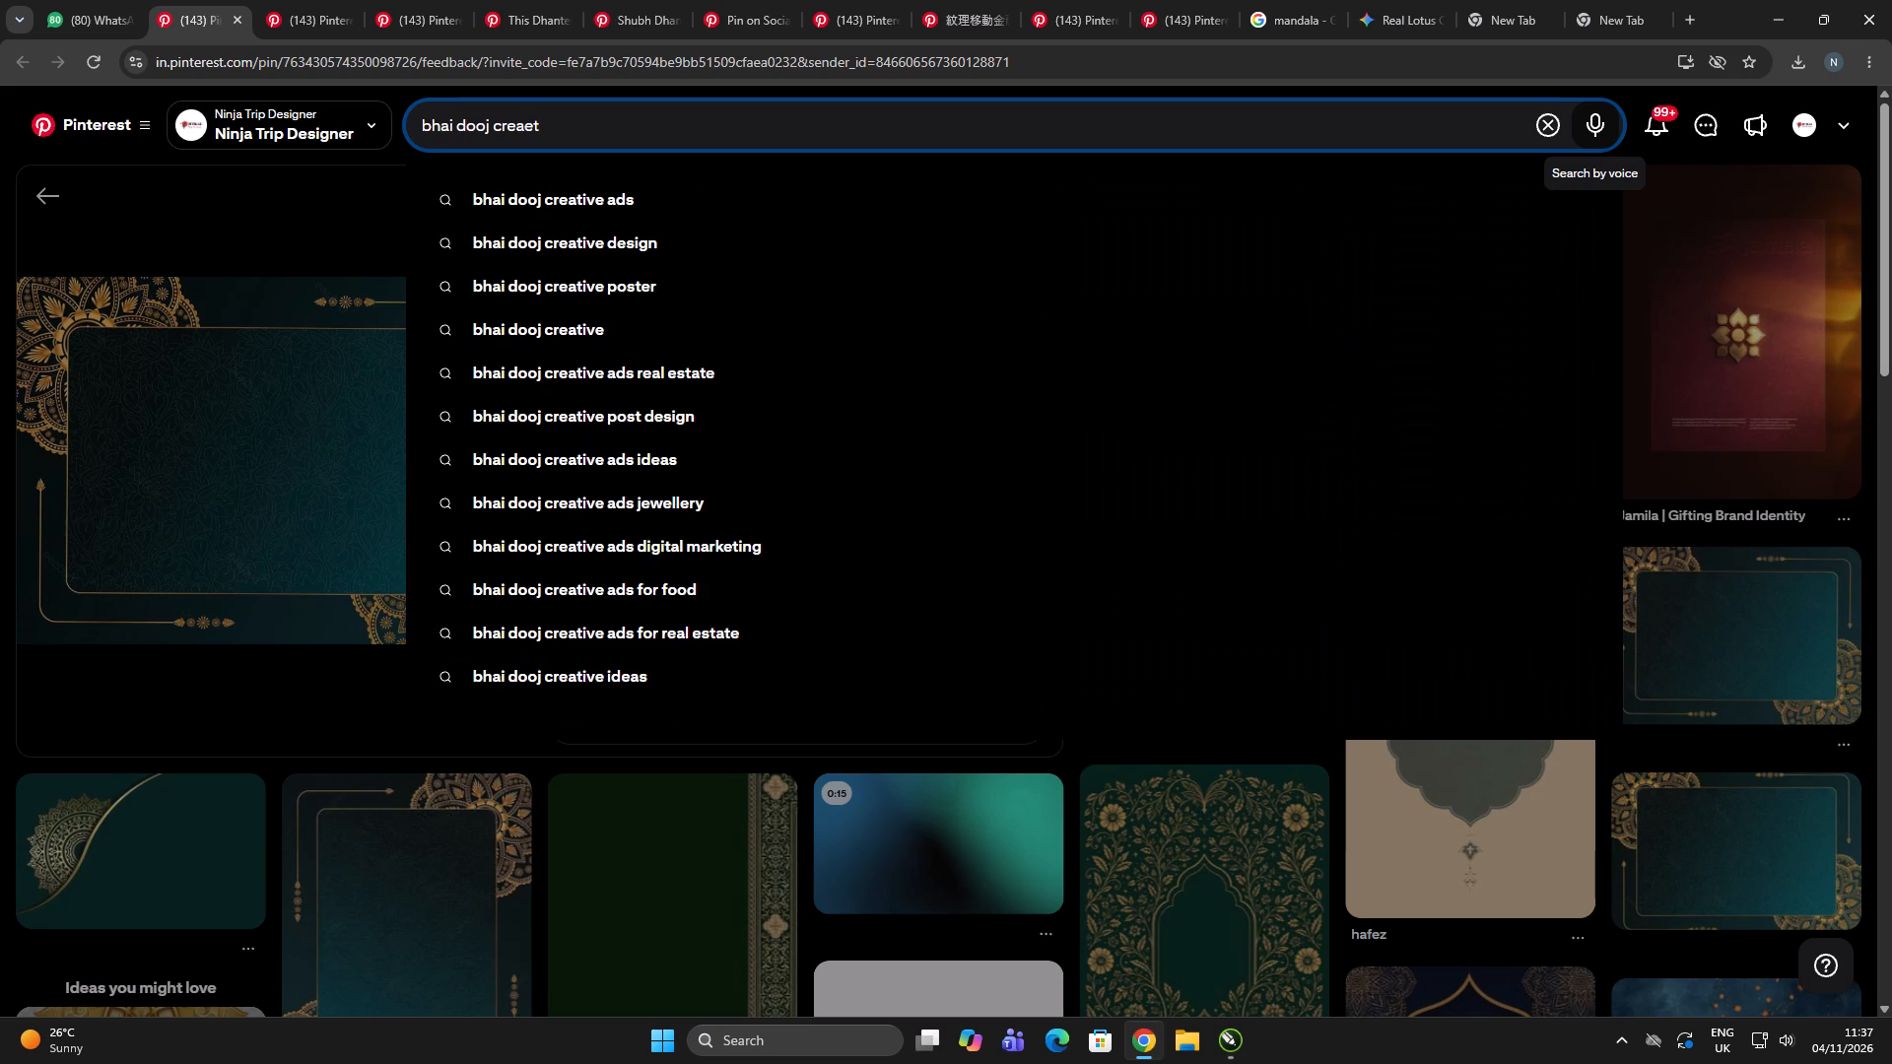
{"action": "key", "text": "BackSpace"}
{"action": "key", "text": "BackSpace"}
{"action": "key", "text": "BackSpace"}
{"action": "type", "text": "tie"}
{"action": "key", "text": "BackSpace"}
{"action": "type", "text": "ve"}
{"action": "key", "text": "Return"}
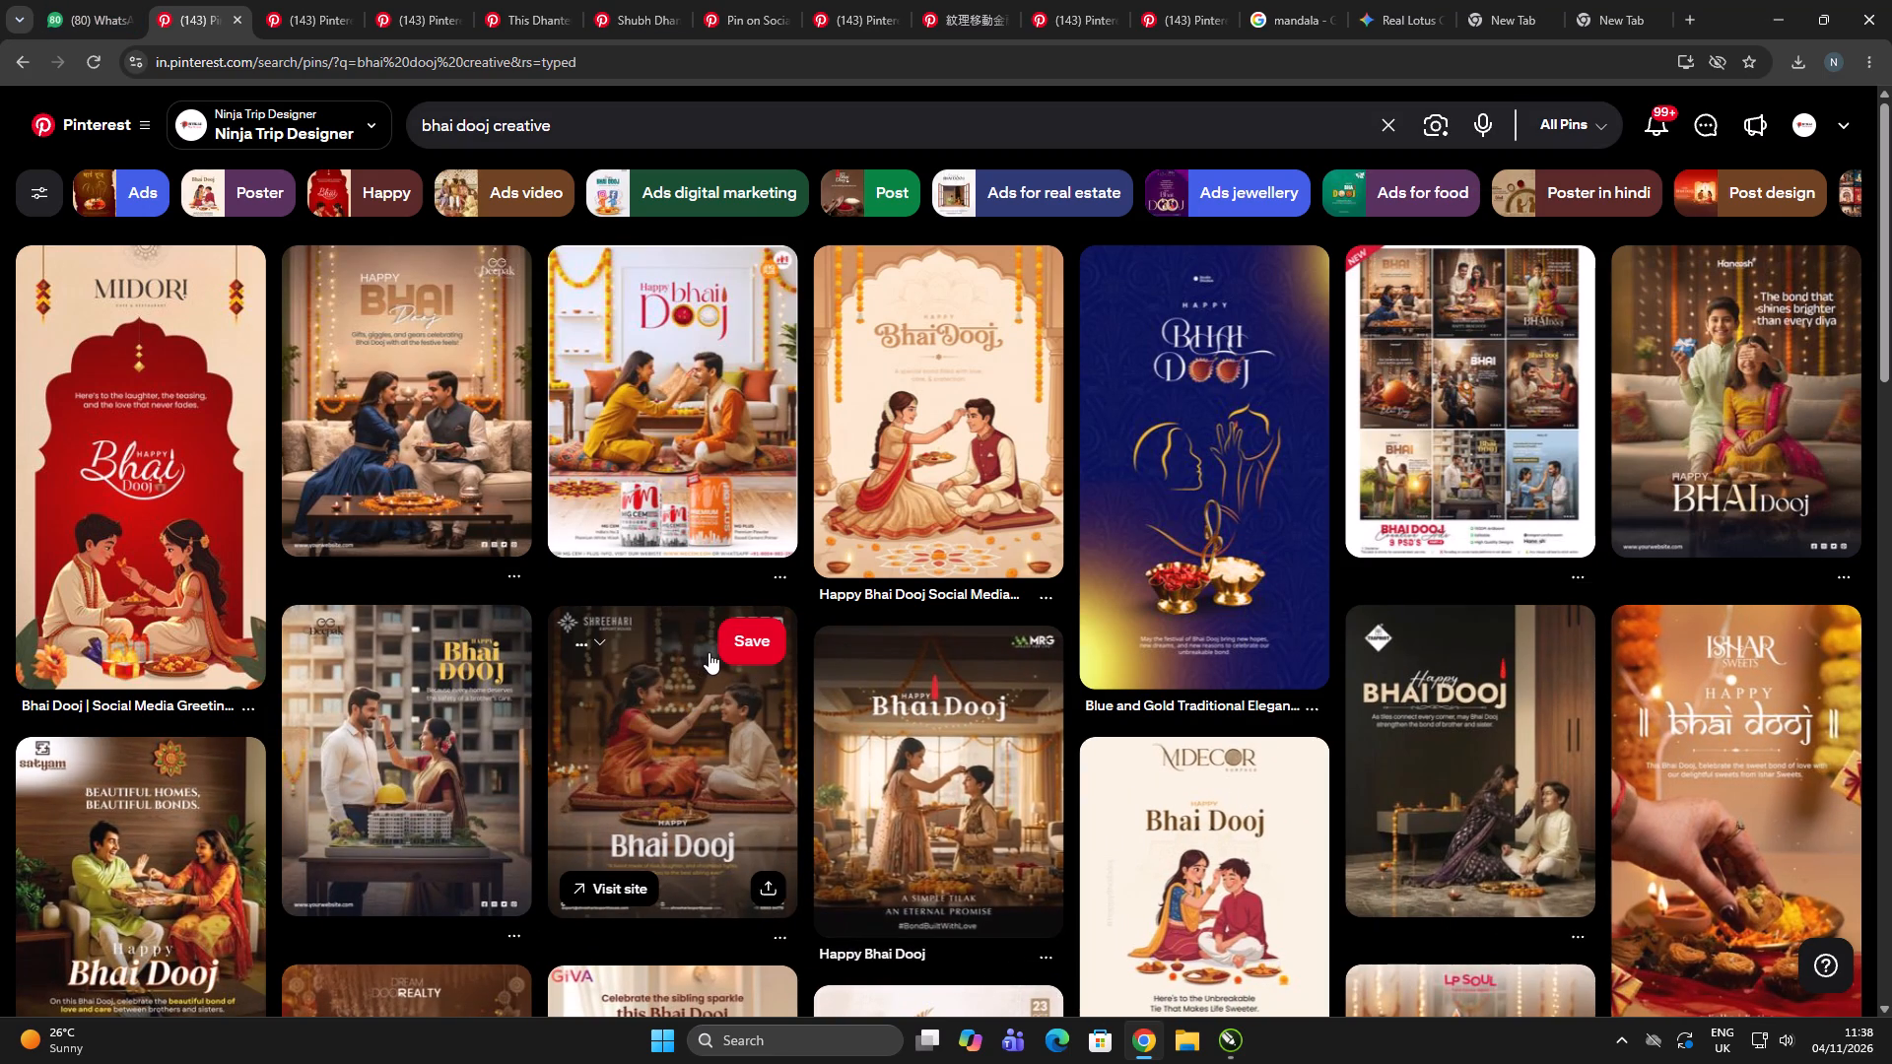
Open the blue and gold traditional Bhai Dooj pin and browse its related designs for suitable references.
{"action": "left_click", "coordinate": [1234, 531]}
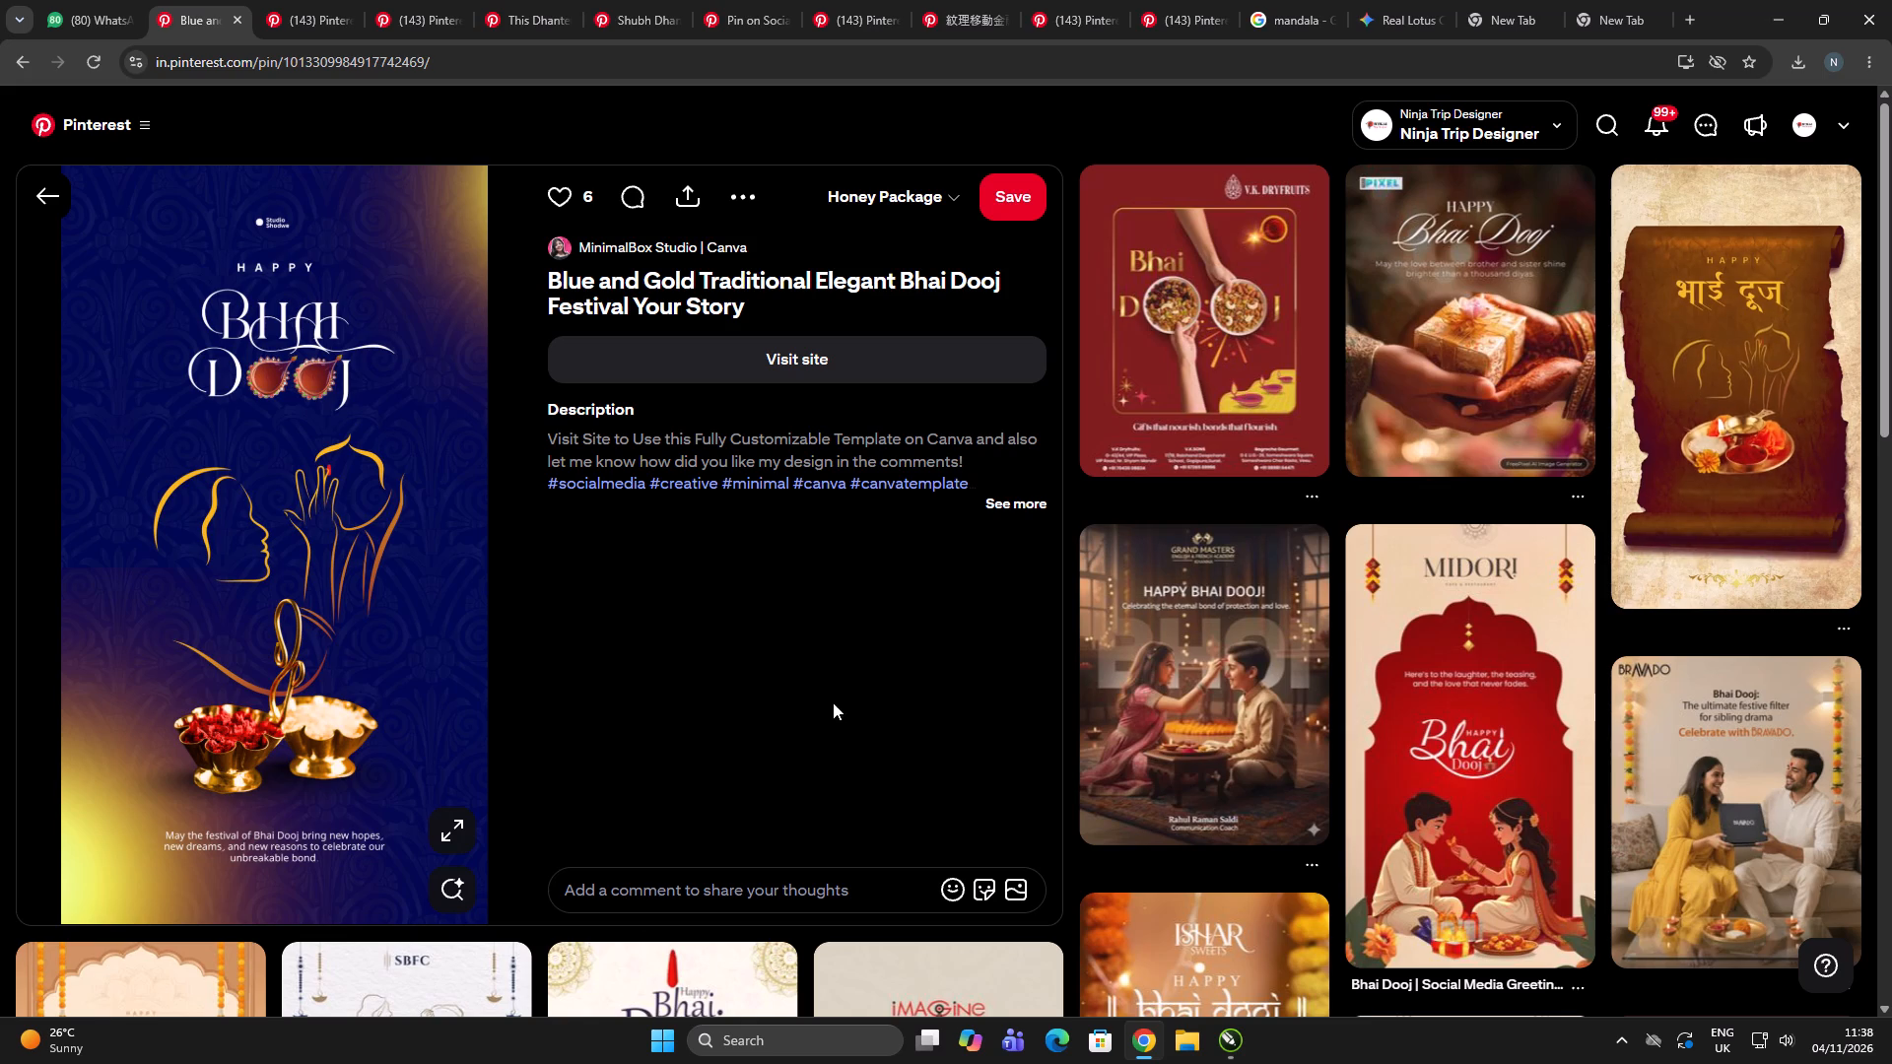
{"action": "scroll", "coordinate": [1018, 690], "scroll_direction": "down", "scroll_amount": 5}
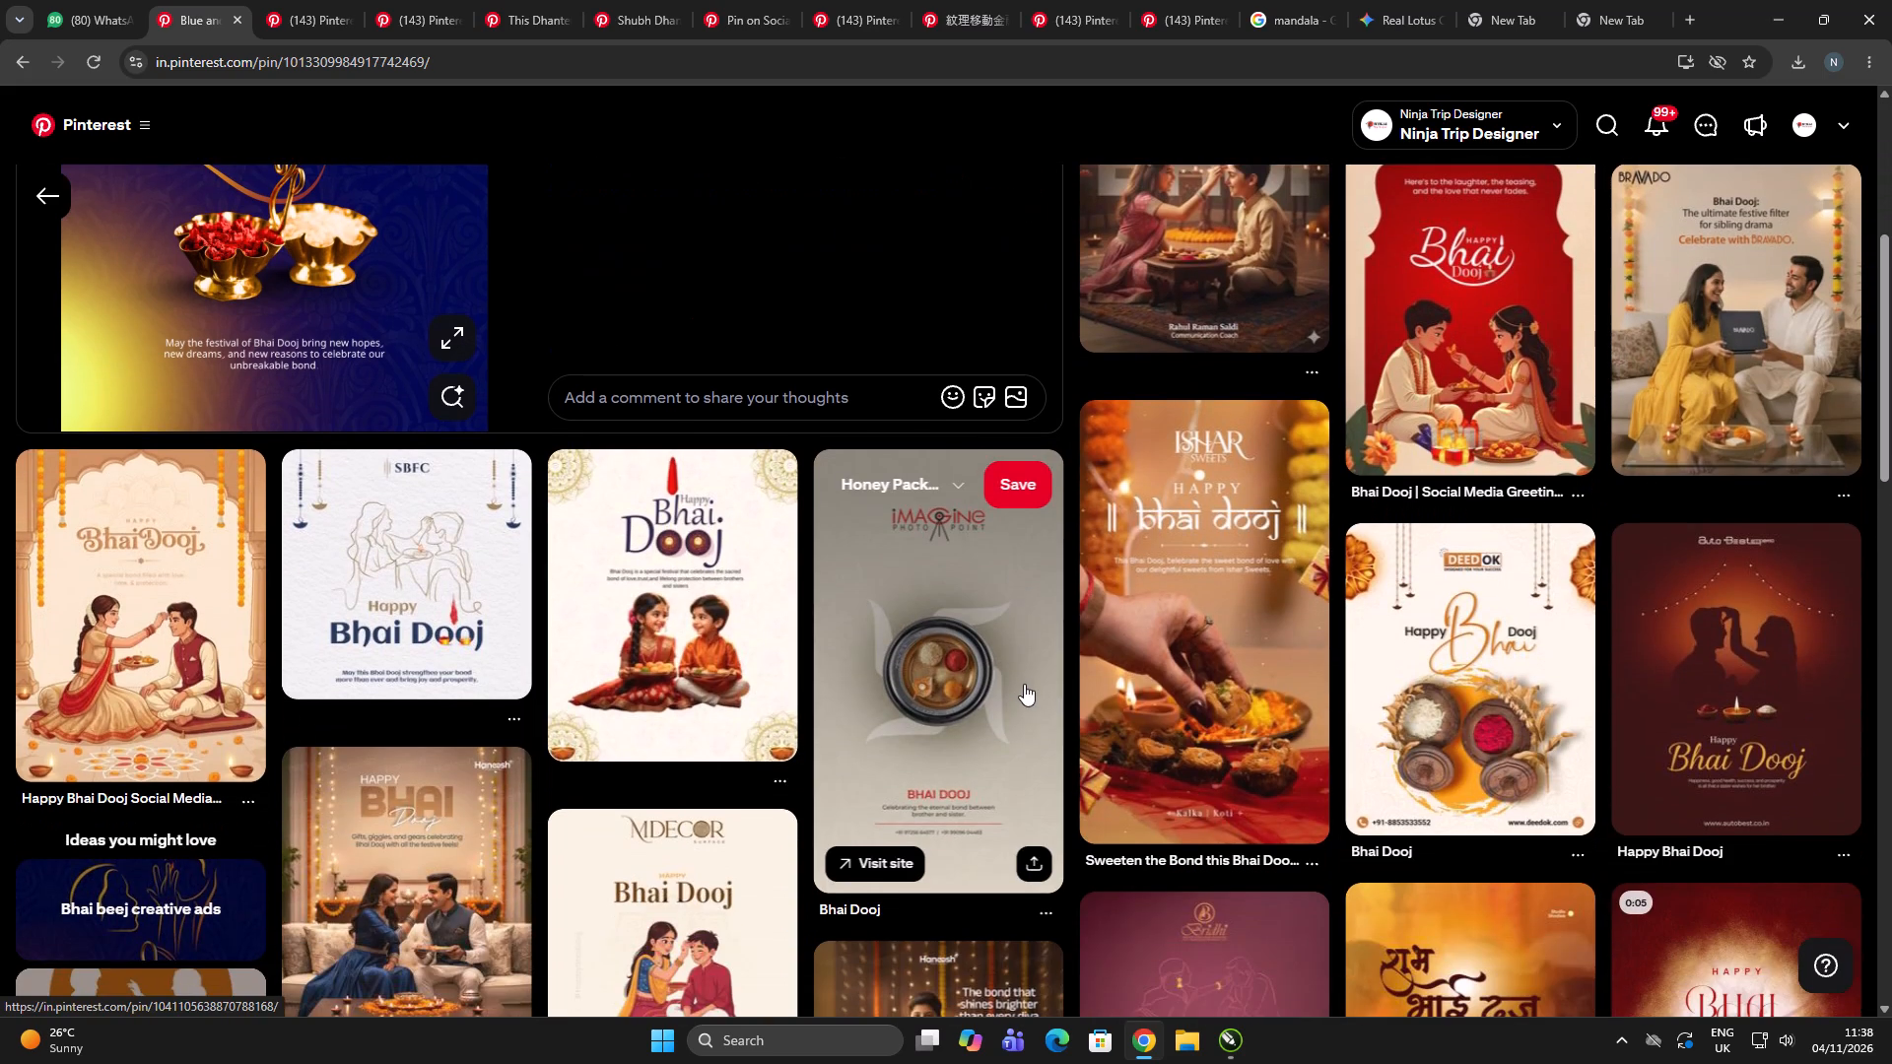
{"action": "scroll", "coordinate": [994, 702], "scroll_direction": "down", "scroll_amount": 4}
{"action": "scroll", "coordinate": [1066, 601], "scroll_direction": "down", "scroll_amount": 5}
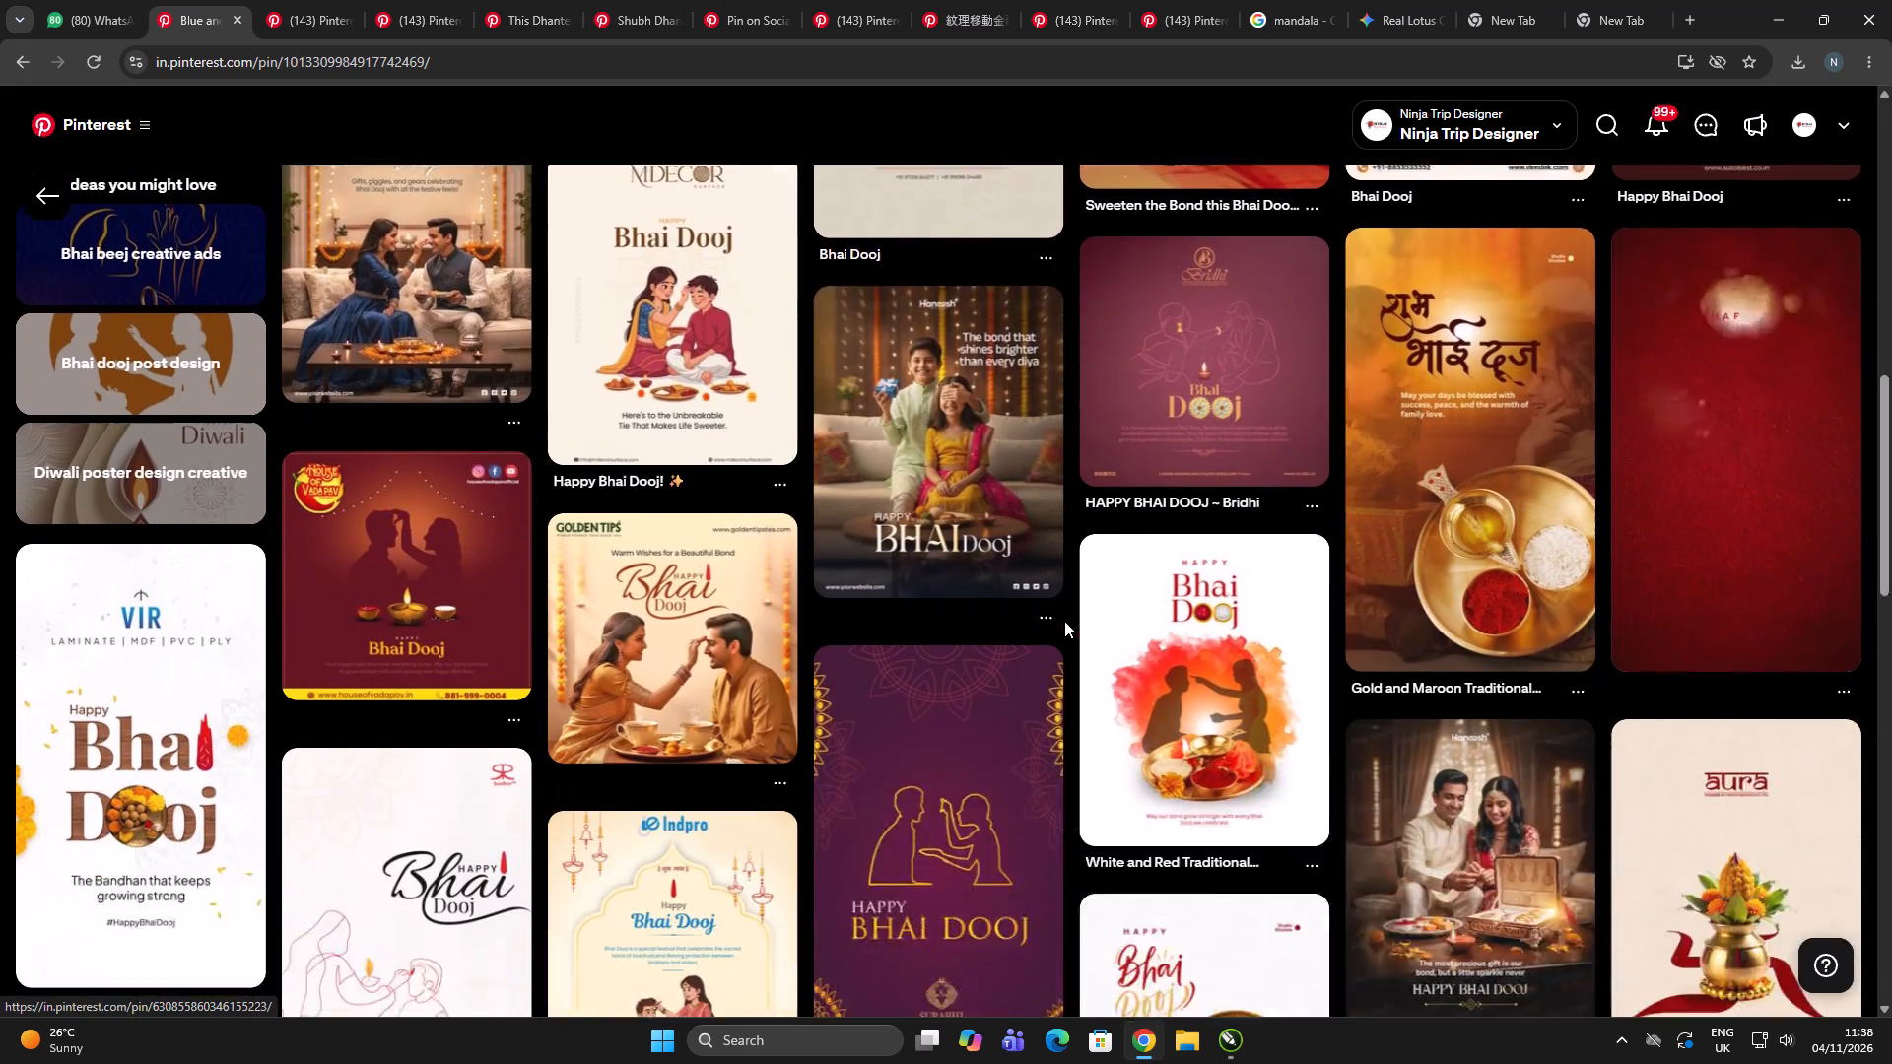
Open the white and red Bhai Dooj pin with the watercolour sibling silhouettes in a new tab and save its image as JPG in Downloads.
{"action": "right_click", "coordinate": [1196, 476]}
{"action": "left_click", "coordinate": [1230, 490]}
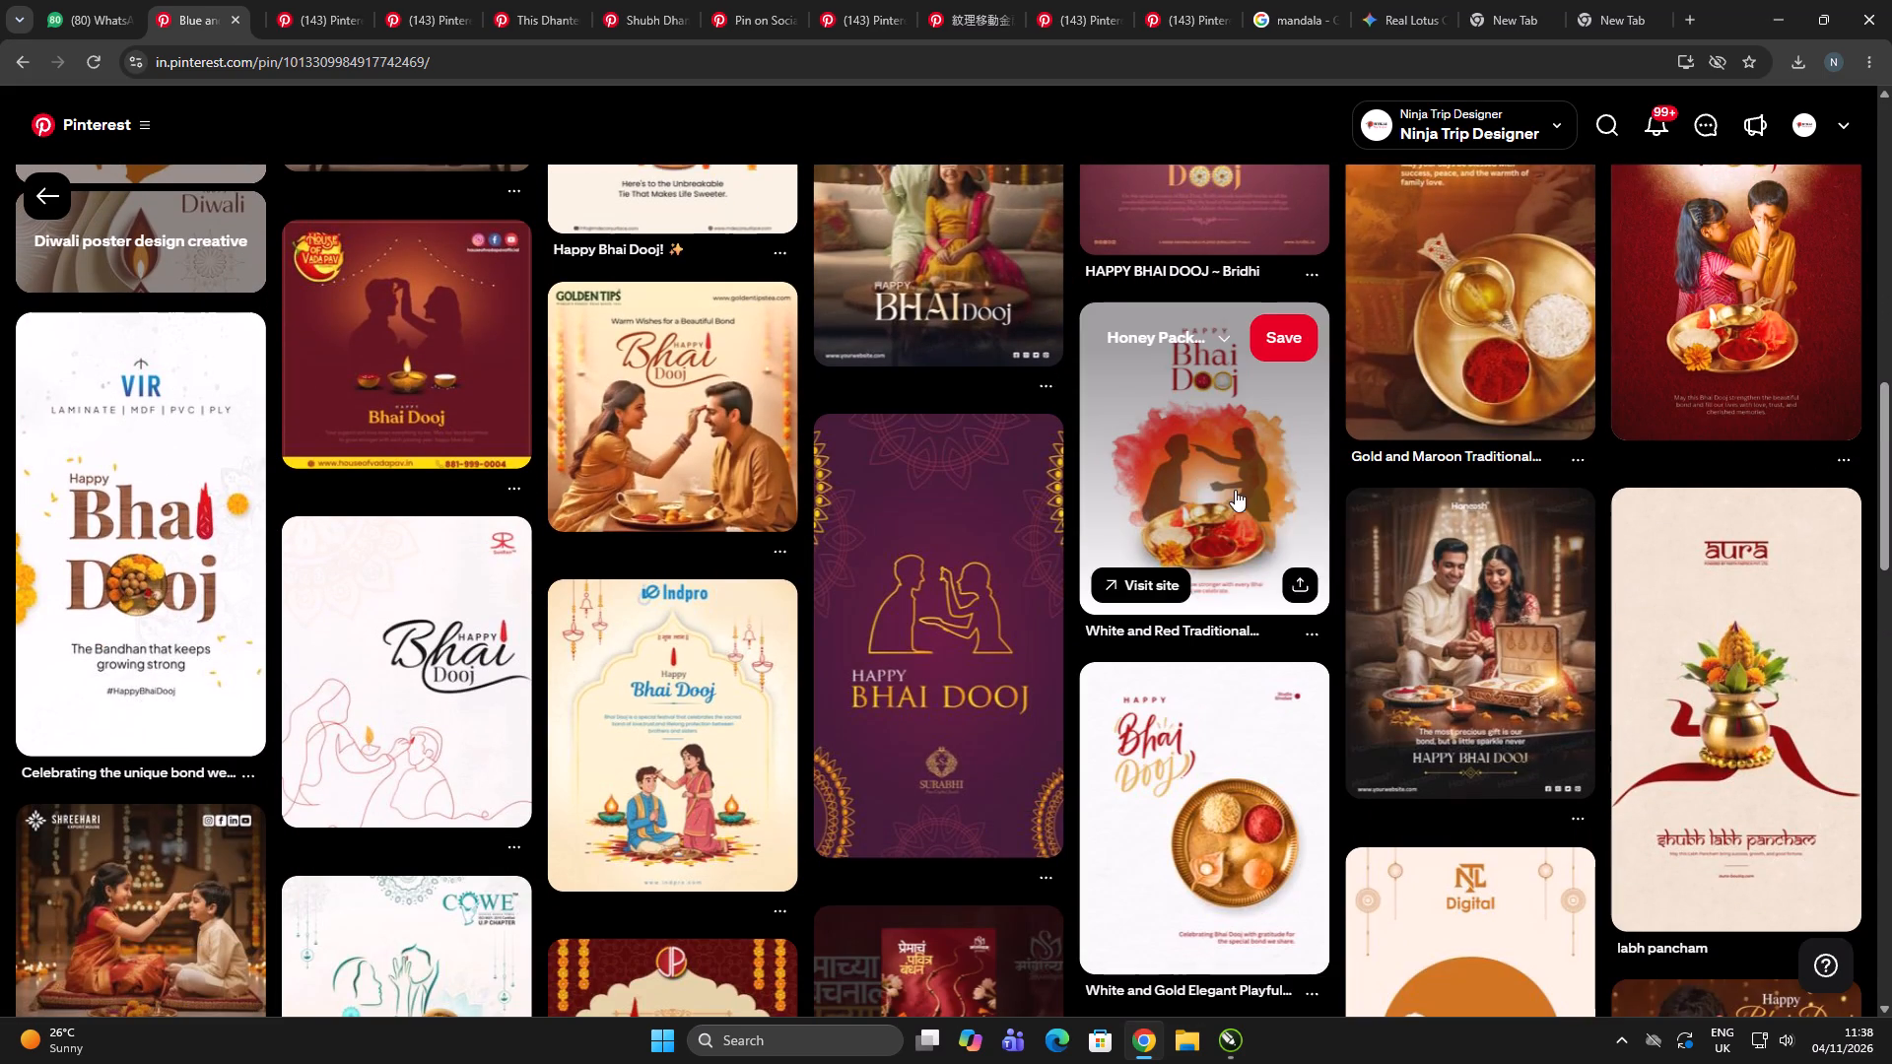
{"action": "left_click", "coordinate": [298, 0]}
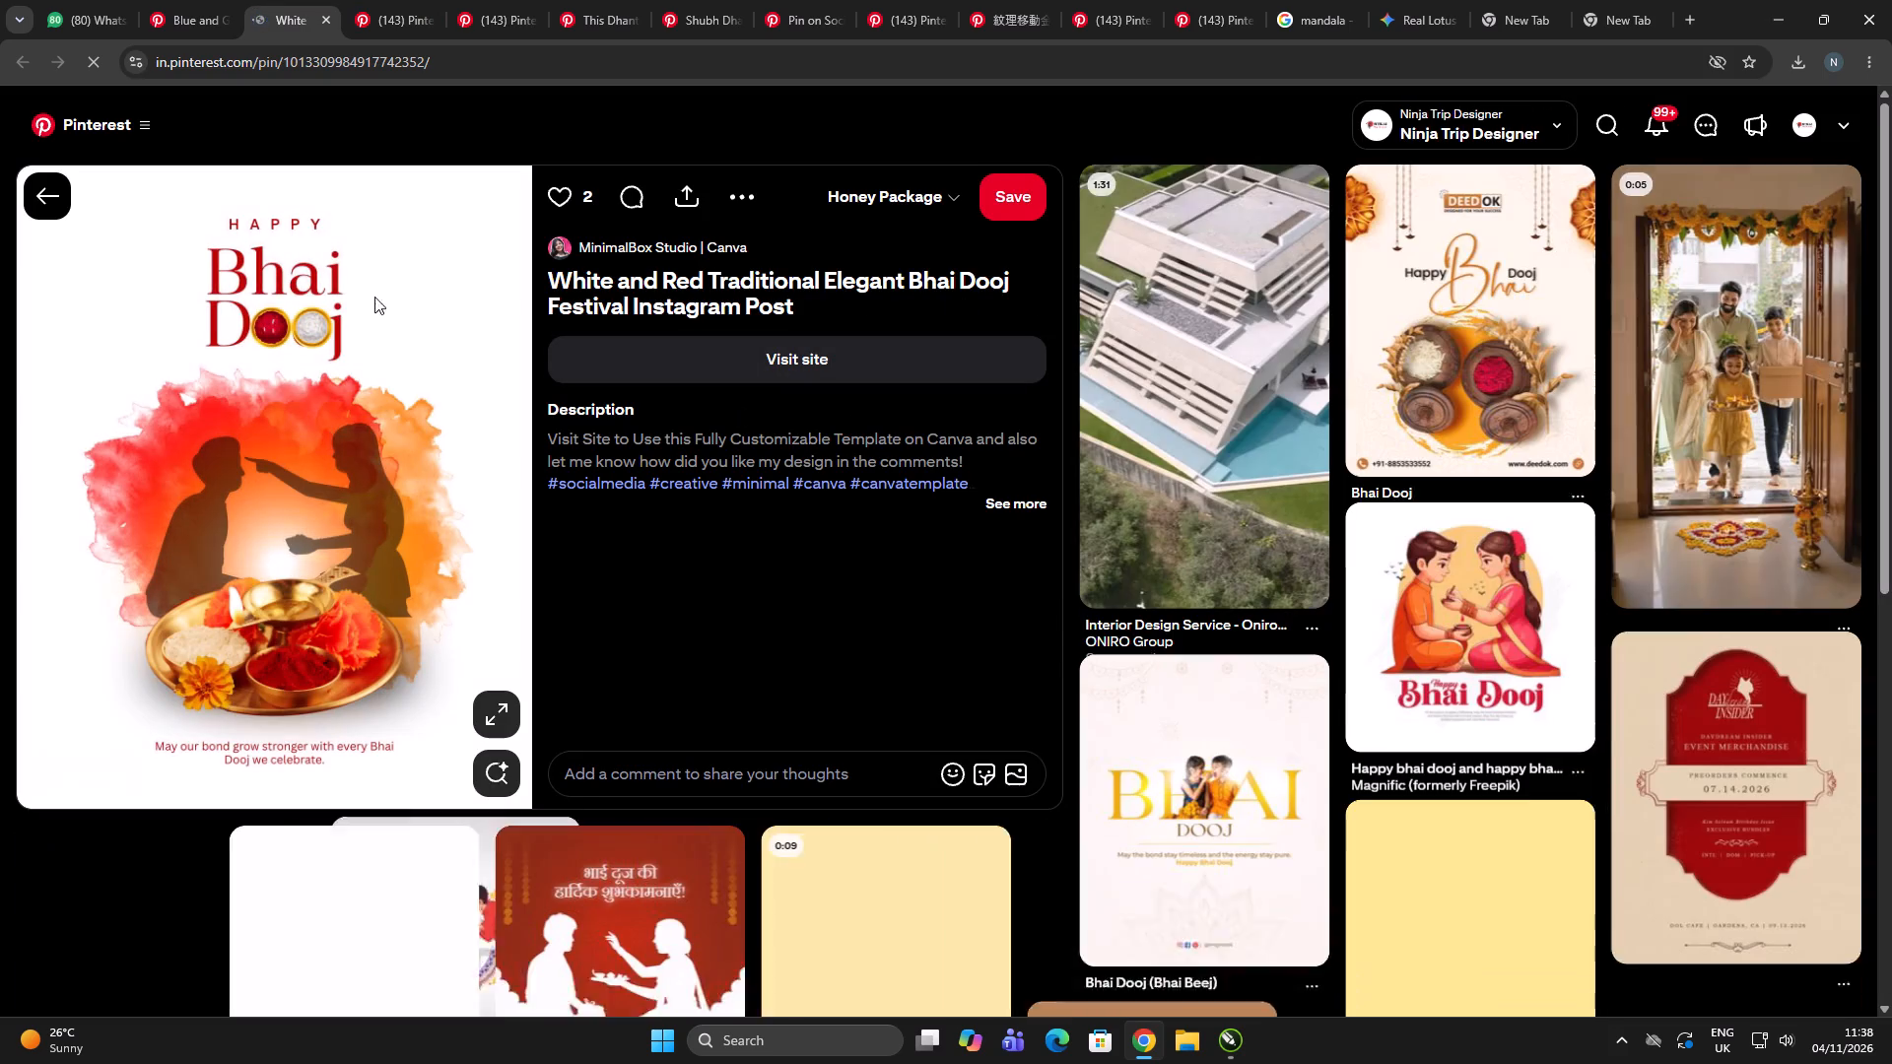
{"action": "right_click", "coordinate": [262, 259]}
{"action": "left_click", "coordinate": [347, 308]}
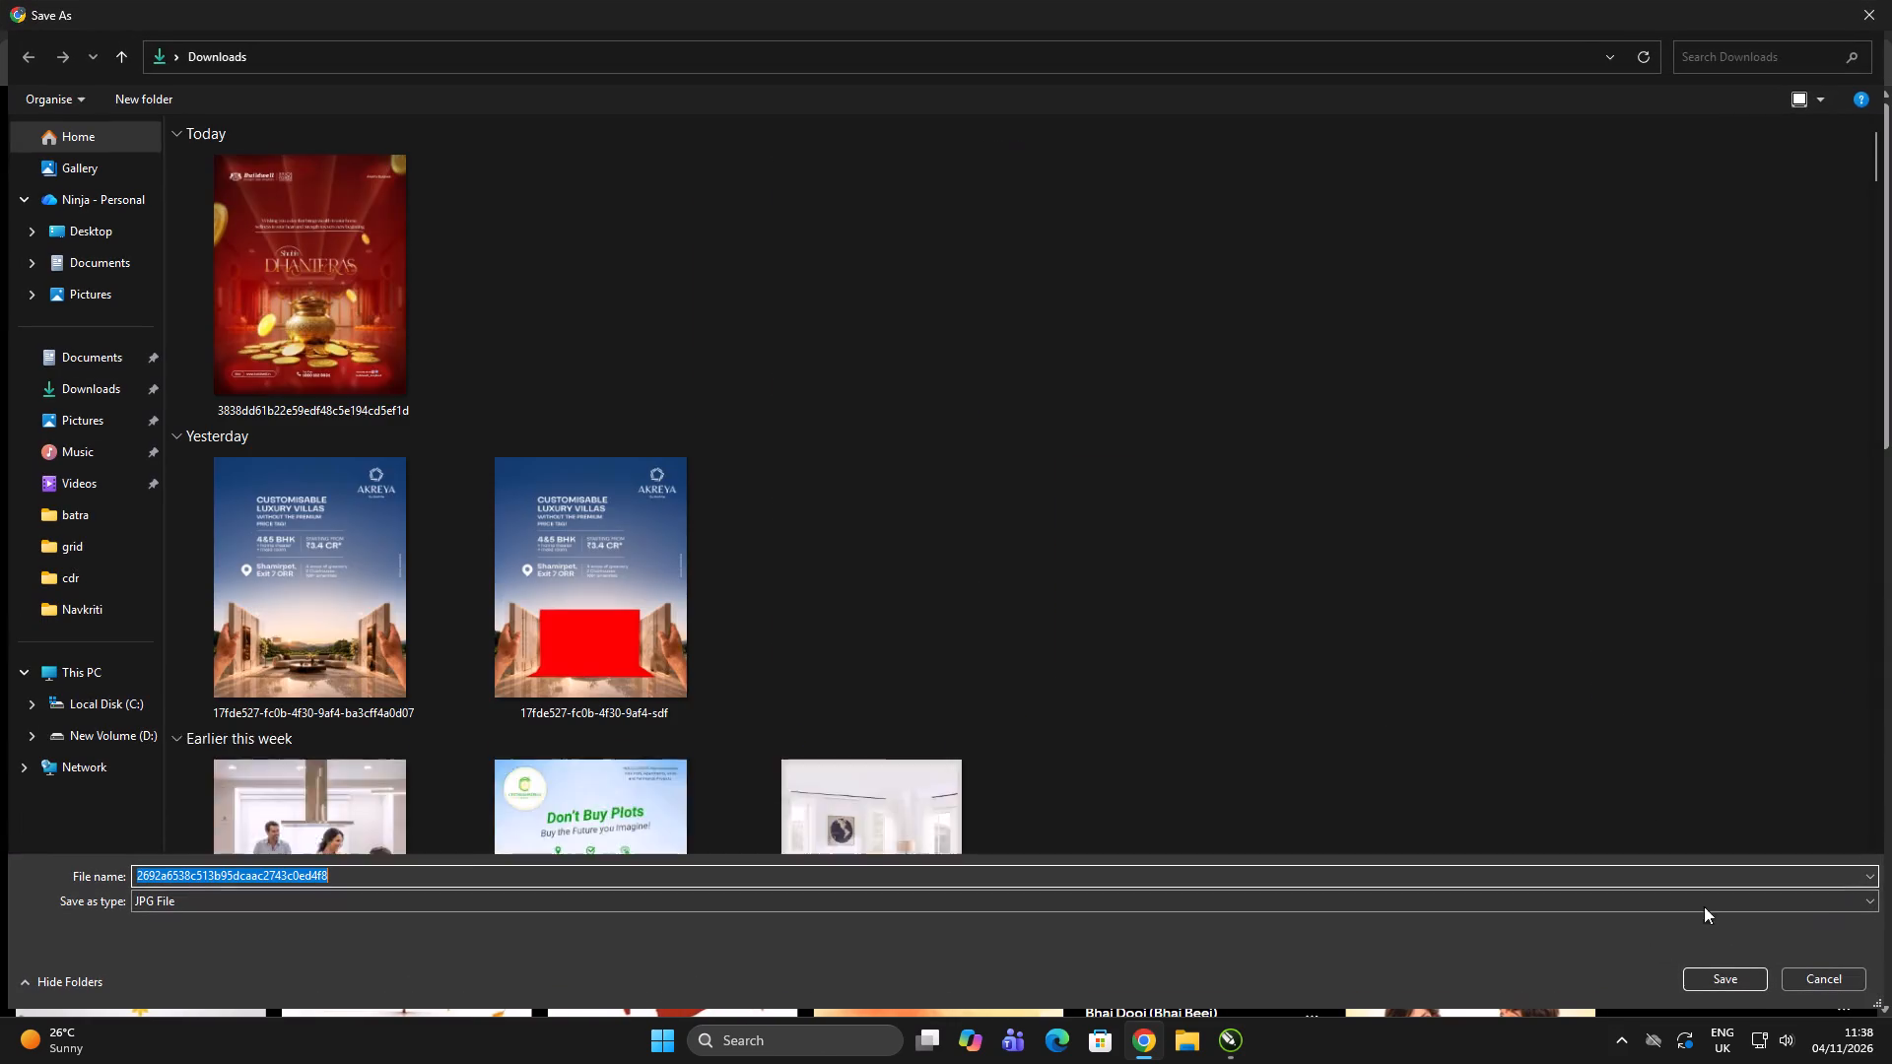
{"action": "left_click", "coordinate": [1735, 985]}
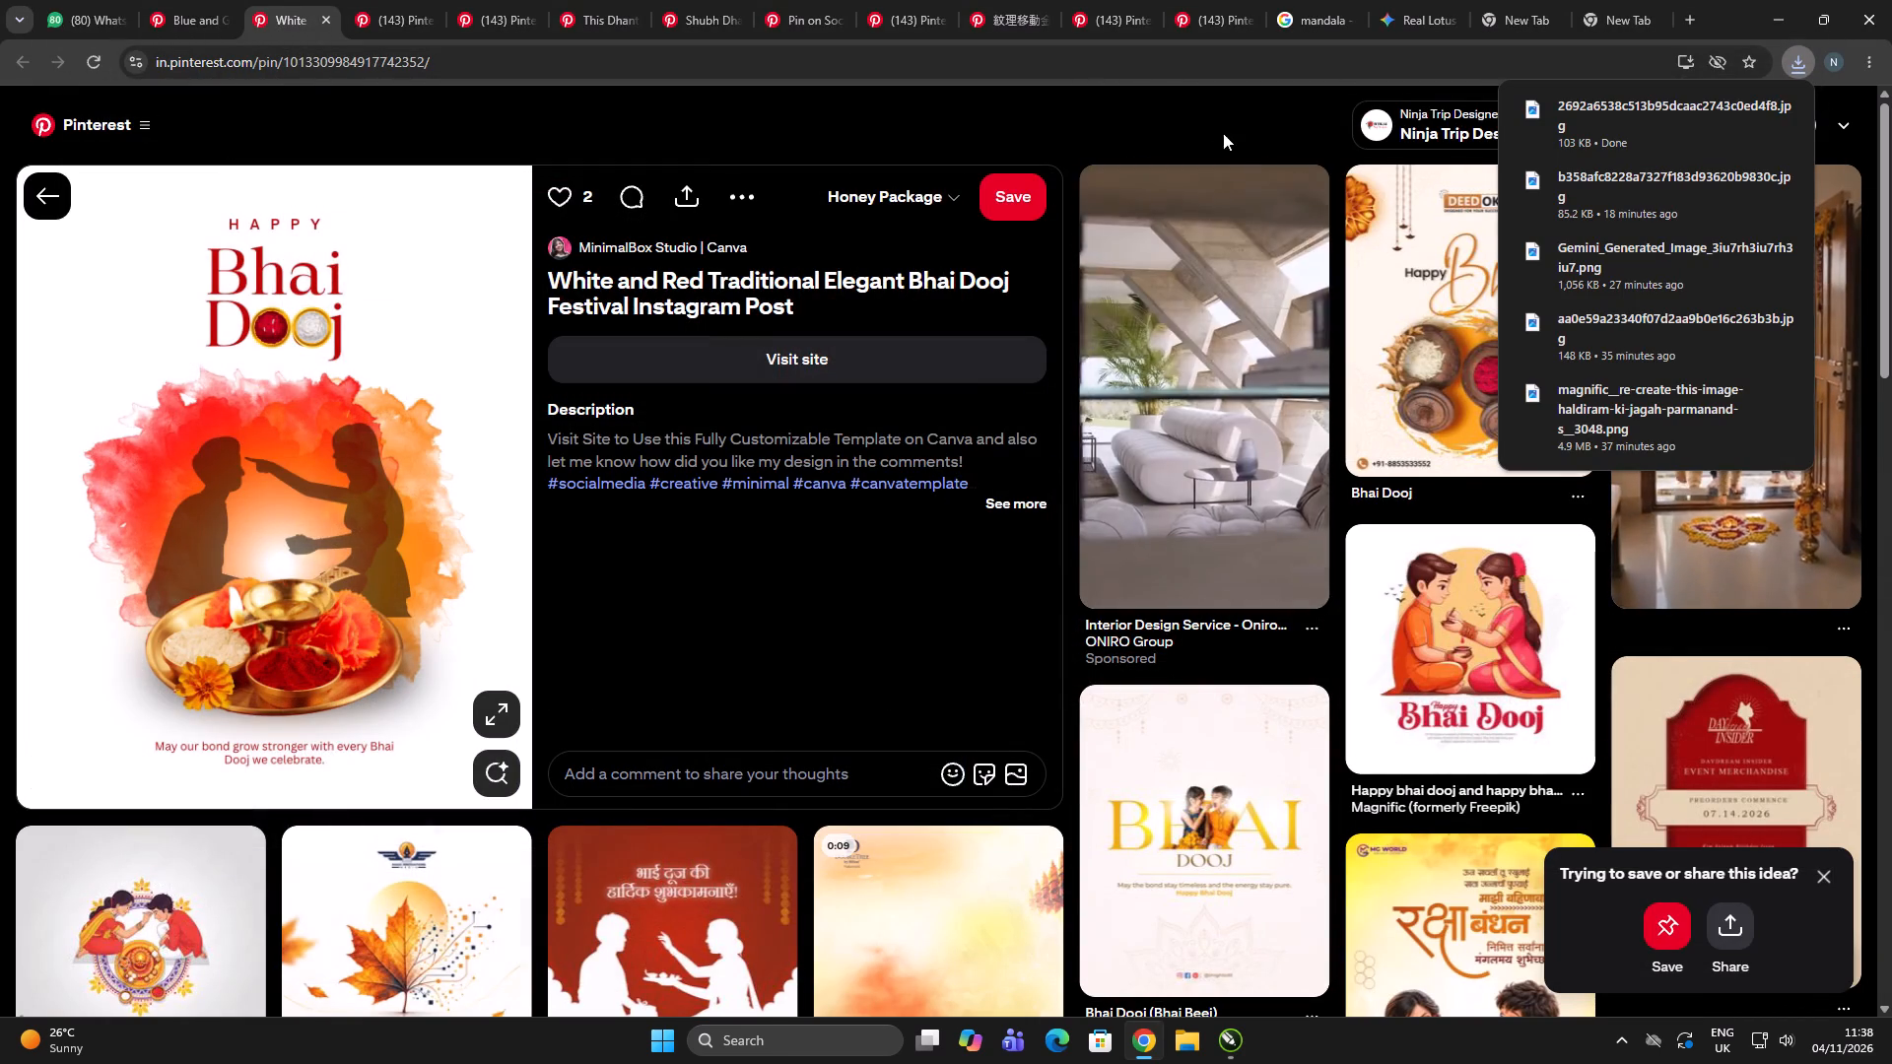
{"action": "left_click", "coordinate": [1216, 124]}
Browse the designs related to the white and red Bhai Dooj pin.
{"action": "scroll", "coordinate": [1658, 857], "scroll_direction": "down", "scroll_amount": 4}
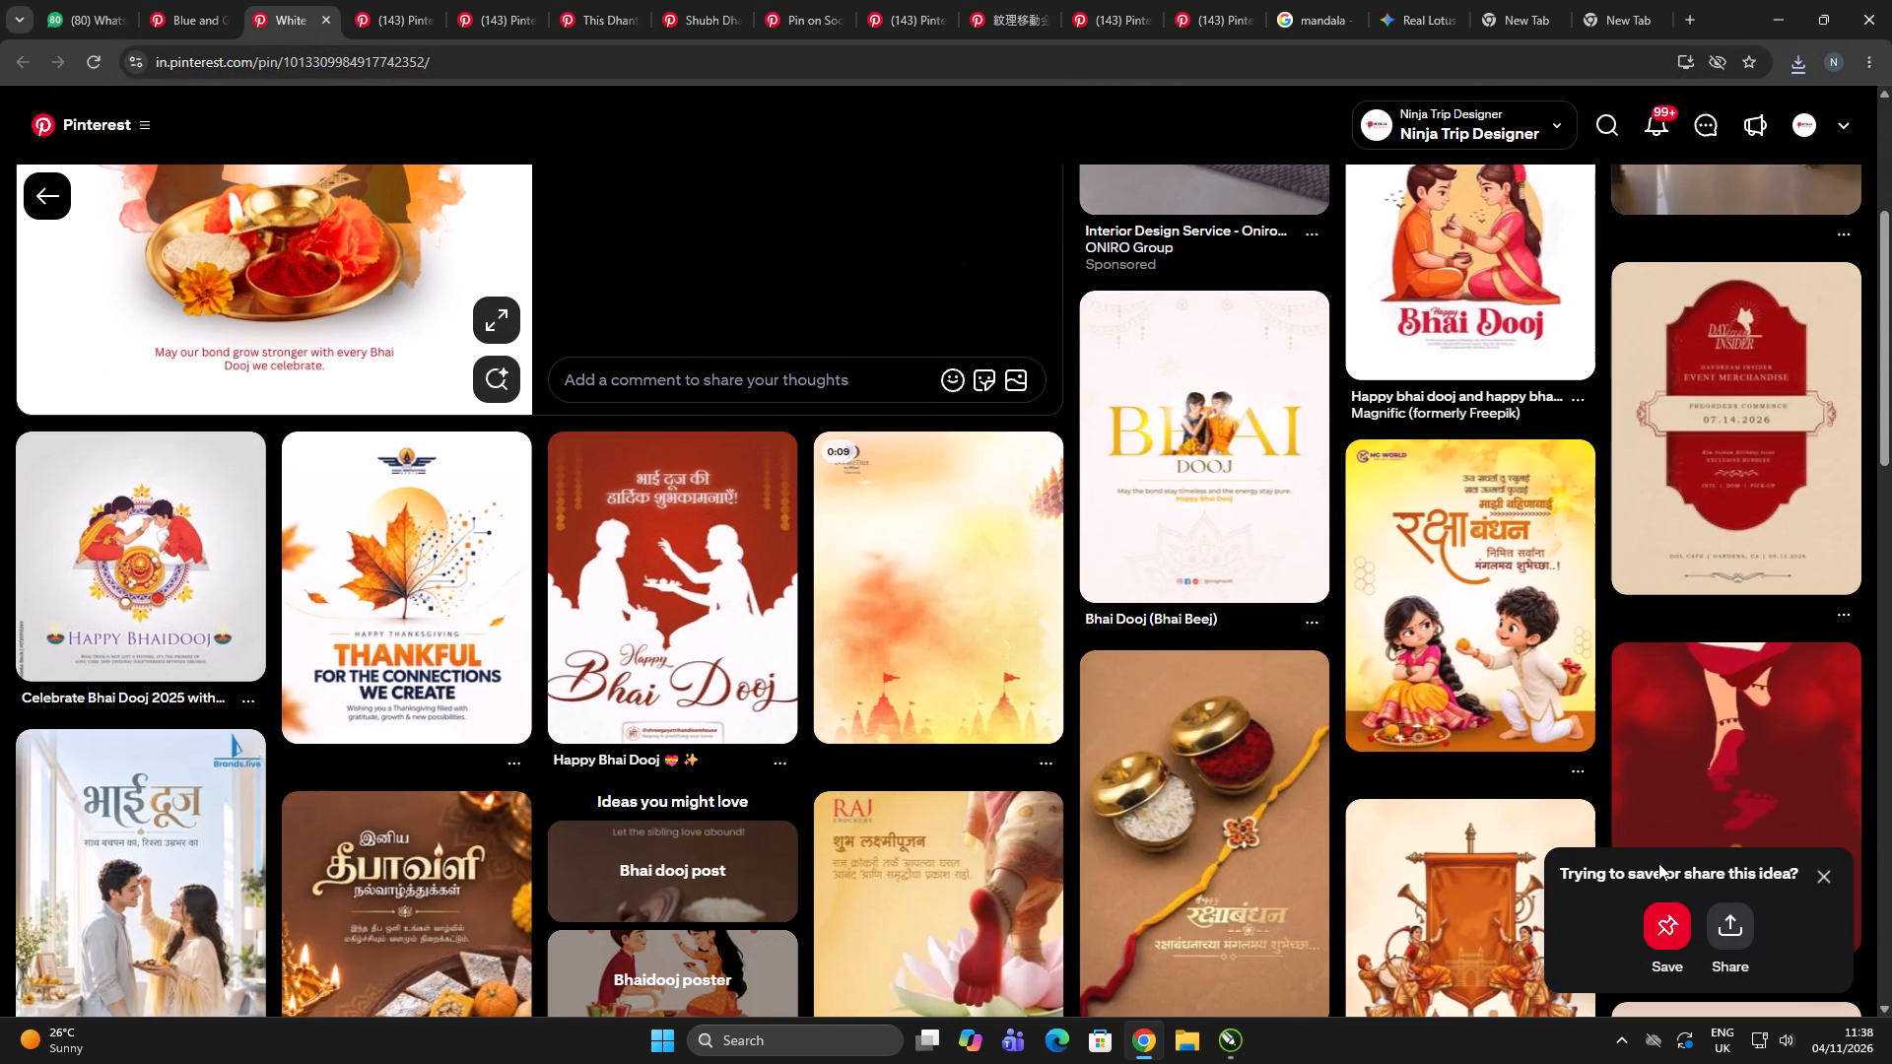
{"action": "scroll", "coordinate": [1662, 865], "scroll_direction": "down", "scroll_amount": 2}
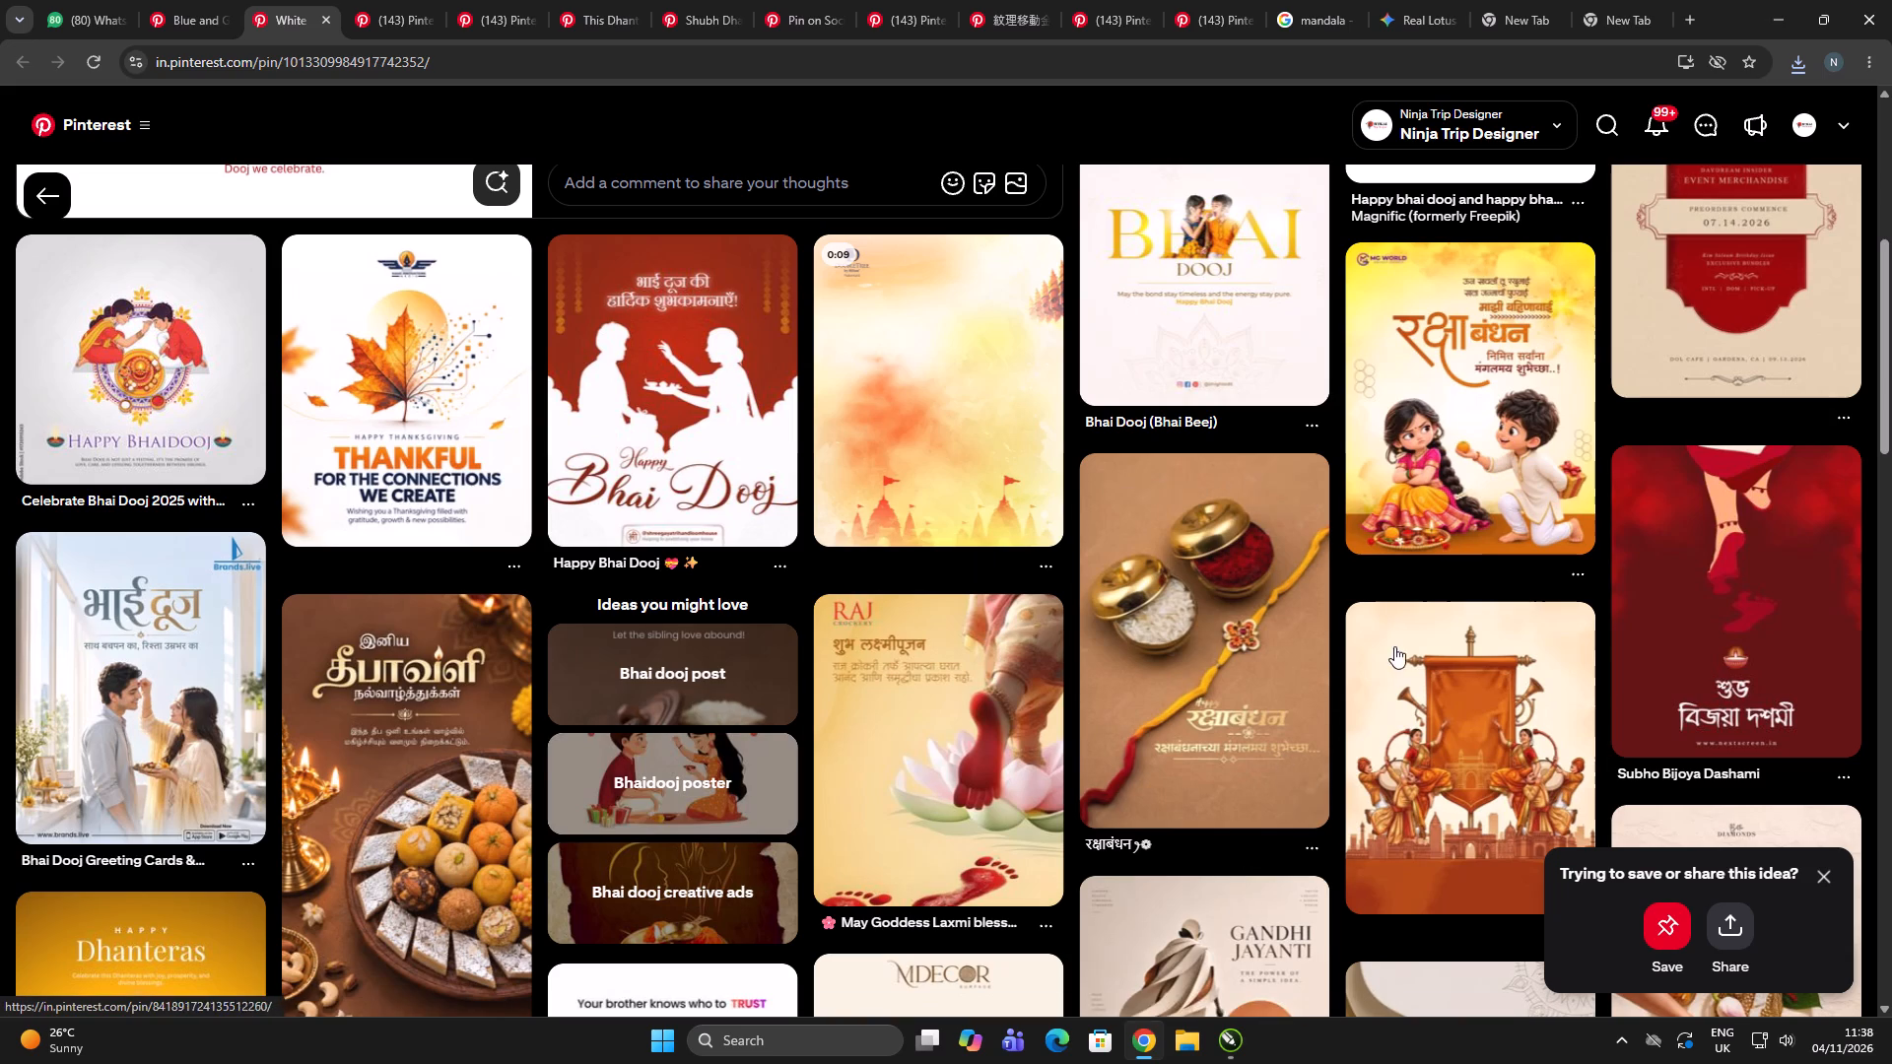
Browse the related pins below the opened white Bhai Dooj pin for clean reference designs.
{"action": "scroll", "coordinate": [1358, 799], "scroll_direction": "down", "scroll_amount": 4}
{"action": "scroll", "coordinate": [1351, 782], "scroll_direction": "up", "scroll_amount": 2}
{"action": "scroll", "coordinate": [1538, 737], "scroll_direction": "down", "scroll_amount": 3}
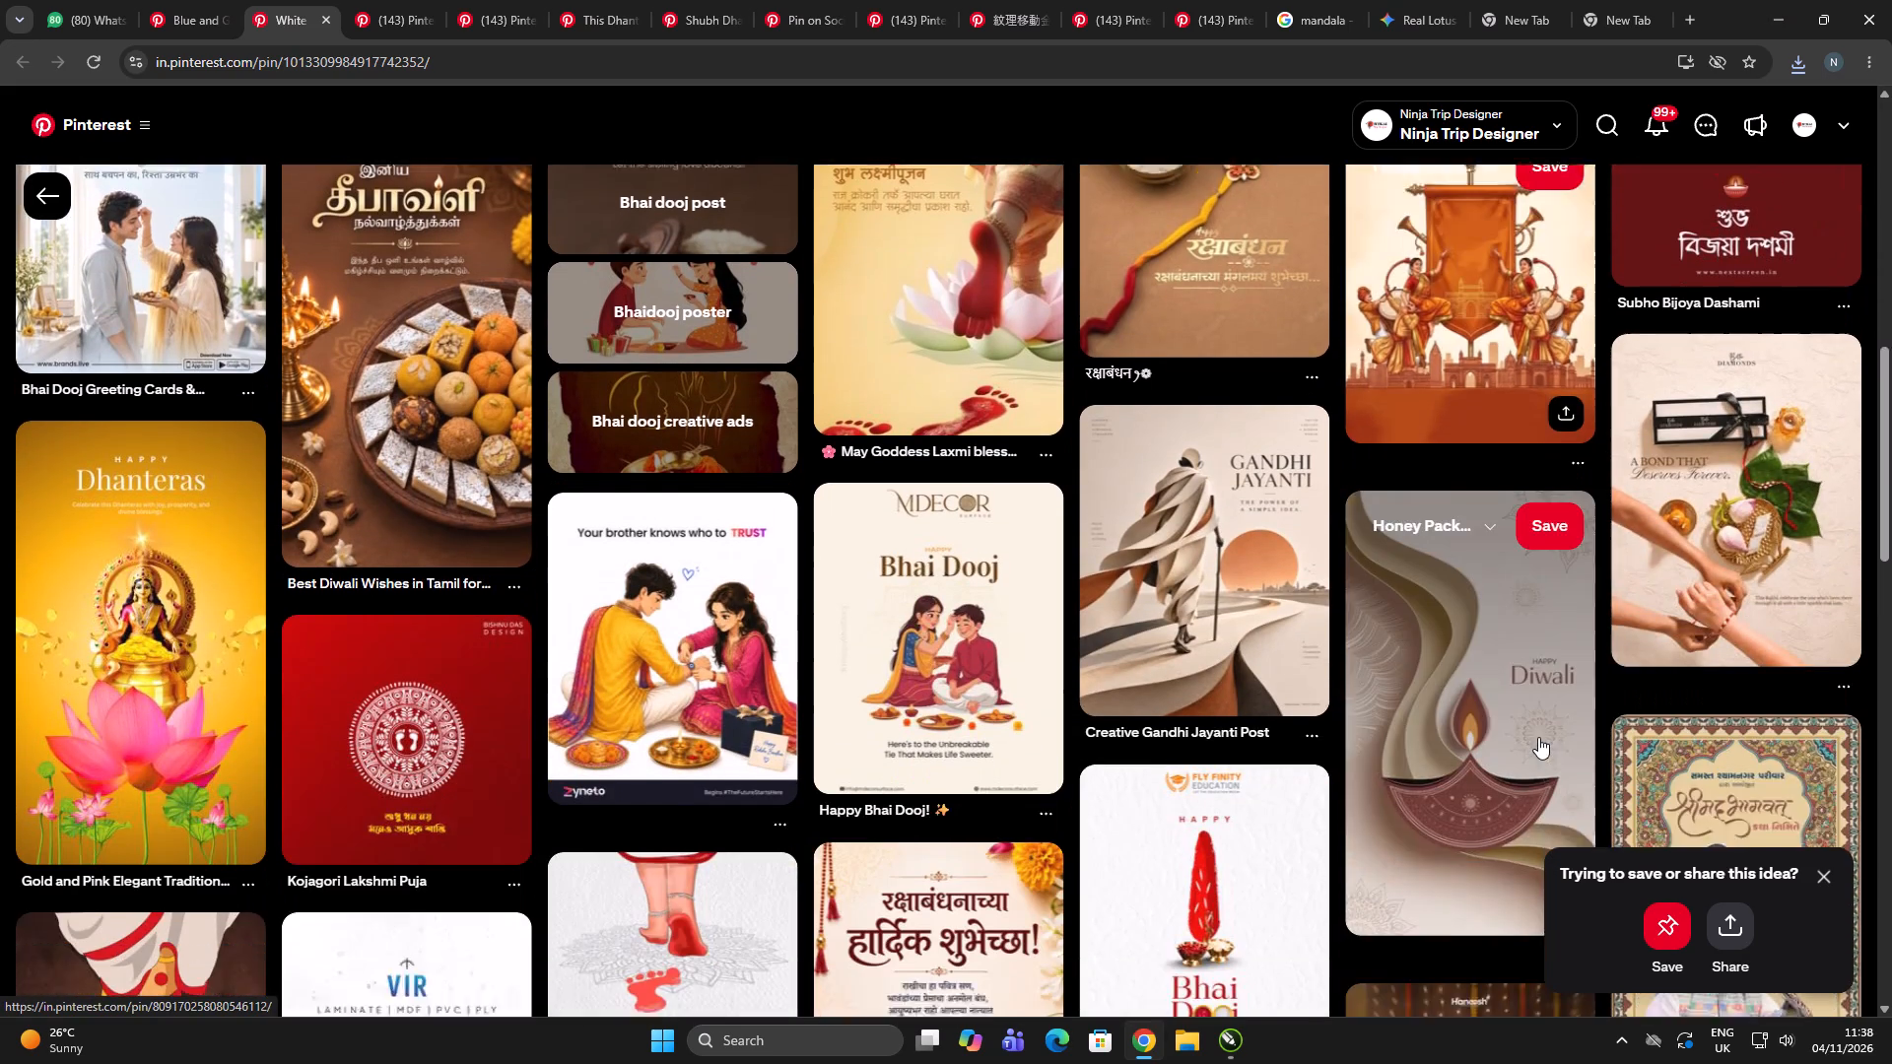
{"action": "scroll", "coordinate": [1538, 737], "scroll_direction": "up", "scroll_amount": 1}
{"action": "scroll", "coordinate": [1538, 737], "scroll_direction": "down", "scroll_amount": 9}
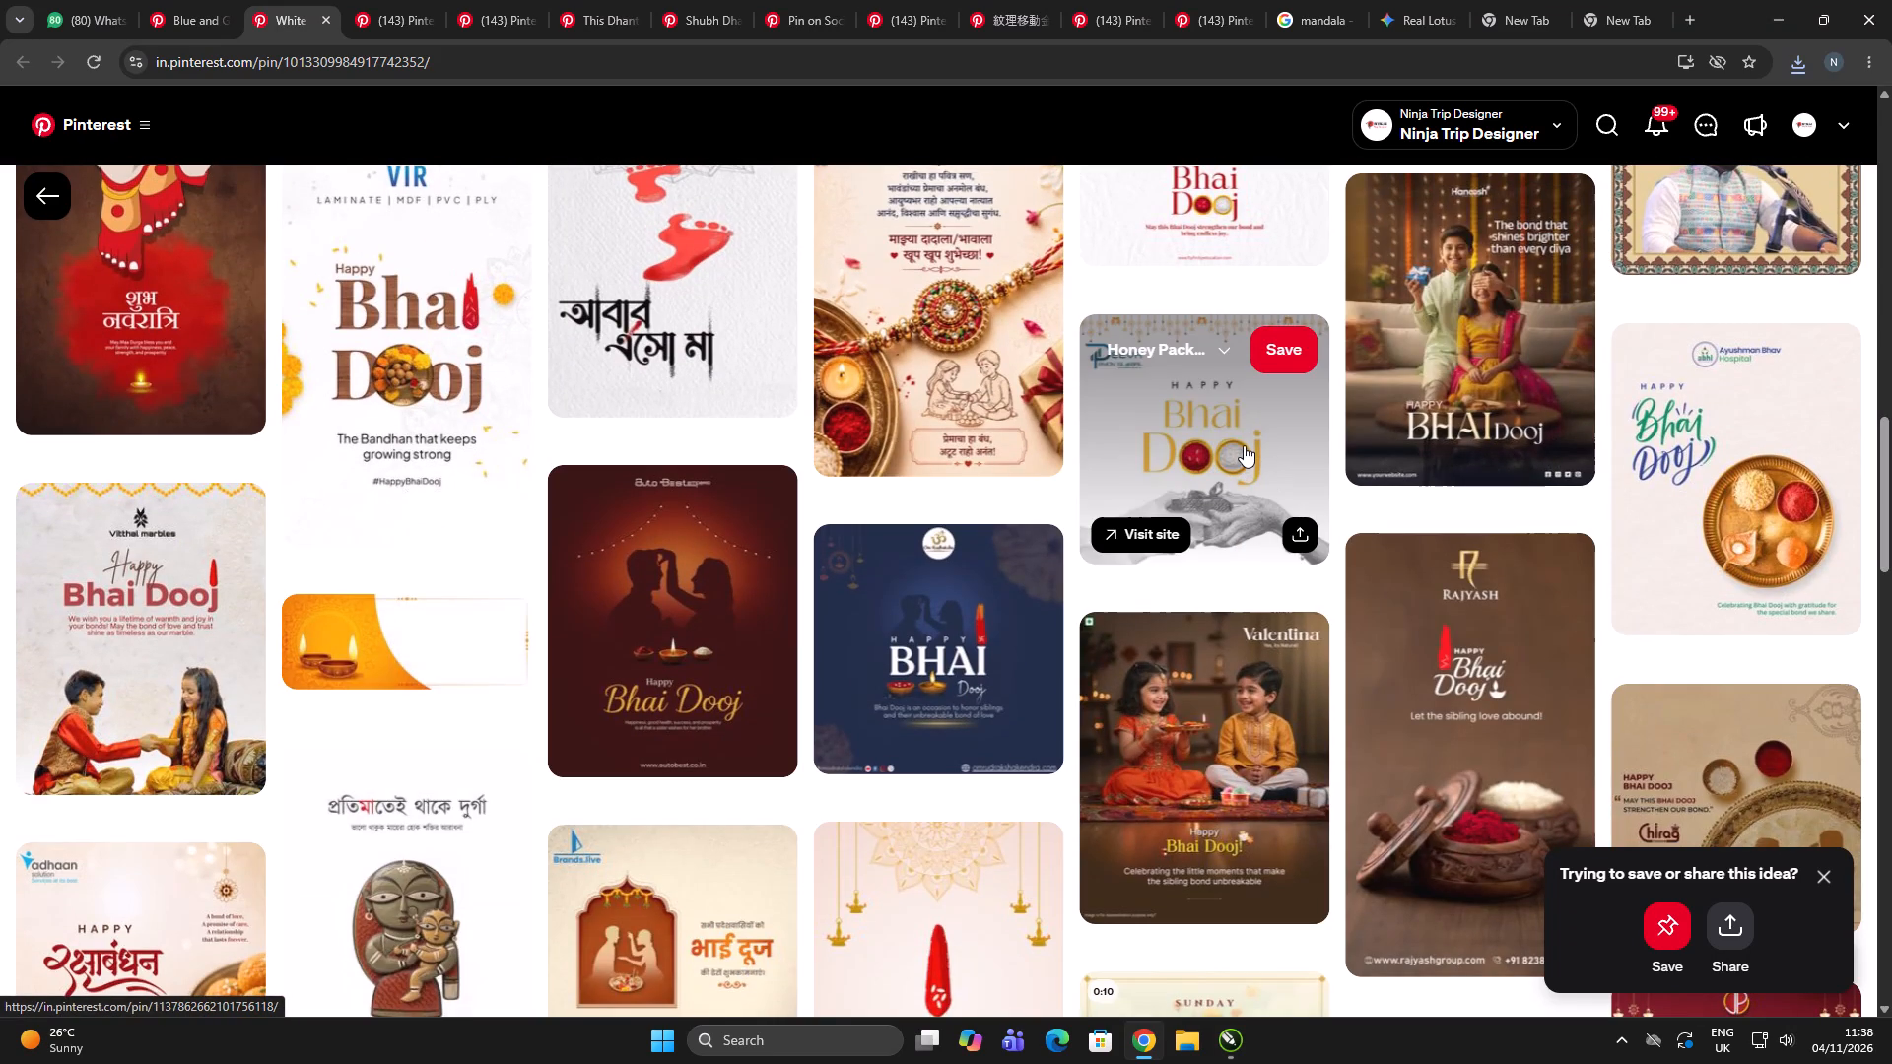
{"action": "scroll", "coordinate": [1245, 443], "scroll_direction": "down", "scroll_amount": 3}
{"action": "scroll", "coordinate": [1261, 449], "scroll_direction": "up", "scroll_amount": 5}
Open the white Deeva Payon Global Happy Bhai Dooj pin with the gift-giving hands and download its image.
{"action": "left_click", "coordinate": [1221, 650]}
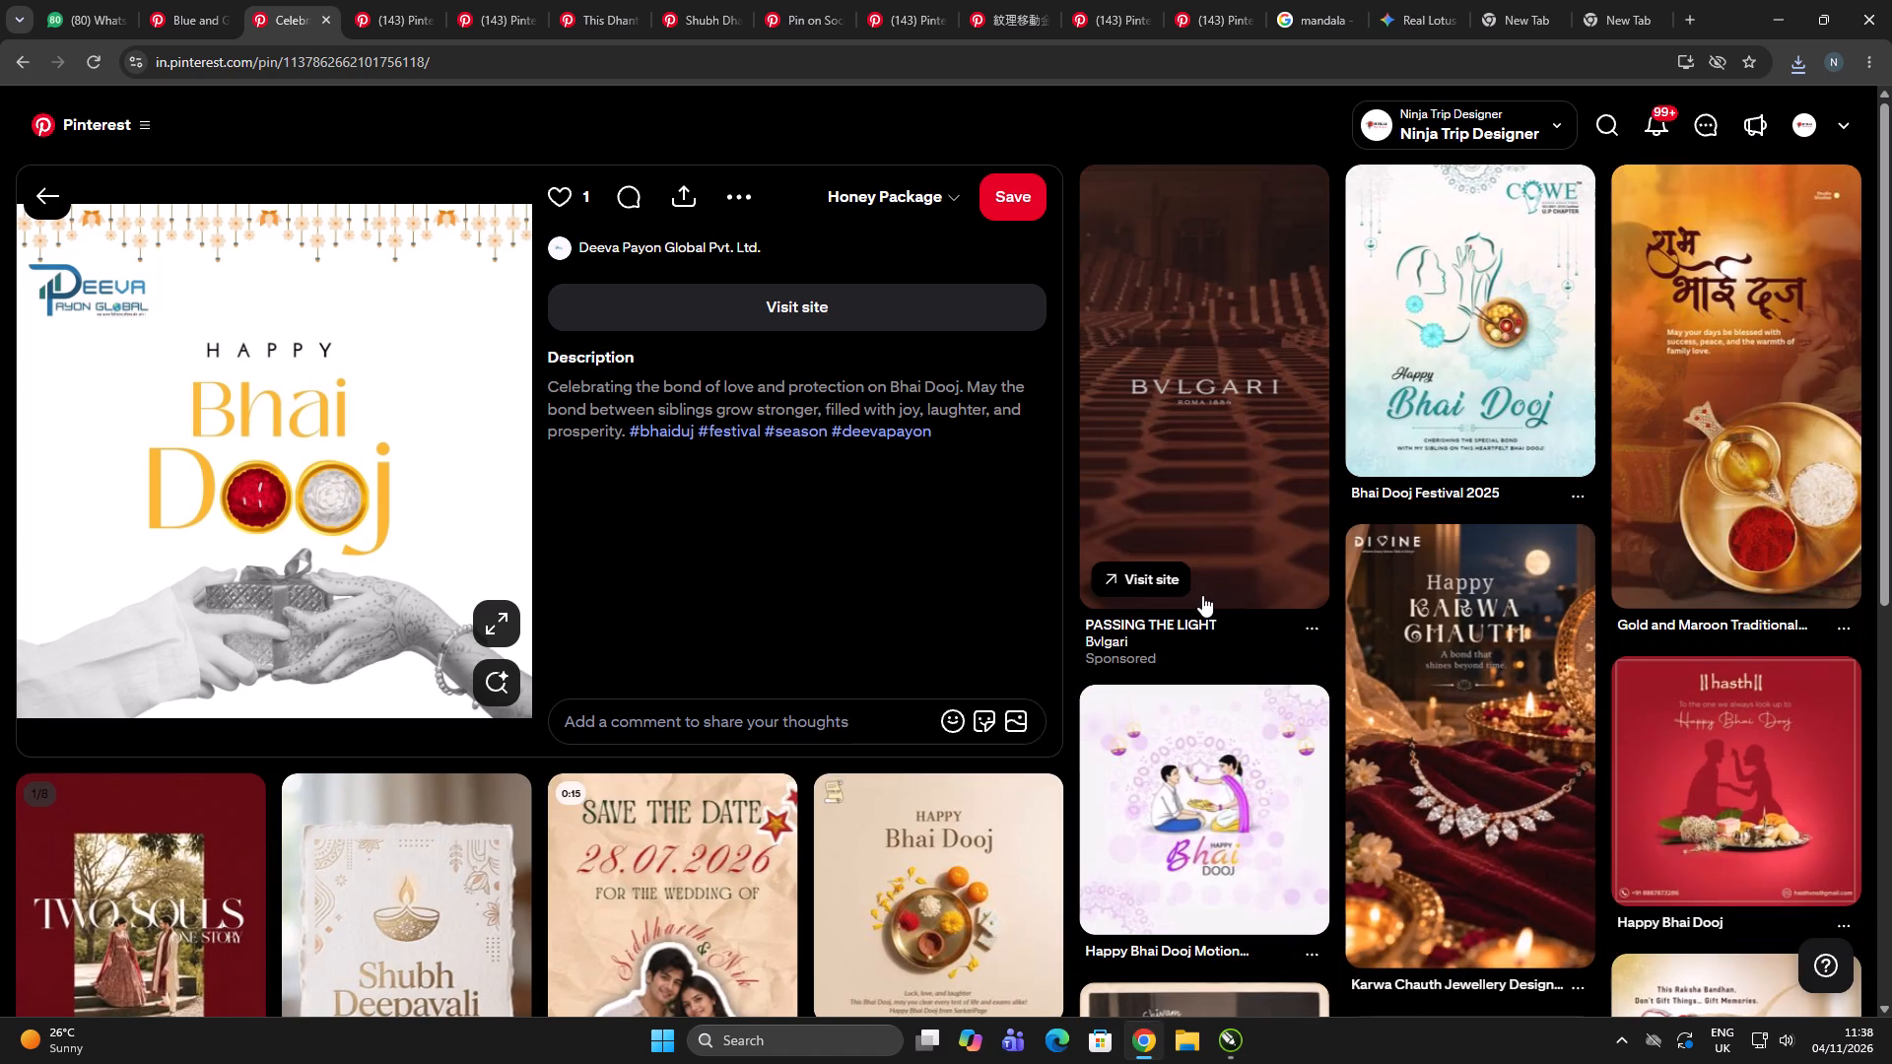
{"action": "scroll", "coordinate": [1112, 594], "scroll_direction": "down", "scroll_amount": 1}
{"action": "scroll", "coordinate": [1112, 594], "scroll_direction": "up", "scroll_amount": 1}
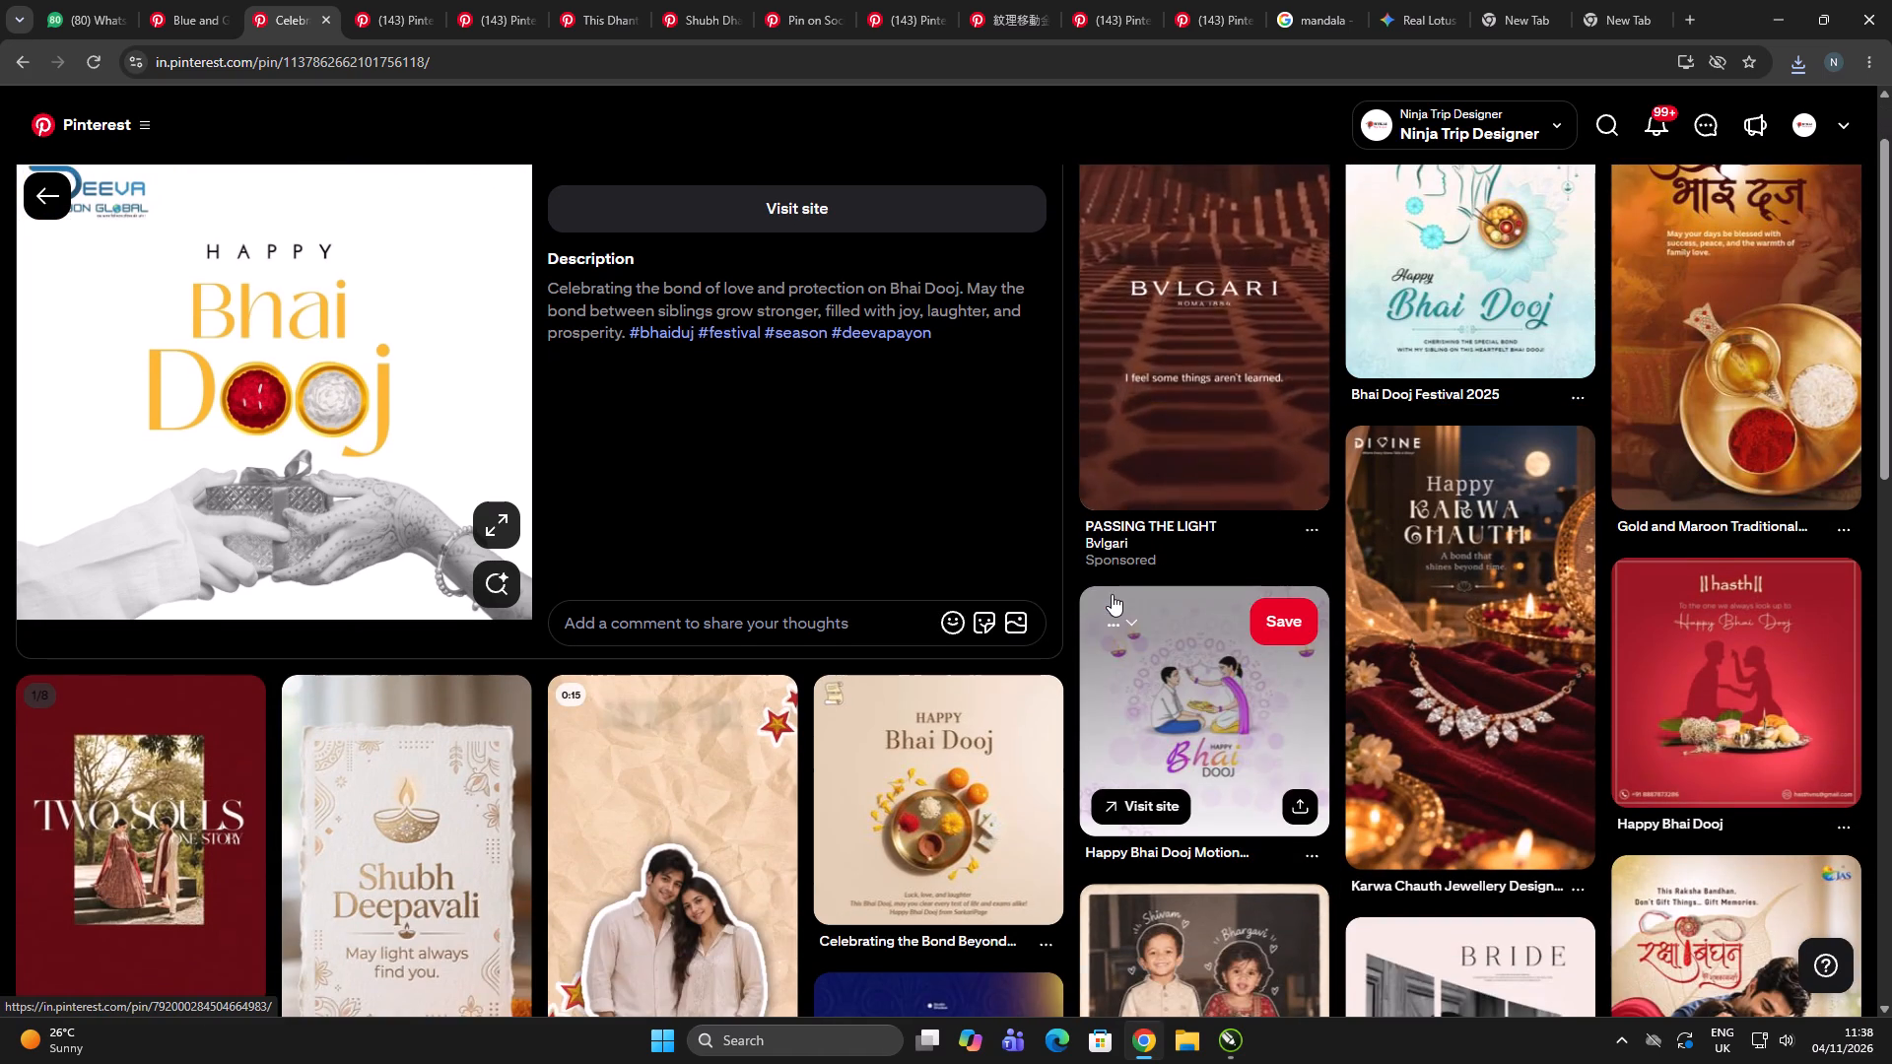
{"action": "scroll", "coordinate": [1112, 594], "scroll_direction": "up", "scroll_amount": 1}
{"action": "scroll", "coordinate": [1123, 591], "scroll_direction": "down", "scroll_amount": 1}
{"action": "right_click", "coordinate": [159, 209]}
{"action": "left_click", "coordinate": [270, 259]}
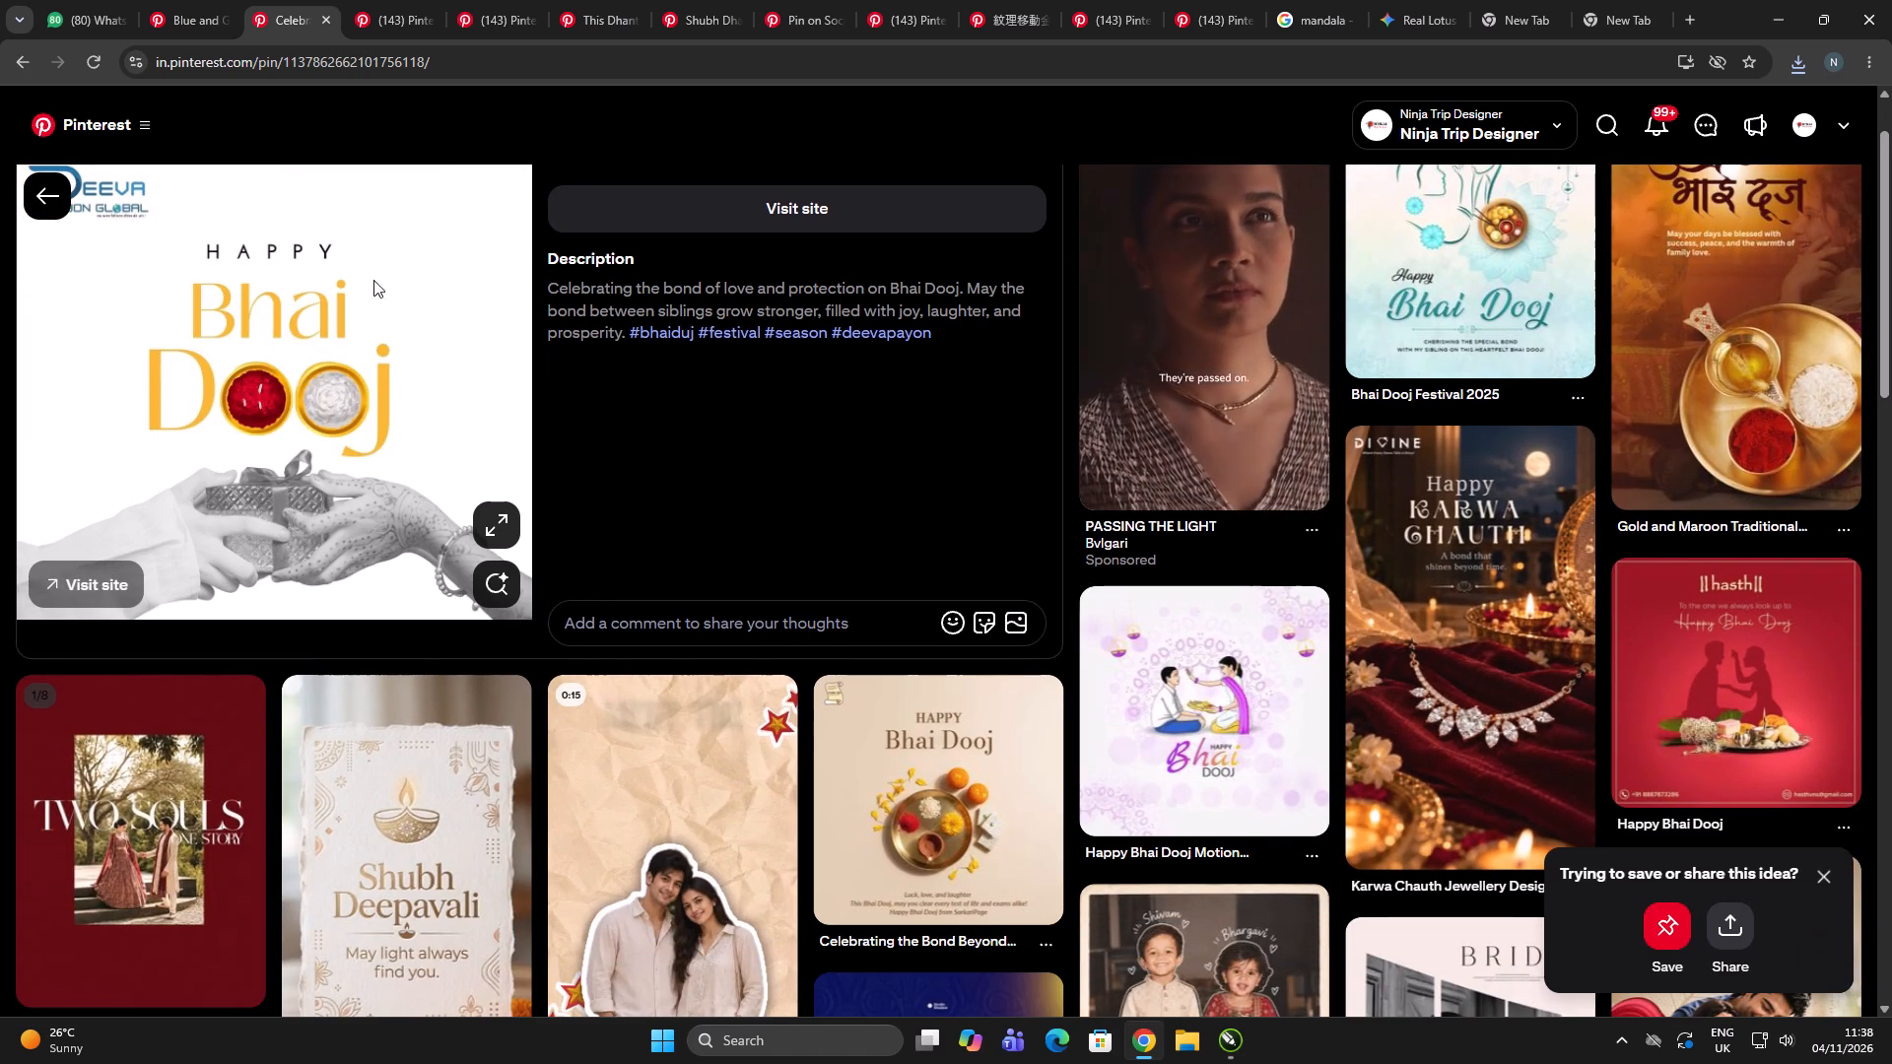
{"action": "left_click", "coordinate": [1718, 975]}
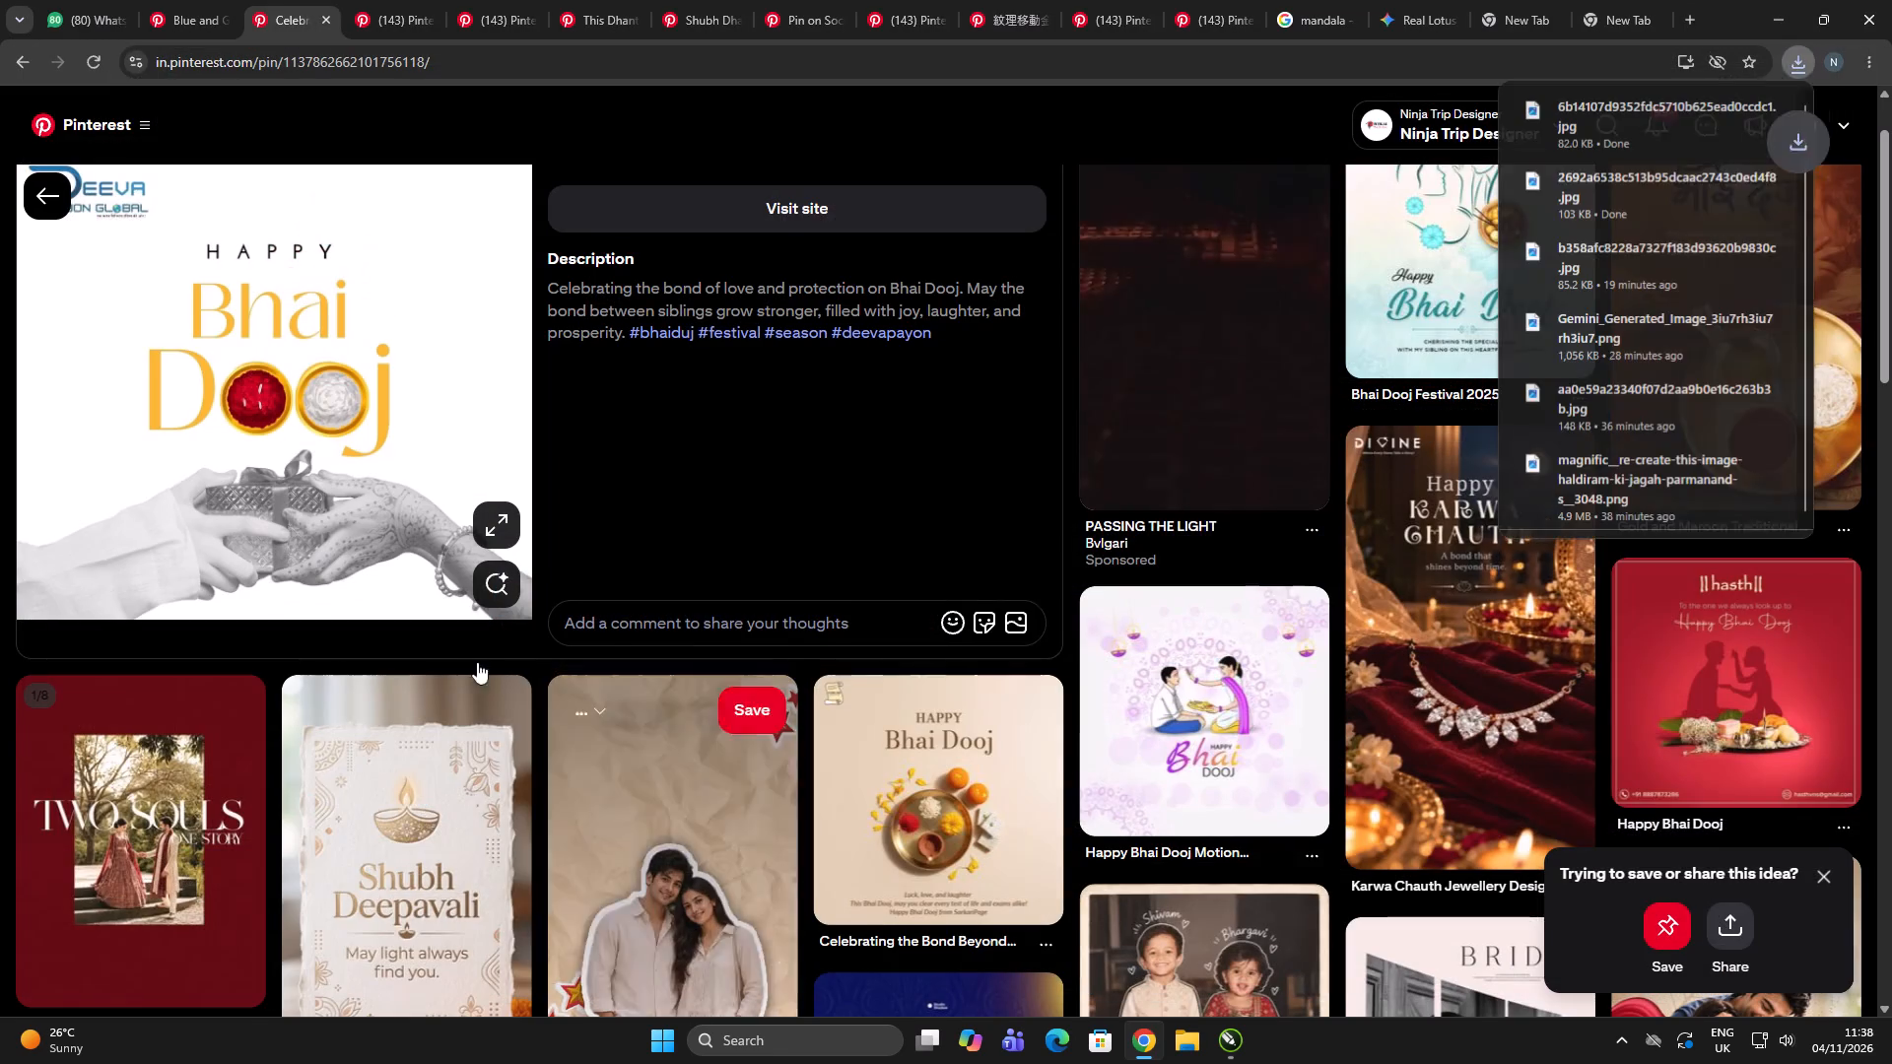
Look through the pins related to the Deeva Payon Global design, and return to the previous pin.
{"action": "scroll", "coordinate": [481, 650], "scroll_direction": "down", "scroll_amount": 2}
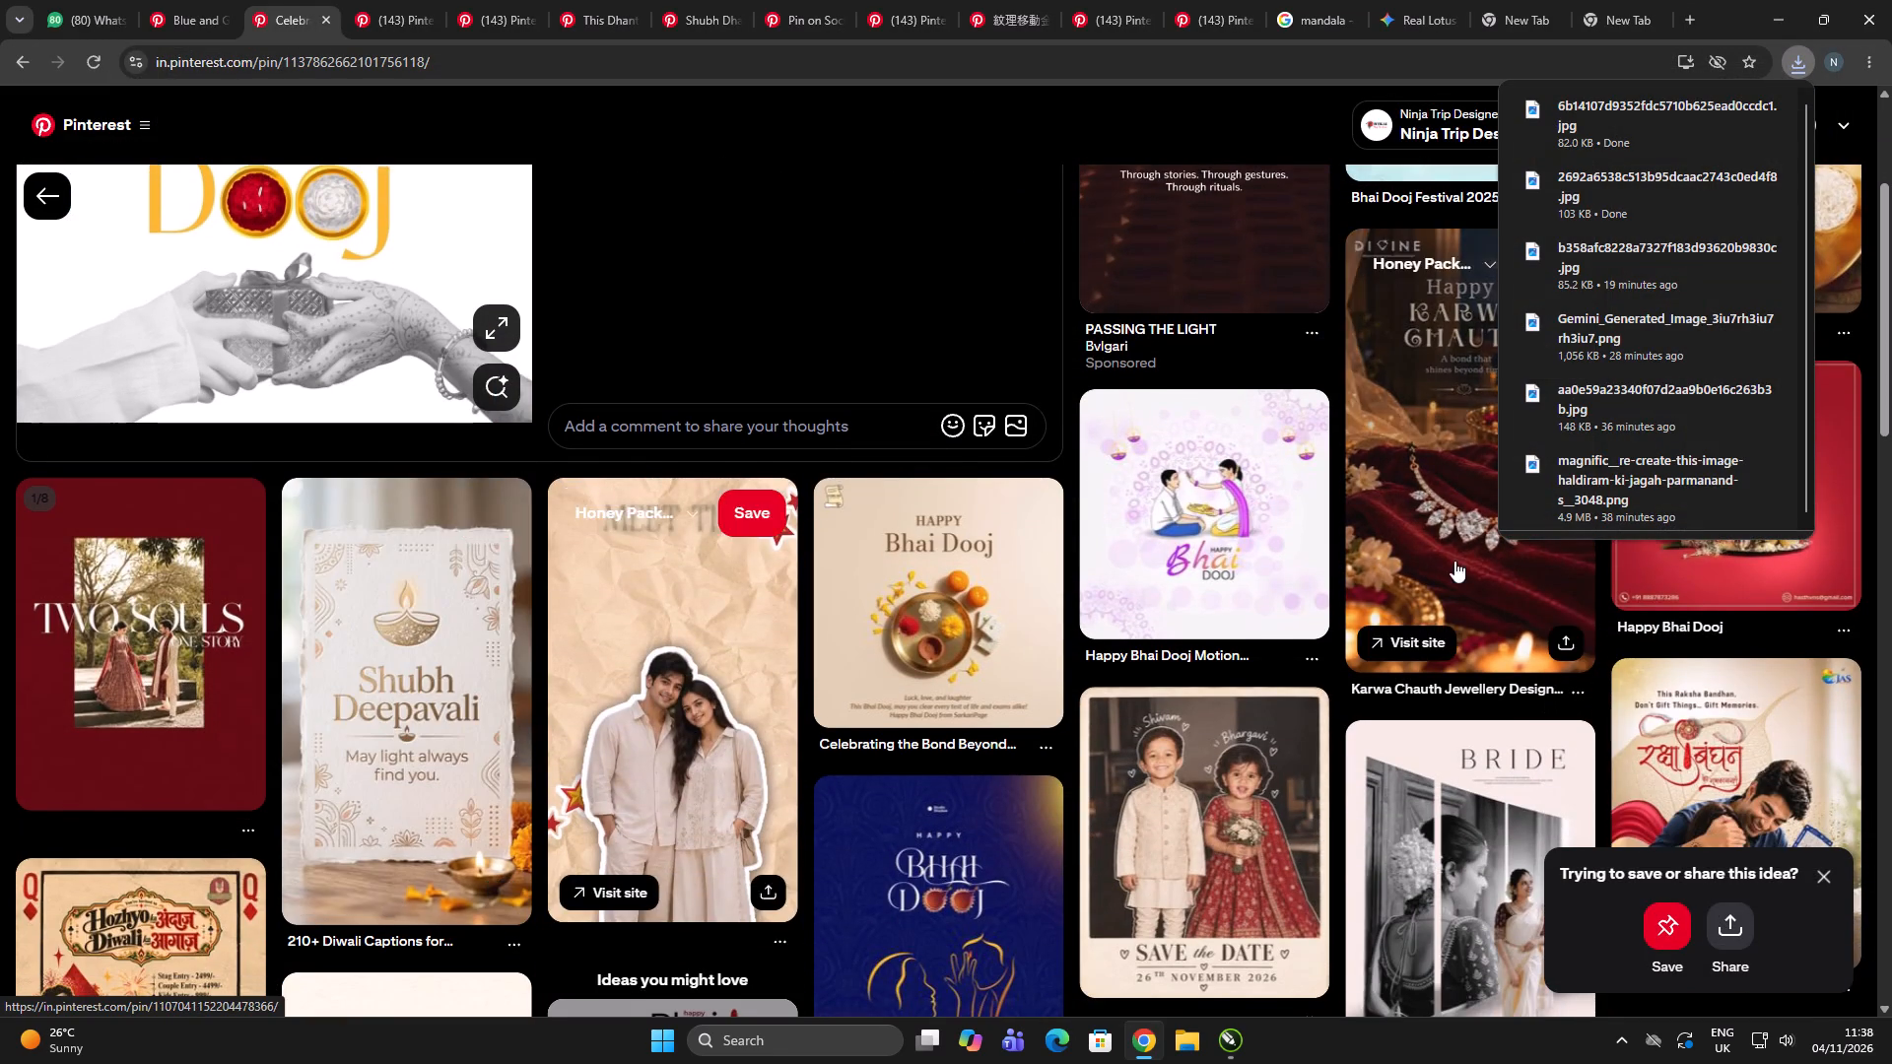
{"action": "scroll", "coordinate": [1447, 561], "scroll_direction": "down", "scroll_amount": 11}
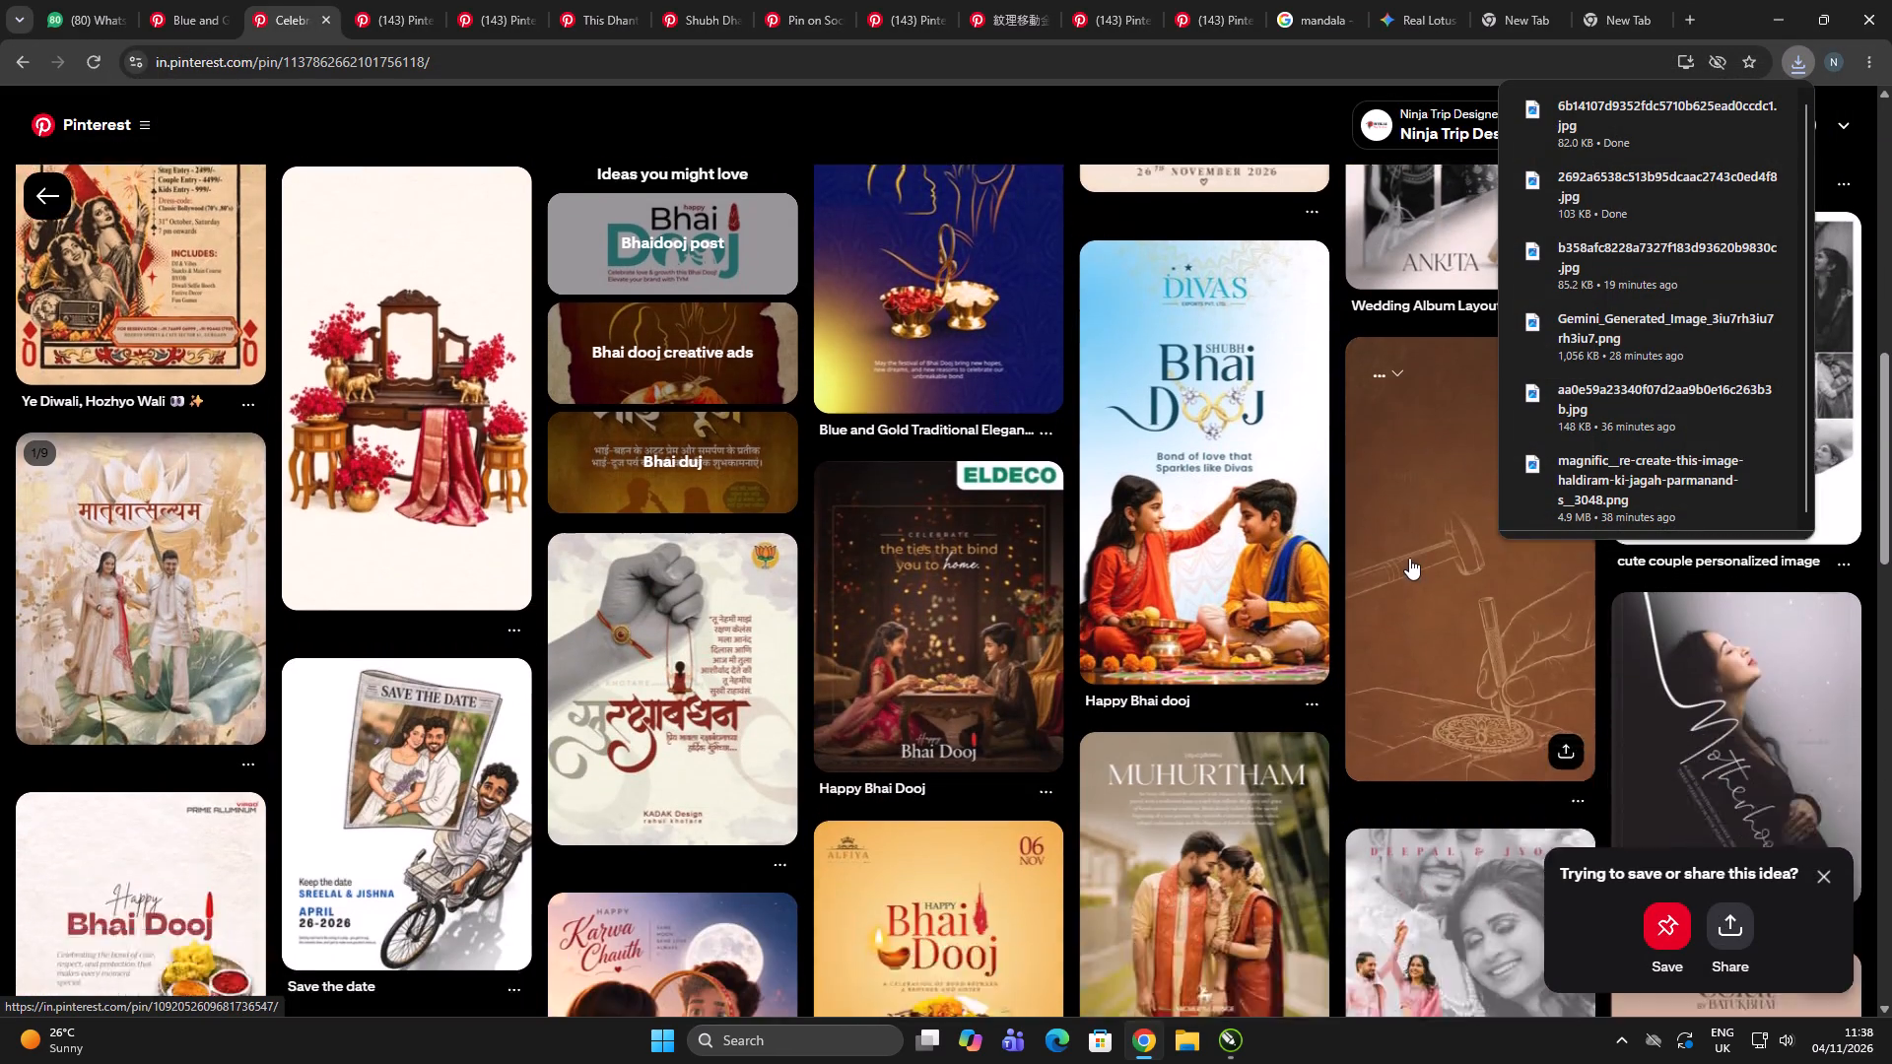
{"action": "scroll", "coordinate": [1239, 540], "scroll_direction": "up", "scroll_amount": 17}
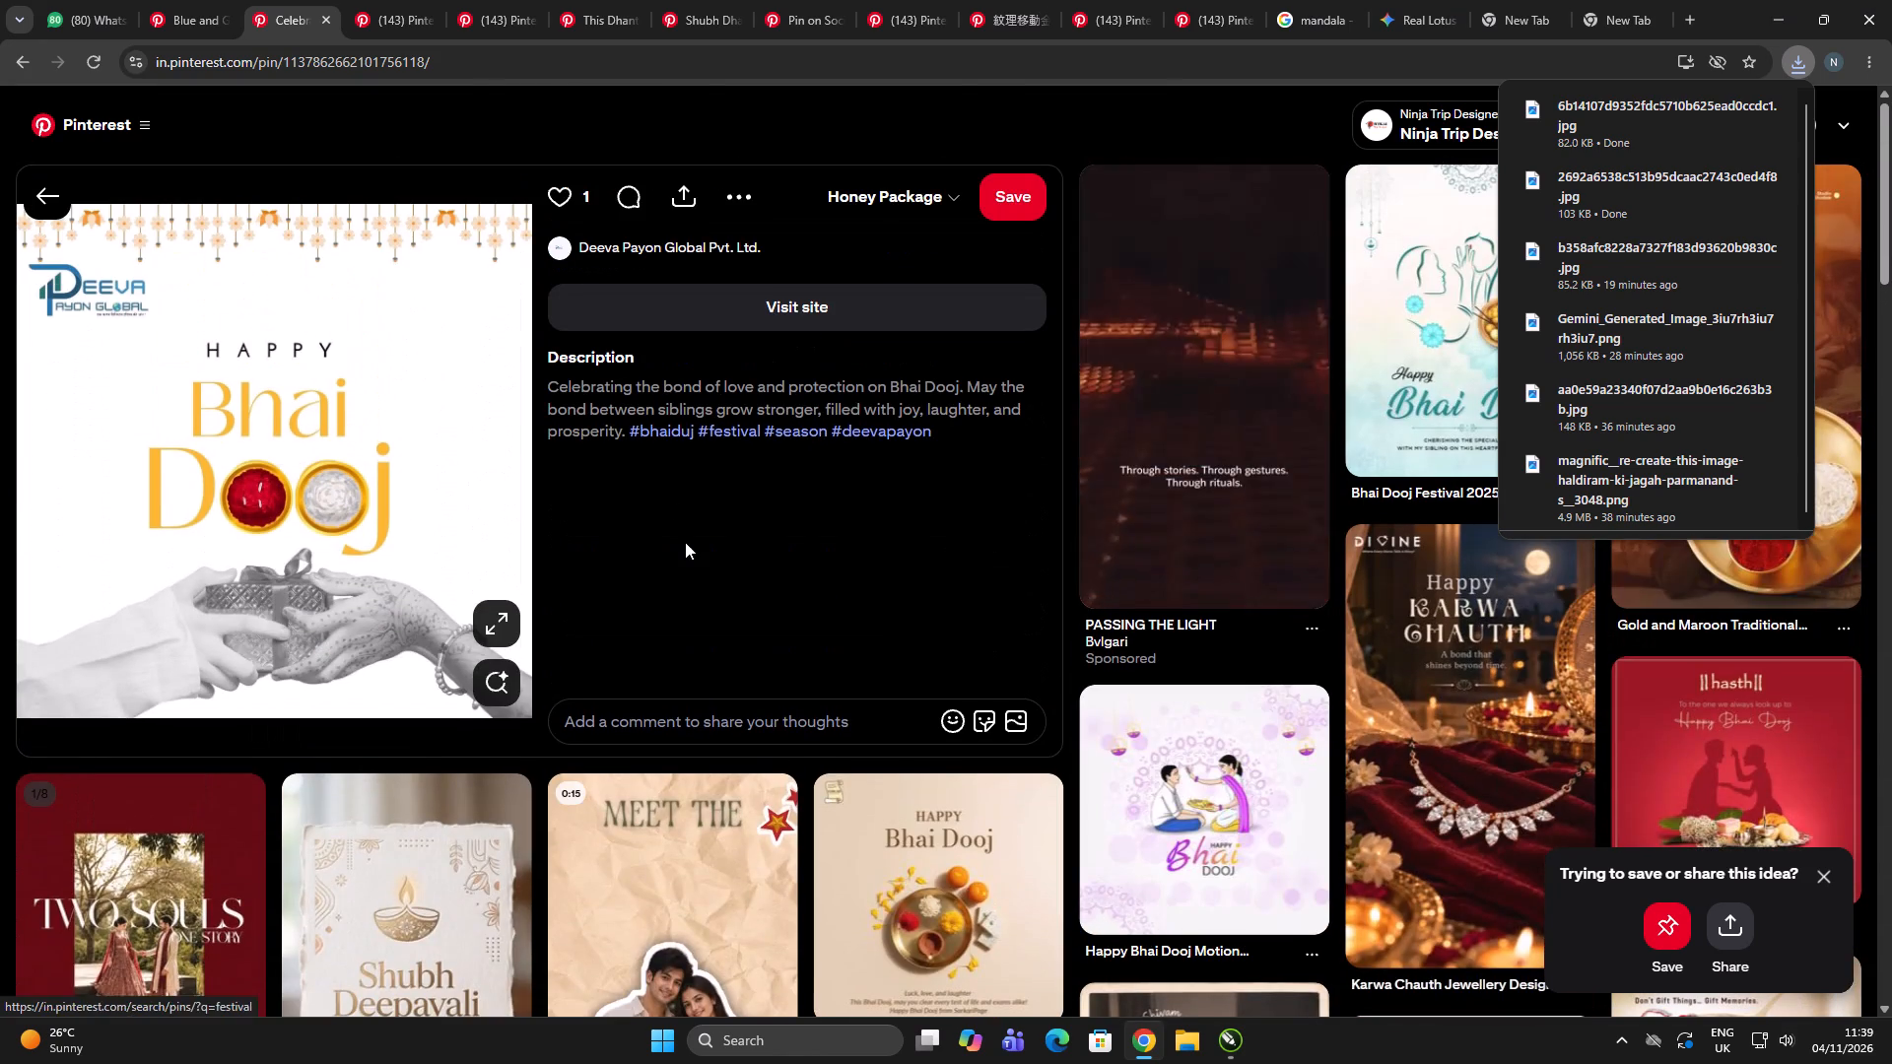
{"action": "left_click", "coordinate": [689, 549]}
{"action": "left_click", "coordinate": [44, 194]}
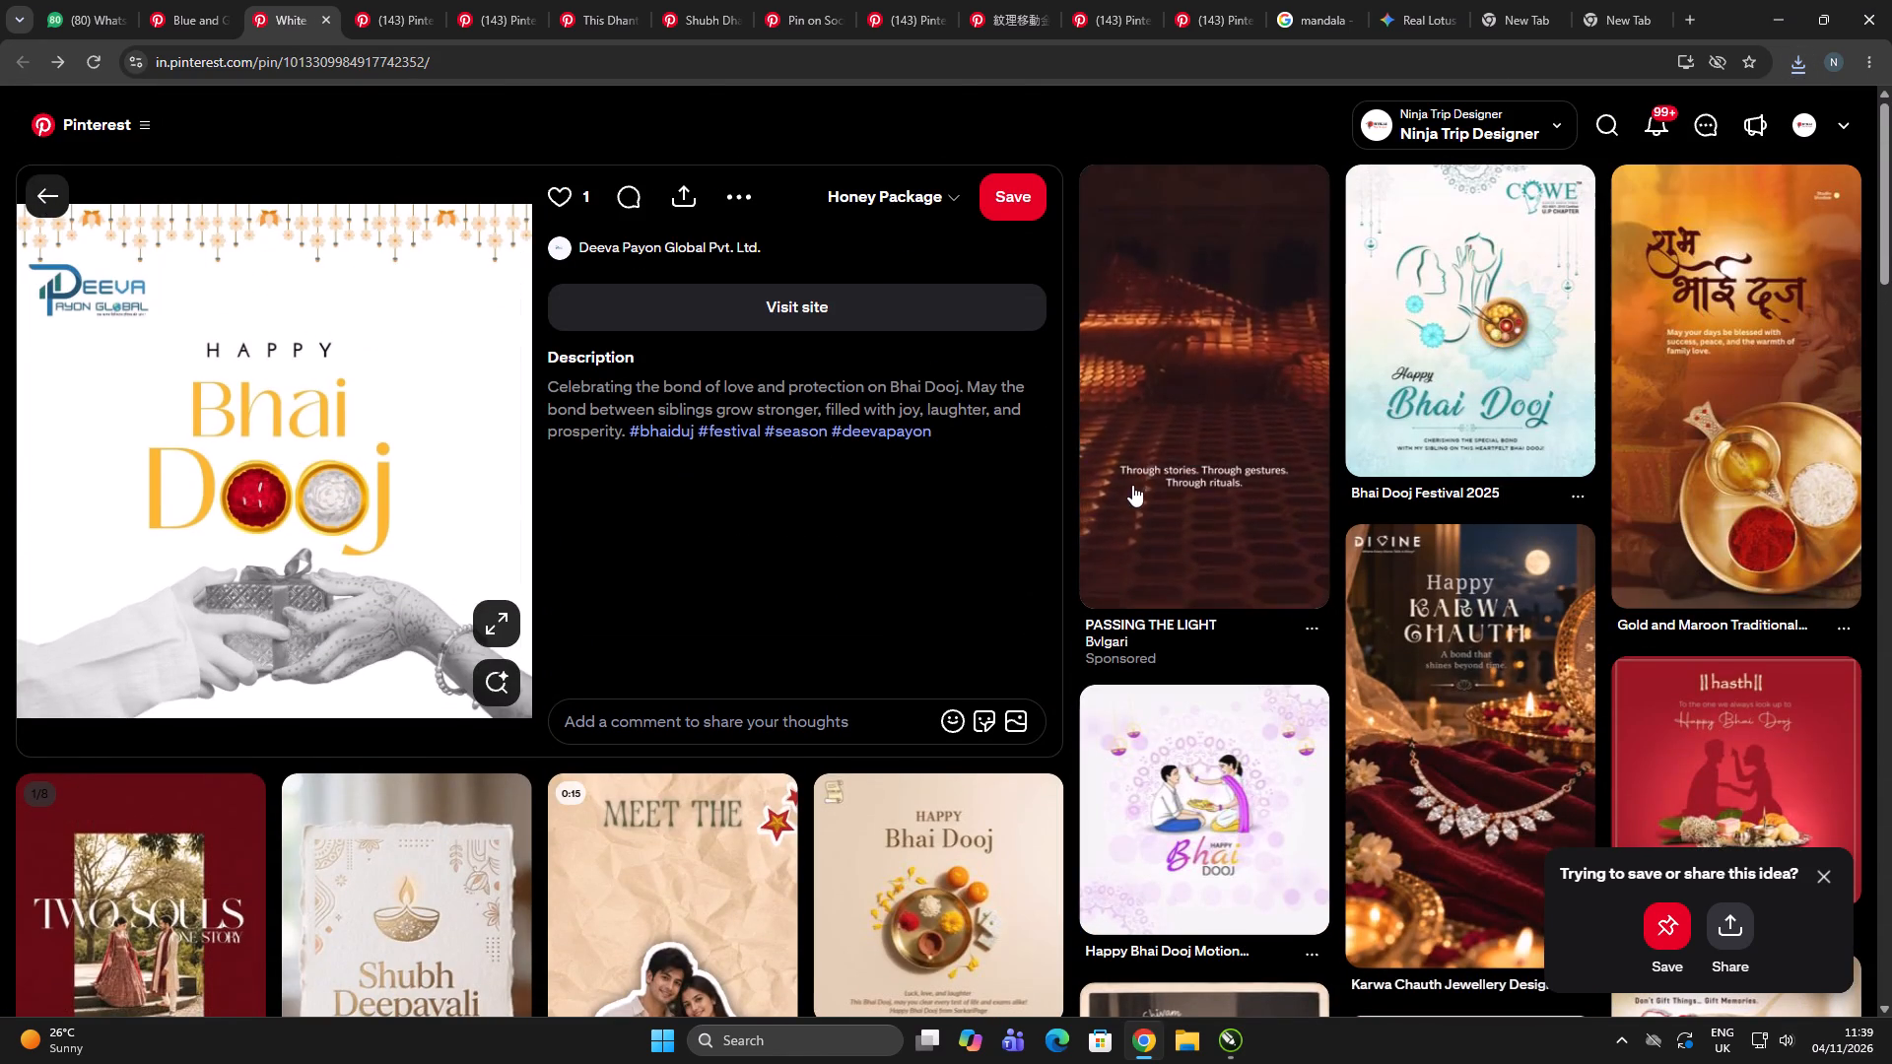
Browse further down the related Bhai Dooj and Raksha Bandhan pins for more reference designs.
{"action": "scroll", "coordinate": [1122, 486], "scroll_direction": "down", "scroll_amount": 2}
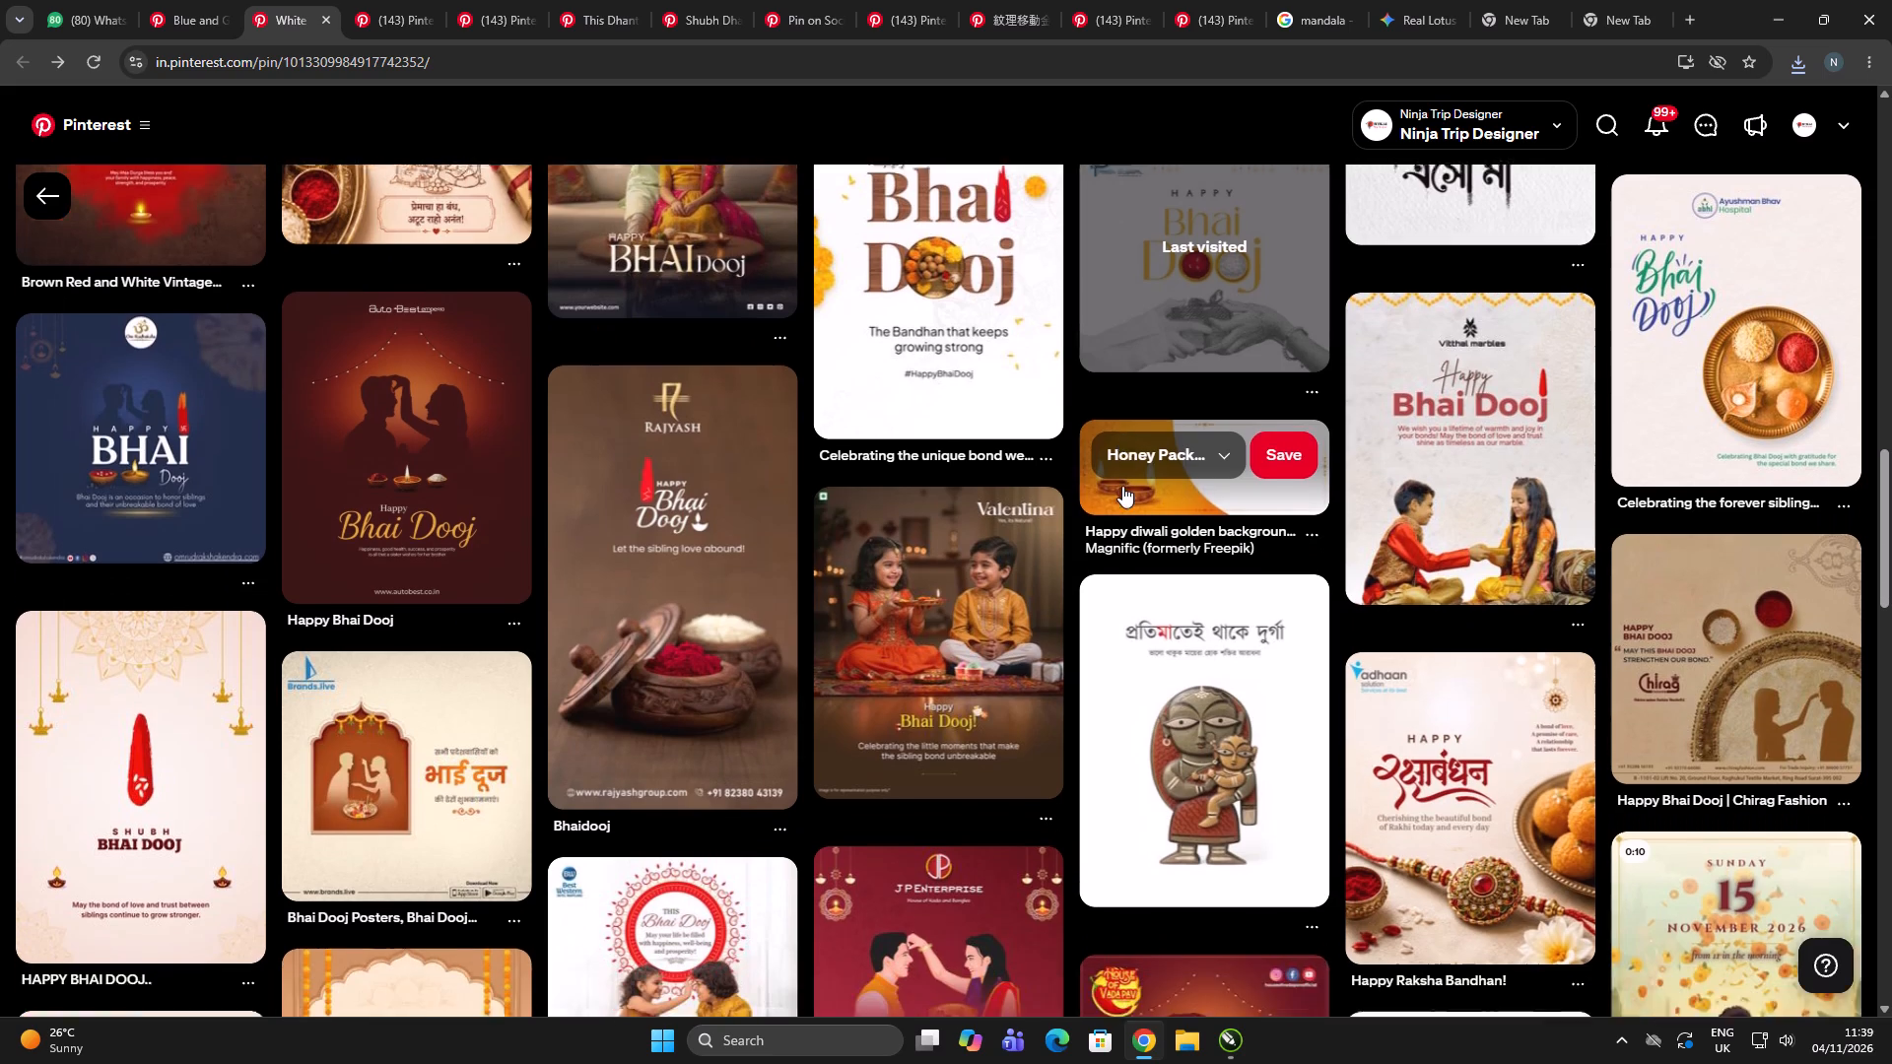
{"action": "scroll", "coordinate": [1122, 486], "scroll_direction": "down", "scroll_amount": 9}
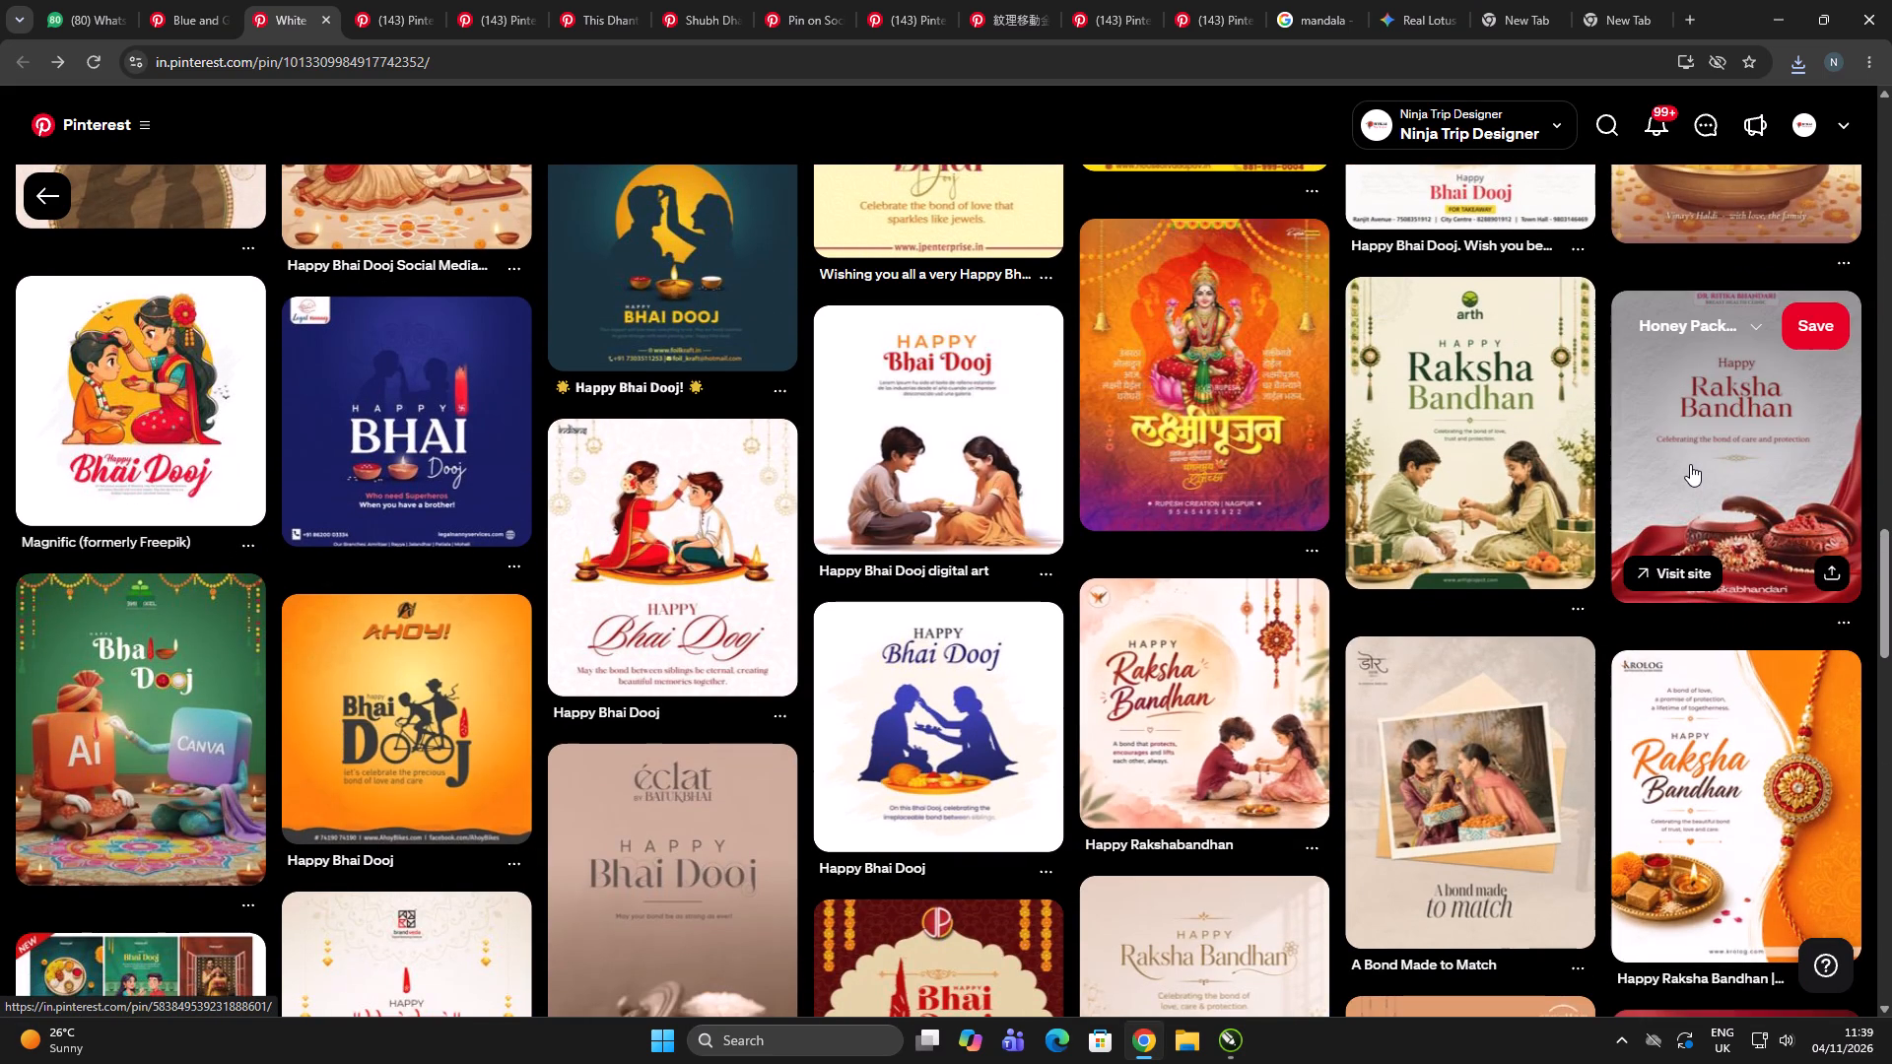
{"action": "scroll", "coordinate": [1690, 460], "scroll_direction": "down", "scroll_amount": 5}
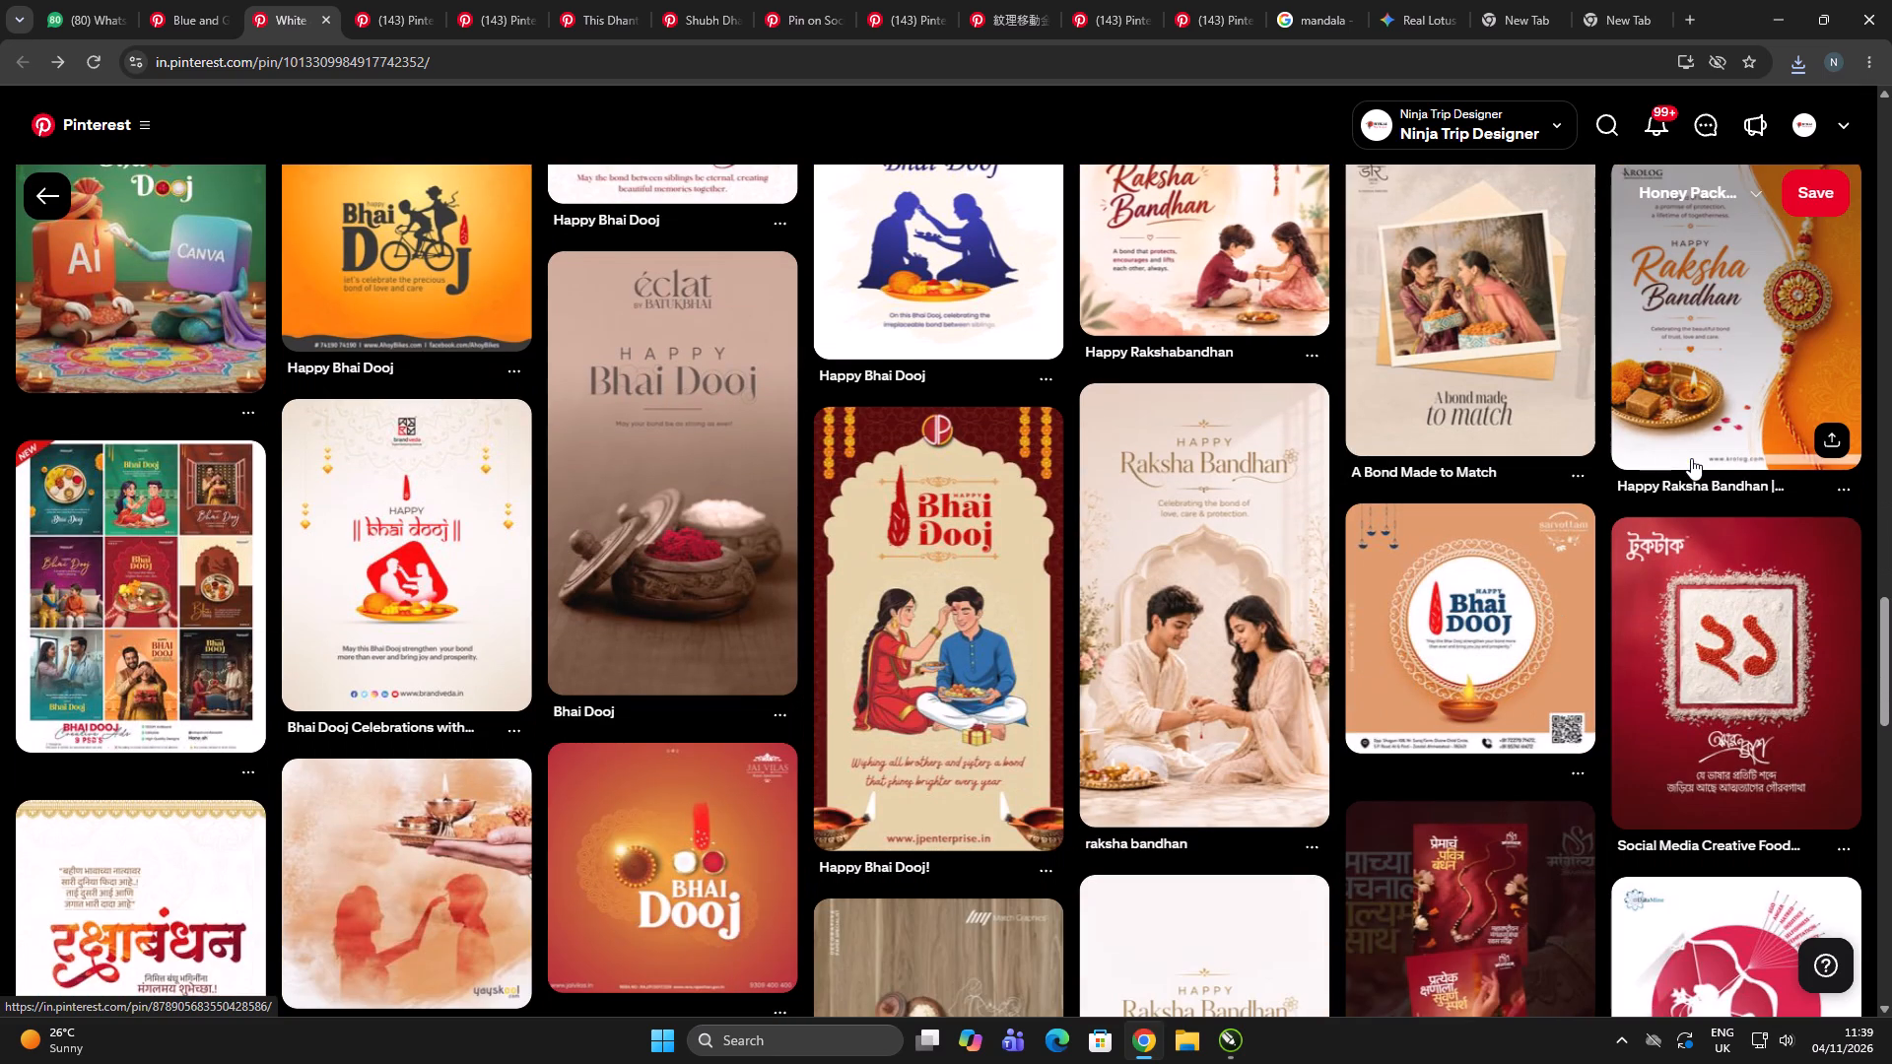
{"action": "scroll", "coordinate": [1479, 471], "scroll_direction": "down", "scroll_amount": 3}
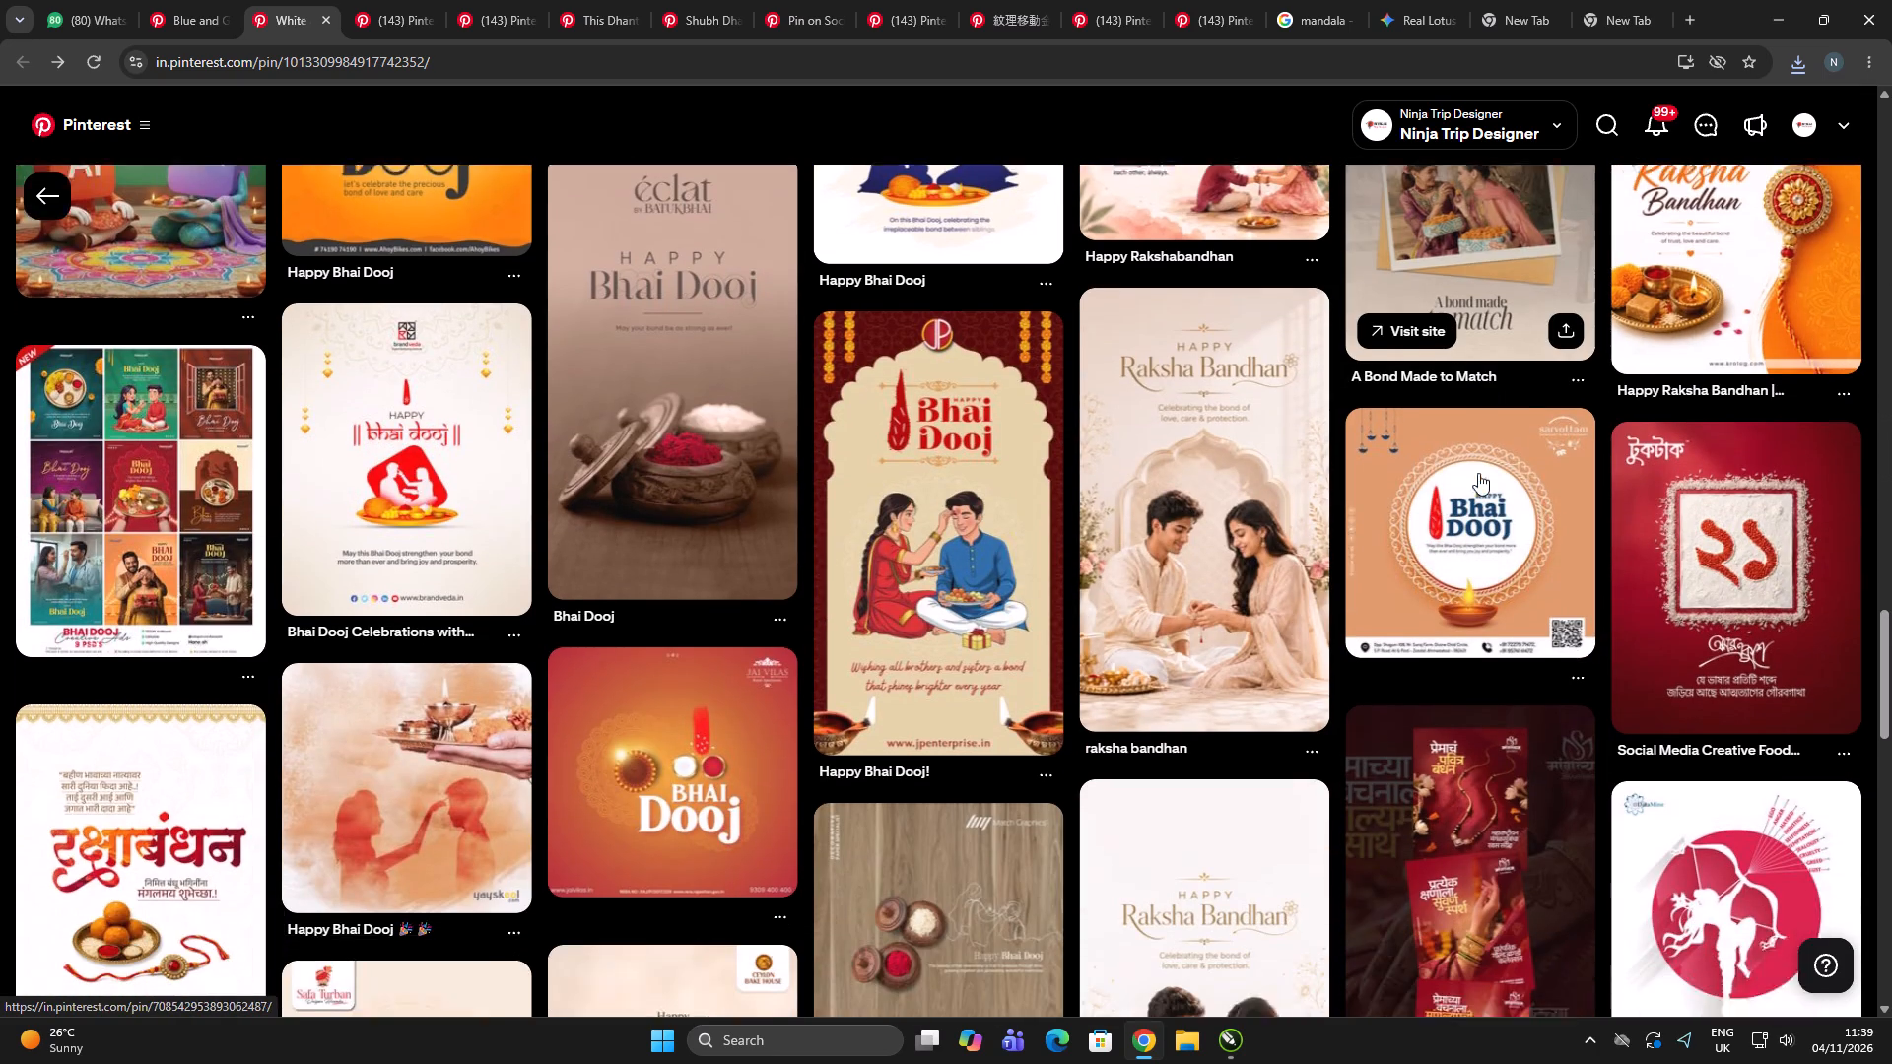
{"action": "scroll", "coordinate": [1495, 450], "scroll_direction": "down", "scroll_amount": 5}
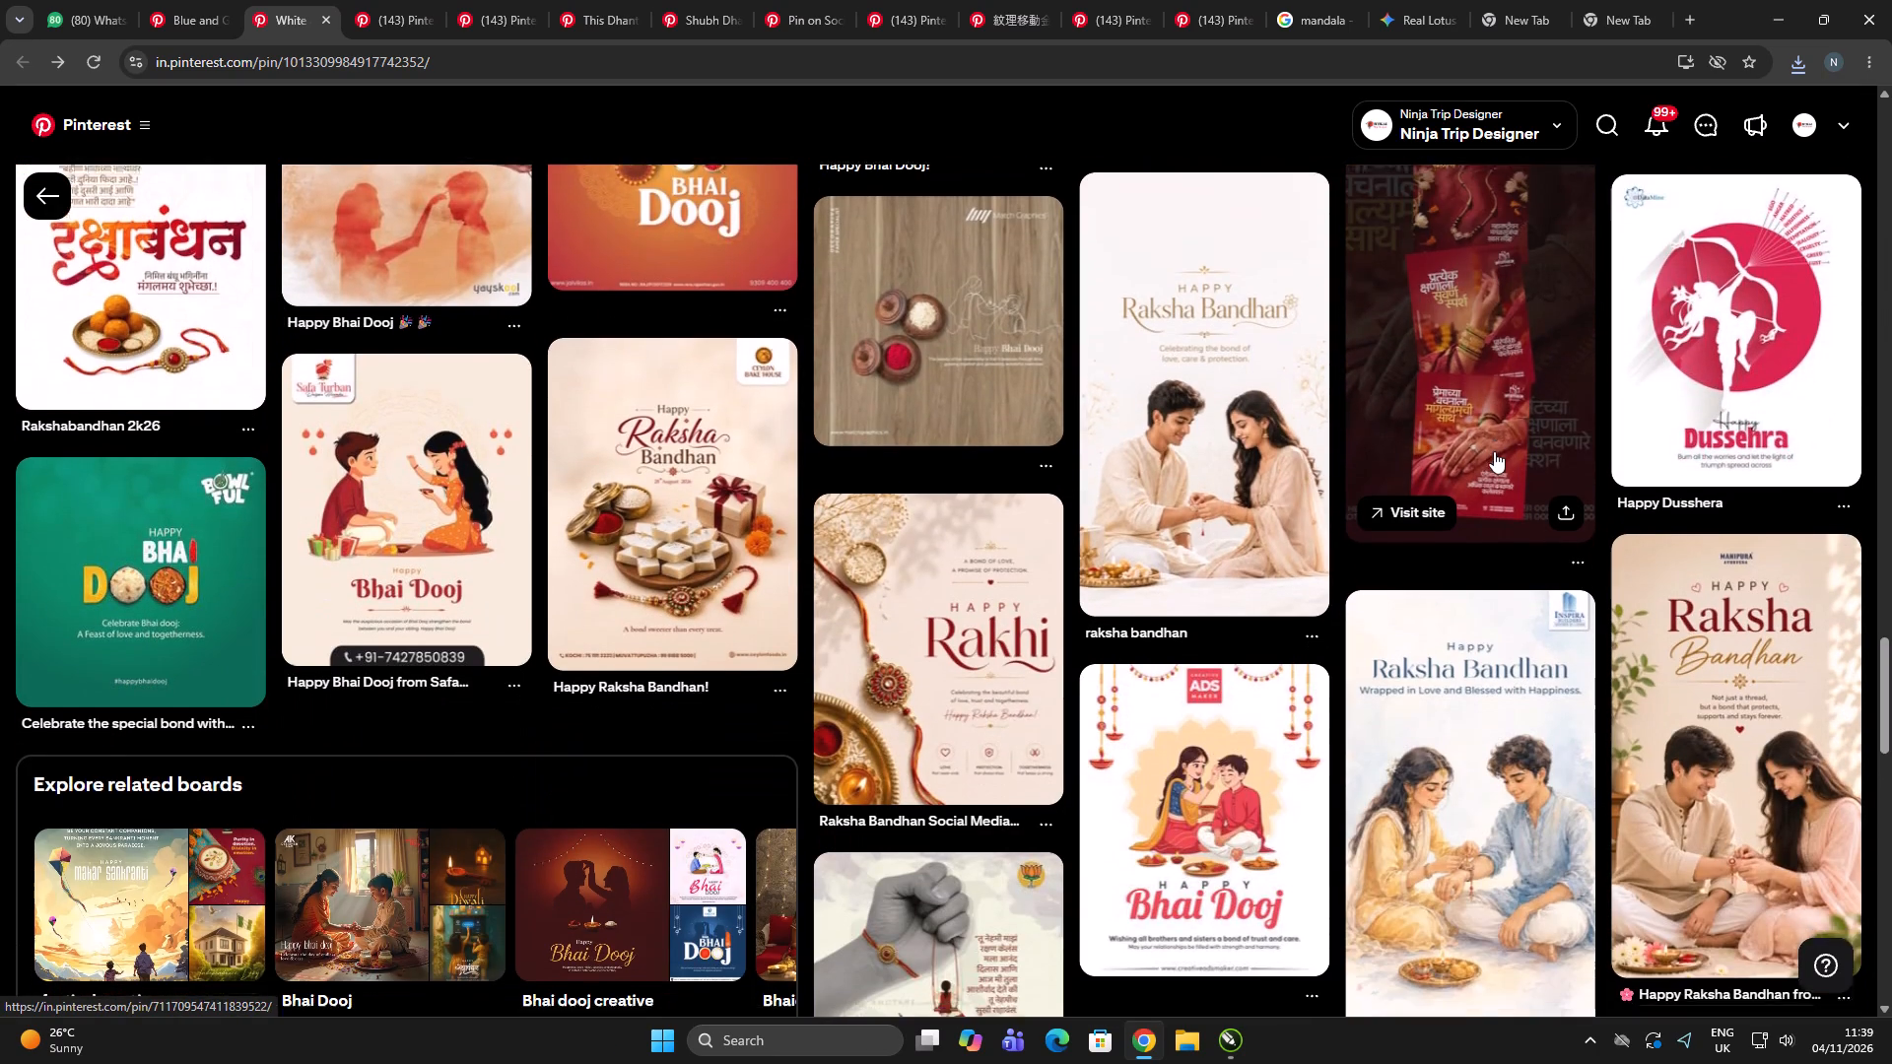
{"action": "scroll", "coordinate": [1494, 451], "scroll_direction": "down", "scroll_amount": 8}
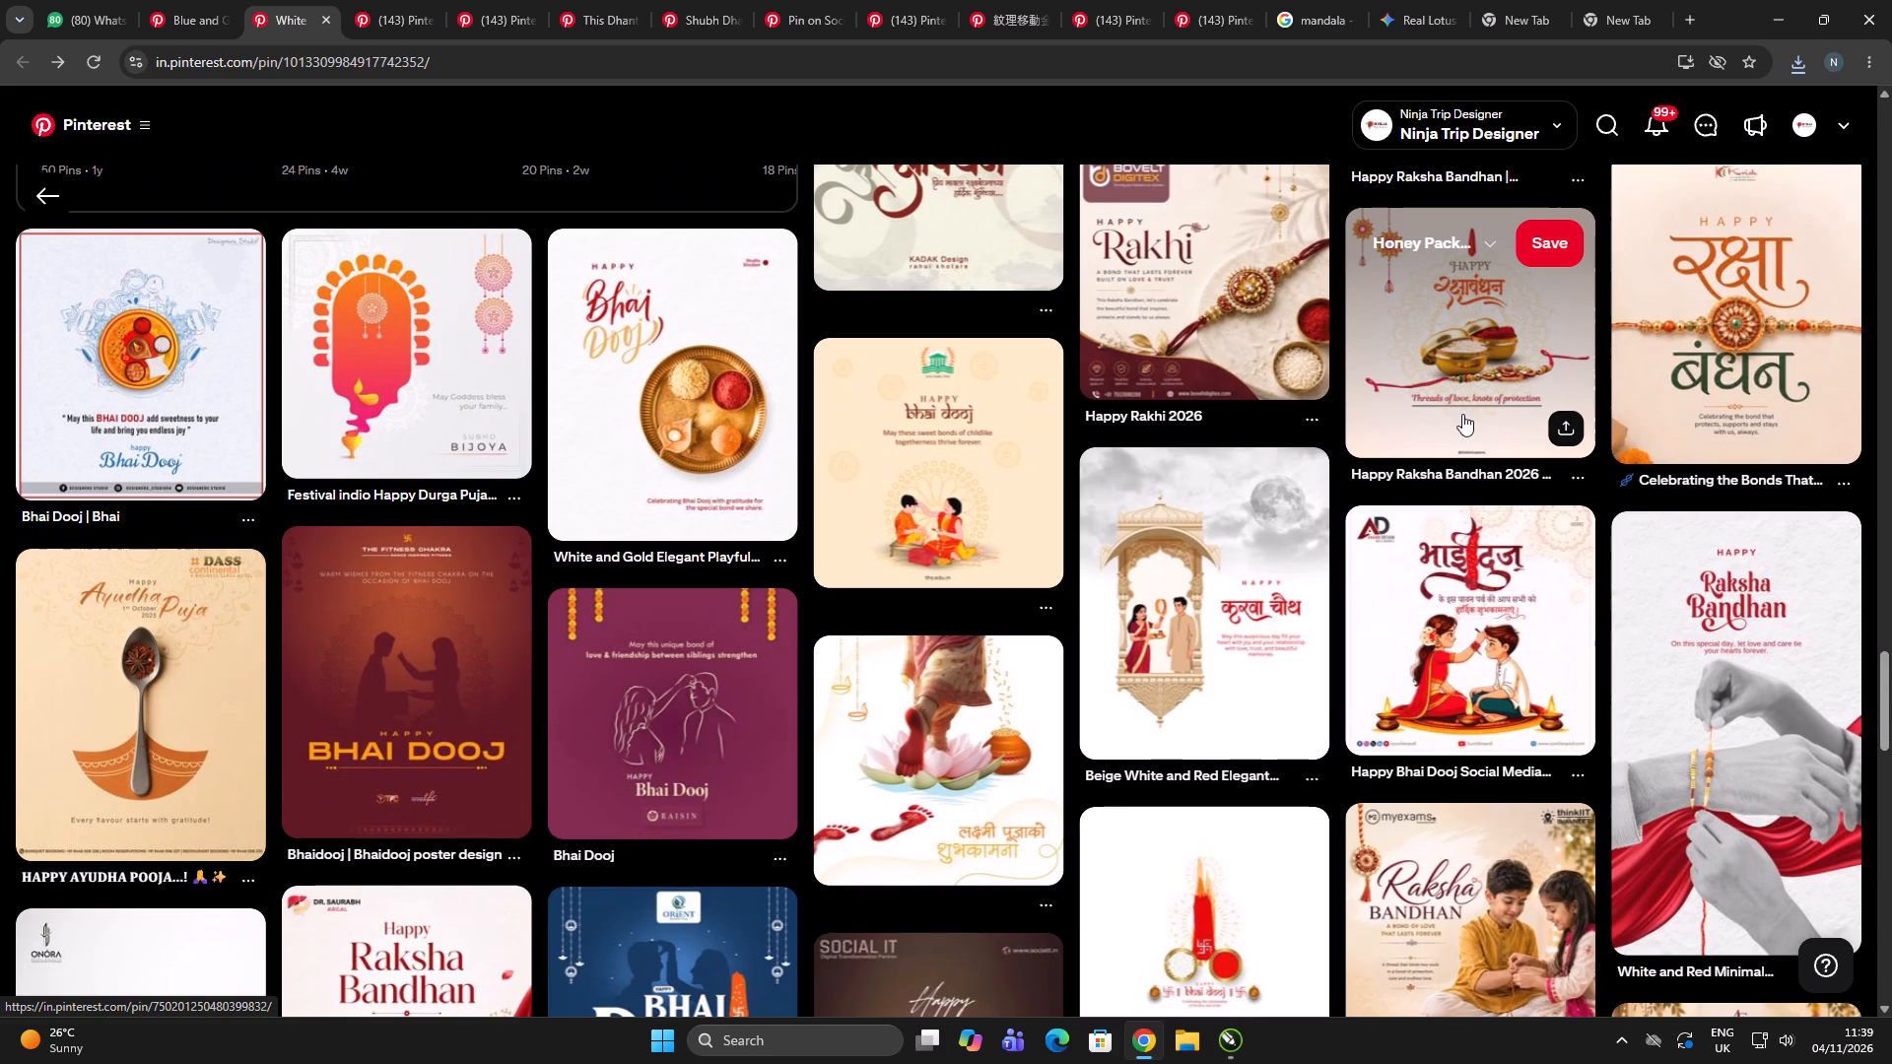
Open the White and Gold Elegant Bhai Dooj pin with the brass thali in a new tab.
{"action": "right_click", "coordinate": [641, 343]}
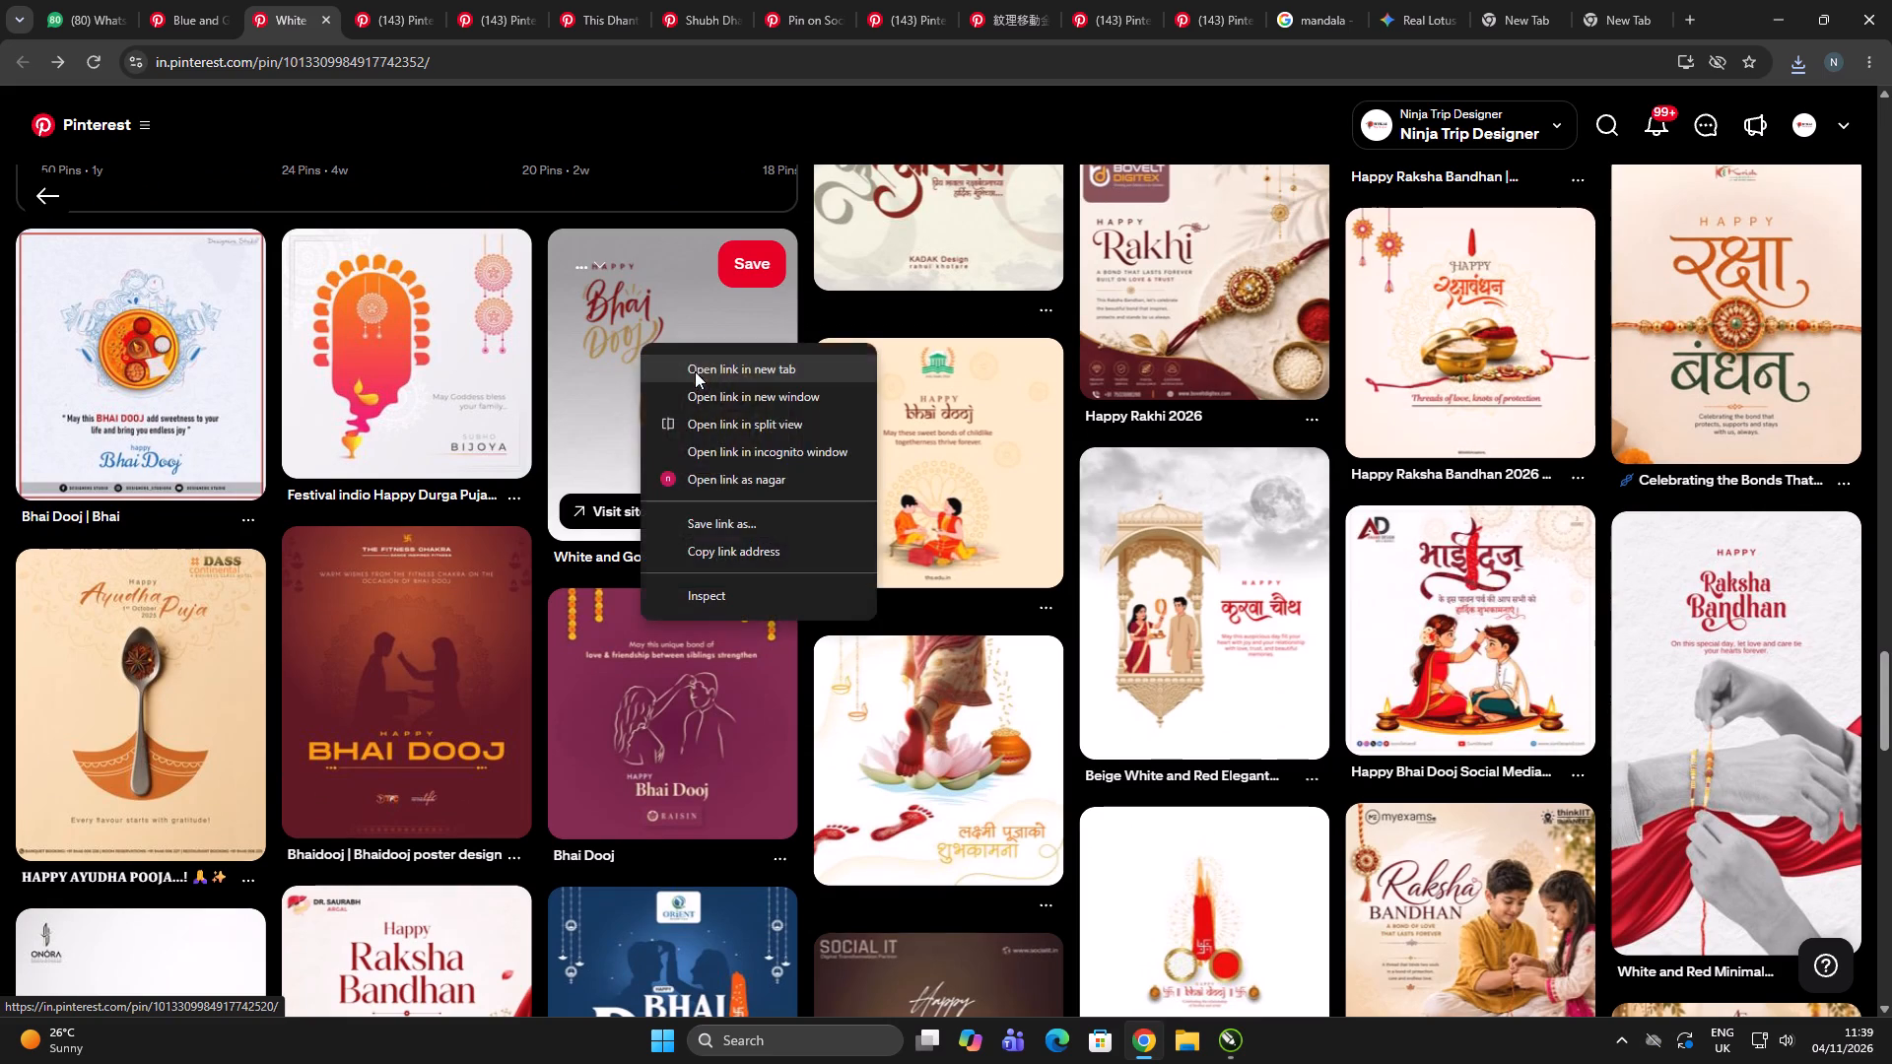
{"action": "left_click", "coordinate": [696, 365]}
{"action": "scroll", "coordinate": [963, 392], "scroll_direction": "down", "scroll_amount": 3}
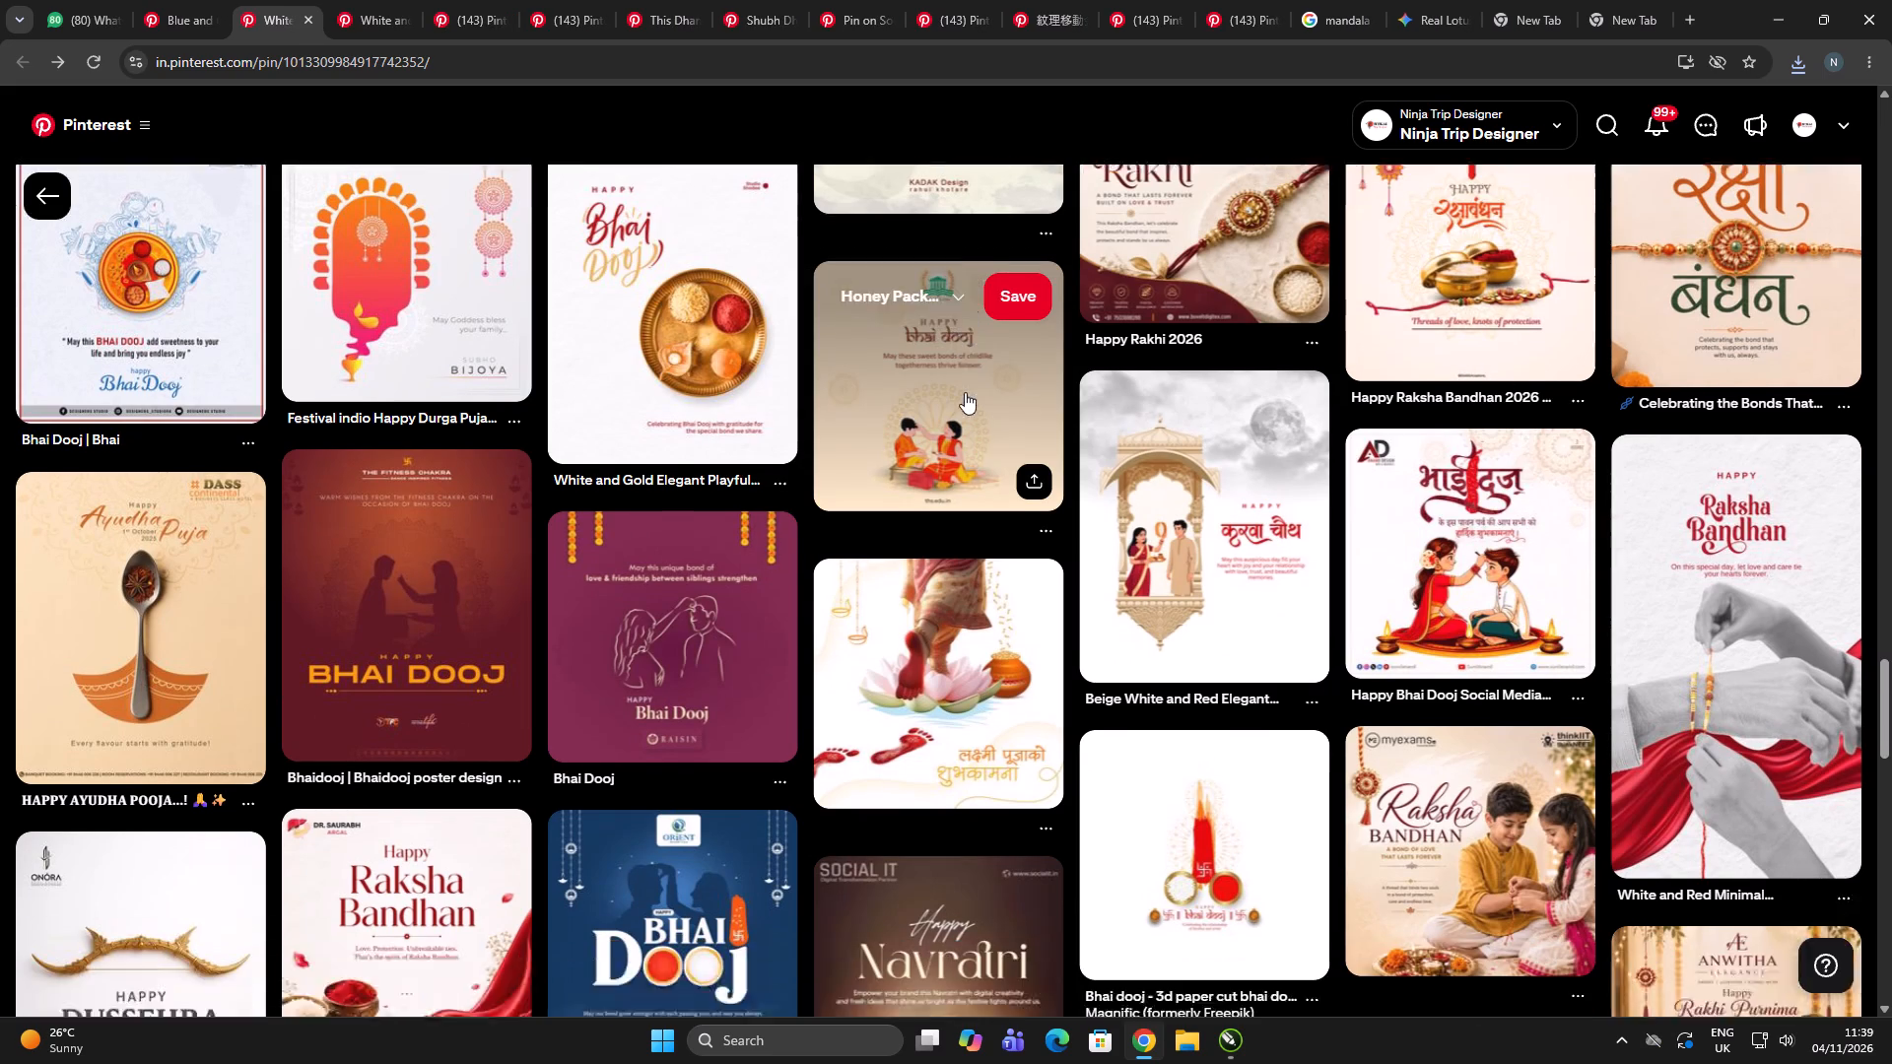
Browse the related Bhai Dooj and Raksha Bandhan pins, checking the Happy Dussehra pin and the red and white Raksha Bandhan pin.
{"action": "scroll", "coordinate": [965, 392], "scroll_direction": "down", "scroll_amount": 1}
{"action": "scroll", "coordinate": [1090, 386], "scroll_direction": "up", "scroll_amount": 8}
{"action": "scroll", "coordinate": [1772, 425], "scroll_direction": "up", "scroll_amount": 1}
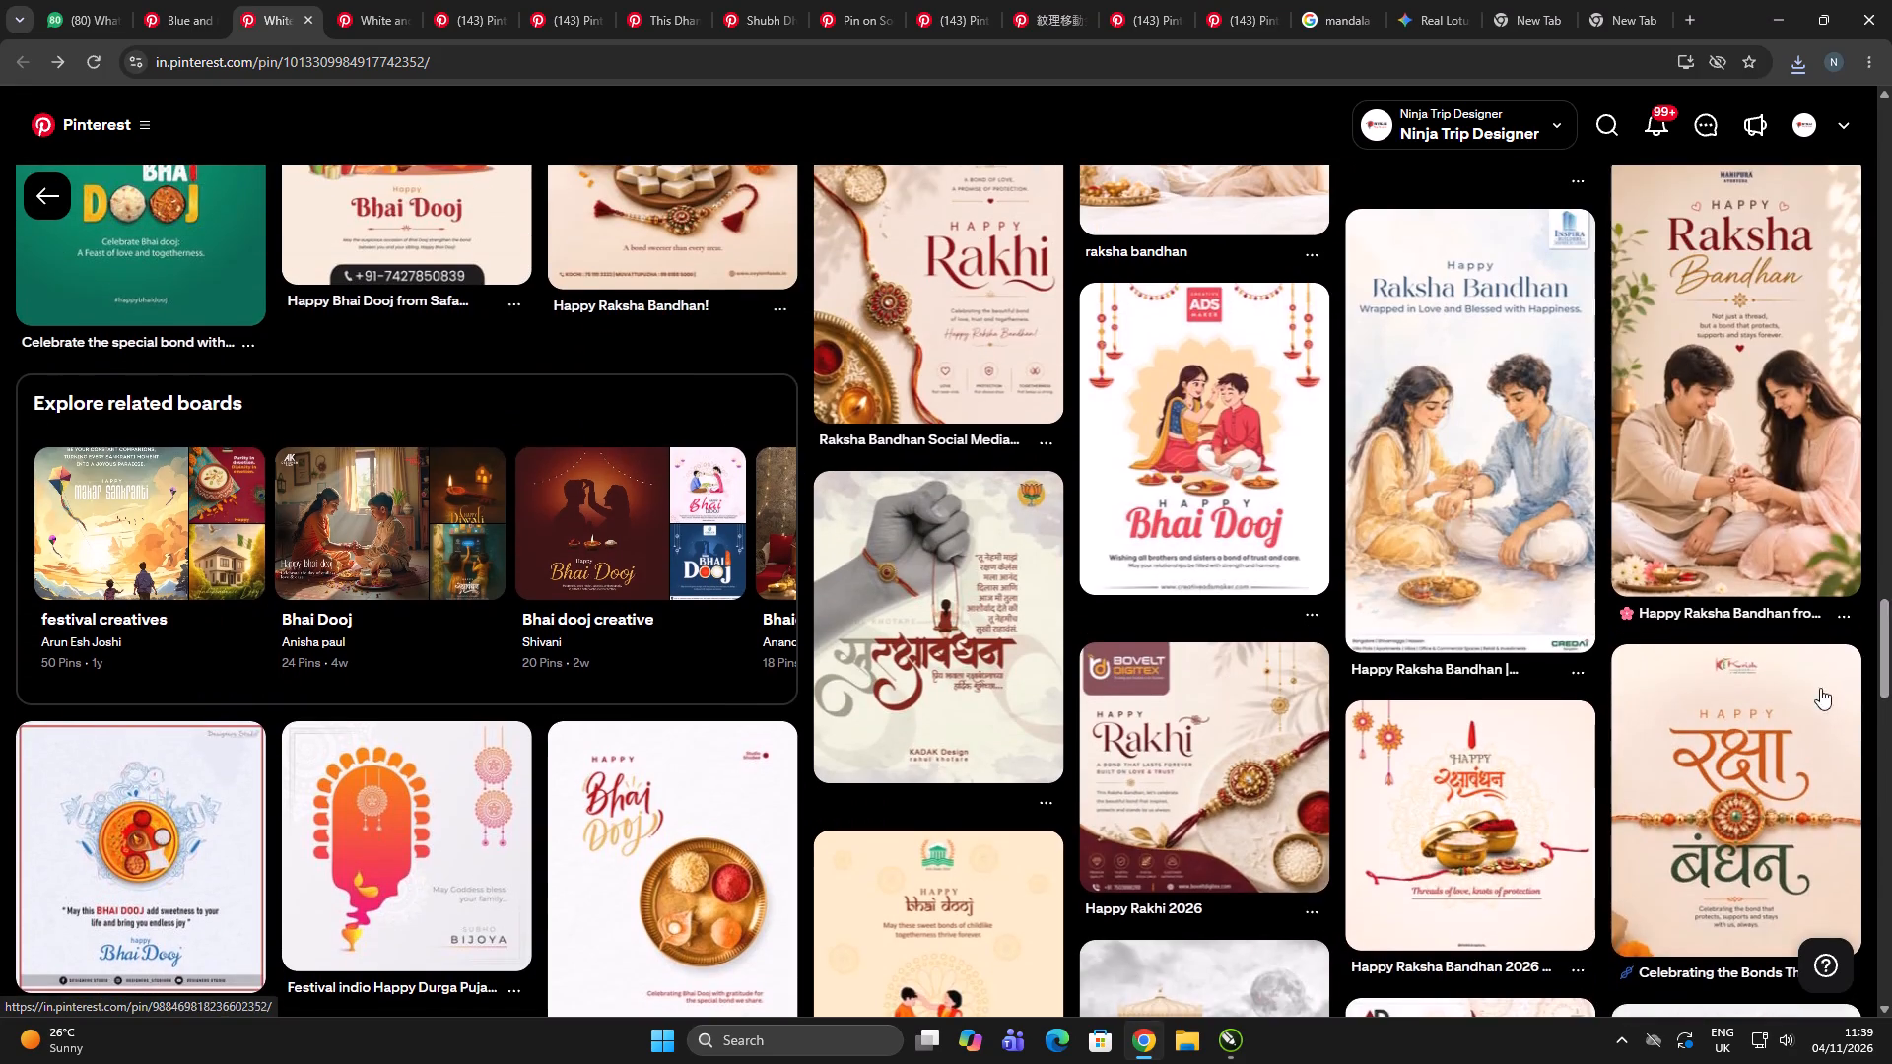
{"action": "scroll", "coordinate": [1819, 687], "scroll_direction": "up", "scroll_amount": 5}
{"action": "left_click", "coordinate": [1739, 438]}
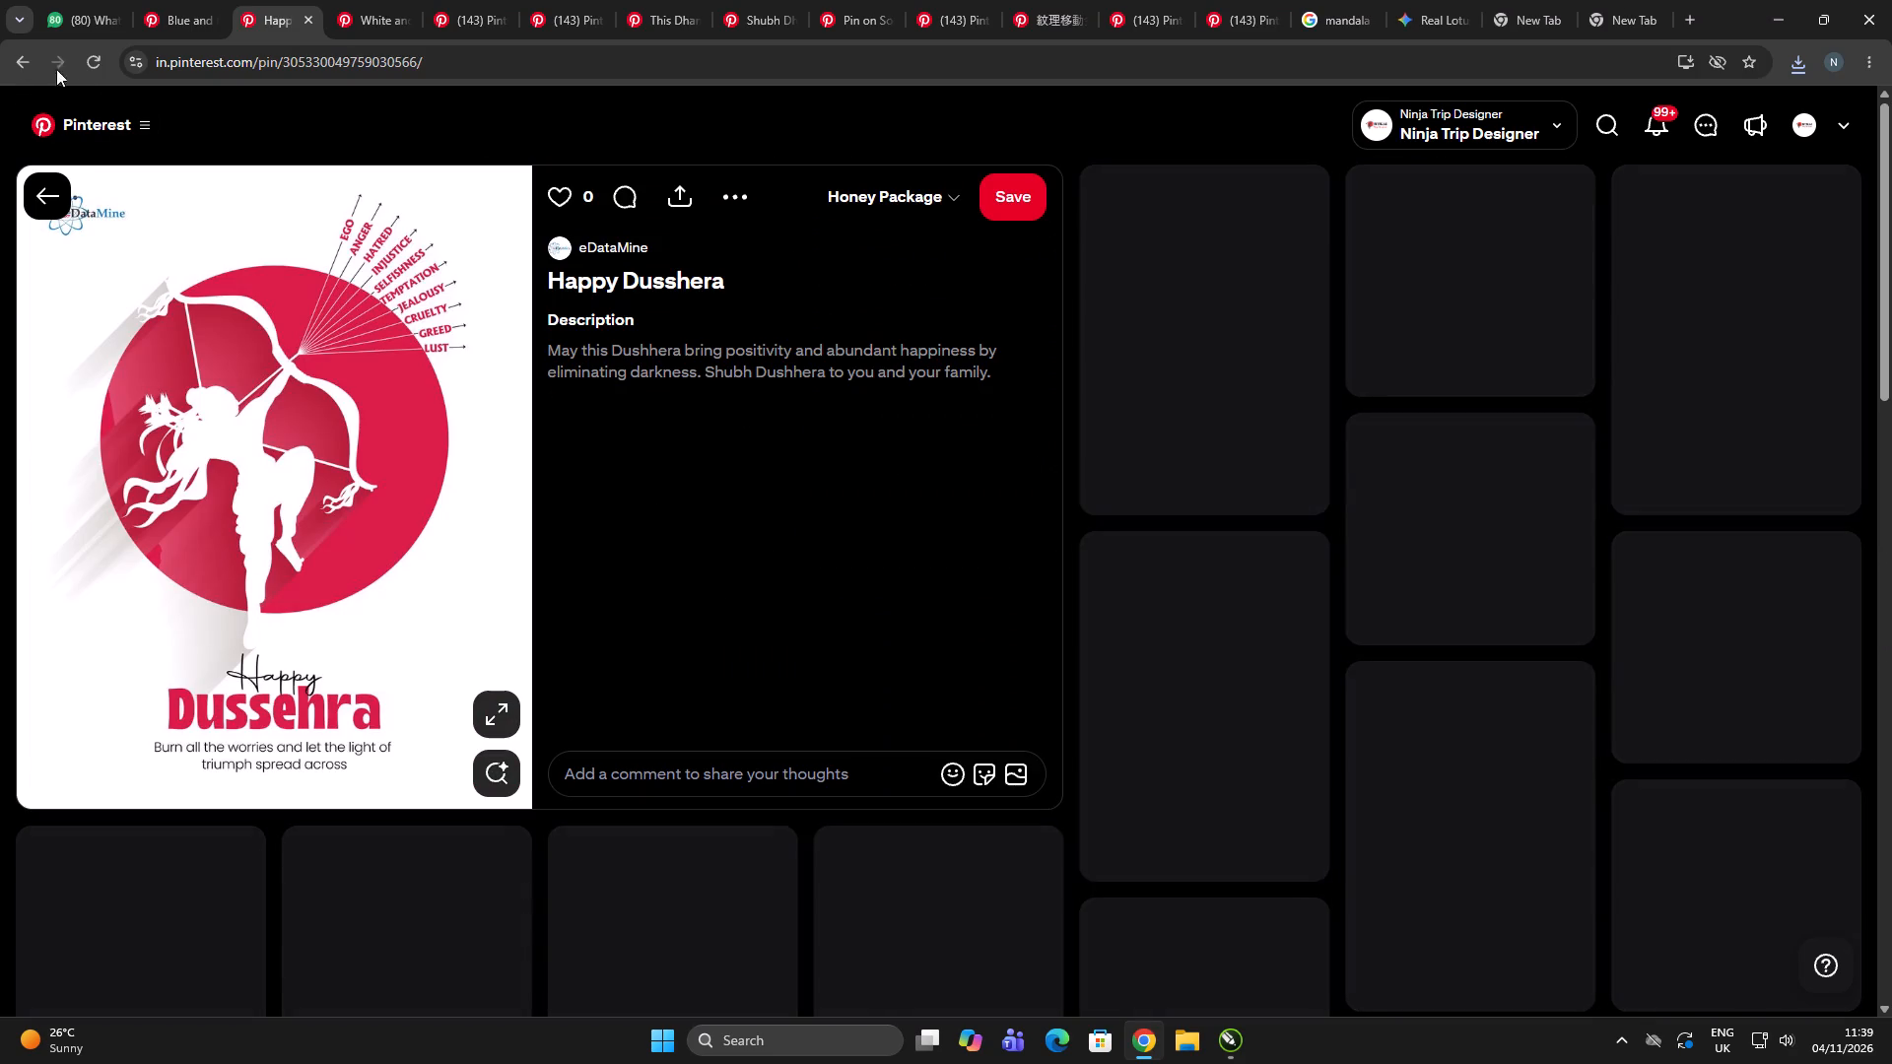
{"action": "left_click", "coordinate": [19, 55]}
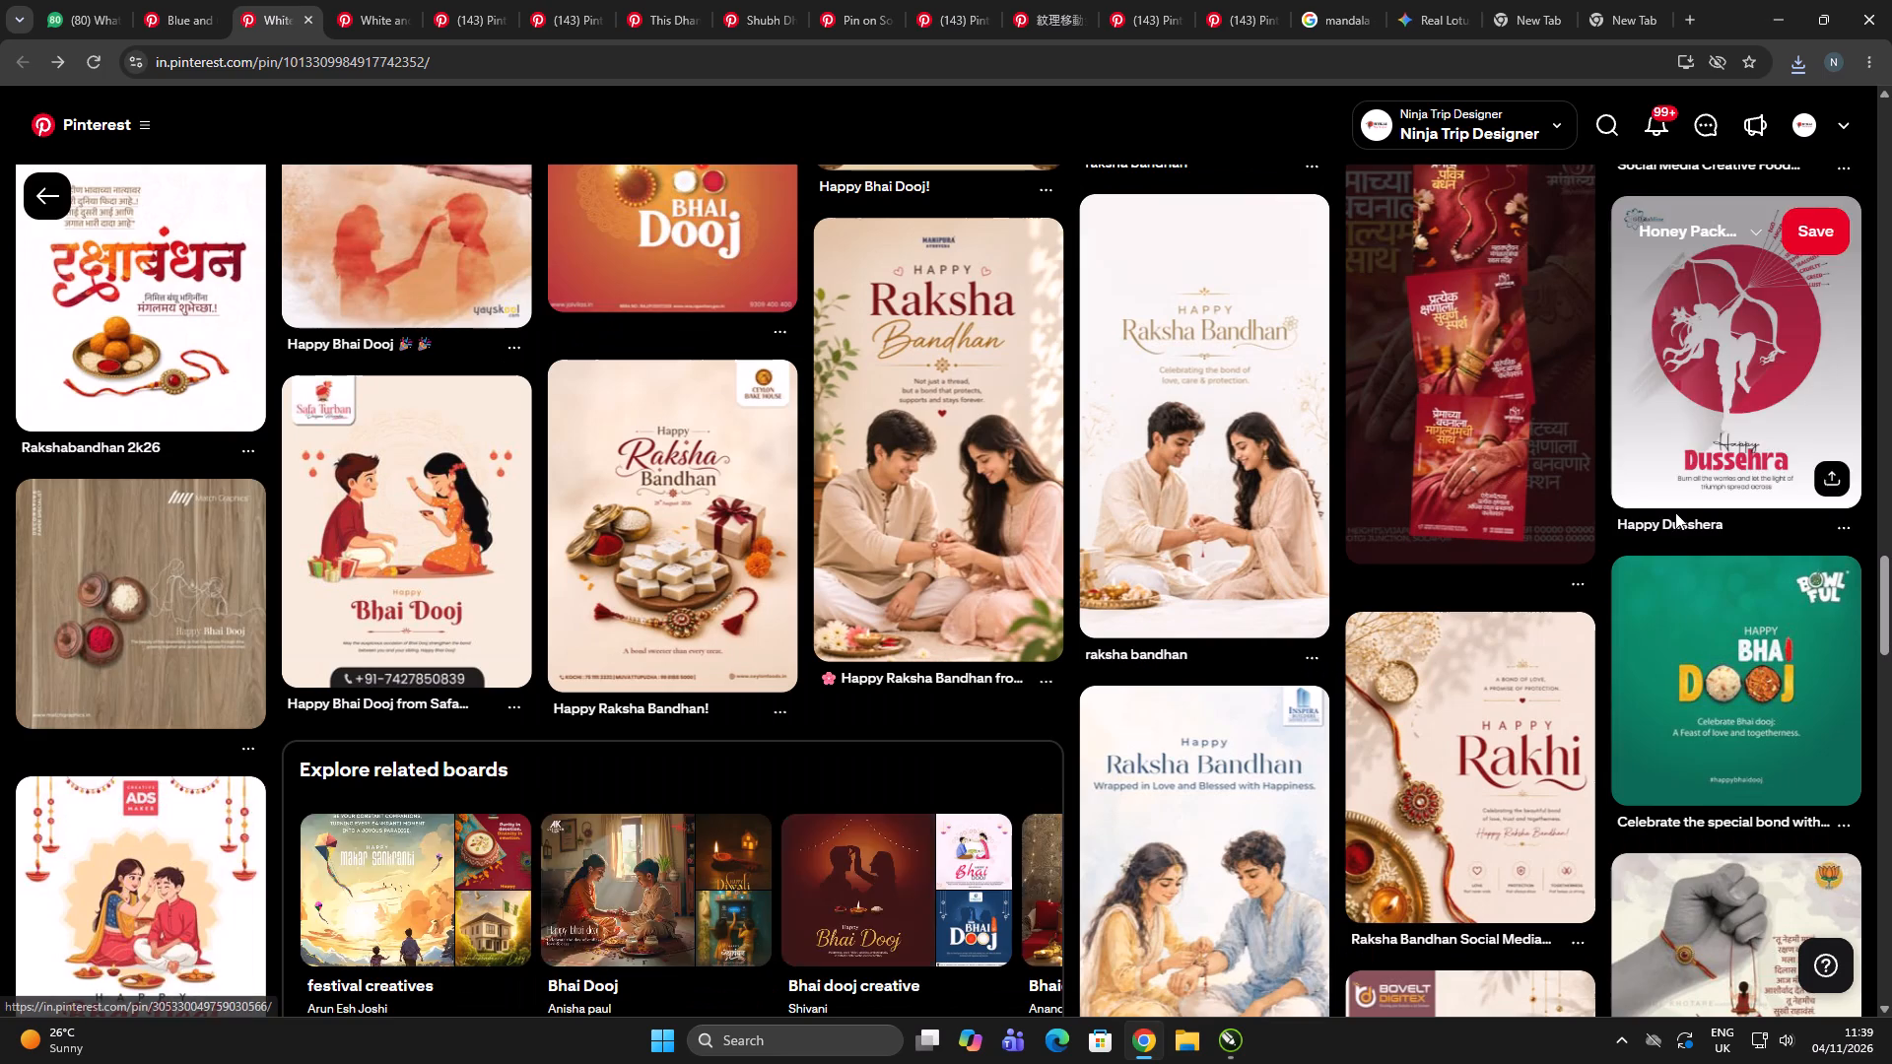
{"action": "scroll", "coordinate": [1675, 512], "scroll_direction": "up", "scroll_amount": 12}
{"action": "left_click", "coordinate": [1723, 472]}
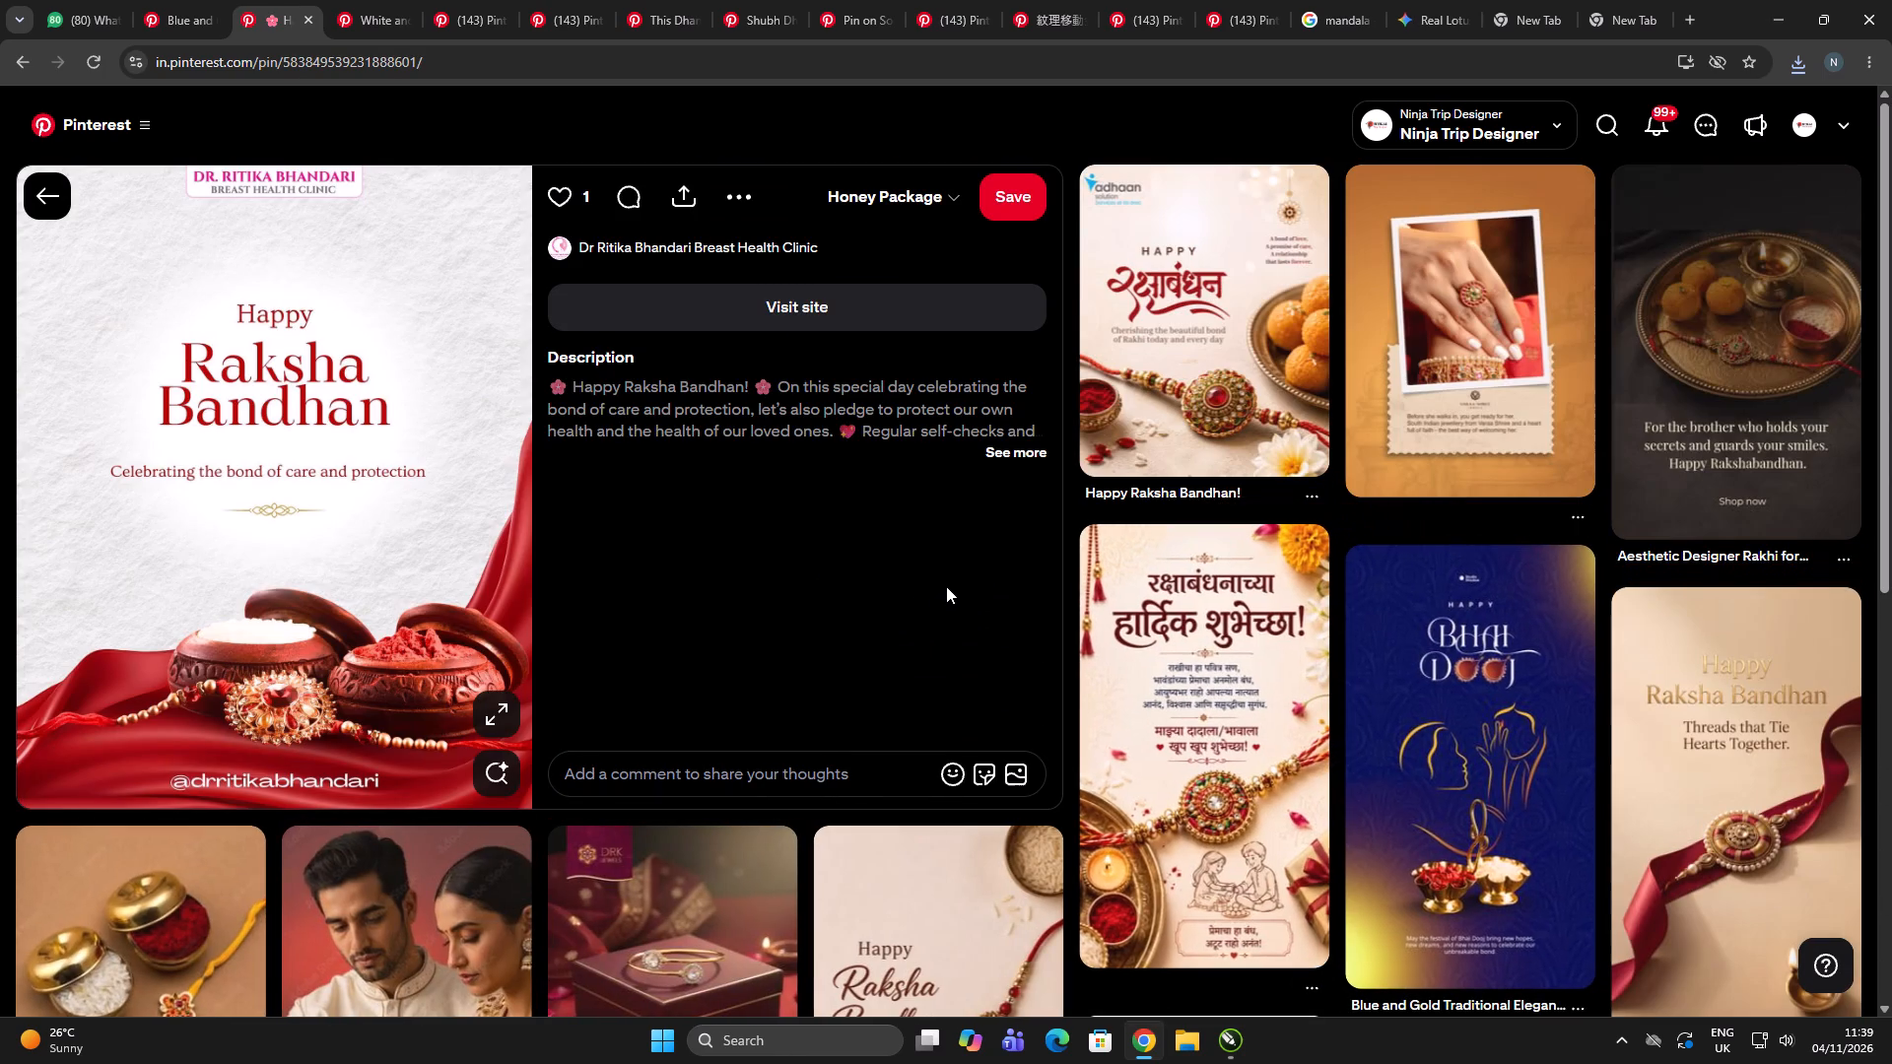
{"action": "scroll", "coordinate": [943, 585], "scroll_direction": "down", "scroll_amount": 2}
{"action": "scroll", "coordinate": [943, 585], "scroll_direction": "up", "scroll_amount": 3}
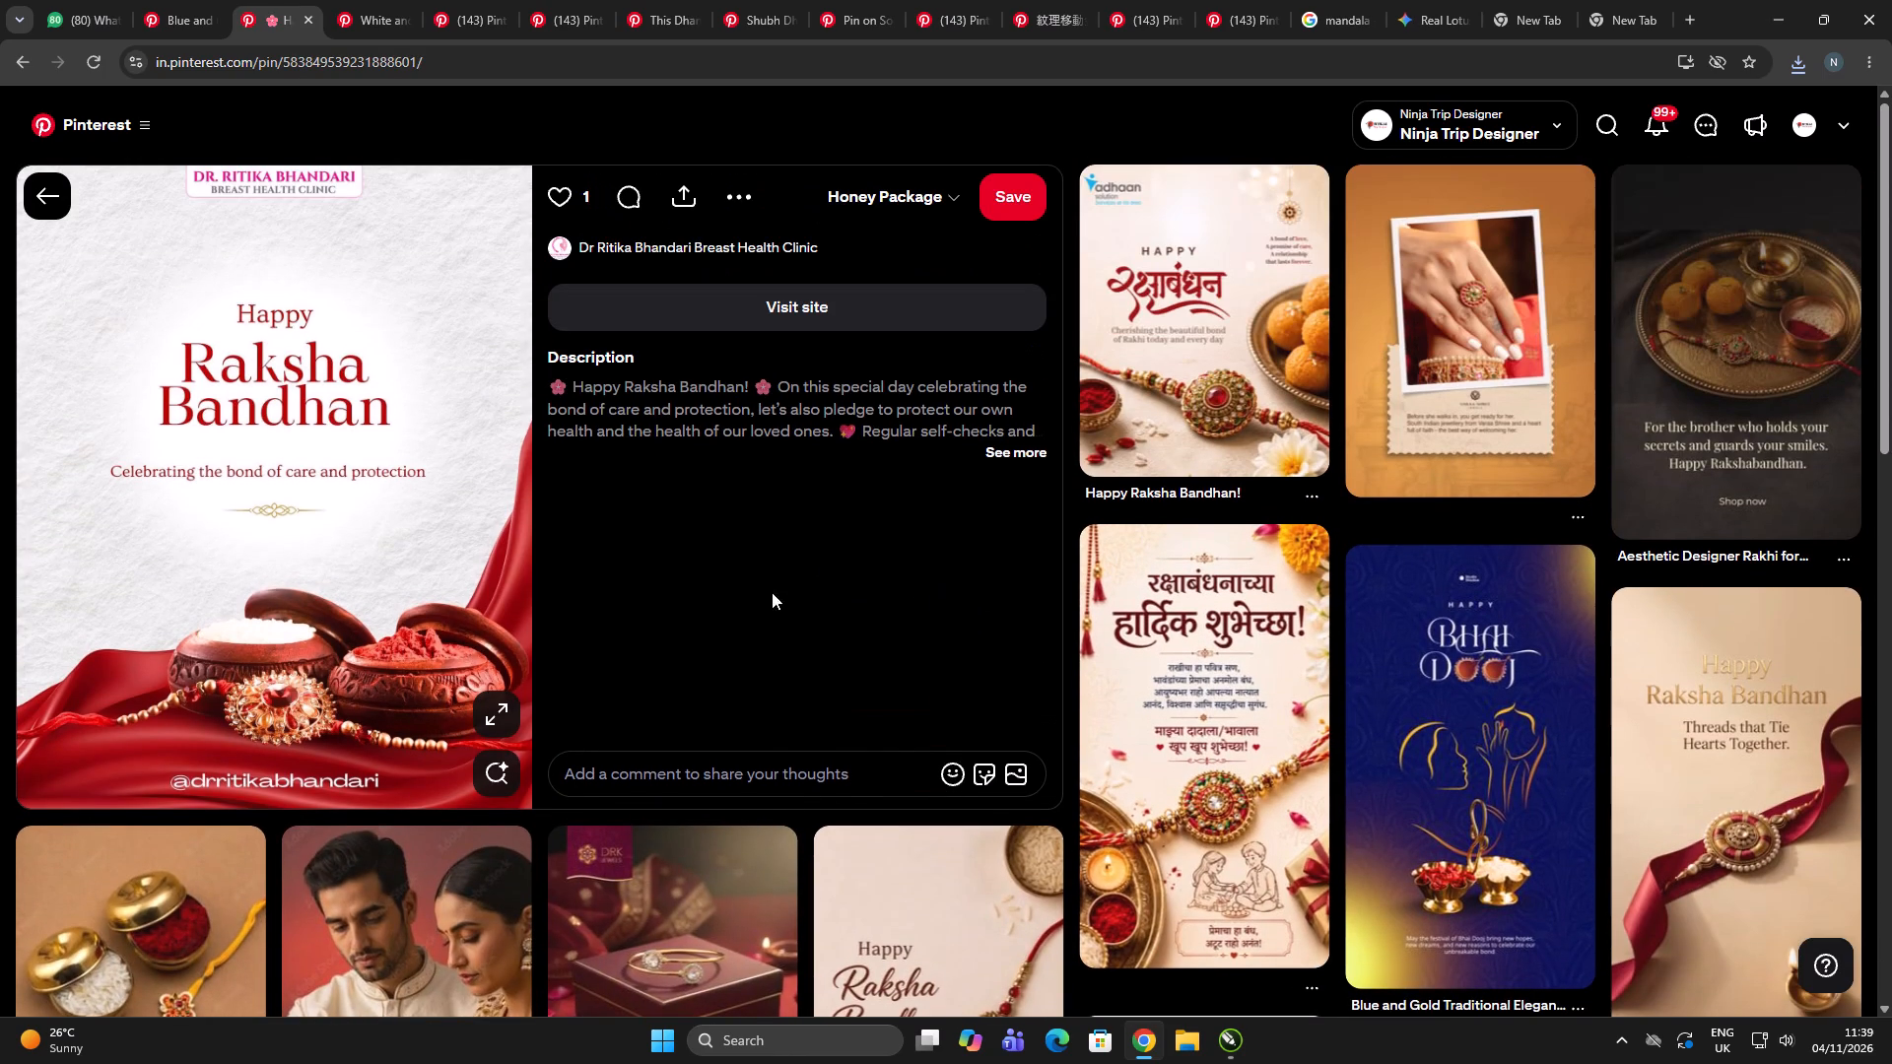
Switch to CorelDRAW and add a second page to the Untitled-1 document.
{"action": "key", "text": "alt+Tab"}
{"action": "double_click", "coordinate": [1068, 618]}
{"action": "left_click_drag", "start_coordinate": [1069, 622], "coordinate": [1047, 634]}
{"action": "left_click_drag", "start_coordinate": [1245, 624], "coordinate": [1230, 631]}
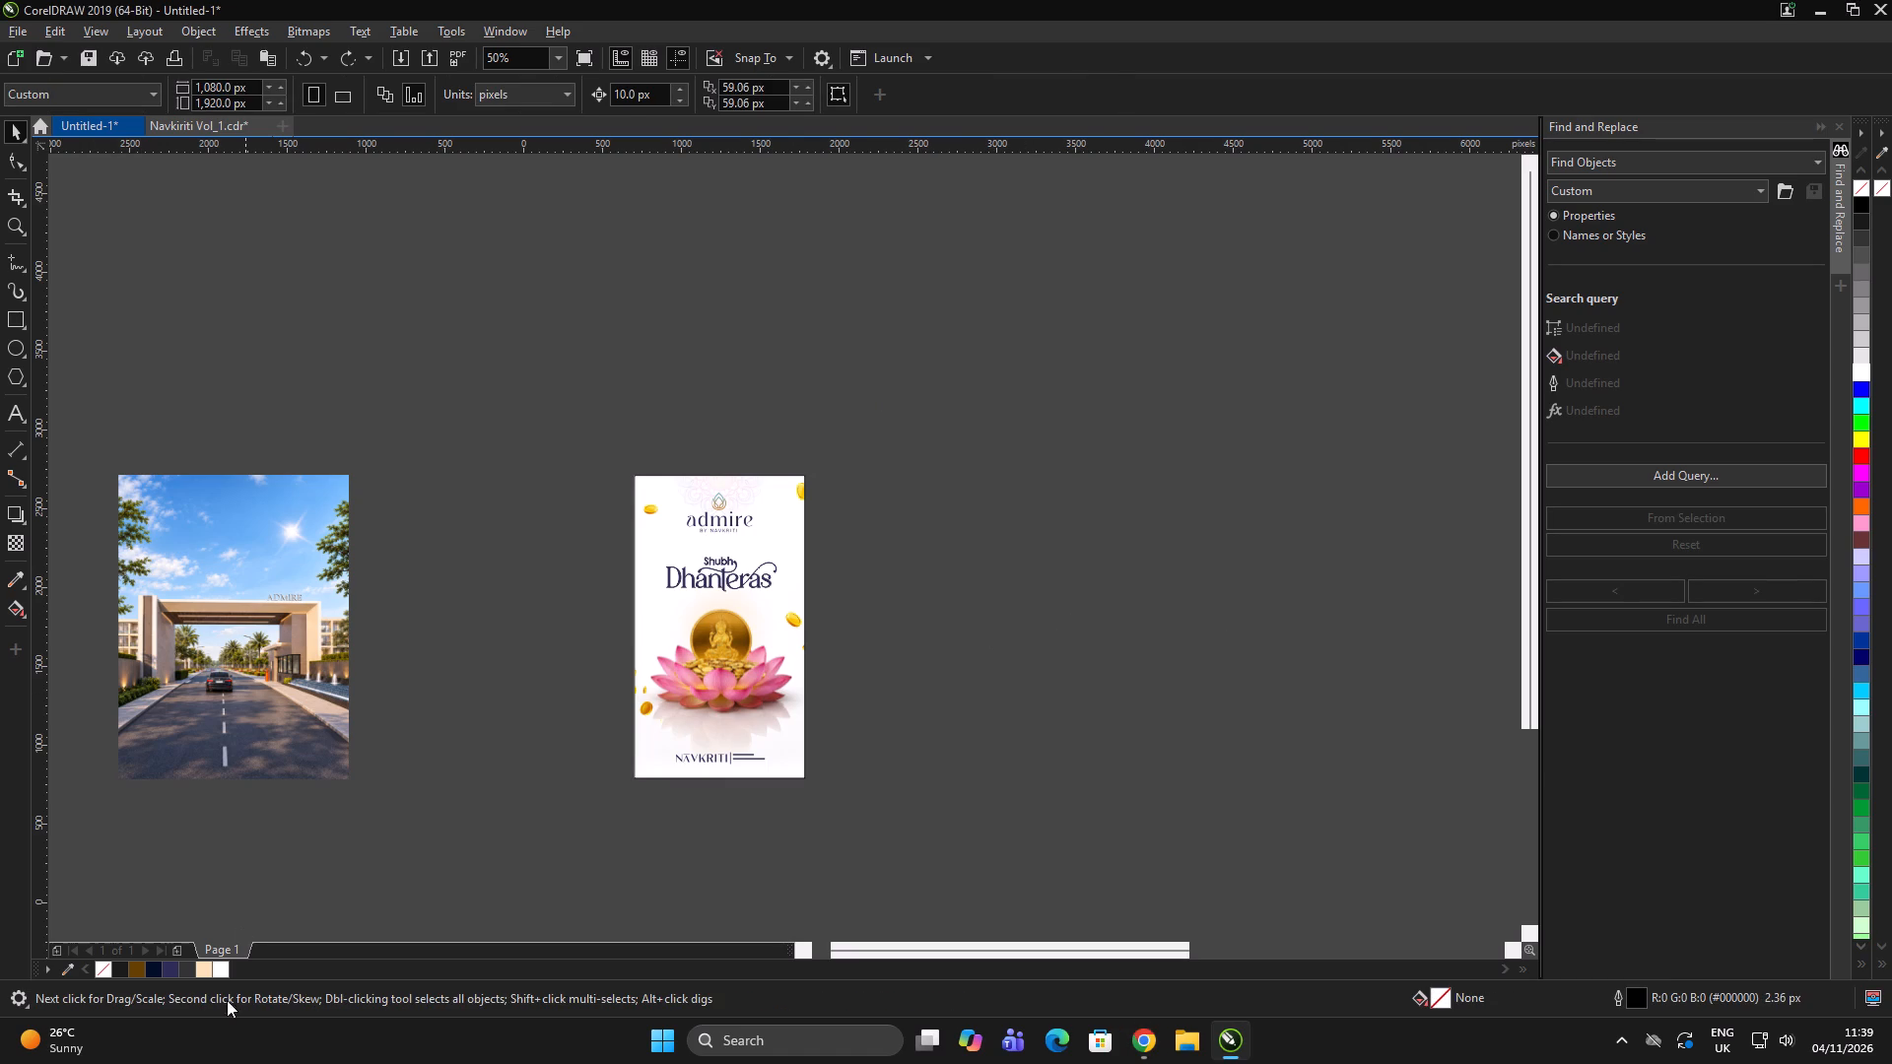
{"action": "left_click", "coordinate": [177, 949]}
{"action": "double_click", "coordinate": [1143, 615]}
{"action": "left_click", "coordinate": [1139, 607]}
Import the Bhai Dooj silhouette image with the red and orange watercolour from Downloads, placing it about 1,005 by 1,256 px on Page 2.
{"action": "key", "text": "ctrl+i"}
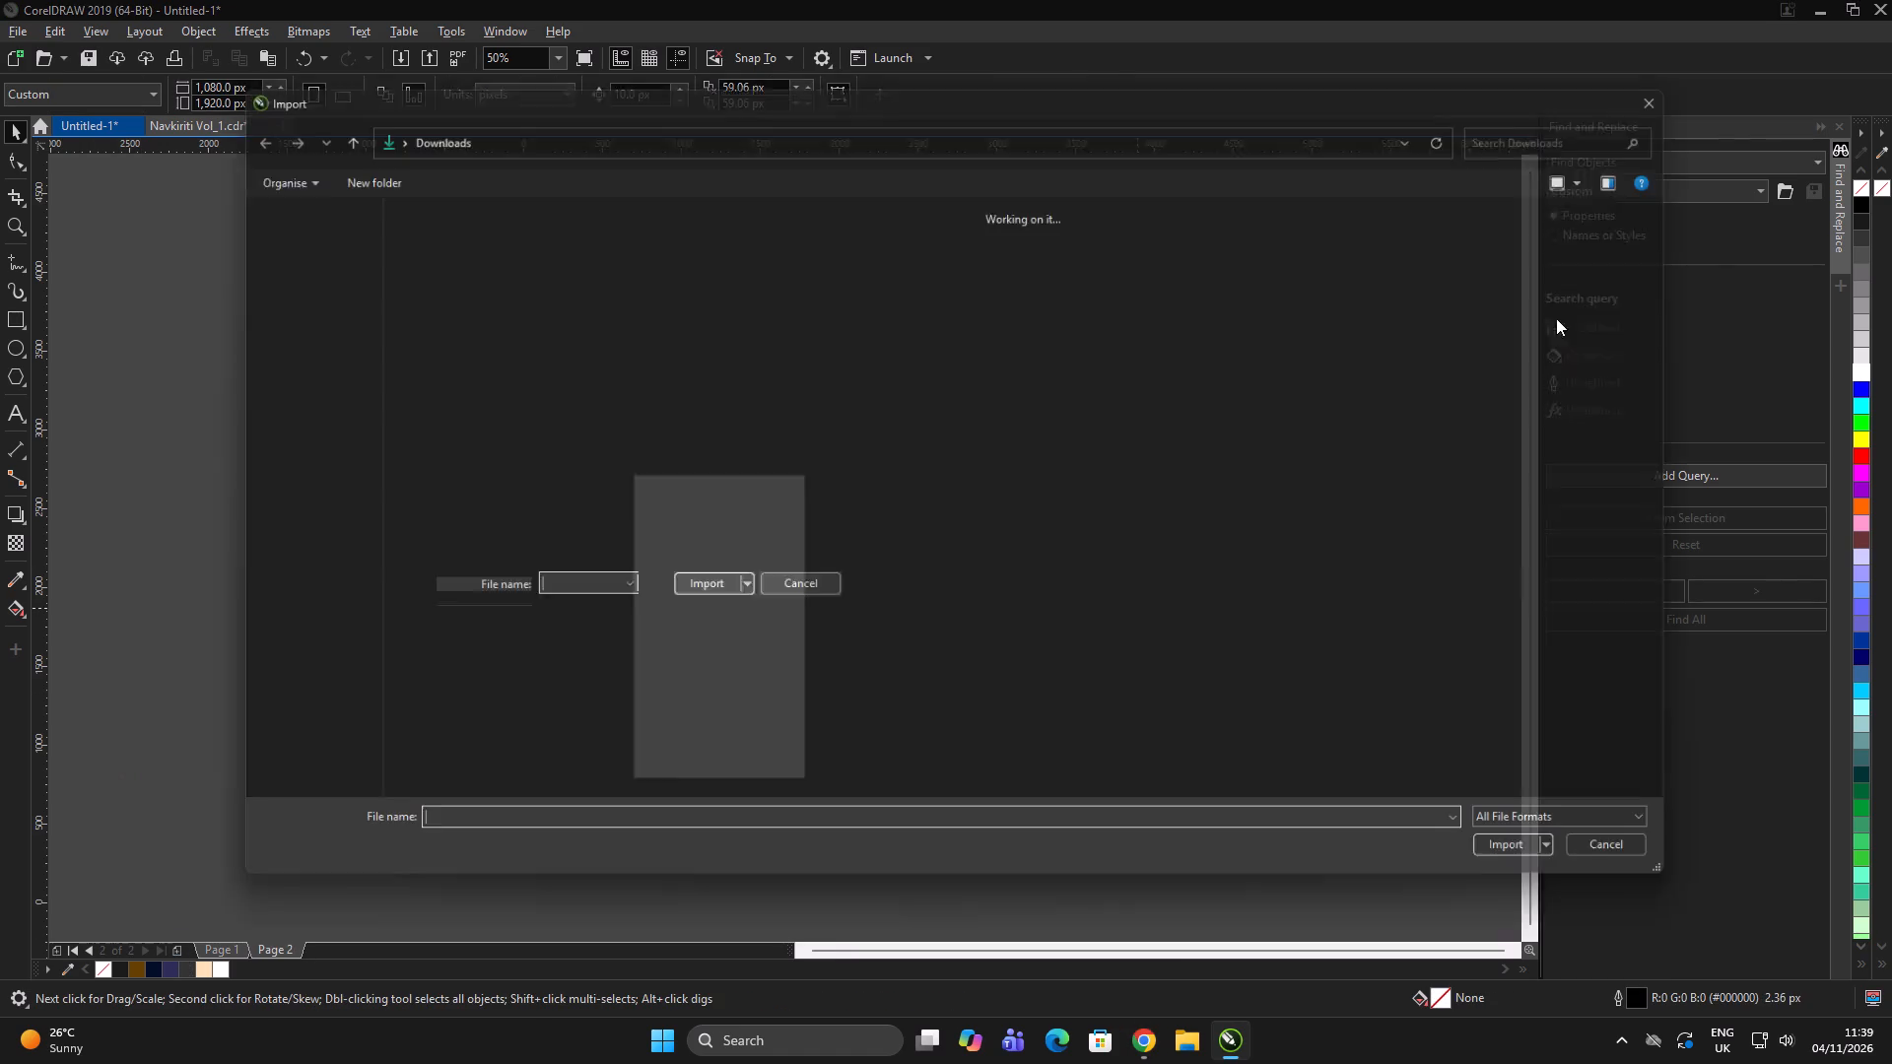
{"action": "left_click", "coordinate": [612, 408]}
{"action": "left_click", "coordinate": [904, 377]}
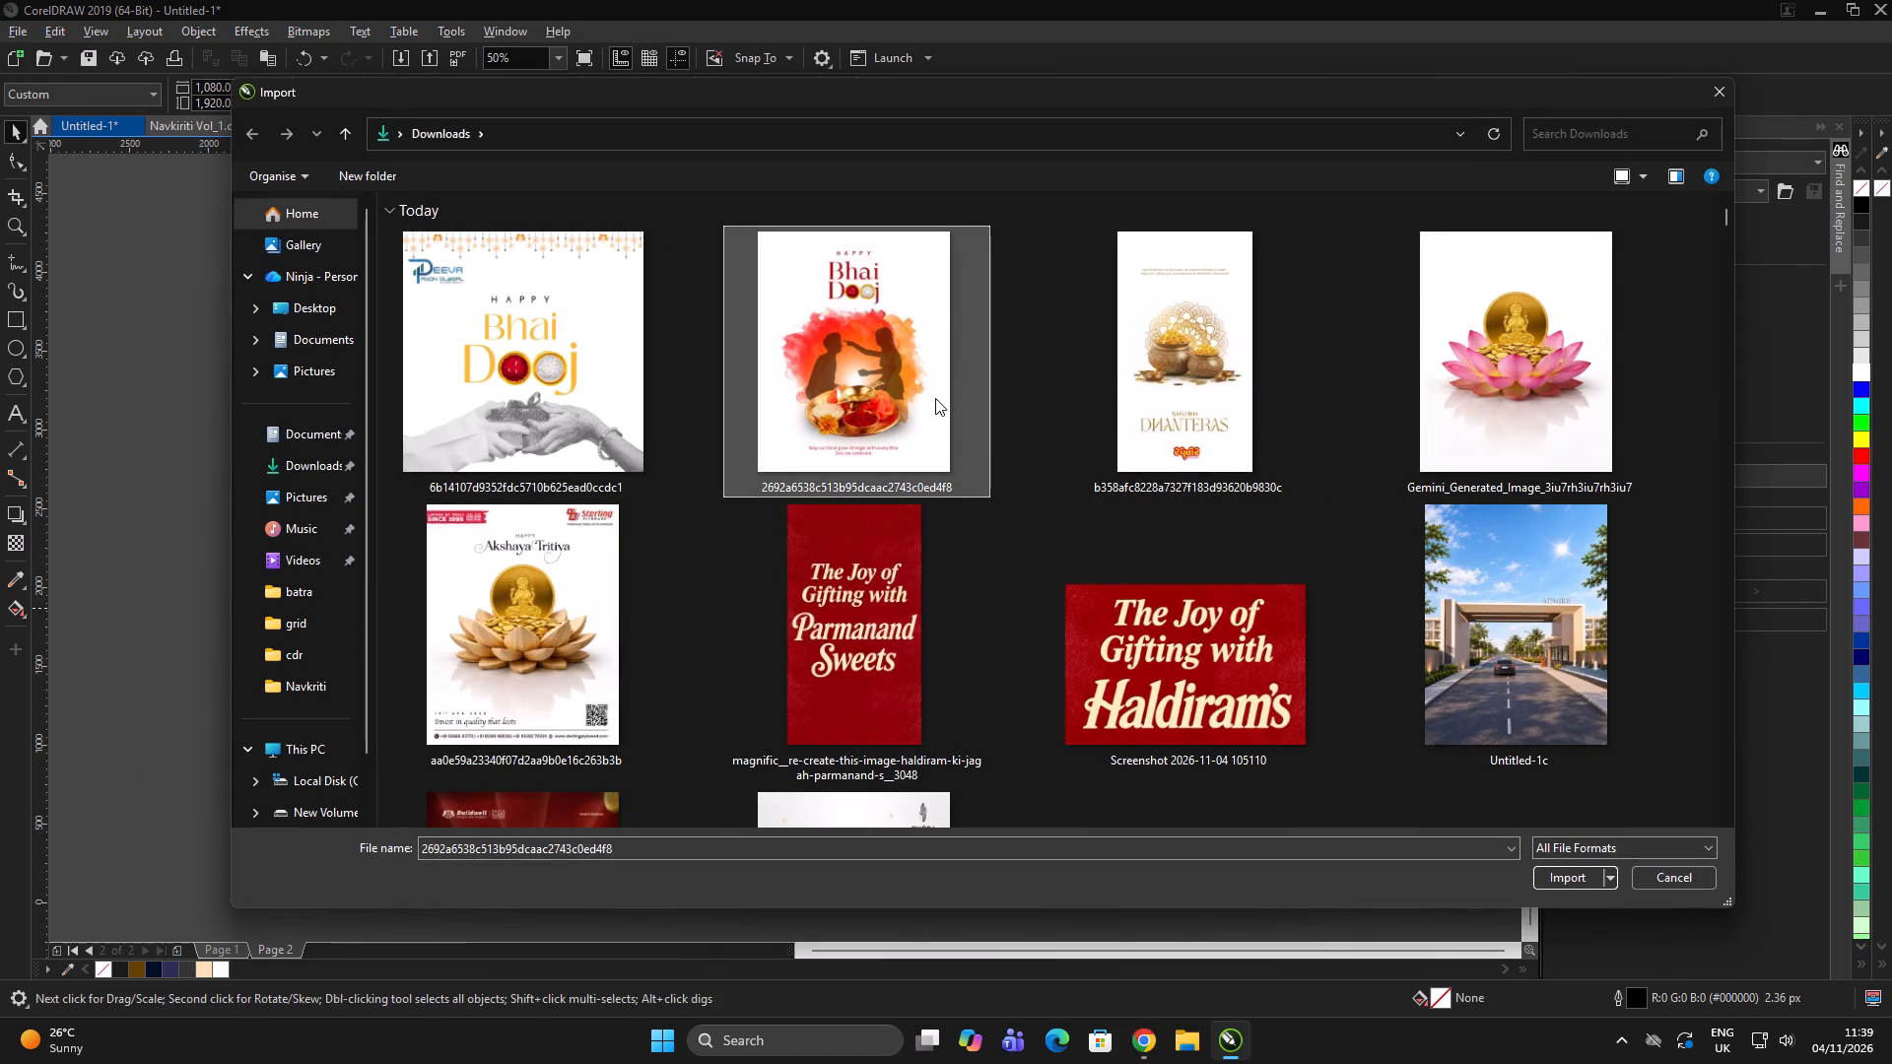
{"action": "left_click", "coordinate": [572, 442]}
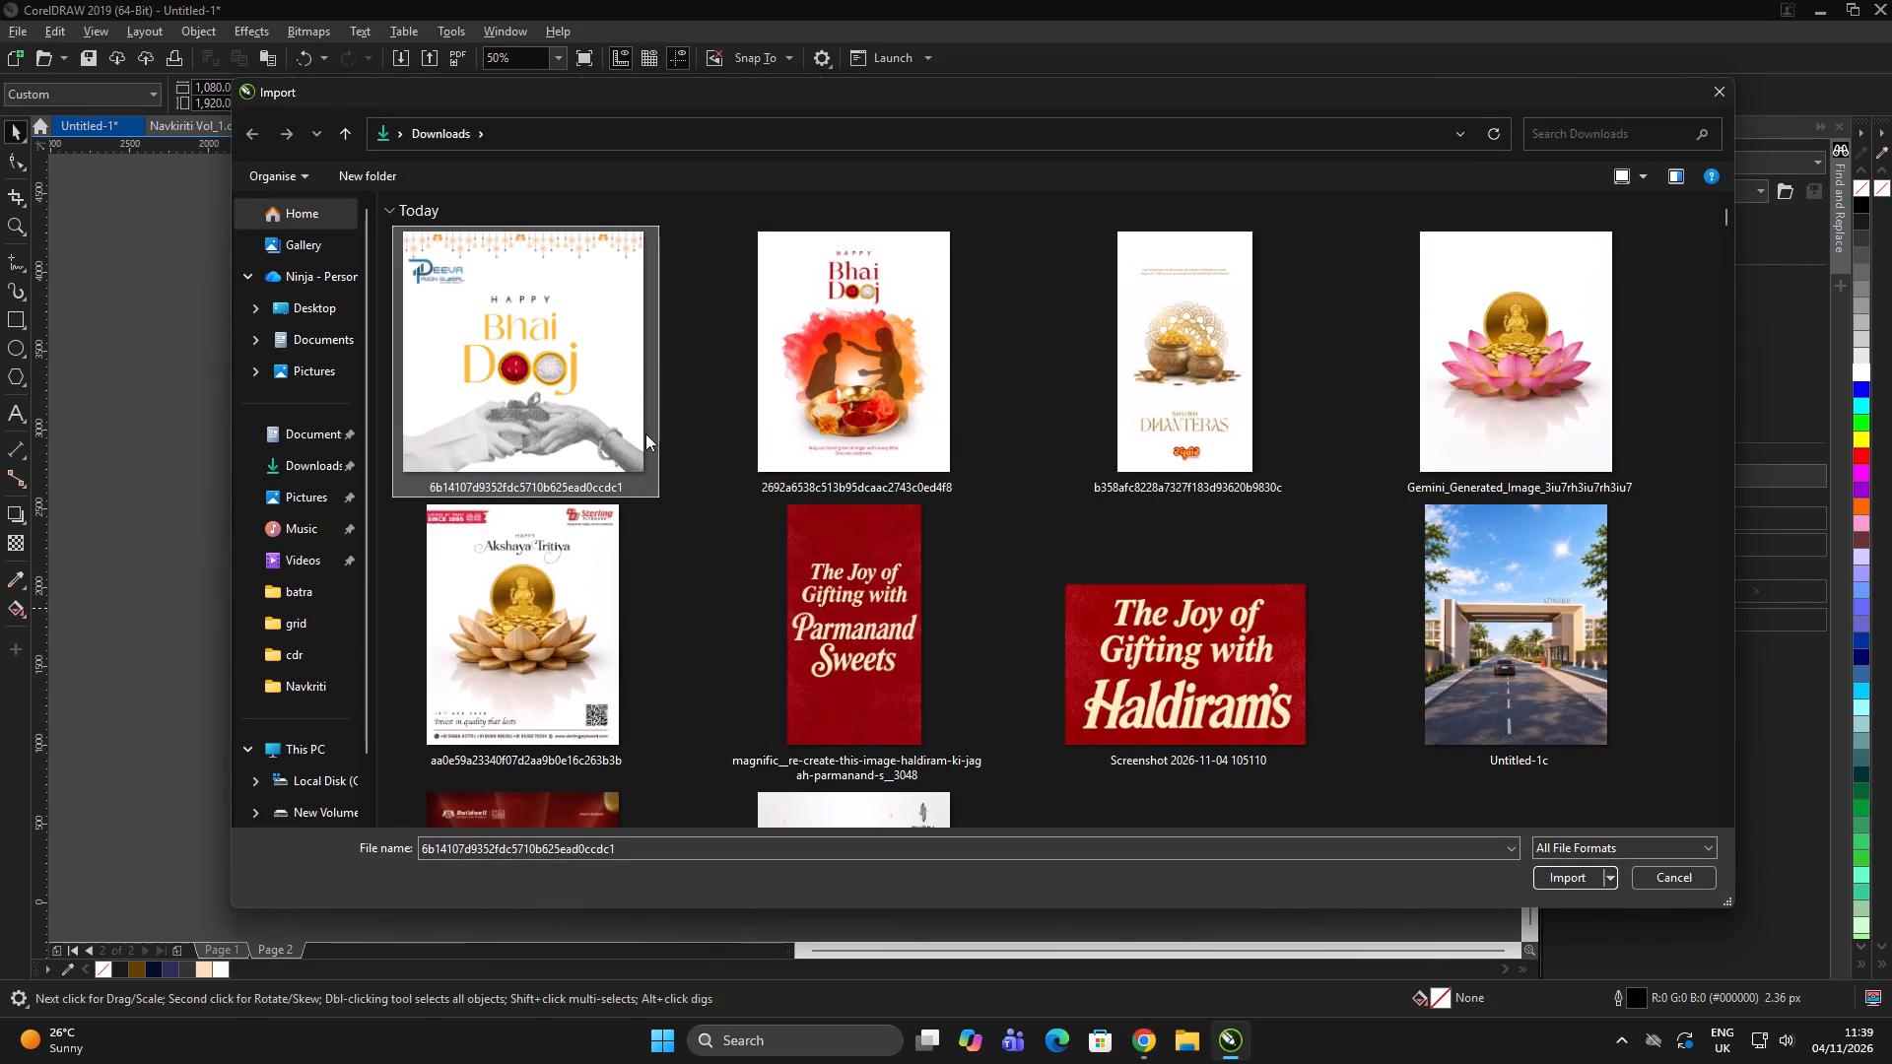
{"action": "left_click", "coordinate": [829, 406]}
{"action": "left_click", "coordinate": [1585, 879]}
{"action": "left_click_drag", "start_coordinate": [694, 434], "coordinate": [929, 632]}
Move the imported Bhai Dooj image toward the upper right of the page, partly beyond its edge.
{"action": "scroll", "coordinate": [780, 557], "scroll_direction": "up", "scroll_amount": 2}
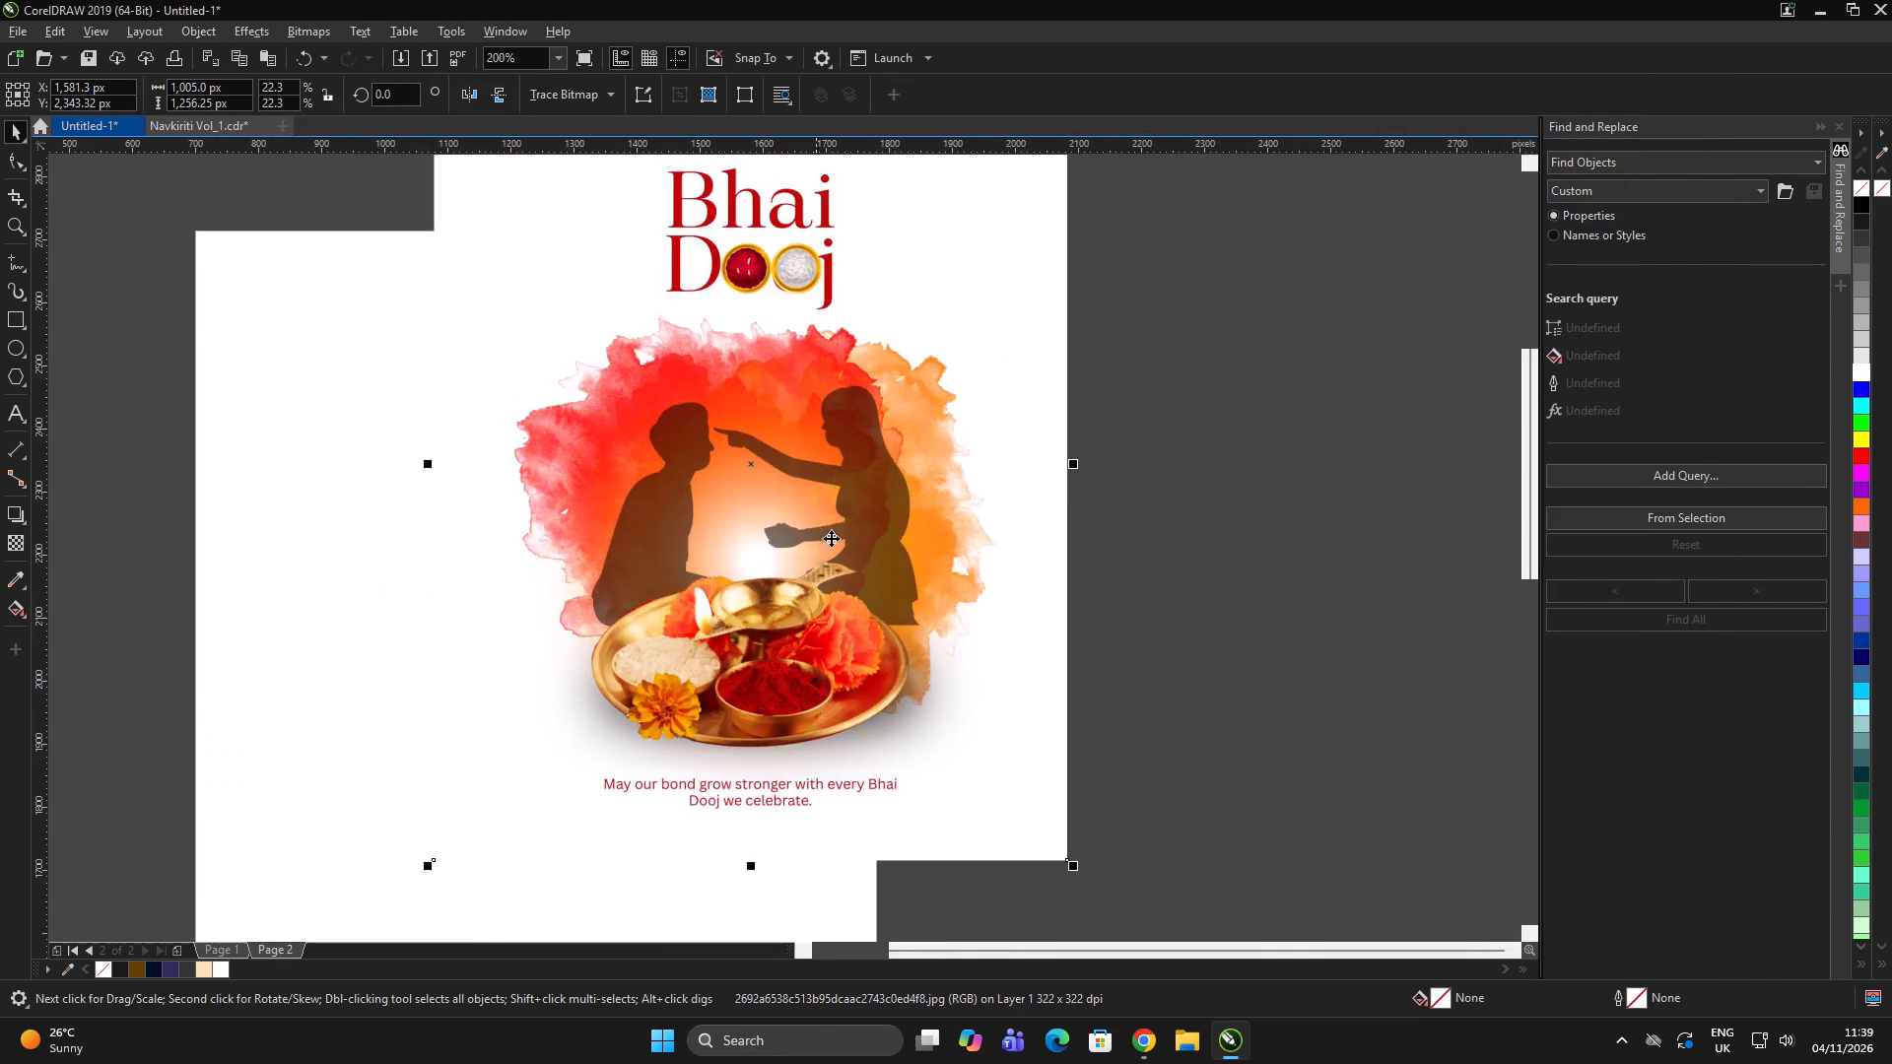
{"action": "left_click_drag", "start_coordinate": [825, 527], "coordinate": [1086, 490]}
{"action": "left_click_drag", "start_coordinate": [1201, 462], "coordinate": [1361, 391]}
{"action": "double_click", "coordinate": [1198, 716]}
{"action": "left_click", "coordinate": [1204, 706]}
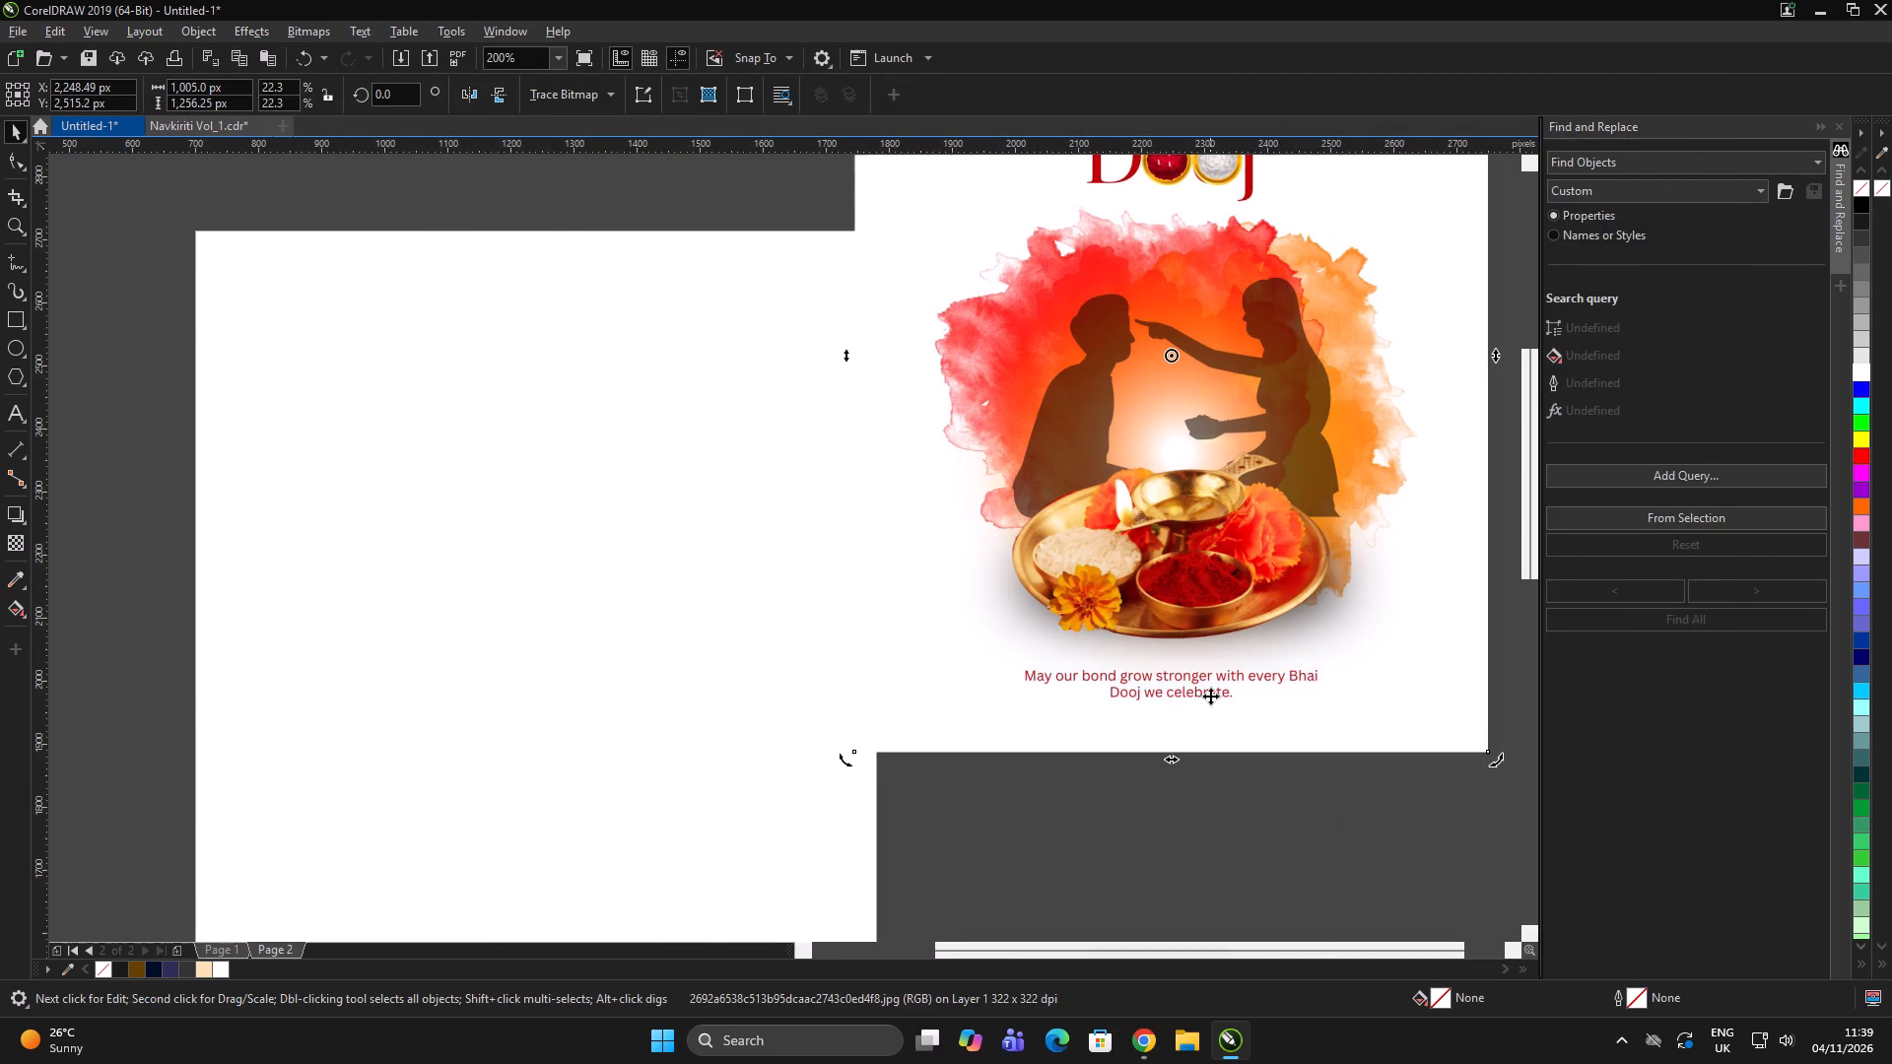
Switch to Chrome and save the White and Gold Elegant Bhai Dooj pin's image to Downloads as a JPG under its default name.
{"action": "key", "text": "alt+Tab"}
{"action": "left_click", "coordinate": [389, 0]}
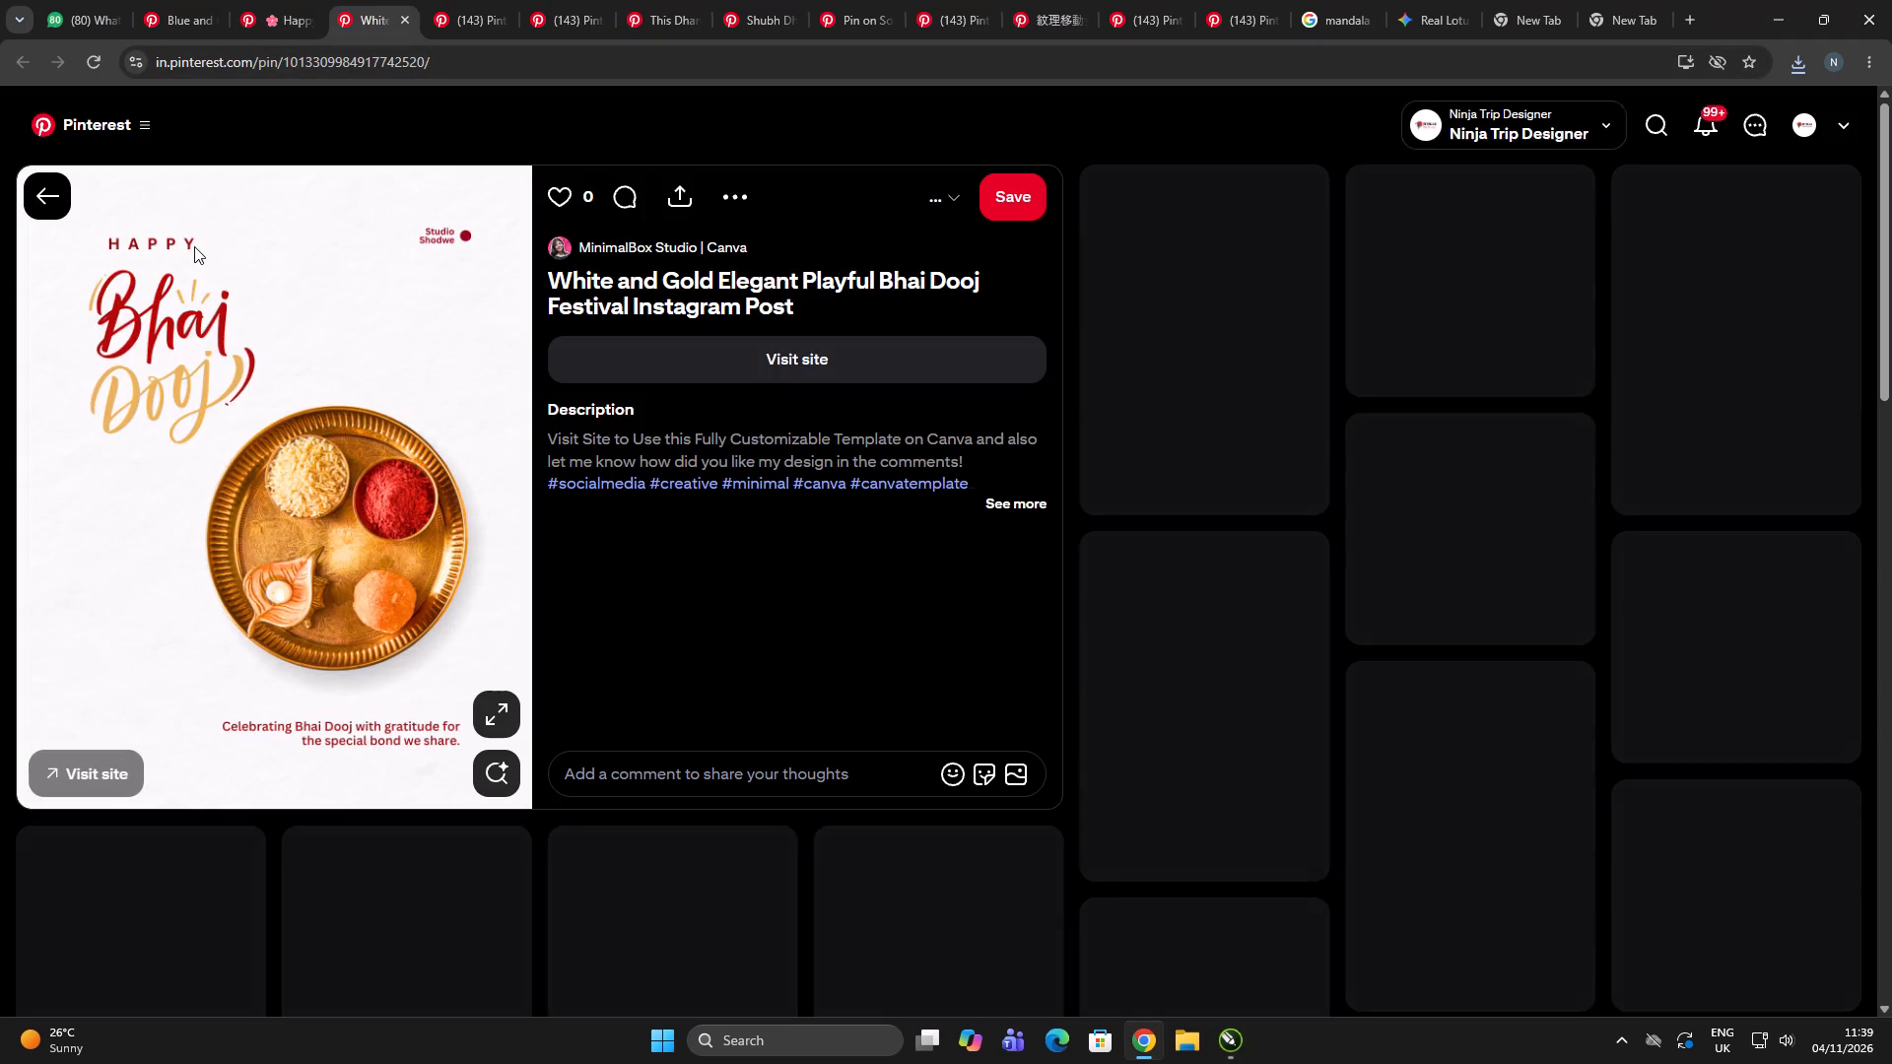
{"action": "right_click", "coordinate": [192, 244]}
{"action": "left_click", "coordinate": [257, 299]}
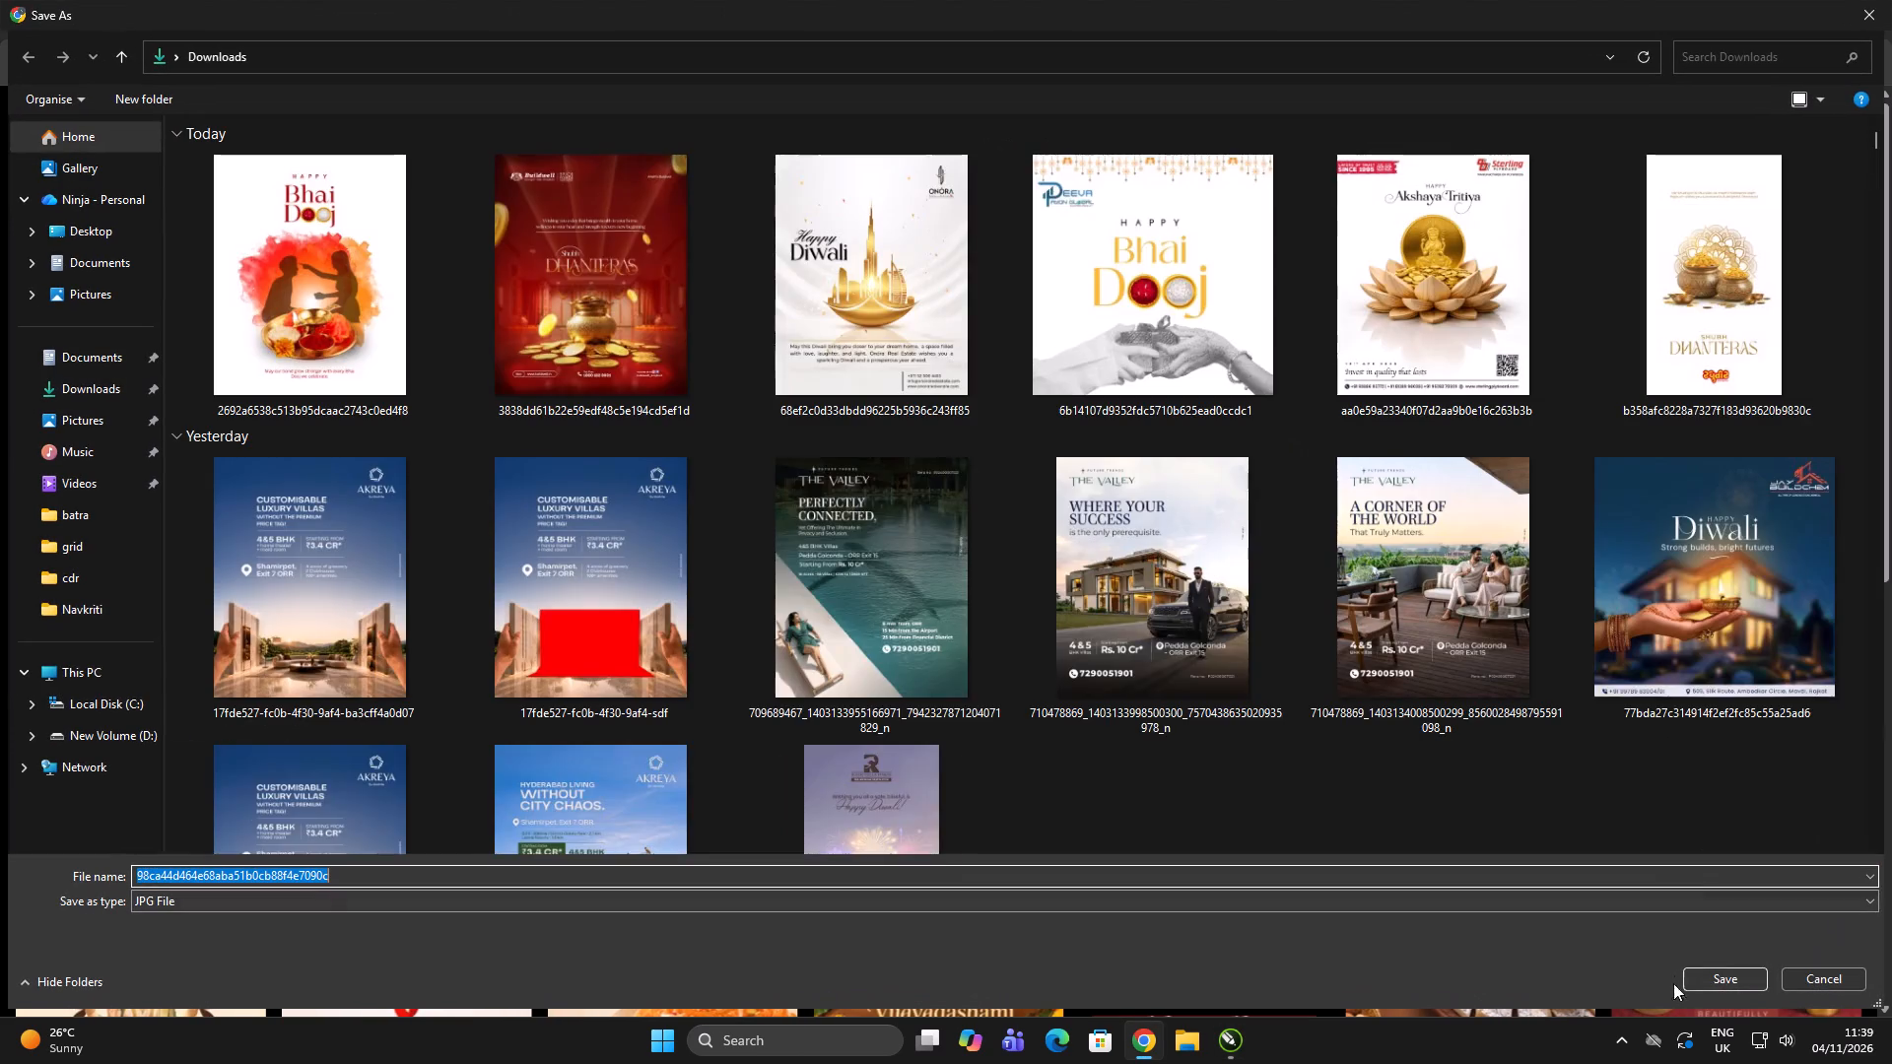
{"action": "left_click", "coordinate": [1709, 975]}
{"action": "scroll", "coordinate": [968, 649], "scroll_direction": "down", "scroll_amount": 3}
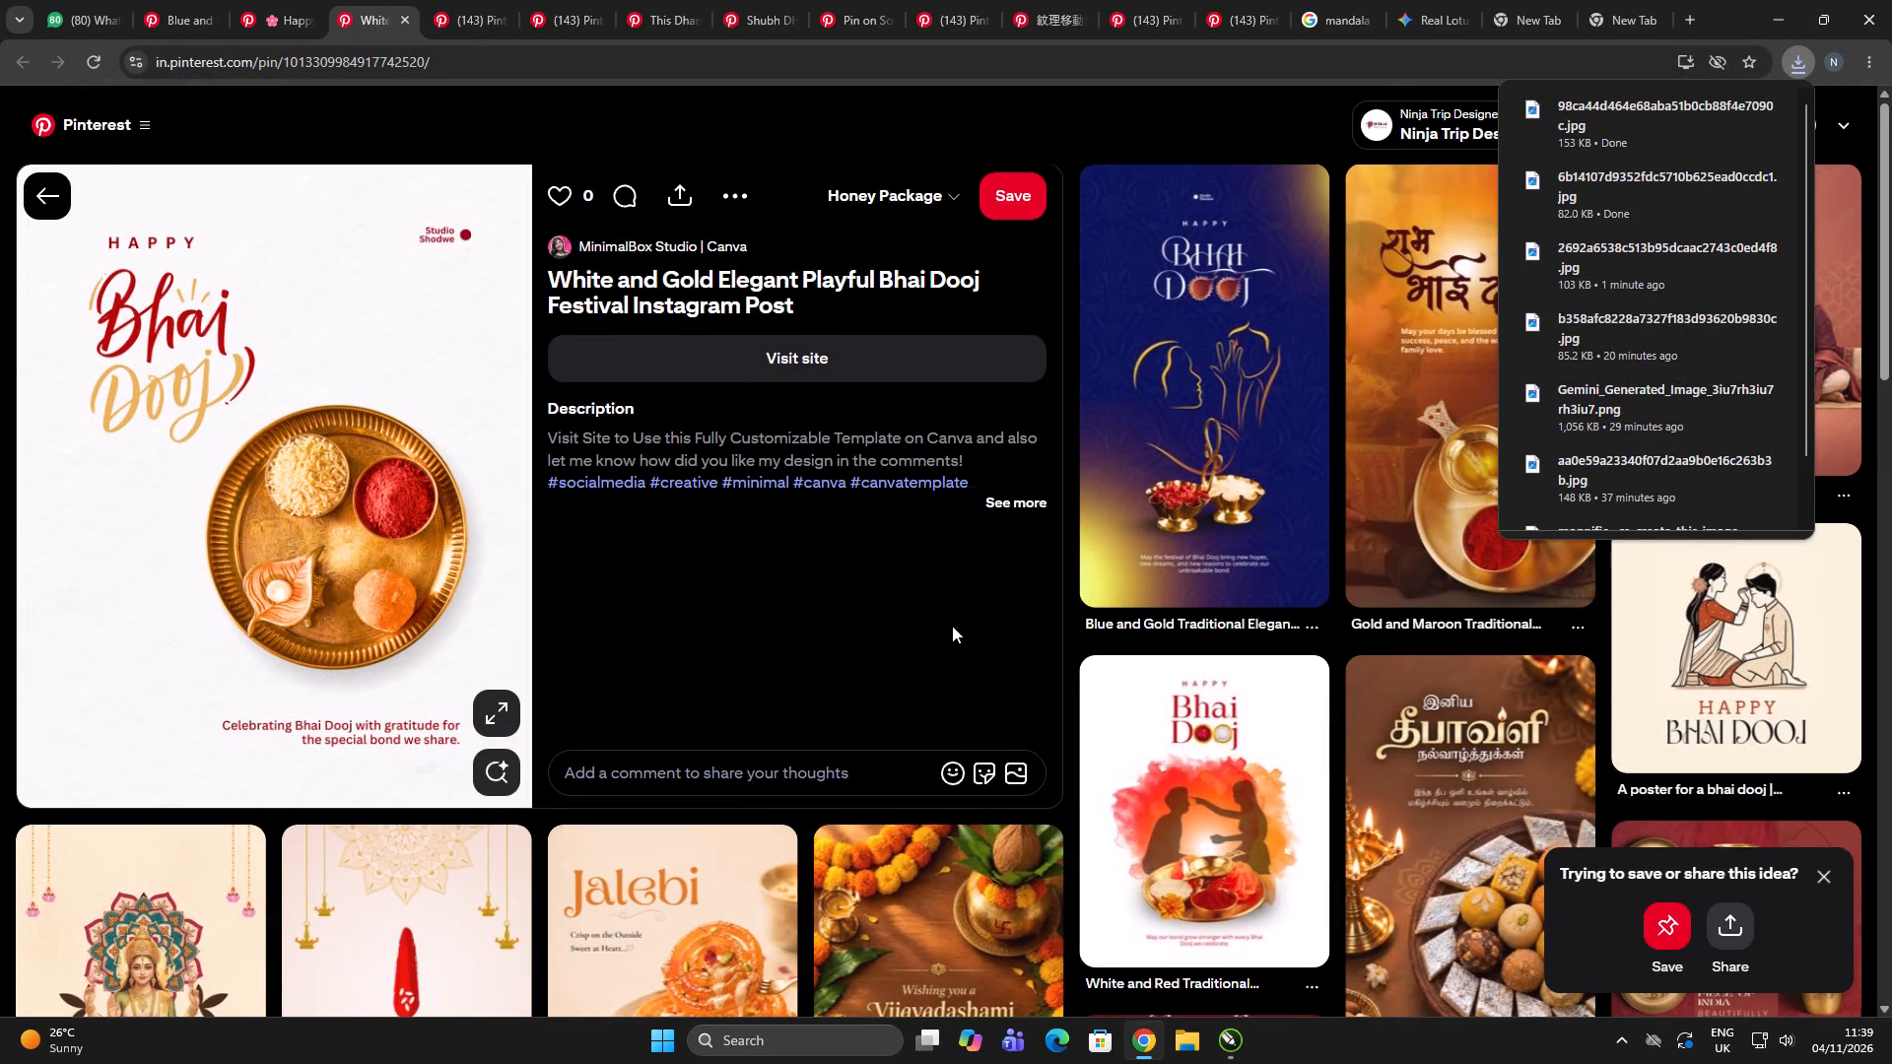
{"action": "scroll", "coordinate": [952, 626], "scroll_direction": "down", "scroll_amount": 1}
{"action": "left_click", "coordinate": [464, 0]}
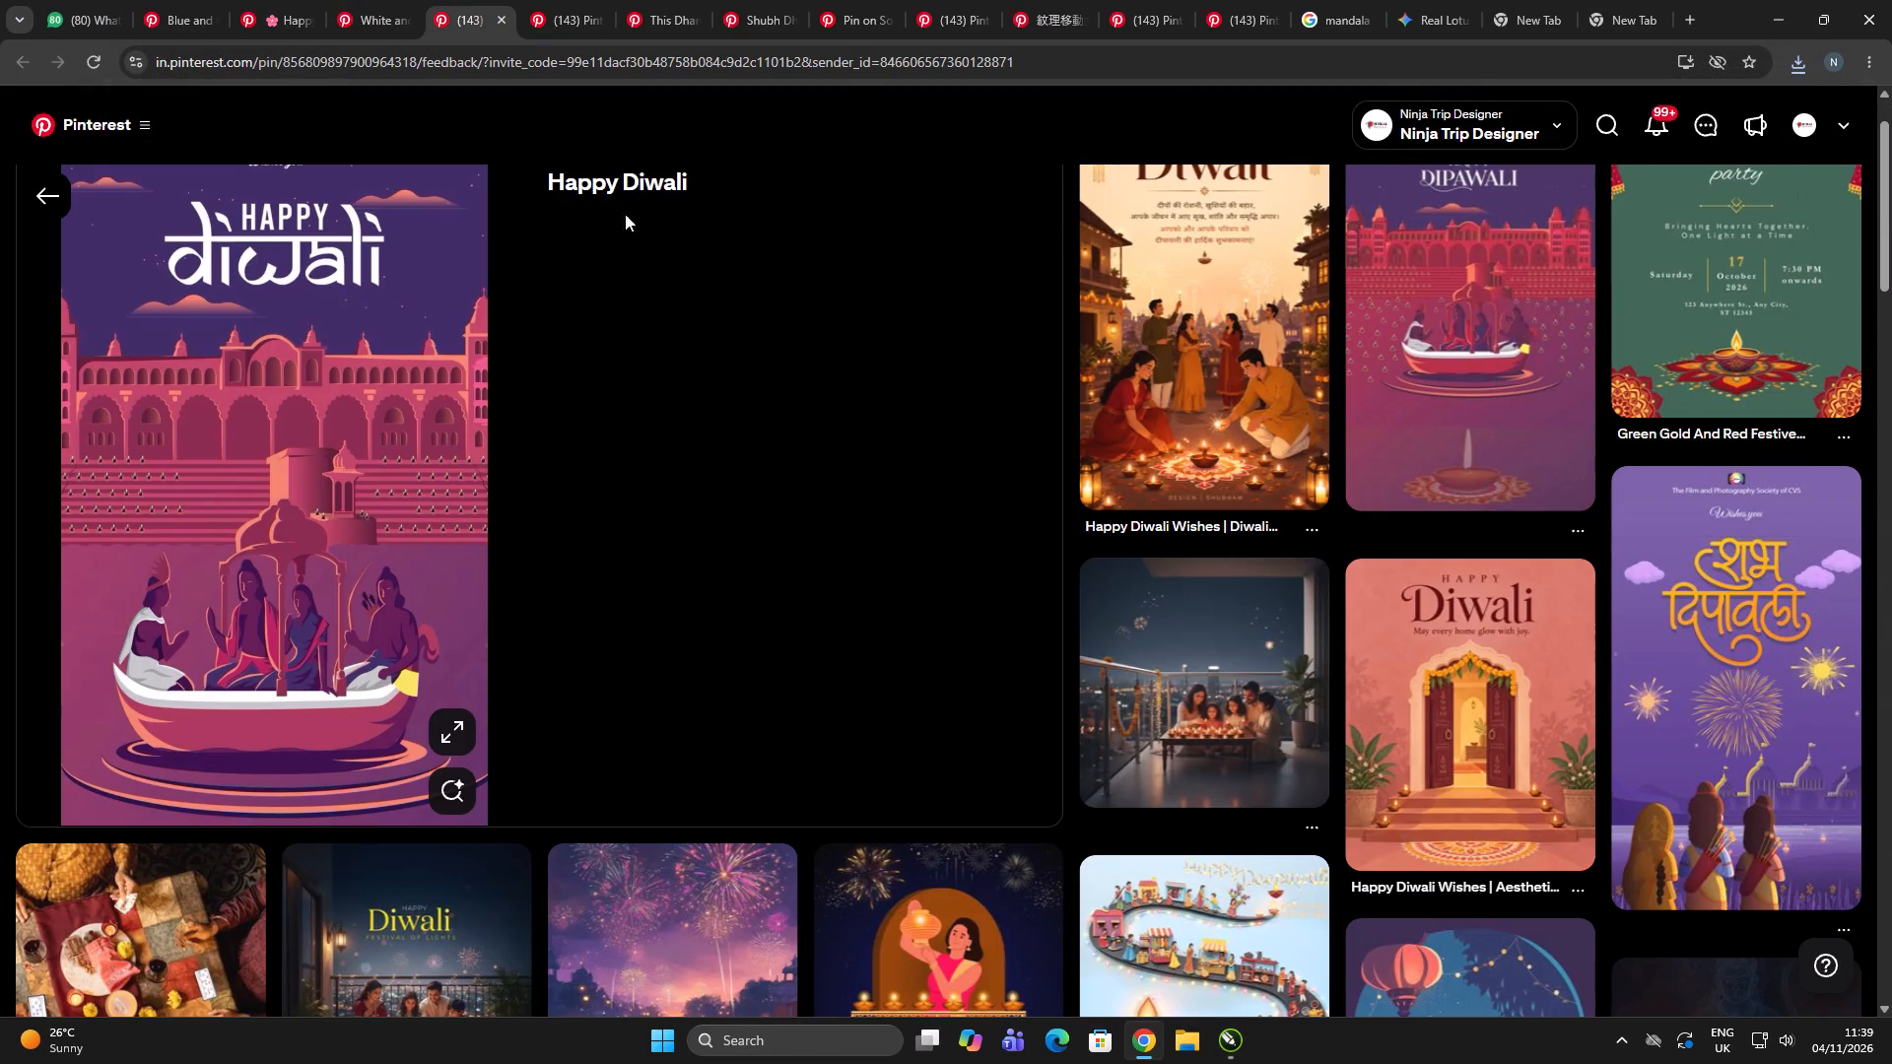
Return to CorelDRAW, move the Bhai Dooj reference image onto the empty area left of the blank page, and deselect it.
{"action": "key", "text": "alt+Tab"}
{"action": "scroll", "coordinate": [952, 446], "scroll_direction": "down", "scroll_amount": 3}
{"action": "left_click", "coordinate": [1096, 706]}
{"action": "left_click", "coordinate": [1083, 685]}
{"action": "scroll", "coordinate": [955, 410], "scroll_direction": "up", "scroll_amount": 1}
{"action": "left_click", "coordinate": [1026, 523]}
{"action": "left_click_drag", "start_coordinate": [1016, 483], "coordinate": [780, 483]}
{"action": "scroll", "coordinate": [727, 531], "scroll_direction": "up", "scroll_amount": 3}
{"action": "left_click", "coordinate": [1284, 553]}
{"action": "left_click", "coordinate": [733, 621]}
{"action": "key", "text": "F9"}
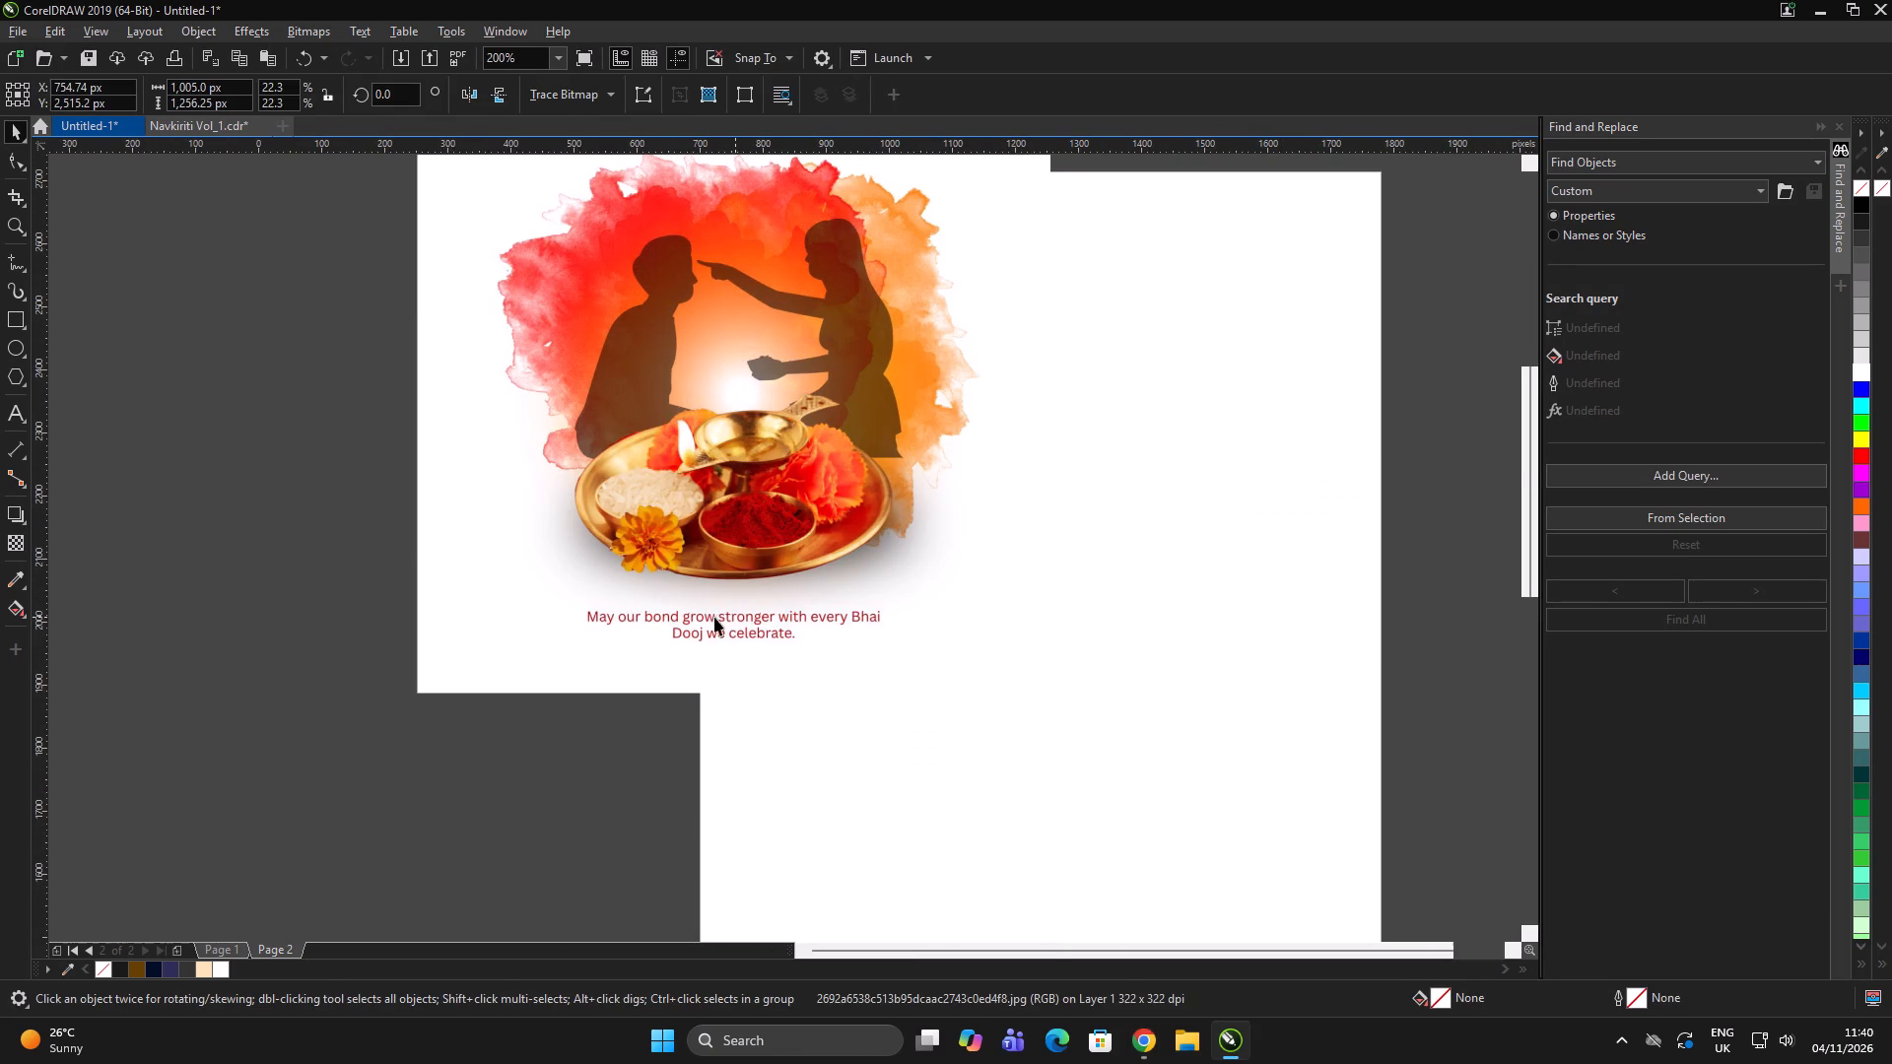
{"action": "left_click", "coordinate": [777, 637]}
{"action": "scroll", "coordinate": [807, 506], "scroll_direction": "down", "scroll_amount": 2}
{"action": "left_click_drag", "start_coordinate": [801, 474], "coordinate": [596, 542]}
{"action": "scroll", "coordinate": [623, 632], "scroll_direction": "up", "scroll_amount": 2}
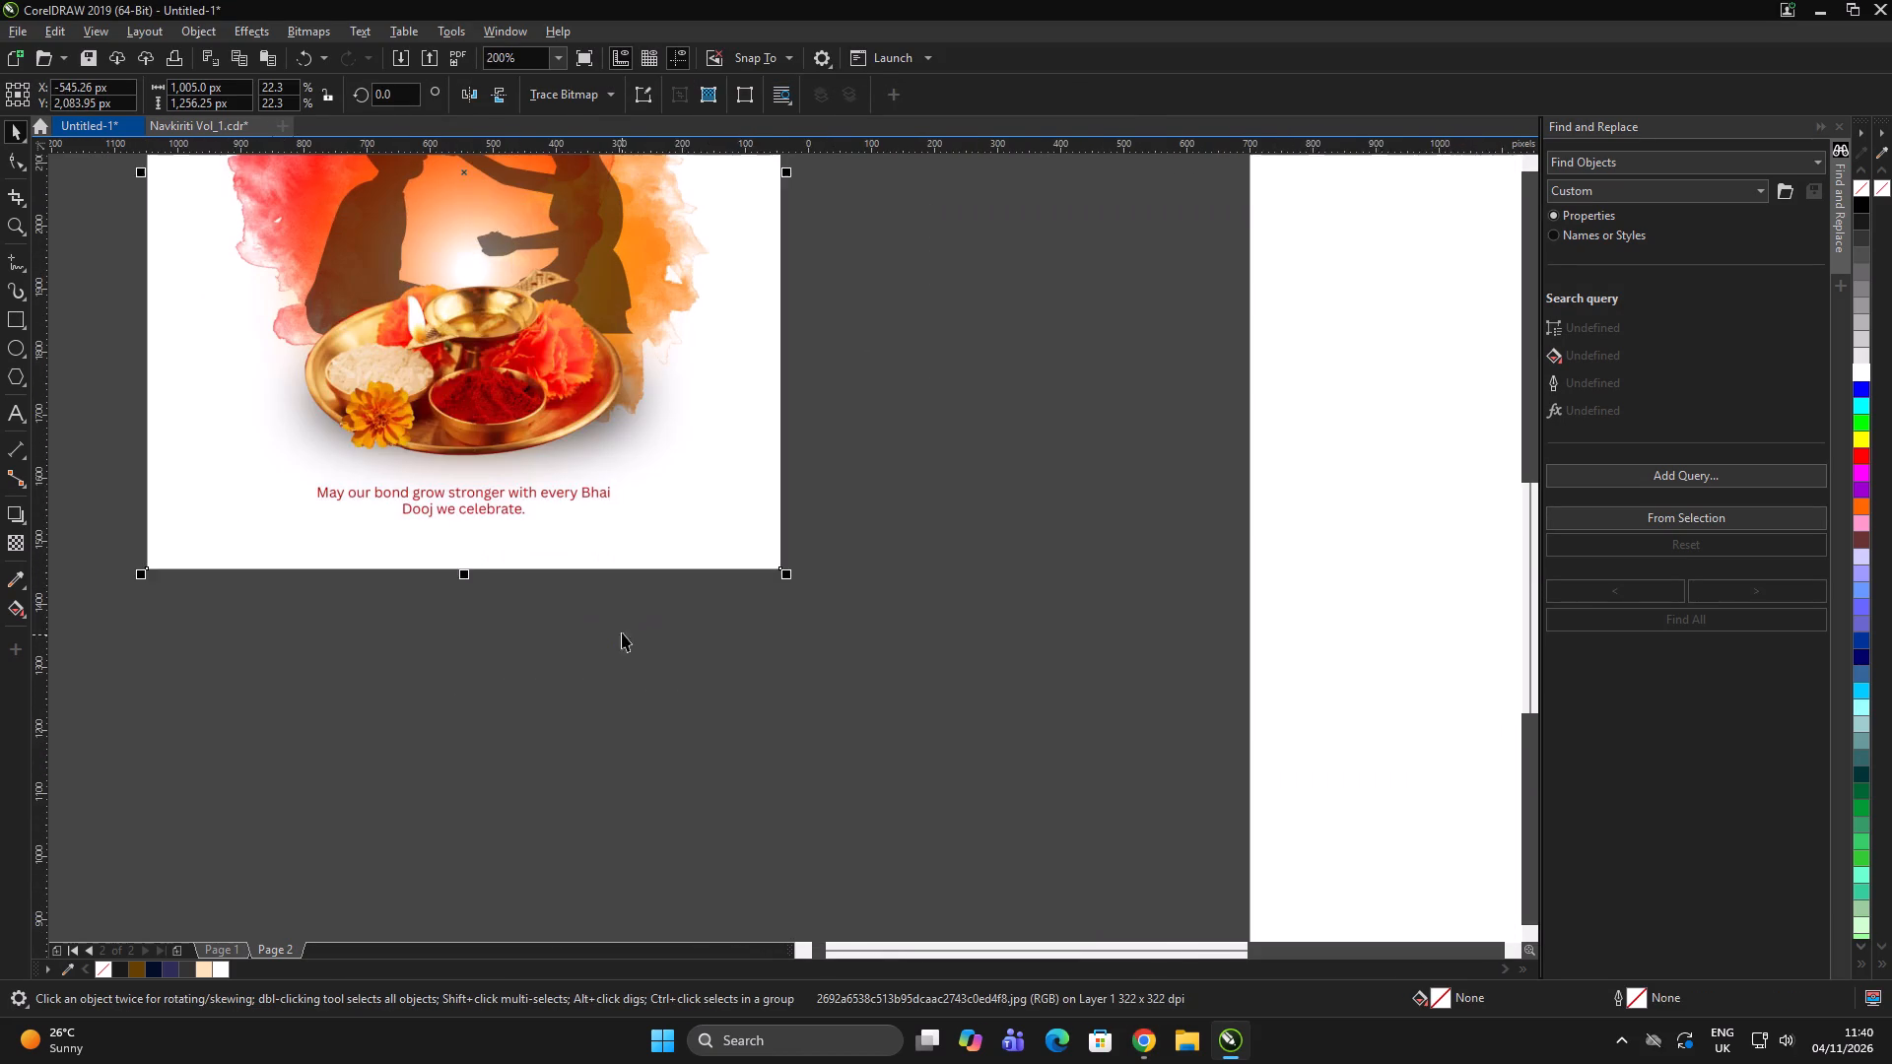
{"action": "double_click", "coordinate": [807, 643]}
{"action": "scroll", "coordinate": [561, 567], "scroll_direction": "up", "scroll_amount": 1}
{"action": "scroll", "coordinate": [577, 561], "scroll_direction": "down", "scroll_amount": 3}
{"action": "left_click", "coordinate": [592, 549]}
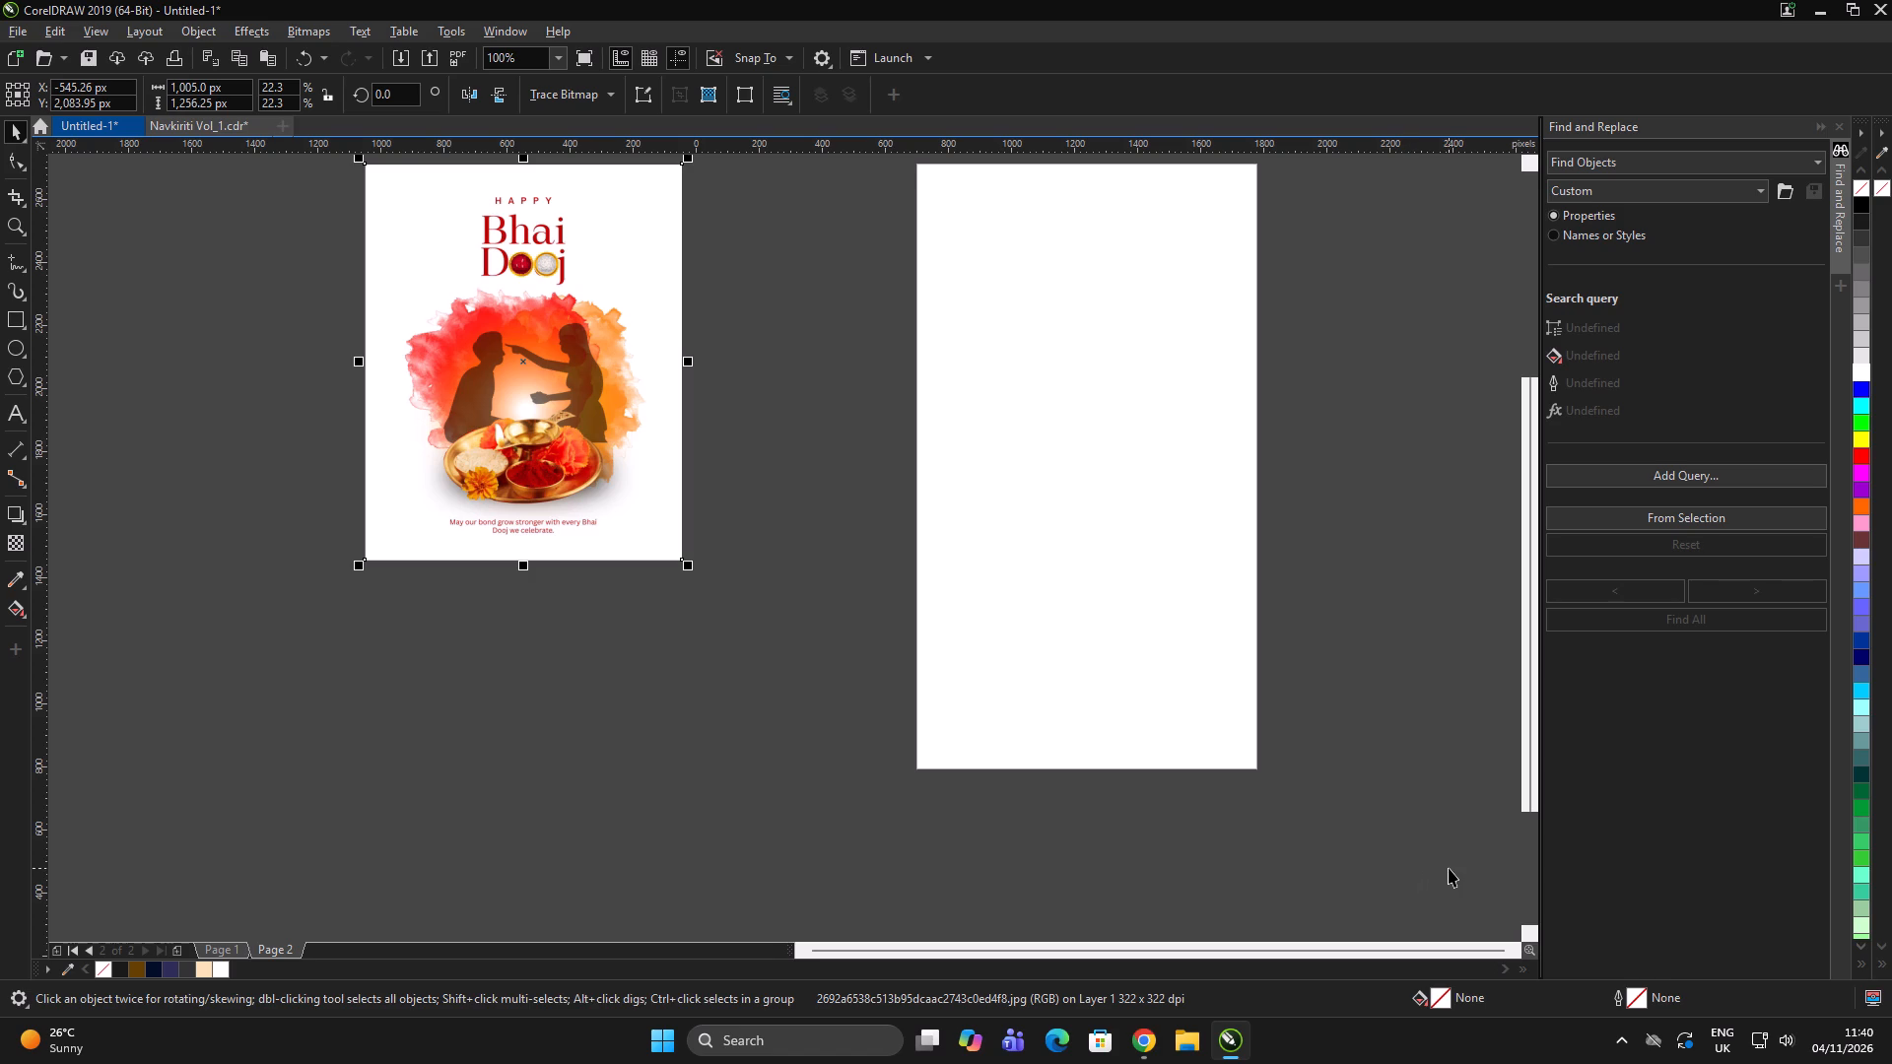
{"action": "left_click", "coordinate": [780, 462]}
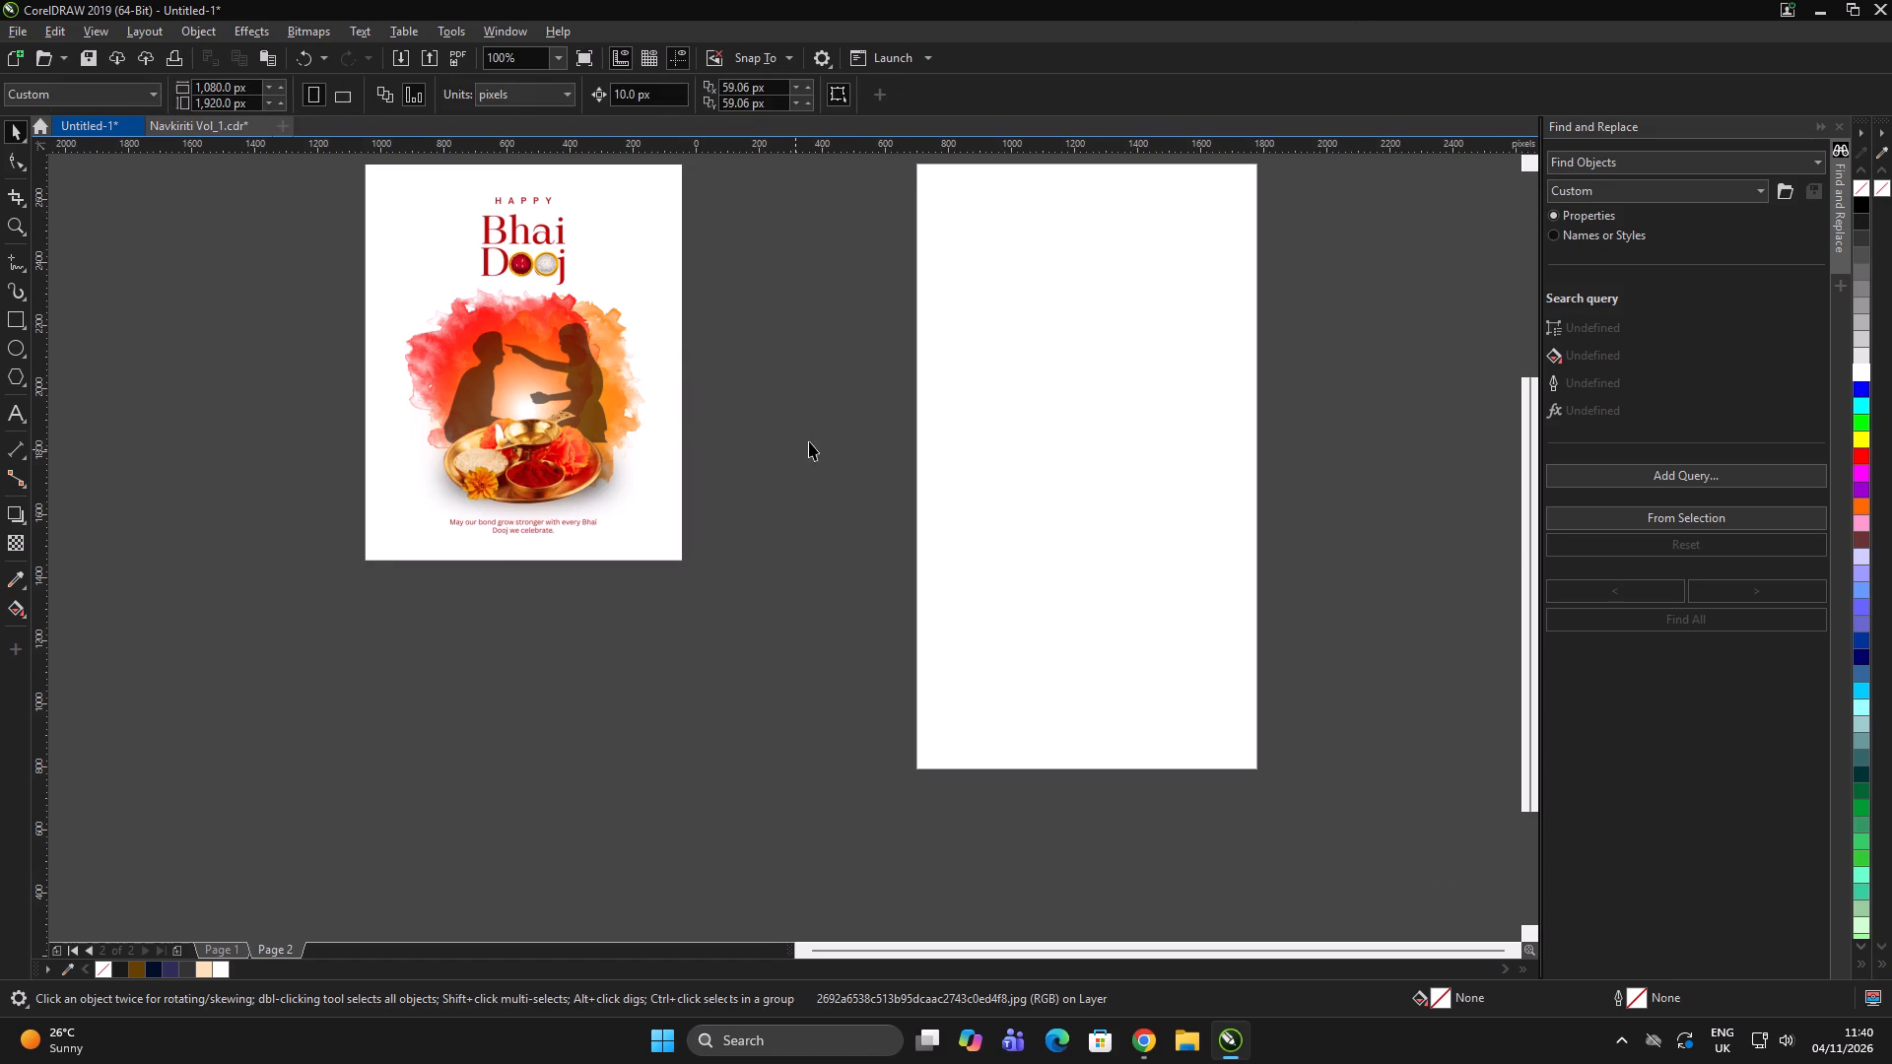
Examine the Bhai Dooj reference image up close and beside the blank page.
{"action": "left_click", "coordinate": [811, 441]}
{"action": "left_click", "coordinate": [481, 353]}
{"action": "scroll", "coordinate": [485, 303], "scroll_direction": "up", "scroll_amount": 3}
{"action": "scroll", "coordinate": [717, 310], "scroll_direction": "down", "scroll_amount": 2}
{"action": "left_click", "coordinate": [1122, 435]}
{"action": "left_click", "coordinate": [1129, 432]}
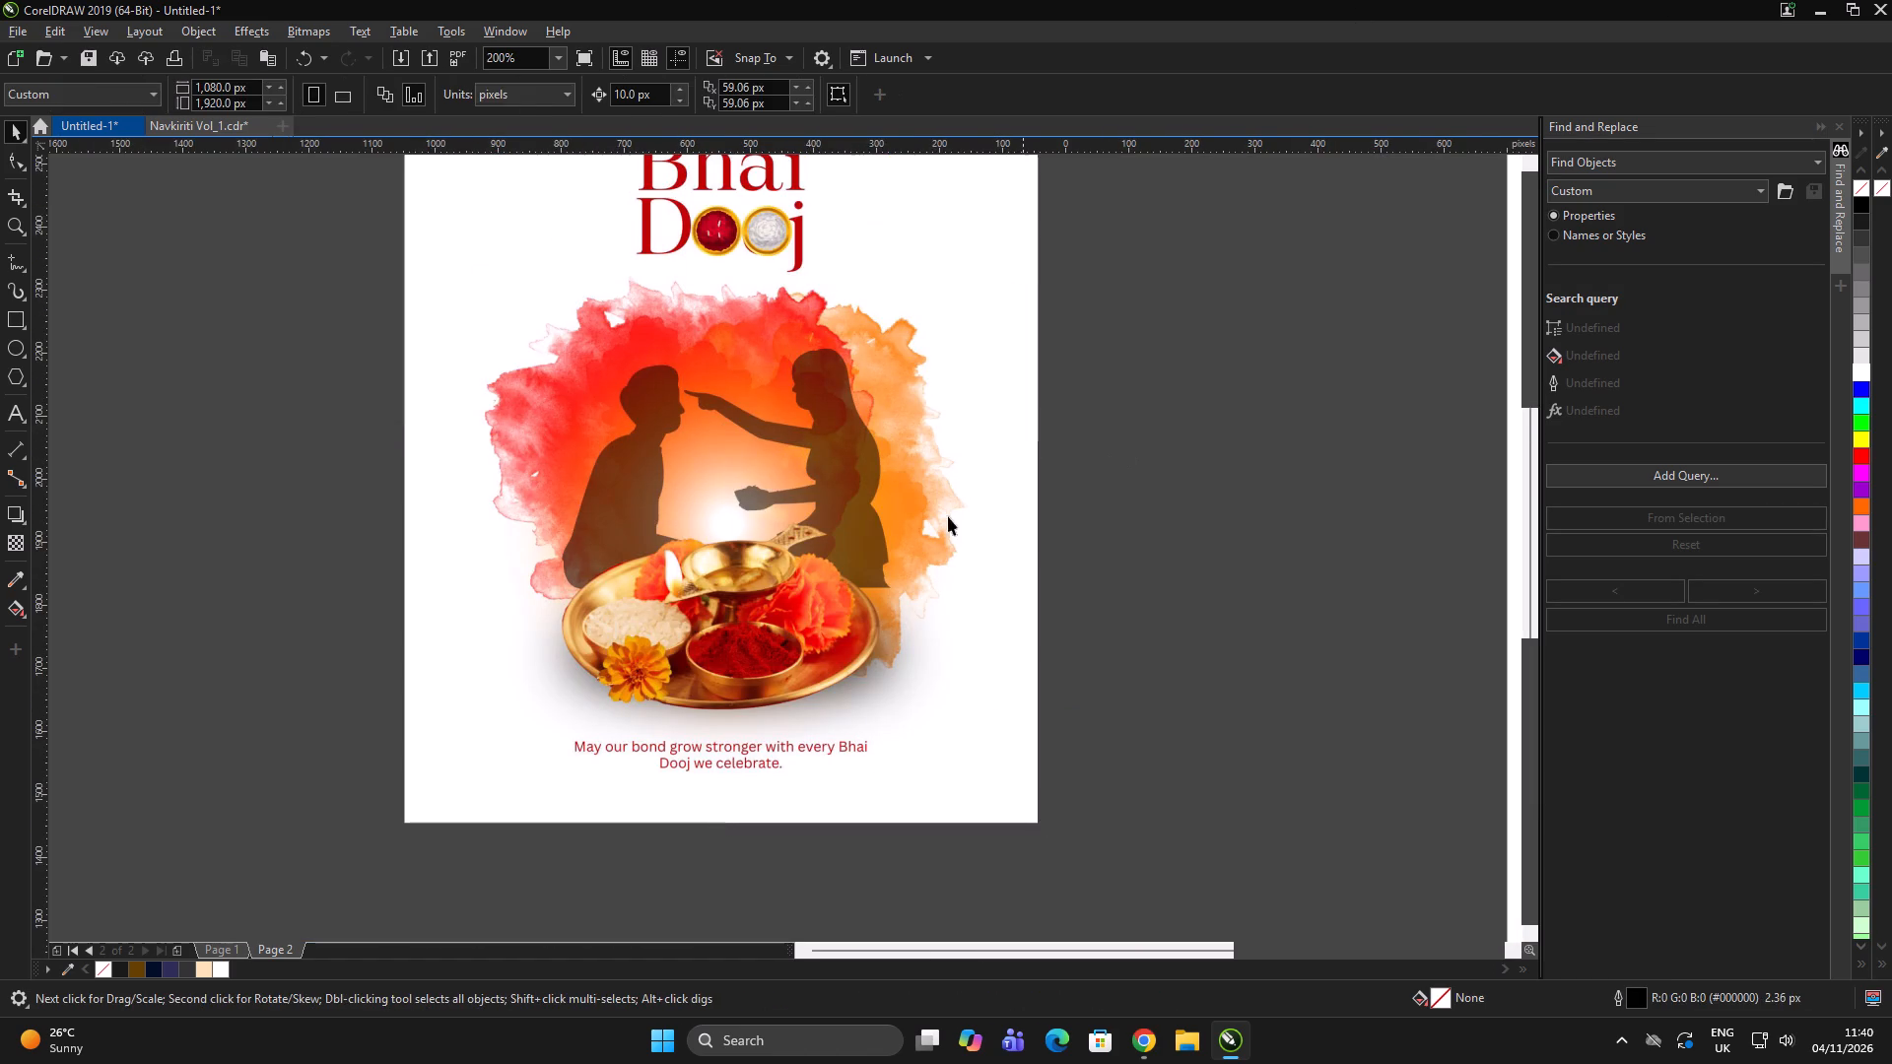
{"action": "left_click", "coordinate": [886, 521]}
{"action": "scroll", "coordinate": [722, 420], "scroll_direction": "down", "scroll_amount": 2}
{"action": "left_click", "coordinate": [739, 420]}
{"action": "left_click_drag", "start_coordinate": [713, 415], "coordinate": [1020, 470]}
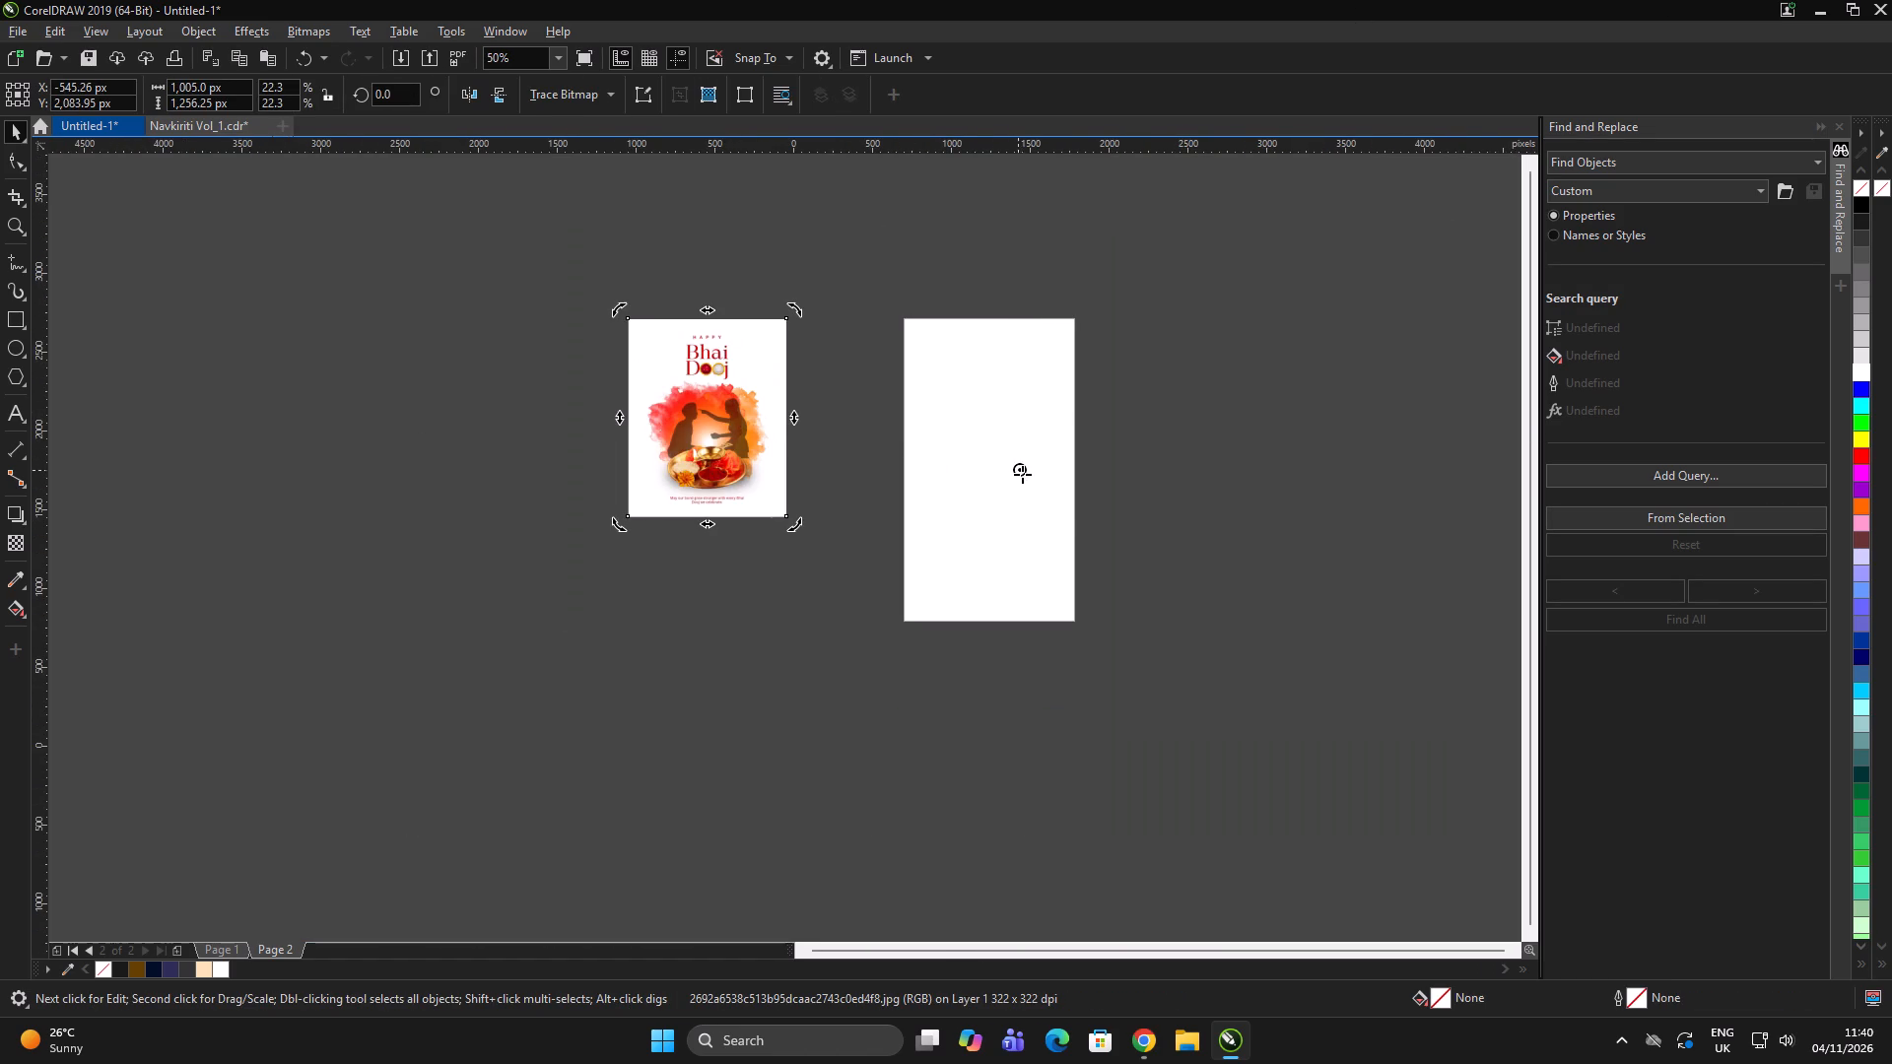
{"action": "left_click", "coordinate": [1184, 477]}
{"action": "left_click", "coordinate": [1199, 473]}
{"action": "left_click", "coordinate": [849, 458]}
{"action": "key", "text": "alt+Tab"}
{"action": "key", "text": "alt+Tab"}
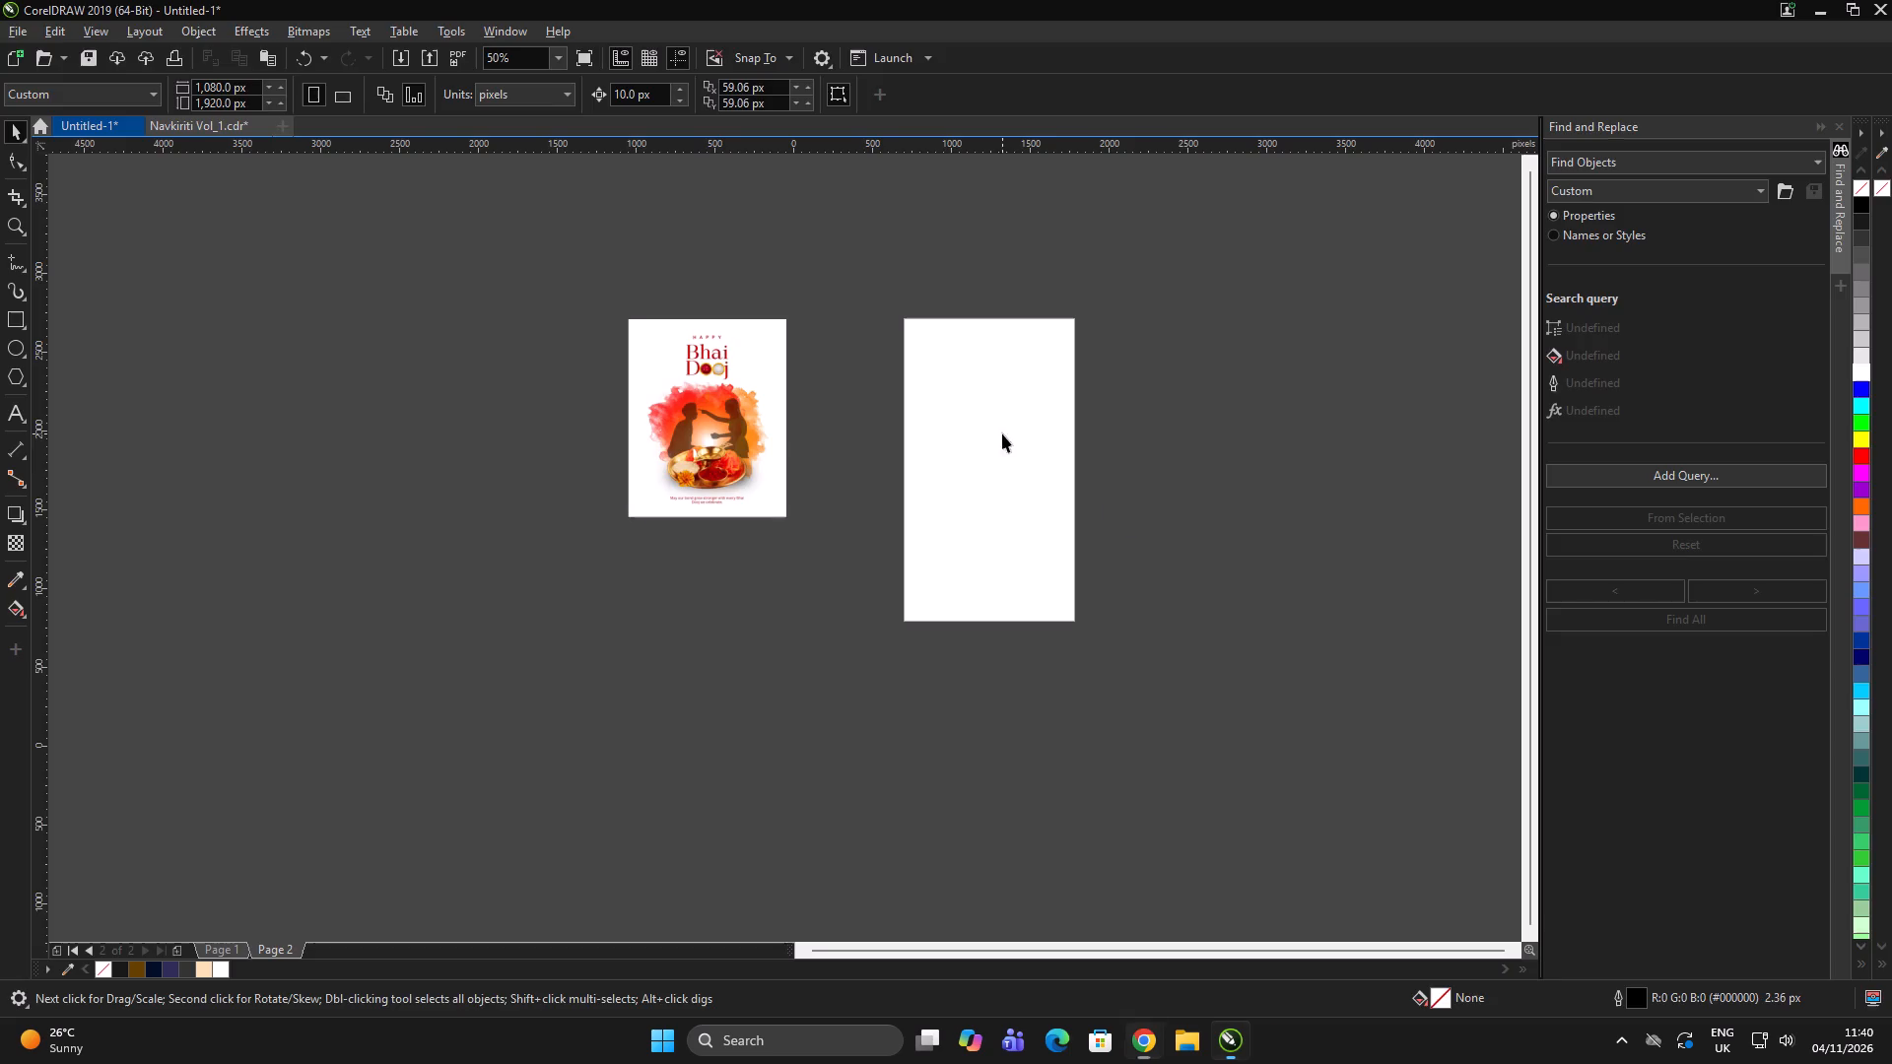
Go to page 1 of the untitled document and review the Shubh Dhanteras design.
{"action": "left_click", "coordinate": [1131, 443]}
{"action": "double_click", "coordinate": [1165, 438]}
{"action": "double_click", "coordinate": [1158, 420]}
{"action": "key", "text": "Page_Up"}
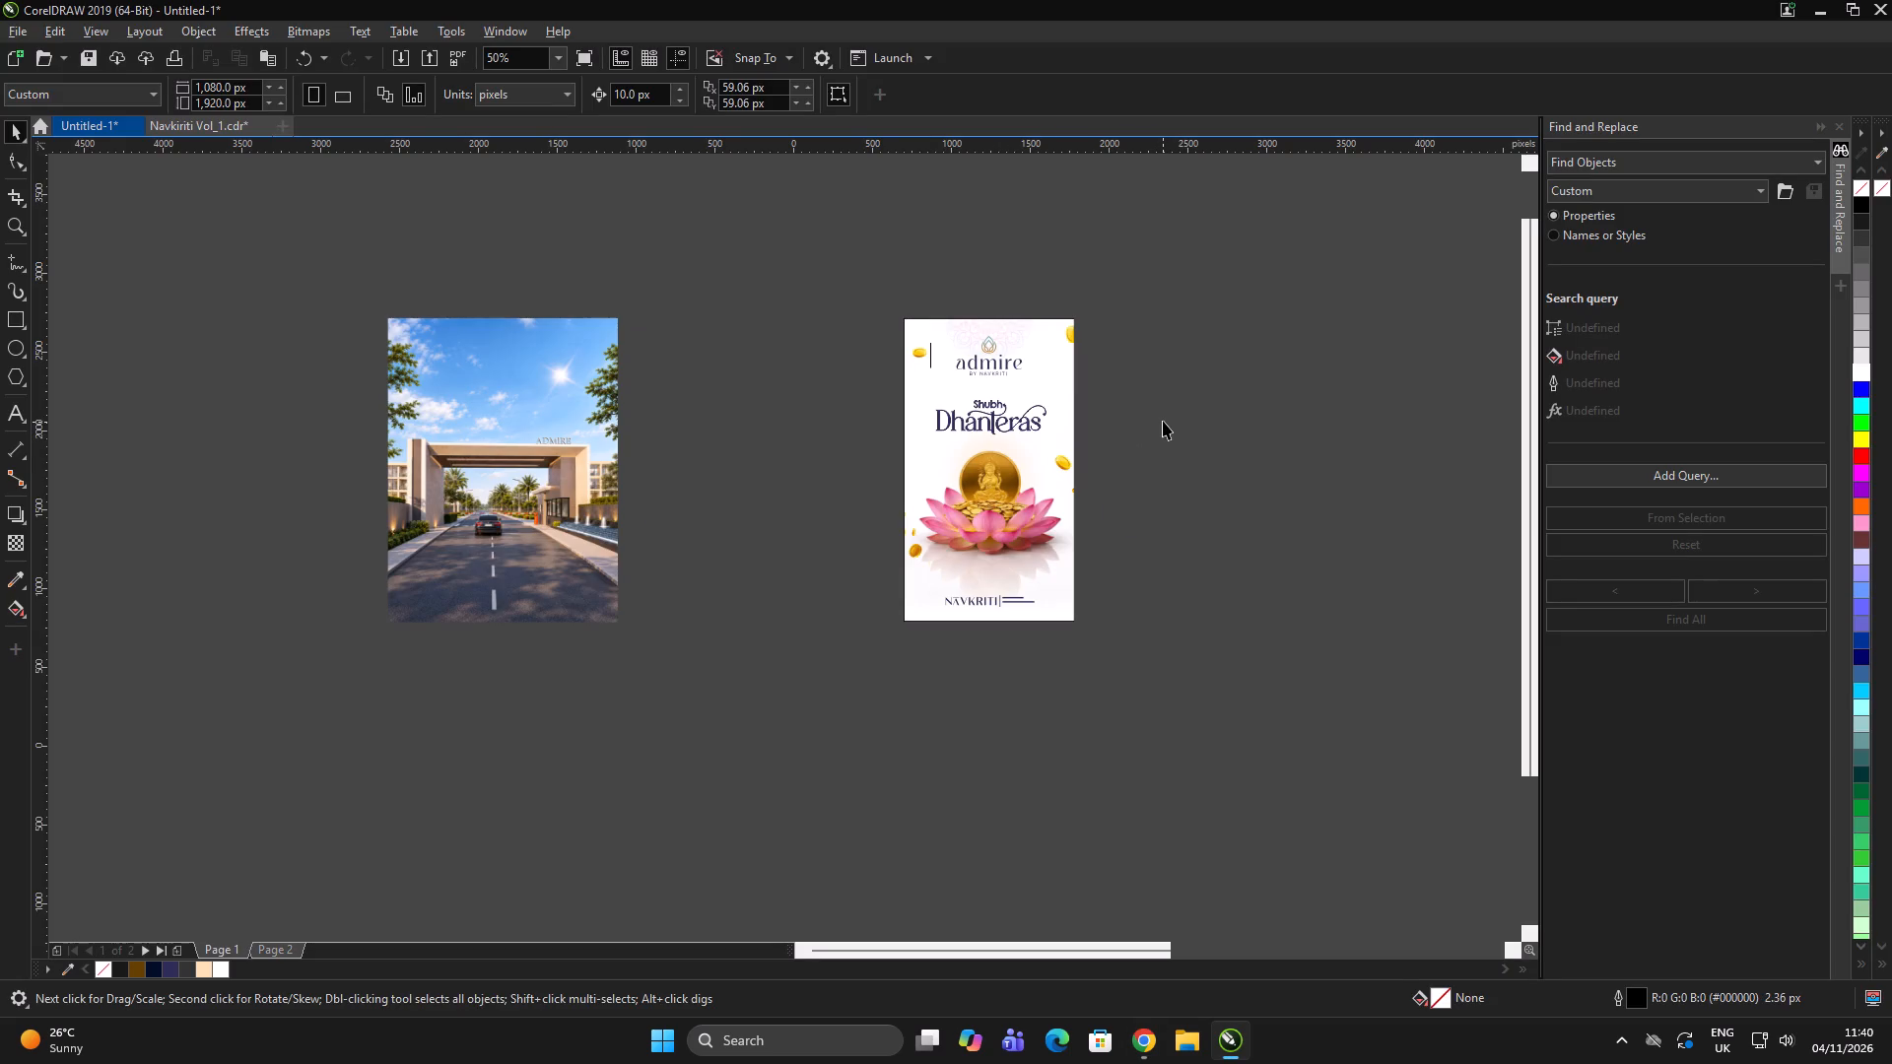
{"action": "key", "text": "Page_Up"}
{"action": "key", "text": "Page_Up"}
{"action": "left_click", "coordinate": [1063, 668]}
{"action": "double_click", "coordinate": [1304, 440]}
{"action": "left_click_drag", "start_coordinate": [1317, 435], "coordinate": [1283, 435]}
Undo the last change in the Navkiriti Vol_1 document, and return to the untitled document.
{"action": "left_click", "coordinate": [213, 123]}
{"action": "triple_click", "coordinate": [966, 292]}
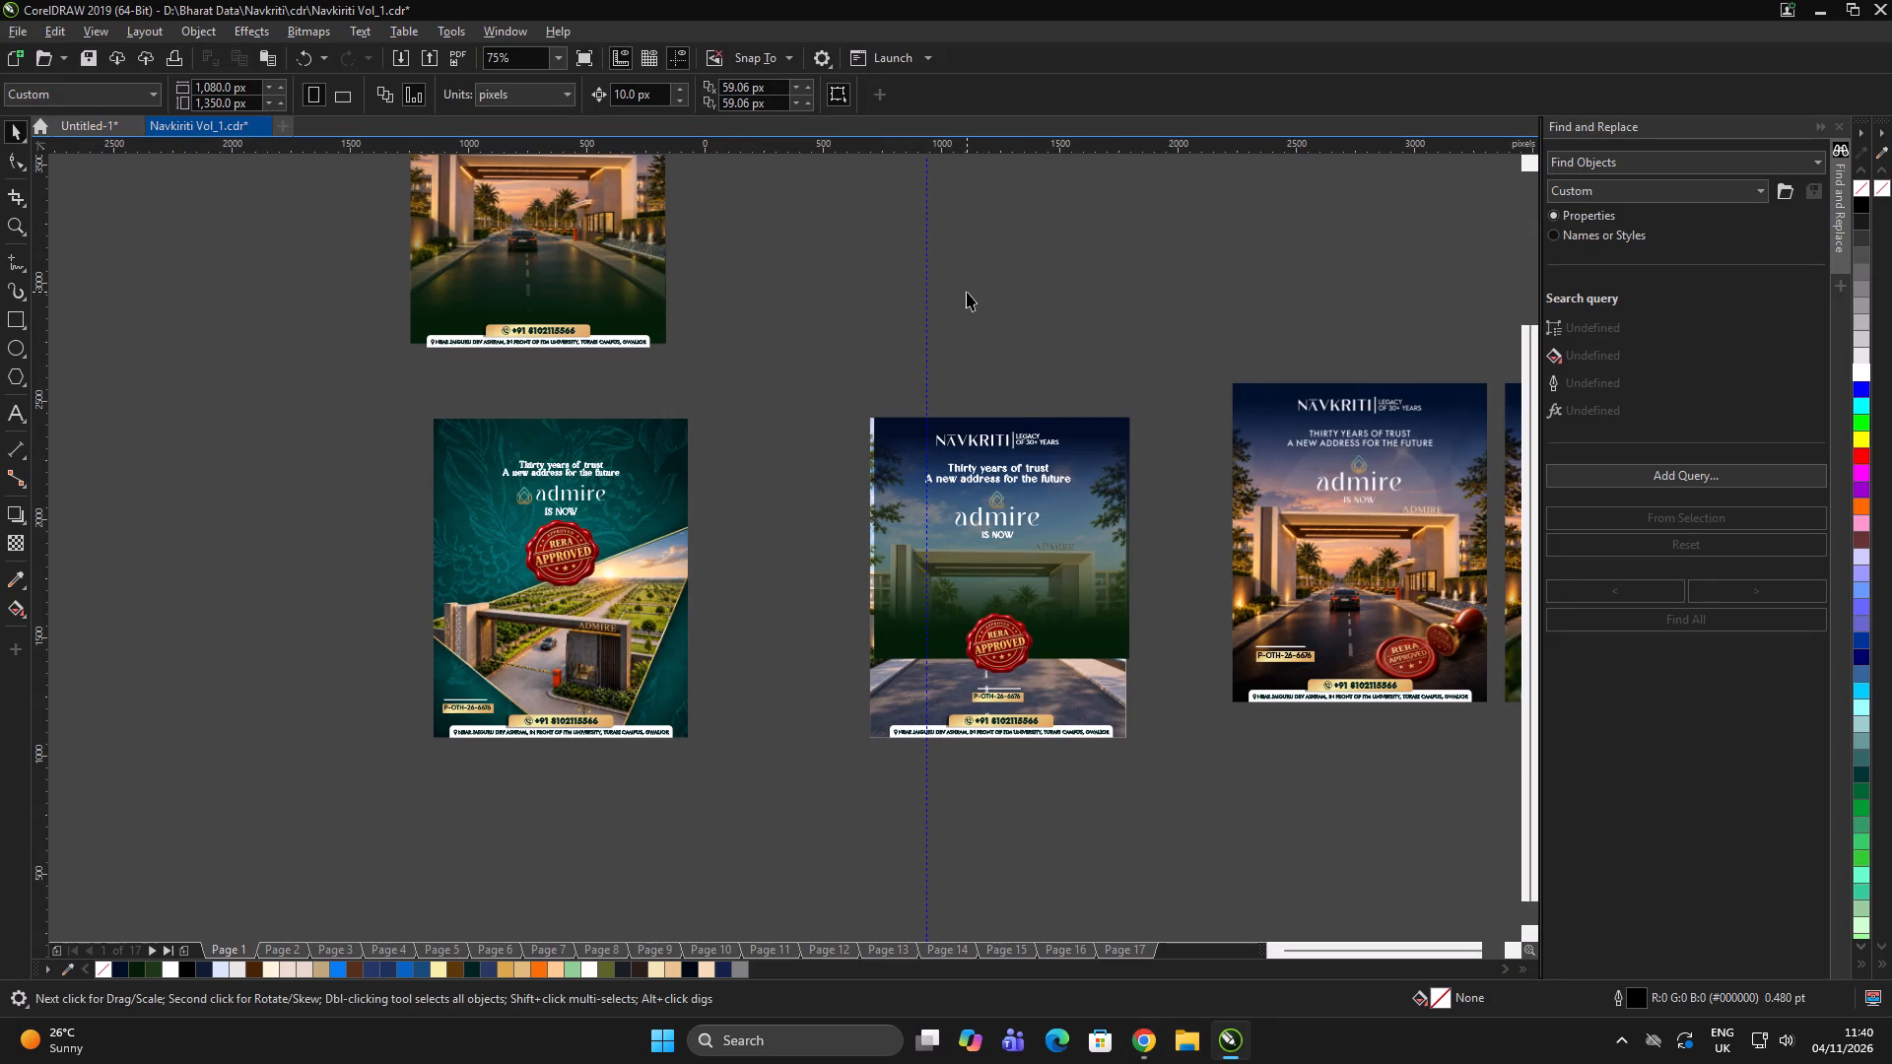
{"action": "left_click", "coordinate": [973, 327]}
{"action": "key", "text": "ctrl+z"}
{"action": "double_click", "coordinate": [843, 270]}
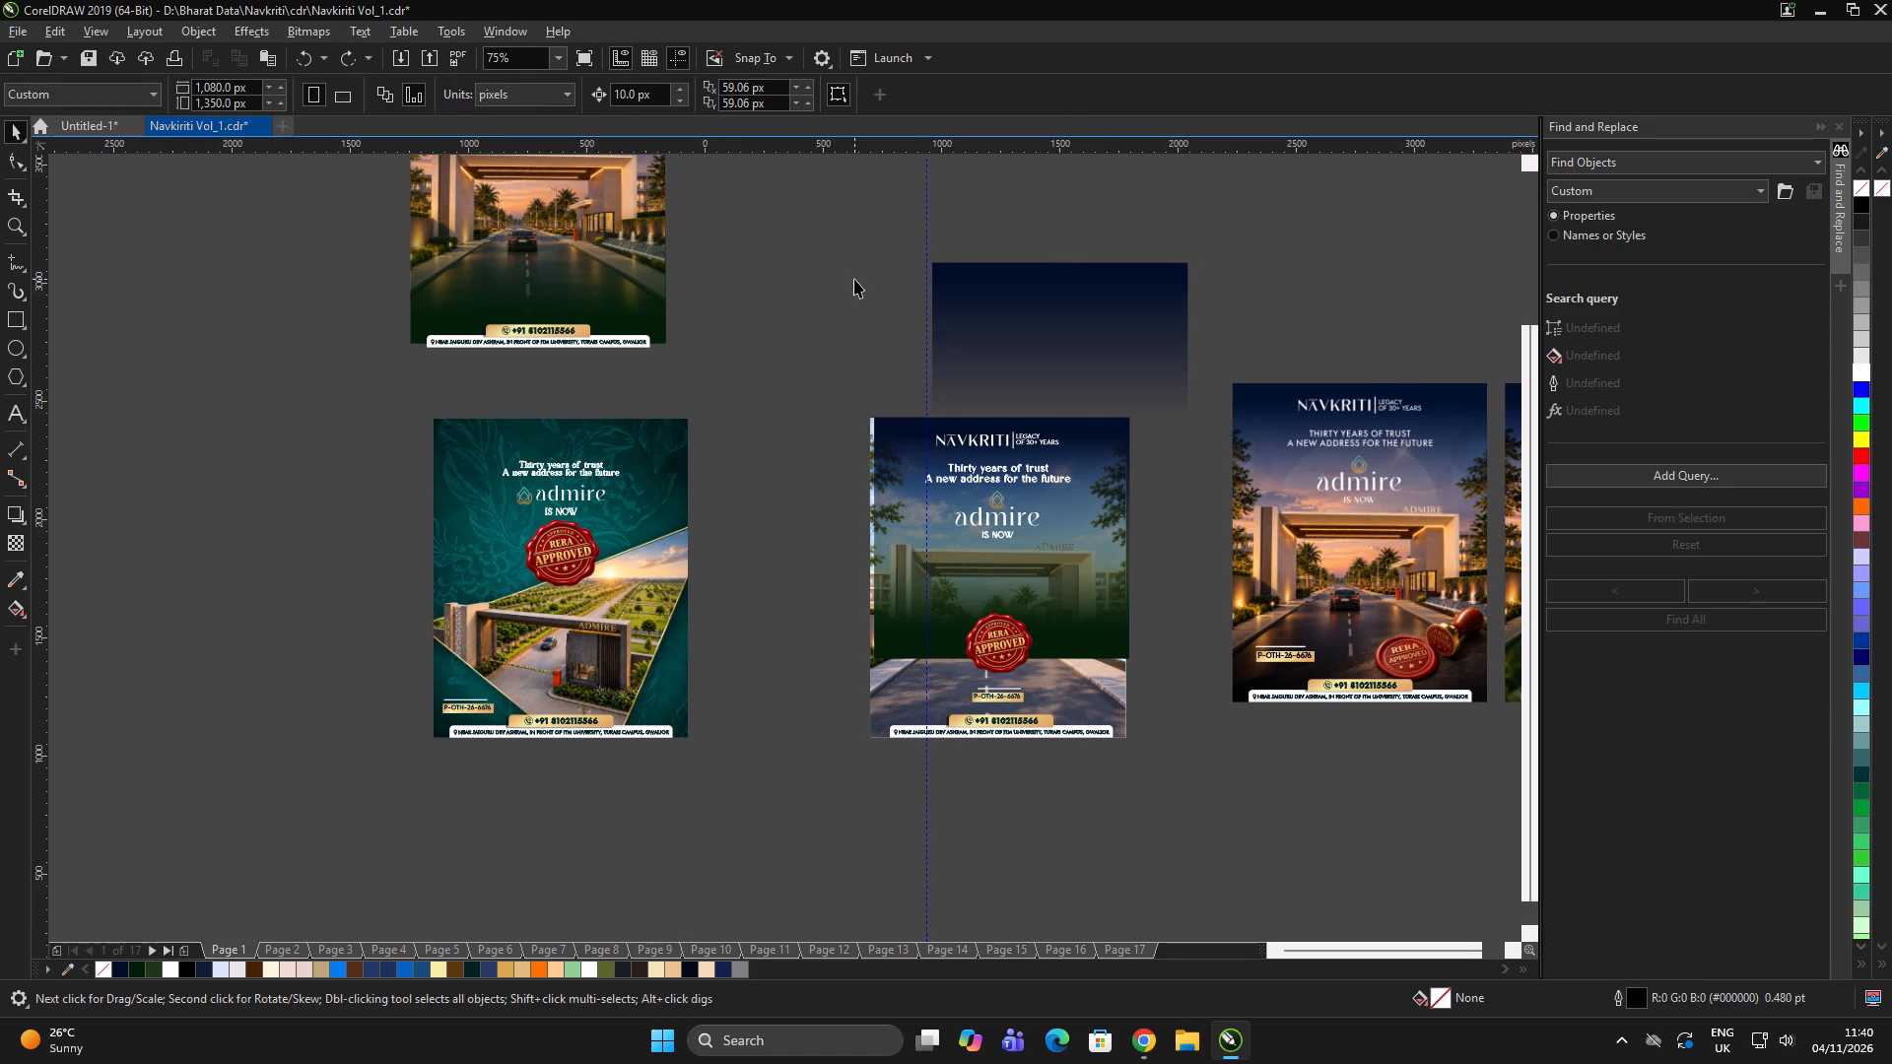
{"action": "left_click", "coordinate": [854, 279]}
{"action": "left_click", "coordinate": [98, 128]}
Switch to Chrome and look through the pins related to the red and white Raksha Bandhan pin for Bhai Dooj references.
{"action": "key", "text": "alt+Tab"}
{"action": "scroll", "coordinate": [852, 460], "scroll_direction": "up", "scroll_amount": 3}
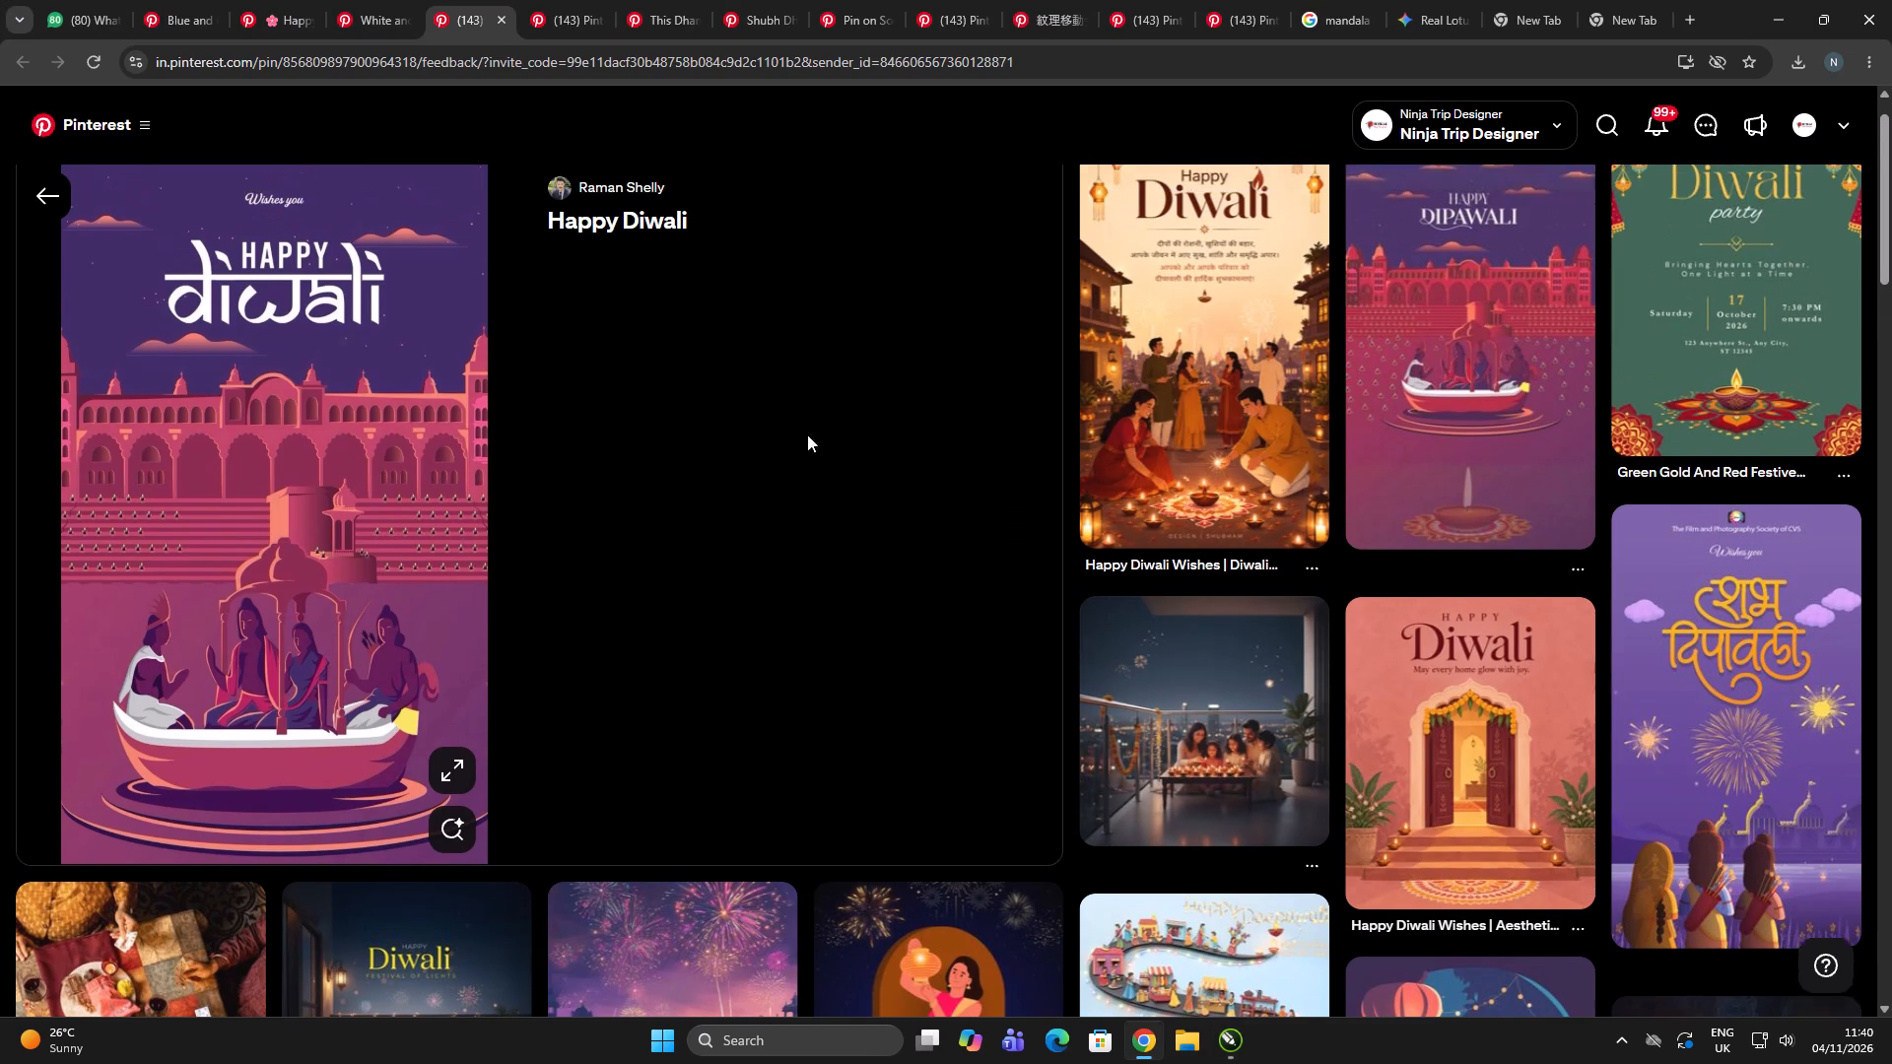
{"action": "scroll", "coordinate": [807, 434], "scroll_direction": "up", "scroll_amount": 20}
{"action": "left_click", "coordinate": [365, 0]}
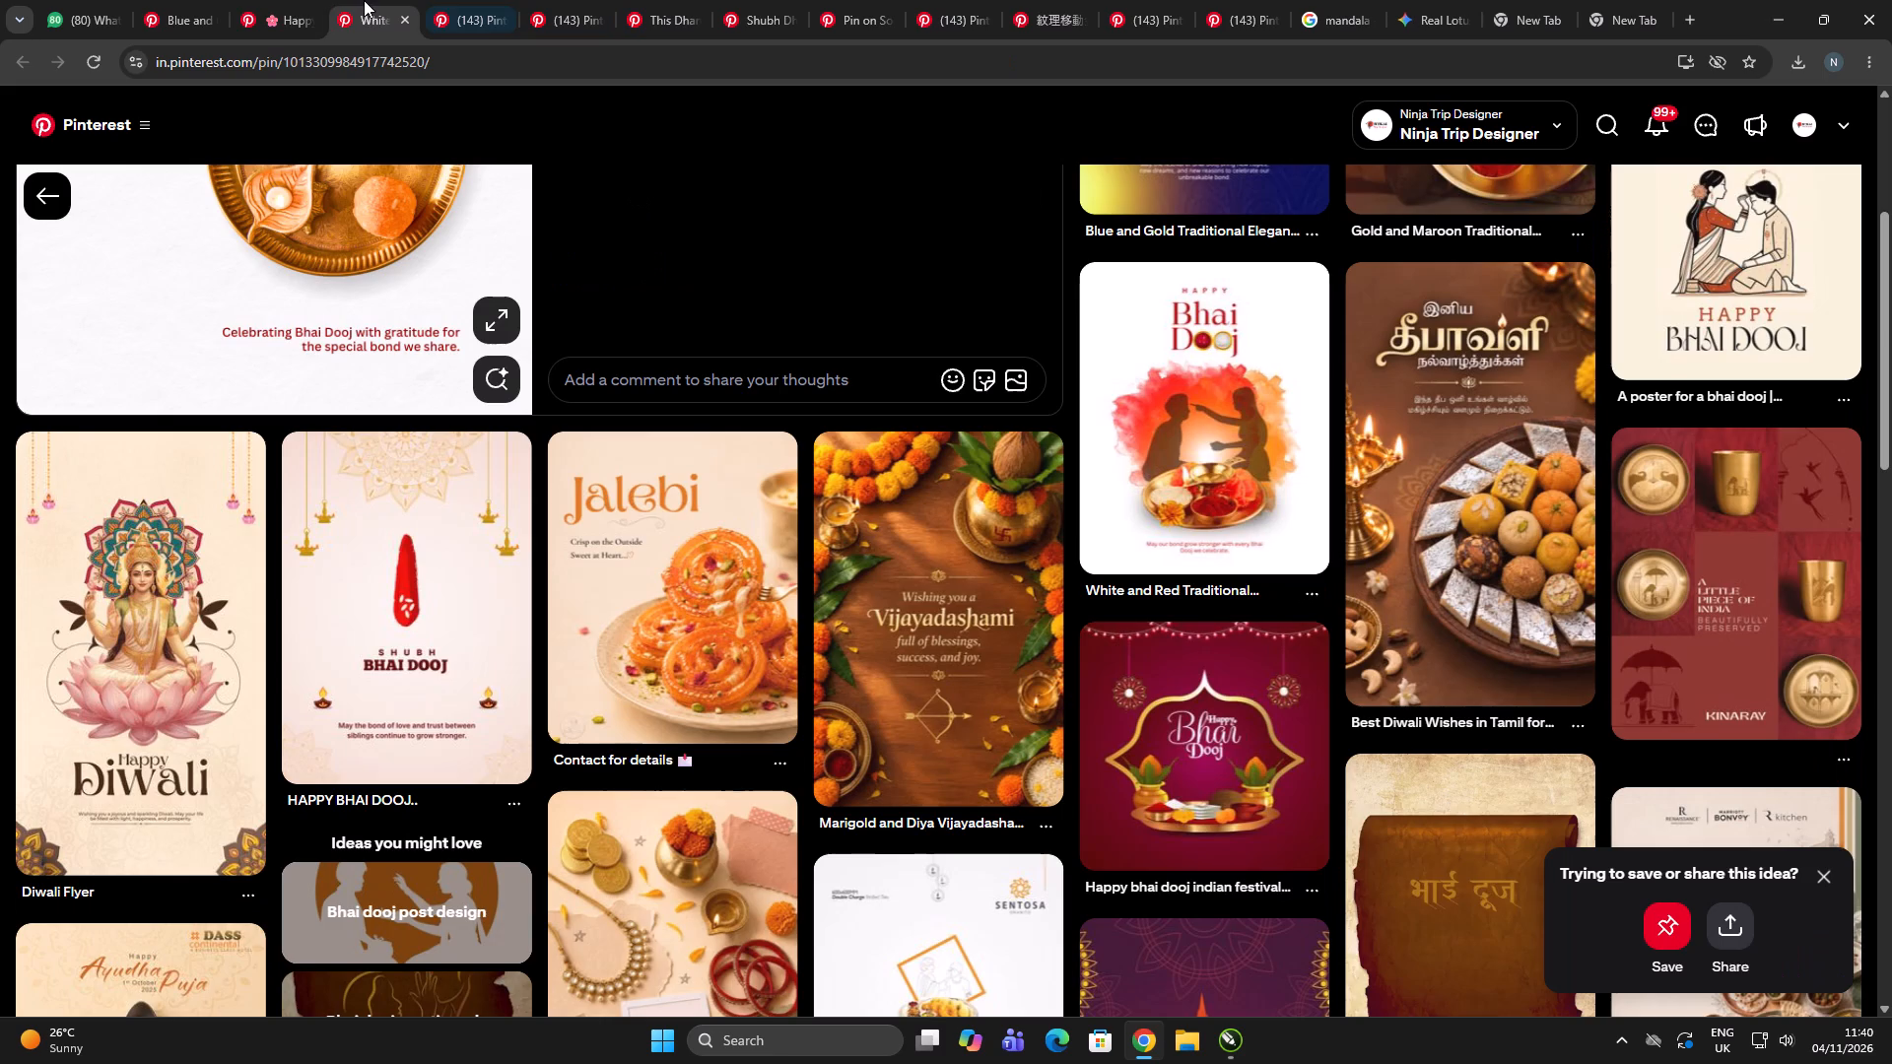
{"action": "left_click", "coordinate": [288, 0]}
{"action": "scroll", "coordinate": [938, 578], "scroll_direction": "down", "scroll_amount": 3}
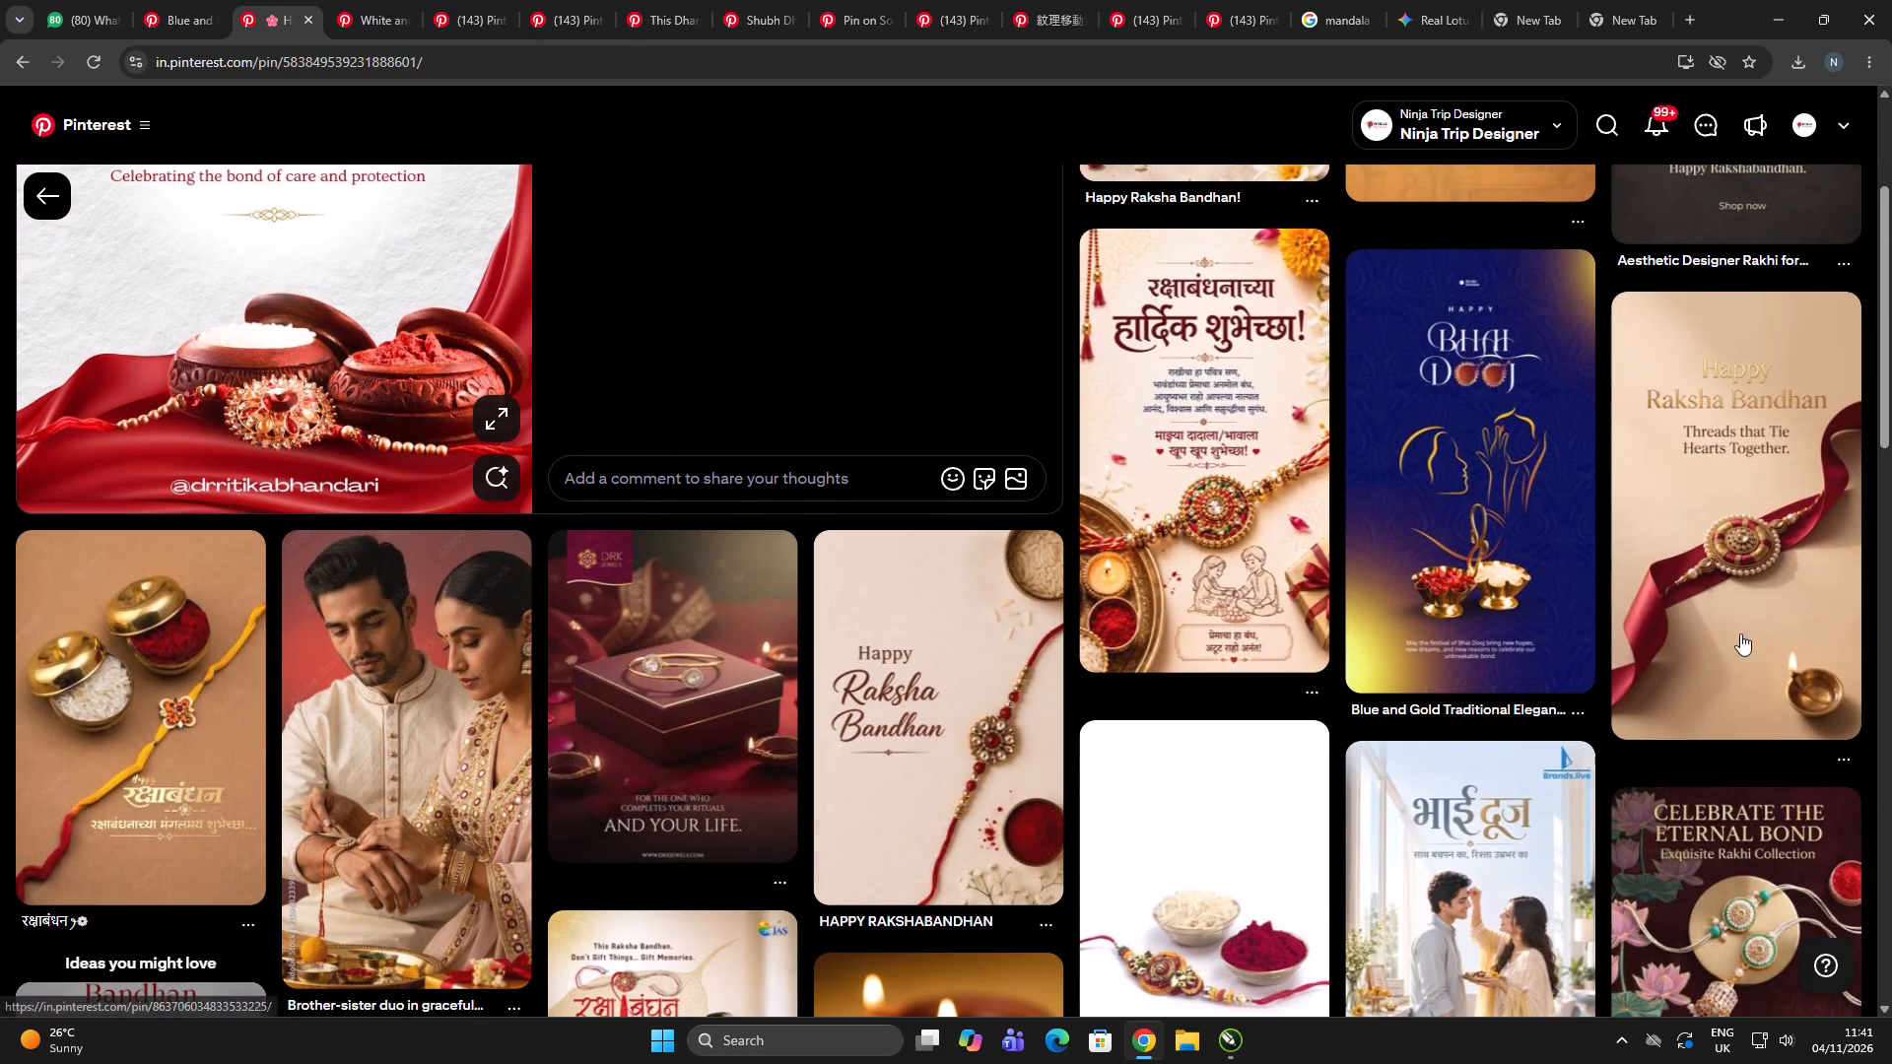
{"action": "scroll", "coordinate": [1551, 542], "scroll_direction": "down", "scroll_amount": 3}
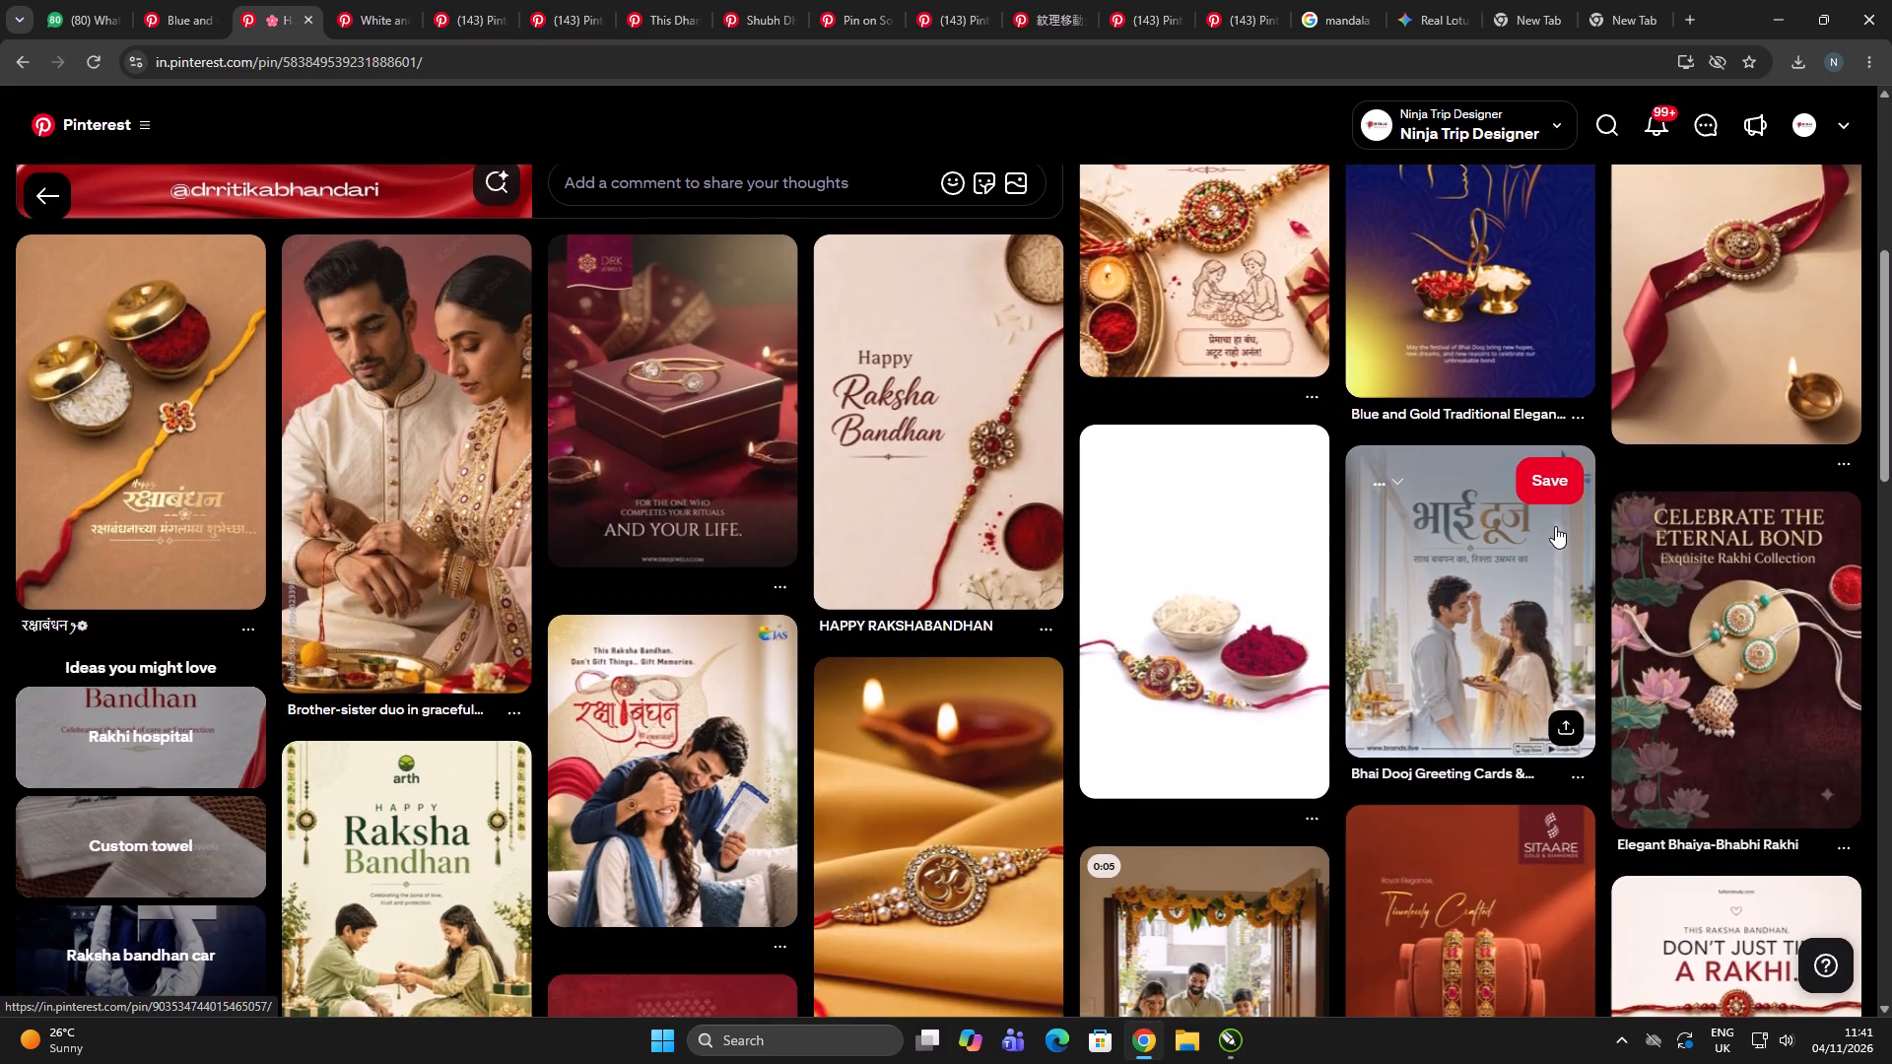
{"action": "scroll", "coordinate": [1546, 527], "scroll_direction": "down", "scroll_amount": 3}
{"action": "scroll", "coordinate": [1637, 507], "scroll_direction": "down", "scroll_amount": 2}
{"action": "scroll", "coordinate": [1625, 522], "scroll_direction": "up", "scroll_amount": 4}
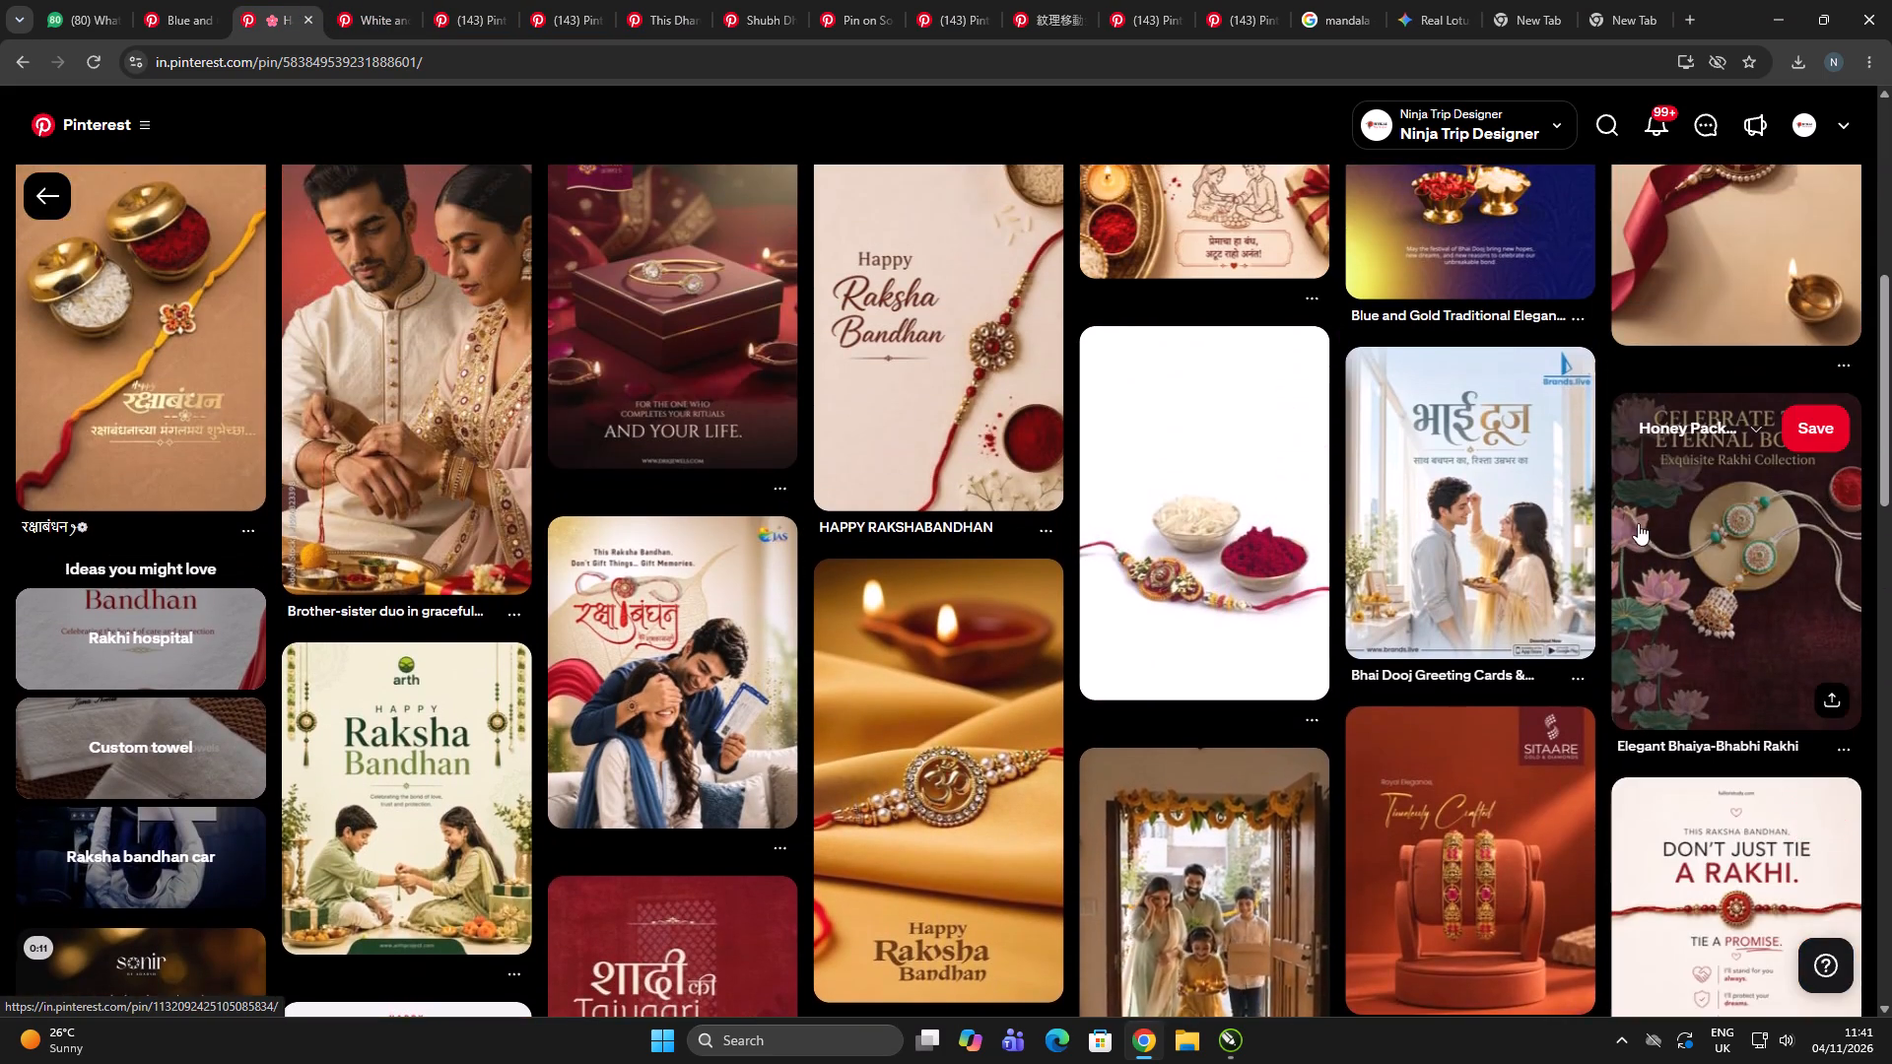
{"action": "scroll", "coordinate": [1643, 518], "scroll_direction": "up", "scroll_amount": 4}
{"action": "scroll", "coordinate": [1461, 529], "scroll_direction": "down", "scroll_amount": 5}
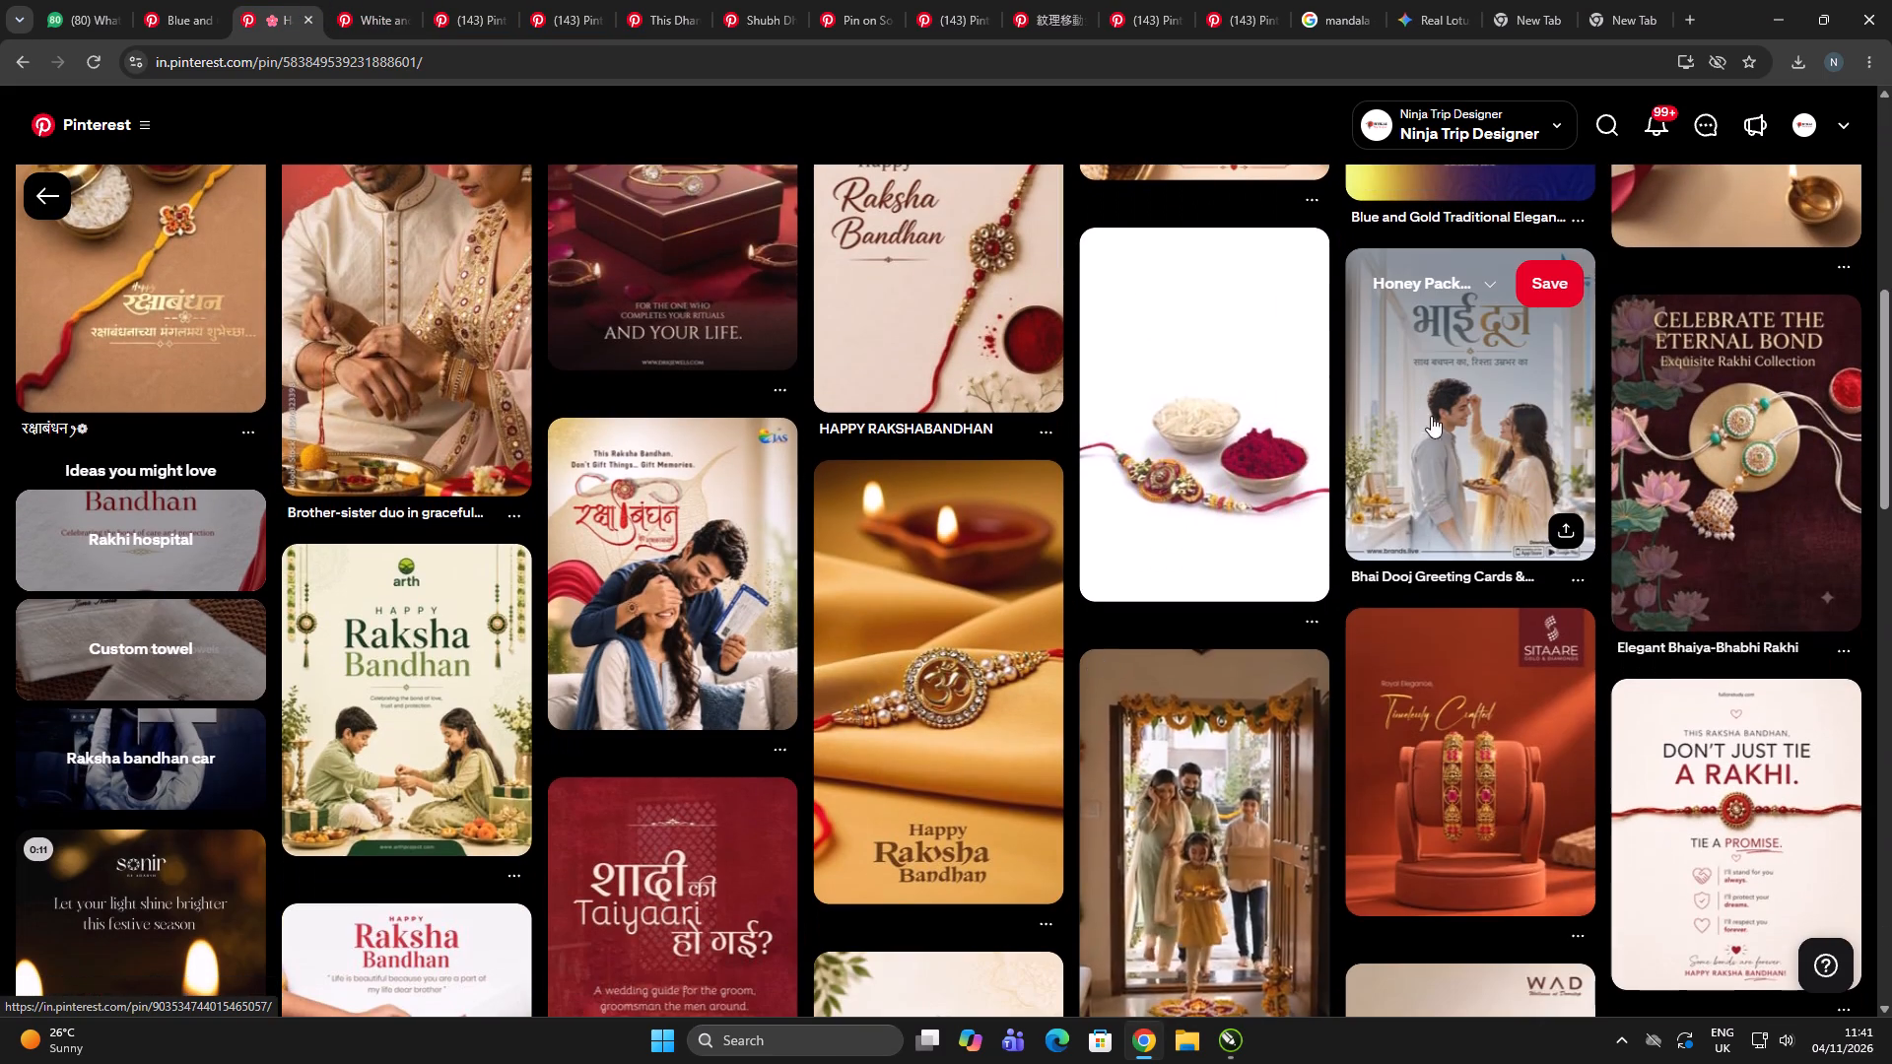
{"action": "scroll", "coordinate": [1386, 466], "scroll_direction": "down", "scroll_amount": 4}
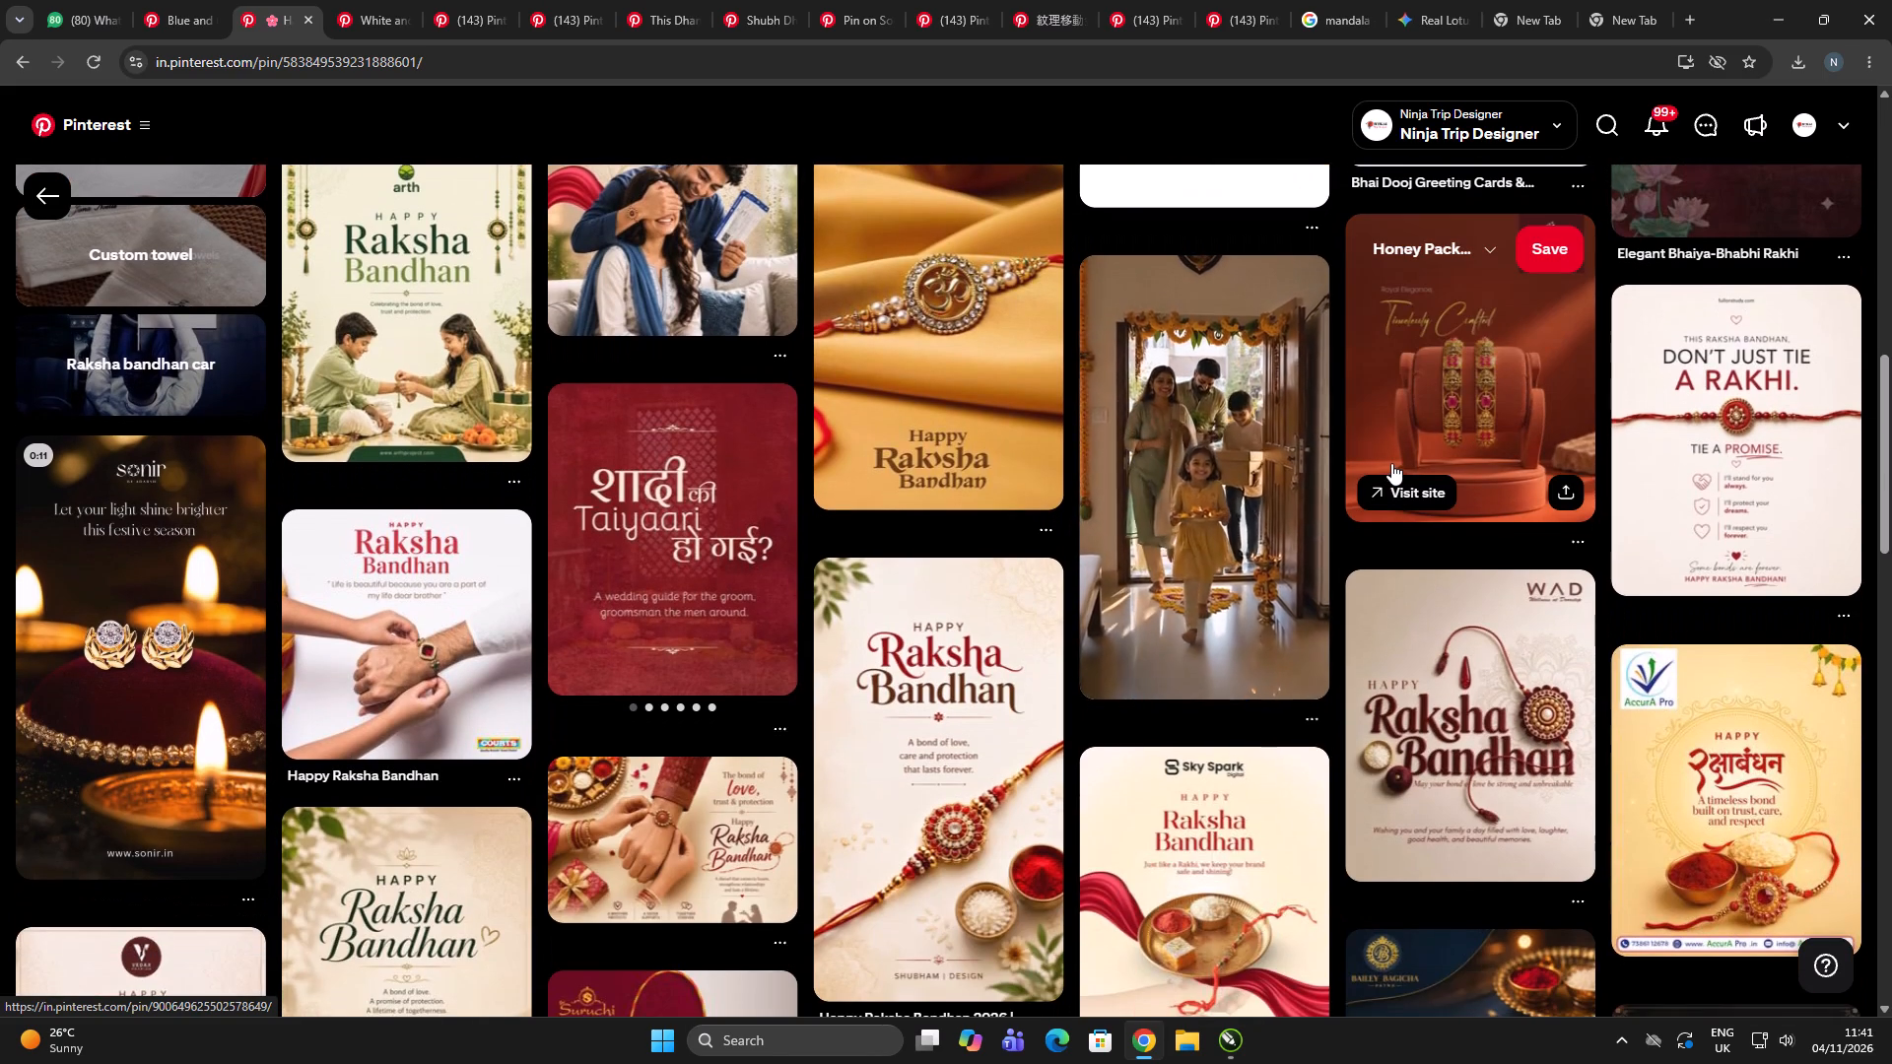
{"action": "scroll", "coordinate": [1394, 462], "scroll_direction": "up", "scroll_amount": 1}
{"action": "scroll", "coordinate": [1396, 464], "scroll_direction": "down", "scroll_amount": 3}
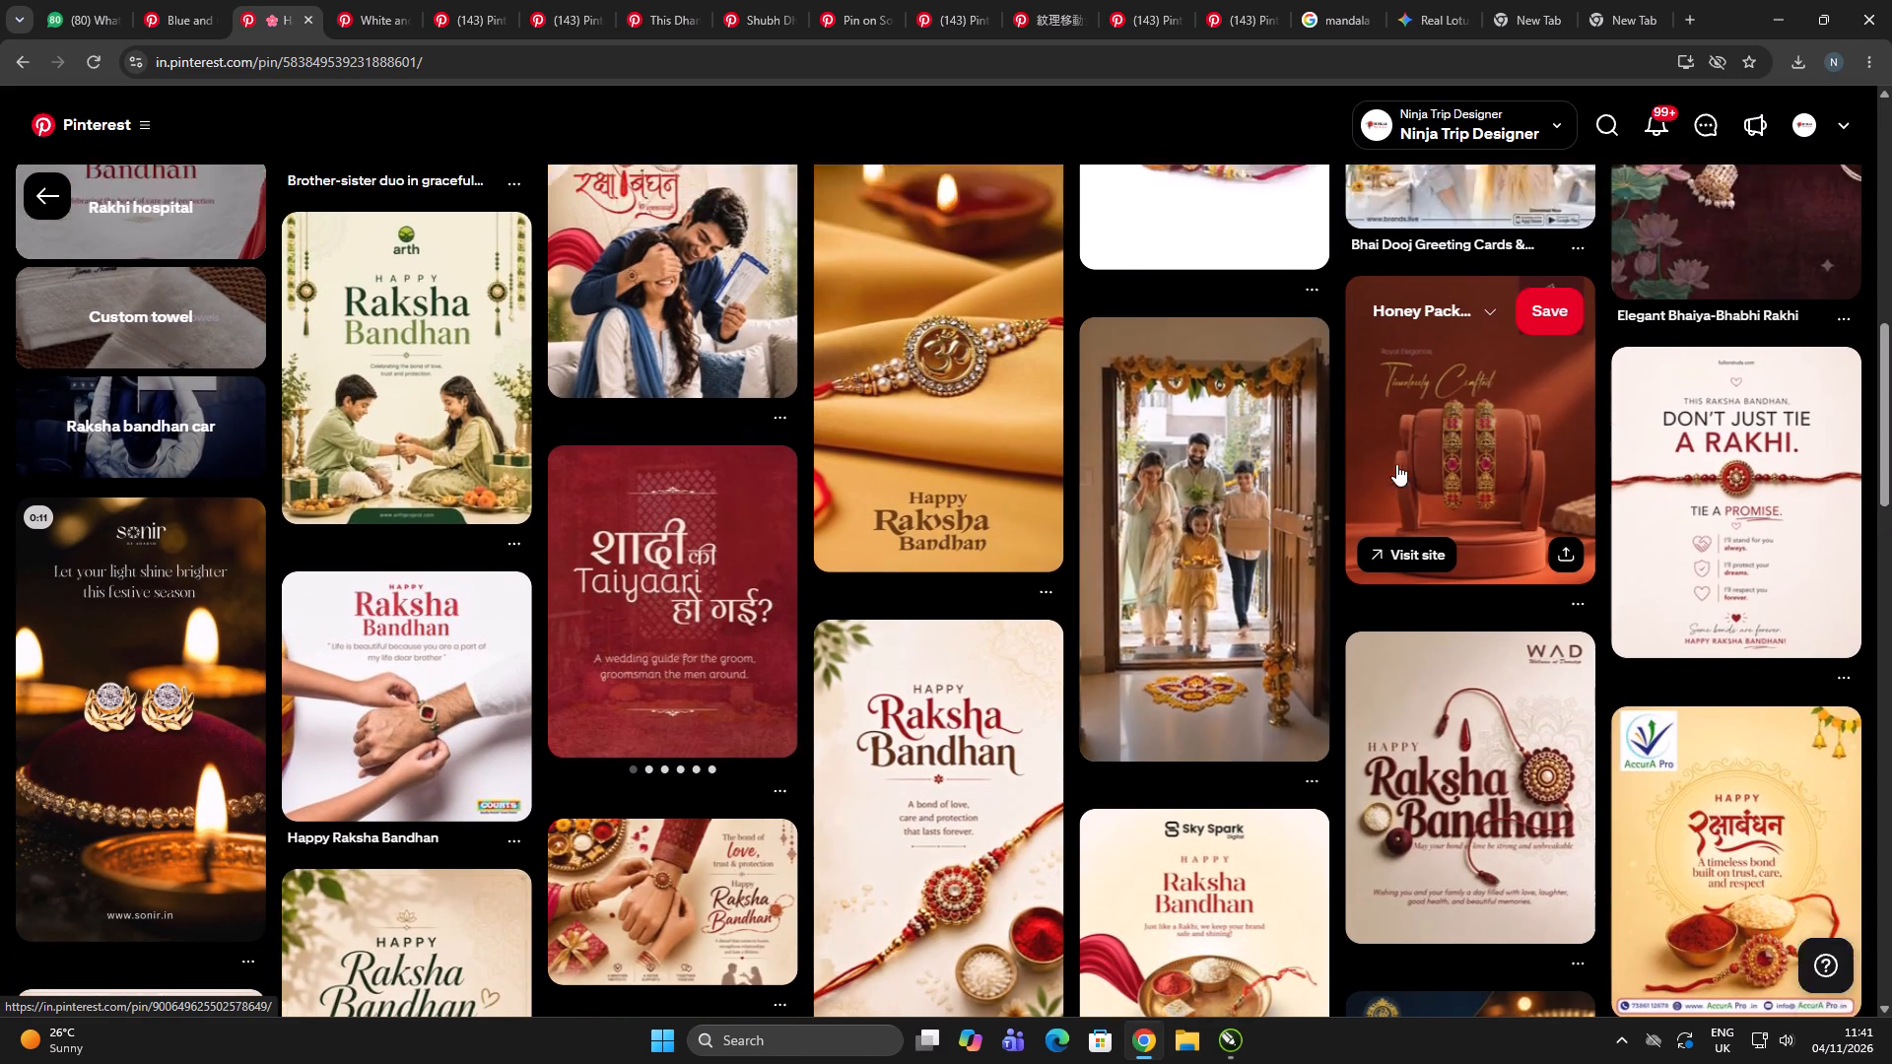
{"action": "scroll", "coordinate": [1396, 464], "scroll_direction": "down", "scroll_amount": 1}
{"action": "scroll", "coordinate": [1396, 464], "scroll_direction": "up", "scroll_amount": 7}
{"action": "scroll", "coordinate": [1559, 423], "scroll_direction": "up", "scroll_amount": 6}
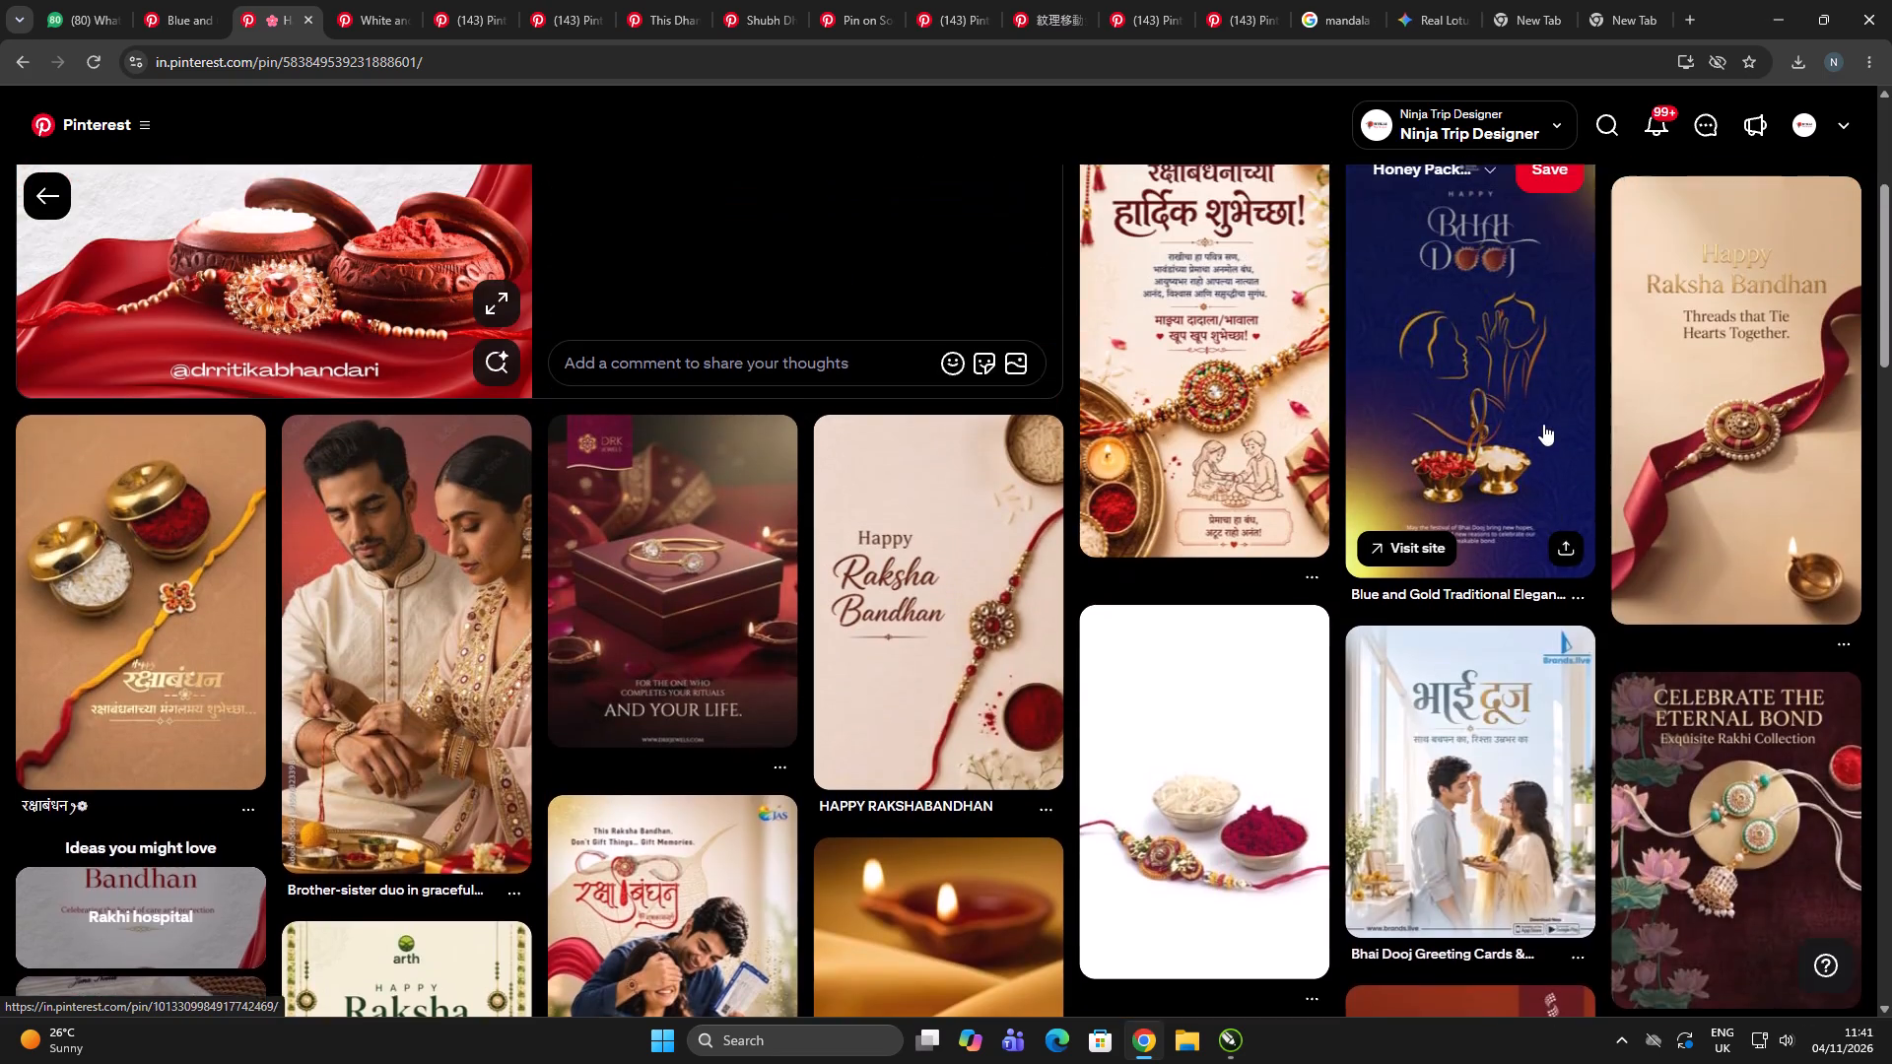
Open the Blue and Gold Traditional Elegant Bhai Dooj Festival Your Story pin.
{"action": "left_click", "coordinate": [1489, 655]}
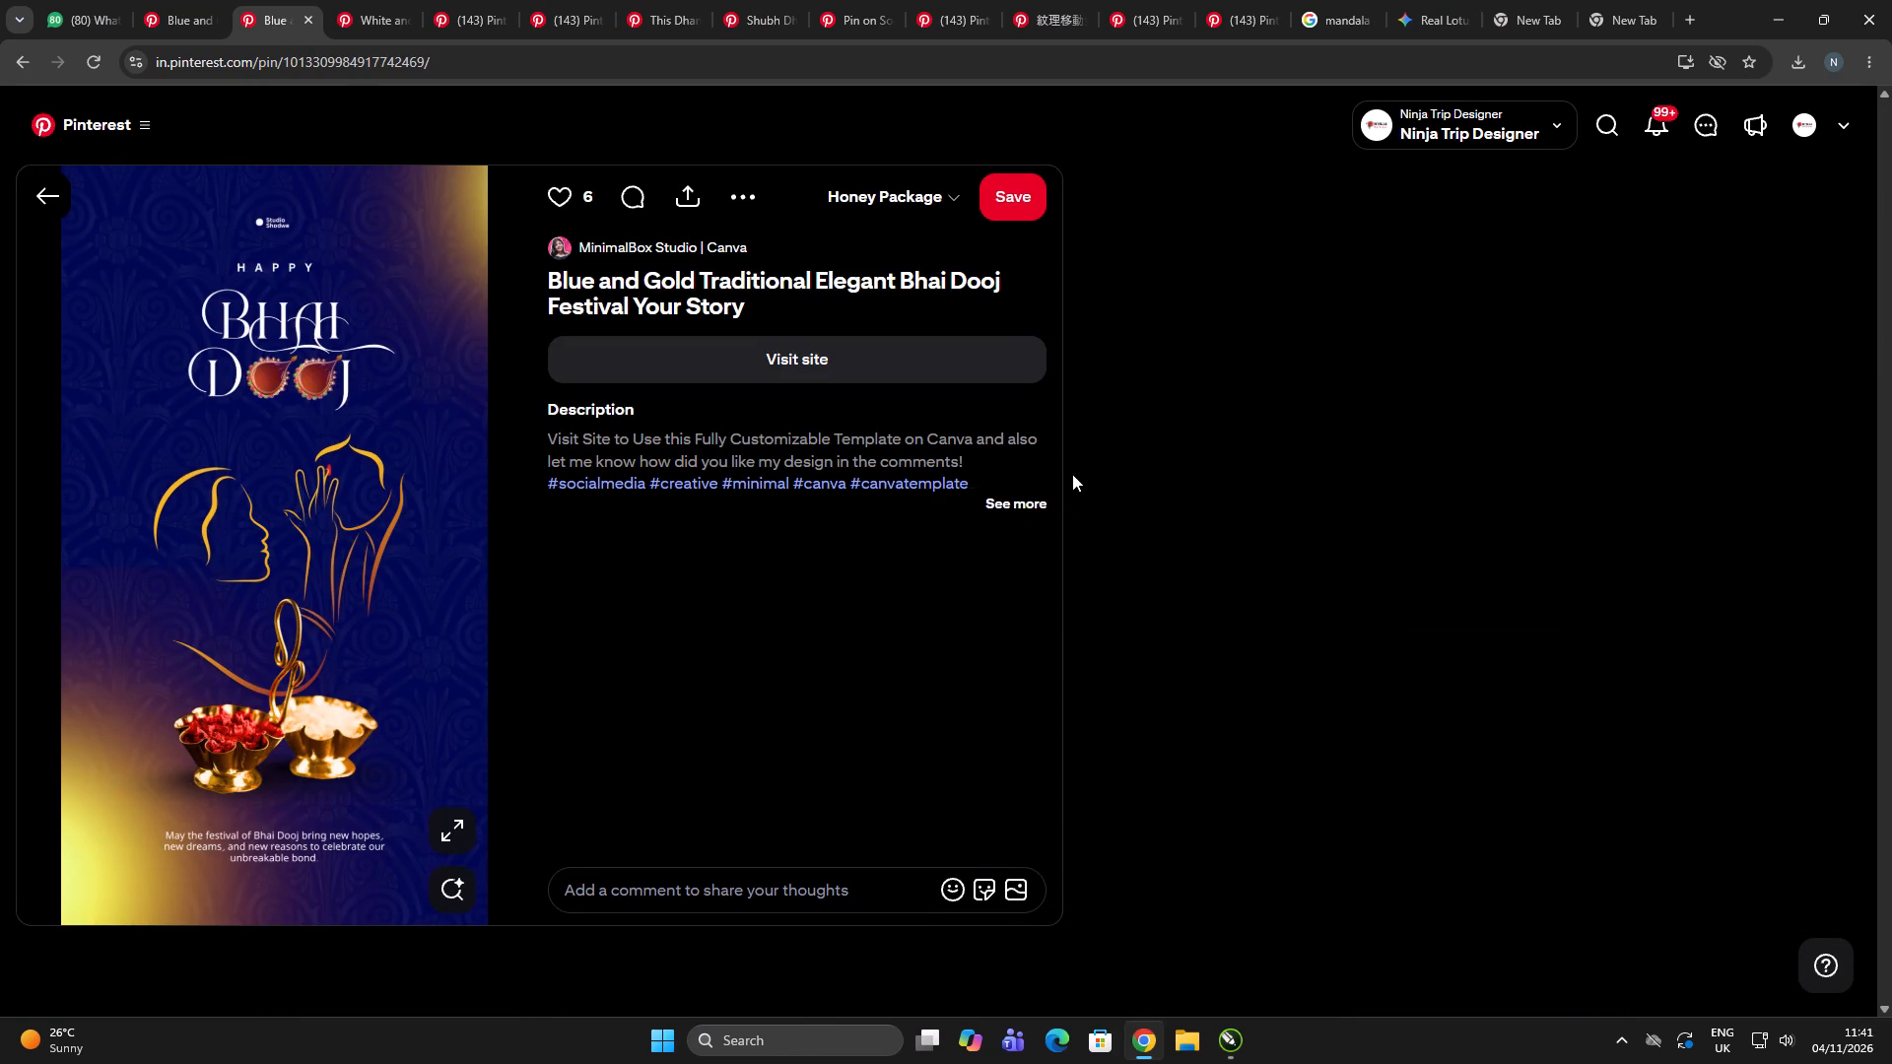
{"action": "scroll", "coordinate": [797, 462], "scroll_direction": "down", "scroll_amount": 3}
Switch to CorelDRAW and go to page 2 of the untitled document.
{"action": "key", "text": "alt+Tab"}
{"action": "double_click", "coordinate": [1280, 544]}
{"action": "left_click_drag", "start_coordinate": [1182, 564], "coordinate": [1195, 564]}
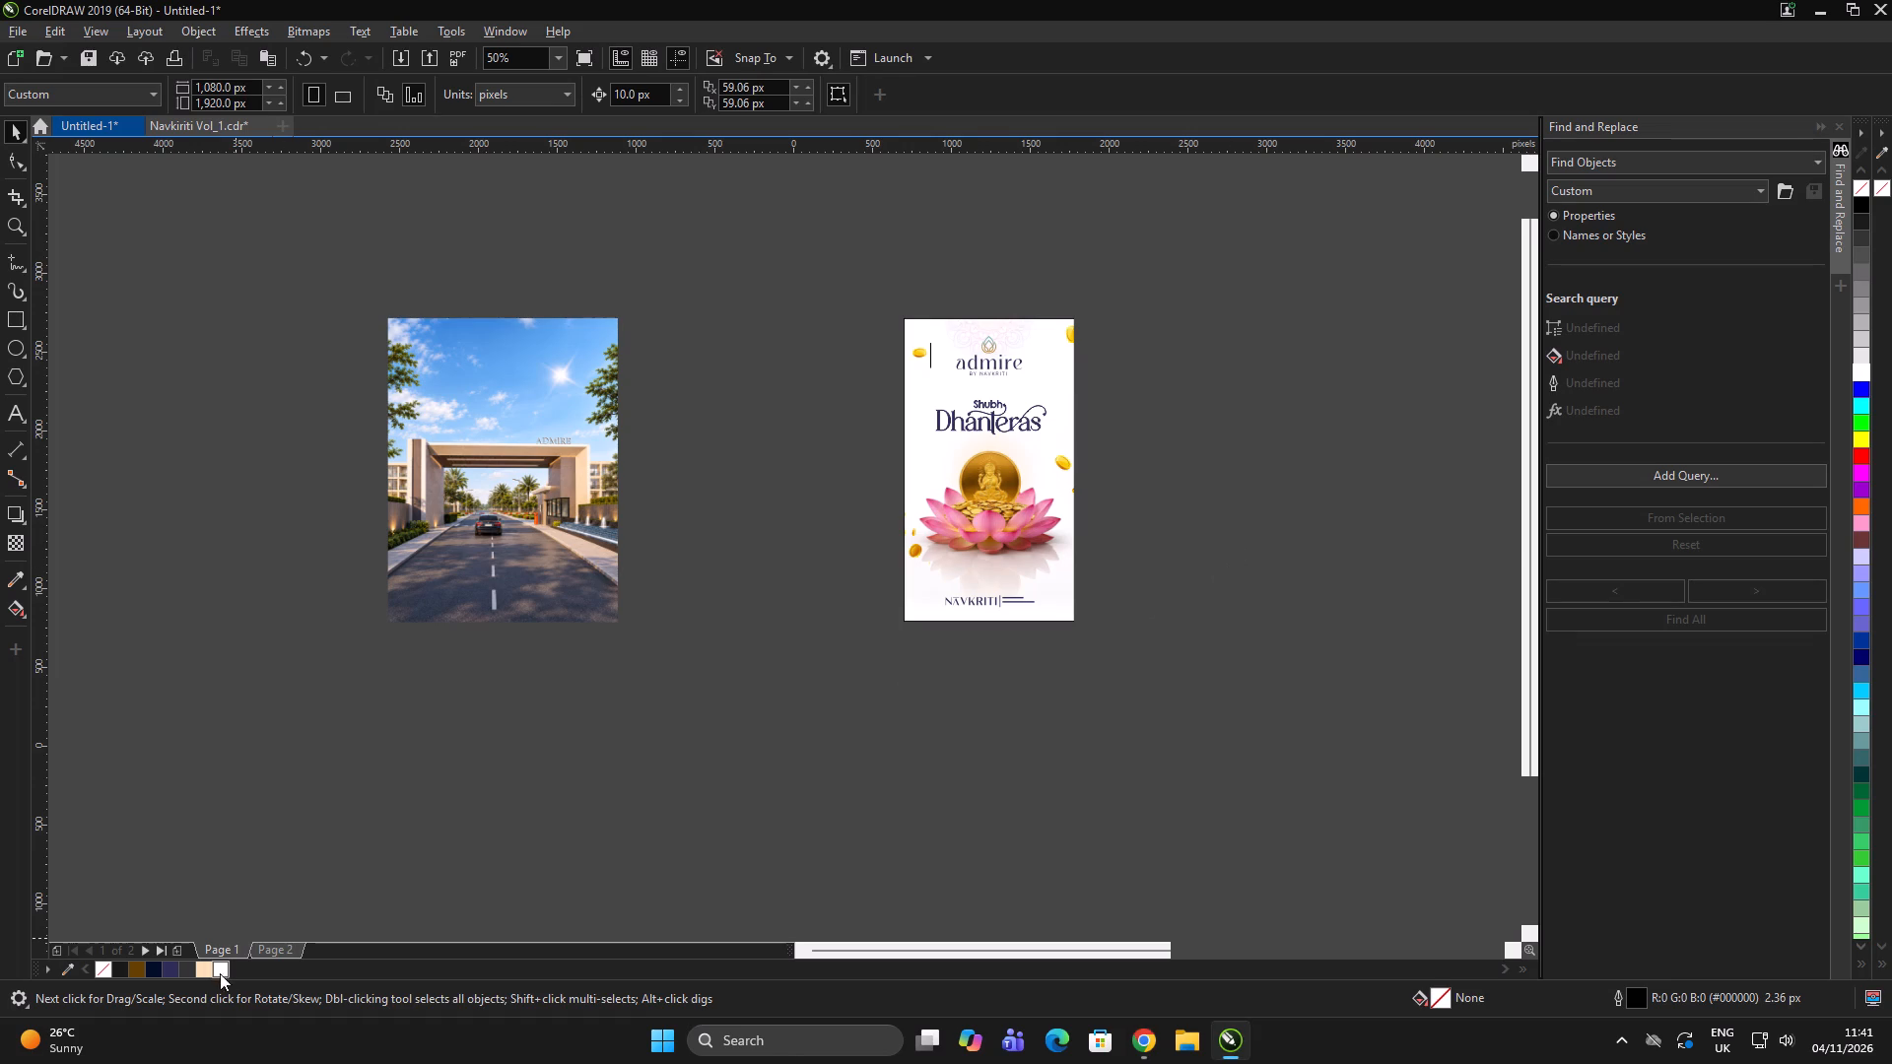
{"action": "left_click", "coordinate": [221, 130]}
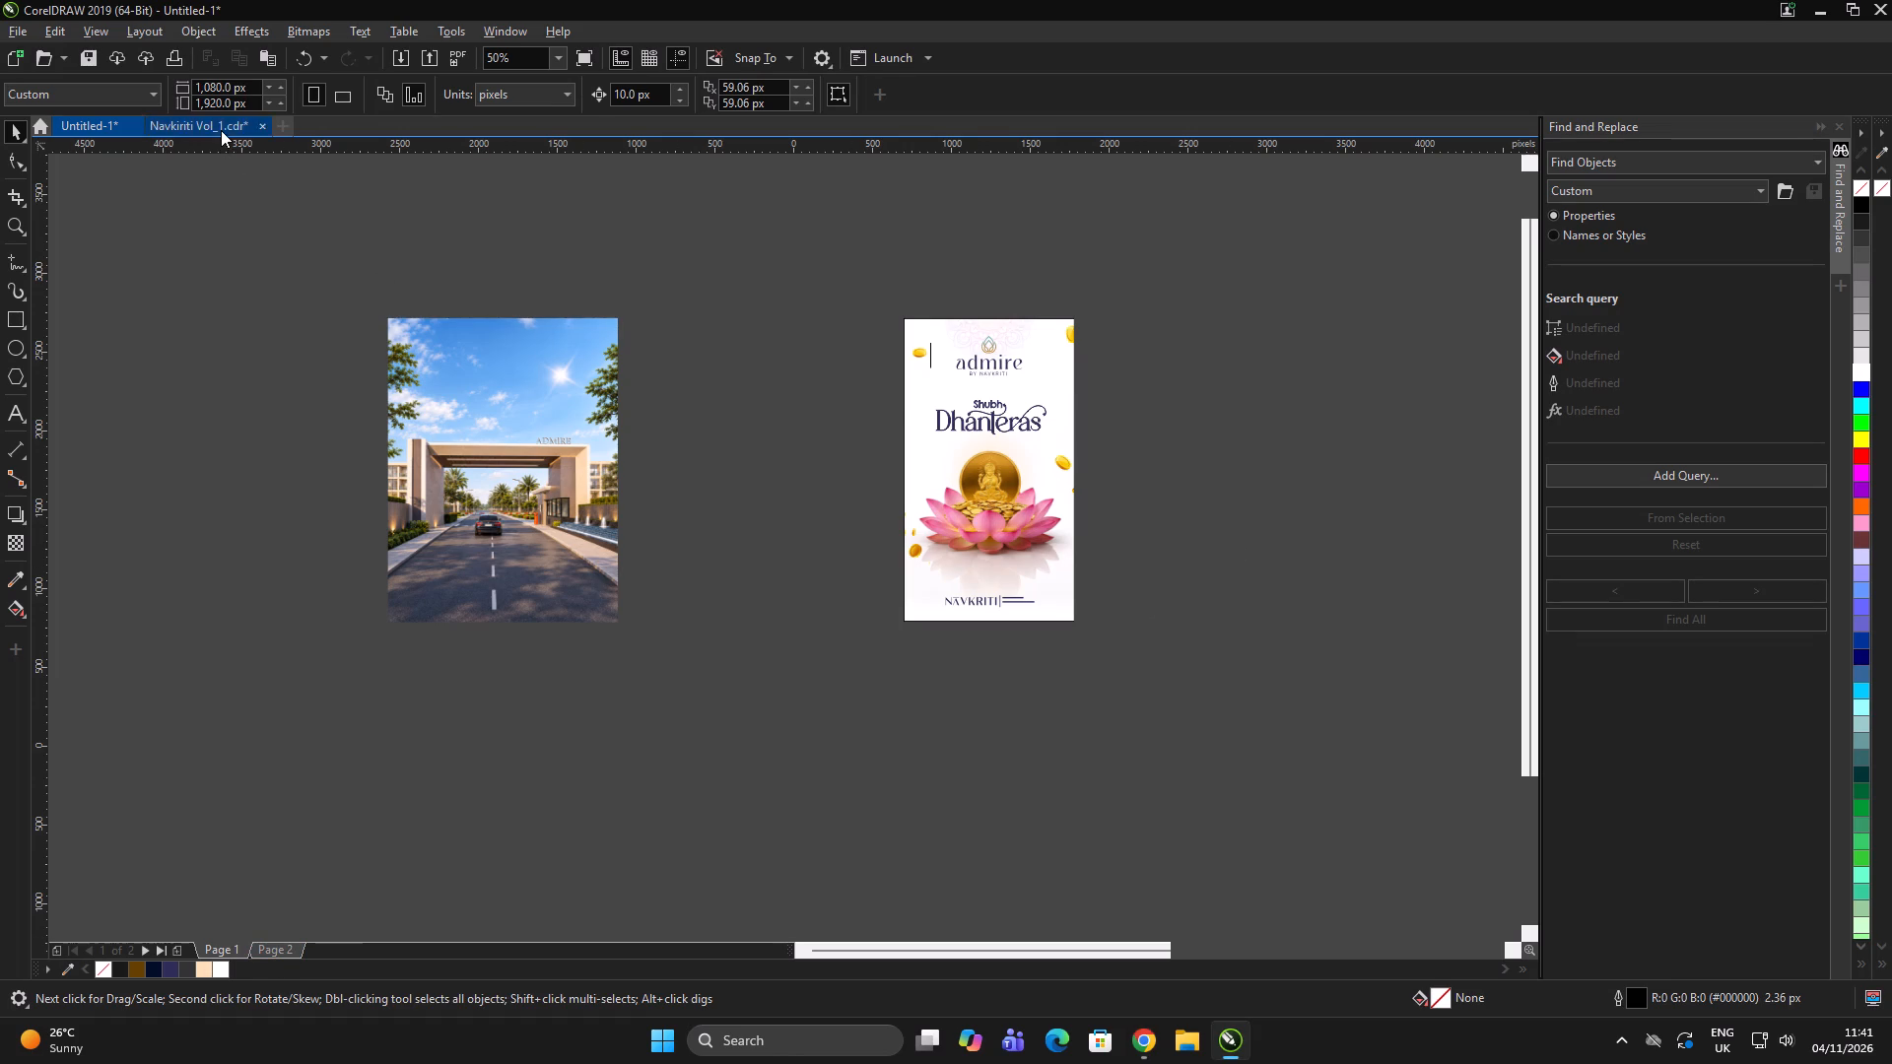
{"action": "left_click", "coordinate": [97, 125]}
{"action": "double_click", "coordinate": [282, 549]}
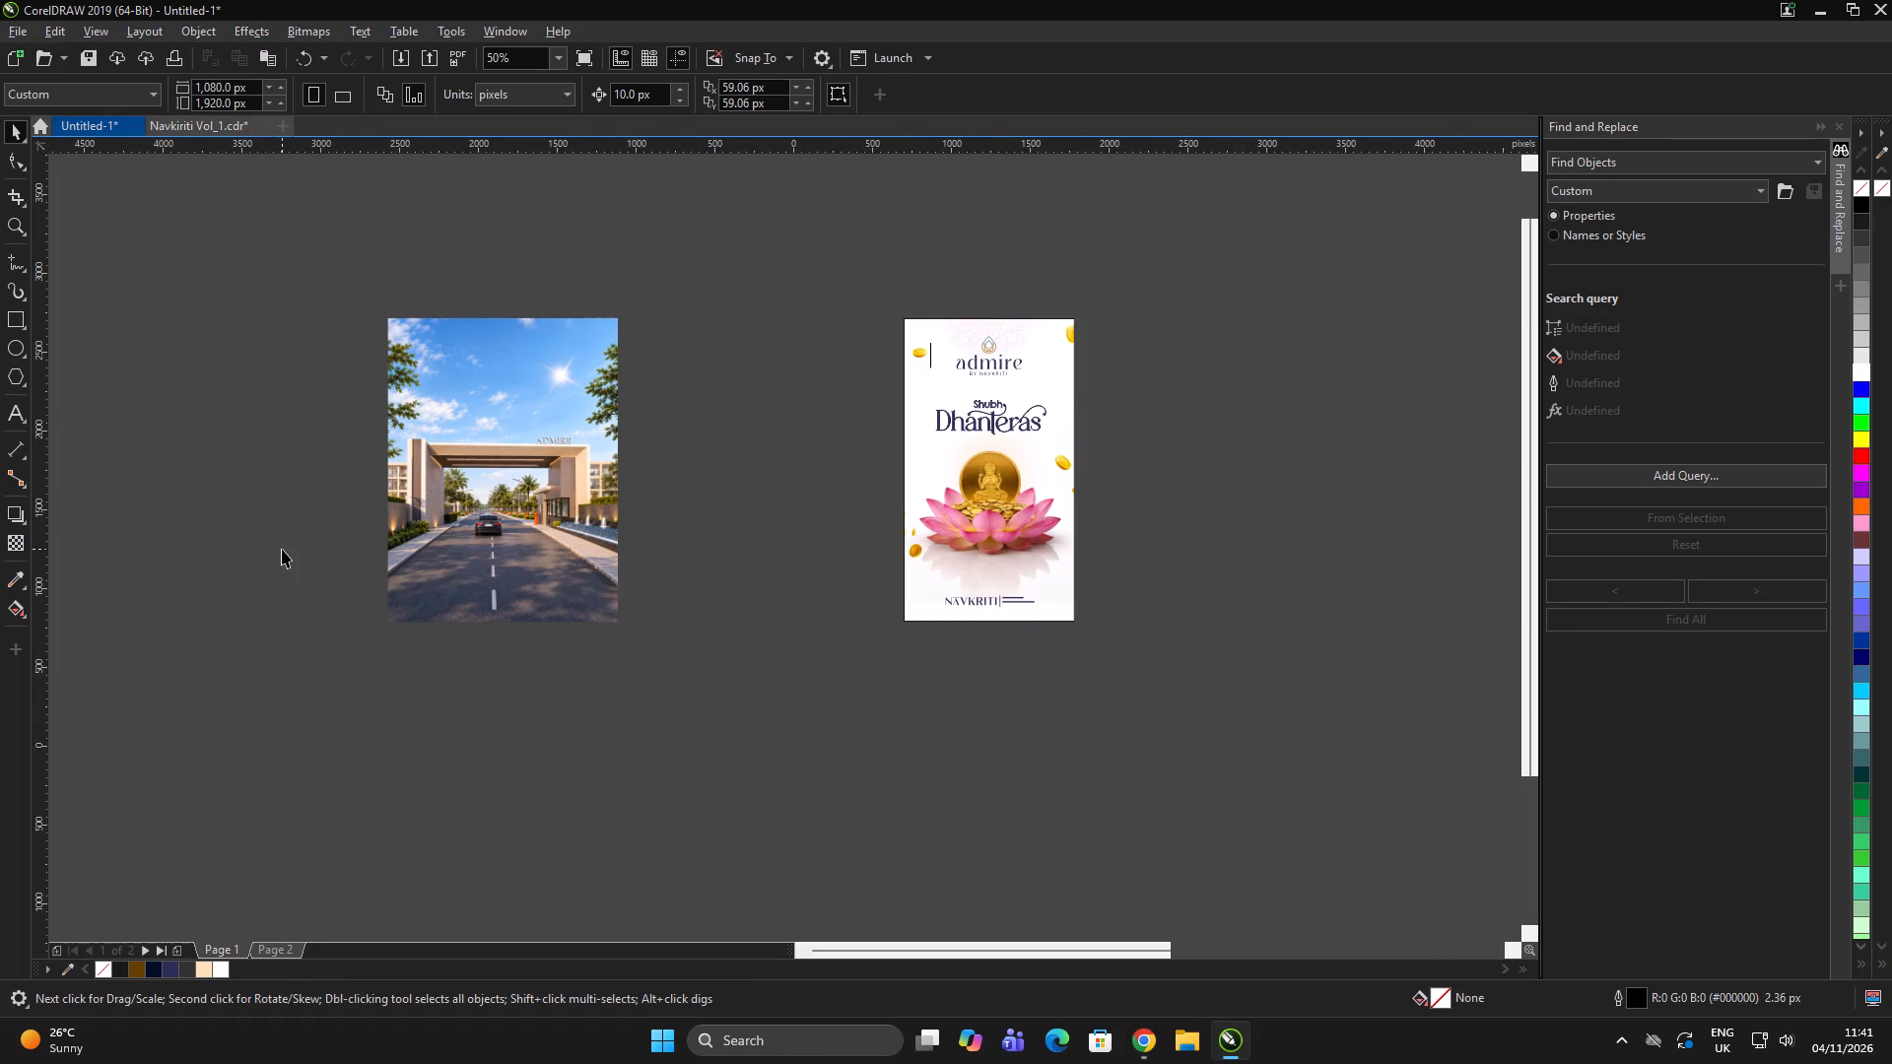
{"action": "left_click", "coordinate": [286, 948]}
{"action": "double_click", "coordinate": [888, 698]}
{"action": "double_click", "coordinate": [967, 692]}
Import the Navkriti_3 image from the D: drive's Bharat Data > Navkriti > img folder onto page 2, about 1,455 × 813 px.
{"action": "key", "text": "ctrl+i"}
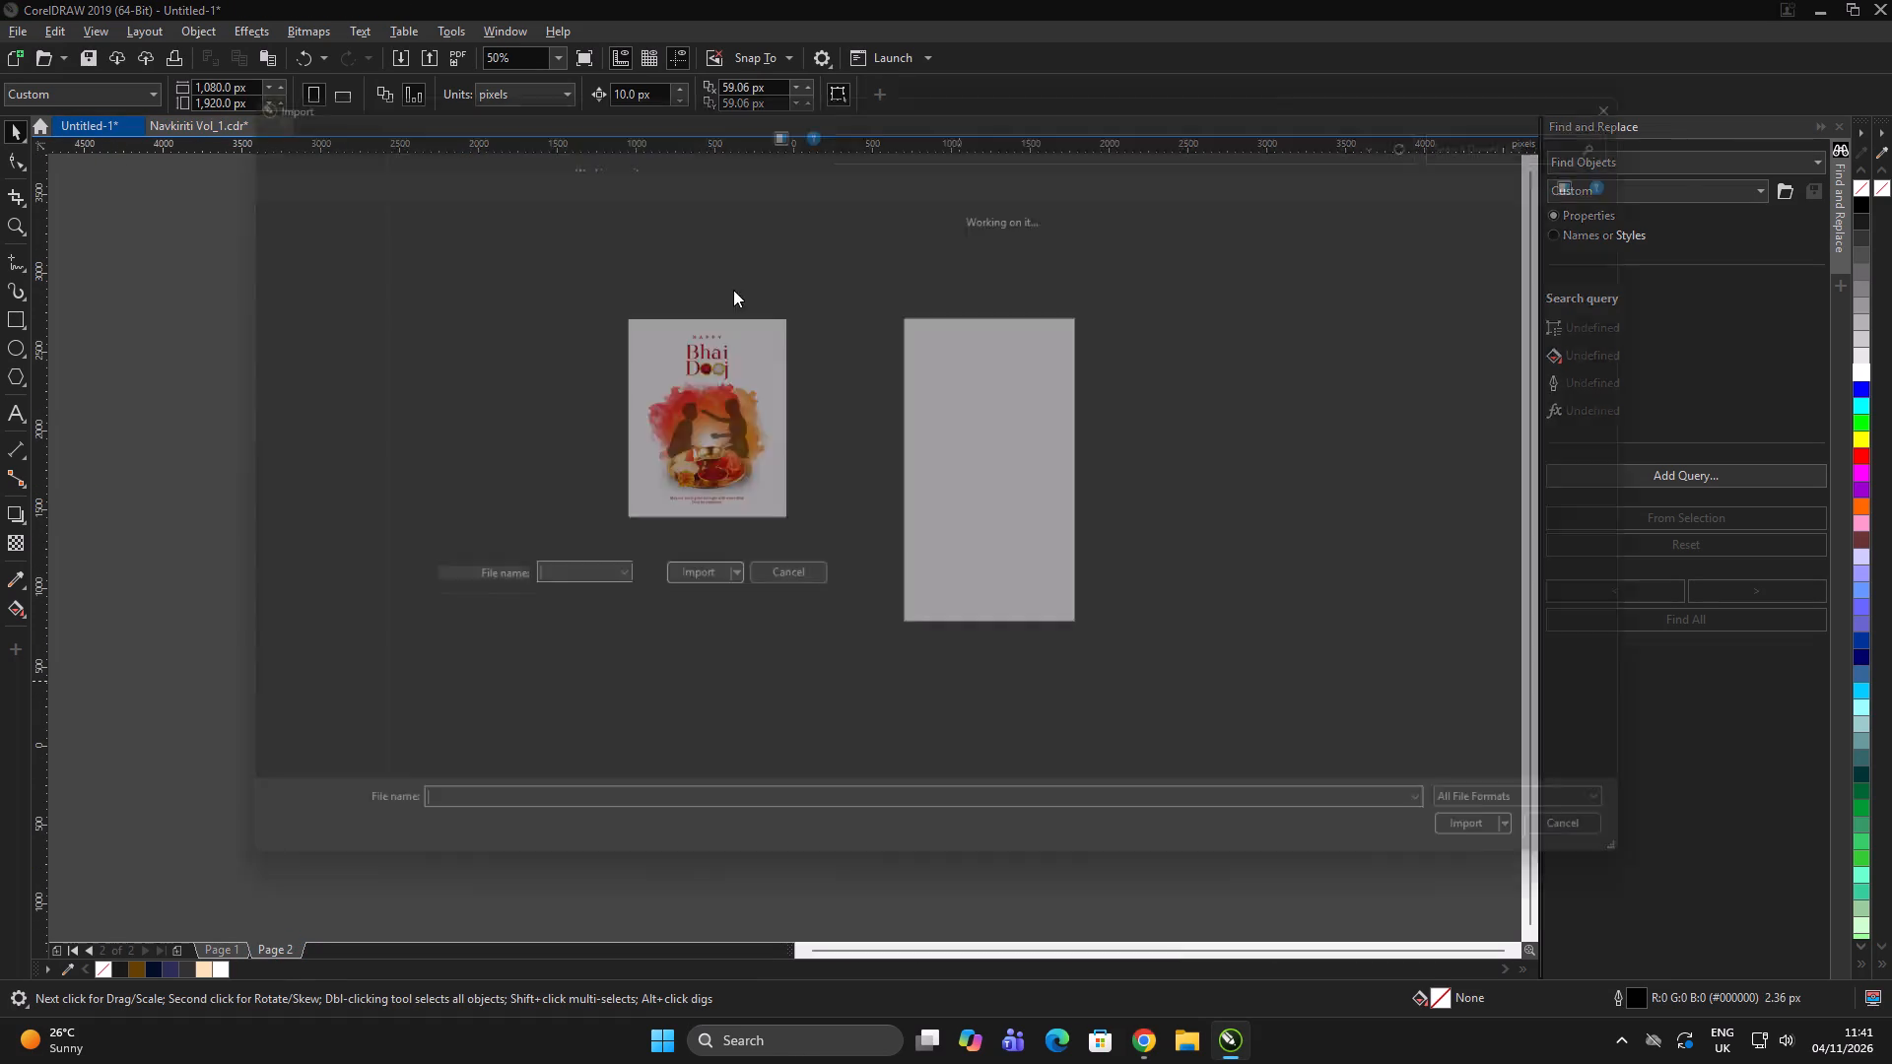
{"action": "scroll", "coordinate": [617, 479], "scroll_direction": "down", "scroll_amount": 6}
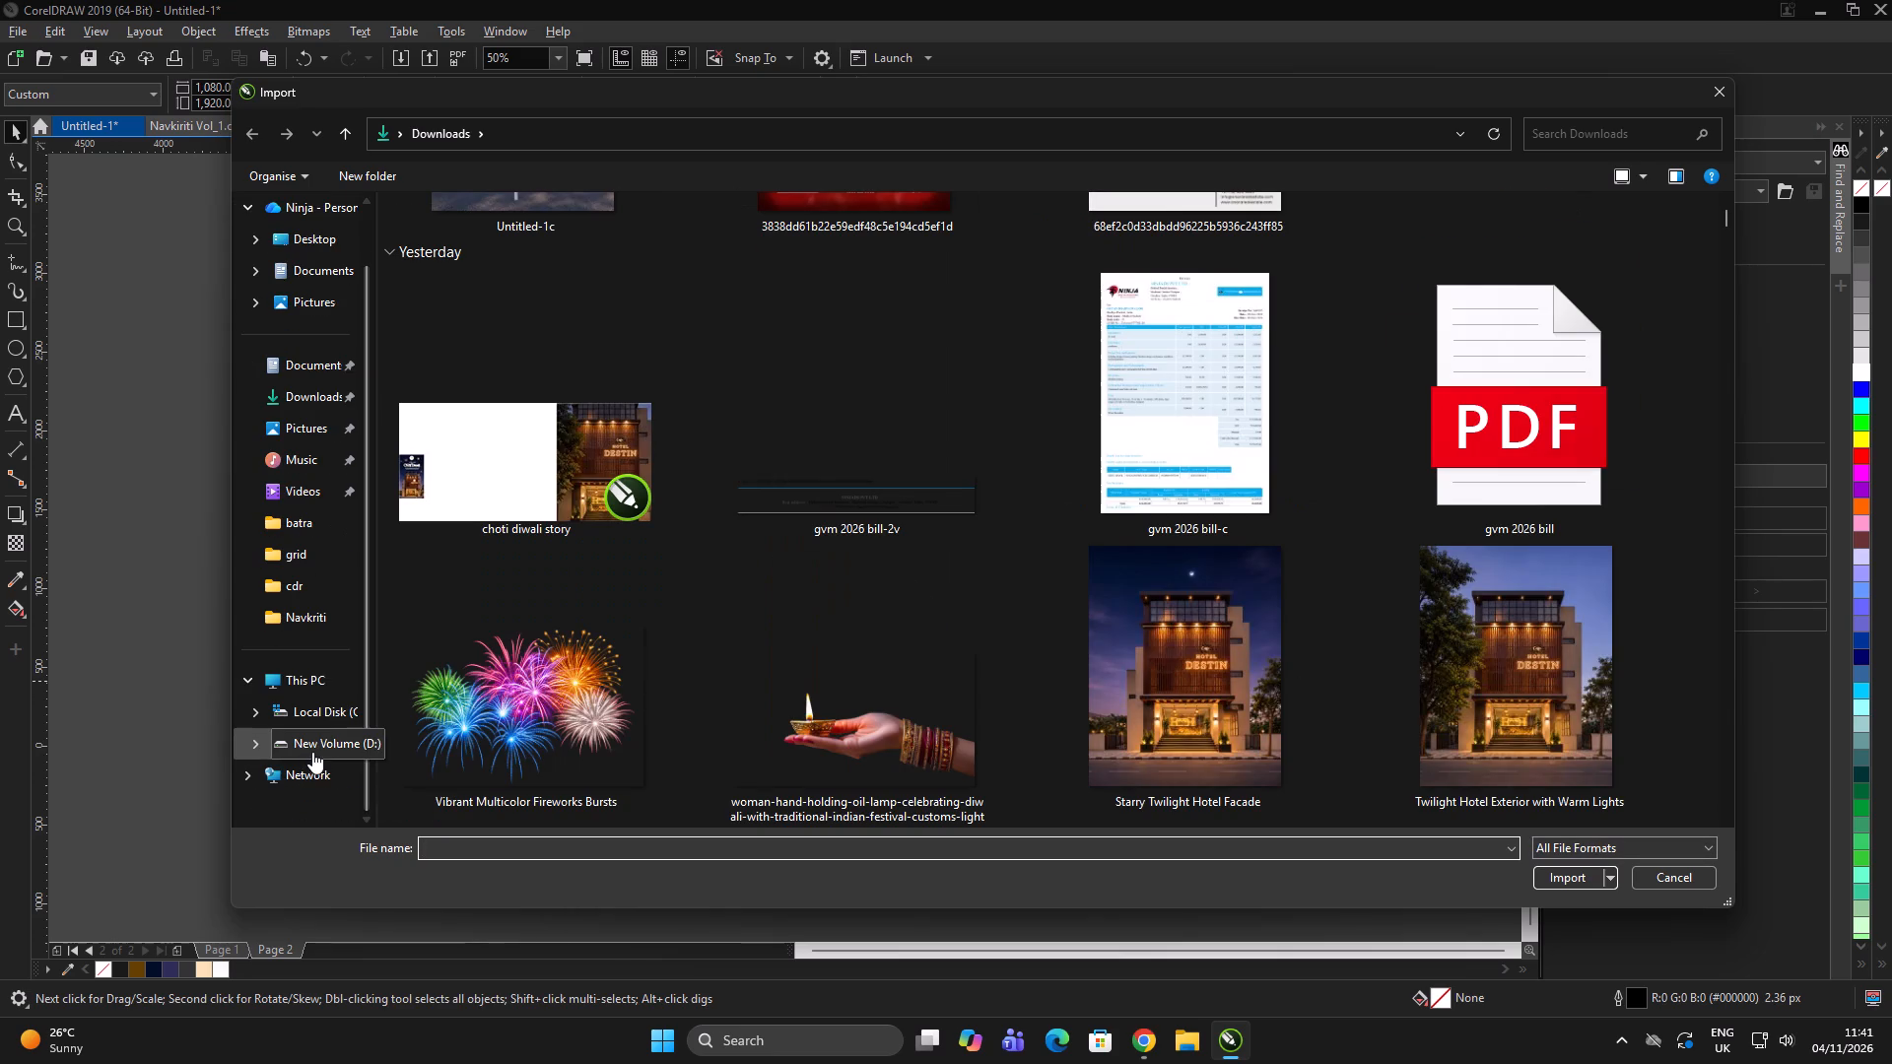
{"action": "left_click", "coordinate": [333, 746]}
{"action": "double_click", "coordinate": [464, 255]}
{"action": "left_click", "coordinate": [513, 368]}
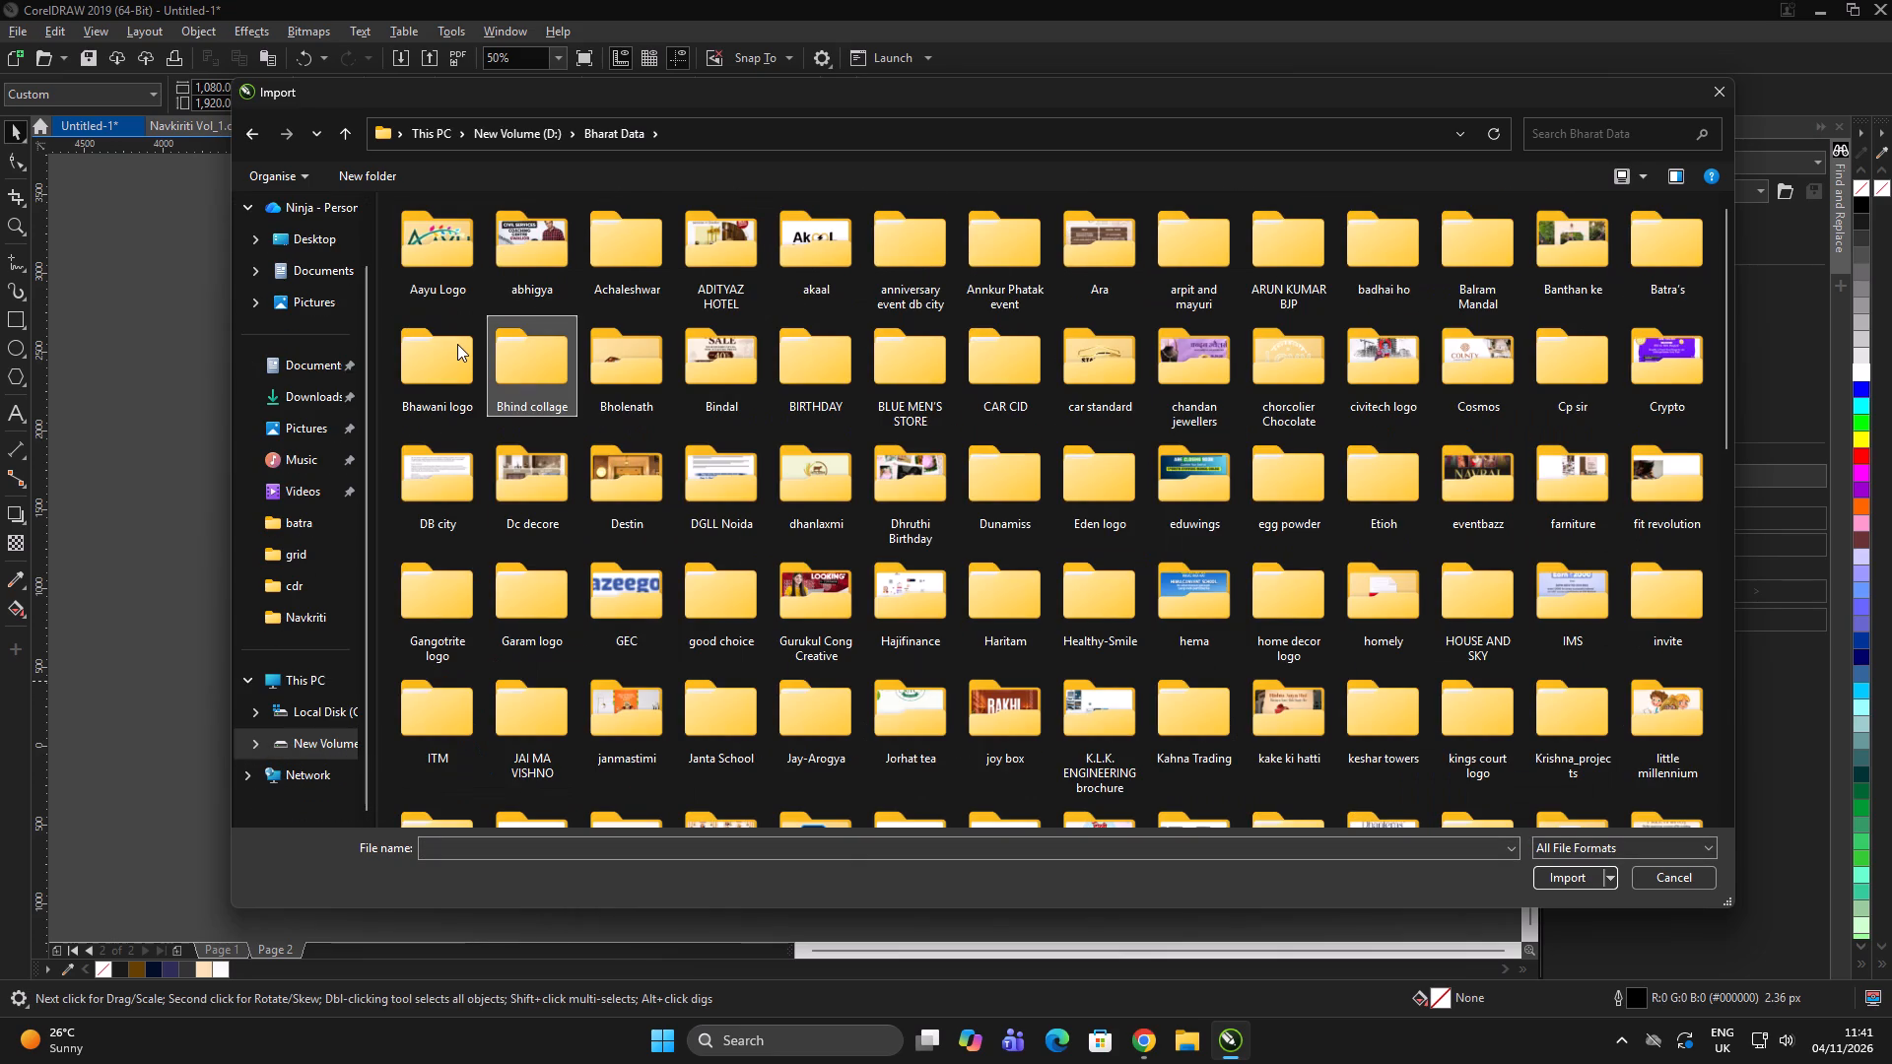
{"action": "type", "text": "nva"}
{"action": "double_click", "coordinate": [1382, 260]}
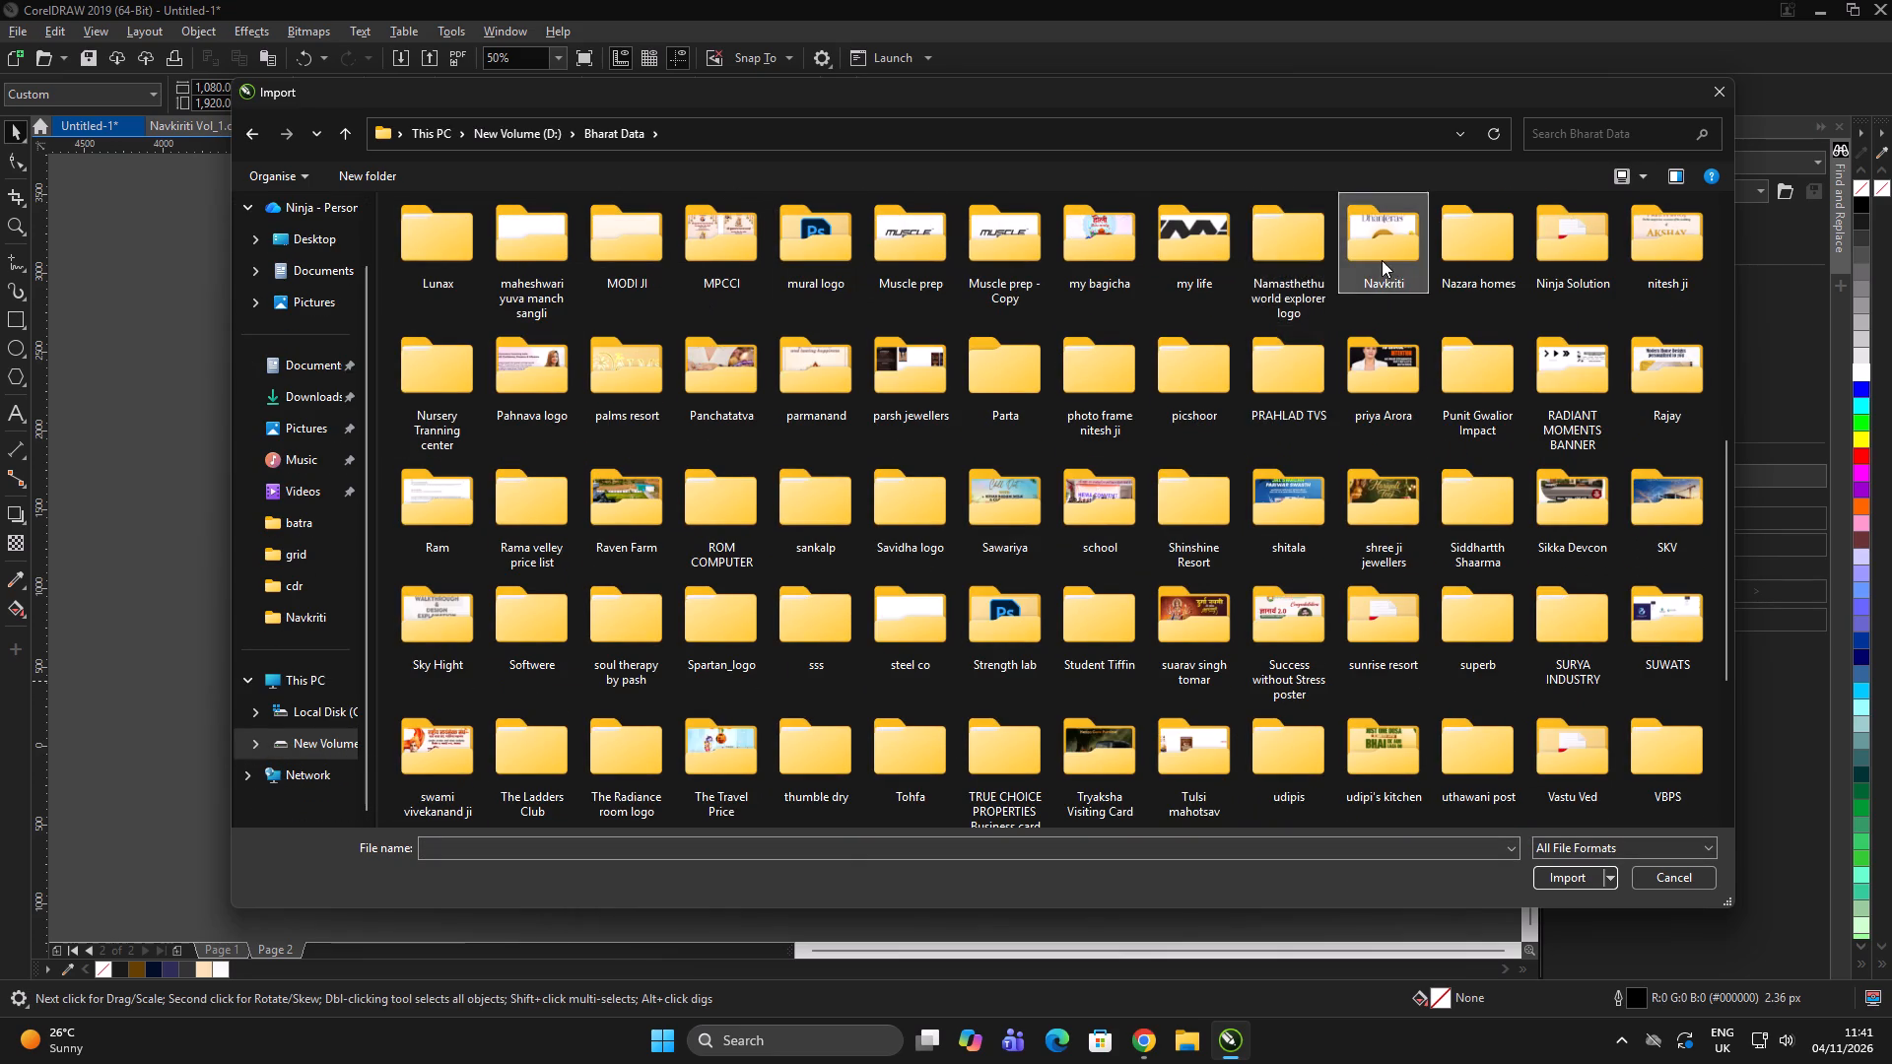
{"action": "double_click", "coordinate": [721, 268]}
{"action": "double_click", "coordinate": [686, 263]}
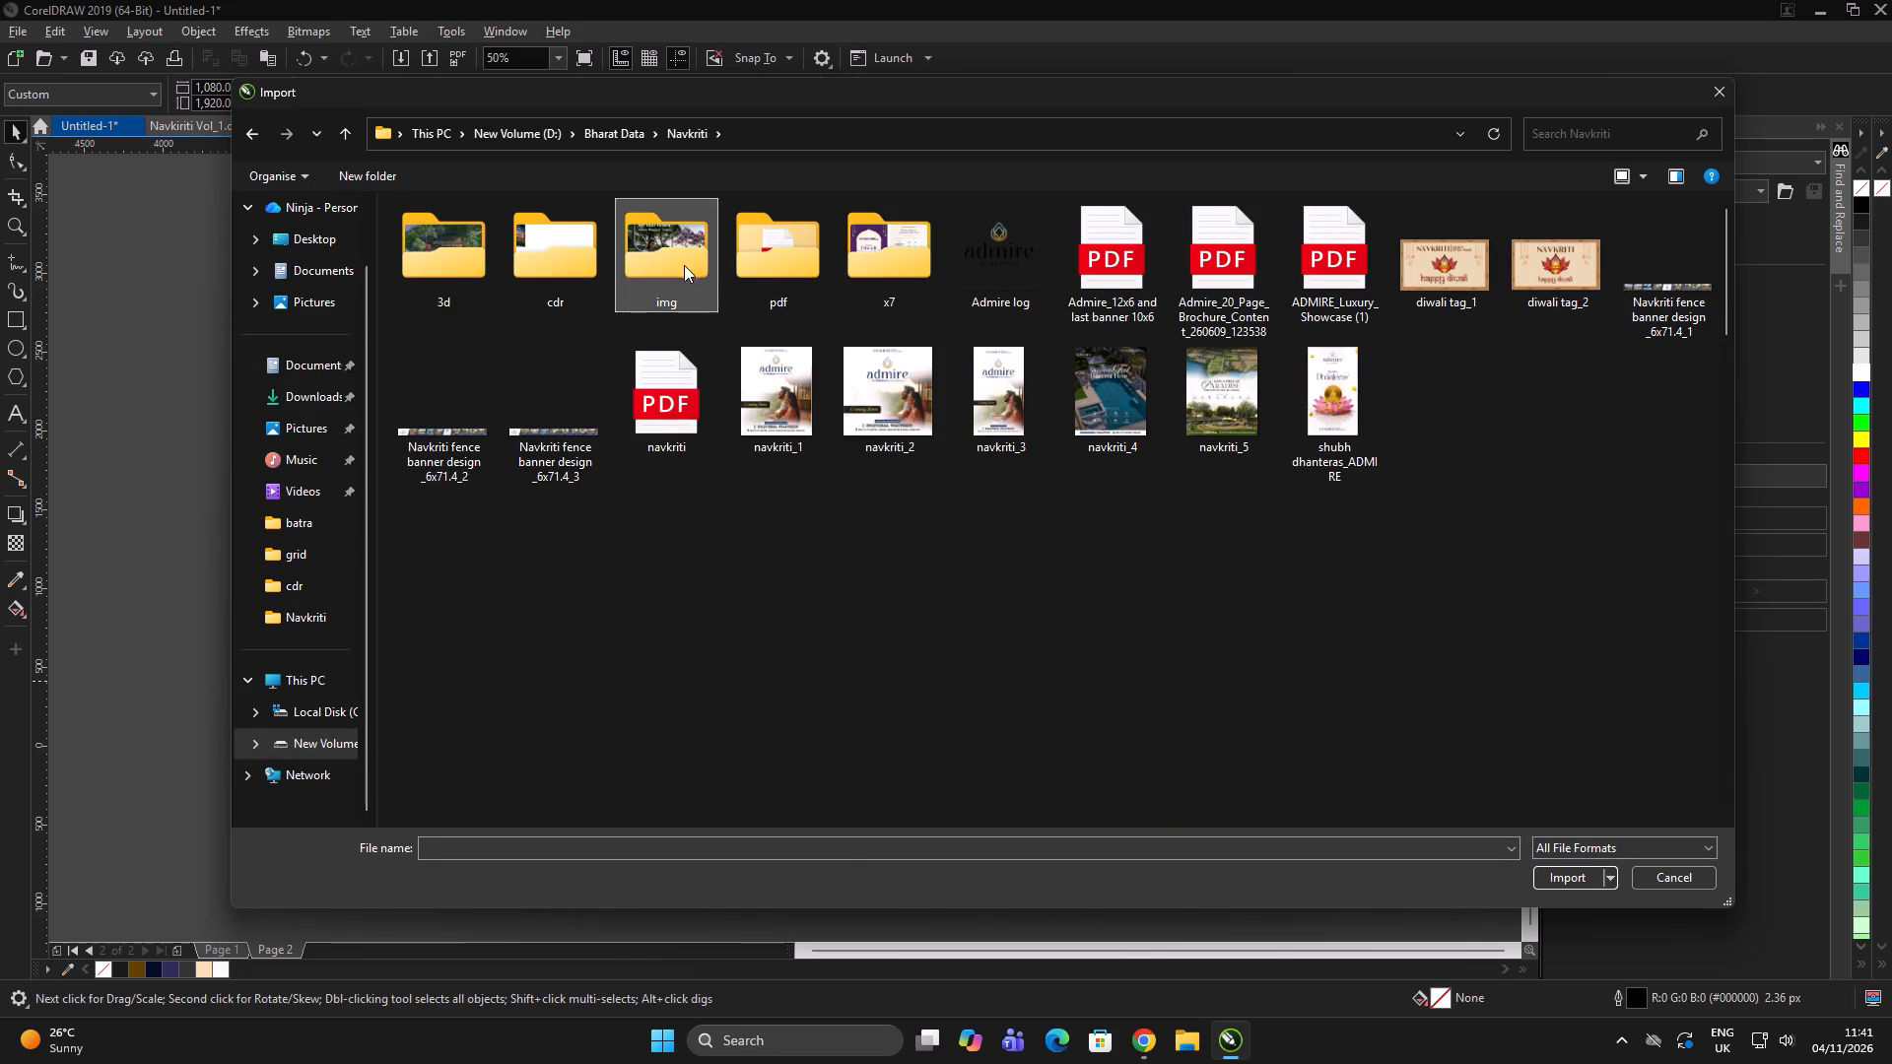
{"action": "scroll", "coordinate": [1028, 456], "scroll_direction": "down", "scroll_amount": 18}
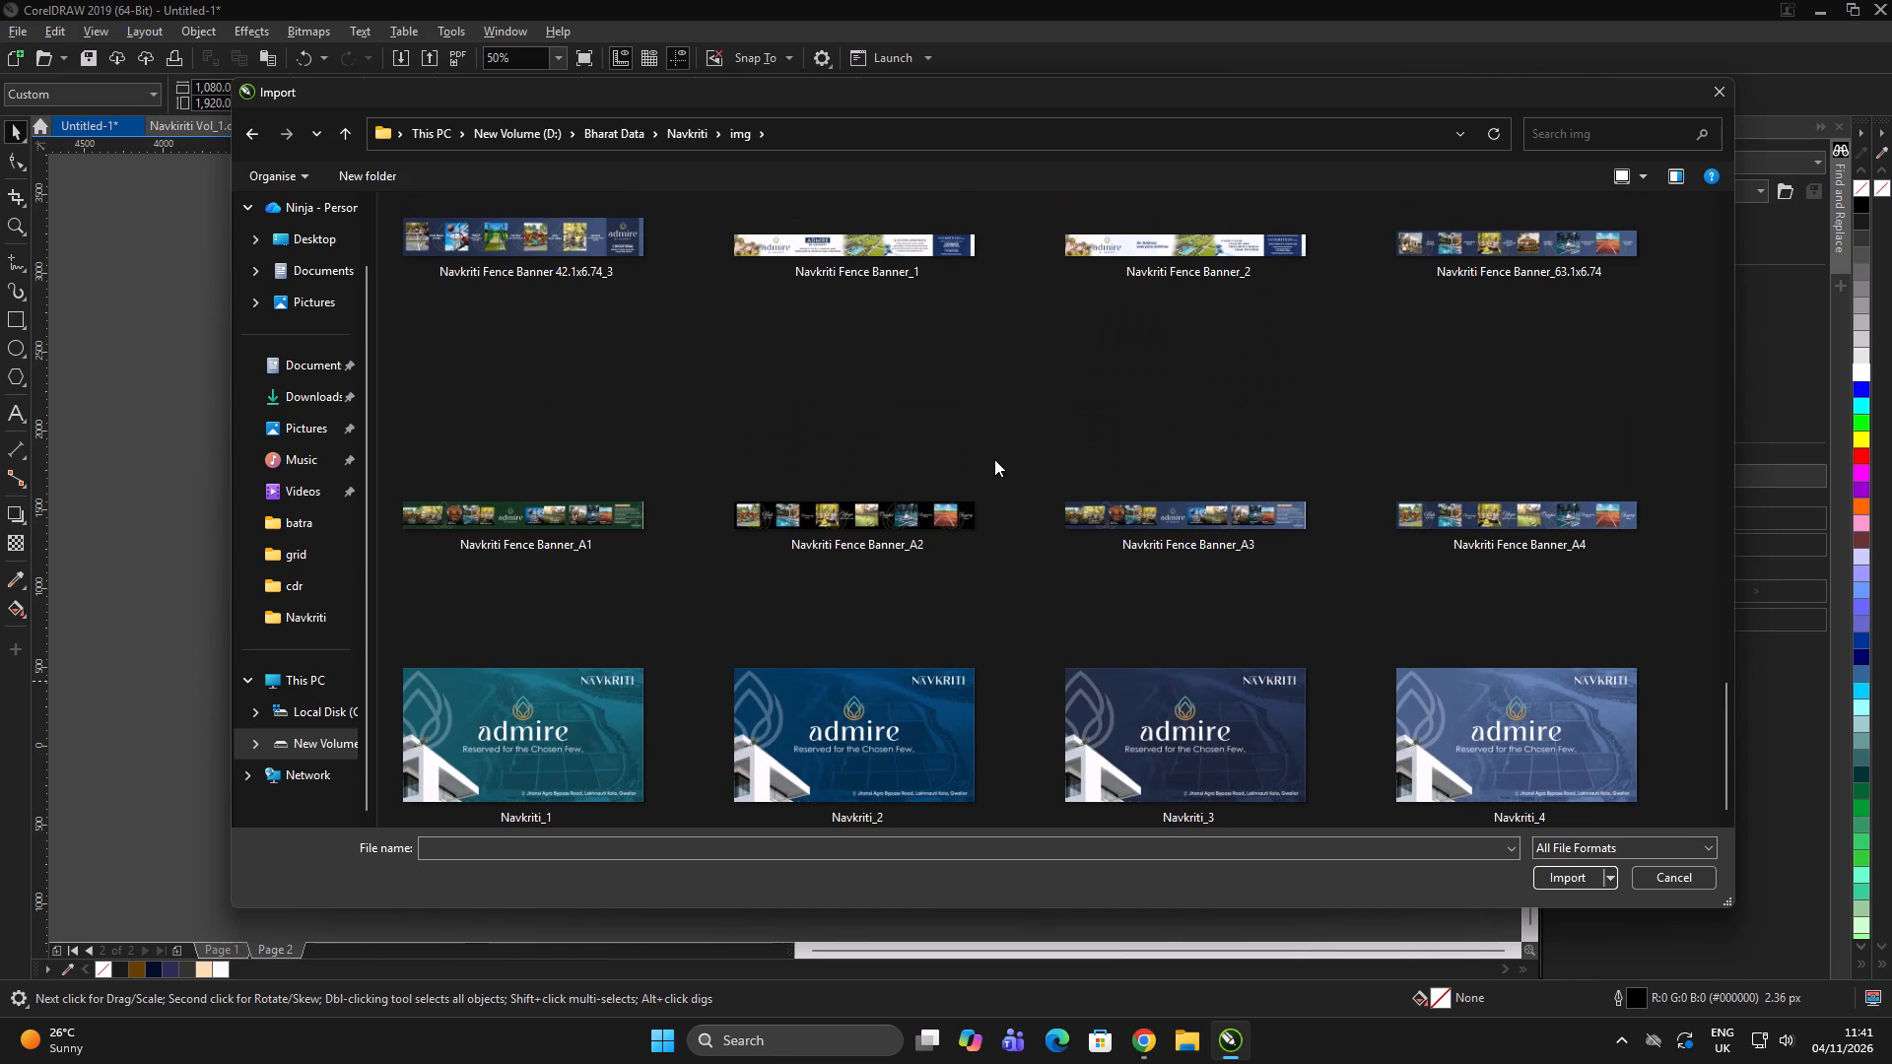
{"action": "scroll", "coordinate": [993, 456], "scroll_direction": "down", "scroll_amount": 3}
{"action": "scroll", "coordinate": [1281, 680], "scroll_direction": "up", "scroll_amount": 1}
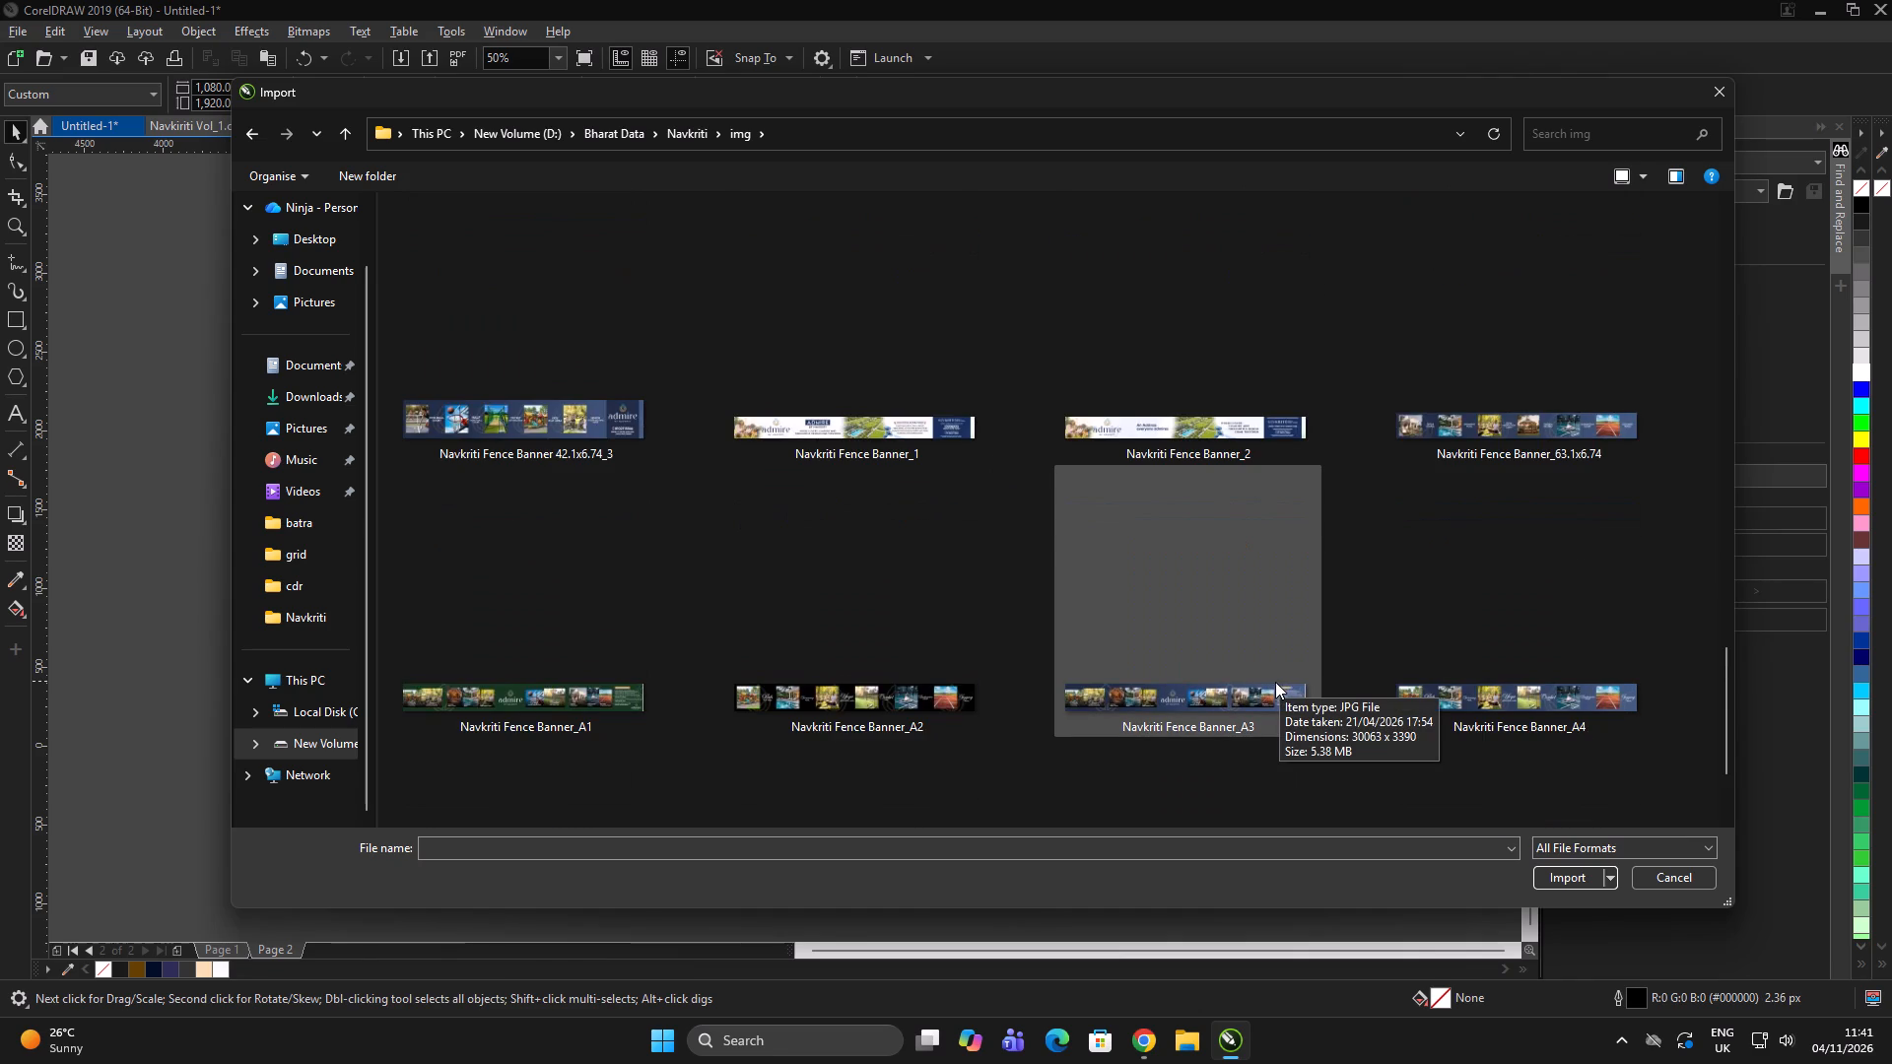
{"action": "left_click", "coordinate": [904, 435]}
{"action": "scroll", "coordinate": [1012, 644], "scroll_direction": "down", "scroll_amount": 3}
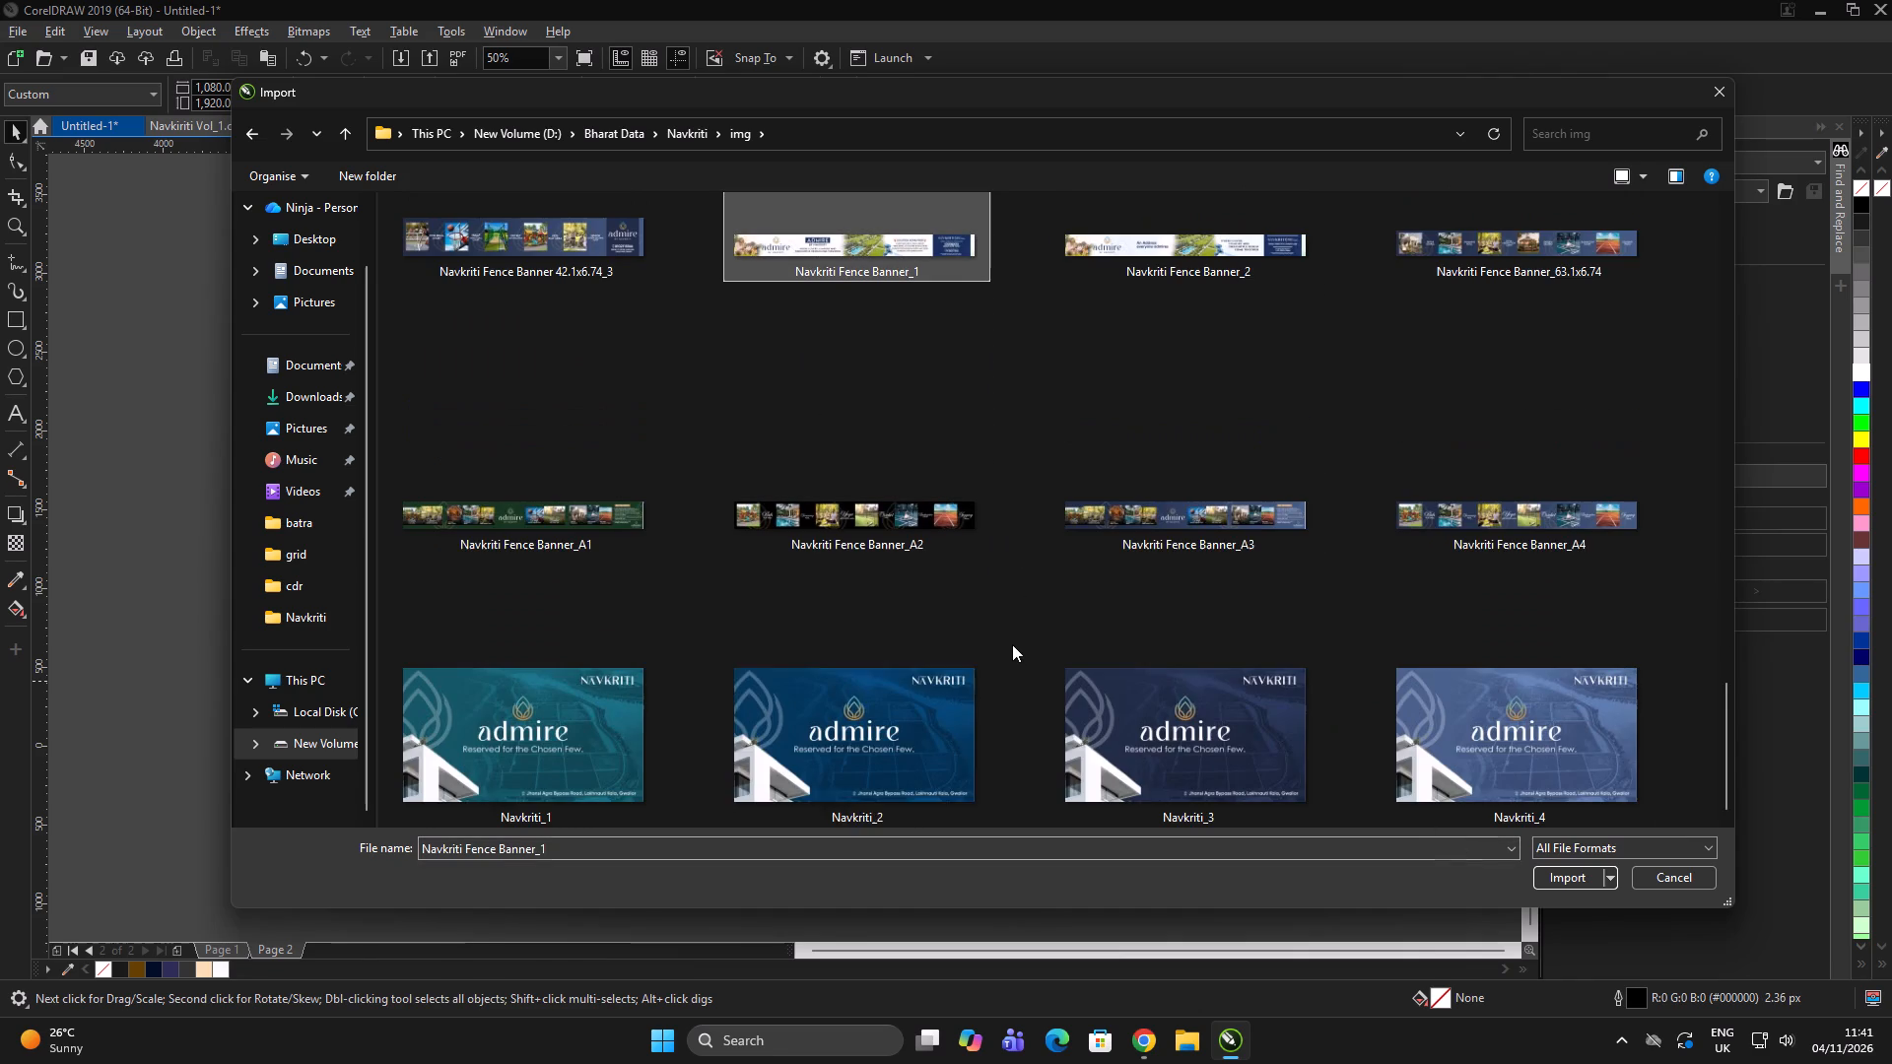
{"action": "scroll", "coordinate": [1032, 640], "scroll_direction": "down", "scroll_amount": 2}
{"action": "left_click", "coordinate": [1199, 745]}
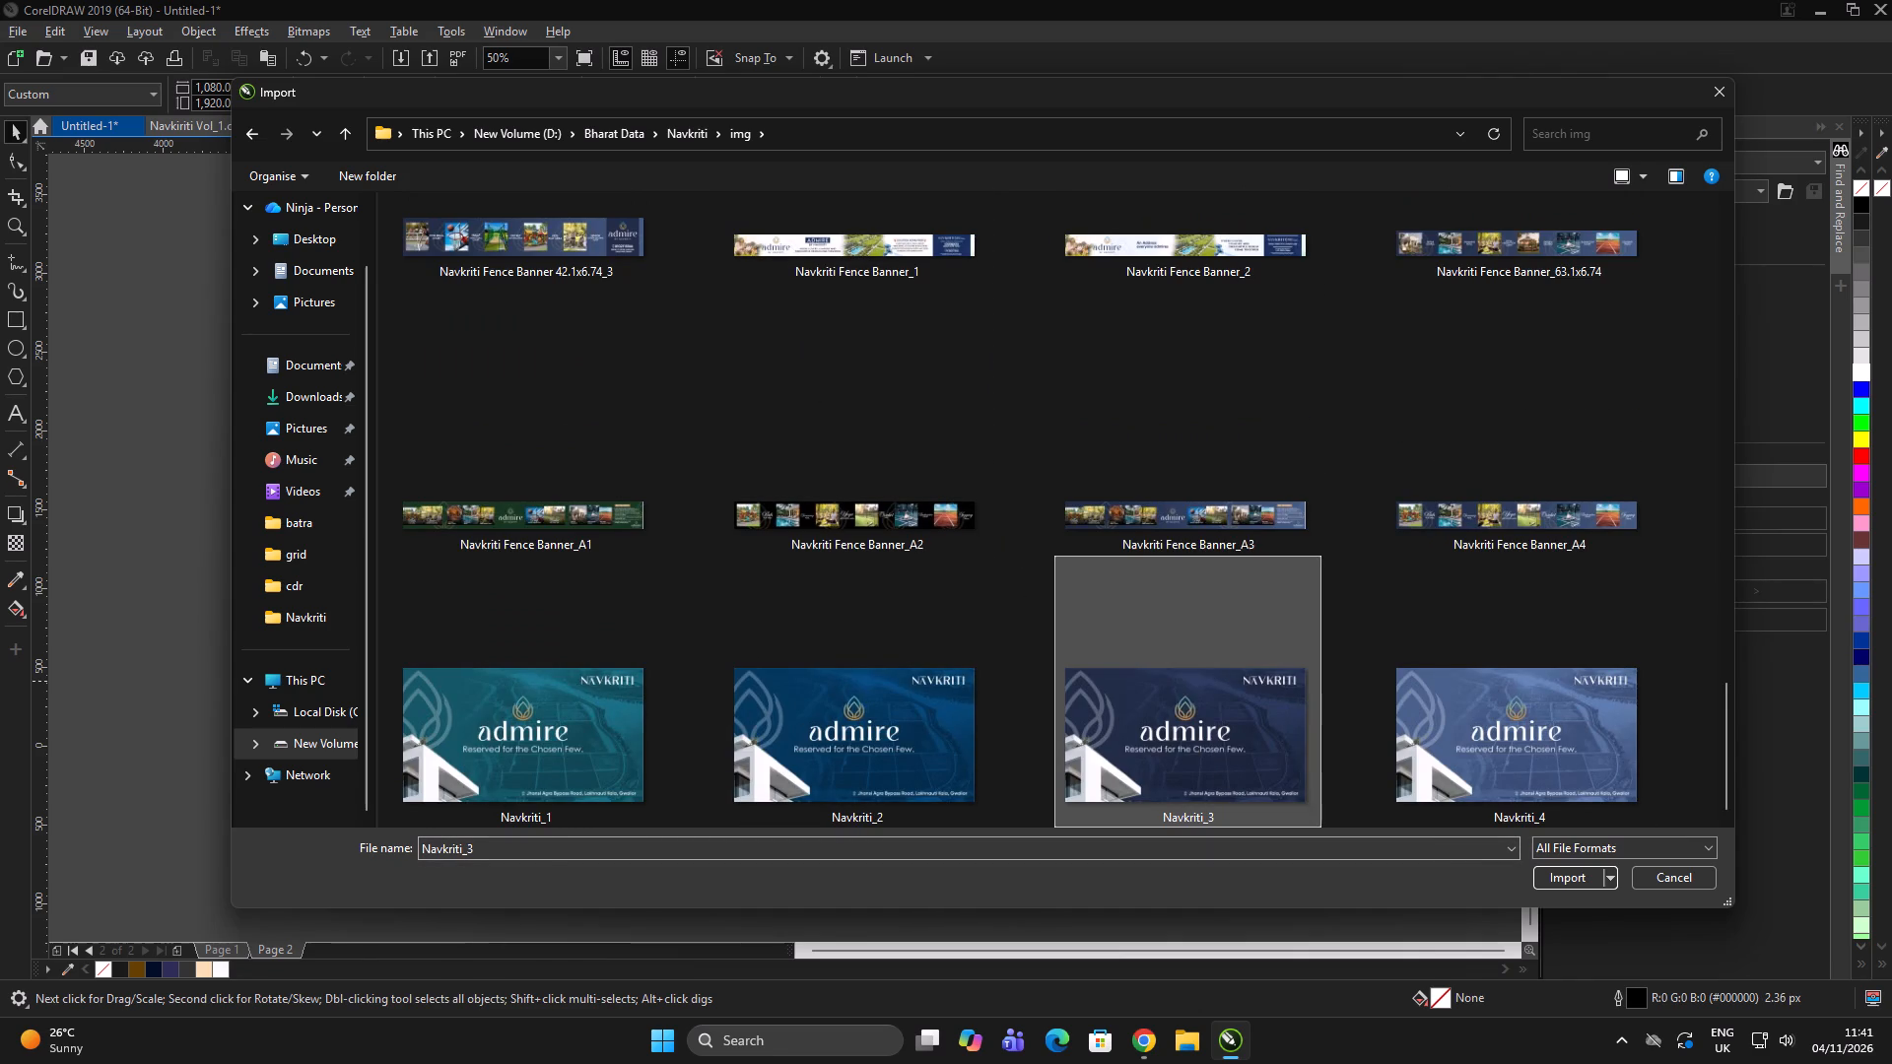
{"action": "left_click", "coordinate": [1559, 874]}
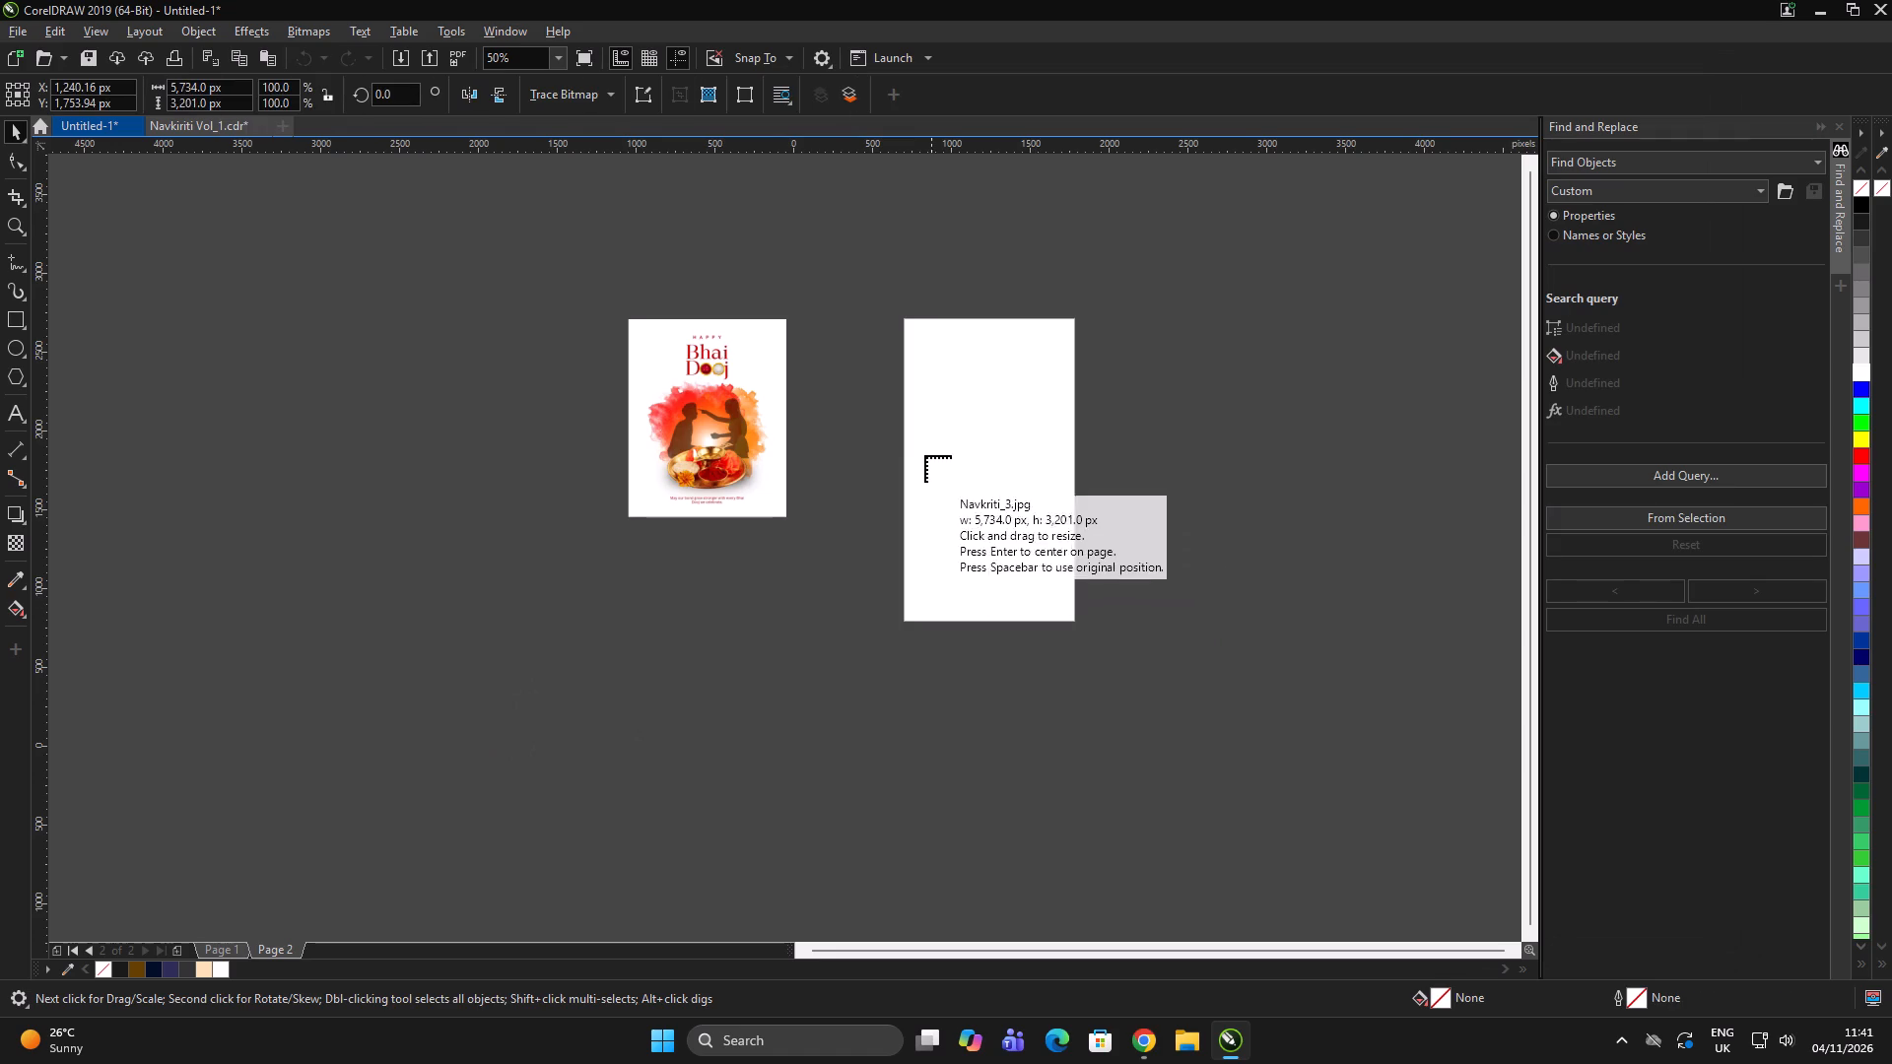
{"action": "left_click_drag", "start_coordinate": [913, 407], "coordinate": [1183, 535]}
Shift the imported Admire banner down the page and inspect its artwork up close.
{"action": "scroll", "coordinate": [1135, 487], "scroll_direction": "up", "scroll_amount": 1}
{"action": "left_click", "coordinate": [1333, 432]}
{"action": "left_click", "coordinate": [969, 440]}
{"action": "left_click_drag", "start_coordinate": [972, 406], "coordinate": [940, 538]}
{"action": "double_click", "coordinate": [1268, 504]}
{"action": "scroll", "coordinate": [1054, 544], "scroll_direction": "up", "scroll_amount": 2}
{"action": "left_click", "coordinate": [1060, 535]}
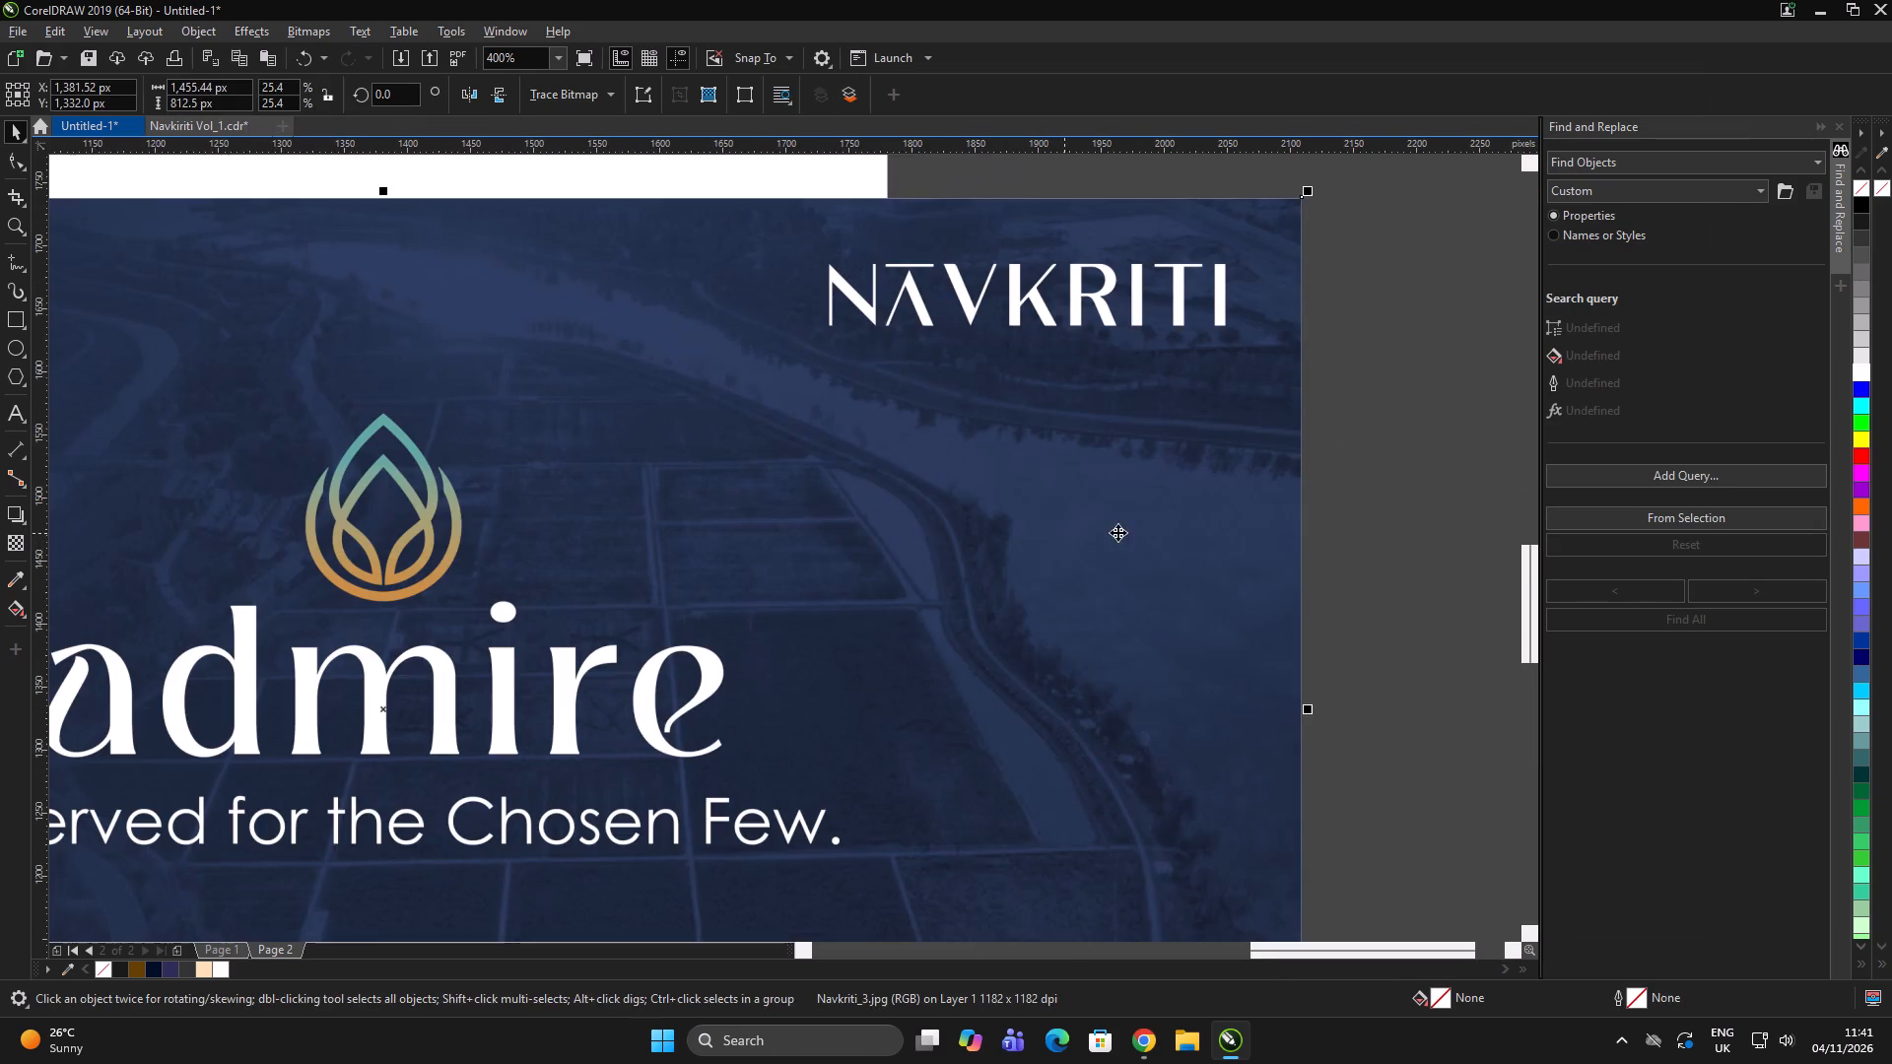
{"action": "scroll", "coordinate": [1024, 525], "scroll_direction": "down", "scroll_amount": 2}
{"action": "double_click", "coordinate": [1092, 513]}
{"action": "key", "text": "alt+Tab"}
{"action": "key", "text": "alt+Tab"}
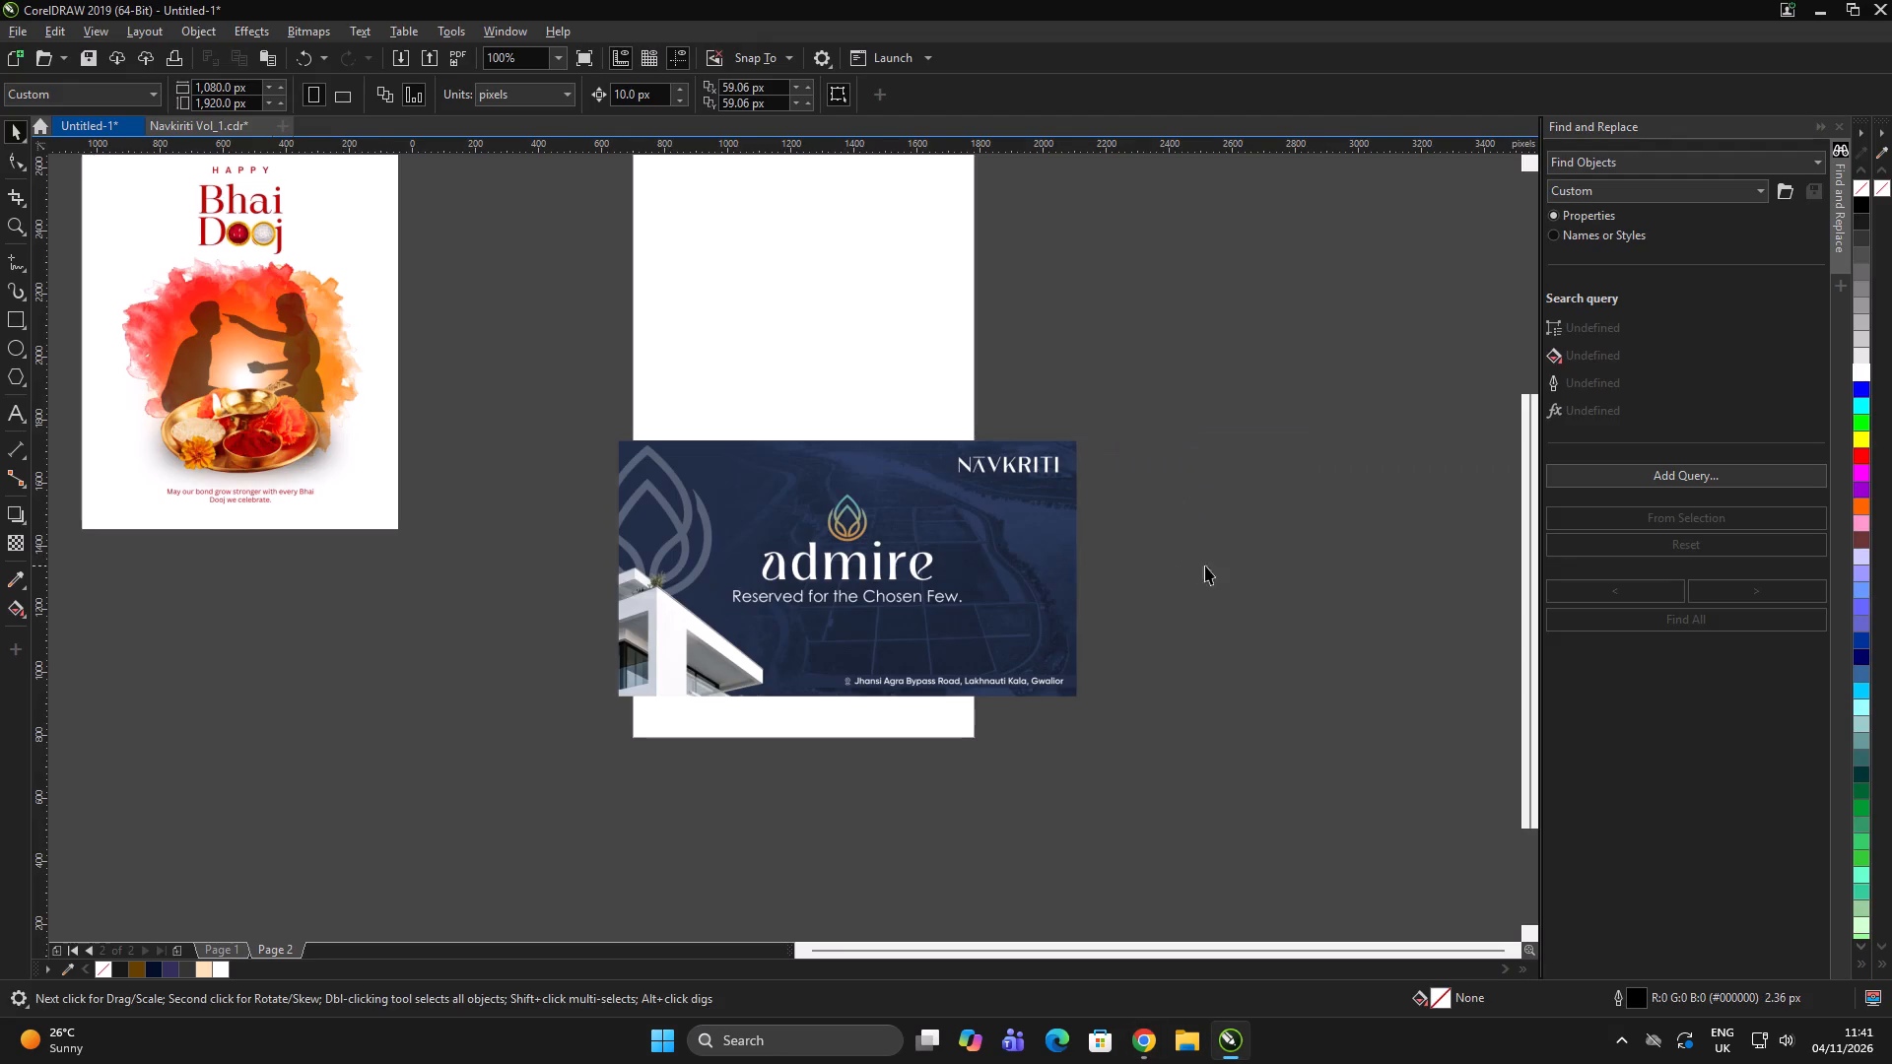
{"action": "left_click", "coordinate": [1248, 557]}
Look through the pages of the Navkiriti Vol_1 document for an Admire design to reuse, stopping at page 11.
{"action": "left_click", "coordinate": [181, 122]}
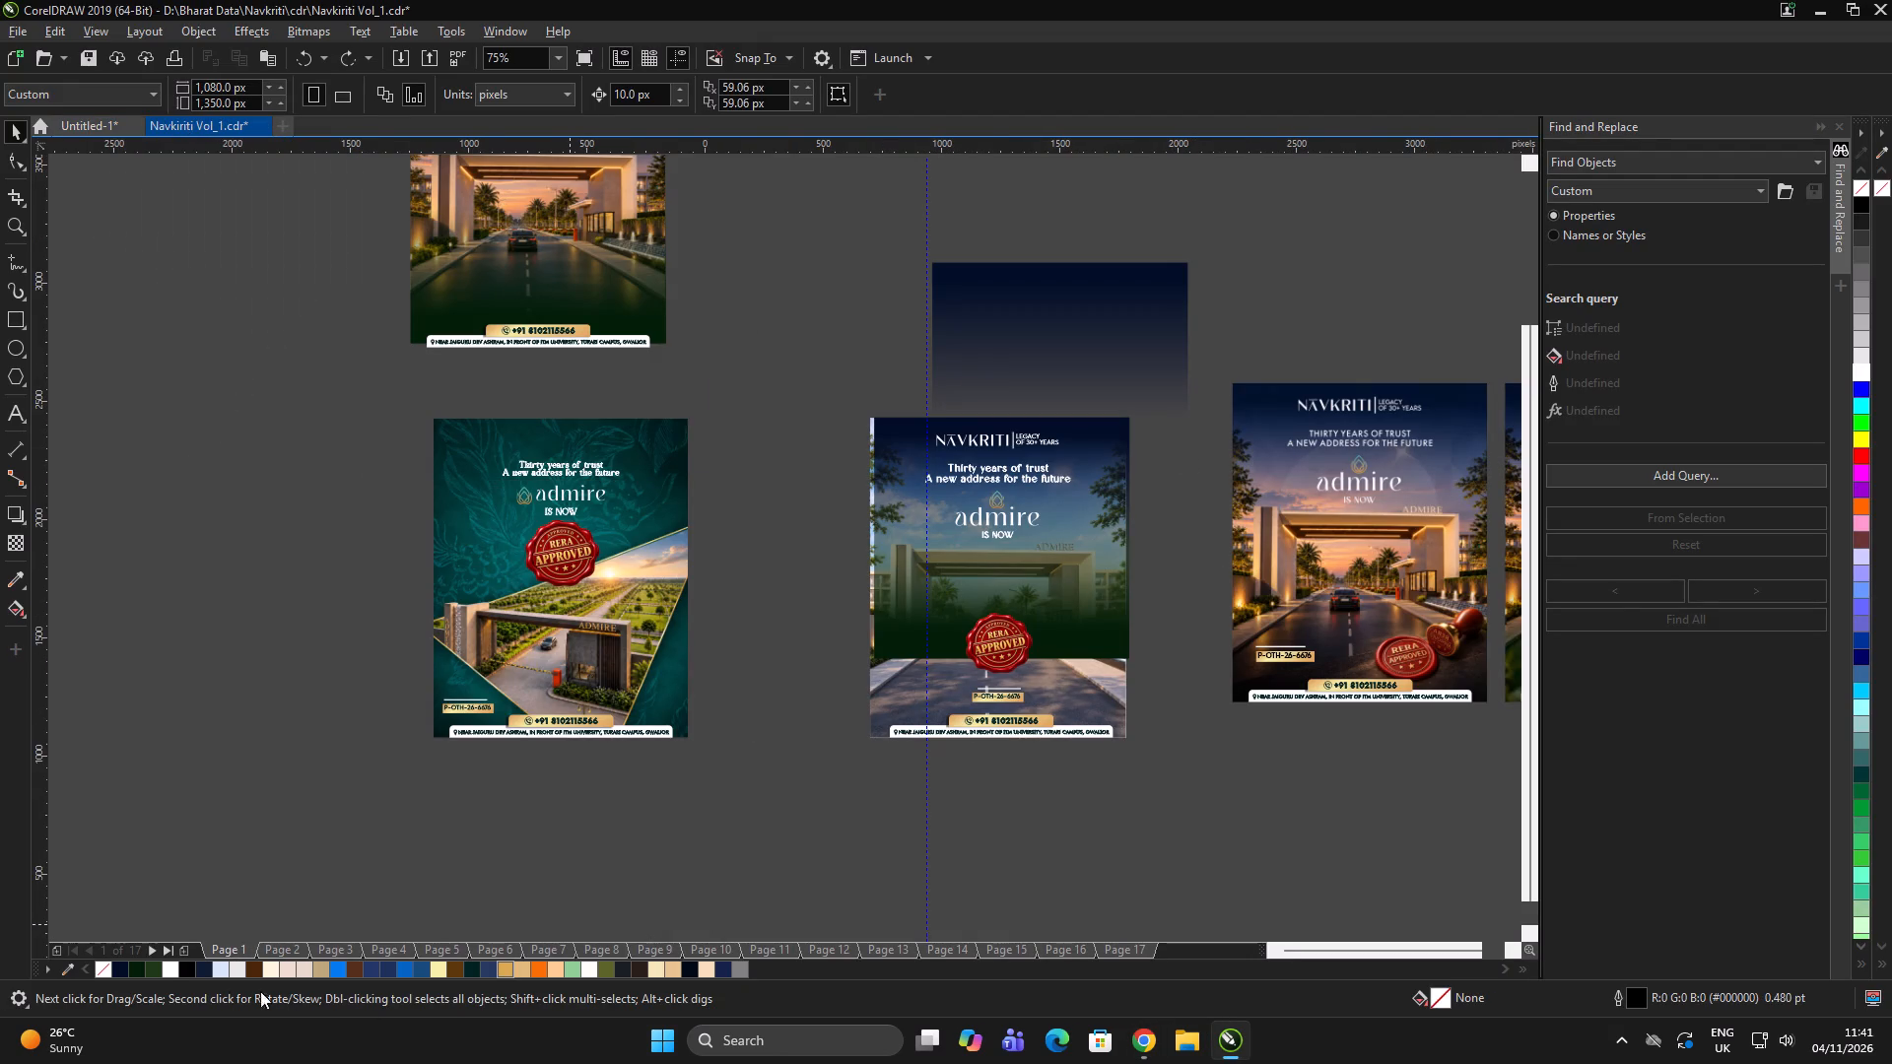
{"action": "left_click", "coordinate": [162, 951]}
{"action": "double_click", "coordinate": [232, 682]}
{"action": "left_click", "coordinate": [268, 680]}
{"action": "key", "text": "Page_Up"}
{"action": "key", "text": "Page_Up"}
{"action": "key", "text": "Page_Up"}
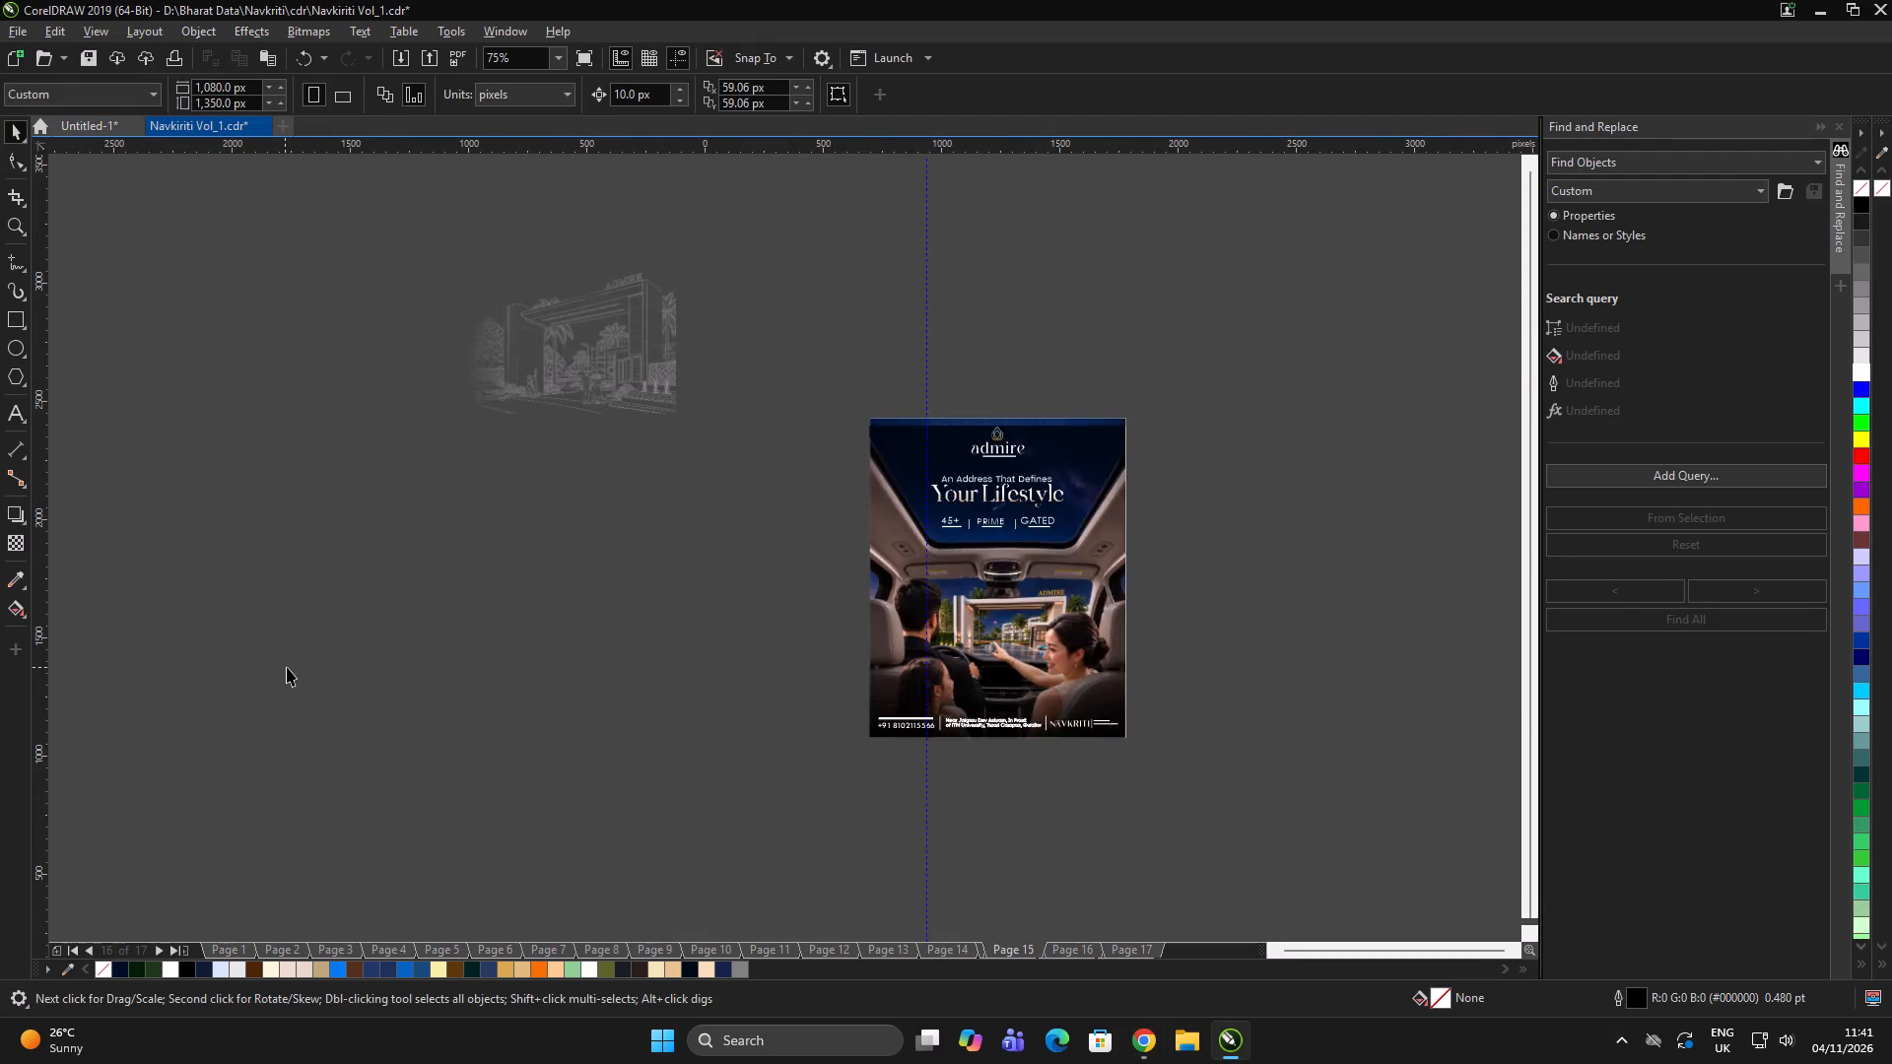
{"action": "key", "text": "Page_Up"}
{"action": "key", "text": "Page_Up"}
{"action": "key", "text": "Page_Up"}
{"action": "key", "text": "Page_Up"}
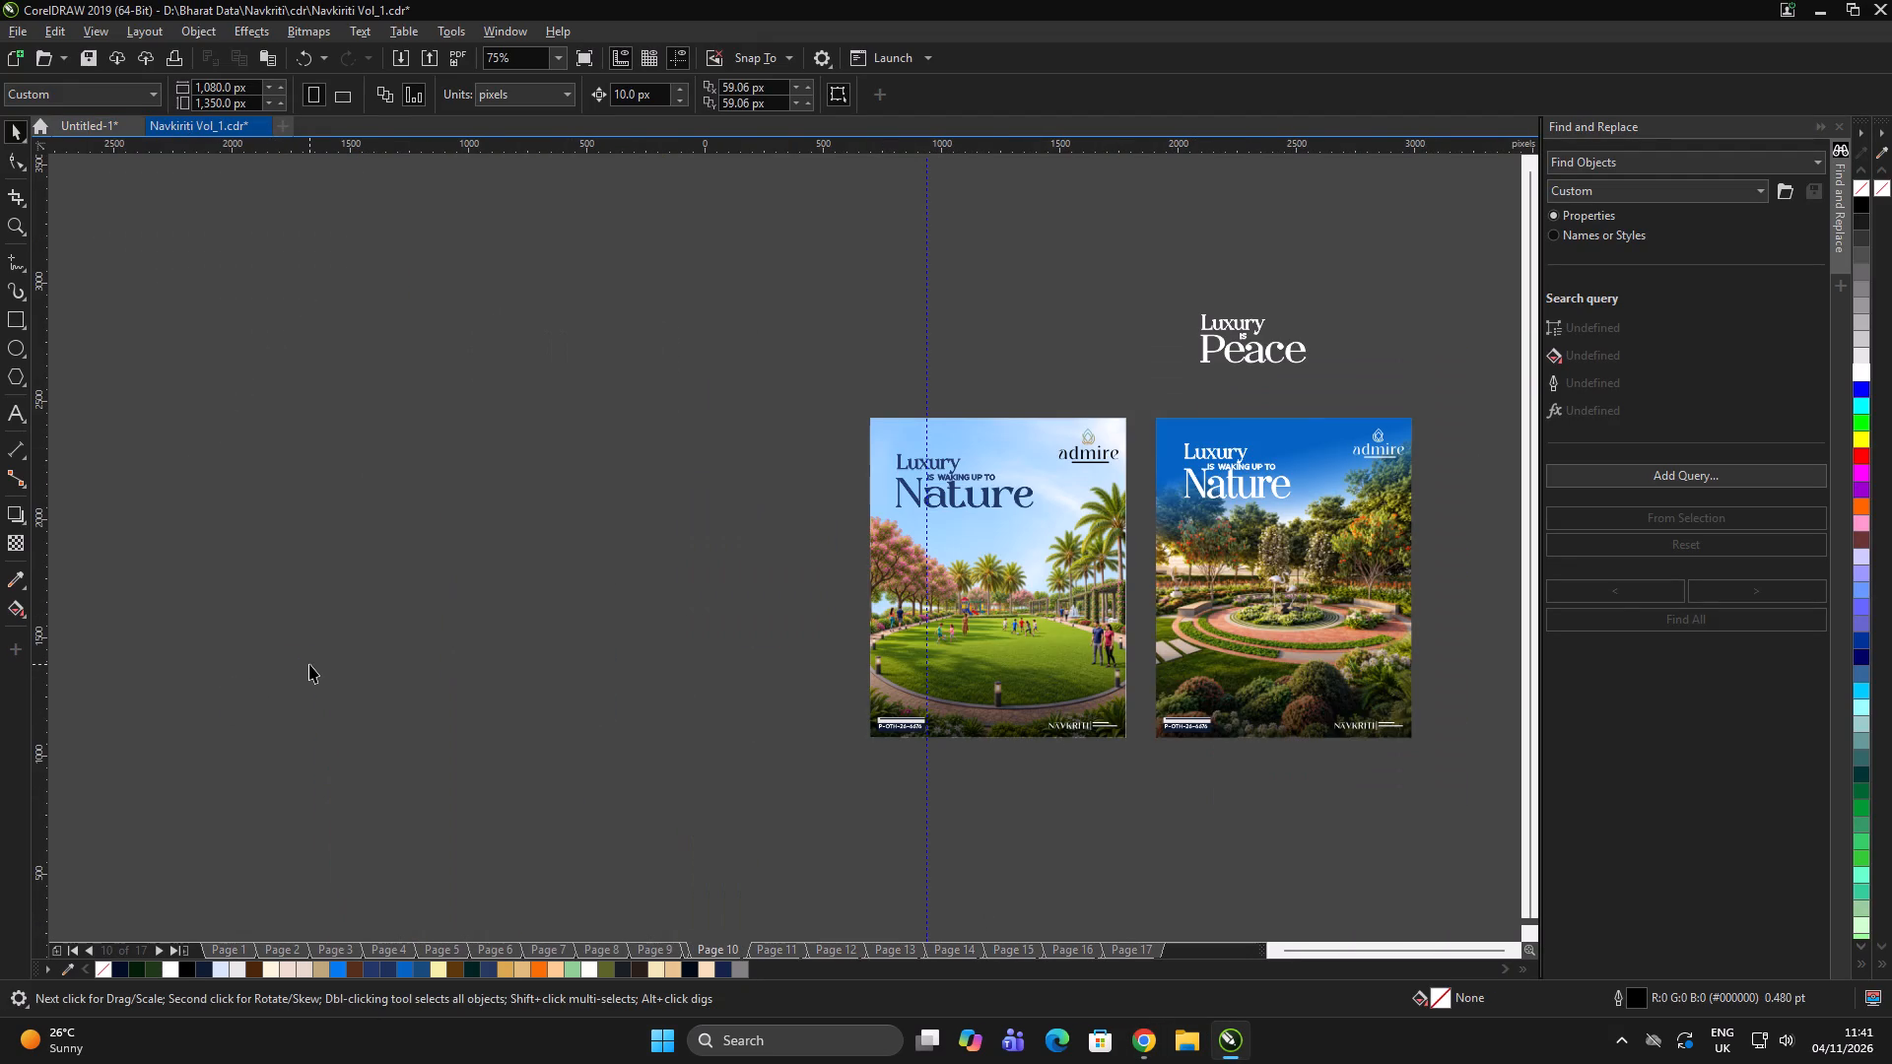
{"action": "key", "text": "Page_Up"}
{"action": "key", "text": "Page_Up"}
{"action": "key", "text": "Page_Up"}
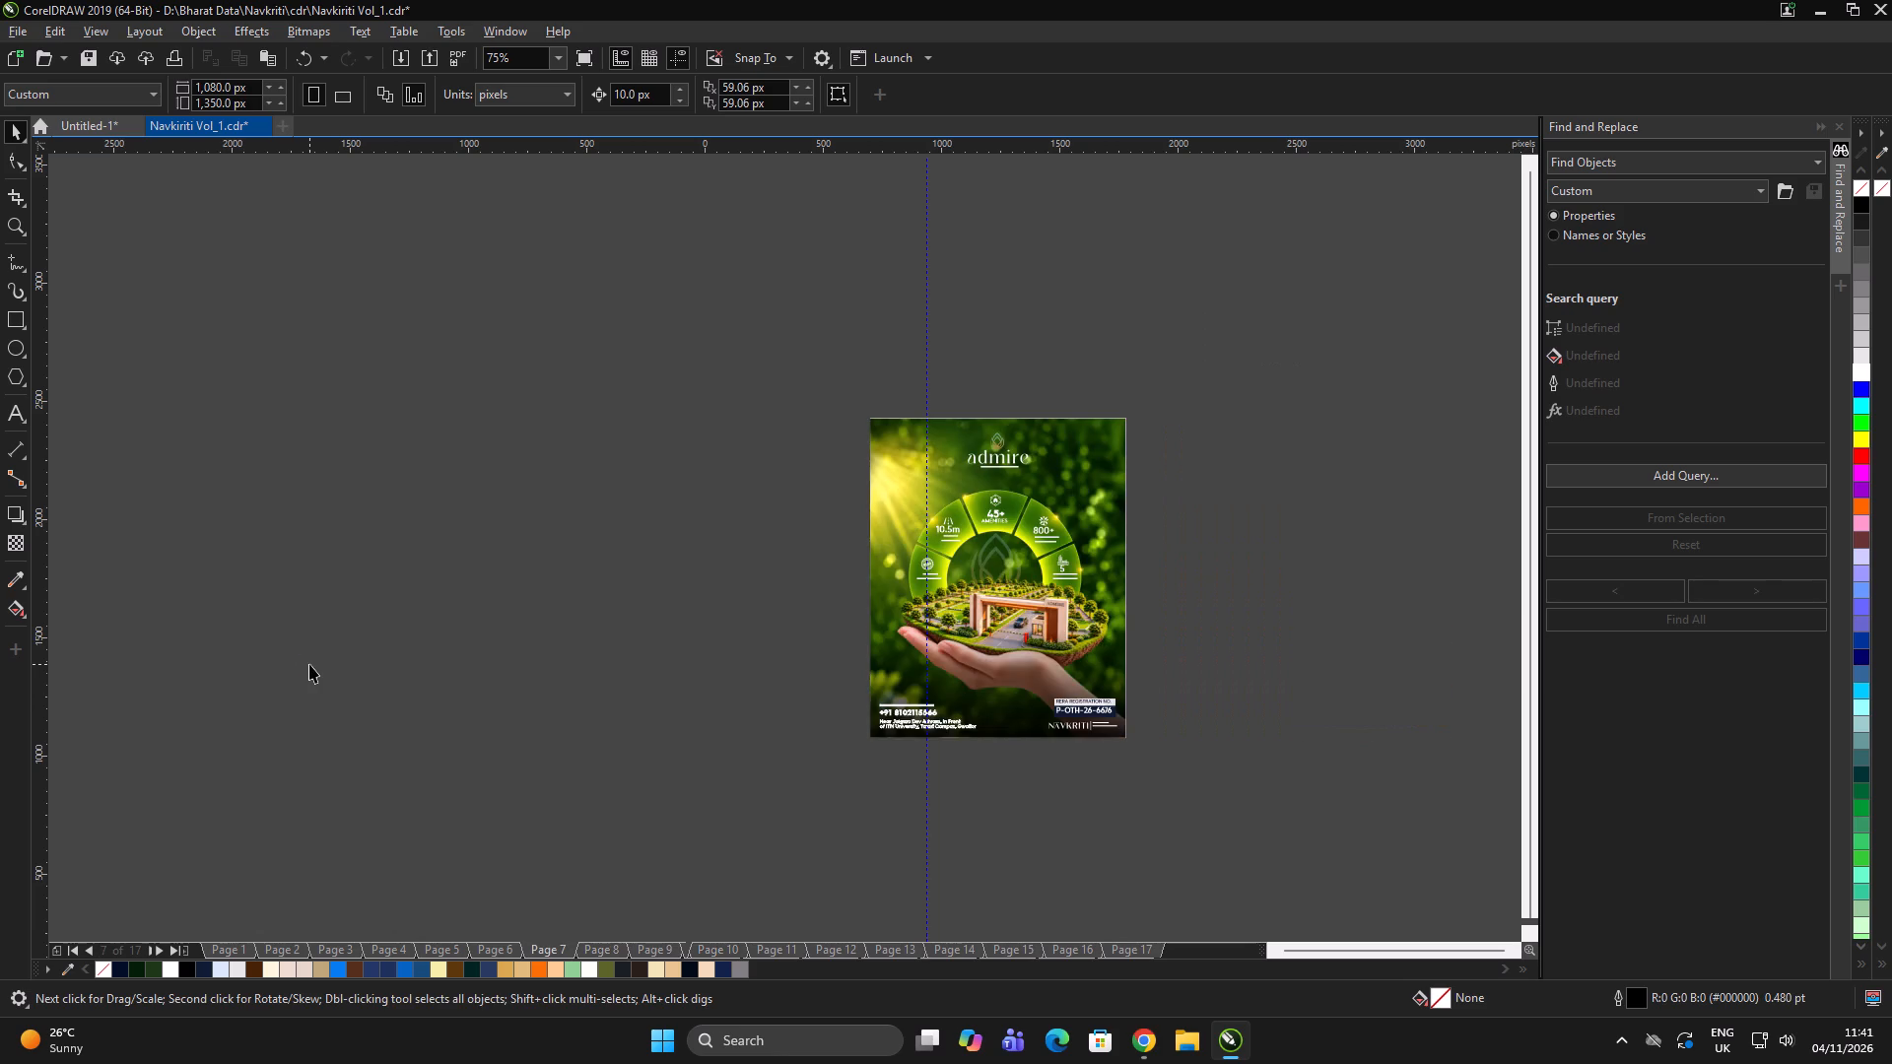
{"action": "key", "text": "Page_Up"}
{"action": "key", "text": "Page_Up"}
{"action": "key", "text": "Page_Up"}
{"action": "key", "text": "Page_Up"}
{"action": "key", "text": "Page_Up"}
{"action": "key", "text": "Page_Up"}
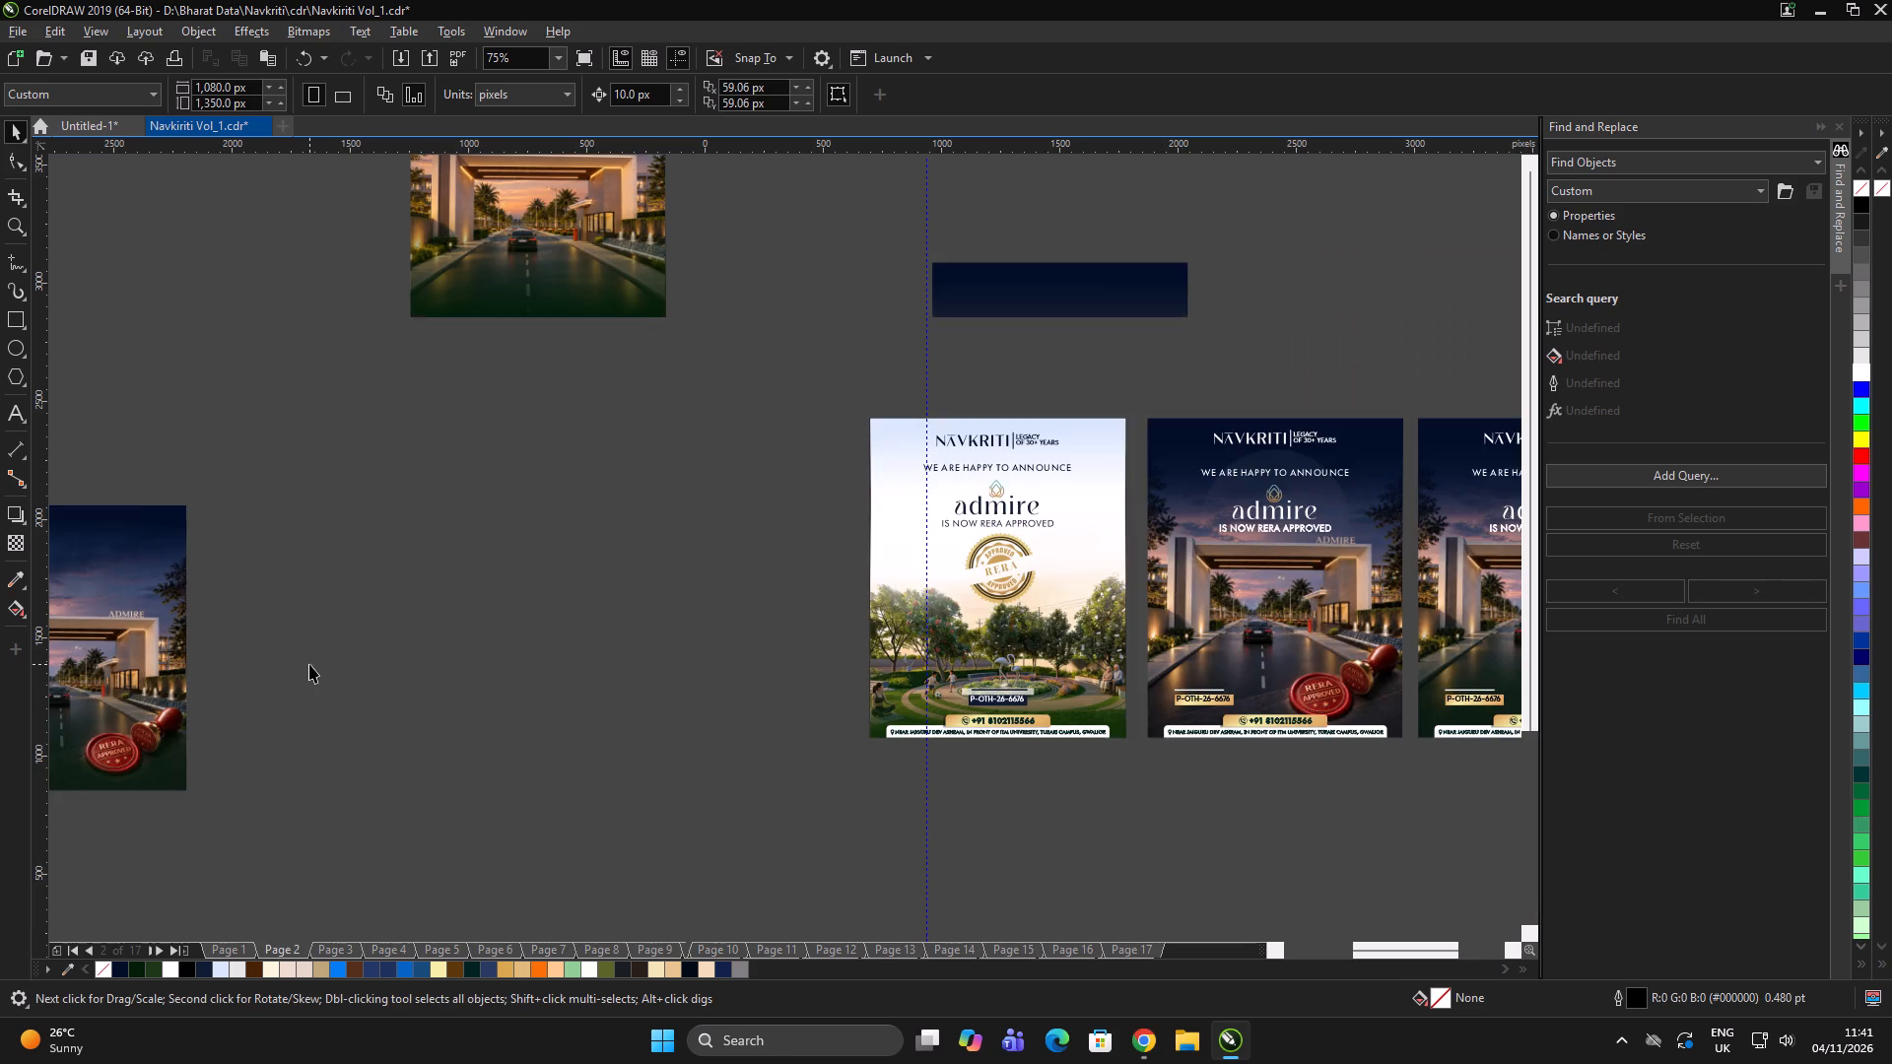
{"action": "key", "text": "Page_Down"}
{"action": "key", "text": "Page_Down"}
{"action": "key", "text": "Page_Down"}
{"action": "key", "text": "Page_Down"}
{"action": "key", "text": "Page_Down"}
{"action": "key", "text": "Page_Down"}
{"action": "key", "text": "Page_Down"}
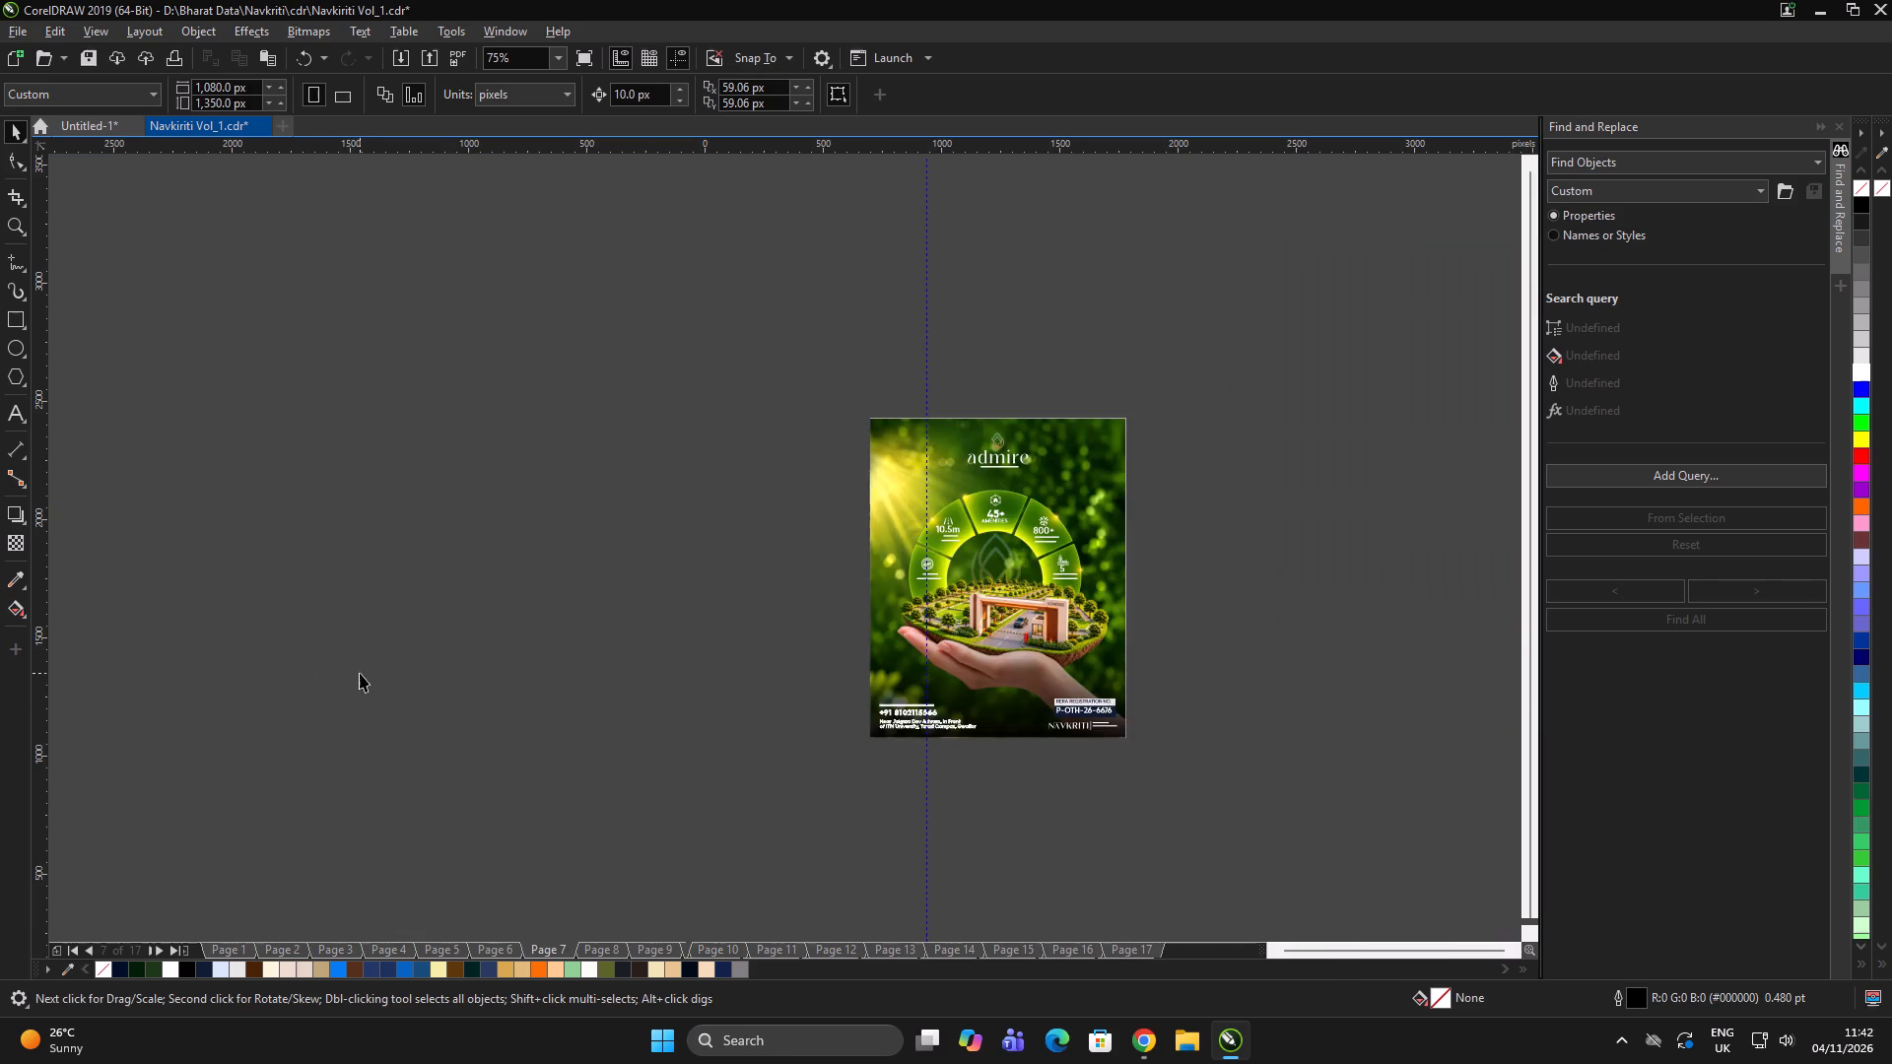
{"action": "key", "text": "Page_Down"}
{"action": "key", "text": "Page_Down"}
{"action": "key", "text": "Page_Down"}
{"action": "key", "text": "Page_Down"}
{"action": "key", "text": "Page_Up"}
{"action": "left_click", "coordinate": [573, 849]}
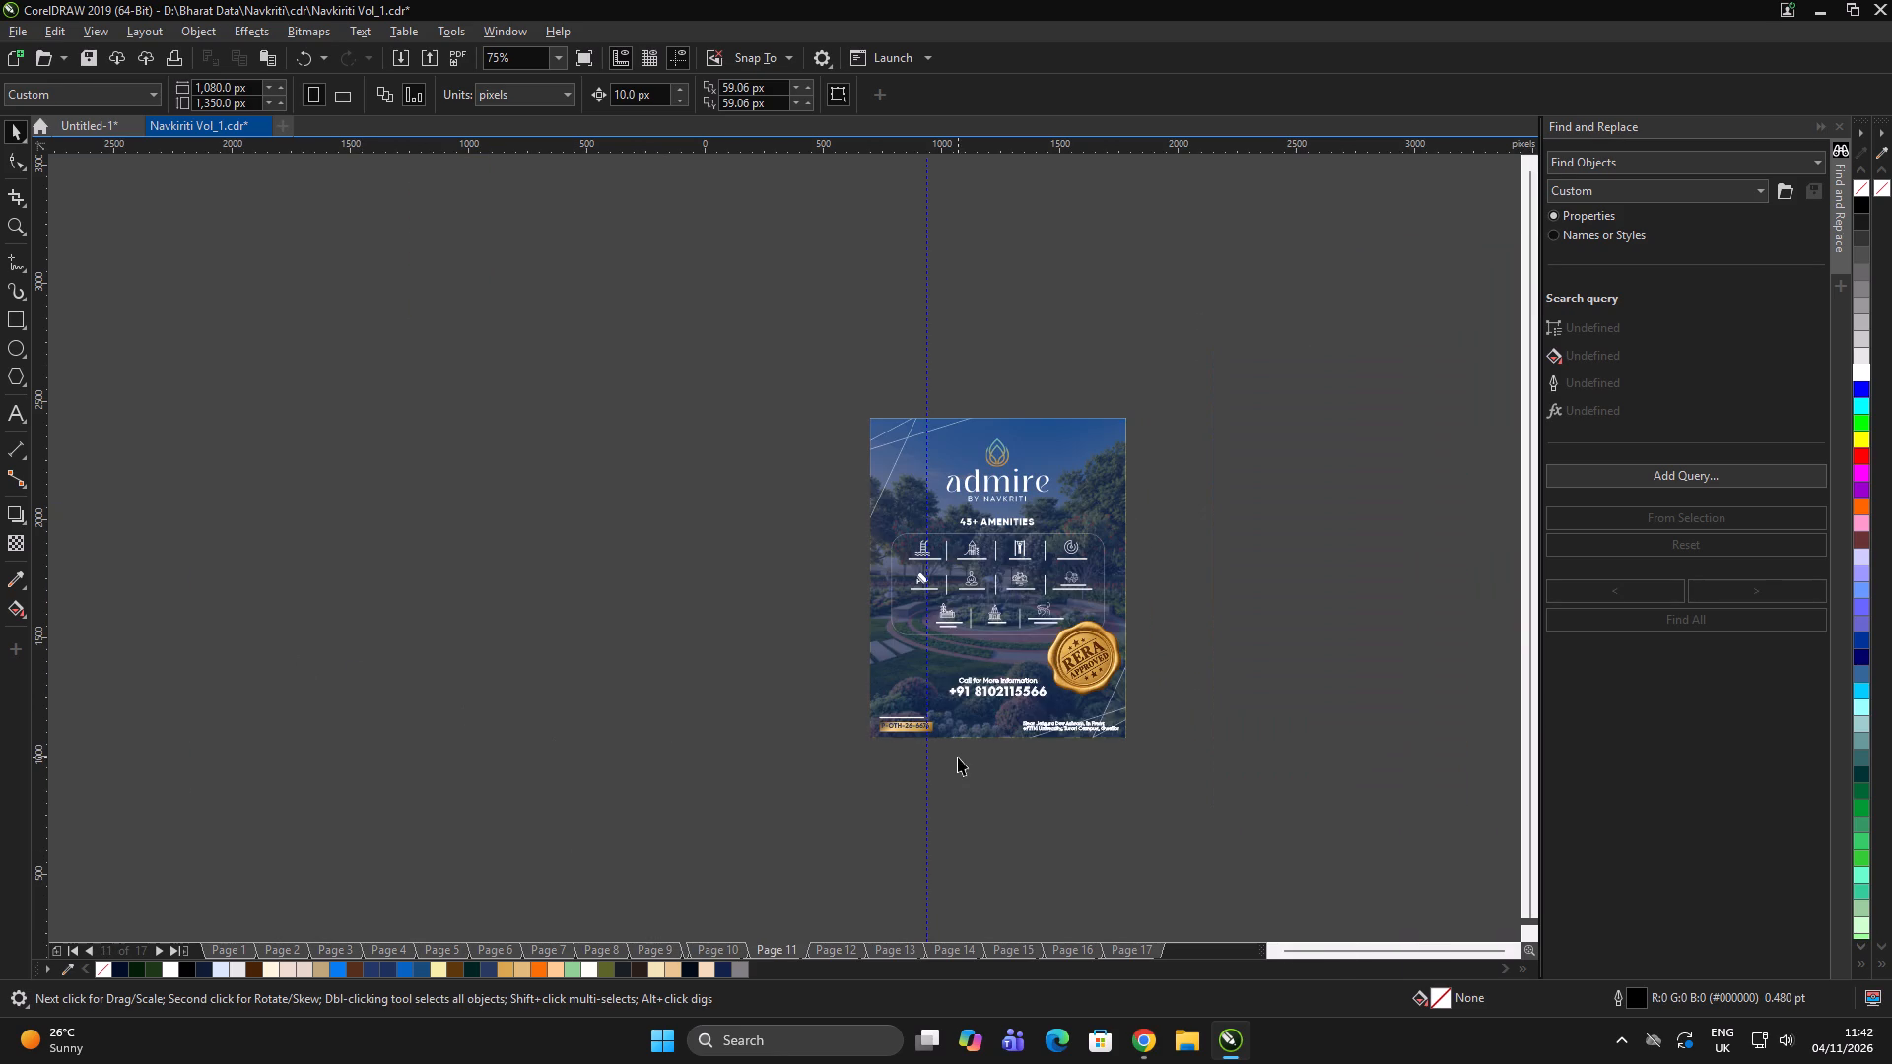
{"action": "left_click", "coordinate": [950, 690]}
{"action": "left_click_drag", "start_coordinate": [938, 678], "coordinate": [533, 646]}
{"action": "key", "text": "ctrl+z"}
Duplicate the vertical guideline into the empty area beside the page 11 design.
{"action": "left_click", "coordinate": [679, 811]}
{"action": "left_click_drag", "start_coordinate": [925, 669], "coordinate": [755, 667]}
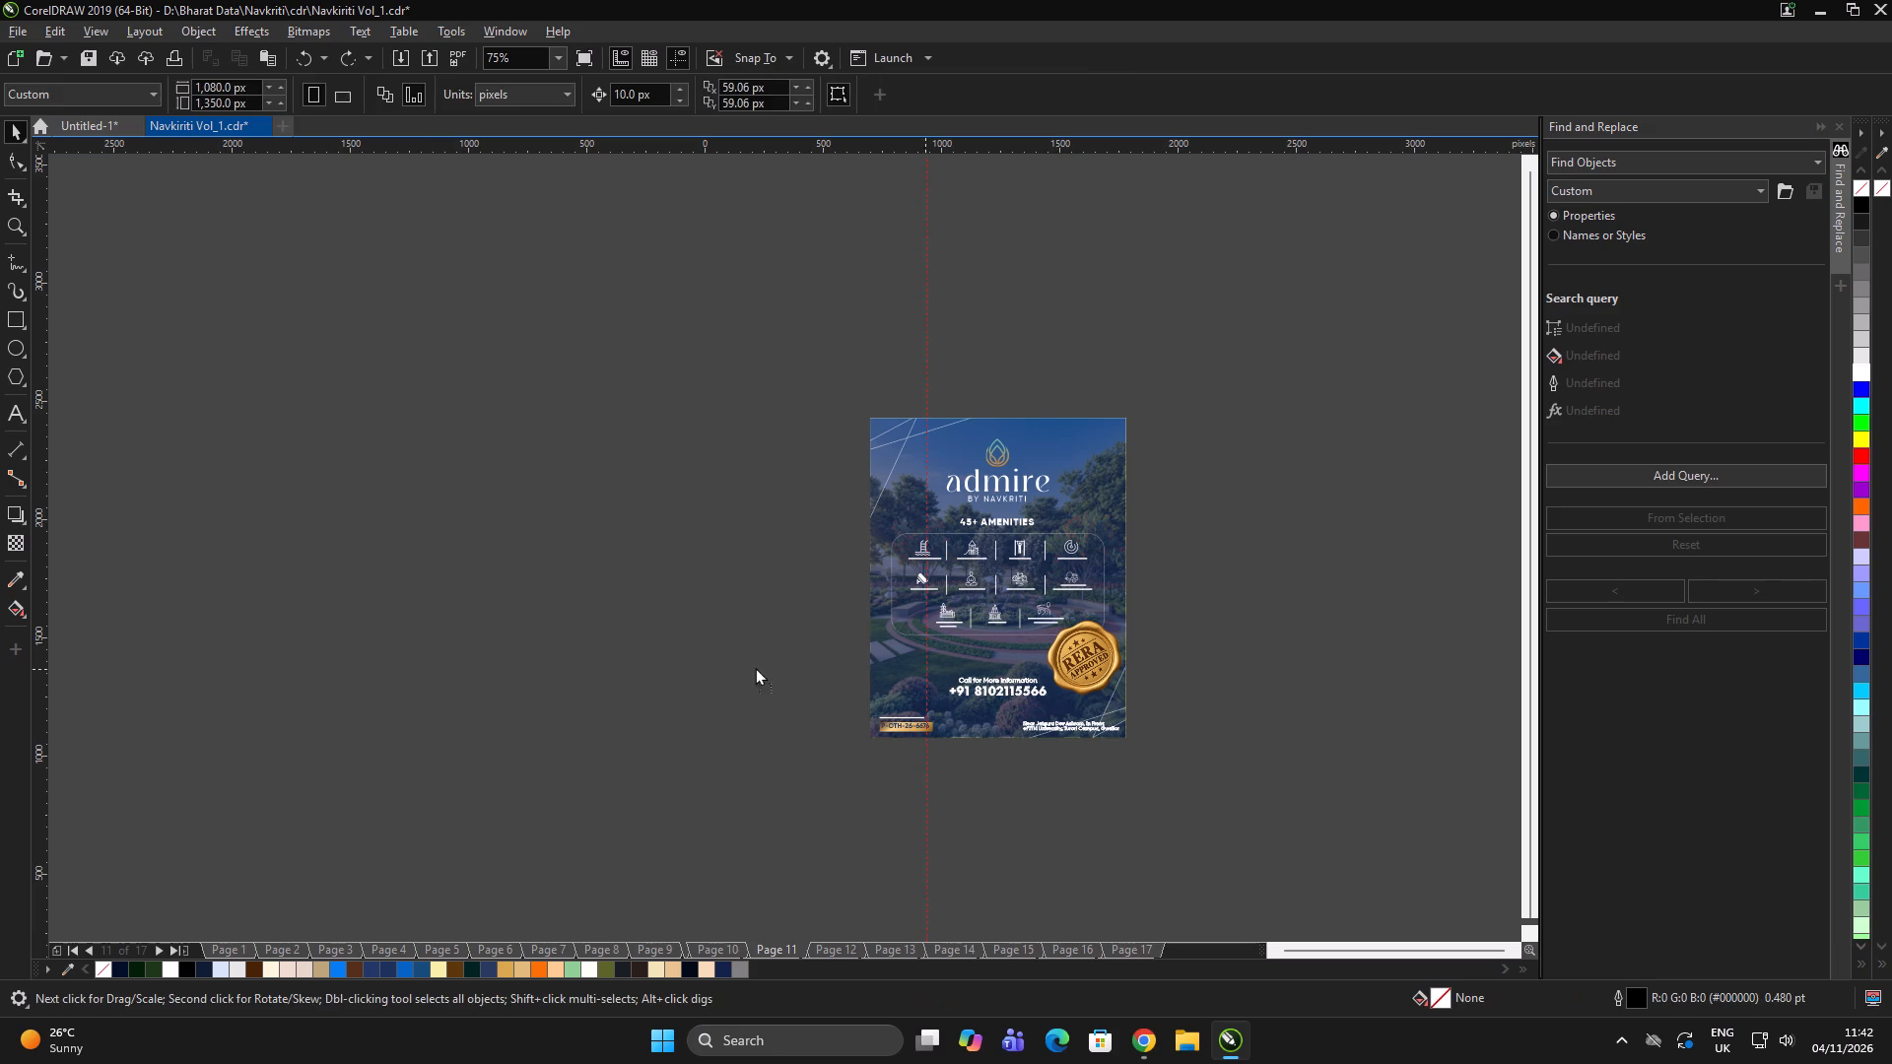
{"action": "left_click_drag", "start_coordinate": [755, 667], "coordinate": [420, 624]}
{"action": "right_click", "coordinate": [423, 622], "text": "shift"}
{"action": "left_click", "coordinate": [619, 648]}
Bring a copy of page 11's blue PowerClip background into page 2 of the untitled document, below the Bhai Dooj reference.
{"action": "left_click", "coordinate": [903, 685]}
{"action": "left_click_drag", "start_coordinate": [913, 671], "coordinate": [486, 663]}
{"action": "right_click_drag", "start_coordinate": [492, 663], "coordinate": [481, 663], "text": "shift"}
{"action": "left_click", "coordinate": [776, 717]}
{"action": "left_click", "coordinate": [632, 666]}
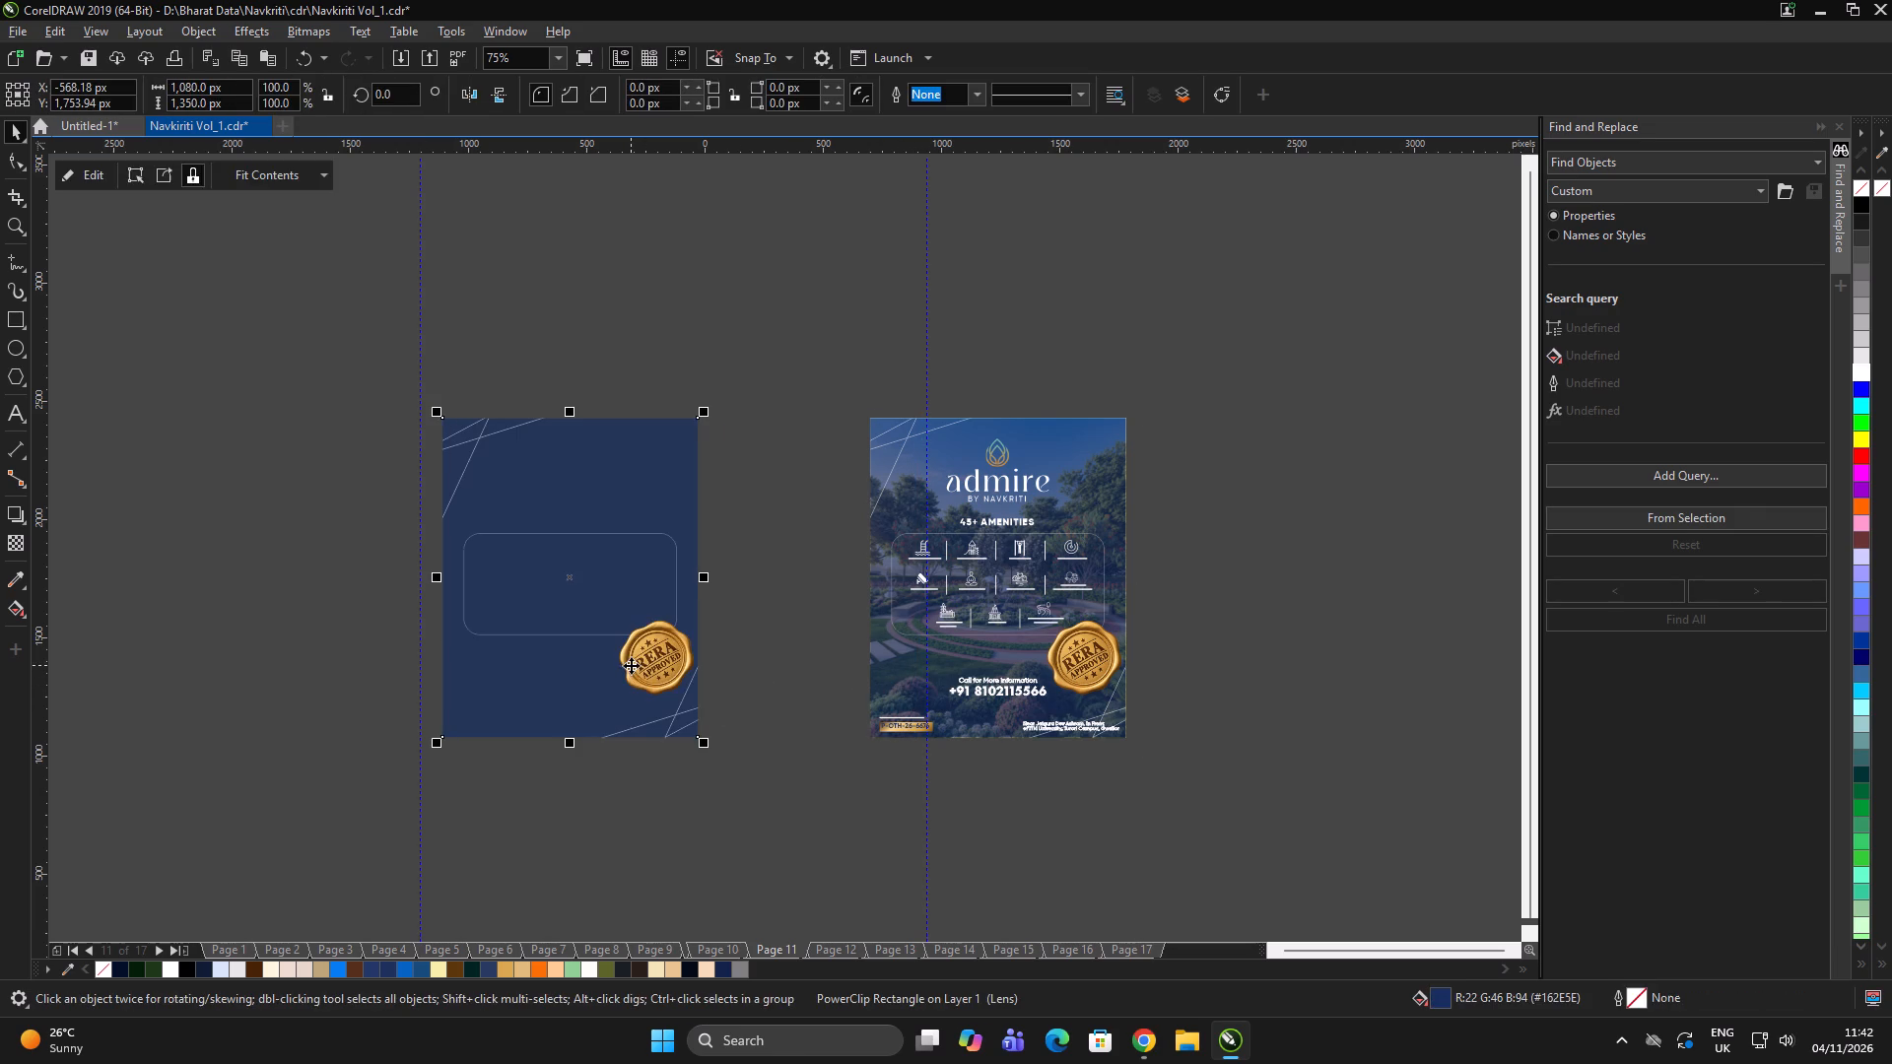
{"action": "key", "text": "ctrl+x"}
{"action": "left_click", "coordinate": [730, 382]}
{"action": "left_click", "coordinate": [100, 127]}
{"action": "key", "text": "ctrl+v"}
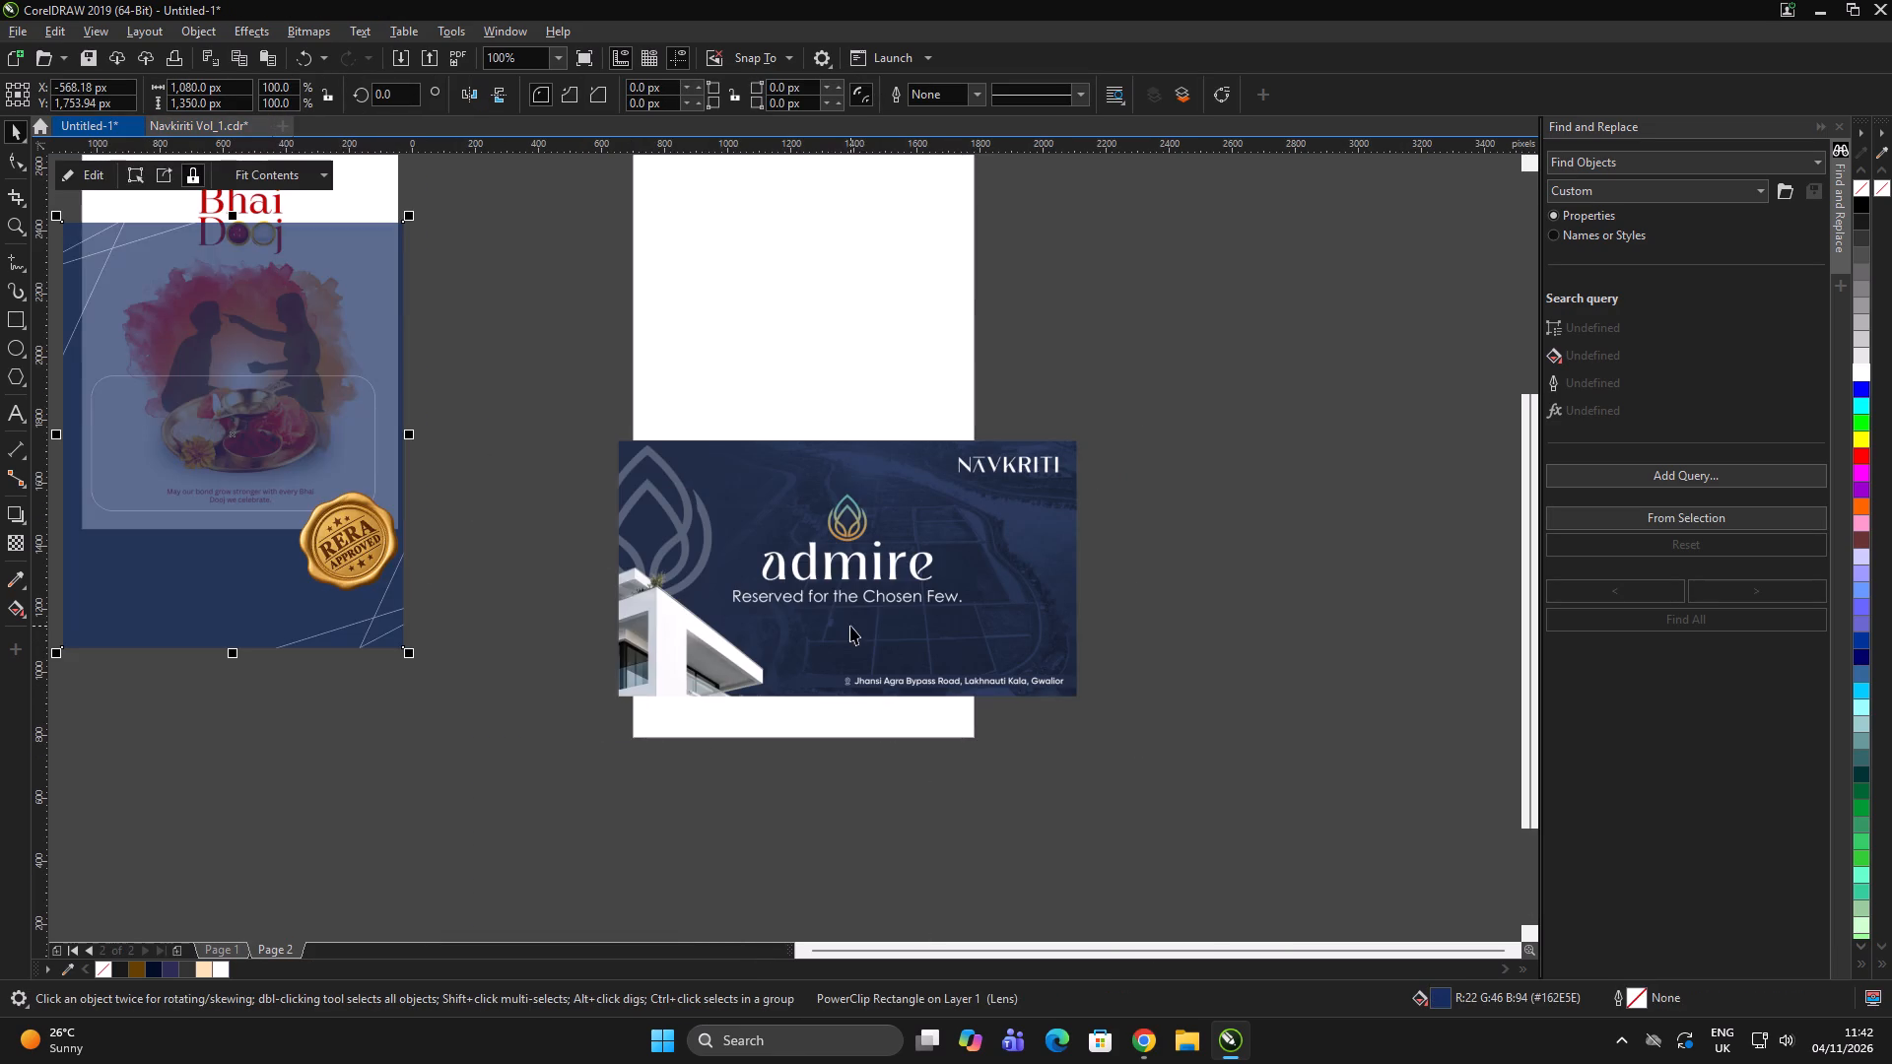
{"action": "left_click_drag", "start_coordinate": [300, 436], "coordinate": [743, 437]}
{"action": "left_click_drag", "start_coordinate": [744, 447], "coordinate": [501, 900]}
{"action": "left_click", "coordinate": [925, 814]}
Move the Navkriti_3 banner off the page into the empty space to its right.
{"action": "left_click_drag", "start_coordinate": [821, 555], "coordinate": [1251, 516]}
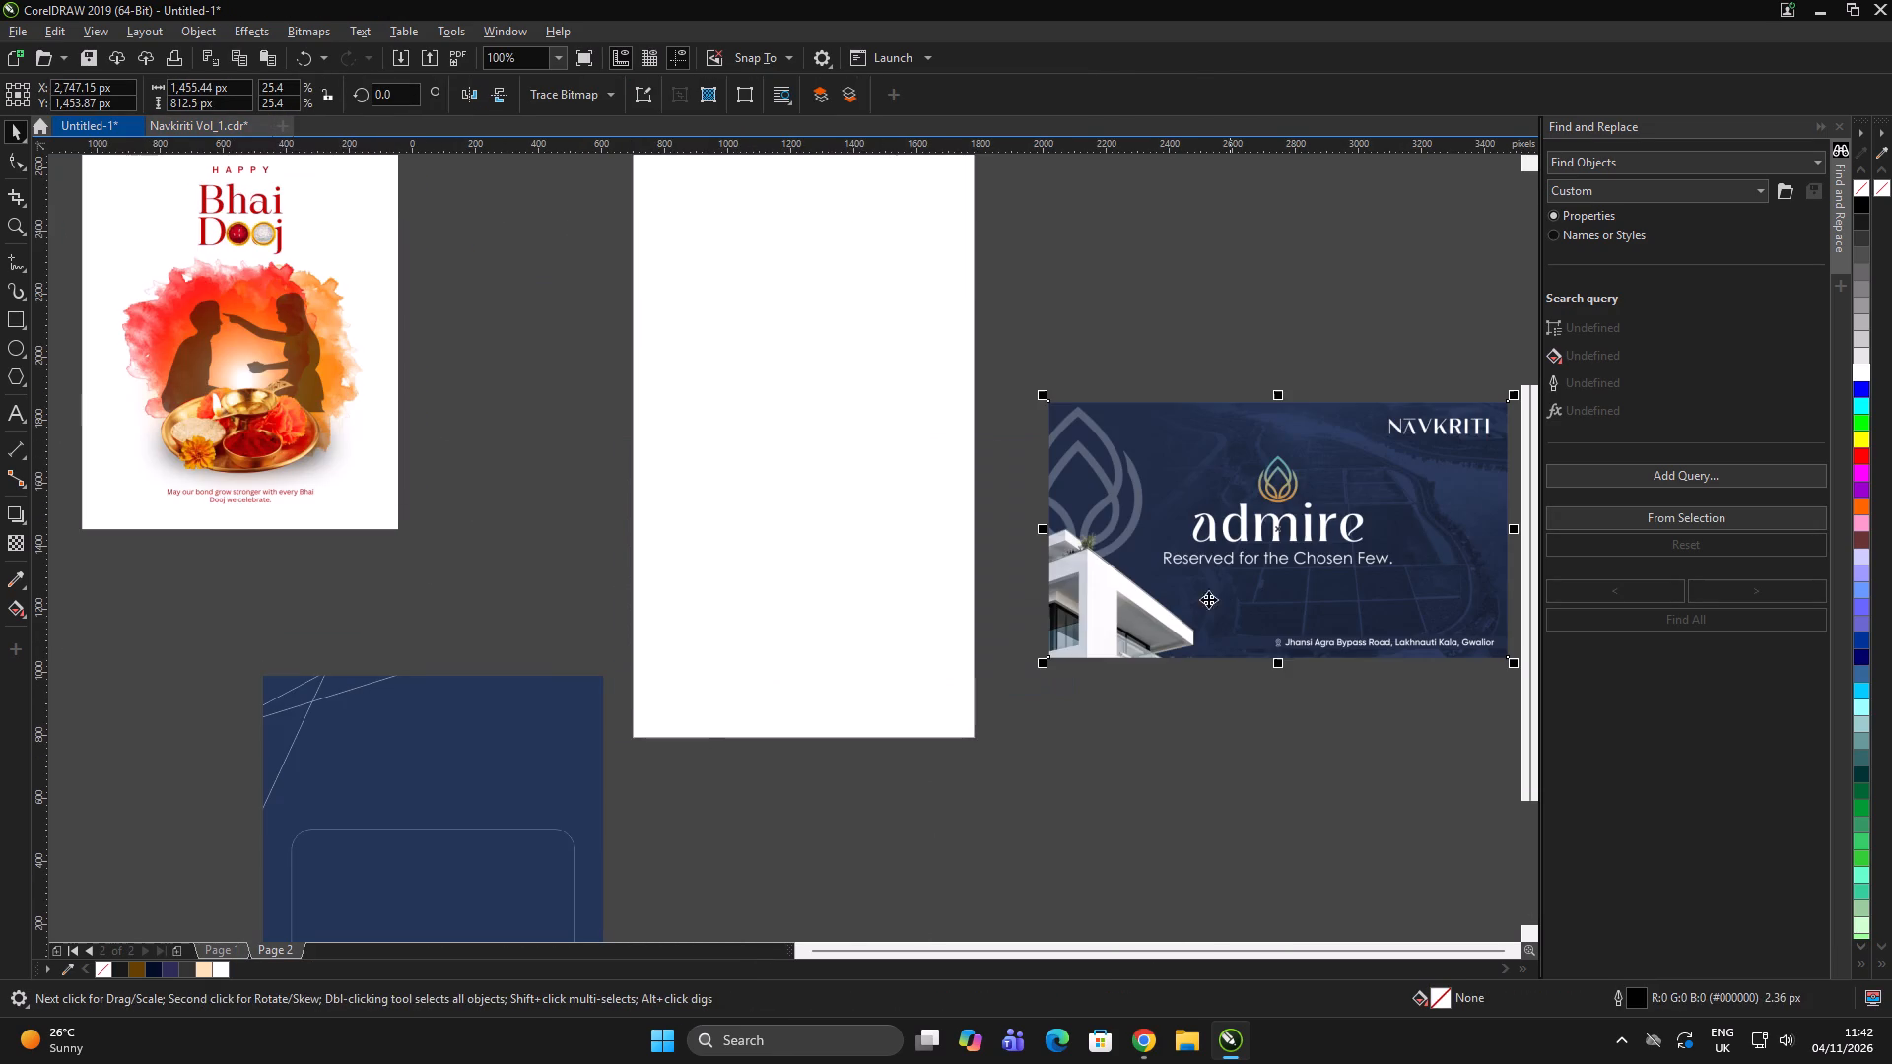
{"action": "left_click", "coordinate": [986, 884]}
{"action": "left_click", "coordinate": [987, 876]}
{"action": "left_click_drag", "start_coordinate": [995, 777], "coordinate": [963, 767]}
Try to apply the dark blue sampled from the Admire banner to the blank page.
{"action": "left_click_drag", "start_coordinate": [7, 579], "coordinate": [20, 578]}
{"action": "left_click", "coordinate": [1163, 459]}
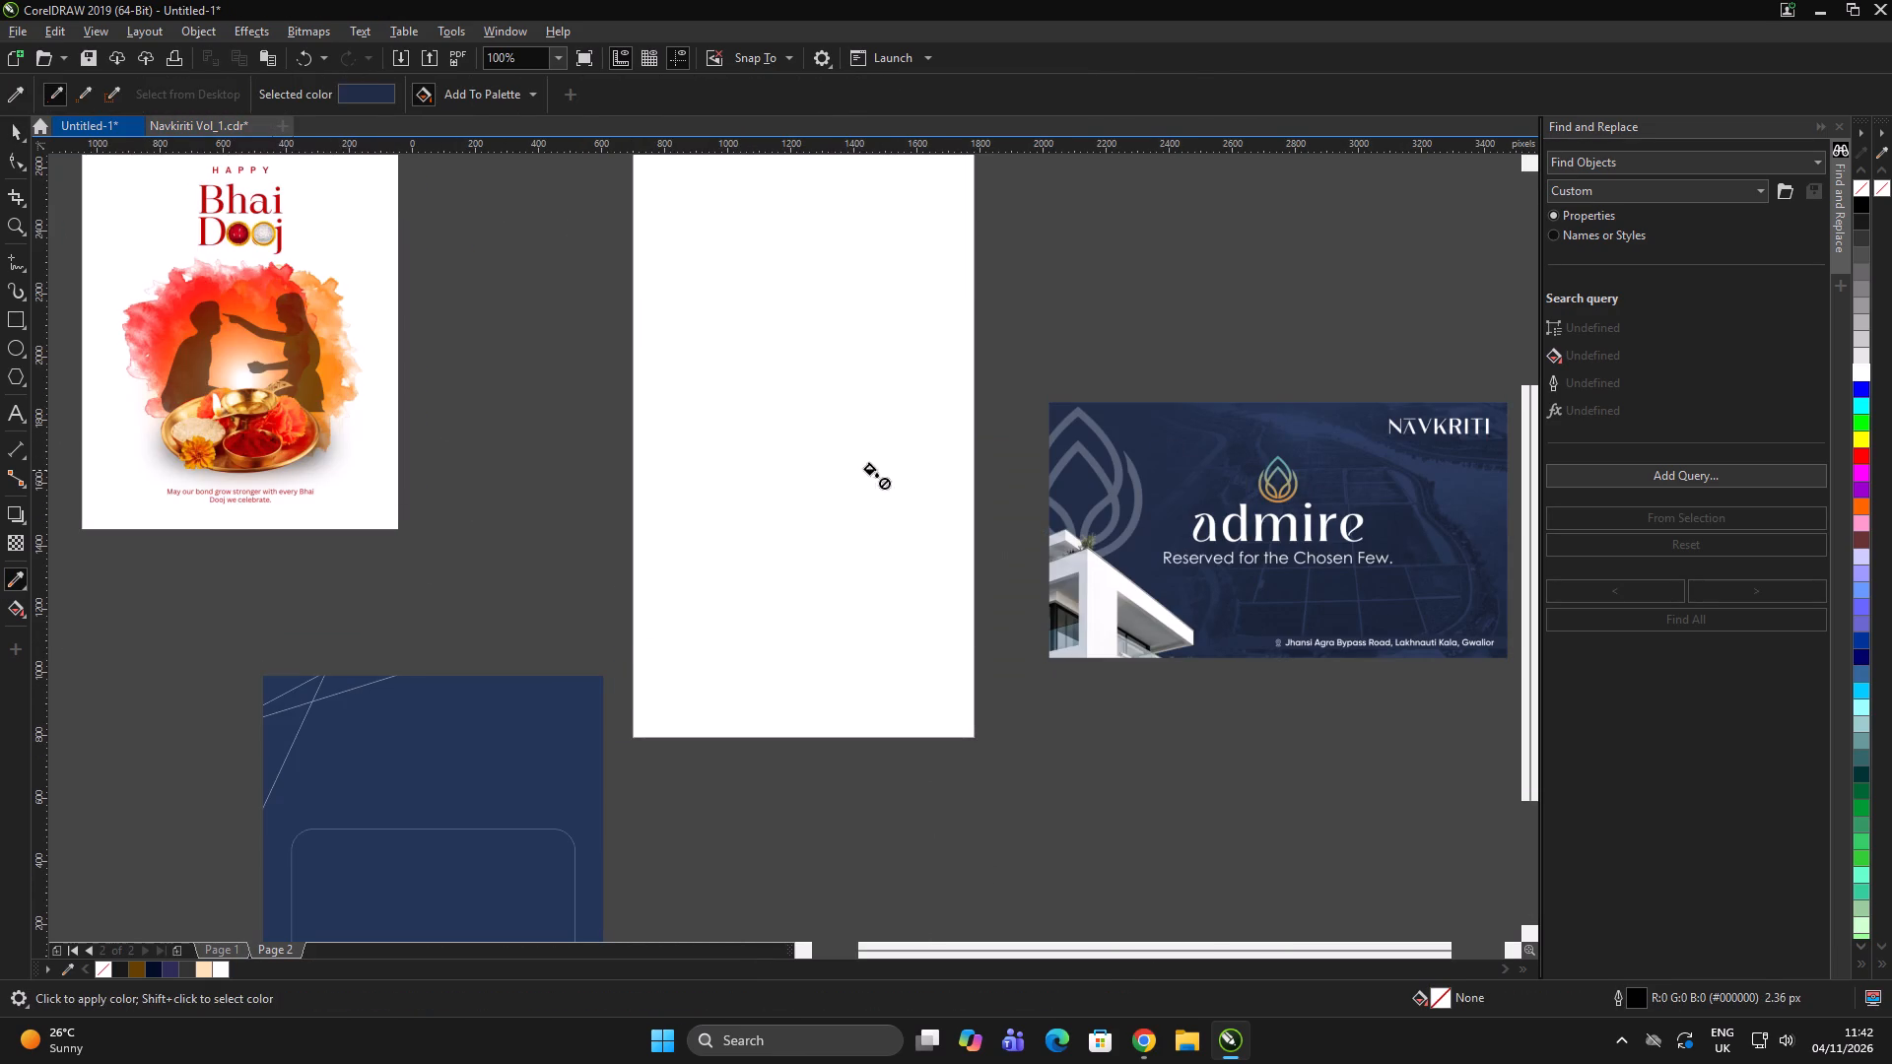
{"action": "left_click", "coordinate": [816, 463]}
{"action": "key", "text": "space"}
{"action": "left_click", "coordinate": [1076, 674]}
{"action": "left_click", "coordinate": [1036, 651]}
Create a page-sized rectangle of 1,080 × 1,920 px on page 2.
{"action": "double_click", "coordinate": [8, 315]}
{"action": "key", "text": "space"}
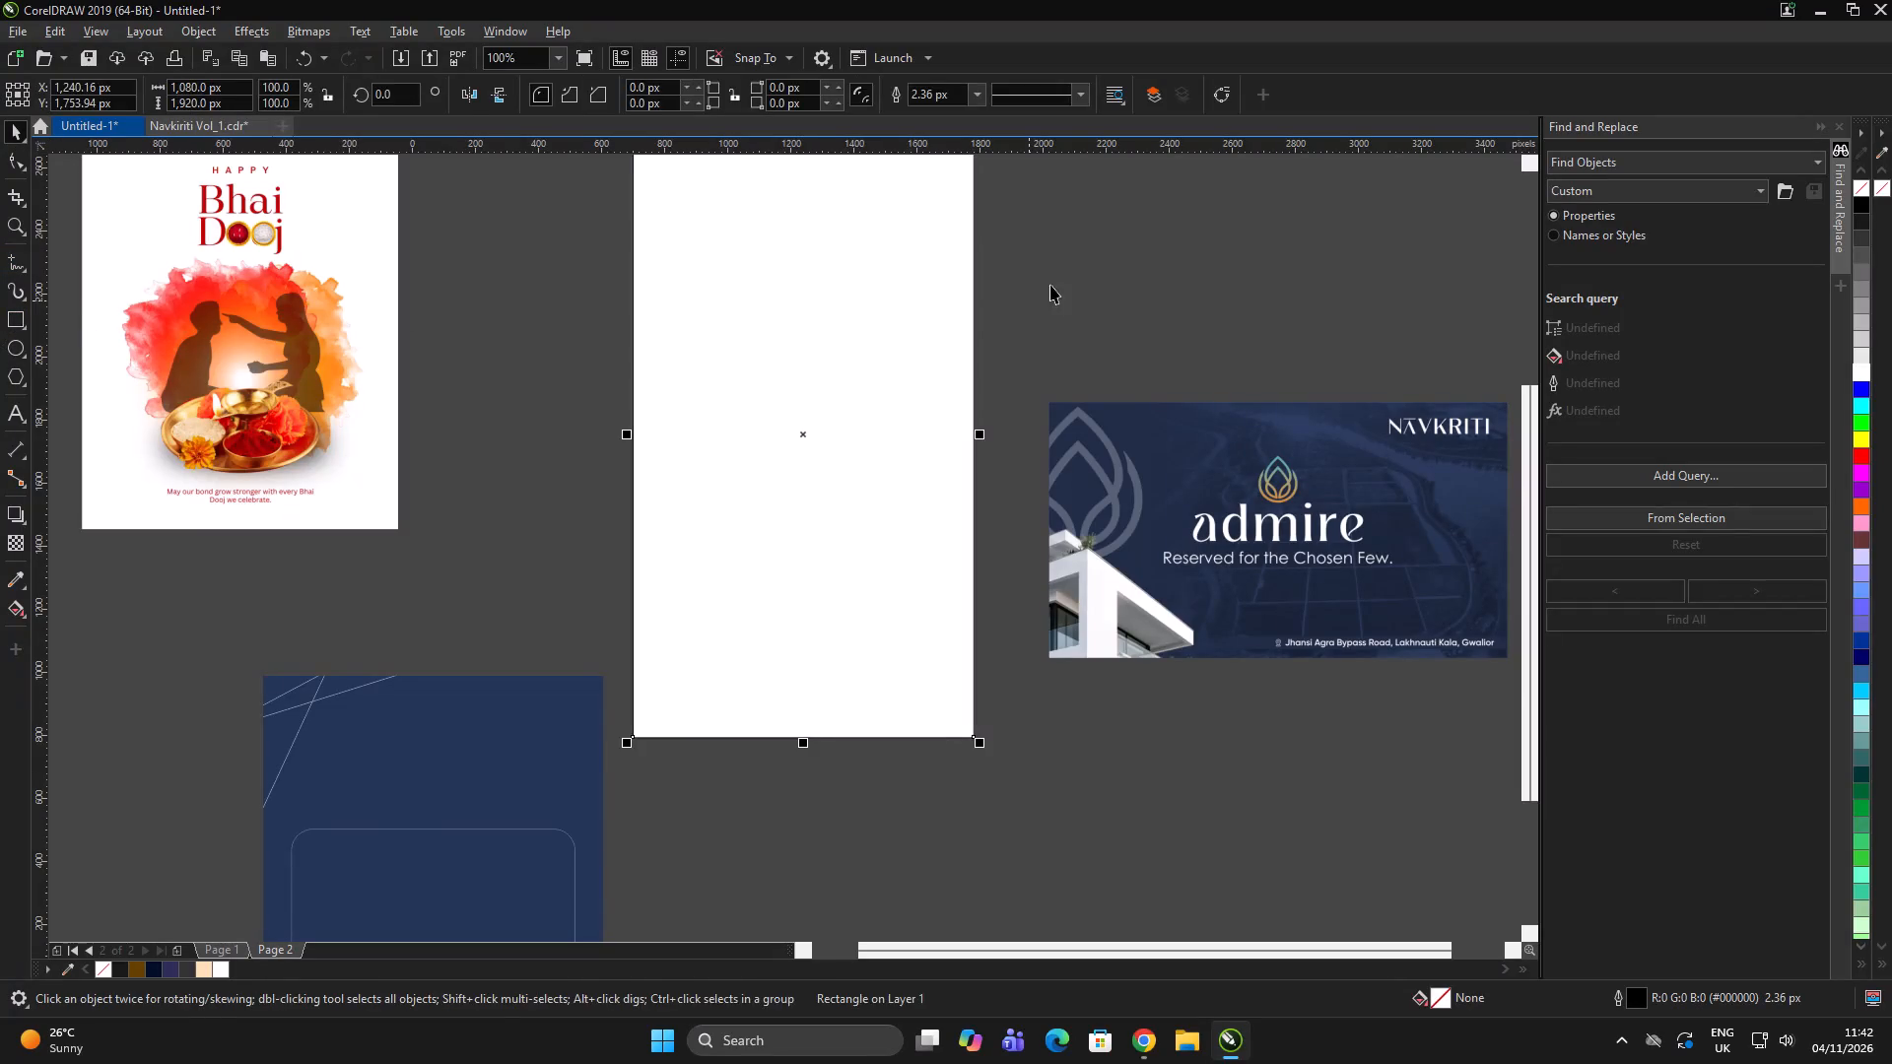
{"action": "left_click", "coordinate": [1121, 235]}
{"action": "left_click_drag", "start_coordinate": [1121, 235], "coordinate": [1105, 238]}
Fill the page-sized rectangle with the dark blue #202C46 sampled from the Admire banner.
{"action": "left_click", "coordinate": [7, 579]}
{"action": "left_click", "coordinate": [1159, 453]}
{"action": "left_click", "coordinate": [850, 466]}
{"action": "key", "text": "space"}
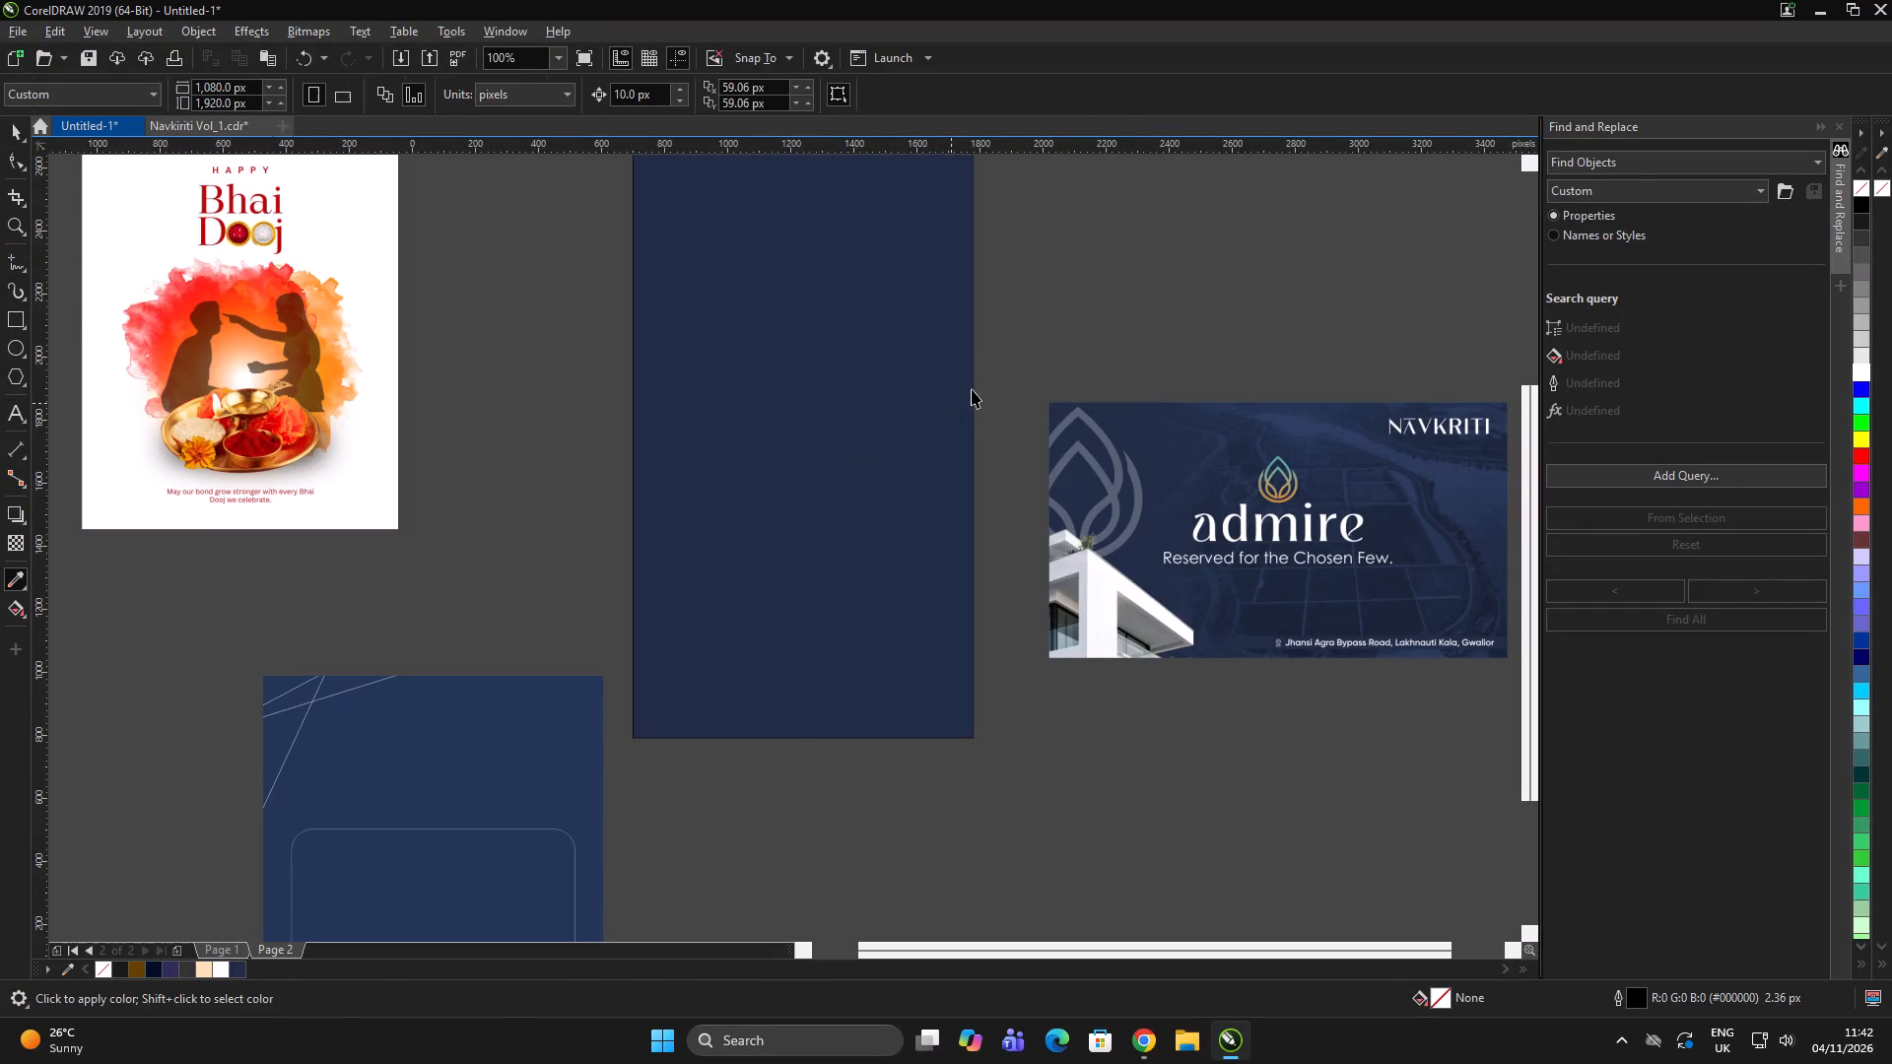
{"action": "double_click", "coordinate": [1032, 347]}
{"action": "left_click", "coordinate": [895, 402]}
Refill the page-sized rectangle with the lighter blue #293859 sampled from the Admire banner.
{"action": "left_click", "coordinate": [15, 568]}
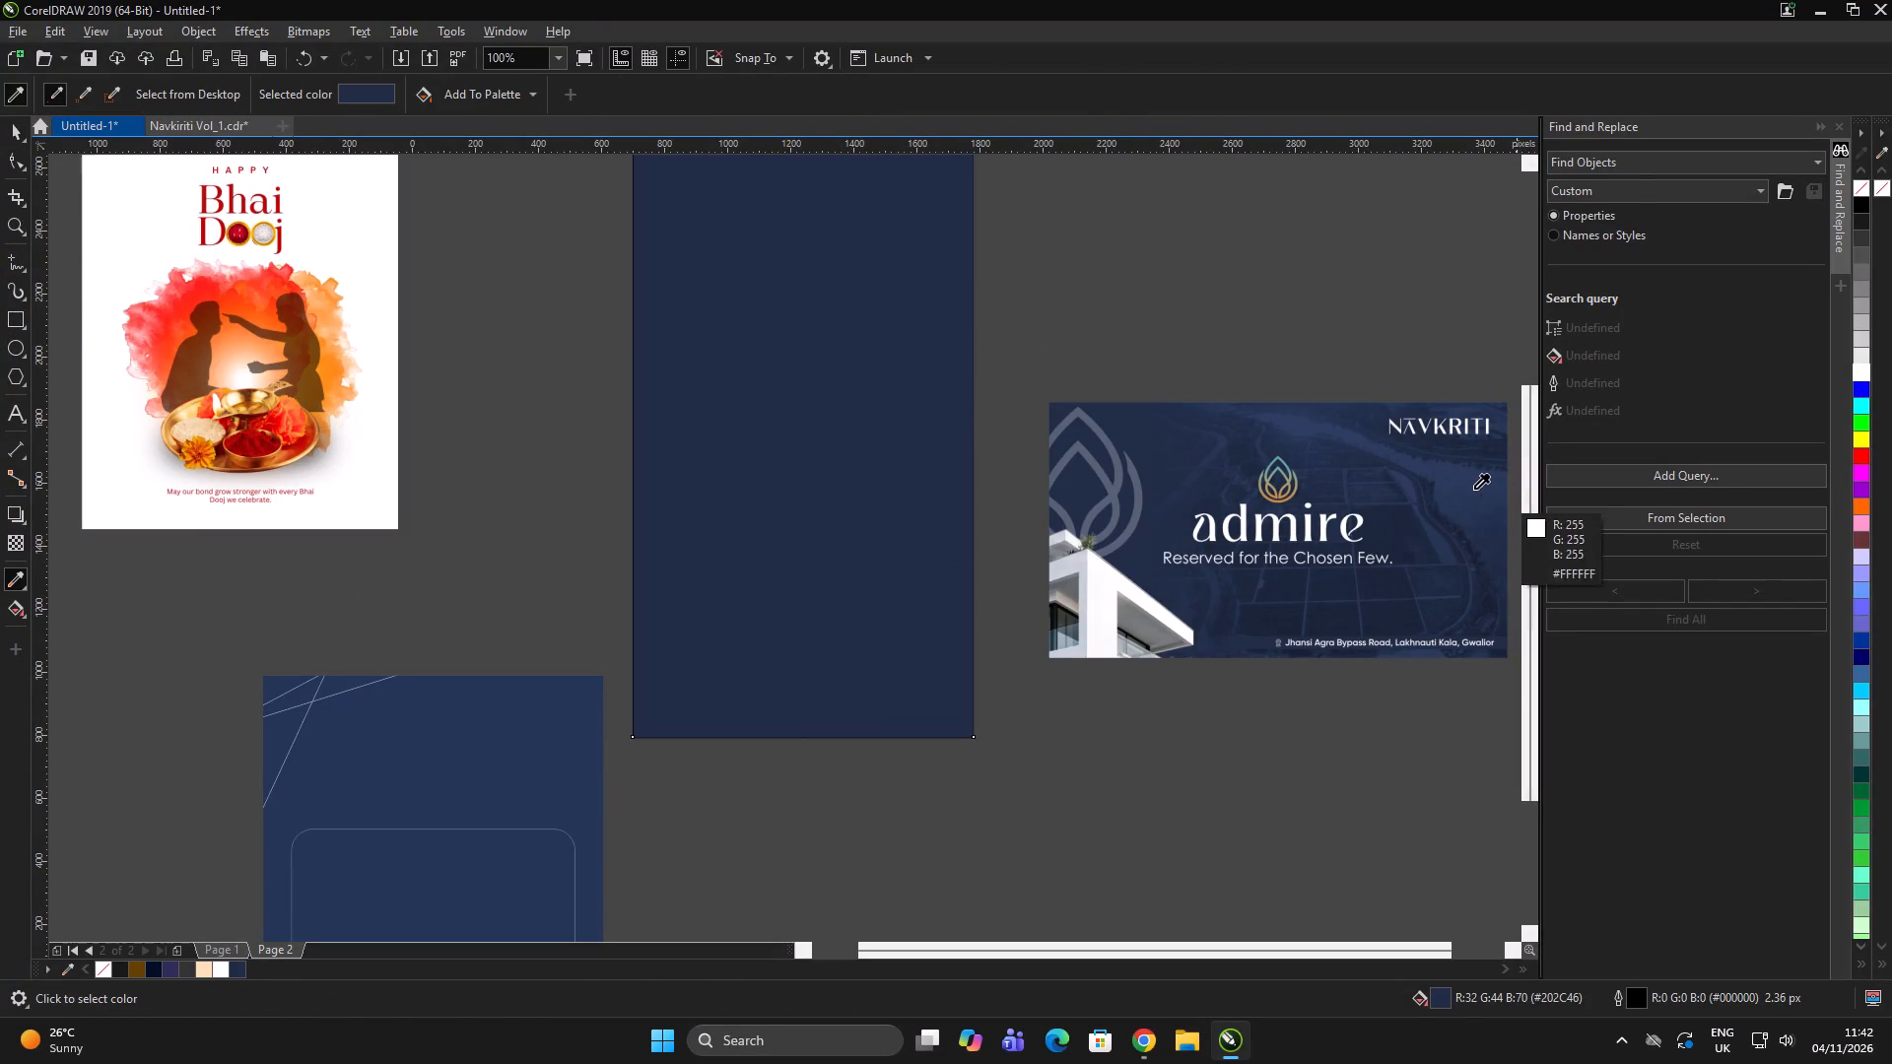
{"action": "left_click", "coordinate": [1455, 488]}
{"action": "left_click", "coordinate": [819, 518]}
{"action": "key", "text": "space"}
{"action": "left_click", "coordinate": [1088, 739]}
Give the rectangle a vertical fountain fill running from #293859 at the bottom to #202C46 at the top.
{"action": "left_click", "coordinate": [861, 570]}
{"action": "key", "text": "g"}
{"action": "left_click_drag", "start_coordinate": [855, 694], "coordinate": [853, 359]}
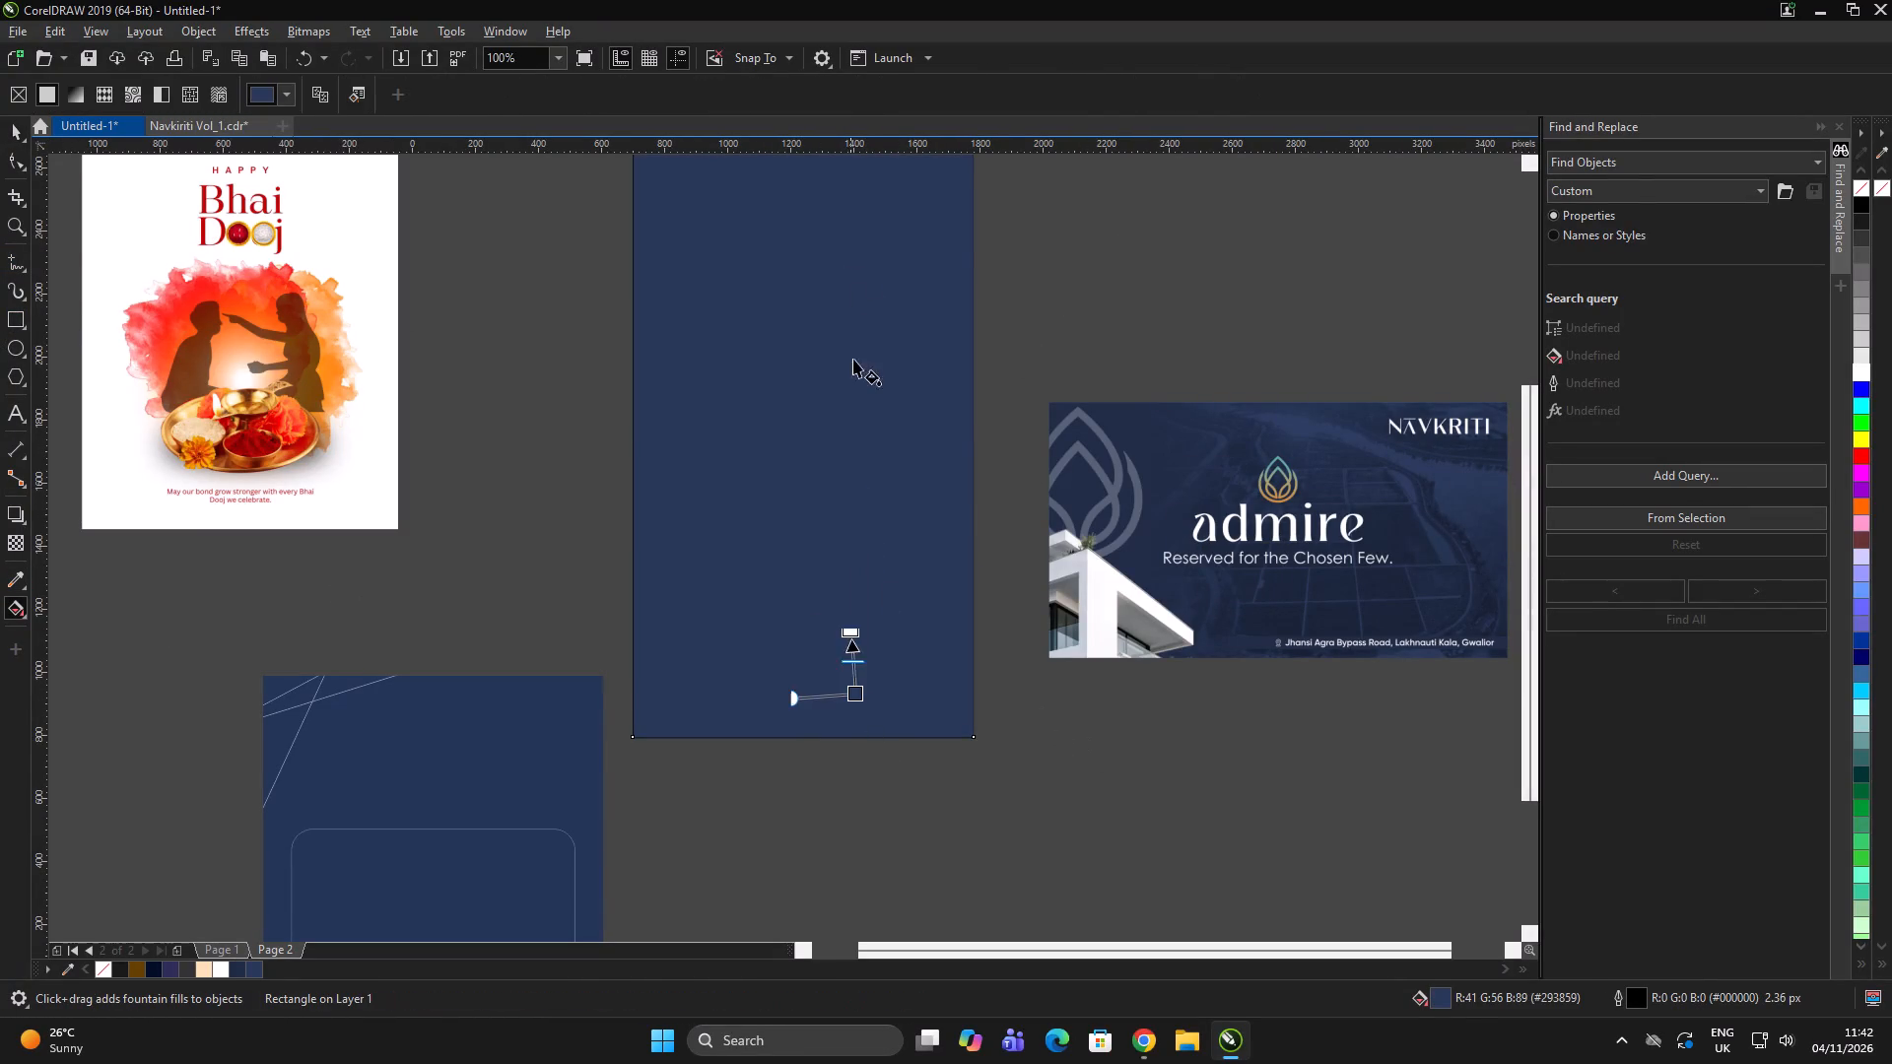
{"action": "left_click_drag", "start_coordinate": [853, 359], "coordinate": [853, 278]}
{"action": "left_click", "coordinate": [240, 965]}
{"action": "key", "text": "space"}
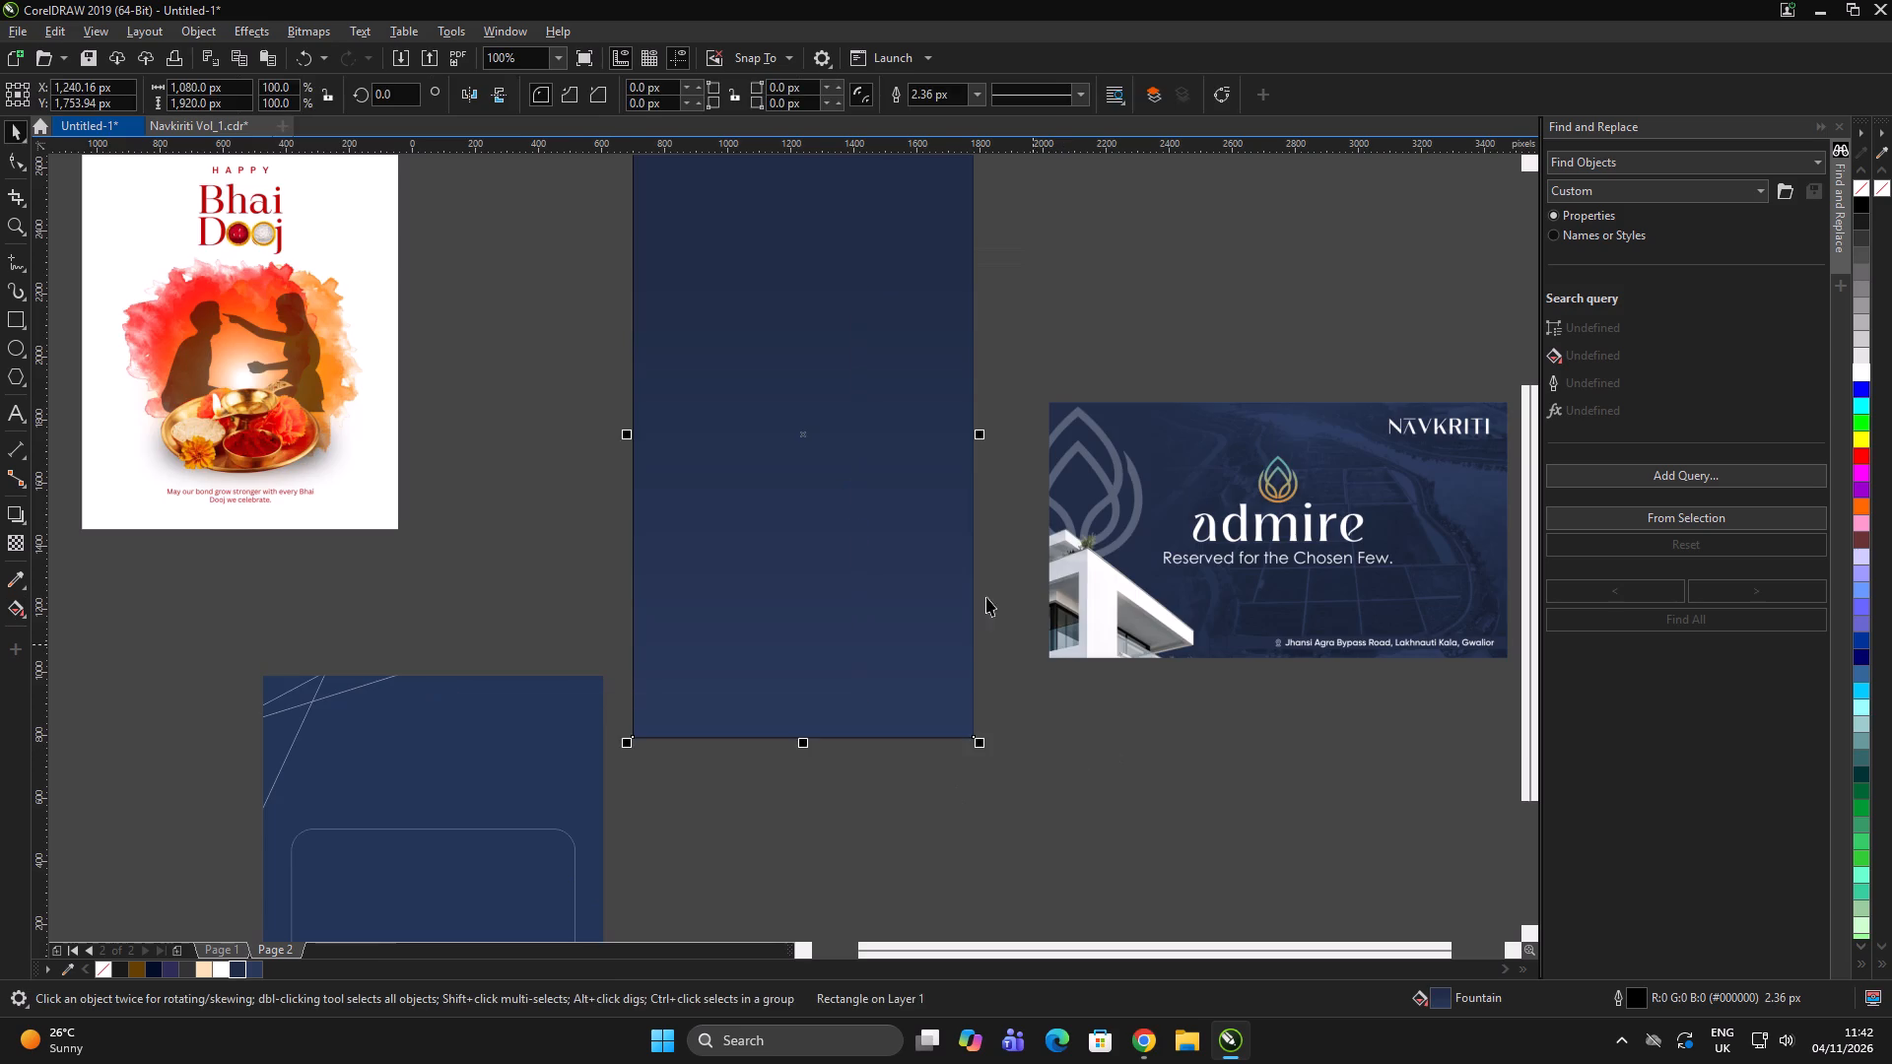
Remove the outline from the page-sized gradient rectangle.
{"action": "scroll", "coordinate": [856, 533], "scroll_direction": "down", "scroll_amount": 2}
{"action": "double_click", "coordinate": [1000, 697]}
{"action": "scroll", "coordinate": [851, 514], "scroll_direction": "up", "scroll_amount": 2}
{"action": "left_click", "coordinate": [841, 513]}
{"action": "right_click", "coordinate": [1862, 191]}
{"action": "left_click", "coordinate": [1201, 247]}
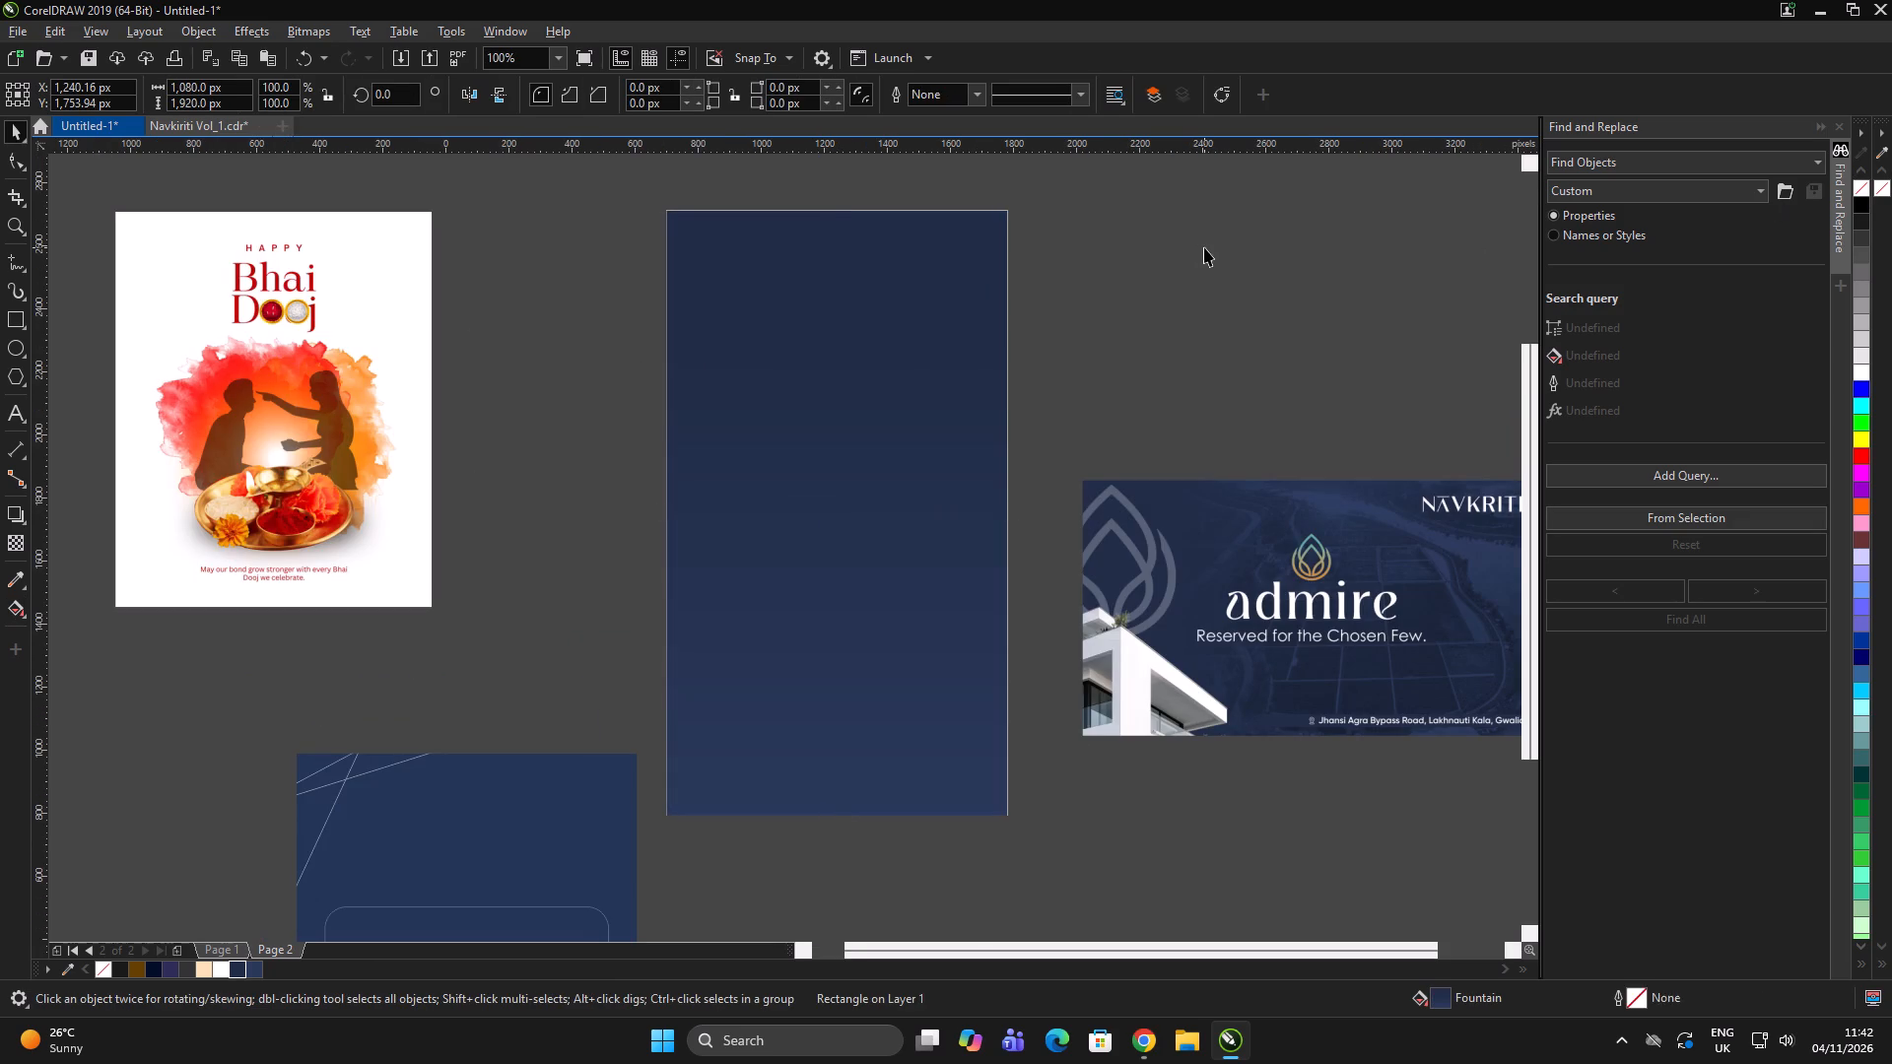
{"action": "left_click", "coordinate": [1208, 248]}
{"action": "left_click", "coordinate": [1217, 248]}
{"action": "left_click", "coordinate": [796, 487]}
{"action": "left_click", "coordinate": [1187, 356]}
{"action": "scroll", "coordinate": [844, 385], "scroll_direction": "down", "scroll_amount": 2}
Darken the upper colour of the rectangle's fountain fill to #16233B.
{"action": "left_click", "coordinate": [833, 379]}
{"action": "scroll", "coordinate": [832, 396], "scroll_direction": "up", "scroll_amount": 2}
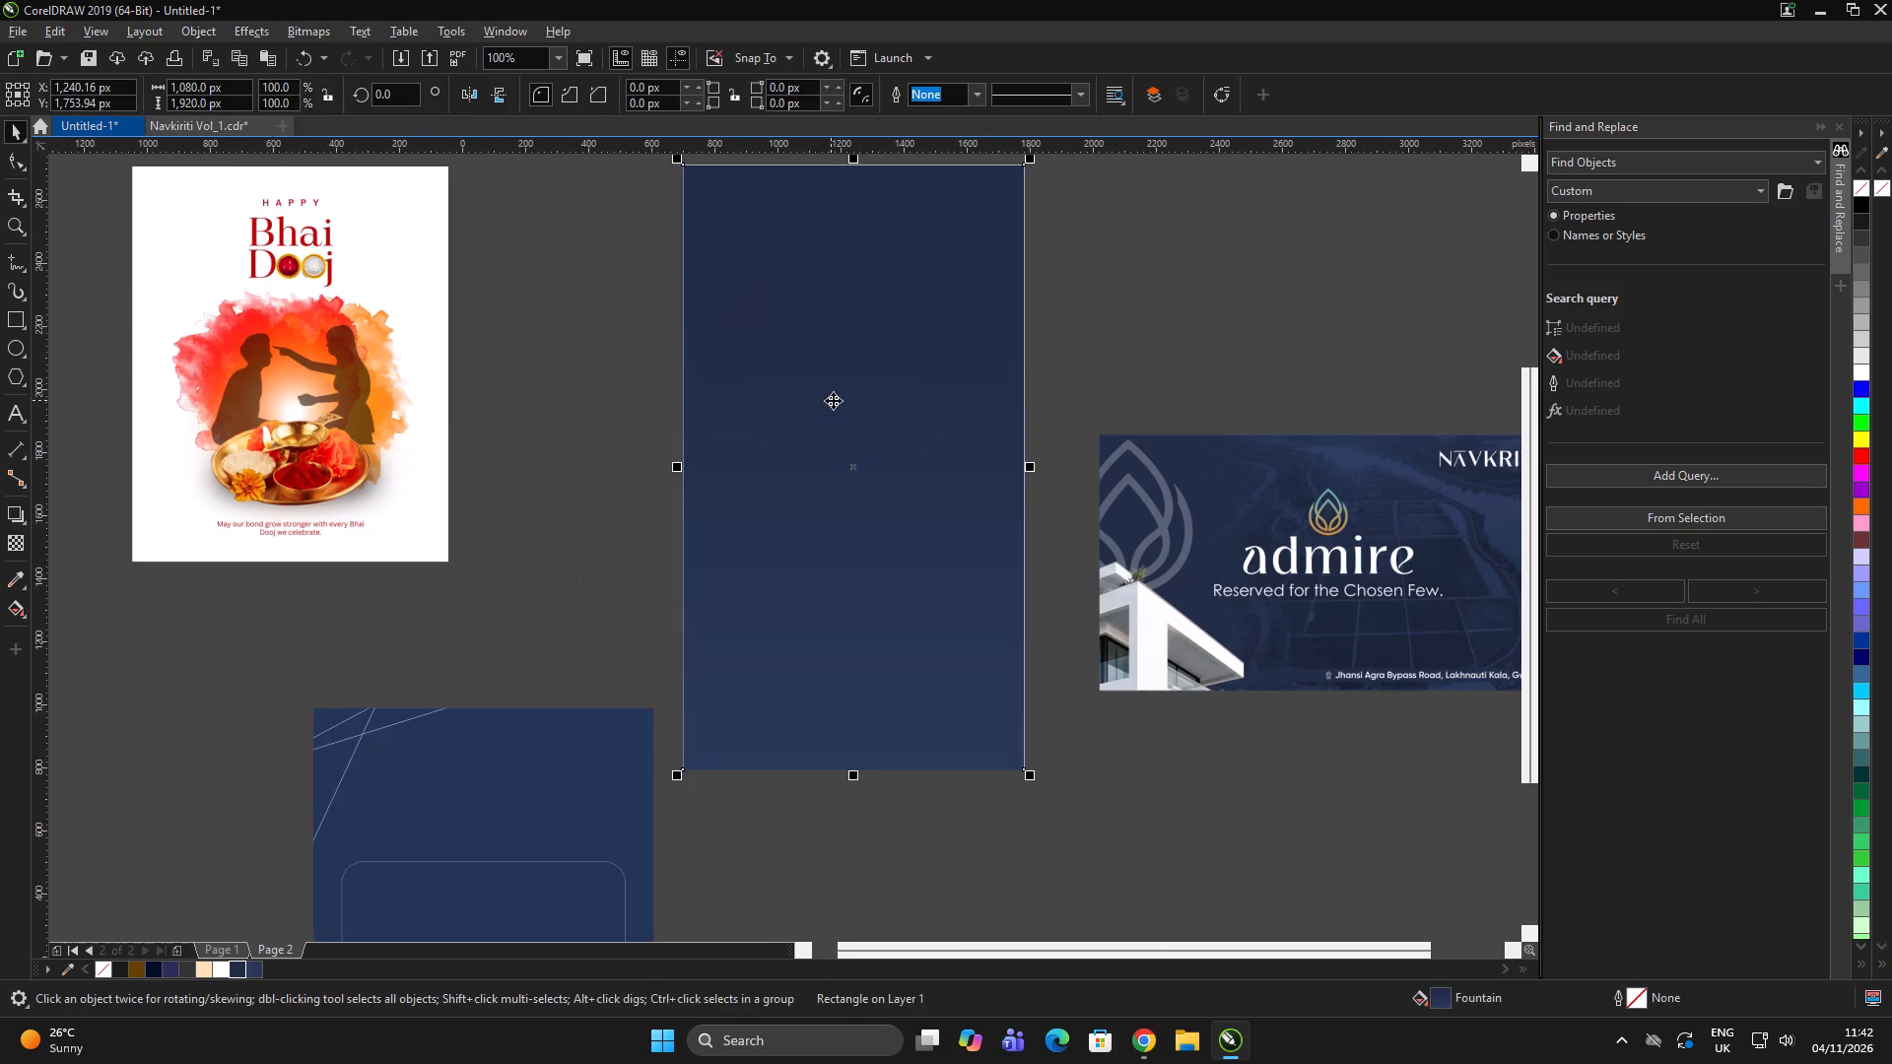
{"action": "key", "text": "g"}
{"action": "left_click", "coordinate": [908, 309]}
{"action": "left_click", "coordinate": [948, 299]}
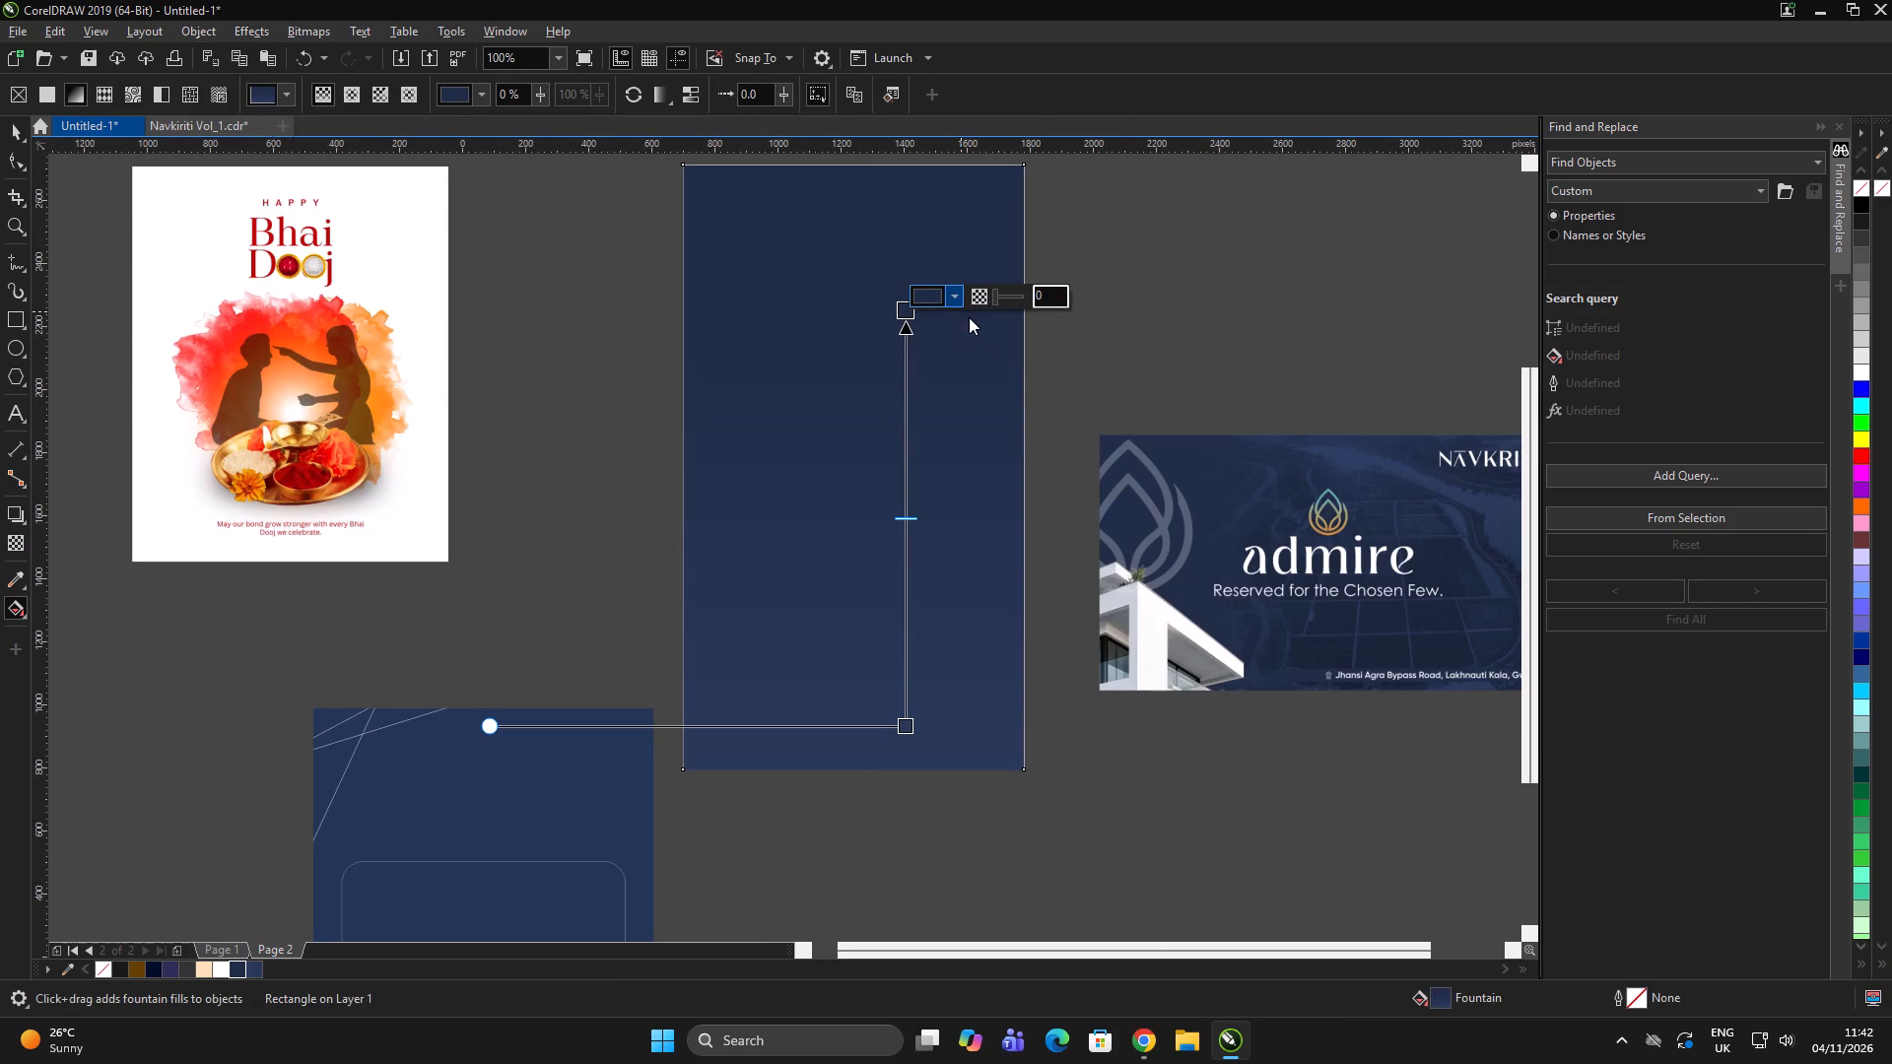
{"action": "left_click", "coordinate": [931, 340]}
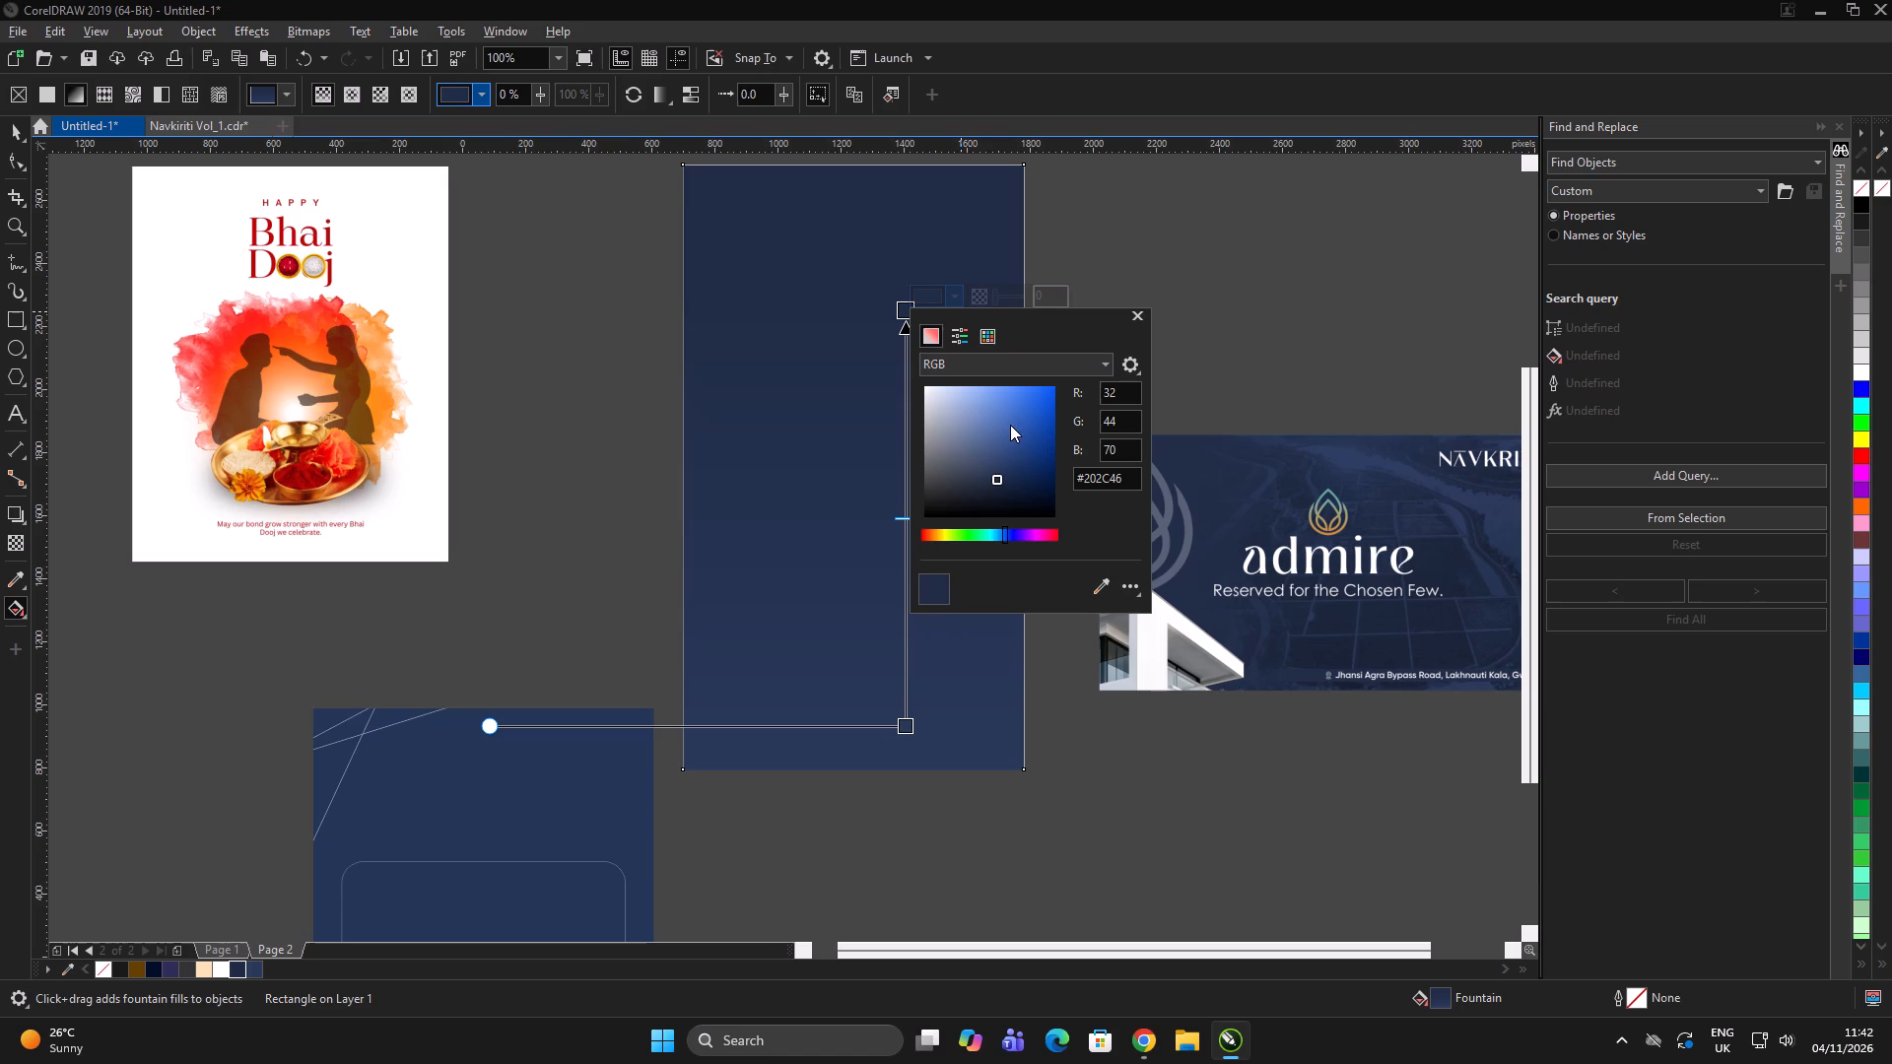
{"action": "left_click", "coordinate": [1001, 479]}
{"action": "left_click", "coordinate": [1007, 486]}
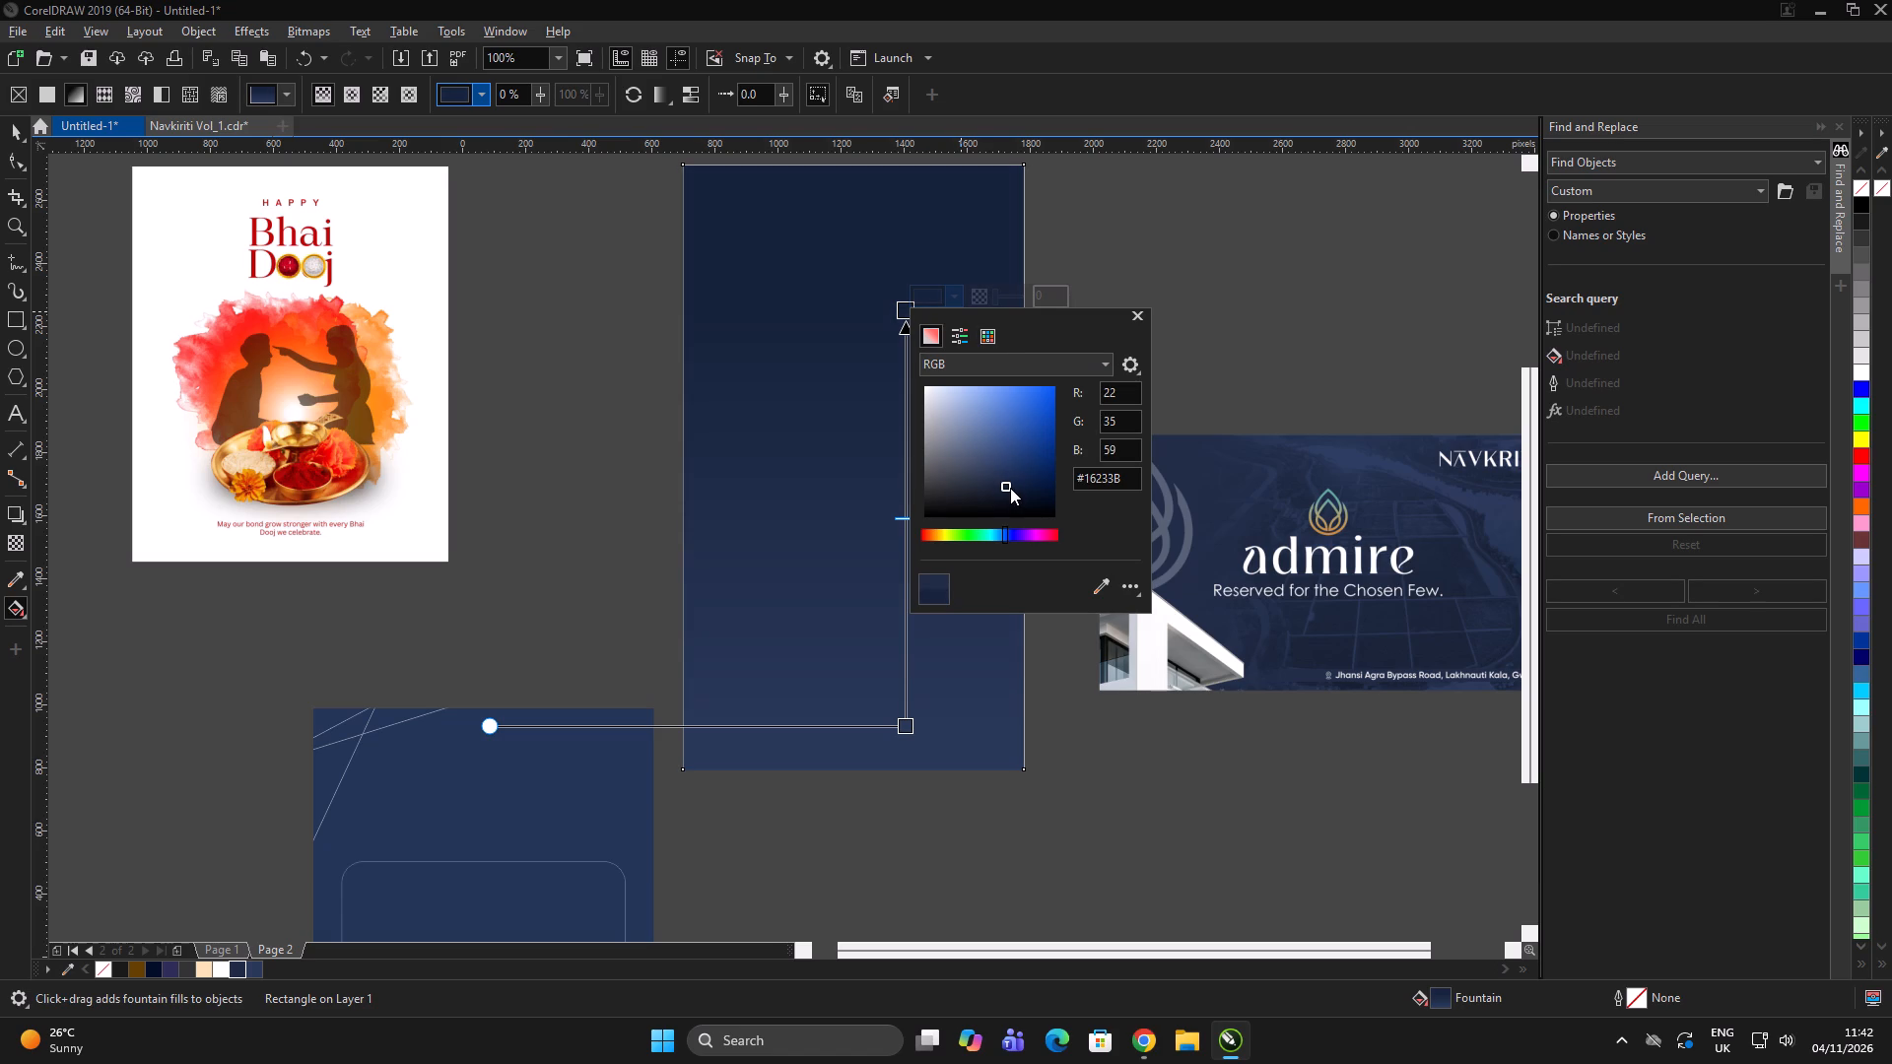
{"action": "left_click", "coordinate": [1144, 315]}
{"action": "left_click", "coordinate": [1241, 273]}
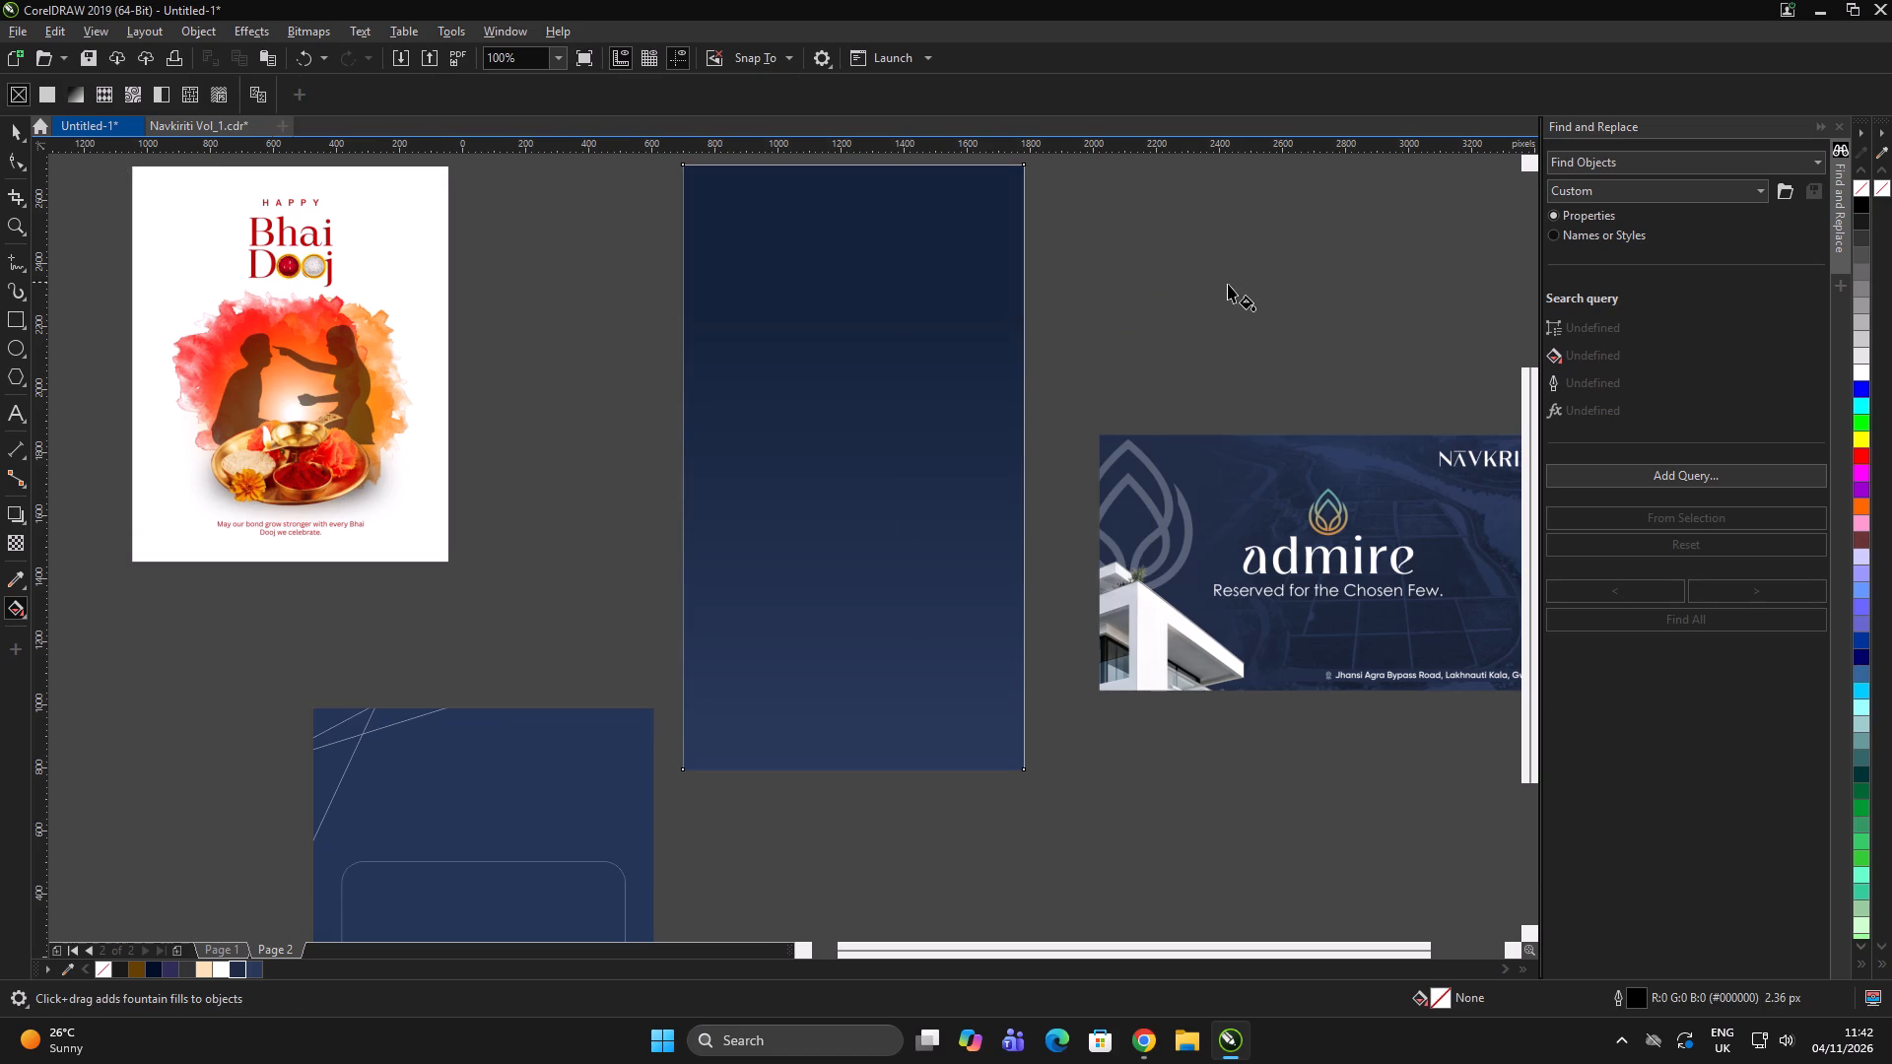
Open the Admire Brochure drawing from the Navkriti cdr folder.
{"action": "left_click", "coordinate": [1075, 305]}
{"action": "key", "text": "ctrl+o"}
{"action": "double_click", "coordinate": [1348, 625]}
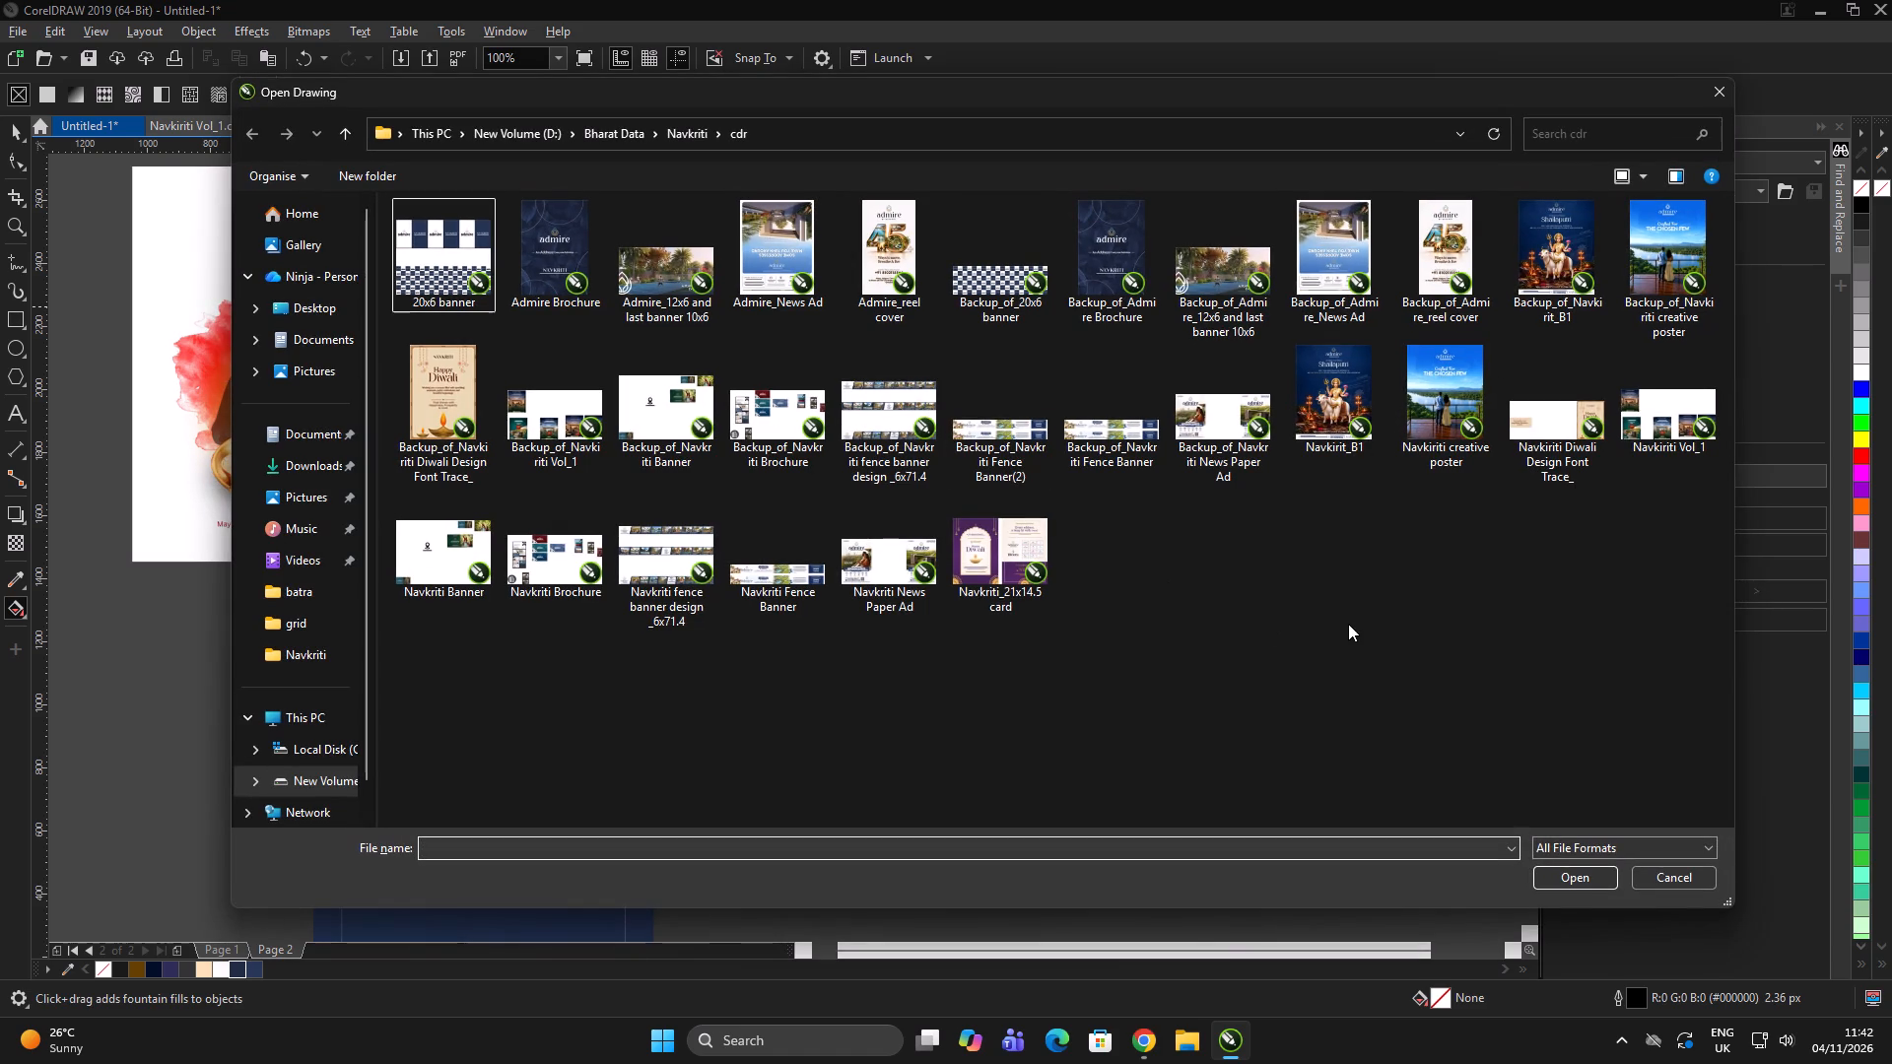
{"action": "left_click", "coordinate": [1079, 263]}
{"action": "left_click", "coordinate": [566, 260]}
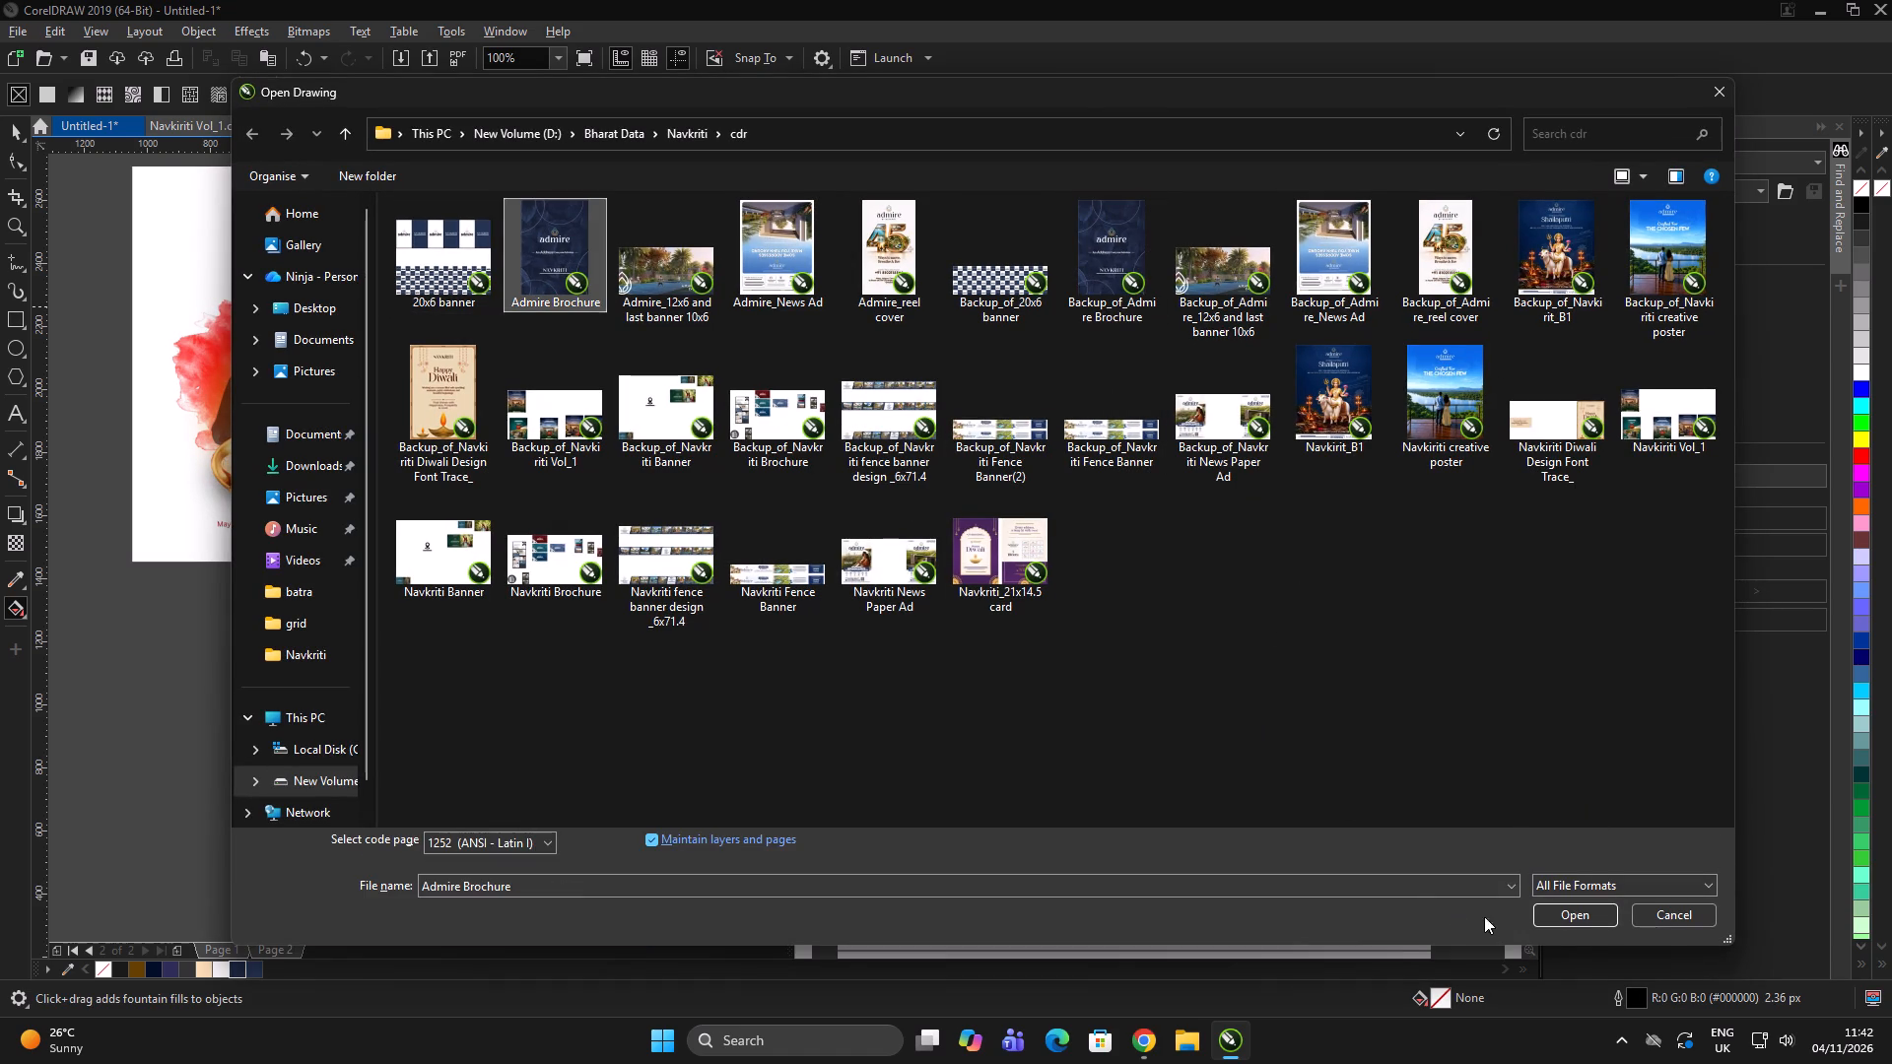
{"action": "left_click", "coordinate": [1568, 918]}
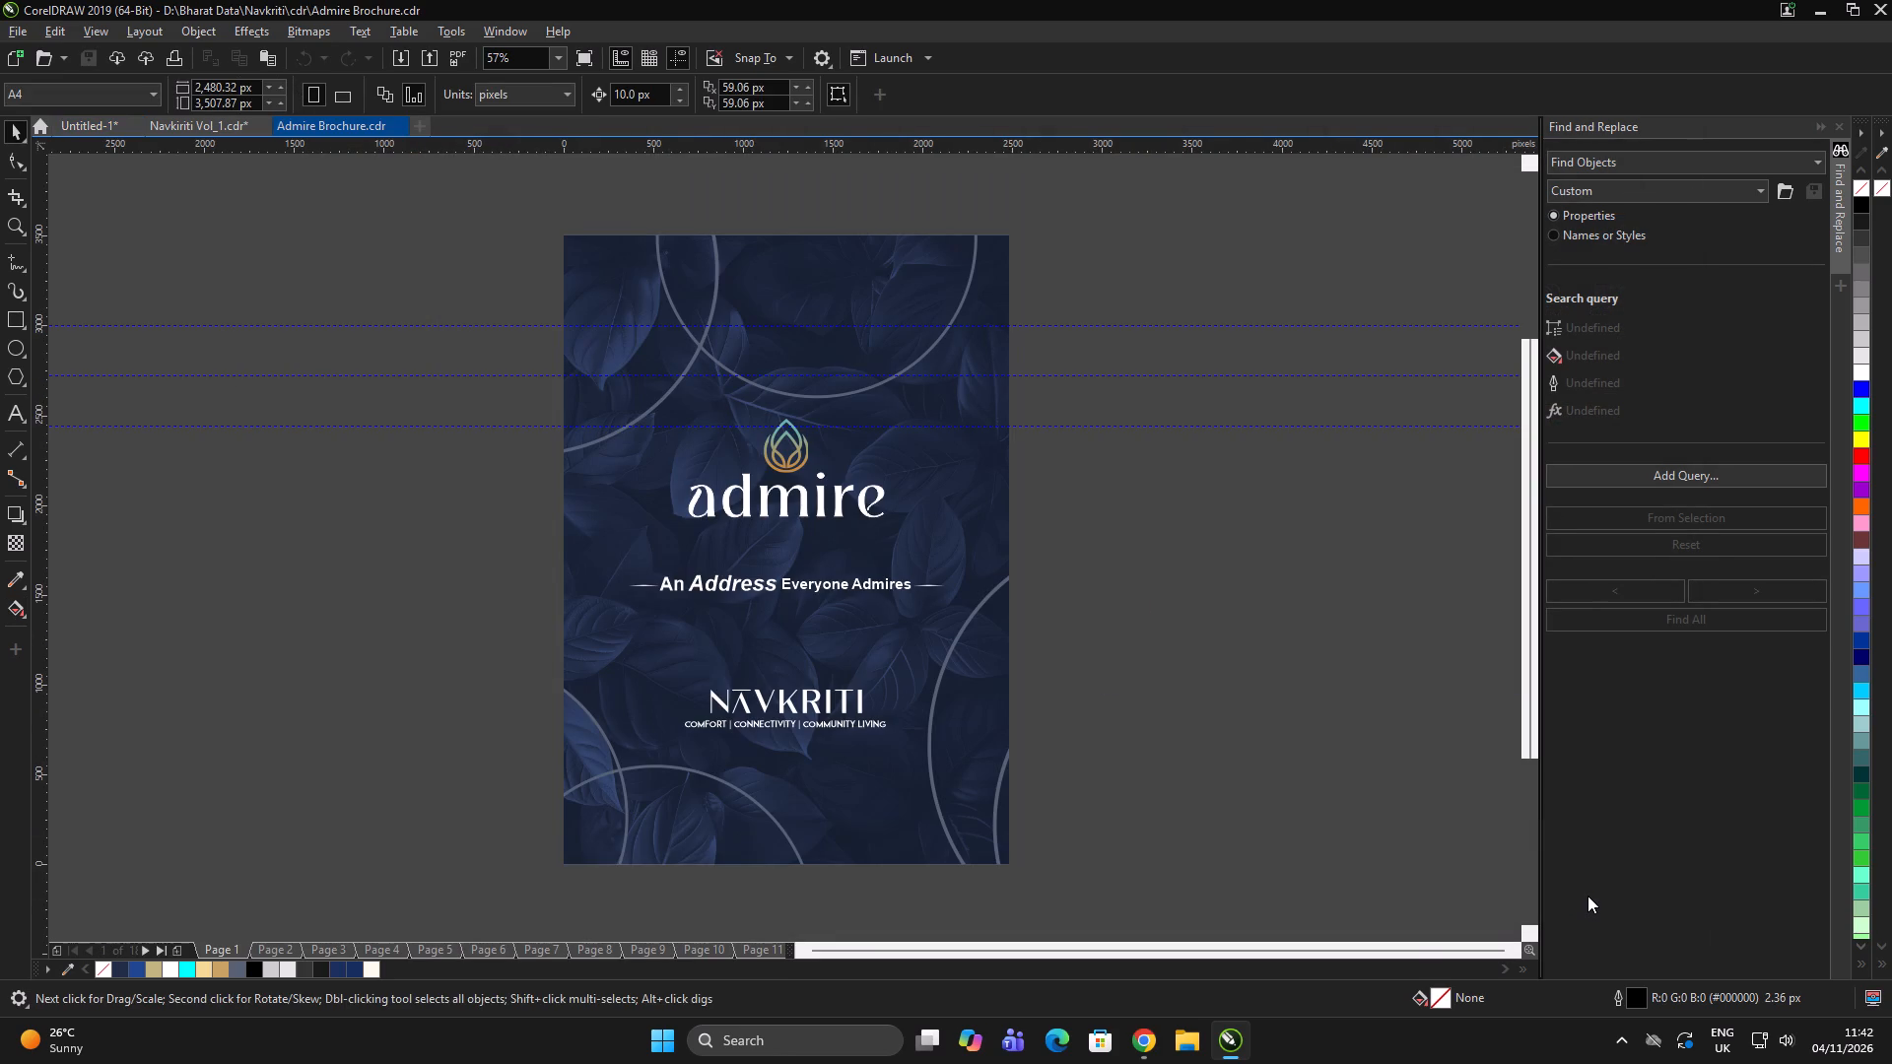
Look through the Admire Brochure pages up to page 12 for artwork and blue tones to reuse.
{"action": "left_click", "coordinate": [1295, 662]}
{"action": "left_click", "coordinate": [1290, 654]}
{"action": "left_click", "coordinate": [1287, 647]}
{"action": "key", "text": "Page_Down"}
{"action": "key", "text": "Page_Down"}
{"action": "key", "text": "Page_Down"}
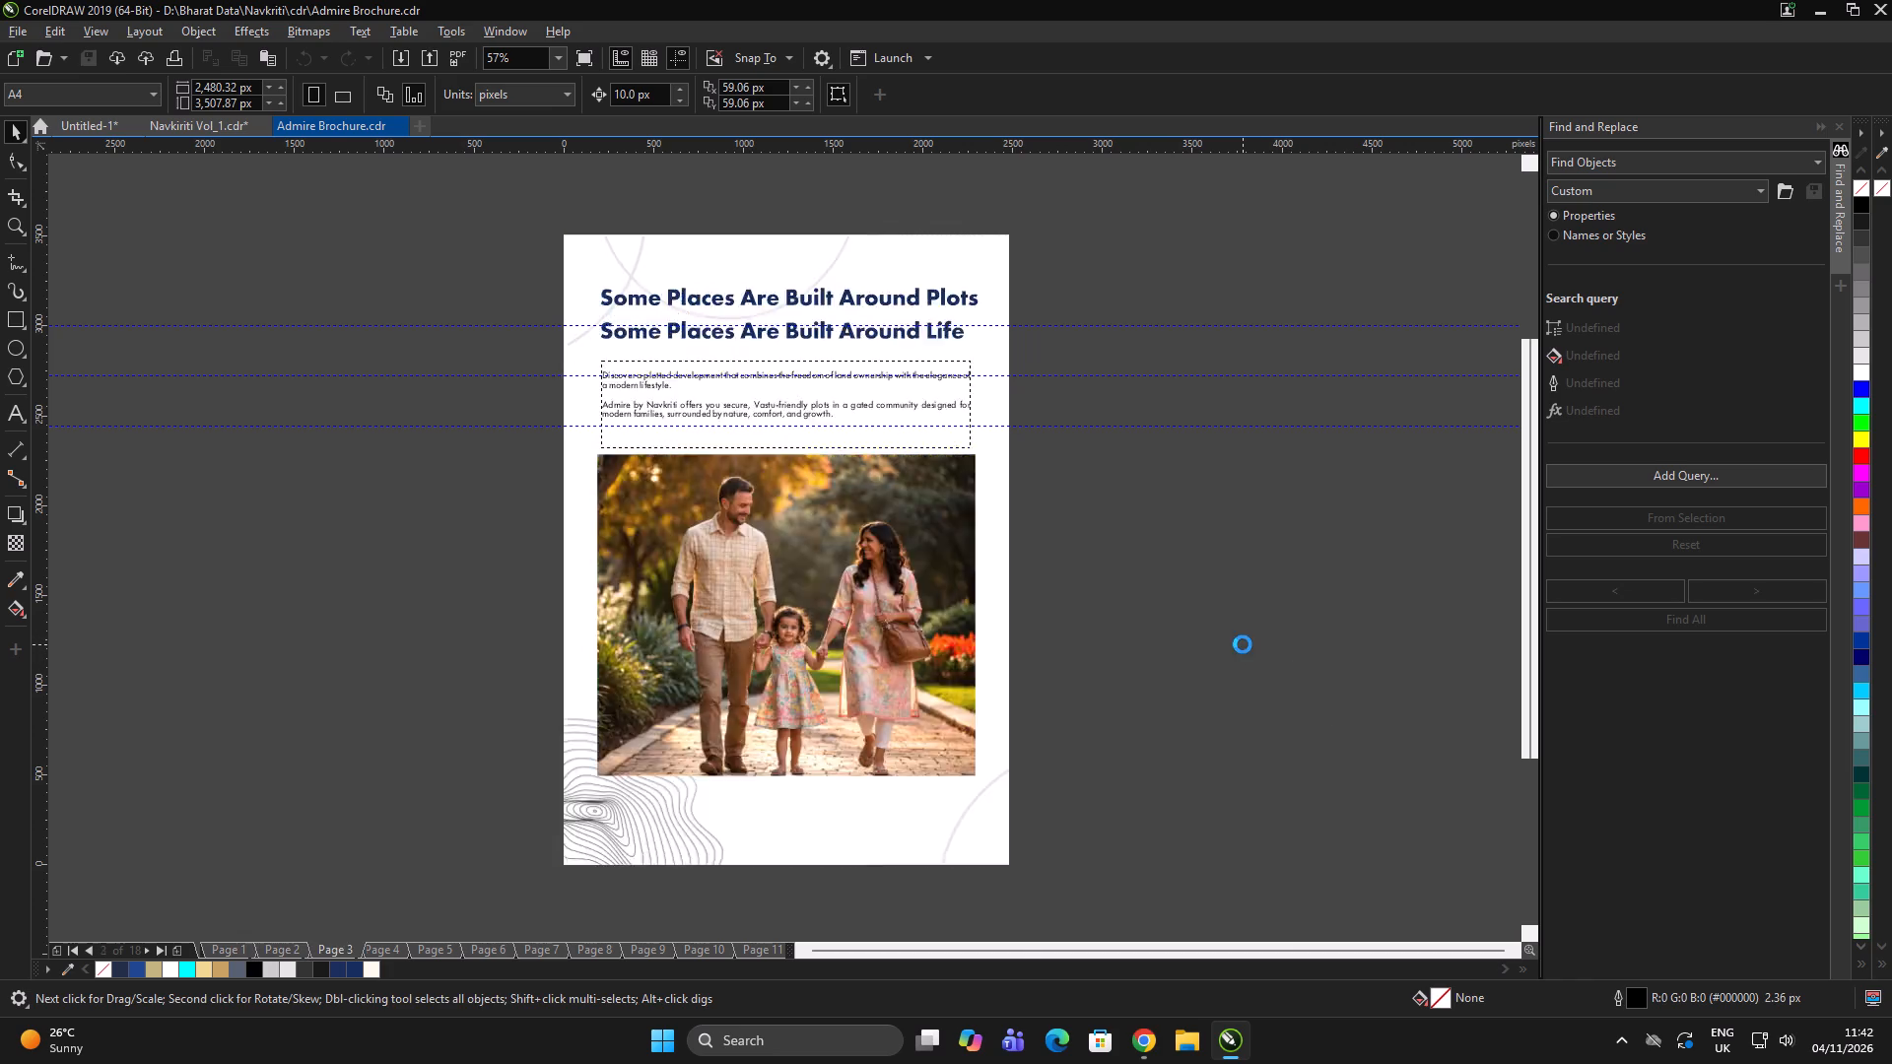
{"action": "key", "text": "Page_Down"}
{"action": "key", "text": "Page_Down"}
{"action": "key", "text": "Page_Up"}
{"action": "double_click", "coordinate": [1272, 645]}
{"action": "key", "text": "Page_Down"}
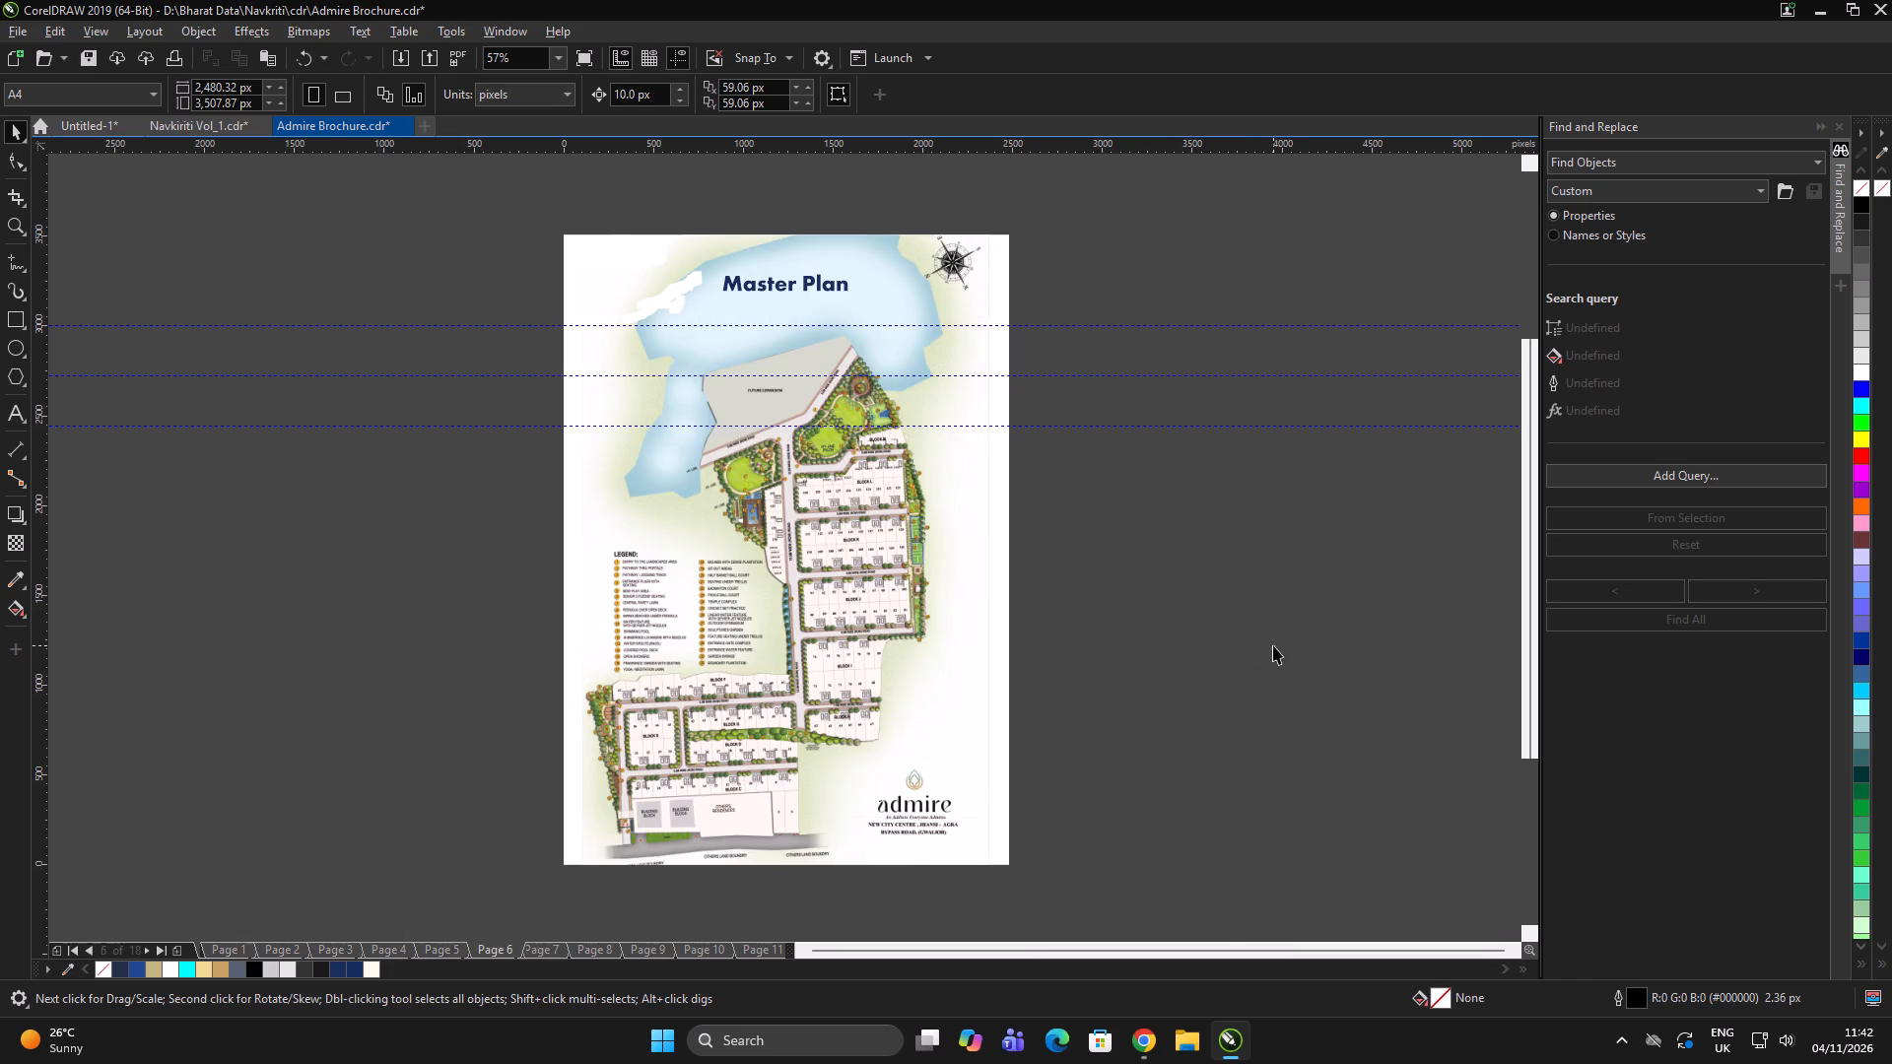
{"action": "key", "text": "Page_Down"}
{"action": "key", "text": "Page_Down"}
{"action": "key", "text": "Page_Down"}
{"action": "key", "text": "Page_Down"}
{"action": "key", "text": "Page_Down"}
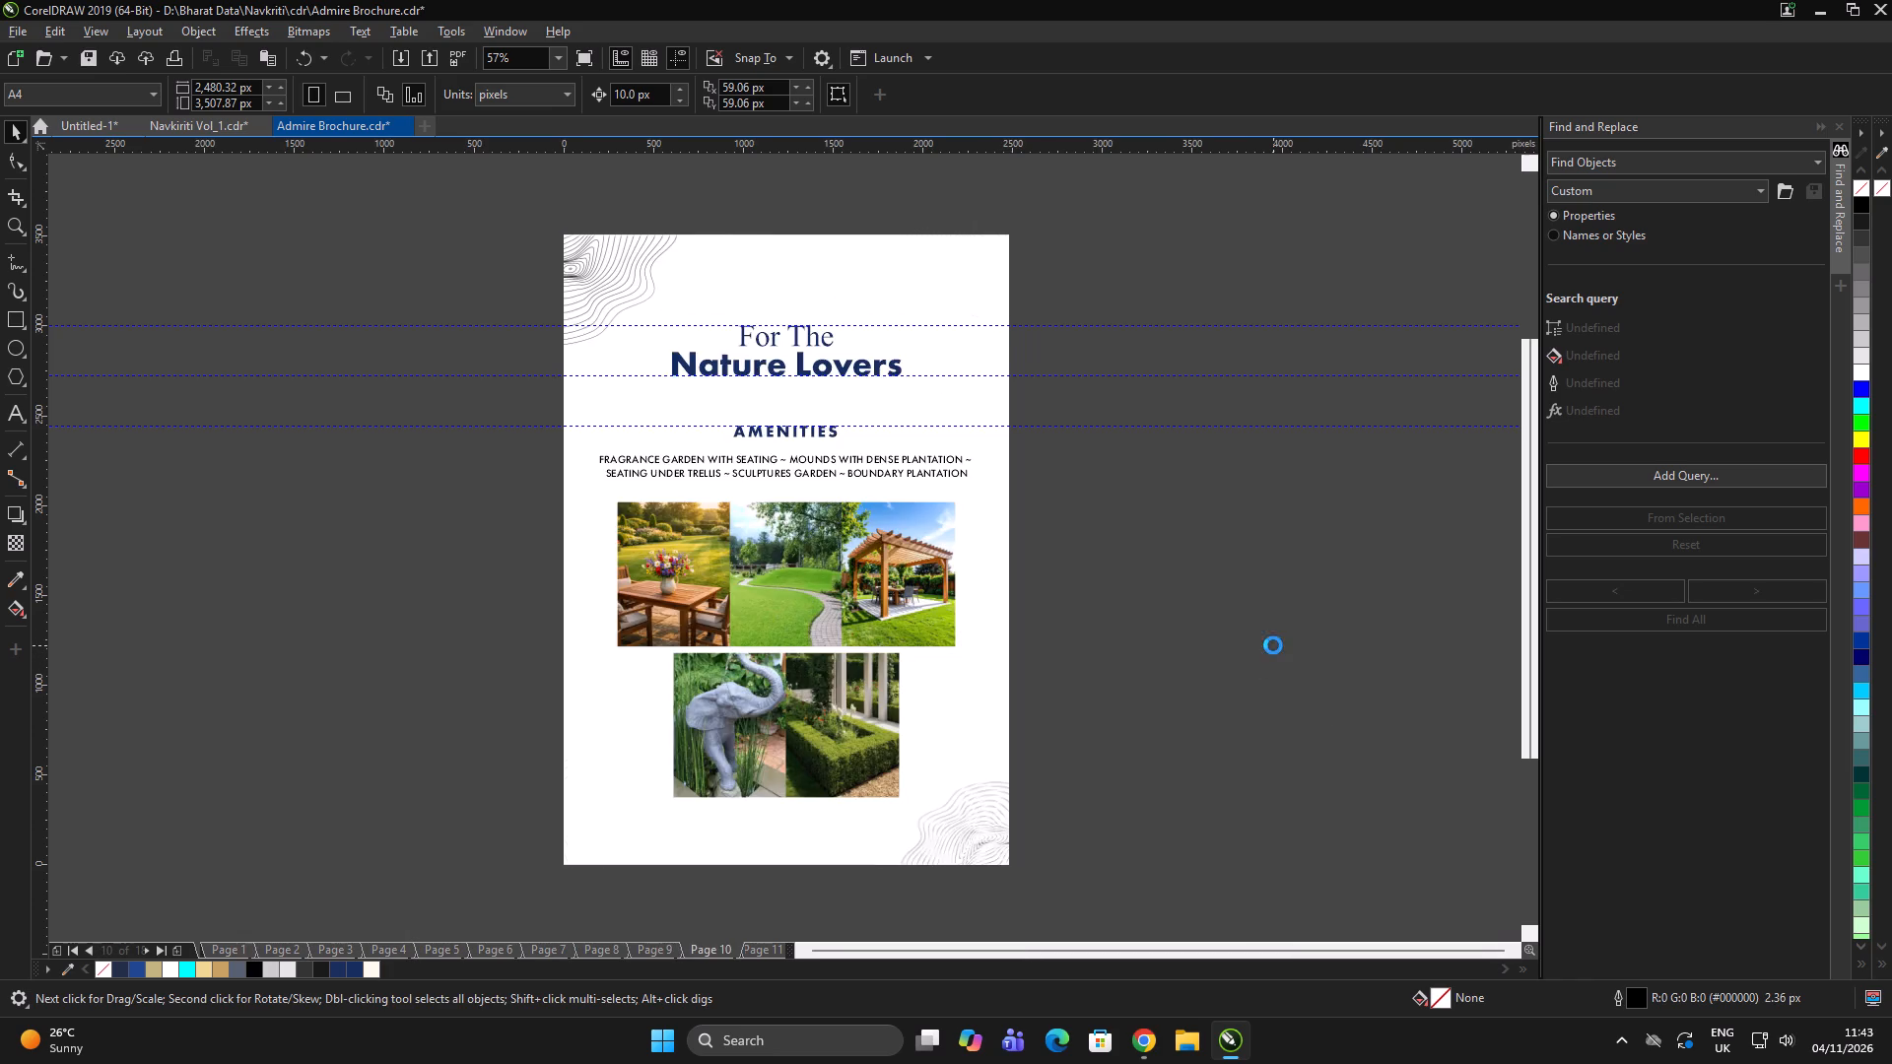
{"action": "key", "text": "Page_Down"}
{"action": "left_click", "coordinate": [1228, 645]}
Copy the Jhansi-Agra Bypass map image from page 12 of the brochure into page 2 of the Untitled-1 drawing.
{"action": "left_click", "coordinate": [591, 685]}
{"action": "scroll", "coordinate": [760, 656], "scroll_direction": "down", "scroll_amount": 2}
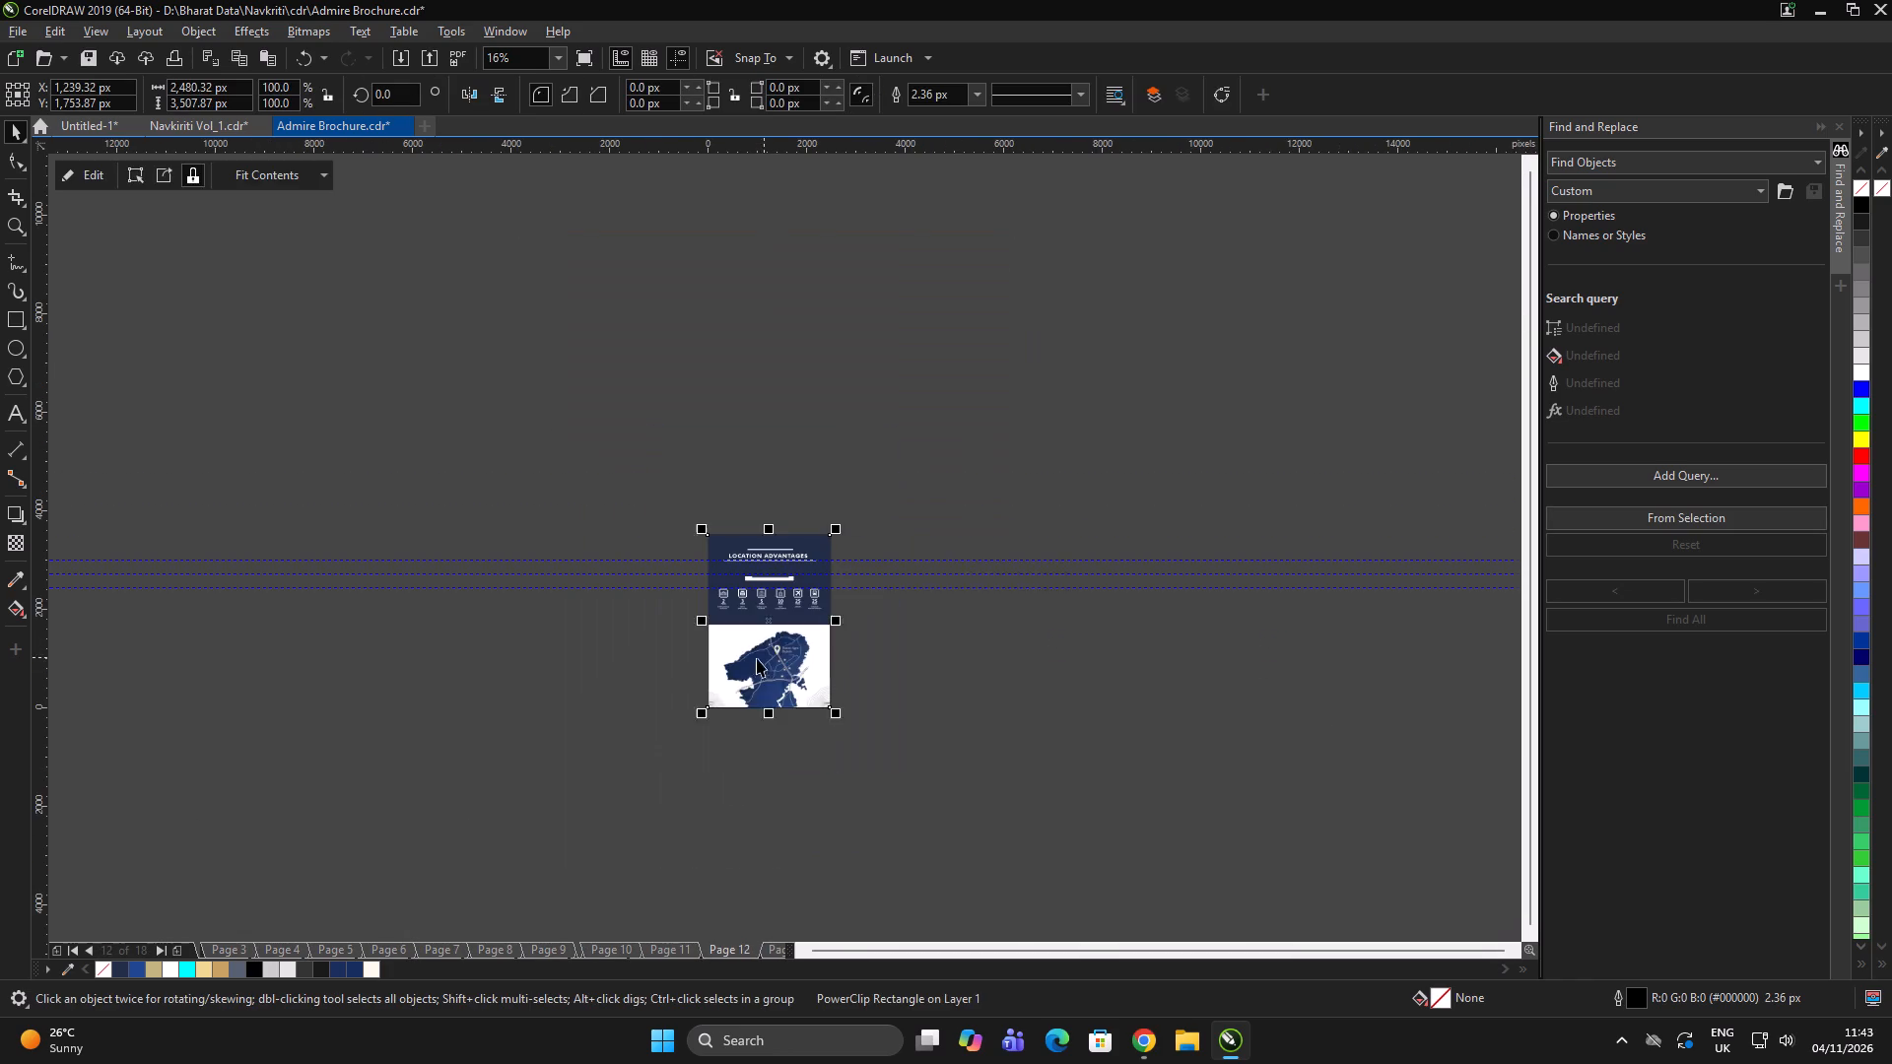
{"action": "left_click_drag", "start_coordinate": [752, 658], "coordinate": [998, 598]}
{"action": "key", "text": "ctrl+z"}
{"action": "key", "text": "ctrl+c"}
{"action": "double_click", "coordinate": [1101, 619]}
{"action": "triple_click", "coordinate": [1110, 619]}
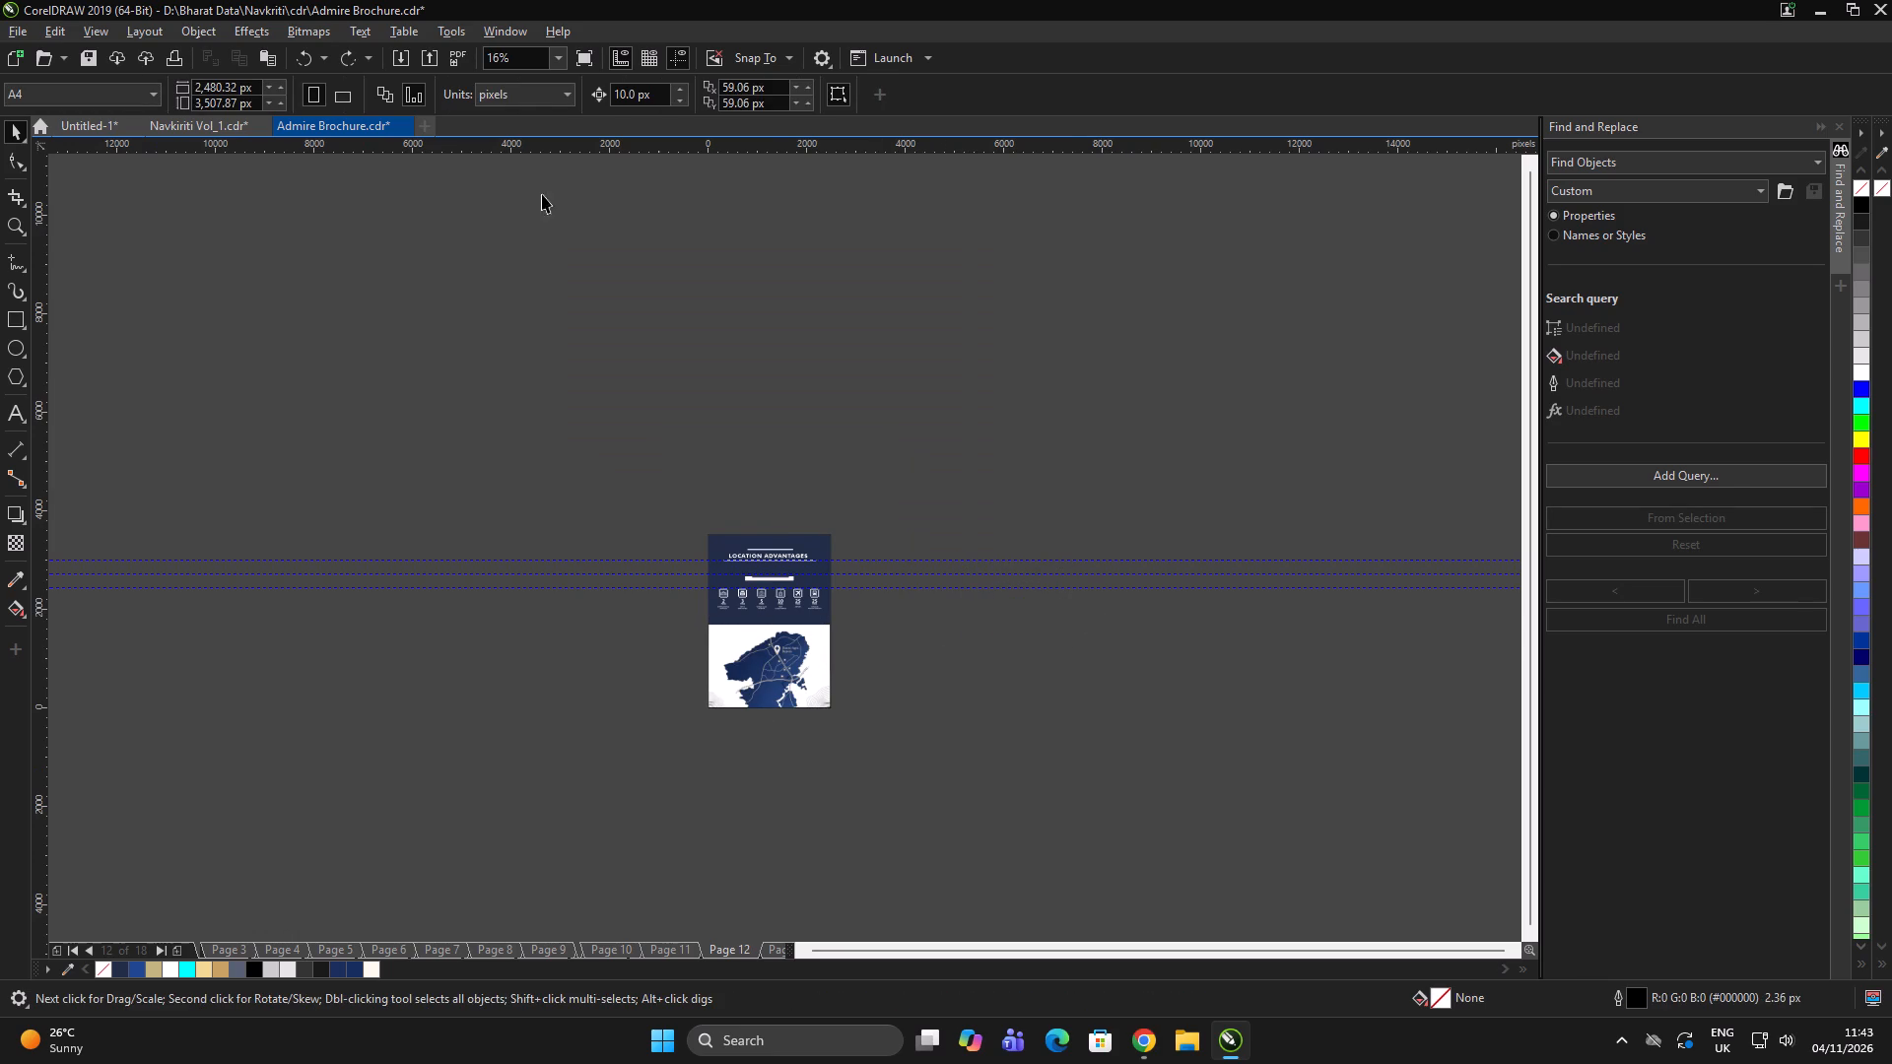
{"action": "left_click", "coordinate": [64, 131]}
{"action": "key", "text": "ctrl+v"}
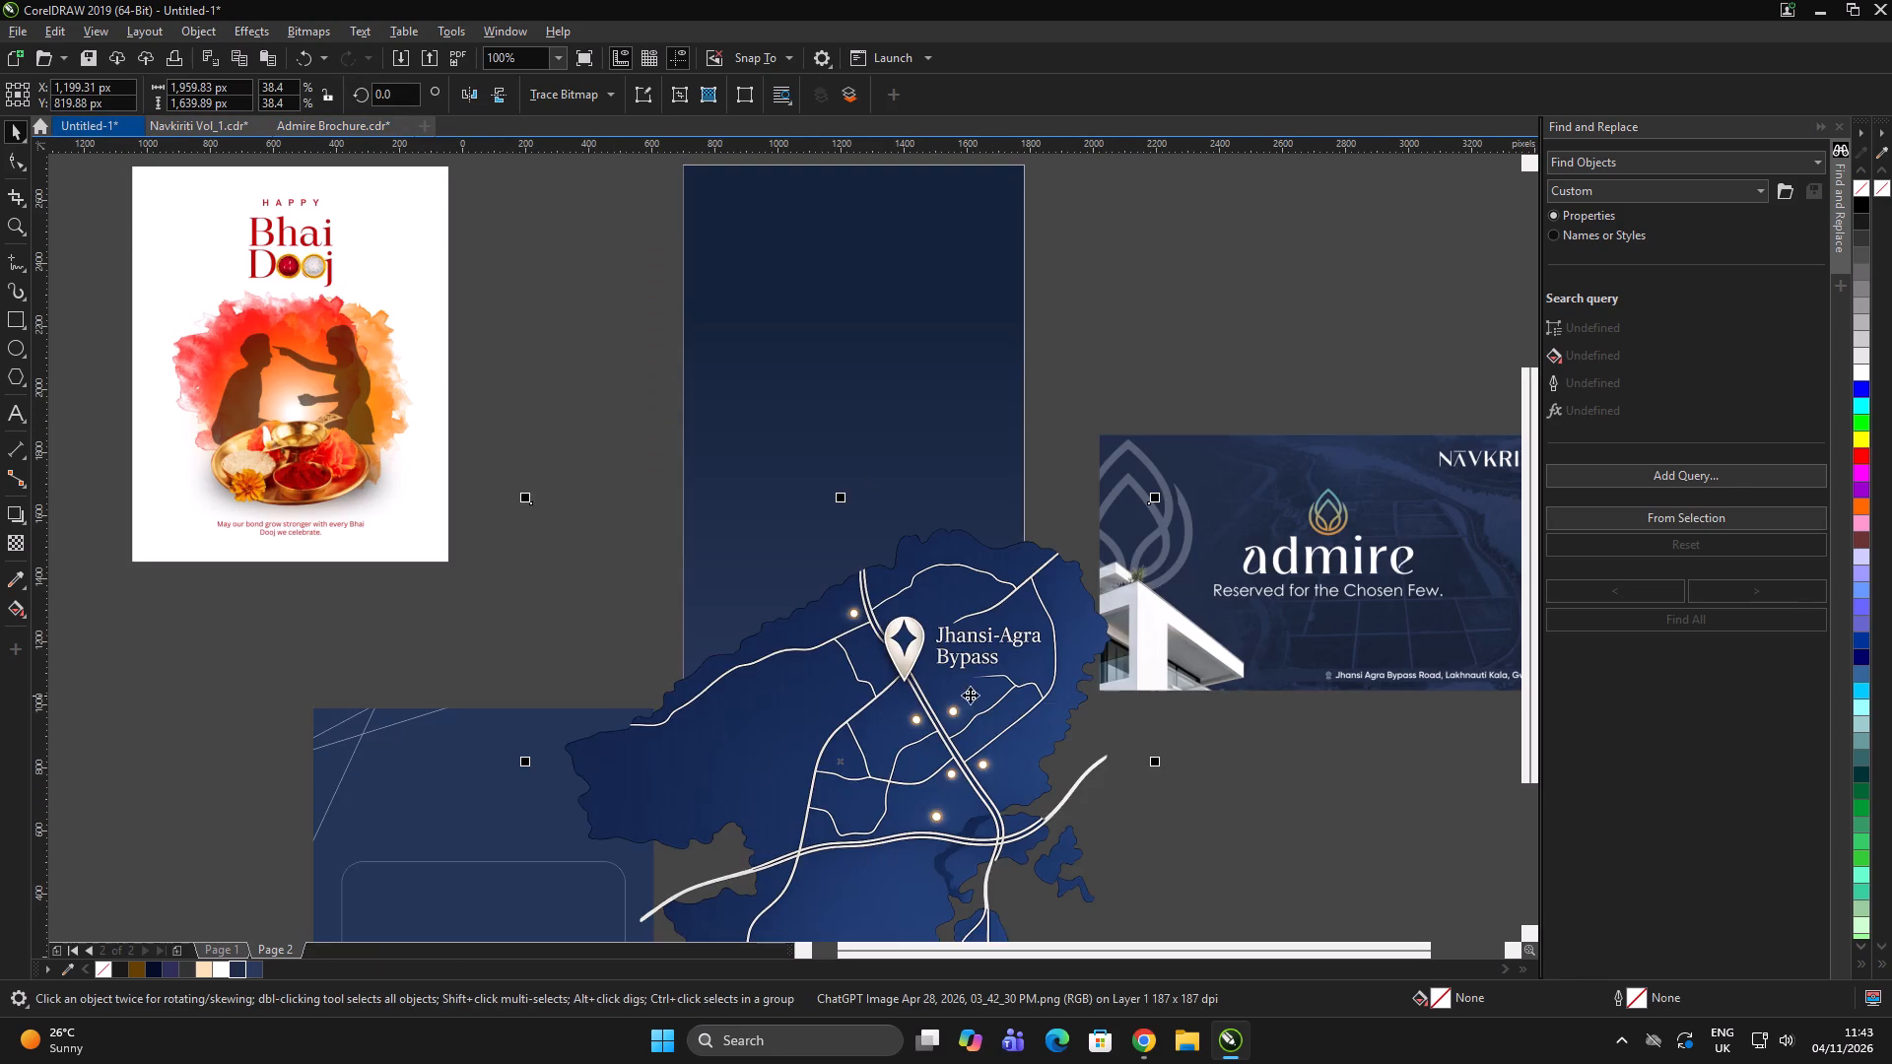
Move the pasted map beside the page-sized rectangle, over the Bhai Dooj reference image, and scale it down proportionally.
{"action": "left_click_drag", "start_coordinate": [983, 699], "coordinate": [625, 306]}
{"action": "left_click_drag", "start_coordinate": [799, 640], "coordinate": [735, 655]}
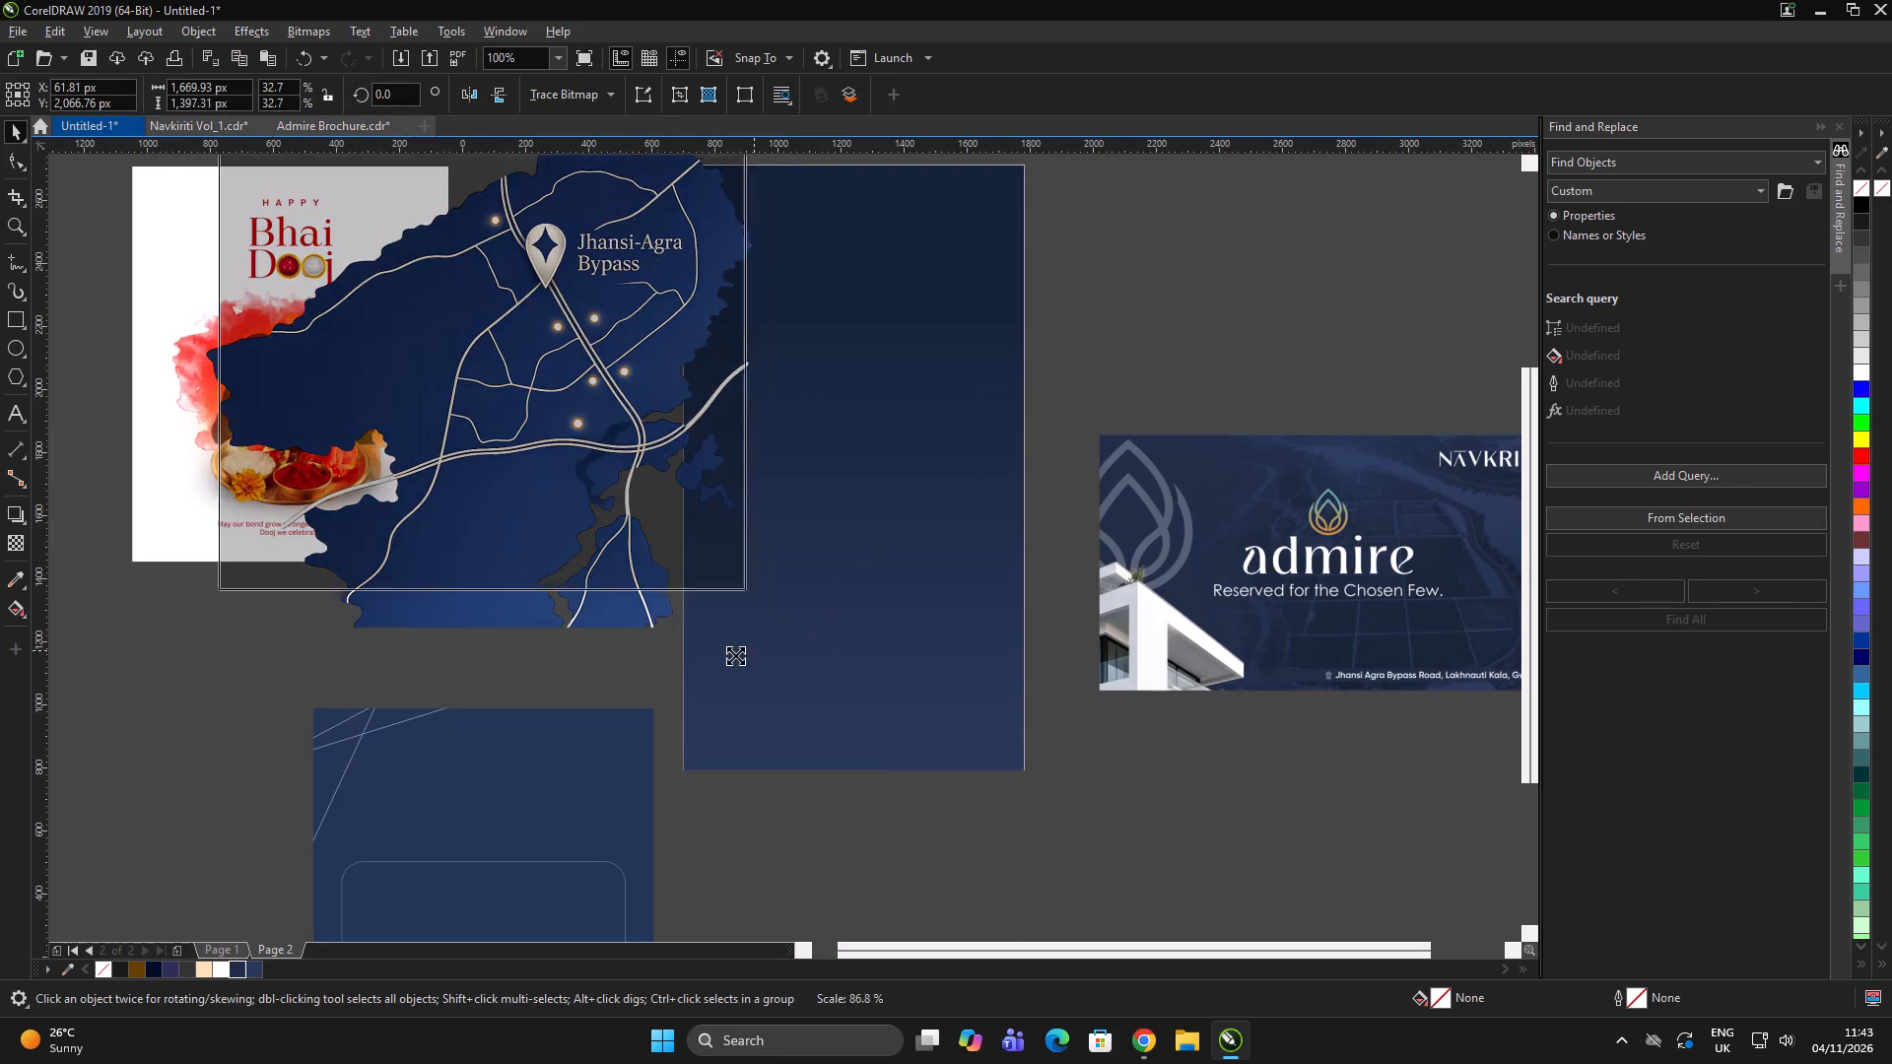
{"action": "left_click_drag", "start_coordinate": [735, 655], "coordinate": [722, 658]}
Sample the brighter blue from the lower part of the map and fill the page-sized rectangle with it.
{"action": "left_click", "coordinate": [14, 574]}
{"action": "left_click", "coordinate": [494, 535]}
{"action": "left_click", "coordinate": [932, 611]}
{"action": "key", "text": "space"}
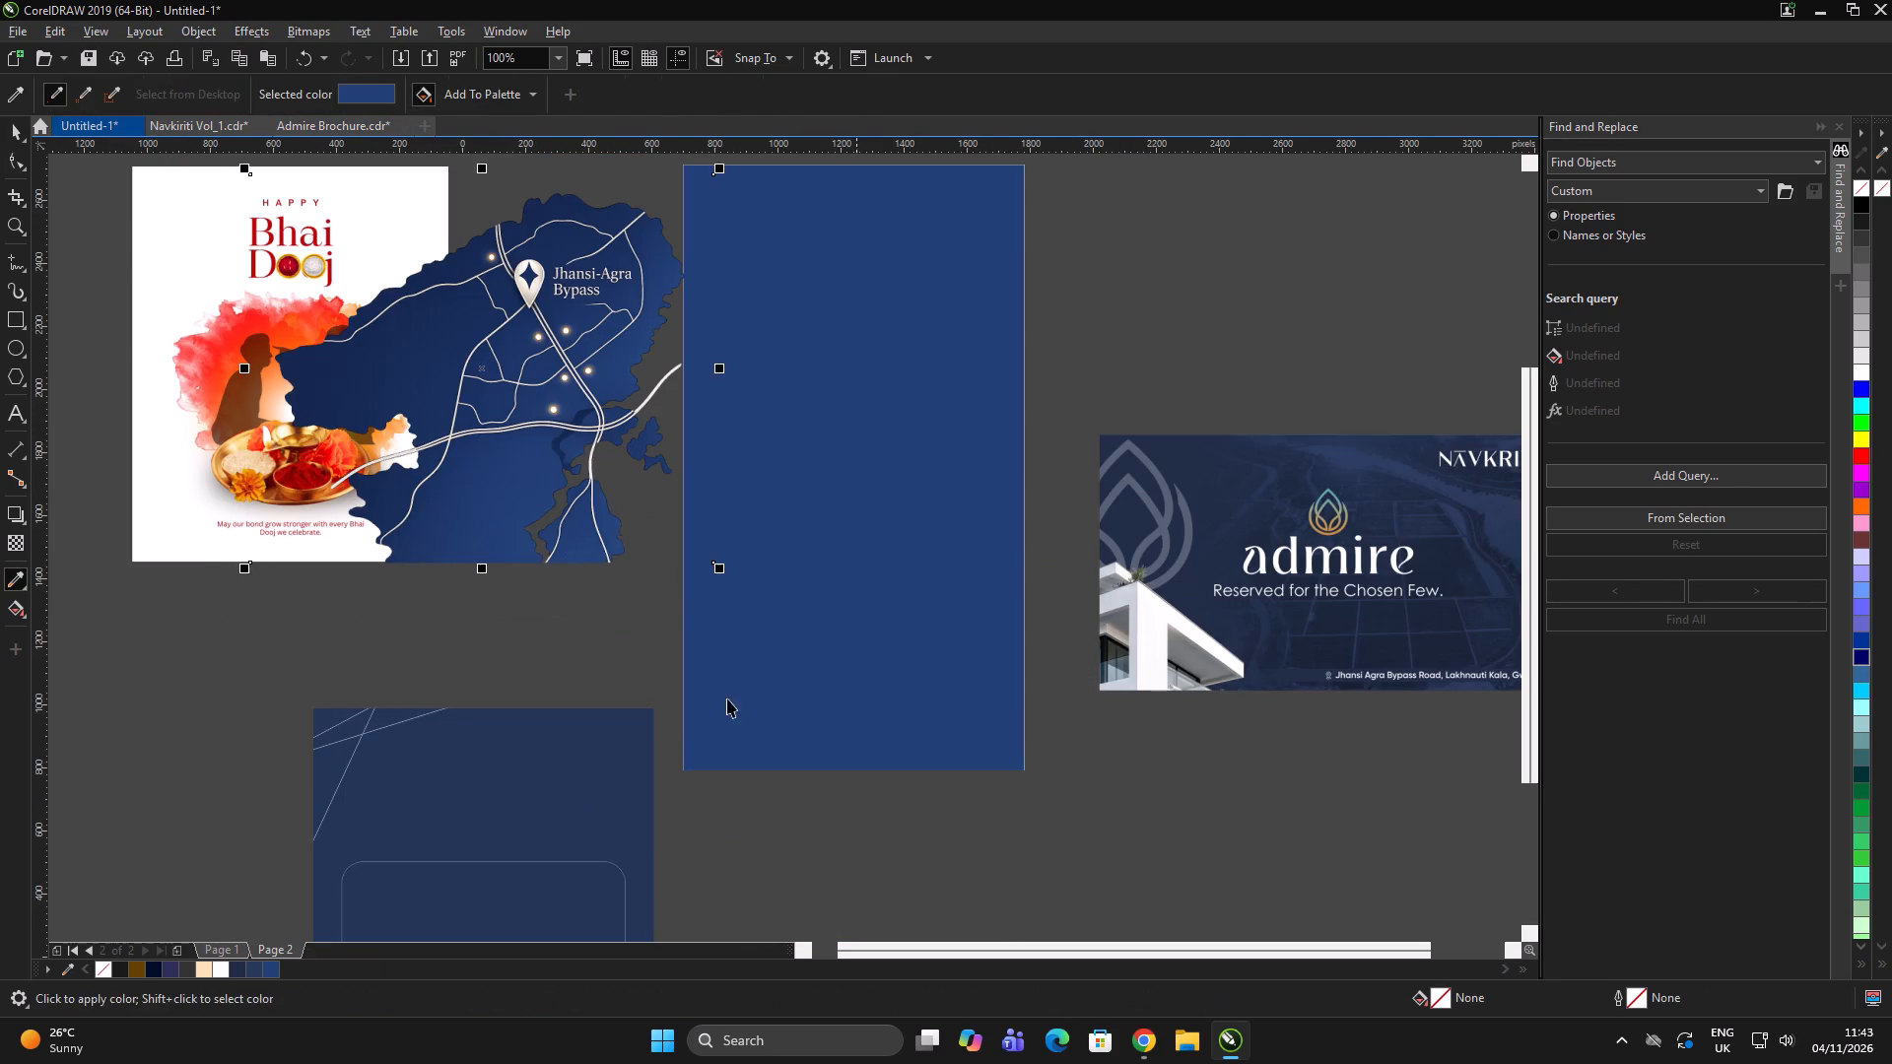
{"action": "left_click", "coordinate": [608, 637]}
{"action": "left_click", "coordinate": [614, 634]}
Refill the page-sized rectangle with the deeper navy sampled from the western part of the map.
{"action": "left_click", "coordinate": [20, 582]}
{"action": "left_click", "coordinate": [365, 339]}
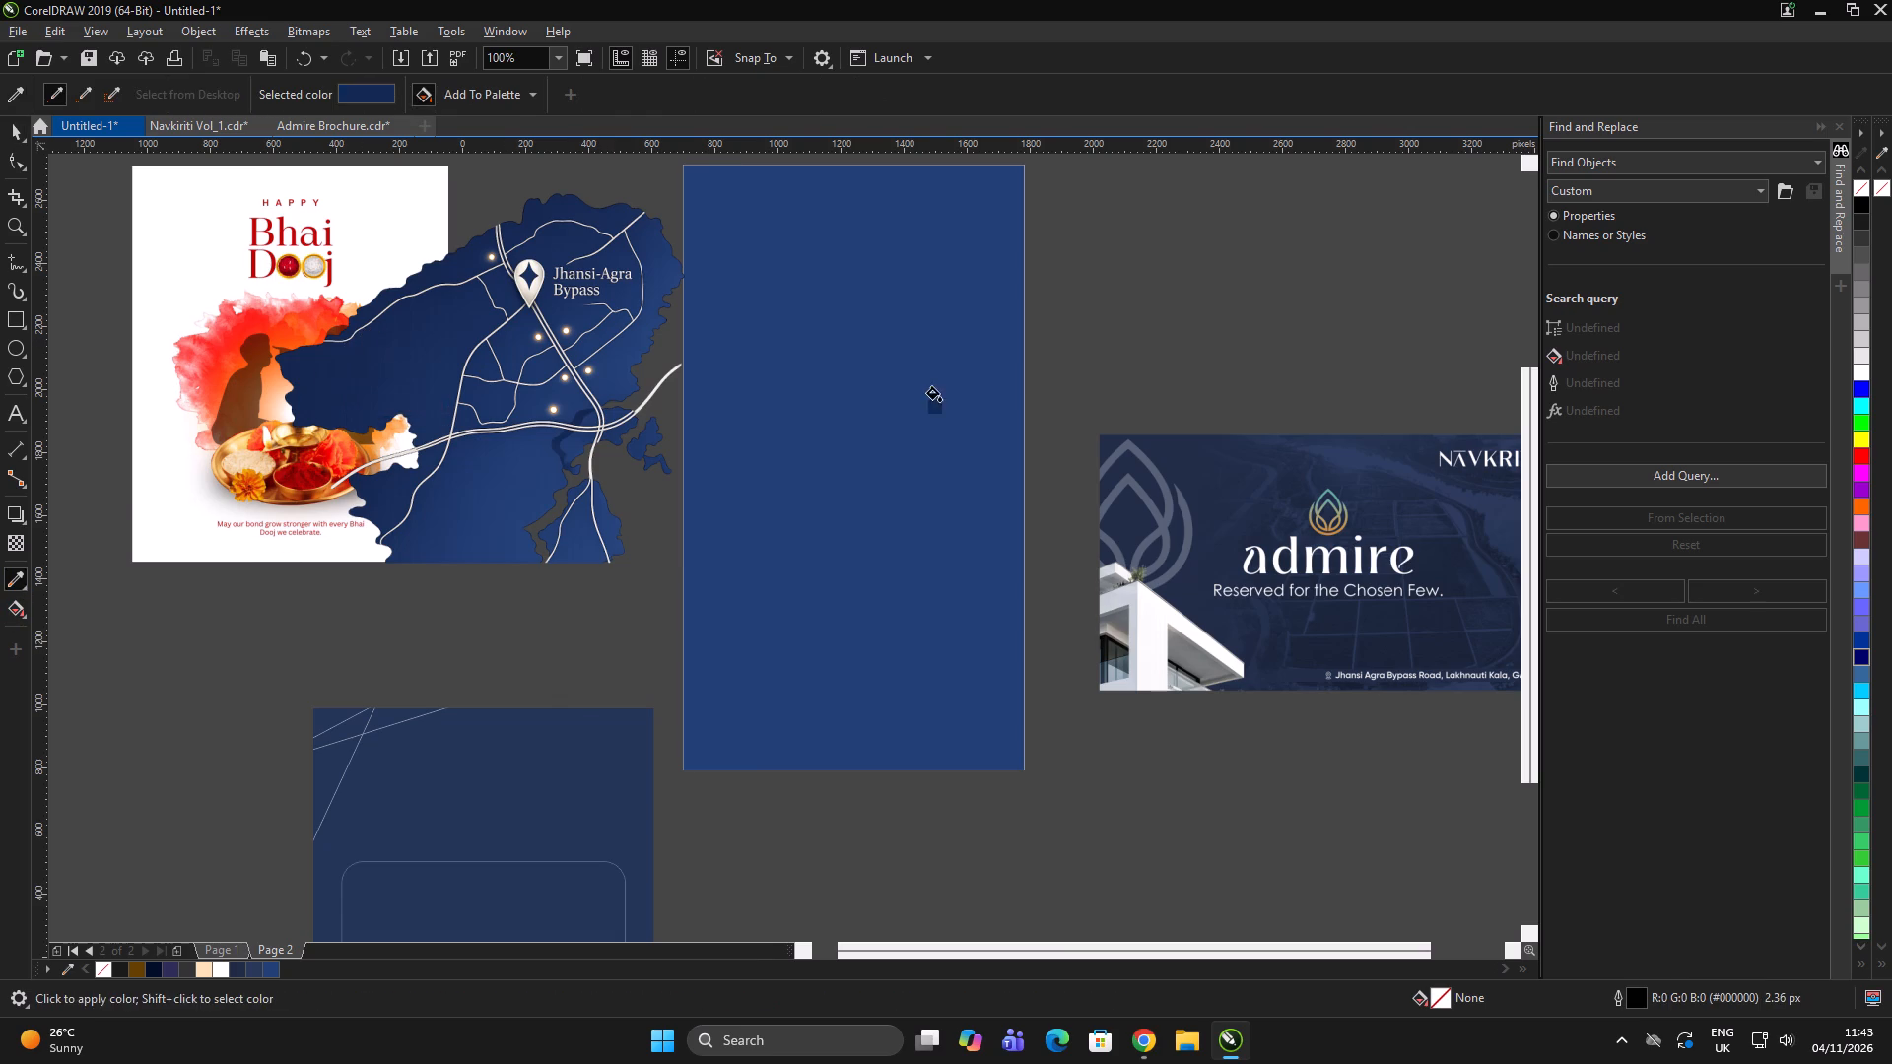
{"action": "left_click", "coordinate": [934, 394]}
{"action": "key", "text": "space"}
{"action": "left_click", "coordinate": [795, 468]}
{"action": "left_click", "coordinate": [1129, 369]}
Give the rectangle a fountain fill and, after trying the conical and rectangular types, make it elliptical.
{"action": "left_click", "coordinate": [945, 415]}
{"action": "key", "text": "g"}
{"action": "left_click_drag", "start_coordinate": [884, 443], "coordinate": [995, 336]}
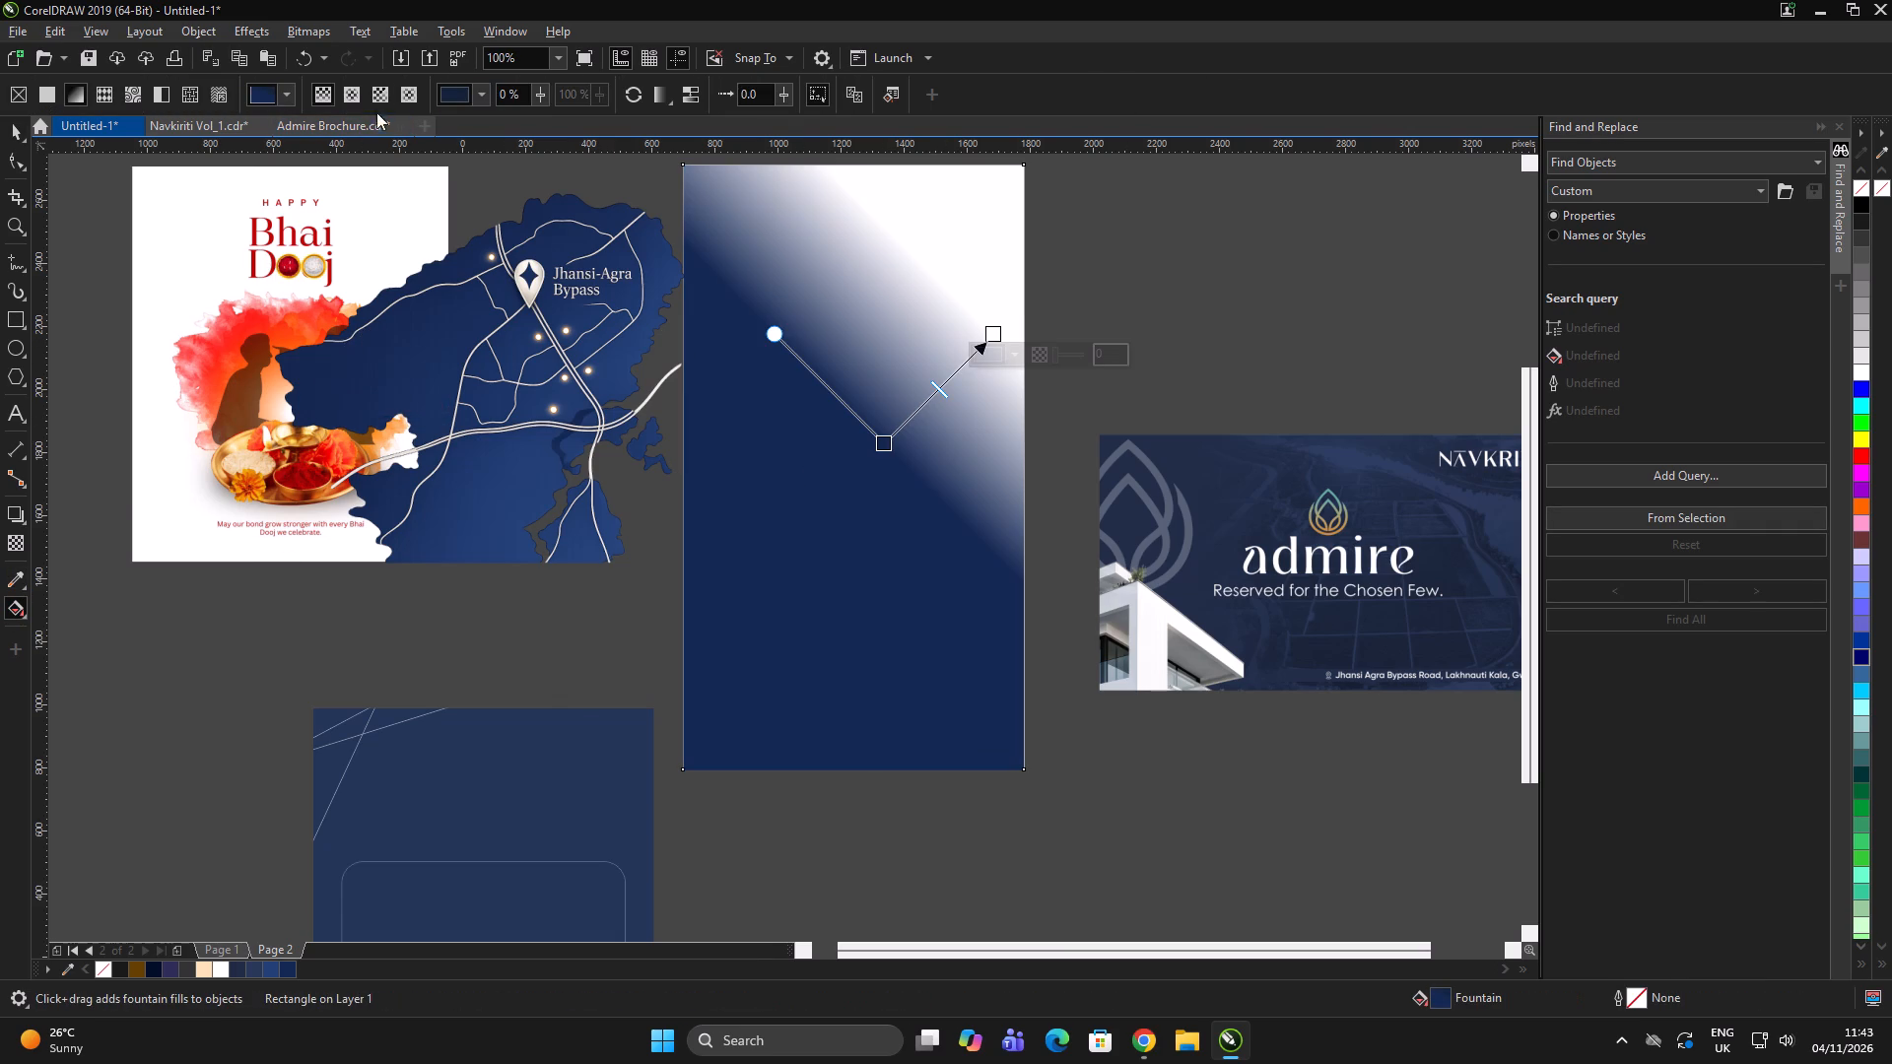
{"action": "left_click", "coordinate": [380, 98]}
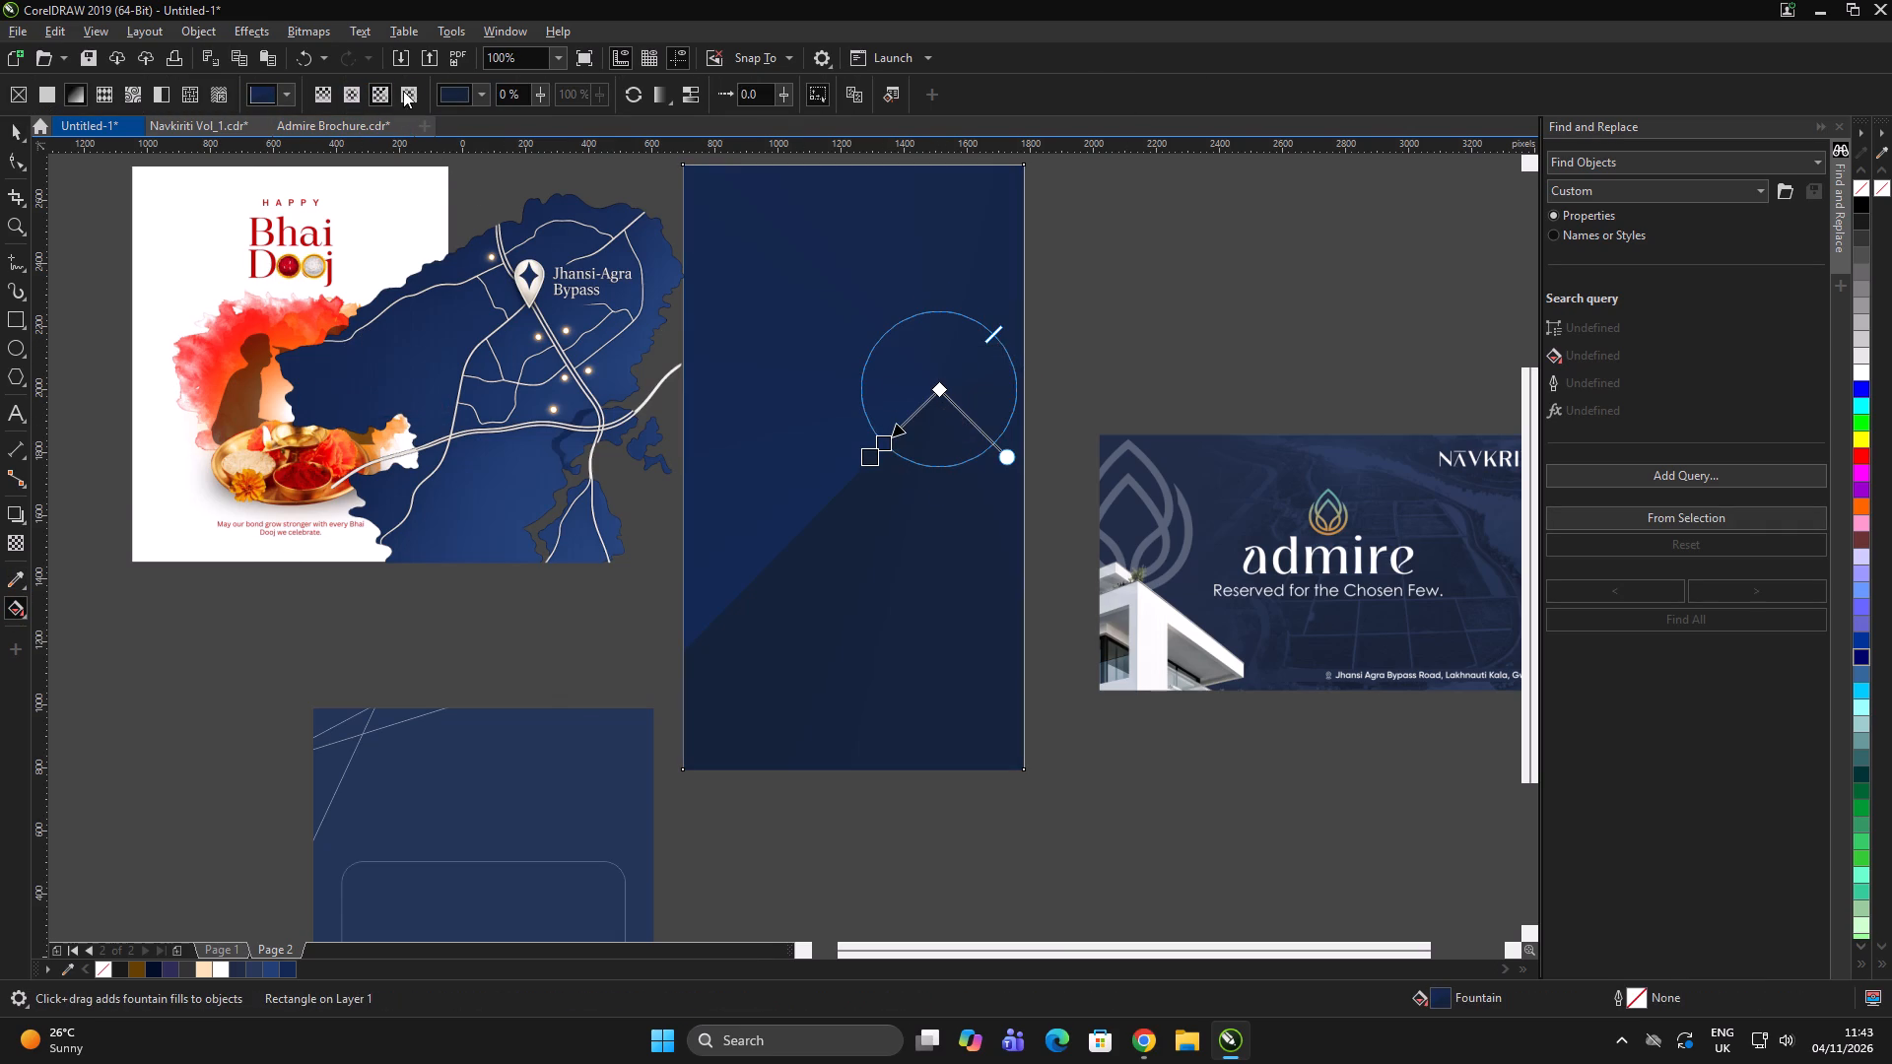
{"action": "left_click", "coordinate": [403, 91]}
{"action": "left_click", "coordinate": [369, 98]}
{"action": "left_click", "coordinate": [354, 94]}
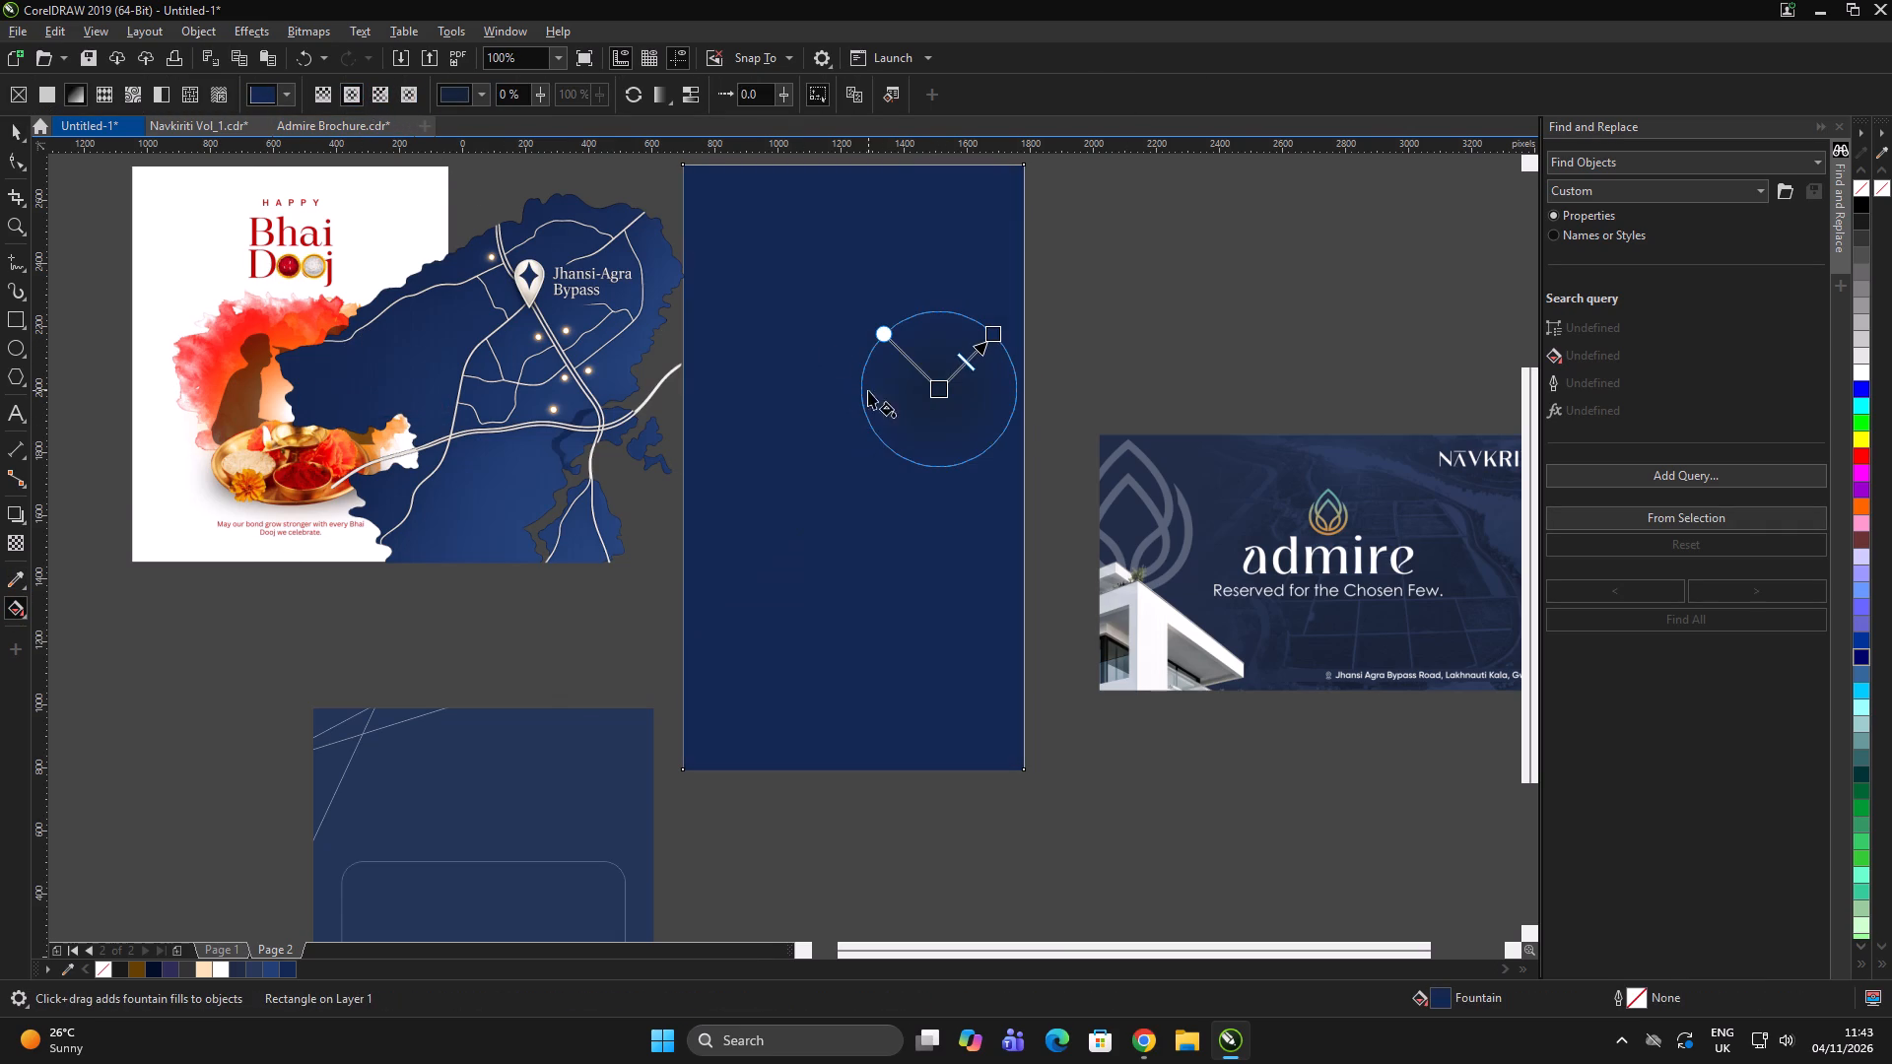
Move the elliptical fill's centre to the rectangle's middle, colour it with the sampled brighter blue, and extend the gradient beyond the rectangle's side edges.
{"action": "left_click_drag", "start_coordinate": [936, 389], "coordinate": [861, 461]}
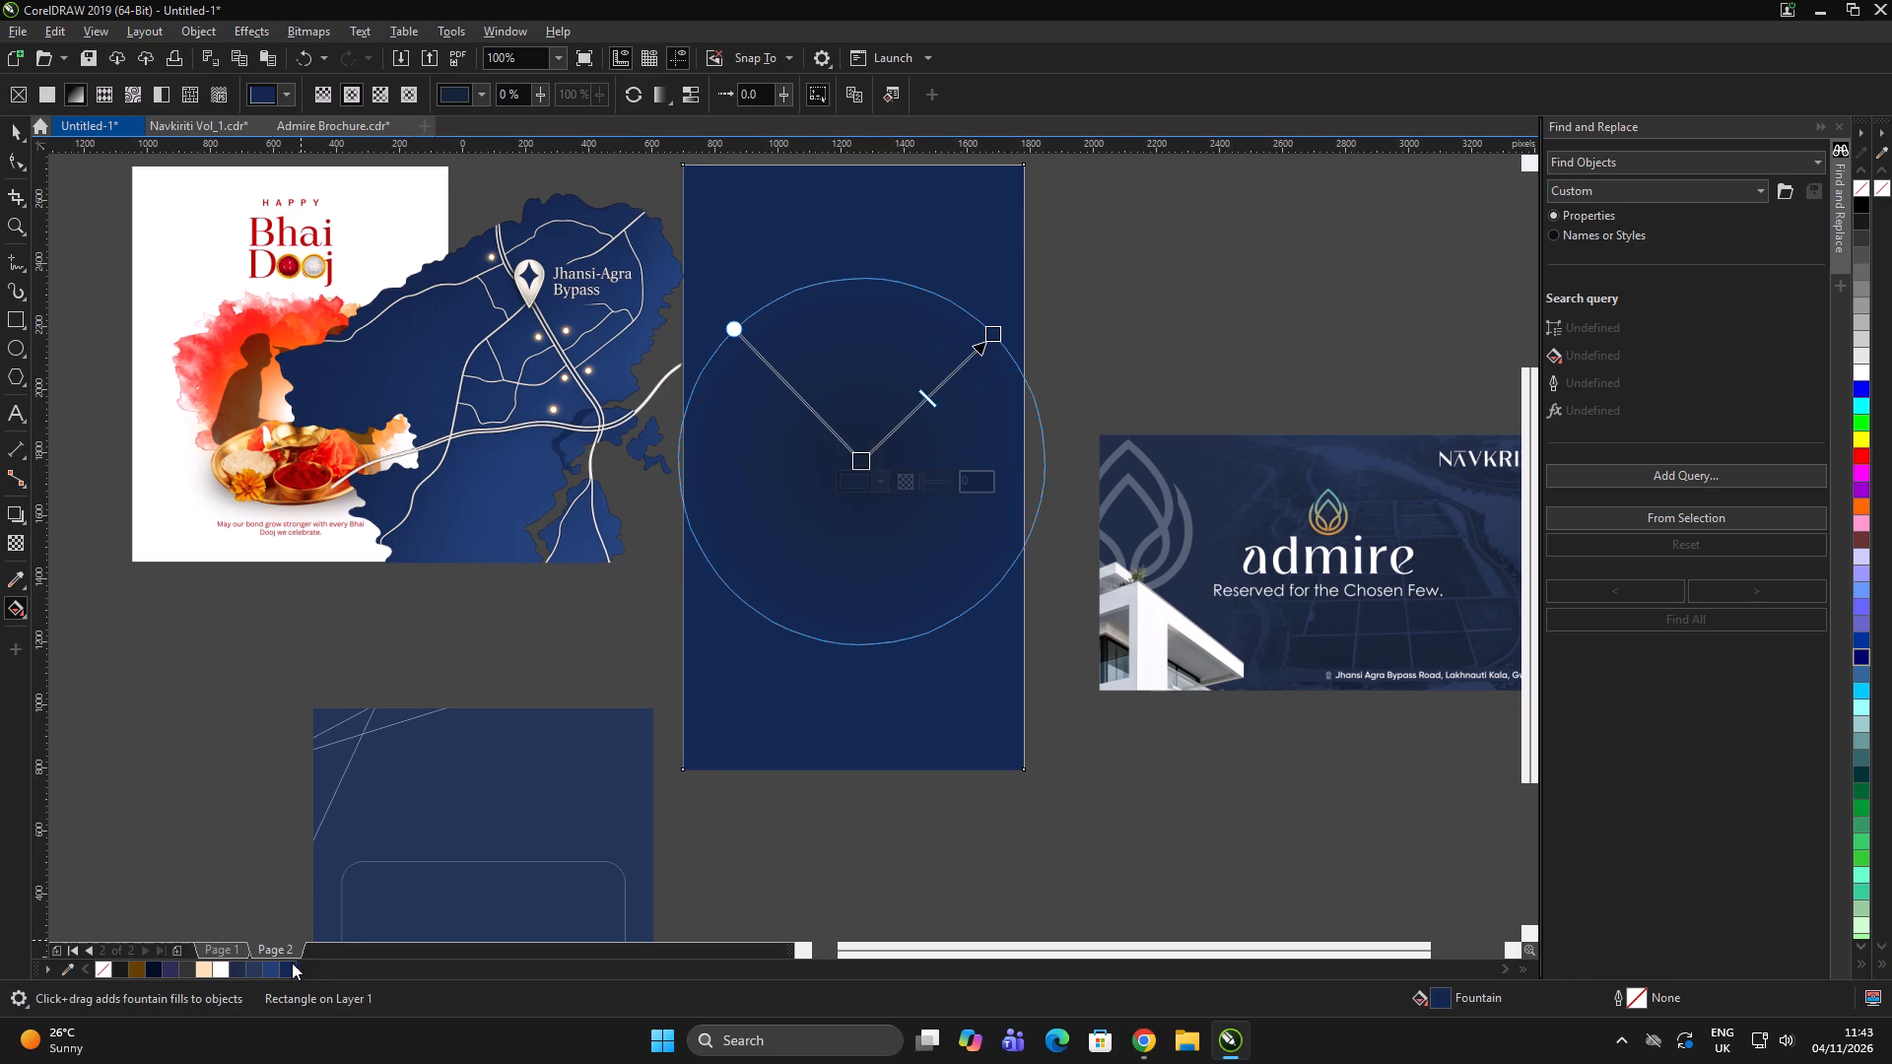
{"action": "left_click", "coordinate": [275, 967]}
{"action": "left_click_drag", "start_coordinate": [995, 333], "coordinate": [1101, 328]}
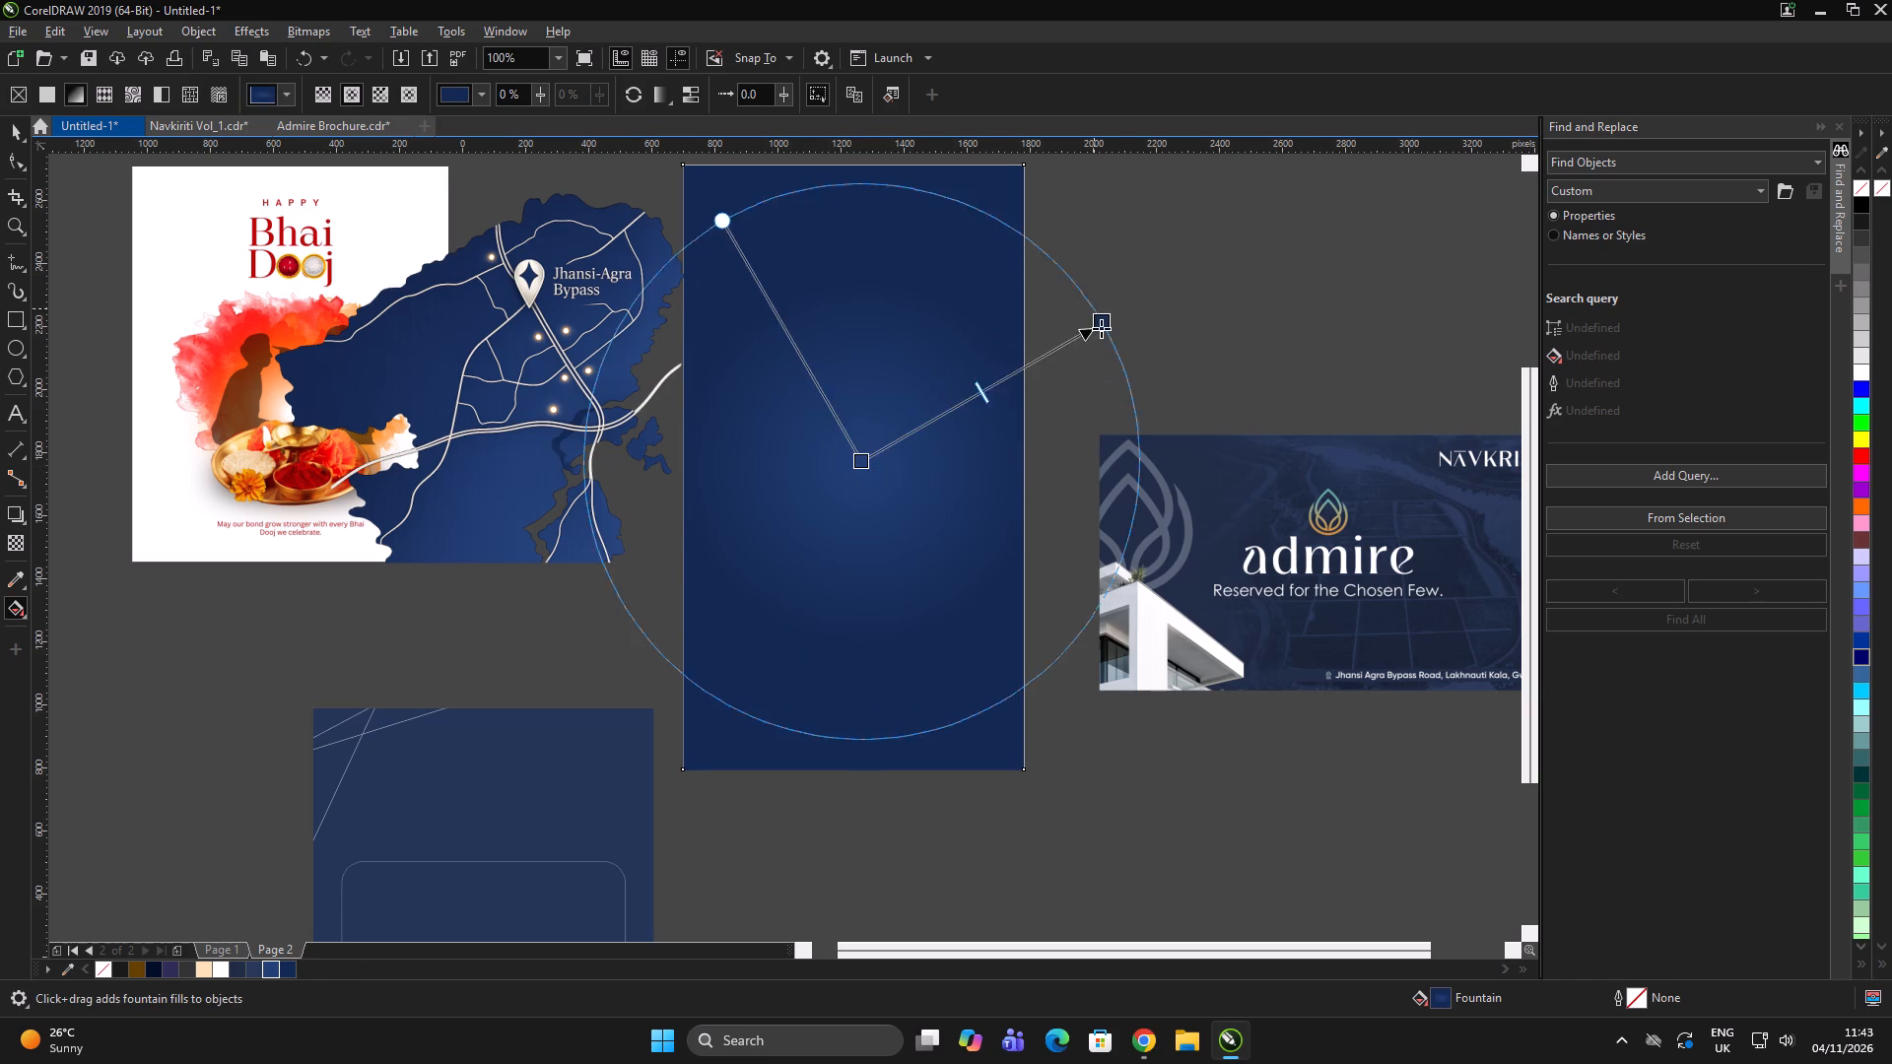
{"action": "left_click_drag", "start_coordinate": [1101, 328], "coordinate": [1145, 479]}
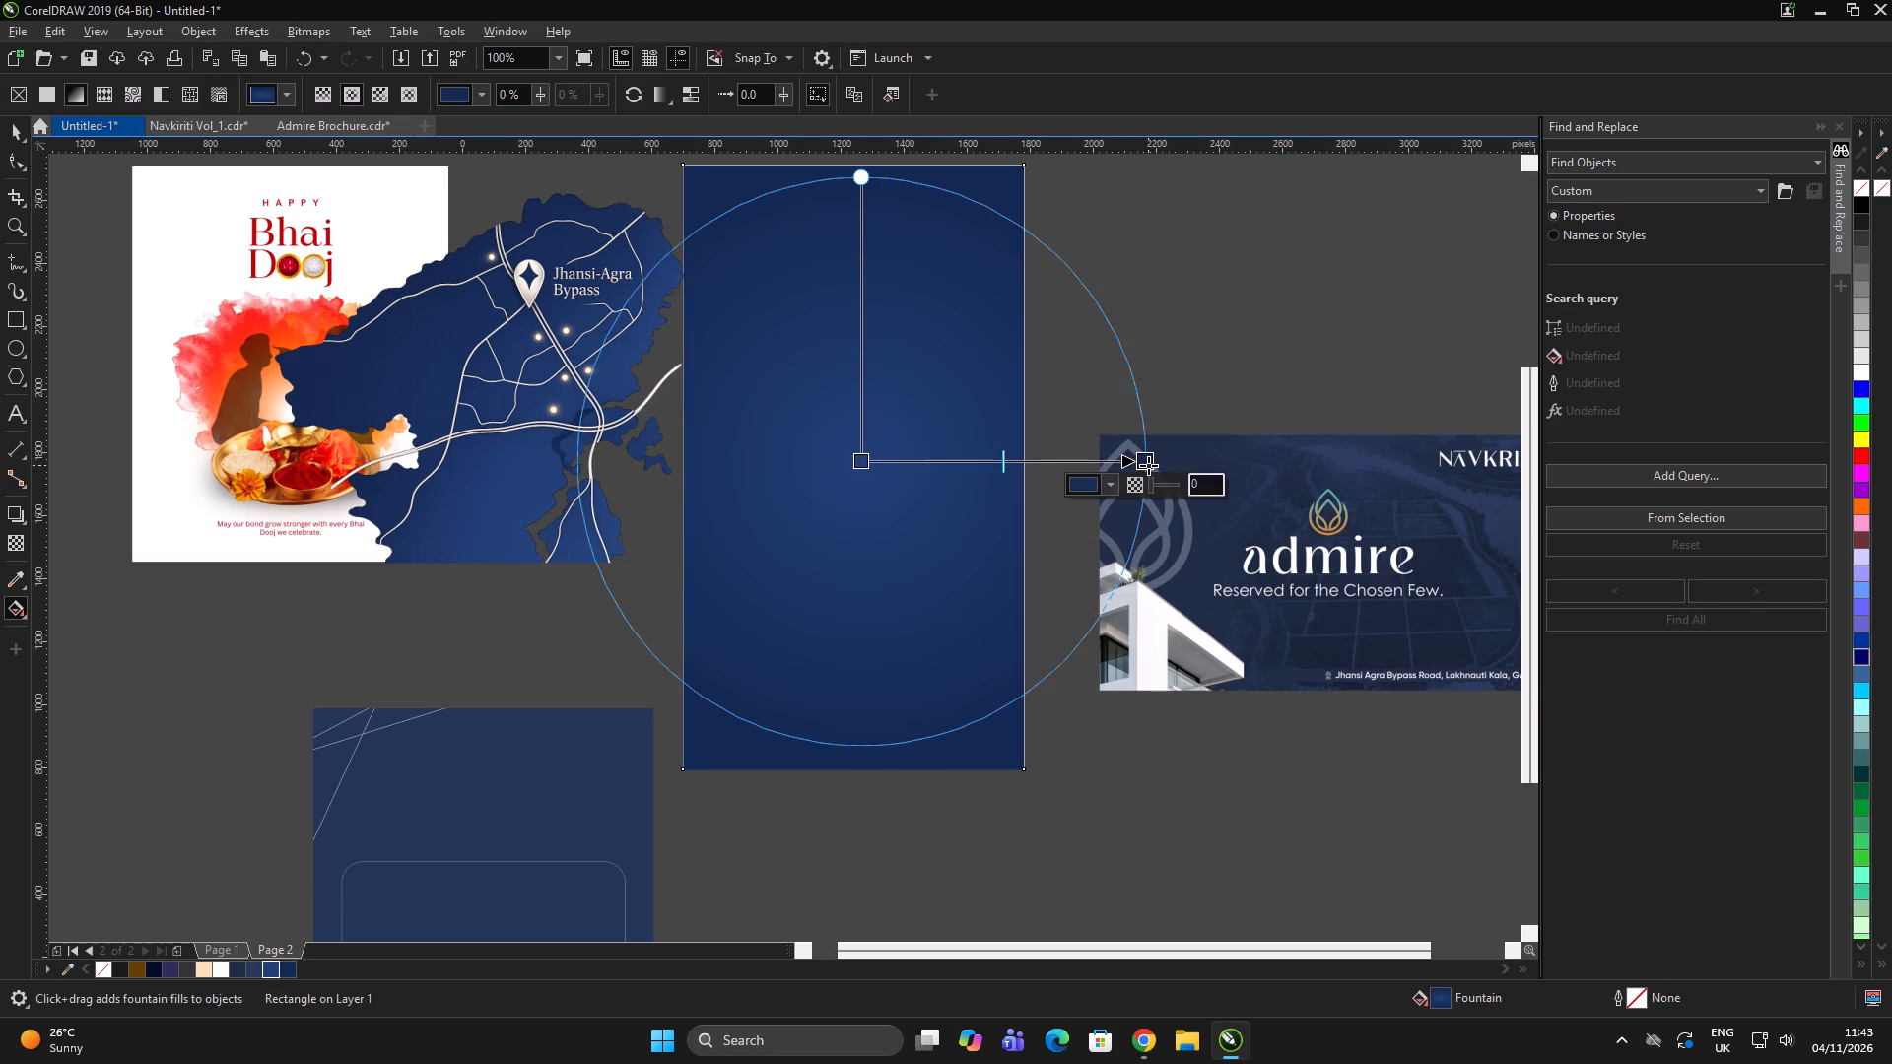
{"action": "key", "text": "space"}
{"action": "double_click", "coordinate": [1250, 182]}
Delete the pasted map and the Admire banner image from beside the page.
{"action": "left_click", "coordinate": [558, 372]}
{"action": "scroll", "coordinate": [618, 359], "scroll_direction": "down", "scroll_amount": 1}
{"action": "key", "text": "Delete"}
{"action": "left_click", "coordinate": [886, 554]}
{"action": "left_click", "coordinate": [906, 481]}
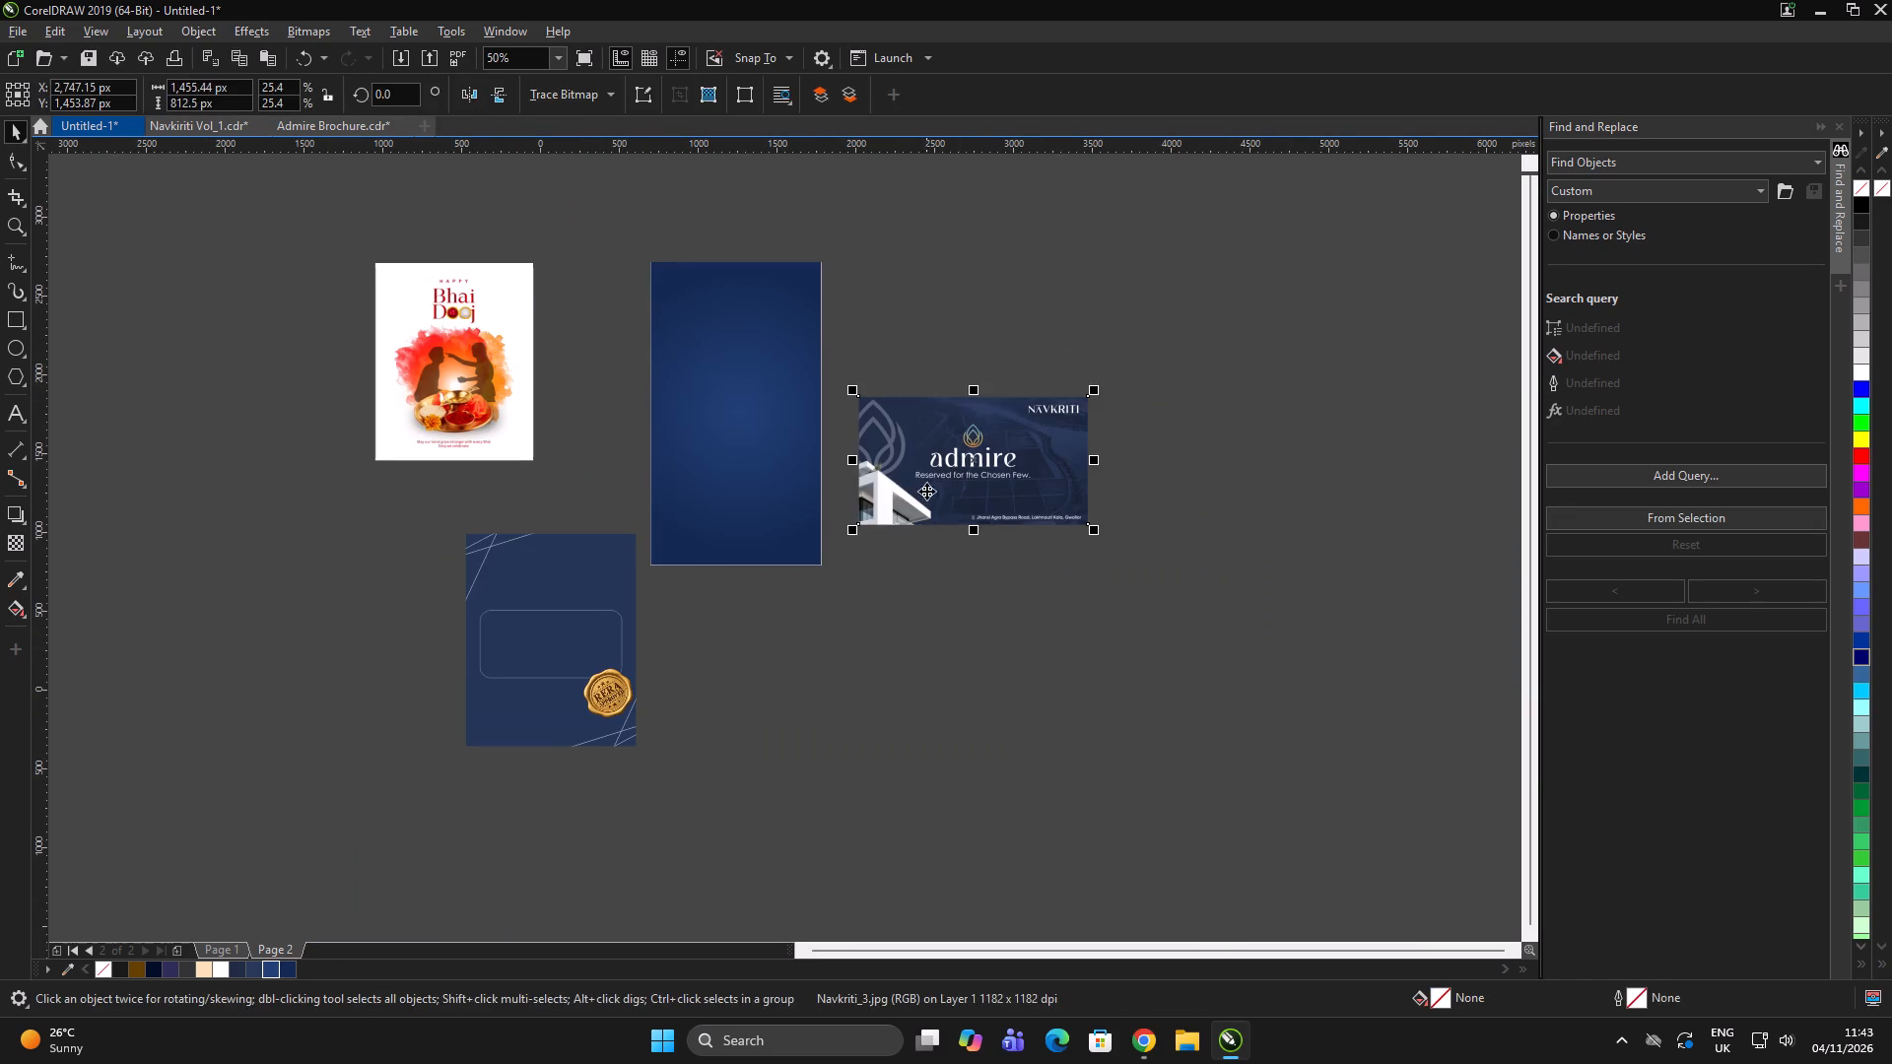
{"action": "key", "text": "Delete"}
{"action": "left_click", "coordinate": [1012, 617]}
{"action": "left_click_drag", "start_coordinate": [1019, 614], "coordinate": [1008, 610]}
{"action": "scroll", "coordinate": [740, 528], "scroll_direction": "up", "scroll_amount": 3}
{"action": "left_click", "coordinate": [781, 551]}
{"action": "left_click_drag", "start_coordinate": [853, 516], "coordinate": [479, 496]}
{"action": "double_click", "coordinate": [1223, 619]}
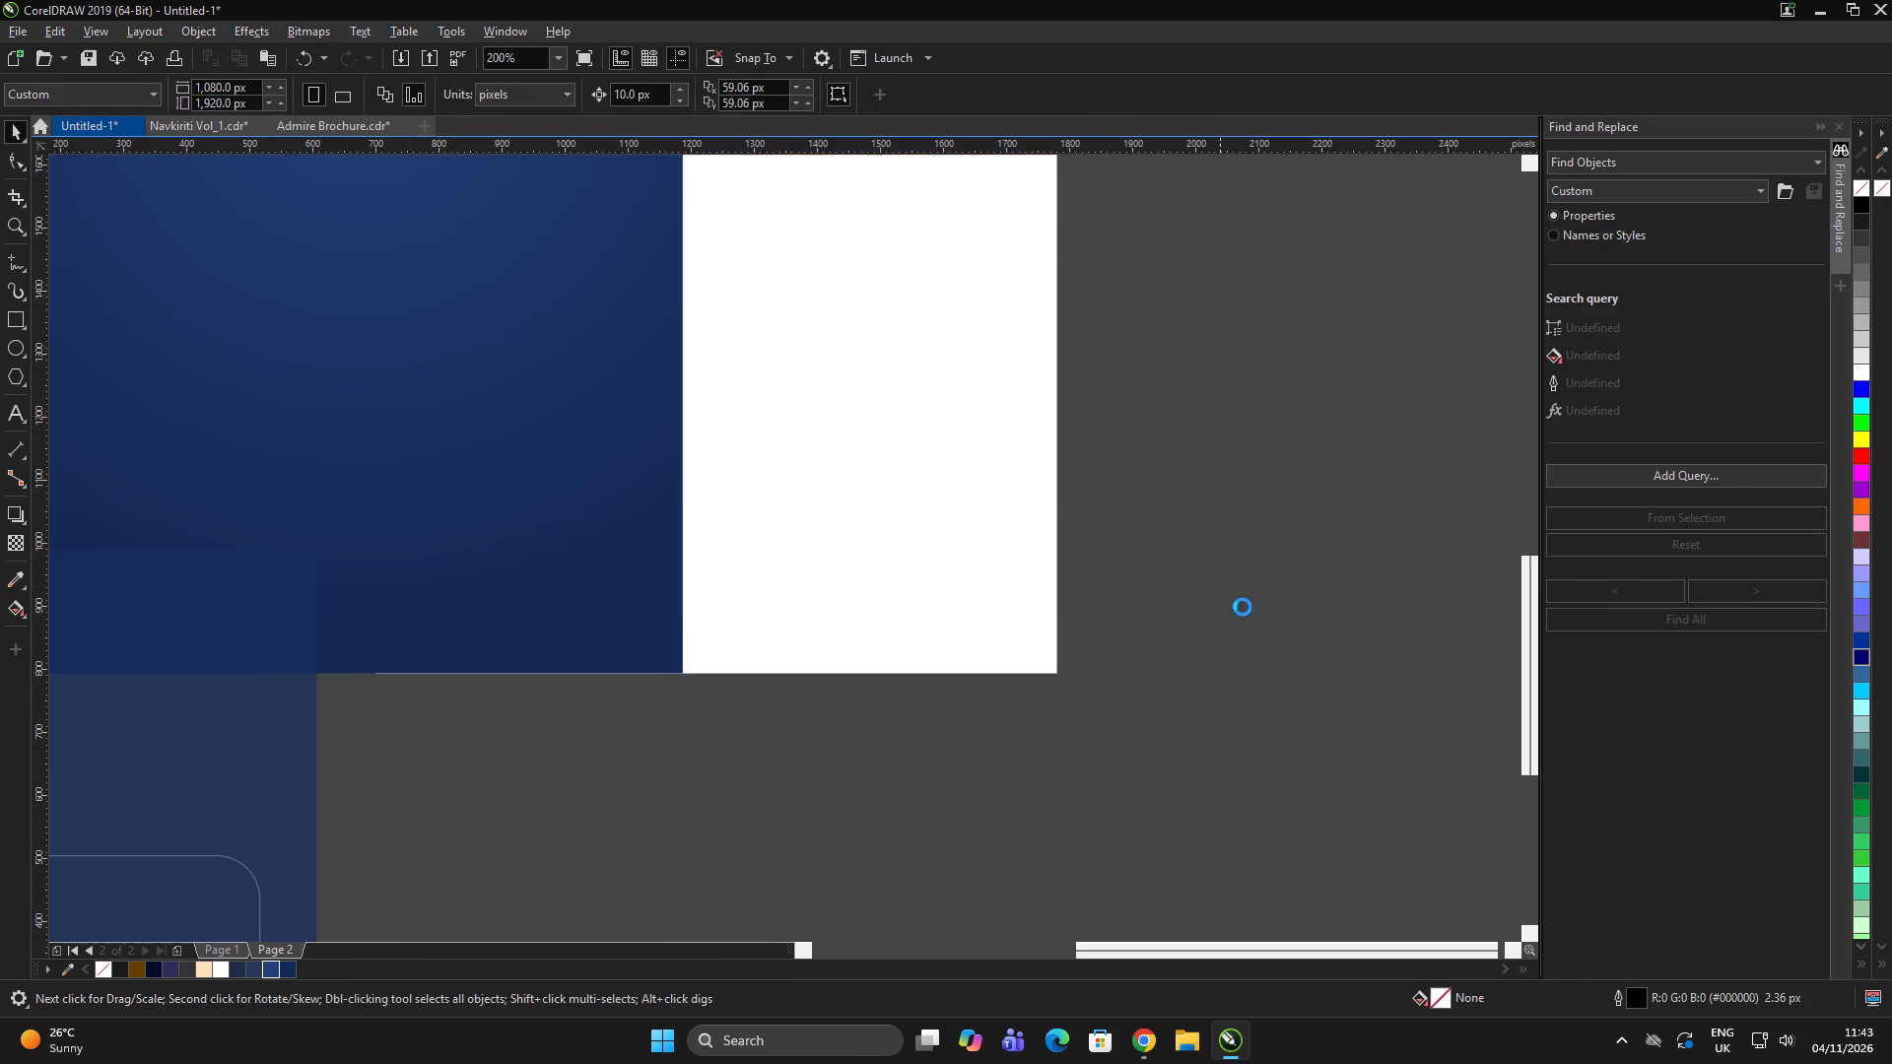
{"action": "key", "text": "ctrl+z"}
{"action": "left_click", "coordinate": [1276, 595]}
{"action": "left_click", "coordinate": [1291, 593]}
Delete the dark blue card with the line pattern and the gold RERA seal.
{"action": "scroll", "coordinate": [782, 453], "scroll_direction": "down", "scroll_amount": 3}
{"action": "left_click", "coordinate": [872, 509]}
{"action": "left_click", "coordinate": [656, 616]}
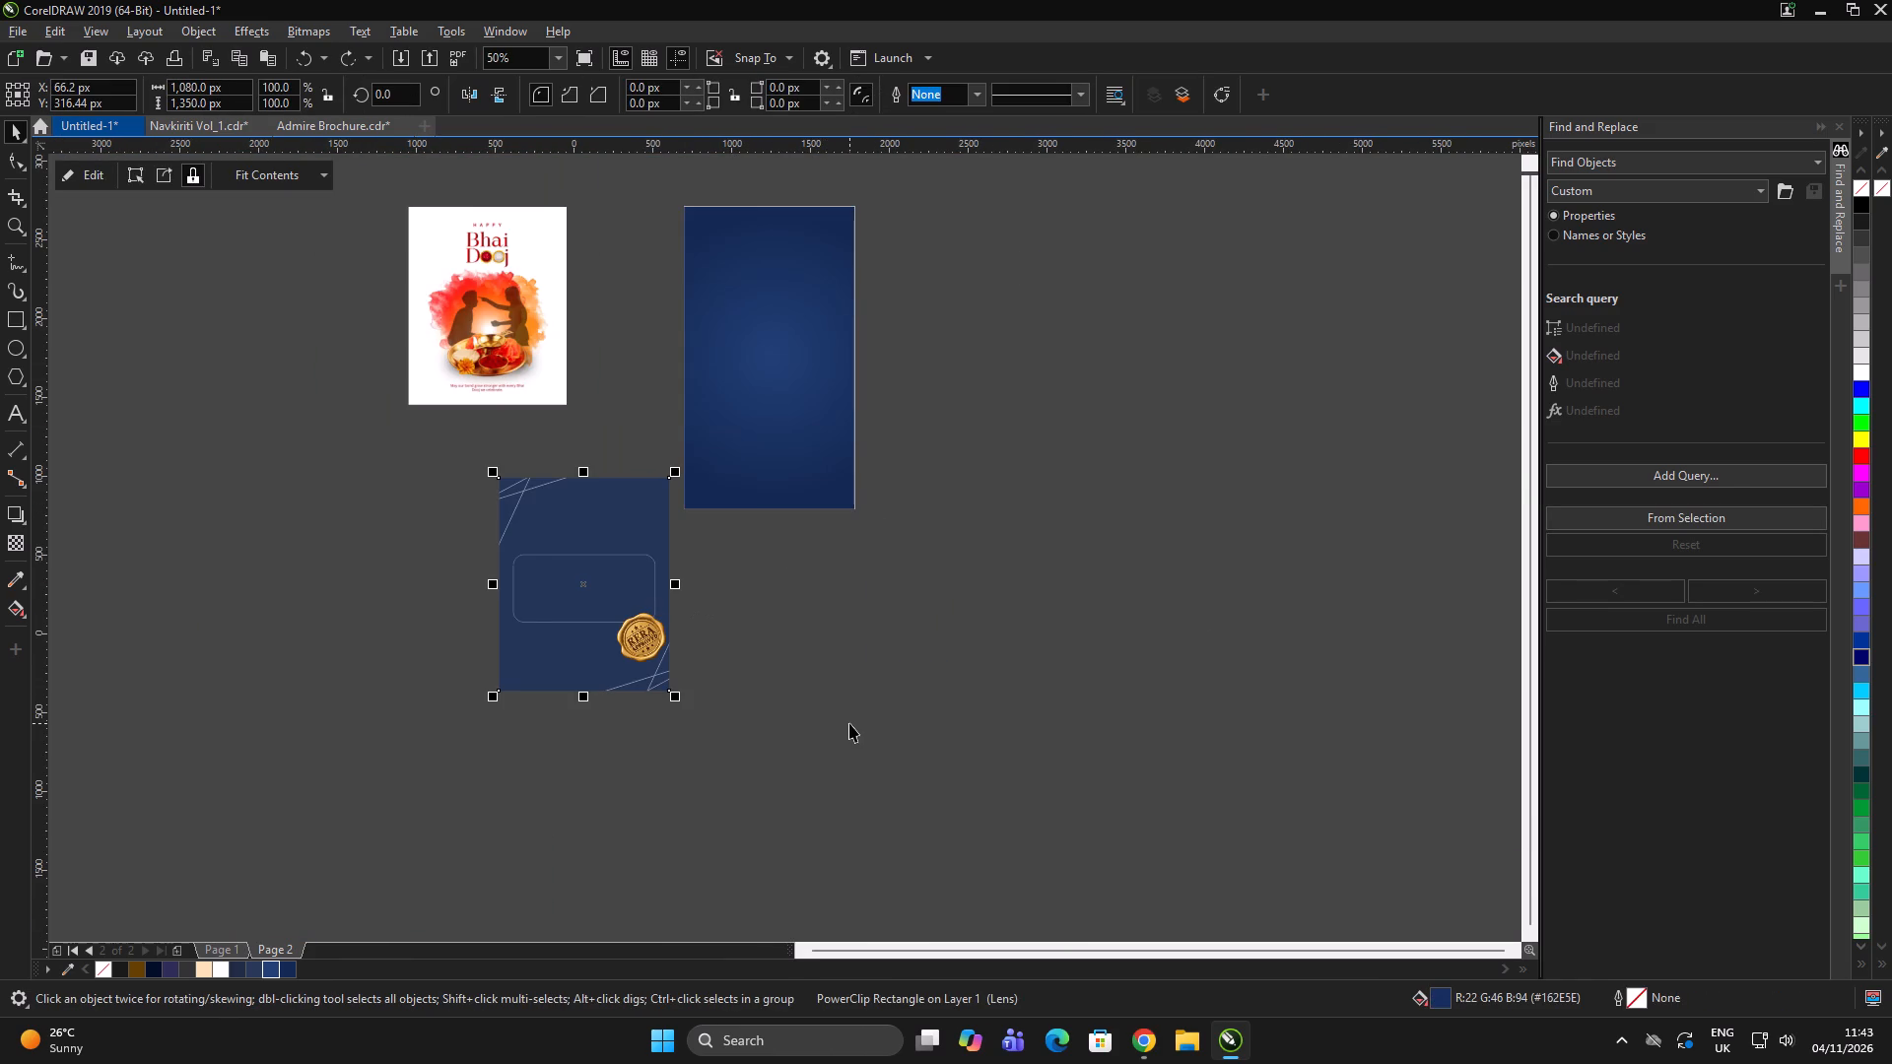
{"action": "left_click", "coordinate": [850, 724]}
{"action": "left_click_drag", "start_coordinate": [787, 726], "coordinate": [446, 431]}
{"action": "key", "text": "Delete"}
{"action": "left_click", "coordinate": [1130, 736]}
{"action": "left_click_drag", "start_coordinate": [1132, 734], "coordinate": [1123, 731]}
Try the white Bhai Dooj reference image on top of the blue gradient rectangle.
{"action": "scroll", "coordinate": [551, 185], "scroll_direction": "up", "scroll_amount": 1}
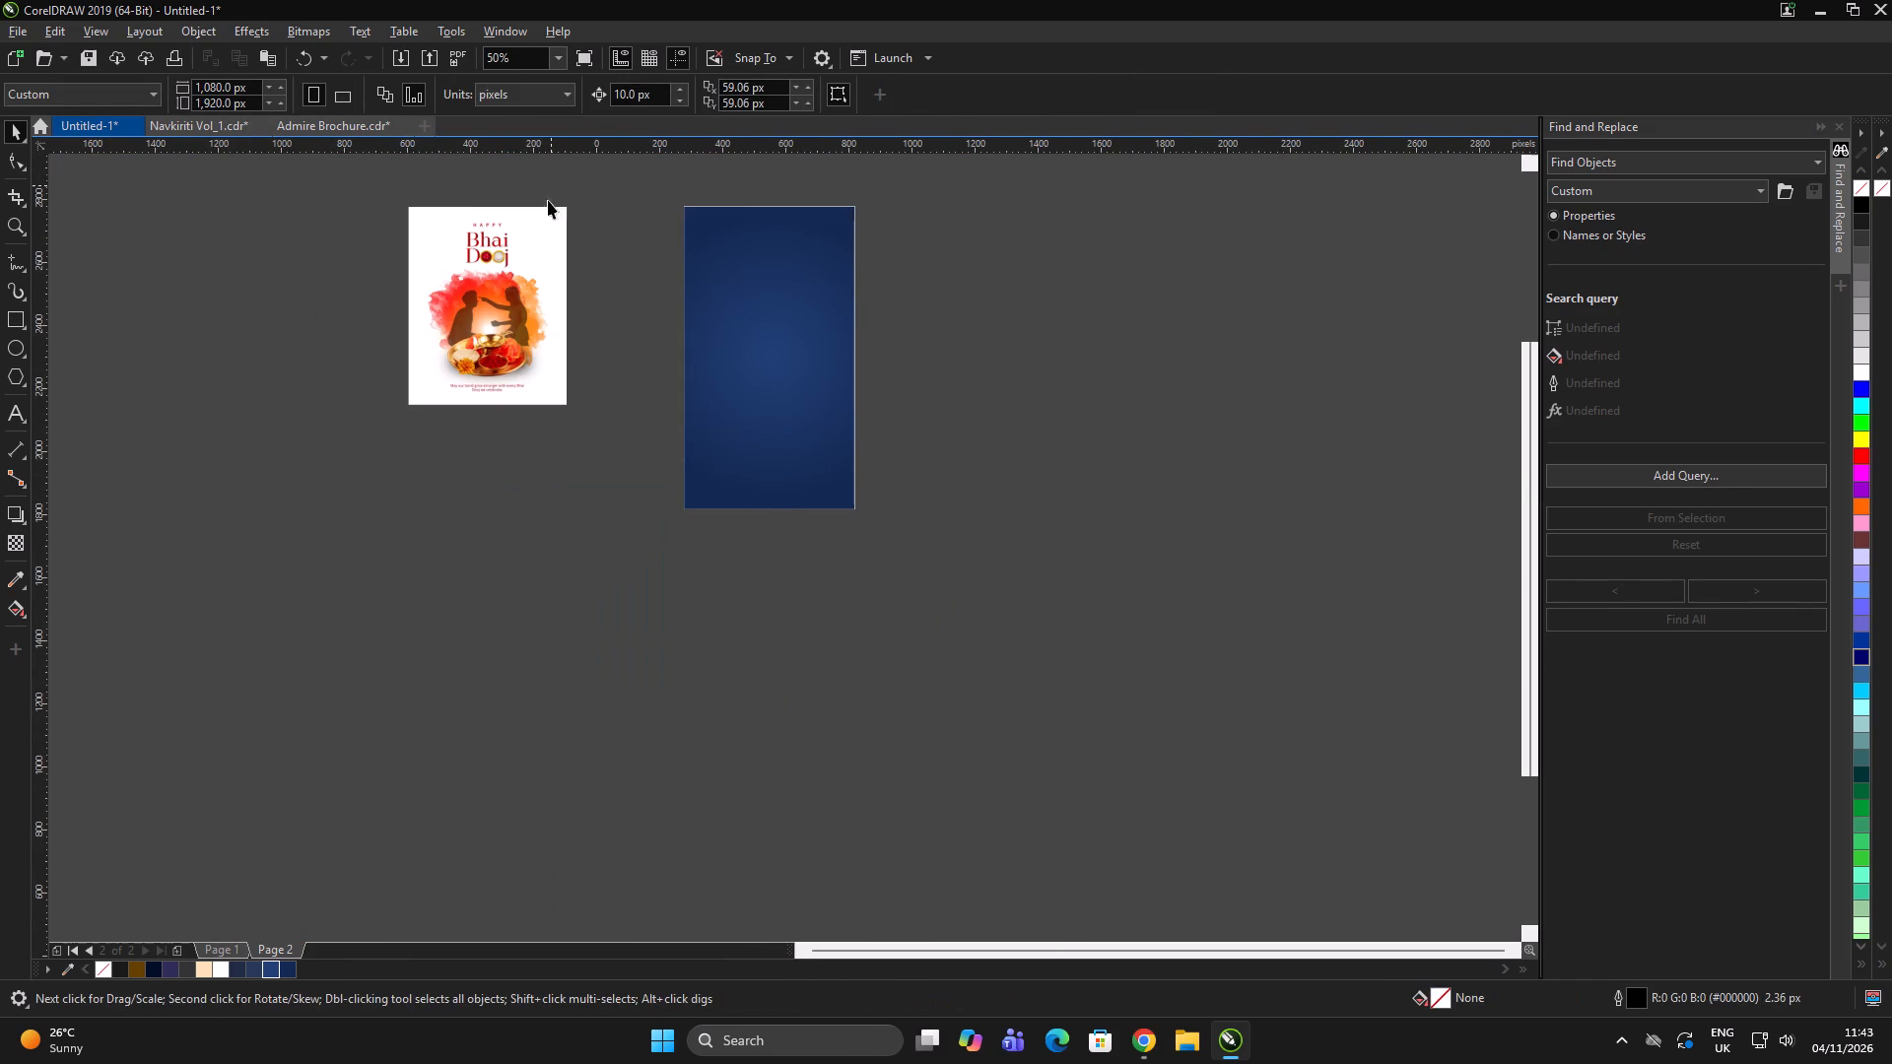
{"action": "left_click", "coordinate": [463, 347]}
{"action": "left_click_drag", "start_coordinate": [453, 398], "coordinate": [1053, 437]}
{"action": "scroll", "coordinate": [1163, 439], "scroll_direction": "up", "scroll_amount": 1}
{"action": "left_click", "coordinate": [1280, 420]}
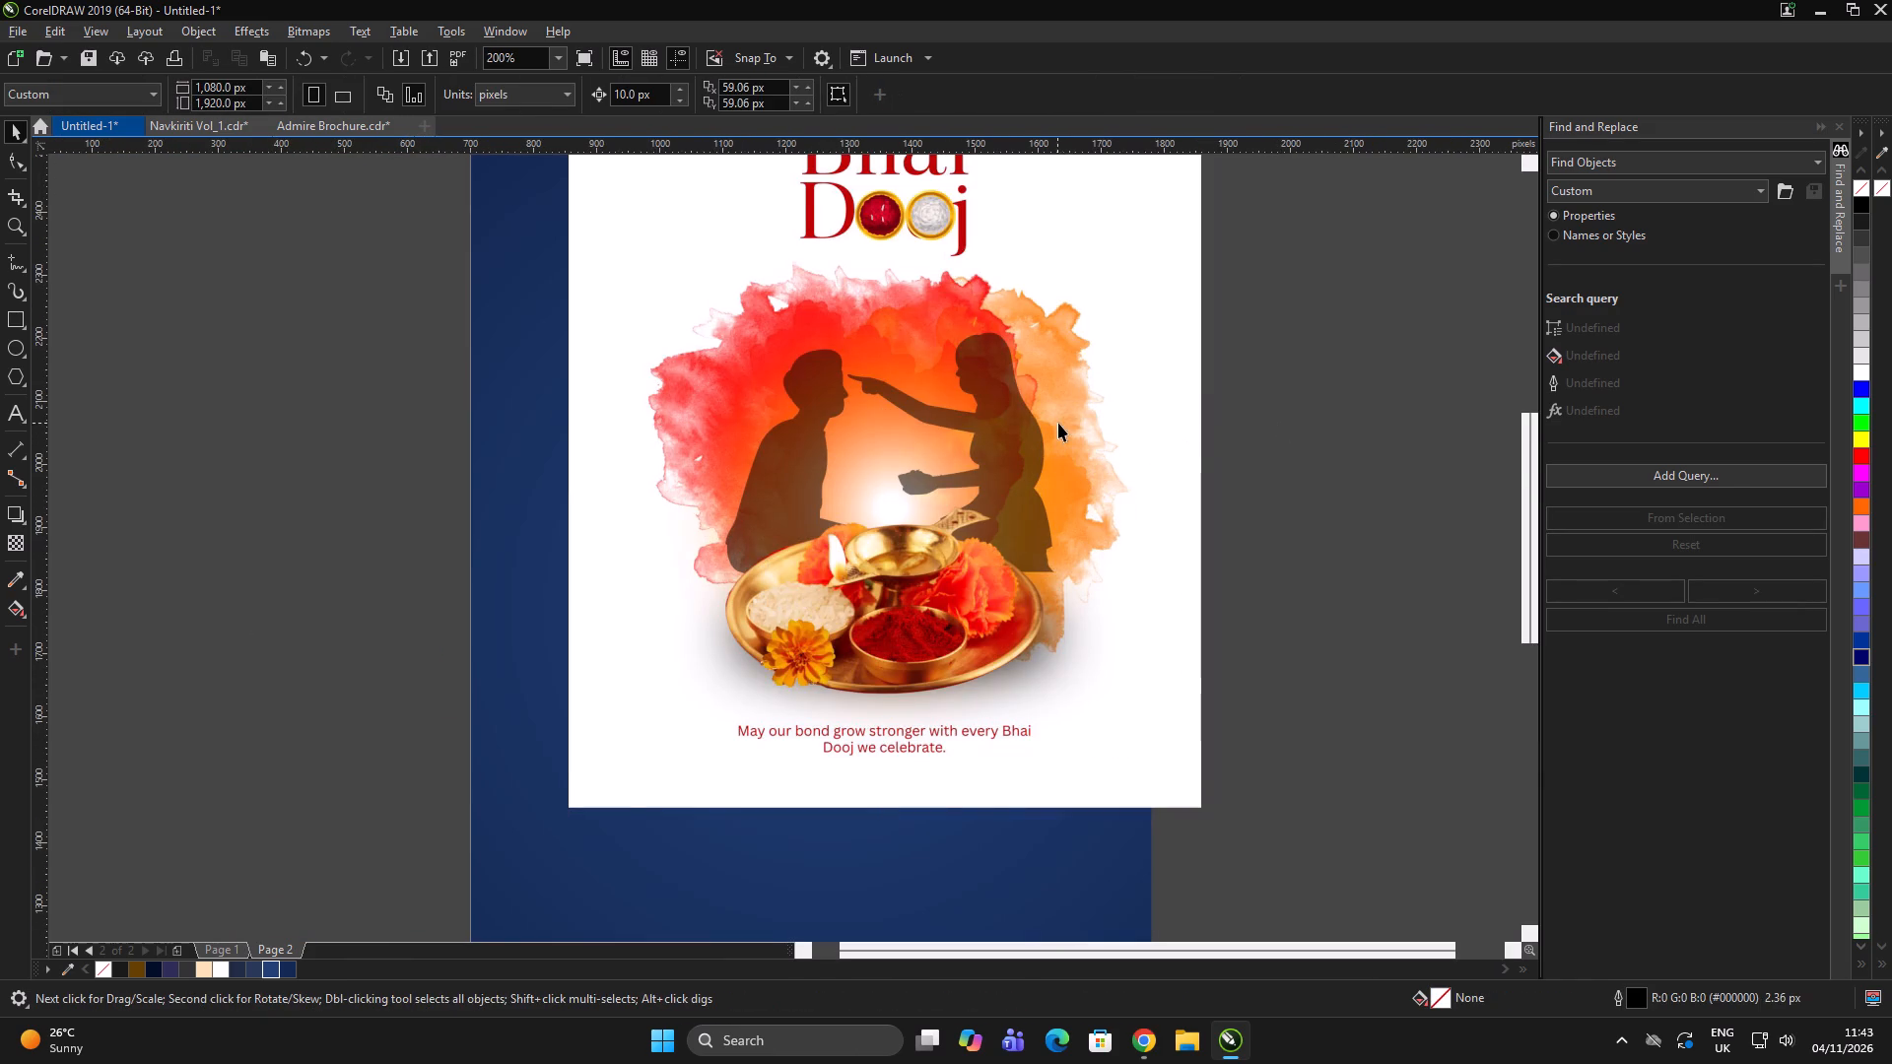
Move the Bhai Dooj reference image off the rectangle to the empty area far left of the page and examine its artwork.
{"action": "scroll", "coordinate": [1032, 407], "scroll_direction": "down", "scroll_amount": 3}
{"action": "left_click_drag", "start_coordinate": [1003, 385], "coordinate": [702, 416]}
{"action": "left_click", "coordinate": [1078, 534]}
{"action": "scroll", "coordinate": [710, 391], "scroll_direction": "up", "scroll_amount": 2}
{"action": "left_click", "coordinate": [709, 396]}
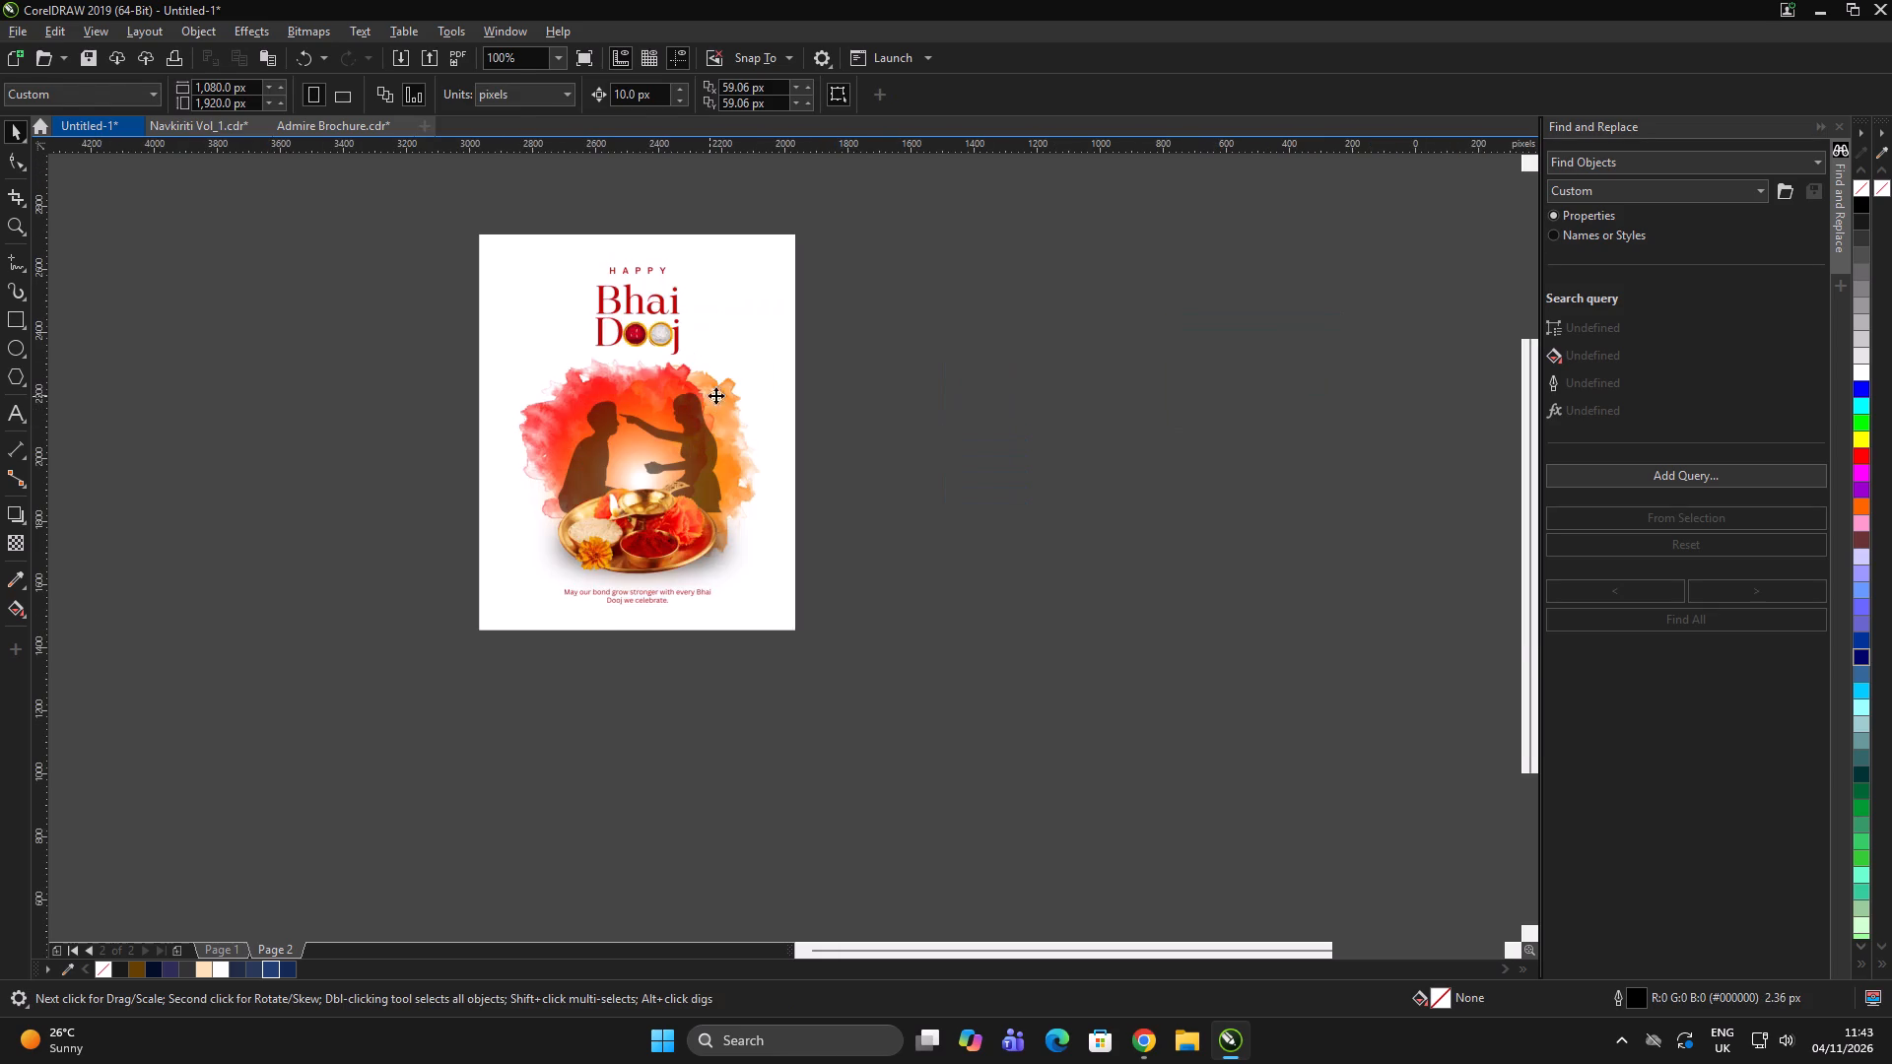
{"action": "scroll", "coordinate": [700, 471], "scroll_direction": "up", "scroll_amount": 2}
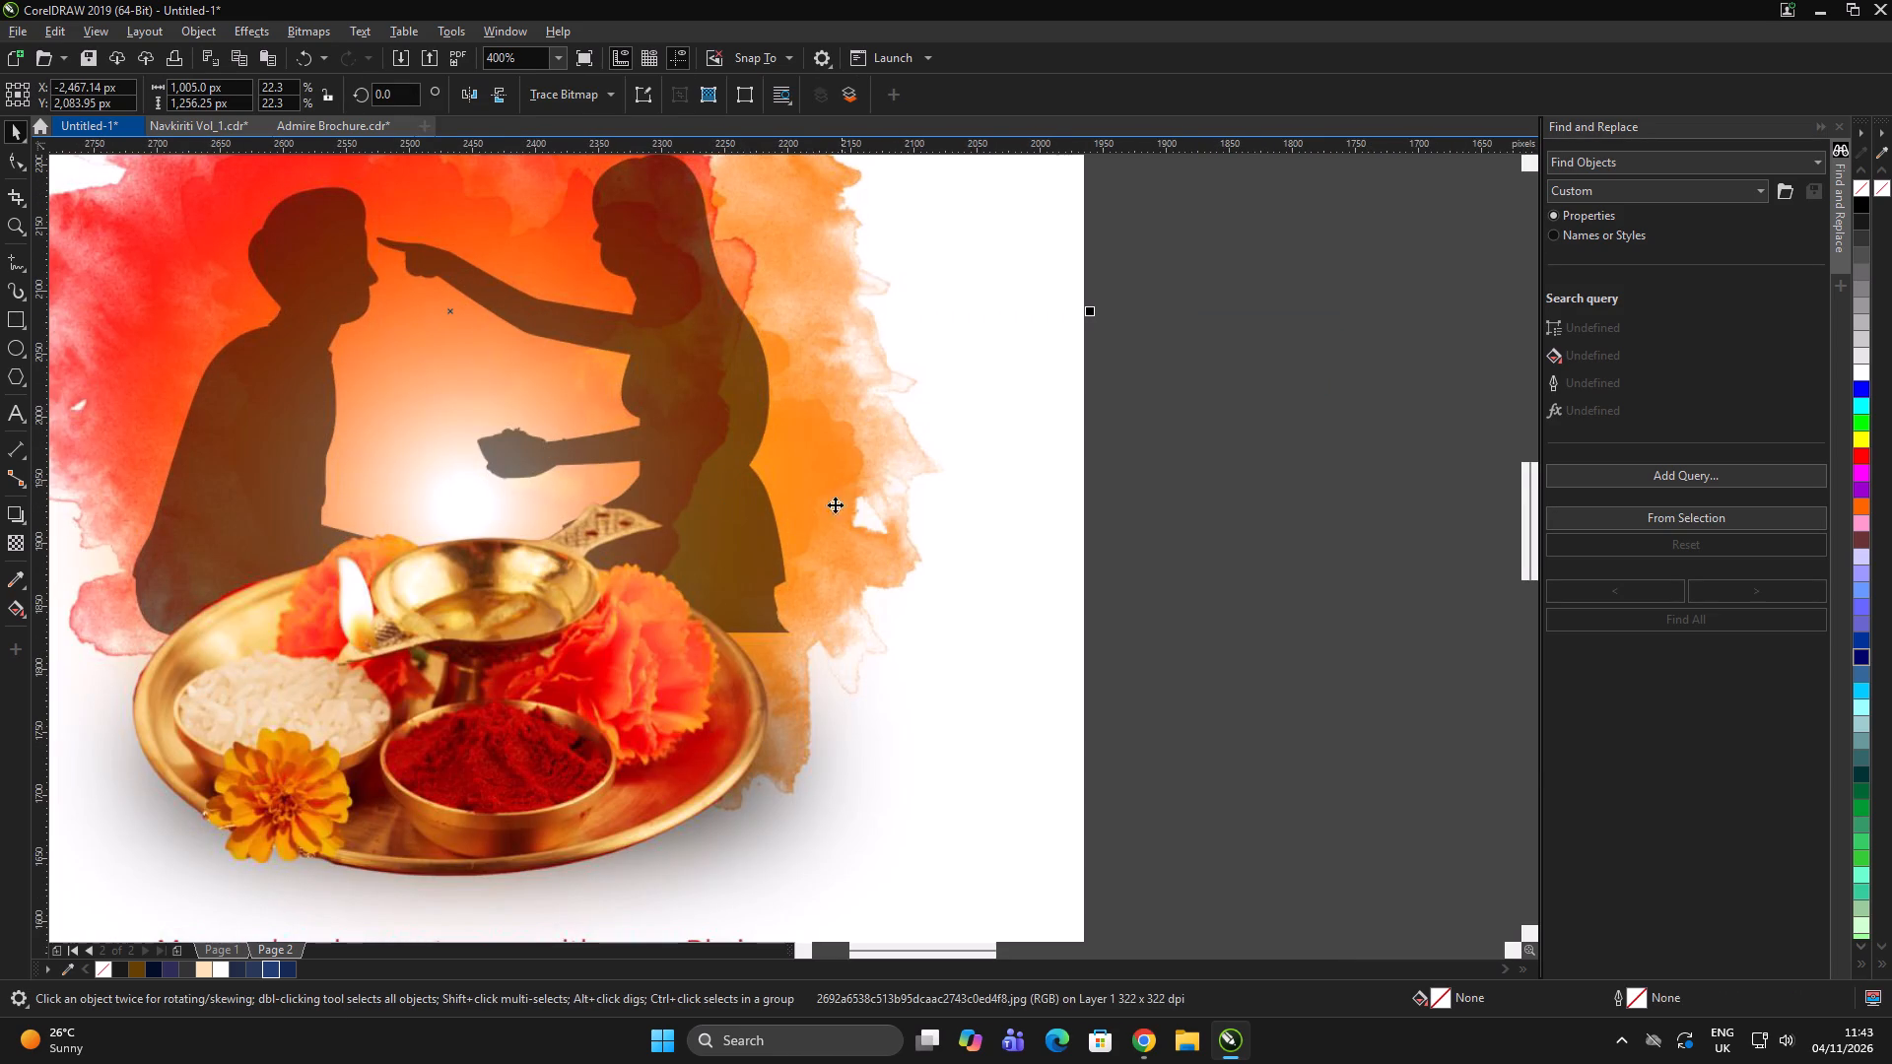
{"action": "scroll", "coordinate": [646, 485], "scroll_direction": "down", "scroll_amount": 3}
Switch to Pinterest in Chrome and examine the Gold and Maroon Traditional Elegant Bhai Dooj pin against the blue page.
{"action": "key", "text": "alt+Tab"}
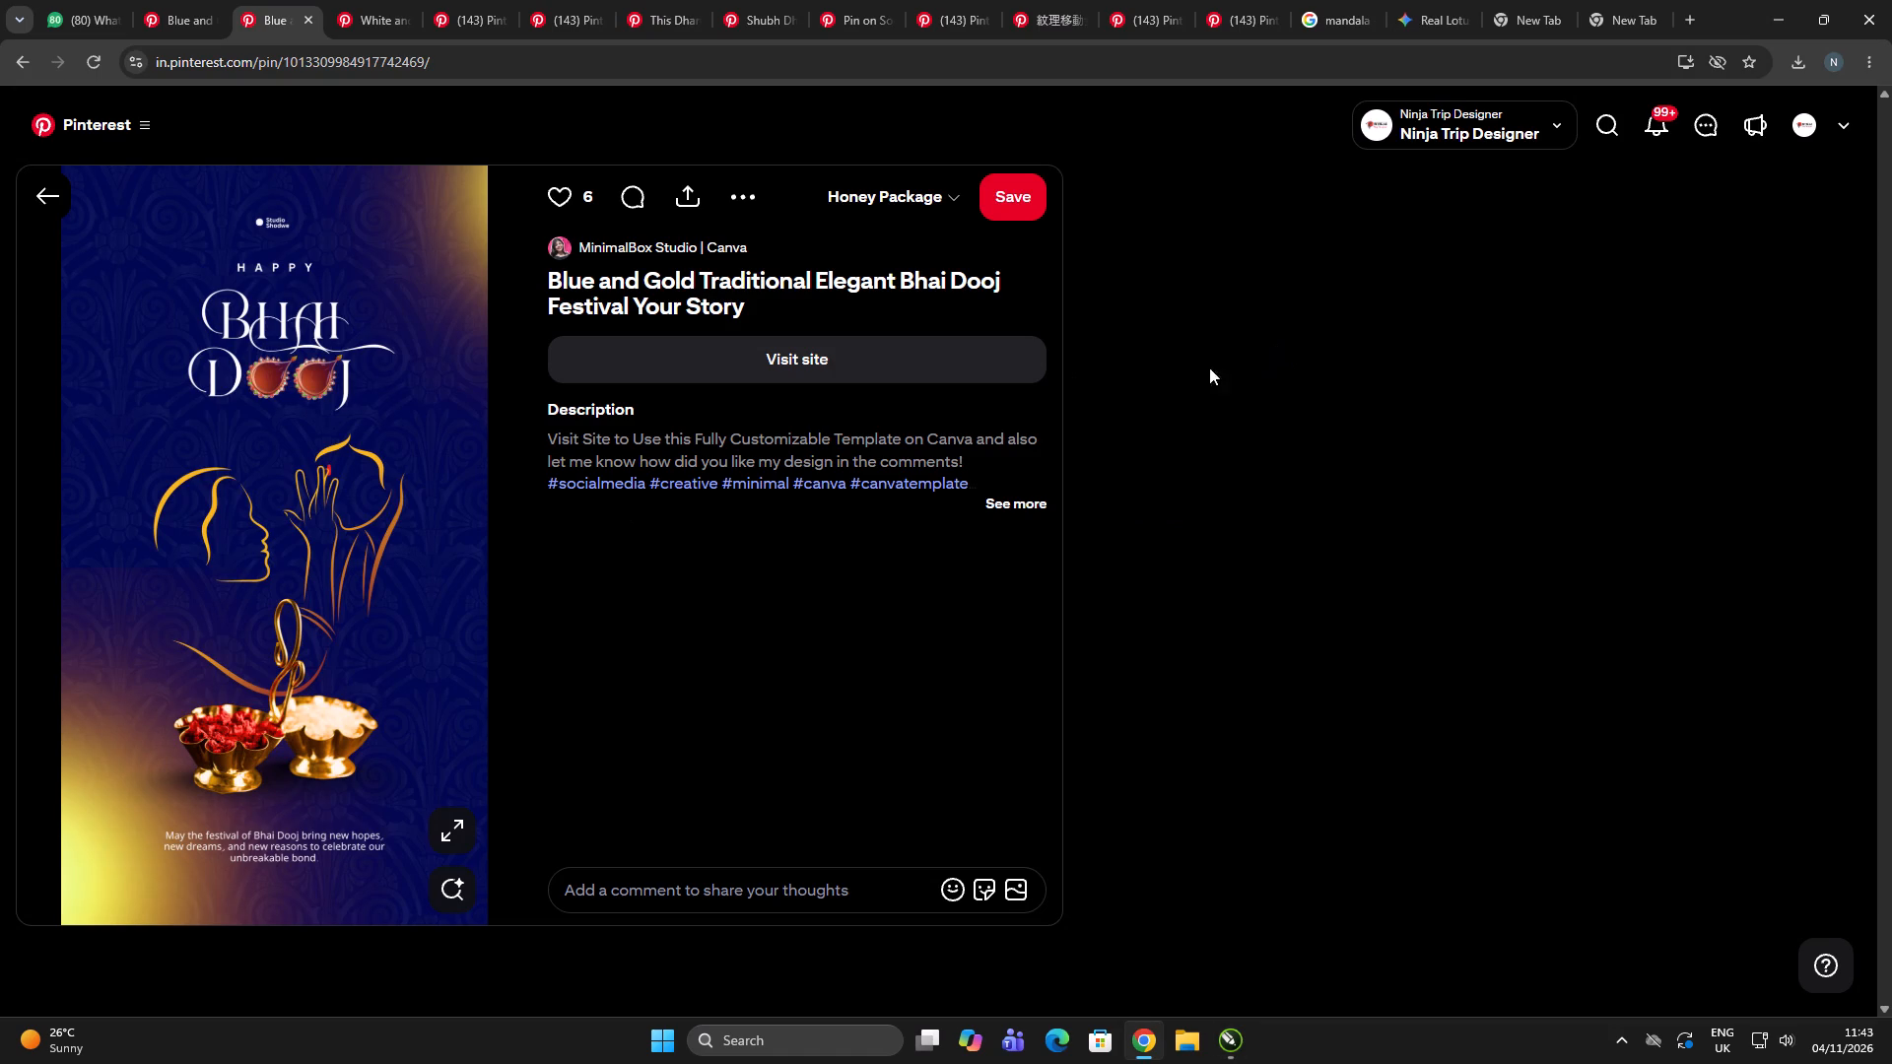
{"action": "left_click", "coordinate": [366, 0]}
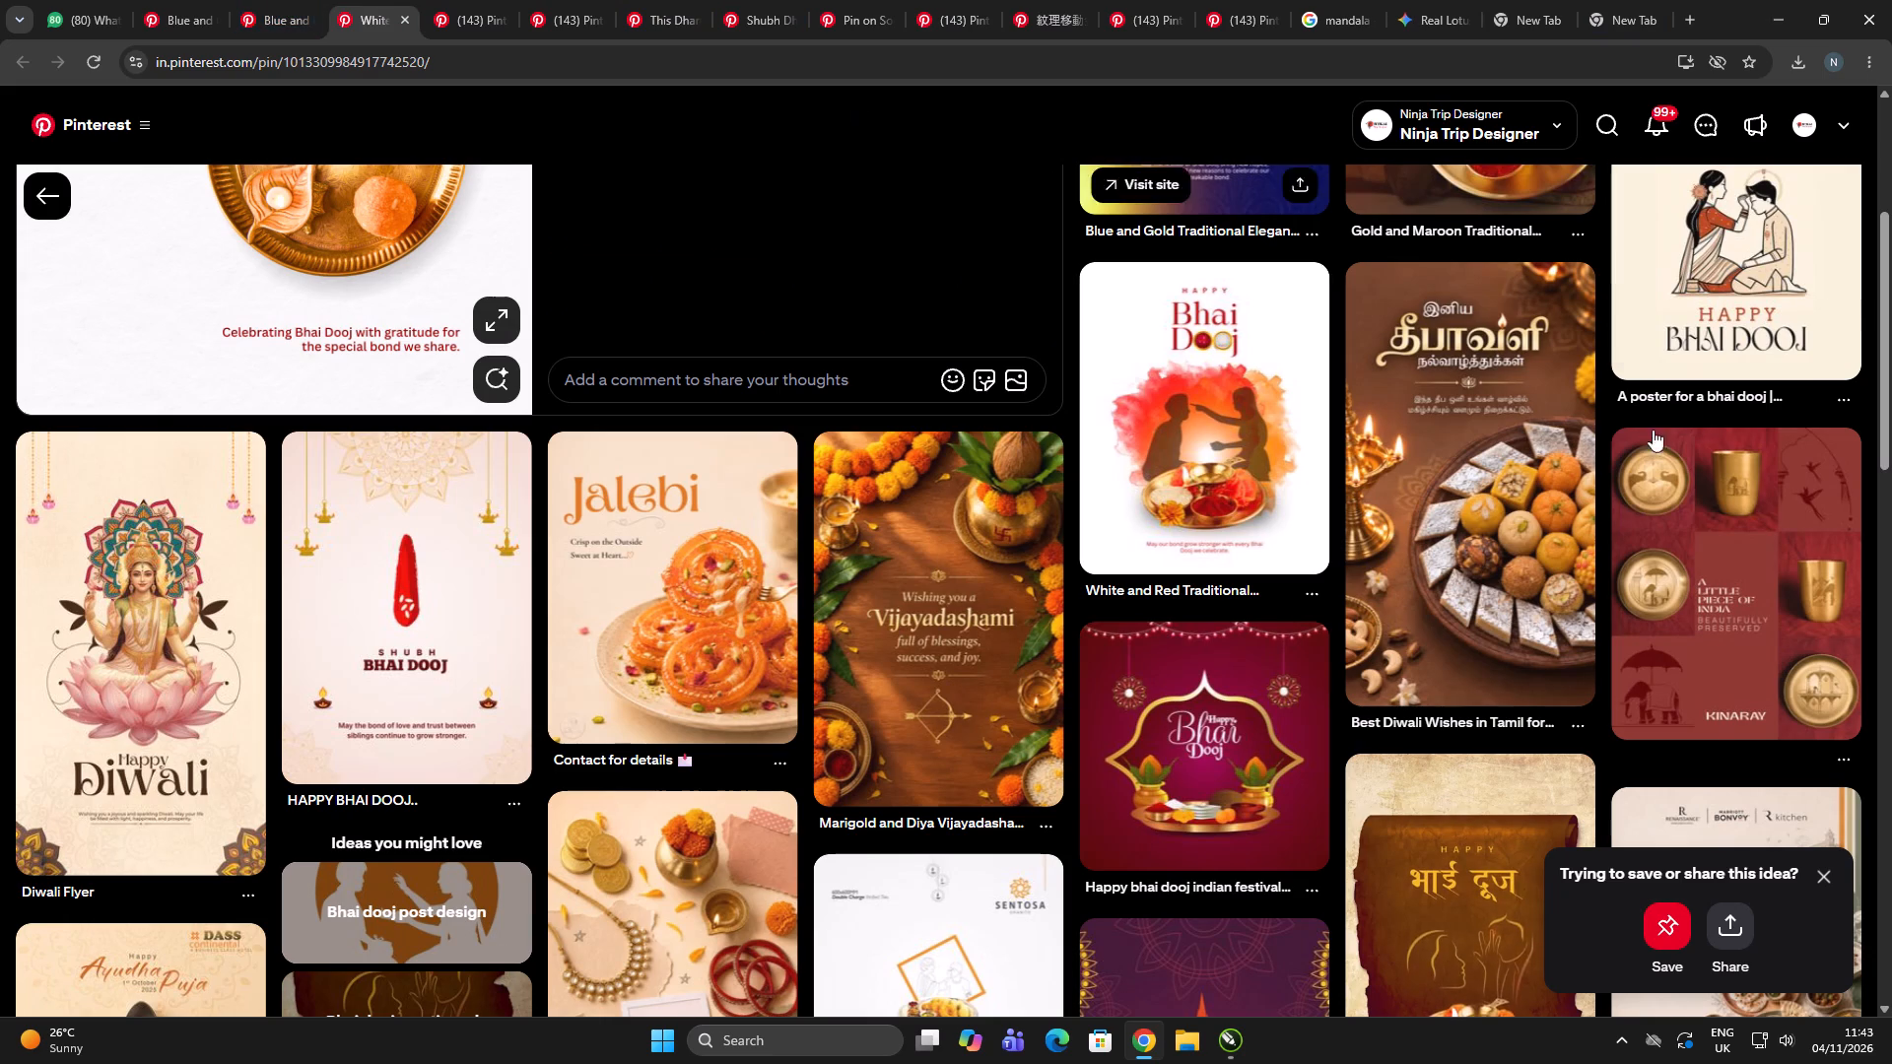
{"action": "scroll", "coordinate": [1576, 458], "scroll_direction": "up", "scroll_amount": 9}
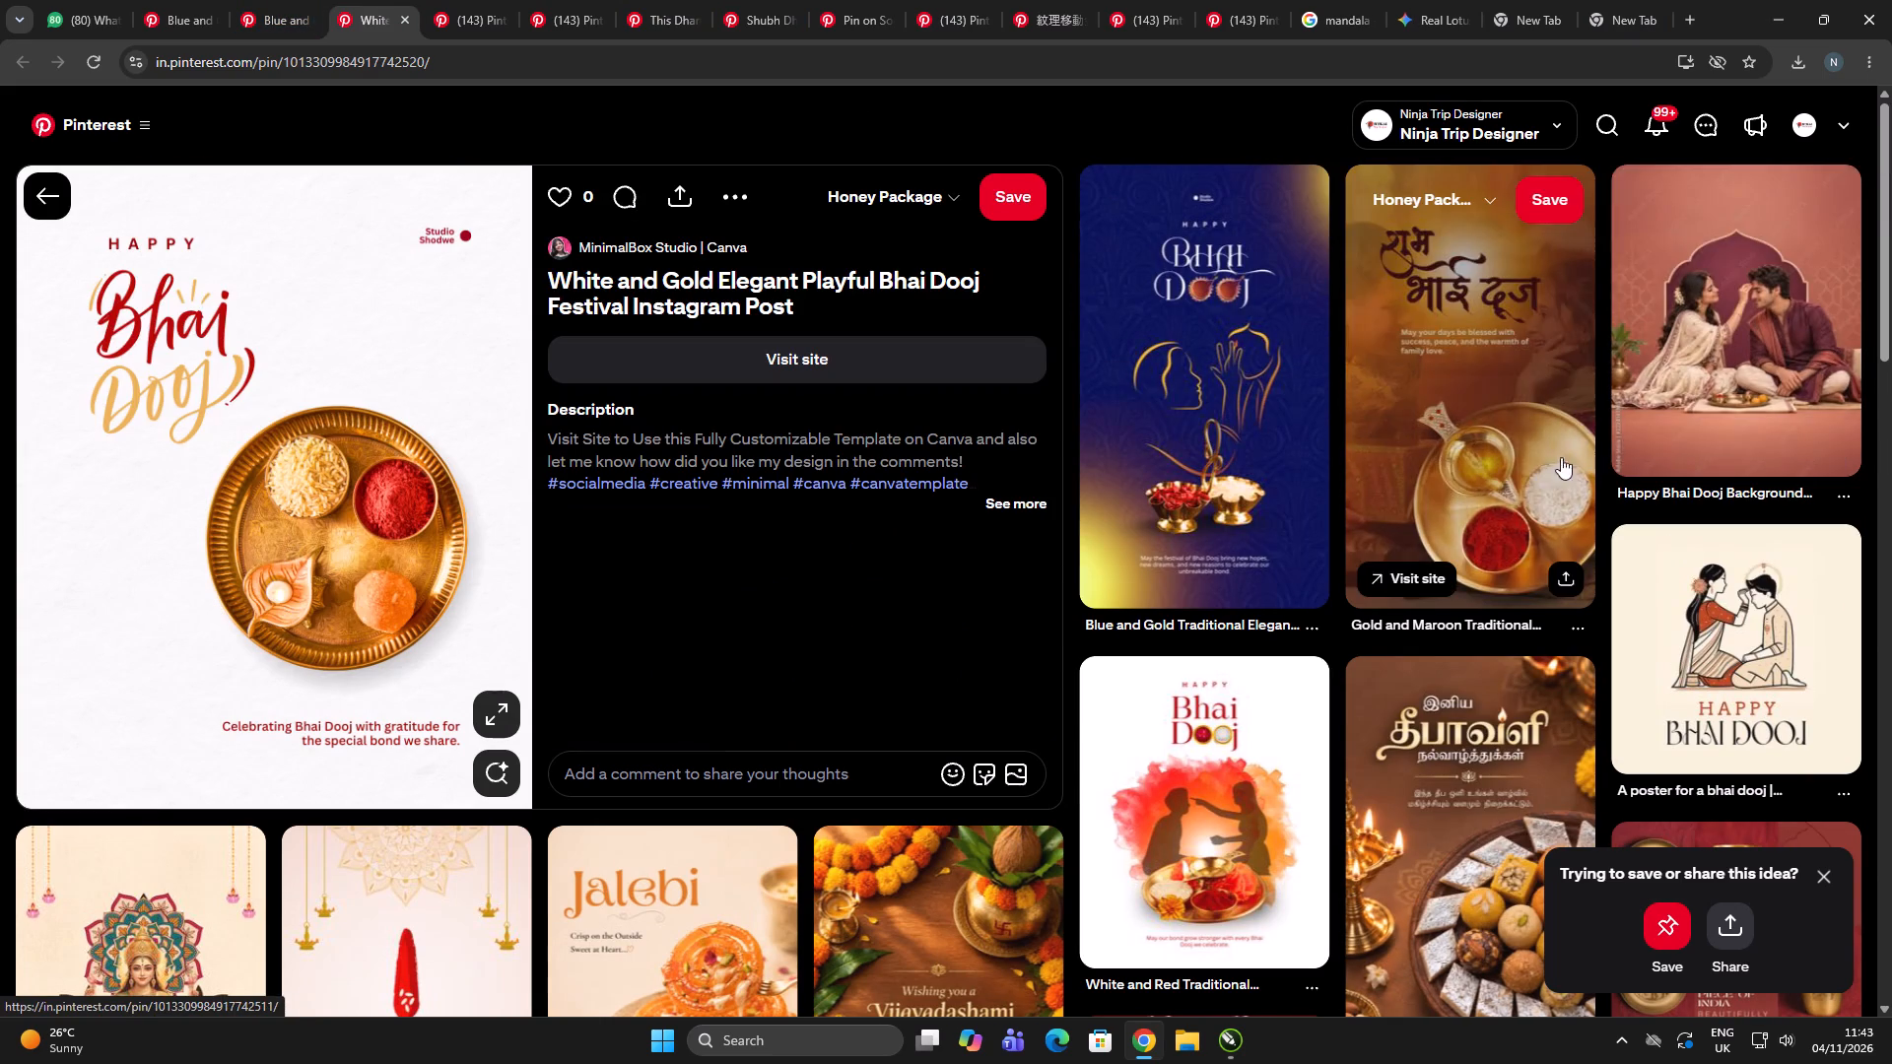
{"action": "left_click", "coordinate": [1500, 432]}
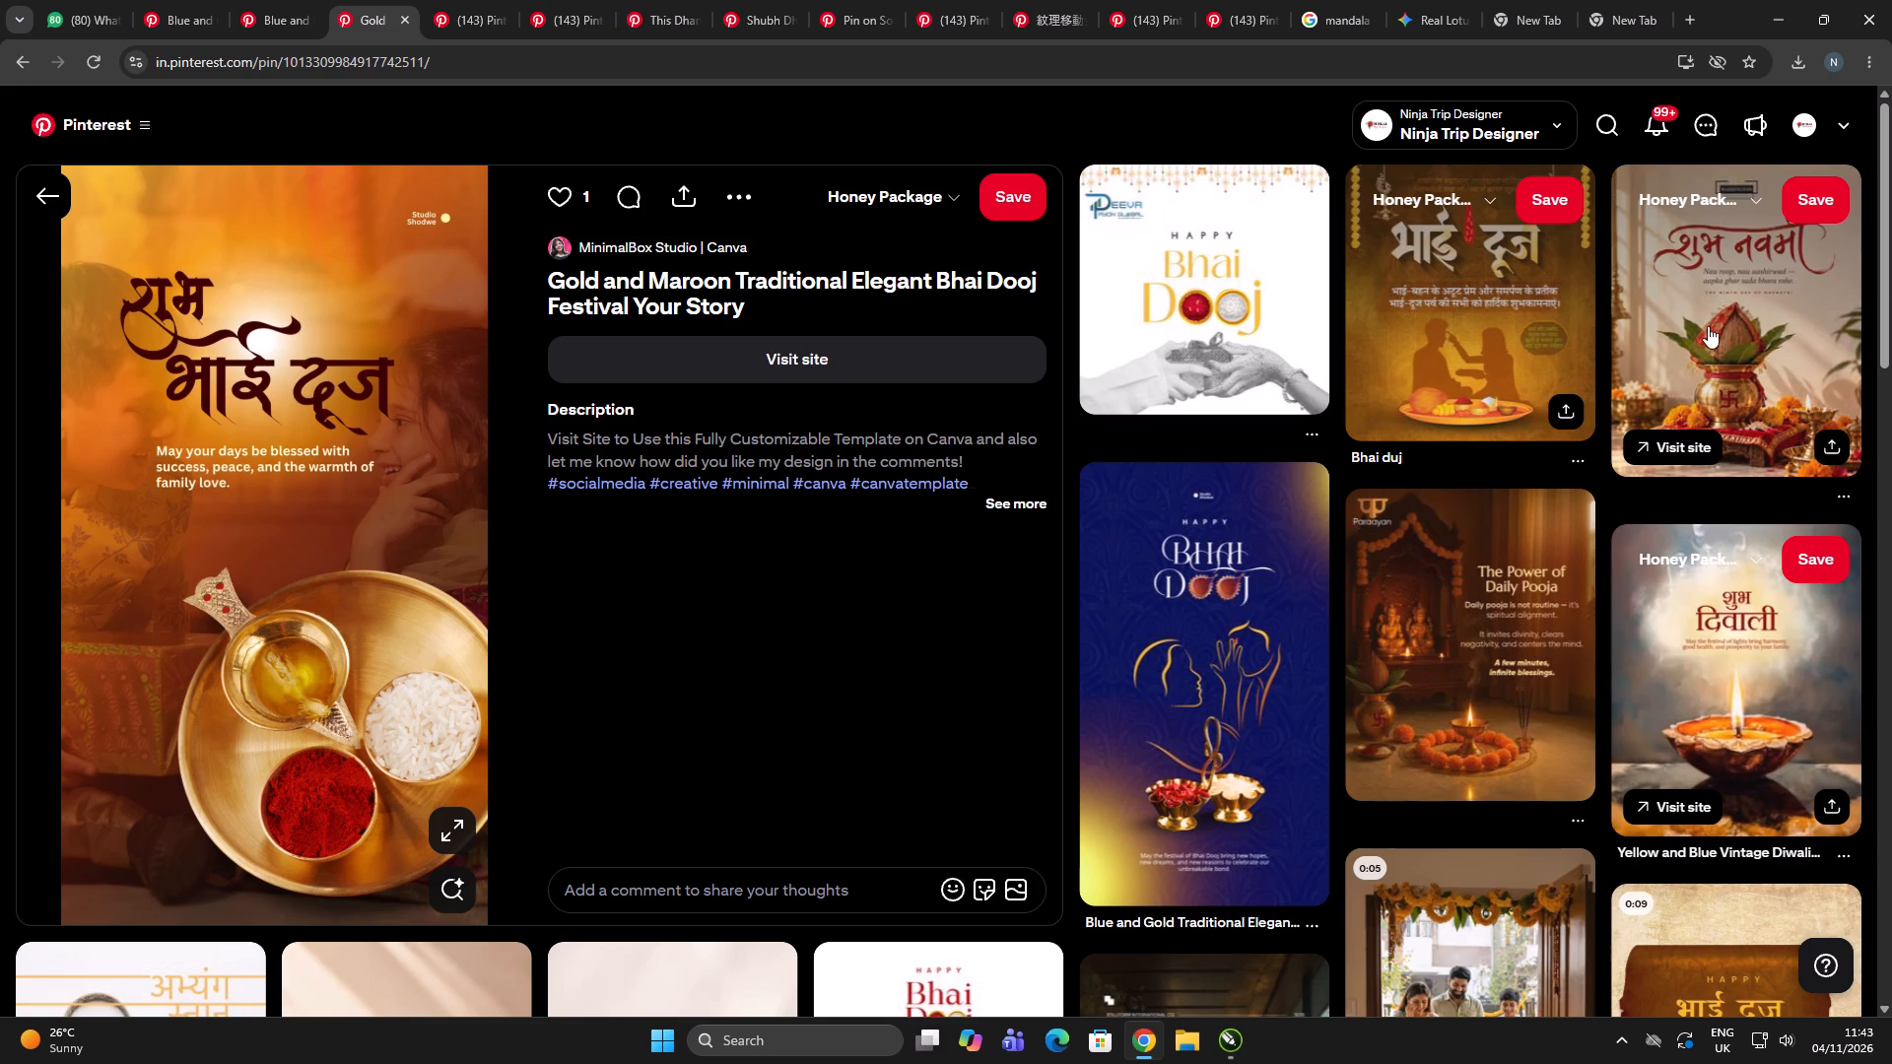
{"action": "key", "text": "alt+Tab"}
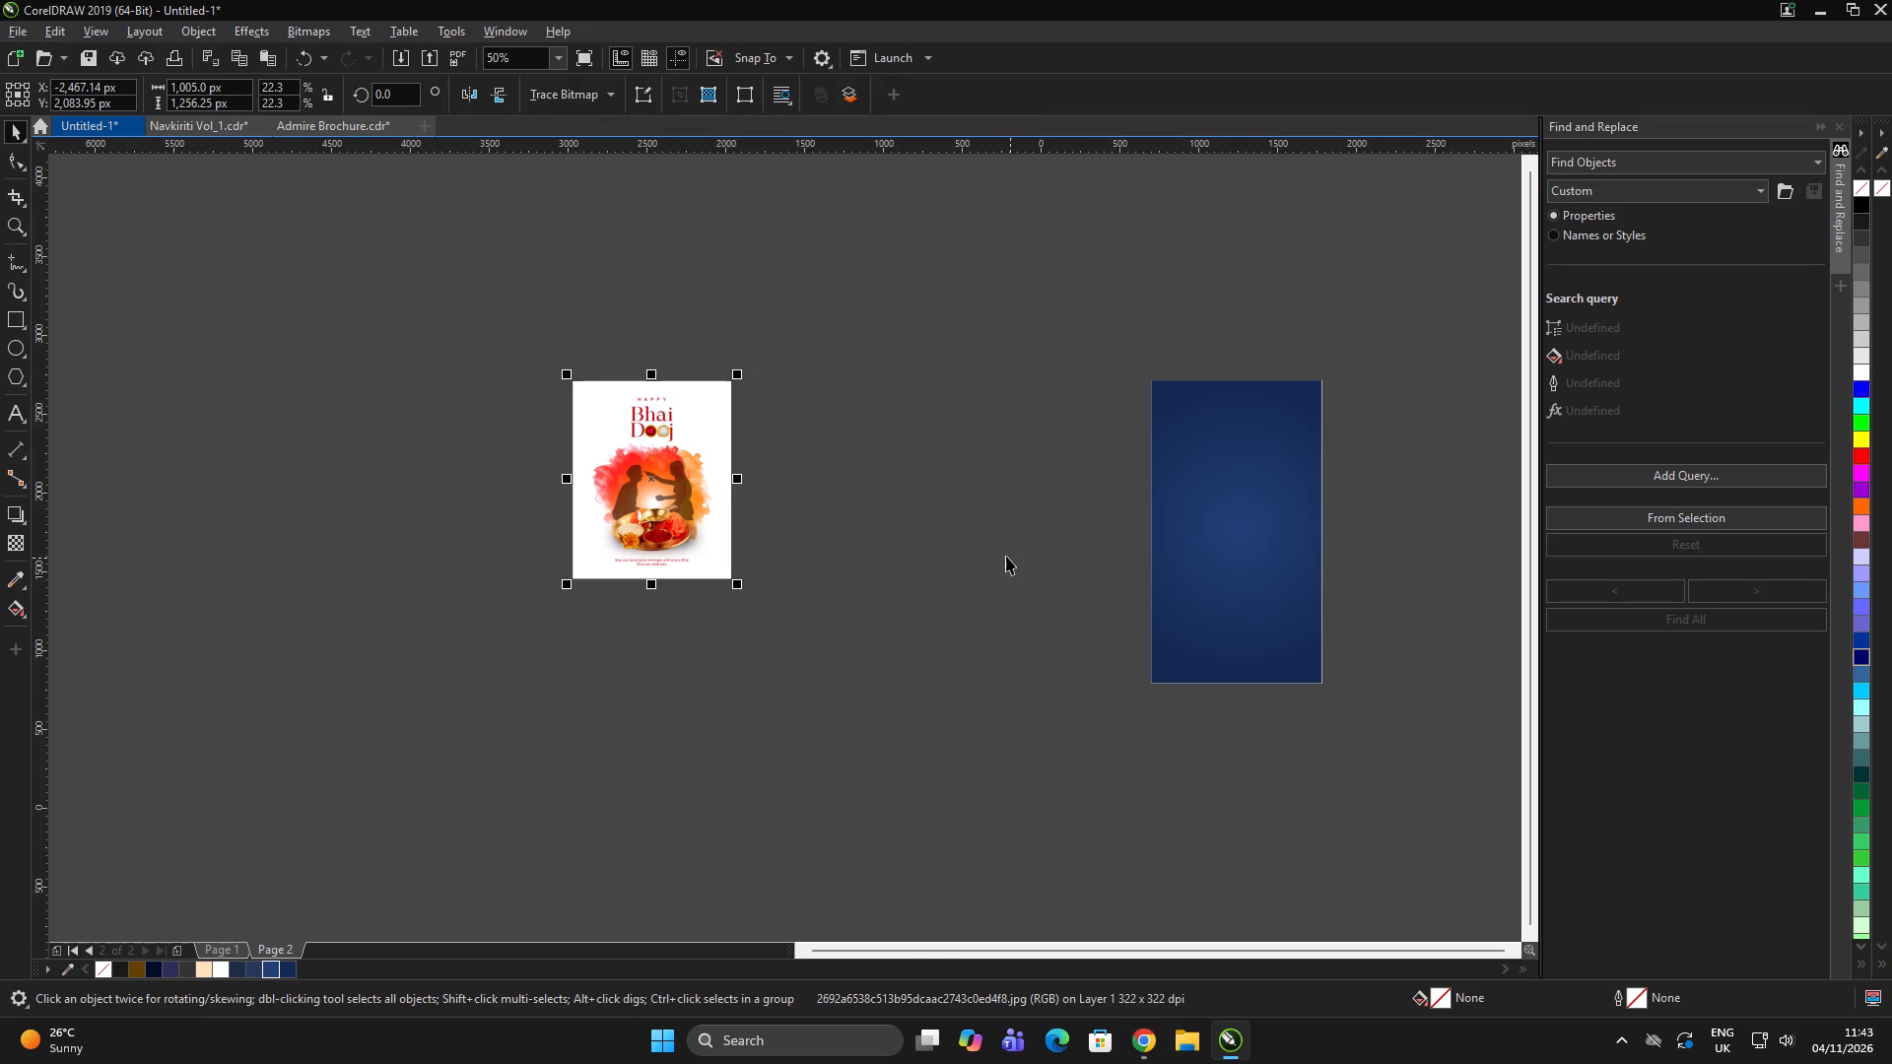
{"action": "double_click", "coordinate": [997, 553]}
{"action": "key", "text": "alt+Tab"}
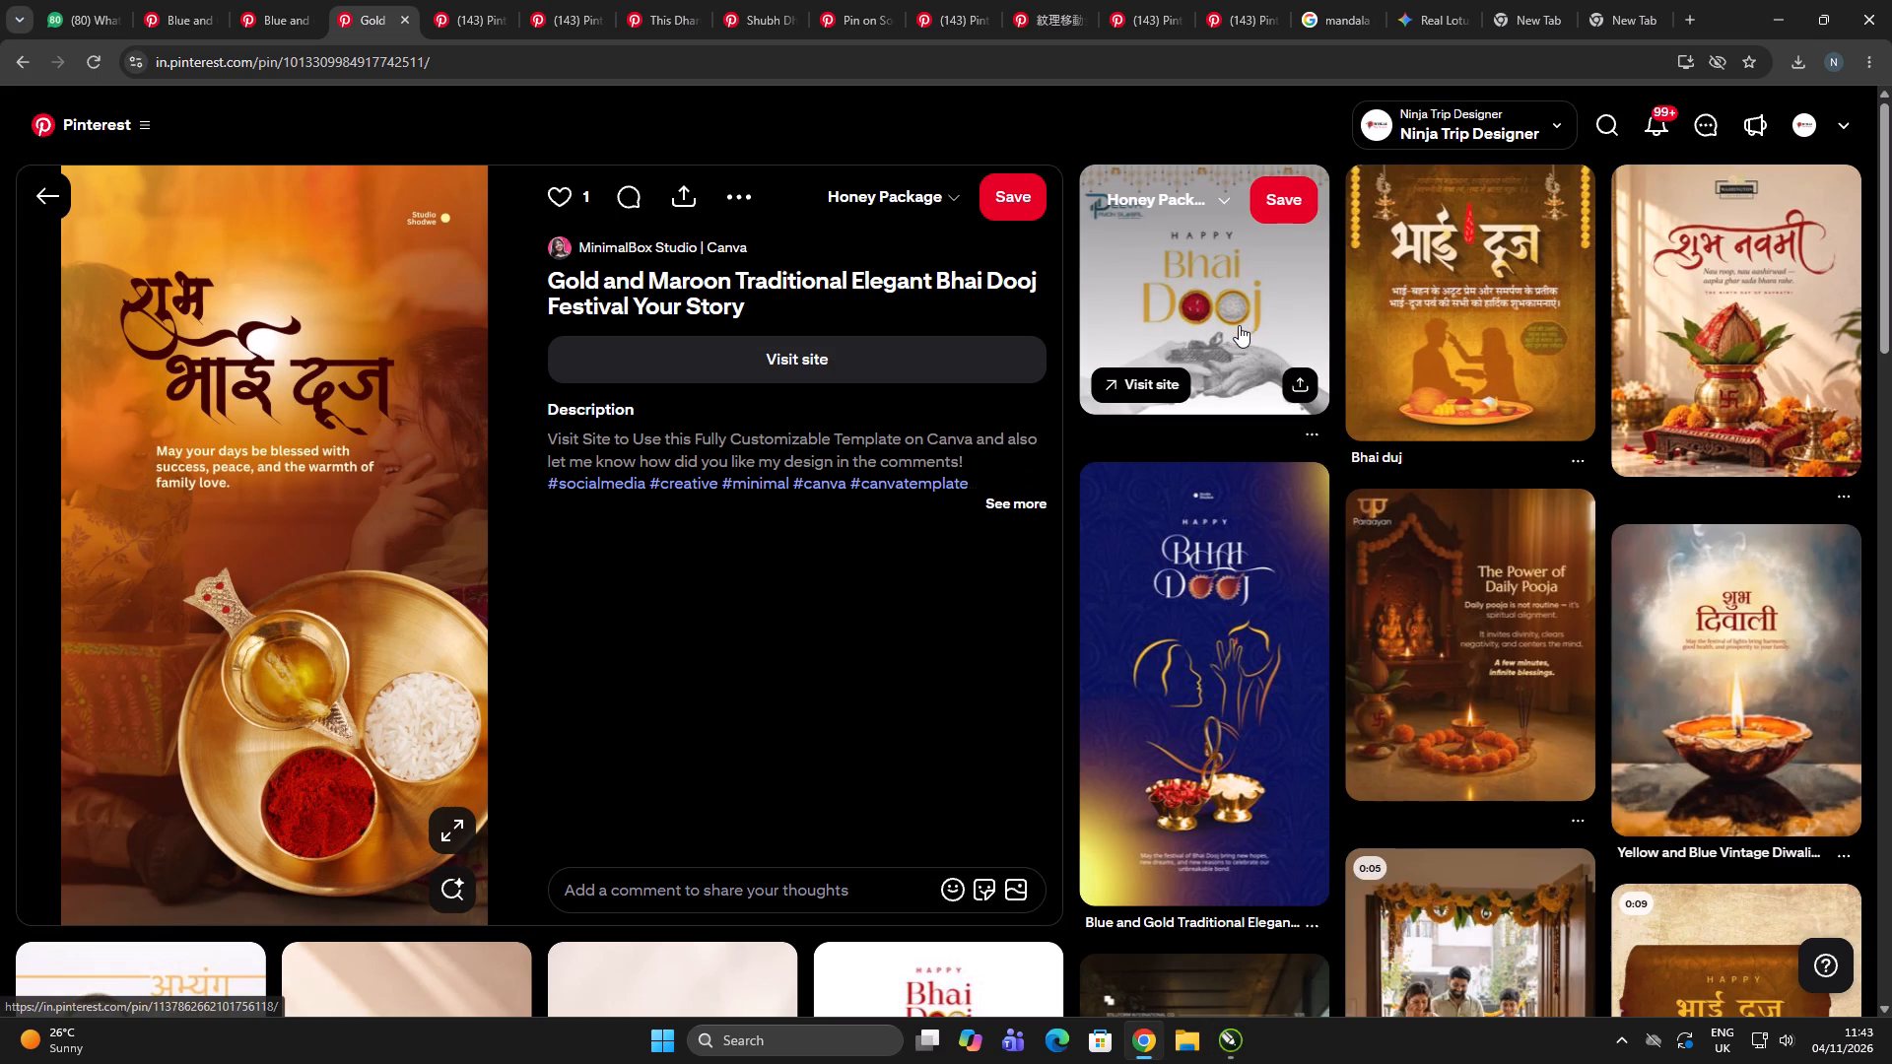
{"action": "key", "text": "alt+Tab"}
{"action": "double_click", "coordinate": [882, 592]}
{"action": "key", "text": "alt+Tab"}
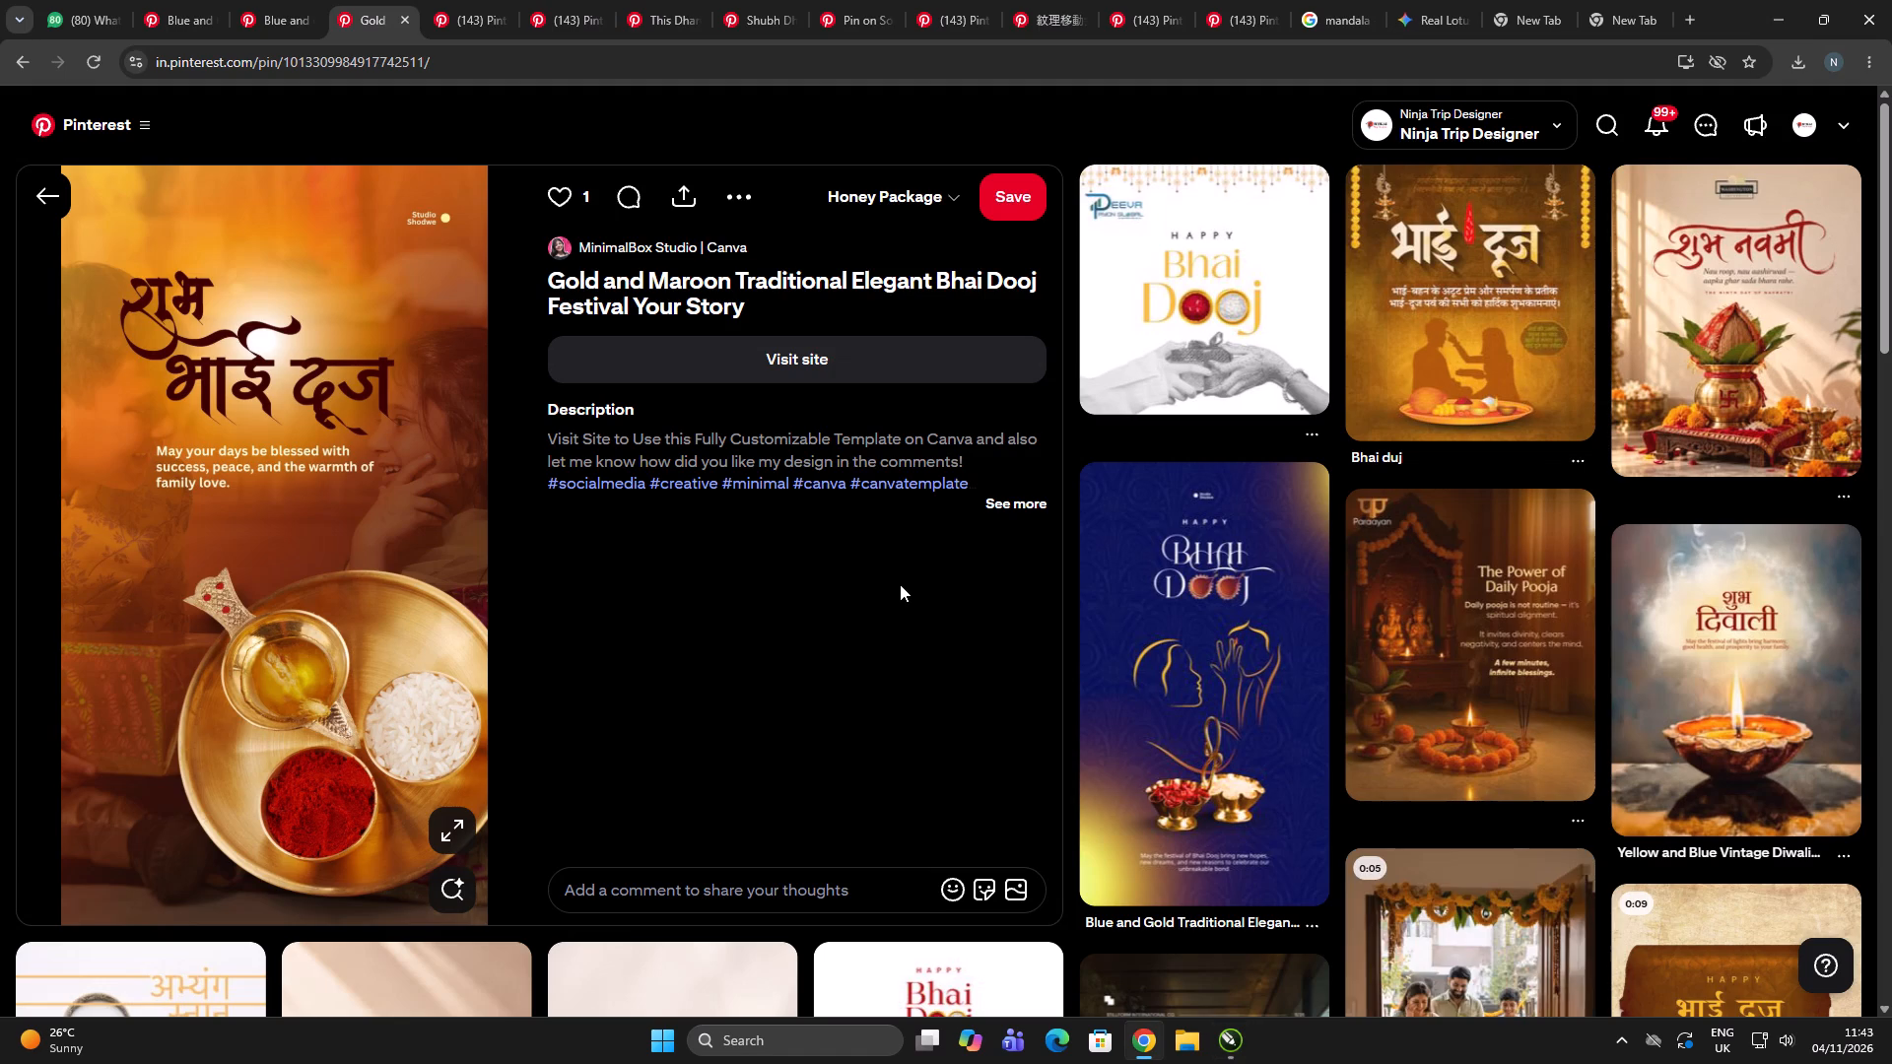
{"action": "key", "text": "alt+Tab"}
{"action": "key", "text": "alt+Tab"}
Look through the related Bhai Dooj designs beneath the gold and maroon pin for suitable references.
{"action": "scroll", "coordinate": [1265, 615], "scroll_direction": "down", "scroll_amount": 4}
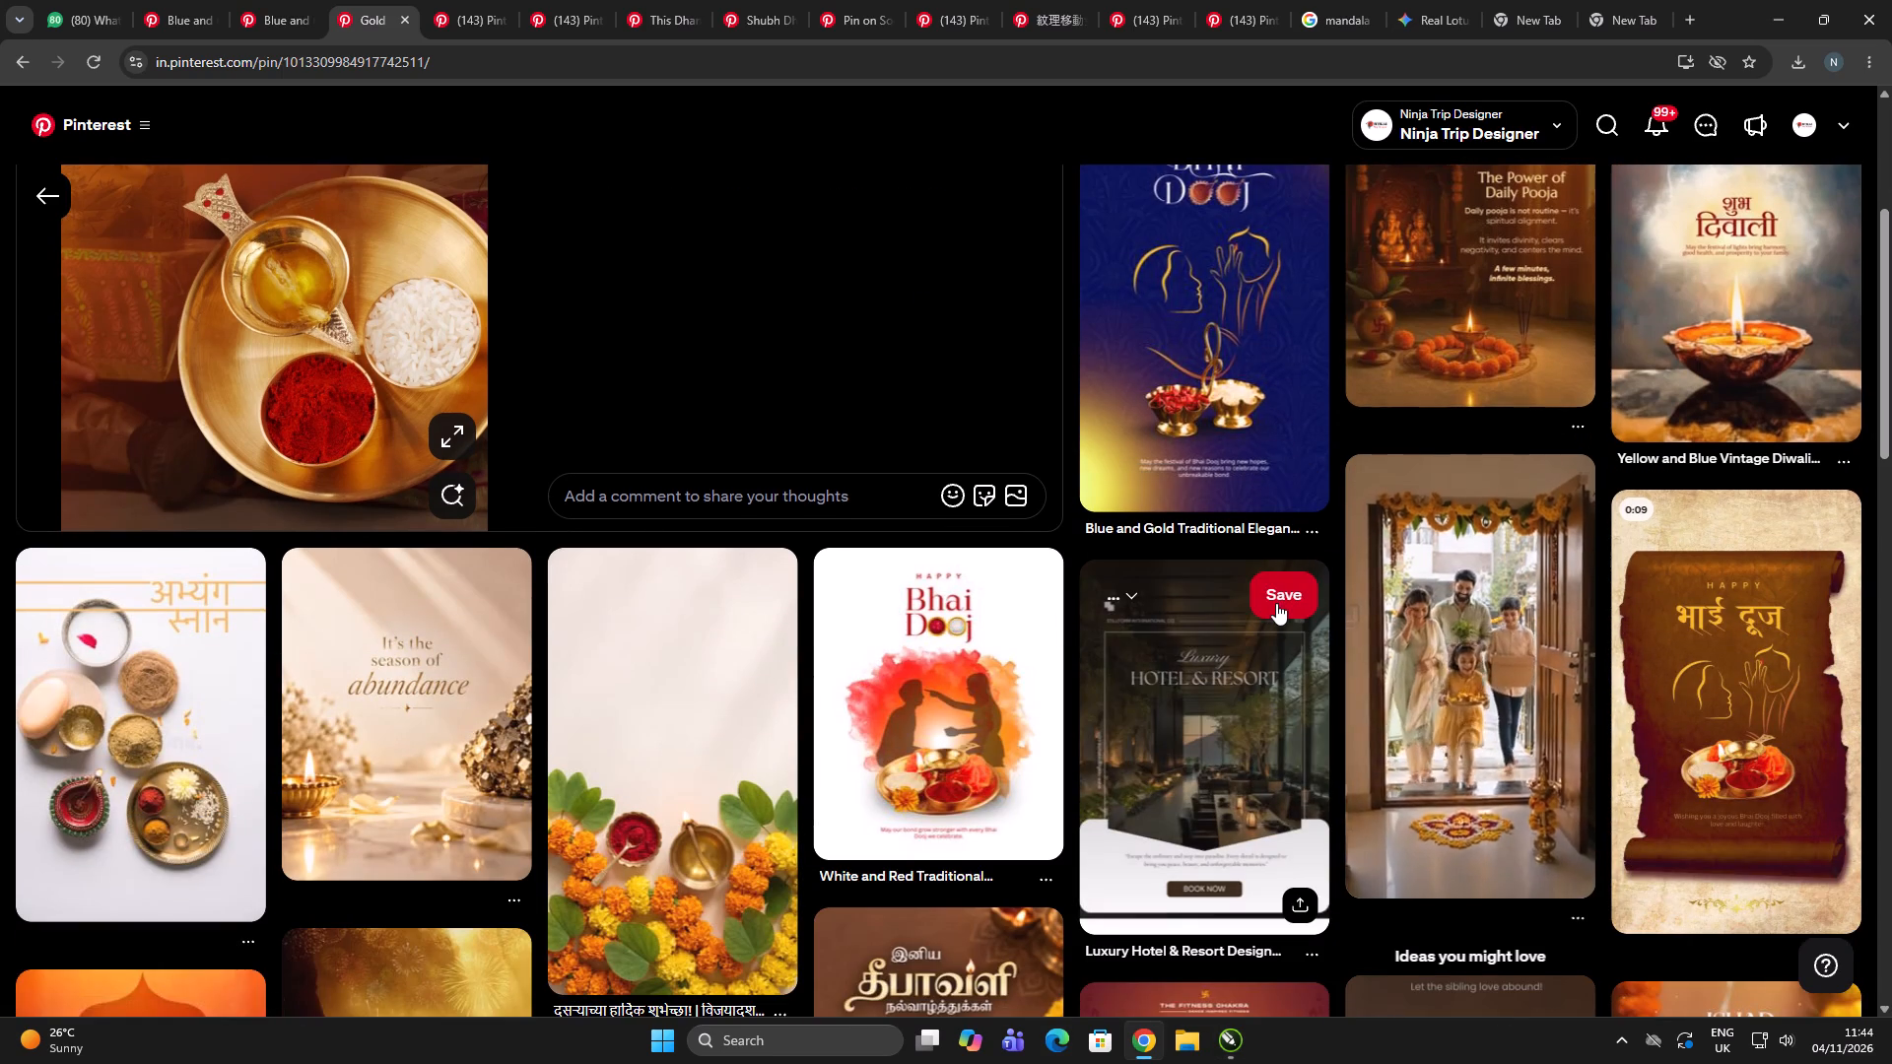
{"action": "scroll", "coordinate": [1276, 606], "scroll_direction": "down", "scroll_amount": 7}
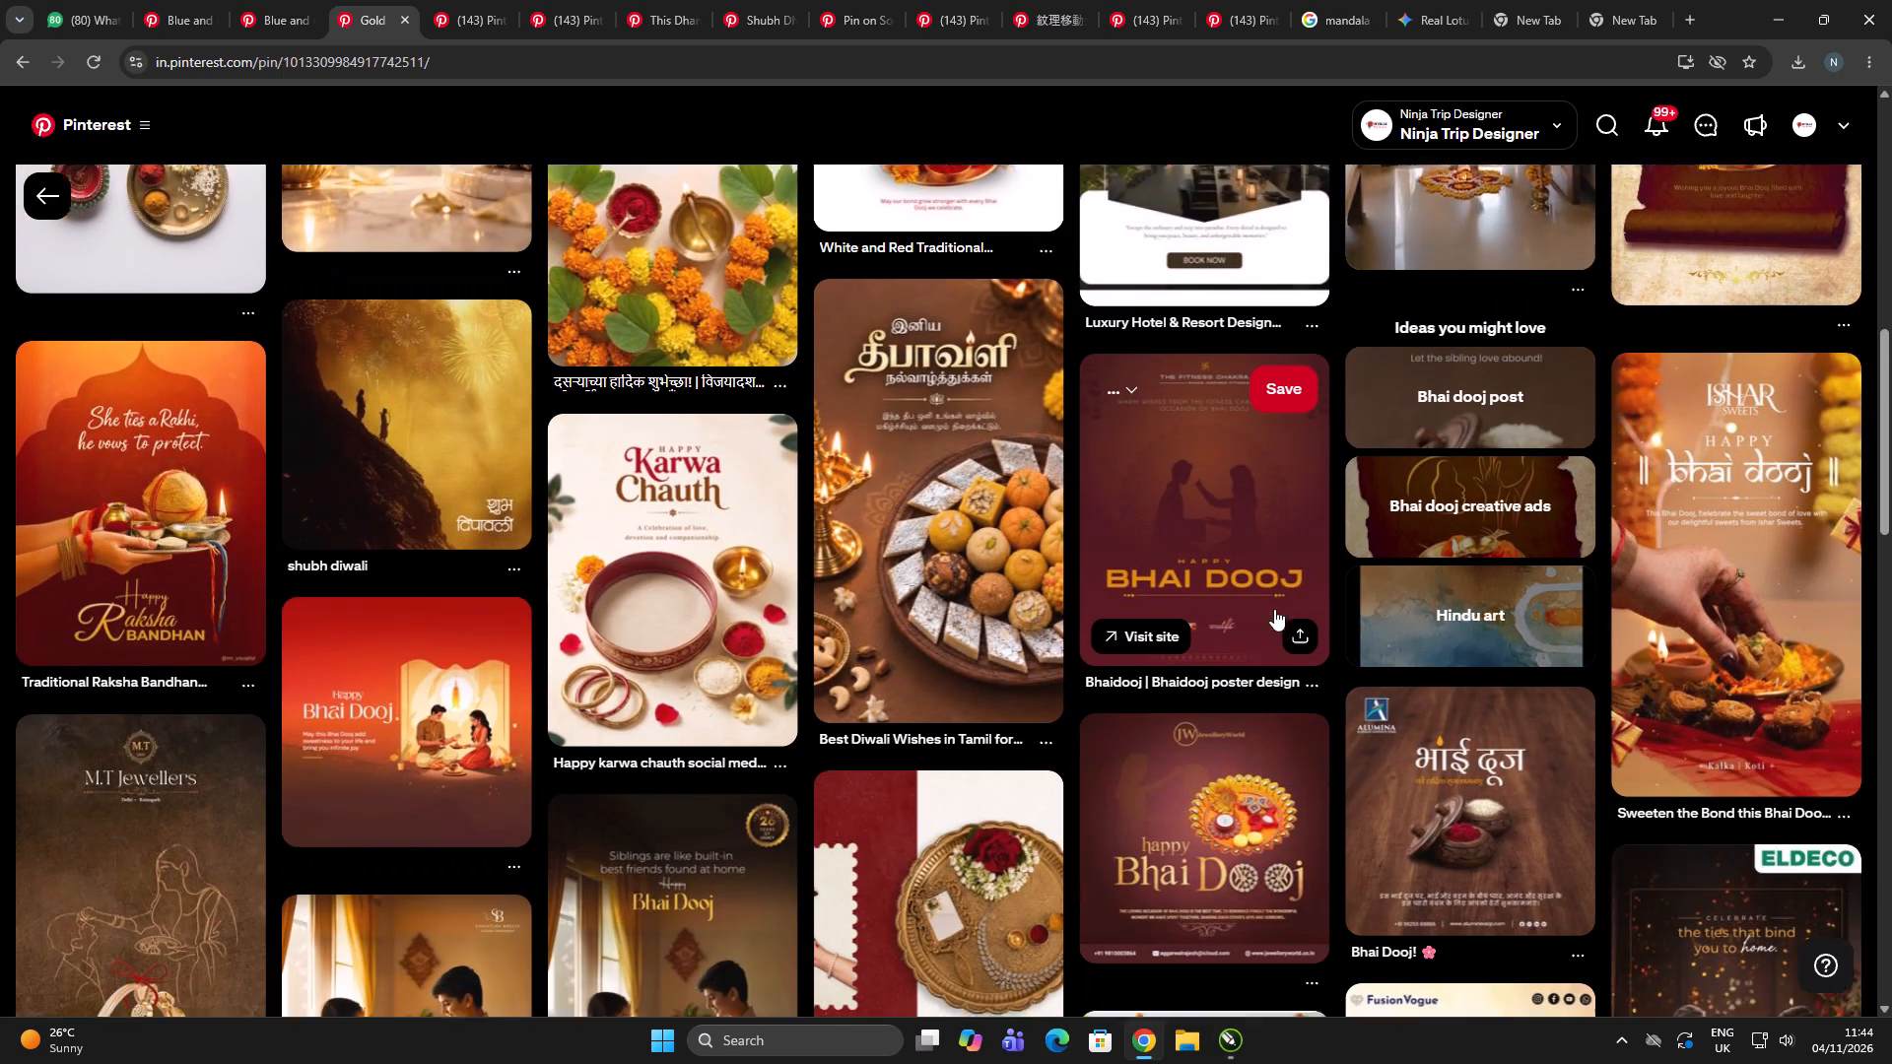
{"action": "scroll", "coordinate": [1410, 624], "scroll_direction": "down", "scroll_amount": 8}
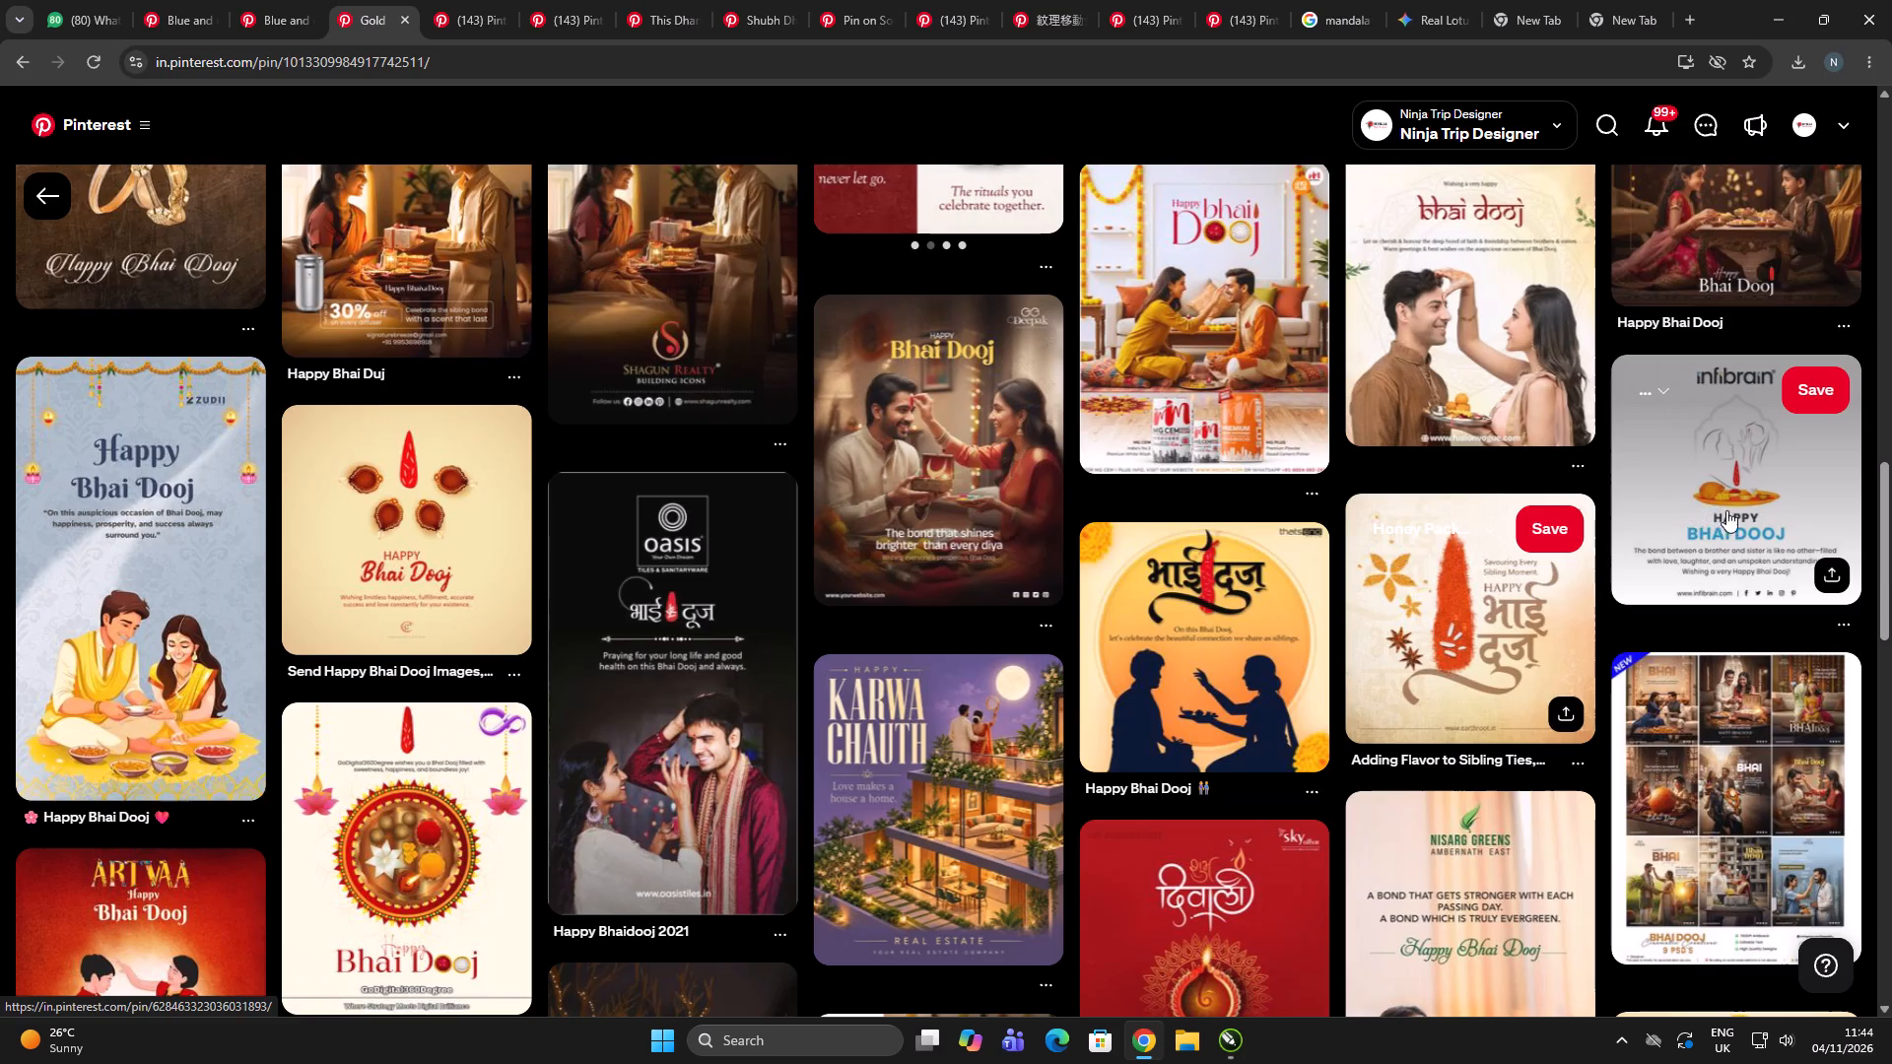
{"action": "key", "text": "alt+Tab"}
{"action": "double_click", "coordinate": [749, 693]}
{"action": "key", "text": "alt+Tab"}
Copy the Infibrain line-art Bhai Dooj image from its Pinterest pin and paste it onto page 2 in CorelDRAW.
{"action": "left_click", "coordinate": [1709, 504]}
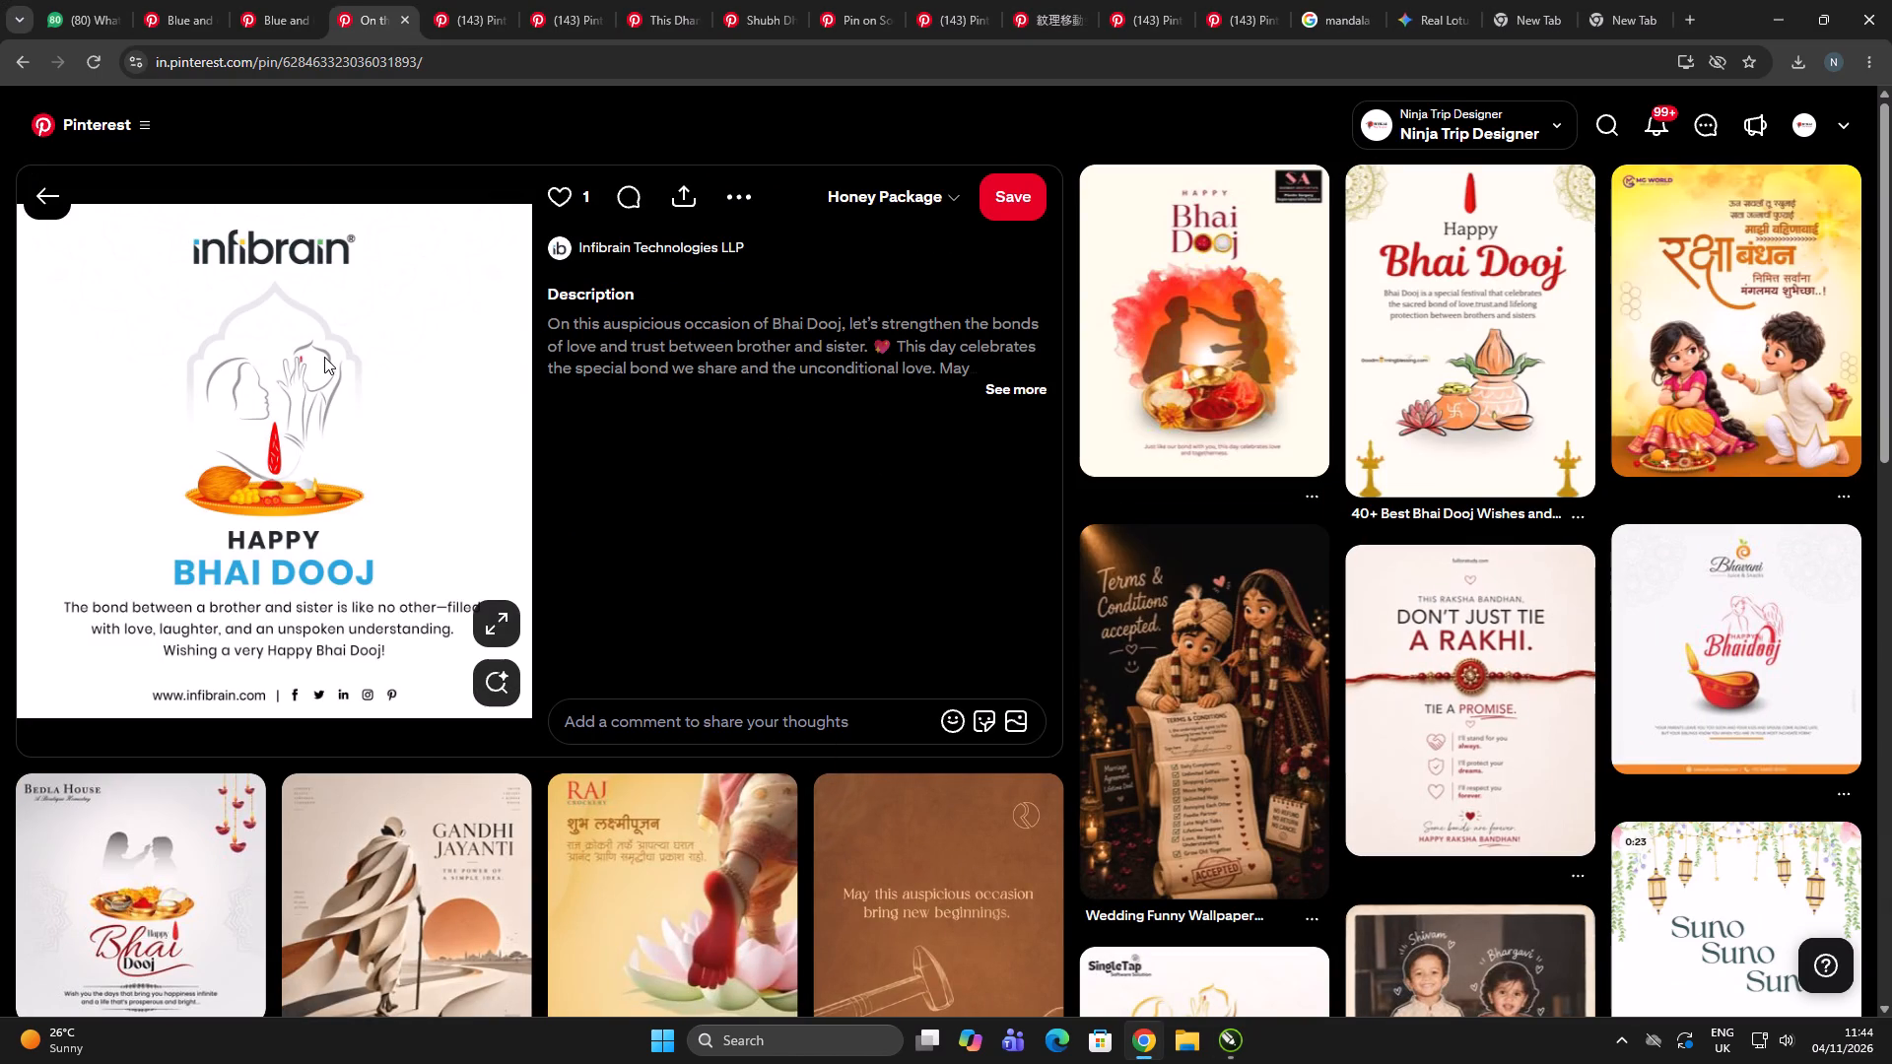
{"action": "scroll", "coordinate": [328, 355], "scroll_direction": "down", "scroll_amount": 2}
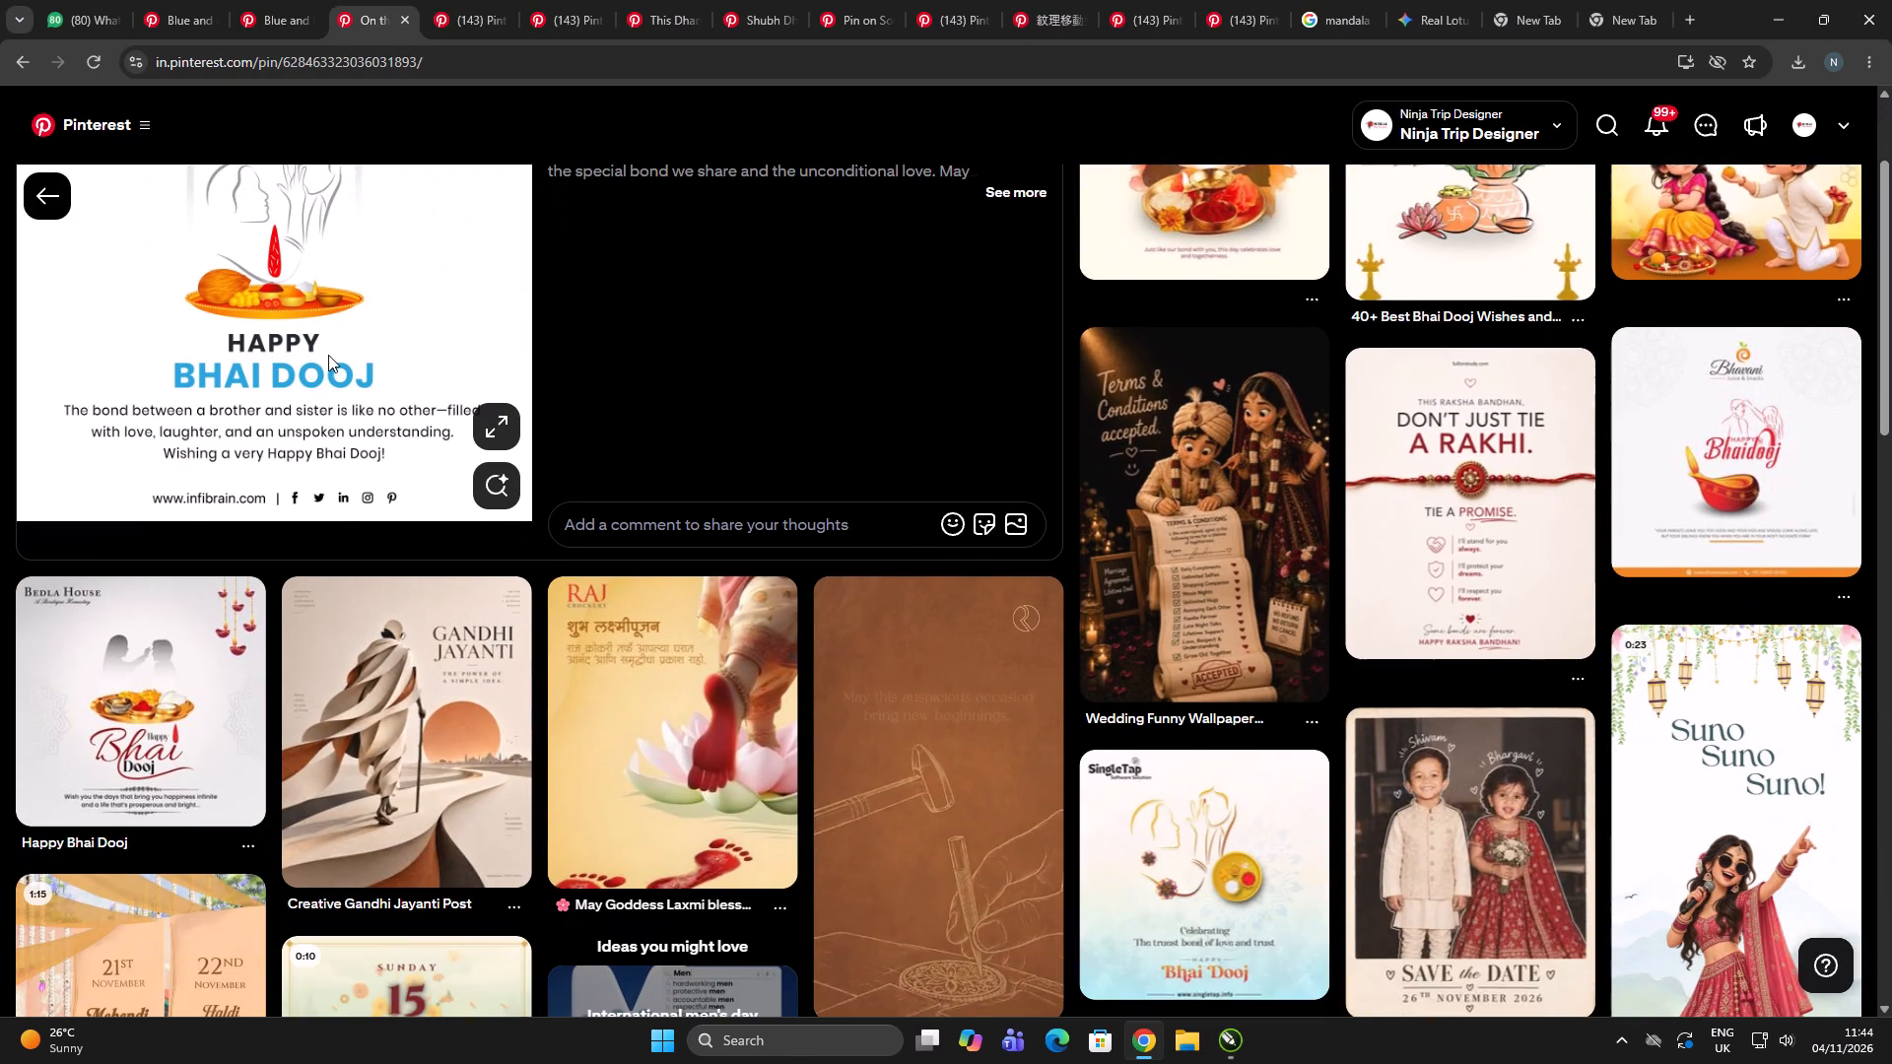
{"action": "scroll", "coordinate": [333, 354], "scroll_direction": "up", "scroll_amount": 7}
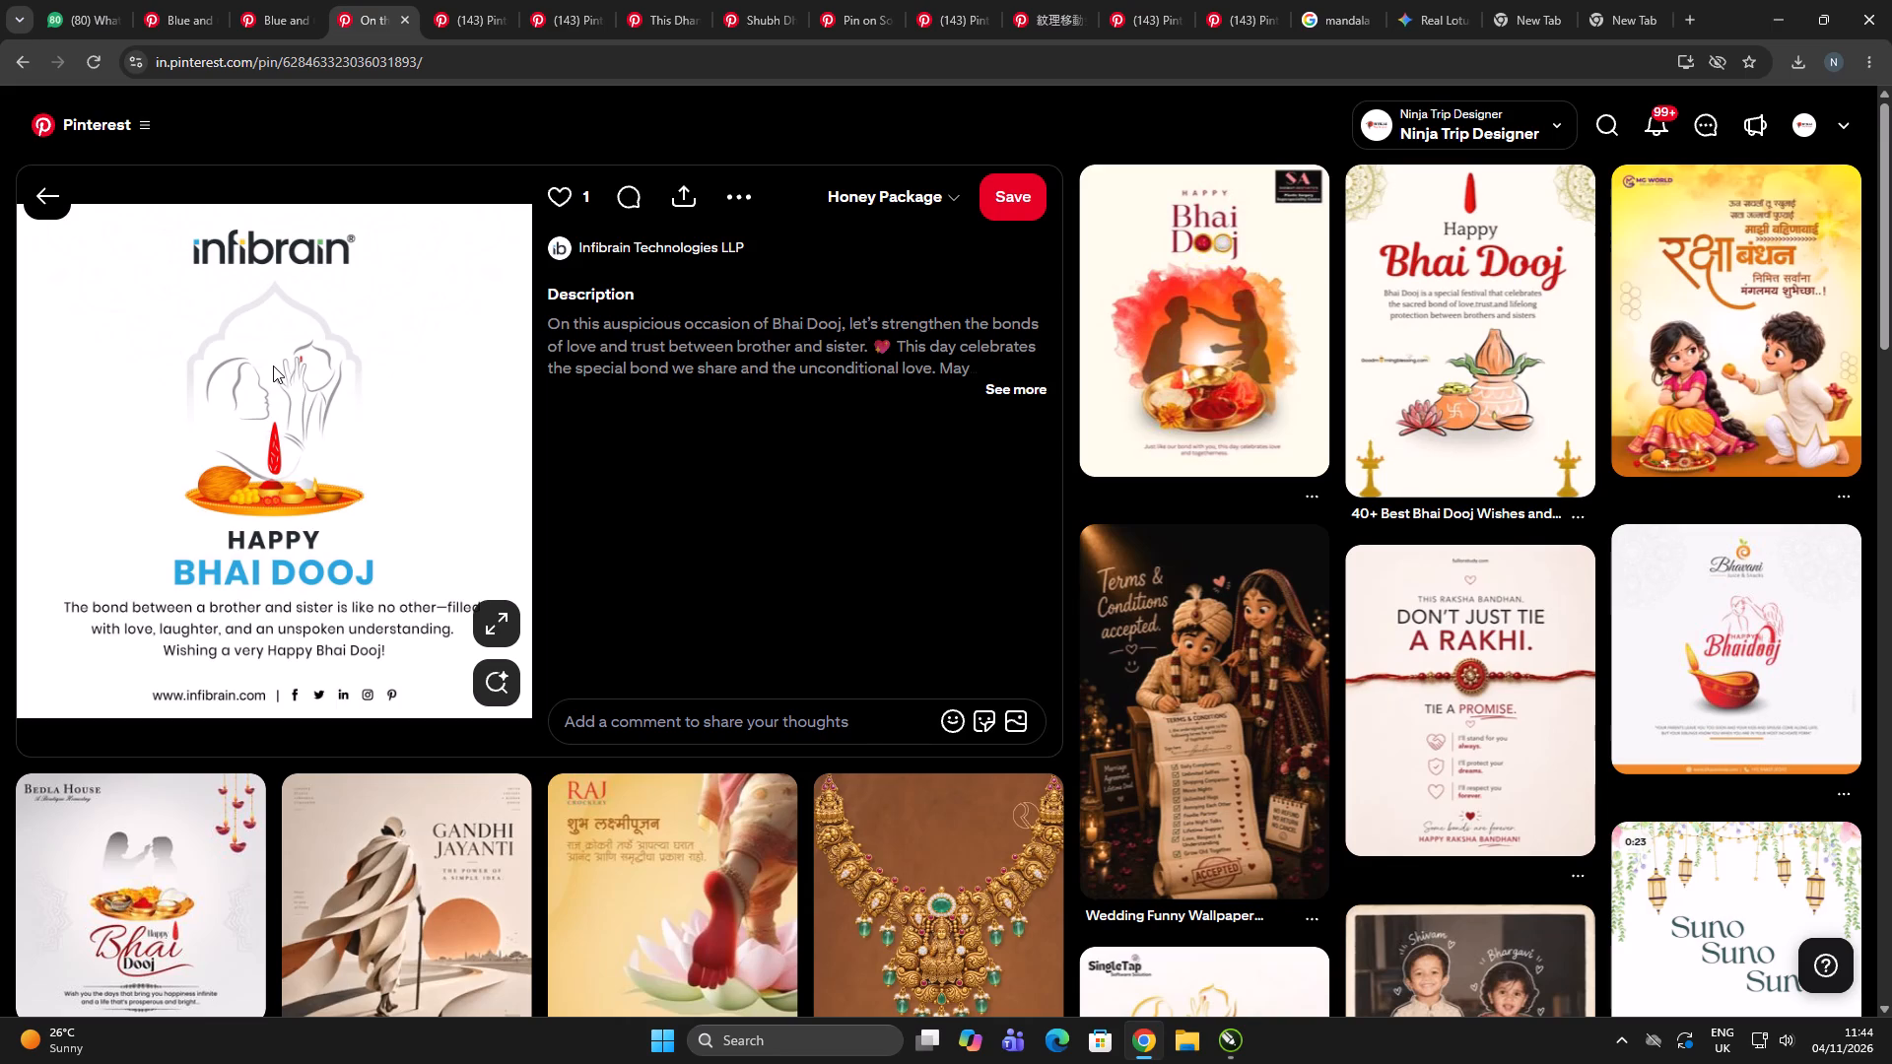
{"action": "right_click", "coordinate": [267, 315]}
{"action": "left_click", "coordinate": [372, 406]}
{"action": "key", "text": "alt+Tab"}
{"action": "scroll", "coordinate": [612, 470], "scroll_direction": "down", "scroll_amount": 3}
{"action": "double_click", "coordinate": [791, 639]}
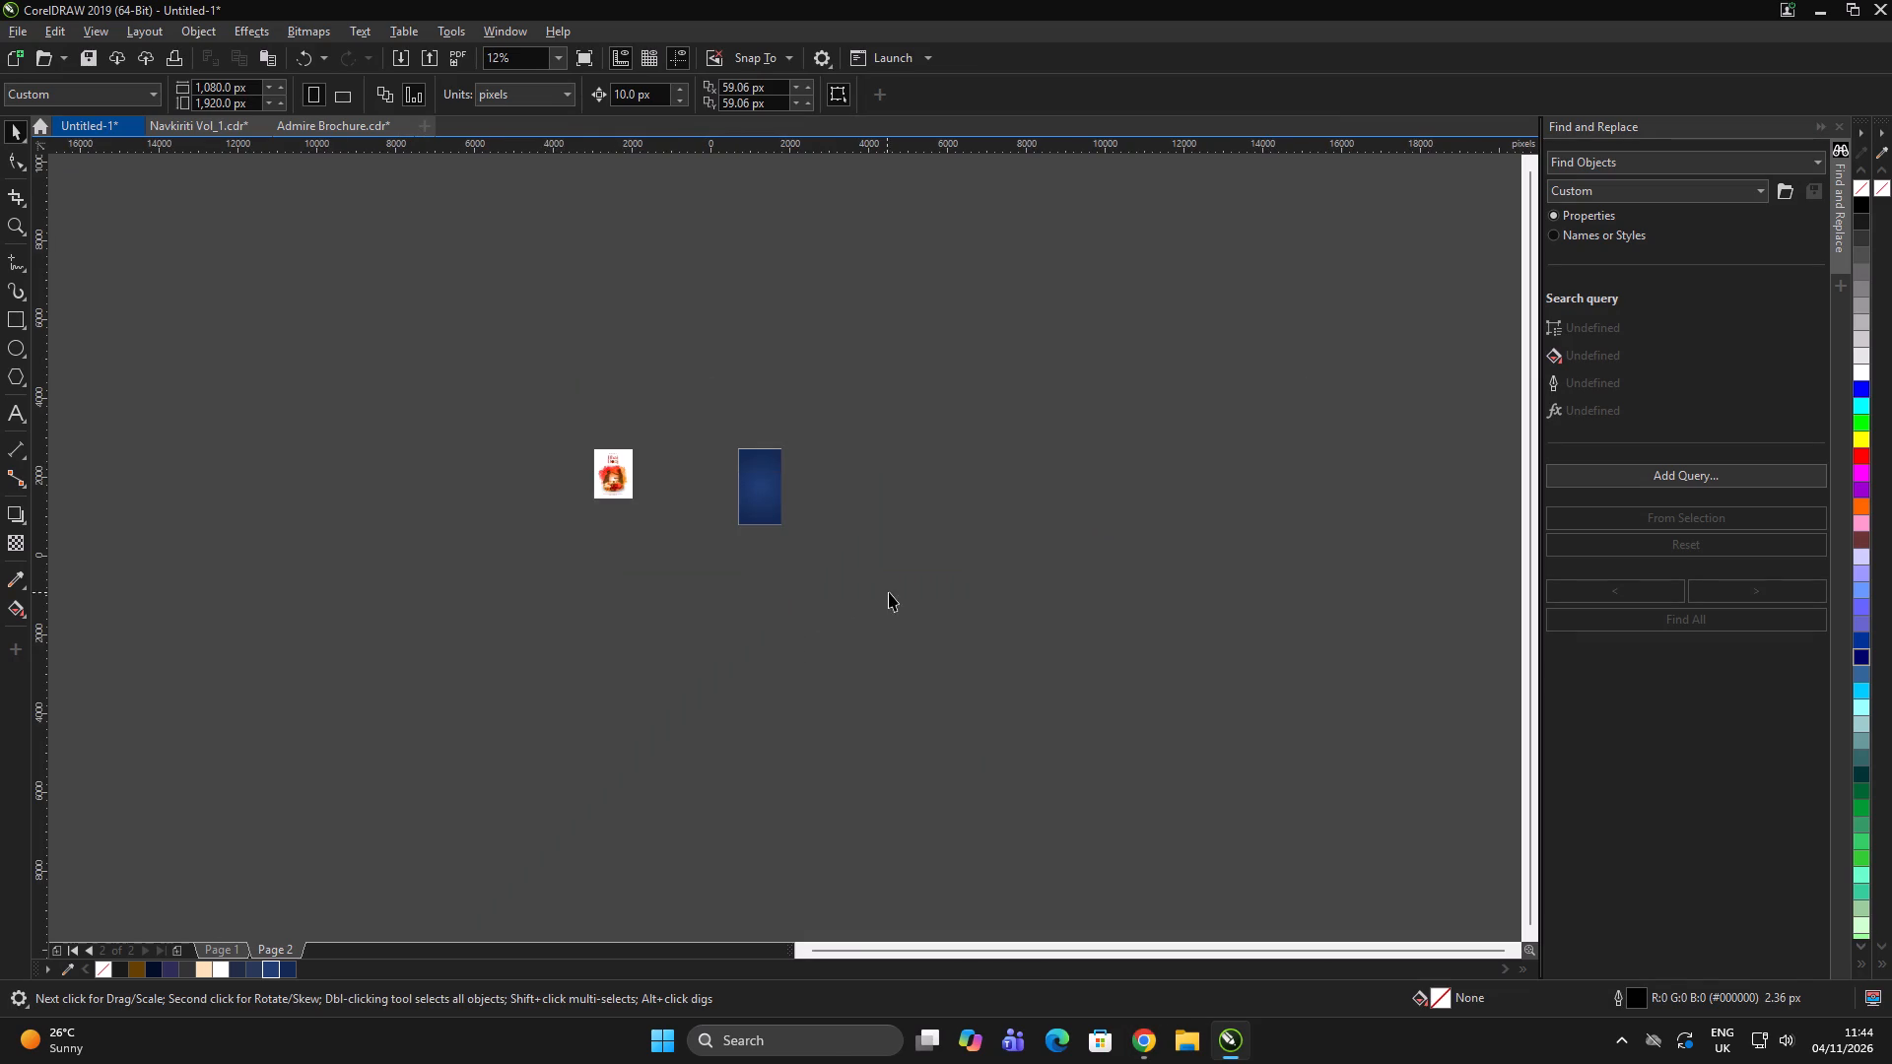
{"action": "left_click", "coordinate": [882, 593]}
{"action": "left_click", "coordinate": [889, 590]}
{"action": "scroll", "coordinate": [789, 544], "scroll_direction": "up", "scroll_amount": 2}
{"action": "key", "text": "ctrl+v"}
{"action": "double_click", "coordinate": [1107, 575]}
Search Pinterest for "bhai dooj blue theme" and look through the results.
{"action": "key", "text": "alt+Tab"}
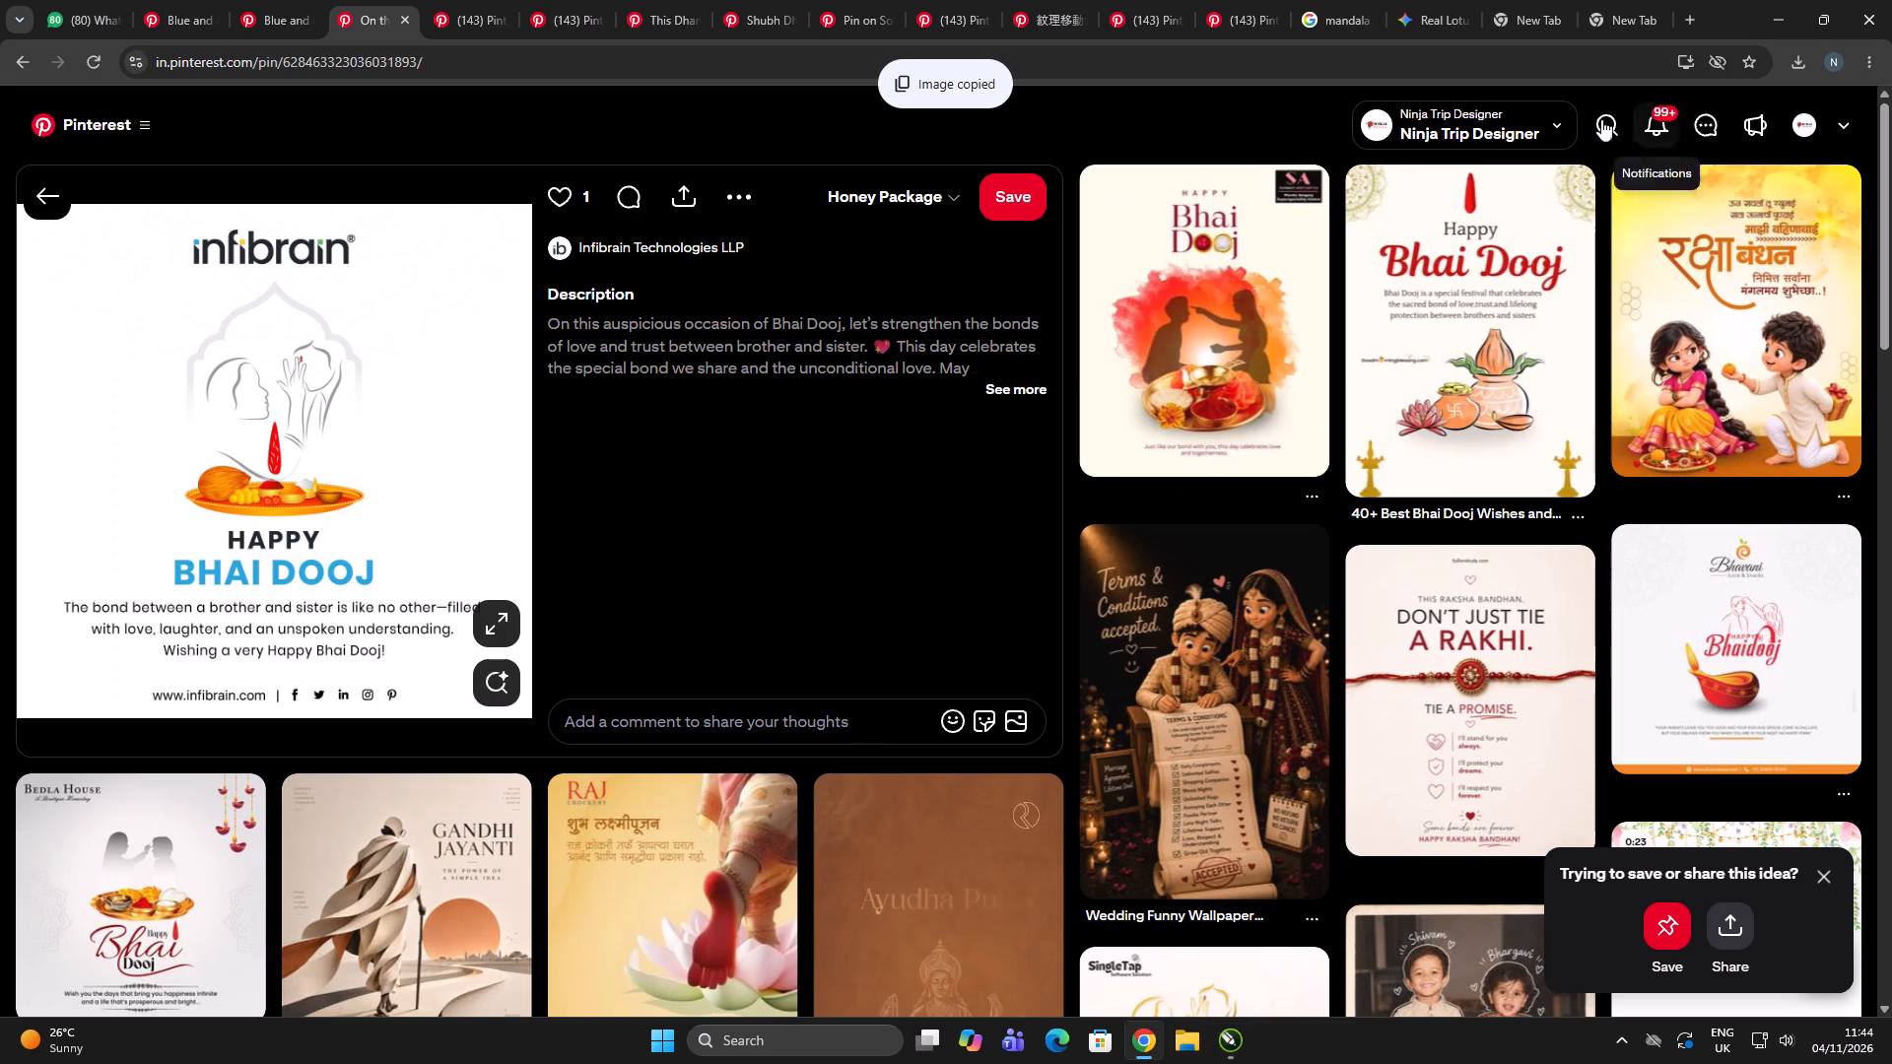
{"action": "left_click", "coordinate": [1604, 119]}
{"action": "type", "text": "bhai dooj blue"}
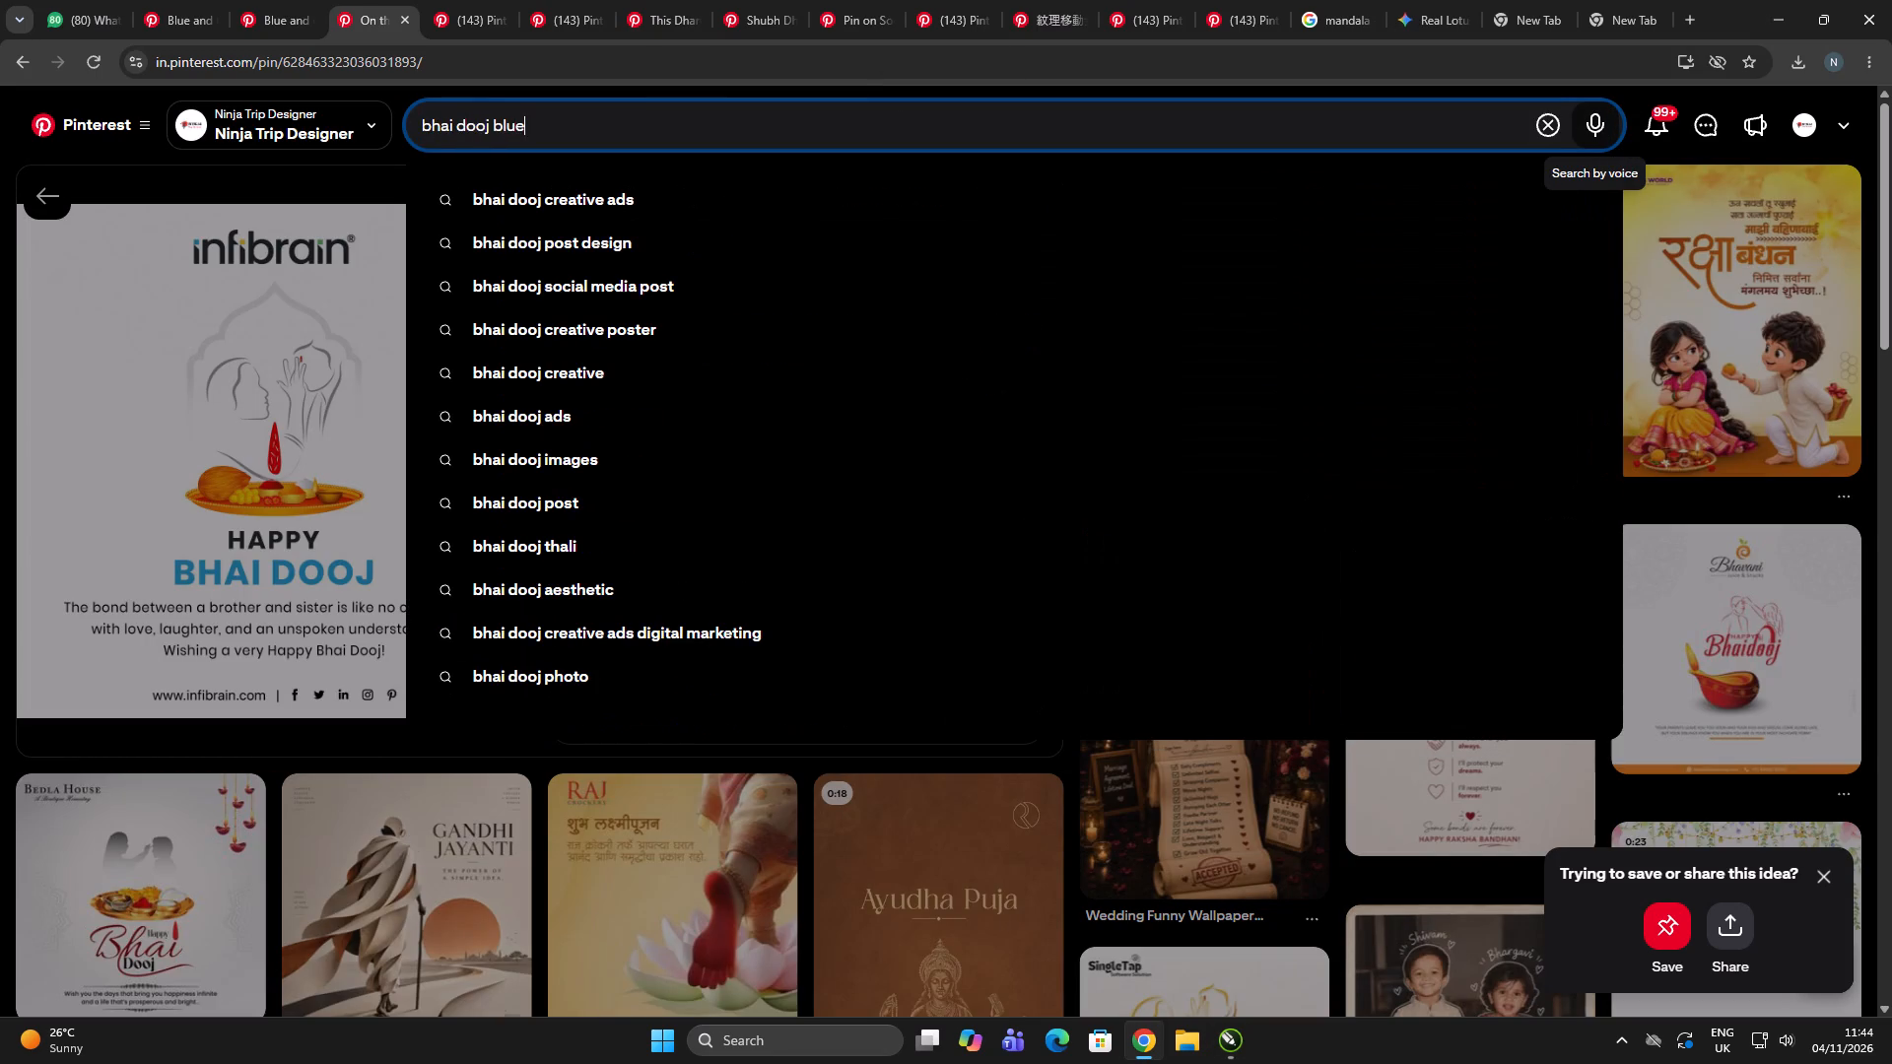
{"action": "key", "text": "space"}
{"action": "type", "text": "theme"}
{"action": "key", "text": "Return"}
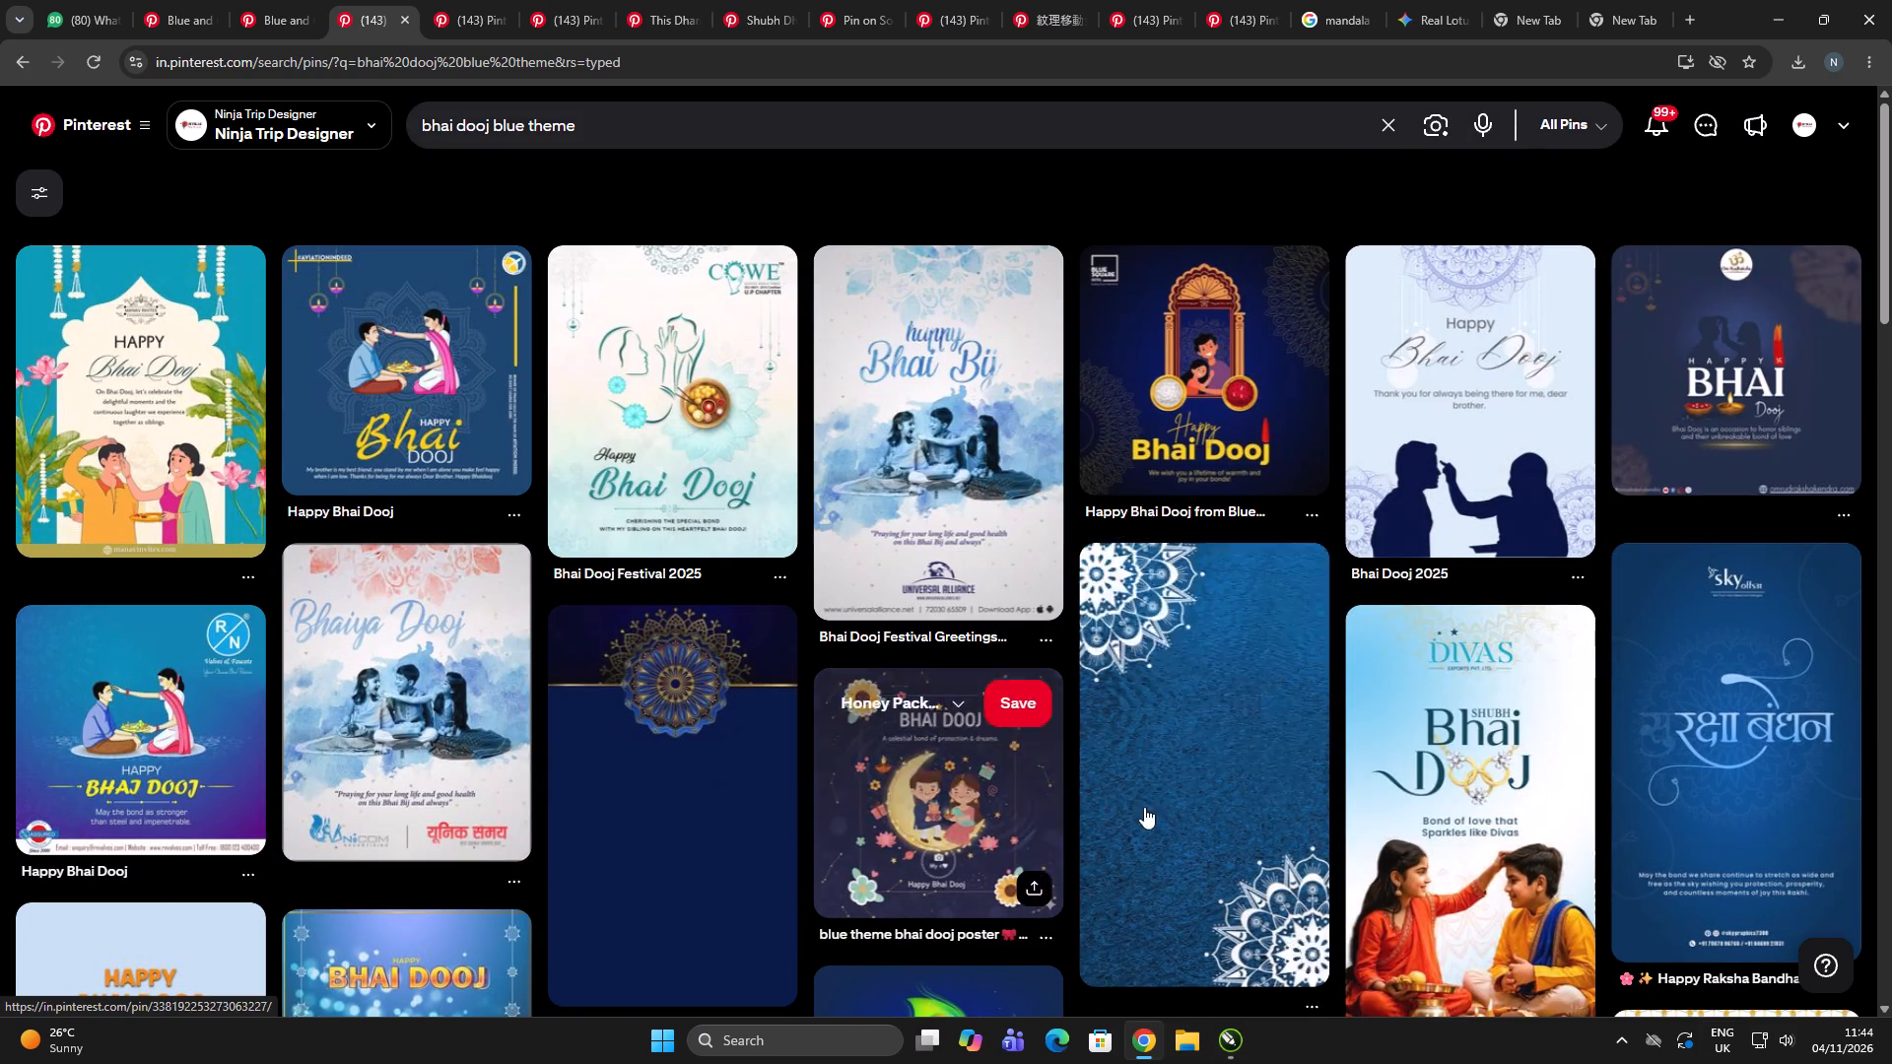
{"action": "scroll", "coordinate": [865, 612], "scroll_direction": "down", "scroll_amount": 7}
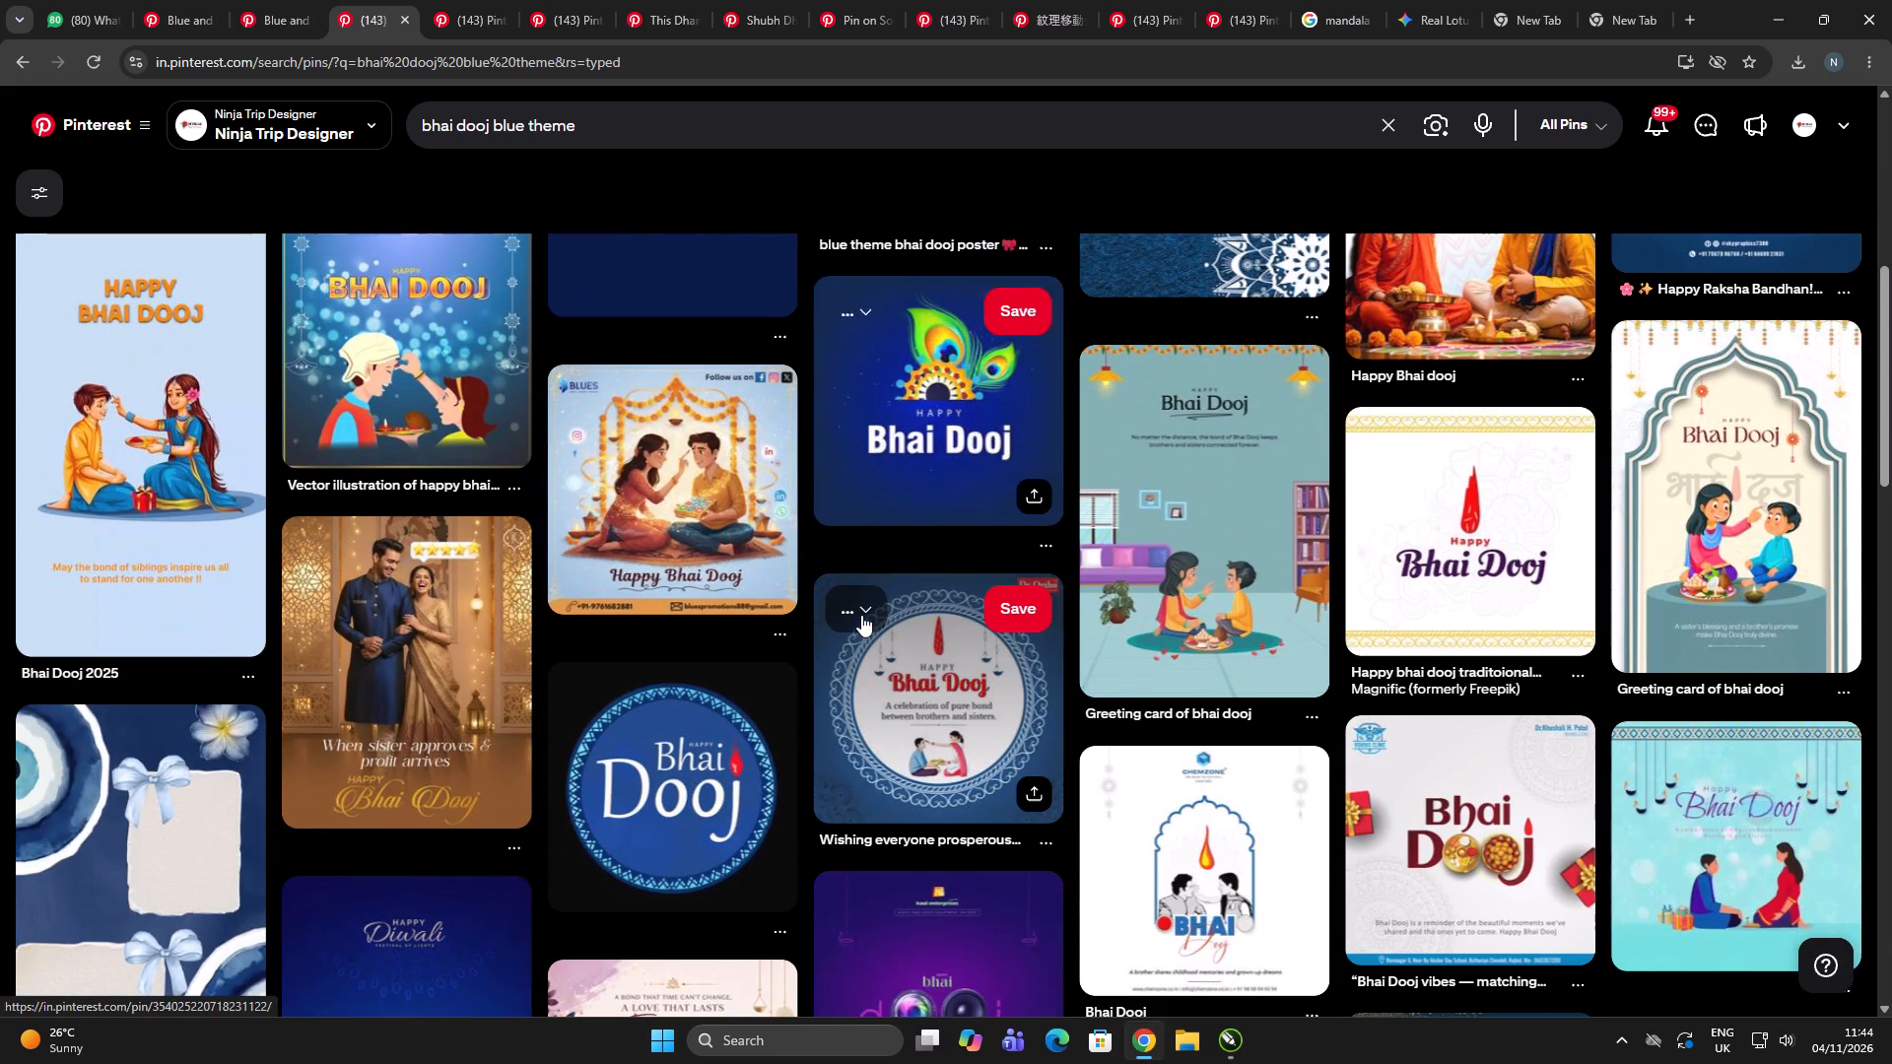
{"action": "scroll", "coordinate": [863, 615], "scroll_direction": "down", "scroll_amount": 6}
{"action": "scroll", "coordinate": [863, 615], "scroll_direction": "up", "scroll_amount": 17}
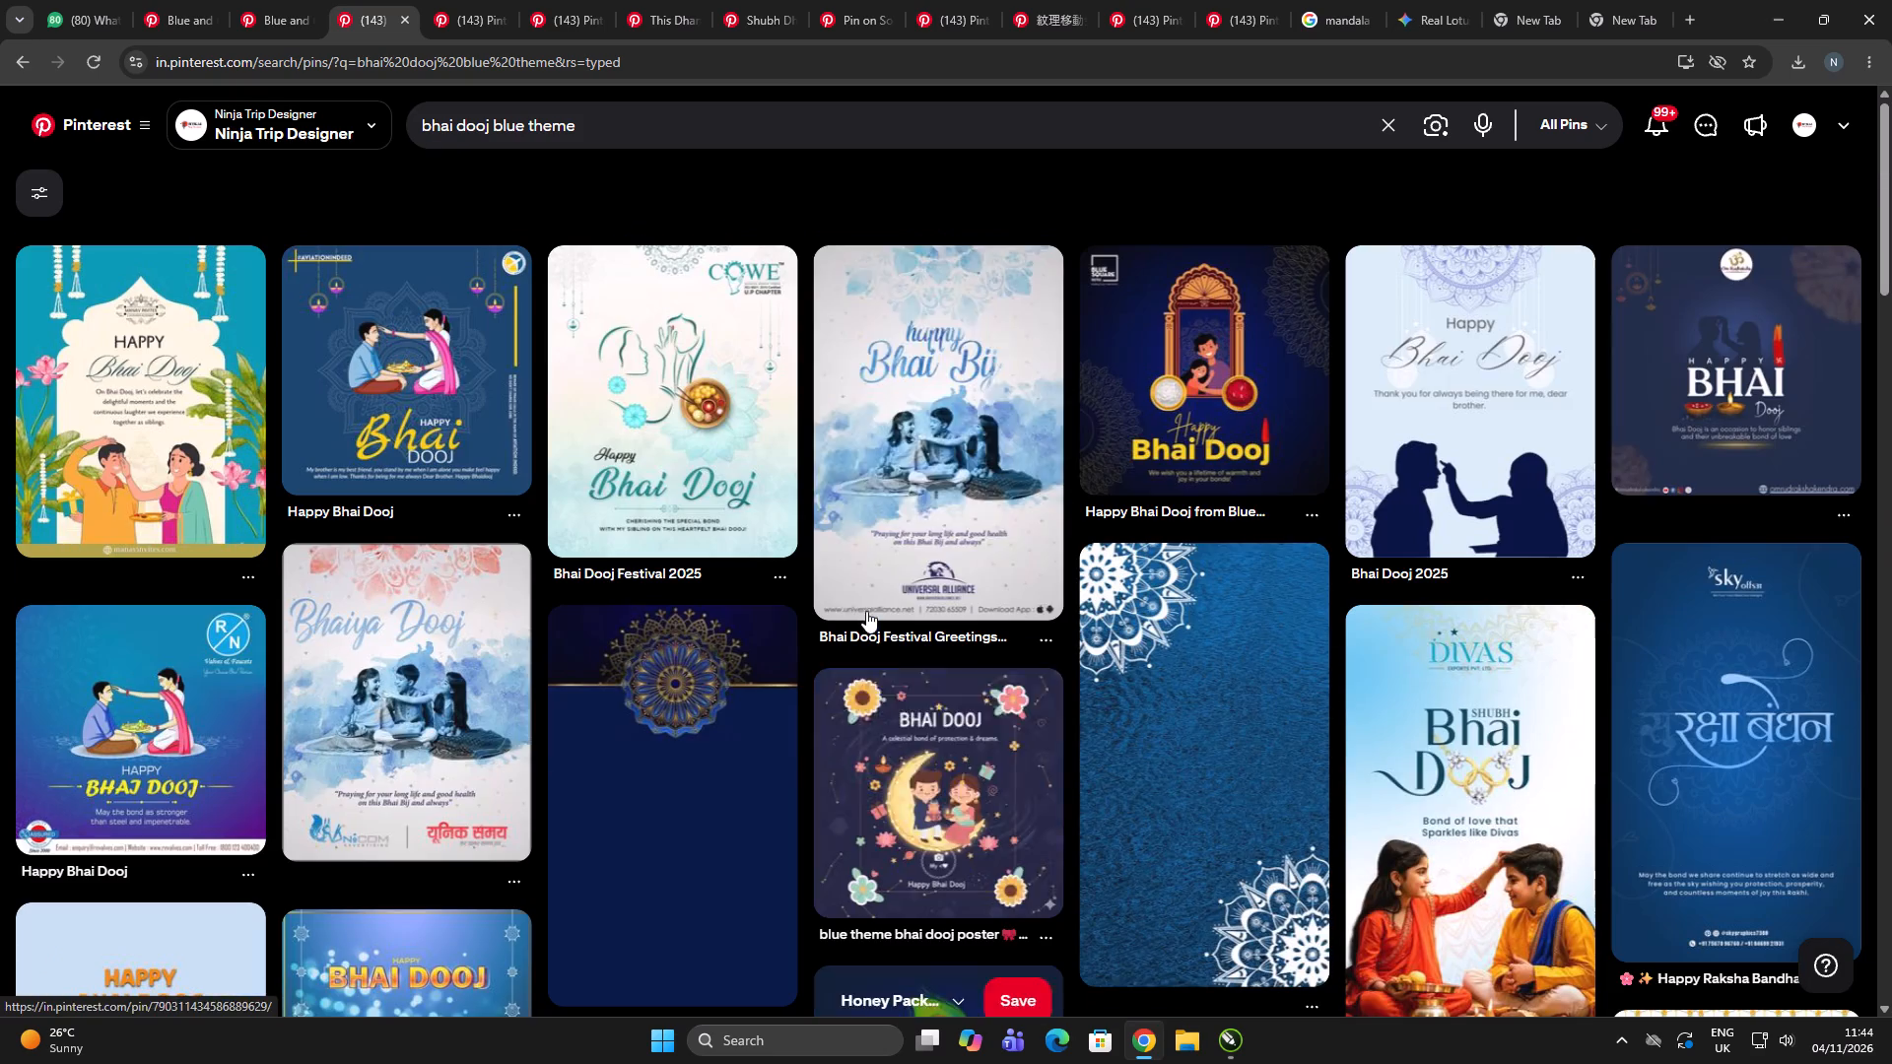
{"action": "scroll", "coordinate": [865, 609], "scroll_direction": "down", "scroll_amount": 2}
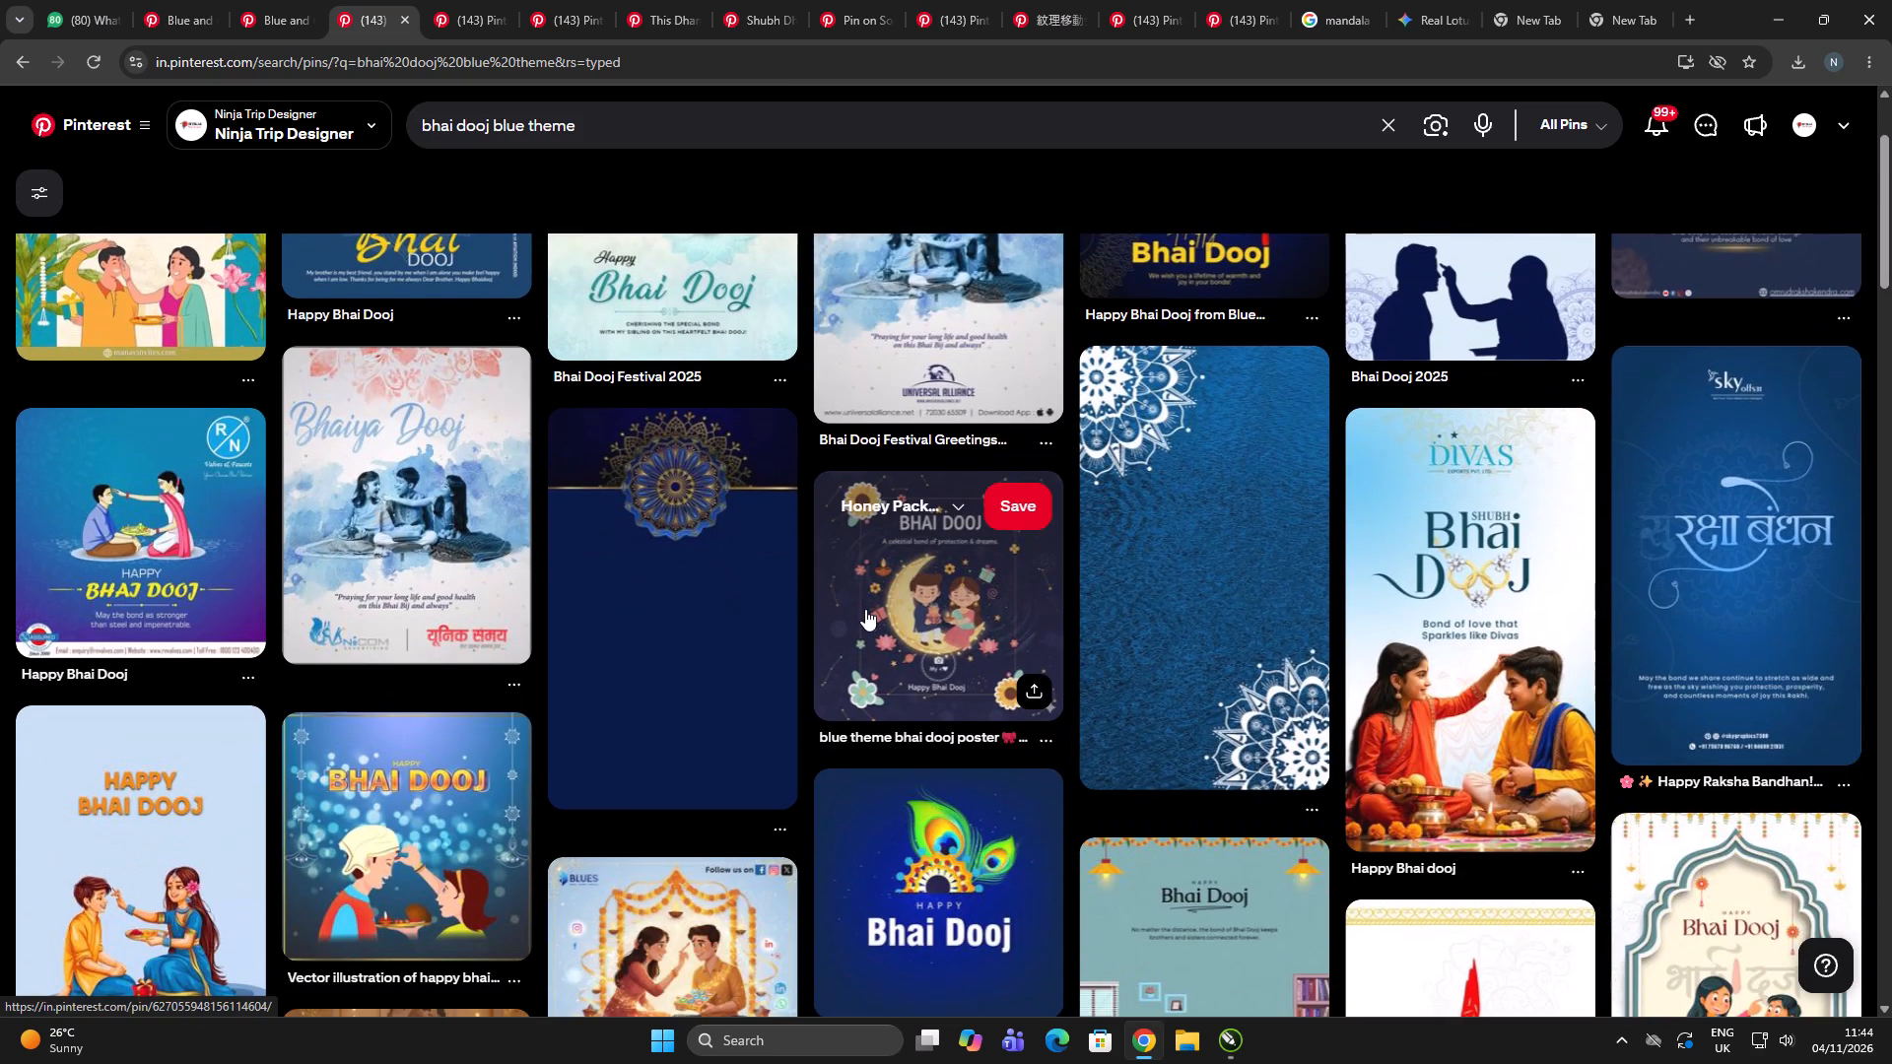
{"action": "scroll", "coordinate": [865, 609], "scroll_direction": "up", "scroll_amount": 8}
Open the dark blue Om Rudraksha Kendra Bhai Dooj pin and look through its related designs.
{"action": "left_click", "coordinate": [1736, 394]}
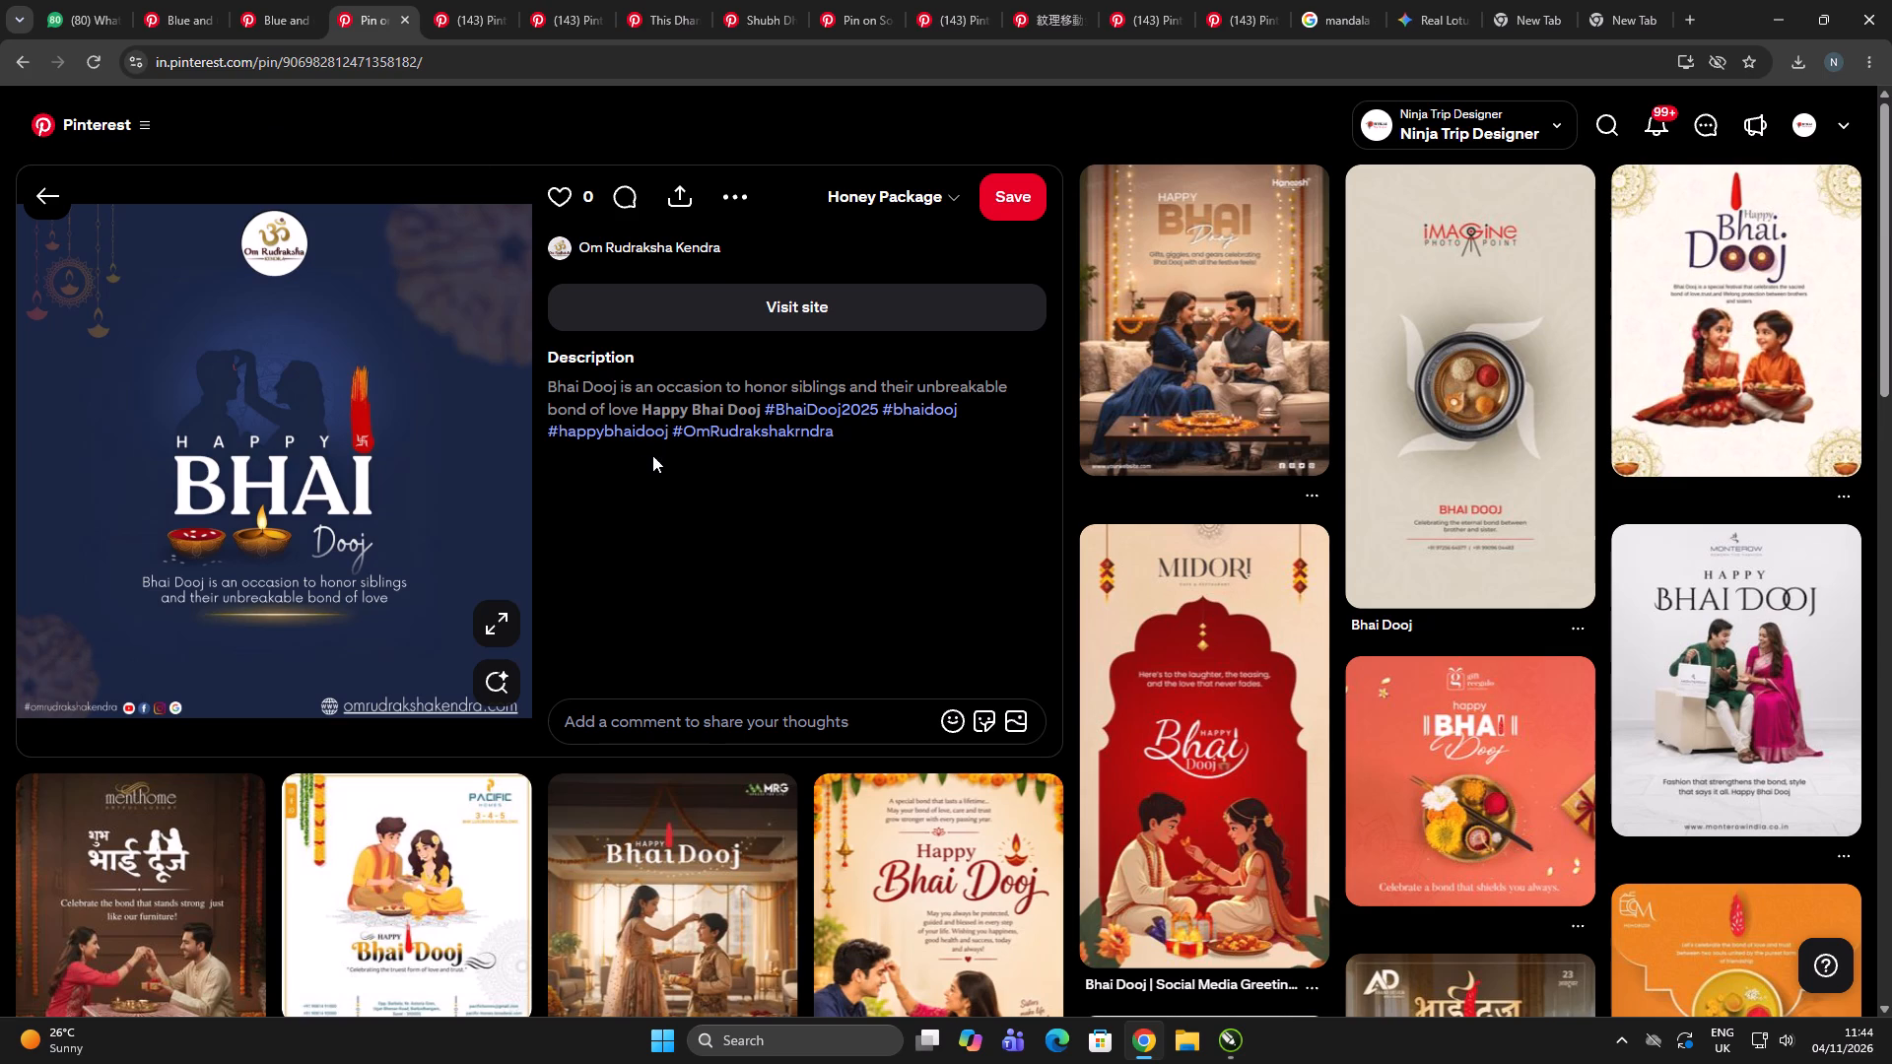
{"action": "scroll", "coordinate": [652, 452], "scroll_direction": "down", "scroll_amount": 7}
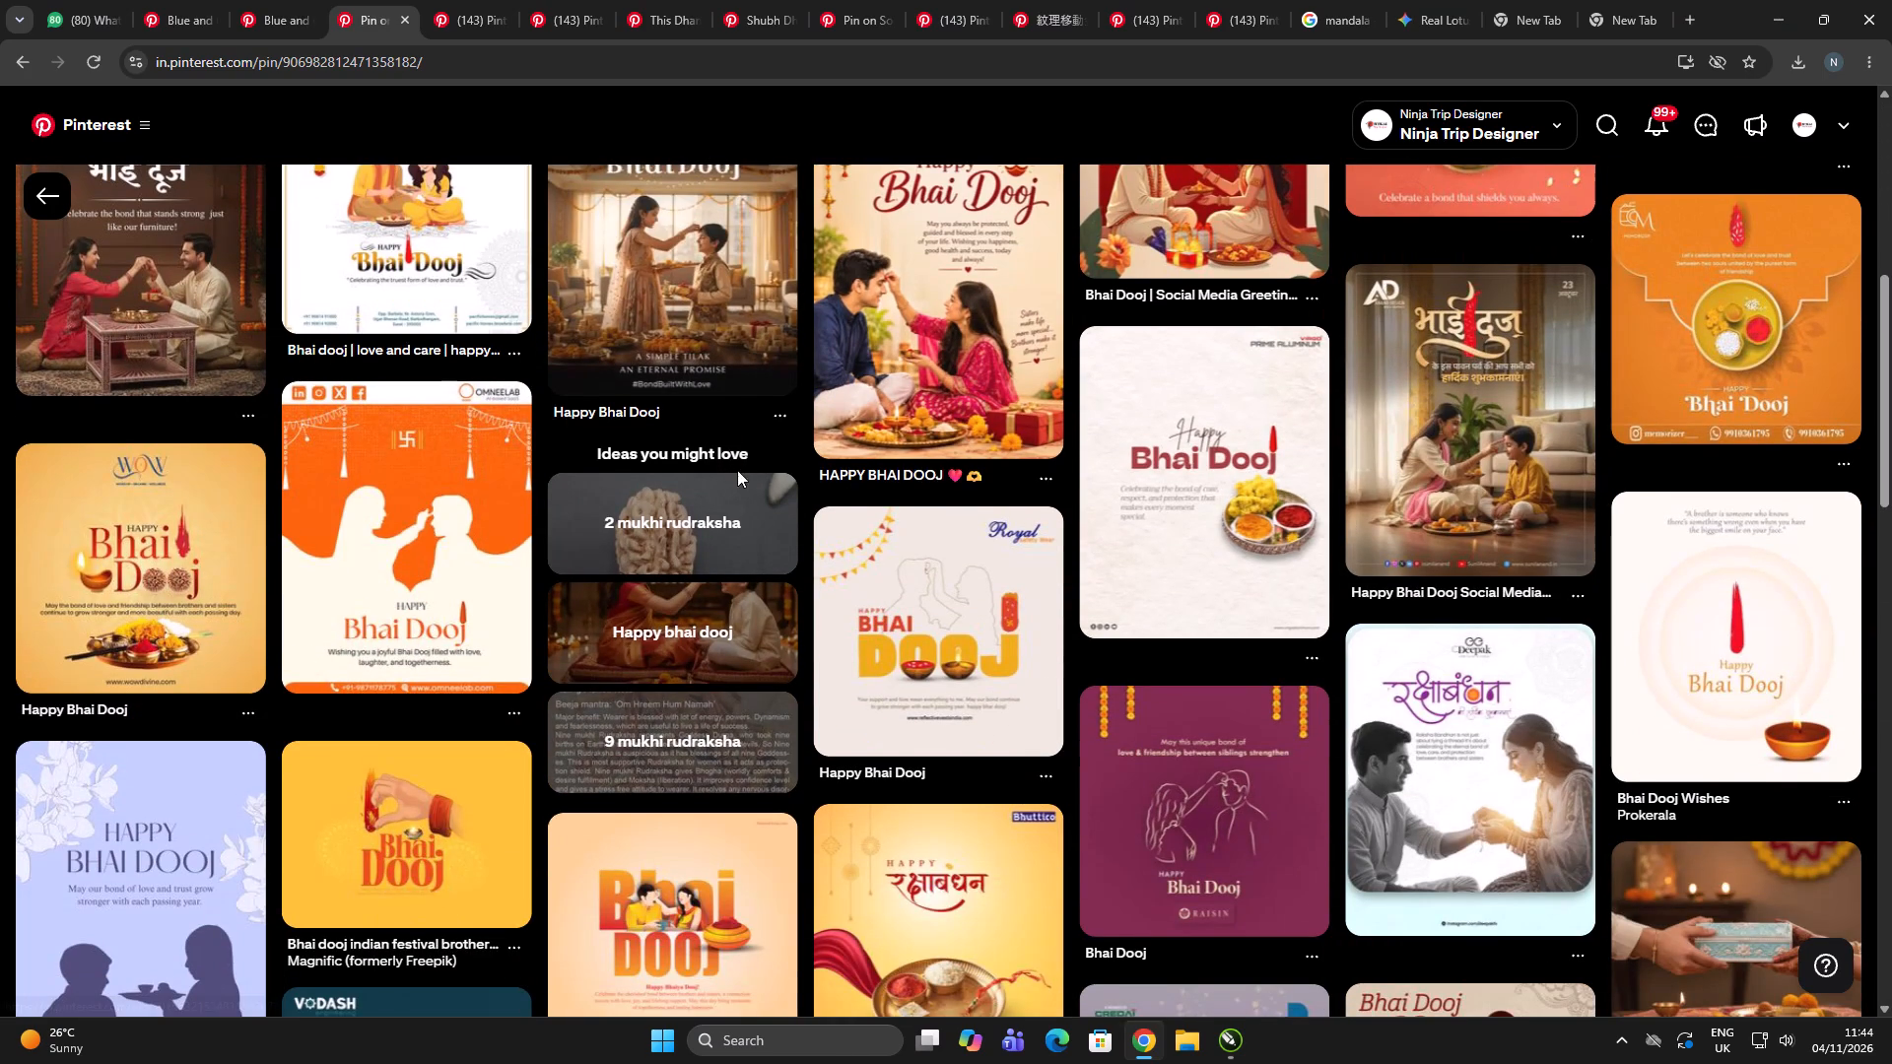
{"action": "scroll", "coordinate": [1015, 536], "scroll_direction": "down", "scroll_amount": 5}
{"action": "scroll", "coordinate": [1010, 565], "scroll_direction": "up", "scroll_amount": 1}
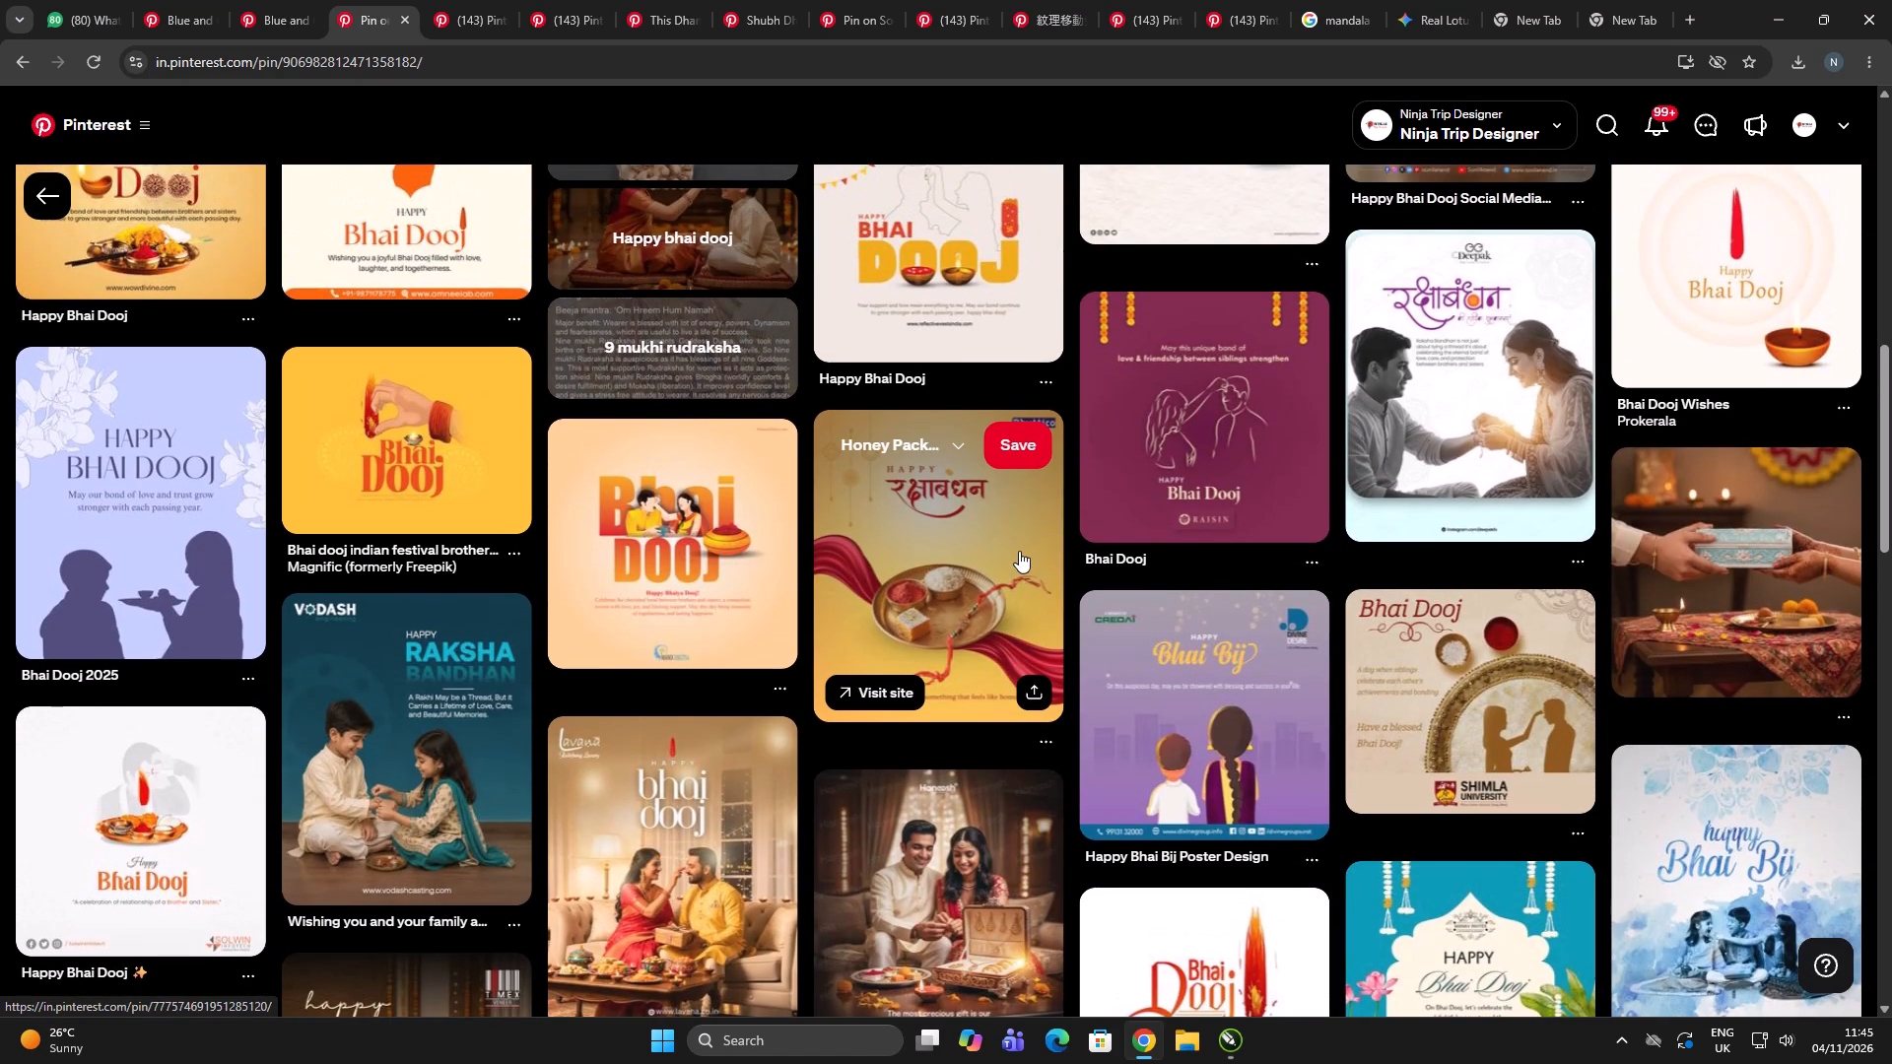
{"action": "scroll", "coordinate": [1017, 558], "scroll_direction": "down", "scroll_amount": 5}
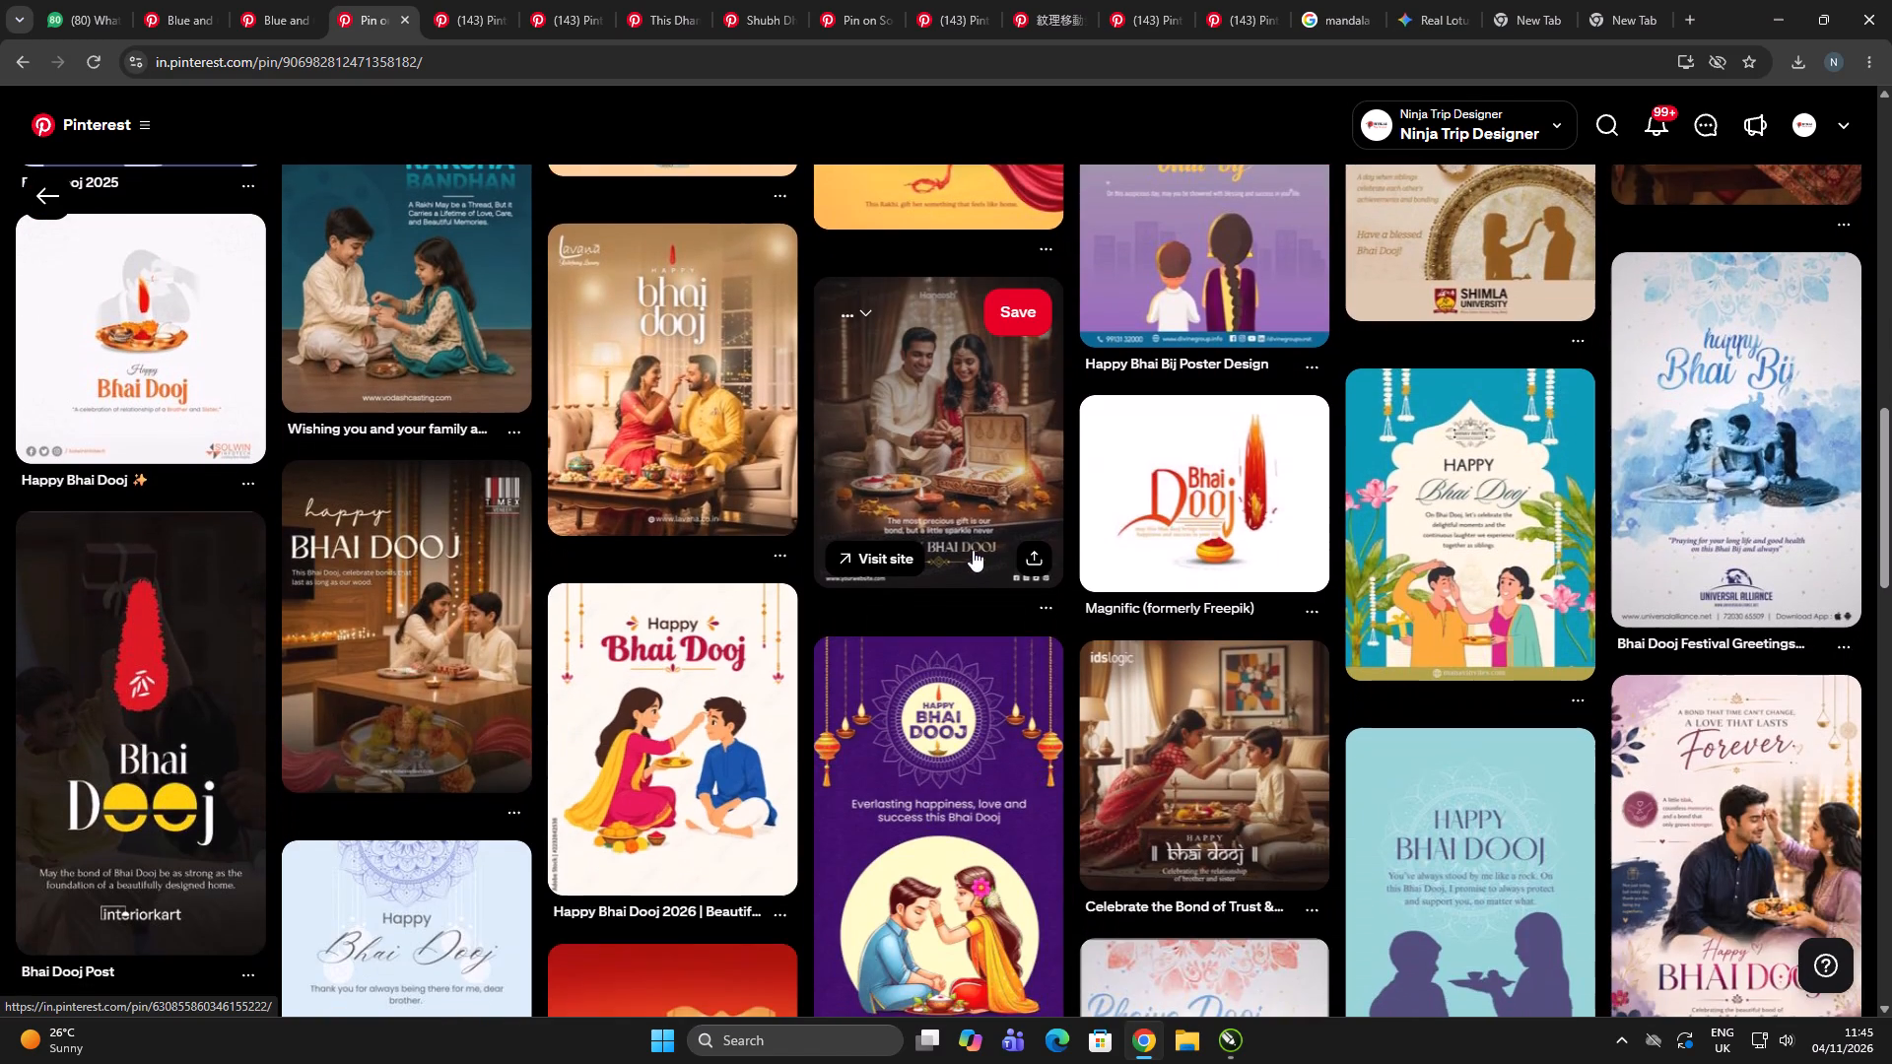
{"action": "scroll", "coordinate": [976, 547], "scroll_direction": "down", "scroll_amount": 4}
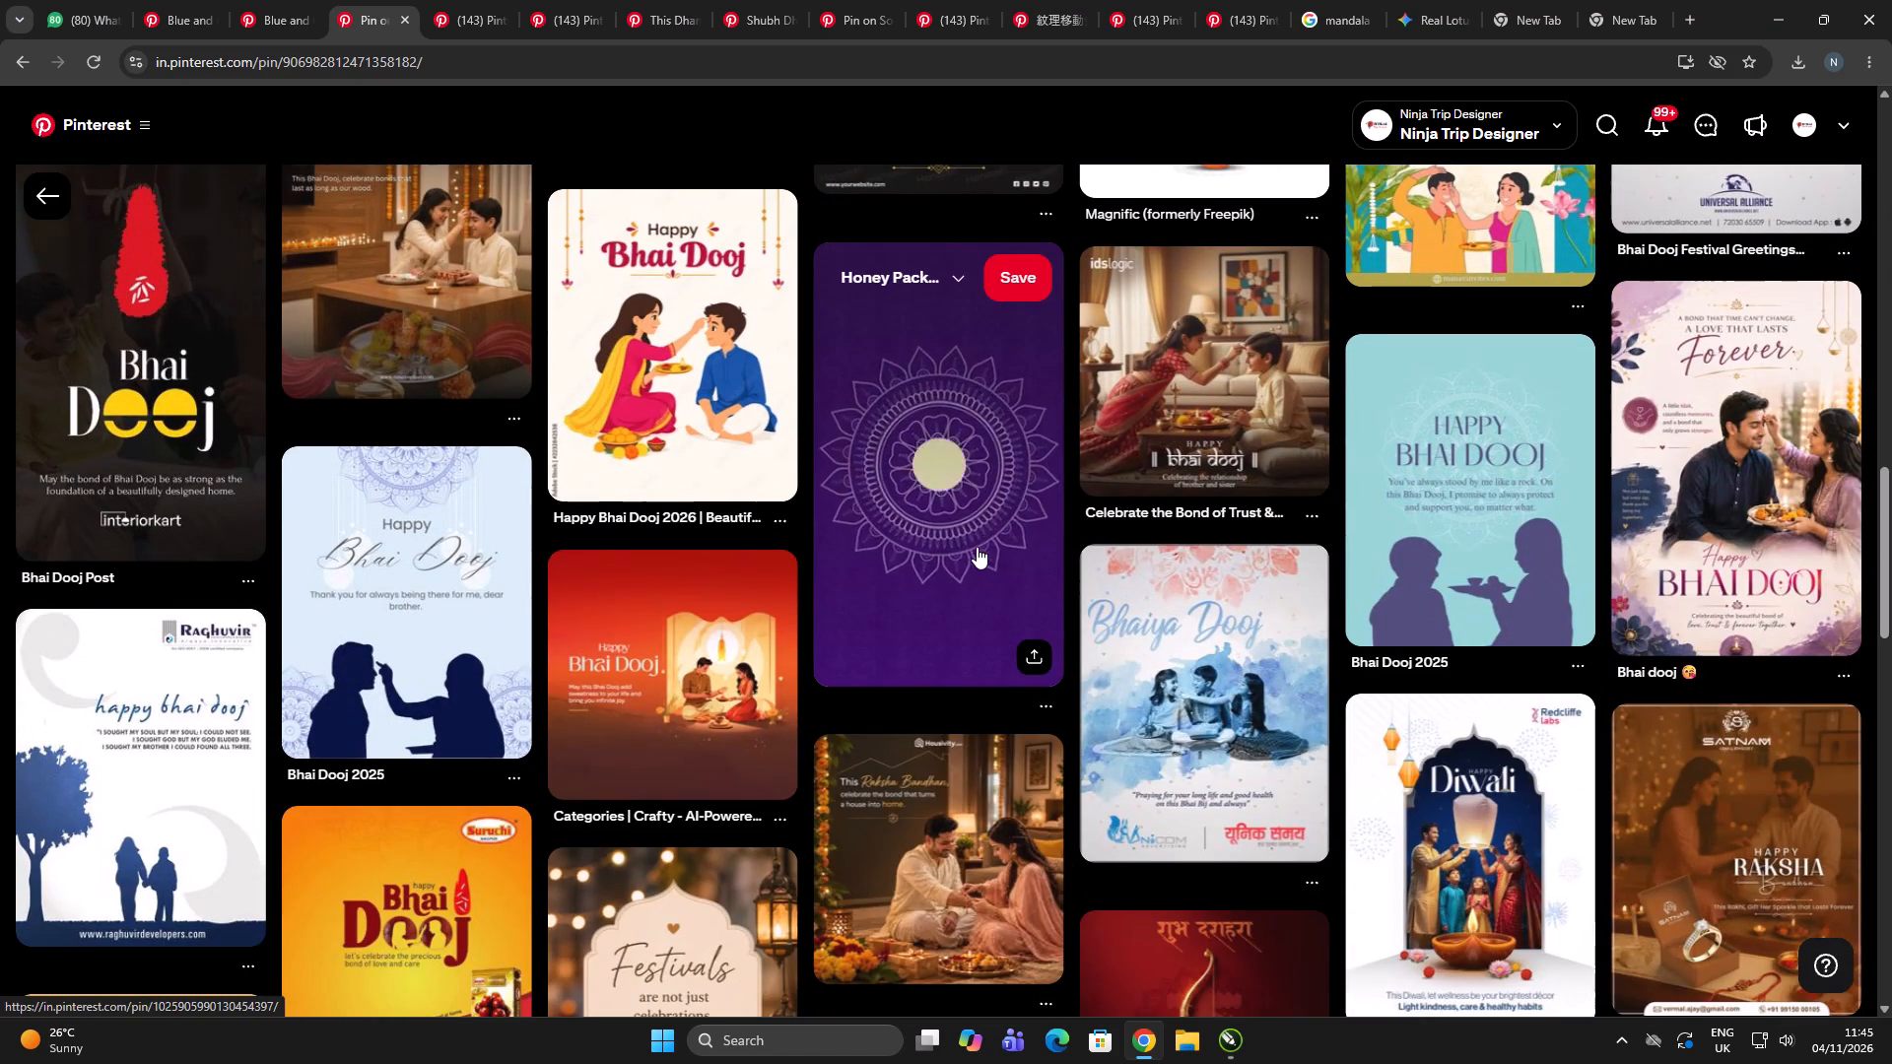
Return to CorelDRAW and examine the brother-and-sister line art in the pasted Infibrain image.
{"action": "key", "text": "alt+Tab"}
{"action": "scroll", "coordinate": [798, 588], "scroll_direction": "down", "scroll_amount": 3}
{"action": "left_click", "coordinate": [897, 675]}
{"action": "left_click", "coordinate": [909, 674]}
{"action": "scroll", "coordinate": [741, 439], "scroll_direction": "up", "scroll_amount": 3}
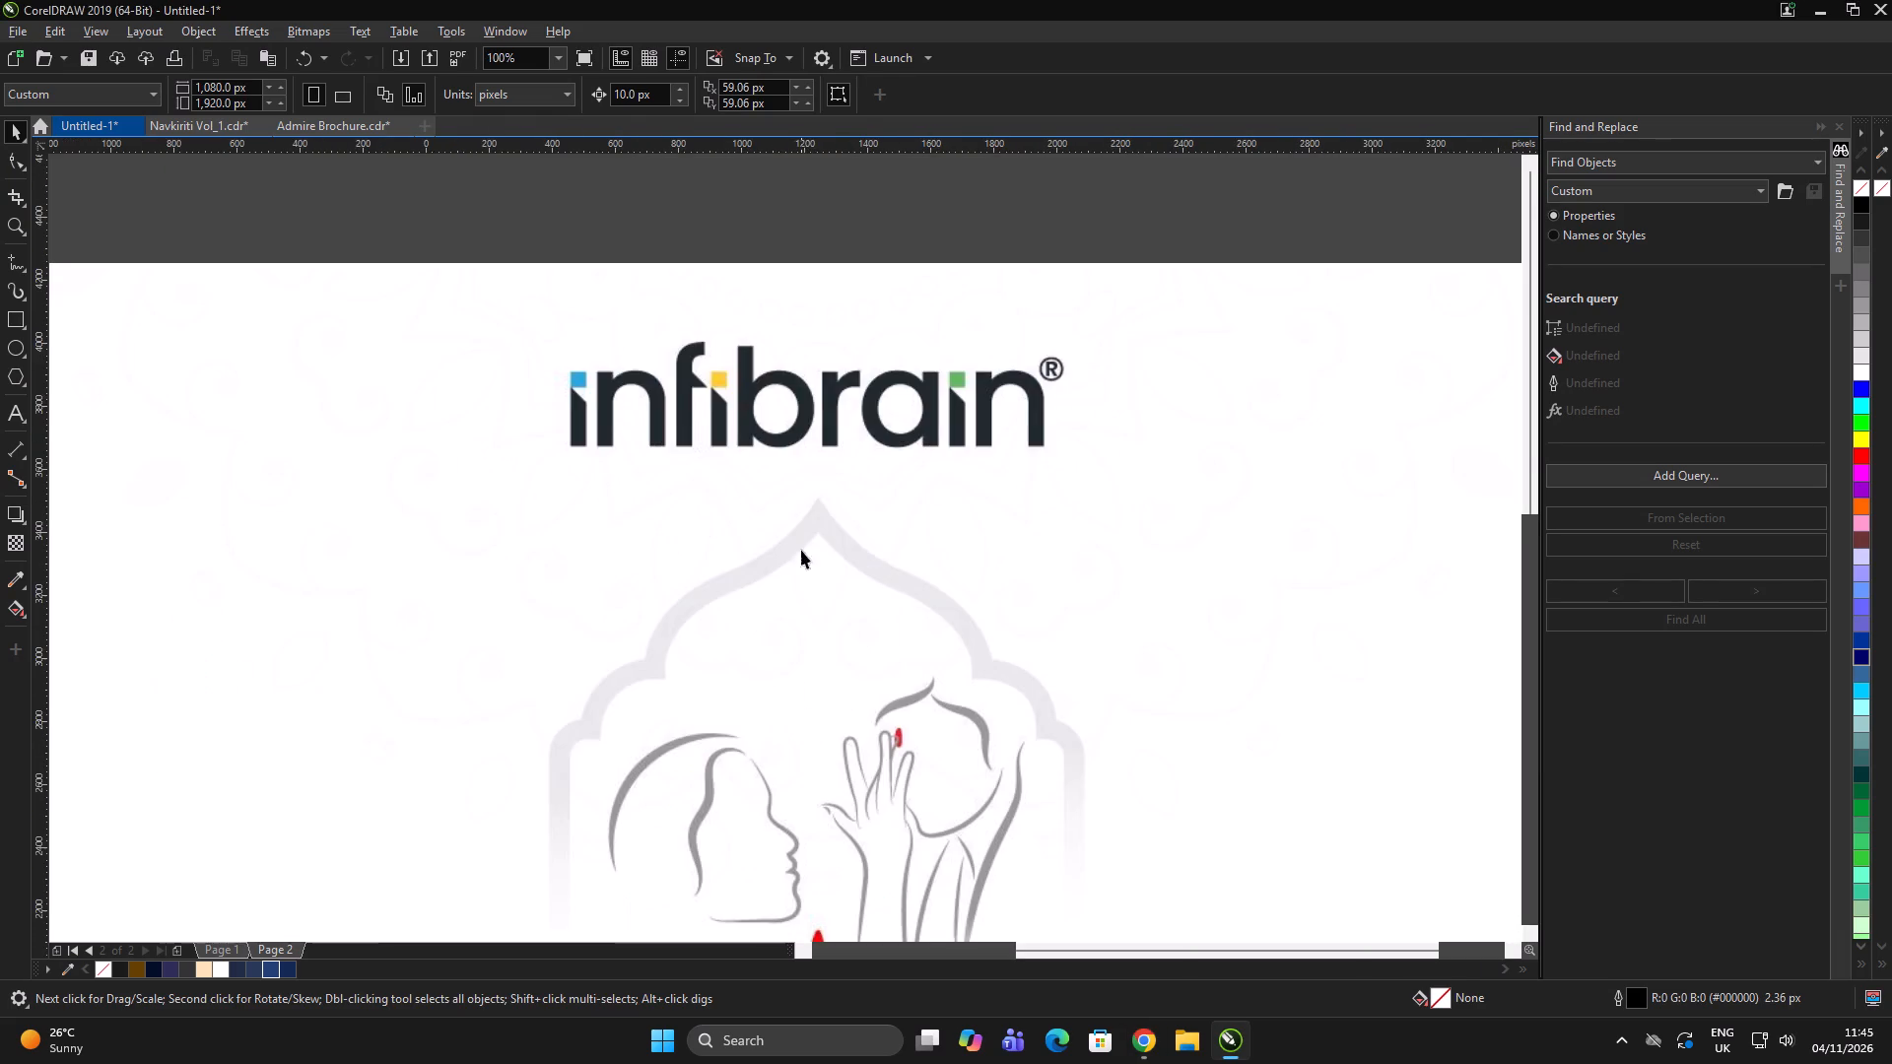
{"action": "scroll", "coordinate": [774, 543], "scroll_direction": "down", "scroll_amount": 2}
{"action": "left_click", "coordinate": [799, 602]}
{"action": "scroll", "coordinate": [803, 610], "scroll_direction": "up", "scroll_amount": 1}
{"action": "scroll", "coordinate": [927, 565], "scroll_direction": "down", "scroll_amount": 3}
{"action": "double_click", "coordinate": [1058, 601]}
{"action": "scroll", "coordinate": [893, 578], "scroll_direction": "up", "scroll_amount": 1}
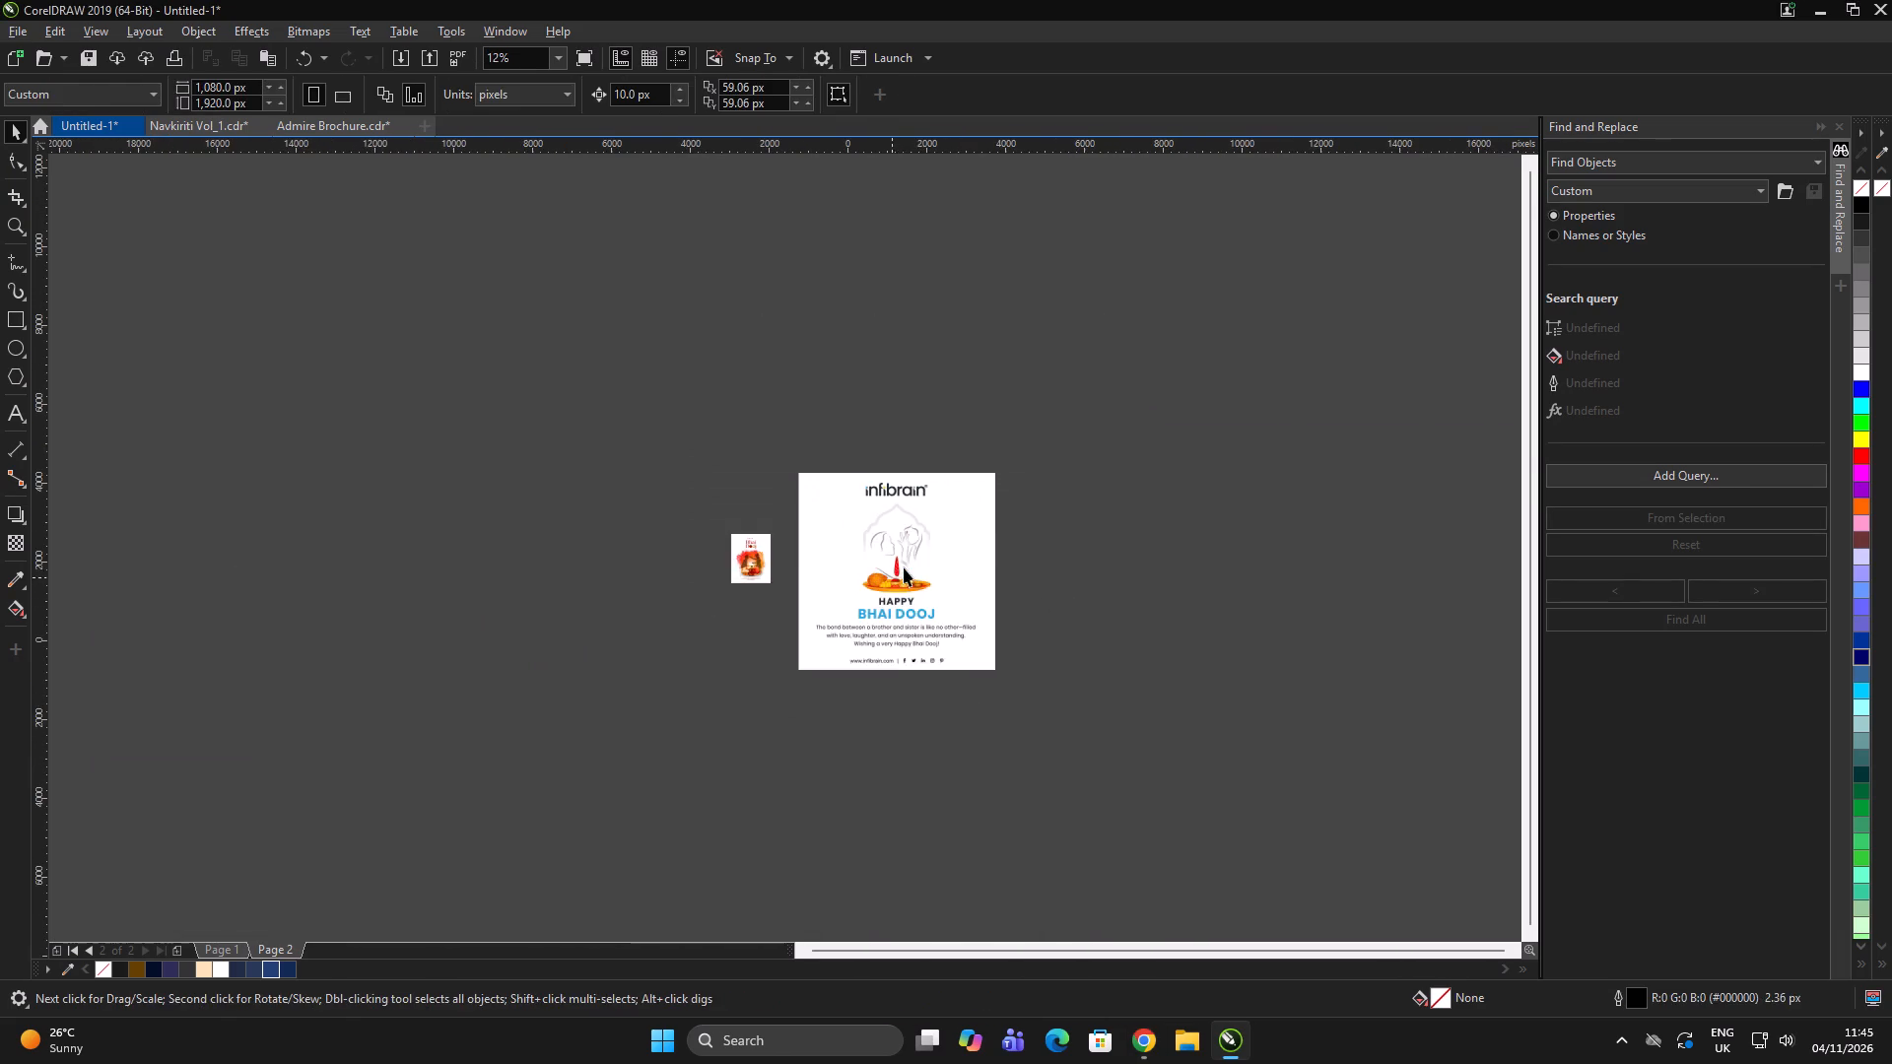
Move the pasted Infibrain image off the page to just right of the blue gradient rectangle and scale it down.
{"action": "left_click", "coordinate": [913, 548]}
{"action": "scroll", "coordinate": [928, 533], "scroll_direction": "up", "scroll_amount": 2}
{"action": "scroll", "coordinate": [1049, 501], "scroll_direction": "down", "scroll_amount": 2}
{"action": "left_click_drag", "start_coordinate": [1060, 499], "coordinate": [903, 678]}
{"action": "left_click_drag", "start_coordinate": [853, 674], "coordinate": [913, 661]}
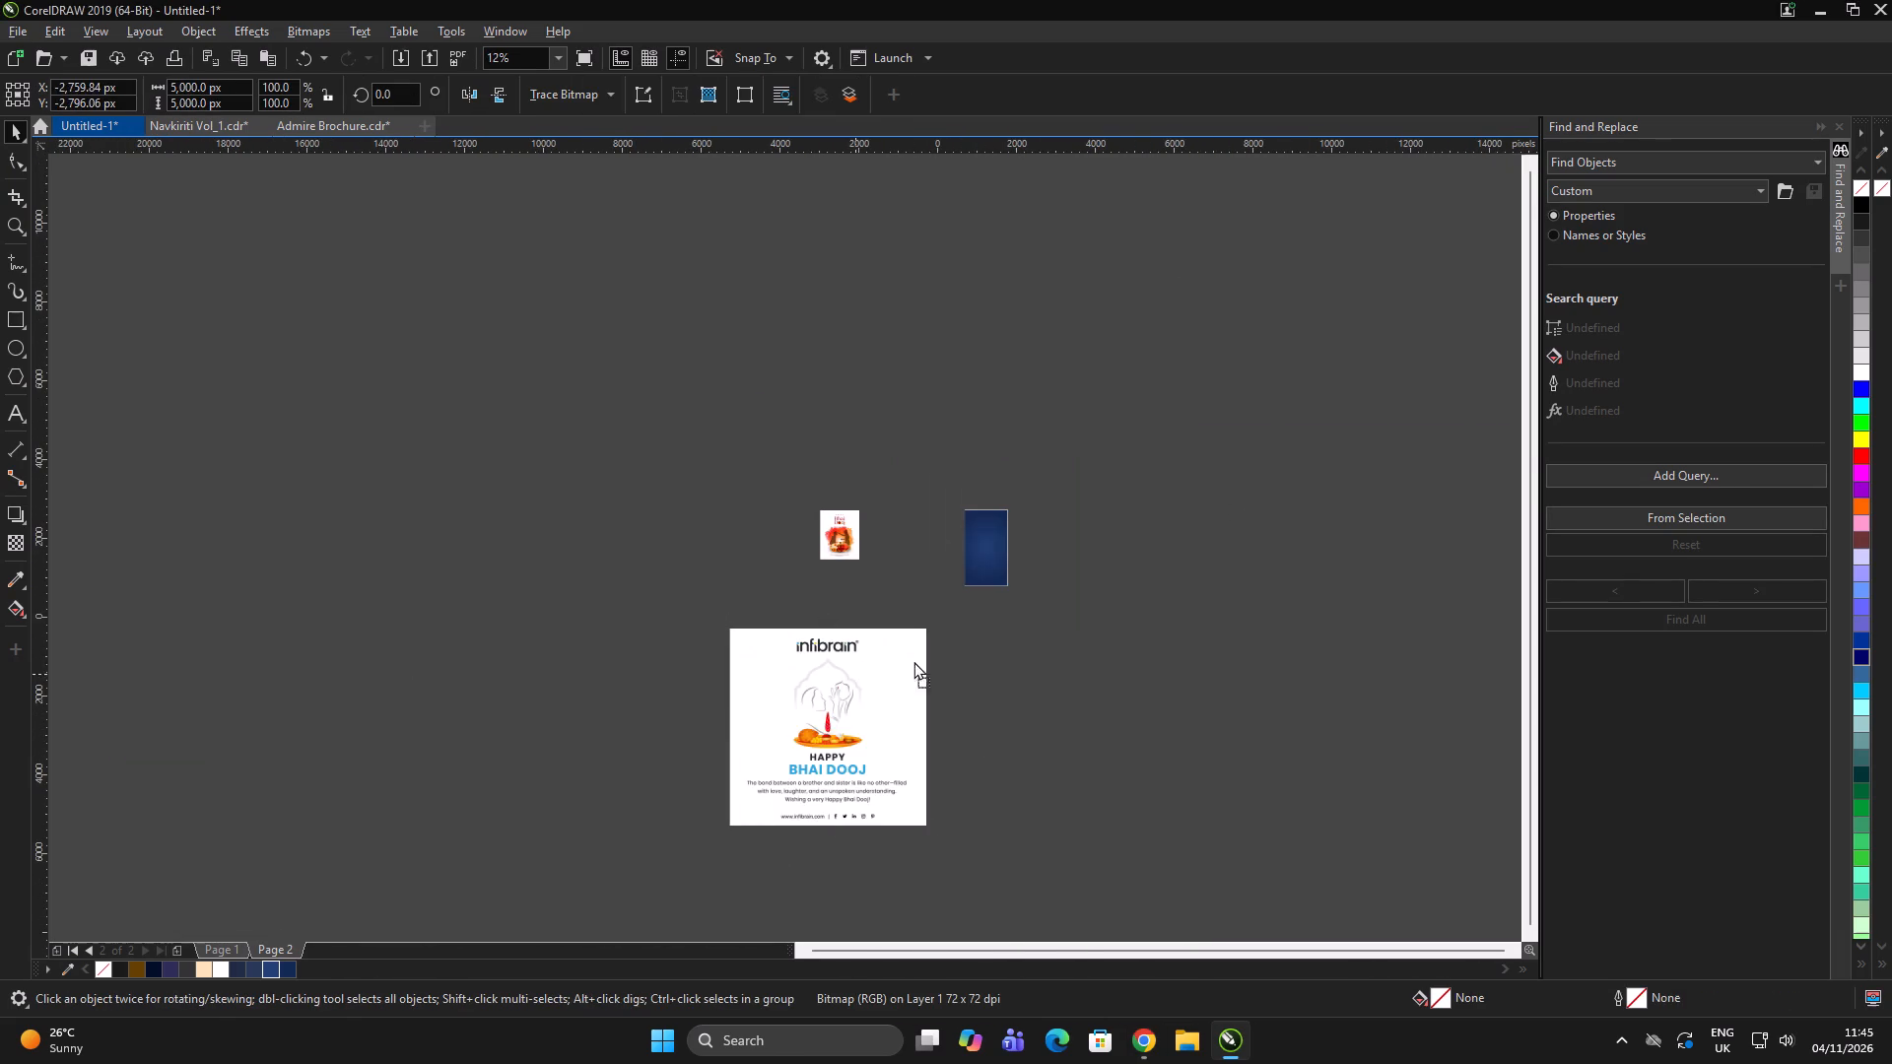
{"action": "left_click_drag", "start_coordinate": [913, 661], "coordinate": [1117, 591]}
{"action": "scroll", "coordinate": [1171, 558], "scroll_direction": "up", "scroll_amount": 1}
{"action": "double_click", "coordinate": [1318, 522]}
{"action": "left_click", "coordinate": [1173, 622]}
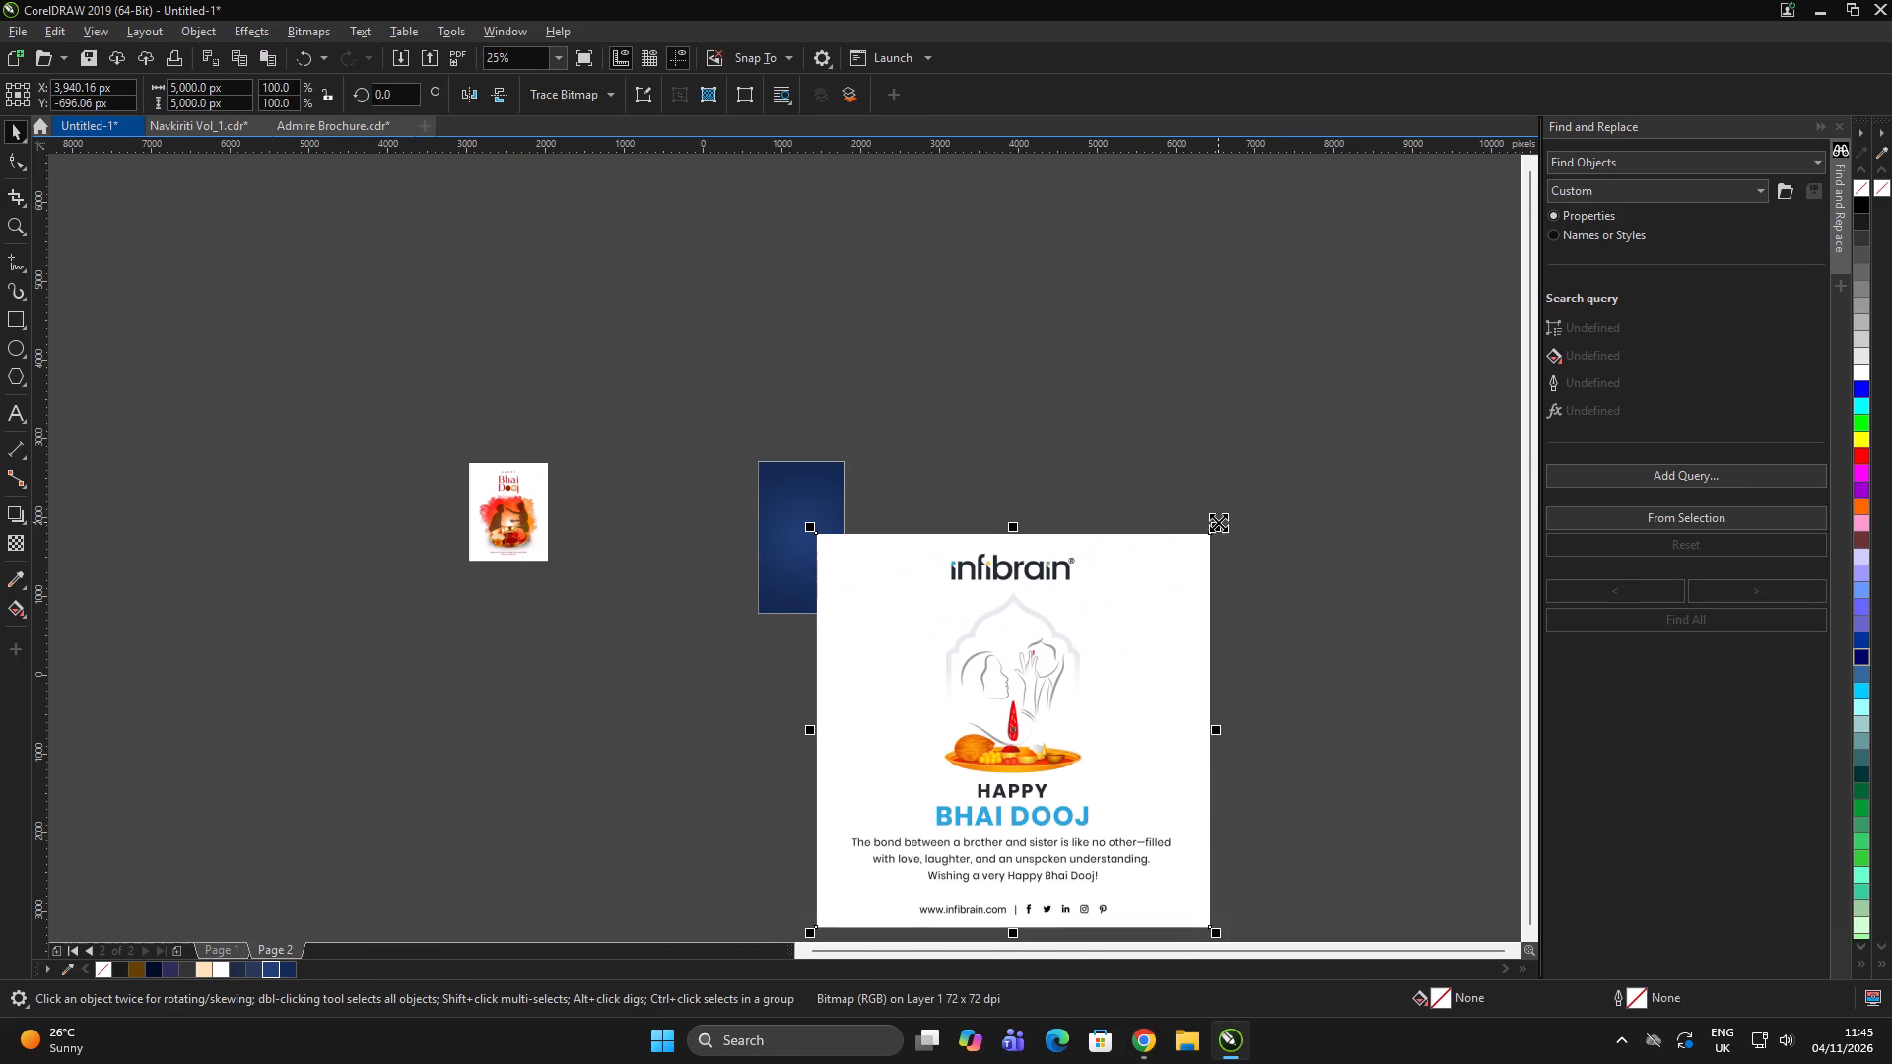
{"action": "left_click_drag", "start_coordinate": [1218, 522], "coordinate": [1186, 625], "text": "shift"}
{"action": "left_click_drag", "start_coordinate": [1020, 718], "coordinate": [1068, 543]}
{"action": "scroll", "coordinate": [541, 525], "scroll_direction": "up", "scroll_amount": 2}
{"action": "left_click", "coordinate": [435, 507]}
{"action": "scroll", "coordinate": [418, 497], "scroll_direction": "up", "scroll_amount": 2}
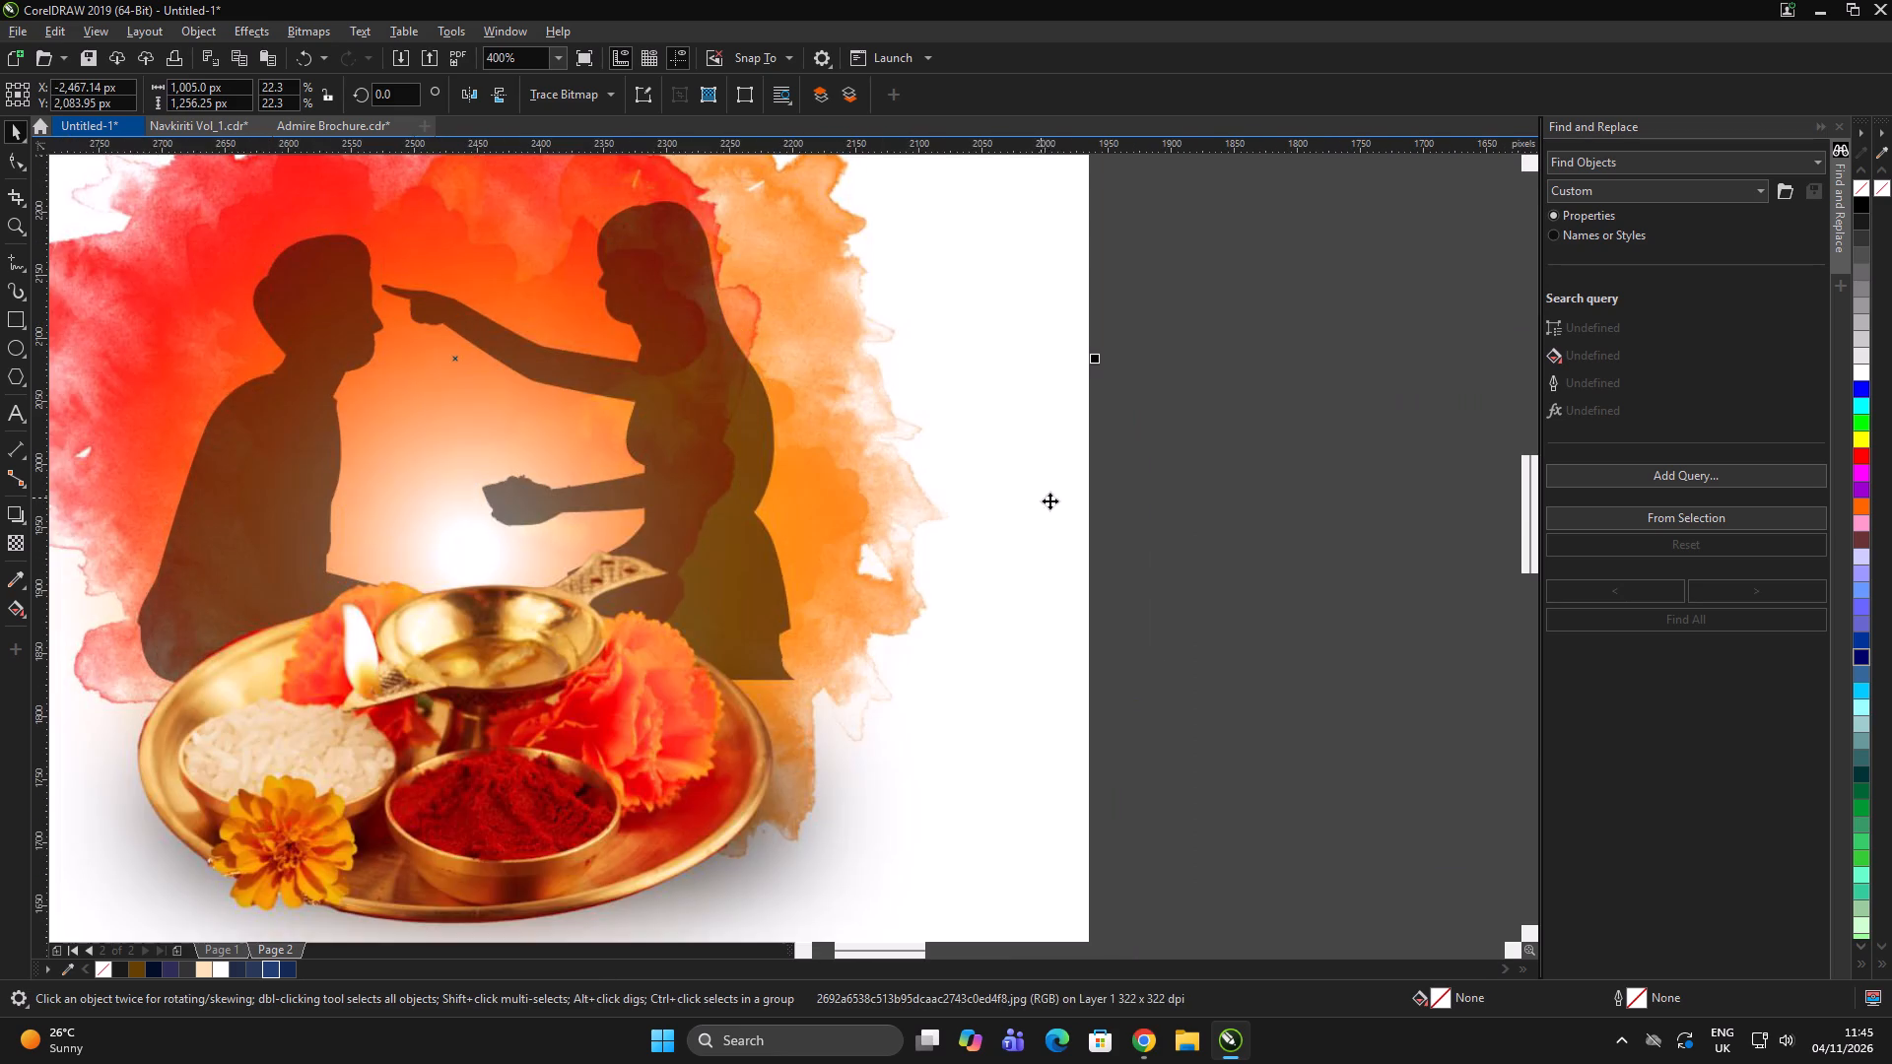
{"action": "left_click", "coordinate": [1047, 499]}
{"action": "left_click", "coordinate": [1068, 499]}
{"action": "scroll", "coordinate": [901, 509], "scroll_direction": "down", "scroll_amount": 1}
{"action": "left_click", "coordinate": [1081, 549]}
{"action": "left_click", "coordinate": [838, 504]}
{"action": "double_click", "coordinate": [1140, 471]}
{"action": "left_click_drag", "start_coordinate": [671, 505], "coordinate": [686, 505]}
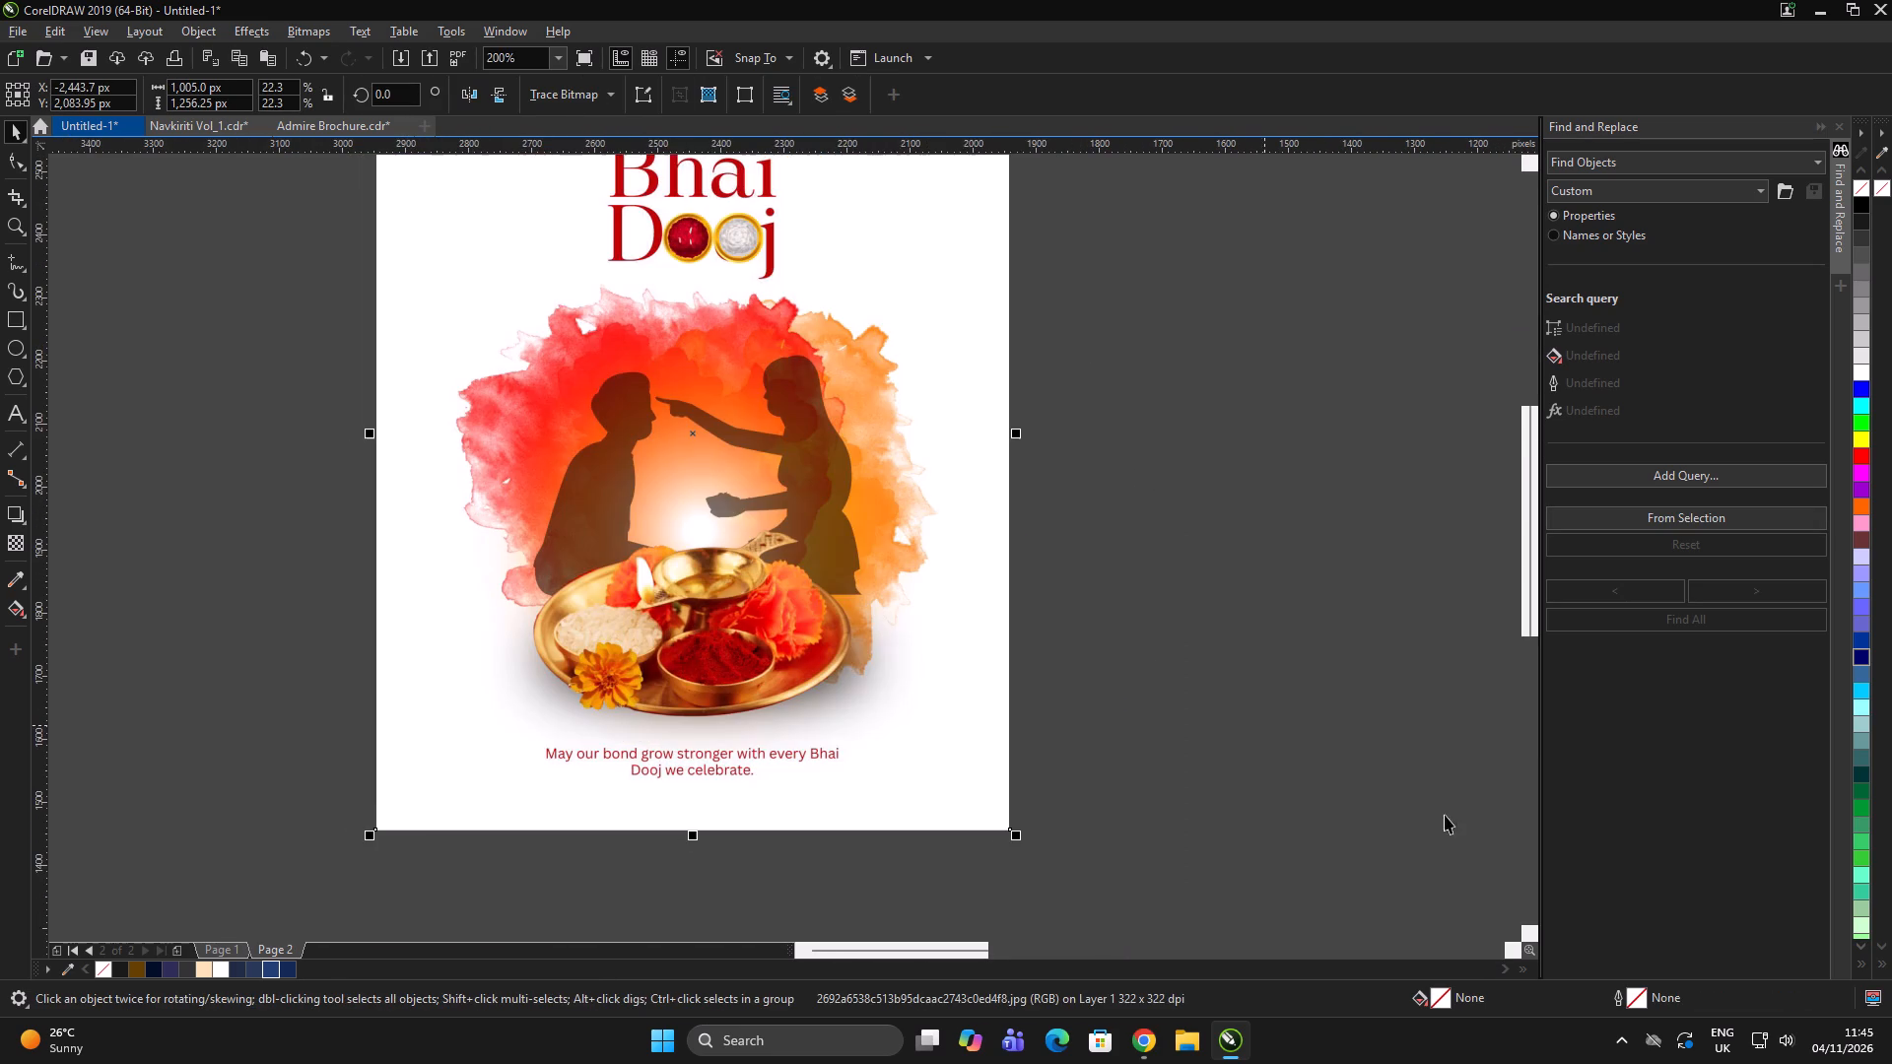
{"action": "left_click", "coordinate": [1628, 1045]}
{"action": "left_click", "coordinate": [1585, 977]}
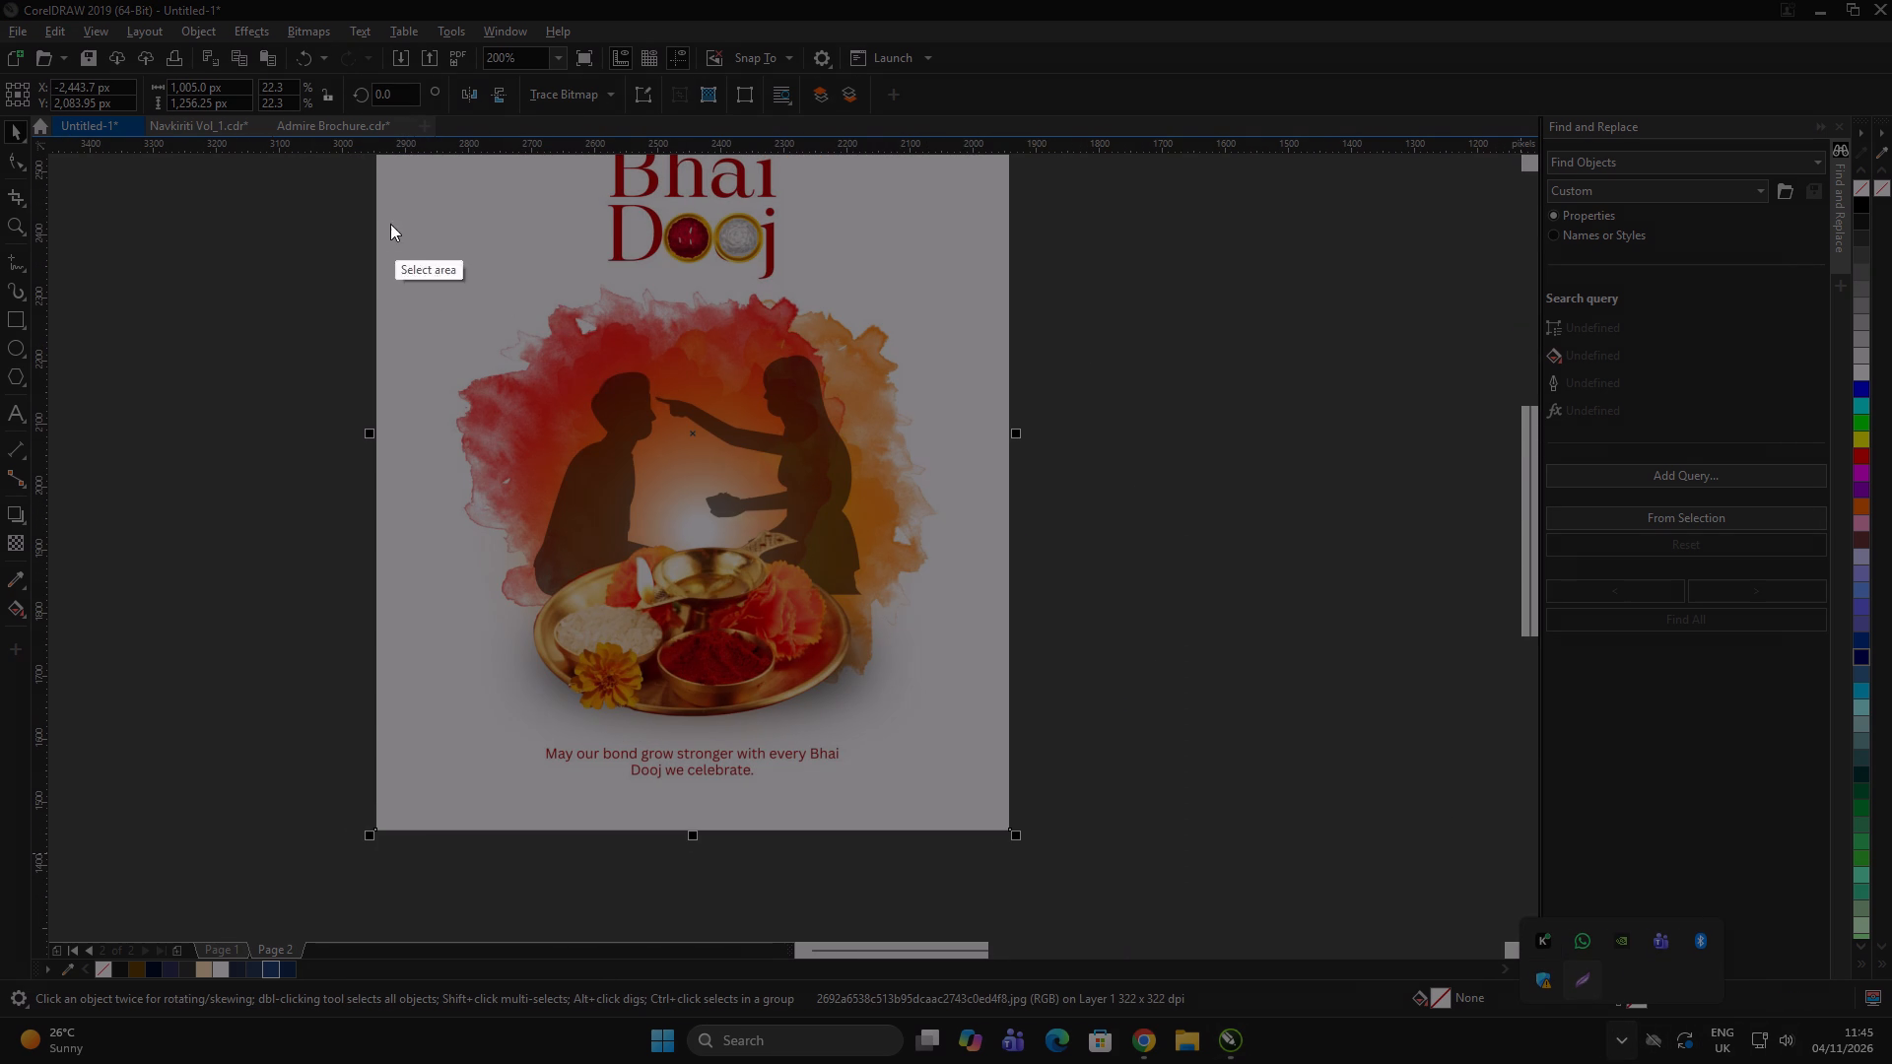
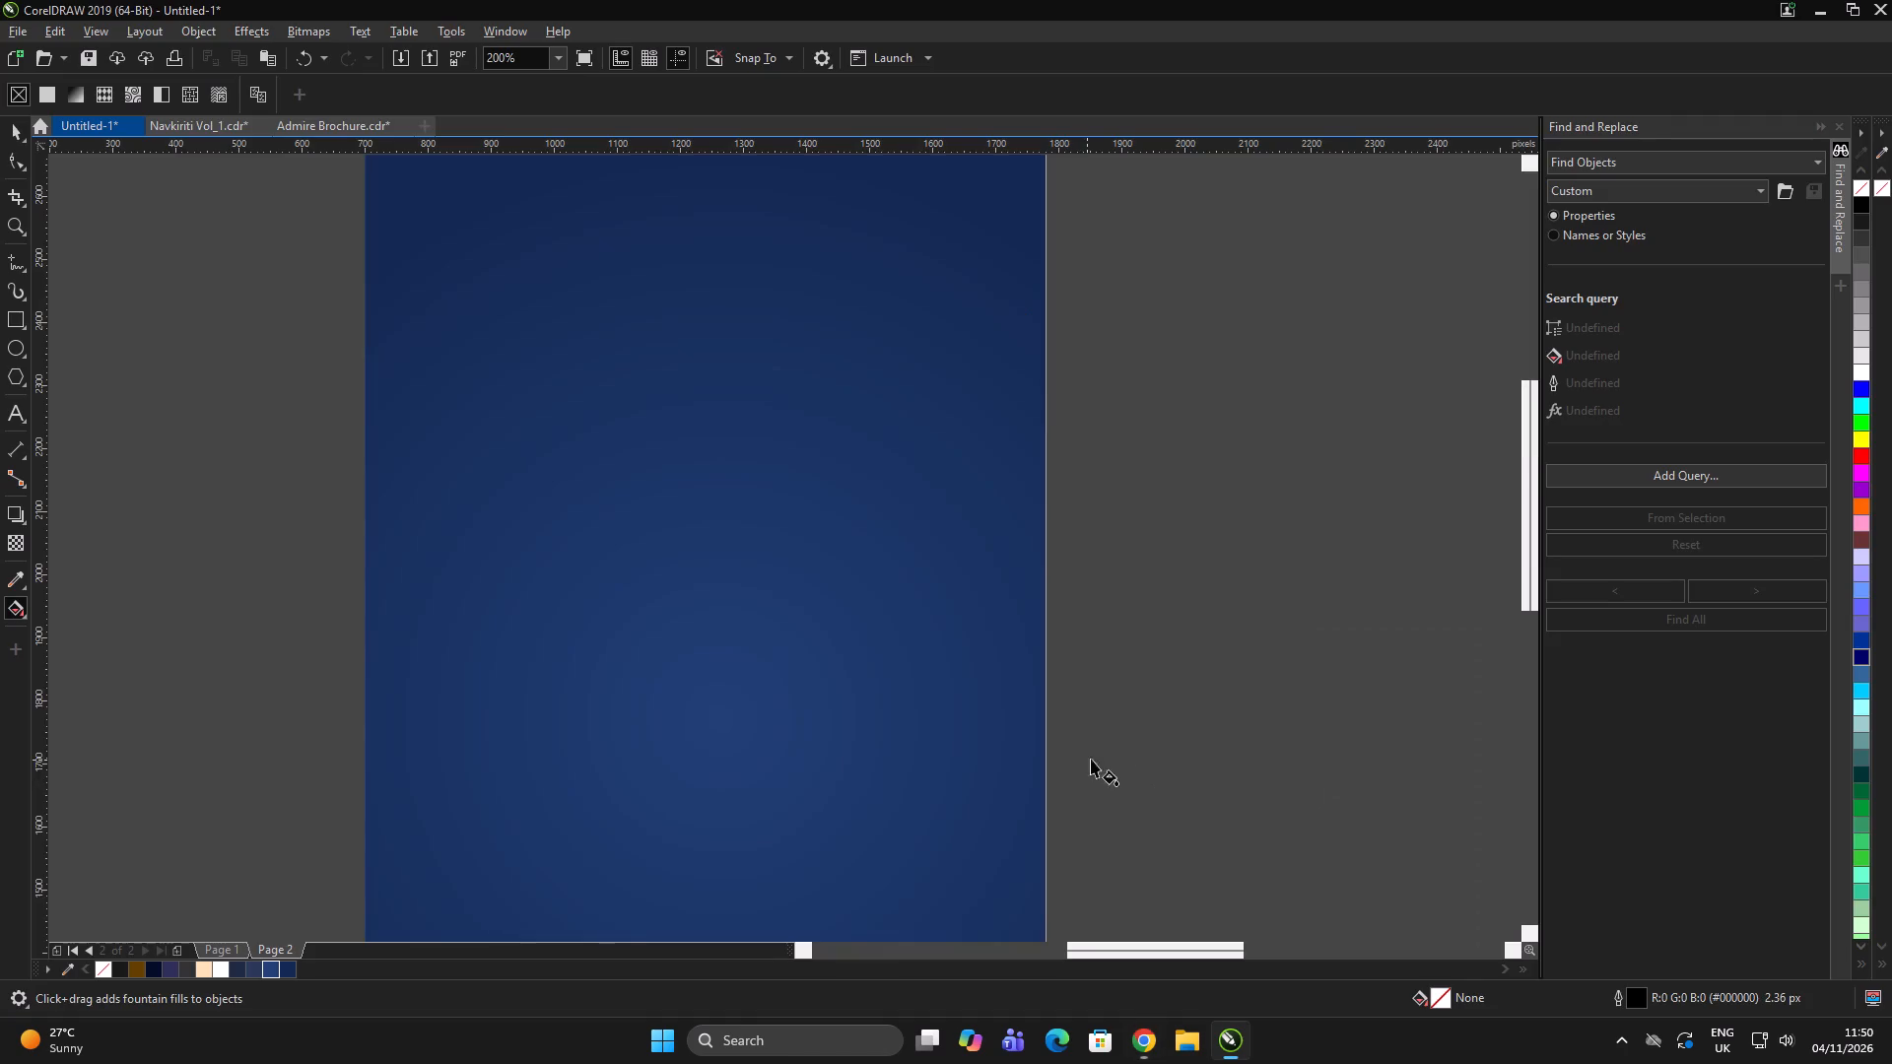
{"action": "scroll", "coordinate": [1007, 542], "scroll_direction": "down", "scroll_amount": 2}
{"action": "key", "text": "space"}
{"action": "triple_click", "coordinate": [1094, 575]}
{"action": "key", "text": "Left"}
{"action": "key", "text": "ctrl+i"}
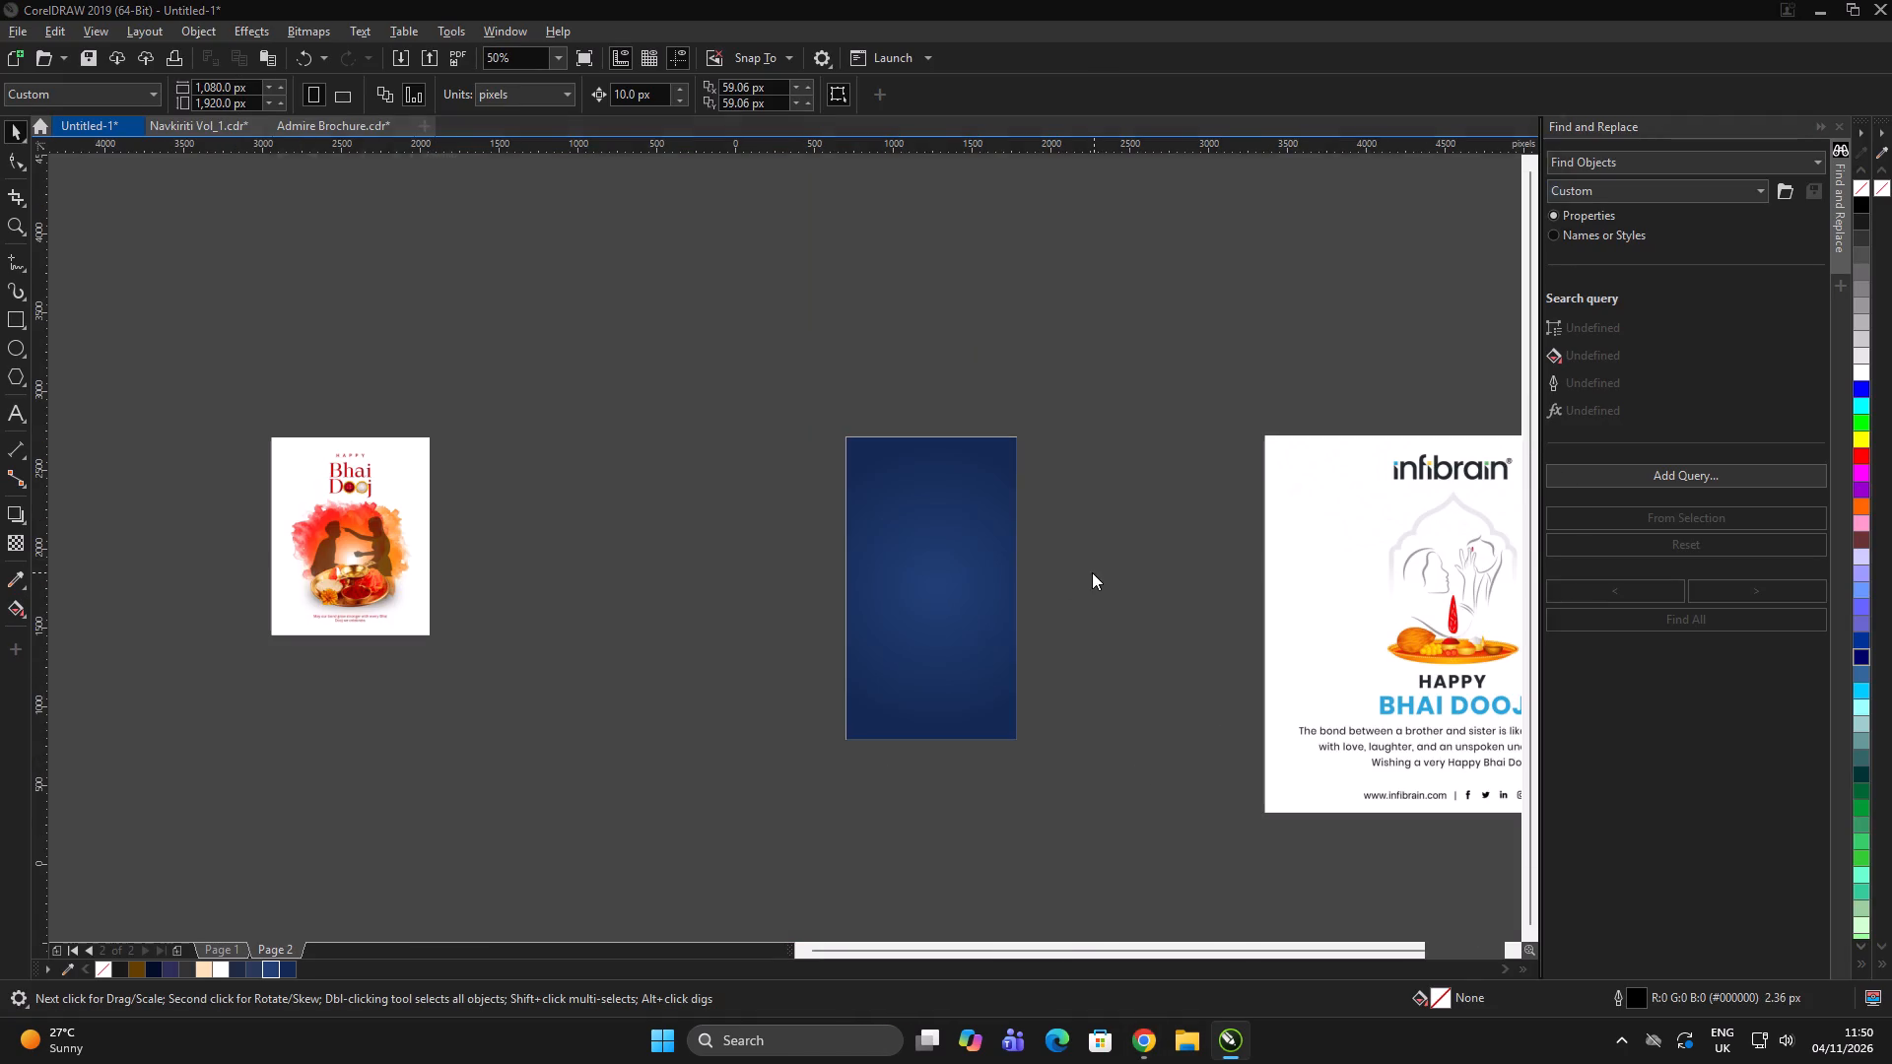
{"action": "left_click", "coordinate": [565, 360]}
{"action": "left_click", "coordinate": [1569, 881]}
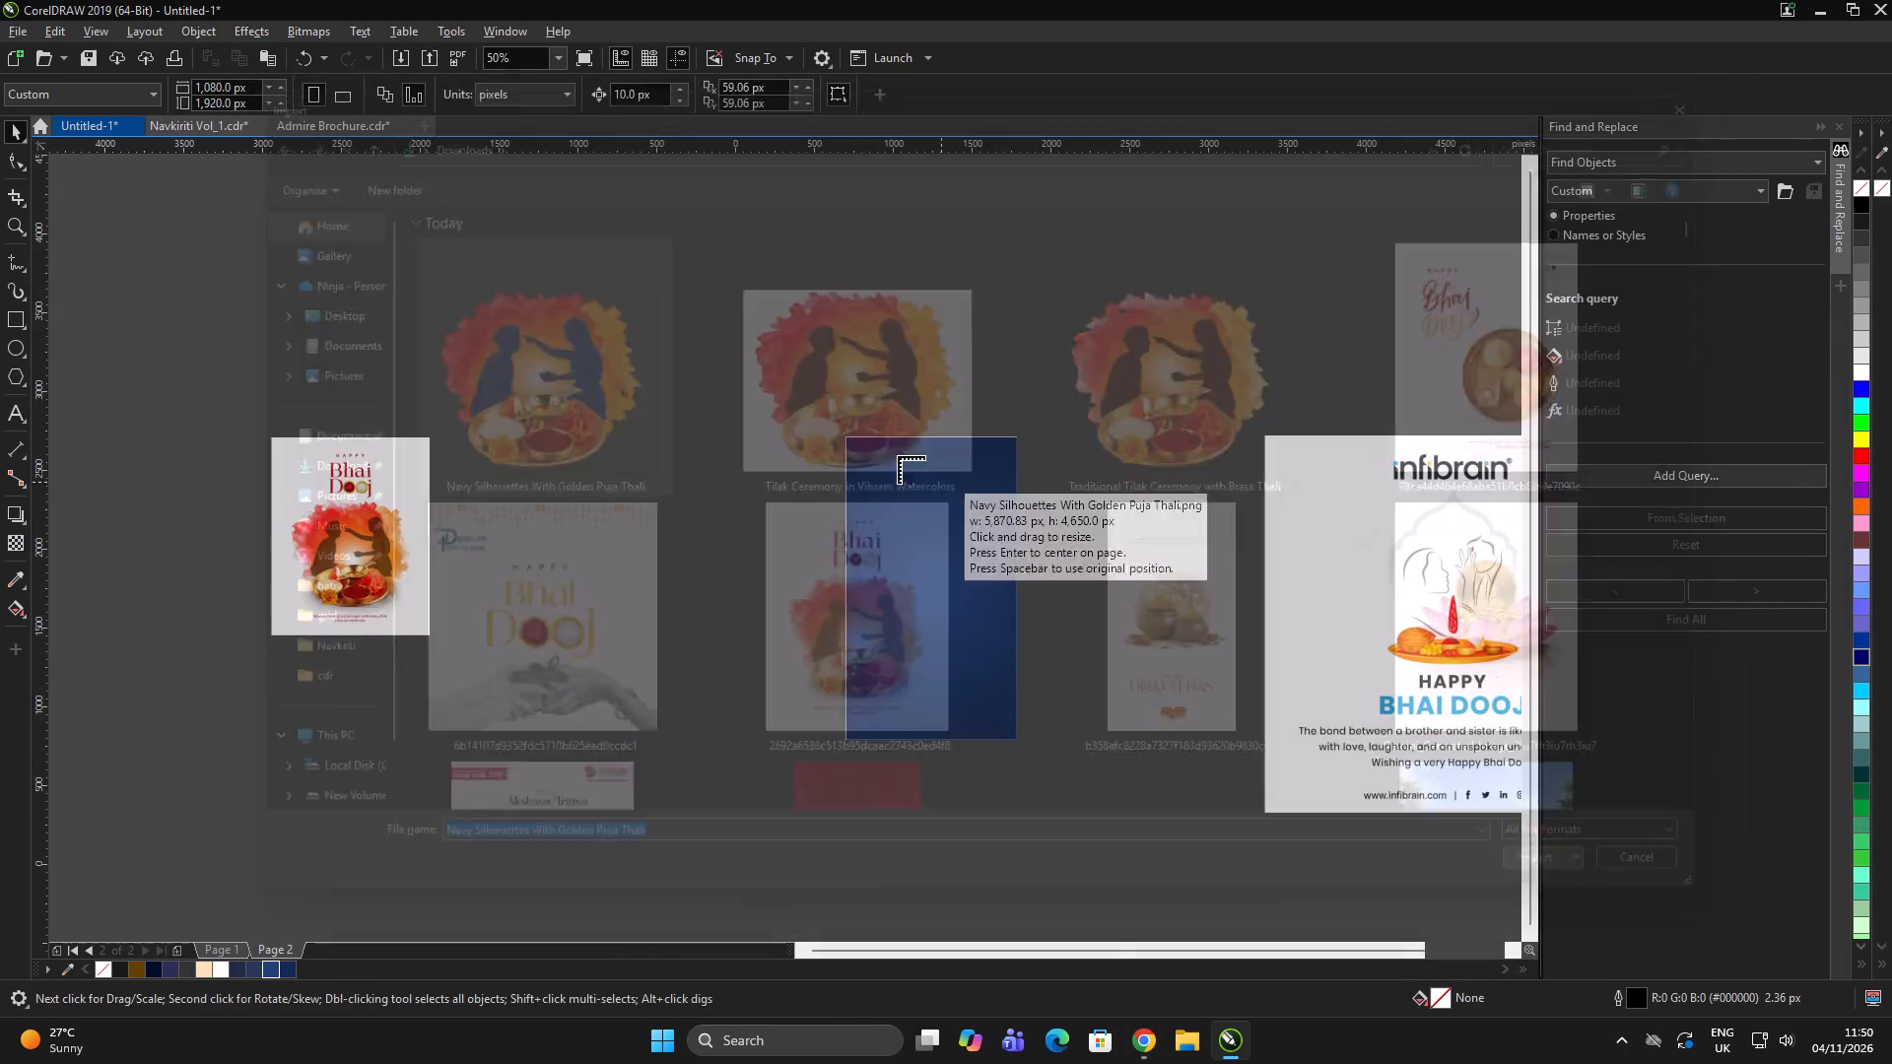
{"action": "left_click_drag", "start_coordinate": [845, 442], "coordinate": [1109, 711]}
{"action": "left_click_drag", "start_coordinate": [1030, 556], "coordinate": [971, 607]}
Scale the placed tilak artwork down about its centre to about 1,022 x 810 px to fit the page width.
{"action": "double_click", "coordinate": [1116, 626]}
{"action": "left_click", "coordinate": [985, 620]}
{"action": "scroll", "coordinate": [1021, 643], "scroll_direction": "up", "scroll_amount": 1}
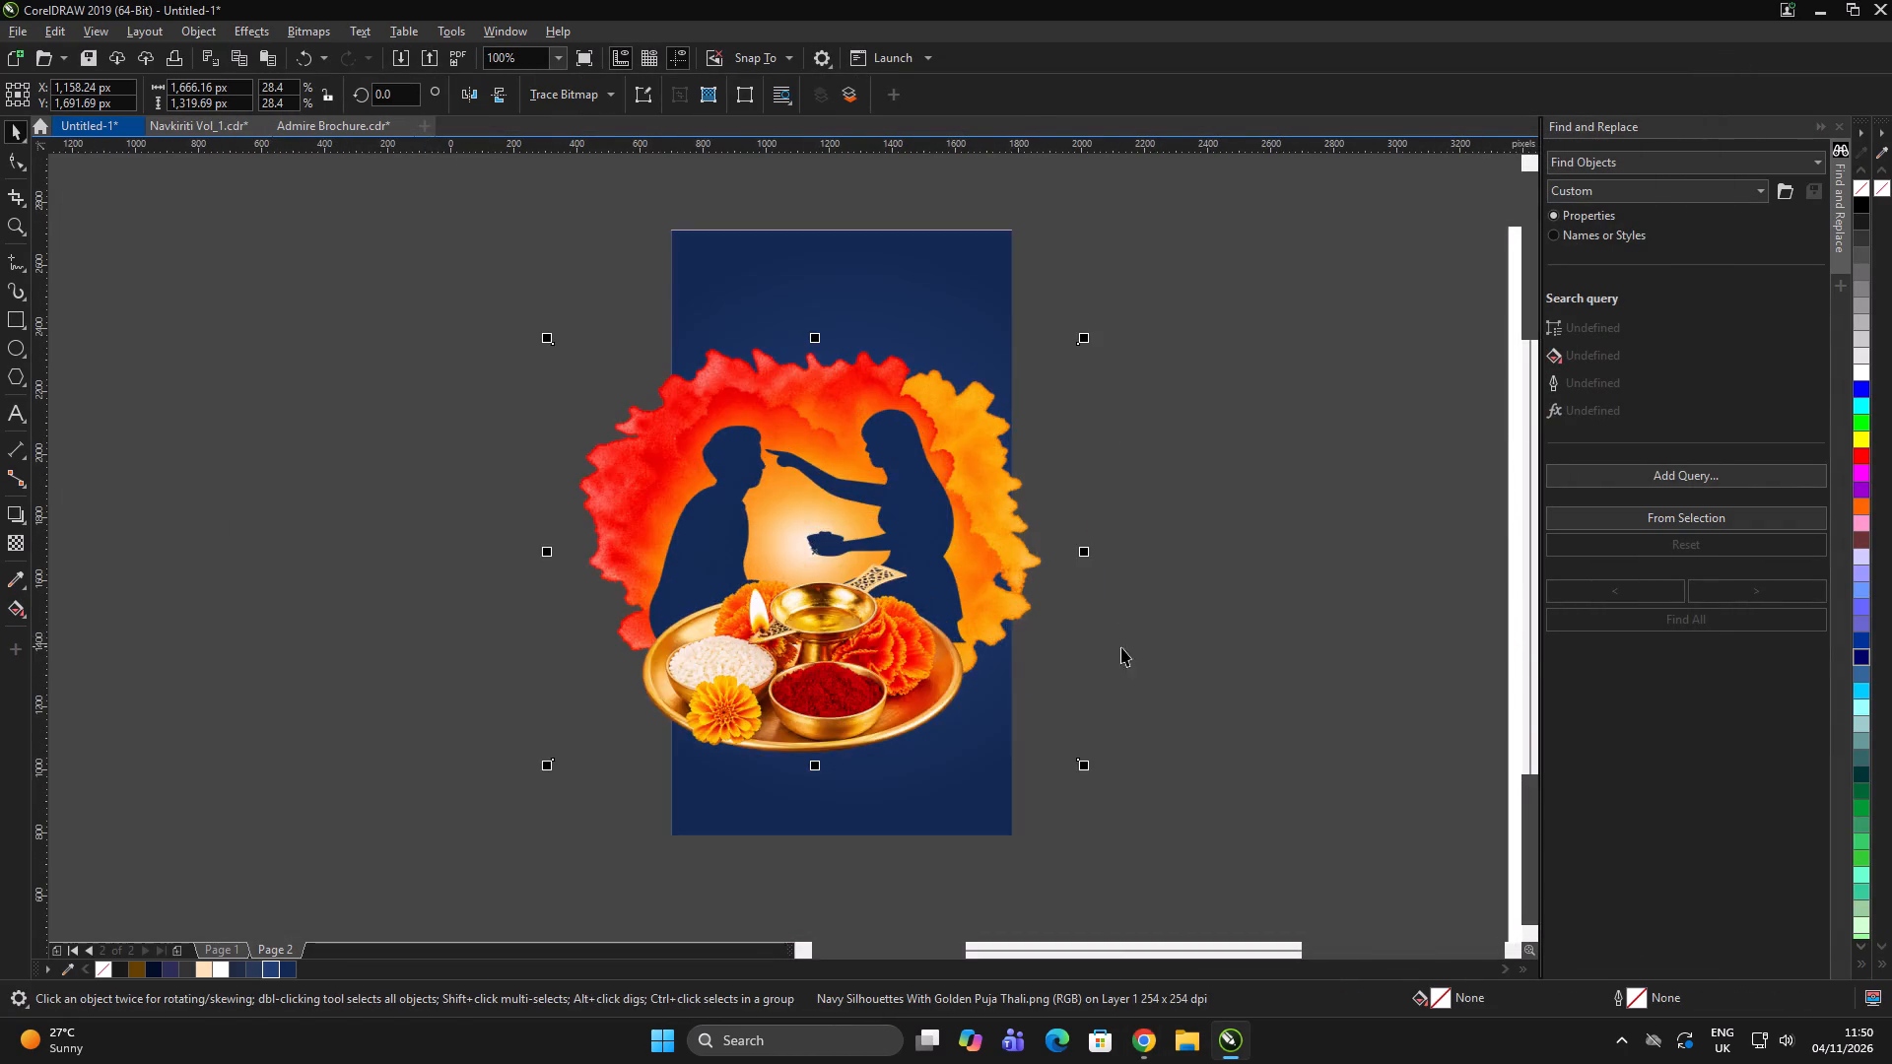
{"action": "scroll", "coordinate": [1030, 616], "scroll_direction": "down", "scroll_amount": 1}
{"action": "left_click_drag", "start_coordinate": [1062, 700], "coordinate": [1012, 711]}
{"action": "double_click", "coordinate": [1155, 677]}
{"action": "scroll", "coordinate": [910, 565], "scroll_direction": "up", "scroll_amount": 1}
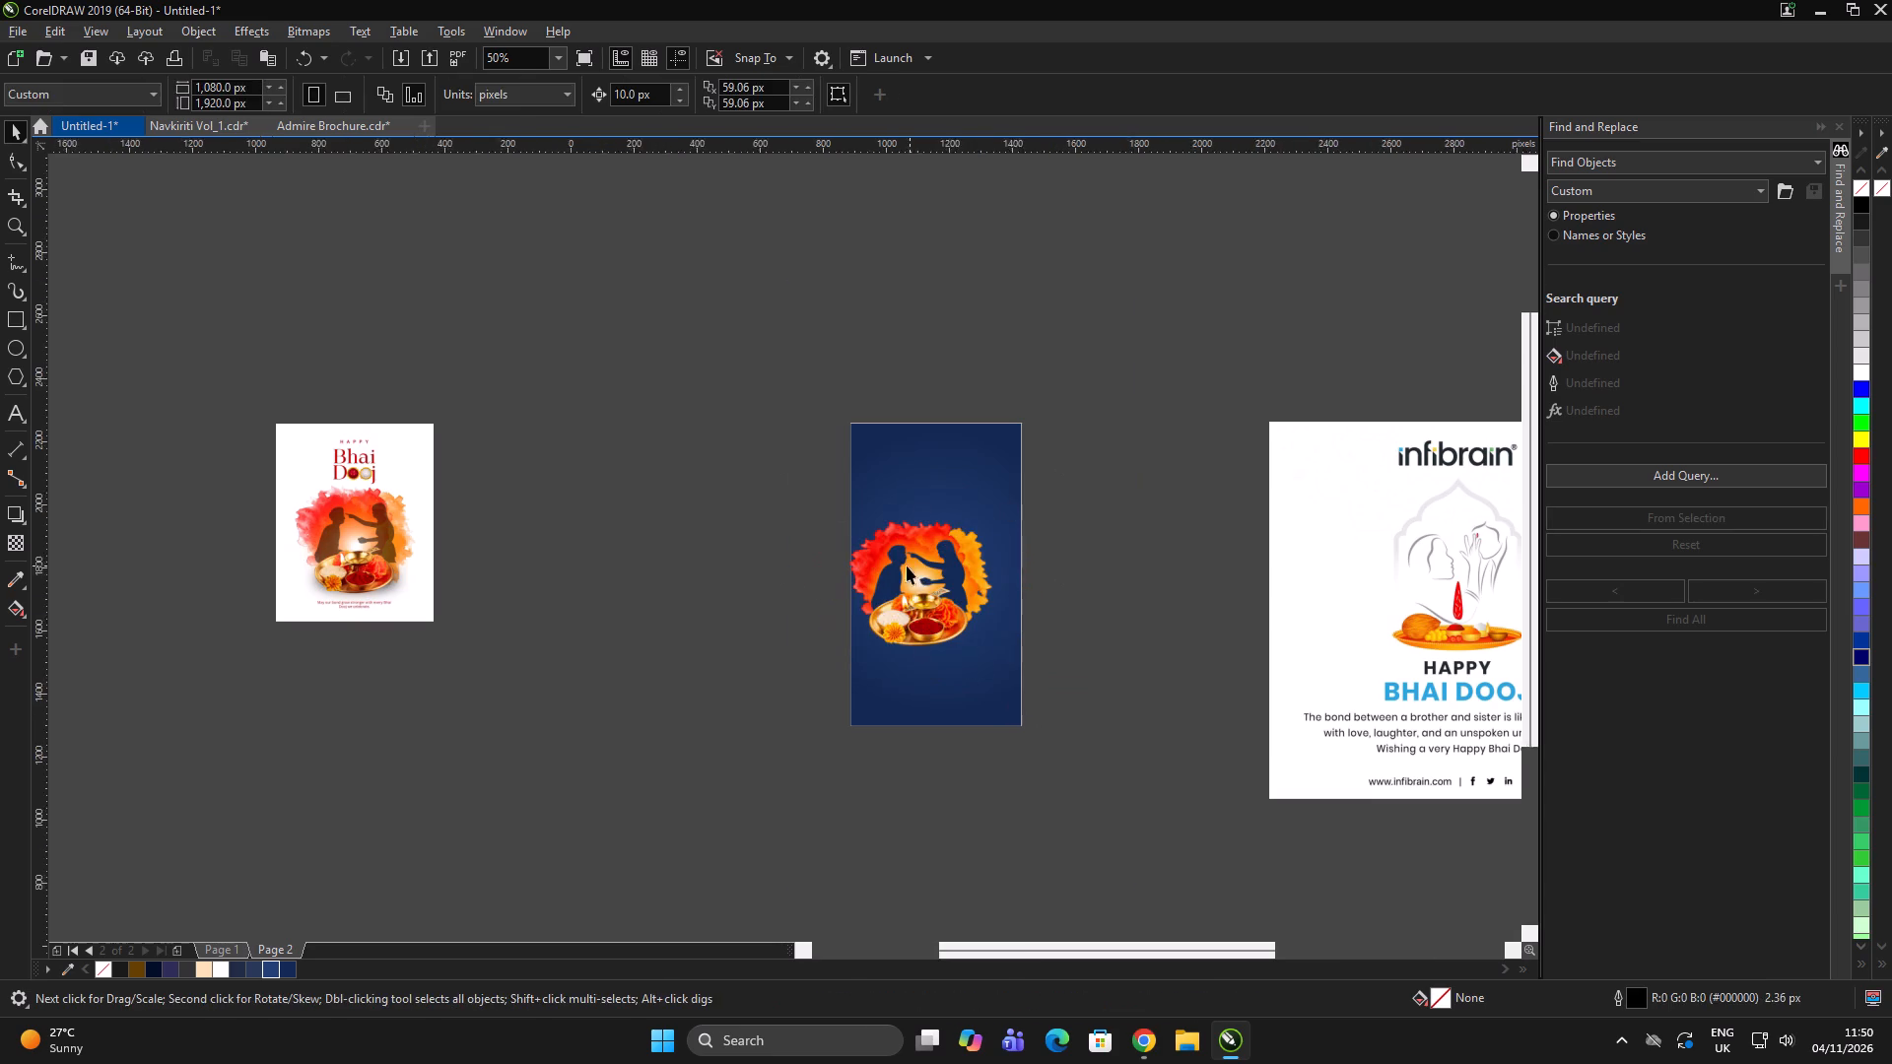
{"action": "scroll", "coordinate": [907, 565], "scroll_direction": "up", "scroll_amount": 1}
{"action": "left_click", "coordinate": [876, 565]}
{"action": "scroll", "coordinate": [1210, 537], "scroll_direction": "down", "scroll_amount": 2}
Examine the white "Happy Bhai Dooj" reference poster with the watercolour silhouettes for comparison with the placed artwork.
{"action": "key", "text": "alt+Tab"}
{"action": "key", "text": "alt+Tab"}
{"action": "scroll", "coordinate": [549, 520], "scroll_direction": "up", "scroll_amount": 3}
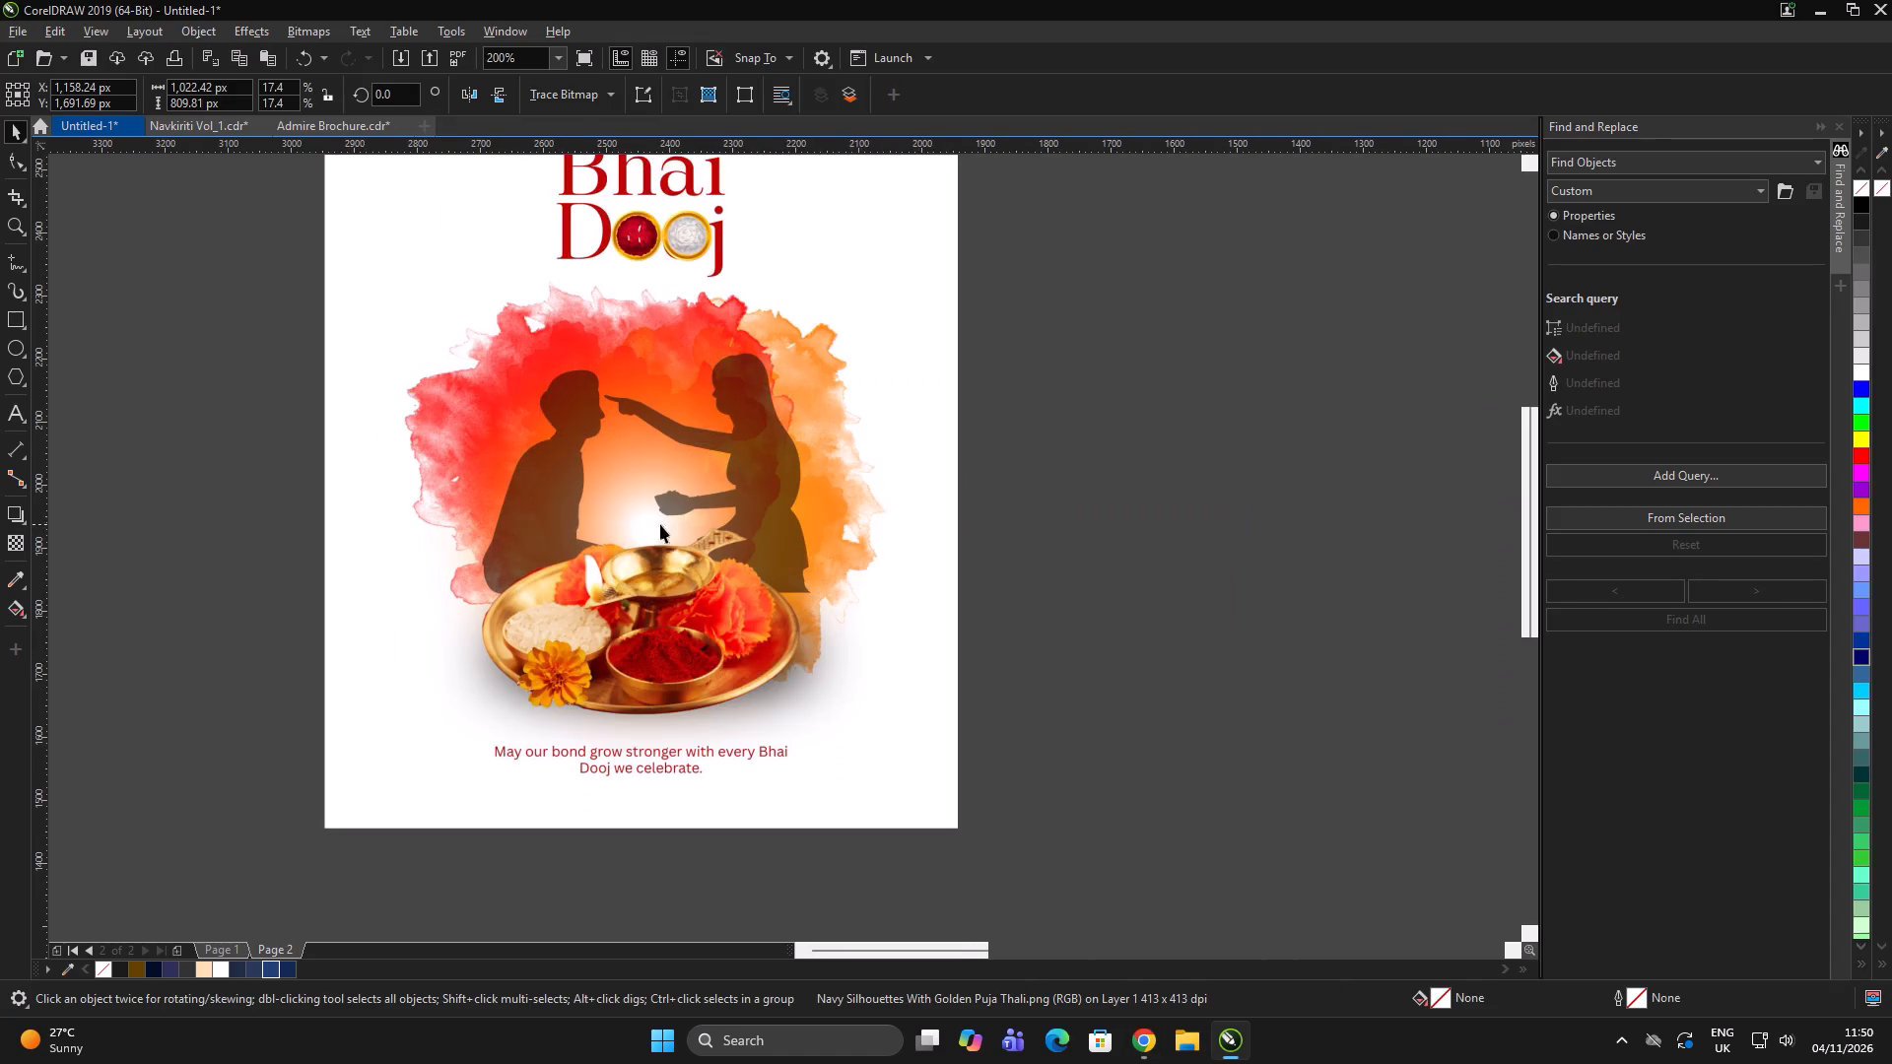
{"action": "double_click", "coordinate": [1132, 529]}
{"action": "left_click", "coordinate": [758, 543]}
{"action": "scroll", "coordinate": [813, 528], "scroll_direction": "up", "scroll_amount": 1}
{"action": "scroll", "coordinate": [671, 442], "scroll_direction": "down", "scroll_amount": 2}
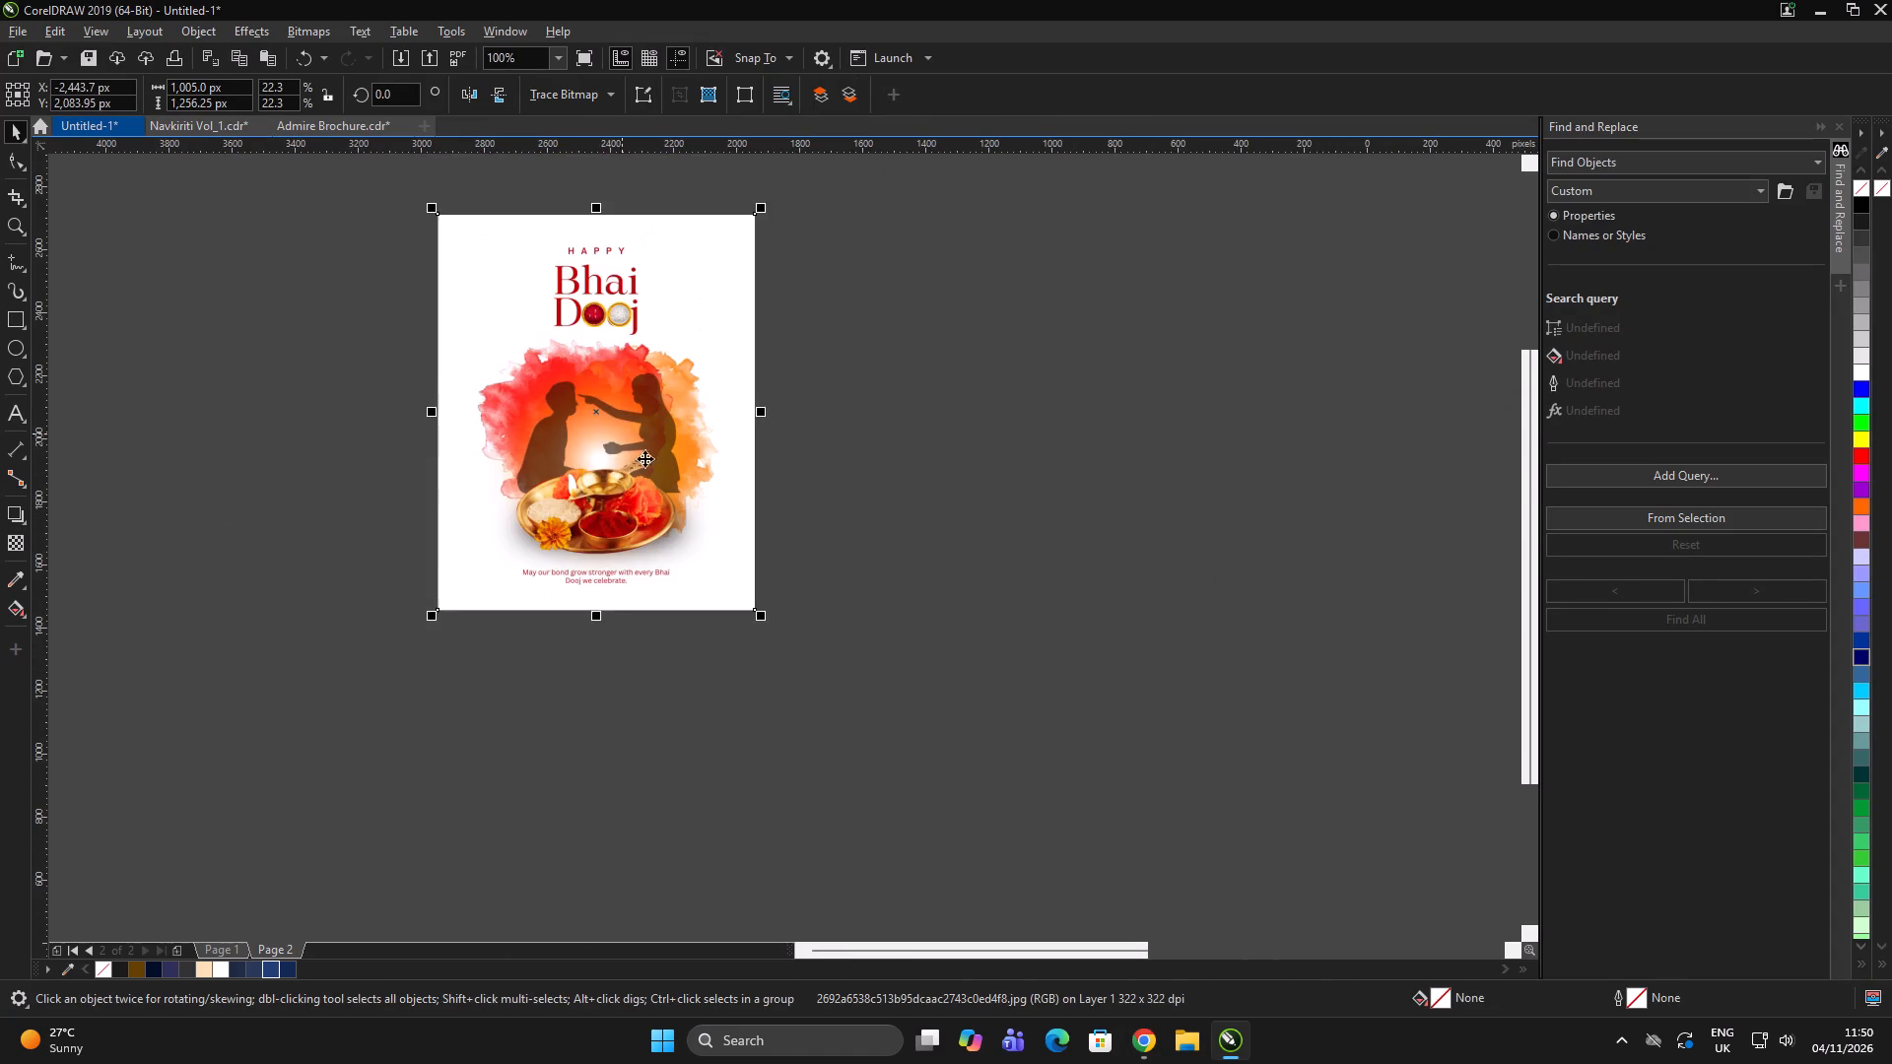
{"action": "double_click", "coordinate": [766, 678]}
Move the tilak artwork off the blue page to the empty area just left of it.
{"action": "scroll", "coordinate": [658, 553], "scroll_direction": "down", "scroll_amount": 2}
{"action": "left_click", "coordinate": [712, 612]}
{"action": "scroll", "coordinate": [1016, 572], "scroll_direction": "up", "scroll_amount": 2}
{"action": "left_click", "coordinate": [757, 499]}
{"action": "left_click_drag", "start_coordinate": [779, 480], "coordinate": [732, 478]}
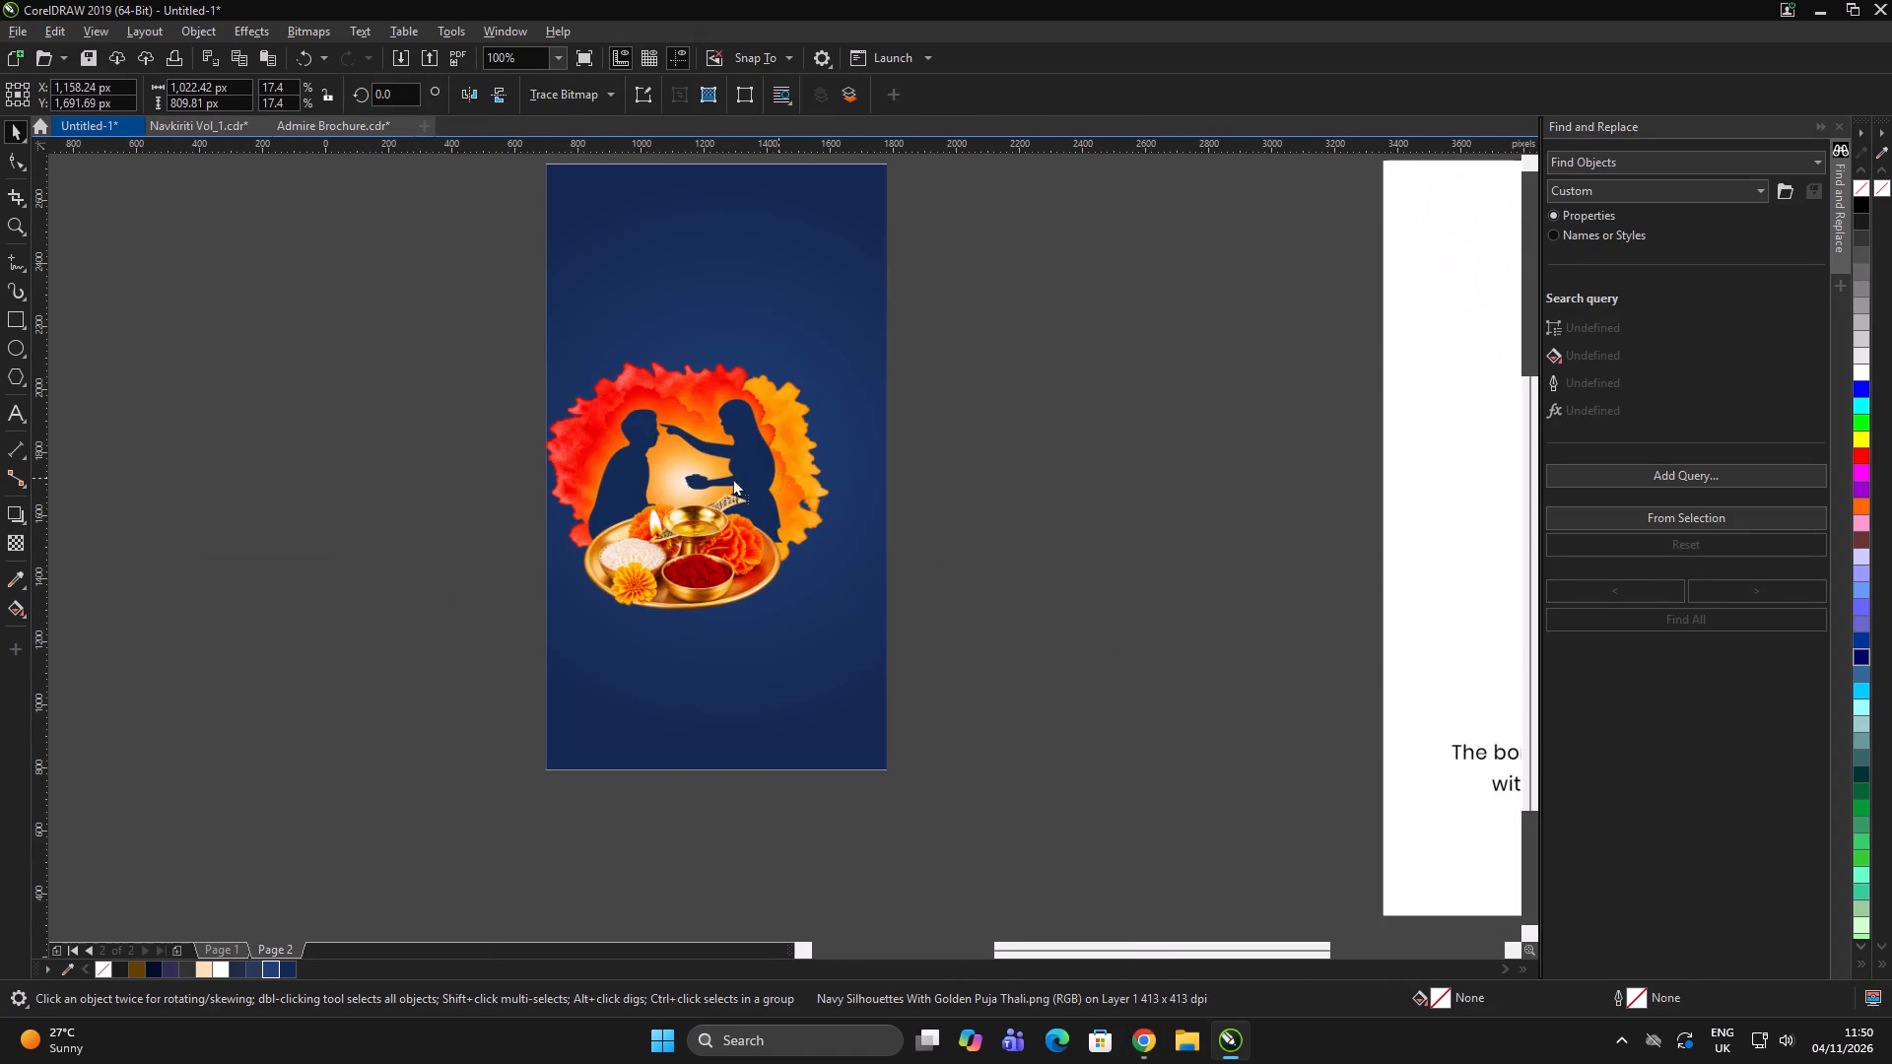
{"action": "left_click_drag", "start_coordinate": [732, 478], "coordinate": [456, 498]}
{"action": "scroll", "coordinate": [820, 465], "scroll_direction": "down", "scroll_amount": 2}
{"action": "double_click", "coordinate": [950, 675]}
Switch to Chrome and look through the Pinterest Bhai Dooj designs up to the navy Om Rudraksha Kendra pin.
{"action": "key", "text": "alt+Tab"}
{"action": "left_click", "coordinate": [496, 0]}
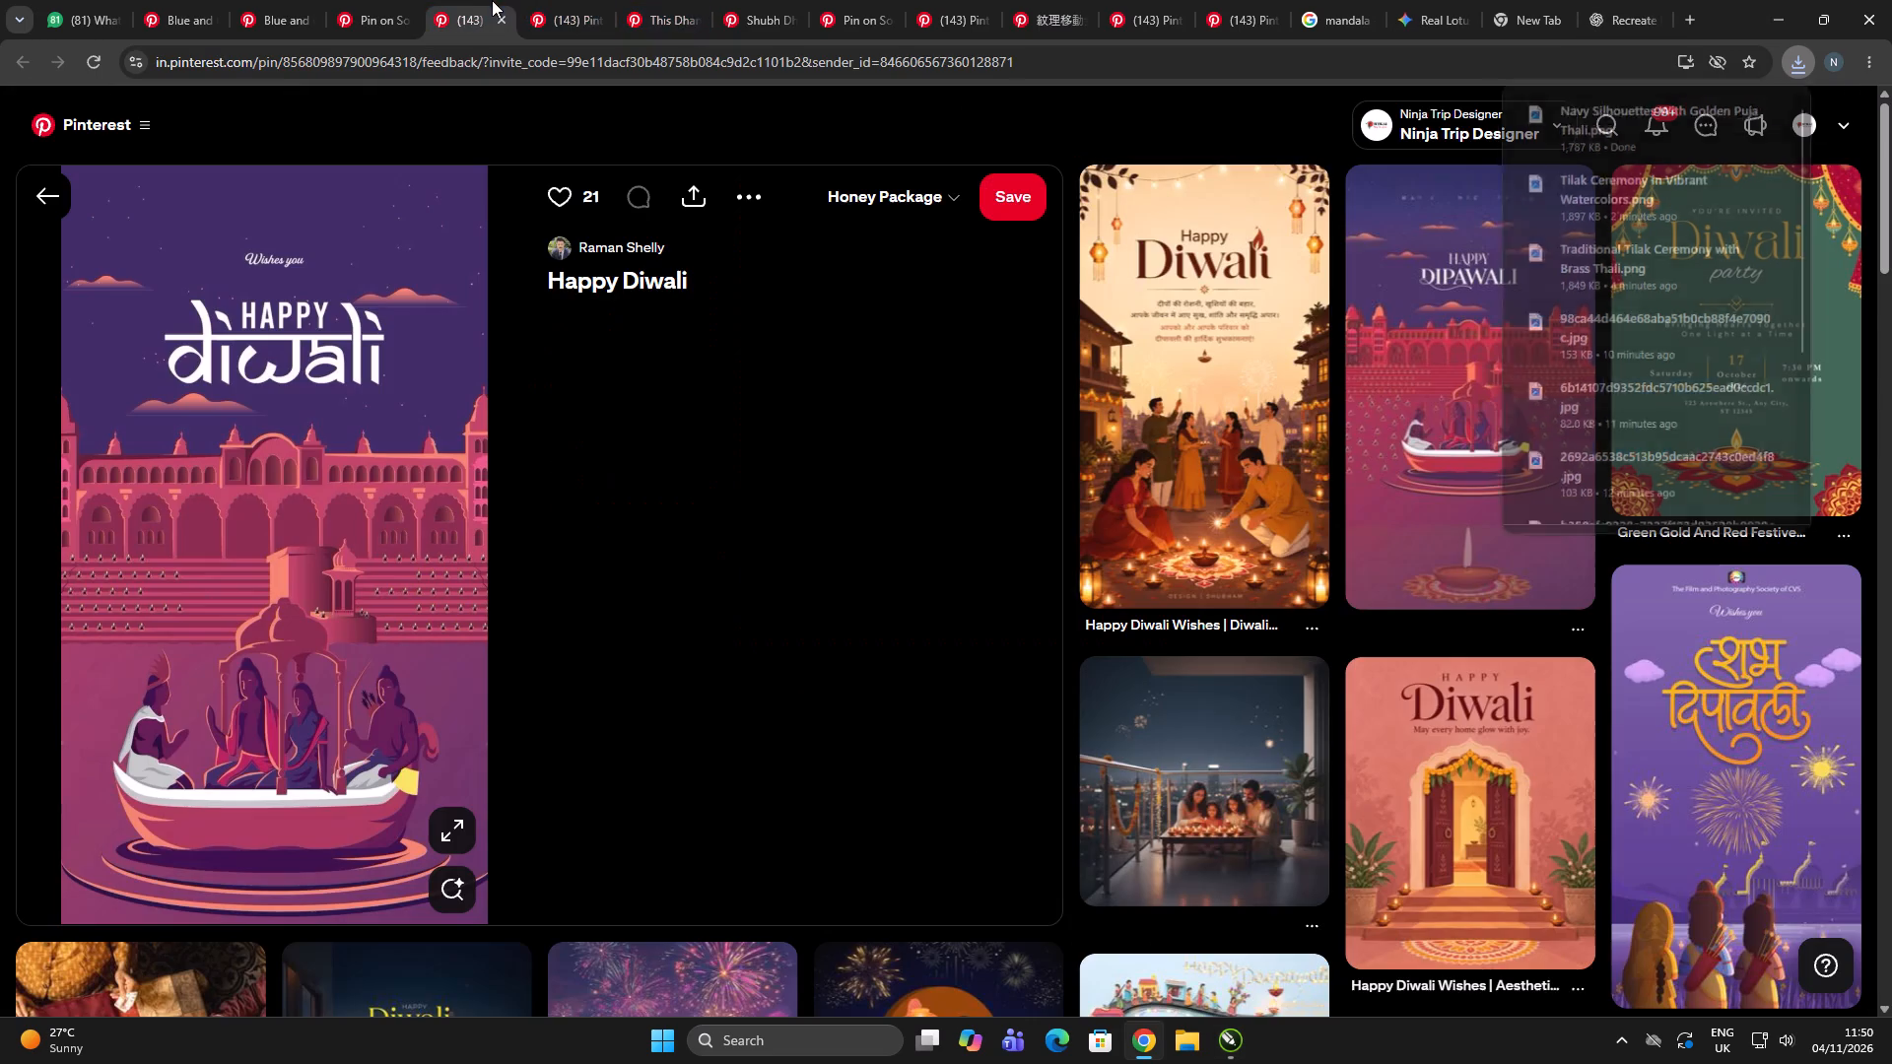
{"action": "left_click", "coordinate": [366, 0]}
{"action": "scroll", "coordinate": [435, 336], "scroll_direction": "up", "scroll_amount": 1}
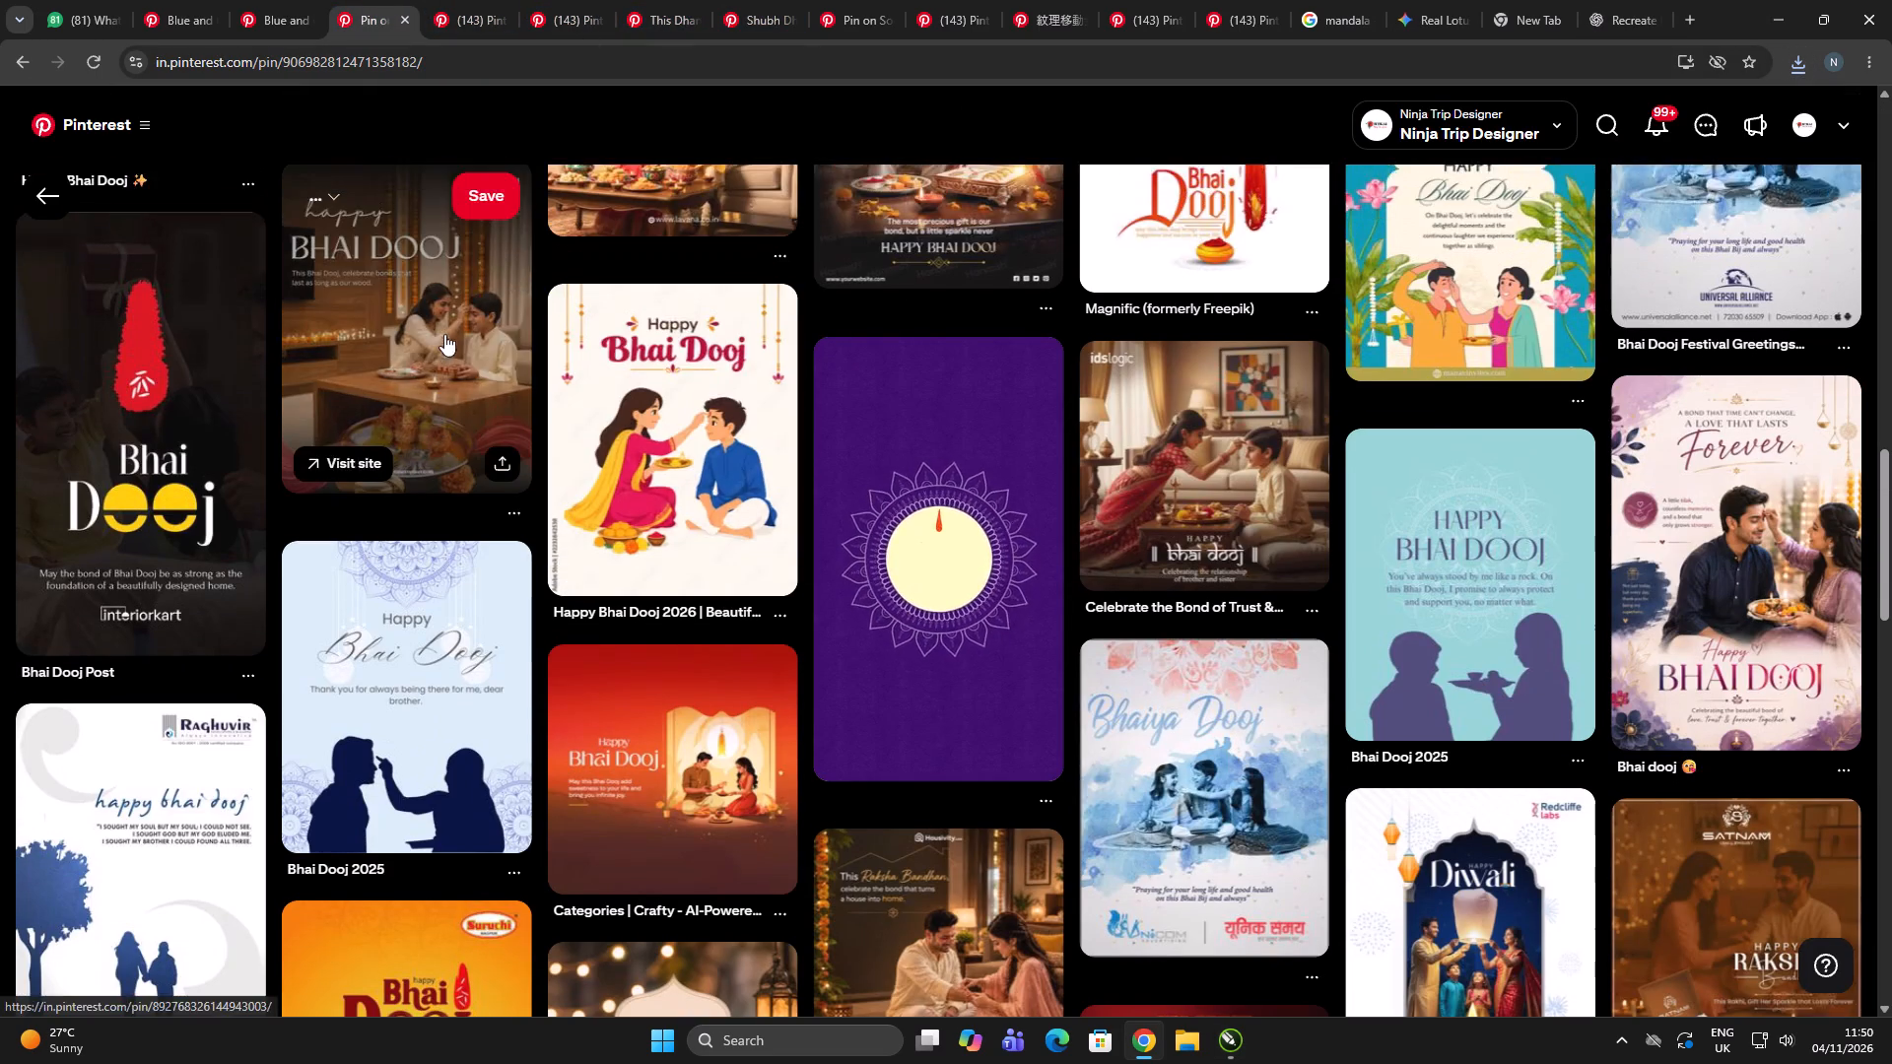
{"action": "scroll", "coordinate": [575, 318], "scroll_direction": "up", "scroll_amount": 15}
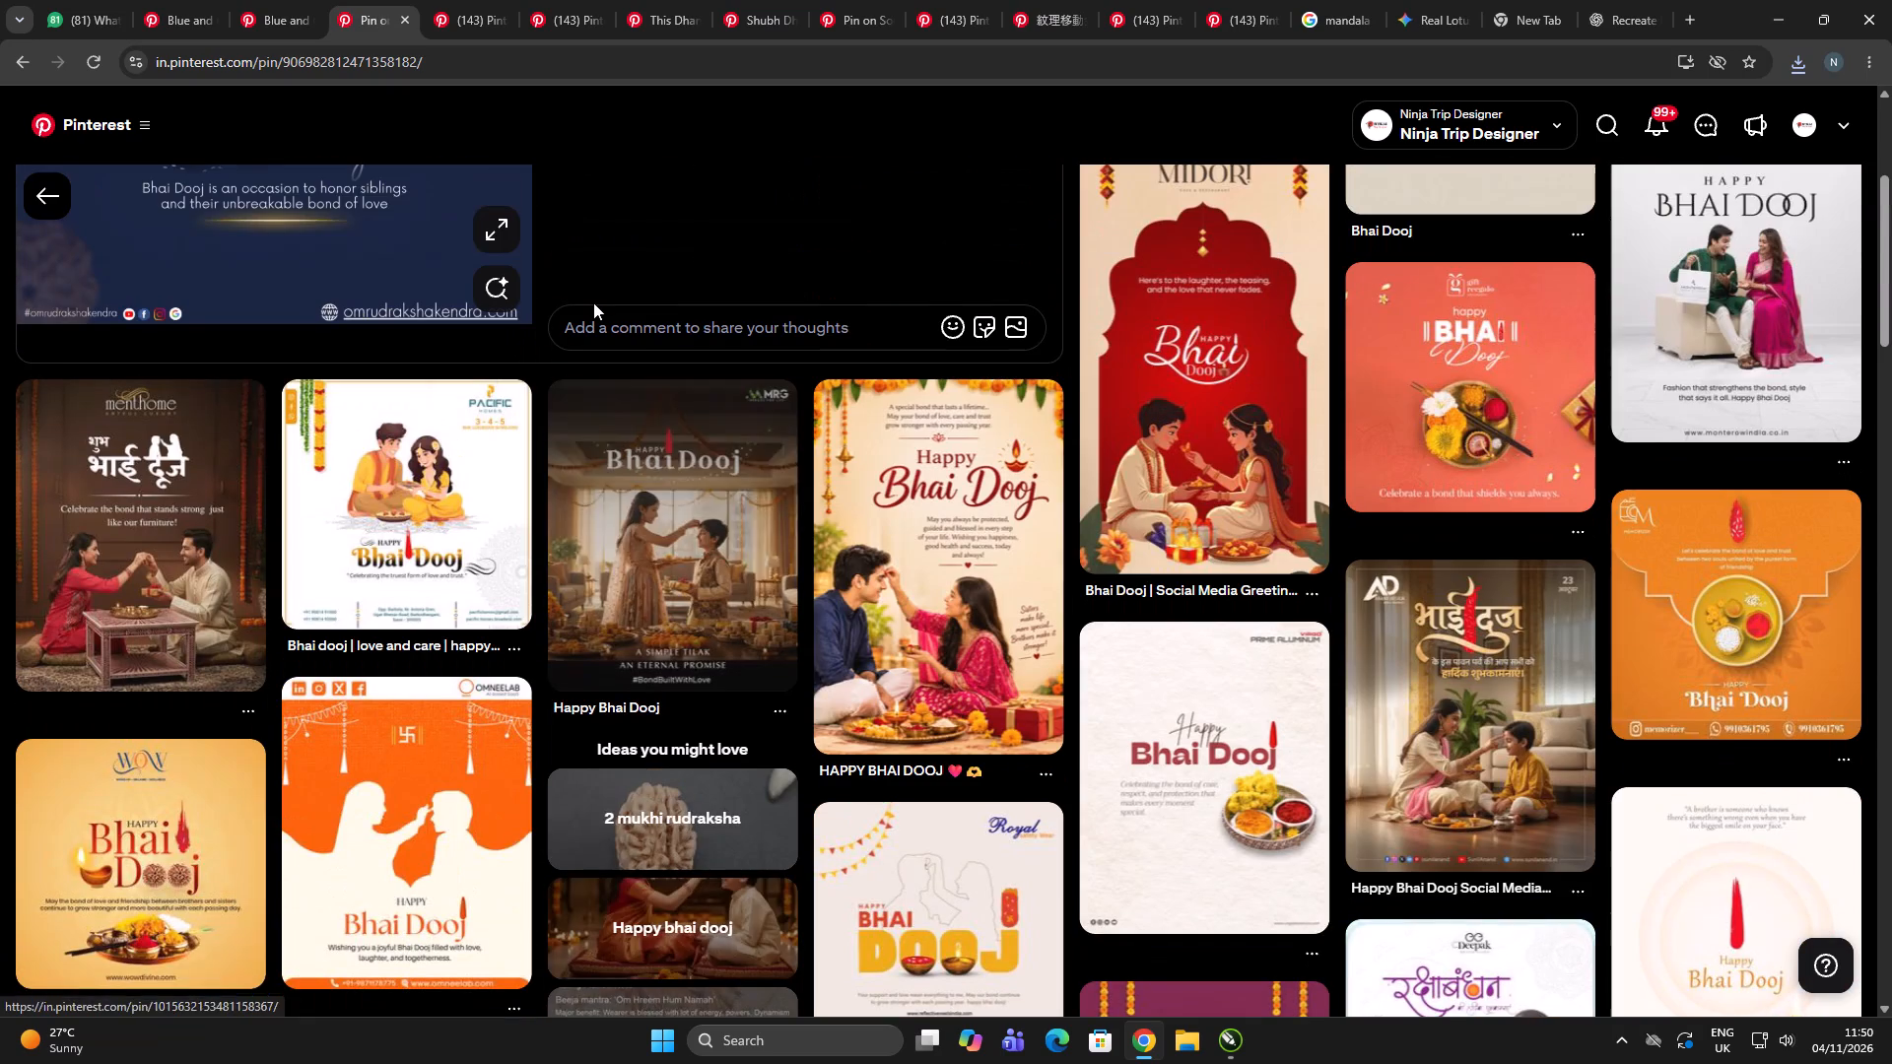
{"action": "scroll", "coordinate": [593, 302], "scroll_direction": "up", "scroll_amount": 13}
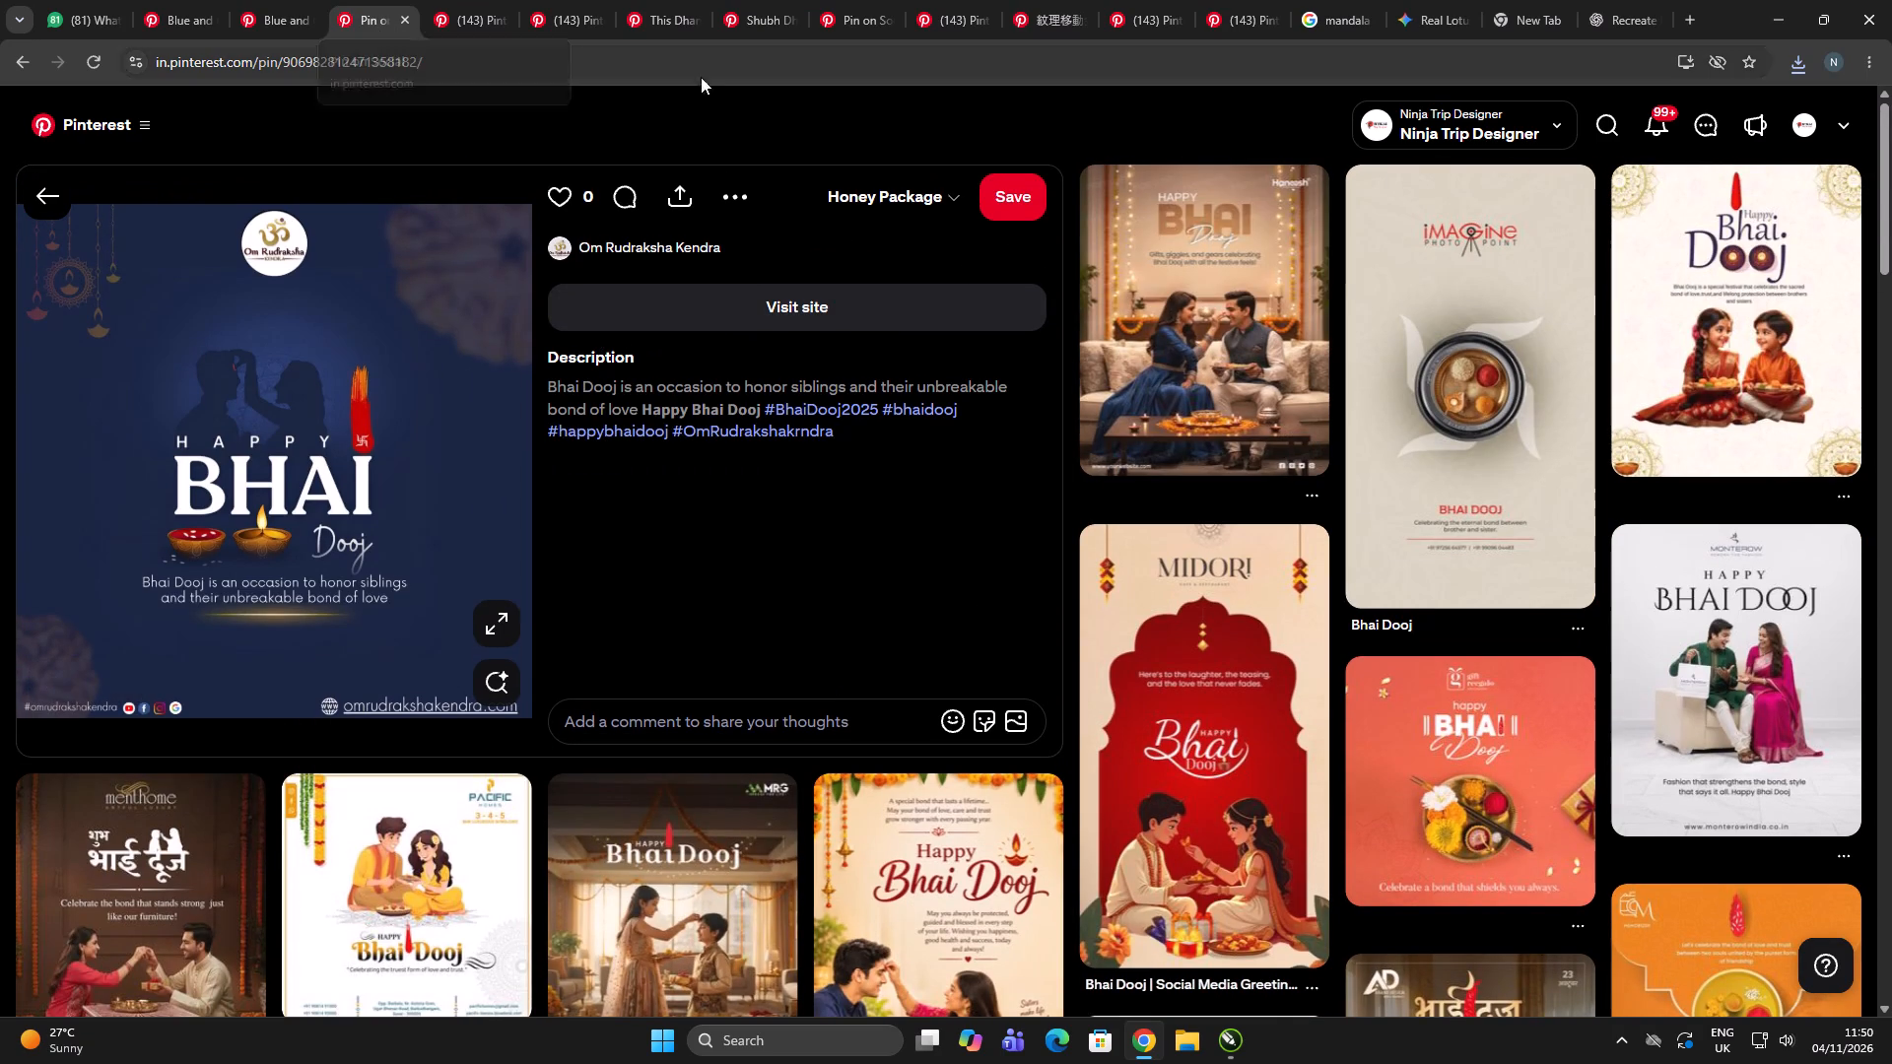
Browse the designs related to the "Blue and Gold Traditional Elegant Bhai Dooj Festival Your Story" pin.
{"action": "left_click", "coordinate": [322, 0]}
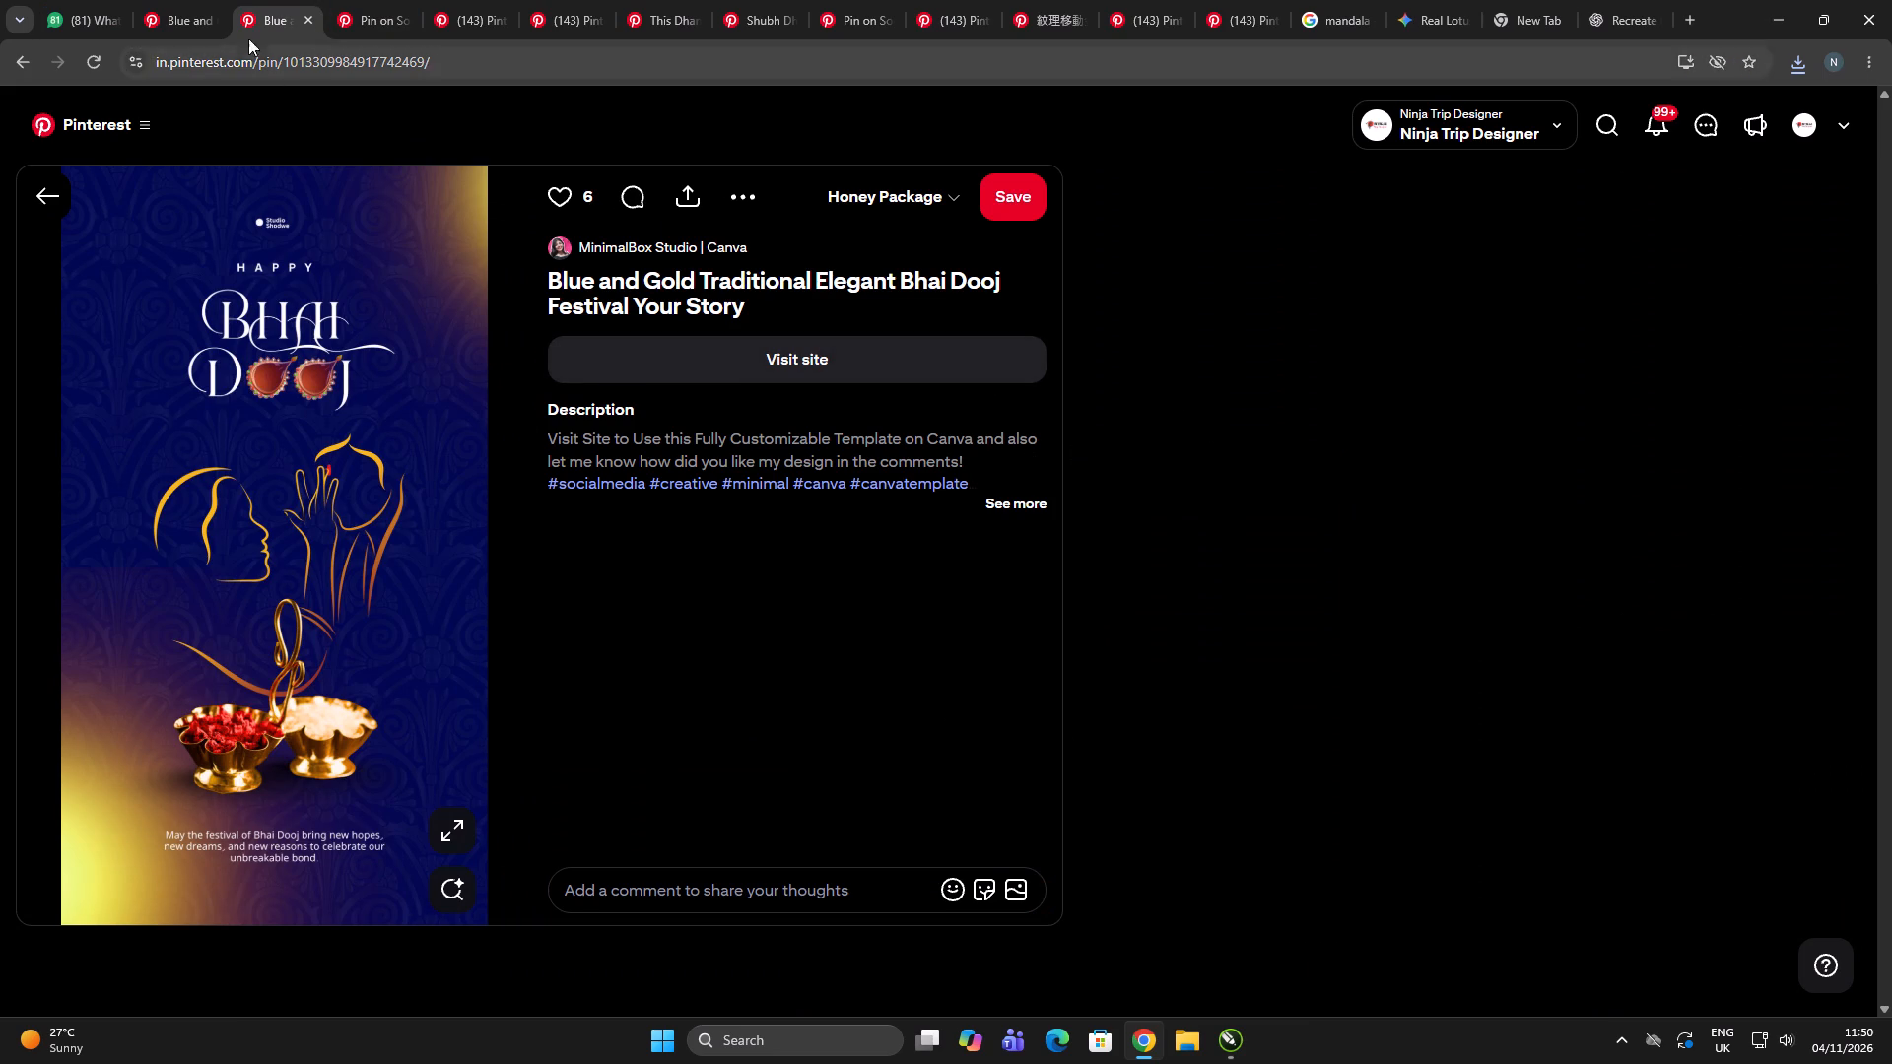
{"action": "left_click", "coordinate": [200, 0]}
{"action": "scroll", "coordinate": [752, 540], "scroll_direction": "down", "scroll_amount": 5}
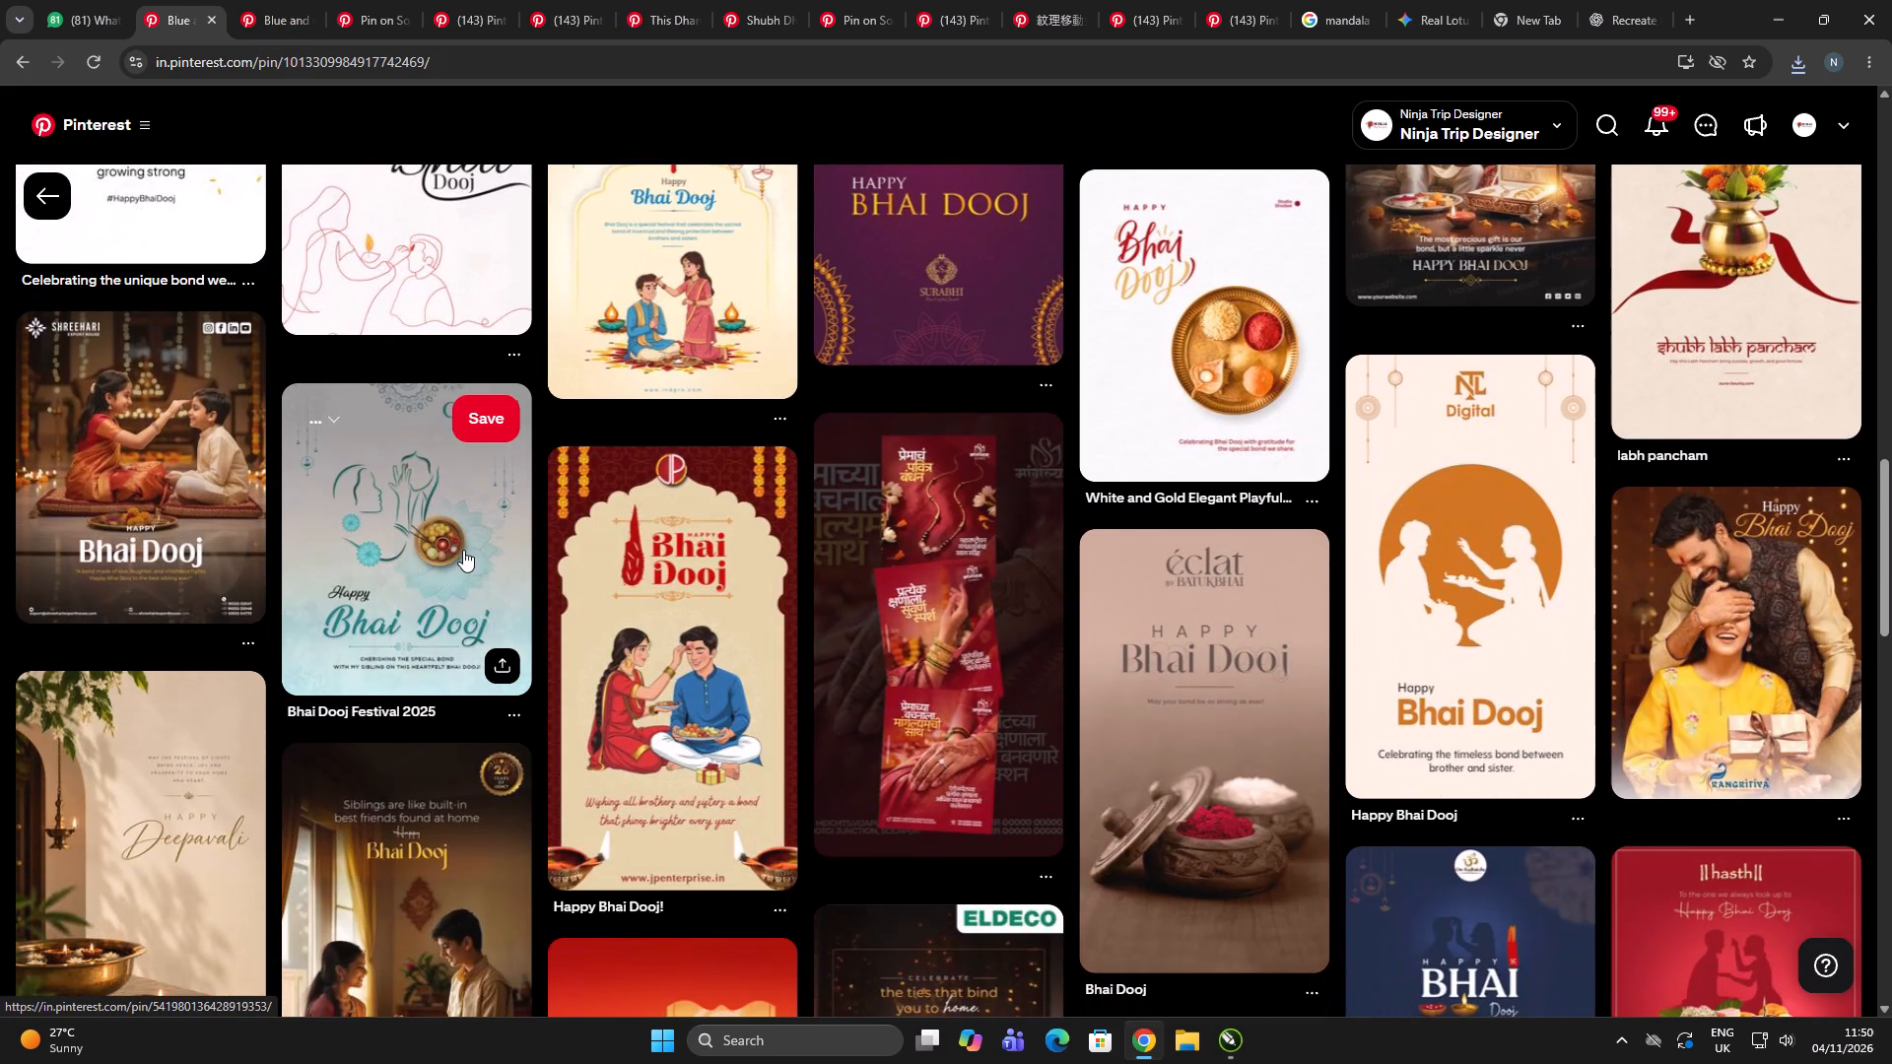
{"action": "scroll", "coordinate": [1493, 598], "scroll_direction": "down", "scroll_amount": 7}
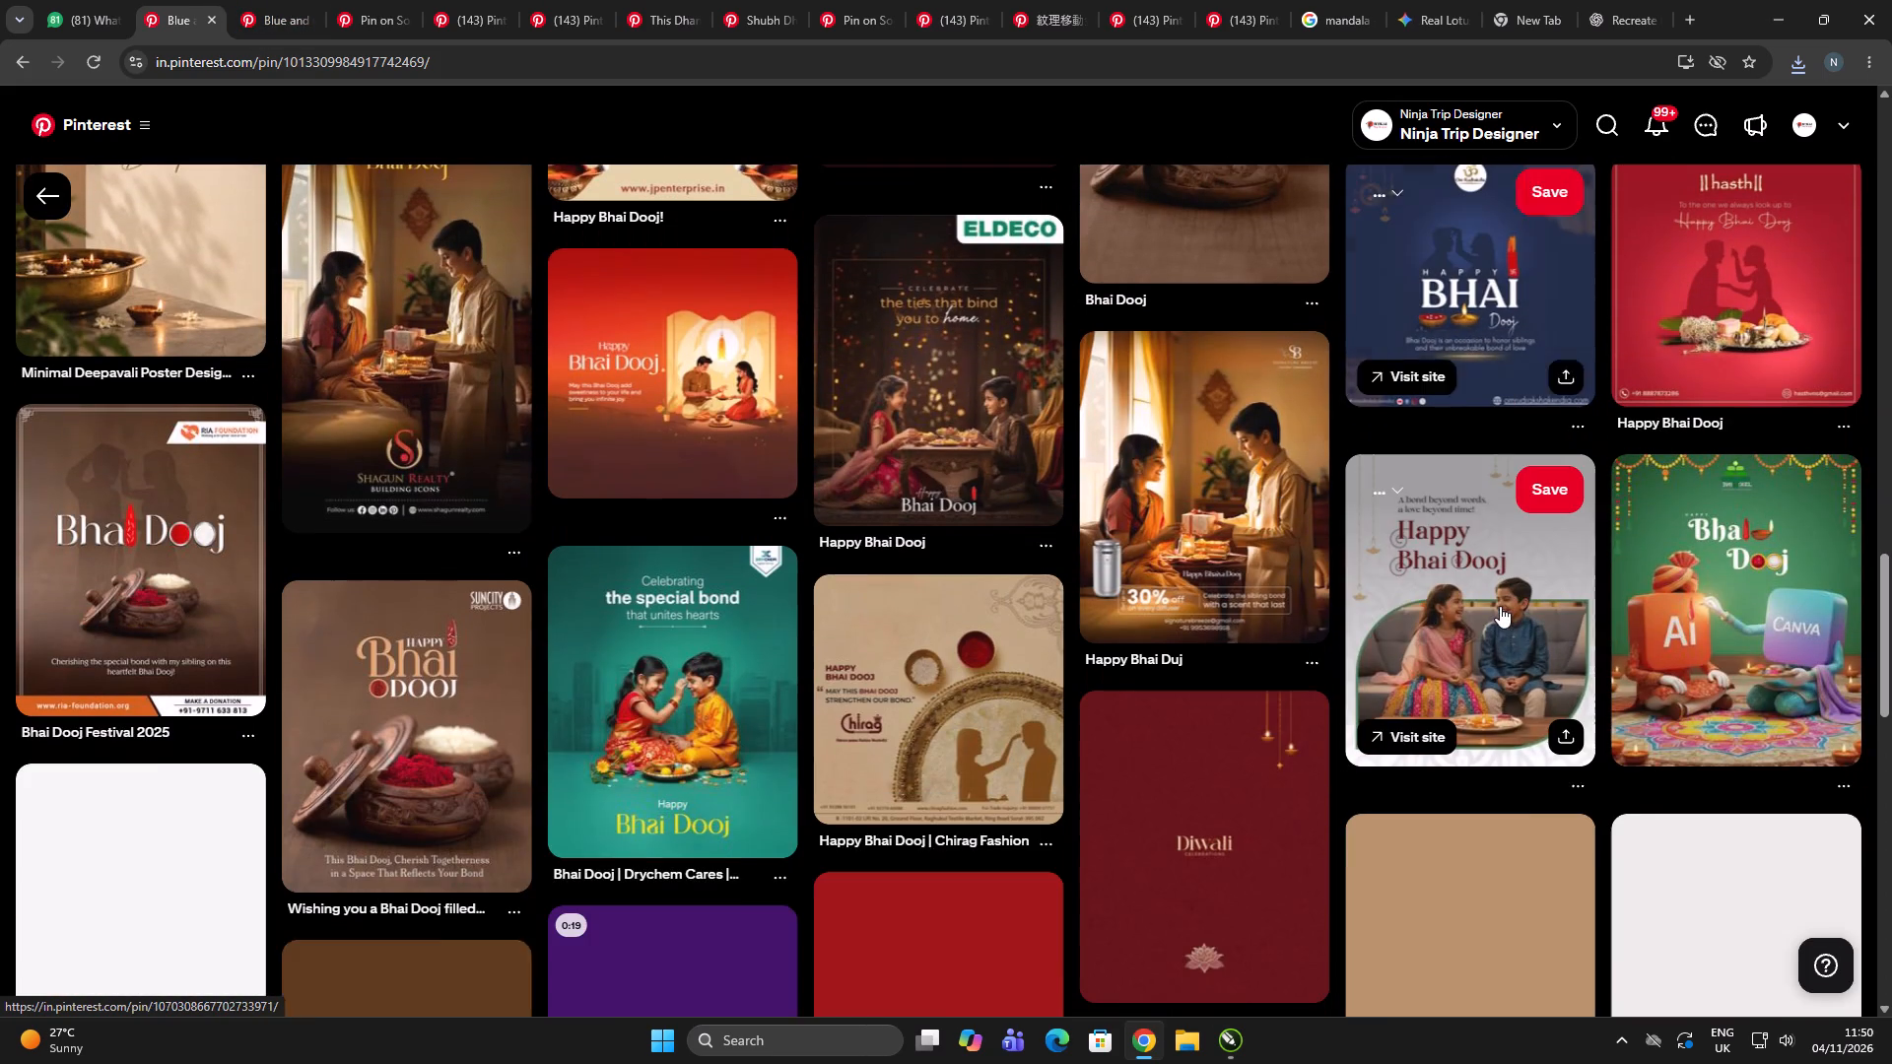
{"action": "scroll", "coordinate": [1345, 593], "scroll_direction": "down", "scroll_amount": 5}
{"action": "scroll", "coordinate": [1323, 590], "scroll_direction": "up", "scroll_amount": 7}
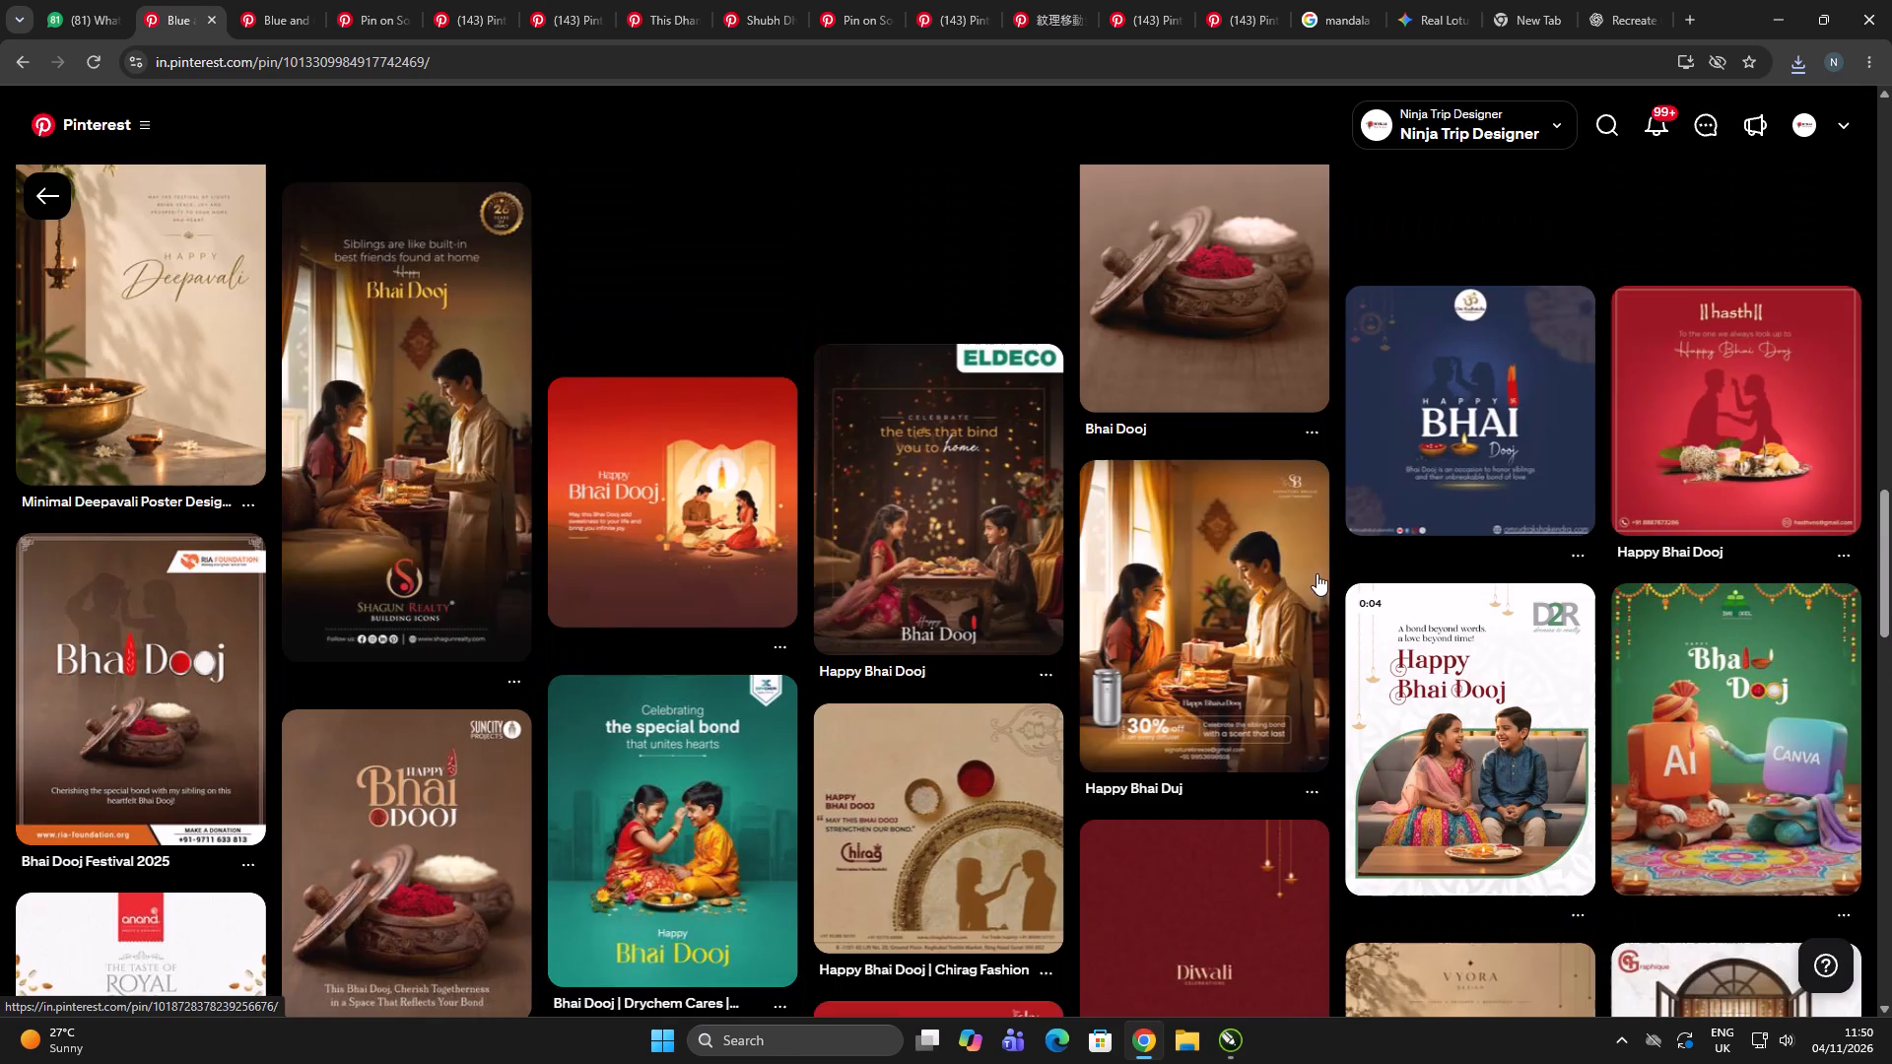
{"action": "scroll", "coordinate": [1315, 573], "scroll_direction": "up", "scroll_amount": 8}
Open the teal "Bhai Dooj Festival 2025" pin and run a visual search cropped to its brother-and-sister line art.
{"action": "left_click", "coordinate": [417, 804]}
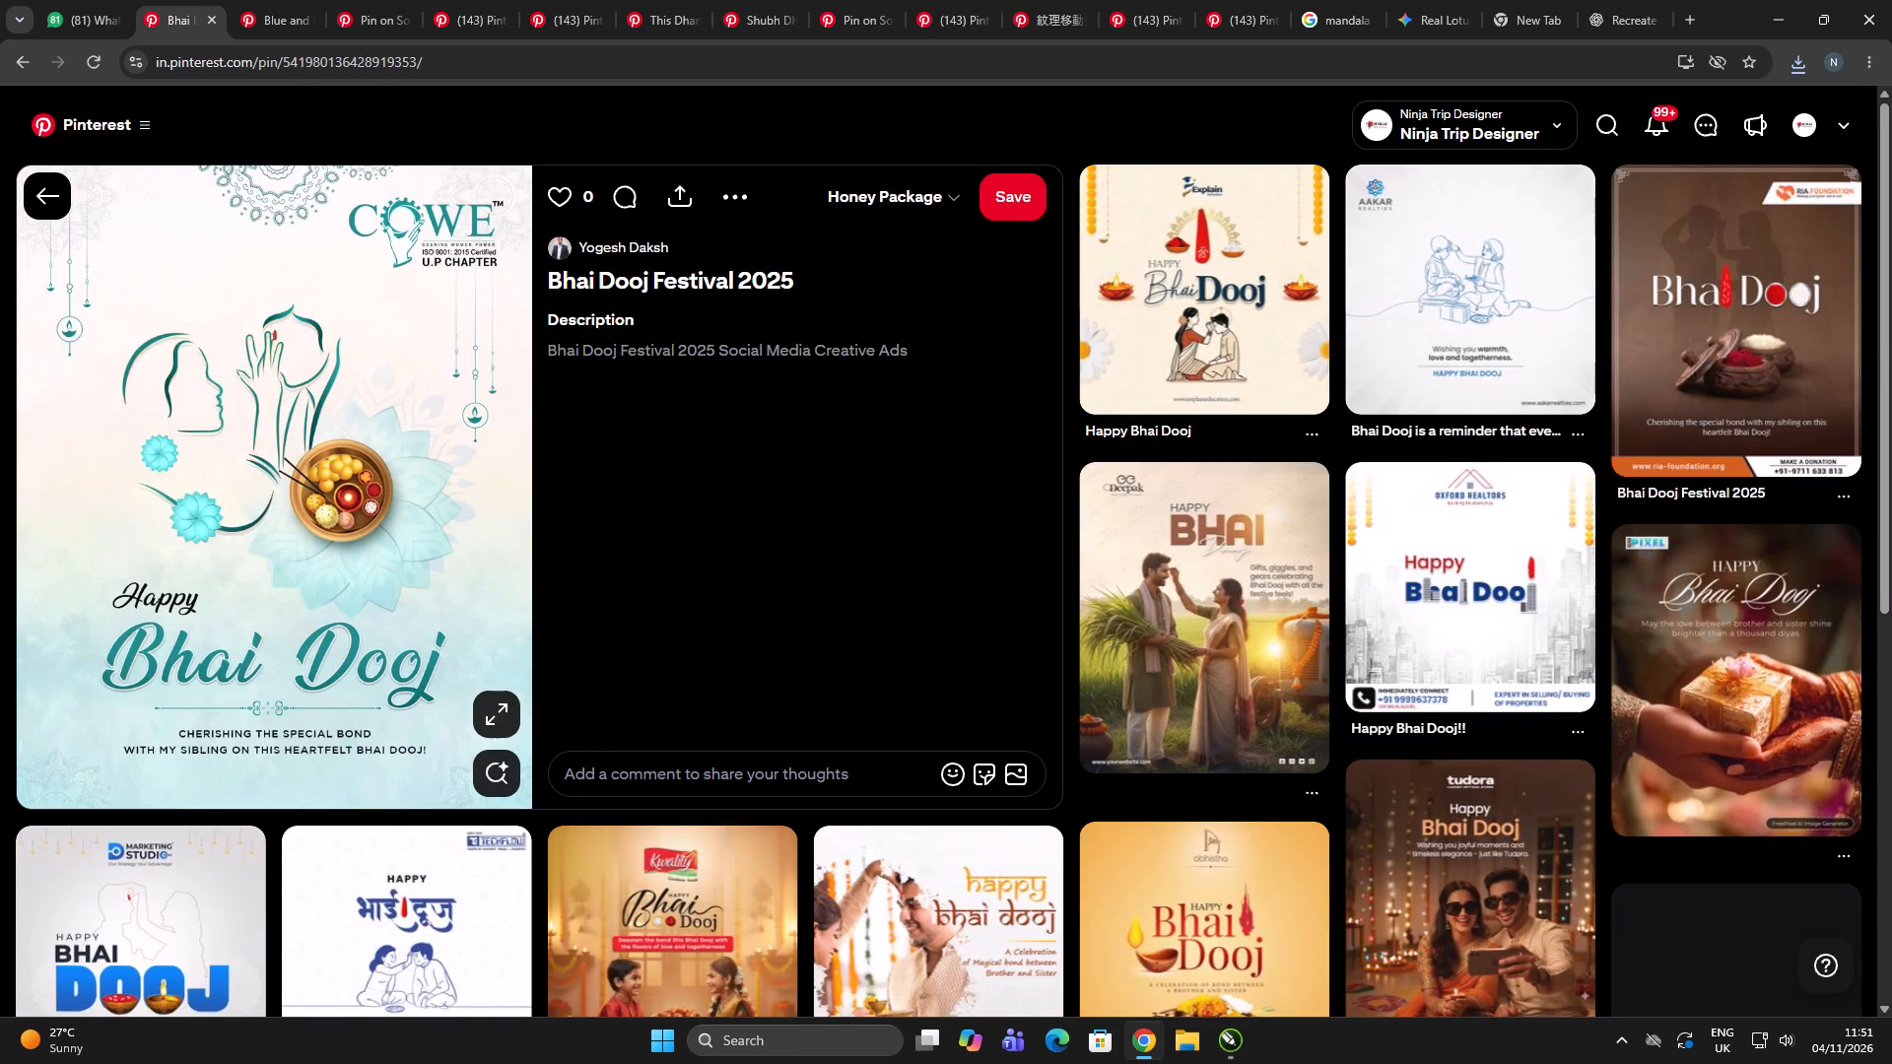
{"action": "left_click", "coordinate": [501, 771]}
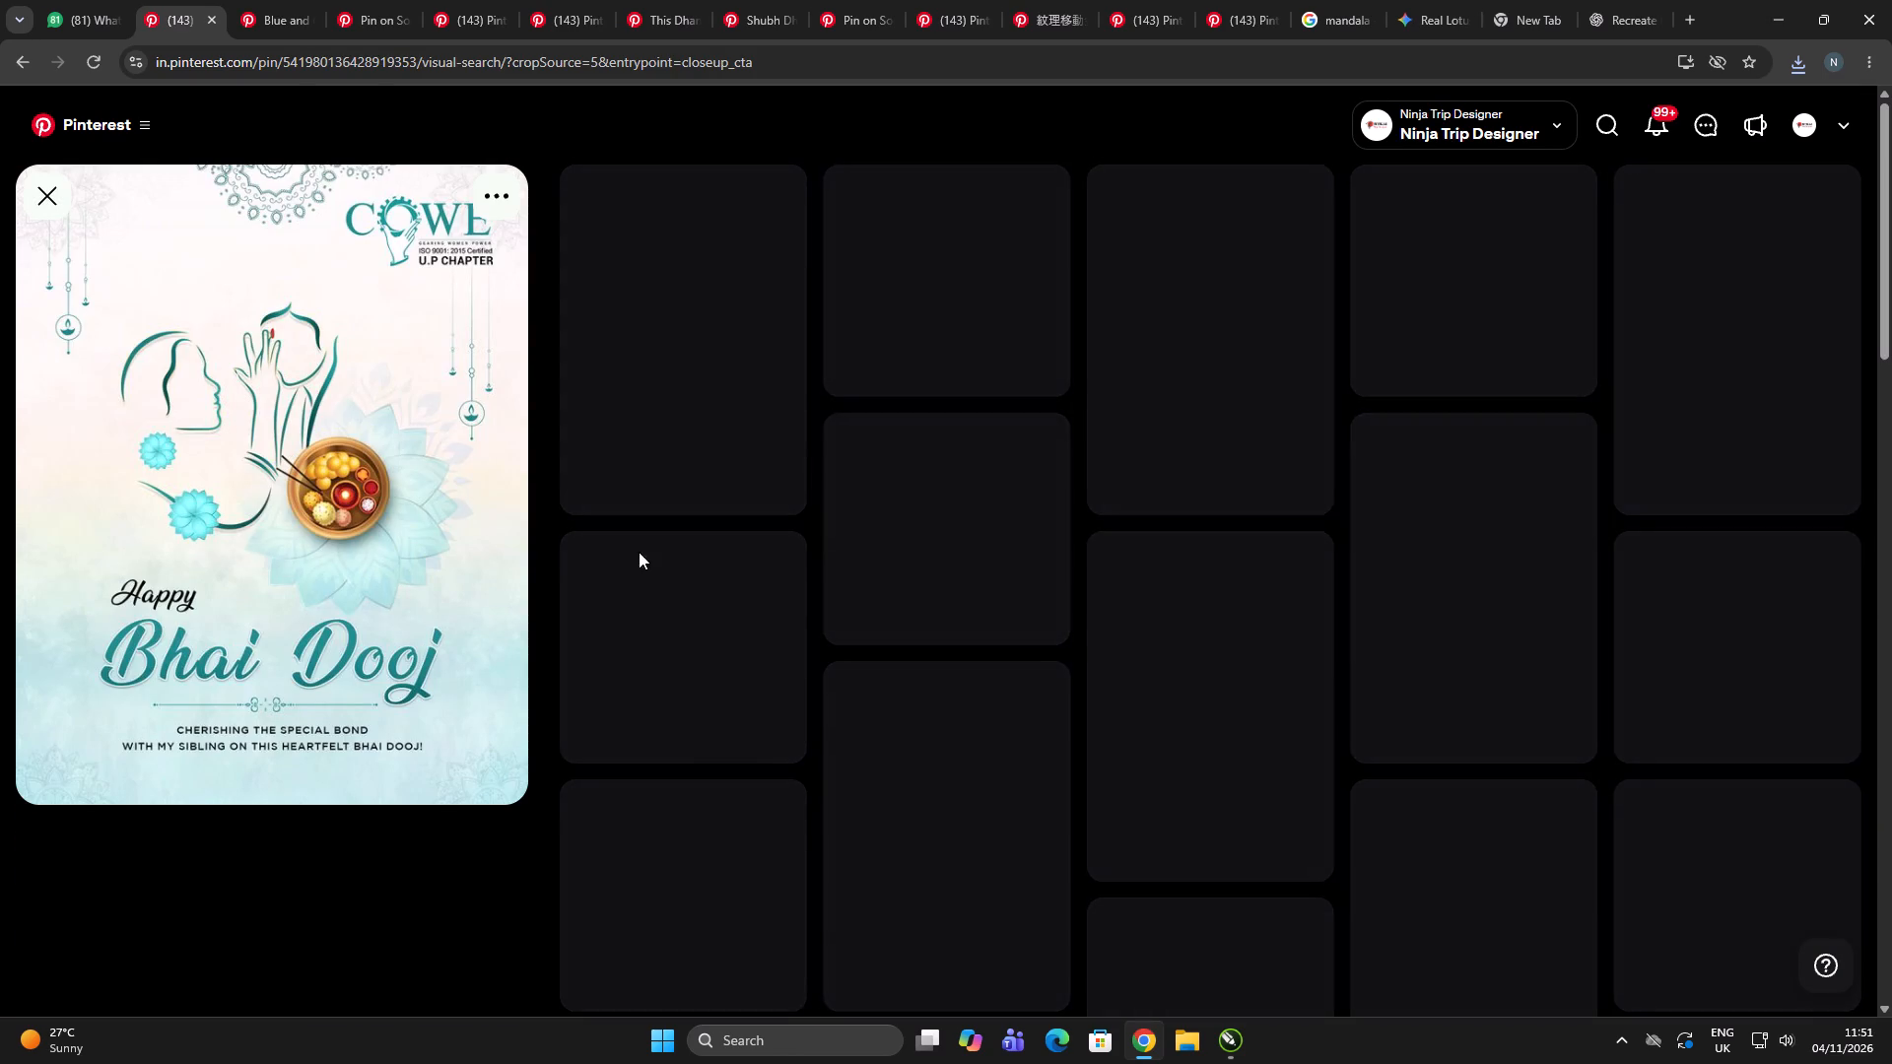
{"action": "left_click", "coordinate": [226, 430]}
{"action": "left_click_drag", "start_coordinate": [279, 370], "coordinate": [338, 285]}
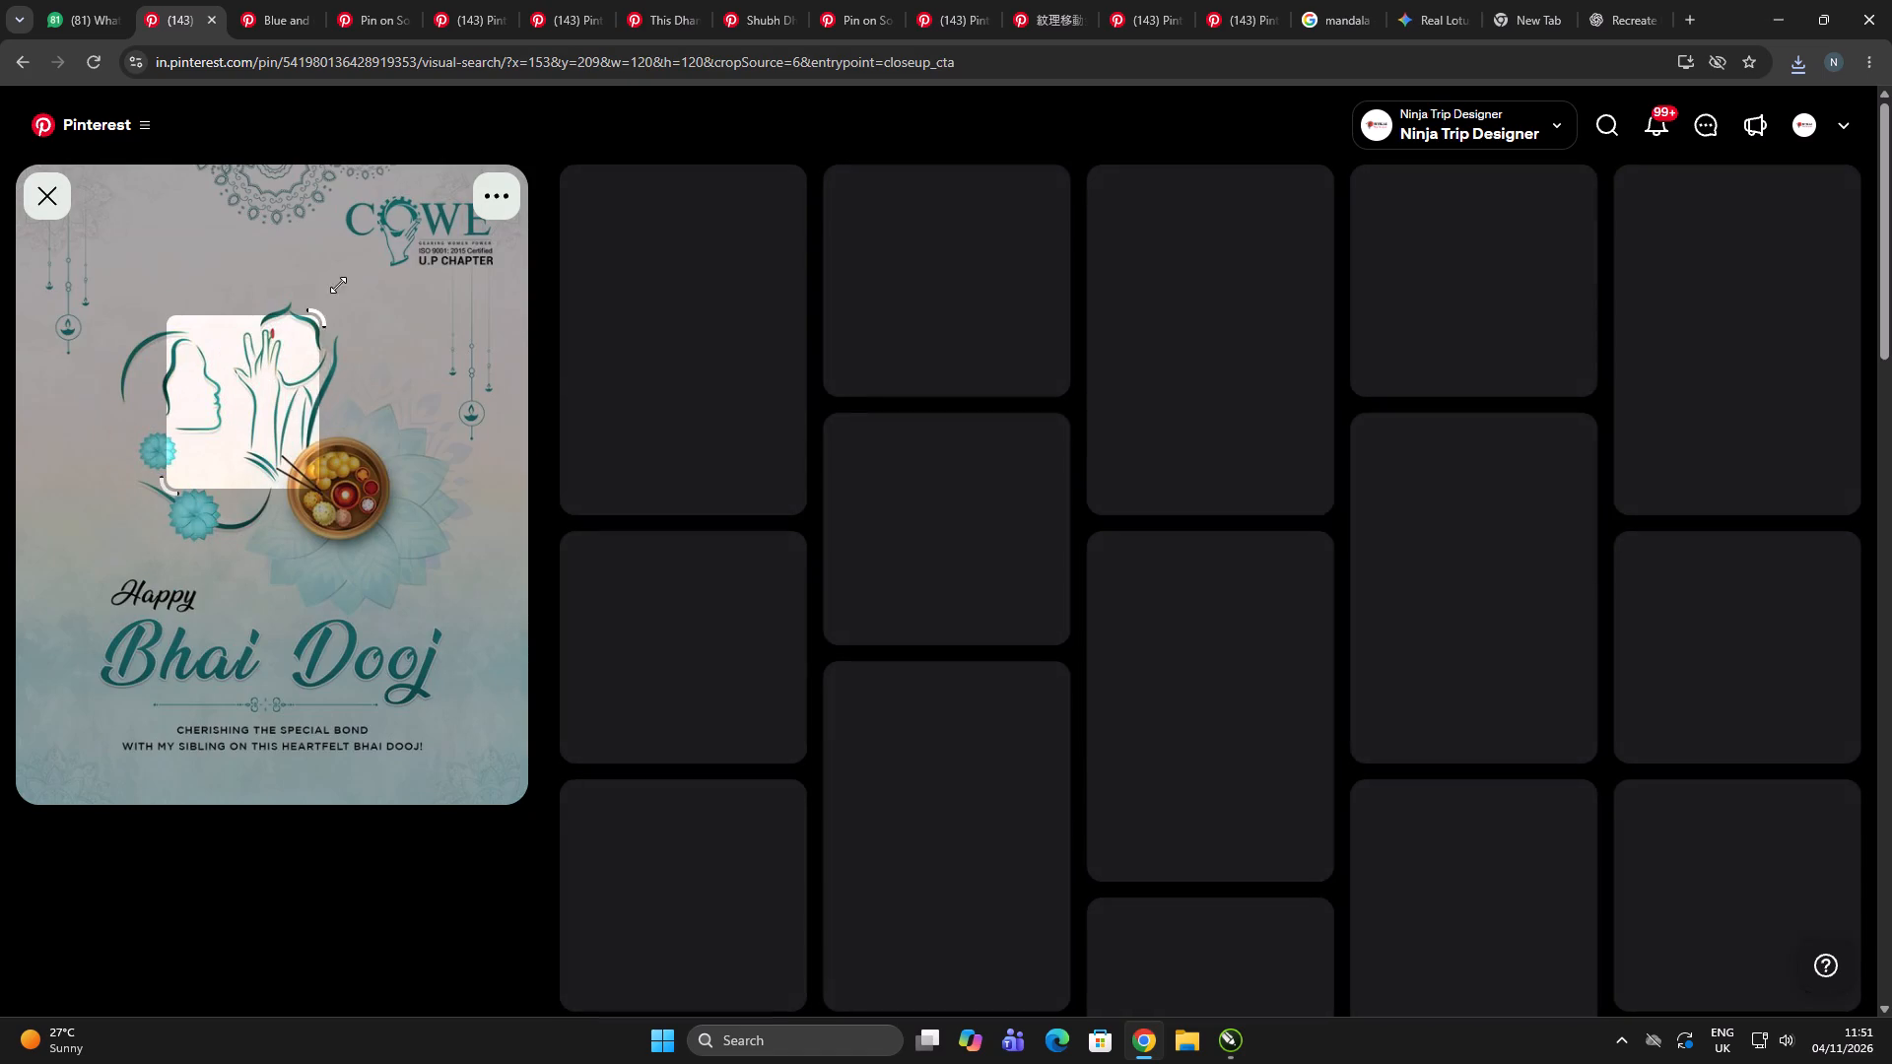
{"action": "left_click_drag", "start_coordinate": [338, 285], "coordinate": [353, 276]}
{"action": "left_click_drag", "start_coordinate": [167, 491], "coordinate": [114, 557]}
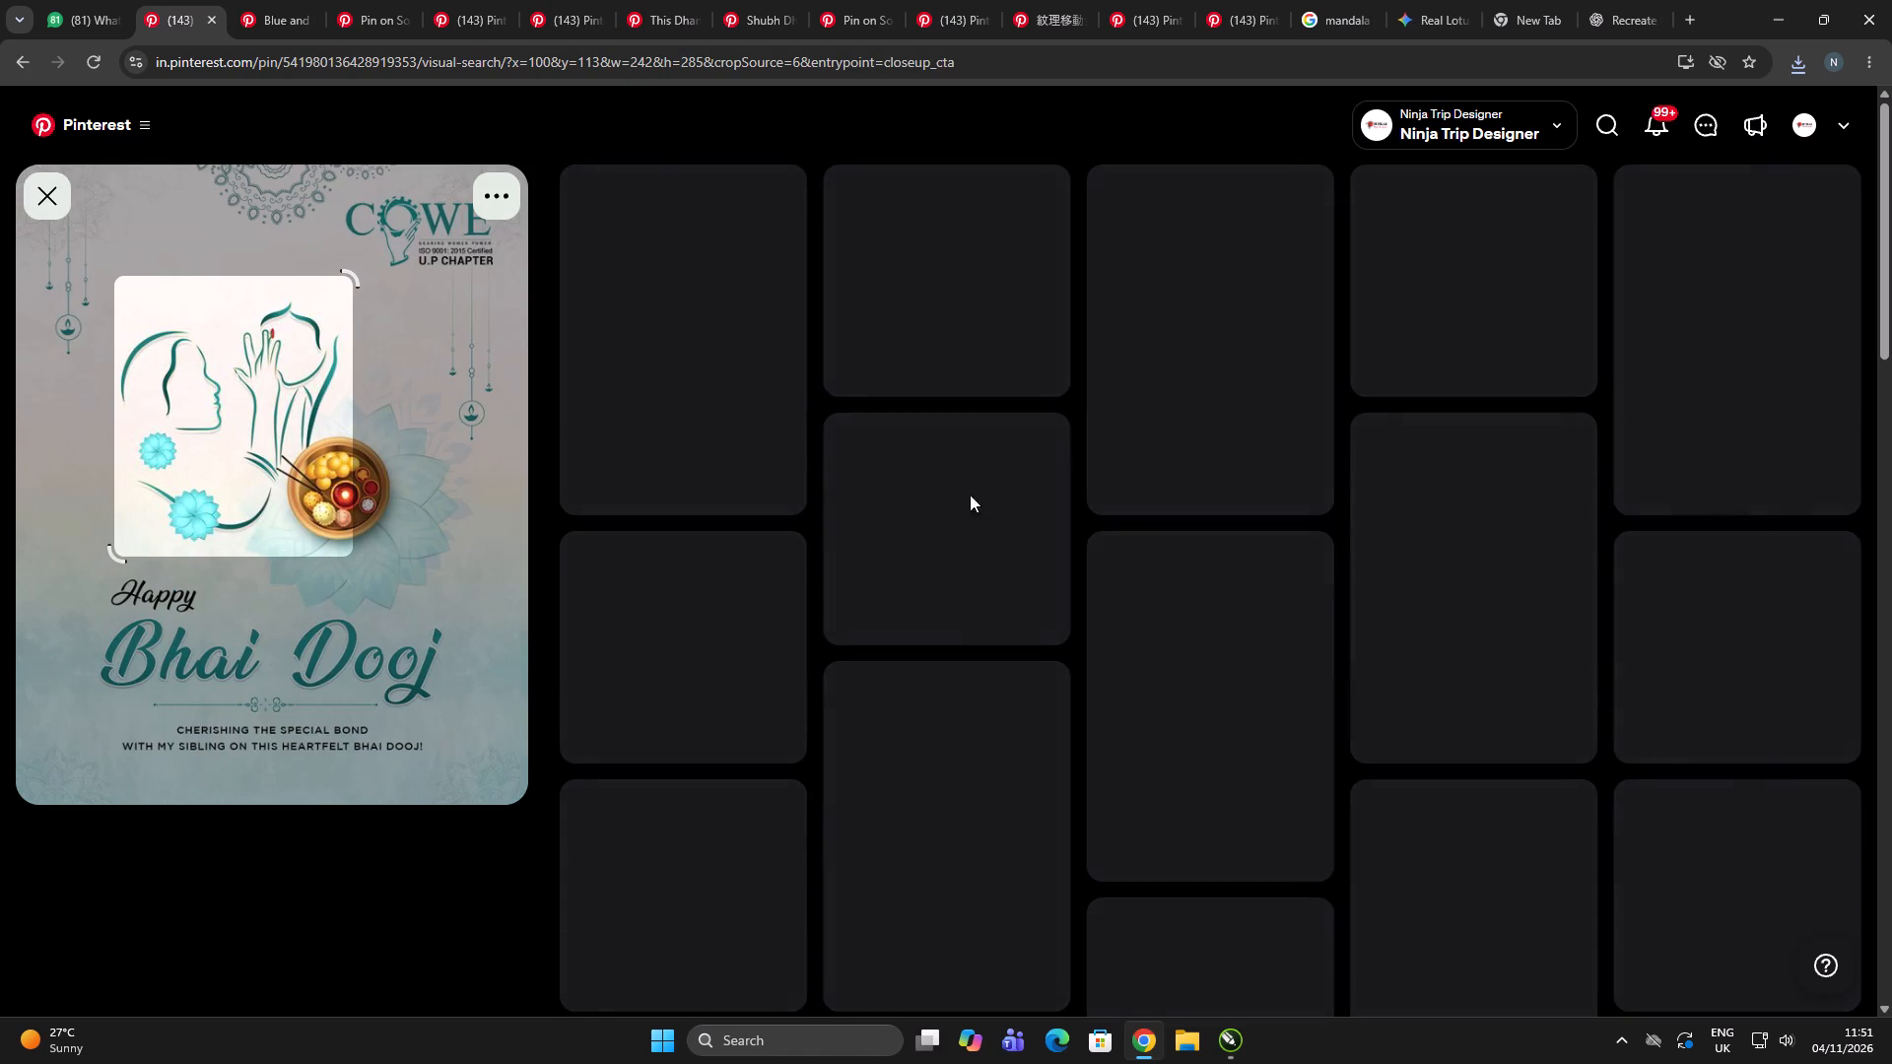
Examine the visual search results for similar line art and close the search.
{"action": "scroll", "coordinate": [984, 499], "scroll_direction": "down", "scroll_amount": 4}
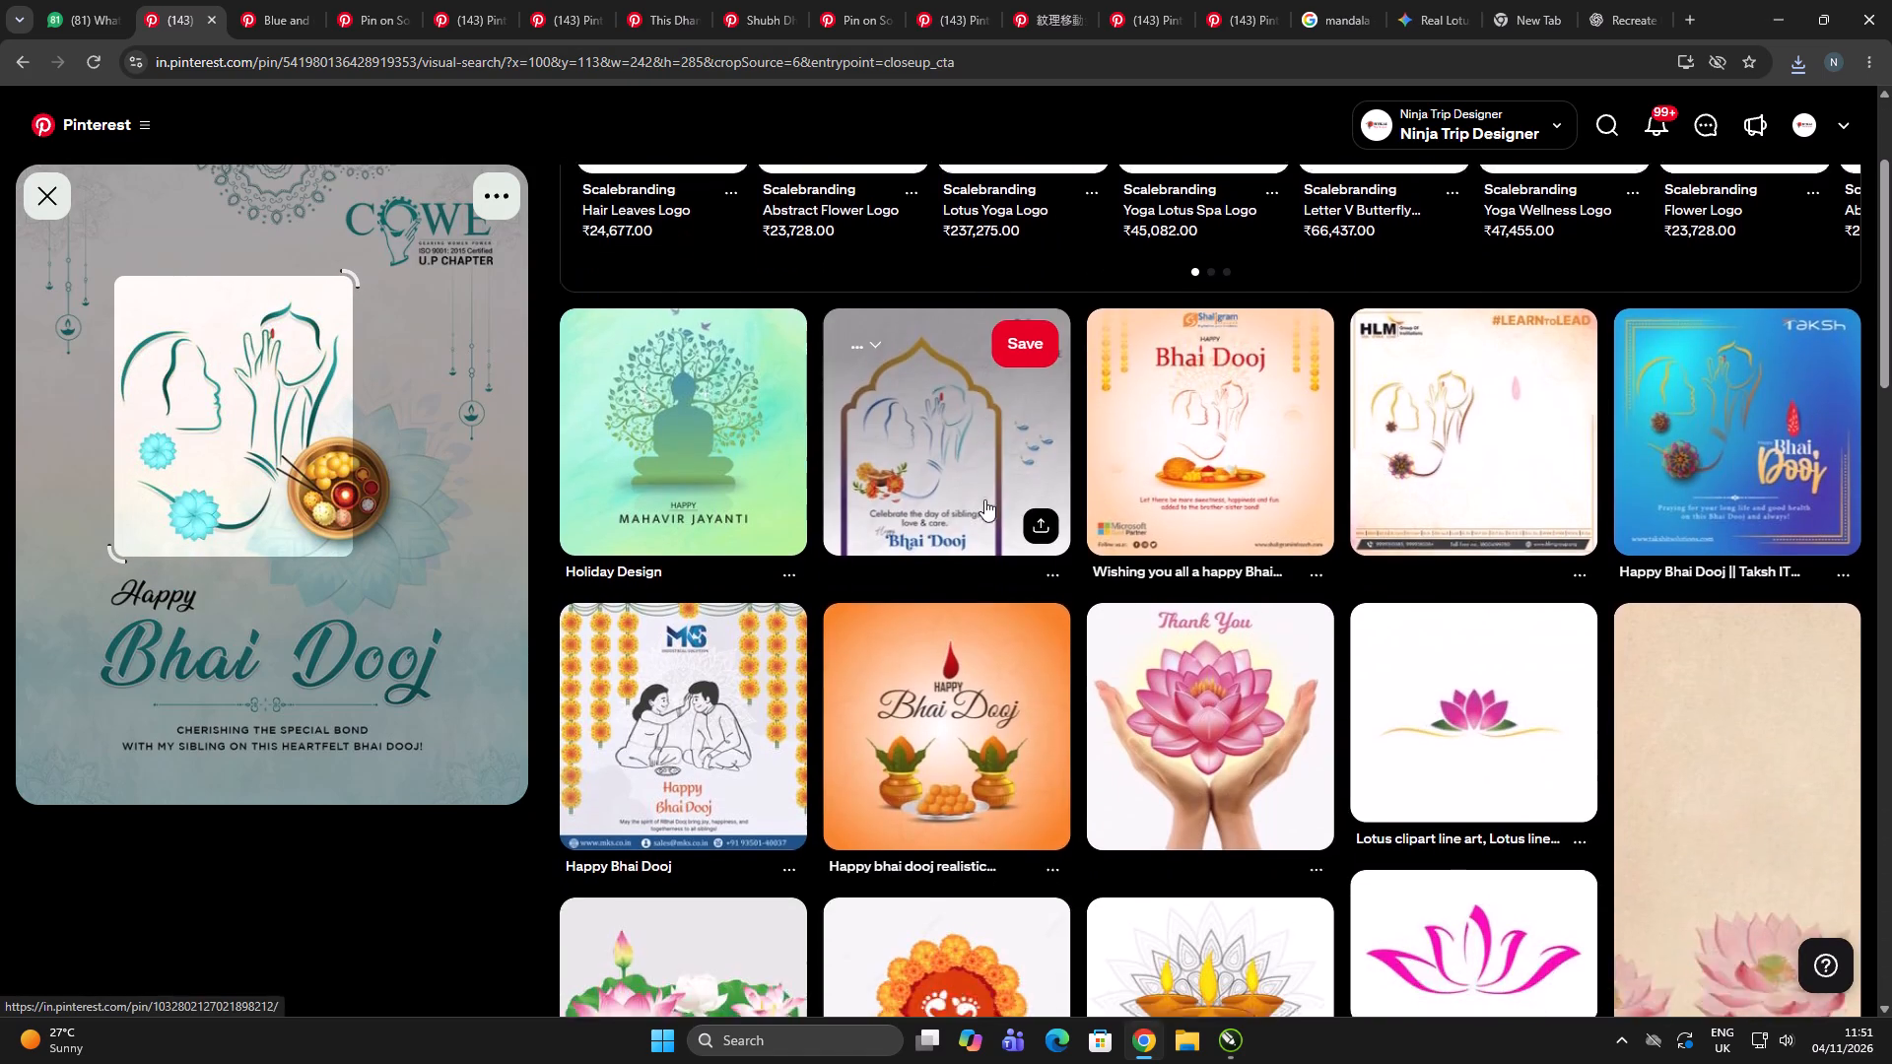
{"action": "scroll", "coordinate": [984, 499], "scroll_direction": "down", "scroll_amount": 17}
{"action": "left_click", "coordinate": [48, 183]}
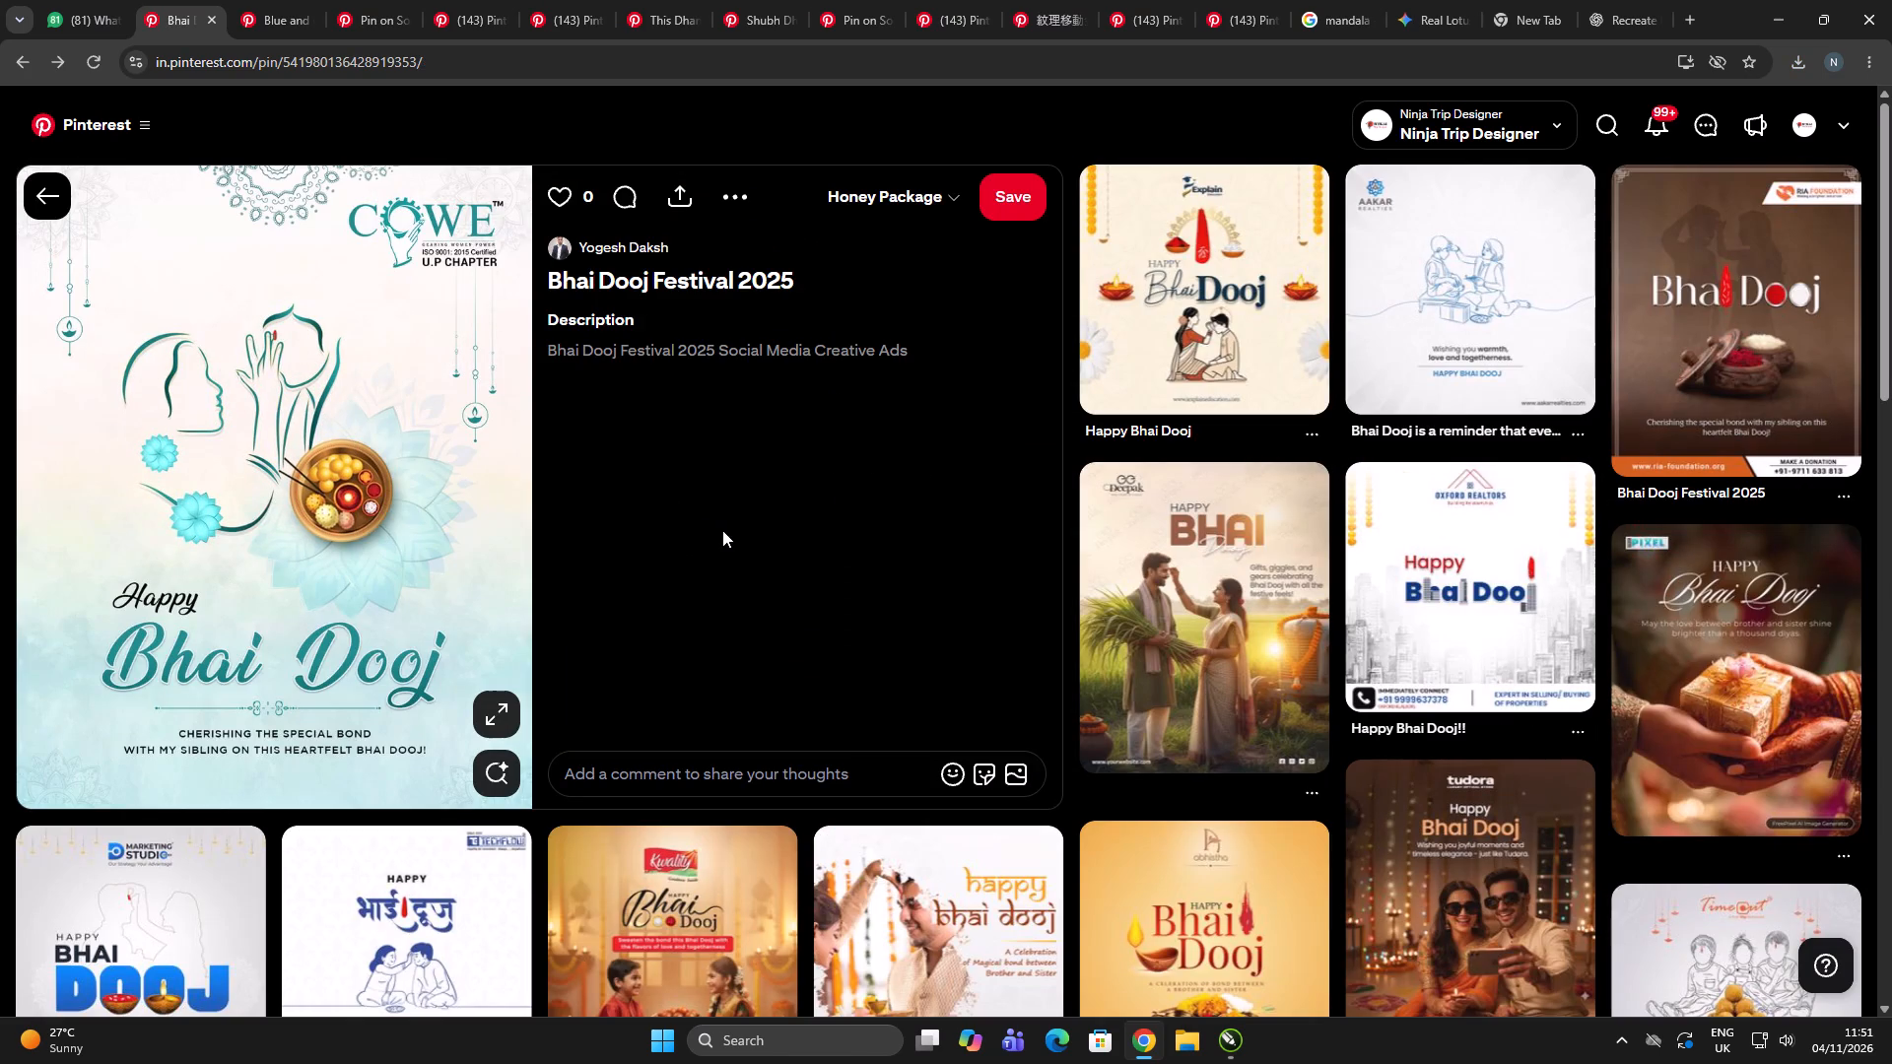
Return to the blue and gold story pin, open the related SBFC line-art Bhai Dooj pin and browse its similar designs.
{"action": "scroll", "coordinate": [1454, 535], "scroll_direction": "up", "scroll_amount": 6}
{"action": "left_click", "coordinate": [56, 187]}
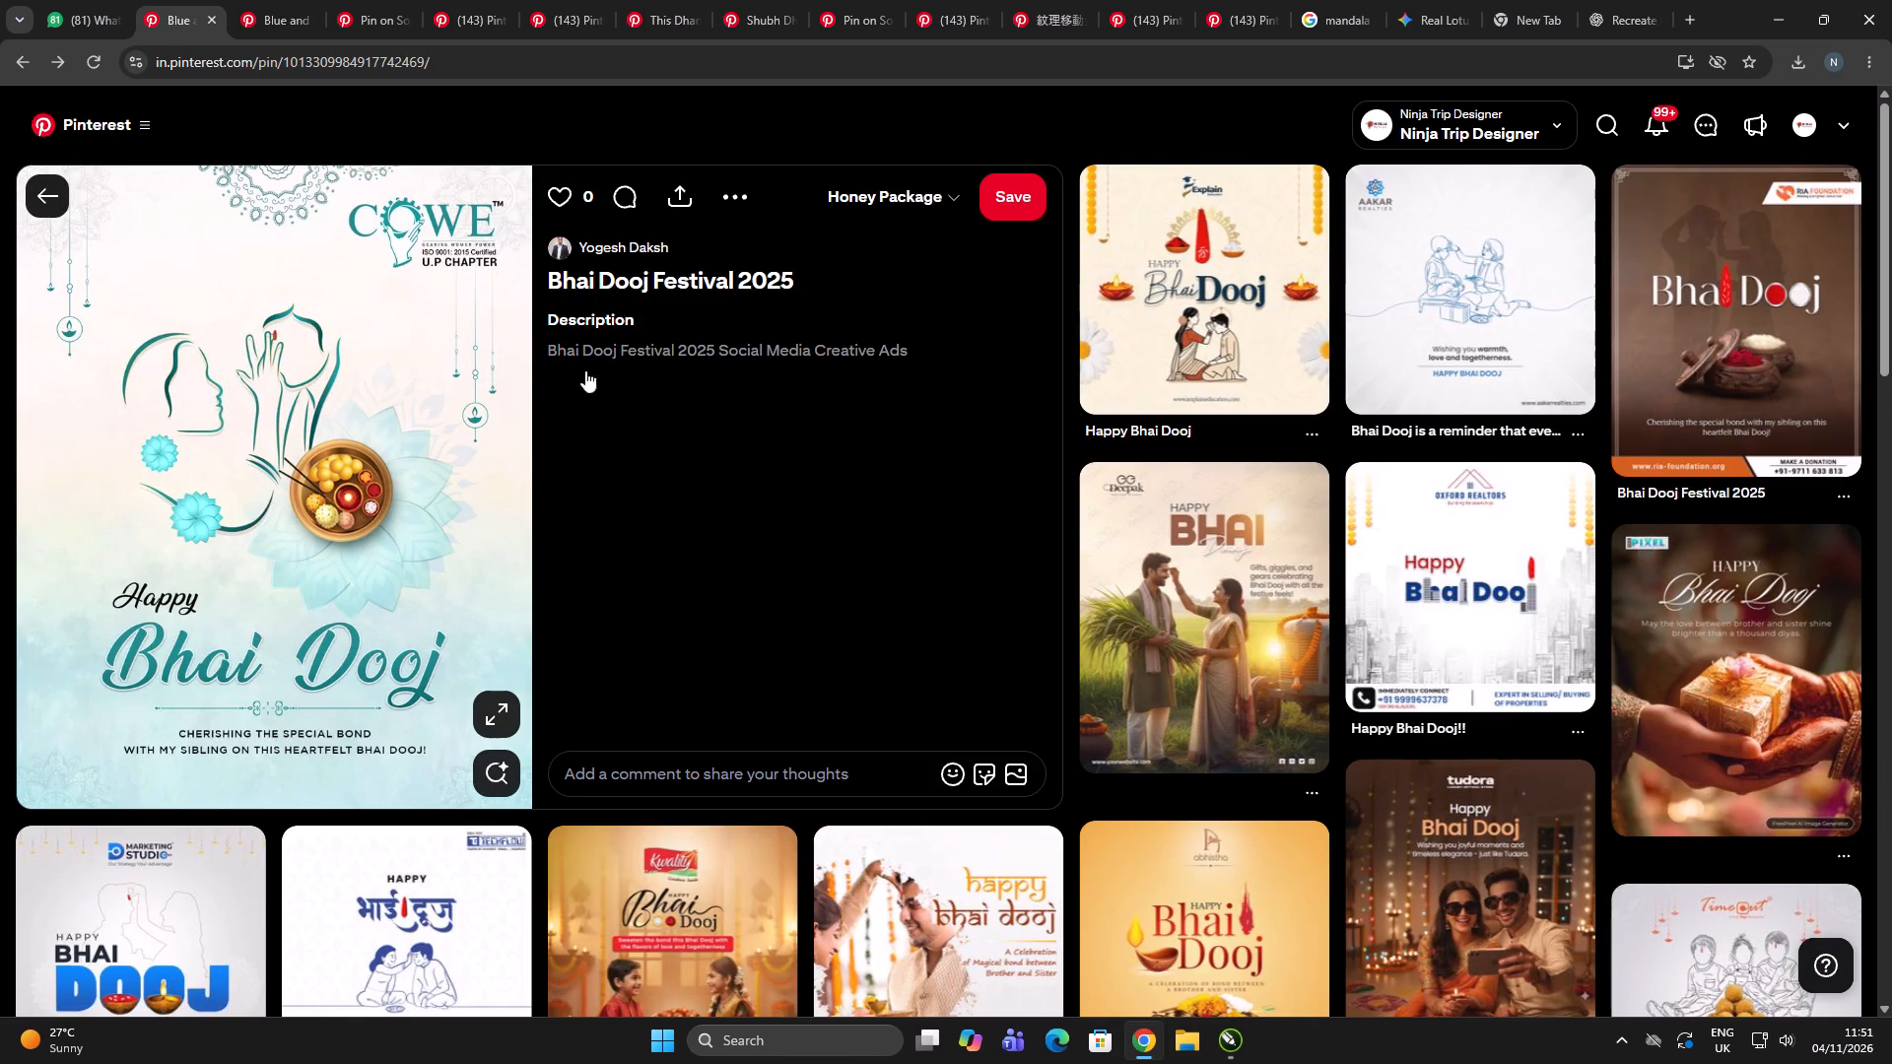
{"action": "scroll", "coordinate": [709, 538], "scroll_direction": "up", "scroll_amount": 14}
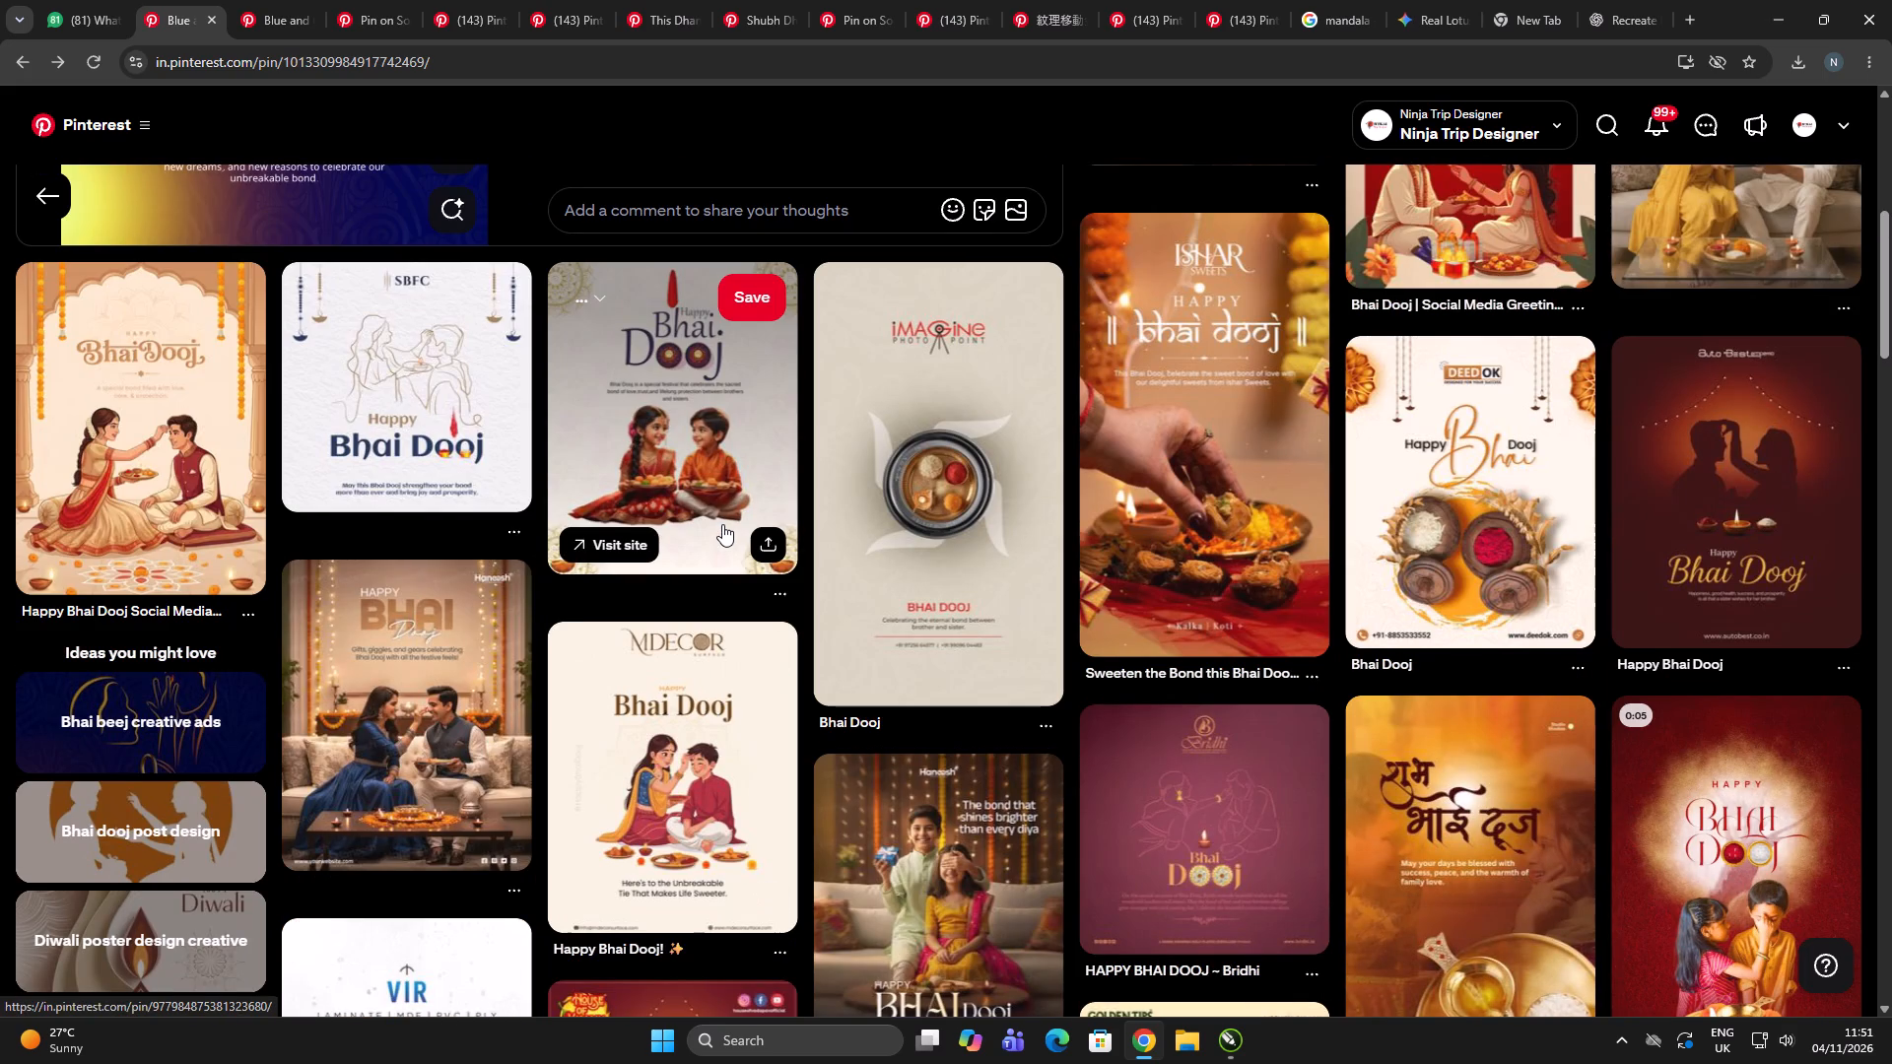
{"action": "scroll", "coordinate": [722, 522], "scroll_direction": "up", "scroll_amount": 9}
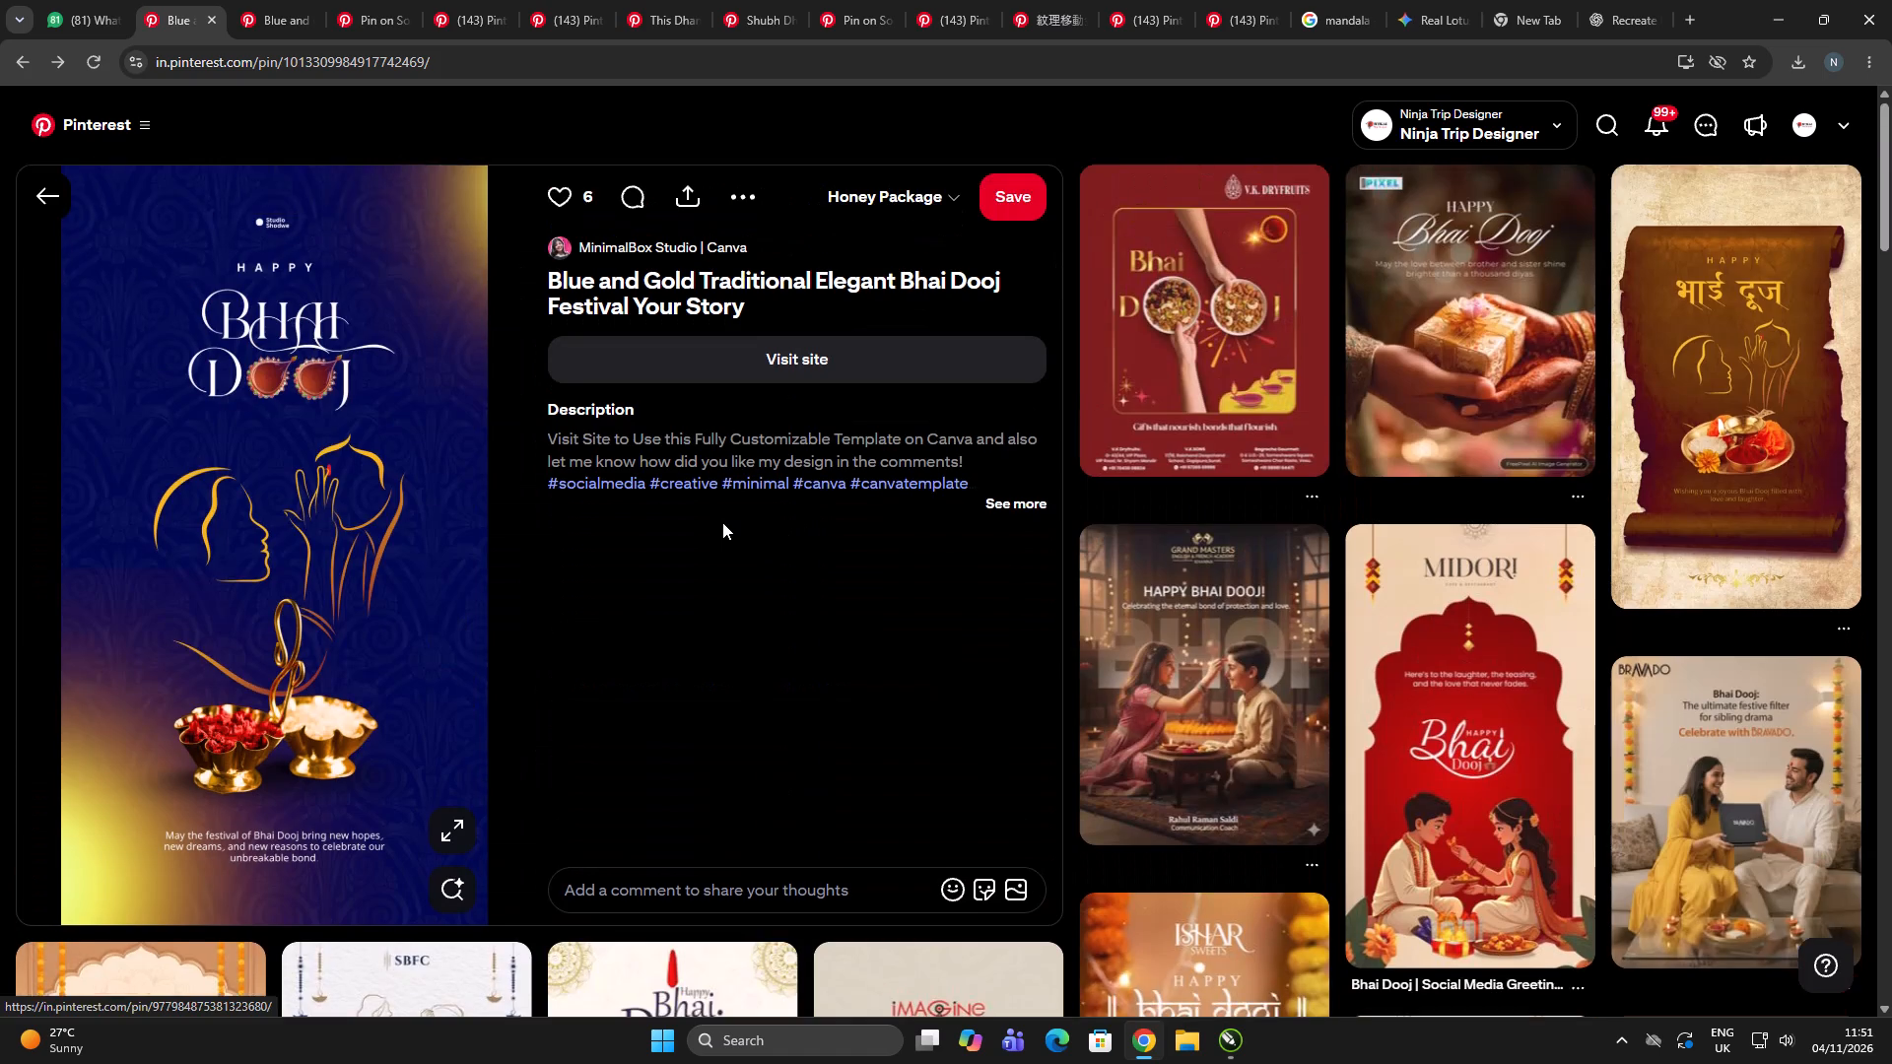
{"action": "scroll", "coordinate": [723, 522], "scroll_direction": "down", "scroll_amount": 6}
{"action": "left_click", "coordinate": [411, 485]}
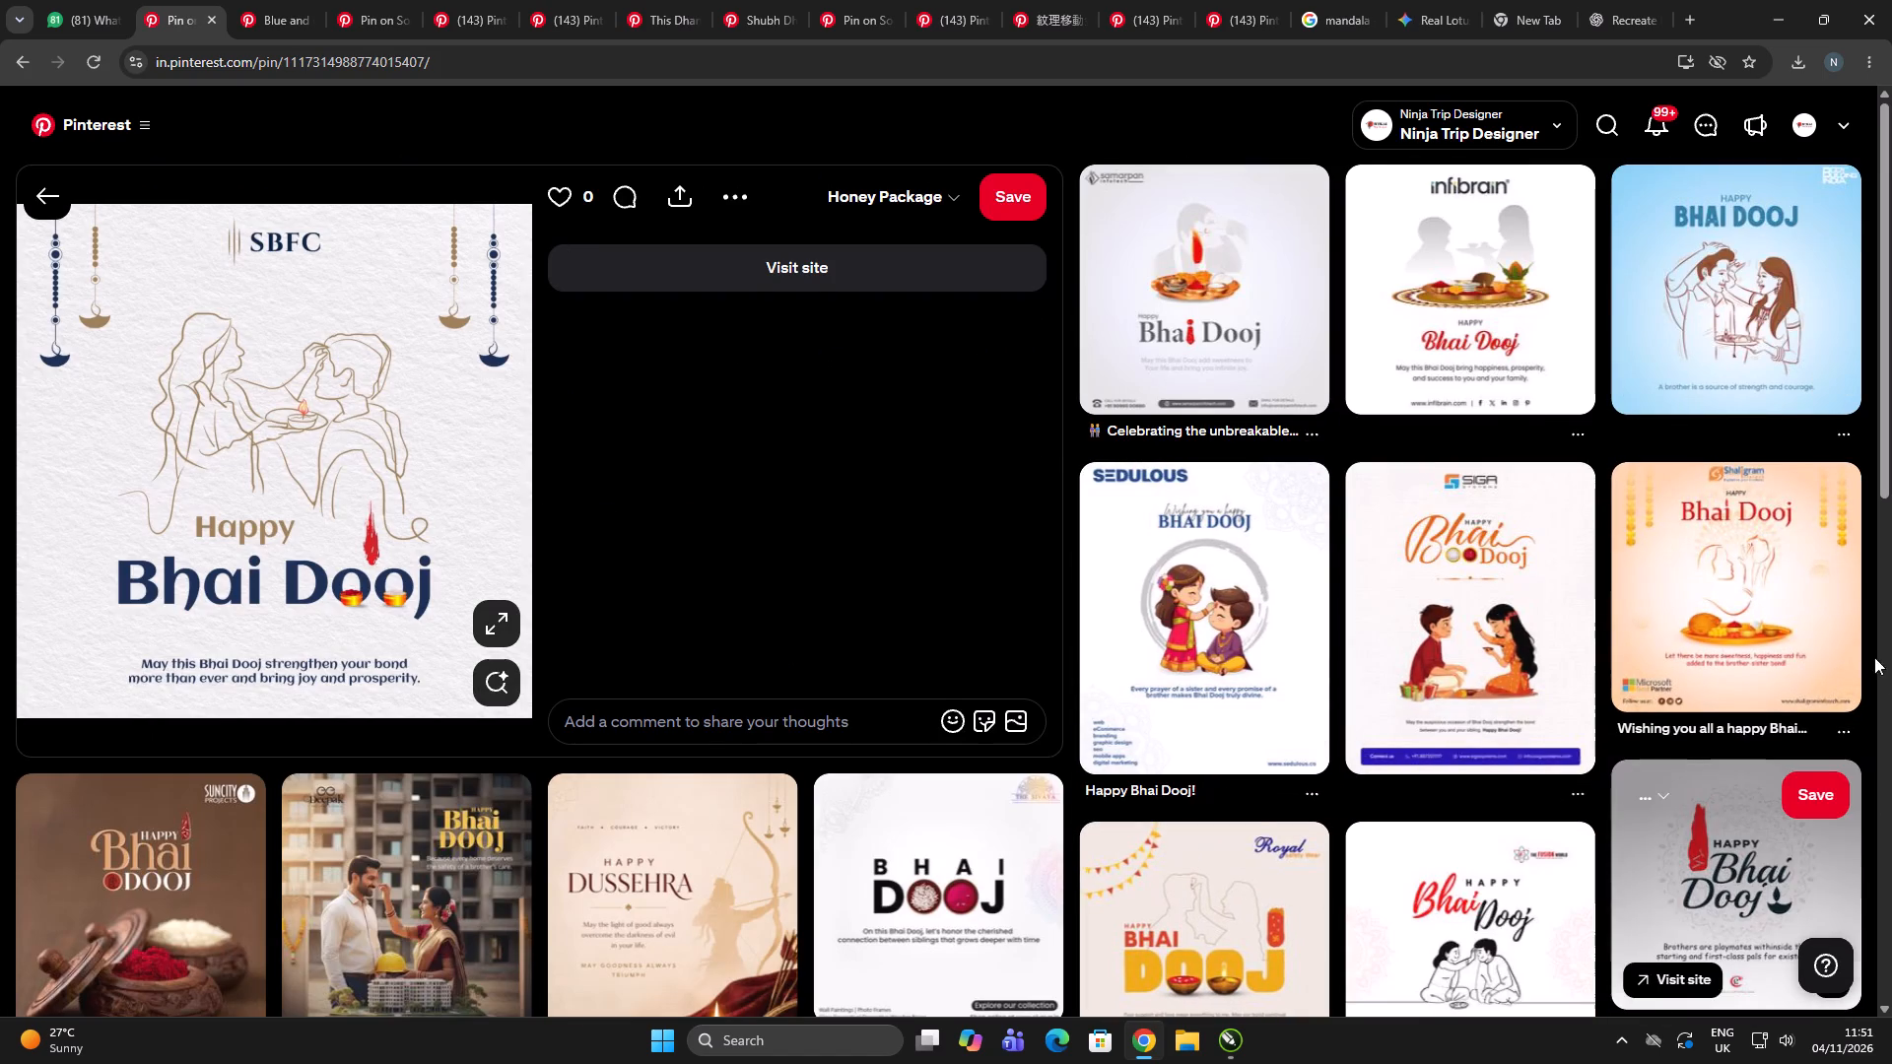
{"action": "scroll", "coordinate": [1778, 632], "scroll_direction": "down", "scroll_amount": 7}
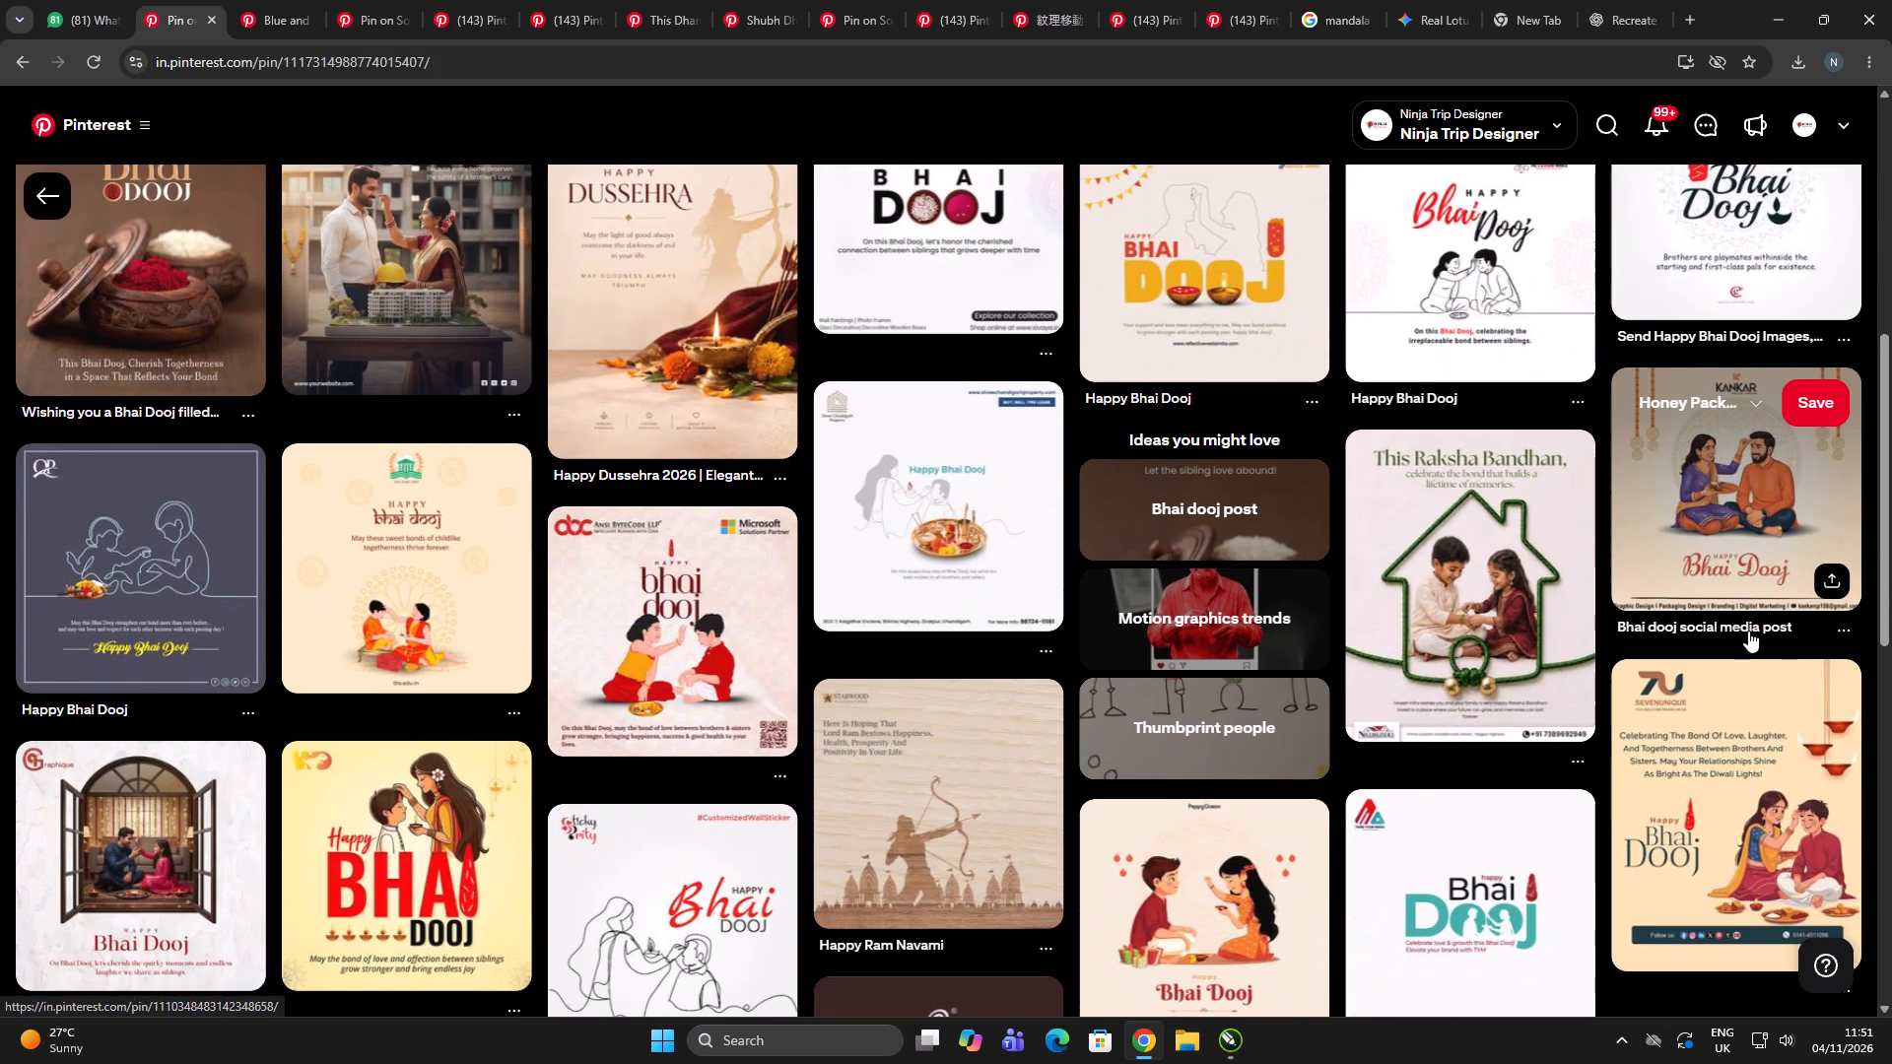
Compare the SBFC pin with the infibrain Bhai Dooj reference beside the blue page in CorelDRAW.
{"action": "key", "text": "alt+Tab"}
{"action": "left_click", "coordinate": [739, 780]}
{"action": "left_click", "coordinate": [745, 775]}
{"action": "key", "text": "alt+Tab"}
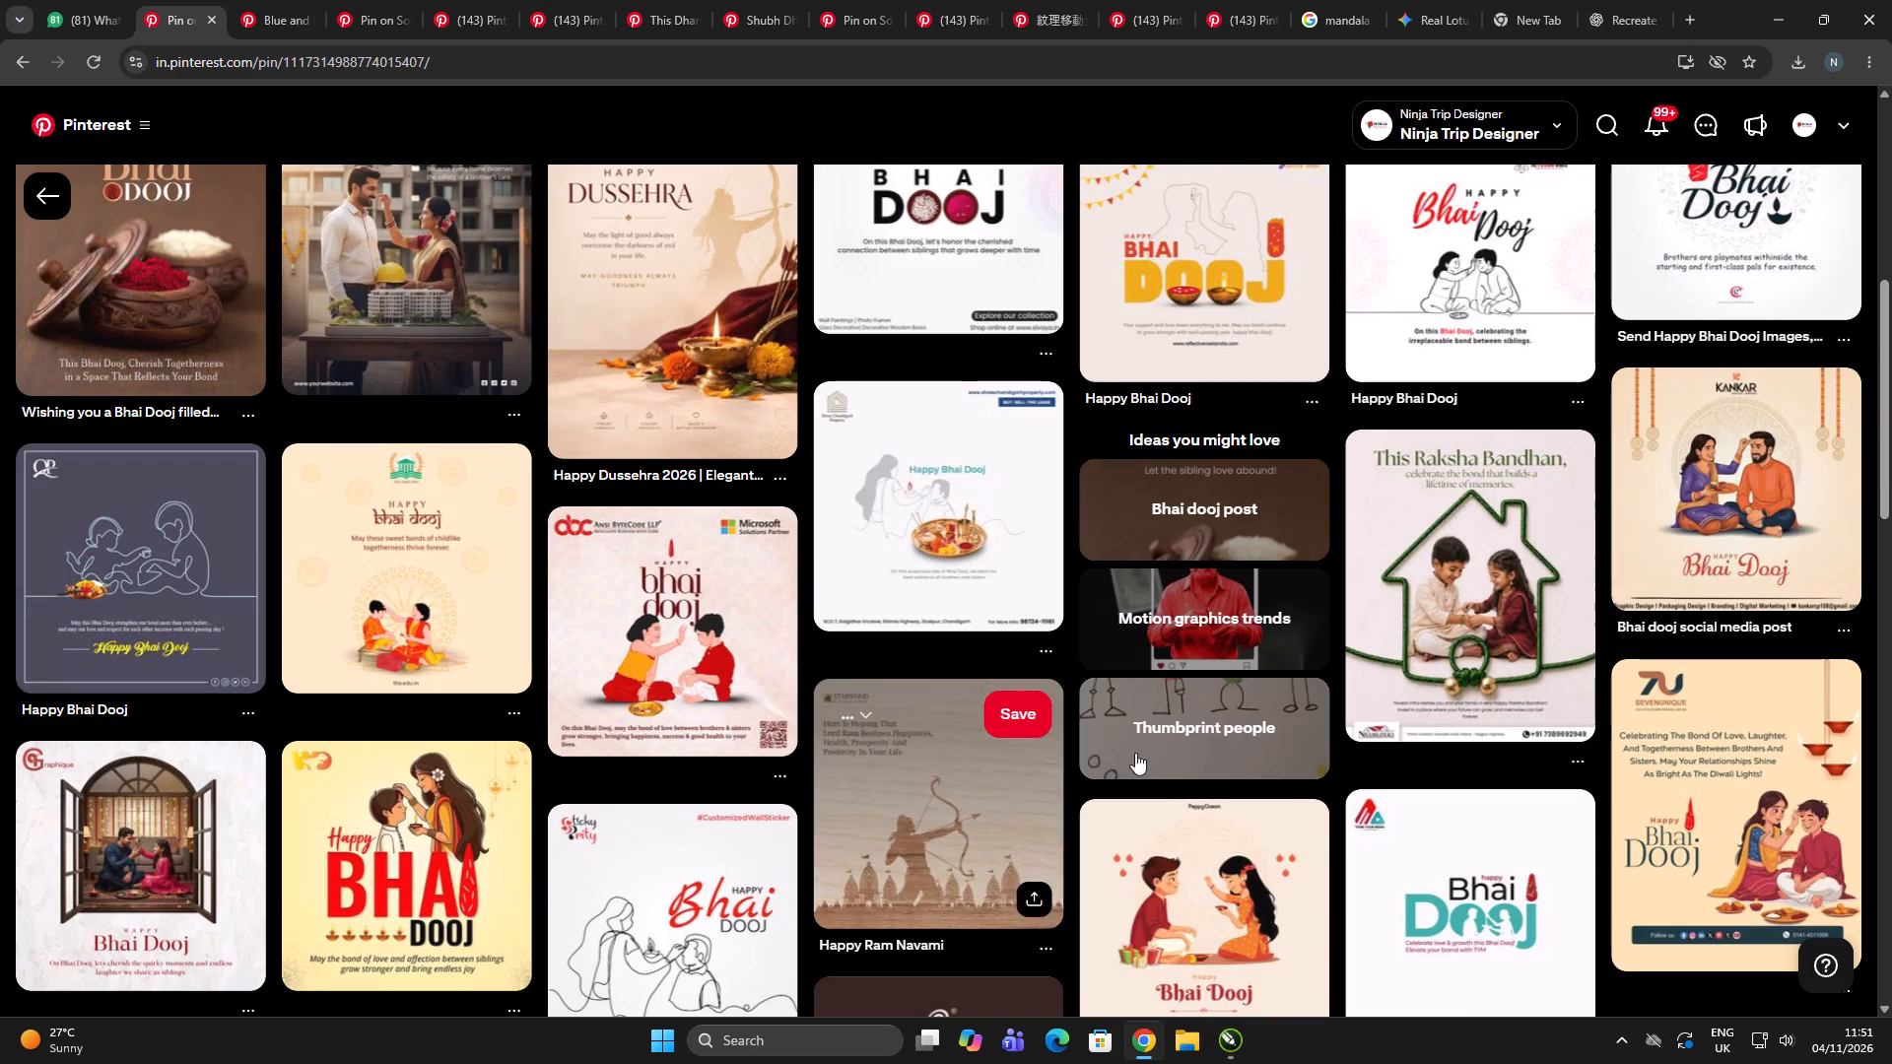
{"action": "scroll", "coordinate": [1066, 730], "scroll_direction": "up", "scroll_amount": 11}
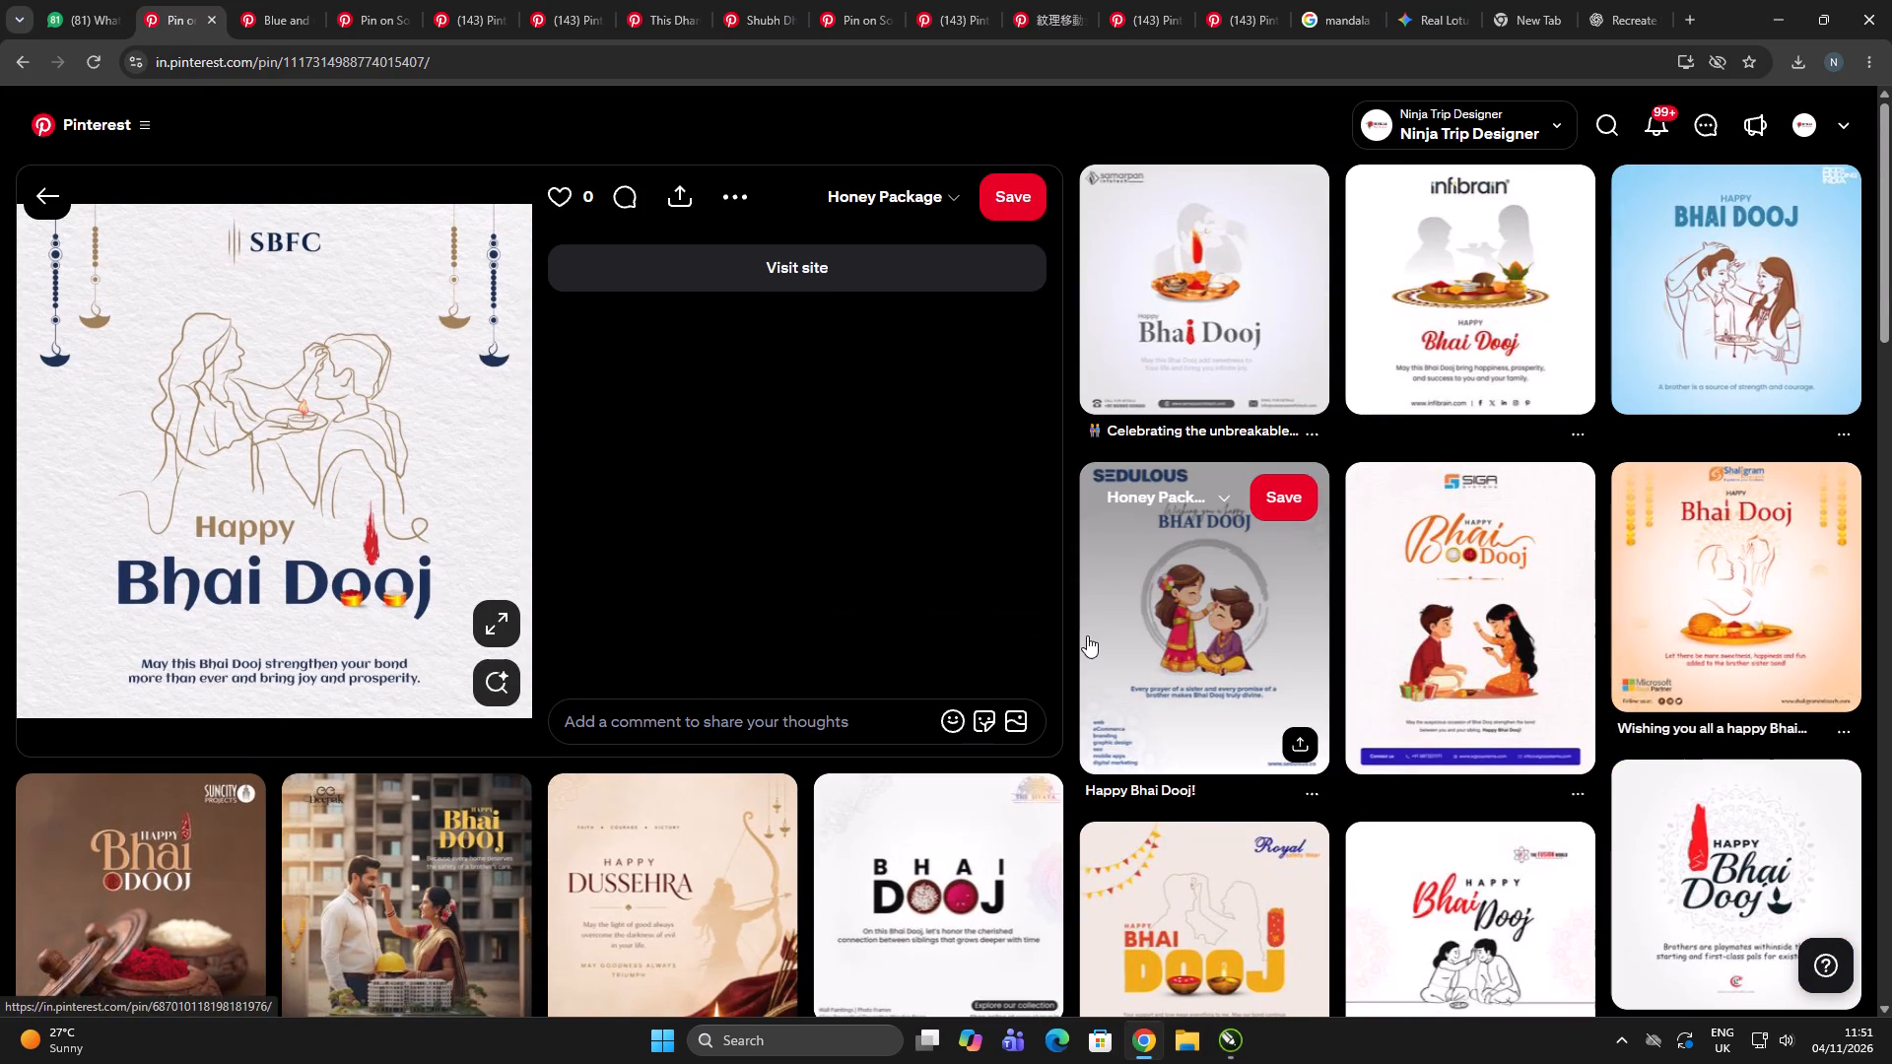
{"action": "key", "text": "alt+Tab"}
{"action": "double_click", "coordinate": [920, 700]}
{"action": "left_click", "coordinate": [926, 698]}
{"action": "scroll", "coordinate": [1051, 555], "scroll_direction": "up", "scroll_amount": 1}
{"action": "left_click", "coordinate": [1044, 555]}
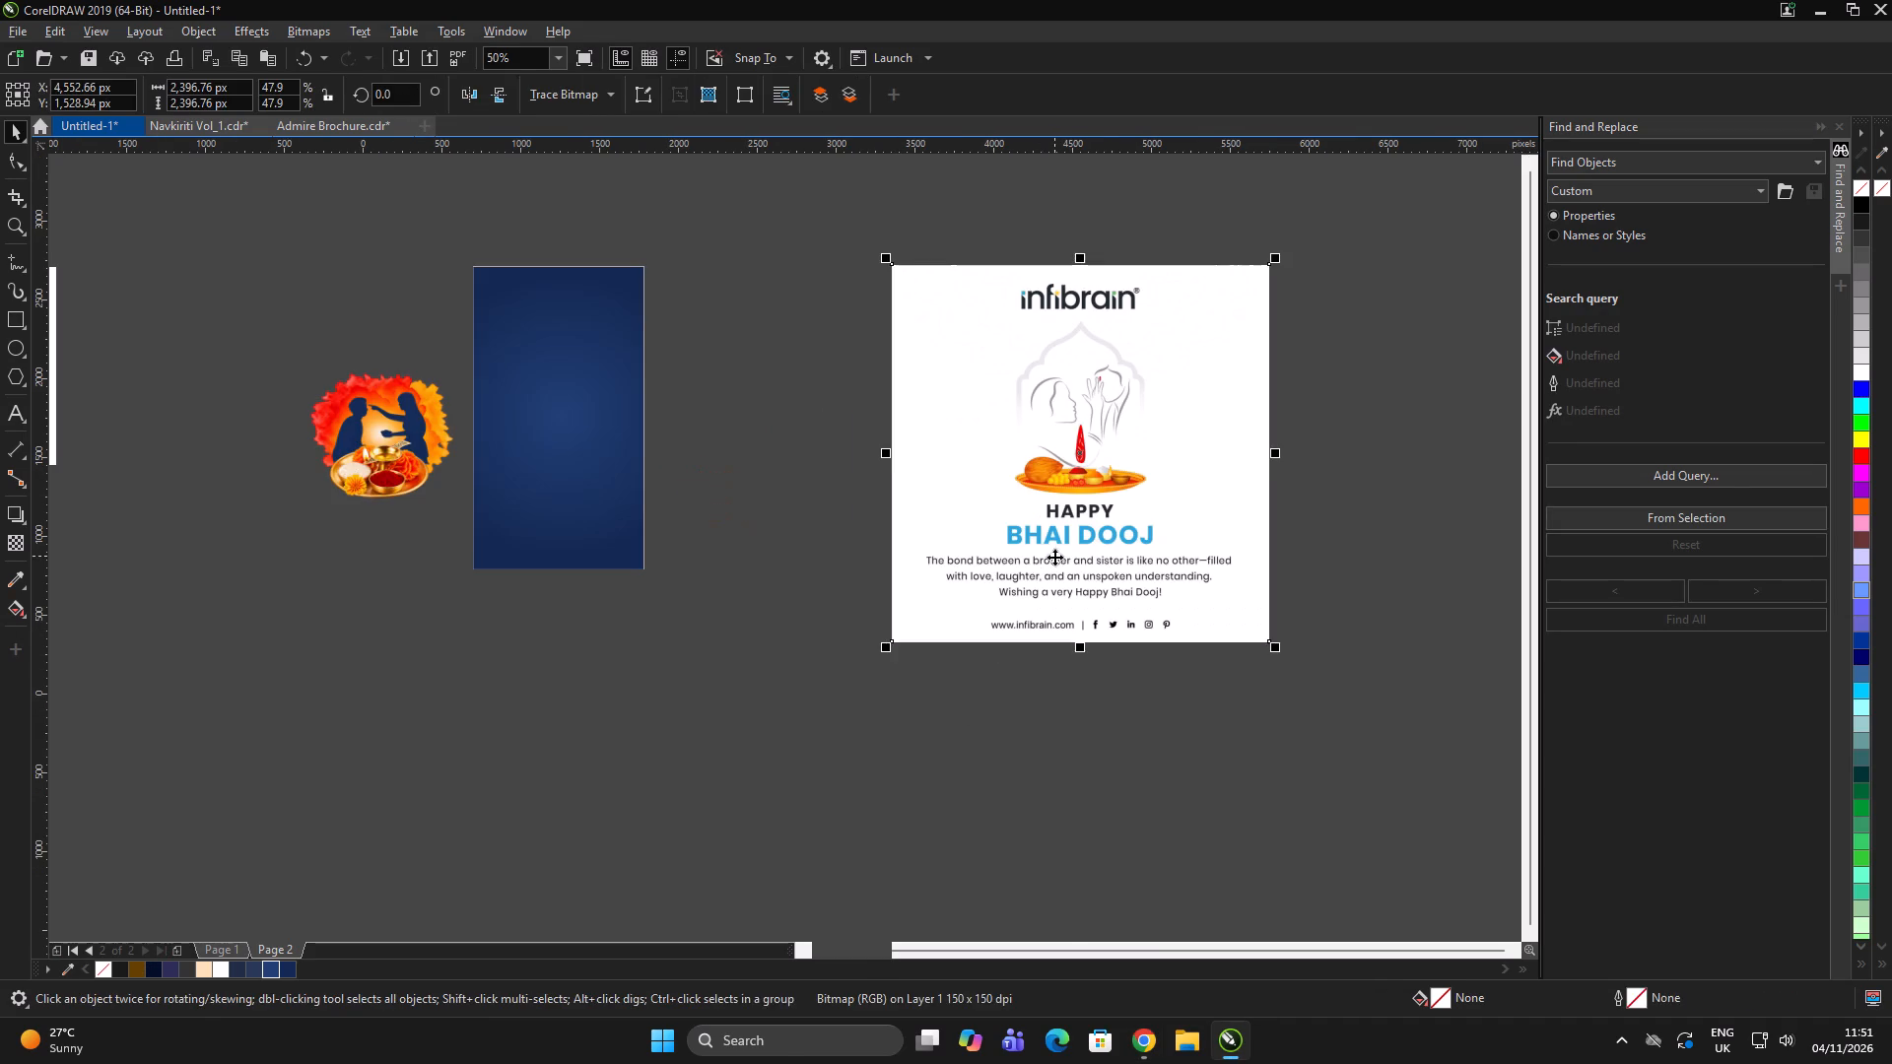
{"action": "left_click", "coordinate": [714, 703]}
{"action": "left_click", "coordinate": [729, 699]}
{"action": "left_click", "coordinate": [777, 668]}
Find the navy Om Rudraksha Kendra Bhai Dooj pin among the open Pinterest tabs and save its image to Downloads.
{"action": "key", "text": "alt+Tab"}
{"action": "left_click", "coordinate": [258, 0]}
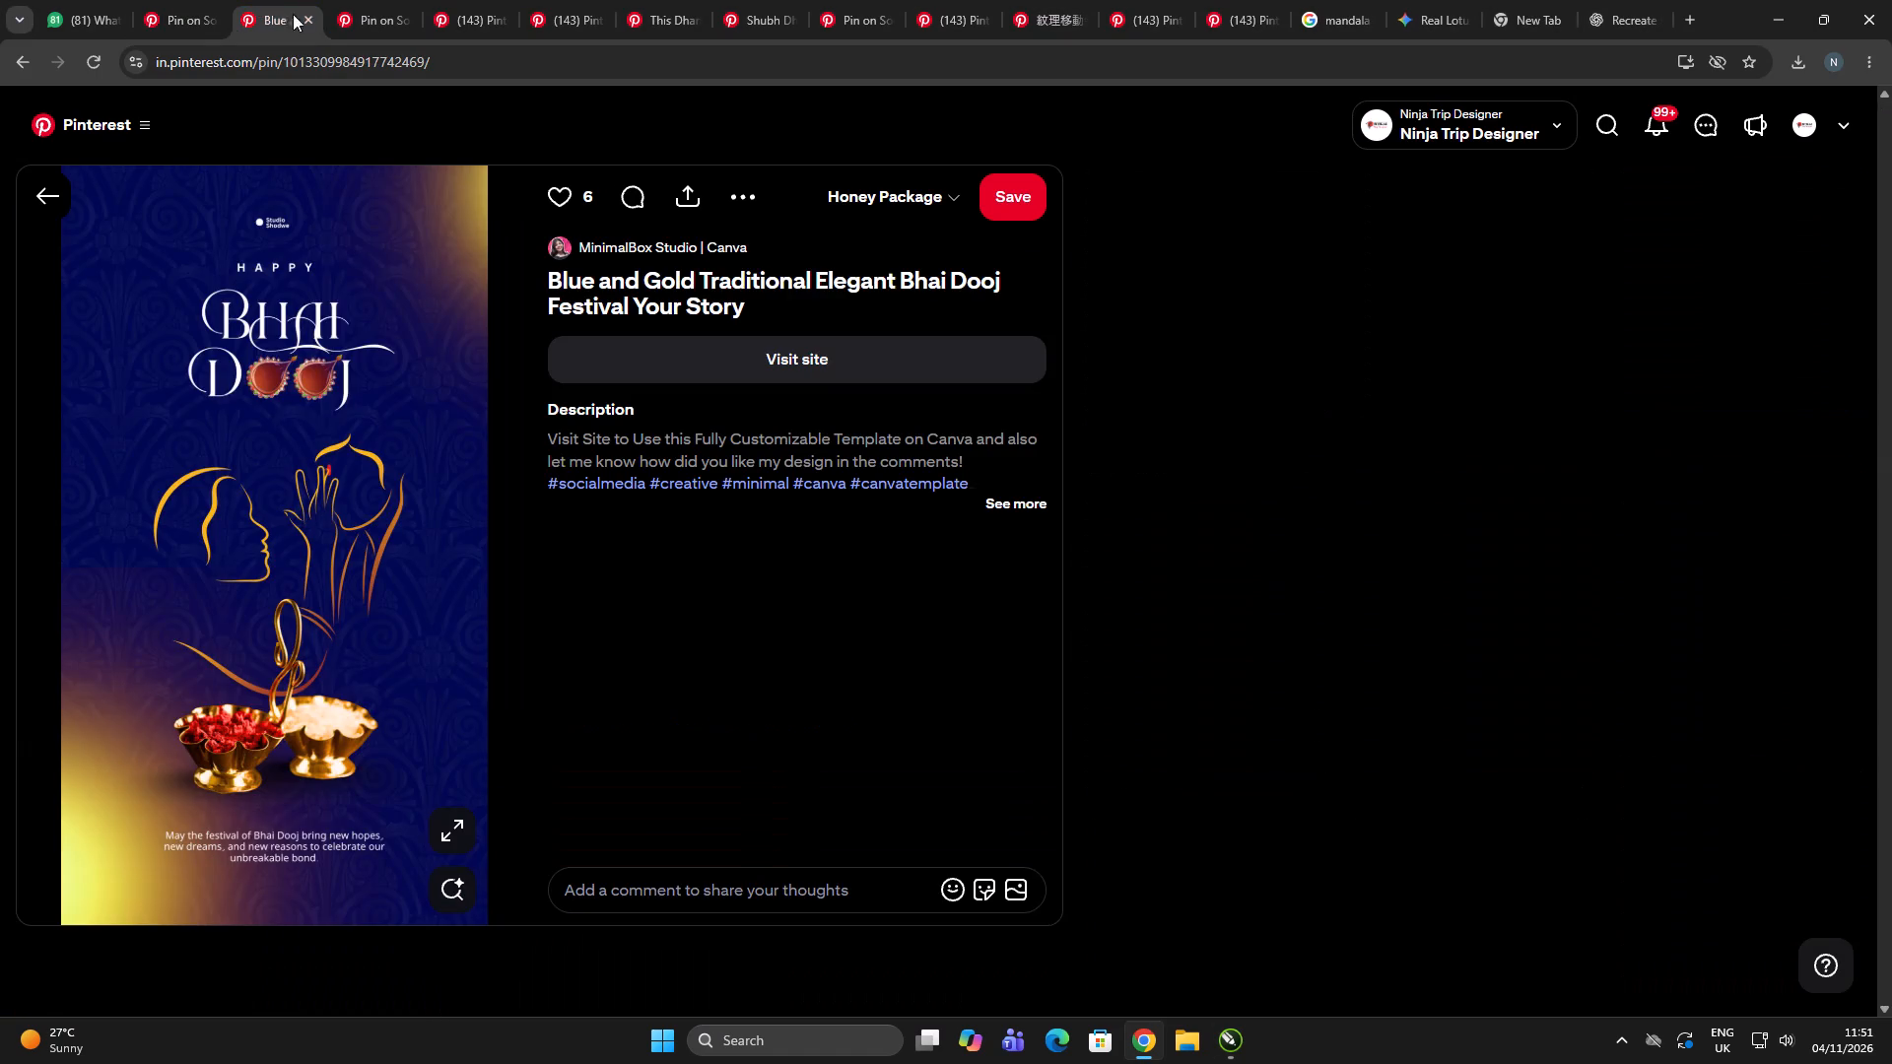
{"action": "left_click", "coordinate": [408, 0]}
{"action": "left_click", "coordinate": [465, 0]}
{"action": "left_click", "coordinate": [564, 0]}
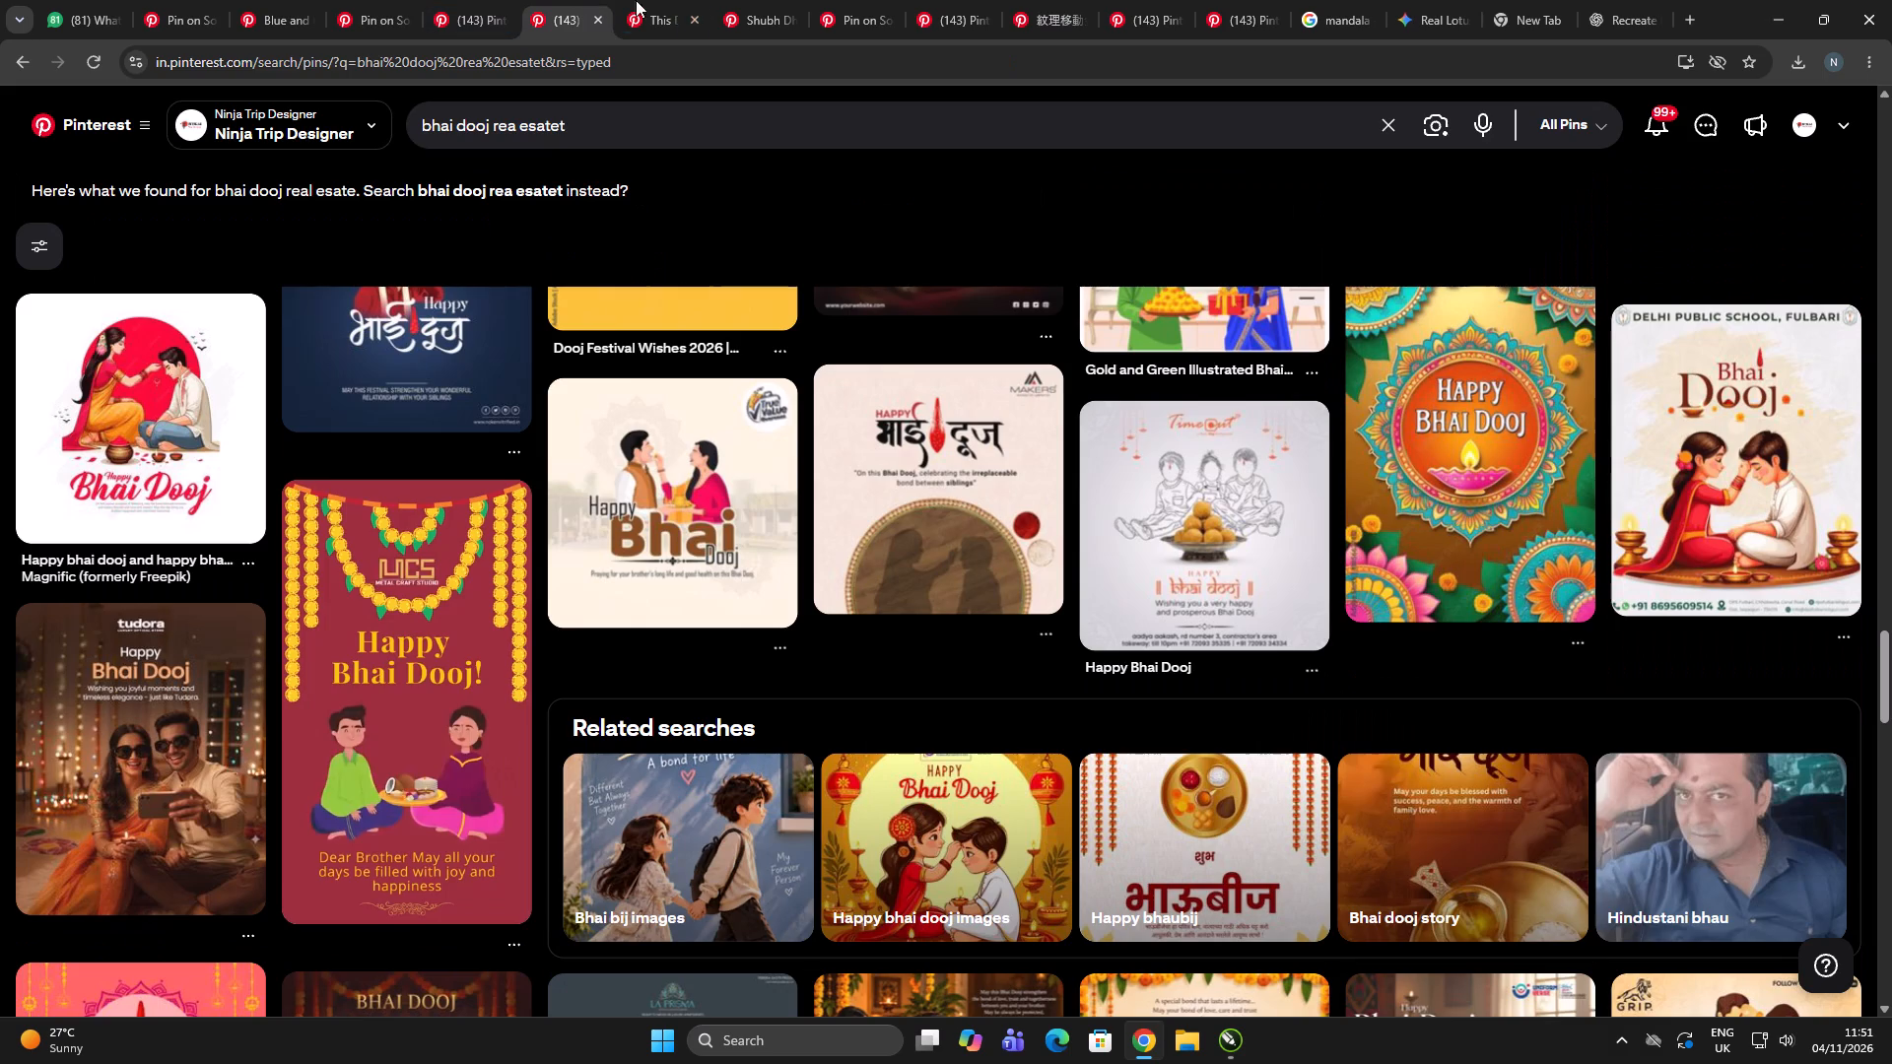
{"action": "left_click", "coordinate": [666, 0]}
{"action": "left_click", "coordinate": [843, 0]}
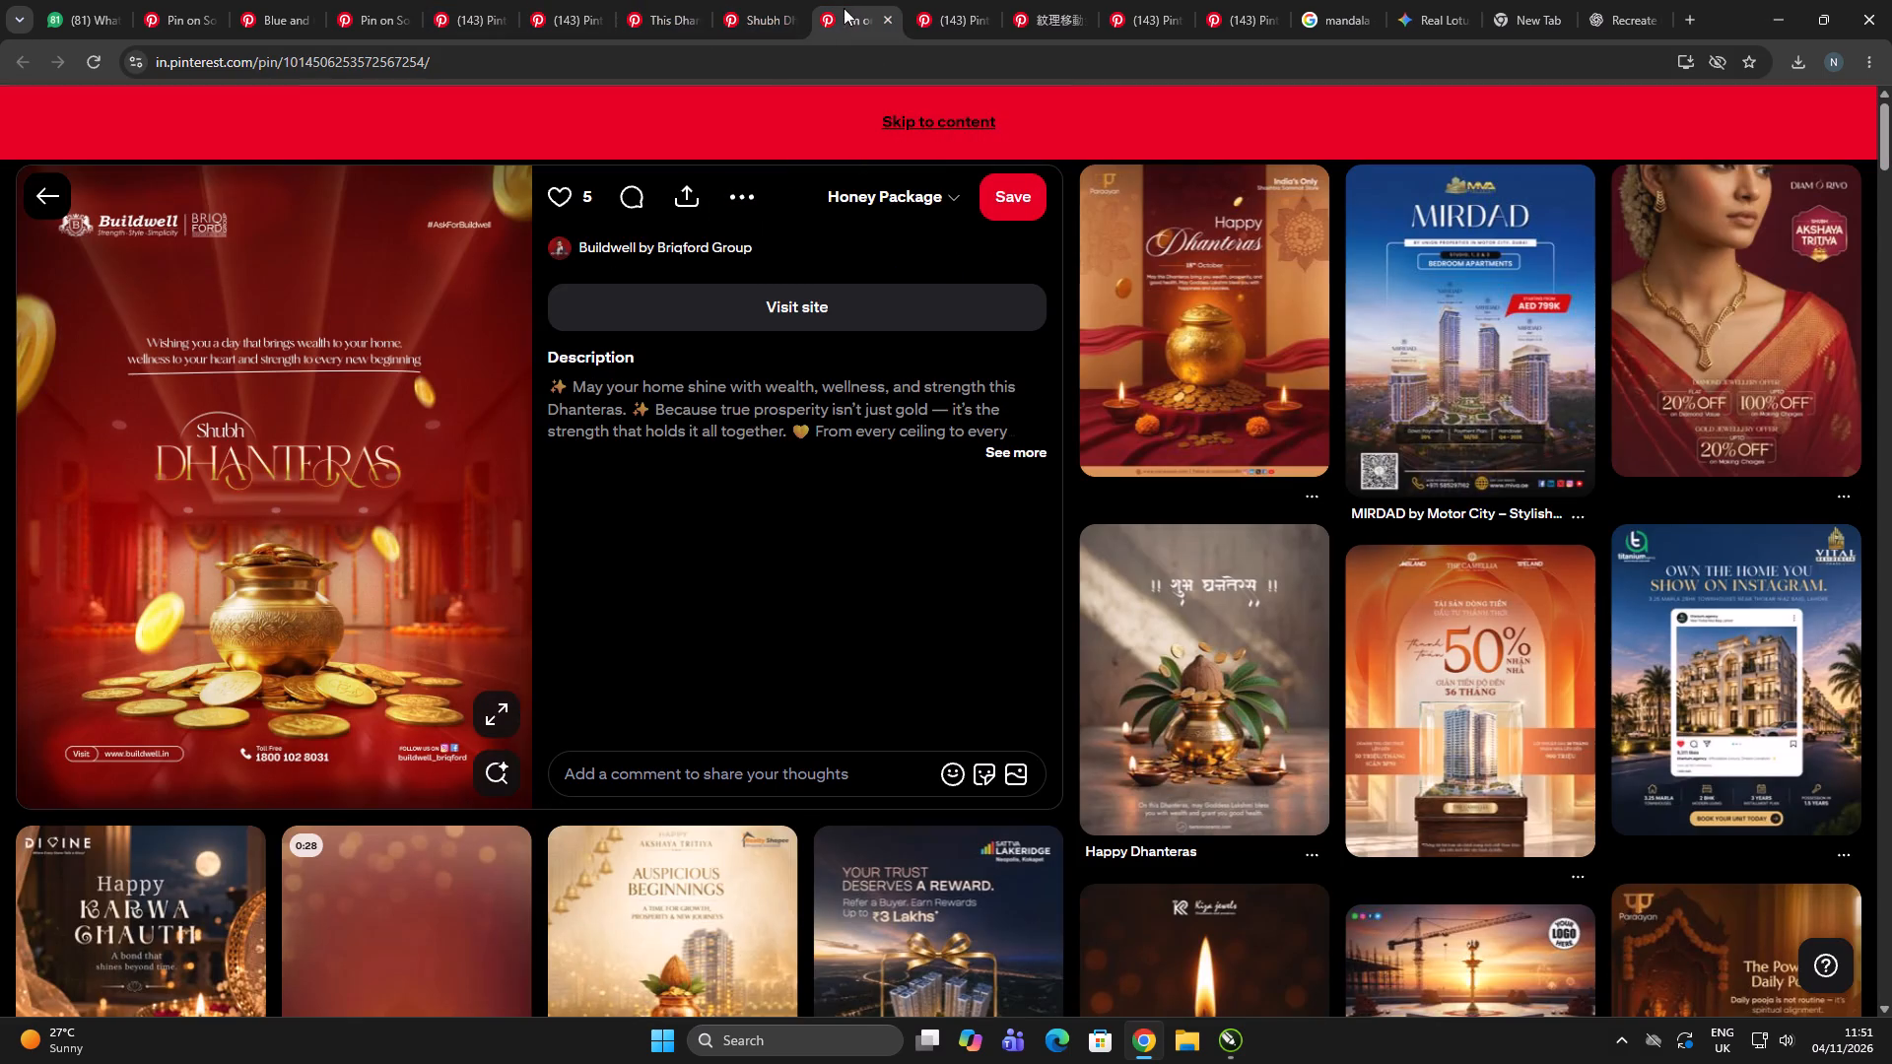
{"action": "left_click", "coordinate": [761, 0]}
{"action": "left_click", "coordinate": [400, 0]}
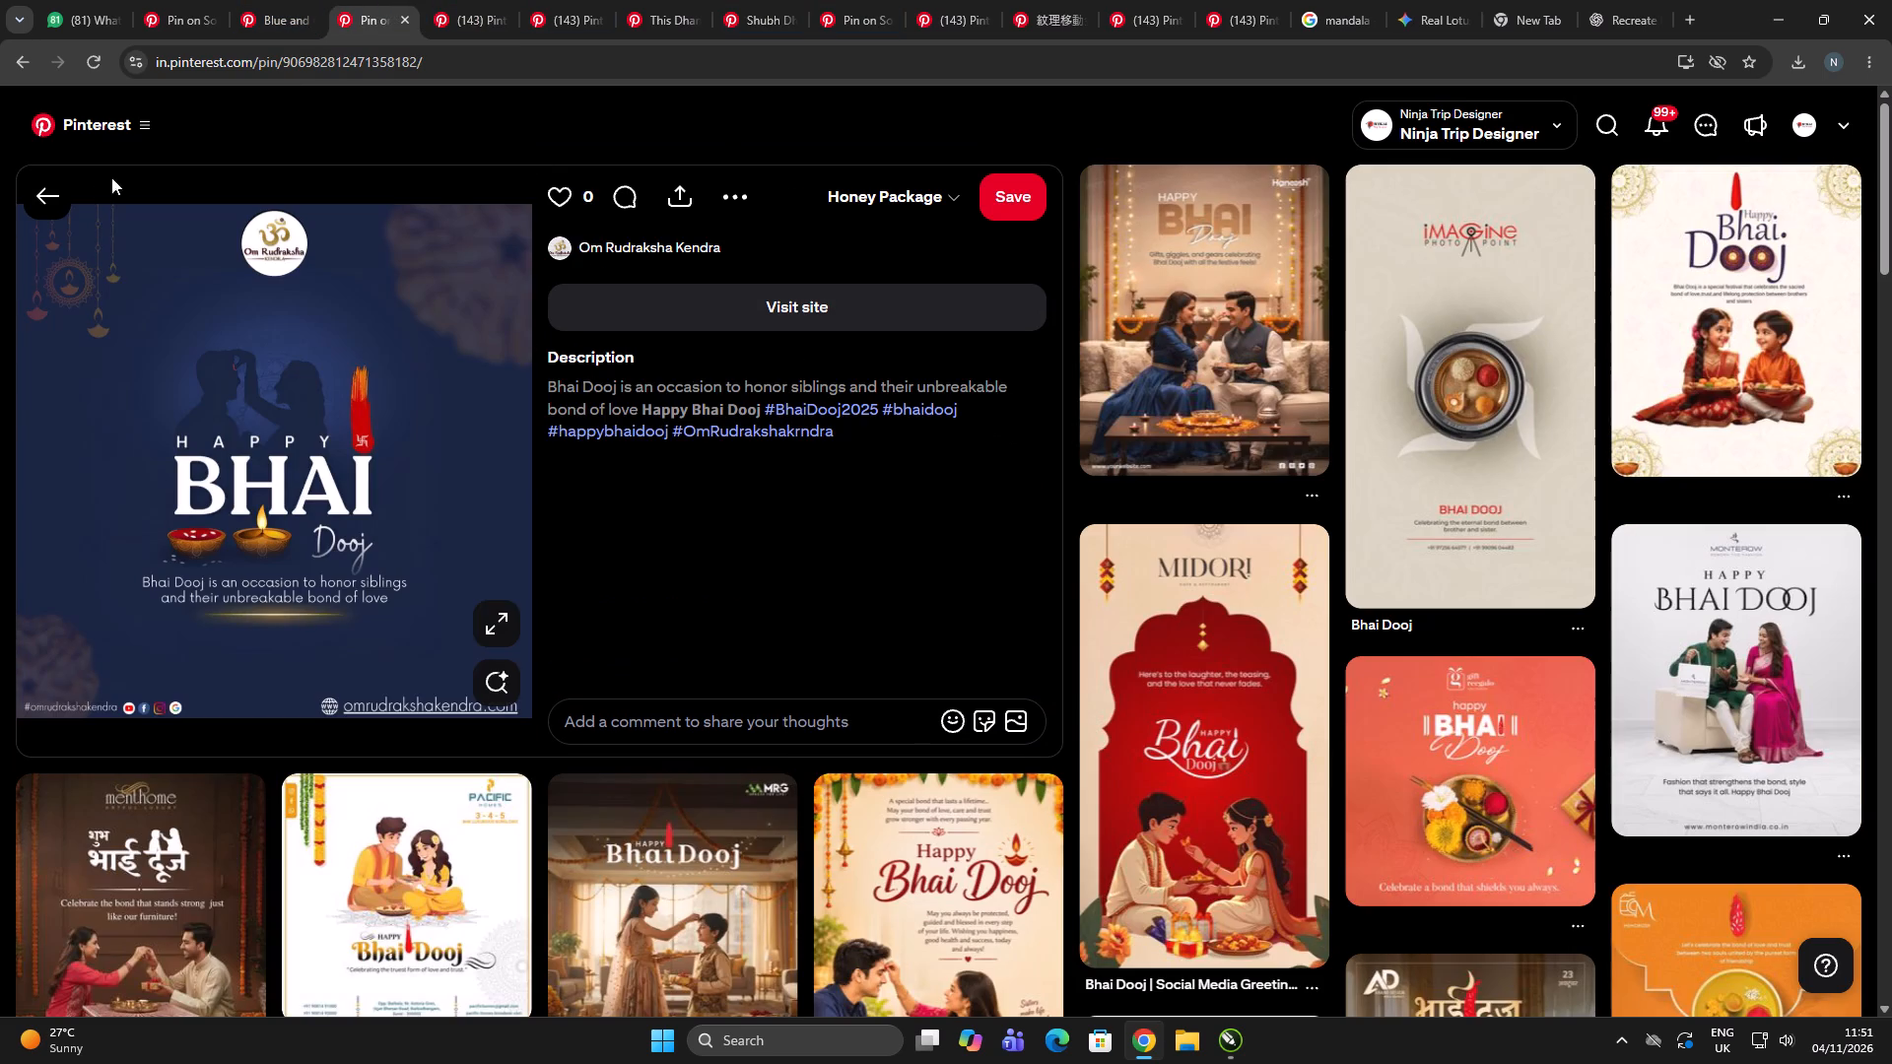
{"action": "right_click", "coordinate": [219, 273]}
{"action": "left_click", "coordinate": [293, 326]}
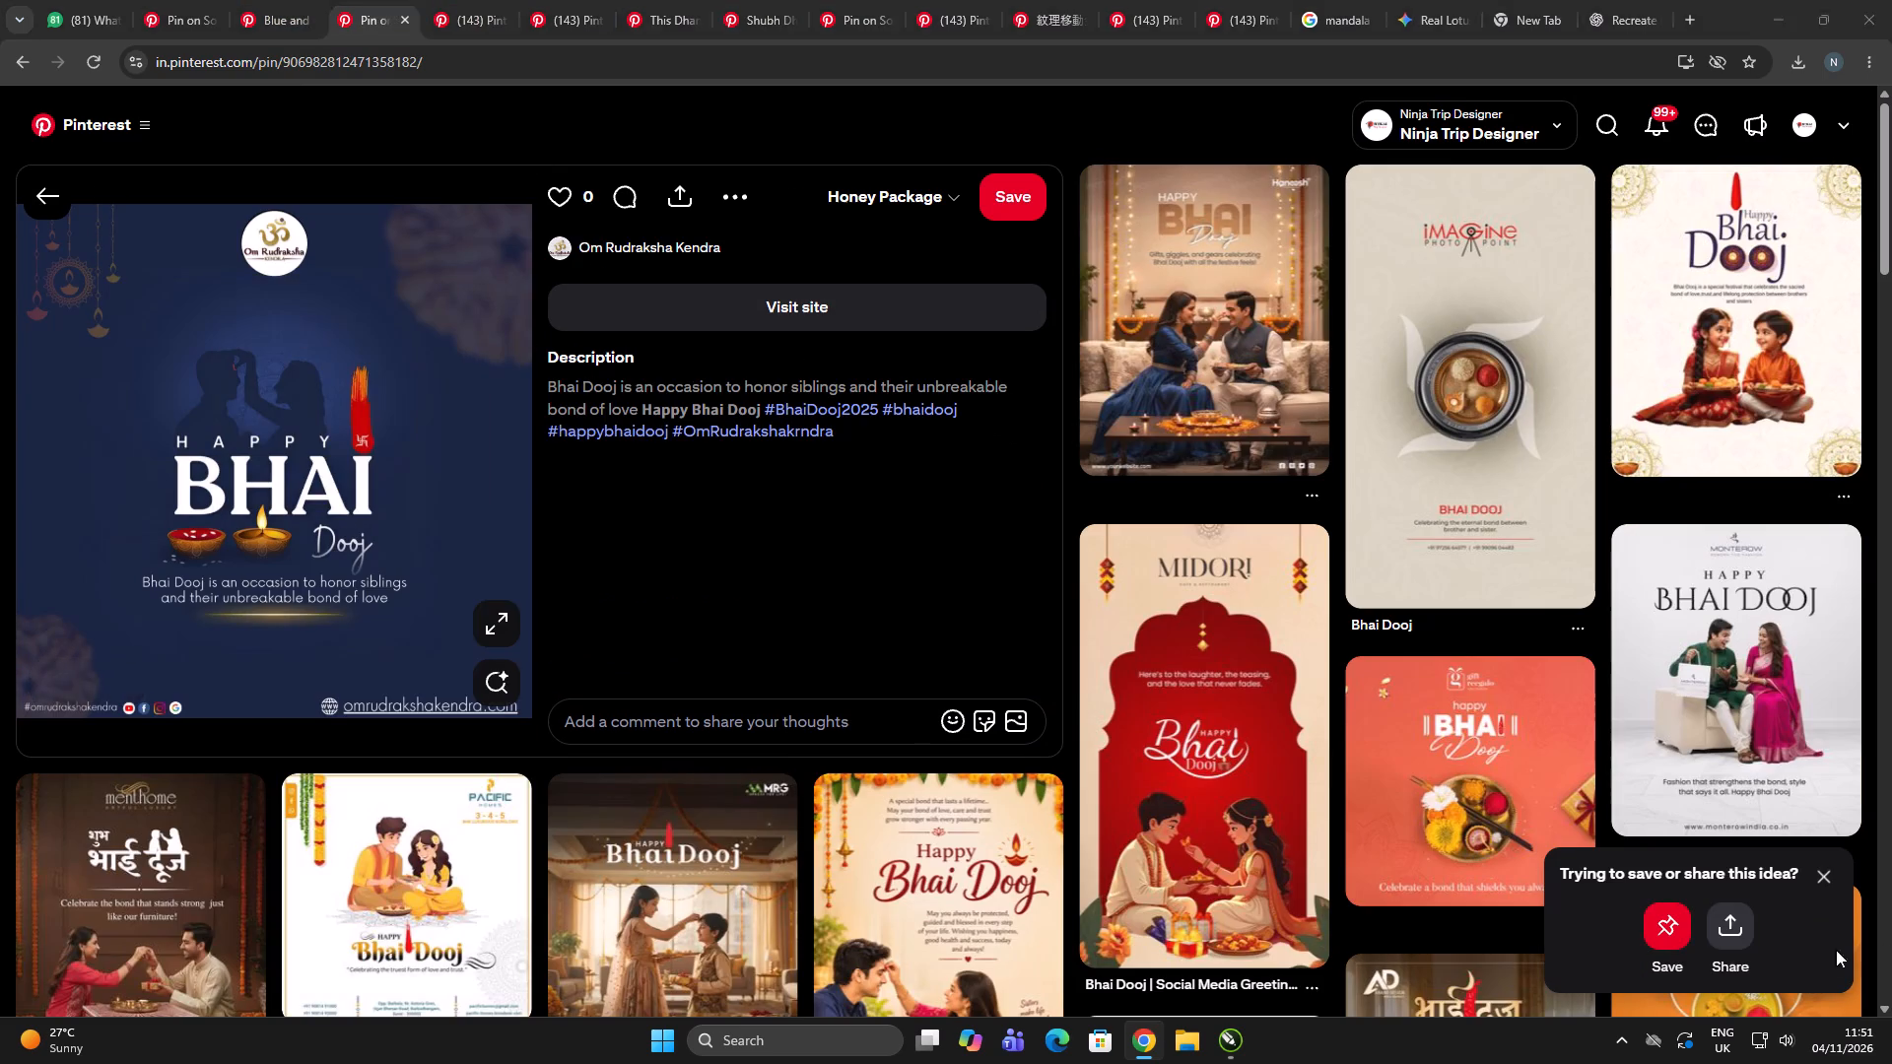
{"action": "left_click", "coordinate": [1726, 977]}
Look back through the "bhai dooj blue theme" results and the designs related to the White and Red Bhai Dooj pin.
{"action": "left_click", "coordinate": [44, 200]}
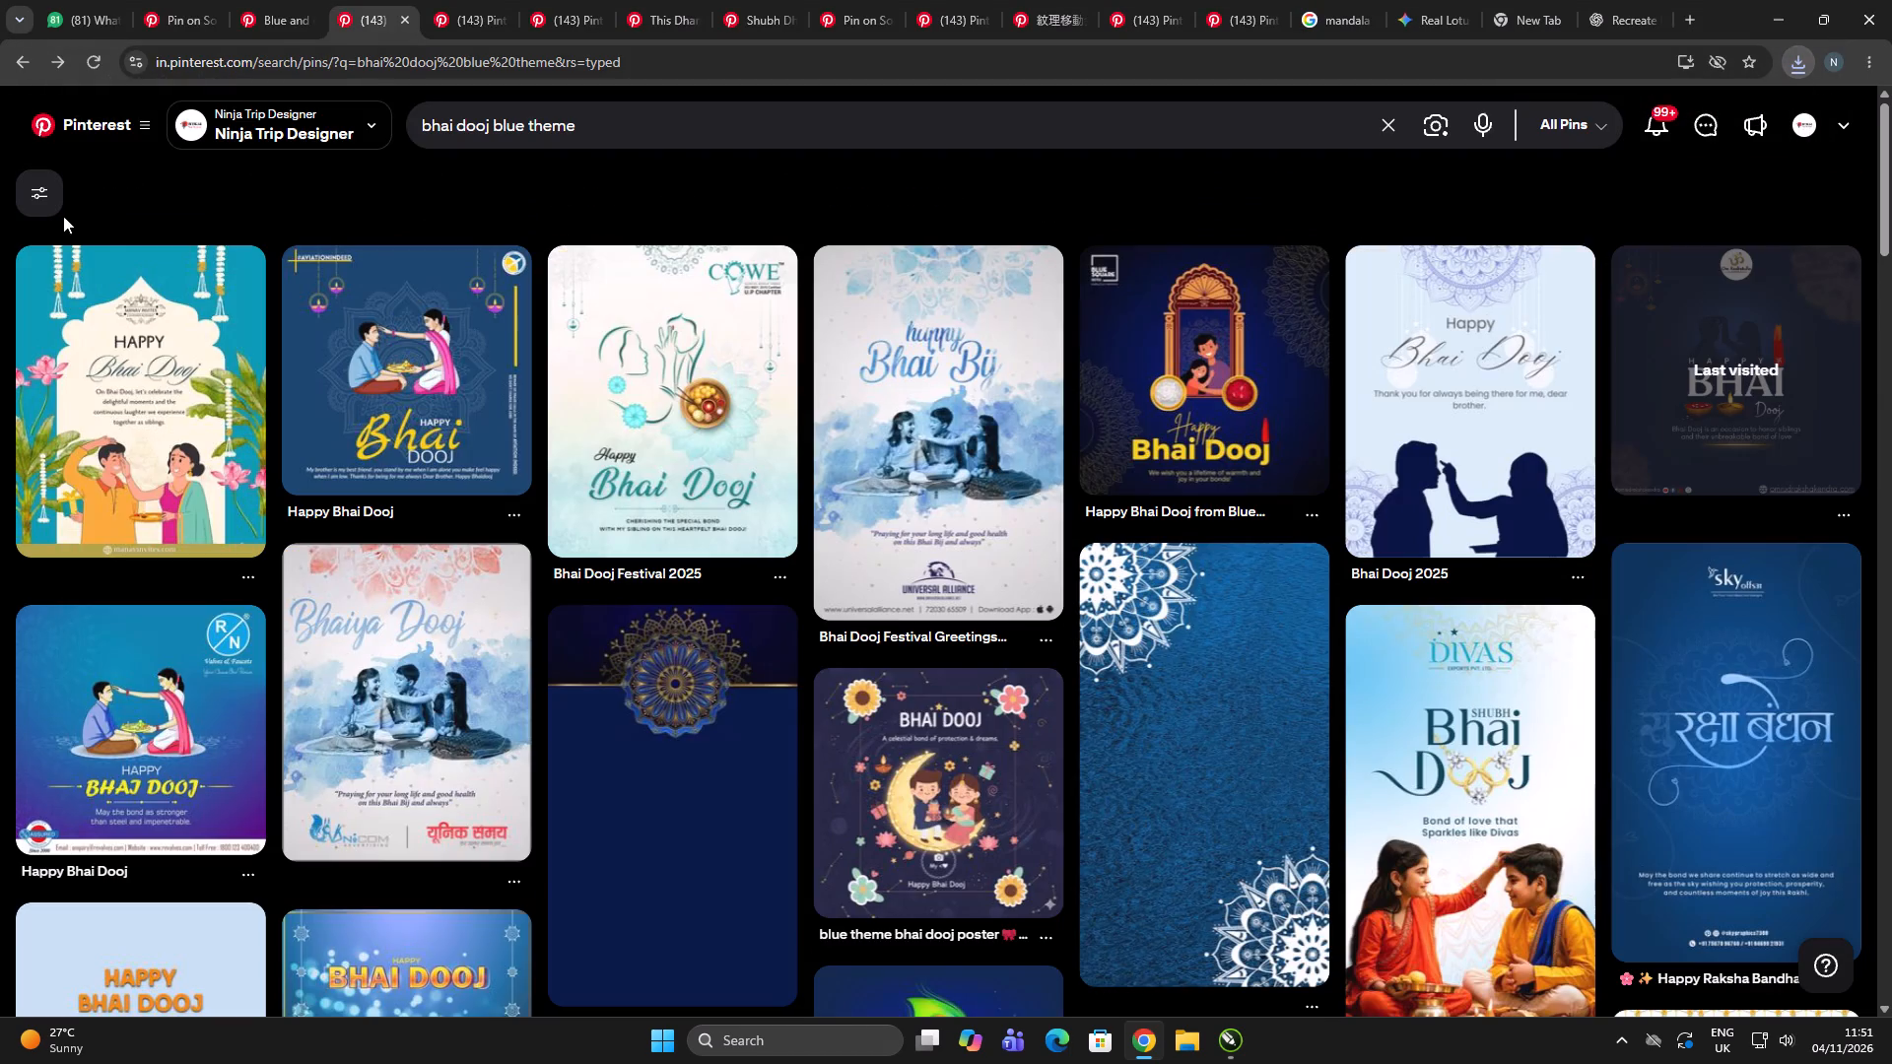
{"action": "scroll", "coordinate": [765, 595], "scroll_direction": "up", "scroll_amount": 11}
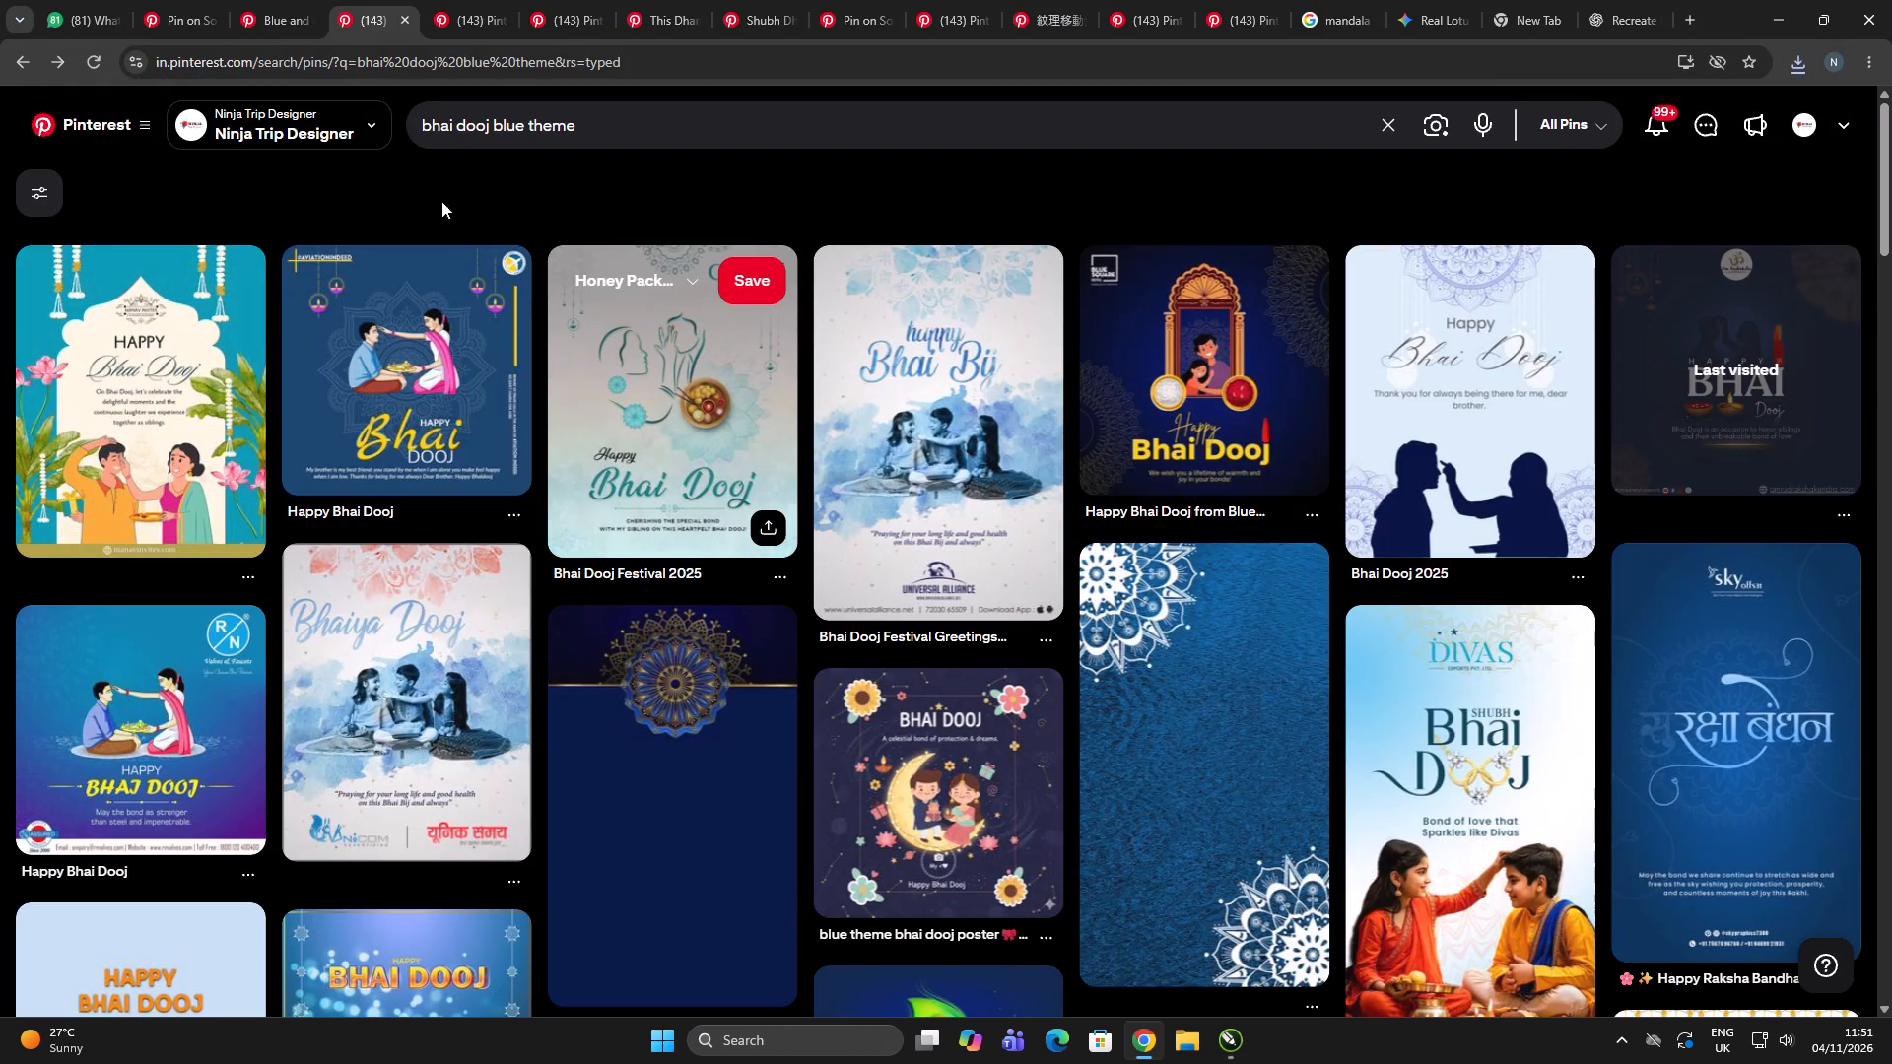
{"action": "left_click", "coordinate": [277, 0]}
{"action": "left_click", "coordinate": [54, 195]}
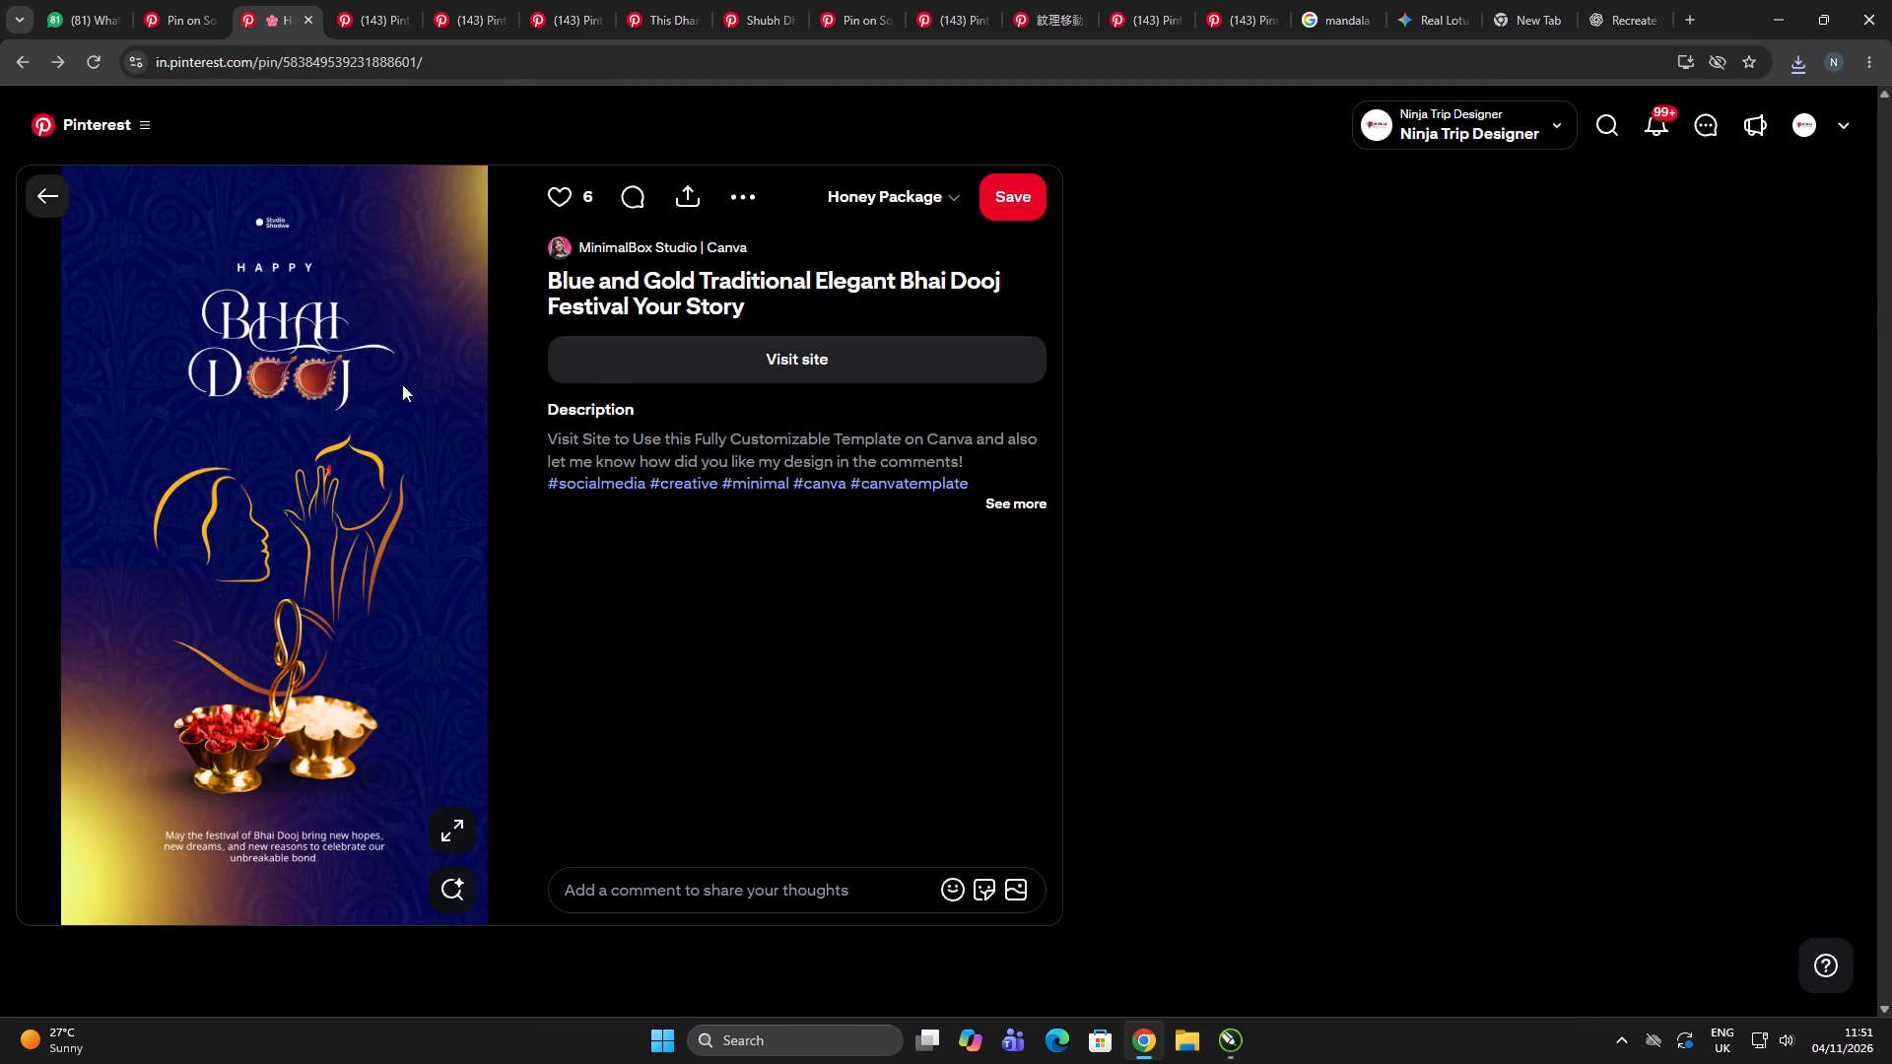
{"action": "scroll", "coordinate": [619, 483], "scroll_direction": "up", "scroll_amount": 10}
{"action": "left_click", "coordinate": [43, 187]}
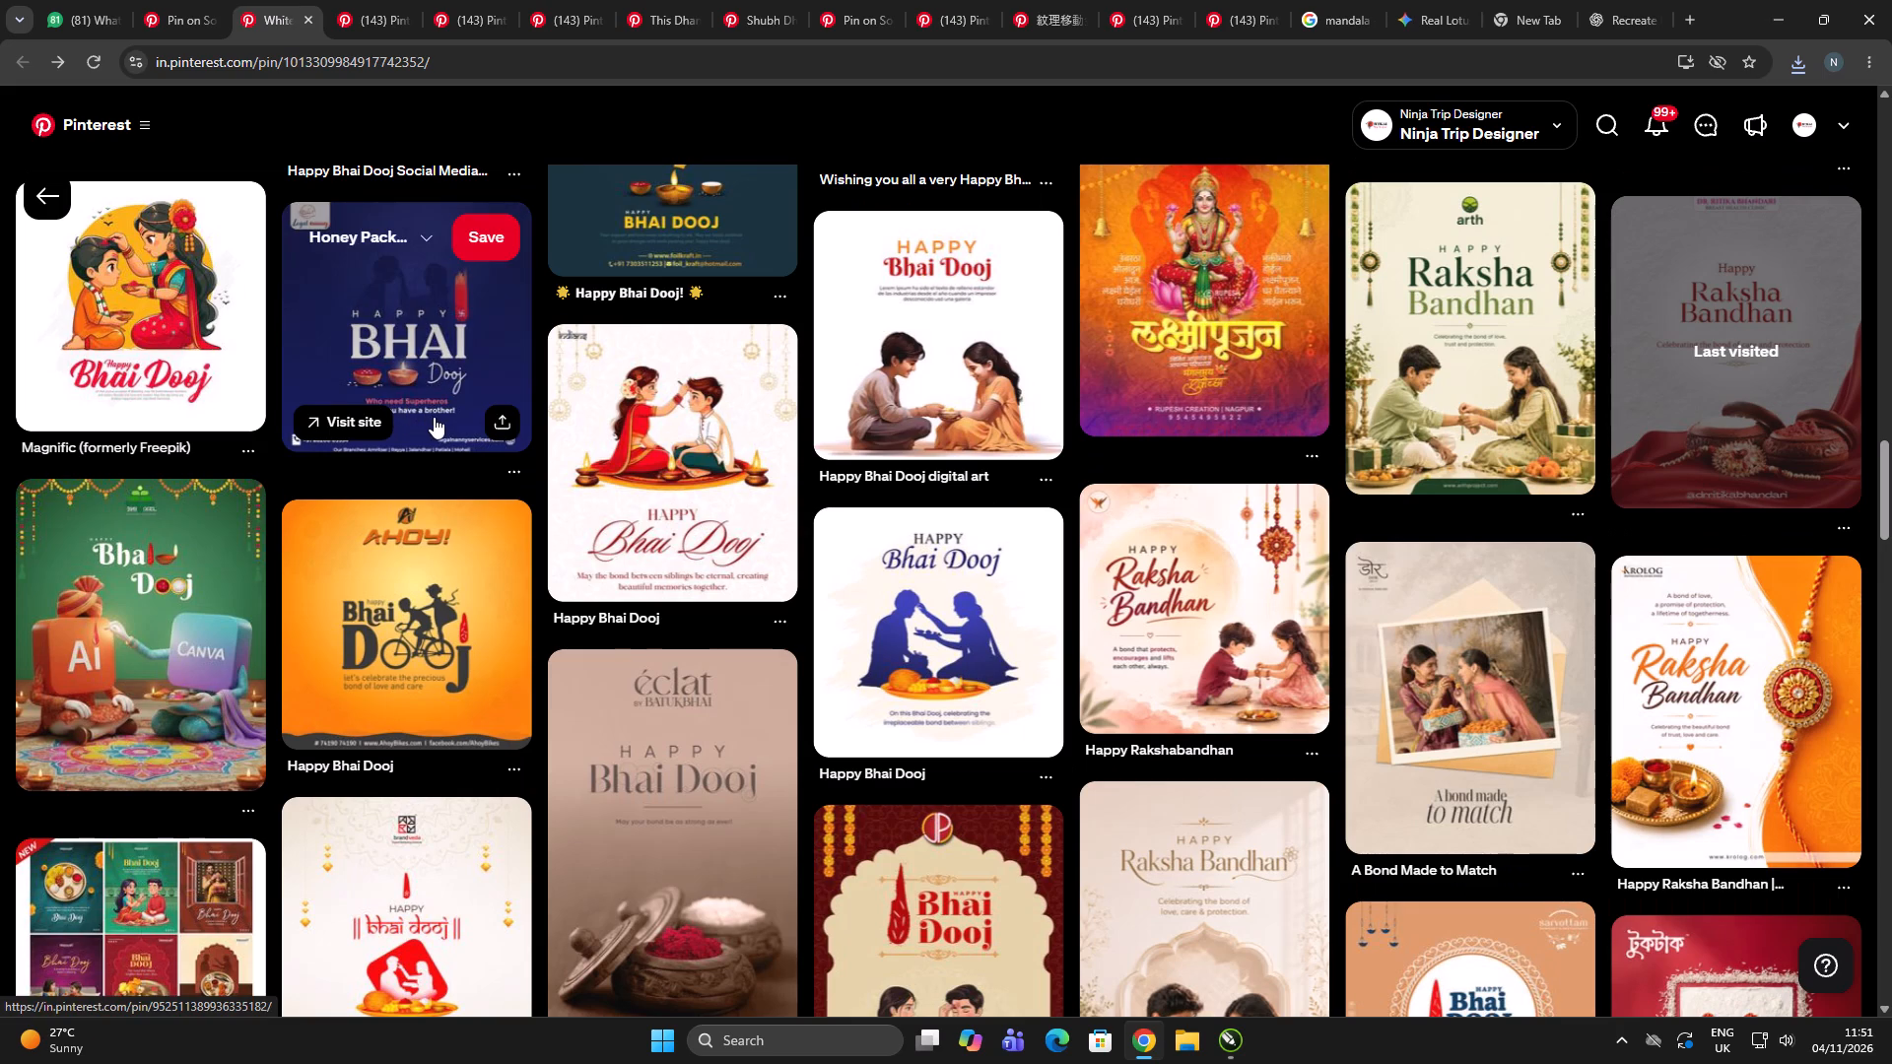
{"action": "scroll", "coordinate": [434, 417], "scroll_direction": "up", "scroll_amount": 1}
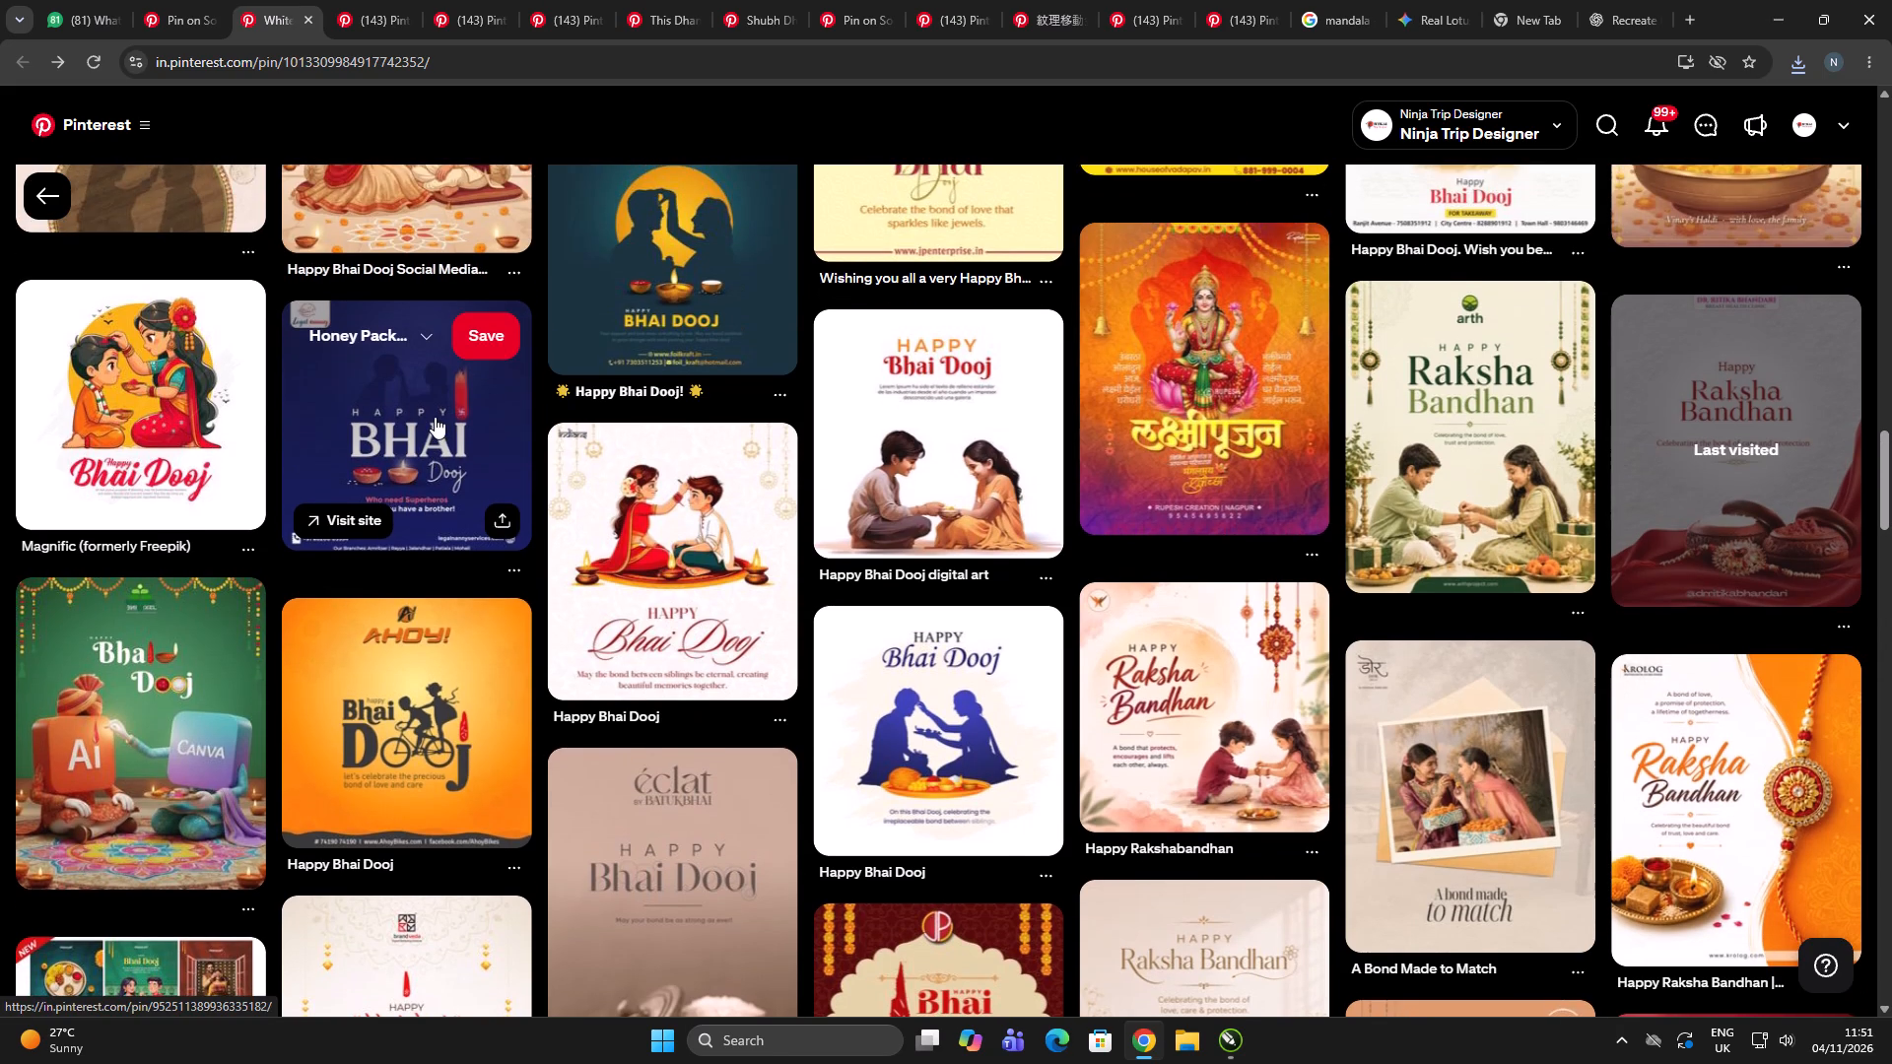
{"action": "scroll", "coordinate": [435, 417], "scroll_direction": "up", "scroll_amount": 8}
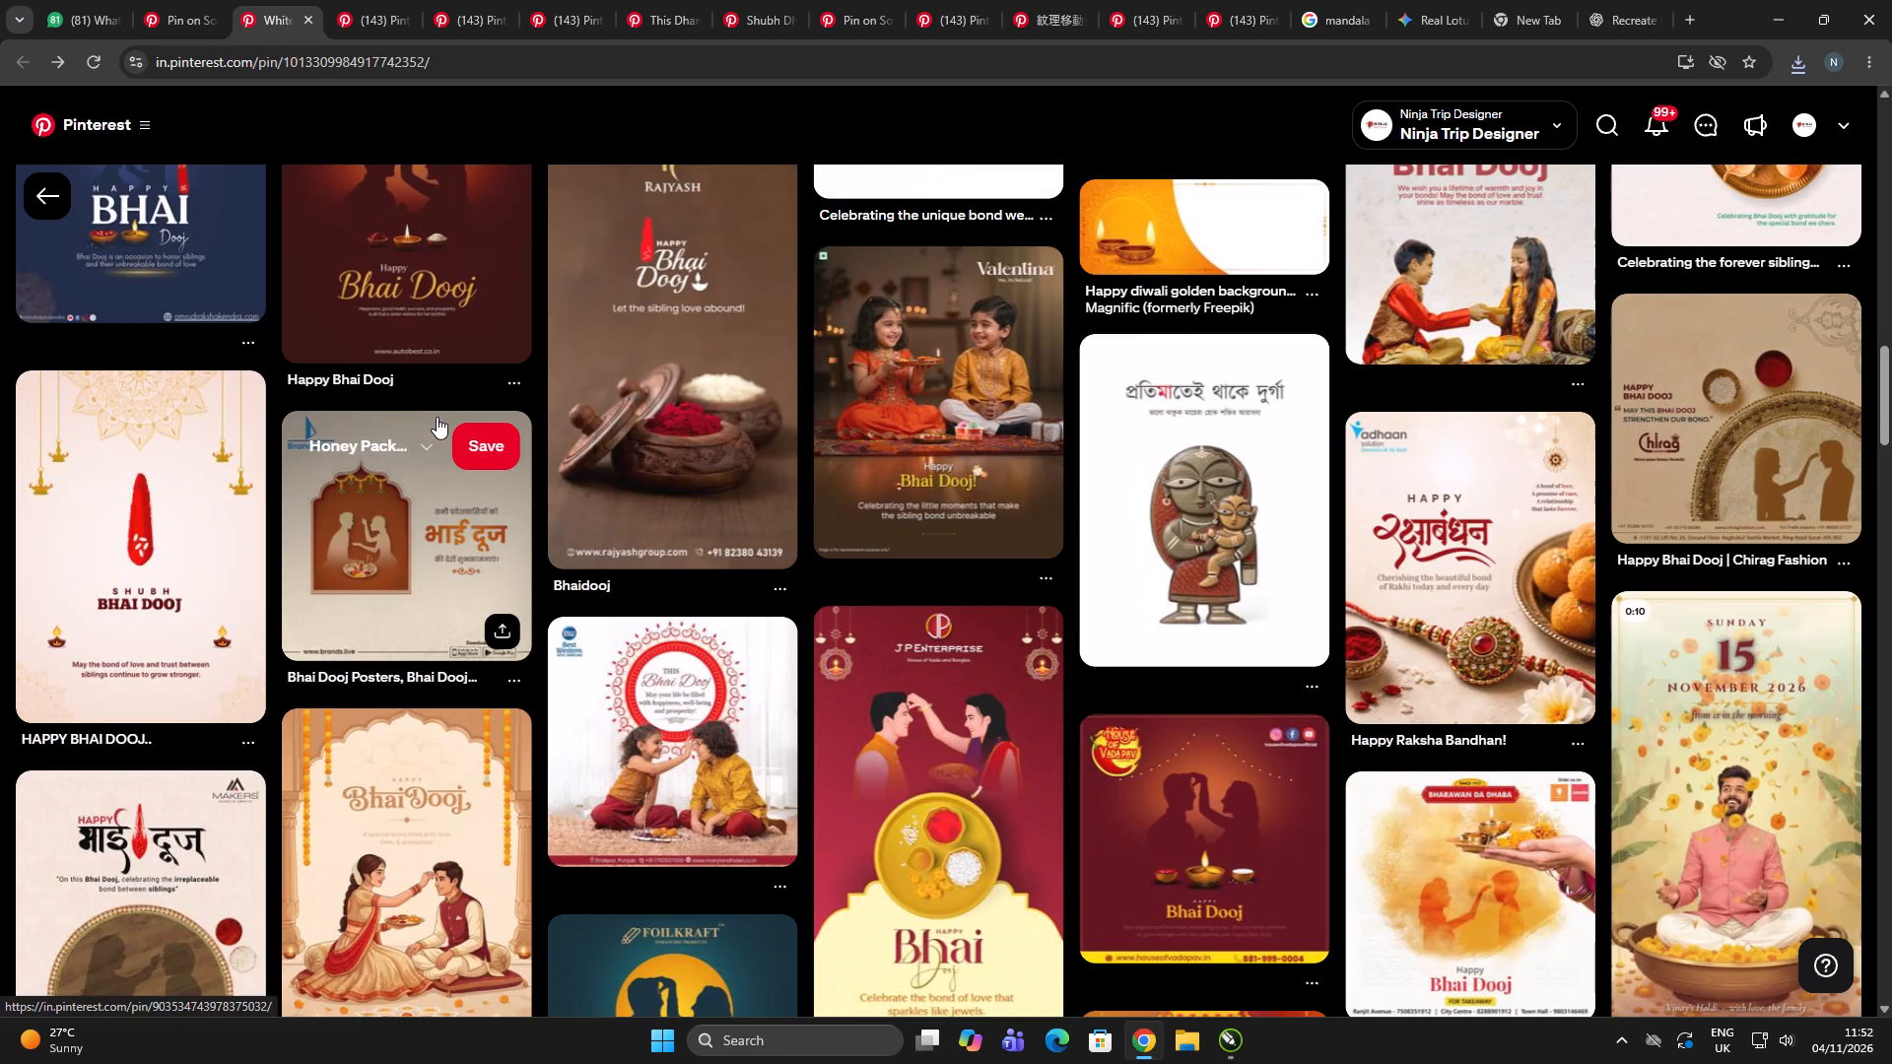
{"action": "scroll", "coordinate": [437, 417], "scroll_direction": "up", "scroll_amount": 9}
{"action": "scroll", "coordinate": [437, 416], "scroll_direction": "down", "scroll_amount": 6}
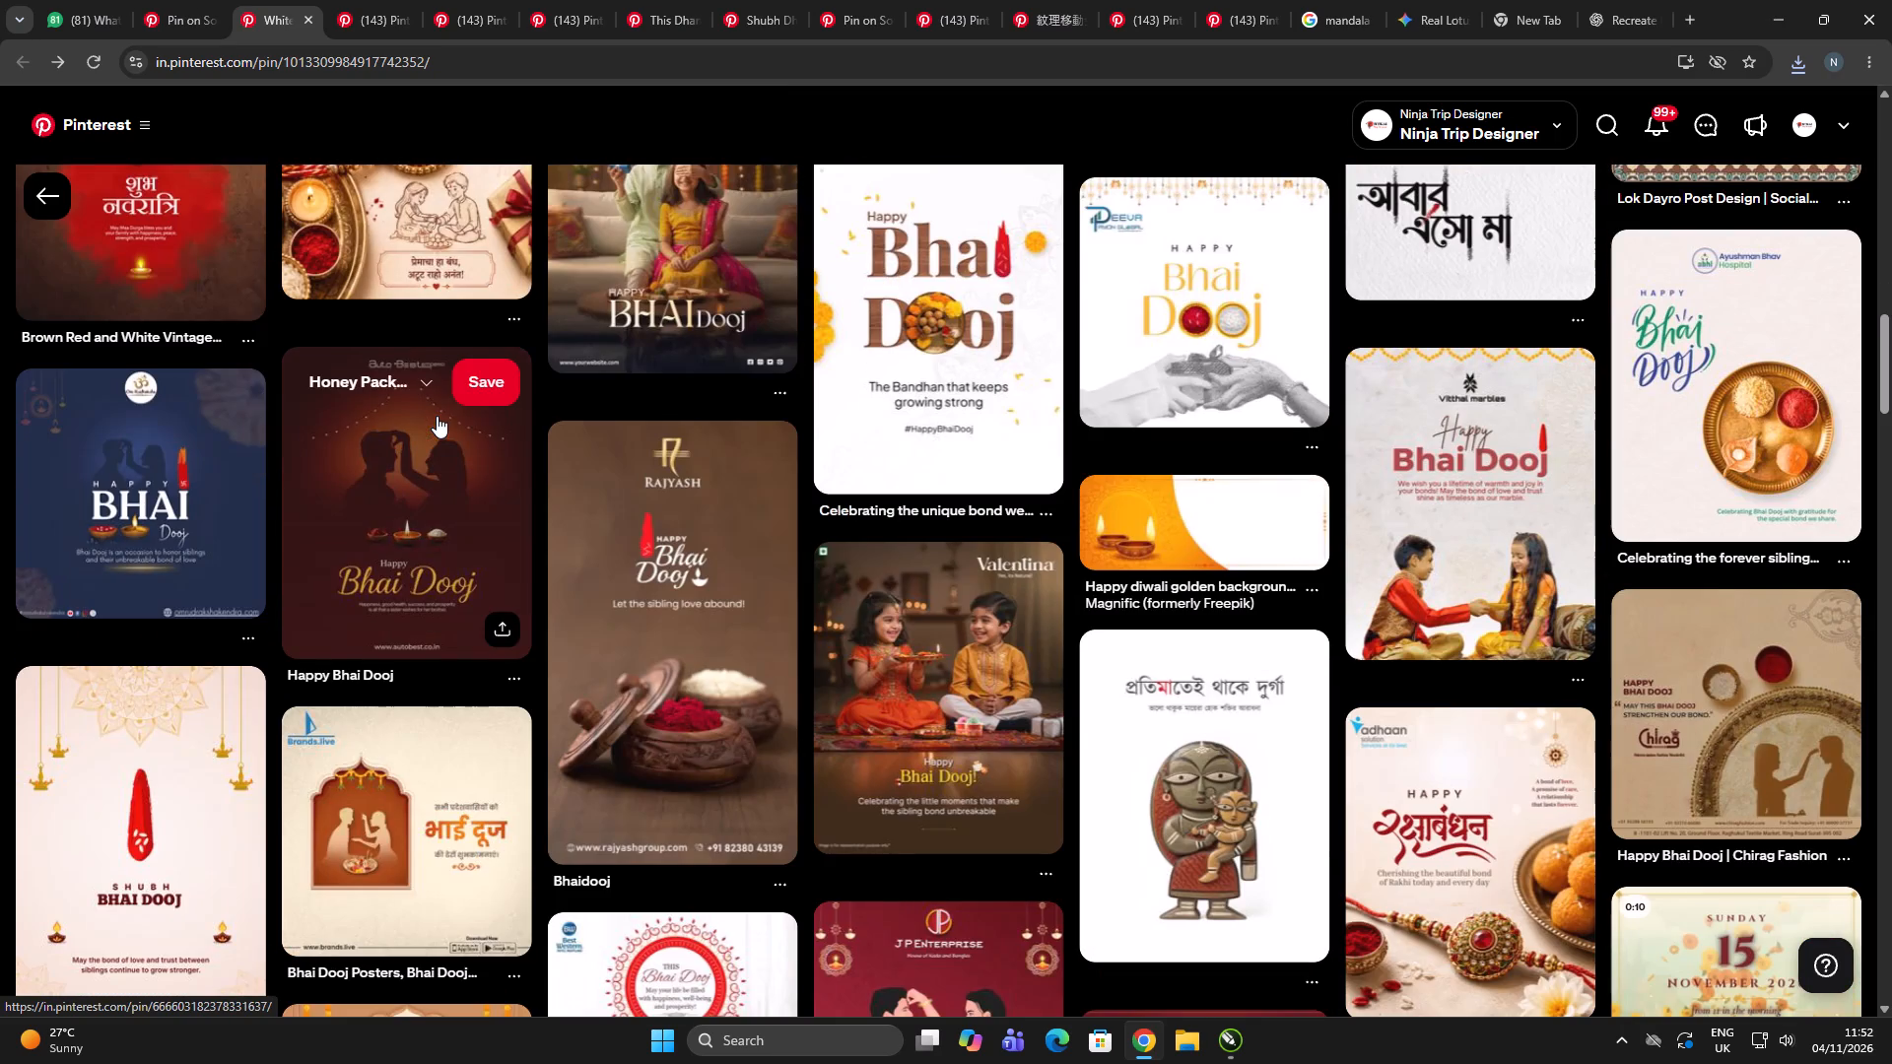
{"action": "scroll", "coordinate": [437, 416], "scroll_direction": "up", "scroll_amount": 15}
{"action": "scroll", "coordinate": [438, 416], "scroll_direction": "up", "scroll_amount": 7}
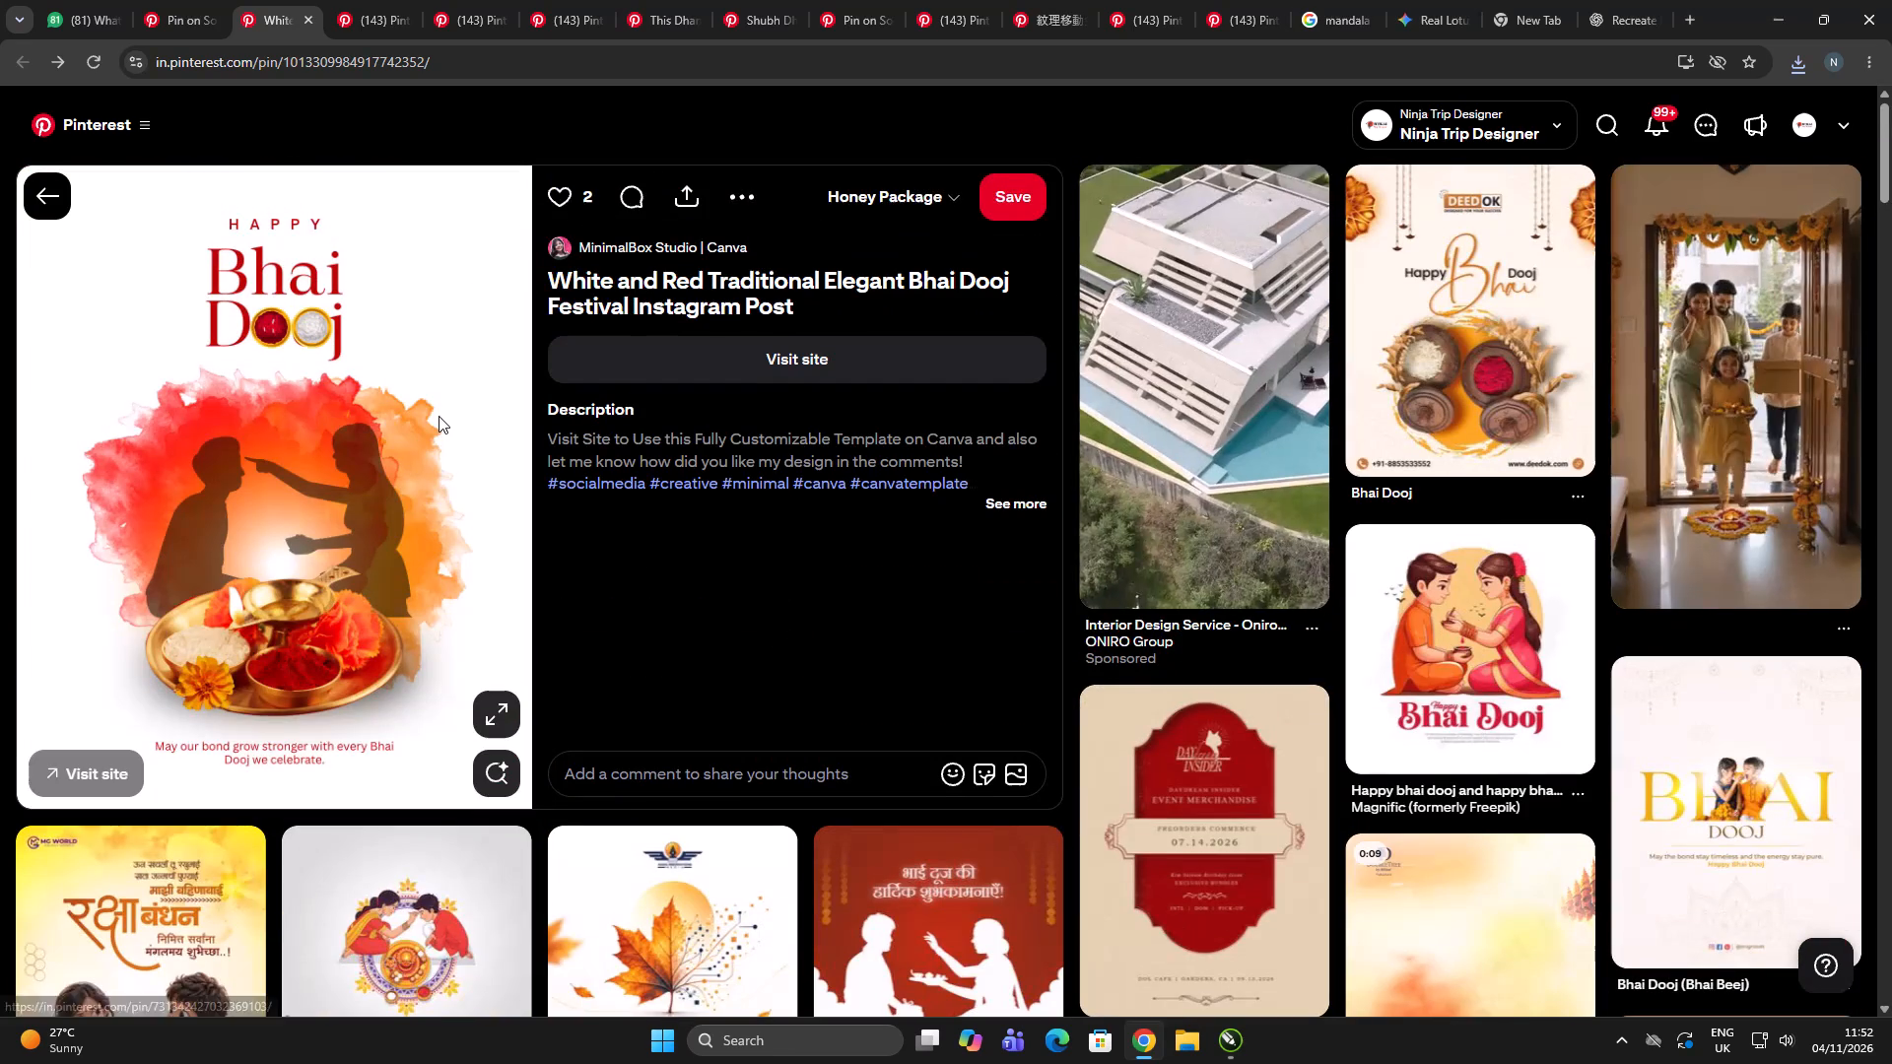
{"action": "scroll", "coordinate": [439, 416], "scroll_direction": "up", "scroll_amount": 6}
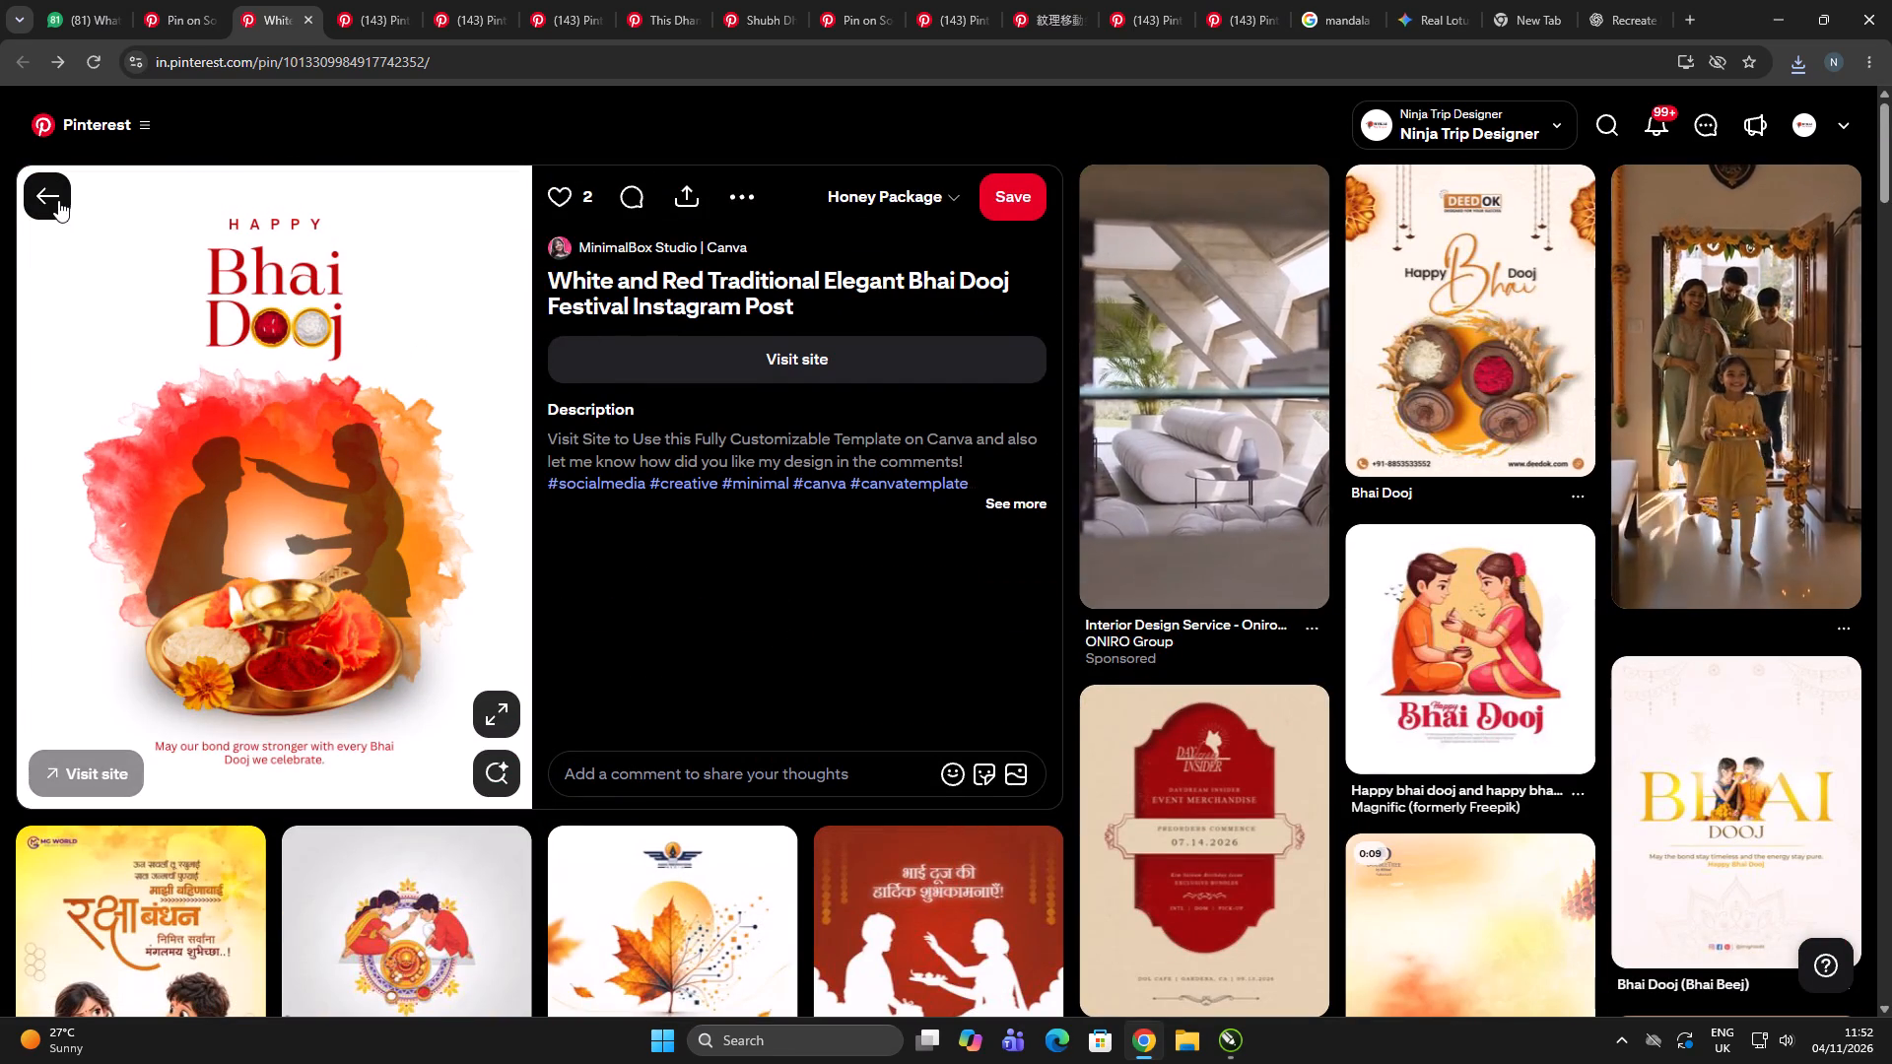
{"action": "left_click", "coordinate": [53, 198]}
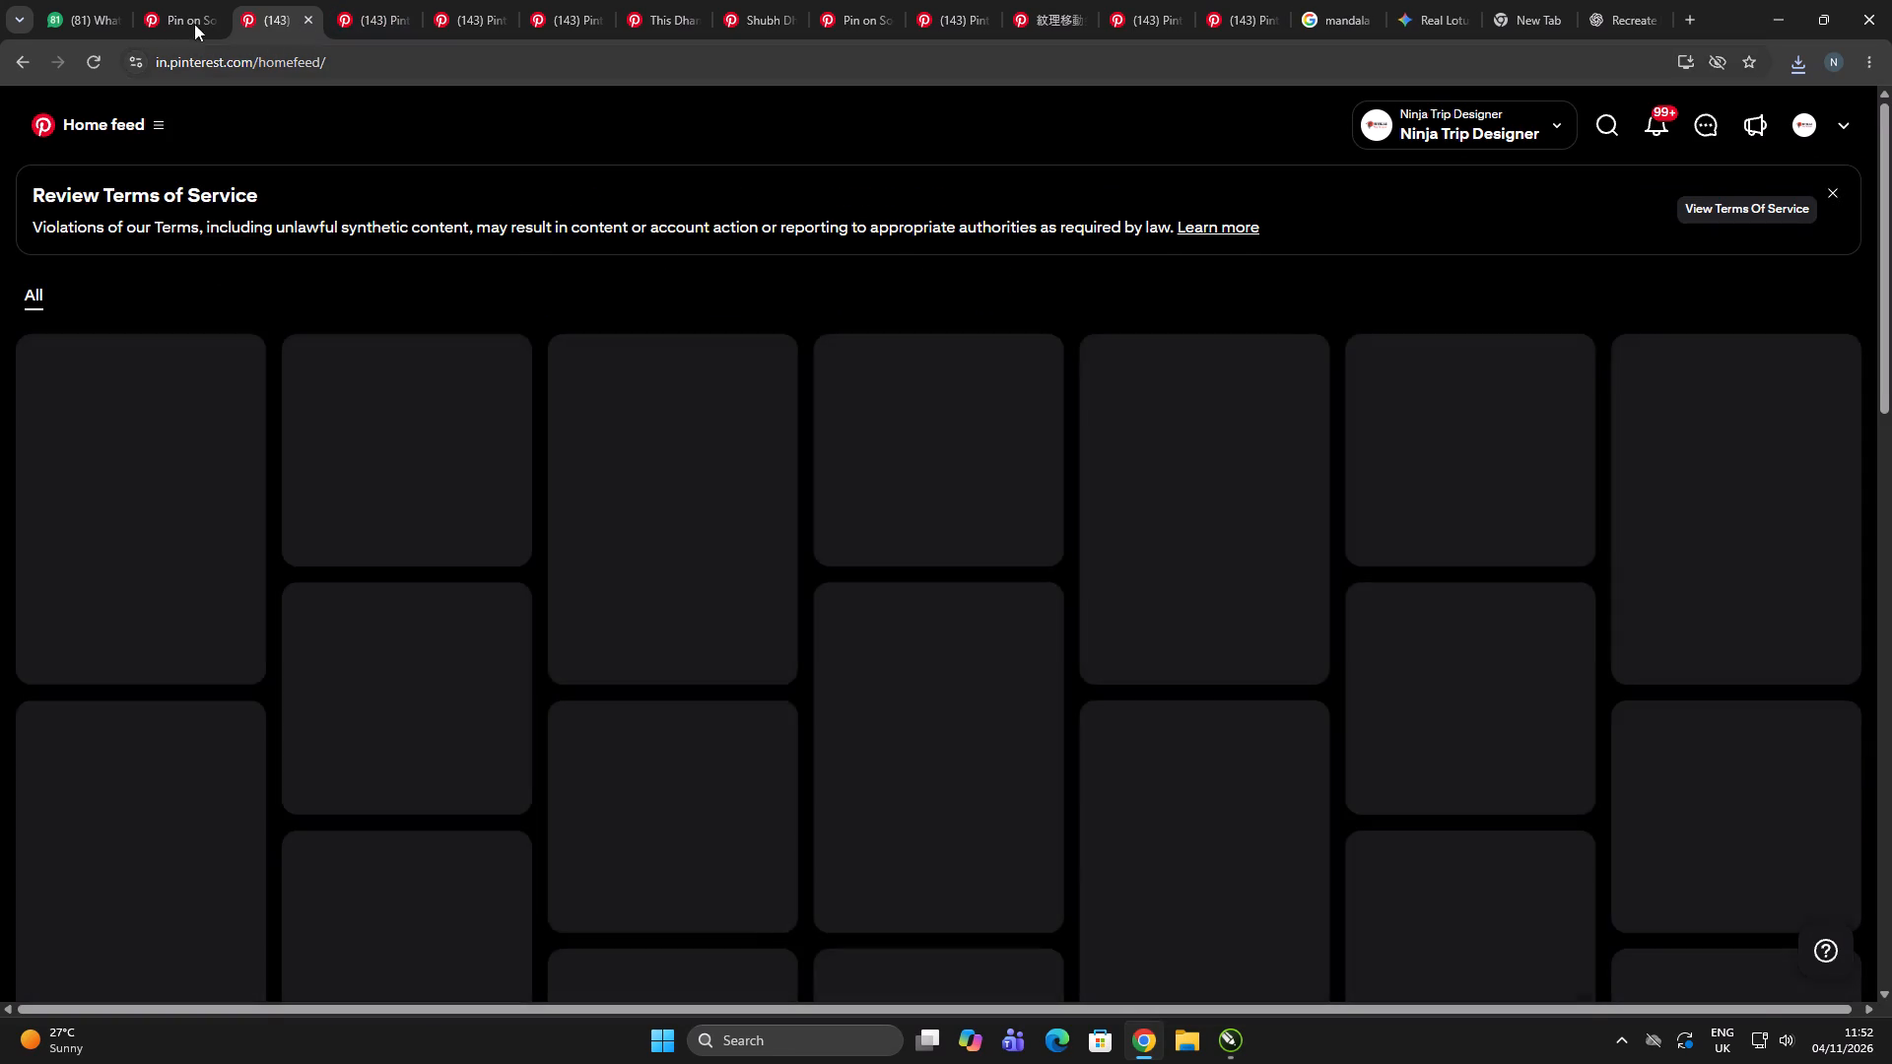
Examine the designs related to the SBFC line-art Bhai Dooj pin for another usable reference.
{"action": "left_click", "coordinate": [190, 12]}
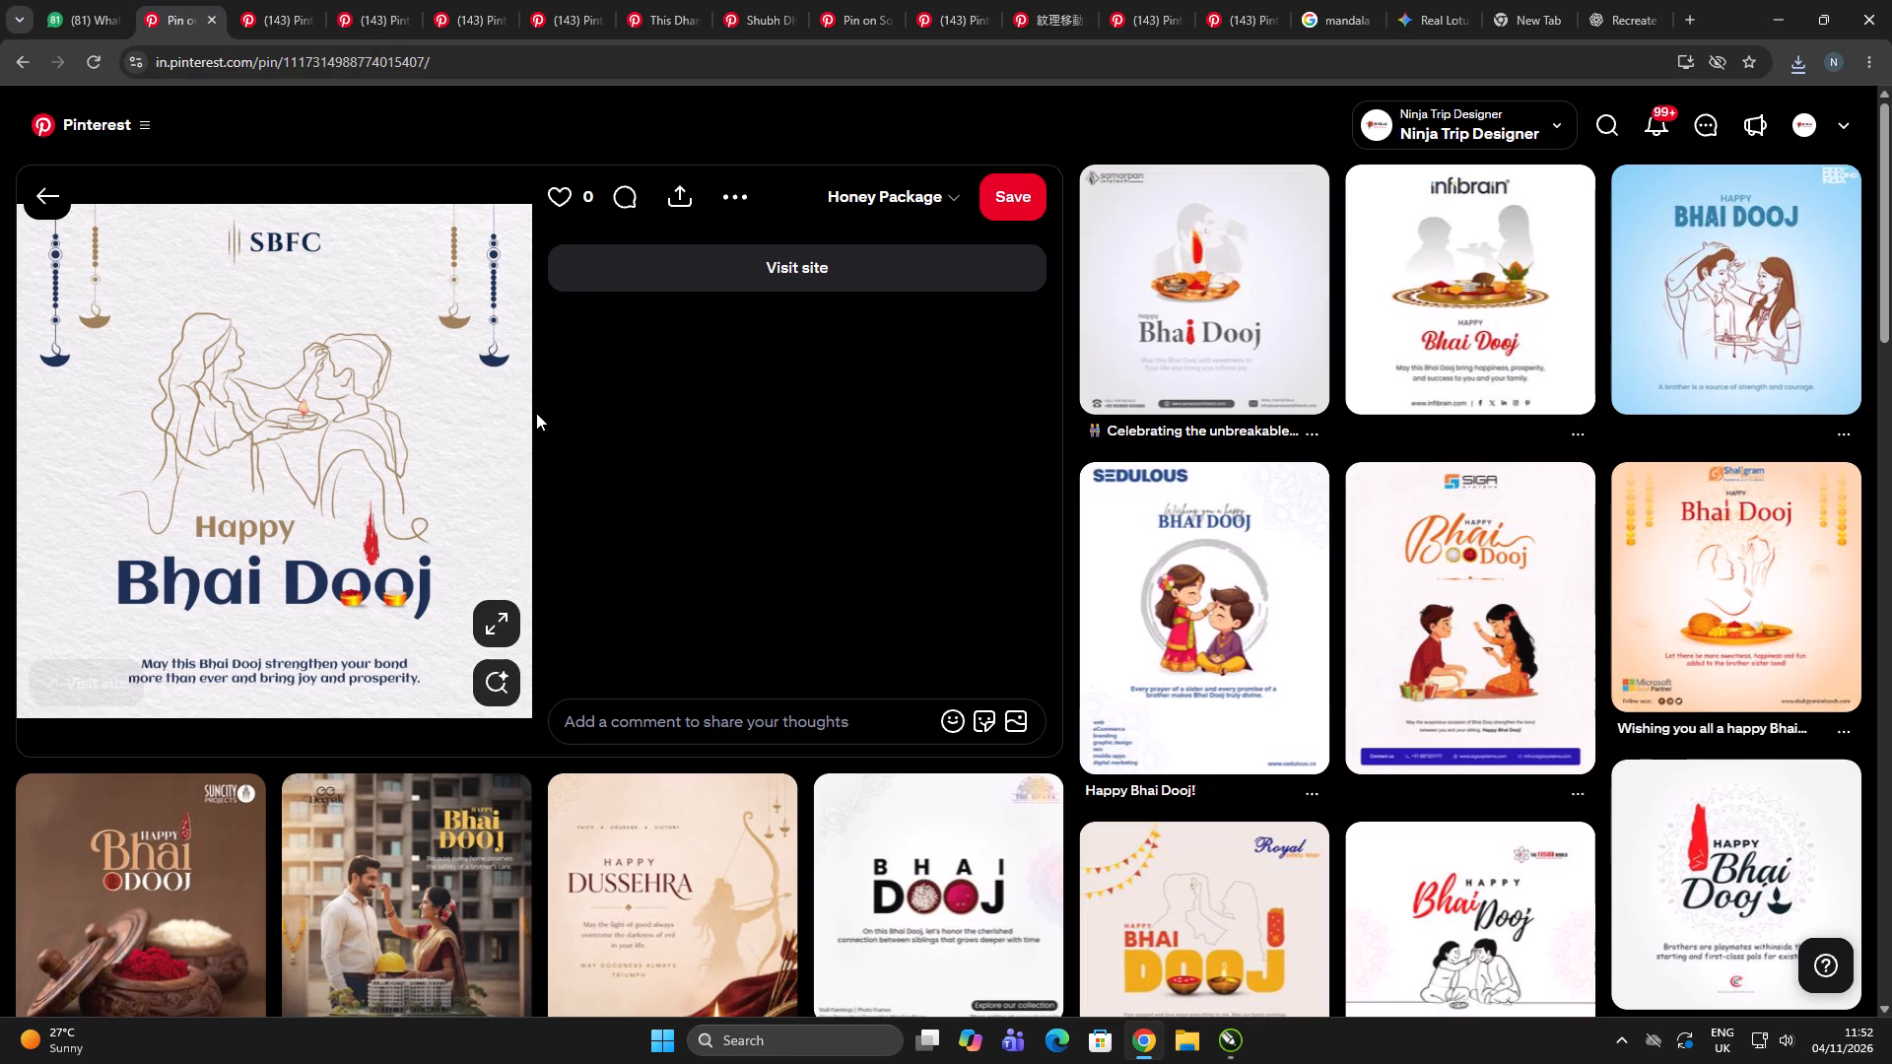
{"action": "scroll", "coordinate": [676, 434], "scroll_direction": "down", "scroll_amount": 1}
{"action": "scroll", "coordinate": [658, 428], "scroll_direction": "up", "scroll_amount": 2}
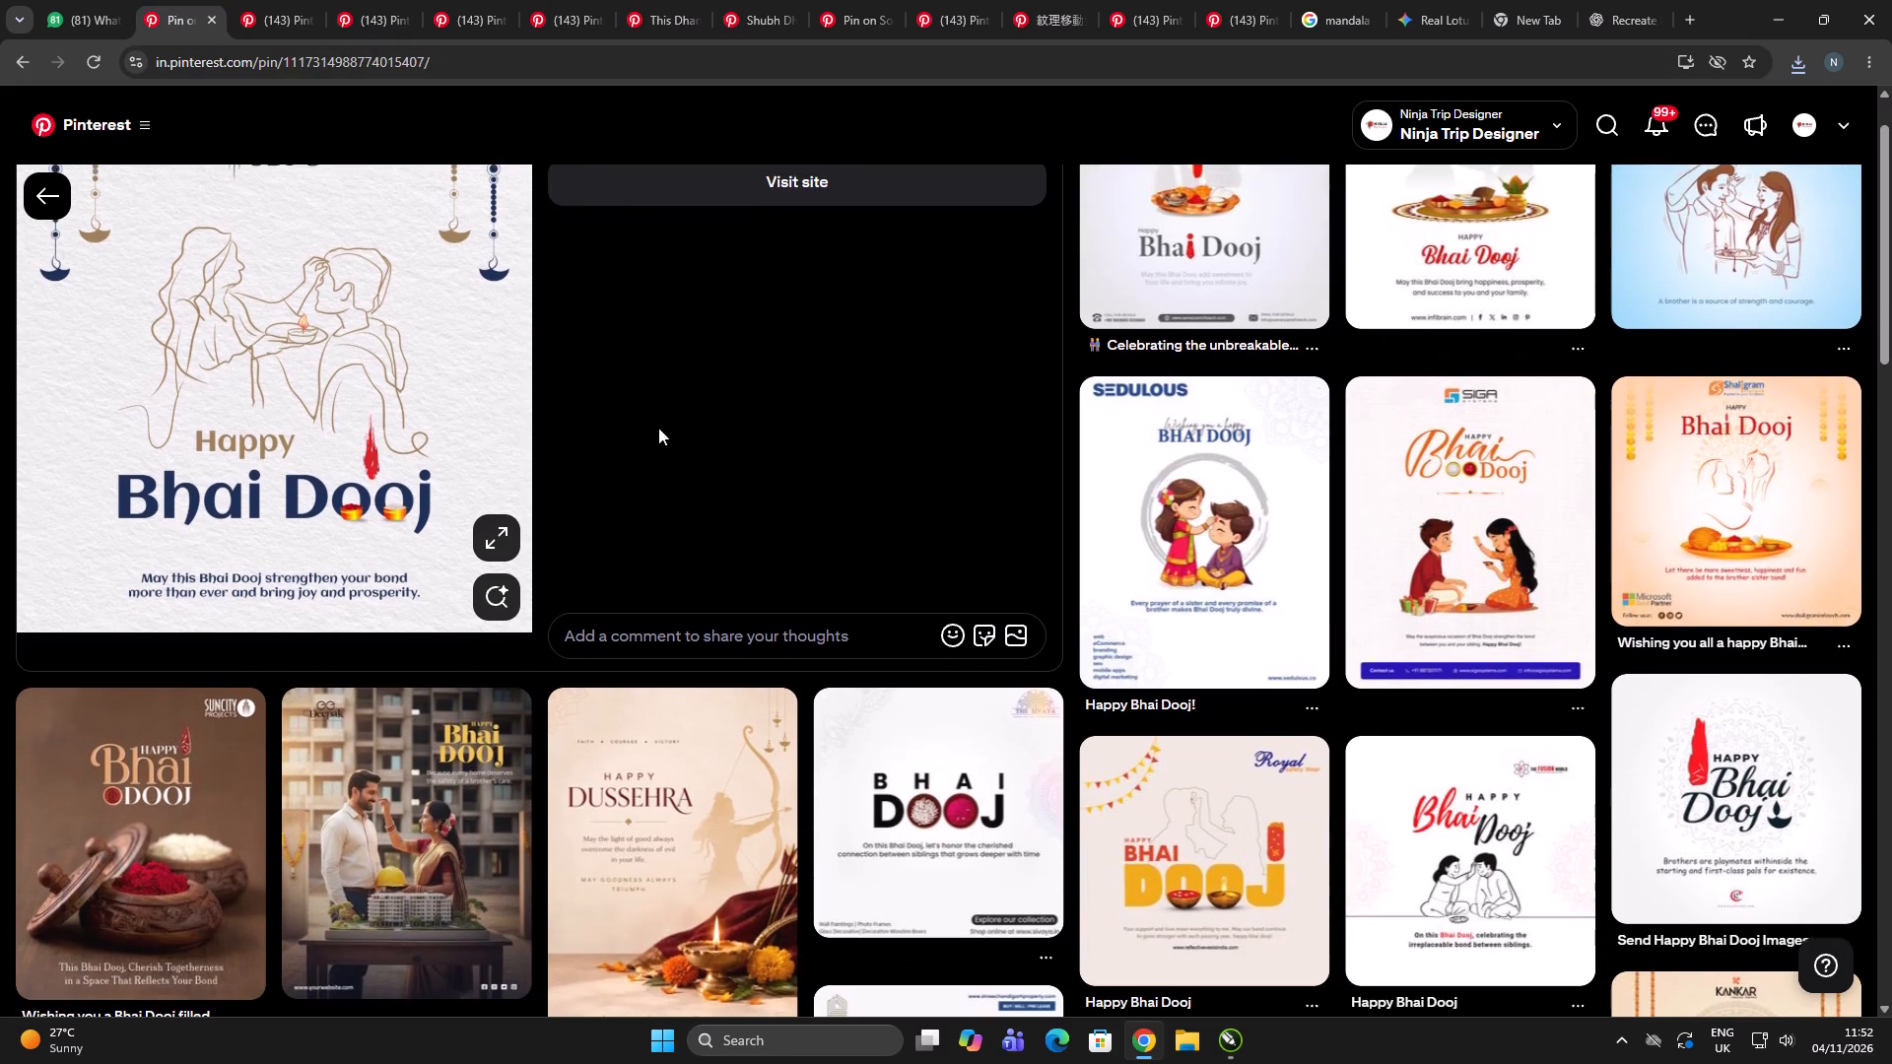
{"action": "scroll", "coordinate": [492, 428], "scroll_direction": "down", "scroll_amount": 4}
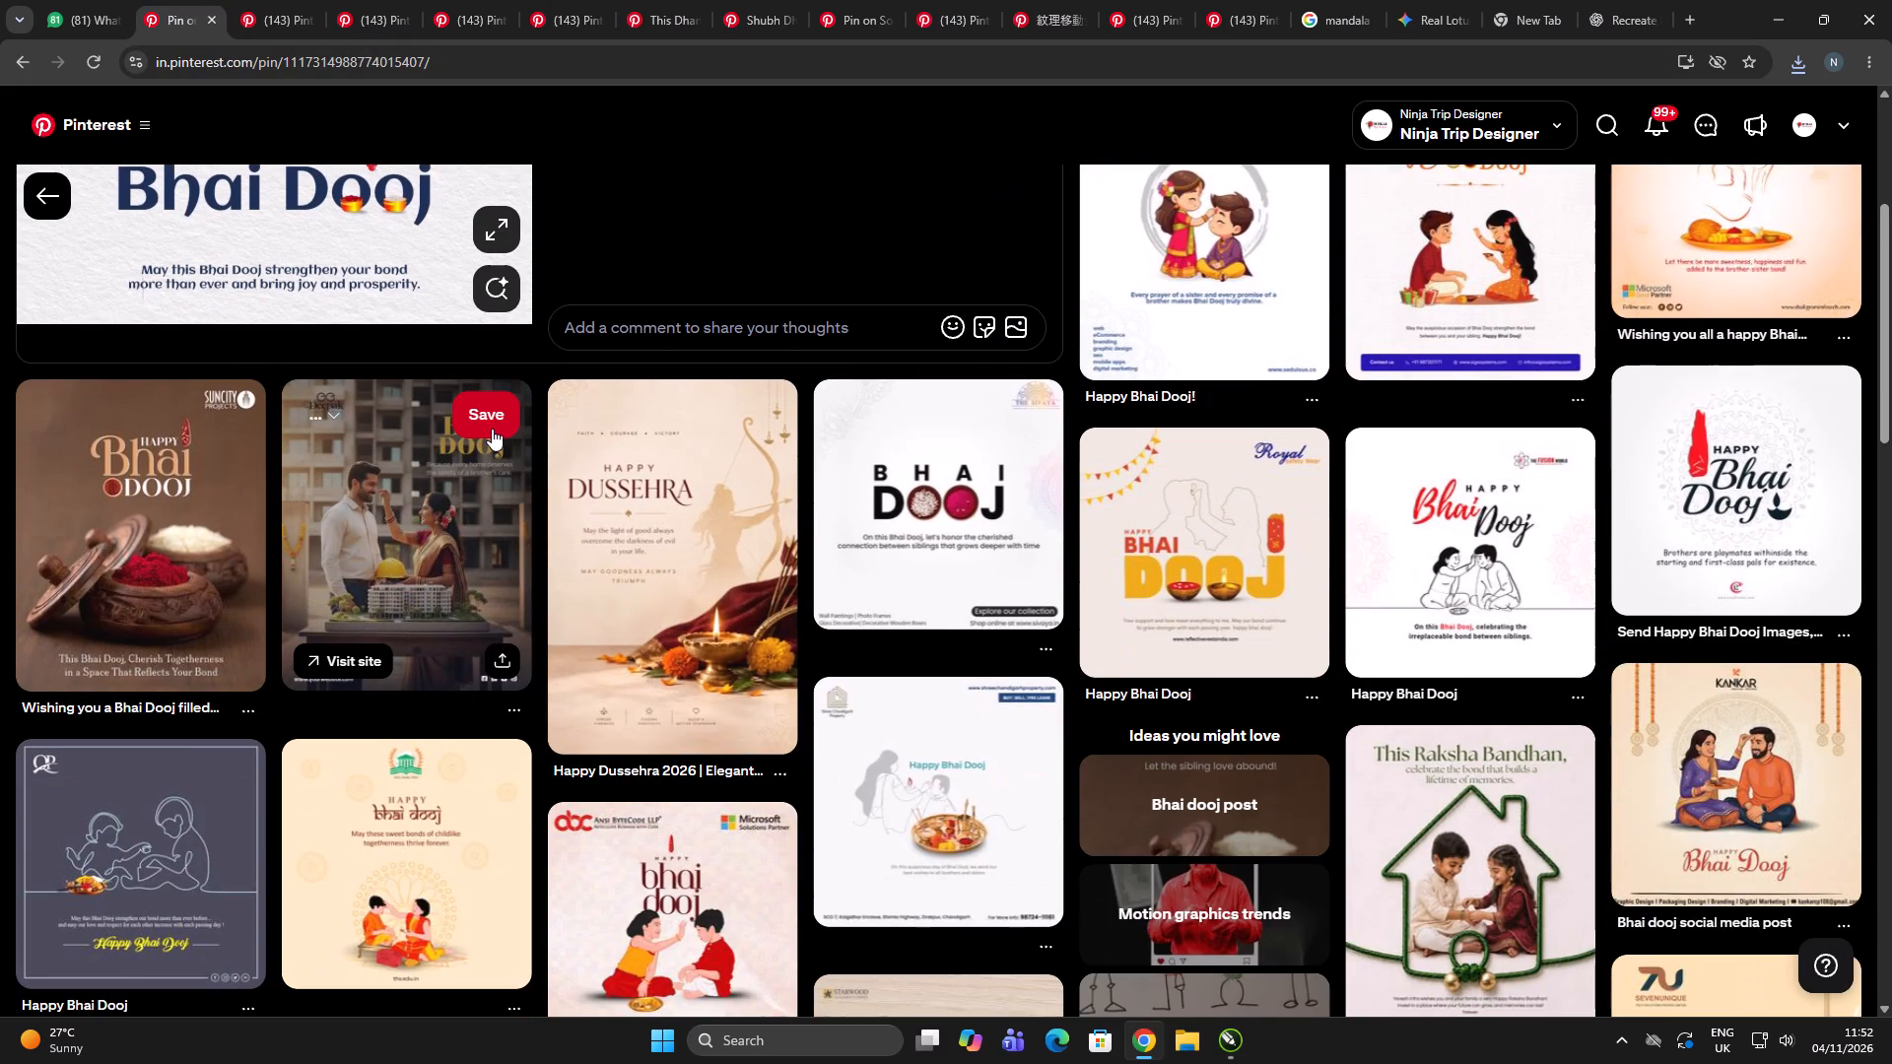
{"action": "scroll", "coordinate": [498, 429], "scroll_direction": "down", "scroll_amount": 3}
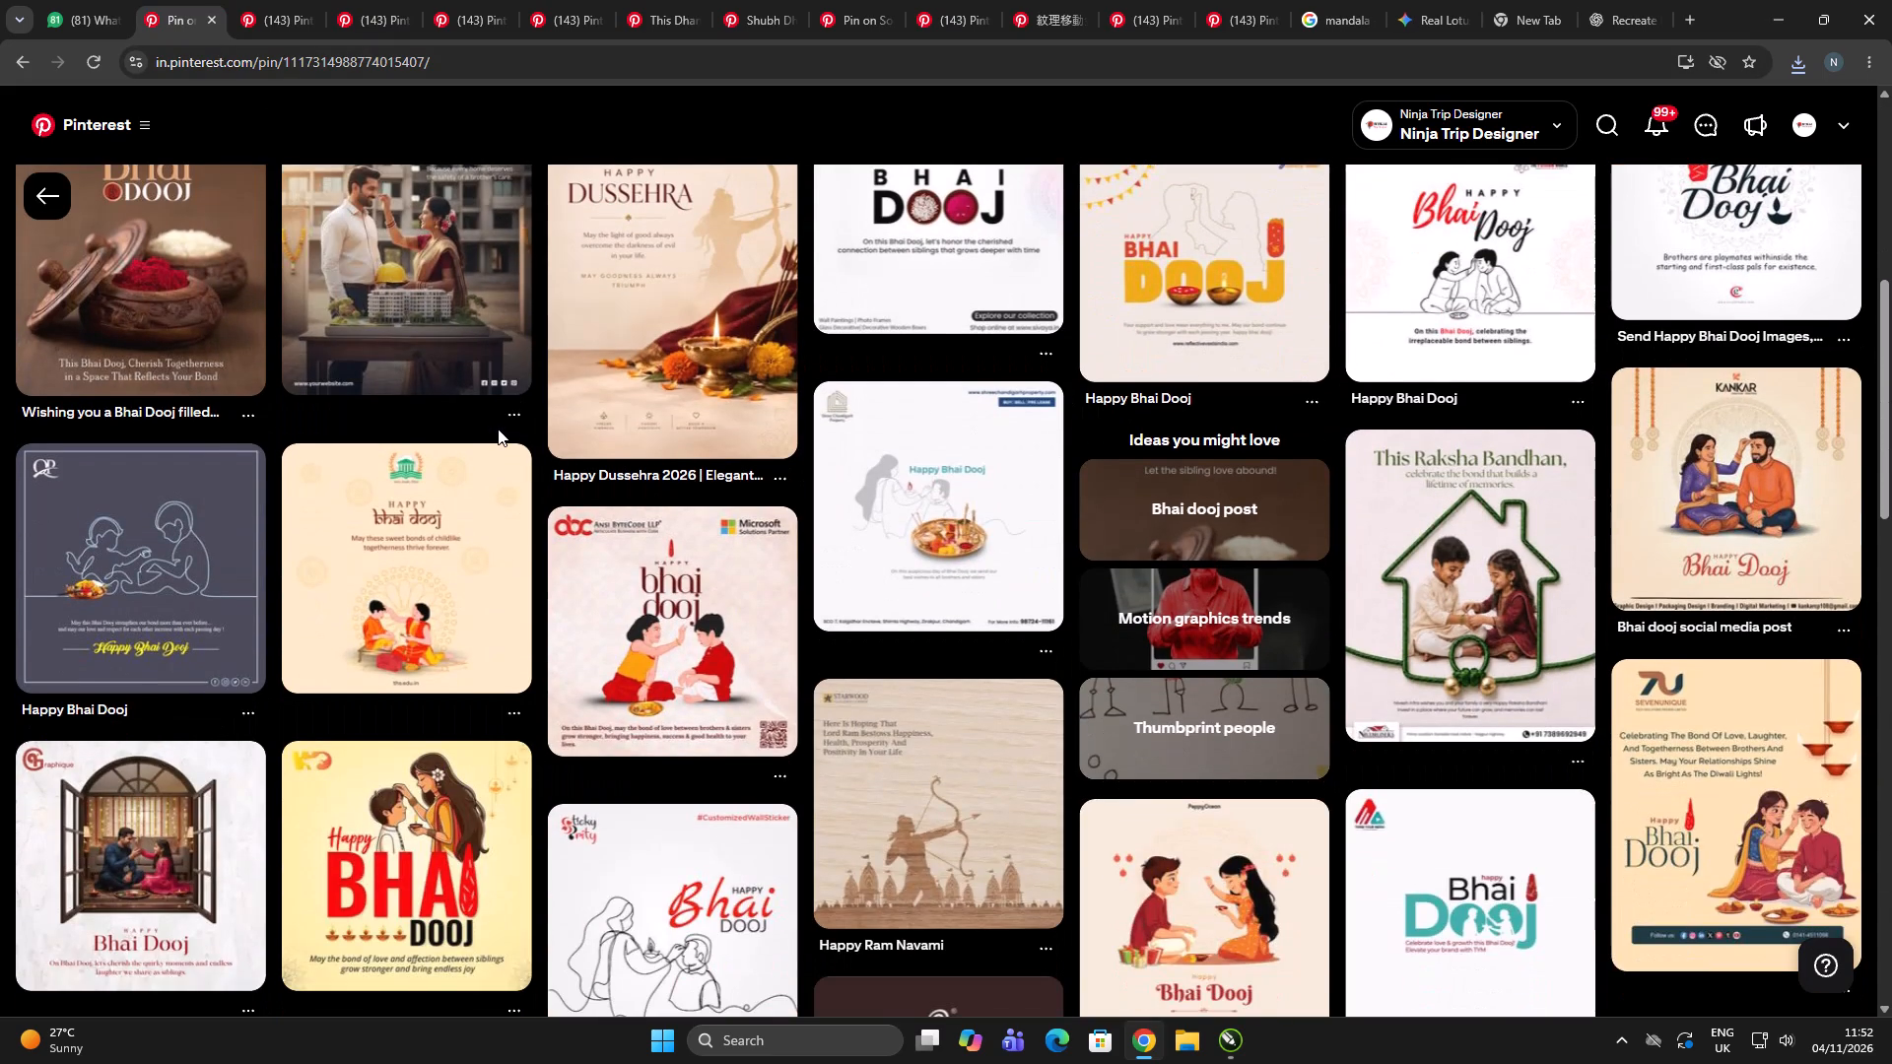
{"action": "scroll", "coordinate": [498, 429], "scroll_direction": "down", "scroll_amount": 7}
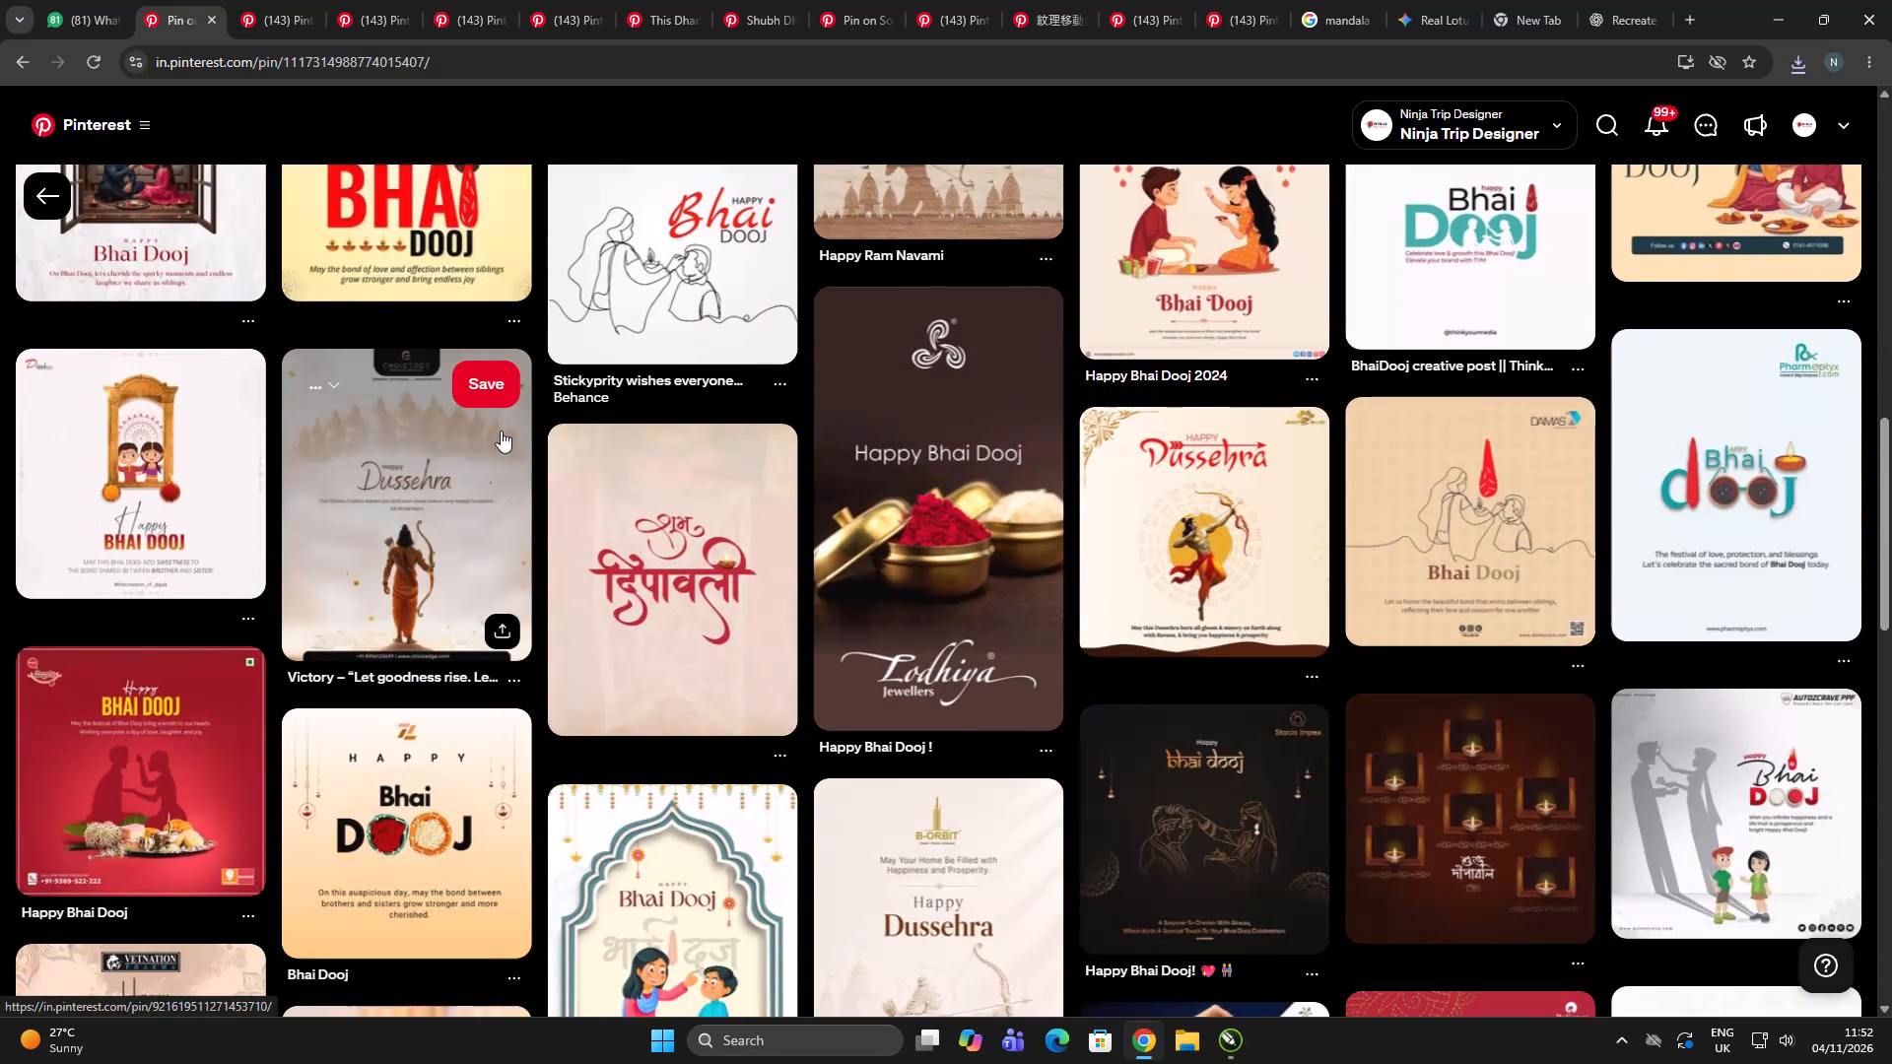
{"action": "scroll", "coordinate": [503, 431], "scroll_direction": "down", "scroll_amount": 8}
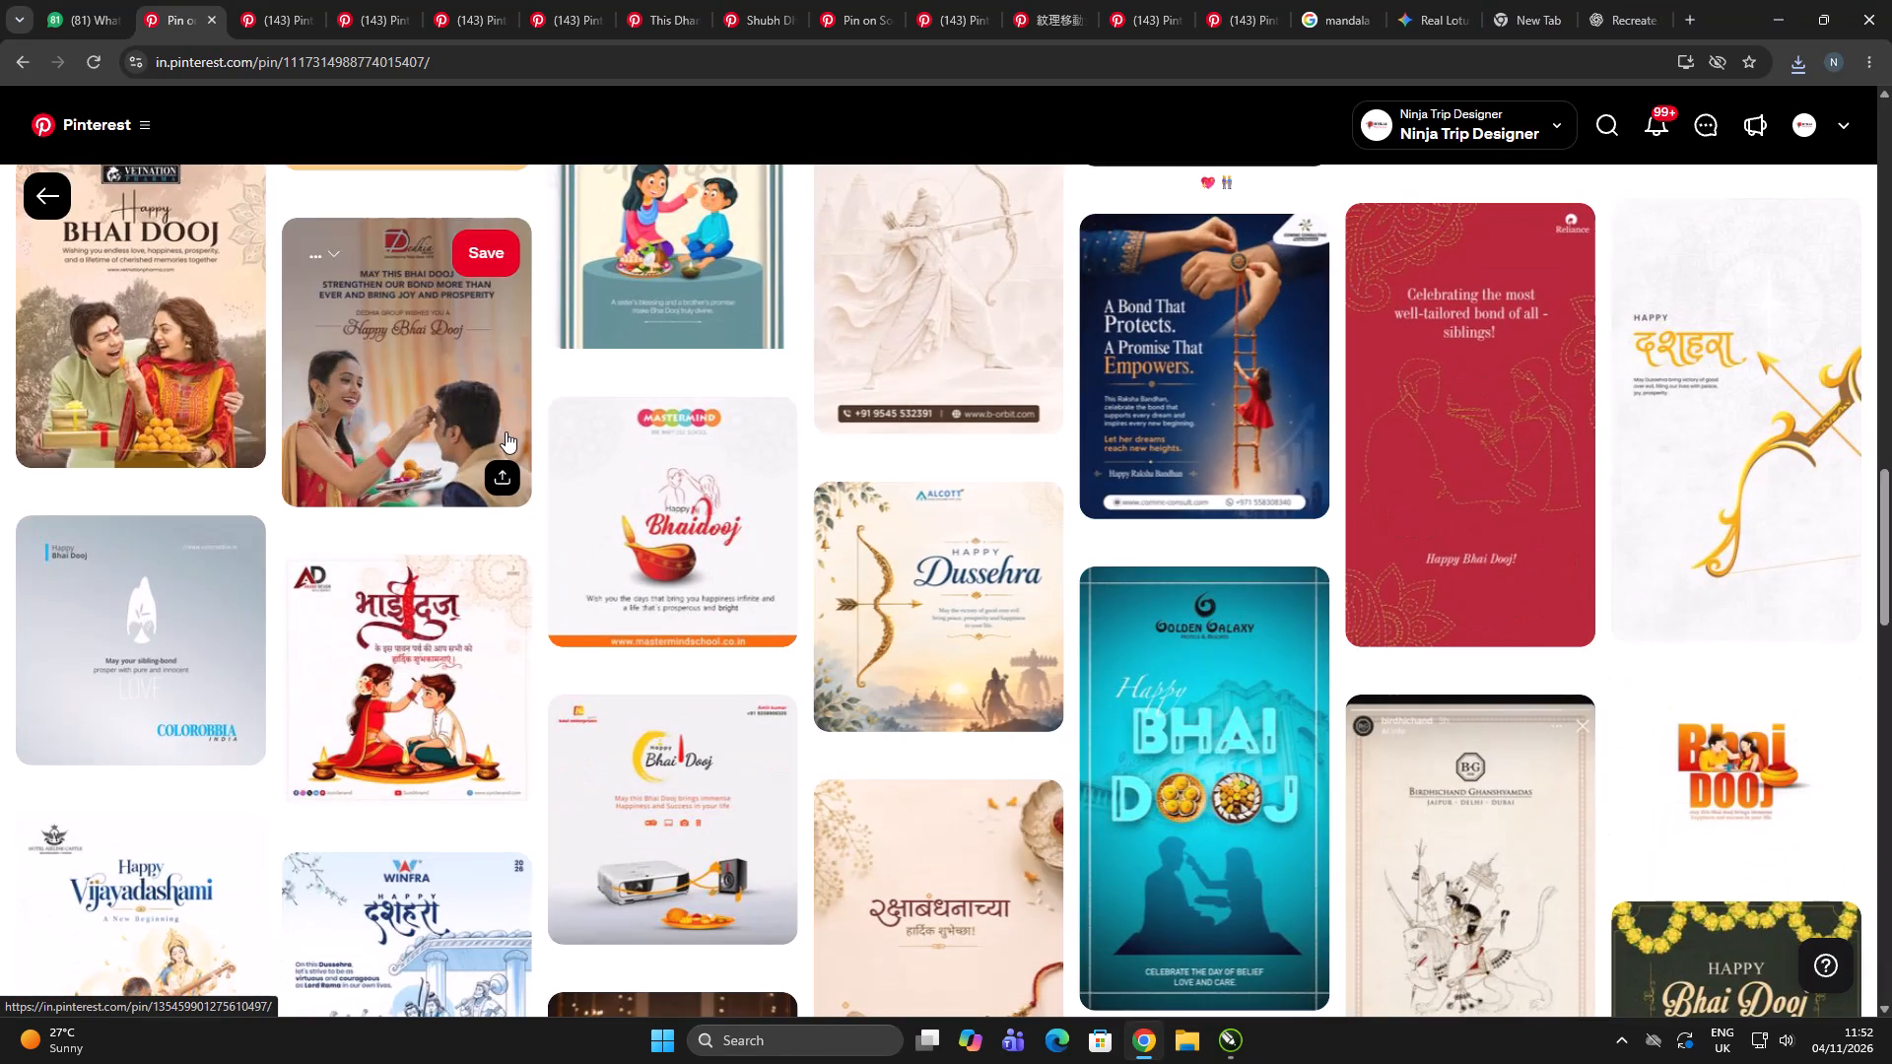
{"action": "scroll", "coordinate": [506, 432], "scroll_direction": "down", "scroll_amount": 4}
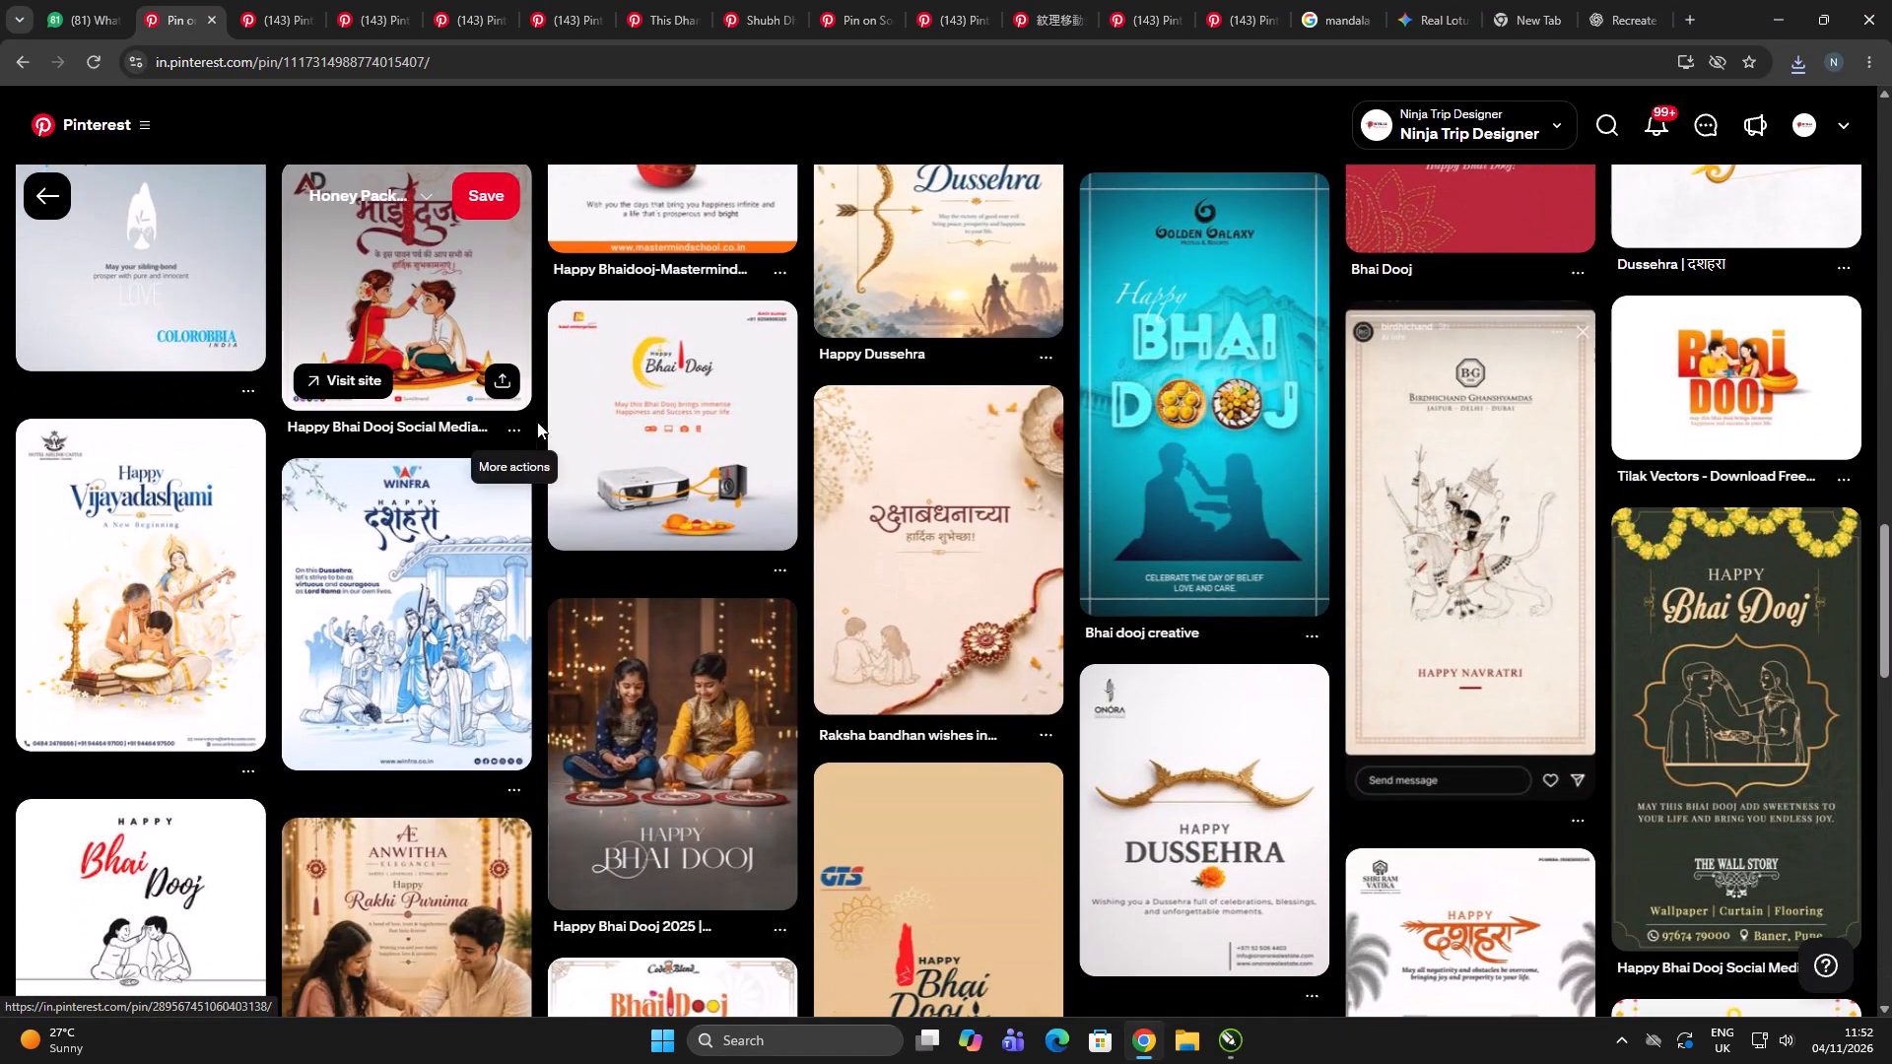
Import the downloaded white and red Bhai Dooj silhouette poster into CorelDRAW and place it beside the blue page.
{"action": "key", "text": "alt+Tab"}
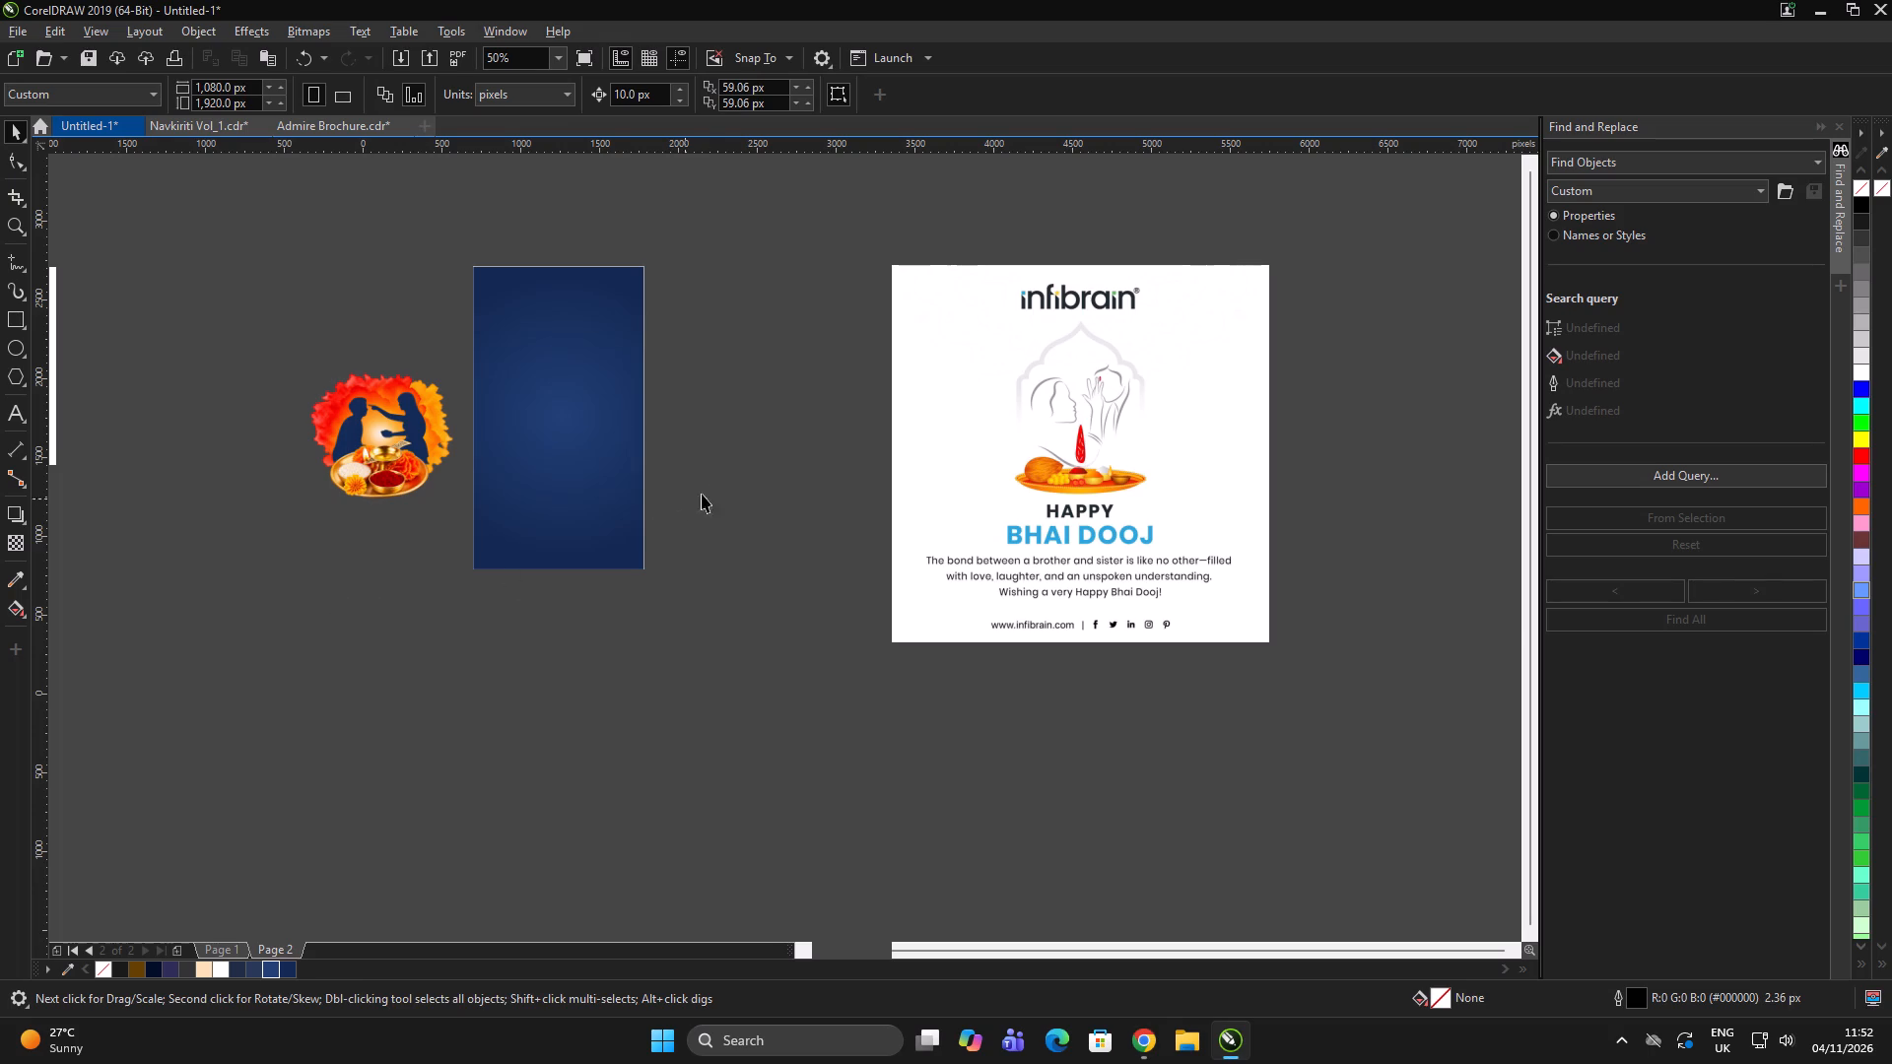
{"action": "triple_click", "coordinate": [707, 486]}
{"action": "left_click", "coordinate": [707, 480]}
{"action": "key", "text": "ctrl+i"}
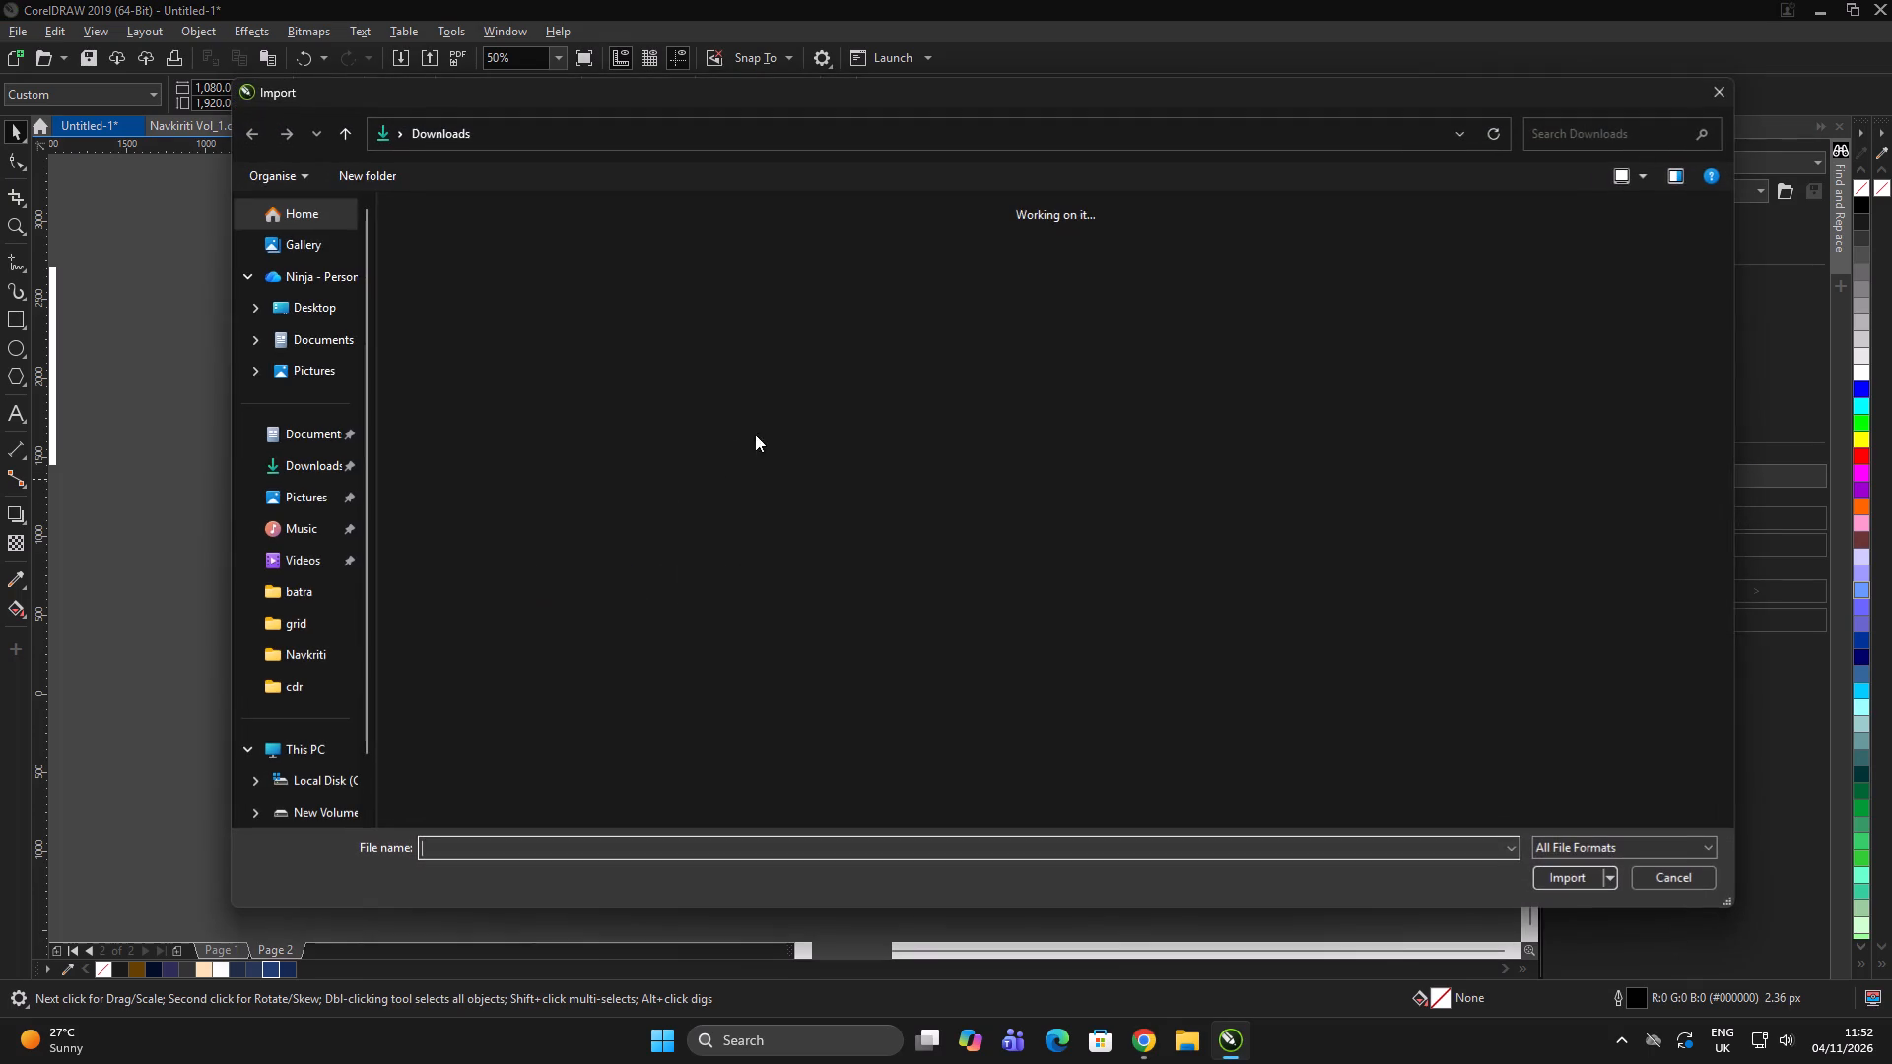
{"action": "left_click", "coordinate": [1185, 645]}
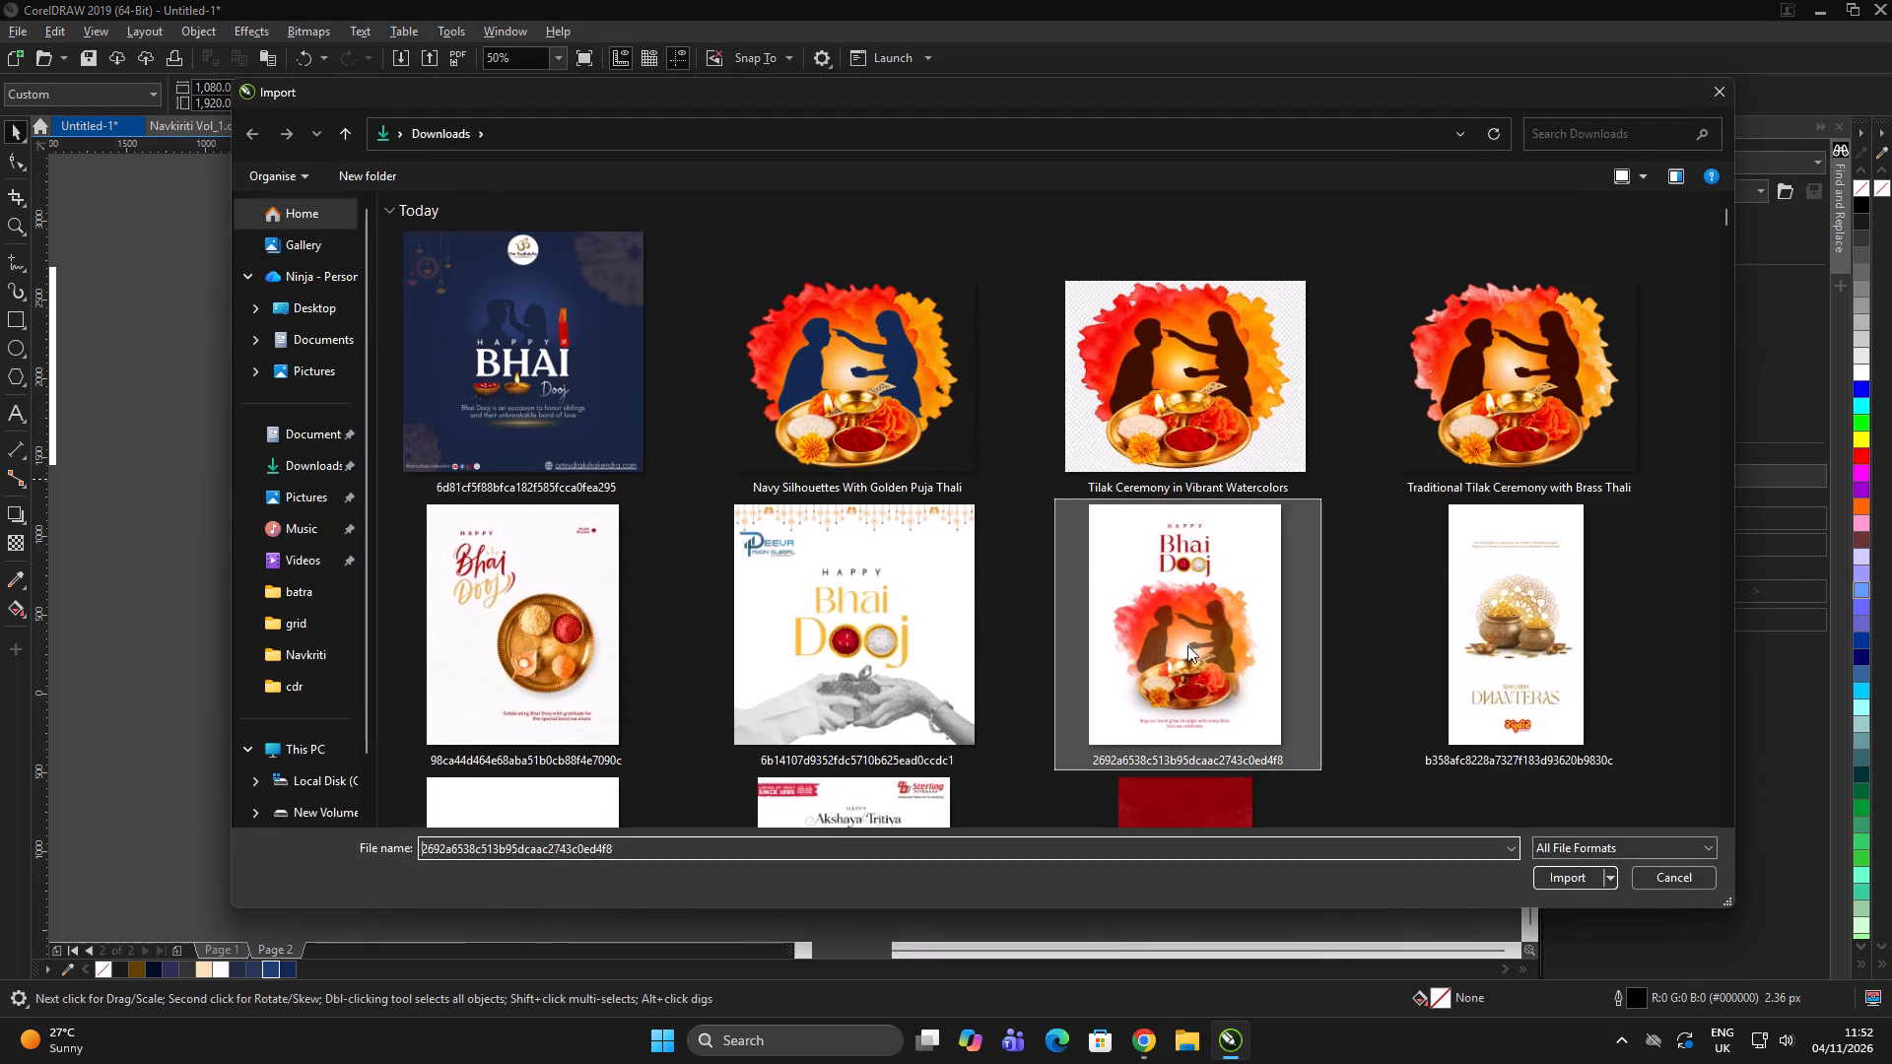
{"action": "left_click", "coordinate": [1590, 880]}
{"action": "left_click_drag", "start_coordinate": [684, 282], "coordinate": [809, 481]}
{"action": "left_click", "coordinate": [864, 522]}
Open the Winfra Dussehra pin, copy its blue line-art poster image and paste it into the CorelDRAW document.
{"action": "key", "text": "alt+Tab"}
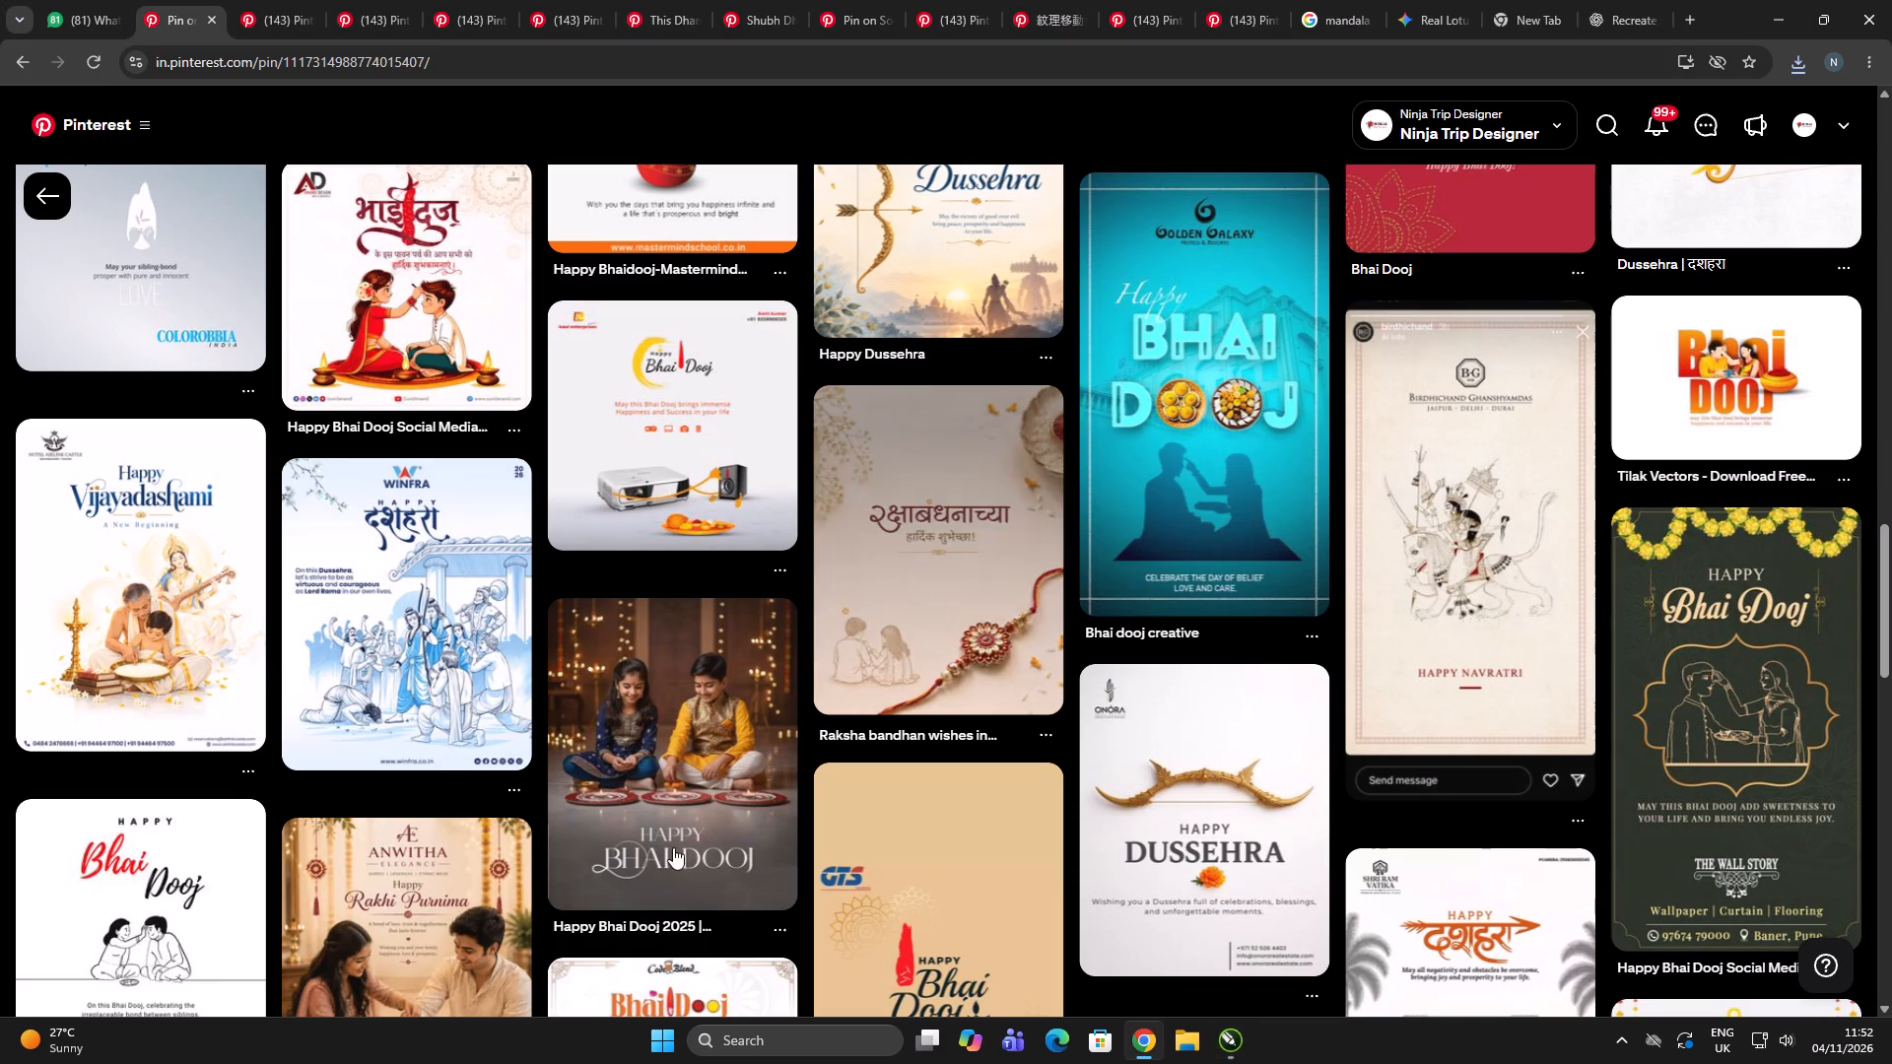
{"action": "left_click", "coordinate": [419, 550]}
{"action": "right_click", "coordinate": [203, 249]}
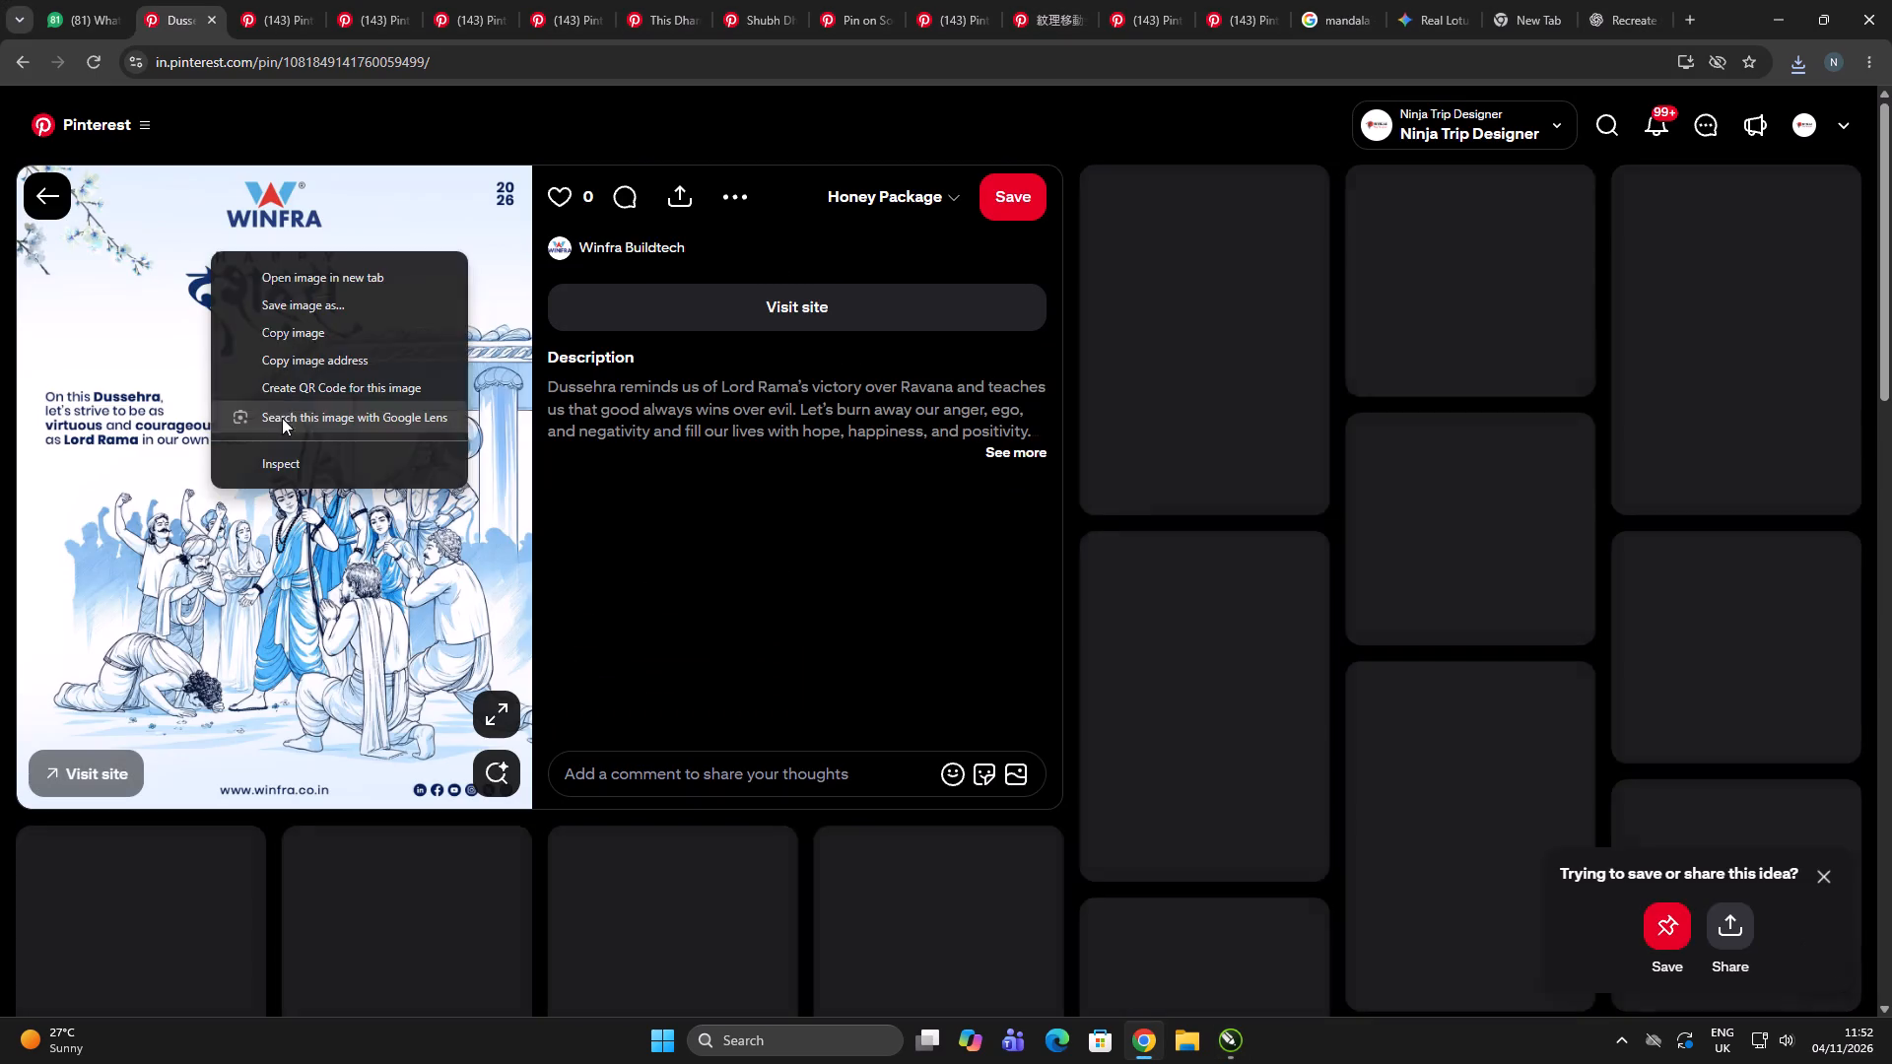
{"action": "left_click", "coordinate": [295, 327]}
{"action": "key", "text": "alt+Tab"}
{"action": "scroll", "coordinate": [814, 520], "scroll_direction": "down", "scroll_amount": 3}
{"action": "left_click", "coordinate": [850, 665]}
{"action": "key", "text": "ctrl+v"}
Scale the Winfra poster down to about 1,546 × 1,933 px and place it just below the blue page.
{"action": "left_click", "coordinate": [877, 633]}
{"action": "scroll", "coordinate": [767, 518], "scroll_direction": "up", "scroll_amount": 2}
{"action": "left_click", "coordinate": [763, 515]}
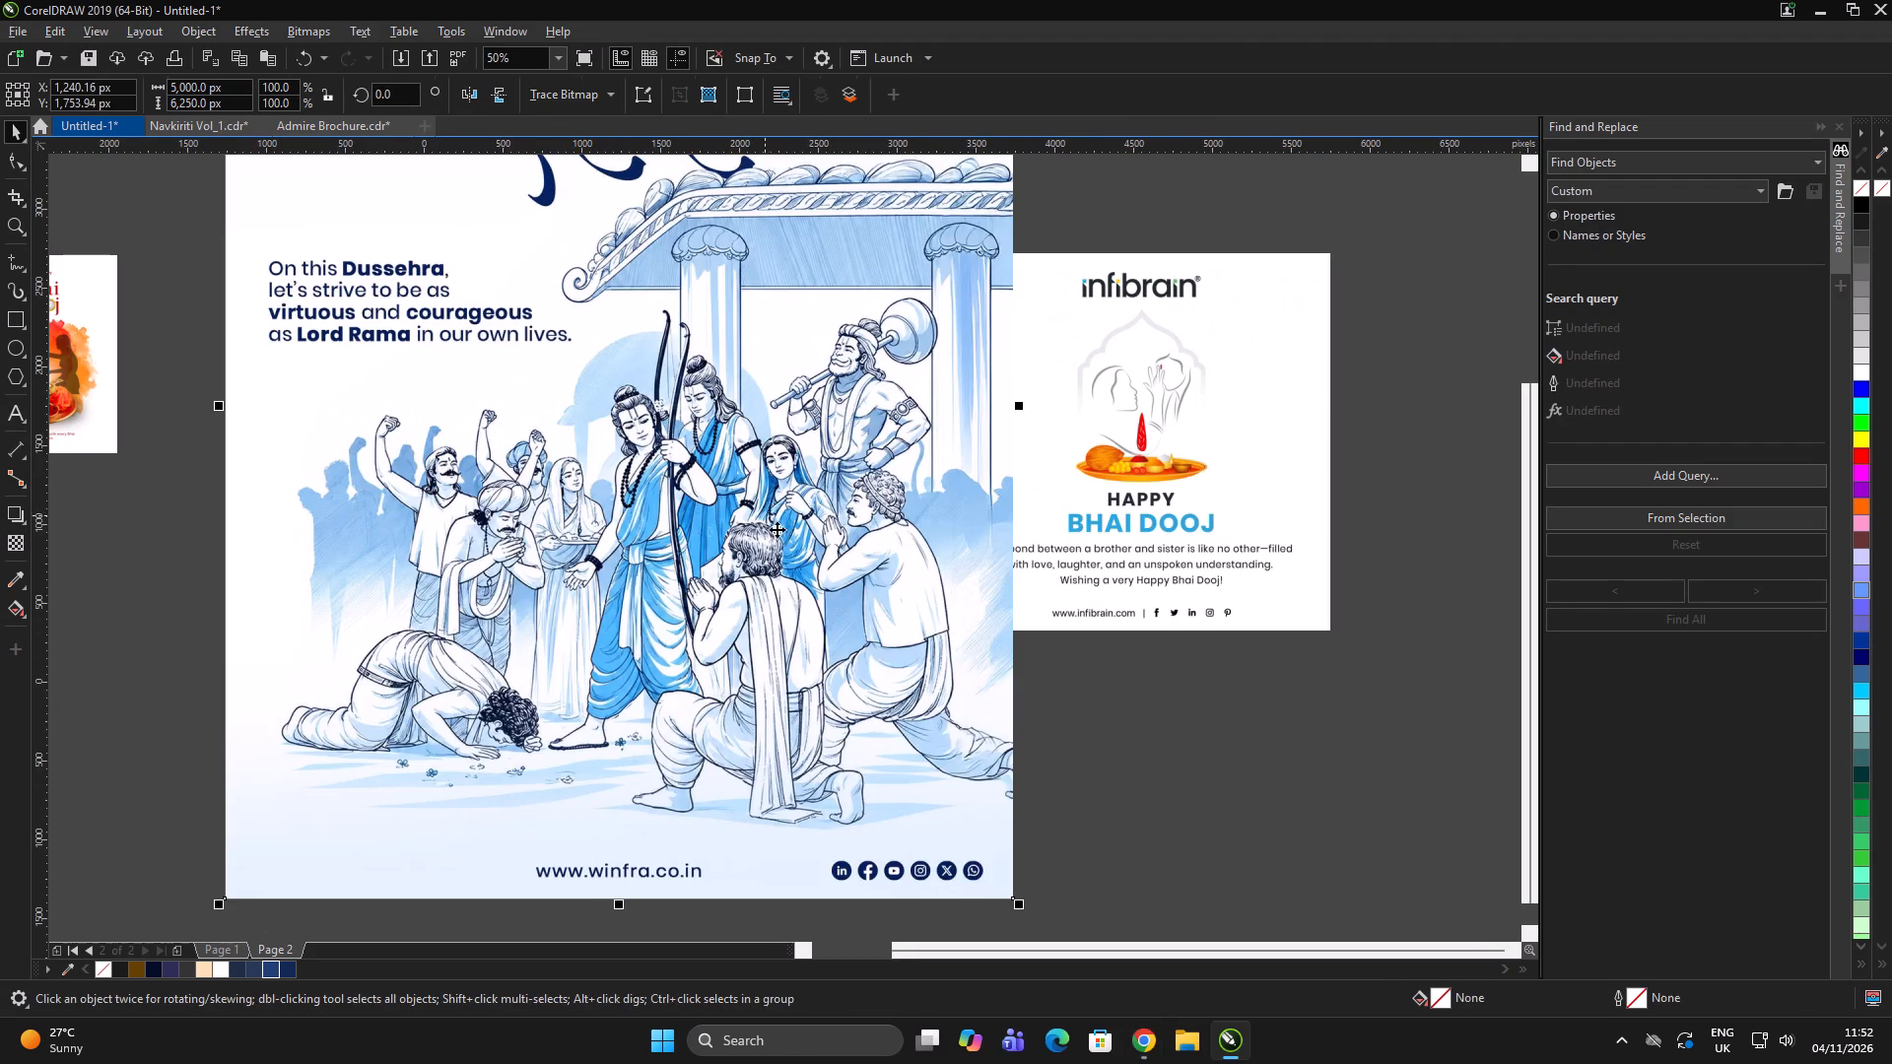
{"action": "left_click_drag", "start_coordinate": [1020, 900], "coordinate": [748, 848], "text": "shift"}
{"action": "left_click_drag", "start_coordinate": [644, 407], "coordinate": [592, 711]}
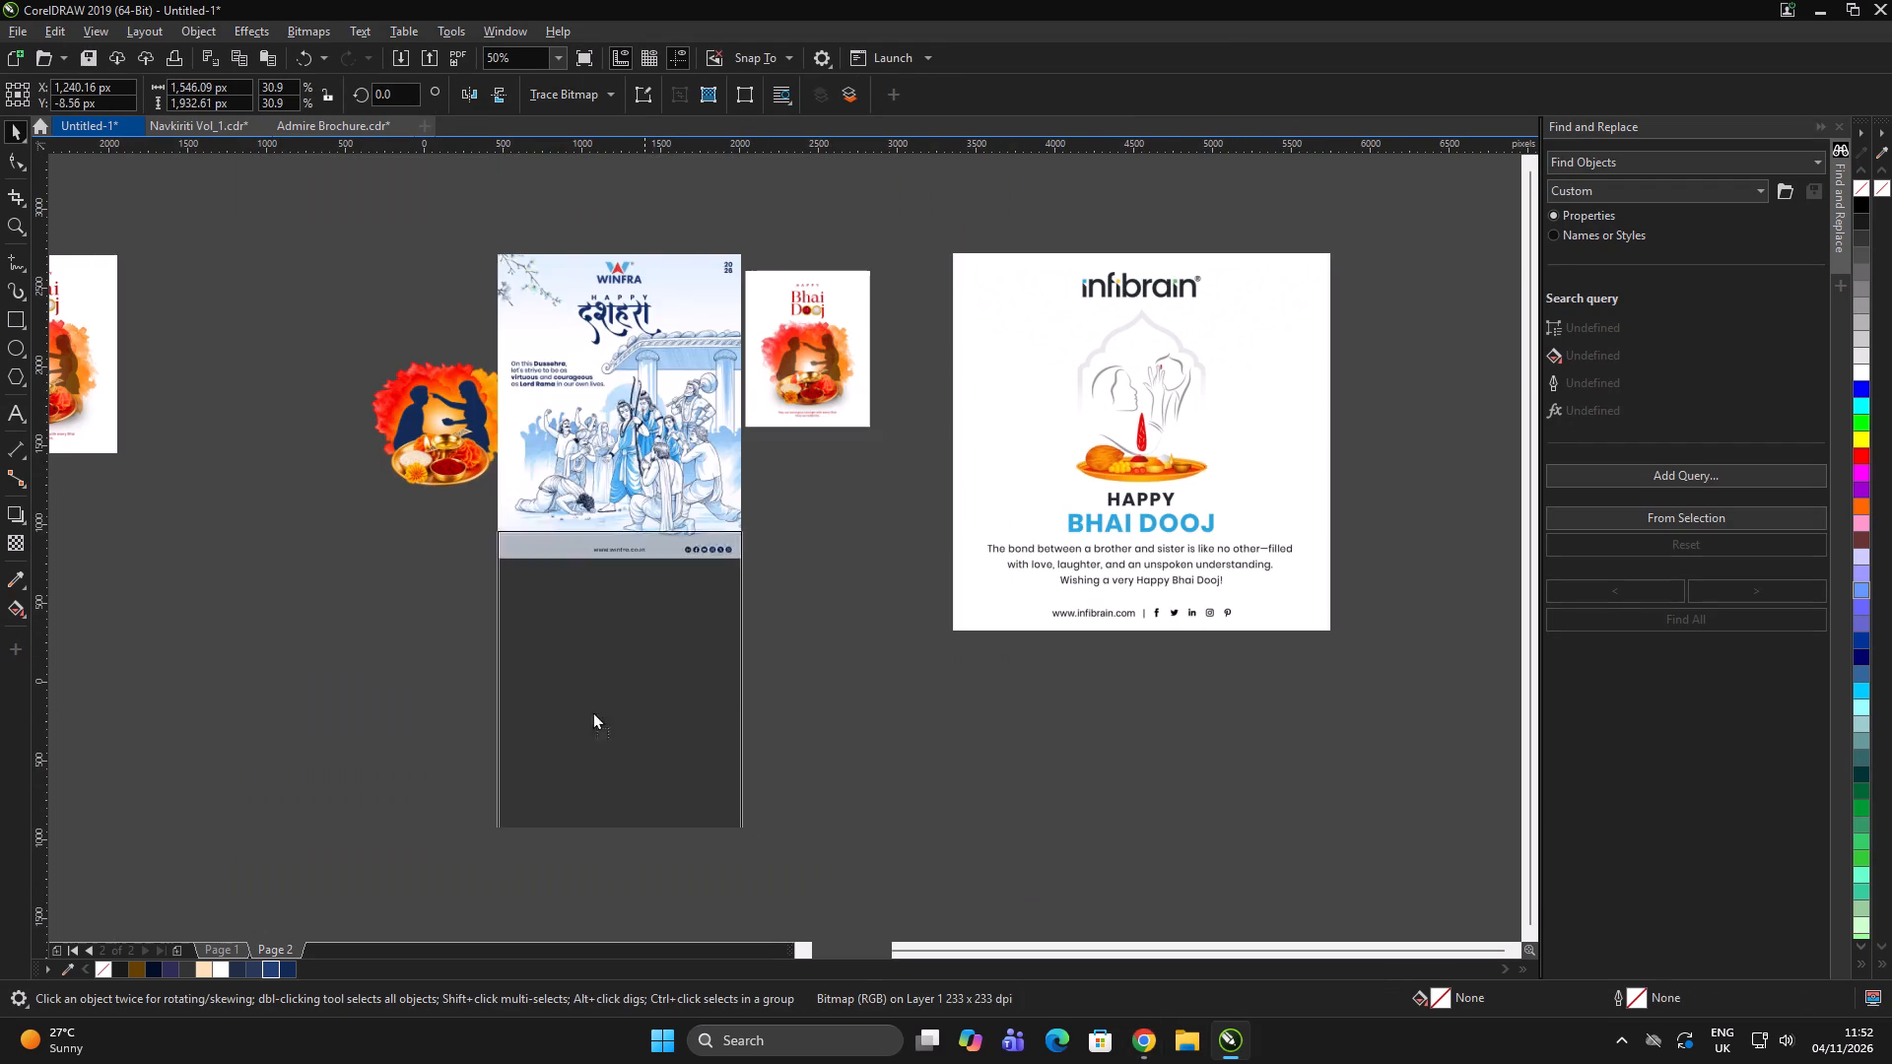
{"action": "left_click_drag", "start_coordinate": [592, 711], "coordinate": [593, 713]}
{"action": "left_click", "coordinate": [758, 699]}
{"action": "left_click_drag", "start_coordinate": [636, 676], "coordinate": [669, 609]}
{"action": "left_click", "coordinate": [864, 613]}
{"action": "left_click", "coordinate": [871, 611]}
{"action": "left_click_drag", "start_coordinate": [752, 617], "coordinate": [739, 617]}
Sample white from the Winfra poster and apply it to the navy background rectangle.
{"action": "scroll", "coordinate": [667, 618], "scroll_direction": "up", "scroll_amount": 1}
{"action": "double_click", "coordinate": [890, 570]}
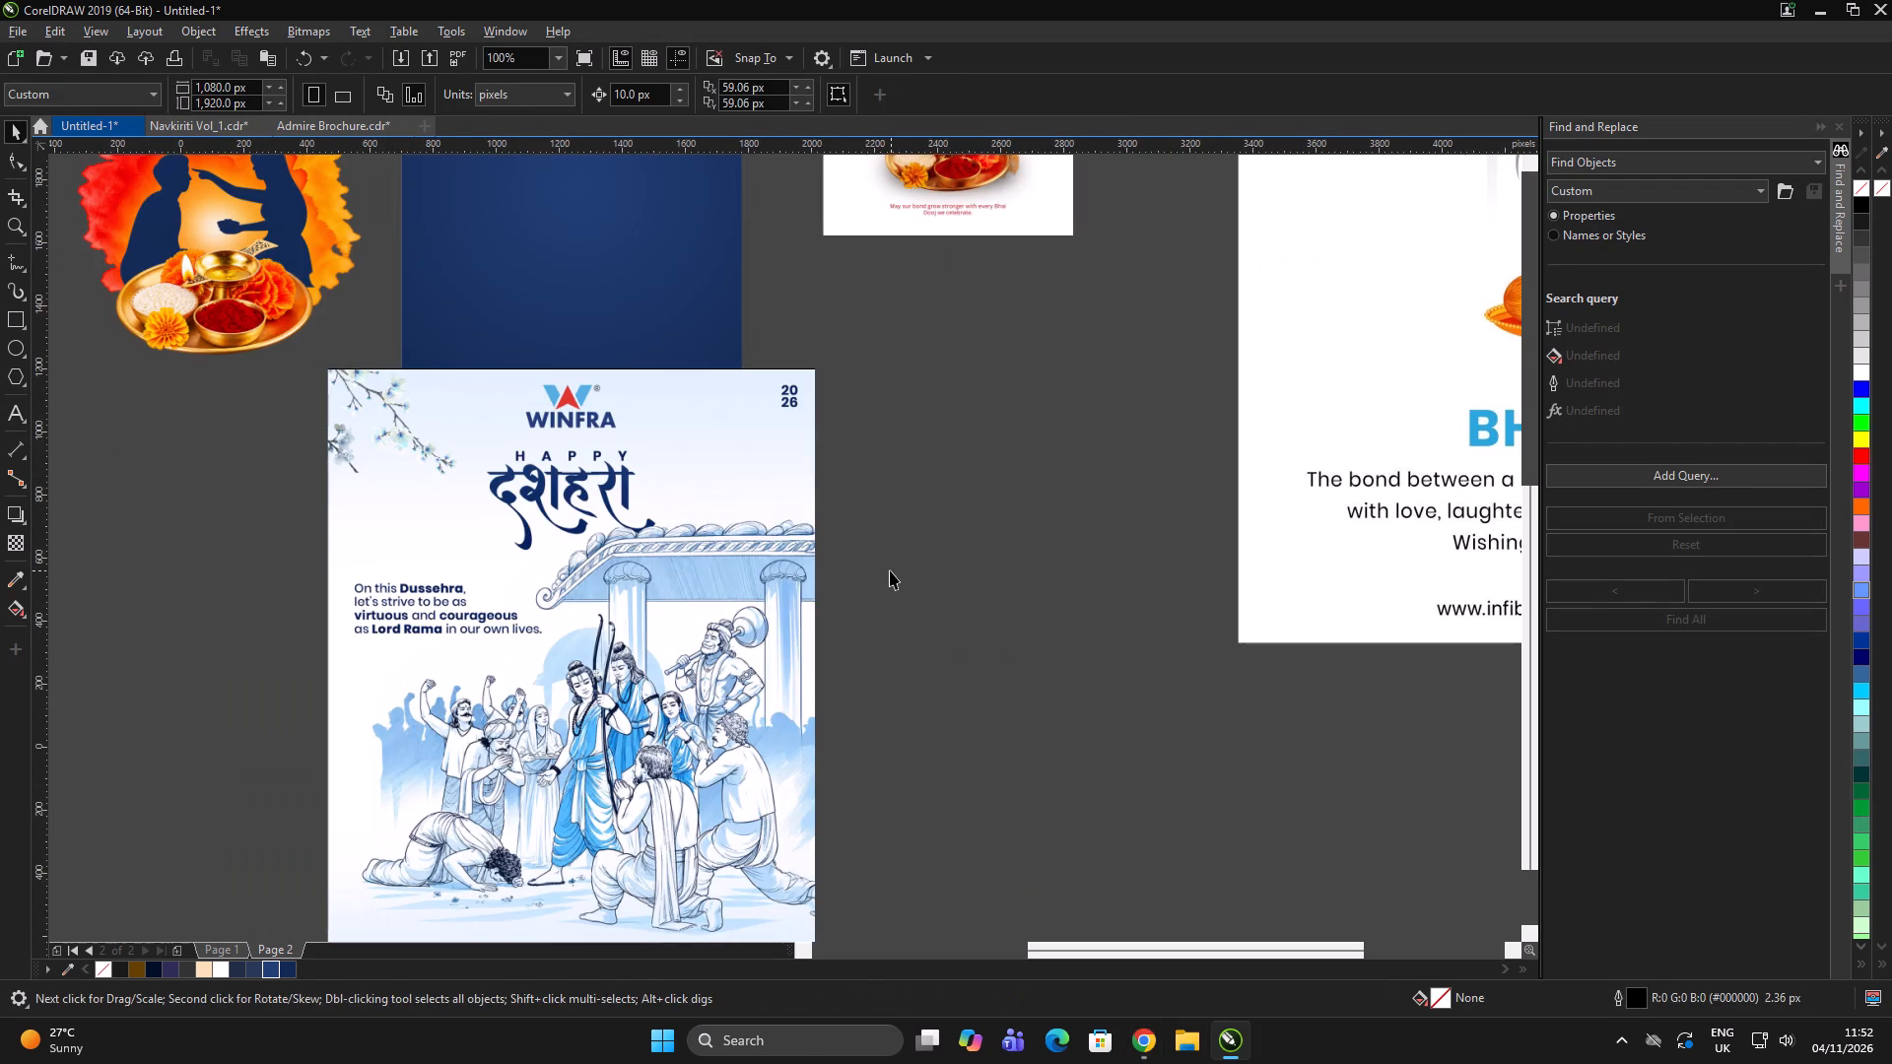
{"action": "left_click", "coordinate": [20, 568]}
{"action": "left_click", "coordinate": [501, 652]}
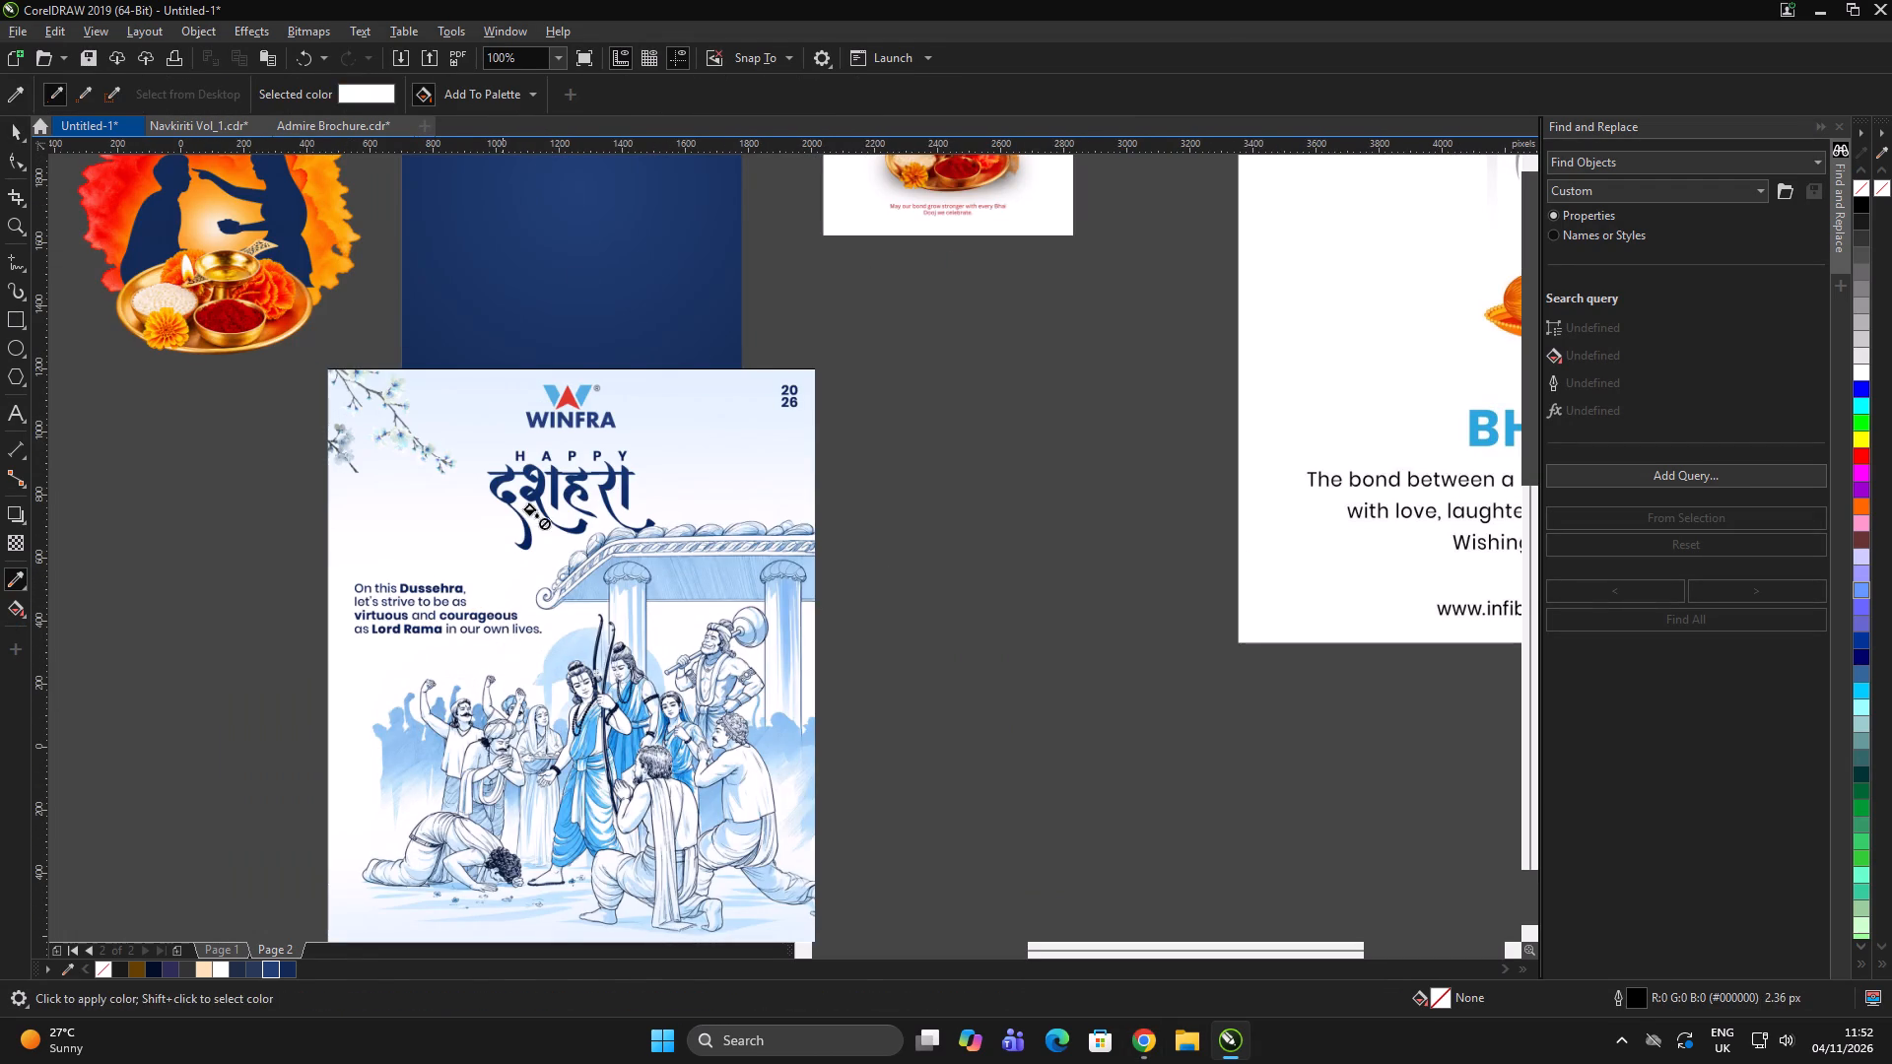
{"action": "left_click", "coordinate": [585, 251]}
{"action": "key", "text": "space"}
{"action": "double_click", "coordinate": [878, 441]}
Sample the pale blue from the bottom corner of the Winfra poster and apply it to the background rectangle.
{"action": "left_click", "coordinate": [722, 446]}
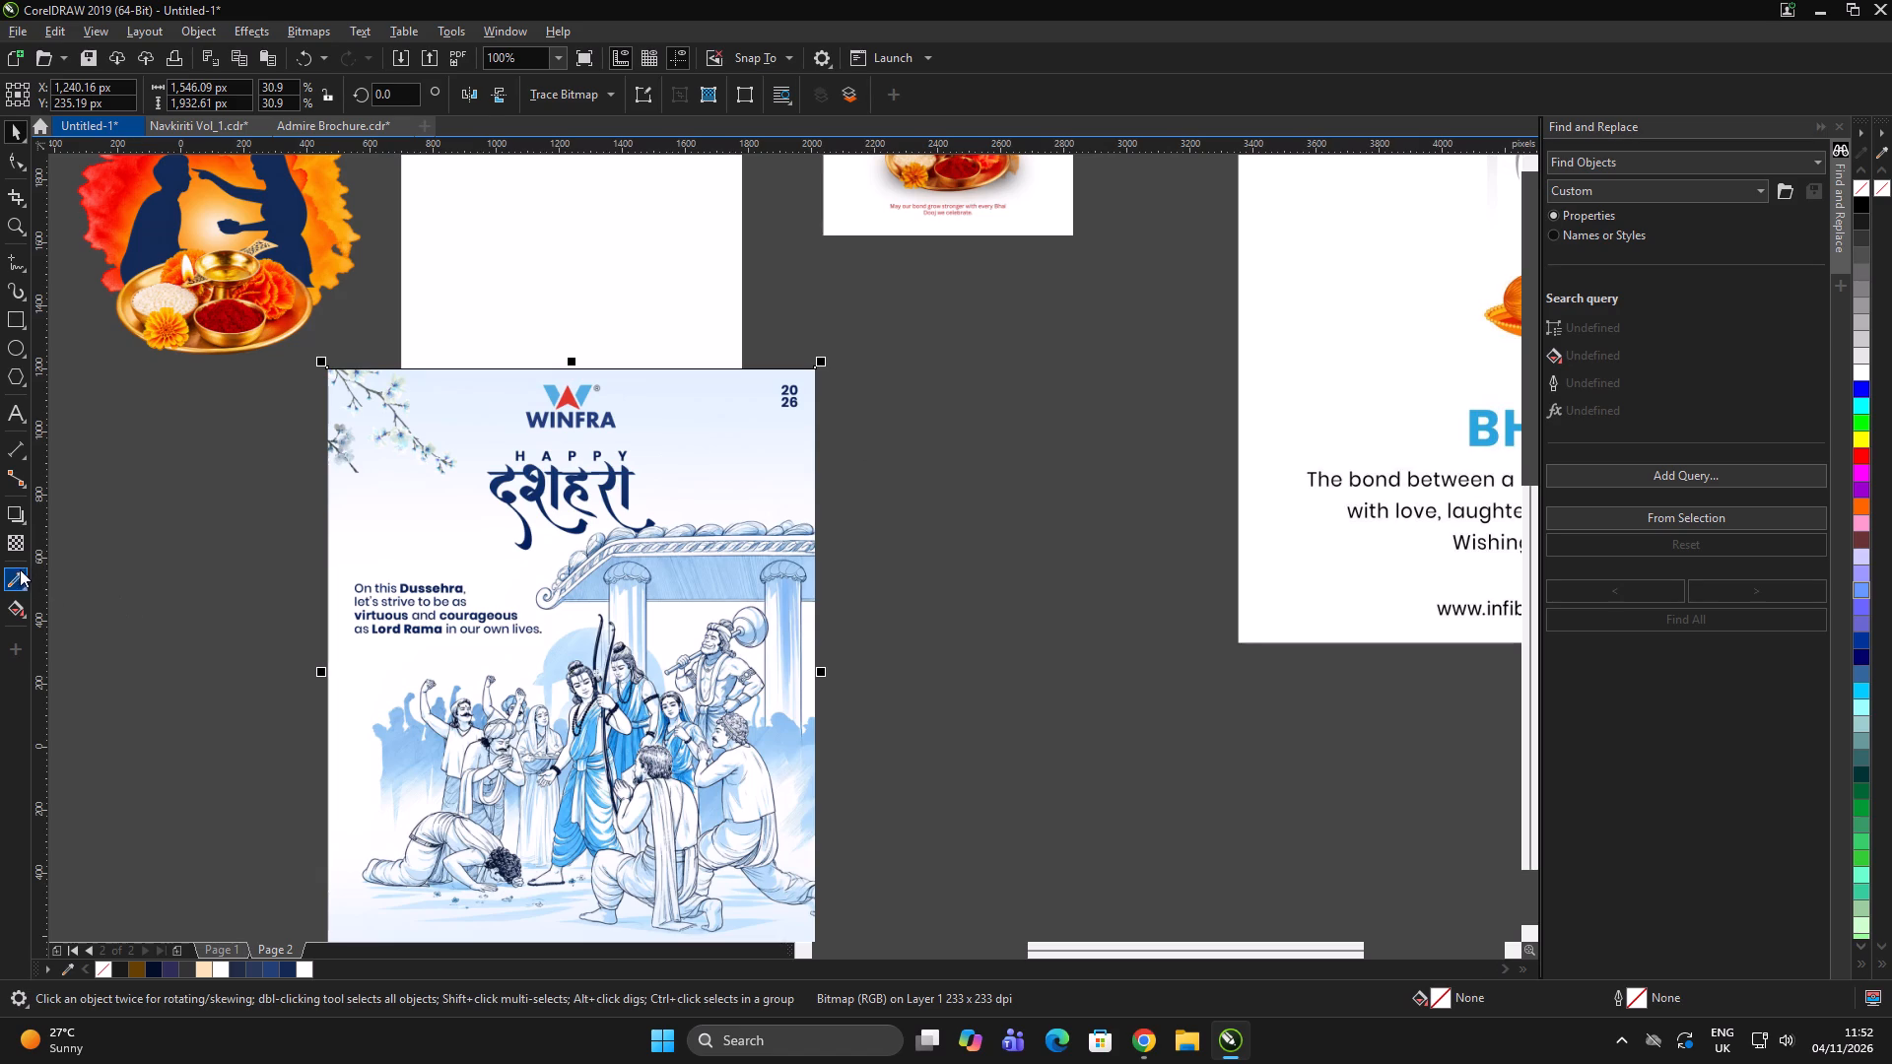
{"action": "left_click", "coordinate": [20, 569]}
{"action": "scroll", "coordinate": [818, 442], "scroll_direction": "down", "scroll_amount": 2}
{"action": "scroll", "coordinate": [803, 577], "scroll_direction": "up", "scroll_amount": 3}
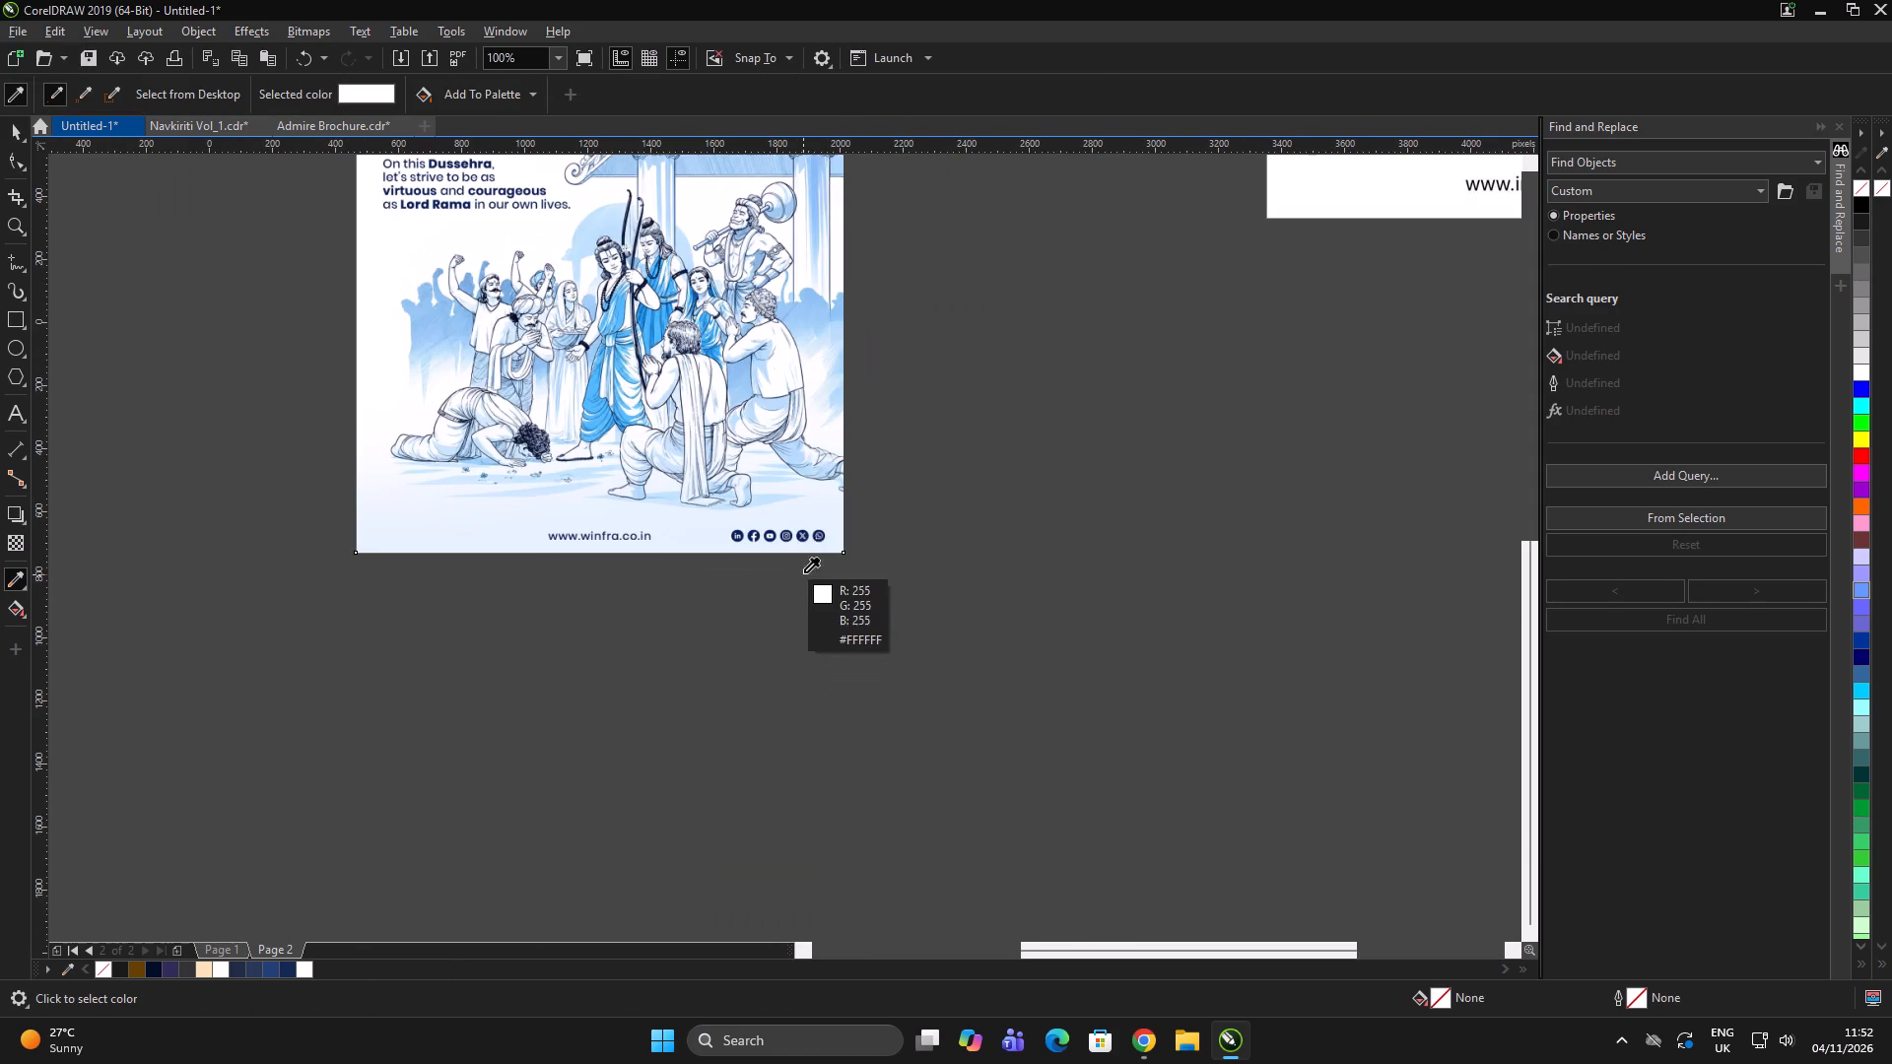
{"action": "left_click", "coordinate": [834, 542]}
{"action": "scroll", "coordinate": [802, 580], "scroll_direction": "down", "scroll_amount": 3}
{"action": "scroll", "coordinate": [762, 378], "scroll_direction": "up", "scroll_amount": 2}
{"action": "left_click", "coordinate": [738, 353]}
{"action": "key", "text": "space"}
{"action": "left_click", "coordinate": [971, 513]}
Move the Winfra poster to the left, below the tilak artwork.
{"action": "left_click", "coordinate": [777, 629]}
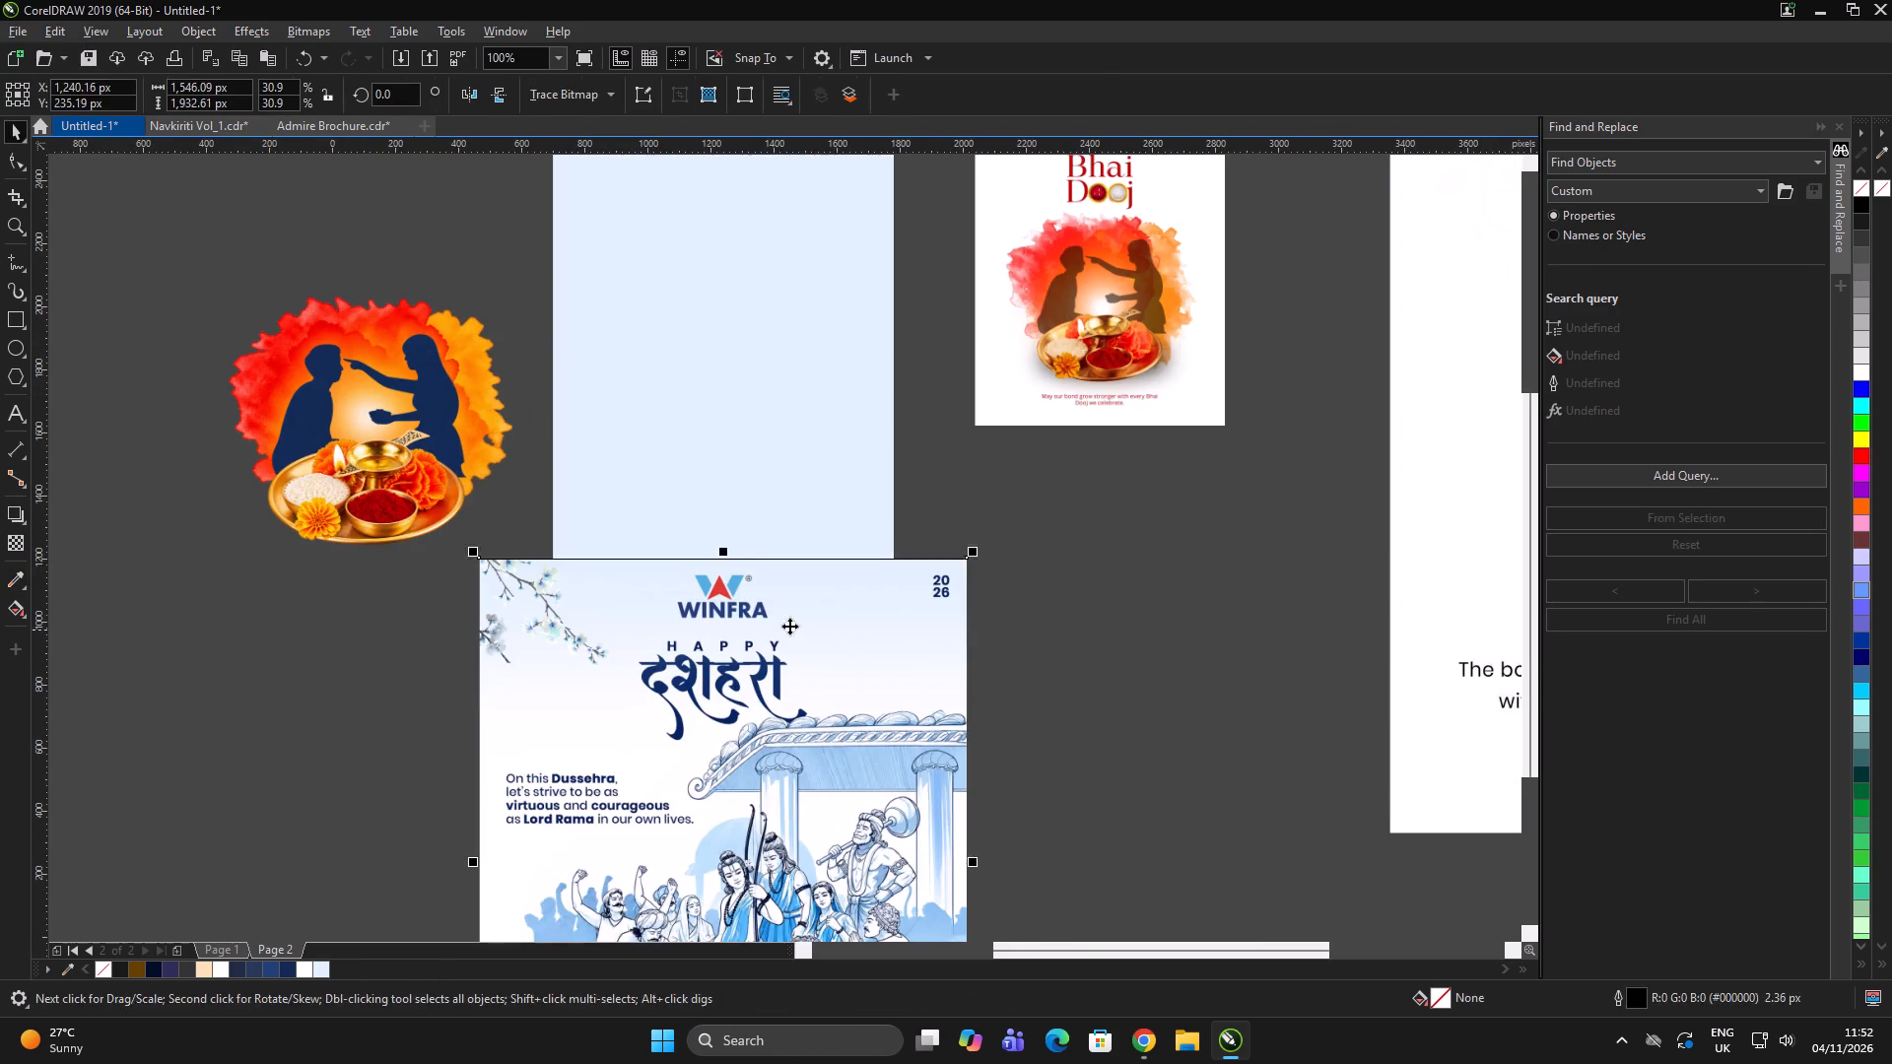
{"action": "left_click_drag", "start_coordinate": [839, 622], "coordinate": [491, 669]}
Apply a fountain fill to the background rectangle and set its type to elliptical.
{"action": "left_click", "coordinate": [739, 500]}
{"action": "key", "text": "g"}
{"action": "left_click_drag", "start_coordinate": [663, 349], "coordinate": [845, 303]}
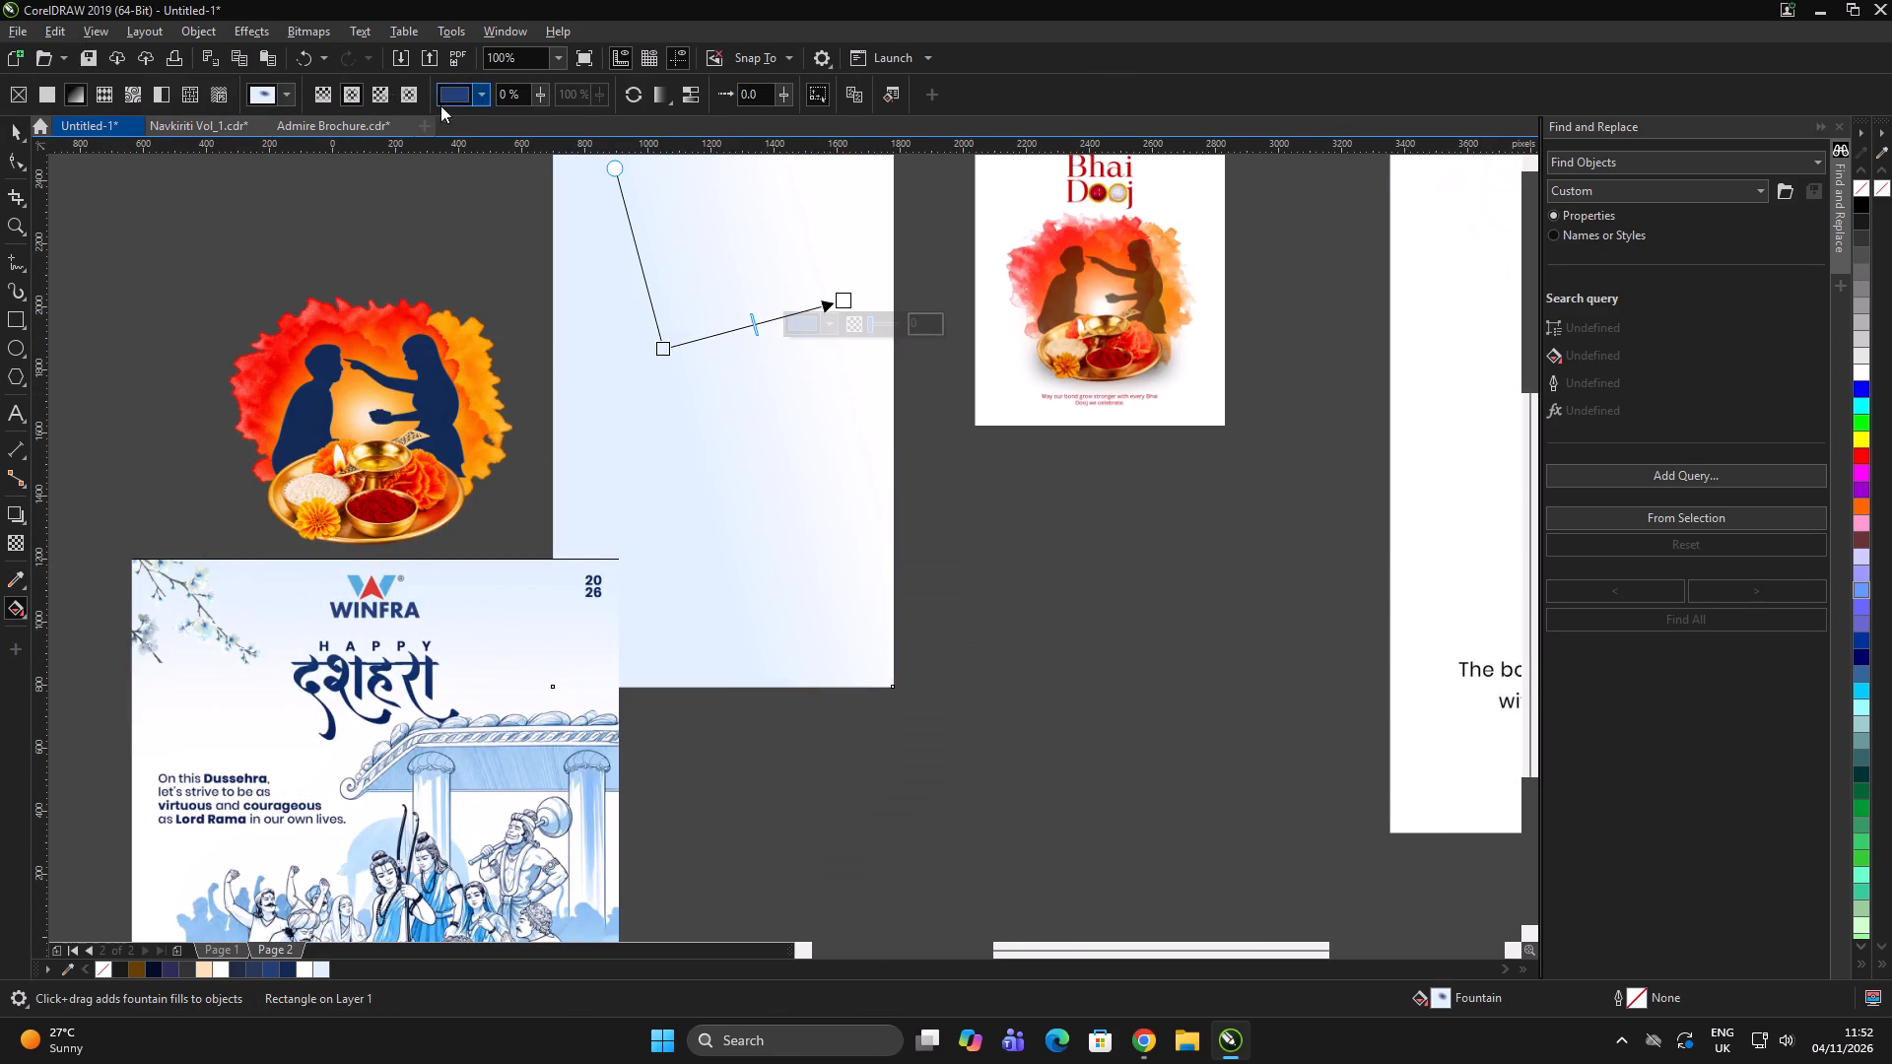
{"action": "left_click", "coordinate": [401, 86]}
{"action": "left_click", "coordinate": [378, 93]}
{"action": "left_click", "coordinate": [378, 90]}
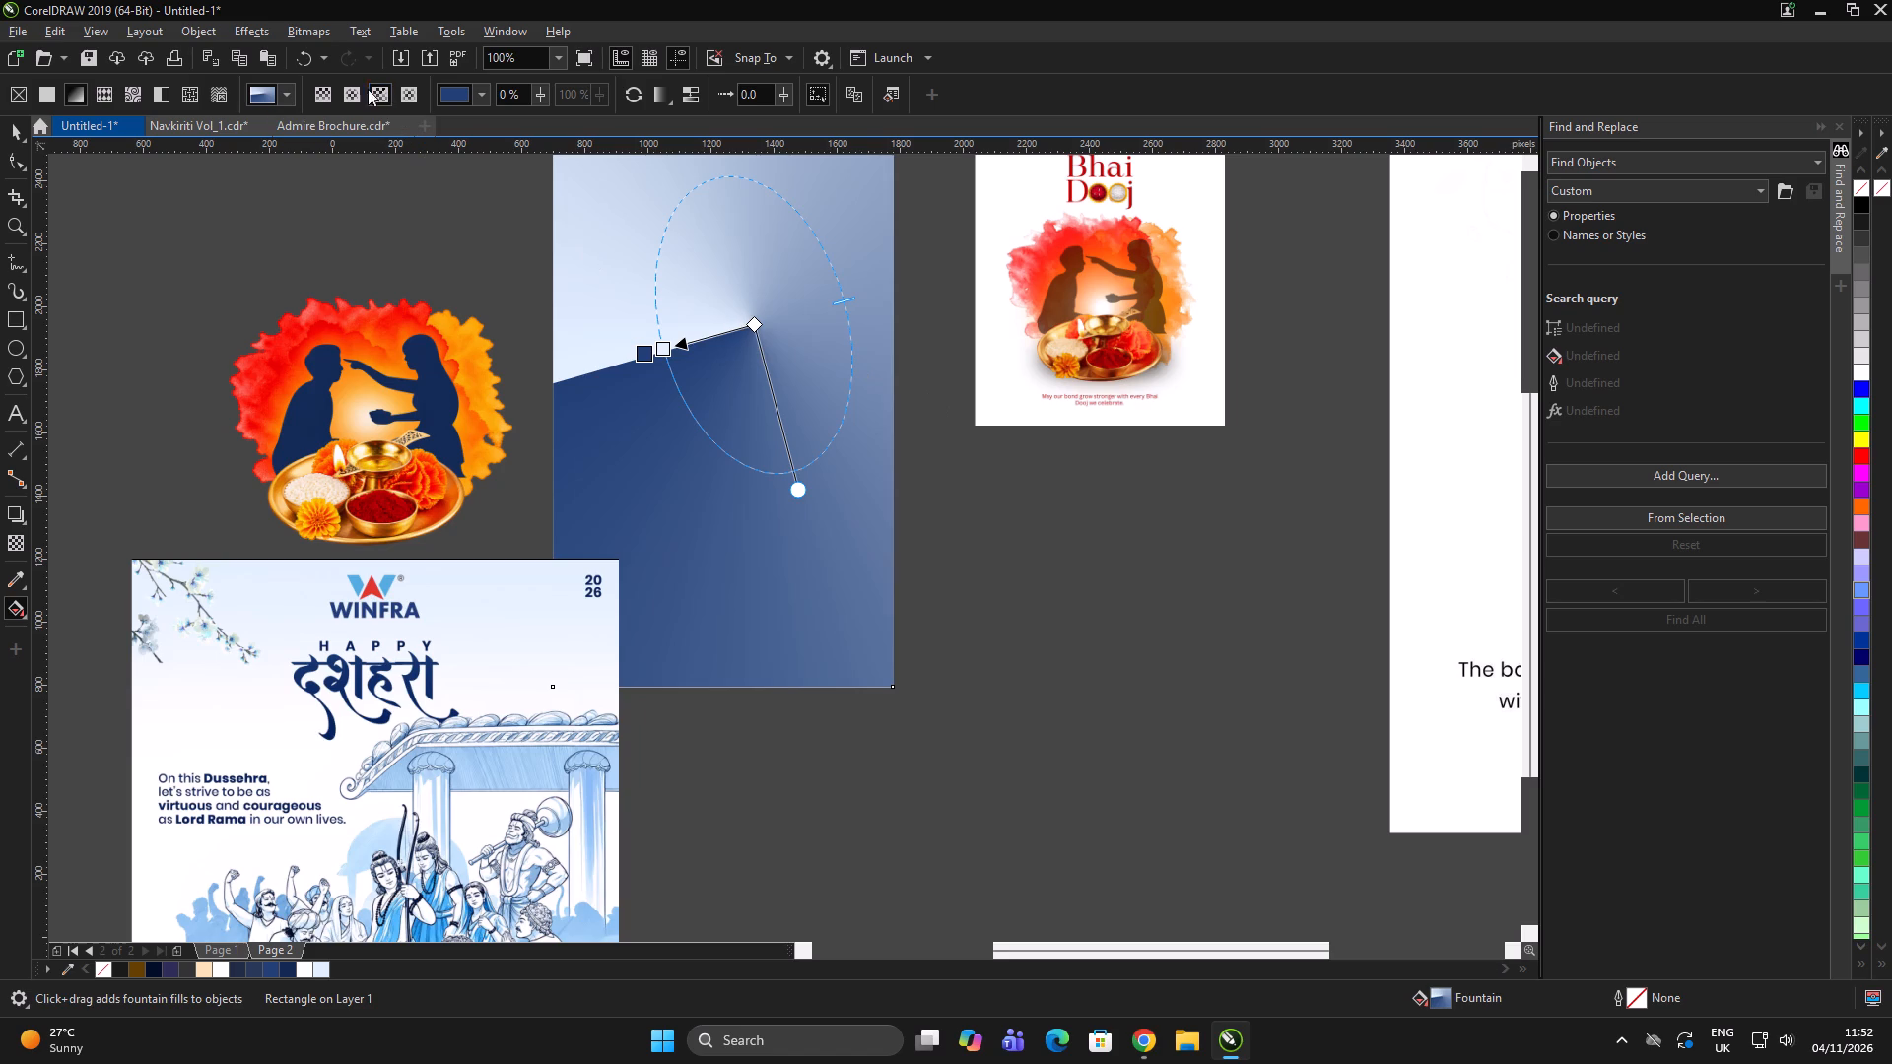
{"action": "left_click", "coordinate": [353, 89]}
Colour the elliptical fill's centre white and its outer end the sampled pale blue.
{"action": "left_click", "coordinate": [751, 321]}
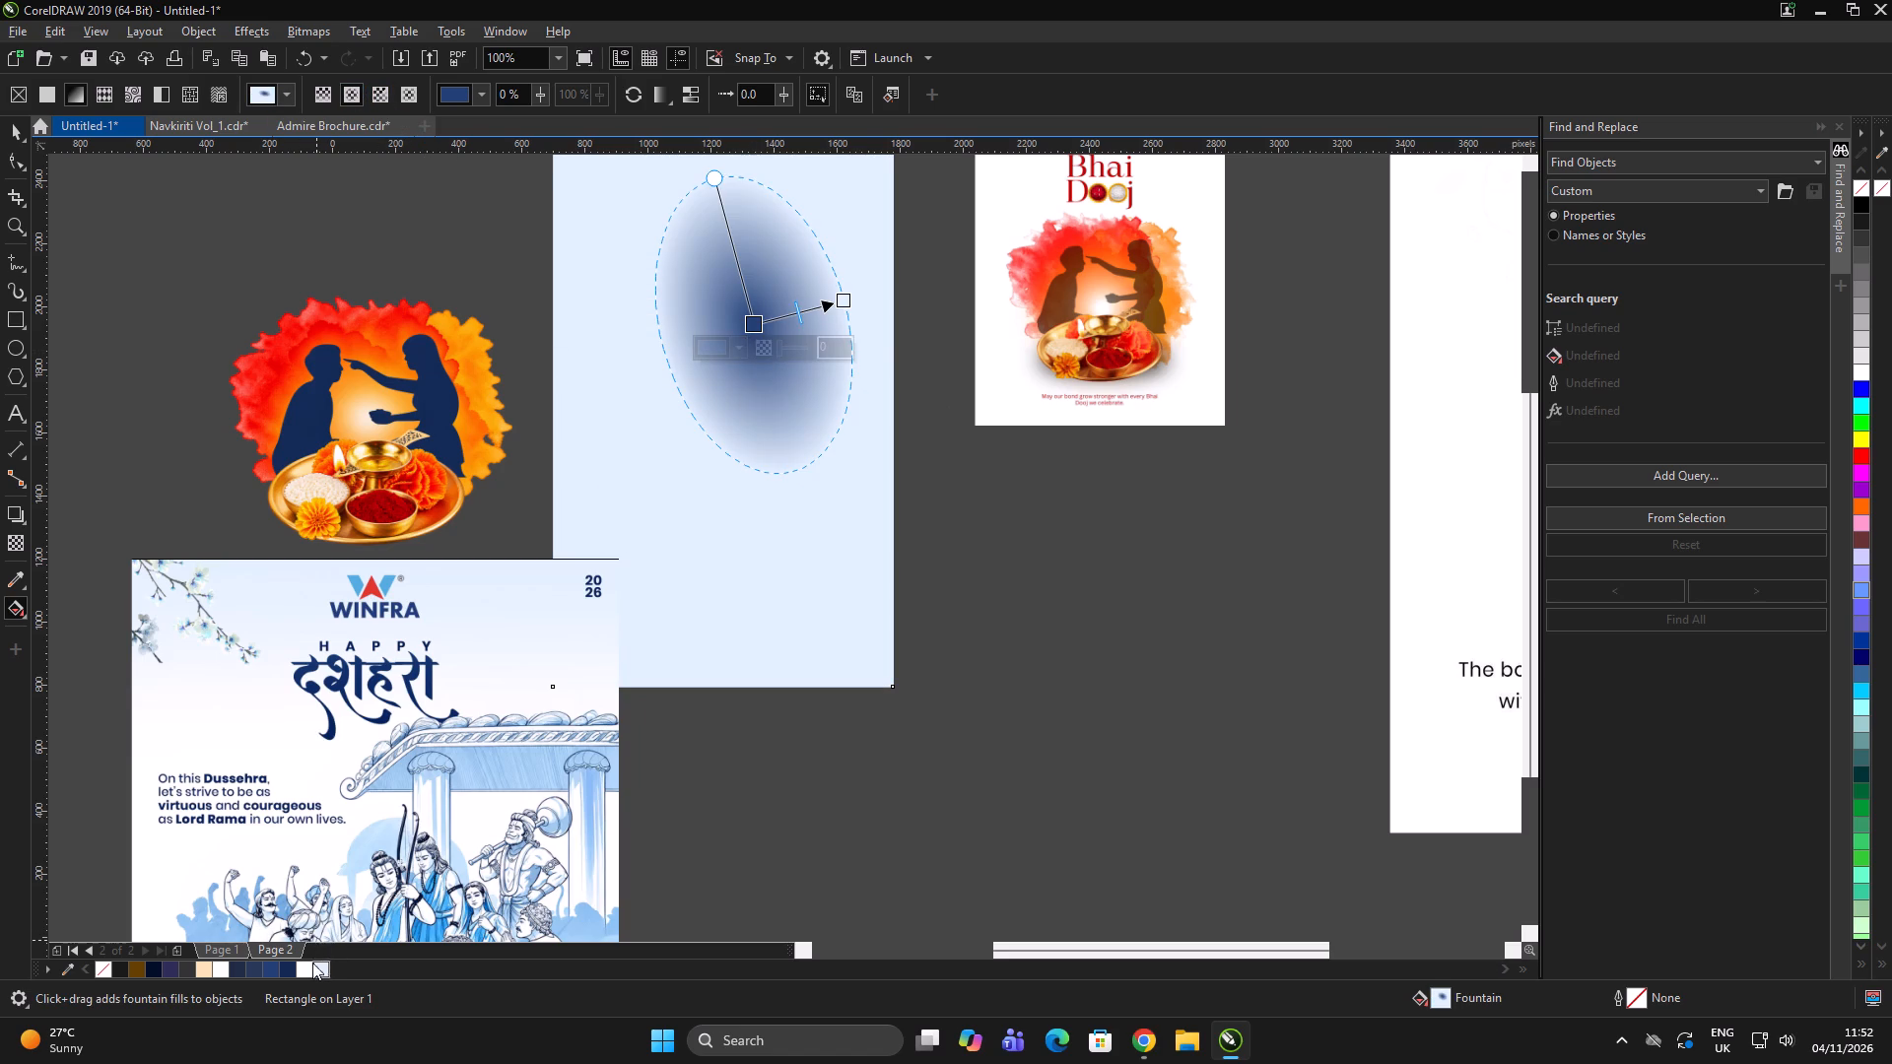
{"action": "left_click", "coordinate": [319, 972]}
{"action": "left_click", "coordinate": [847, 302]}
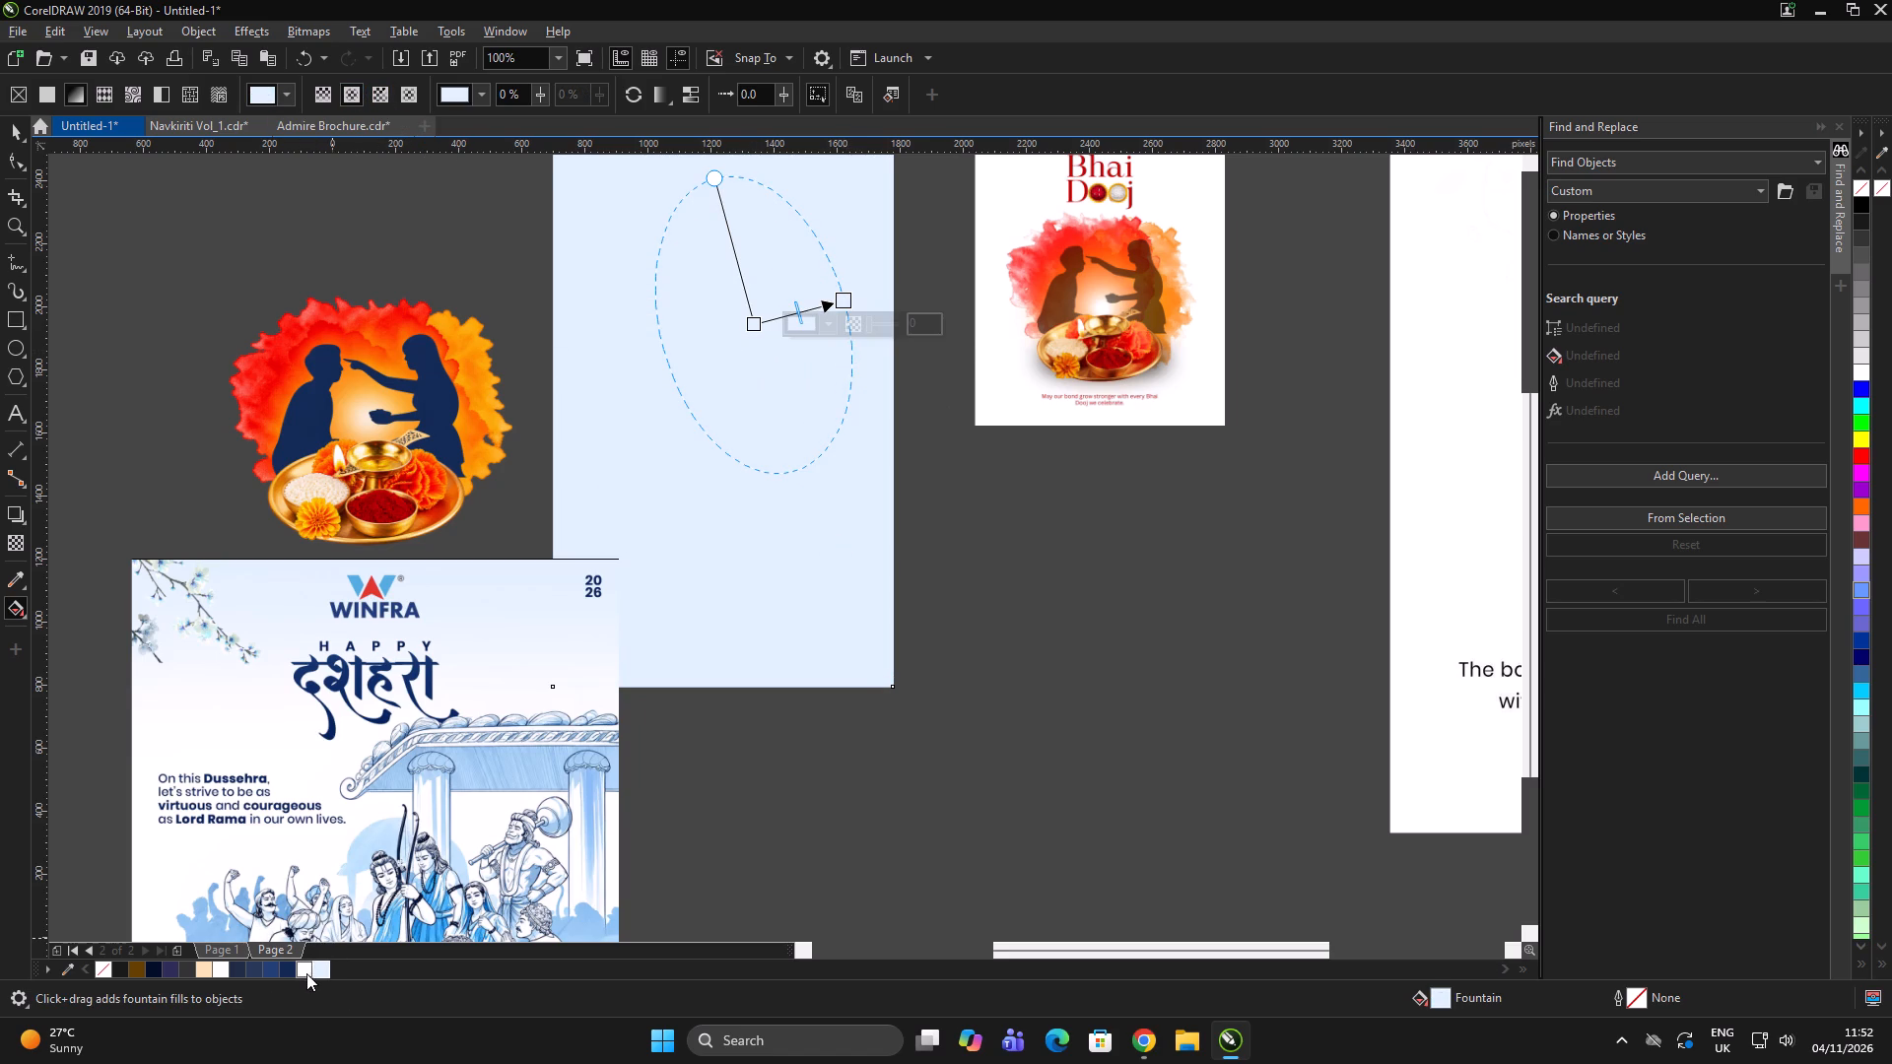
{"action": "left_click", "coordinate": [303, 972]}
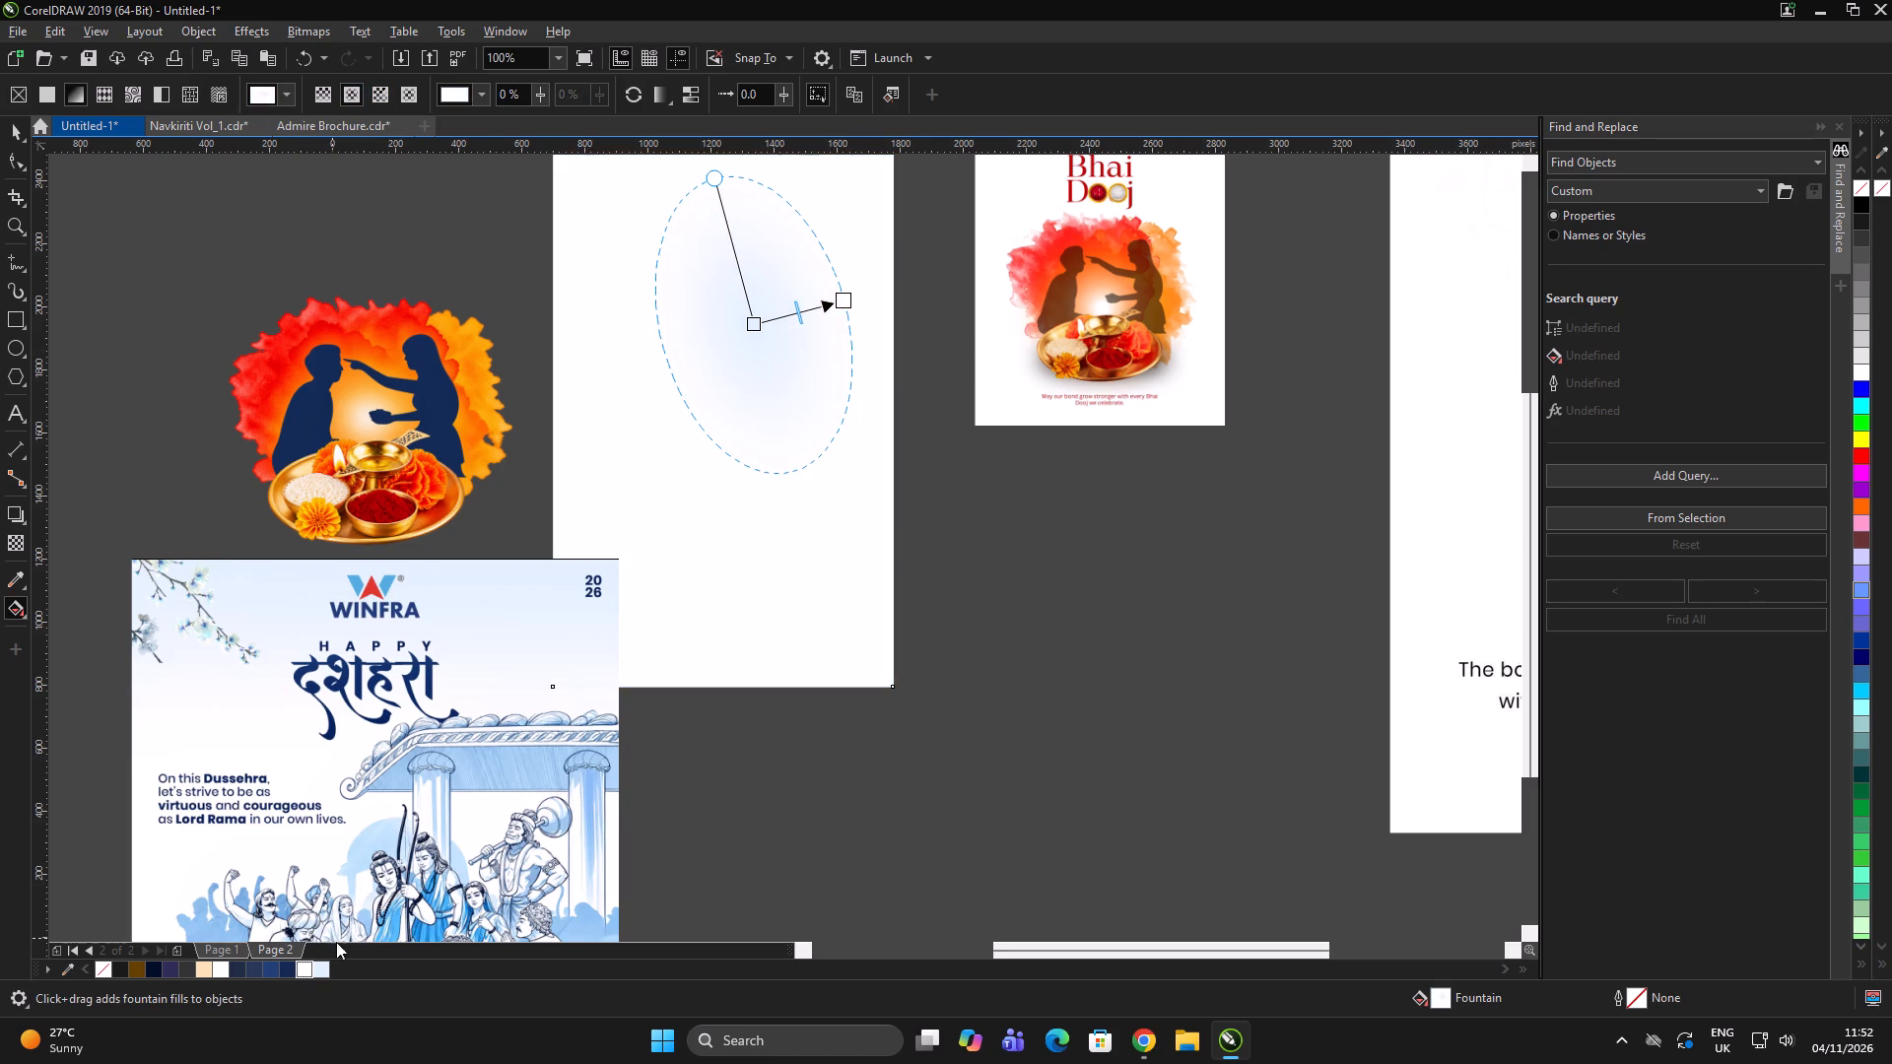
{"action": "left_click", "coordinate": [756, 321]}
{"action": "left_click", "coordinate": [304, 969]}
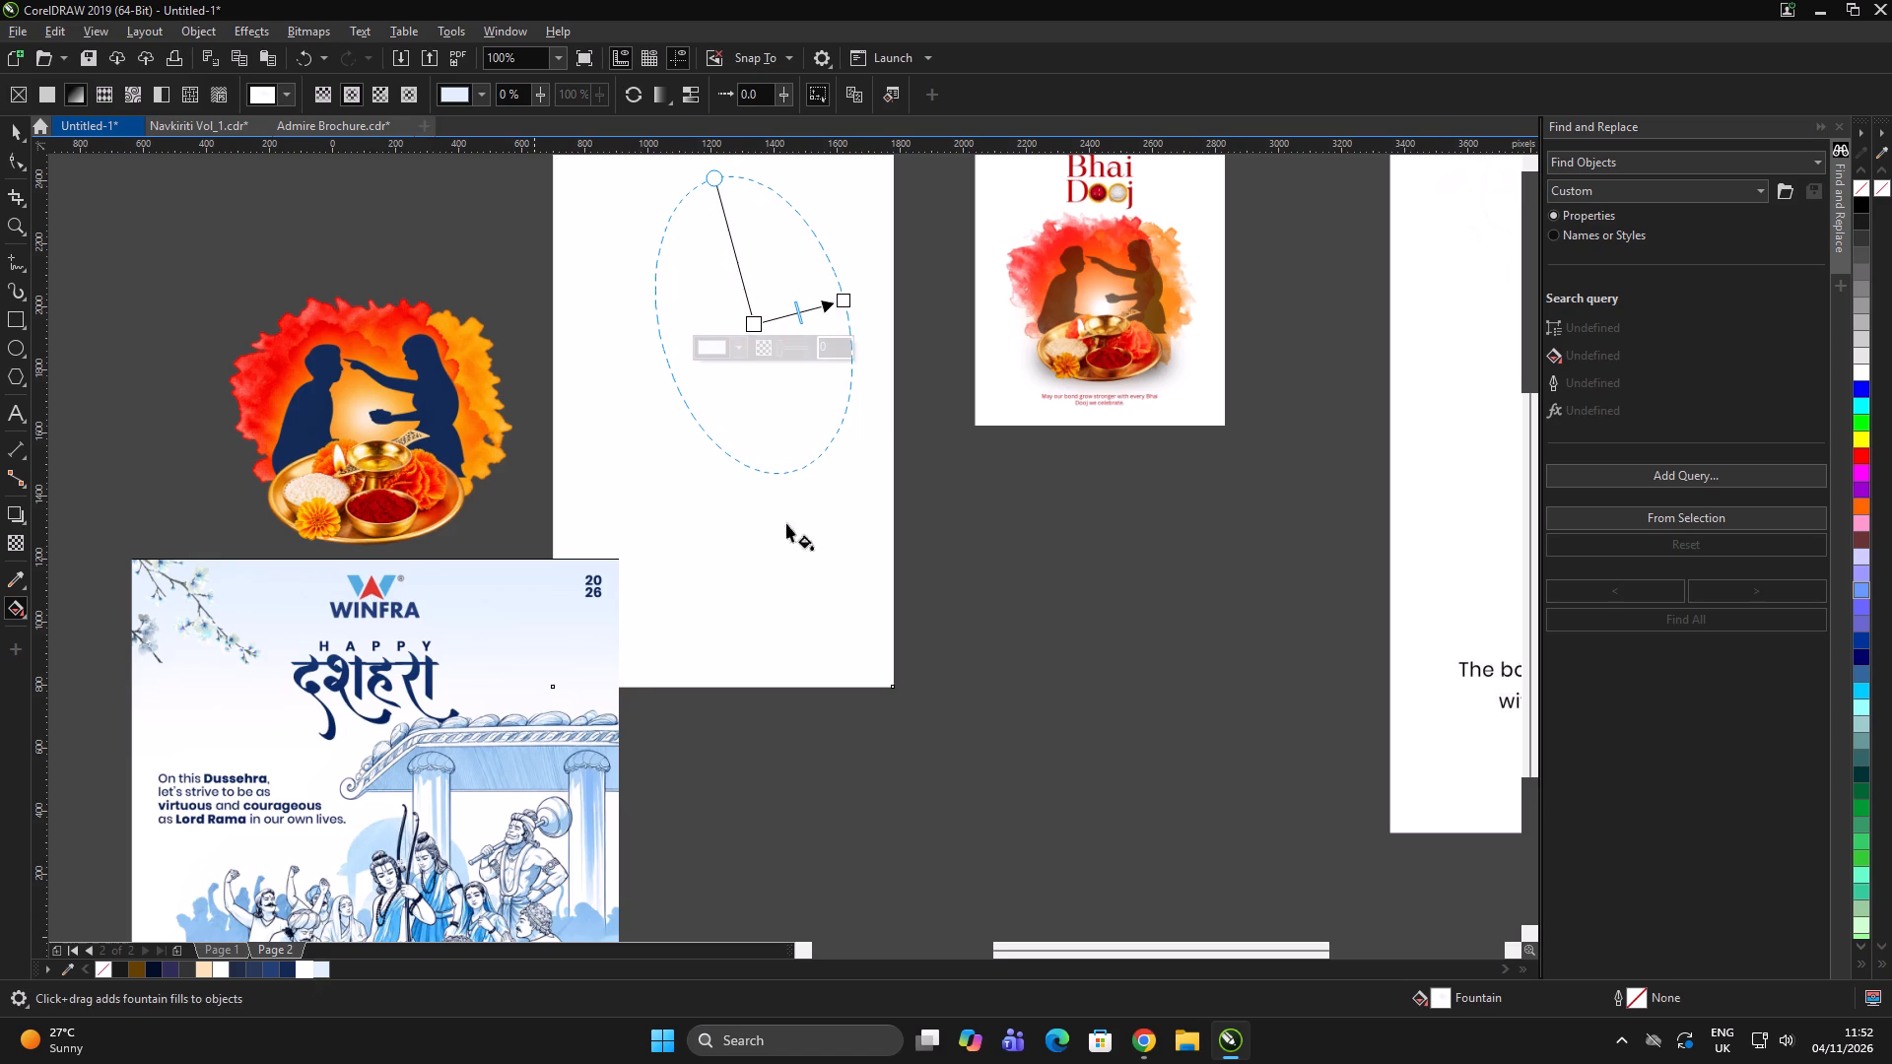
{"action": "left_click", "coordinate": [841, 301]}
{"action": "left_click", "coordinate": [317, 964]}
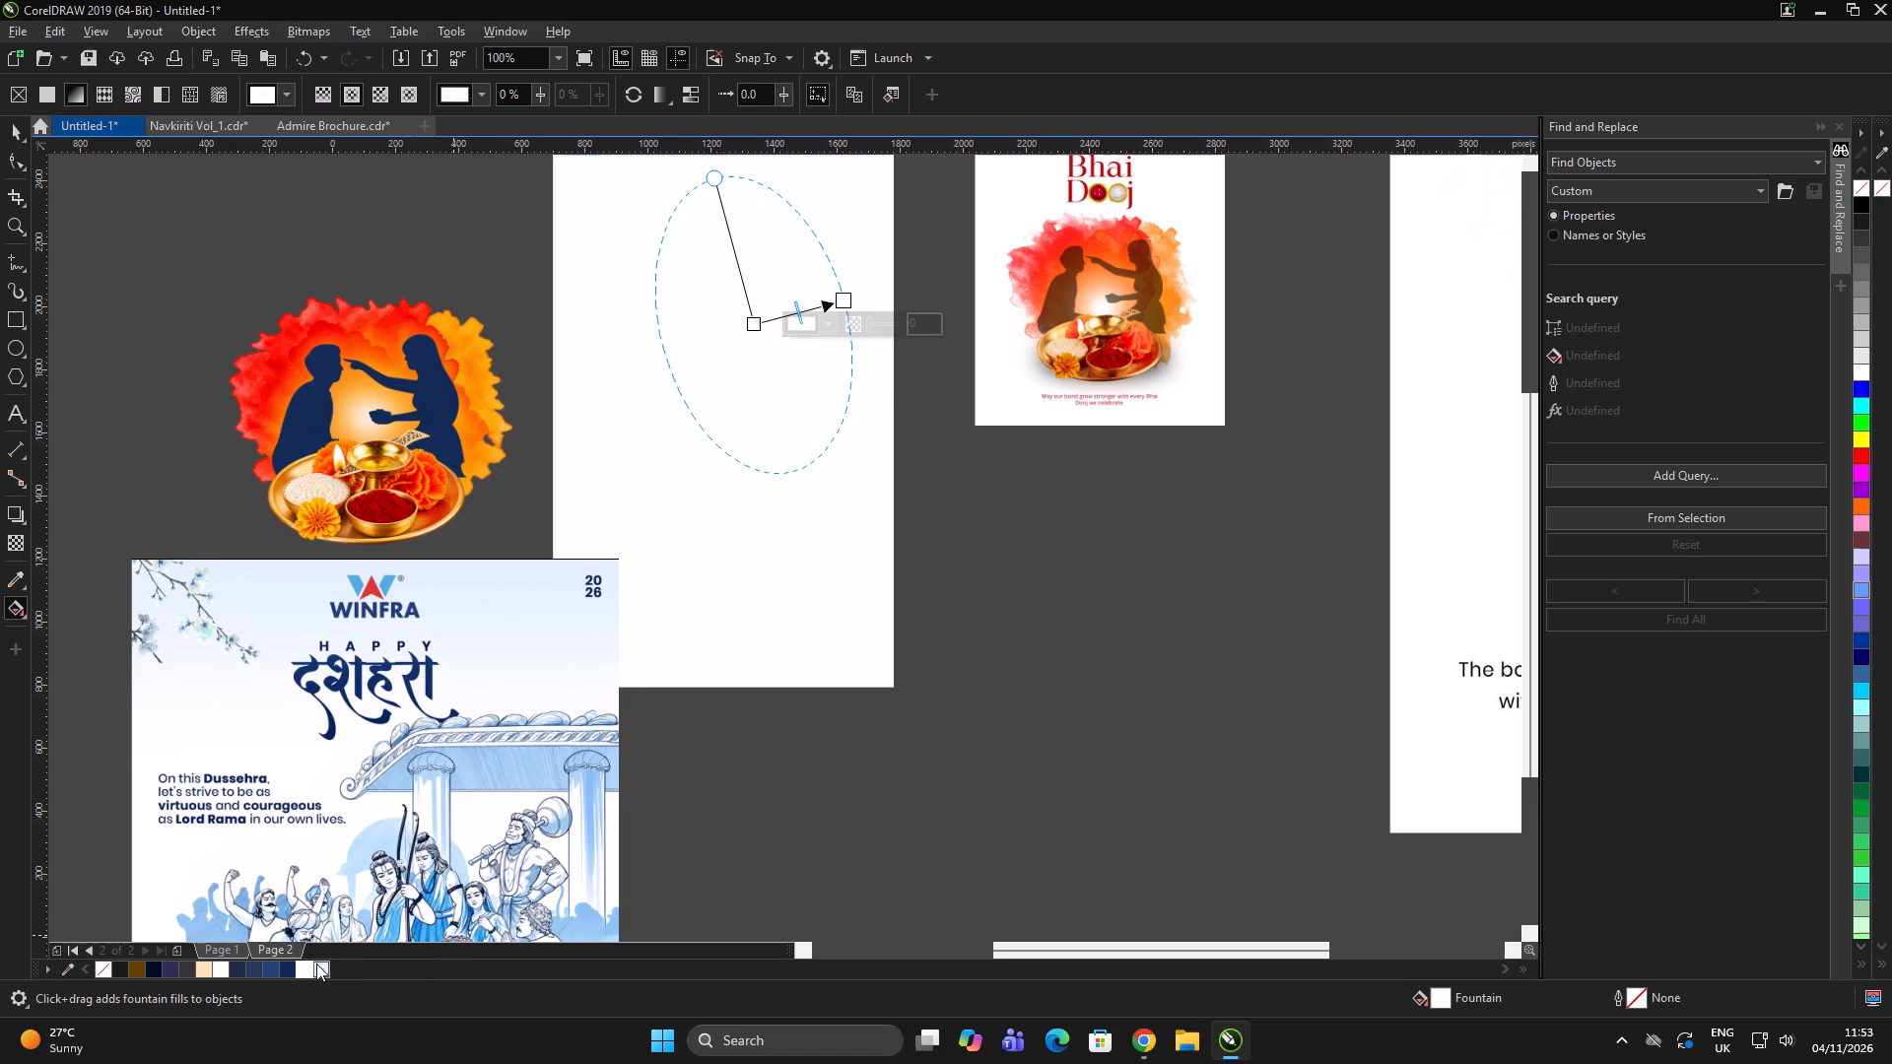
Move the Winfra poster farther left, clear of the background rectangle.
{"action": "scroll", "coordinate": [774, 617], "scroll_direction": "down", "scroll_amount": 2}
{"action": "scroll", "coordinate": [738, 626], "scroll_direction": "up", "scroll_amount": 1}
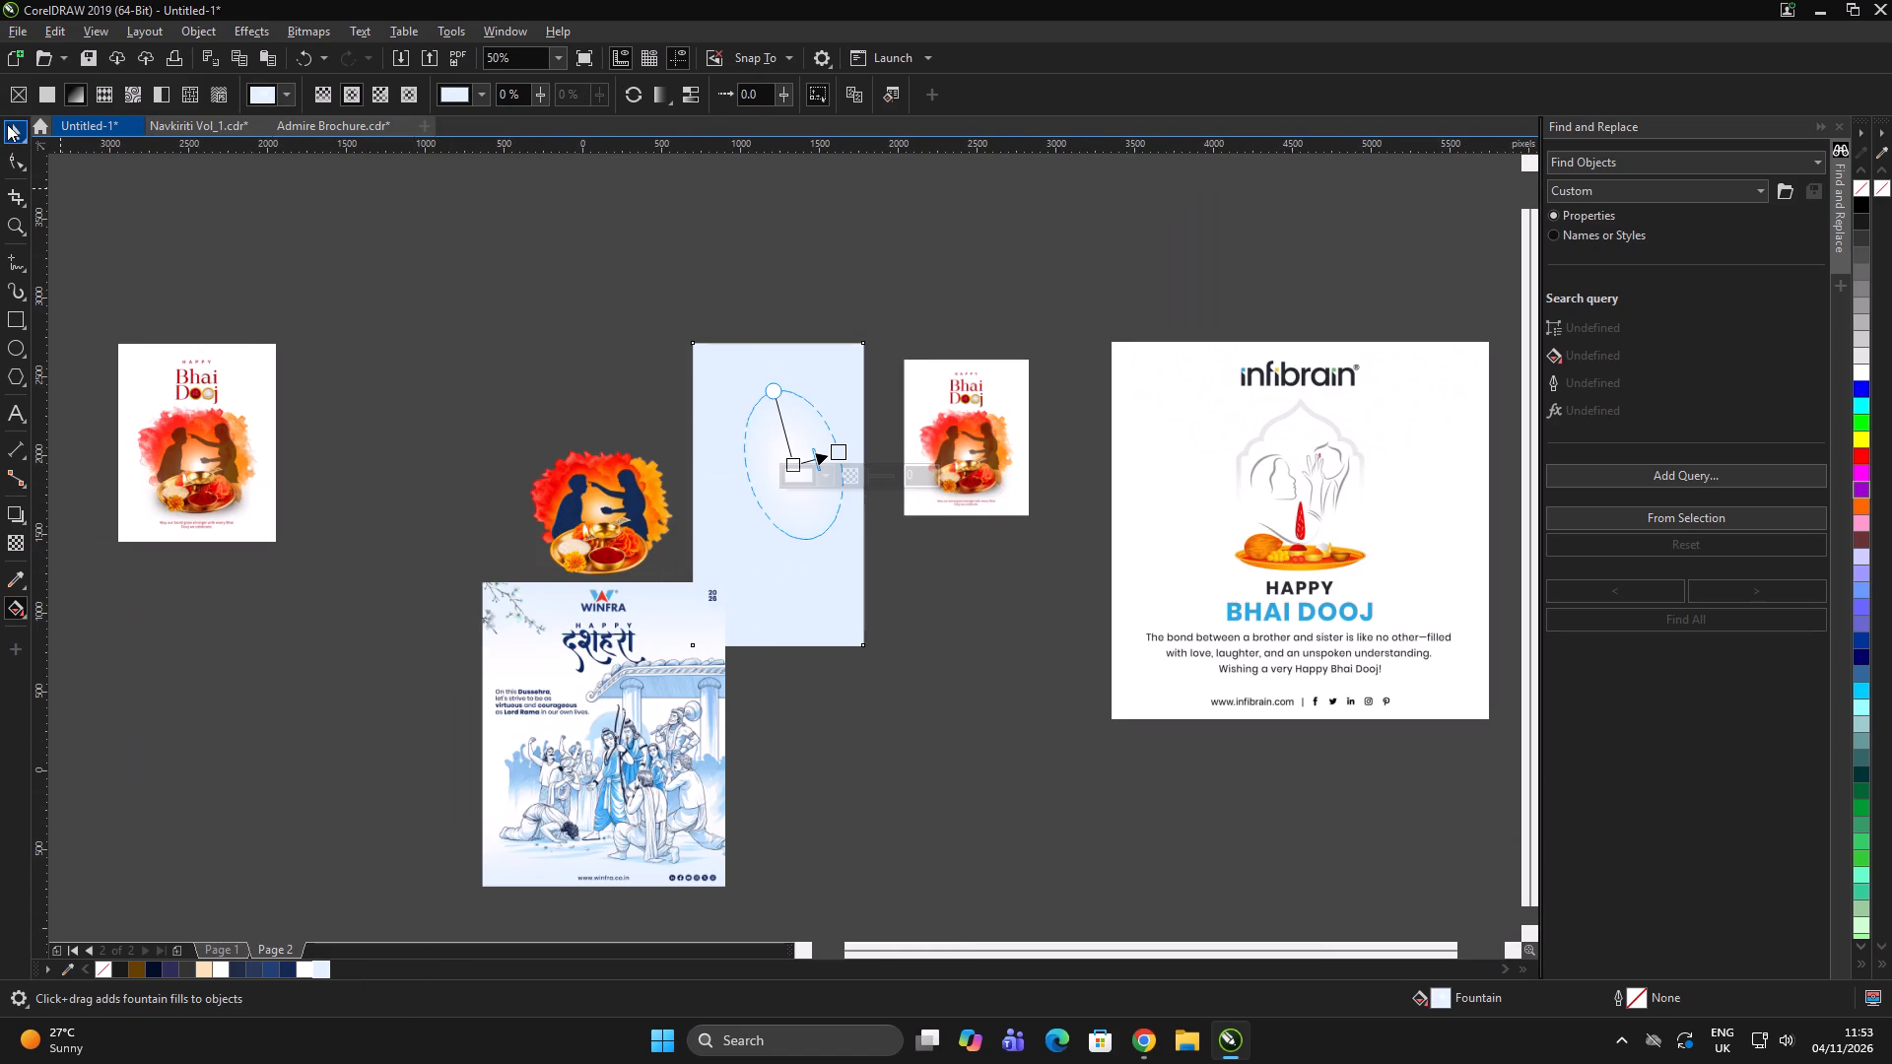
{"action": "left_click", "coordinate": [8, 125]}
{"action": "left_click_drag", "start_coordinate": [606, 701], "coordinate": [311, 696]}
Enlarge the background's elliptical fill well past the page edges and shift its centre to the middle of the page.
{"action": "left_click", "coordinate": [838, 551]}
{"action": "scroll", "coordinate": [837, 554], "scroll_direction": "up", "scroll_amount": 1}
{"action": "key", "text": "g"}
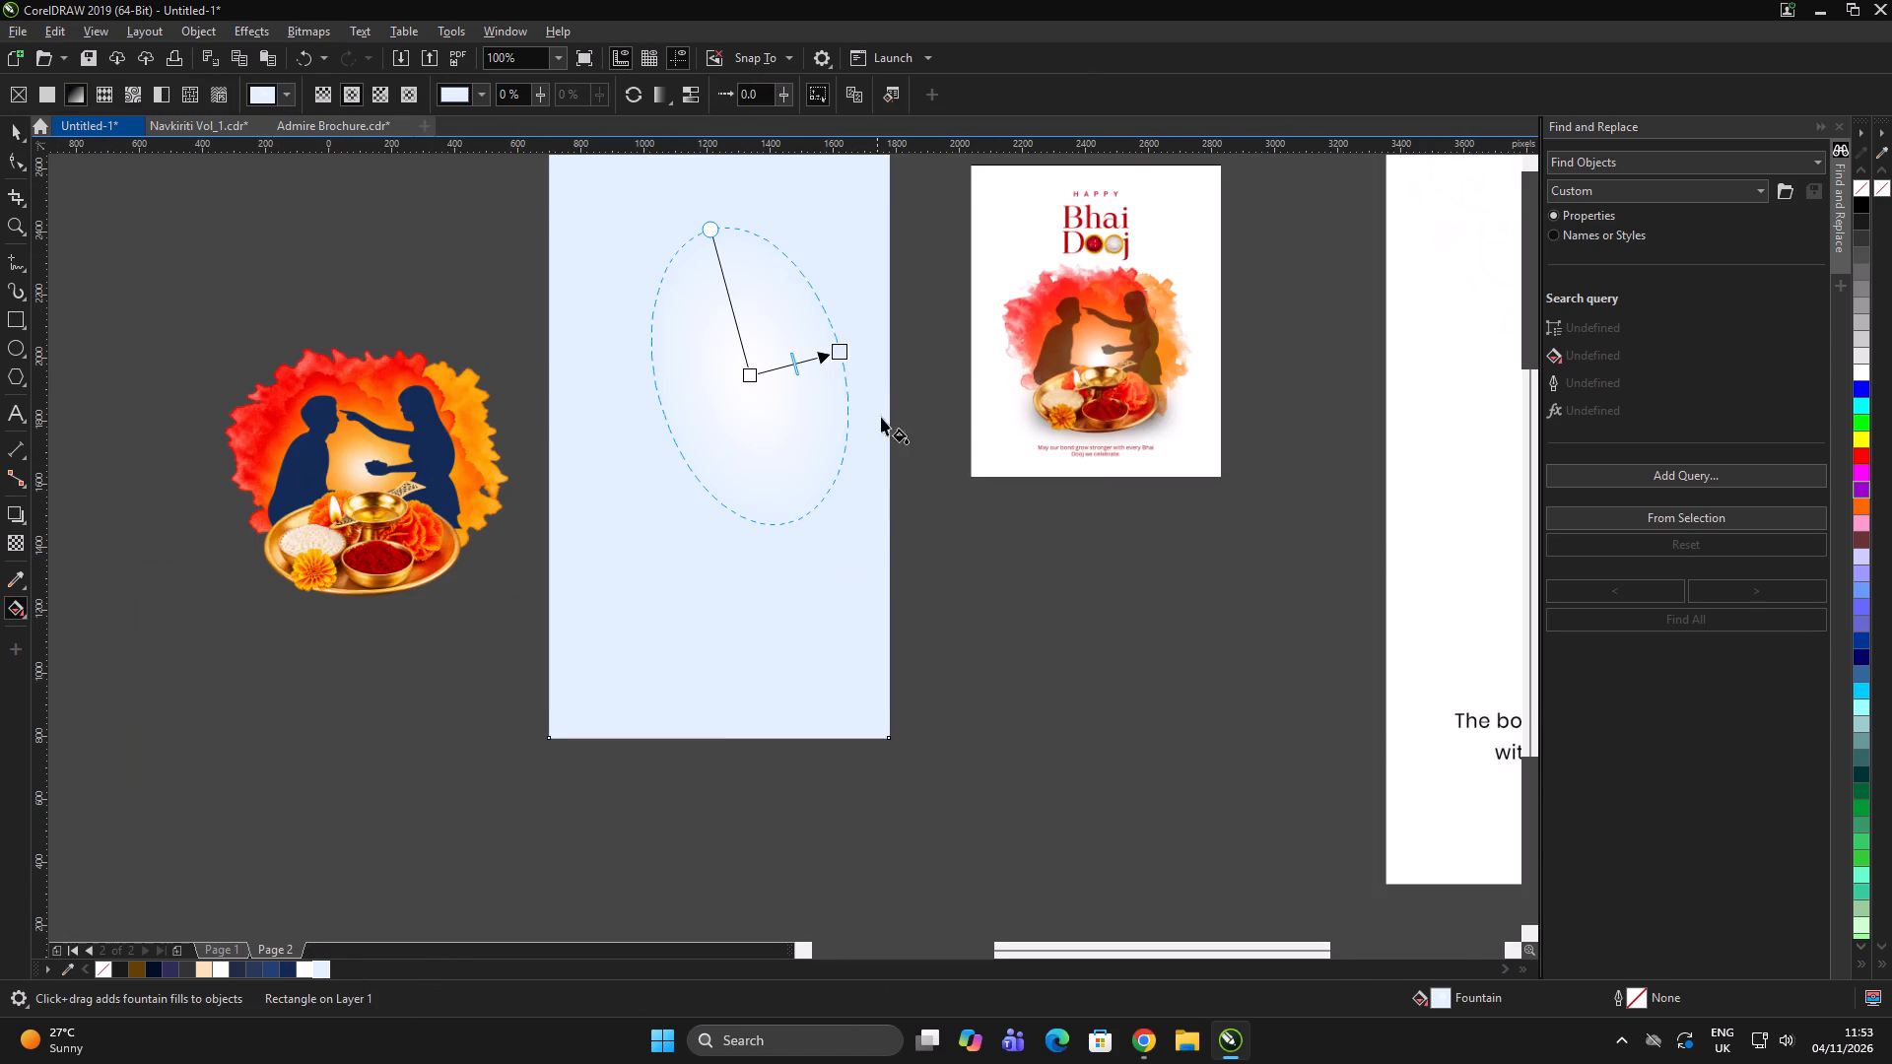
{"action": "left_click_drag", "start_coordinate": [842, 351], "coordinate": [991, 393]}
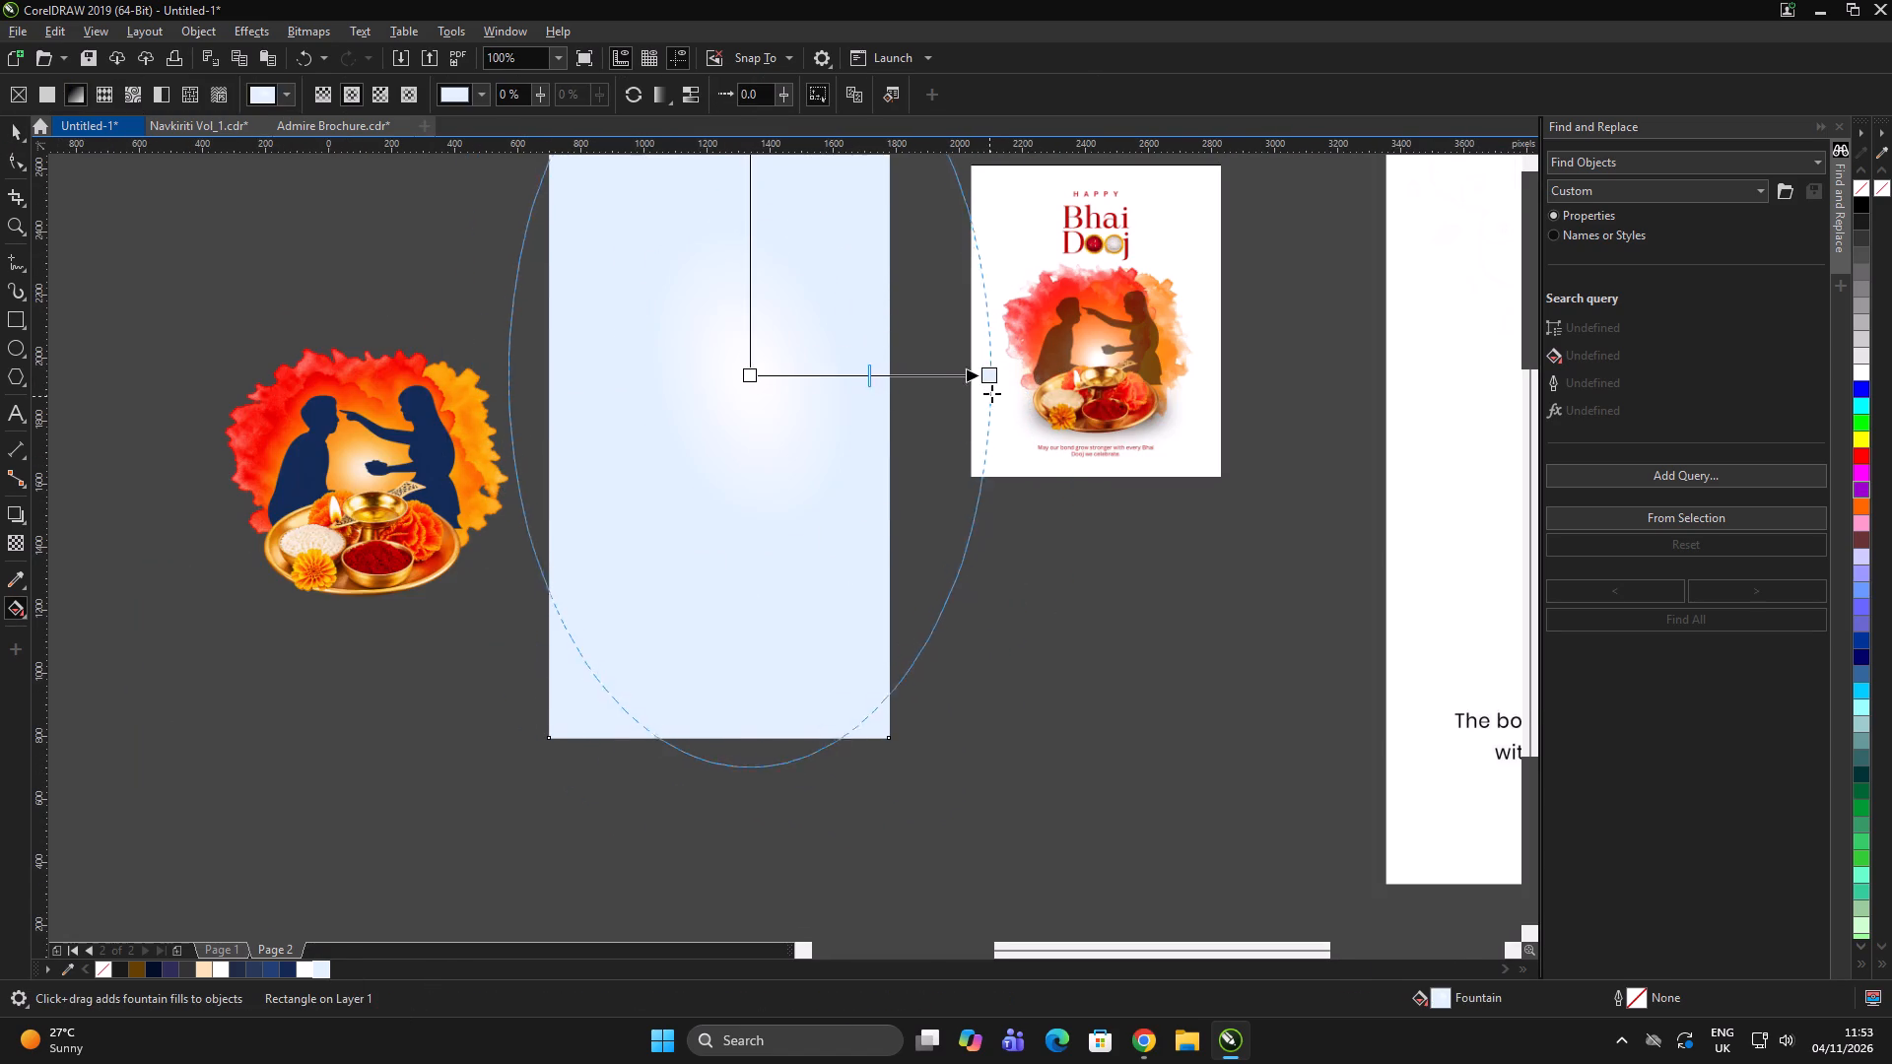
{"action": "left_click_drag", "start_coordinate": [991, 393], "coordinate": [994, 390]}
{"action": "left_click_drag", "start_coordinate": [748, 375], "coordinate": [727, 378]}
{"action": "scroll", "coordinate": [737, 415], "scroll_direction": "down", "scroll_amount": 1}
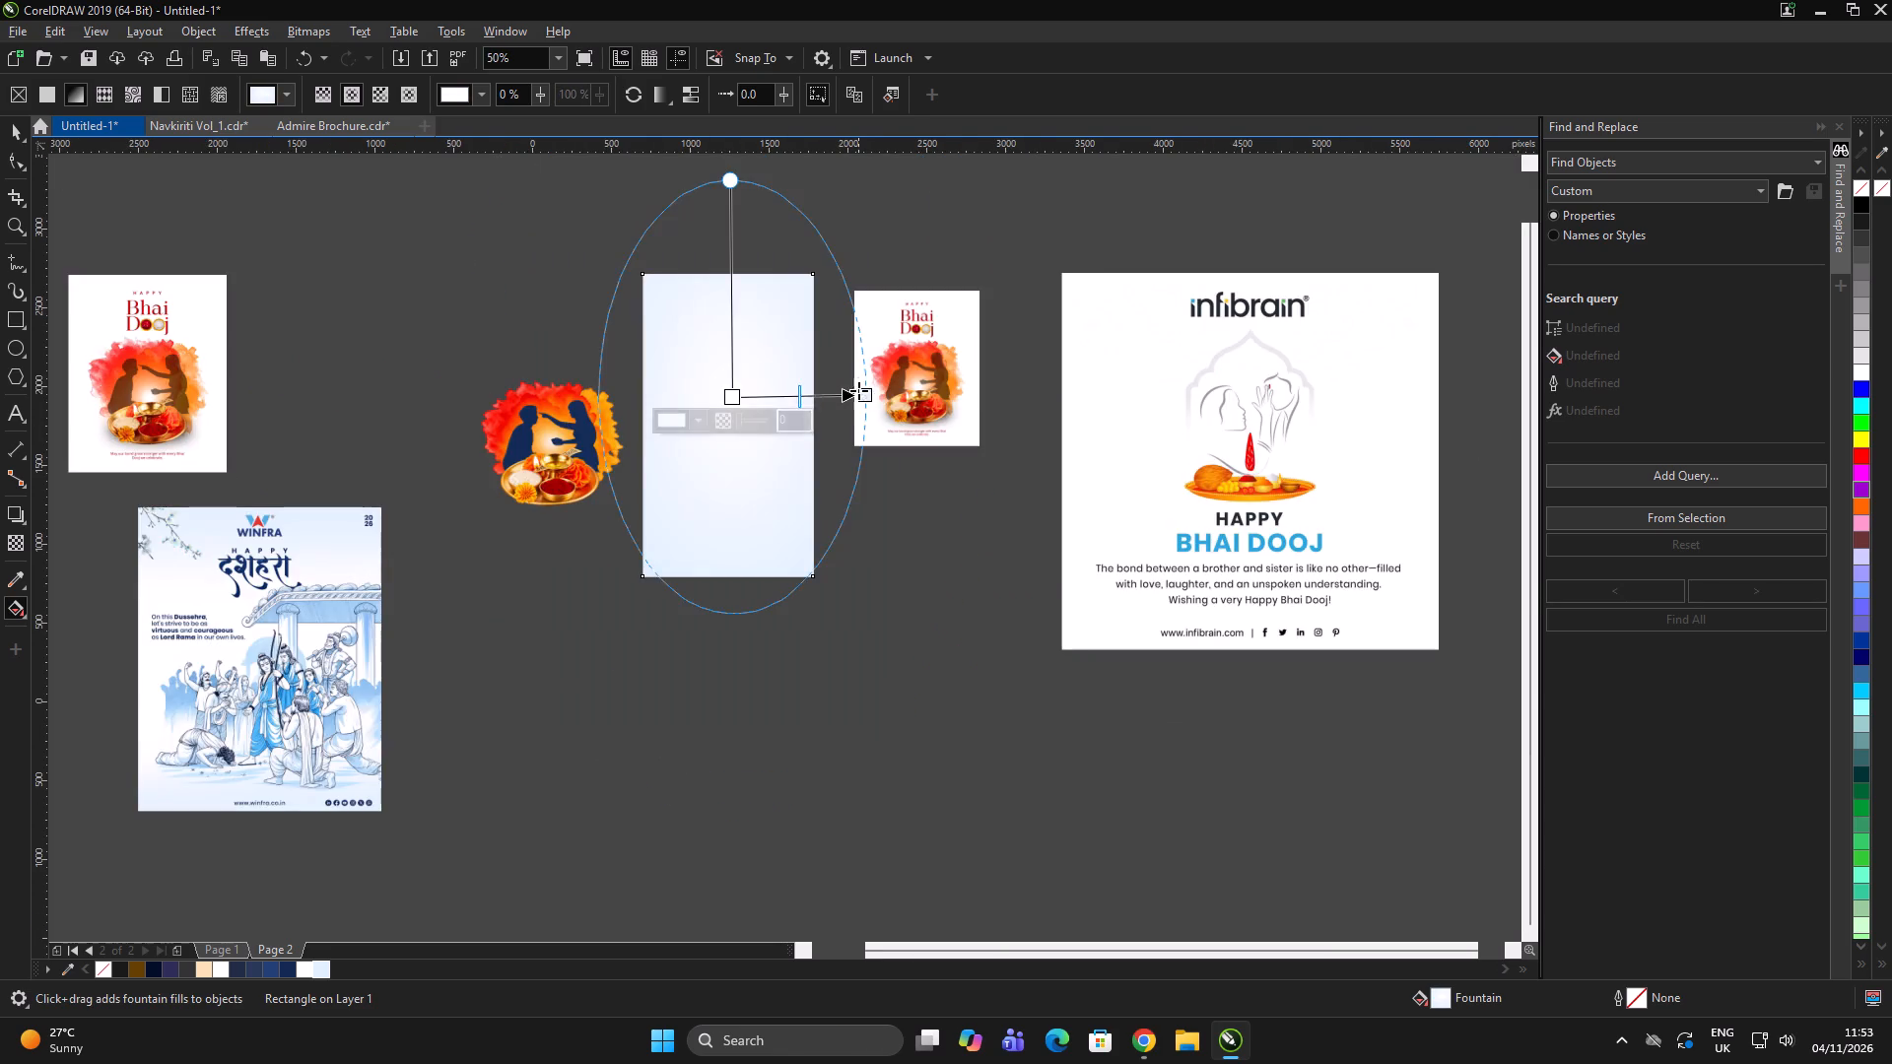
{"action": "scroll", "coordinate": [852, 369], "scroll_direction": "up", "scroll_amount": 1}
{"action": "left_click_drag", "start_coordinate": [878, 422], "coordinate": [866, 422]}
{"action": "double_click", "coordinate": [1038, 672]}
Place a copy of the white Bhai Dooj poster on the pale blue background, leaving the original beside the page.
{"action": "left_click", "coordinate": [1000, 464]}
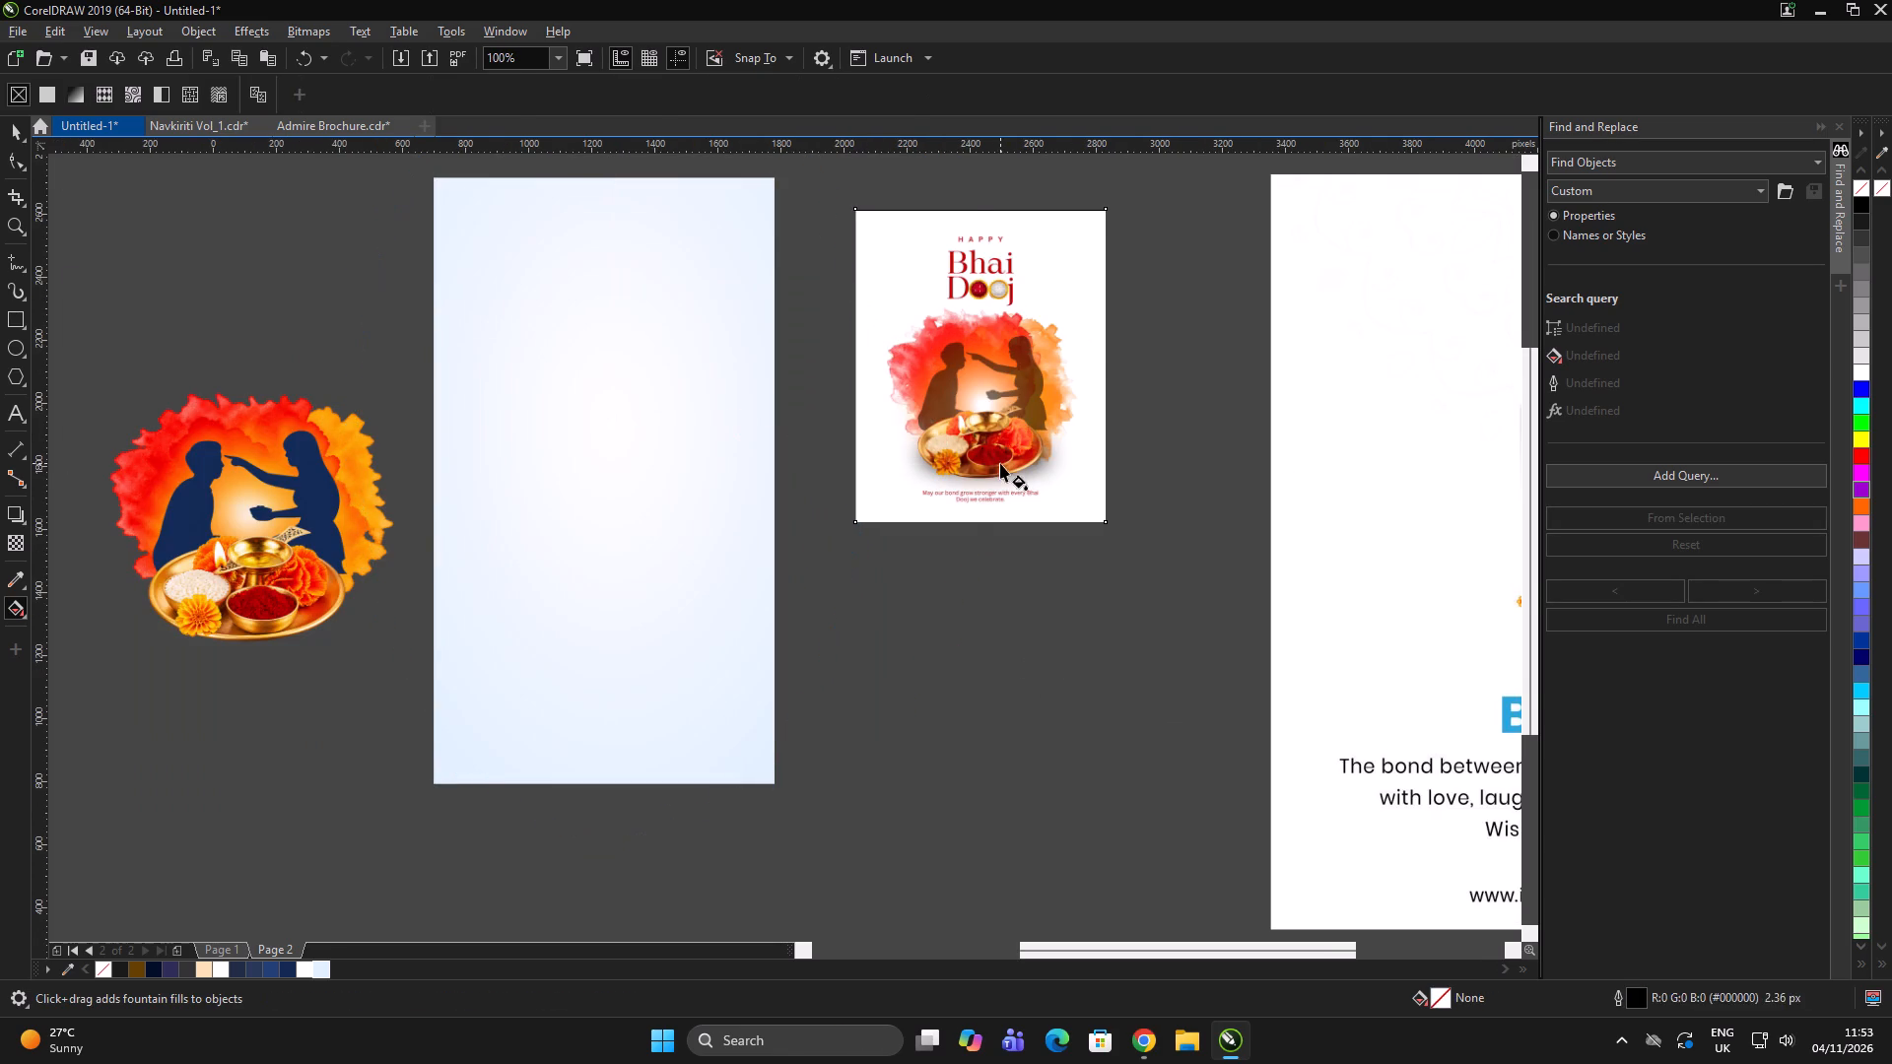
{"action": "key", "text": "space"}
{"action": "left_click", "coordinate": [1018, 421]}
{"action": "left_click_drag", "start_coordinate": [1019, 419], "coordinate": [633, 541]}
{"action": "right_click", "coordinate": [633, 541]}
{"action": "double_click", "coordinate": [912, 577]}
{"action": "left_click", "coordinate": [668, 524]}
Crop the copied poster with the Shape tool, removing the Happy Bhai Dooj title above and the red message below the artwork.
{"action": "scroll", "coordinate": [566, 455], "scroll_direction": "up", "scroll_amount": 3}
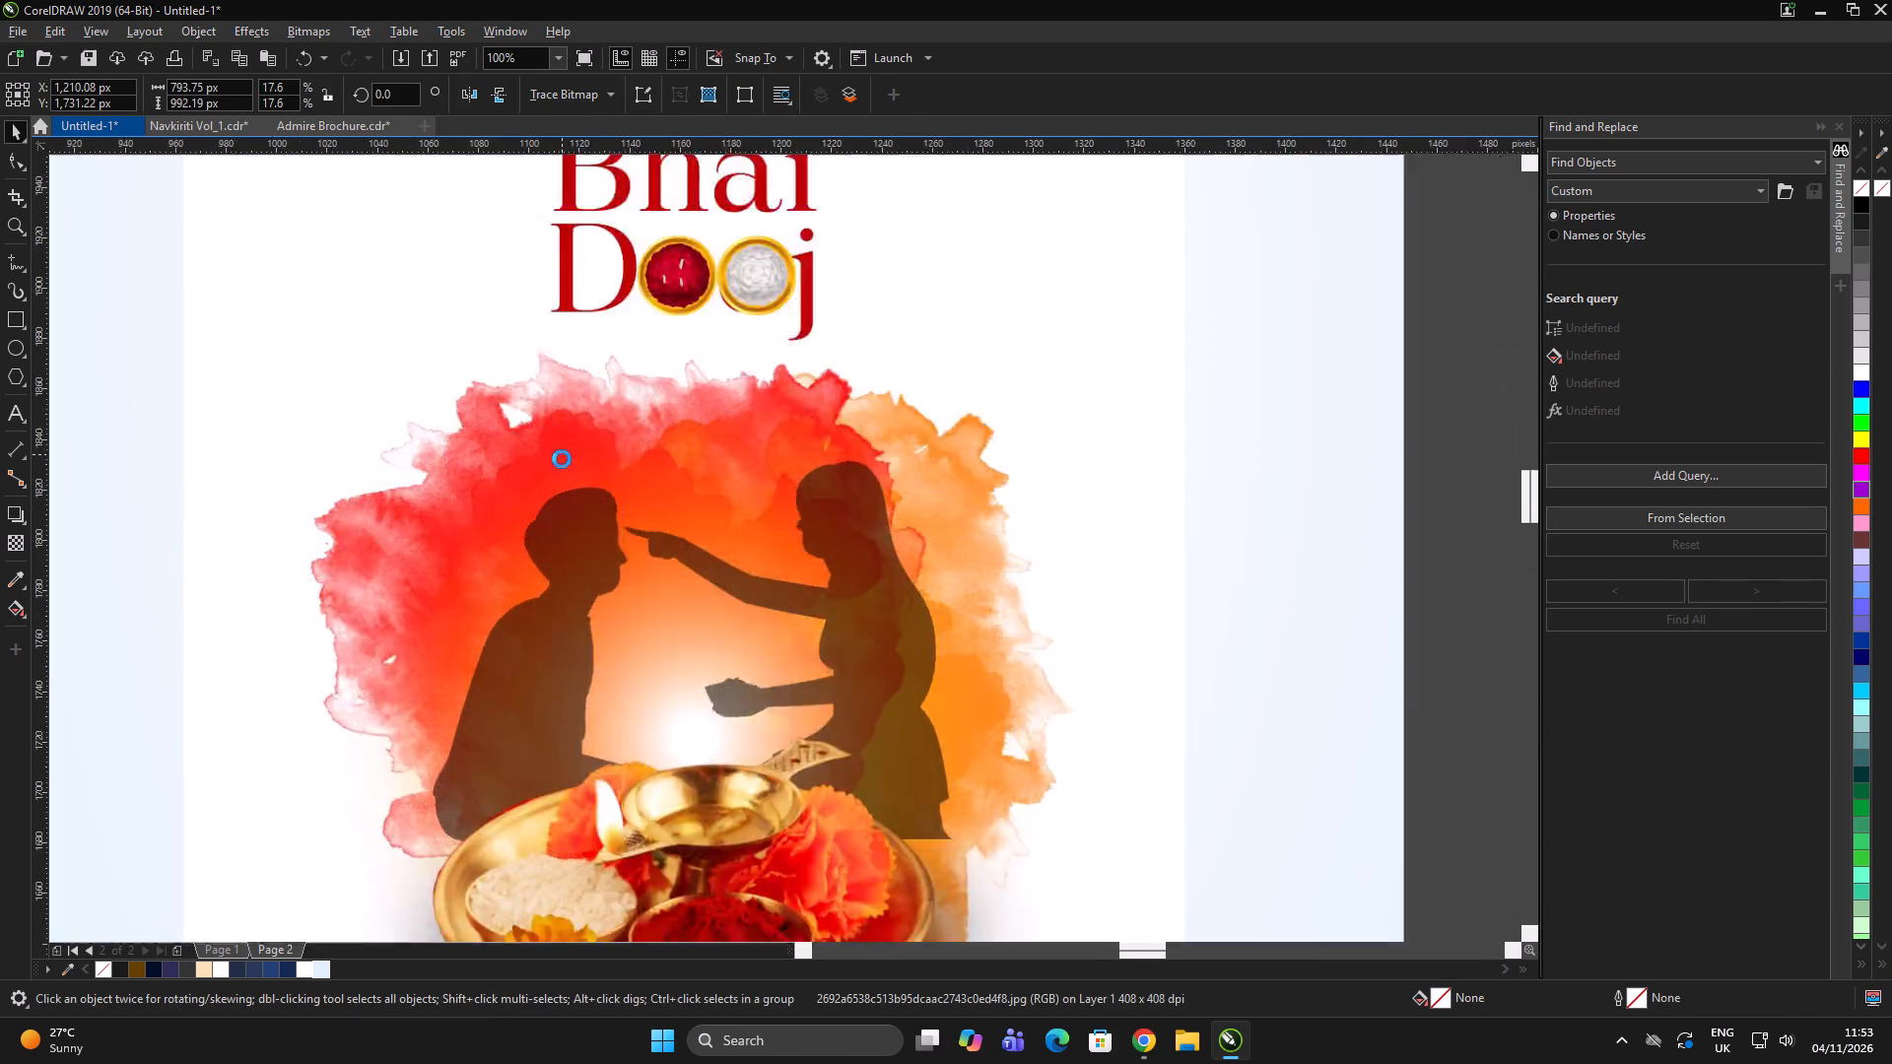
{"action": "scroll", "coordinate": [634, 467], "scroll_direction": "down", "scroll_amount": 2}
{"action": "scroll", "coordinate": [743, 426], "scroll_direction": "down", "scroll_amount": 1}
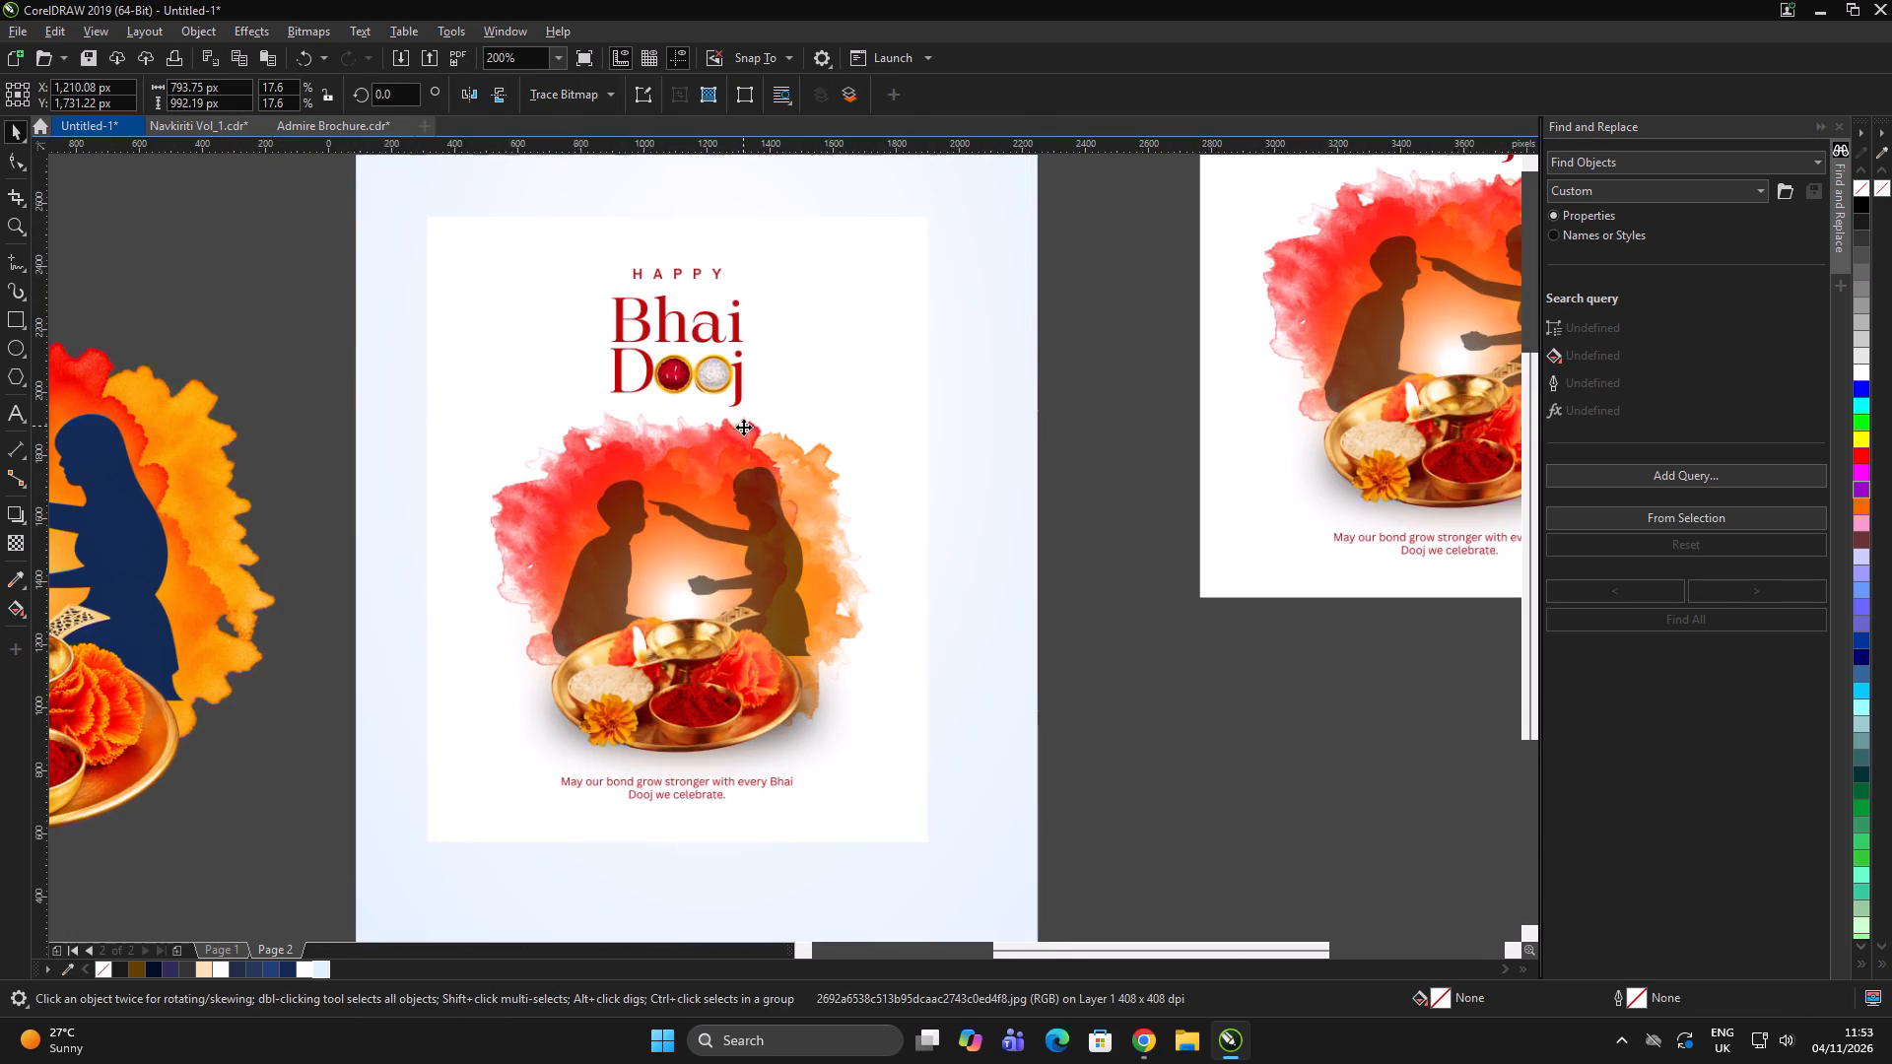
{"action": "key", "text": "F10"}
{"action": "left_click_drag", "start_coordinate": [553, 290], "coordinate": [856, 346]}
{"action": "left_click_drag", "start_coordinate": [839, 321], "coordinate": [832, 376]}
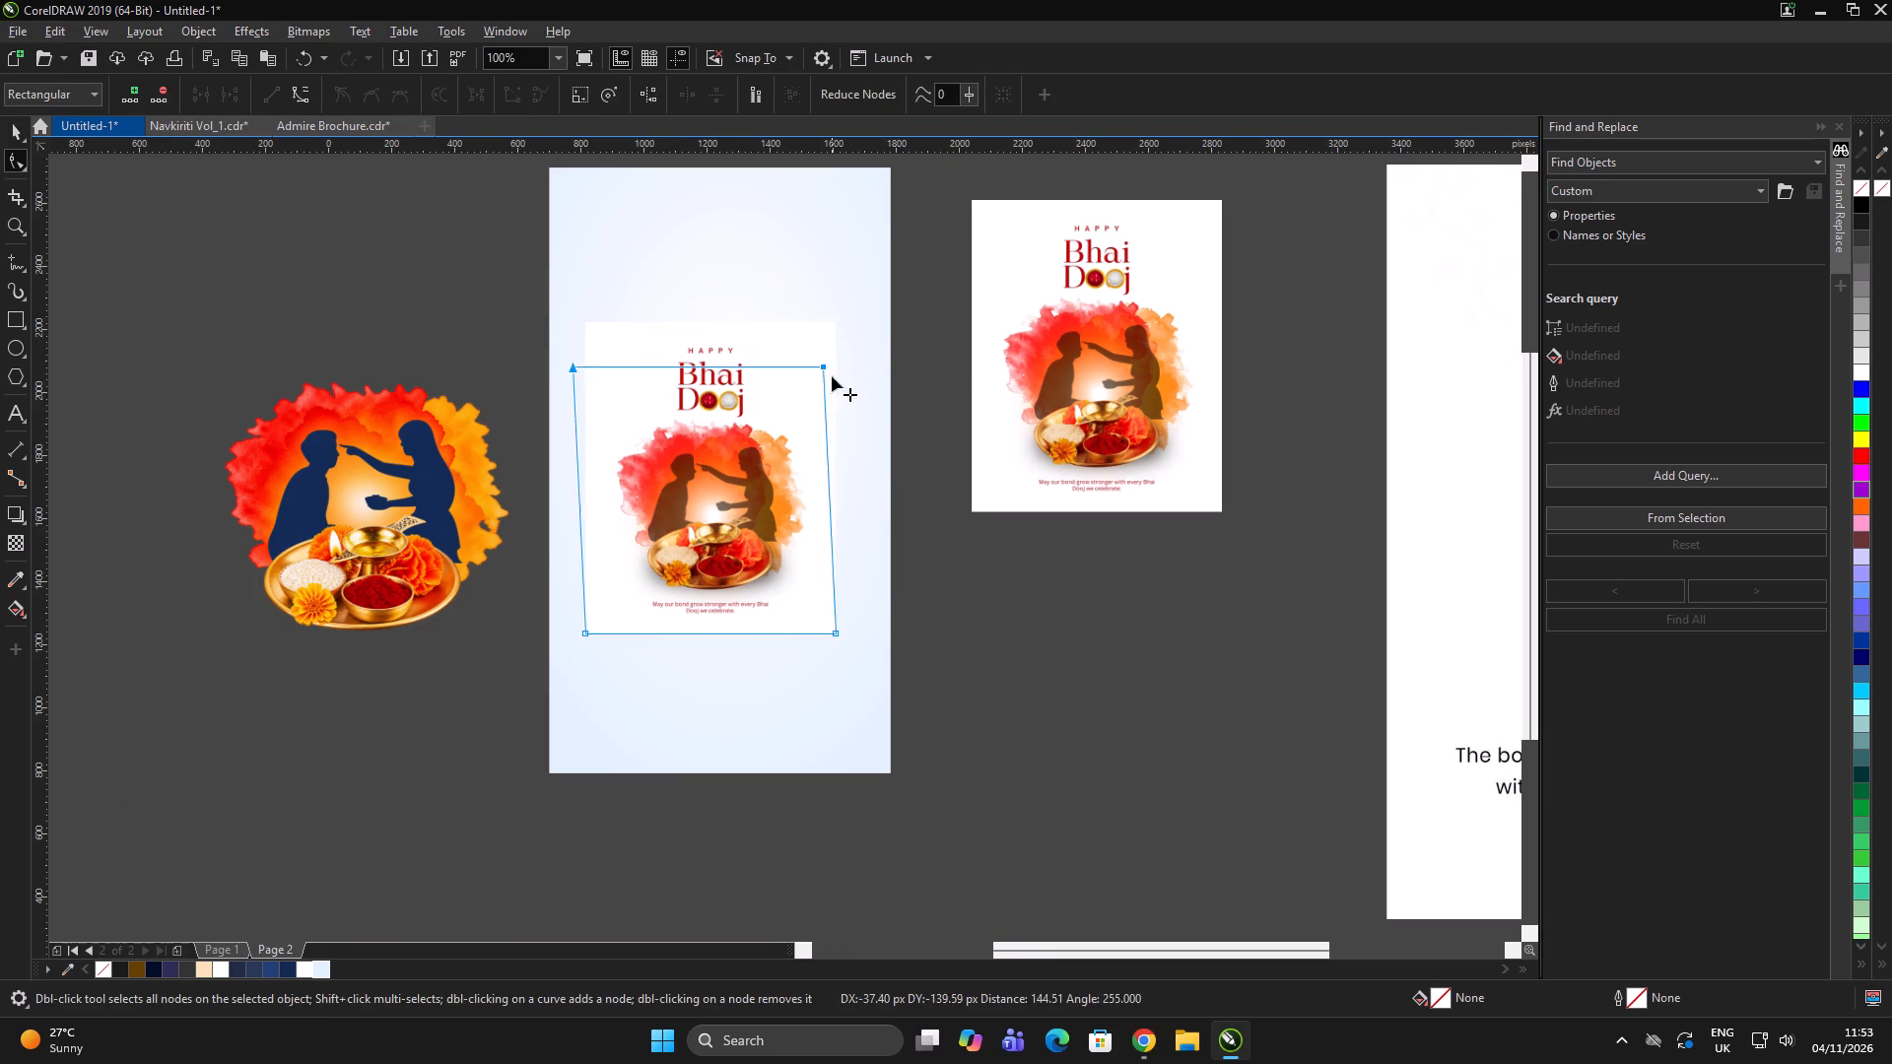
{"action": "left_click_drag", "start_coordinate": [832, 376], "coordinate": [837, 417]}
{"action": "scroll", "coordinate": [694, 594], "scroll_direction": "up", "scroll_amount": 1}
{"action": "left_click_drag", "start_coordinate": [373, 617], "coordinate": [464, 665]}
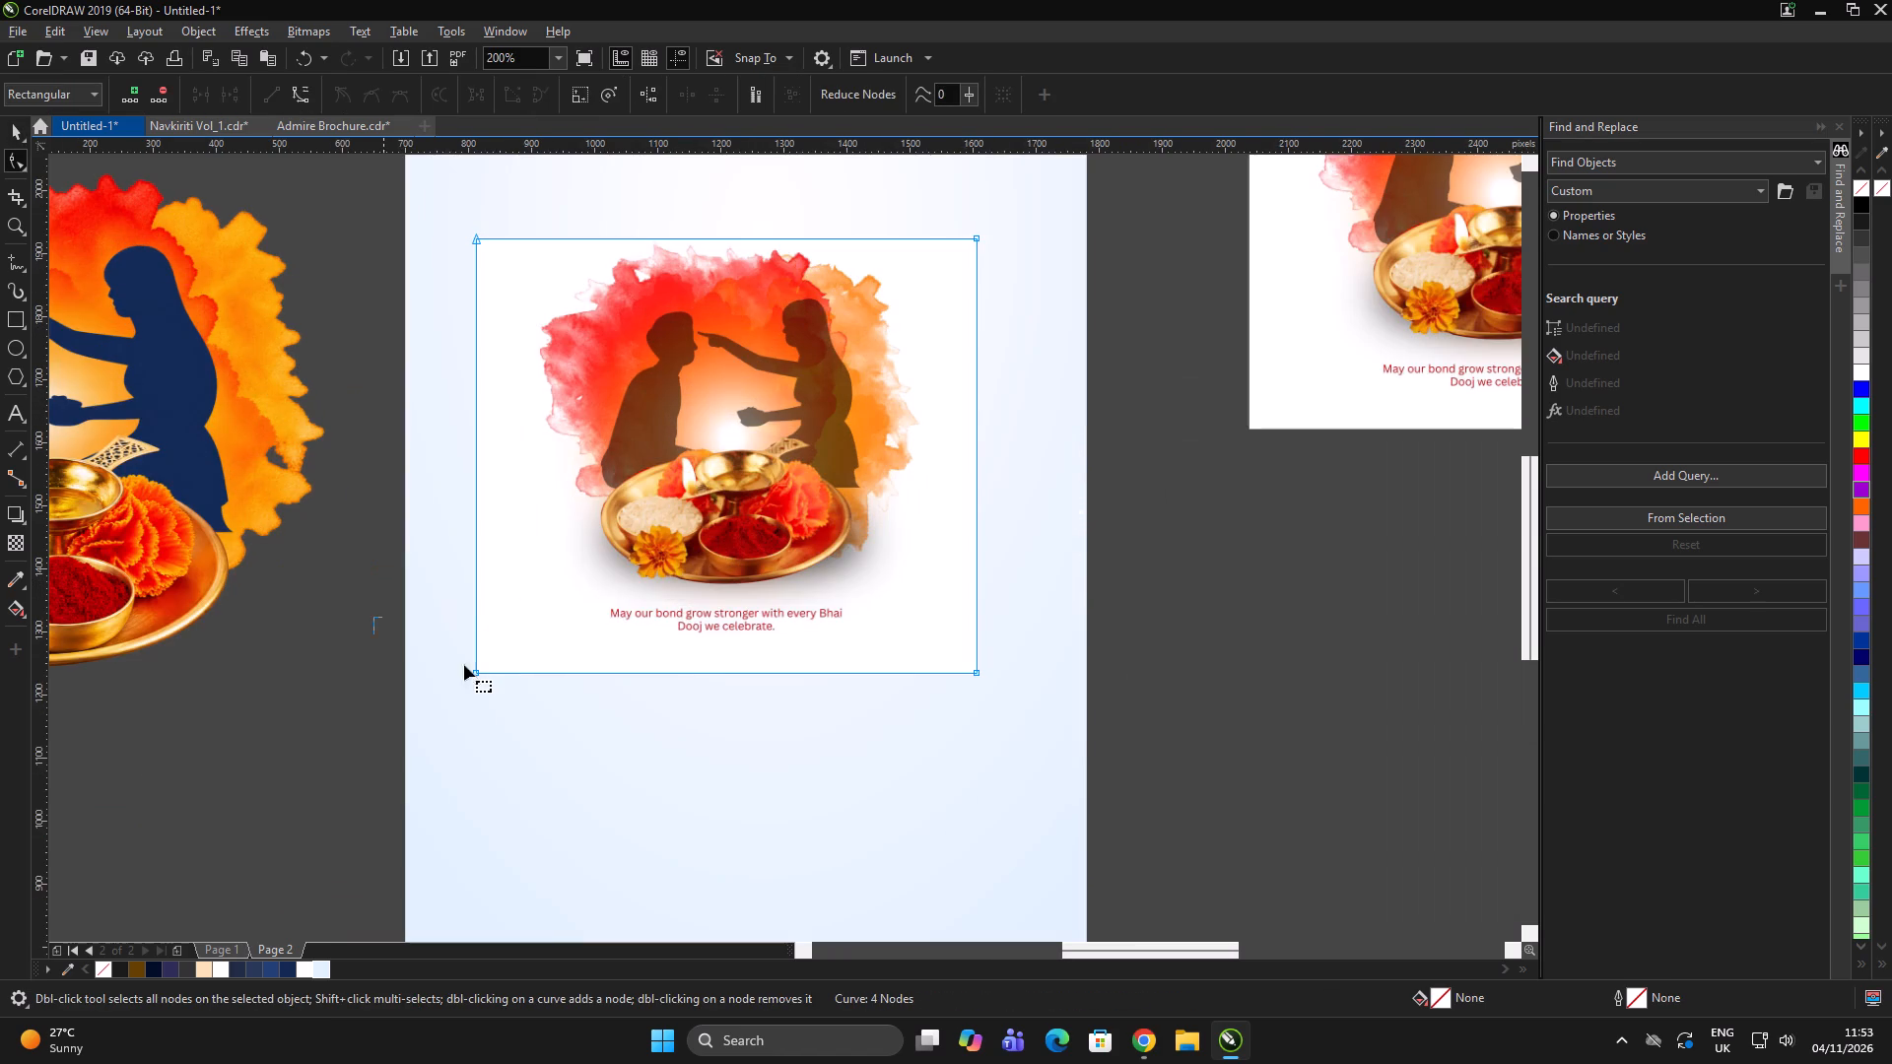
{"action": "left_click_drag", "start_coordinate": [464, 665], "coordinate": [1056, 692]}
{"action": "left_click_drag", "start_coordinate": [978, 673], "coordinate": [980, 608]}
Centre the cropped tilak artwork horizontally on the background rectangle.
{"action": "key", "text": "space"}
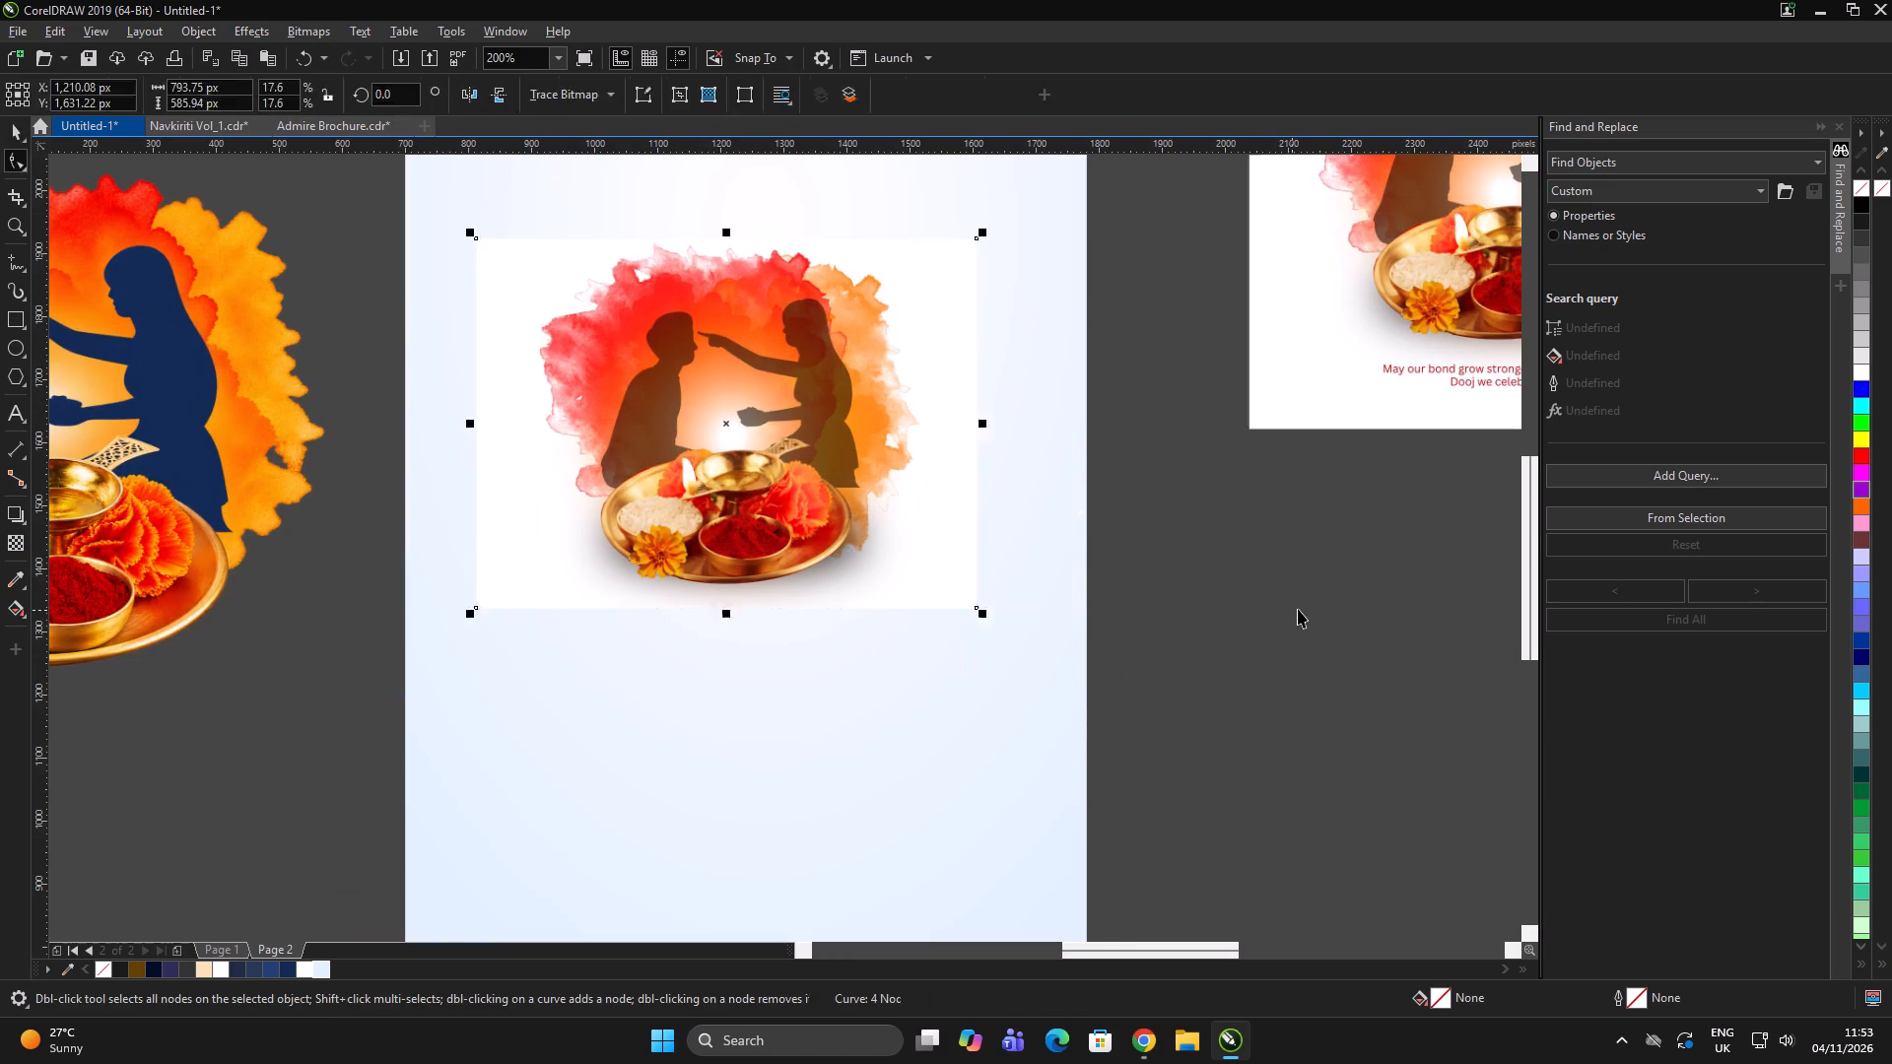
{"action": "left_click", "coordinate": [1298, 609]}
{"action": "left_click_drag", "start_coordinate": [1296, 609], "coordinate": [1271, 607]}
{"action": "left_click", "coordinate": [888, 554]}
{"action": "left_click", "coordinate": [909, 739], "text": "shift"}
{"action": "key", "text": "c"}
{"action": "left_click", "coordinate": [1204, 656]}
Set the cropped artwork's transparency merge mode to Multiply.
{"action": "left_click", "coordinate": [715, 394]}
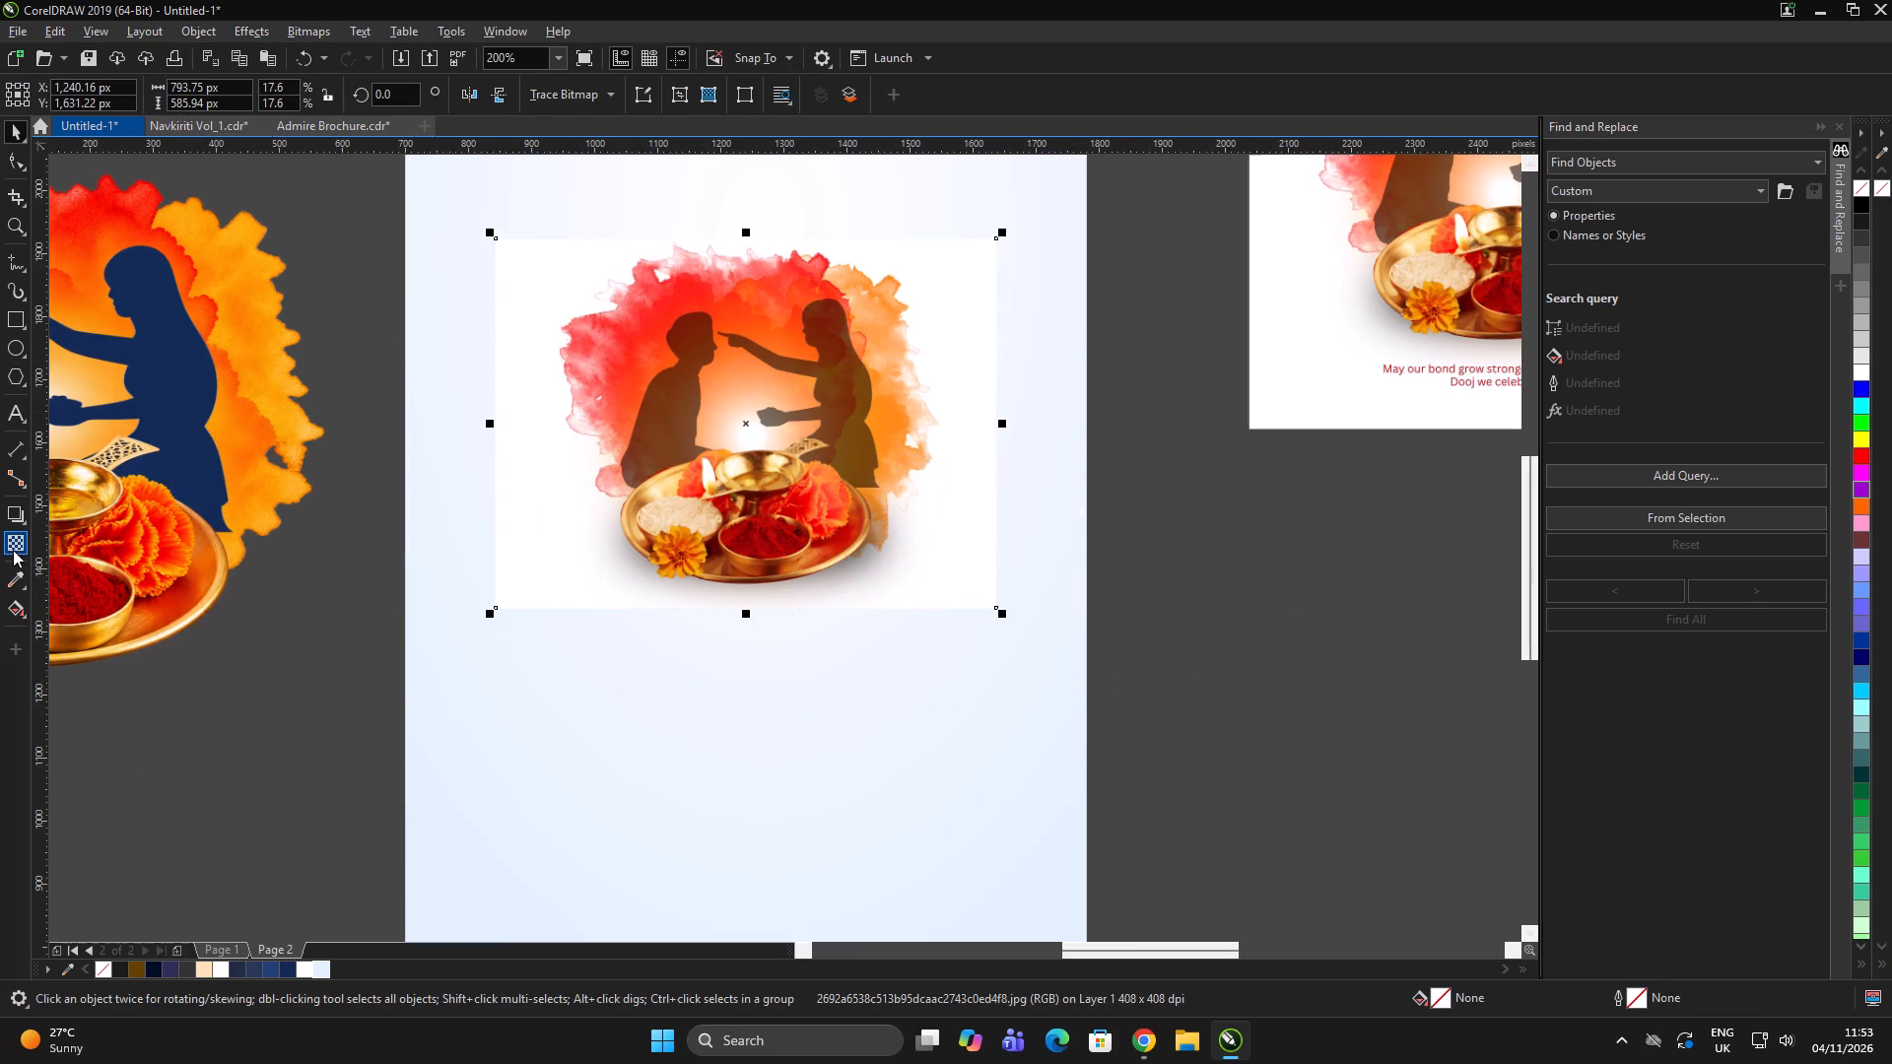
{"action": "left_click", "coordinate": [13, 550]}
{"action": "left_click", "coordinate": [307, 91]}
{"action": "left_click", "coordinate": [272, 194]}
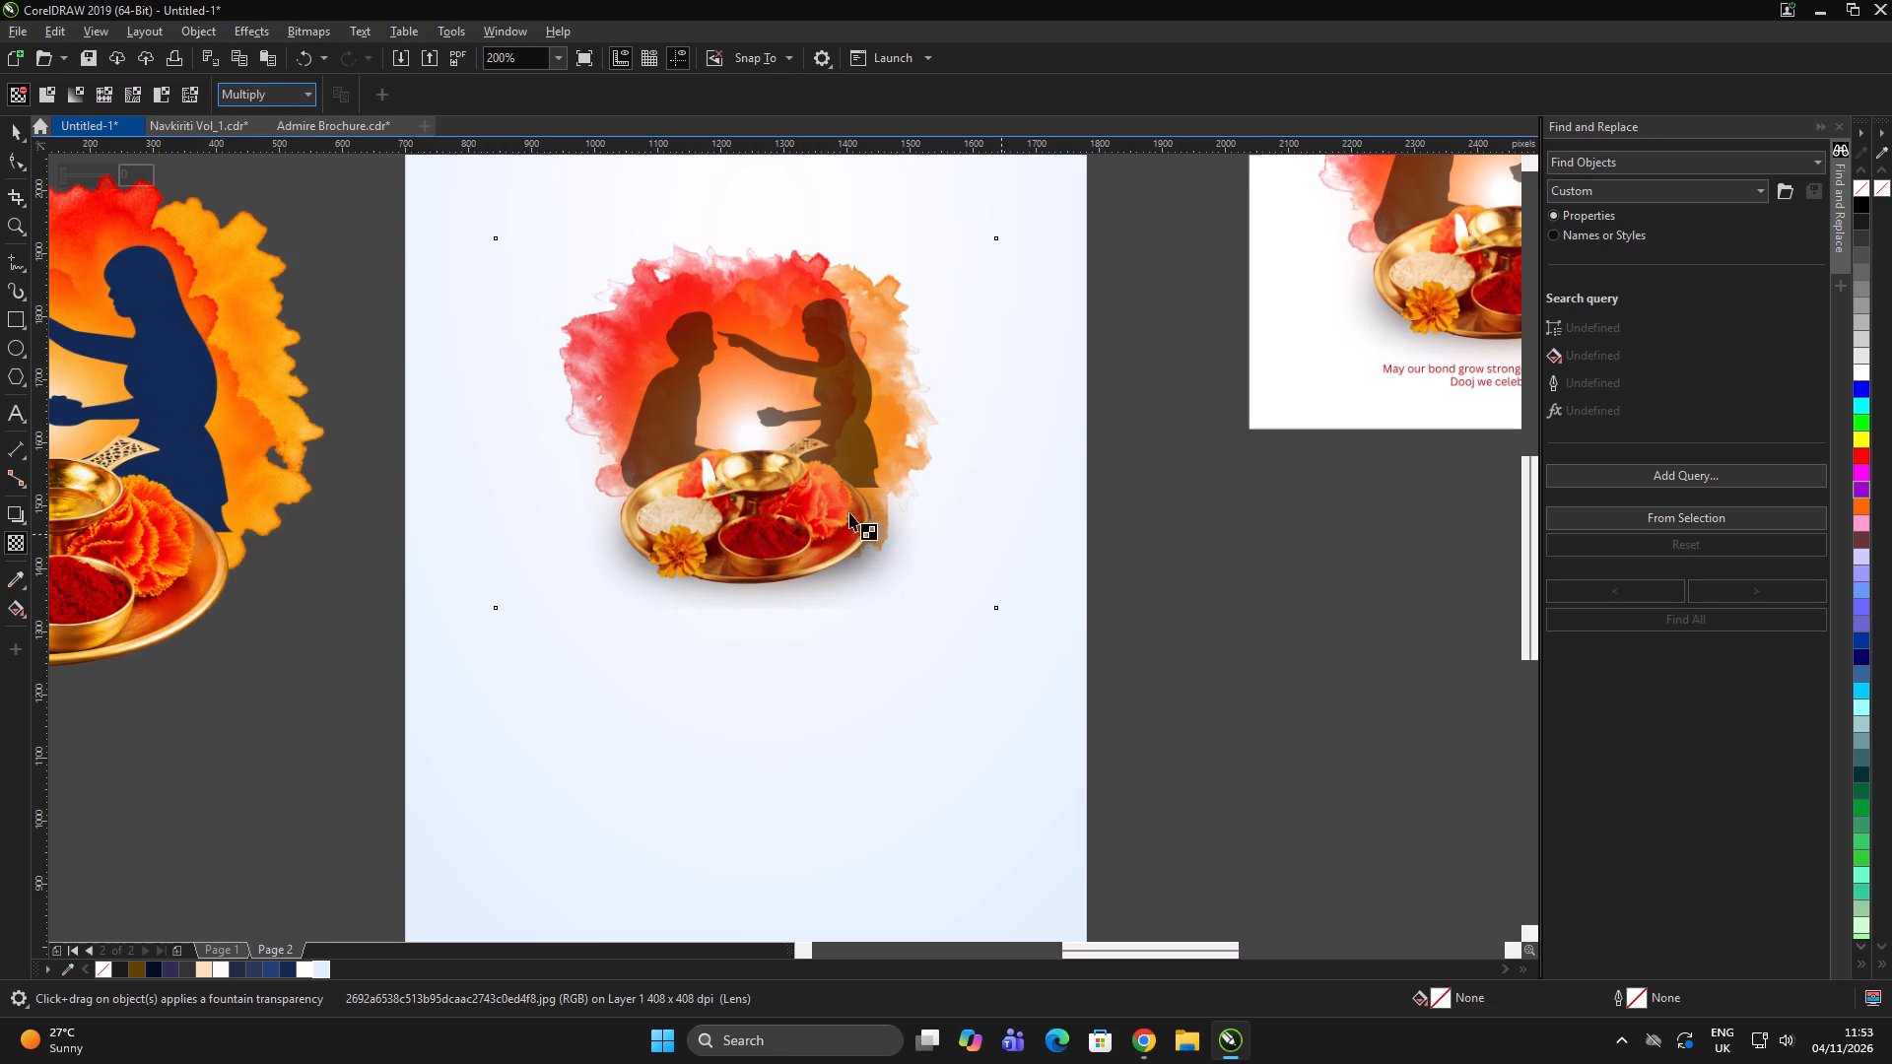
{"action": "left_click", "coordinate": [17, 130]}
Centre the cropped artwork vertically on the background rectangle.
{"action": "scroll", "coordinate": [619, 337], "scroll_direction": "down", "scroll_amount": 3}
{"action": "left_click", "coordinate": [876, 527]}
{"action": "scroll", "coordinate": [696, 381], "scroll_direction": "up", "scroll_amount": 2}
{"action": "left_click", "coordinate": [631, 369]}
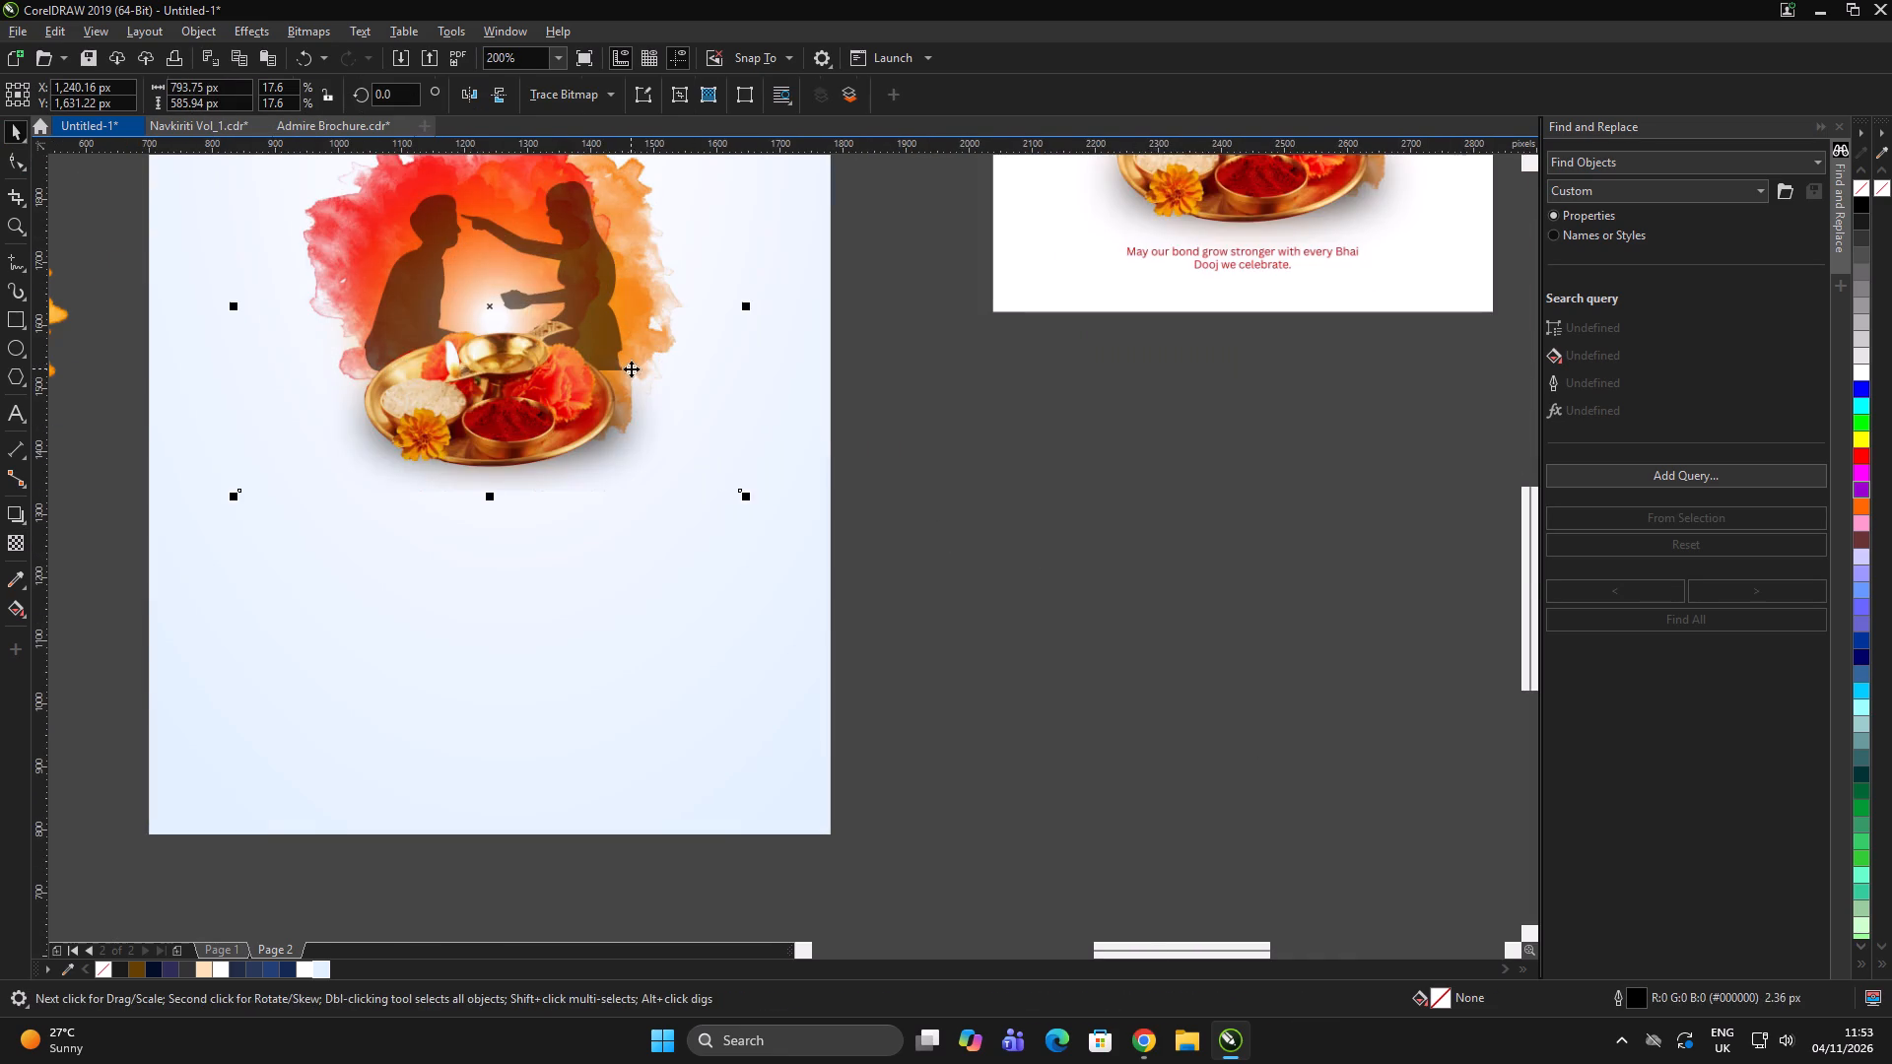
{"action": "scroll", "coordinate": [692, 578], "scroll_direction": "down", "scroll_amount": 2}
{"action": "left_click", "coordinate": [696, 597], "text": "shift"}
{"action": "key", "text": "e"}
{"action": "double_click", "coordinate": [802, 574]}
{"action": "scroll", "coordinate": [674, 517], "scroll_direction": "up", "scroll_amount": 2}
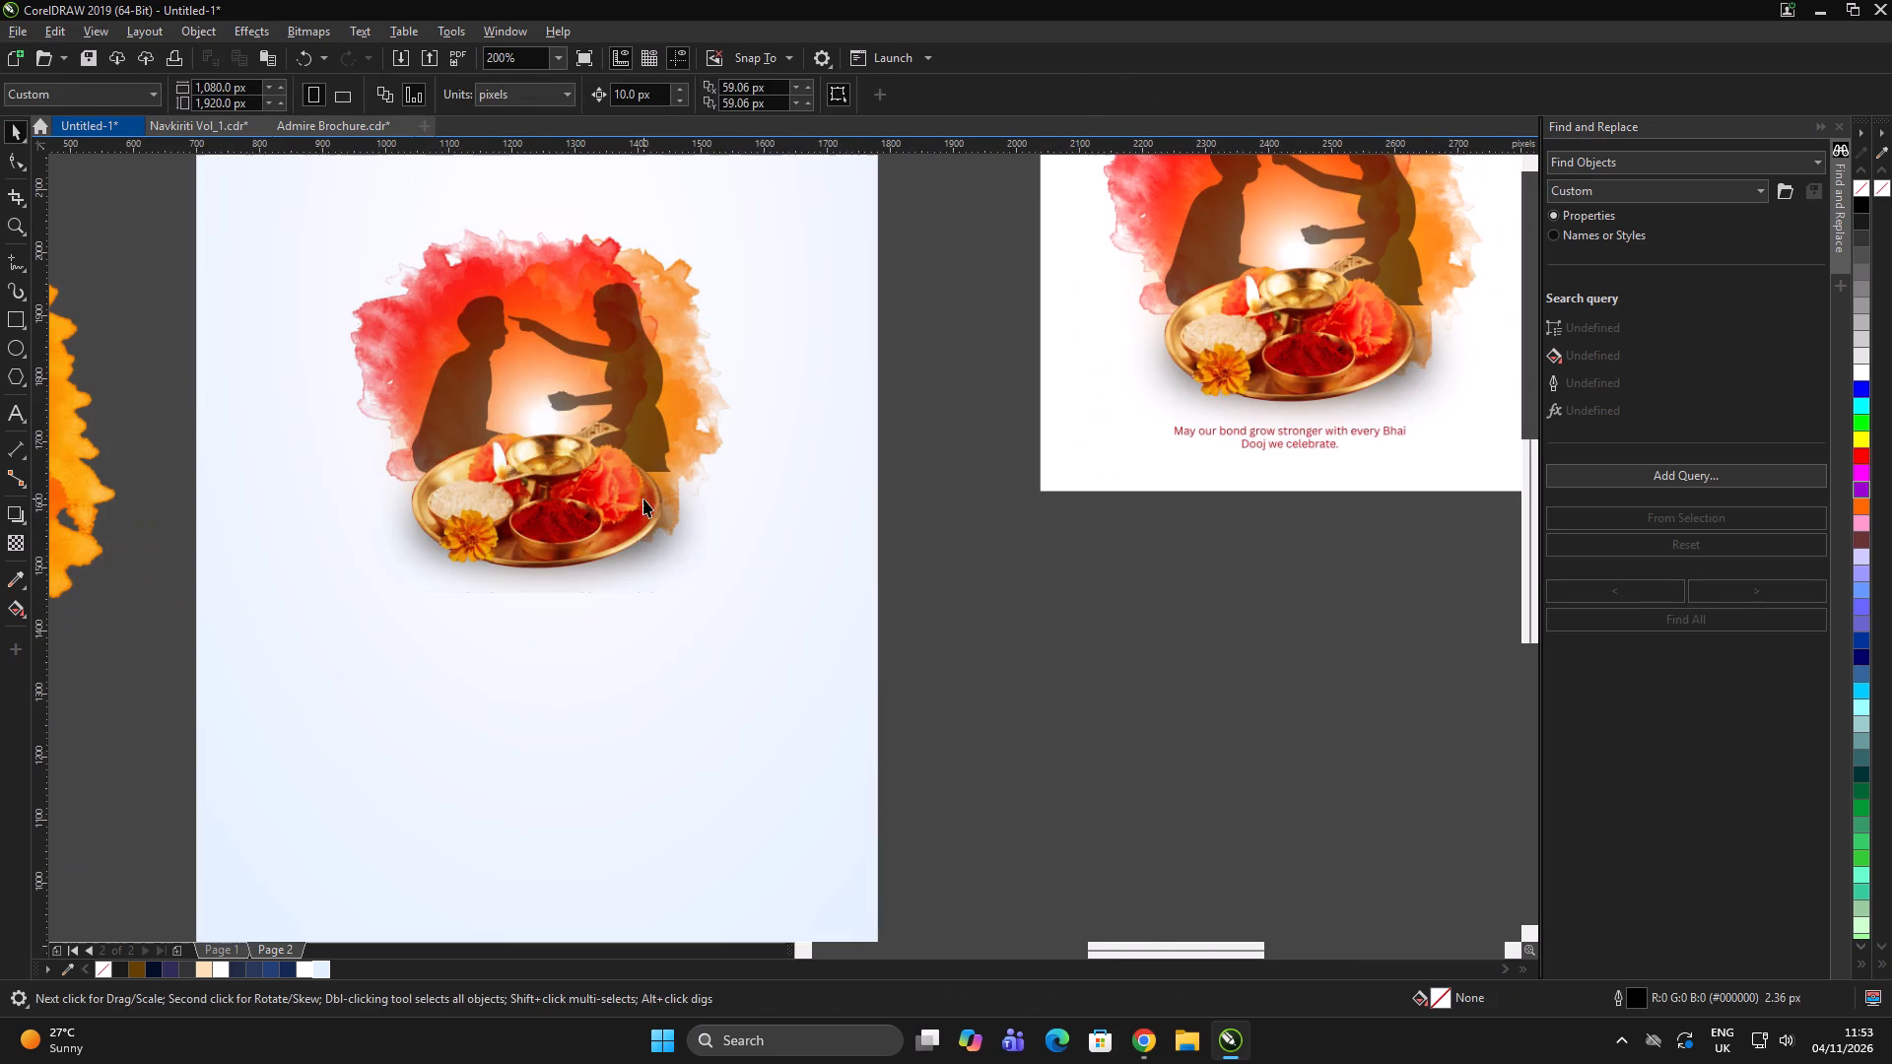
Add a white colour node to the background's elliptical fill and place it at 70%.
{"action": "left_click", "coordinate": [643, 499]}
{"action": "left_click", "coordinate": [796, 706]}
{"action": "left_click", "coordinate": [712, 684]}
{"action": "key", "text": "g"}
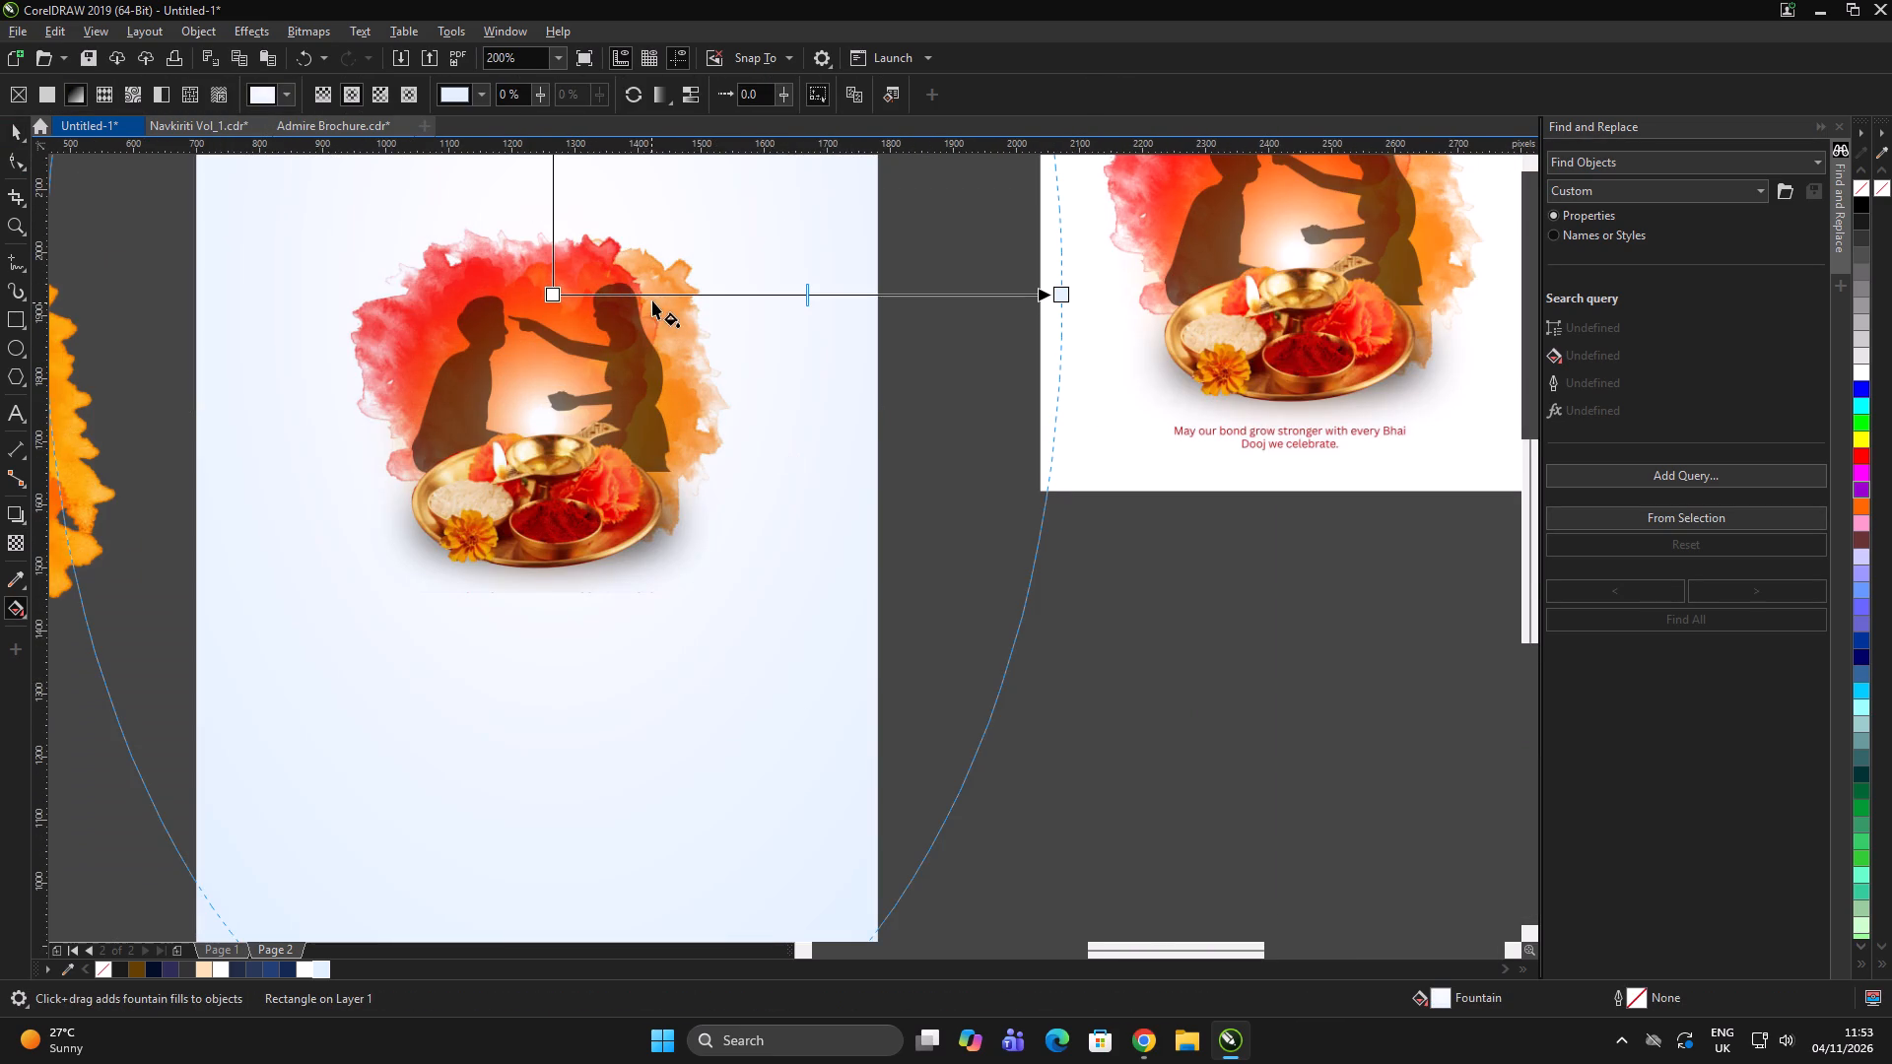
{"action": "double_click", "coordinate": [658, 294]}
{"action": "scroll", "coordinate": [579, 291], "scroll_direction": "up", "scroll_amount": 4}
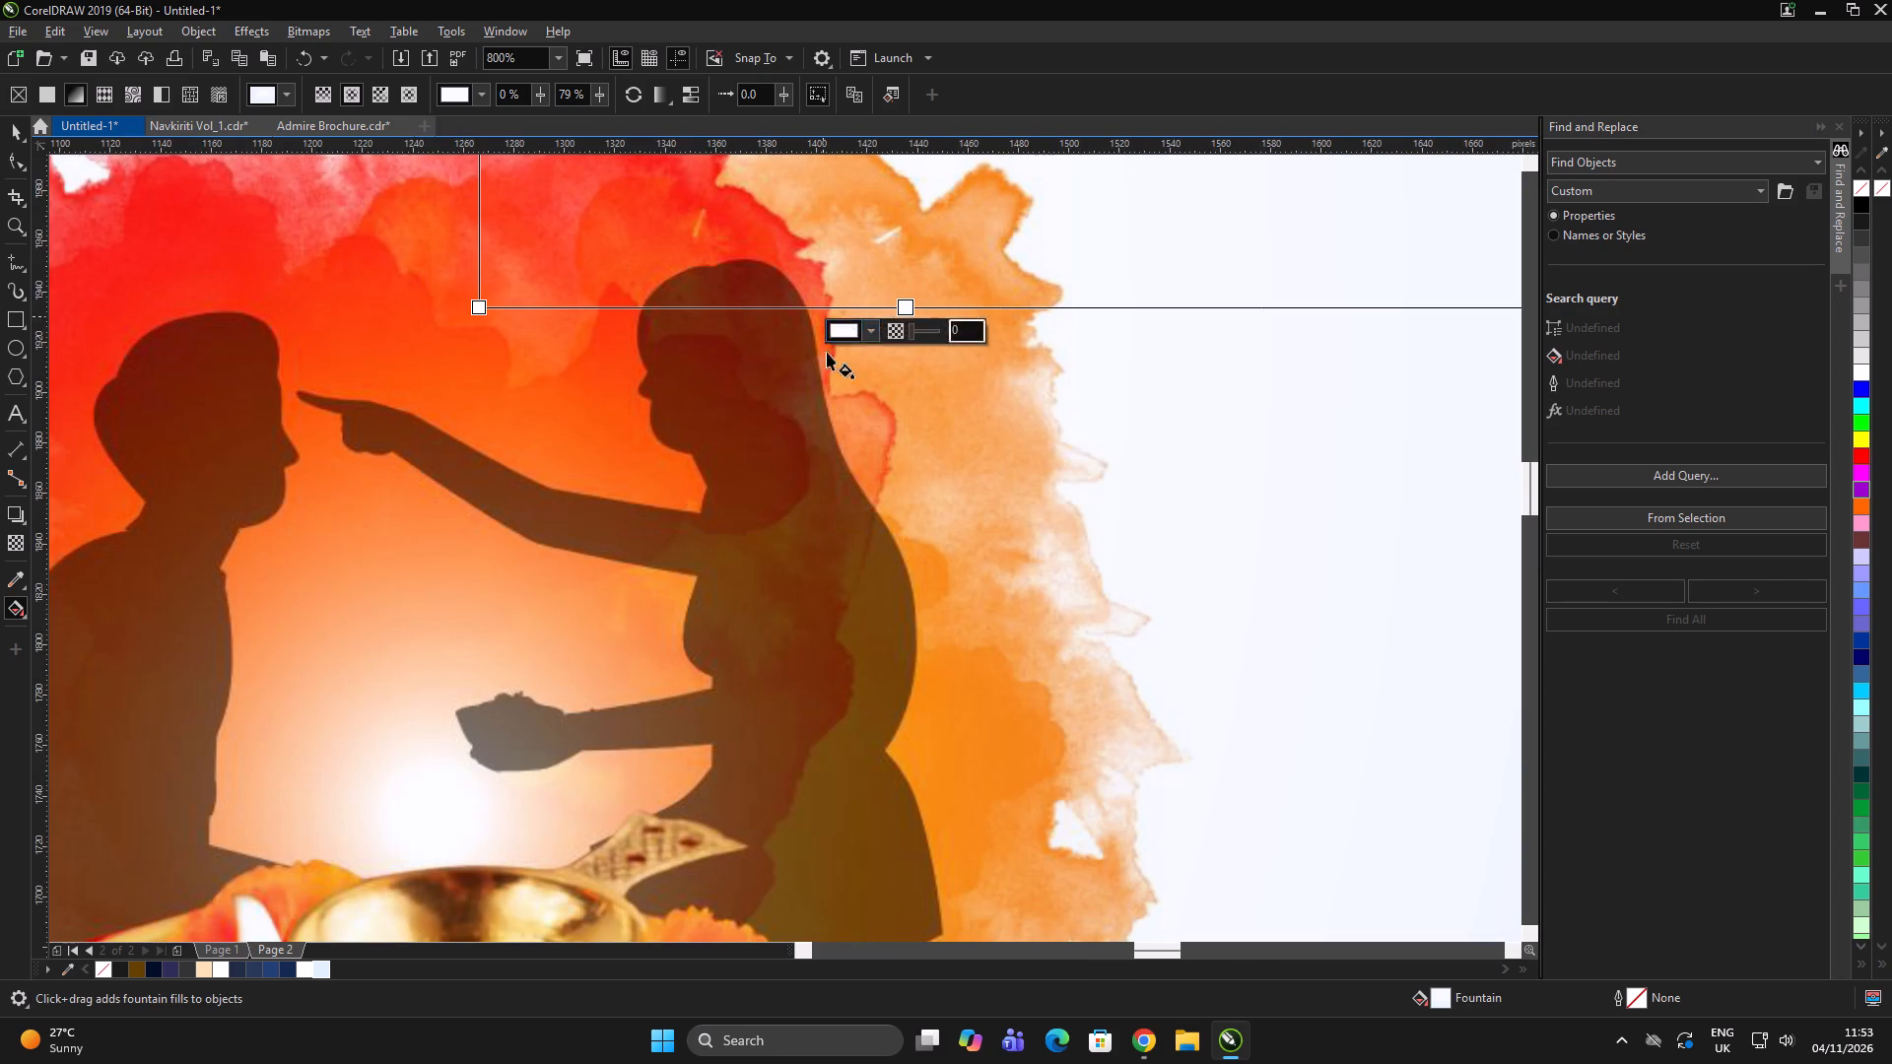
{"action": "left_click", "coordinate": [1857, 369]}
{"action": "scroll", "coordinate": [841, 238], "scroll_direction": "down", "scroll_amount": 2}
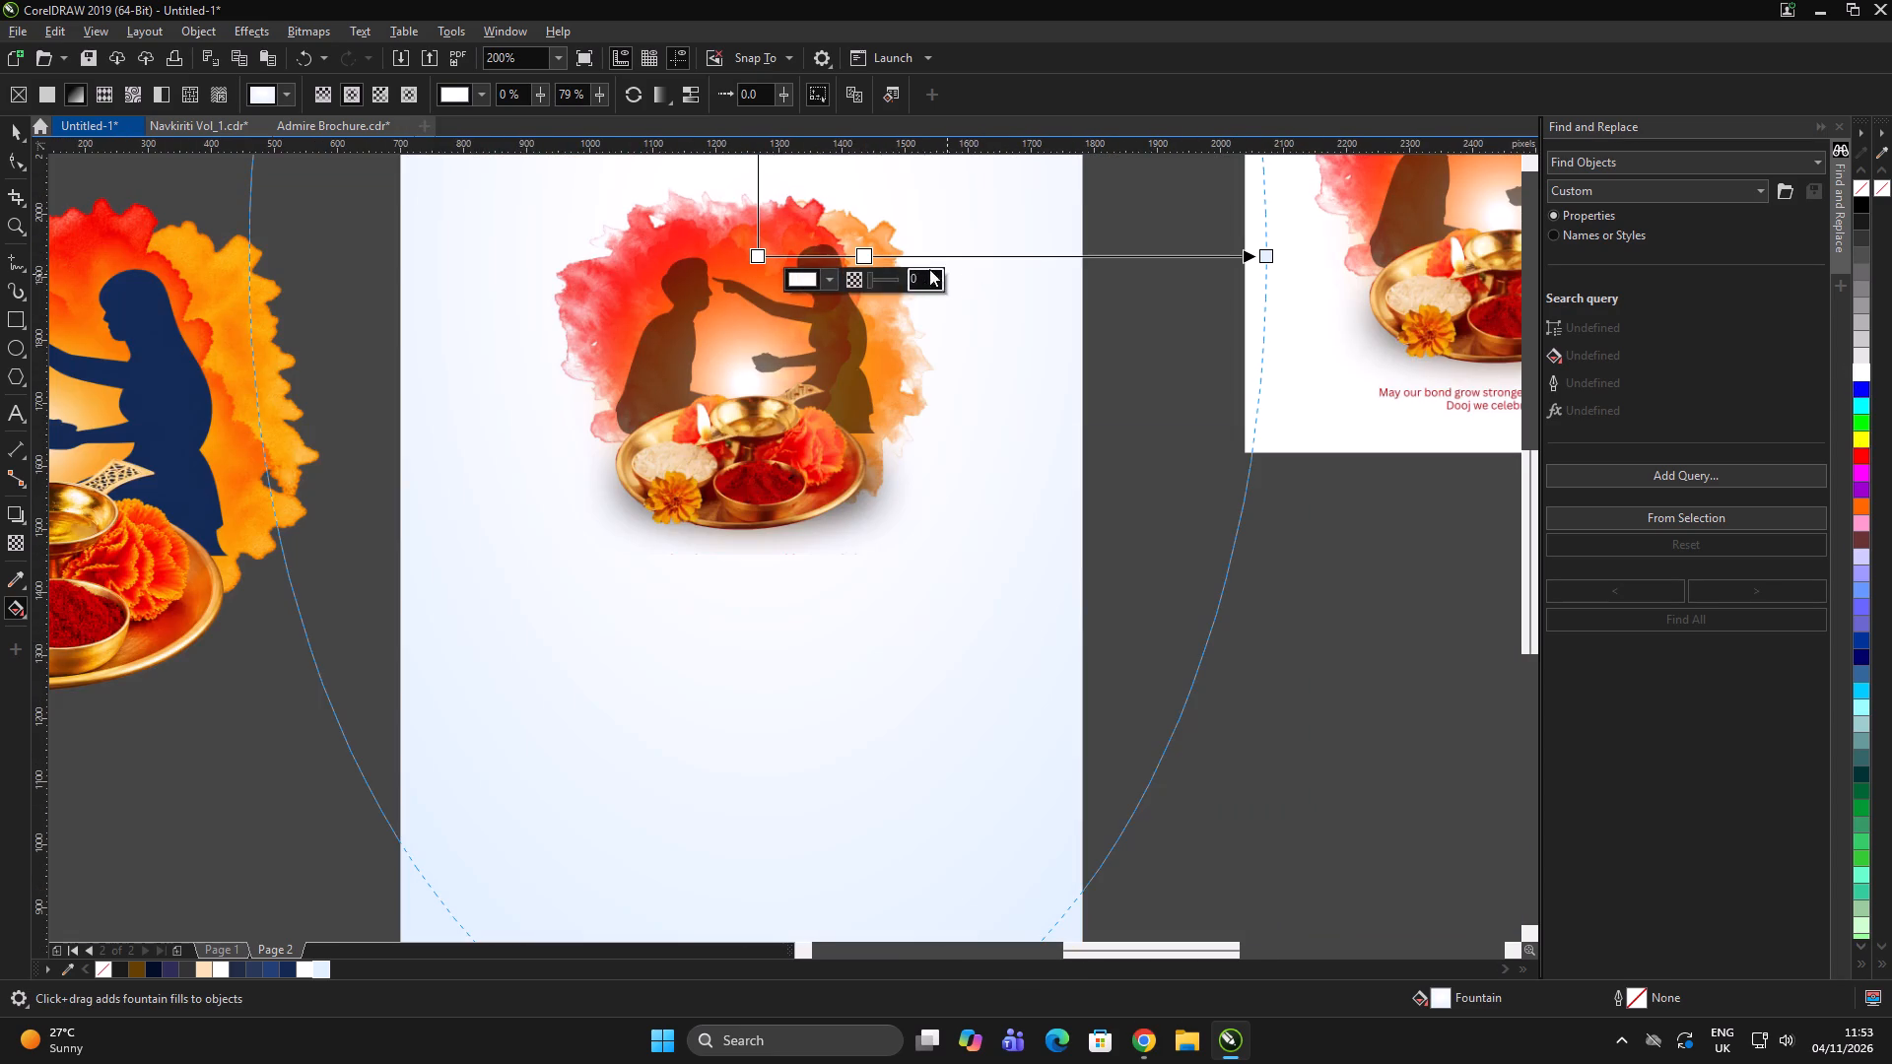
{"action": "left_click_drag", "start_coordinate": [867, 254], "coordinate": [909, 253]}
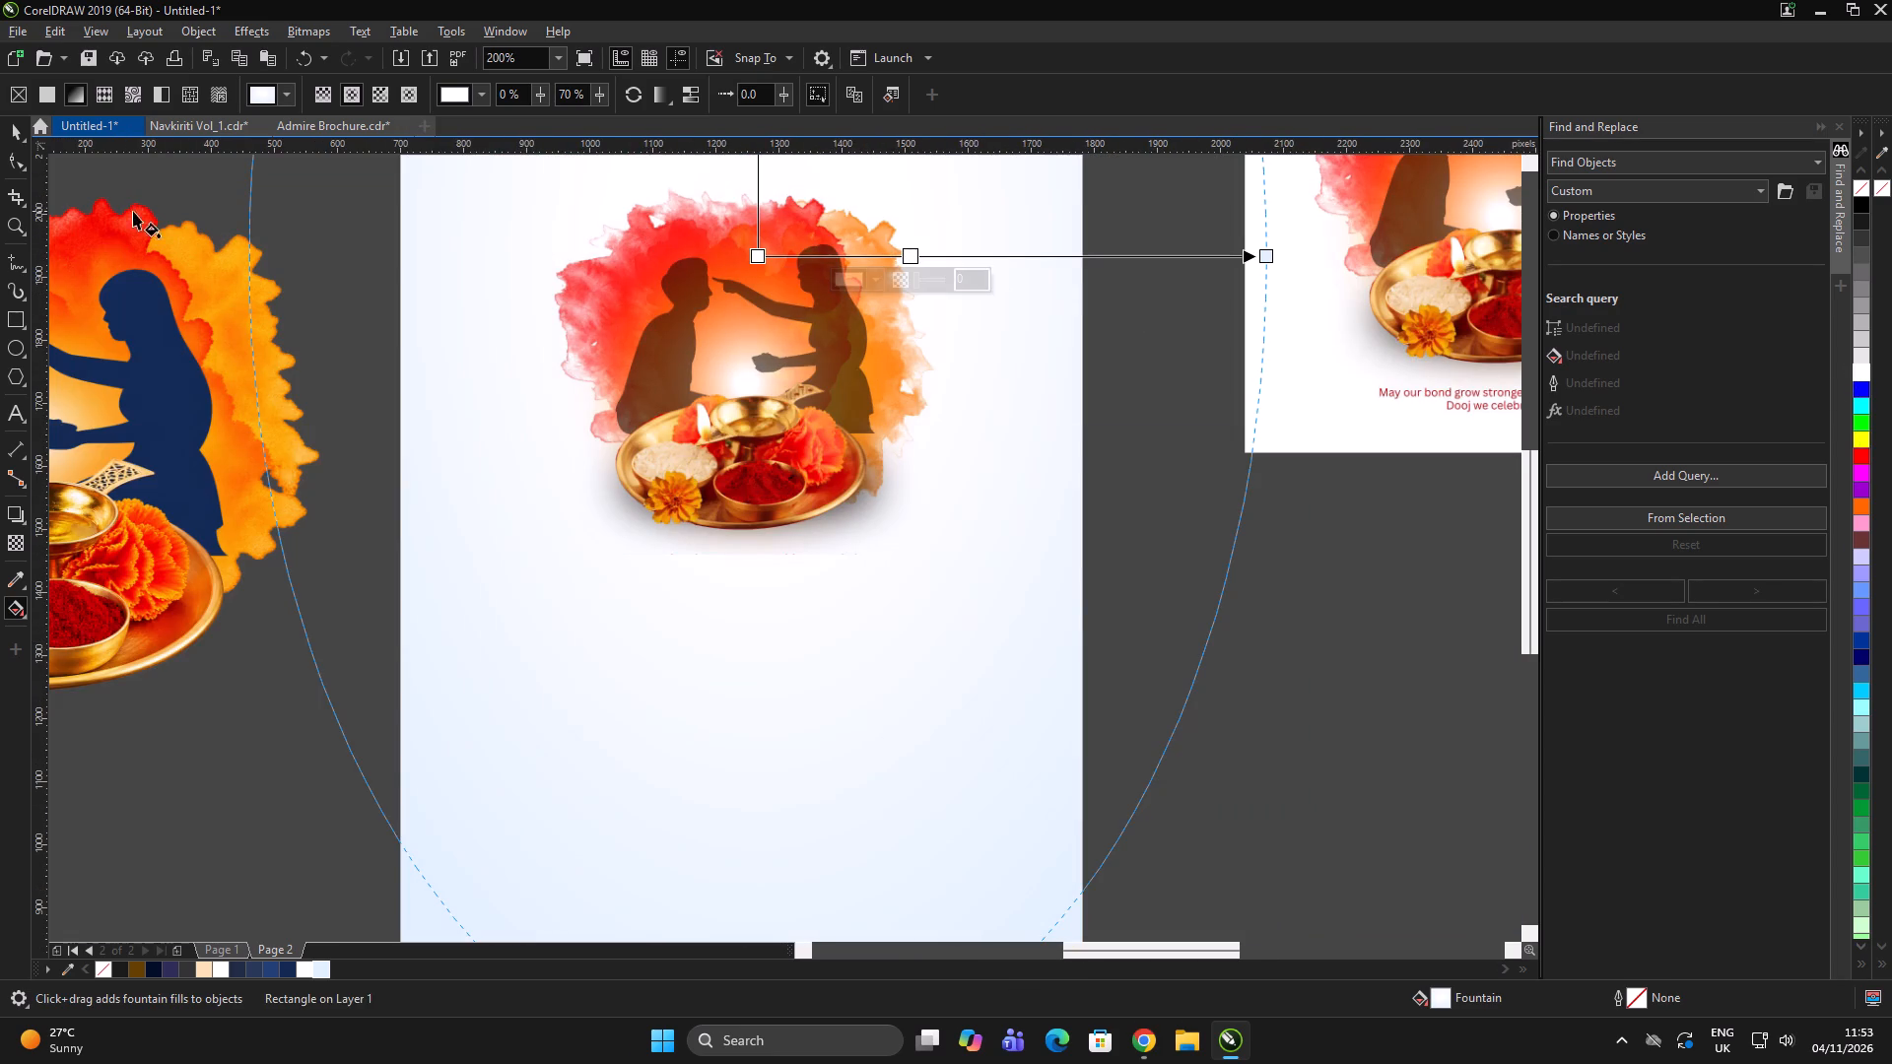
Scale the cropped artwork up from its centre to about 947 × 699 px.
{"action": "left_click", "coordinate": [18, 134]}
{"action": "scroll", "coordinate": [654, 391], "scroll_direction": "down", "scroll_amount": 3}
{"action": "double_click", "coordinate": [969, 606]}
{"action": "scroll", "coordinate": [716, 396], "scroll_direction": "up", "scroll_amount": 2}
{"action": "left_click", "coordinate": [684, 418]}
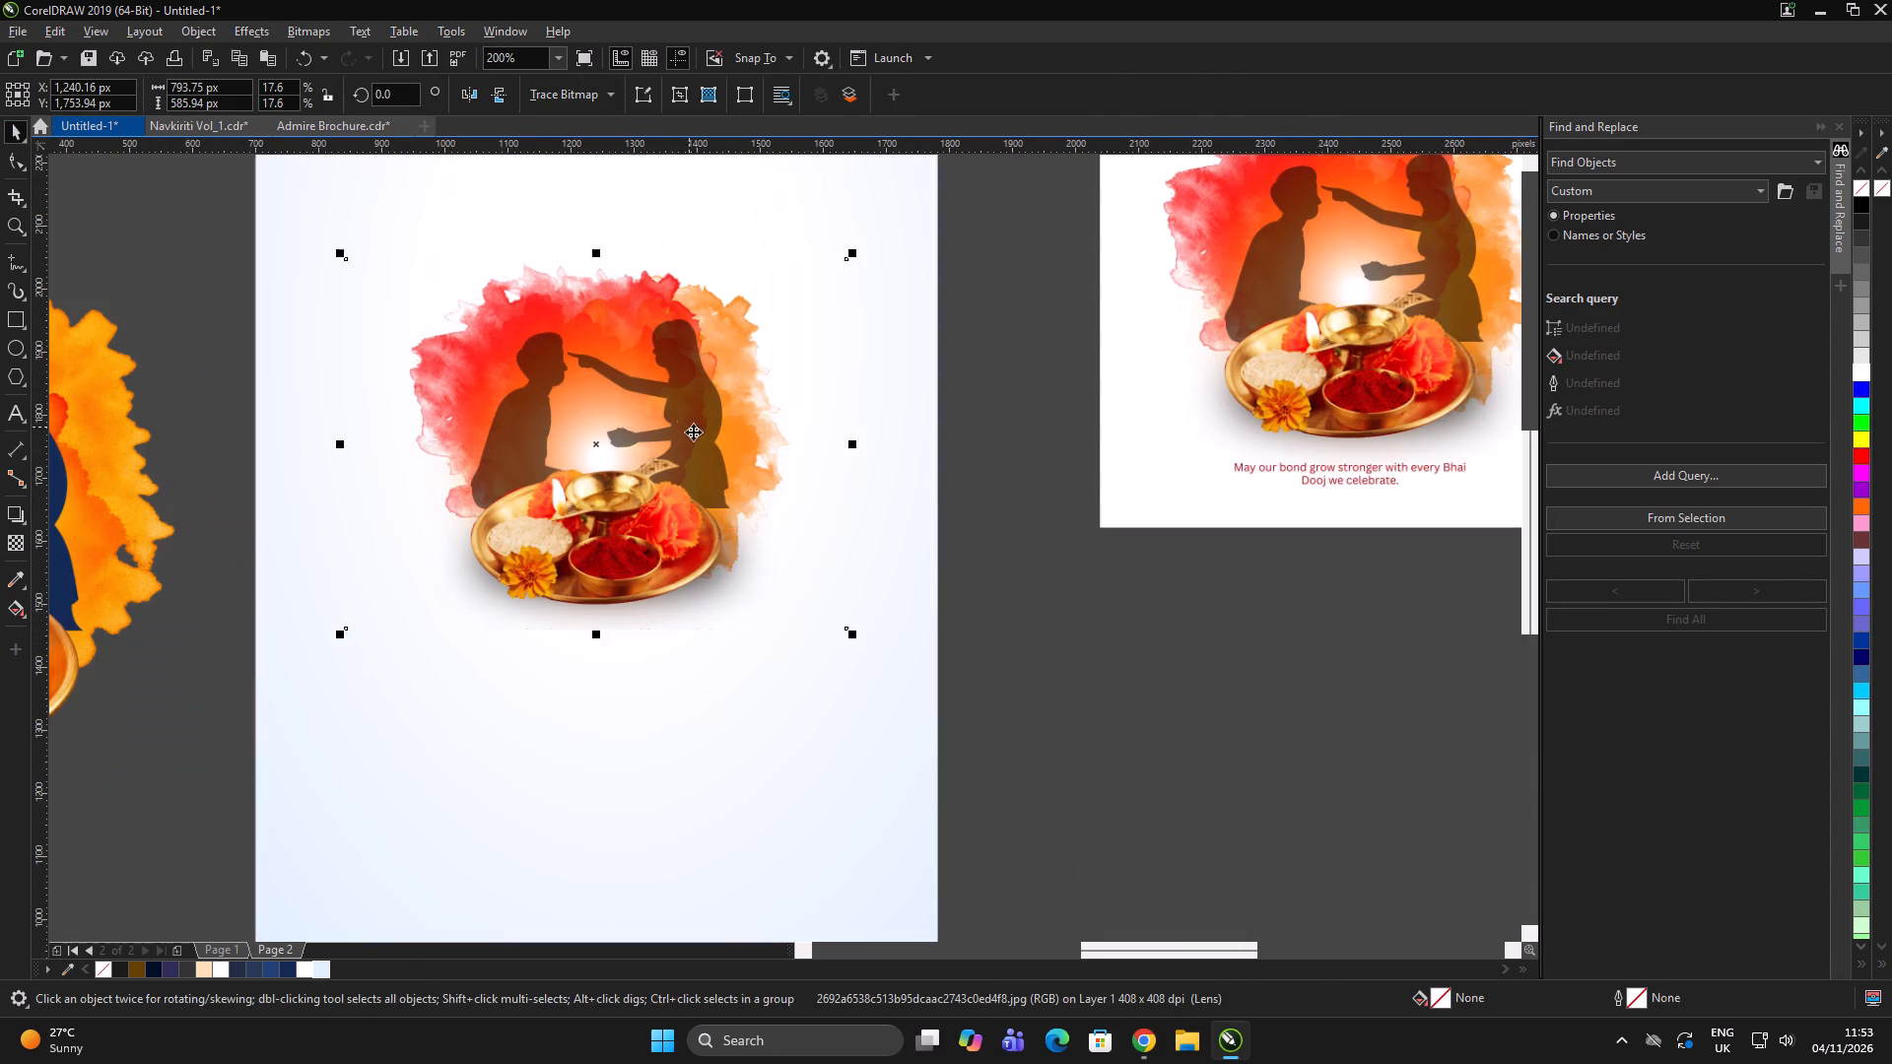
{"action": "left_click_drag", "start_coordinate": [851, 640], "coordinate": [900, 693]}
{"action": "double_click", "coordinate": [1044, 674]}
Reset the artwork's Brightness/Contrast/Intensity adjustment and apply brightness 6, contrast 9 and intensity 5.
{"action": "scroll", "coordinate": [651, 613], "scroll_direction": "up", "scroll_amount": 1}
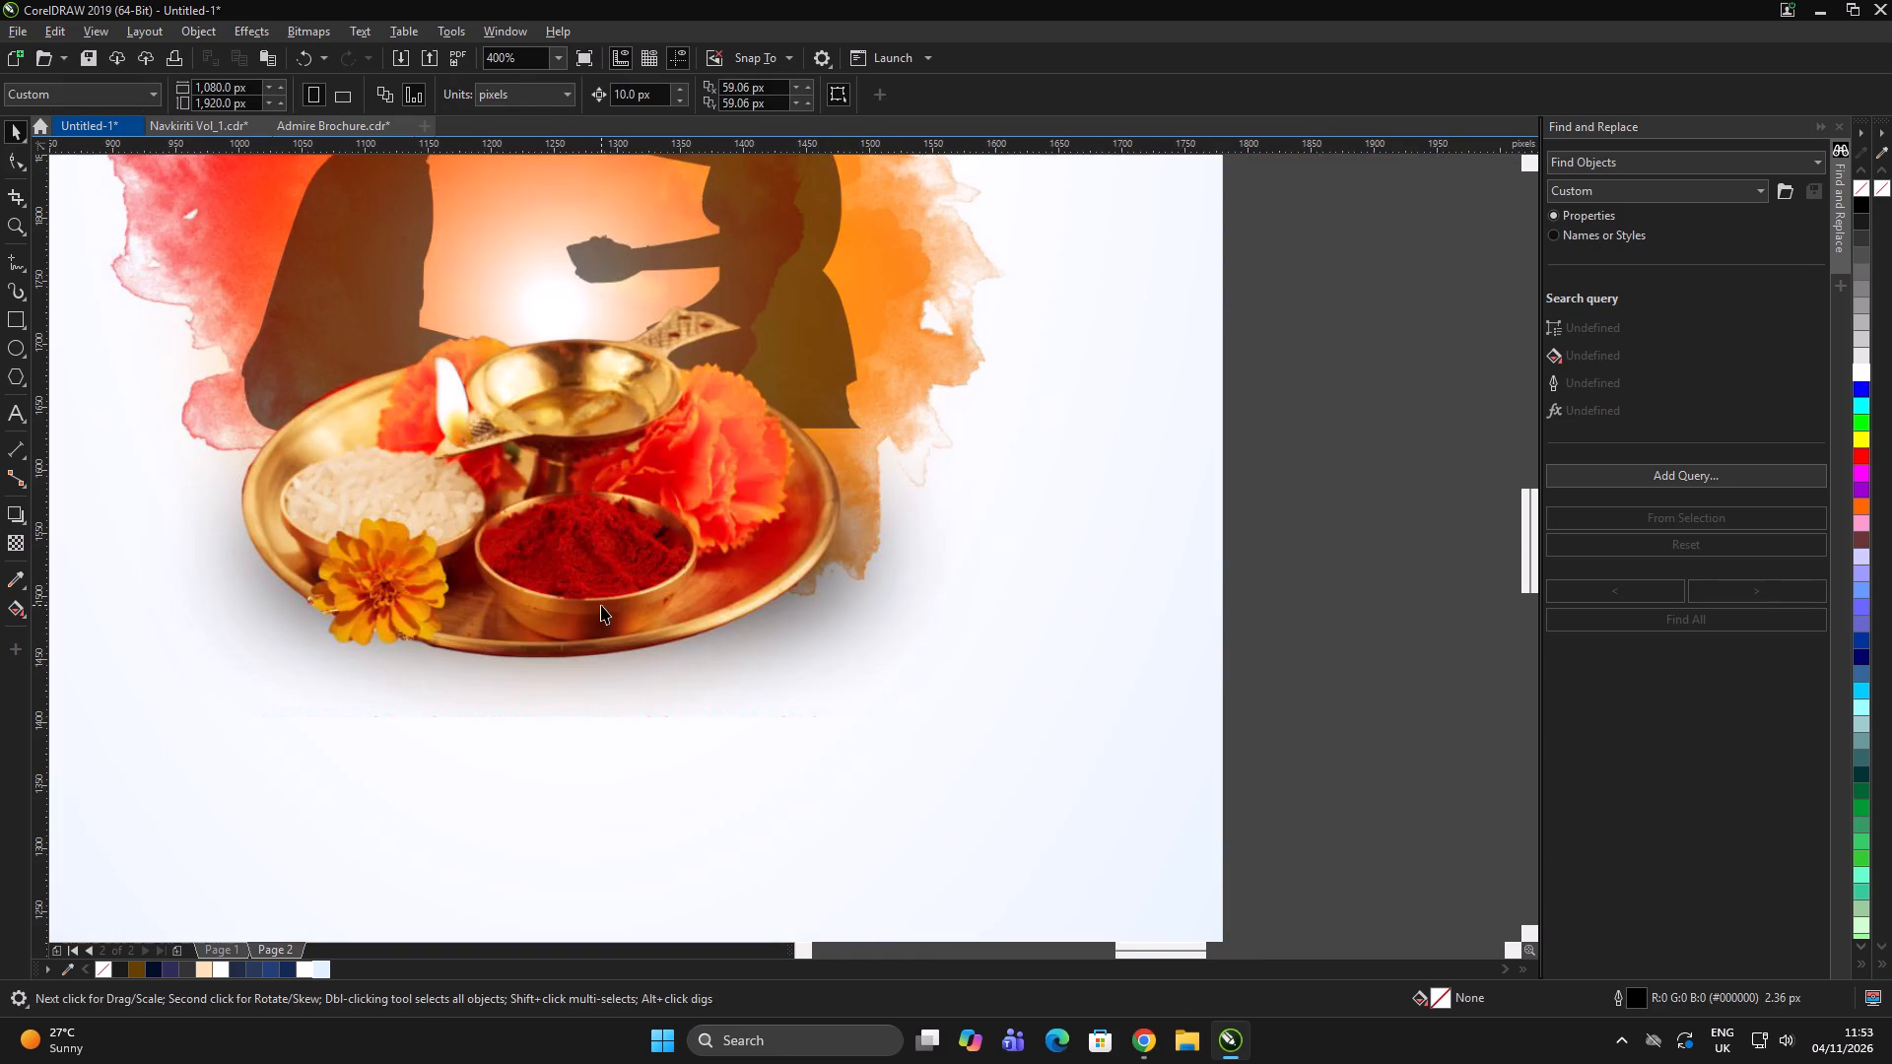
{"action": "scroll", "coordinate": [618, 549], "scroll_direction": "down", "scroll_amount": 3}
{"action": "left_click", "coordinate": [1055, 612]}
{"action": "scroll", "coordinate": [1017, 474], "scroll_direction": "up", "scroll_amount": 3}
{"action": "scroll", "coordinate": [1005, 474], "scroll_direction": "down", "scroll_amount": 2}
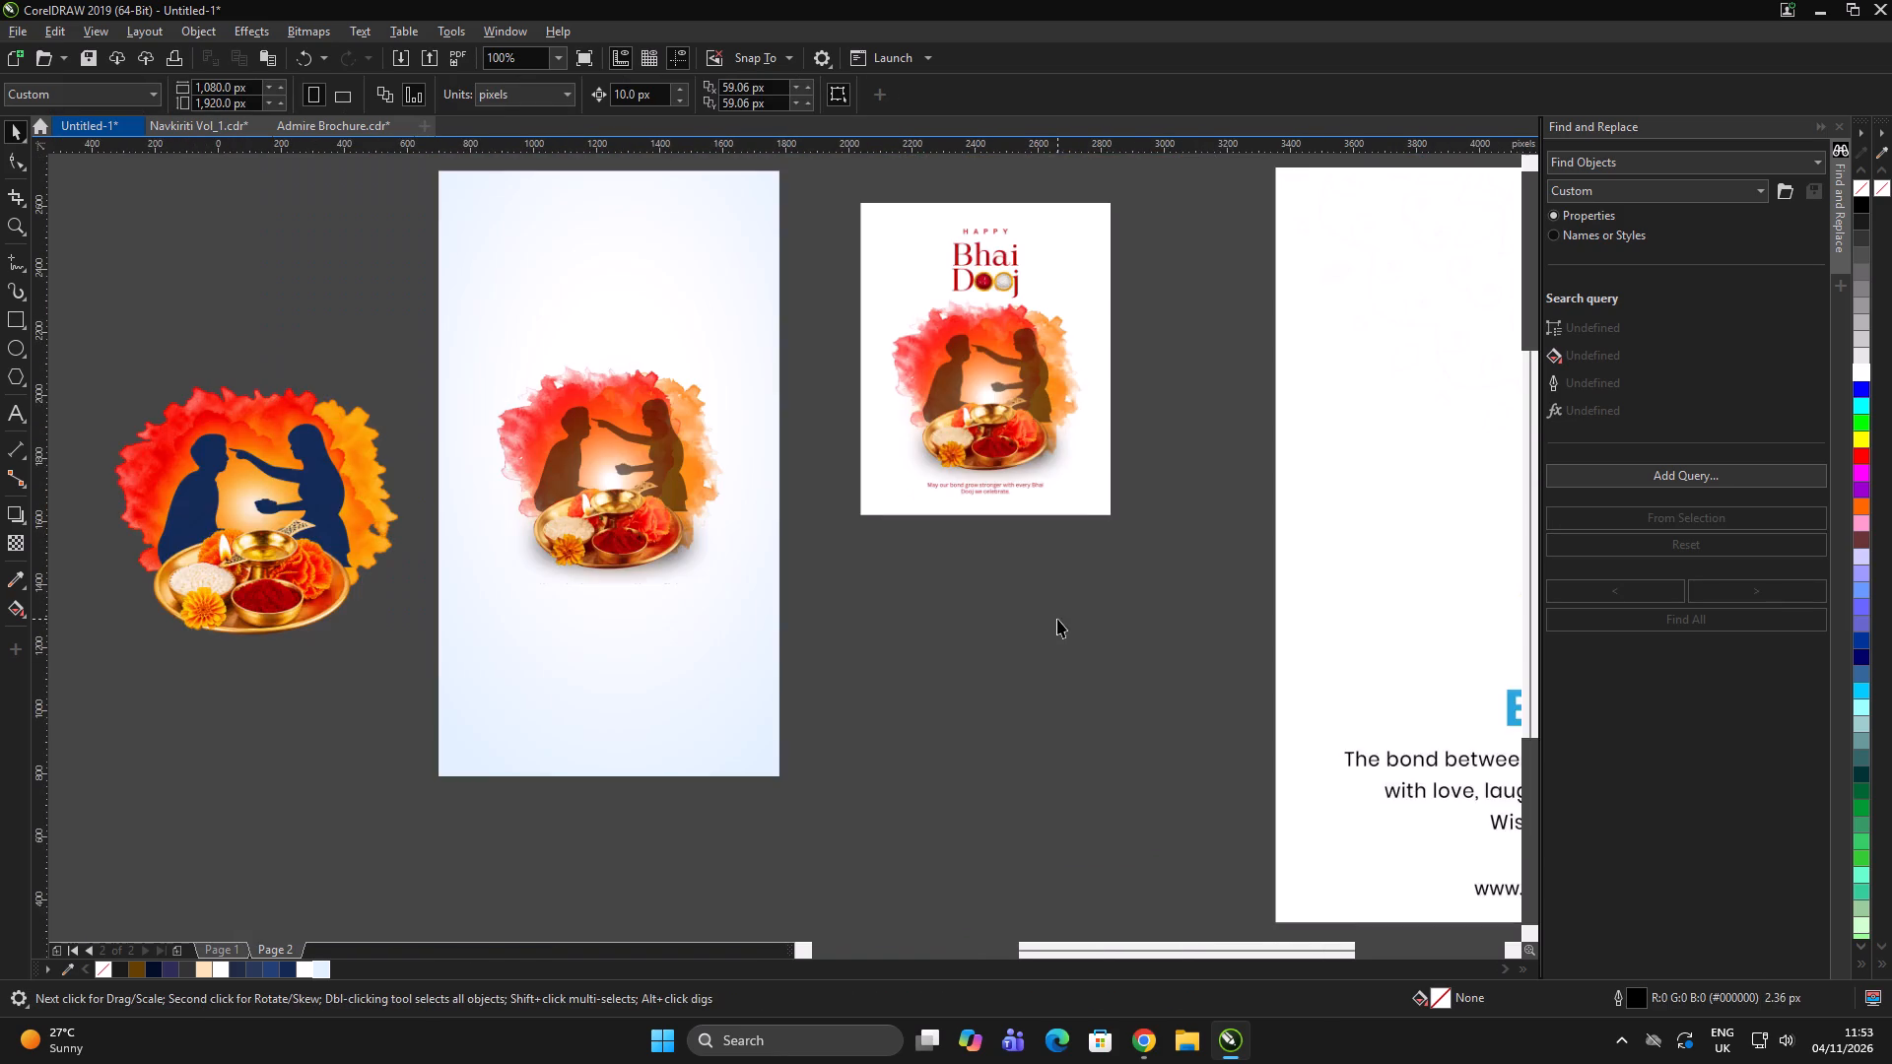
{"action": "double_click", "coordinate": [1056, 618]}
{"action": "scroll", "coordinate": [608, 500], "scroll_direction": "up", "scroll_amount": 1}
{"action": "left_click", "coordinate": [612, 513]}
{"action": "key", "text": "ctrl+b"}
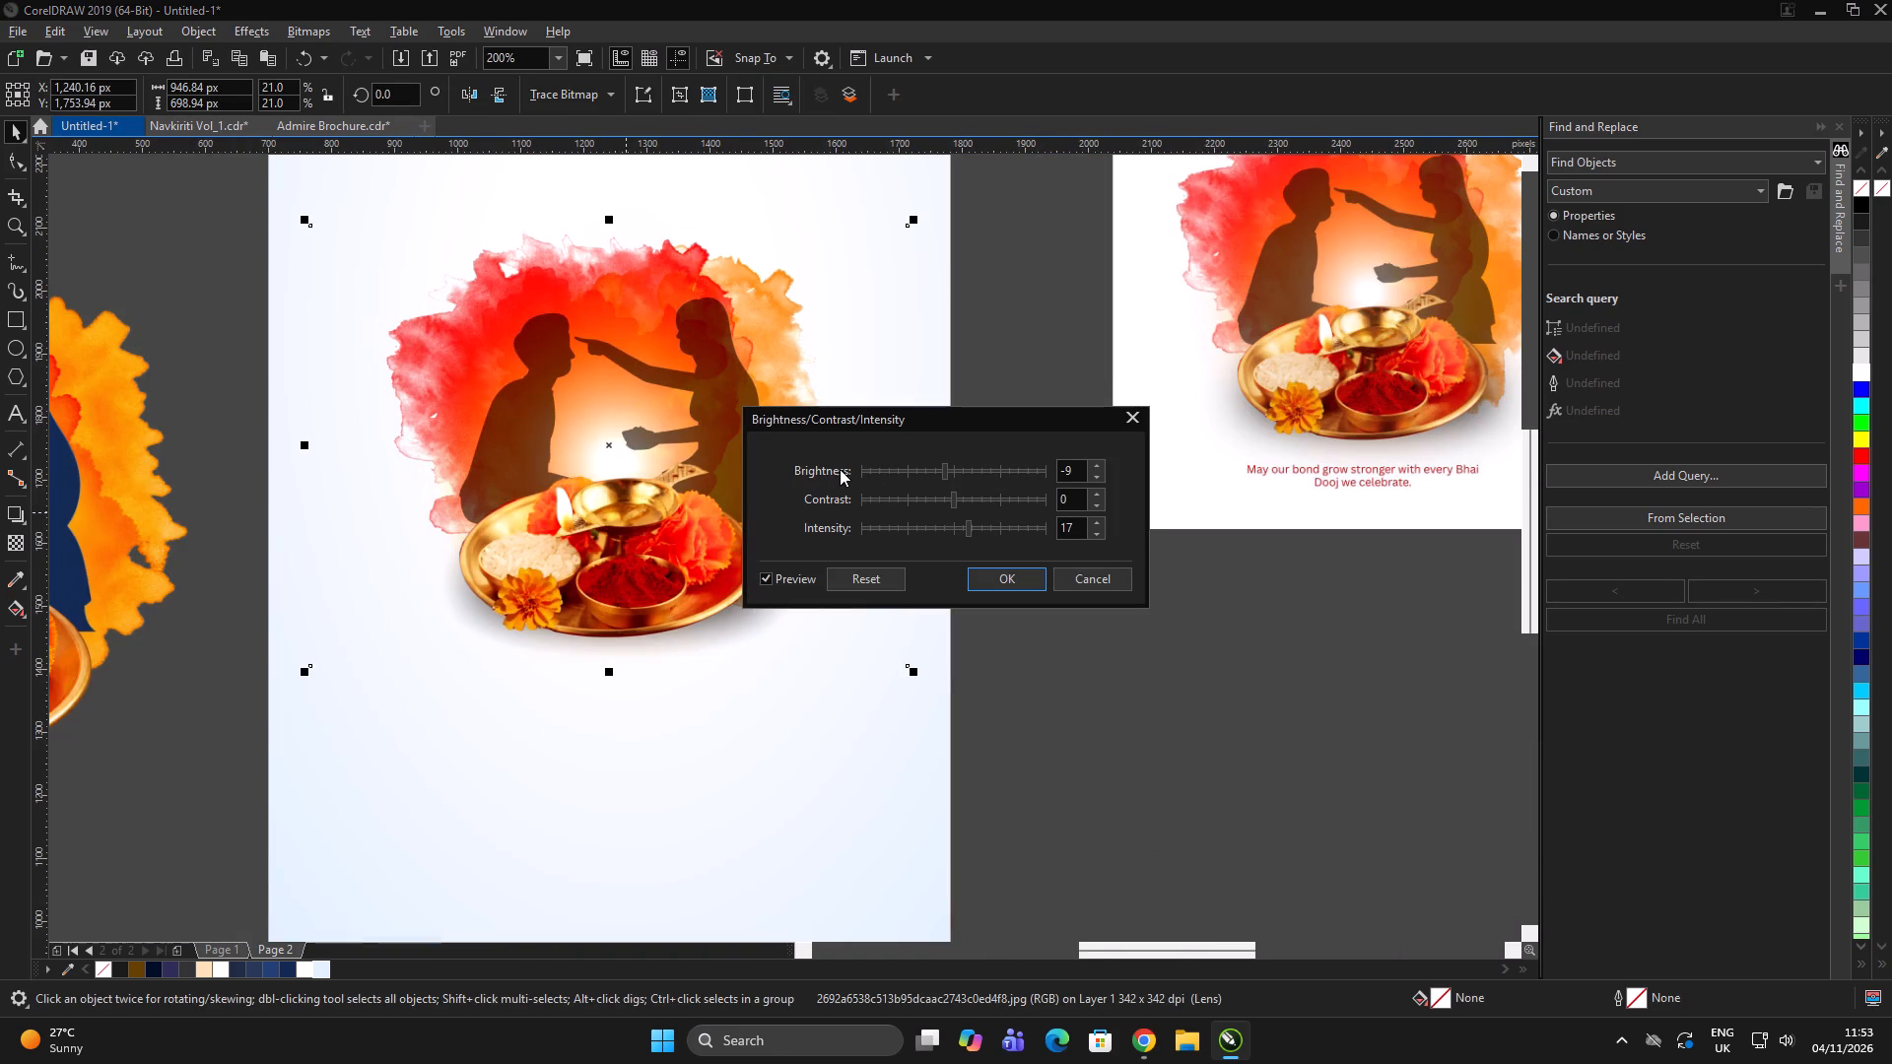
{"action": "left_click", "coordinate": [856, 578]}
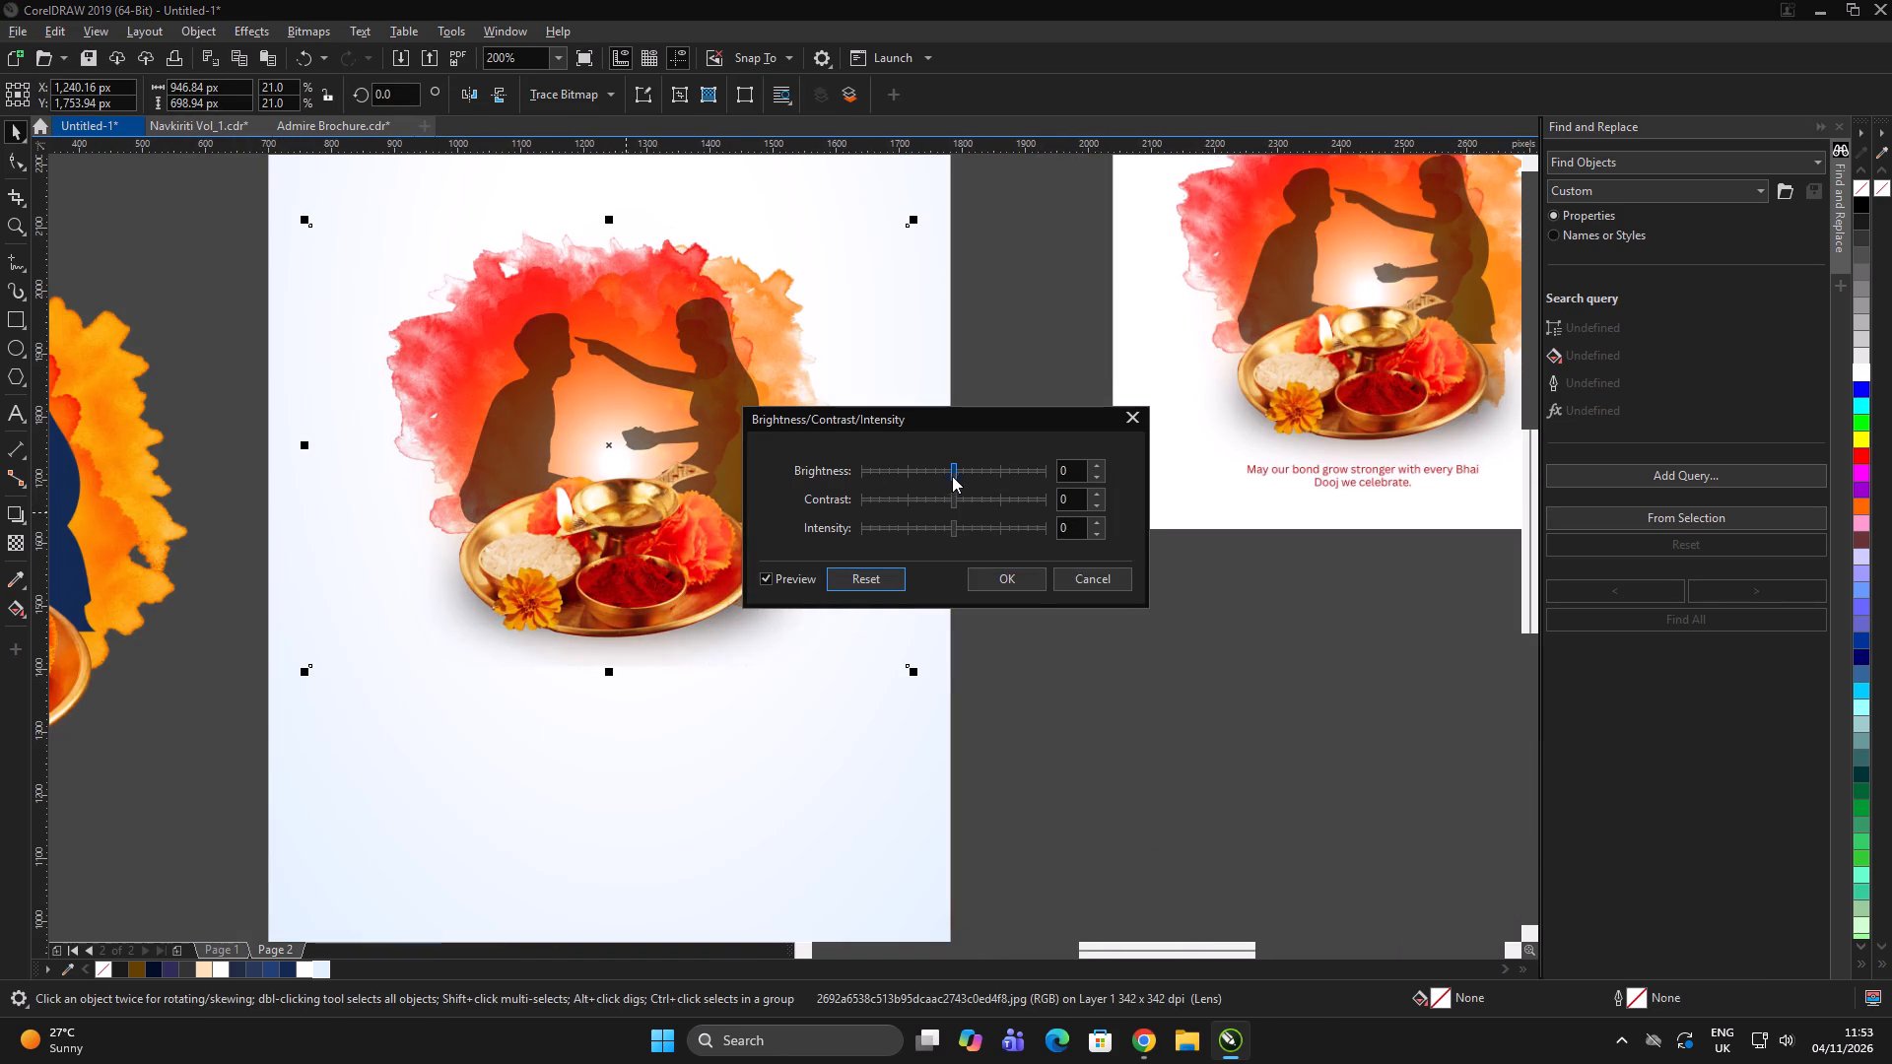
{"action": "left_click", "coordinate": [960, 467]}
{"action": "left_click", "coordinate": [962, 499]}
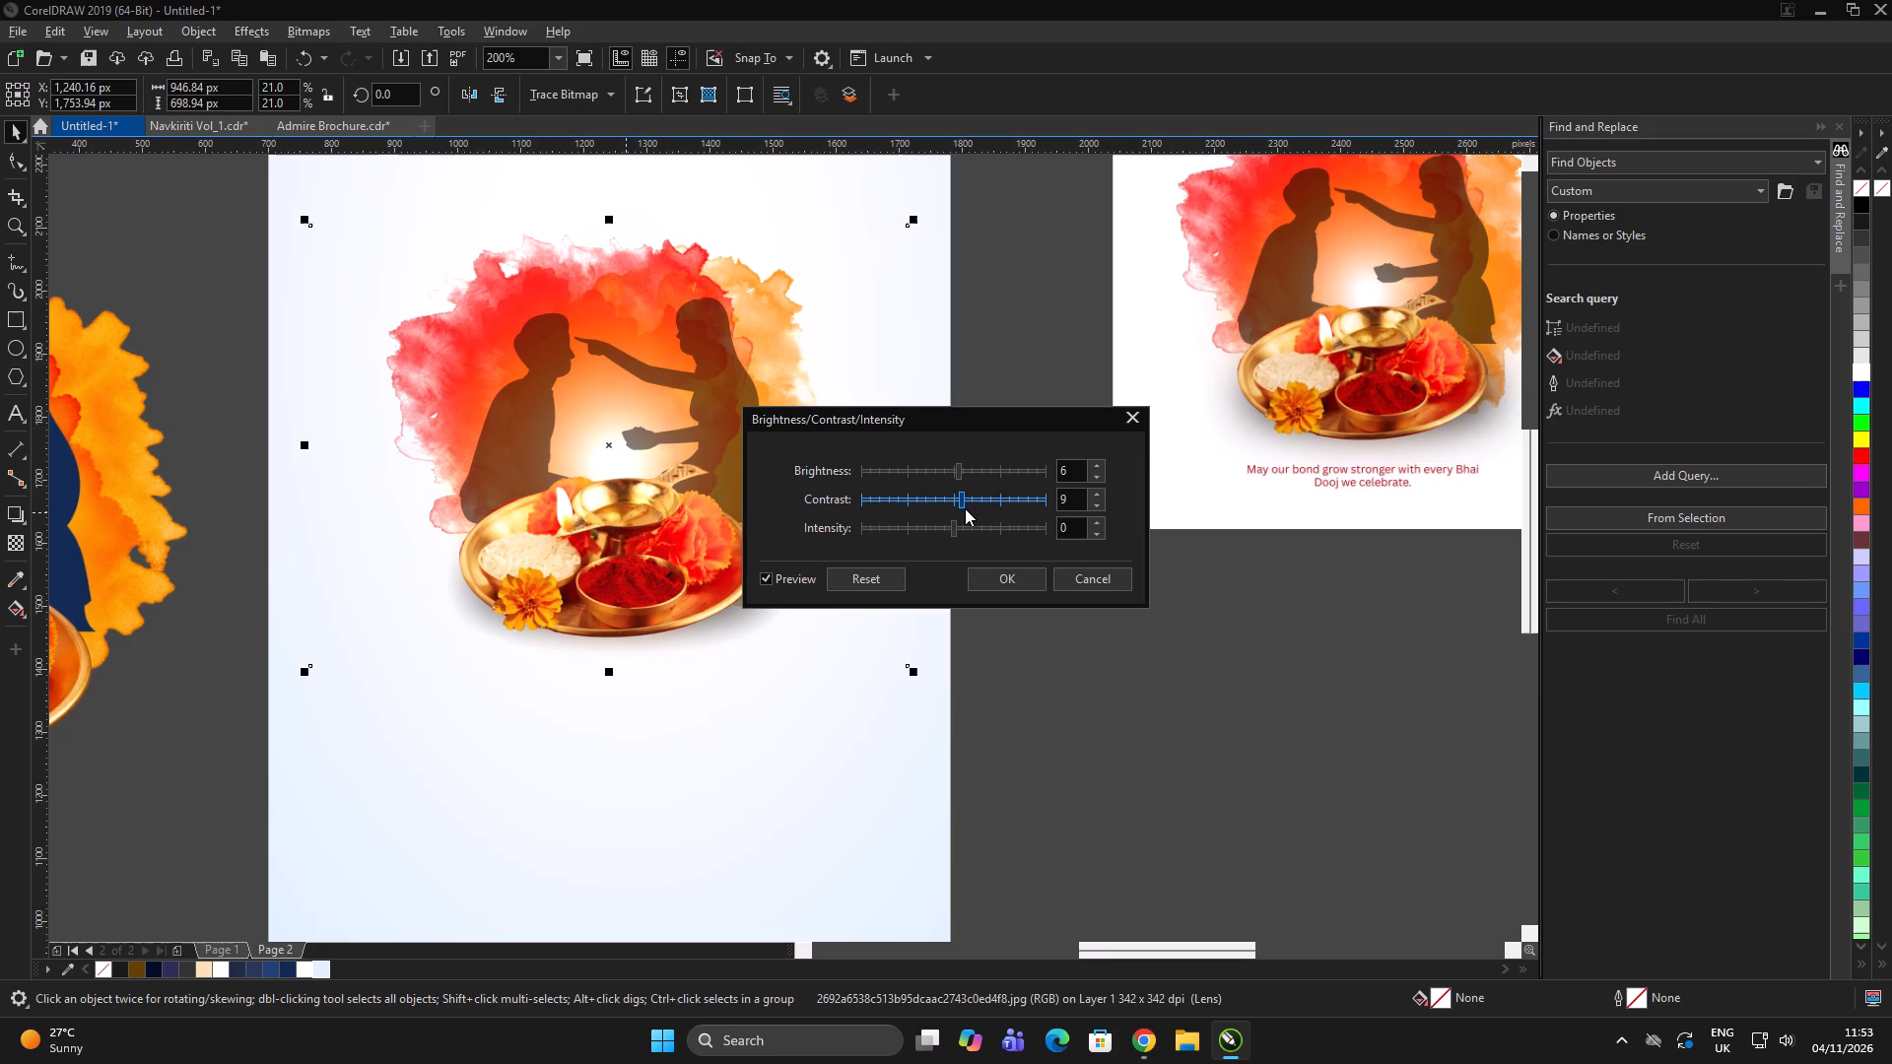
{"action": "left_click", "coordinate": [959, 526]}
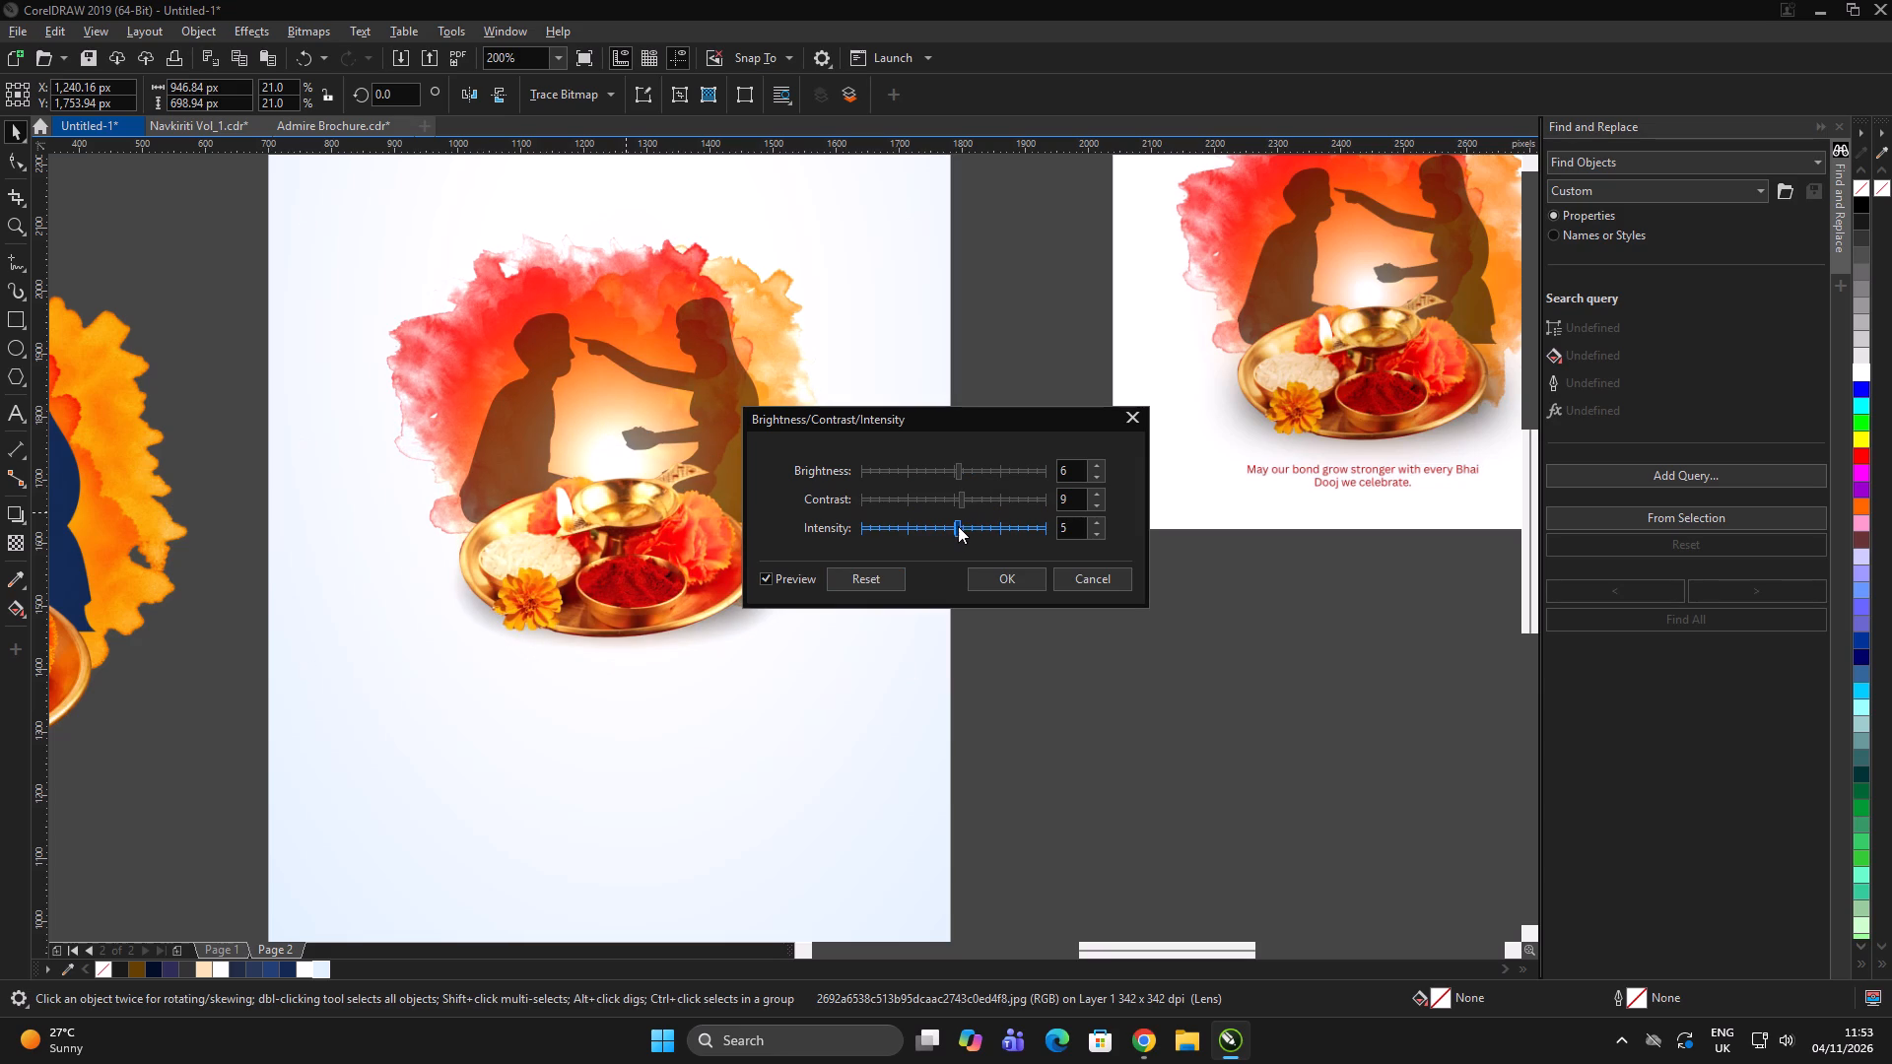
{"action": "left_click", "coordinate": [1001, 578]}
Scale the artwork up from its centre to about 1,041 × 768 px.
{"action": "scroll", "coordinate": [959, 584], "scroll_direction": "up", "scroll_amount": 1}
{"action": "scroll", "coordinate": [915, 584], "scroll_direction": "down", "scroll_amount": 2}
{"action": "double_click", "coordinate": [1000, 649]}
{"action": "scroll", "coordinate": [712, 445], "scroll_direction": "down", "scroll_amount": 3}
{"action": "left_click", "coordinate": [897, 611]}
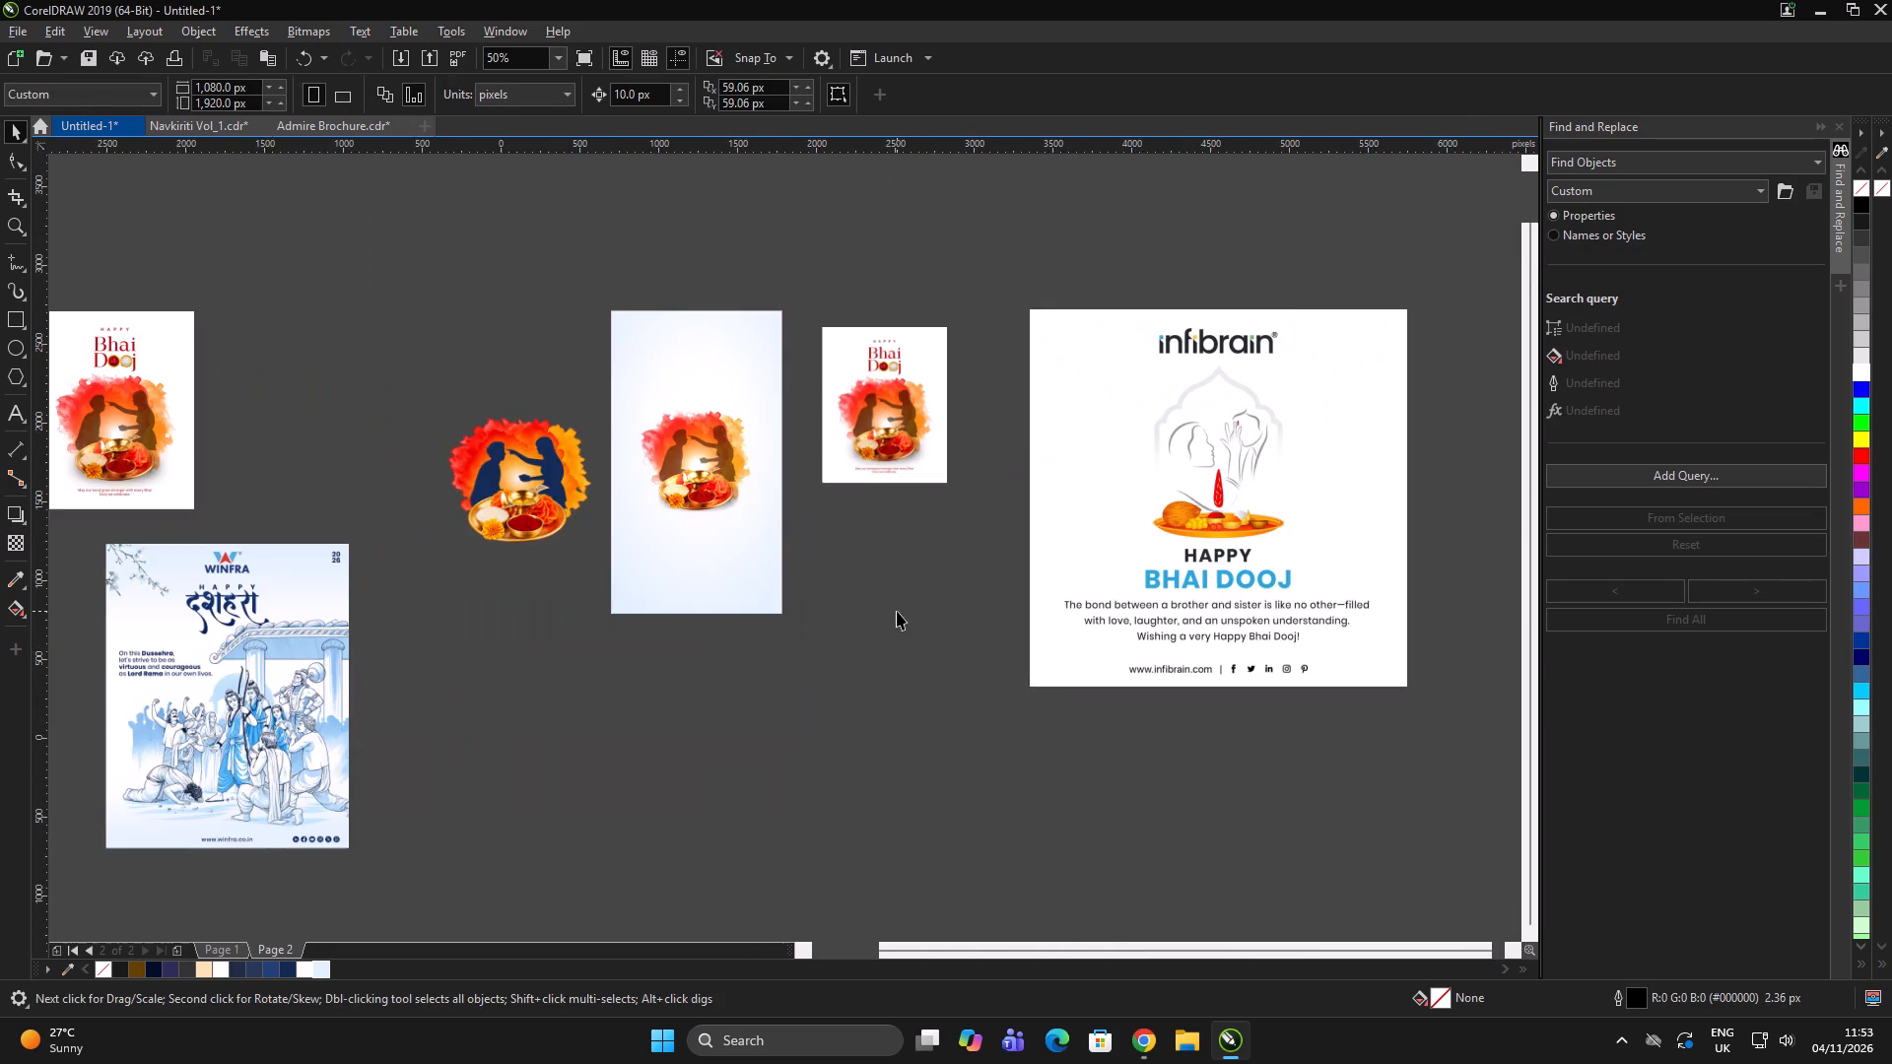
{"action": "left_click_drag", "start_coordinate": [900, 611], "coordinate": [894, 599]}
{"action": "scroll", "coordinate": [759, 500], "scroll_direction": "up", "scroll_amount": 1}
{"action": "left_click", "coordinate": [700, 466]}
{"action": "left_click_drag", "start_coordinate": [792, 539], "coordinate": [807, 565]}
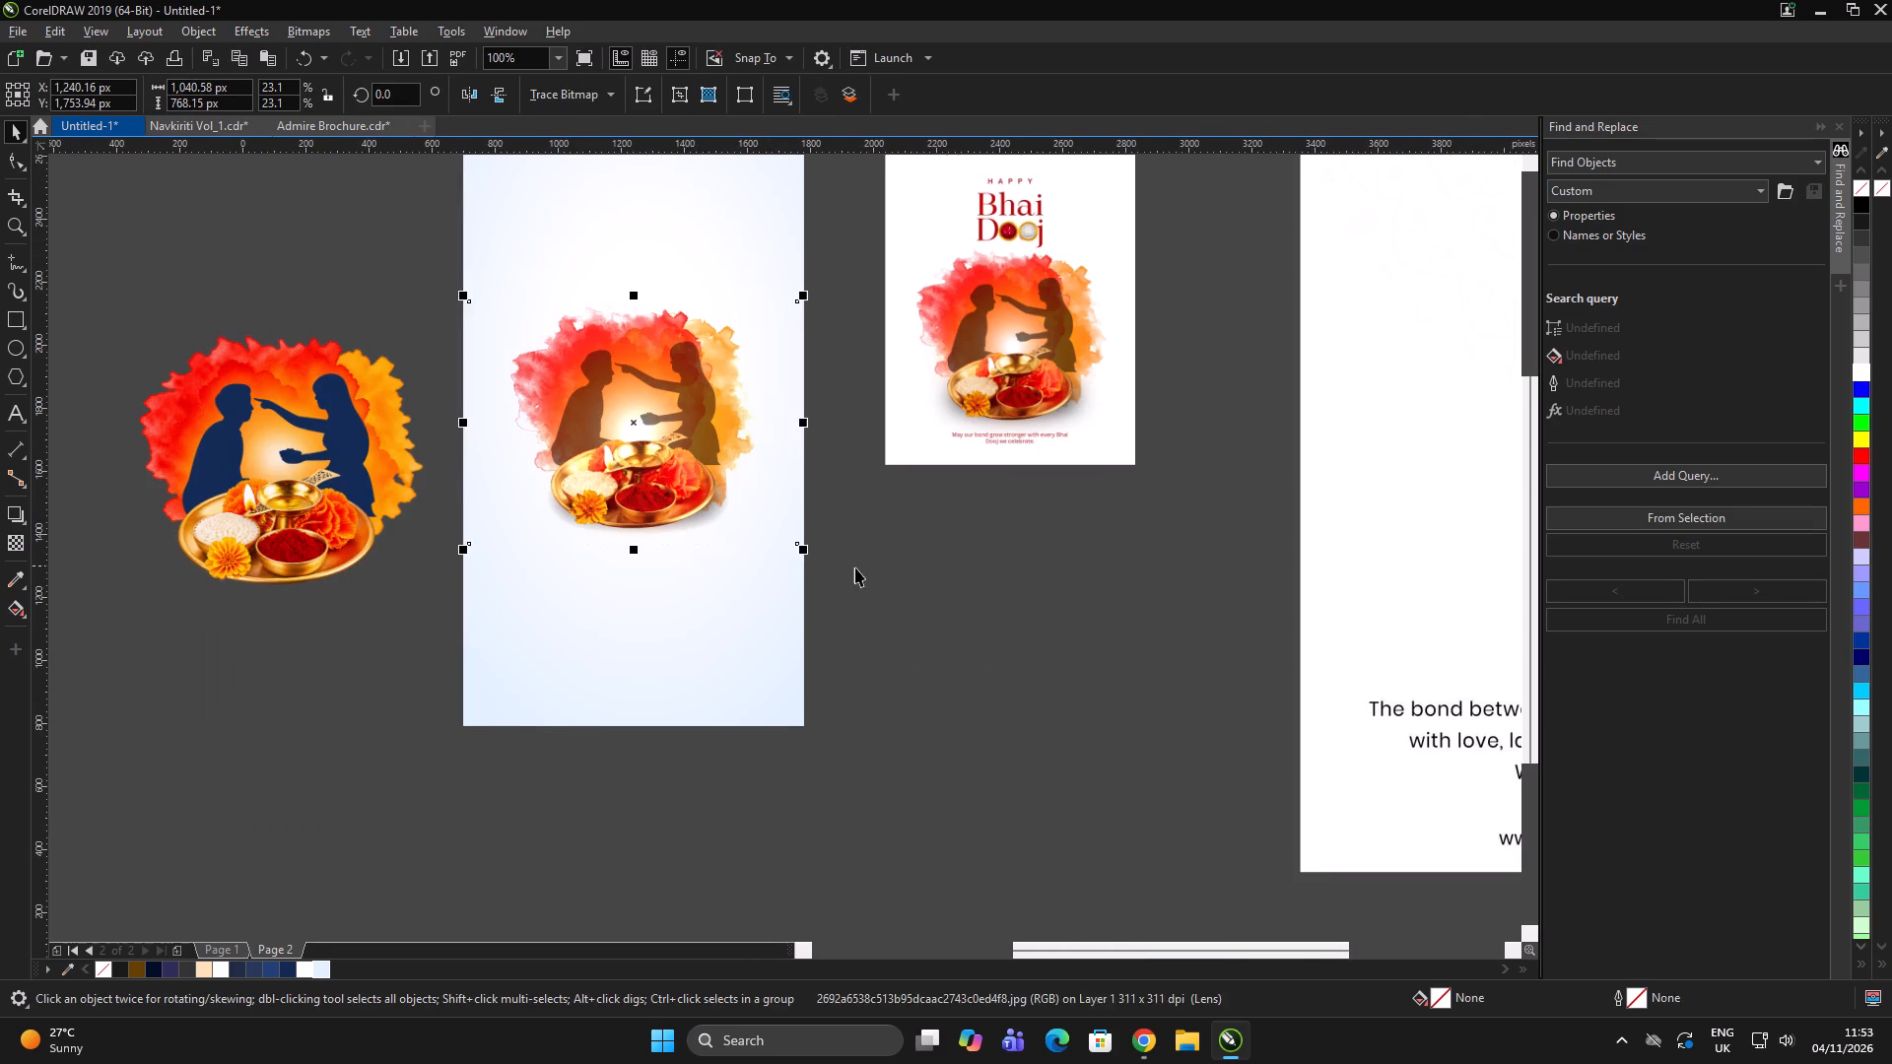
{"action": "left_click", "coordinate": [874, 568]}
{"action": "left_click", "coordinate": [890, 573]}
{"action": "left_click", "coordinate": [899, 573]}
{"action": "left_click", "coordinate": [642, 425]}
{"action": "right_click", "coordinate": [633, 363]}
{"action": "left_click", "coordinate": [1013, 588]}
Scale the tilak artwork up from its centre to about 1,209 × 893 px and shift it slightly down.
{"action": "left_click", "coordinate": [688, 429]}
{"action": "left_click", "coordinate": [671, 403]}
{"action": "left_click_drag", "start_coordinate": [811, 552], "coordinate": [829, 577]}
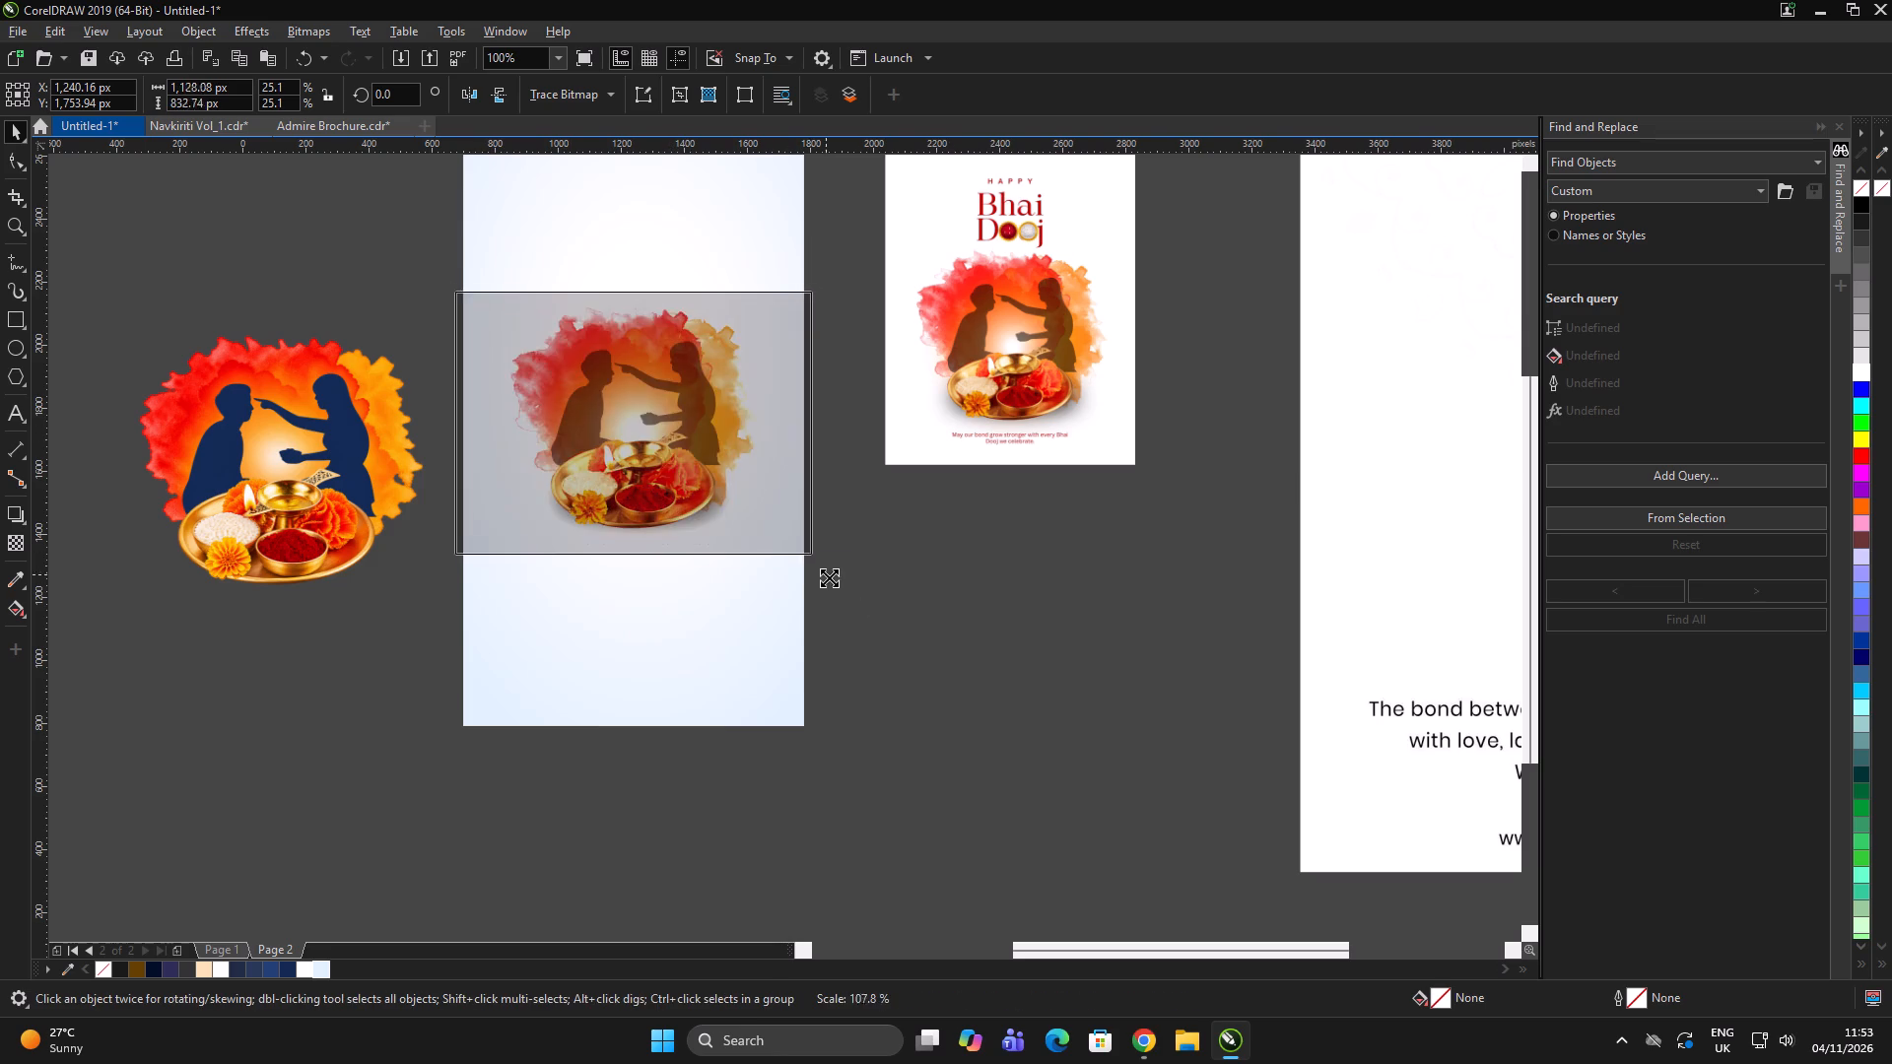
{"action": "left_click_drag", "start_coordinate": [829, 577], "coordinate": [838, 588]}
{"action": "left_click_drag", "start_coordinate": [719, 452], "coordinate": [718, 464]}
PowerClip the tilak artwork inside the gradient background rectangle.
{"action": "right_click", "coordinate": [679, 385]}
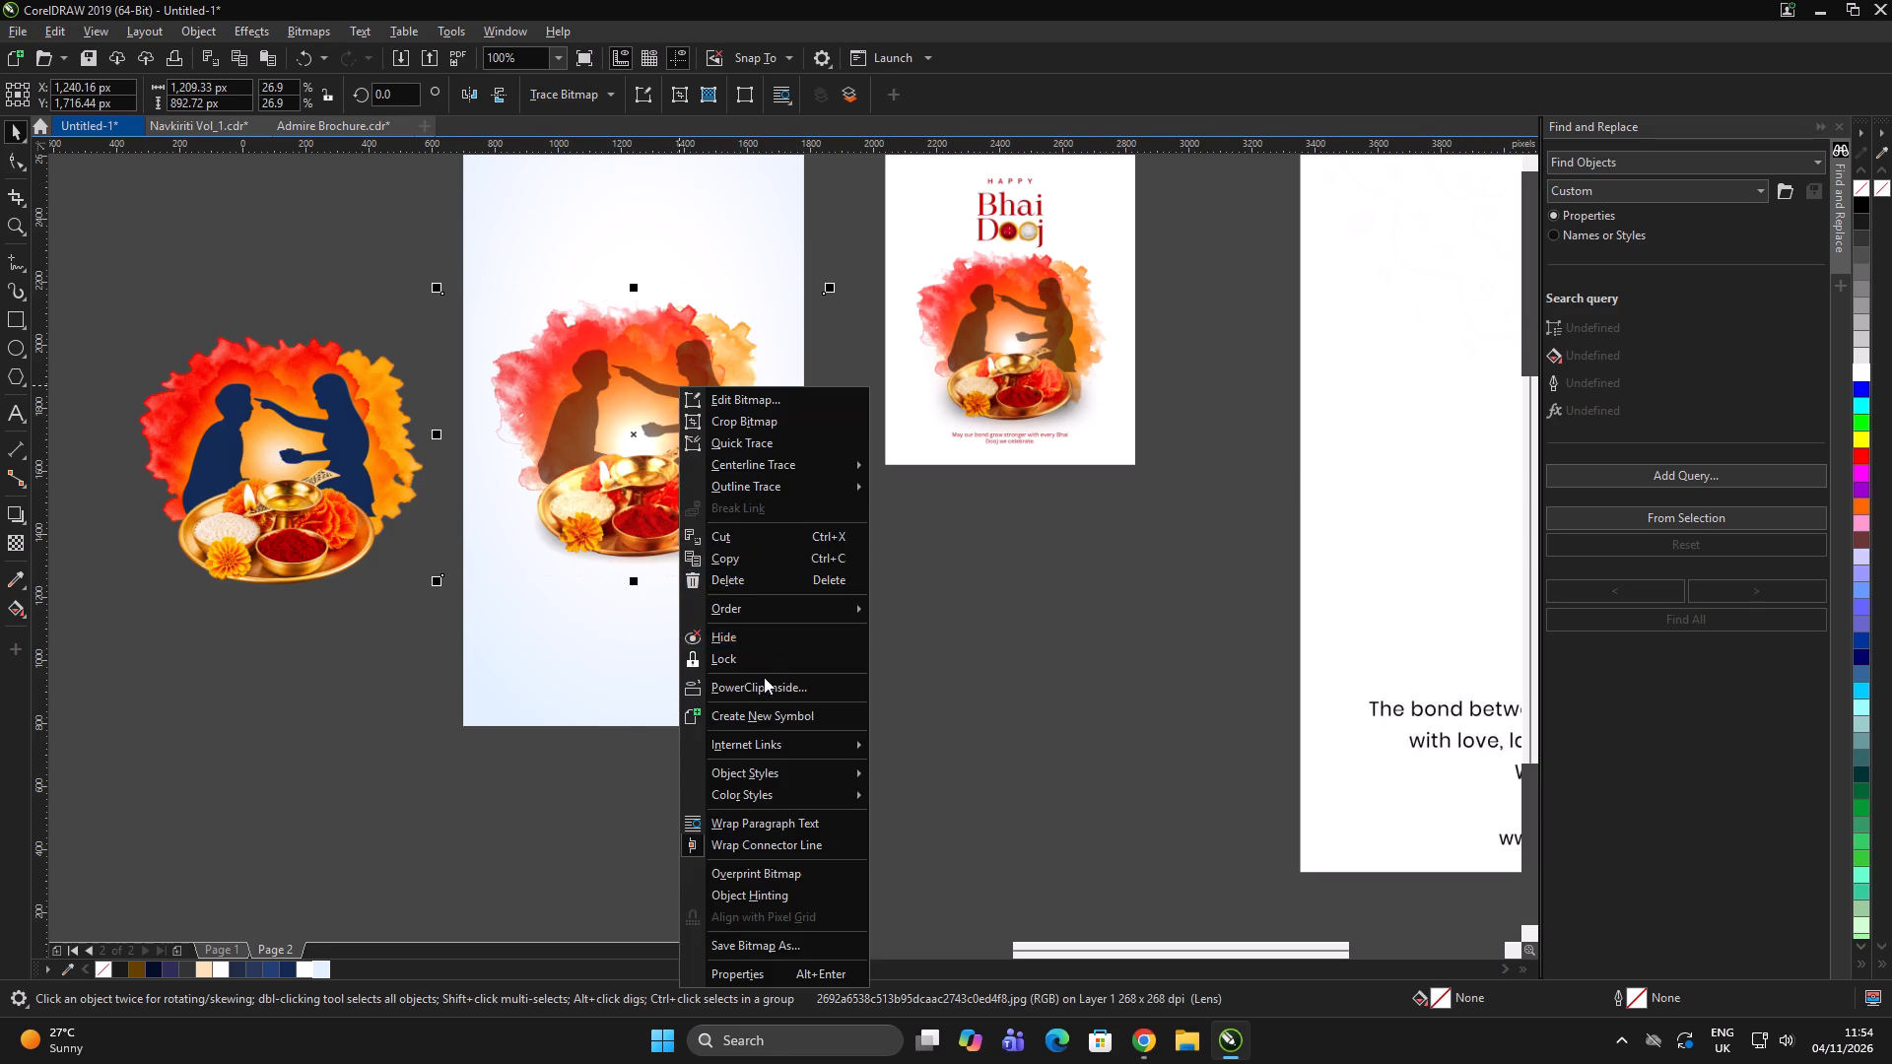
{"action": "left_click", "coordinate": [764, 678]}
{"action": "left_click", "coordinate": [757, 689]}
{"action": "scroll", "coordinate": [797, 612], "scroll_direction": "down", "scroll_amount": 2}
{"action": "left_click", "coordinate": [873, 629]}
{"action": "left_click", "coordinate": [872, 622]}
{"action": "scroll", "coordinate": [778, 524], "scroll_direction": "up", "scroll_amount": 1}
{"action": "double_click", "coordinate": [797, 395]}
{"action": "left_click", "coordinate": [806, 385]}
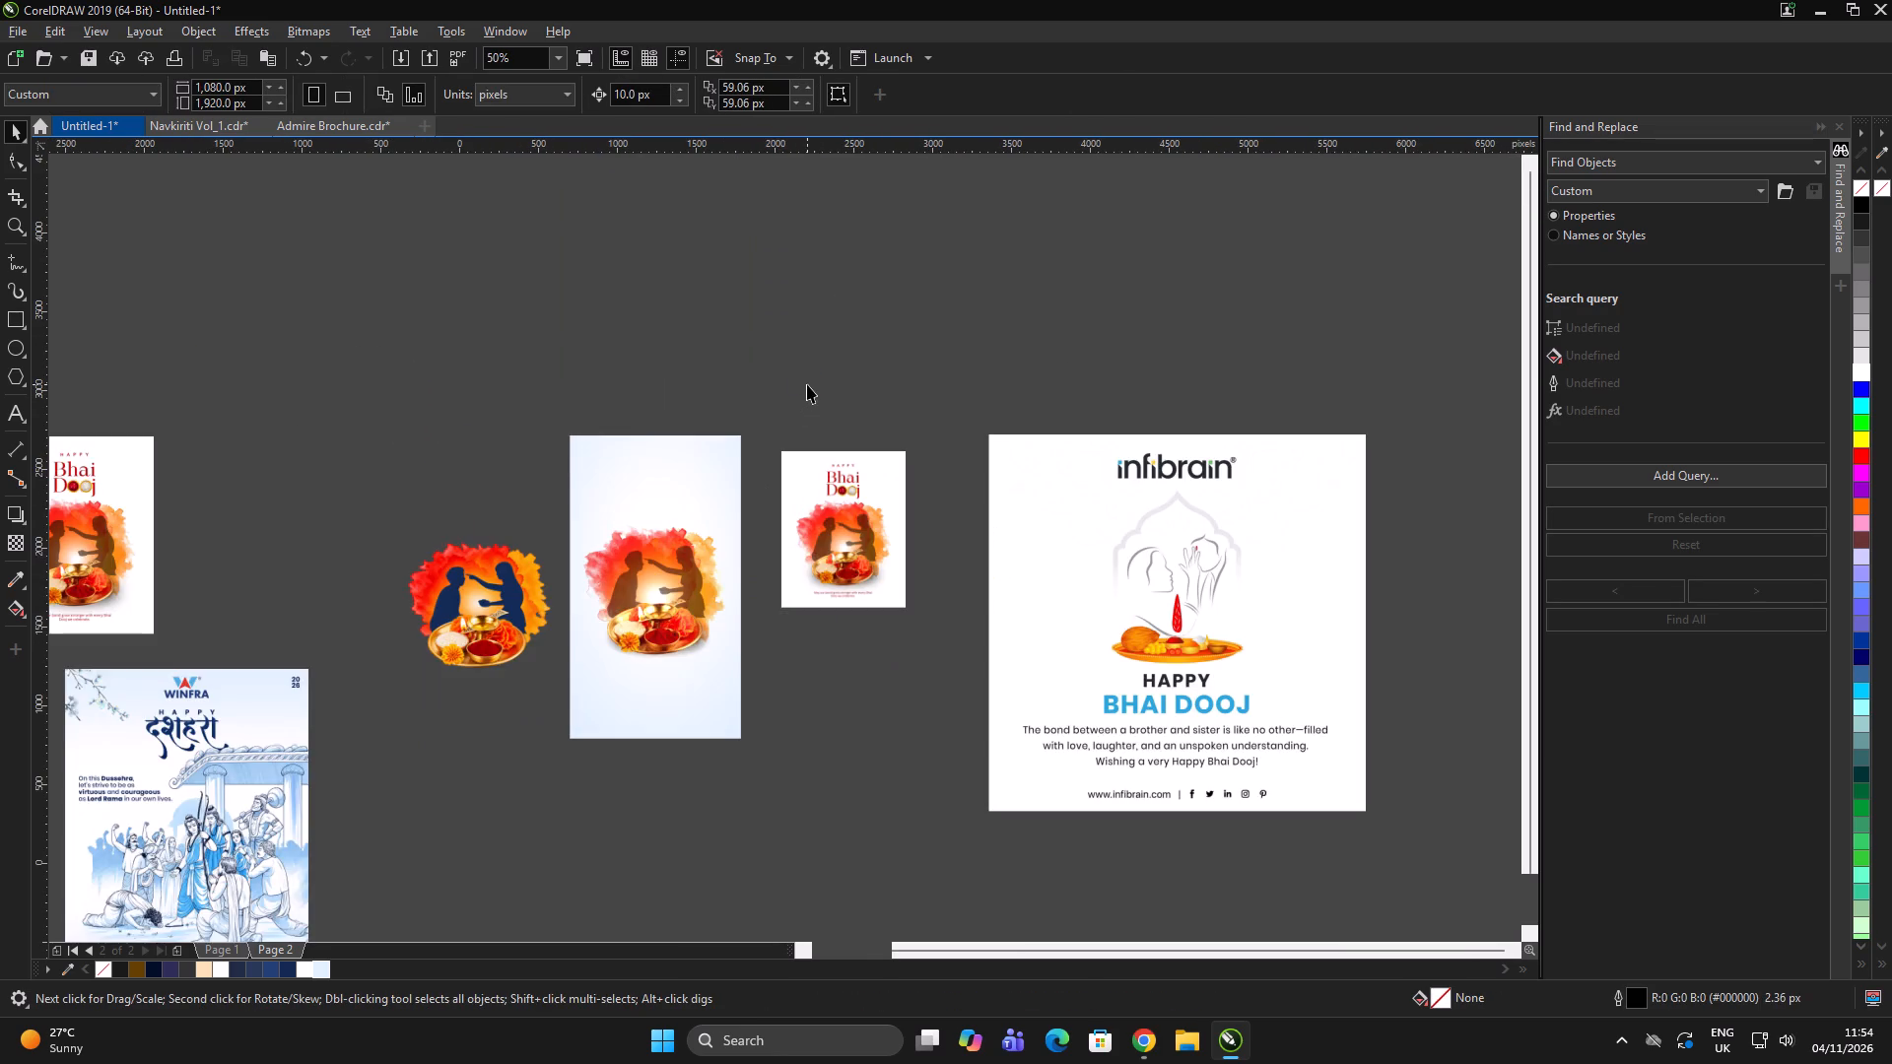
Copy the Admire logo and Shubh Dhanteras heading from the Dhanteras story on Page 1 and paste them onto Page 2.
{"action": "key", "text": "Page_Up"}
{"action": "left_click", "coordinate": [789, 378]}
{"action": "left_click_drag", "start_coordinate": [775, 354], "coordinate": [533, 565]}
{"action": "key", "text": "ctrl+c"}
{"action": "left_click", "coordinate": [977, 505]}
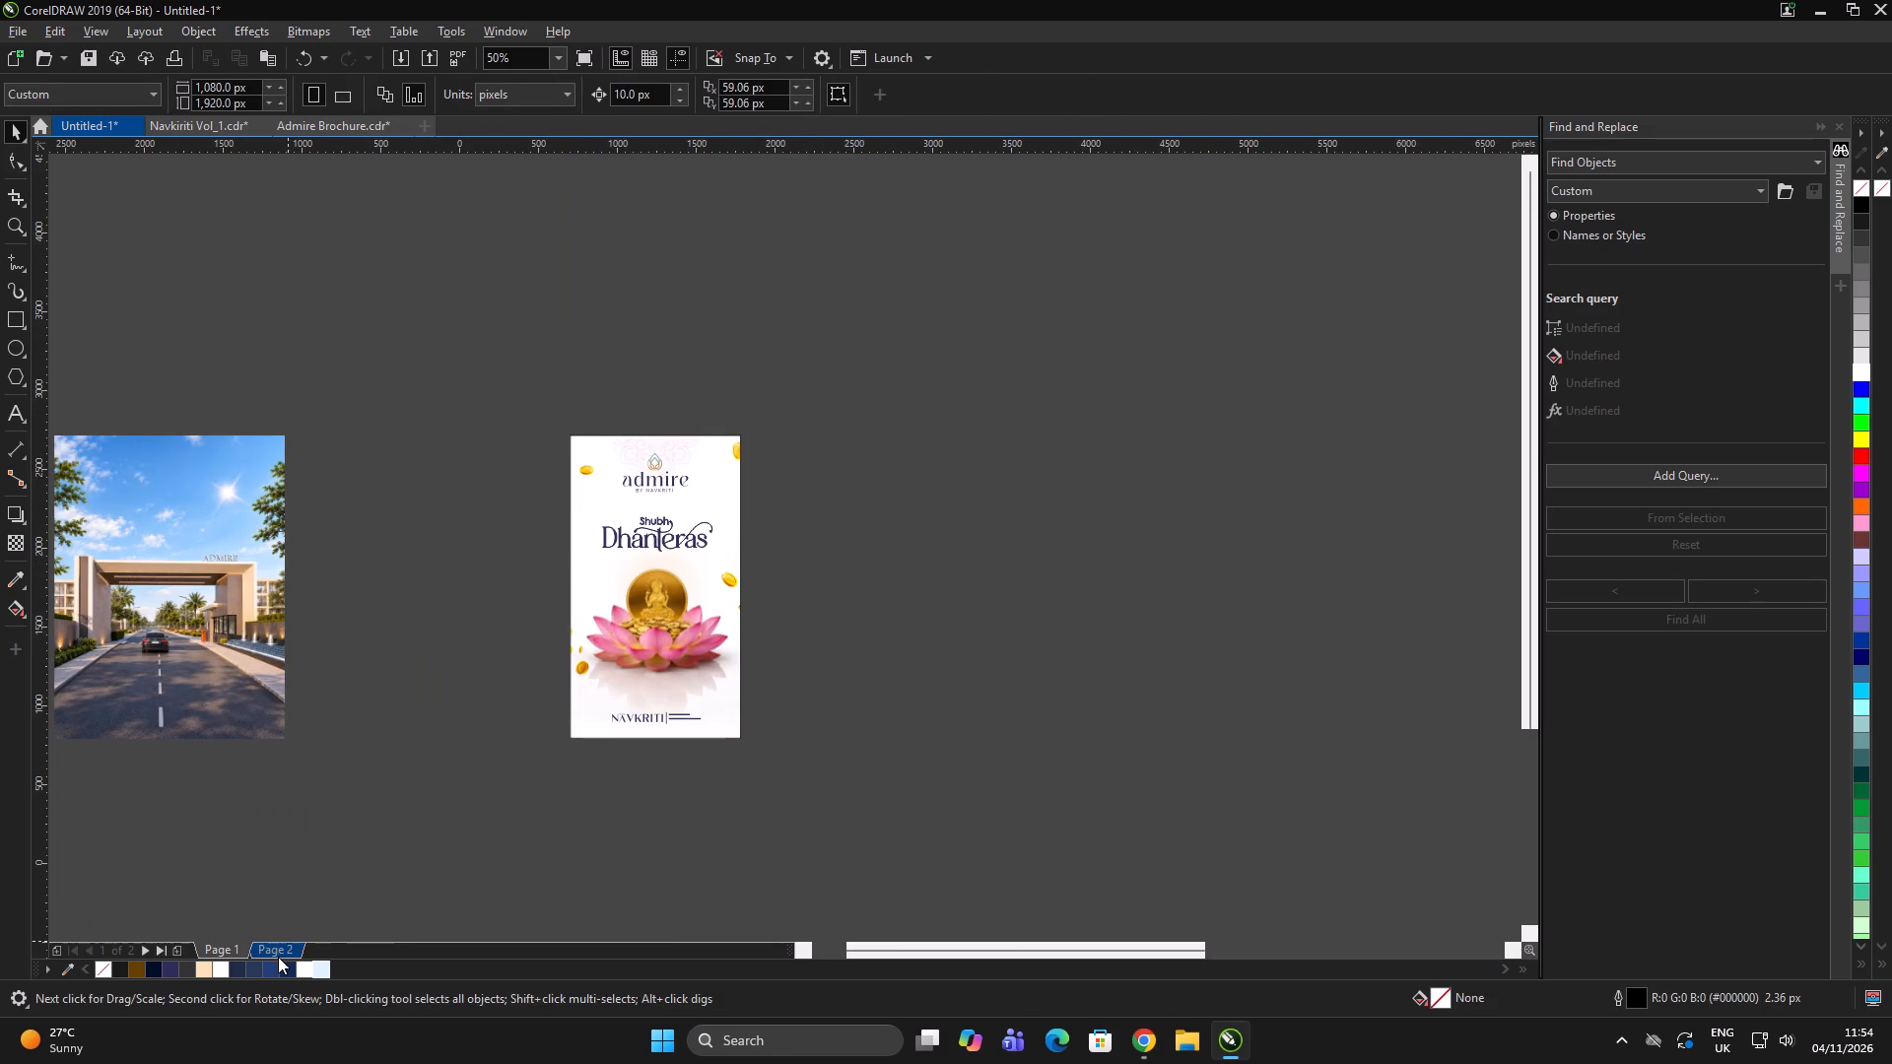
{"action": "left_click", "coordinate": [279, 945]}
{"action": "left_click", "coordinate": [340, 874]}
{"action": "key", "text": "ctrl+v"}
{"action": "scroll", "coordinate": [711, 713], "scroll_direction": "up", "scroll_amount": 1}
{"action": "double_click", "coordinate": [795, 708]}
Move the clipped tilak artwork down within the background to leave room beneath the Admire logo.
{"action": "left_click", "coordinate": [659, 556], "text": "alt"}
{"action": "left_click_drag", "start_coordinate": [665, 500], "coordinate": [662, 527]}
{"action": "double_click", "coordinate": [900, 657]}
{"action": "left_click", "coordinate": [879, 629]}
{"action": "left_click", "coordinate": [670, 489], "text": "alt"}
{"action": "left_click_drag", "start_coordinate": [684, 479], "coordinate": [681, 512]}
{"action": "double_click", "coordinate": [991, 696]}
Delete the pasted Shubh Dhanteras heading, keeping the Admire logo.
{"action": "left_click_drag", "start_coordinate": [293, 271], "coordinate": [808, 436]}
{"action": "key", "text": "Delete"}
{"action": "left_click", "coordinate": [916, 671]}
{"action": "left_click", "coordinate": [926, 667]}
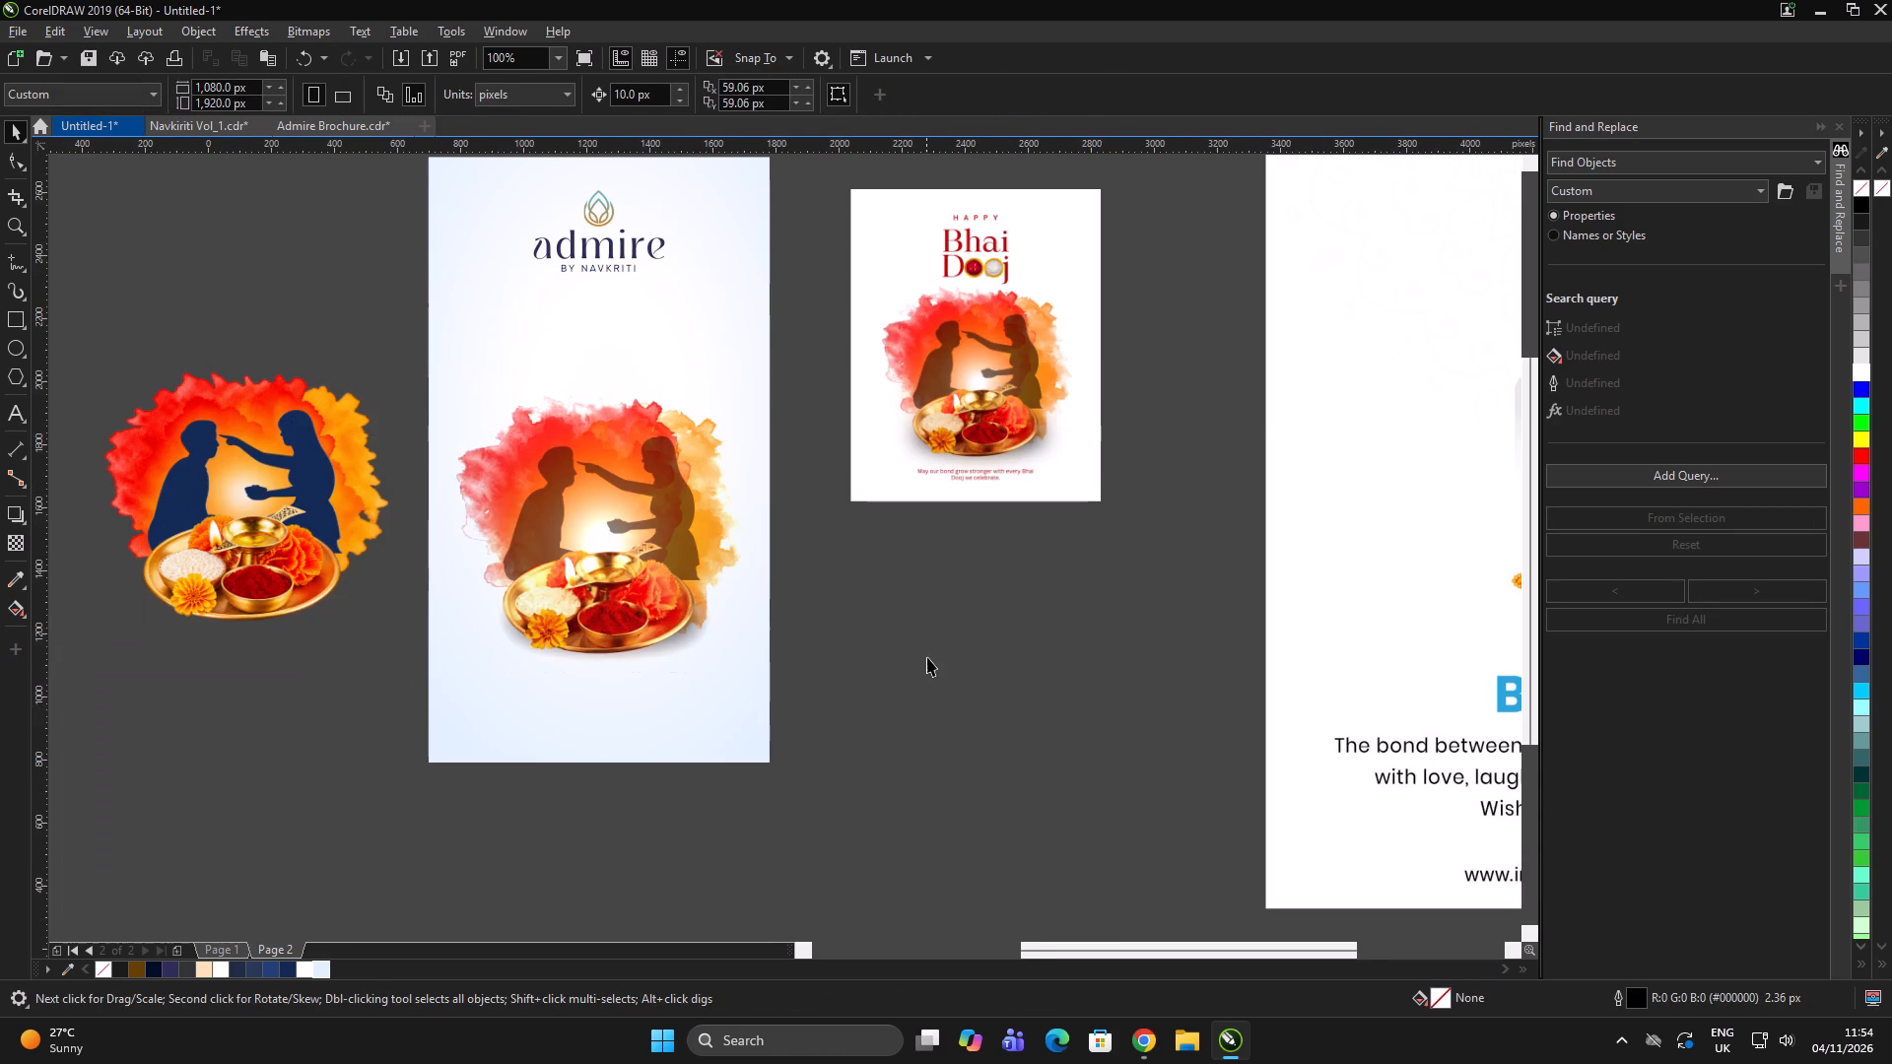
Copy the Navkriti footer logo with its "Legacy of 30+ Years" line from Page 1 and paste it onto Page 2.
{"action": "left_click", "coordinate": [927, 657]}
{"action": "key", "text": "Page_Up"}
{"action": "left_click", "coordinate": [924, 694]}
{"action": "left_click_drag", "start_coordinate": [970, 818], "coordinate": [334, 562]}
{"action": "key", "text": "ctrl+c"}
{"action": "double_click", "coordinate": [1057, 628]}
{"action": "left_click", "coordinate": [1053, 618]}
{"action": "key", "text": "Page_Down"}
{"action": "left_click", "coordinate": [1015, 582]}
{"action": "left_click", "coordinate": [1021, 581]}
{"action": "key", "text": "ctrl+v"}
{"action": "left_click", "coordinate": [1077, 656]}
{"action": "left_click", "coordinate": [1086, 656]}
{"action": "left_click", "coordinate": [1094, 653]}
{"action": "left_click", "coordinate": [587, 521]}
{"action": "left_click", "coordinate": [975, 601]}
Import the Bhai Dooj poster 98ca44d464e68aba51b0cb88f4e7090c from Downloads and place it over the story at about 386 × 483 px.
{"action": "scroll", "coordinate": [837, 567], "scroll_direction": "down", "scroll_amount": 2}
{"action": "left_click", "coordinate": [911, 632]}
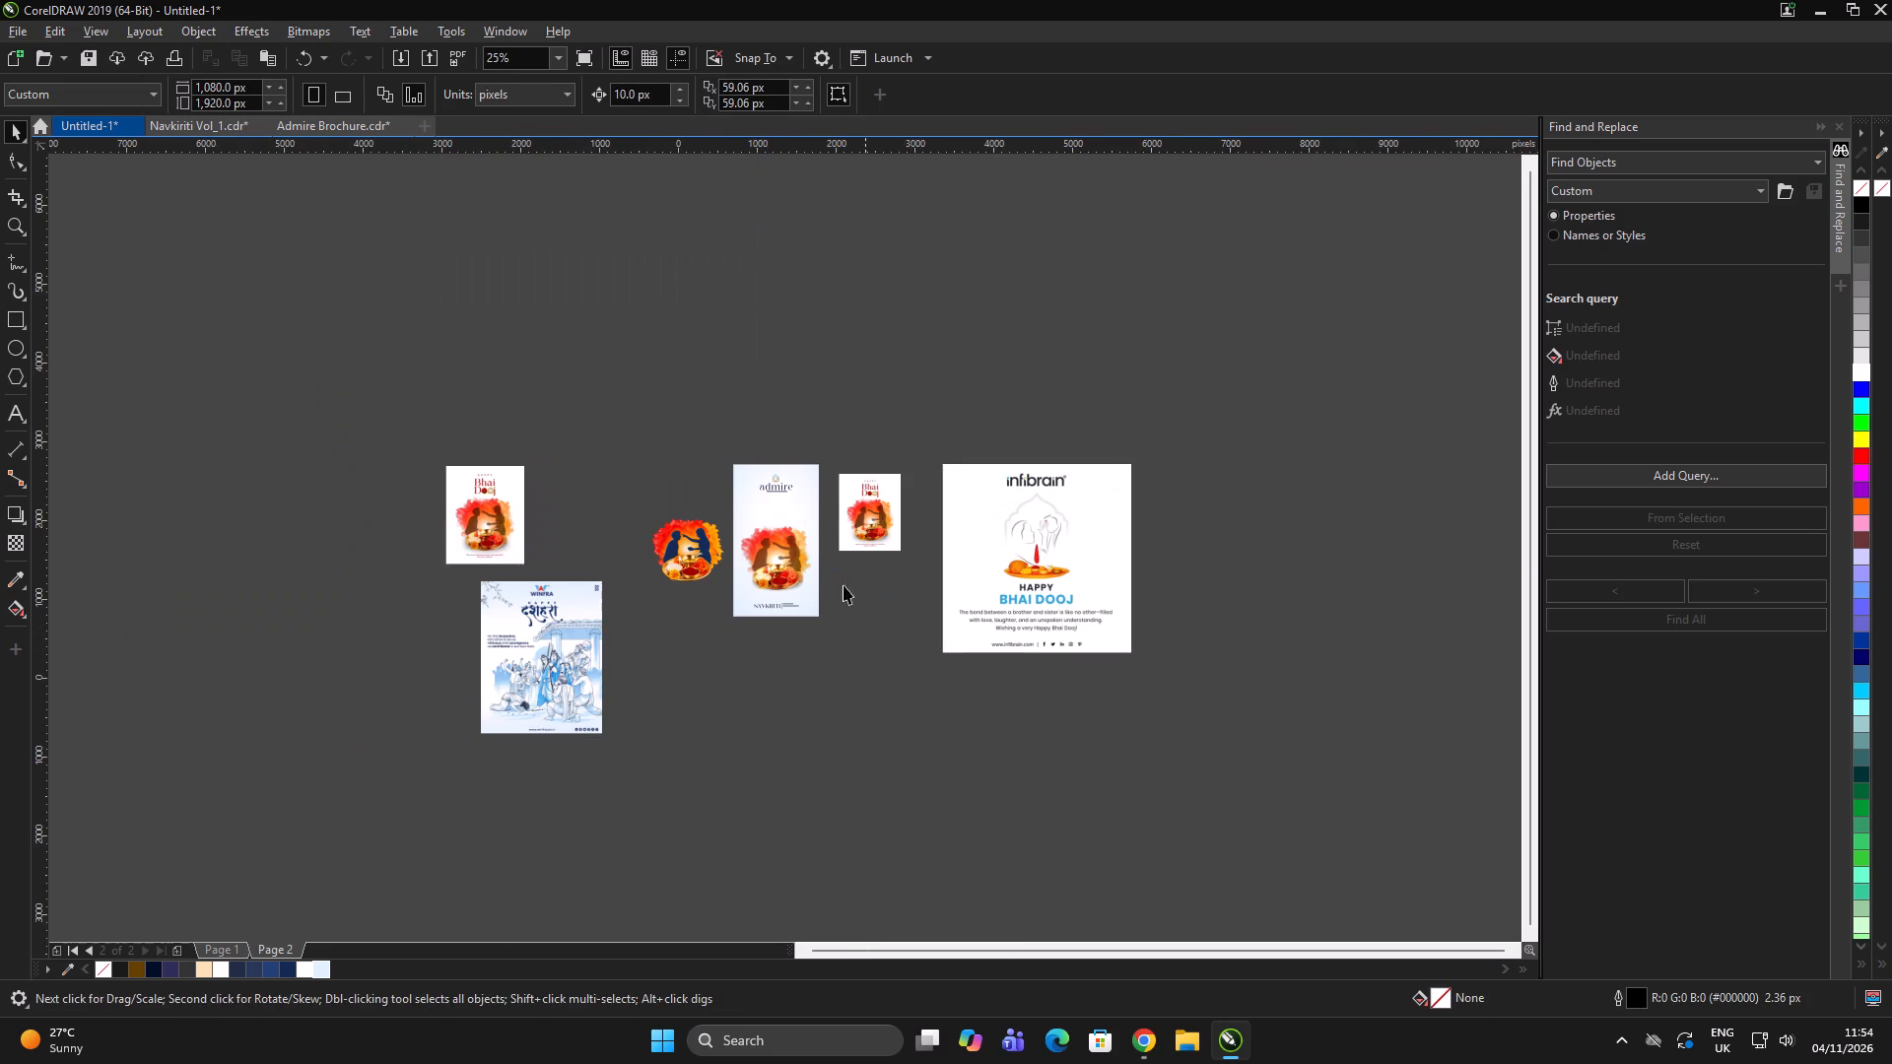
{"action": "double_click", "coordinate": [754, 428]}
{"action": "key", "text": "ctrl+i"}
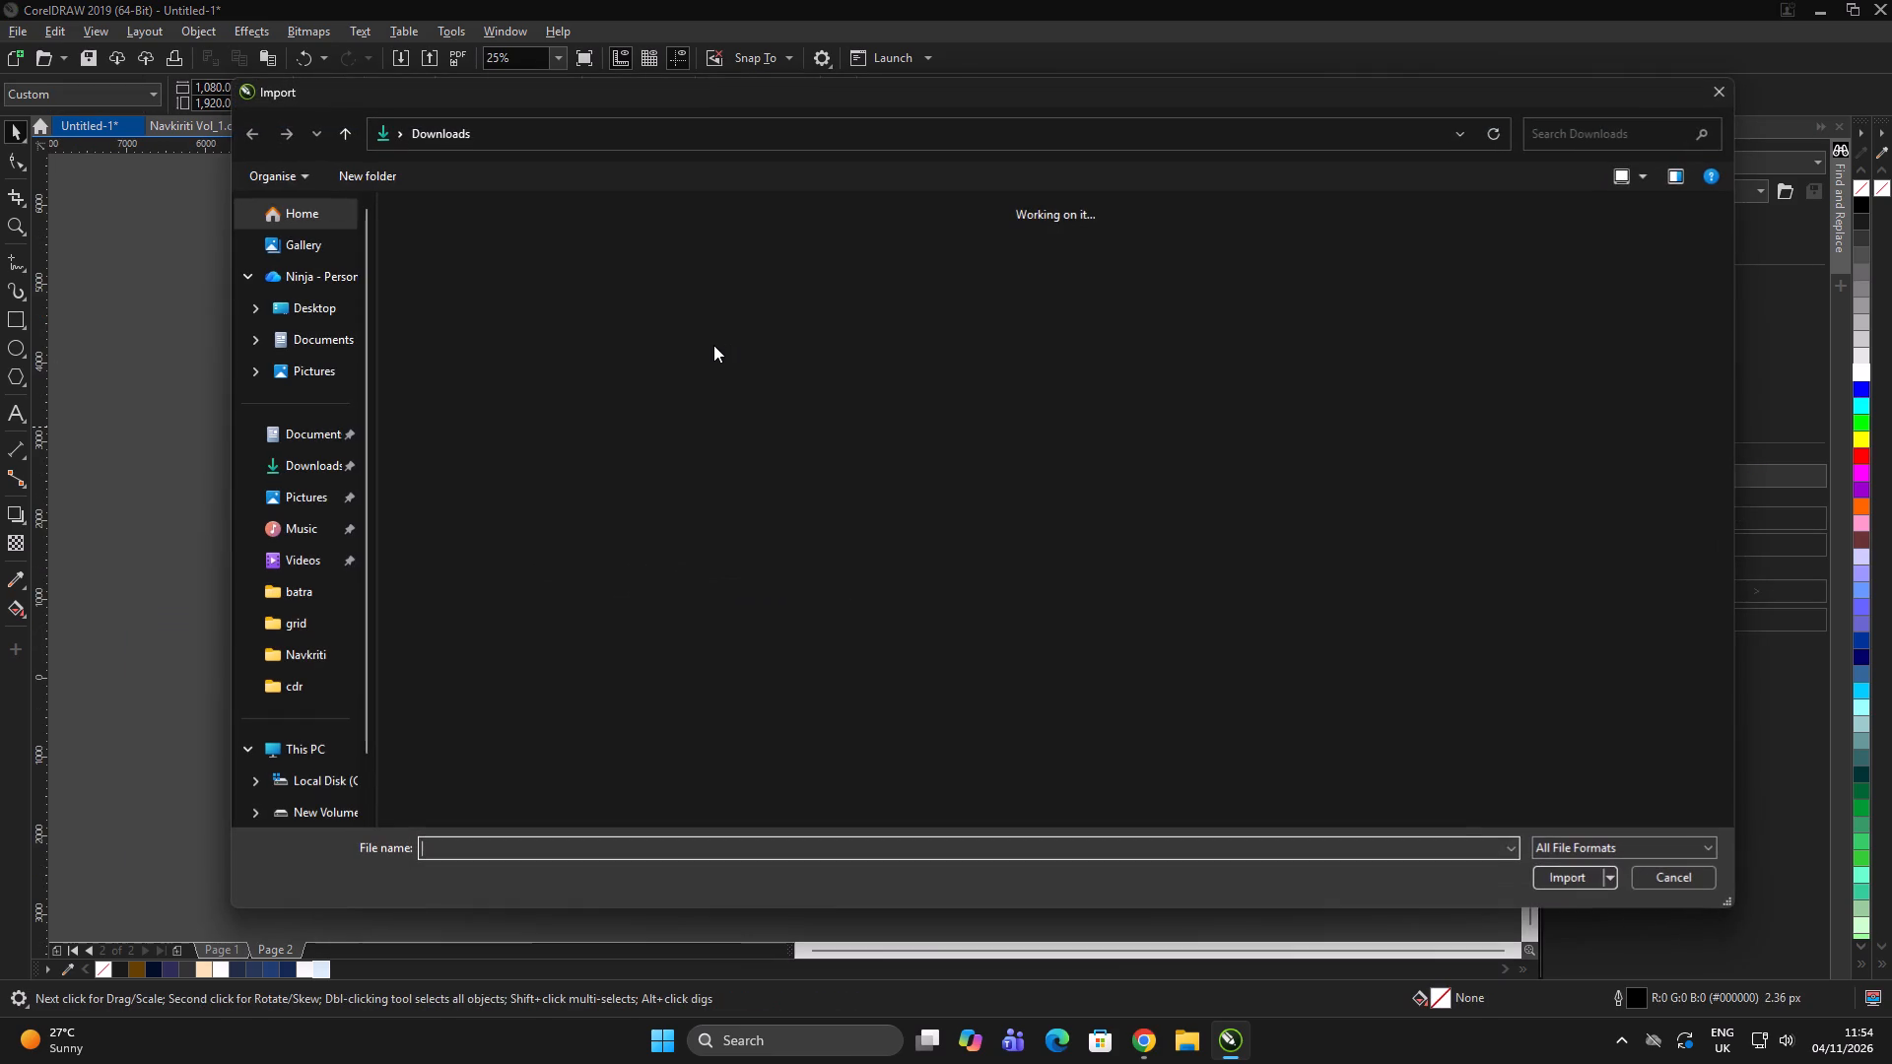
{"action": "left_click", "coordinate": [554, 578]}
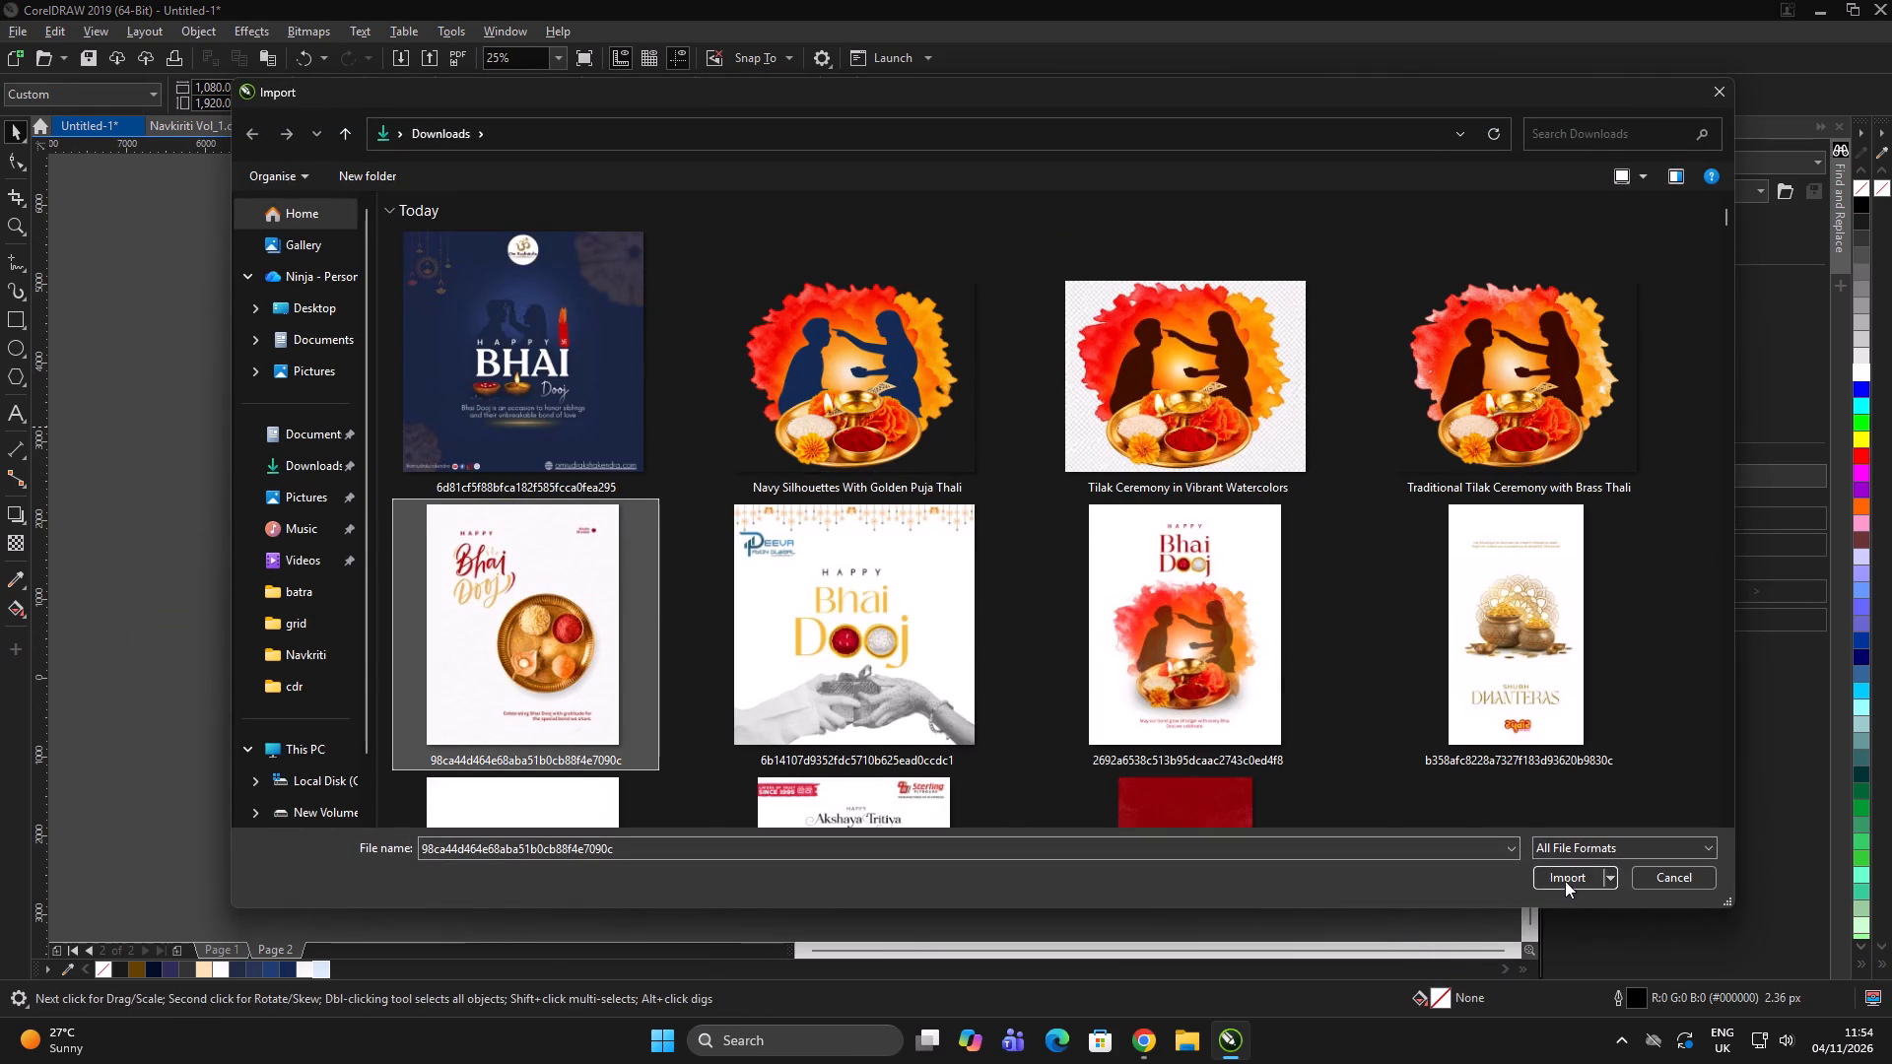
{"action": "left_click", "coordinate": [1565, 877]}
{"action": "scroll", "coordinate": [819, 562], "scroll_direction": "up", "scroll_amount": 3}
{"action": "left_click_drag", "start_coordinate": [458, 225], "coordinate": [908, 529]}
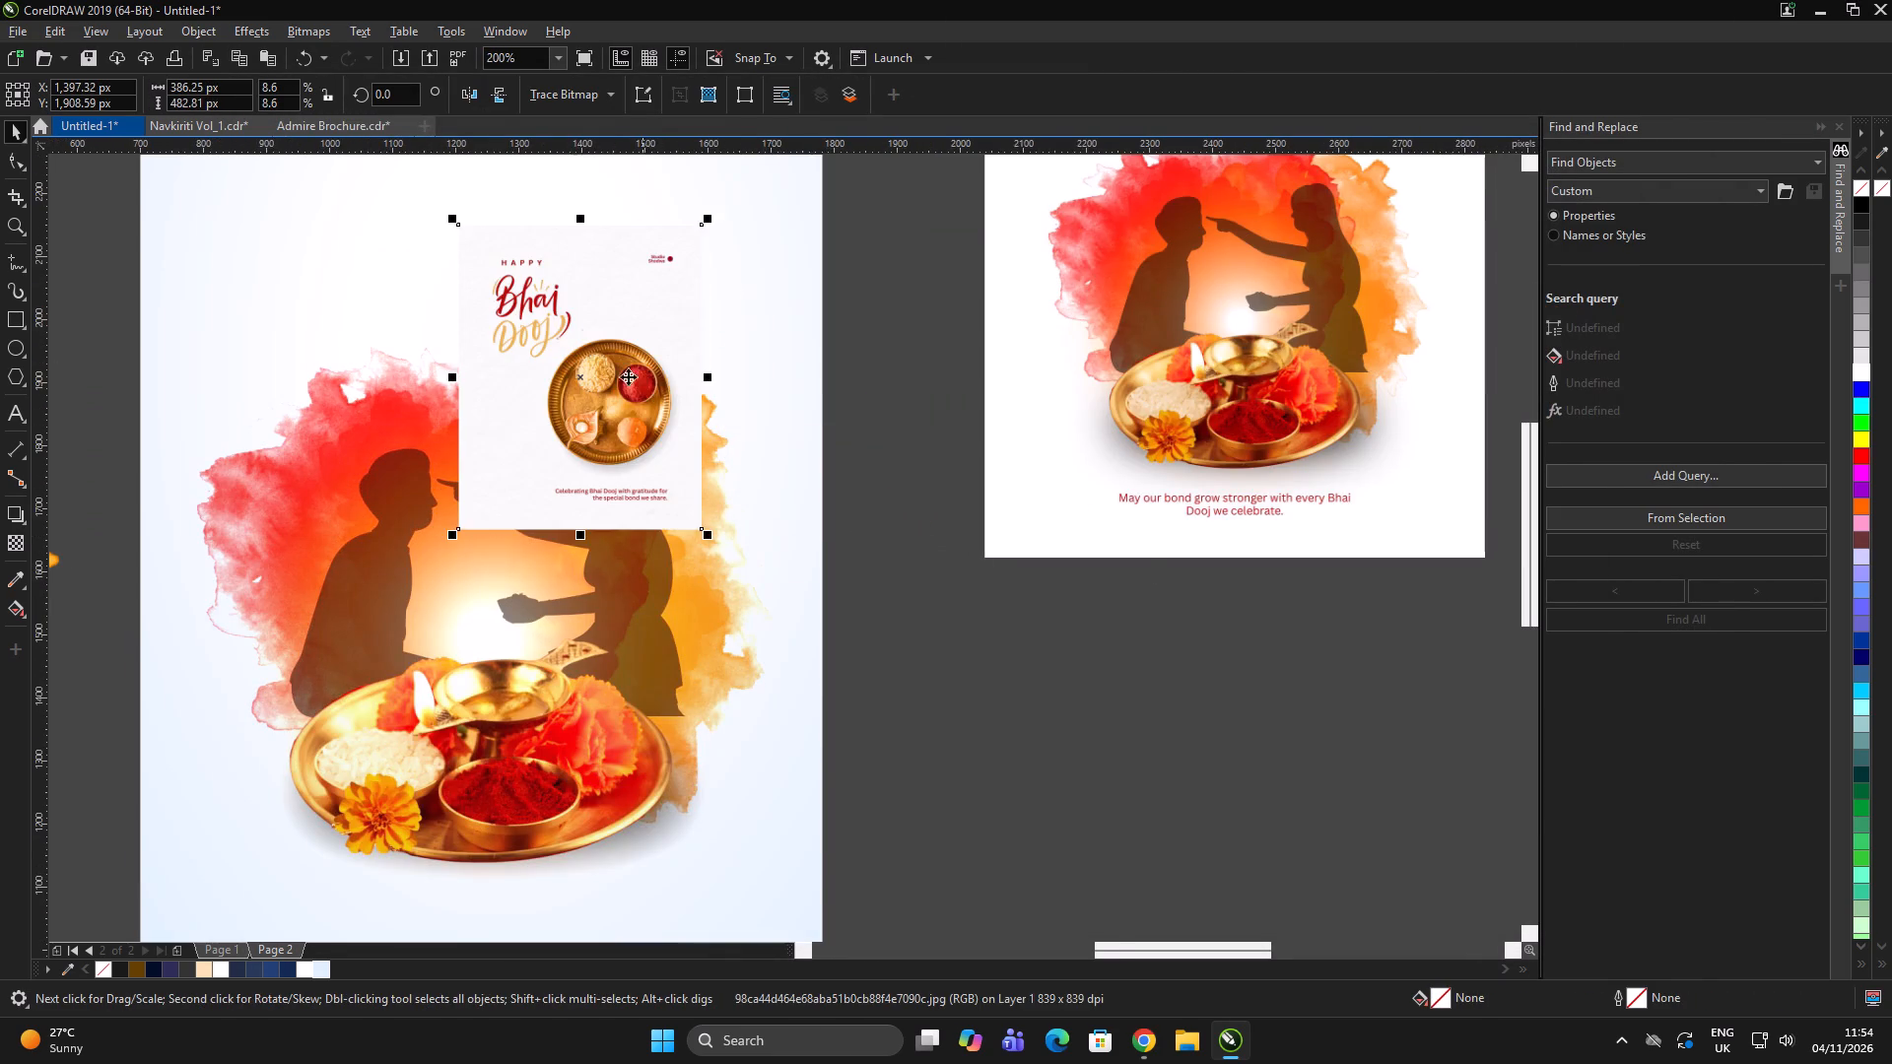
Crop the imported poster to its "Happy Bhai Dooj" lettering, an area of about 147 × 175 px.
{"action": "scroll", "coordinate": [555, 296], "scroll_direction": "up", "scroll_amount": 1}
{"action": "scroll", "coordinate": [412, 262], "scroll_direction": "up", "scroll_amount": 2}
{"action": "scroll", "coordinate": [565, 451], "scroll_direction": "down", "scroll_amount": 1}
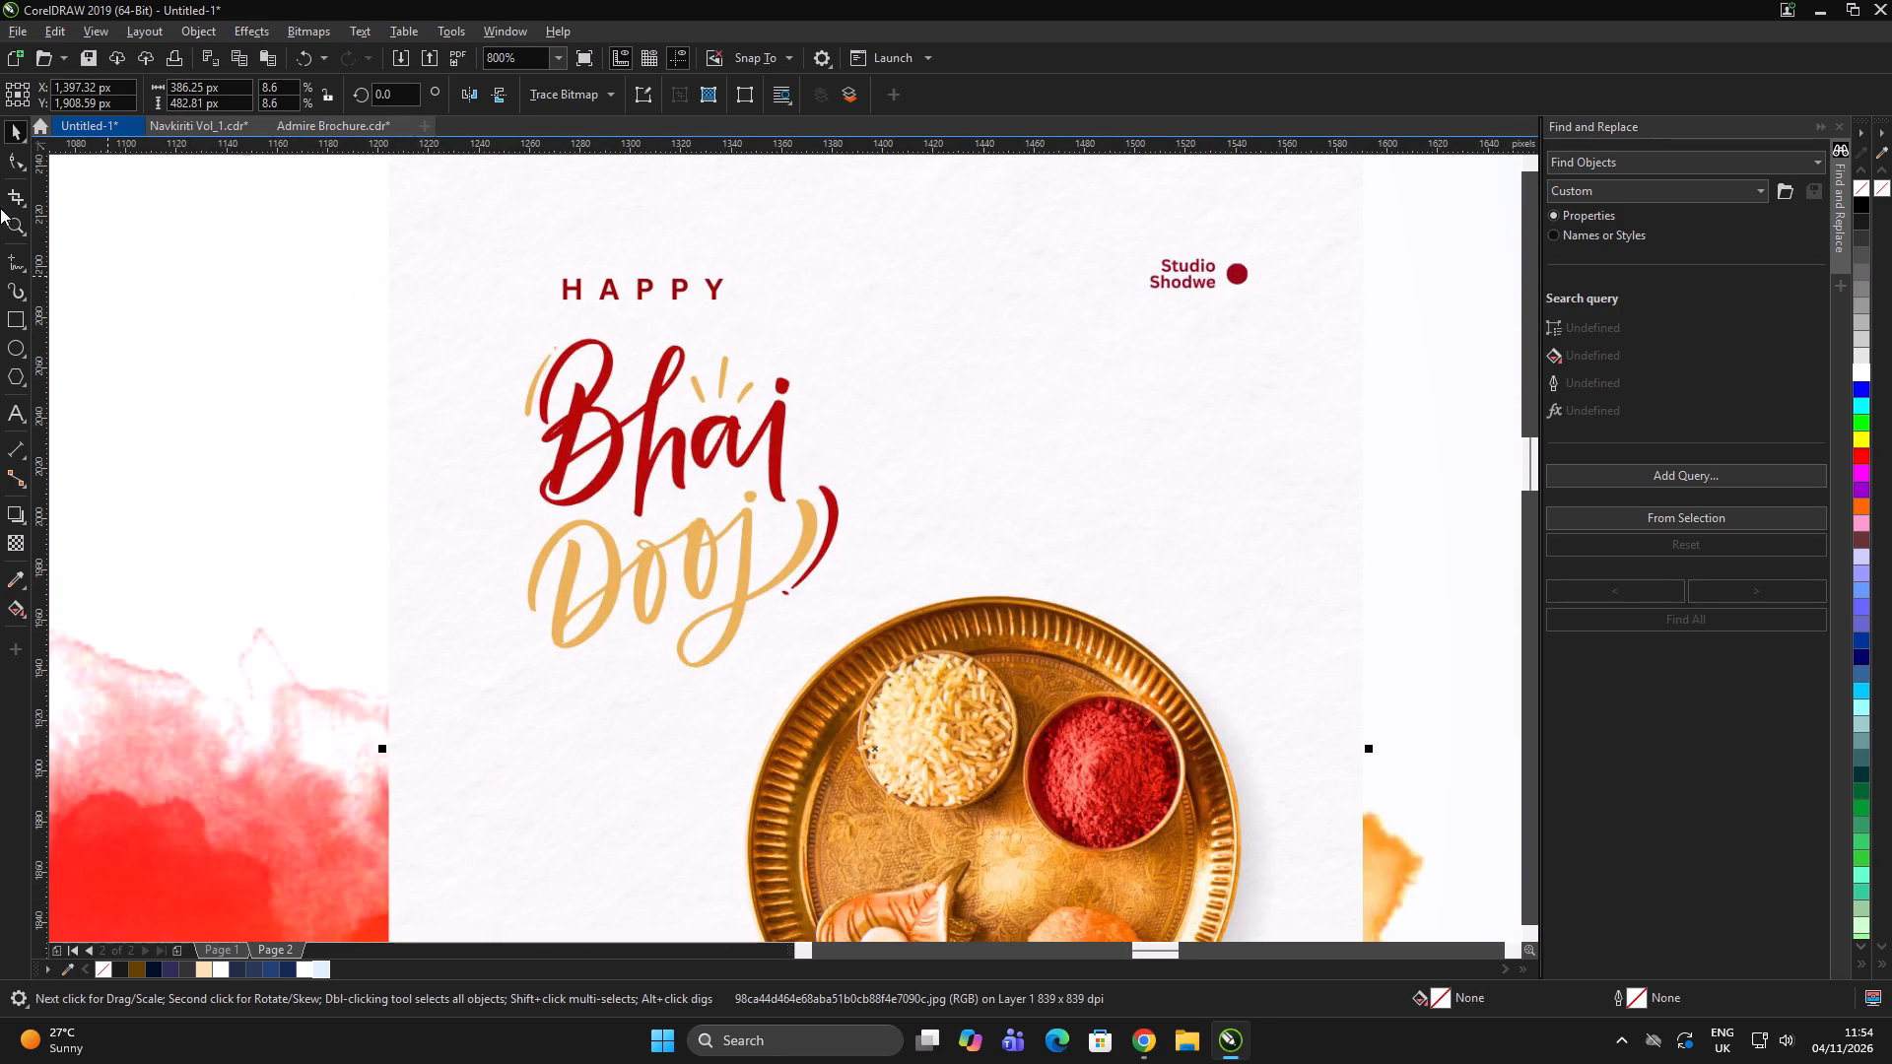
{"action": "left_click", "coordinate": [15, 196]}
{"action": "left_click_drag", "start_coordinate": [490, 247], "coordinate": [861, 688]}
{"action": "double_click", "coordinate": [709, 566]}
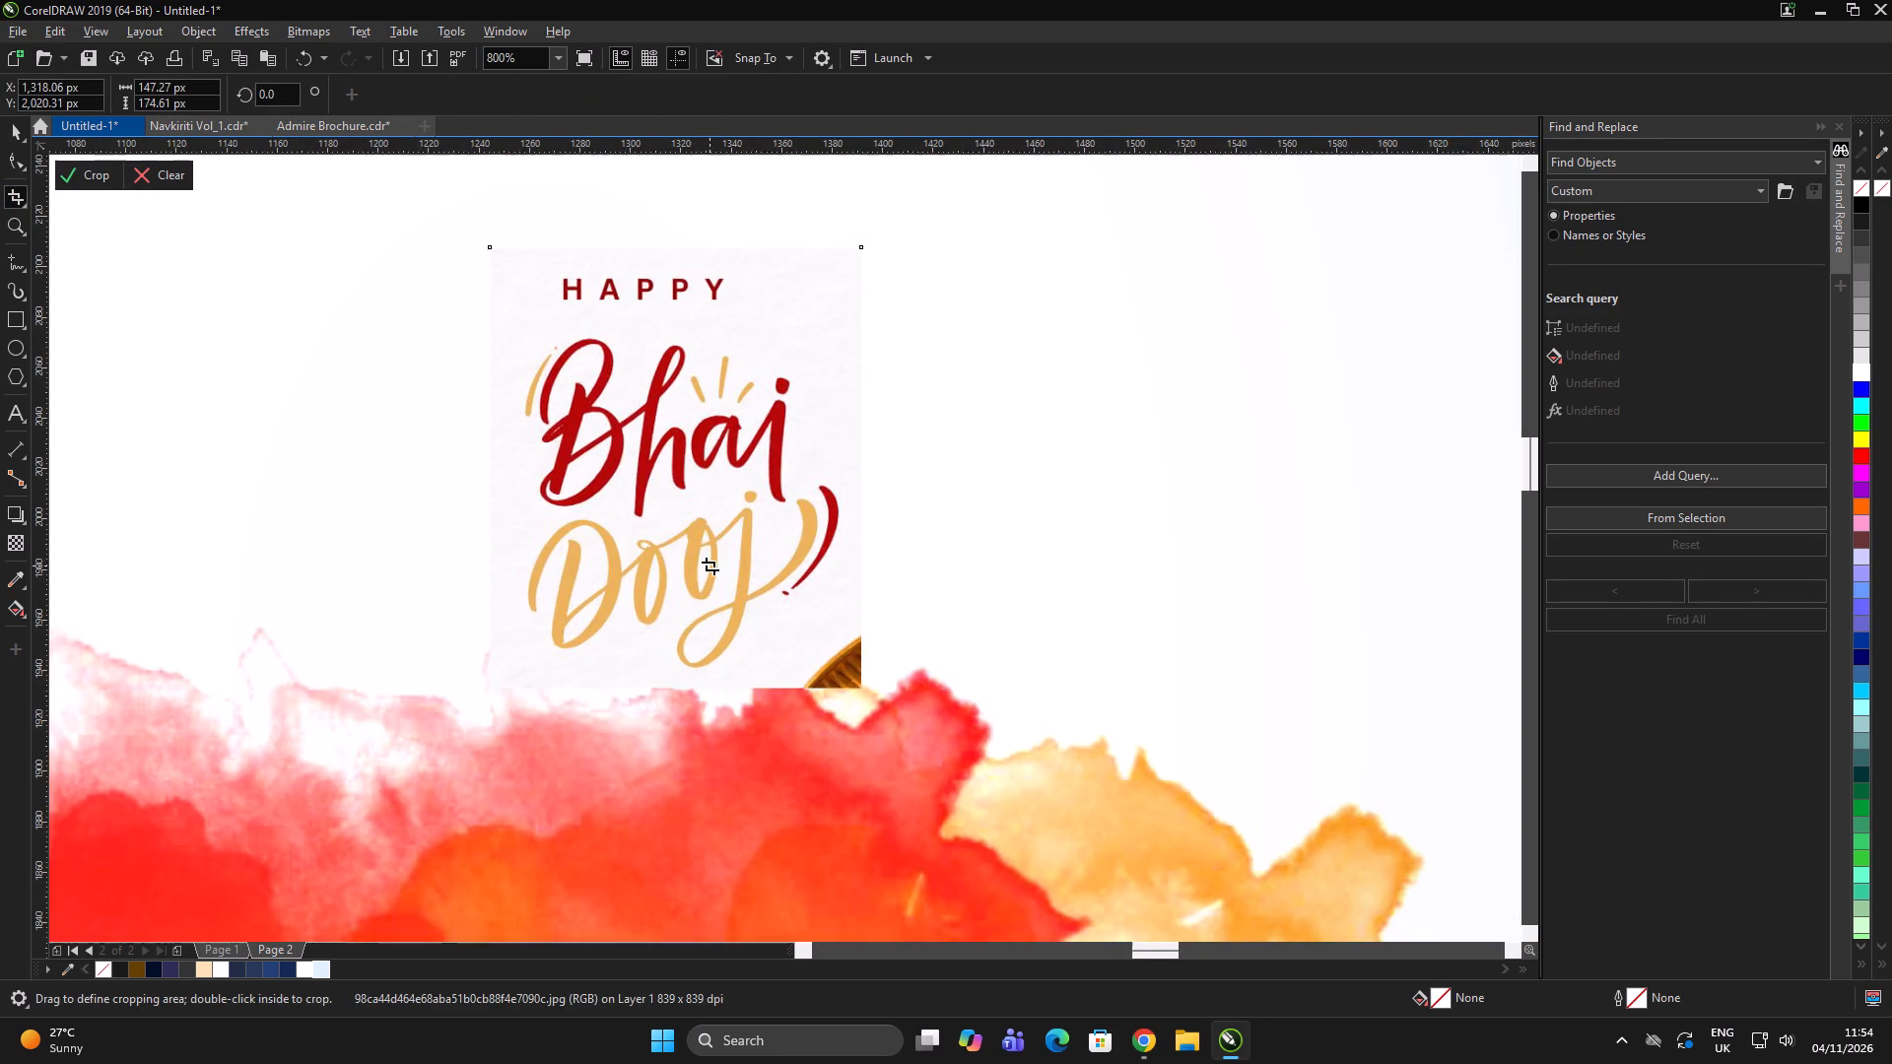
{"action": "scroll", "coordinate": [802, 526], "scroll_direction": "down", "scroll_amount": 2}
{"action": "key", "text": "space"}
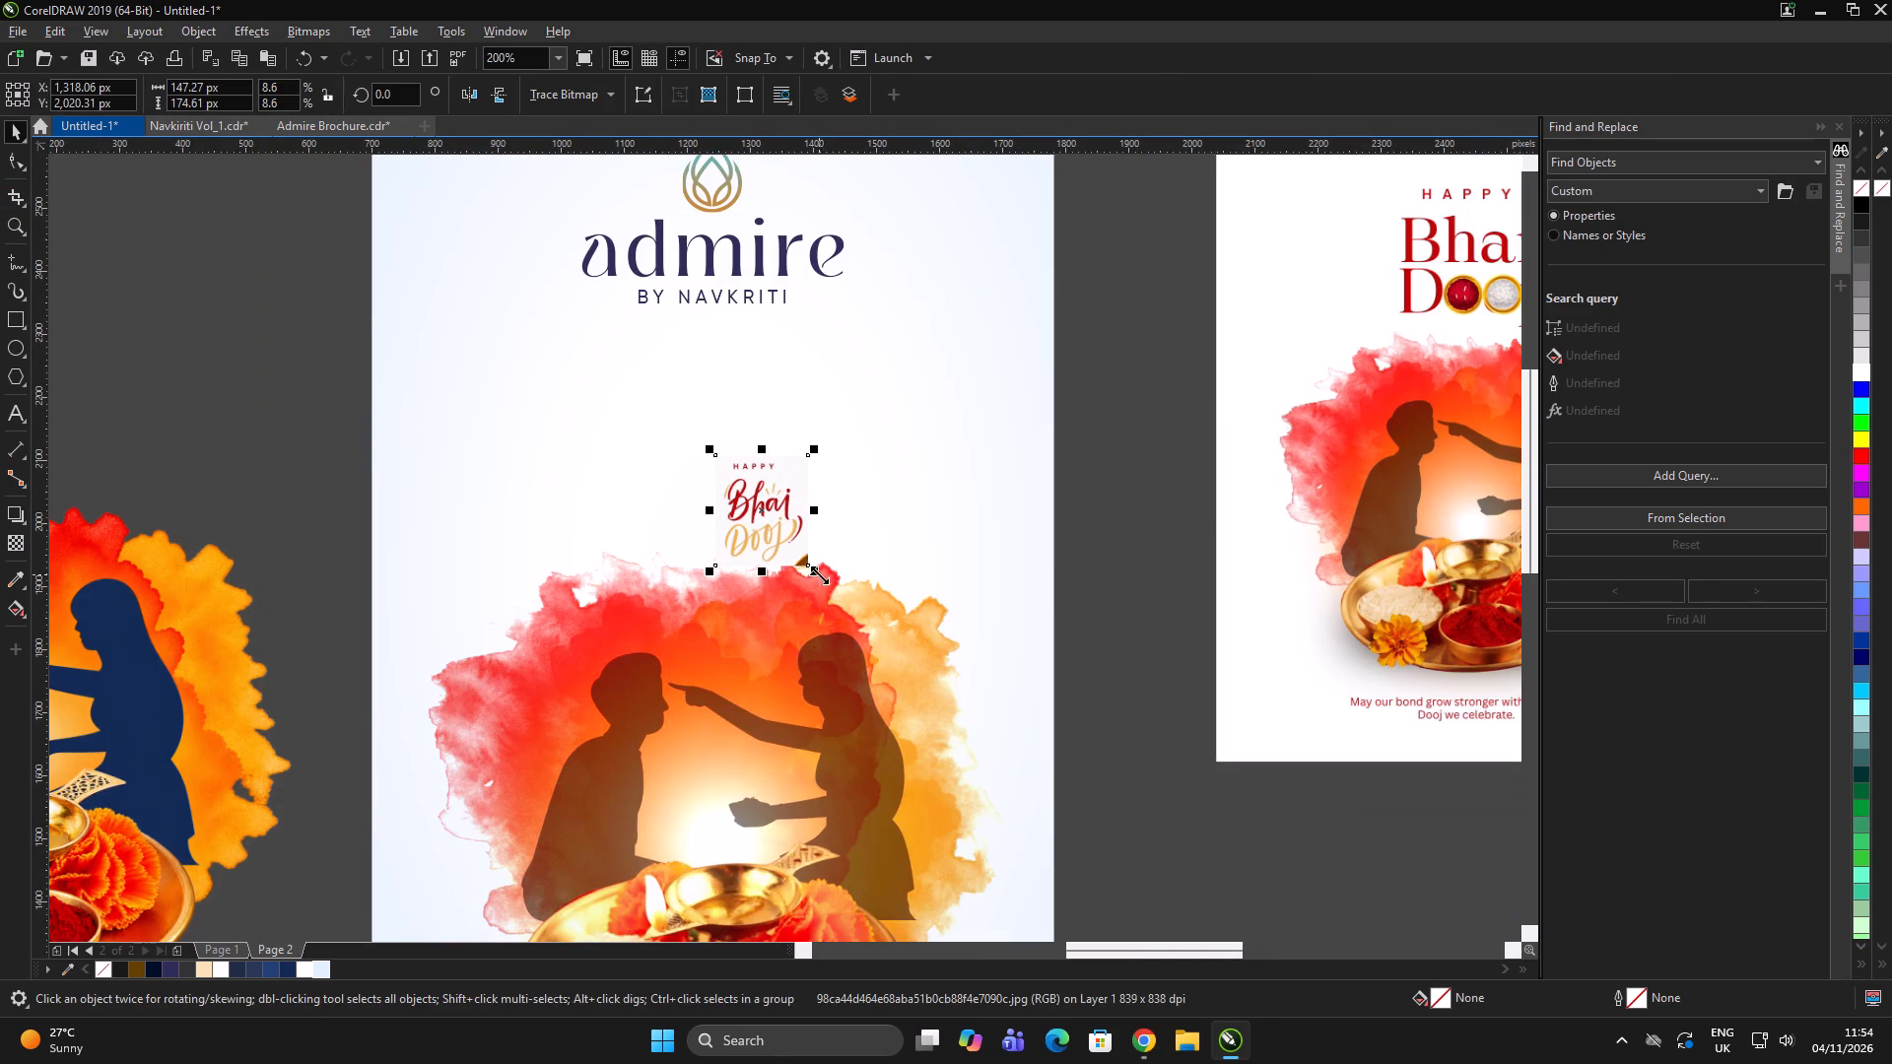
Enlarge the cropped lettering to about 345 × 409 px and place it centrally between the Admire logo and the artwork.
{"action": "left_click_drag", "start_coordinate": [819, 574], "coordinate": [965, 722]}
{"action": "left_click_drag", "start_coordinate": [848, 607], "coordinate": [735, 457]}
{"action": "scroll", "coordinate": [689, 437], "scroll_direction": "down", "scroll_amount": 1}
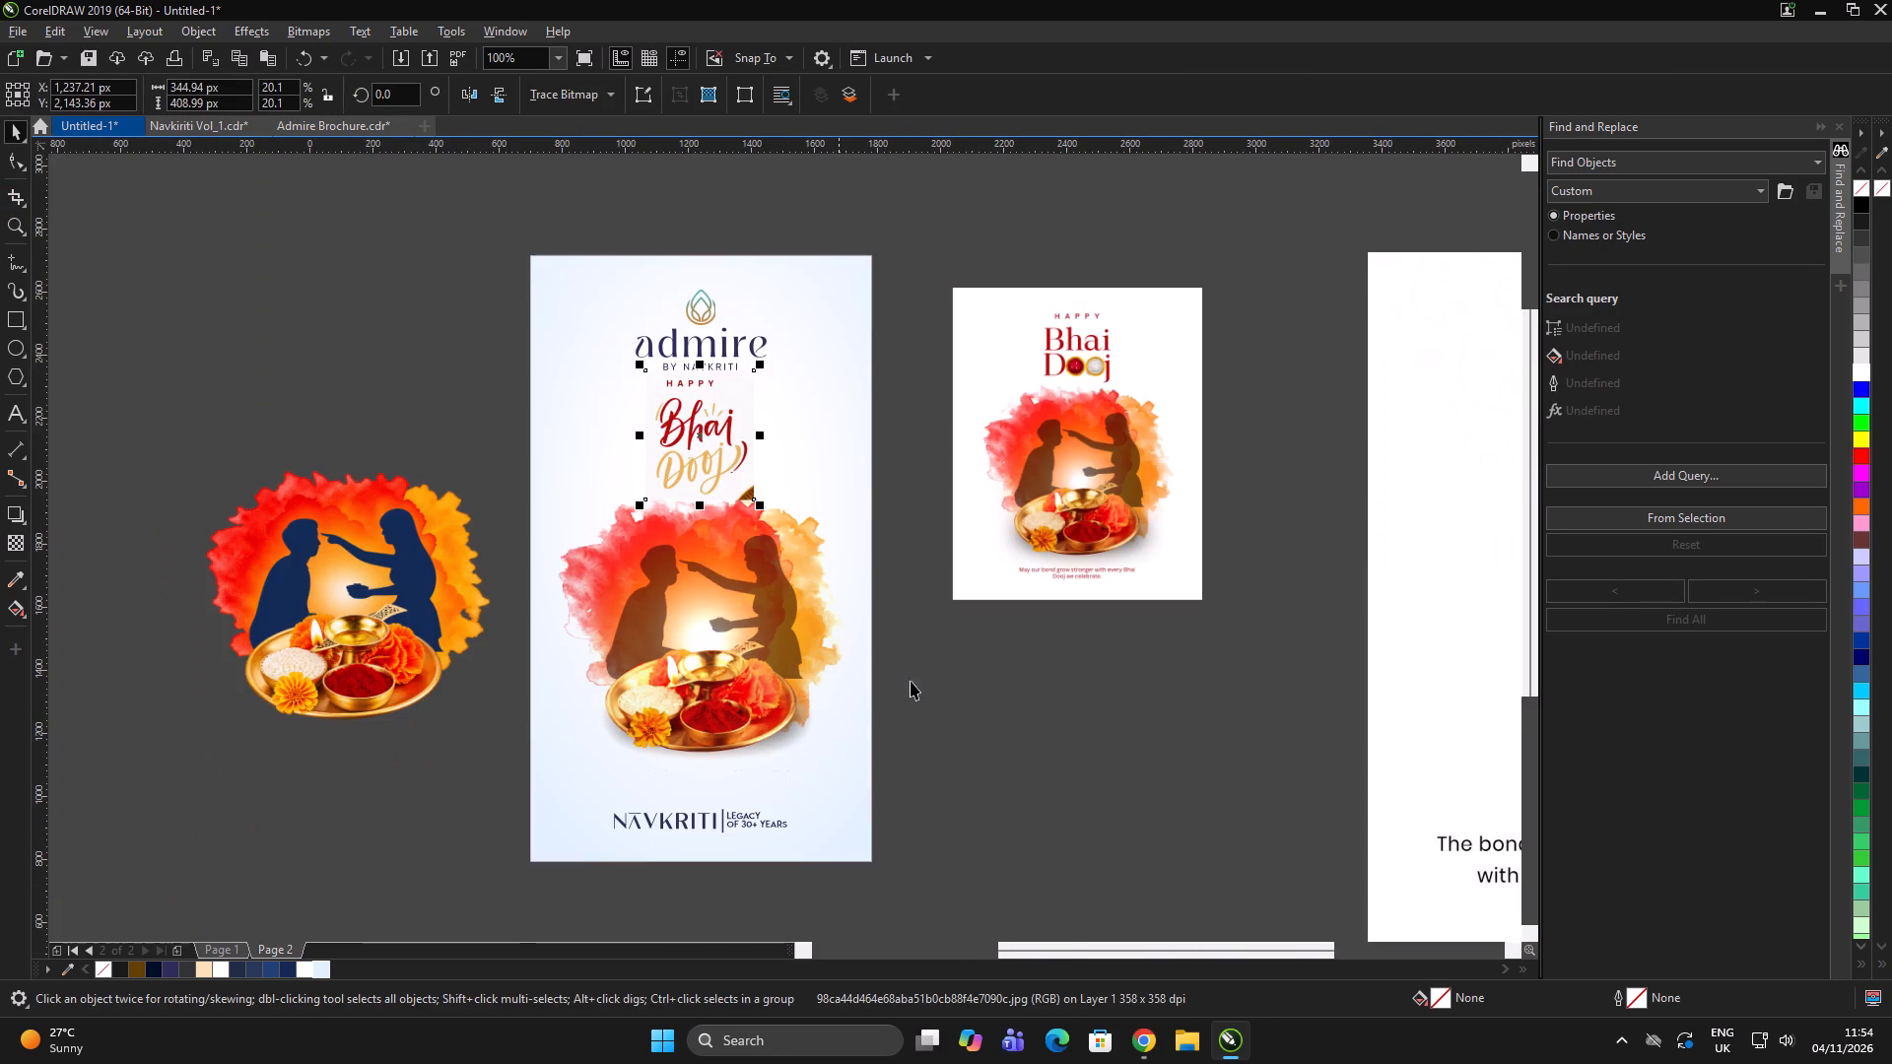
{"action": "left_click", "coordinate": [1020, 690]}
Move the clipped tilak artwork slightly further down to clear the Bhai Dooj lettering.
{"action": "left_click", "coordinate": [771, 647], "text": "alt"}
{"action": "left_click_drag", "start_coordinate": [783, 606], "coordinate": [781, 628]}
{"action": "double_click", "coordinate": [1054, 728]}
{"action": "left_click", "coordinate": [1055, 721]}
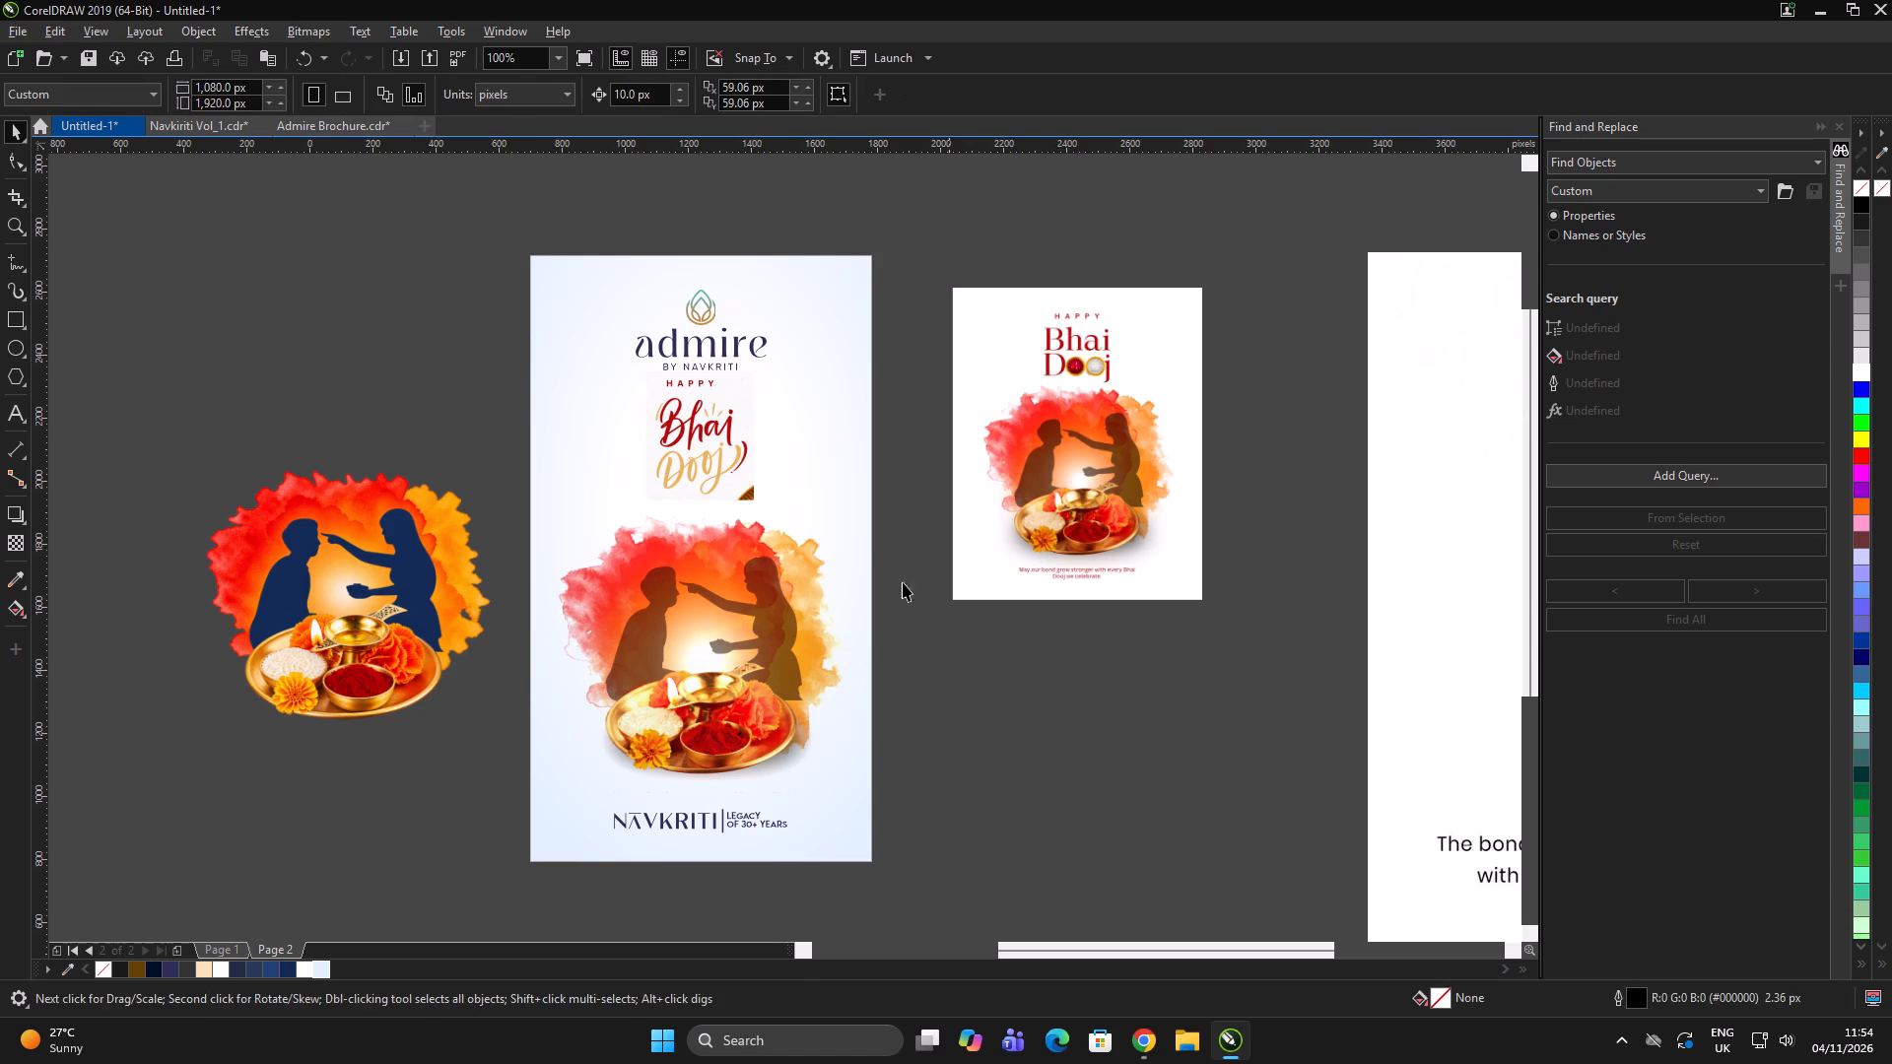
Move the background's elliptical fill centre down behind the silhouettes and lower its pale-blue end node slightly.
{"action": "left_click", "coordinate": [849, 458]}
{"action": "key", "text": "g"}
{"action": "left_click_drag", "start_coordinate": [713, 503], "coordinate": [724, 620]}
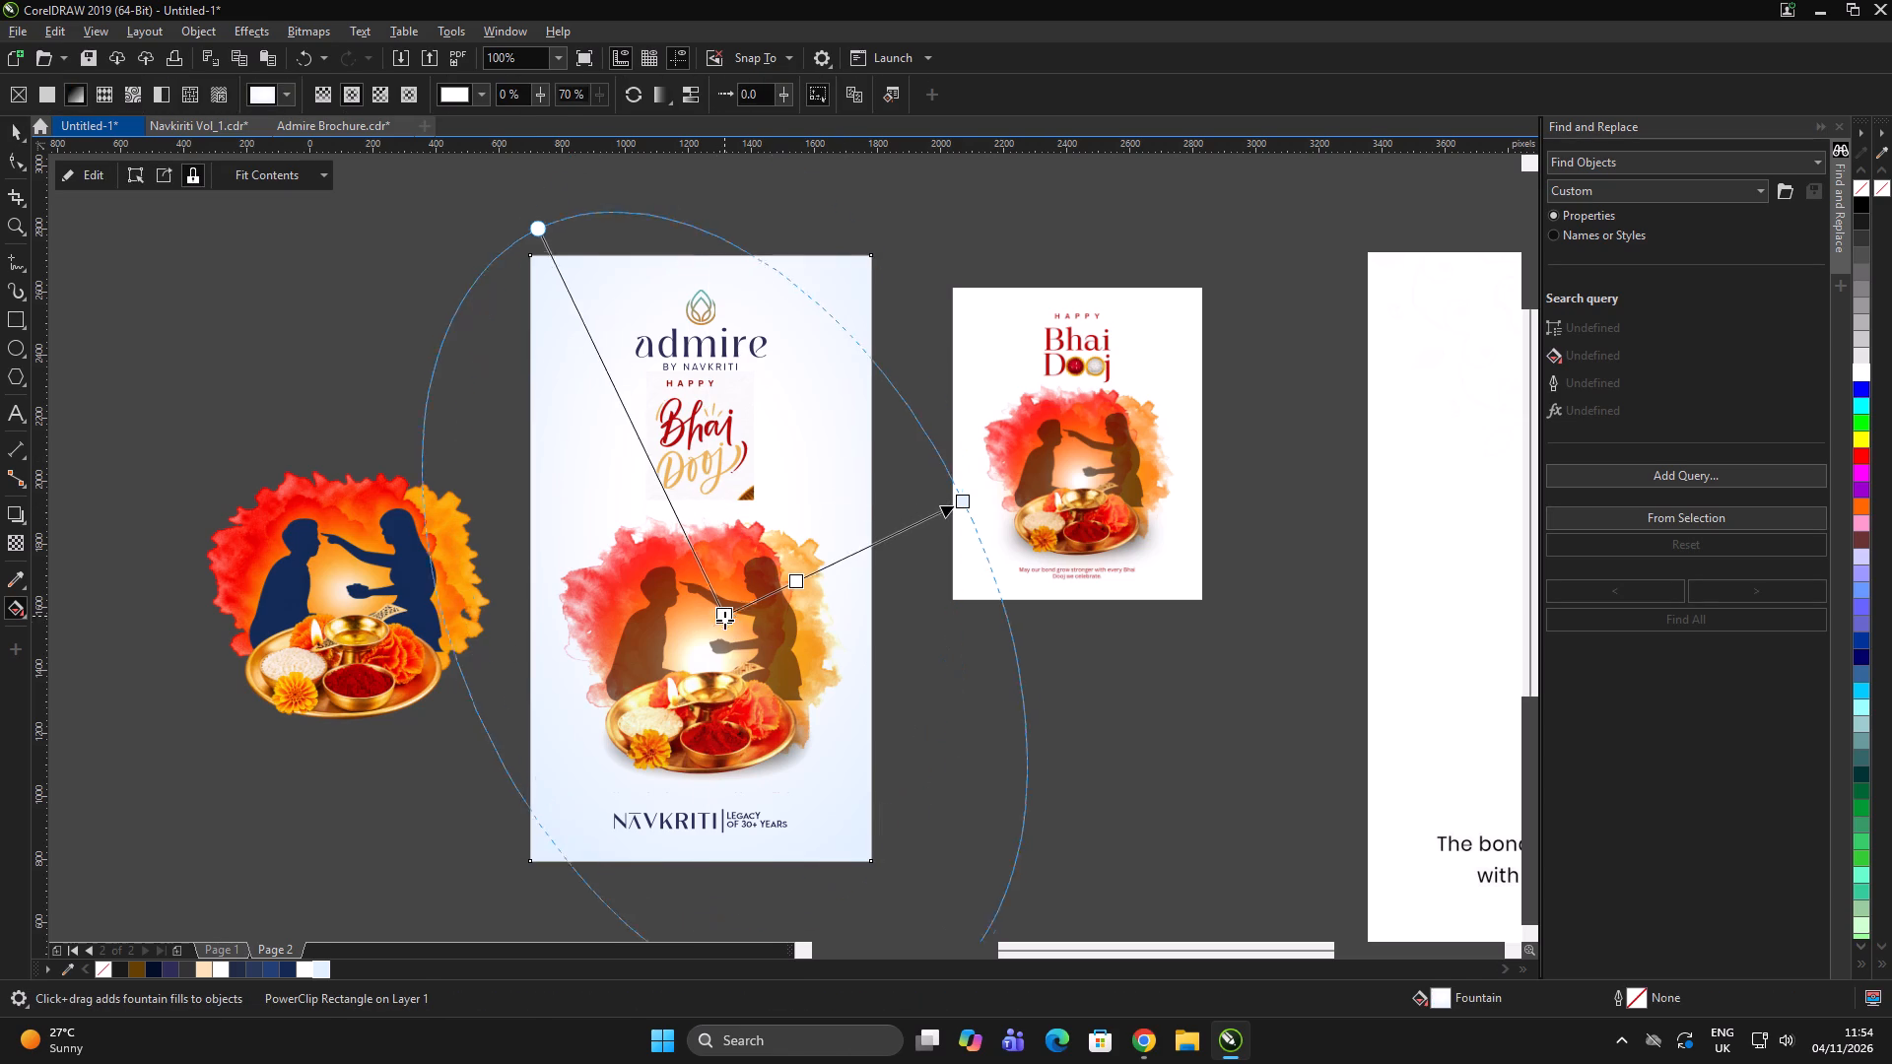
{"action": "left_click_drag", "start_coordinate": [724, 620], "coordinate": [723, 620]}
{"action": "left_click_drag", "start_coordinate": [963, 504], "coordinate": [963, 516]}
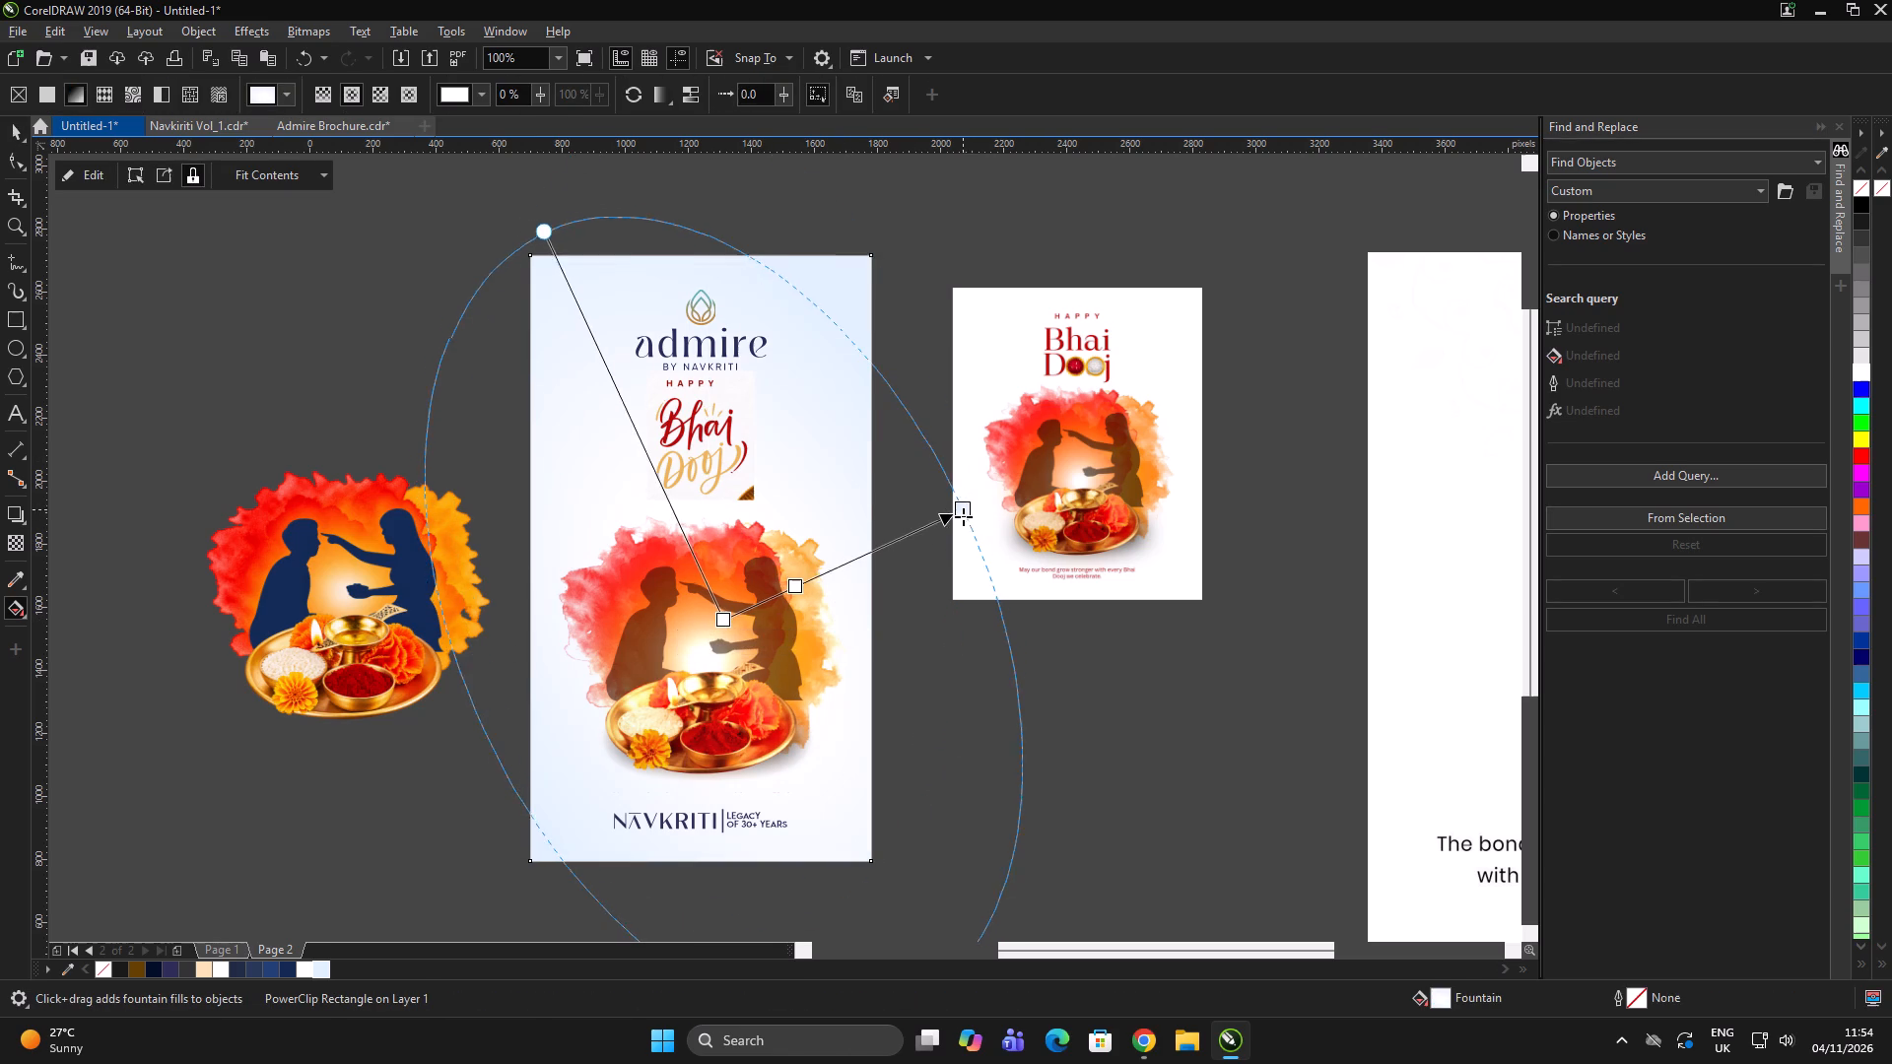
{"action": "left_click_drag", "start_coordinate": [963, 516], "coordinate": [971, 561]}
Switch to Chrome and look through Pinterest's home feed and the "bhai dooj blue theme" results for lettering ideas.
{"action": "key", "text": "alt+Tab"}
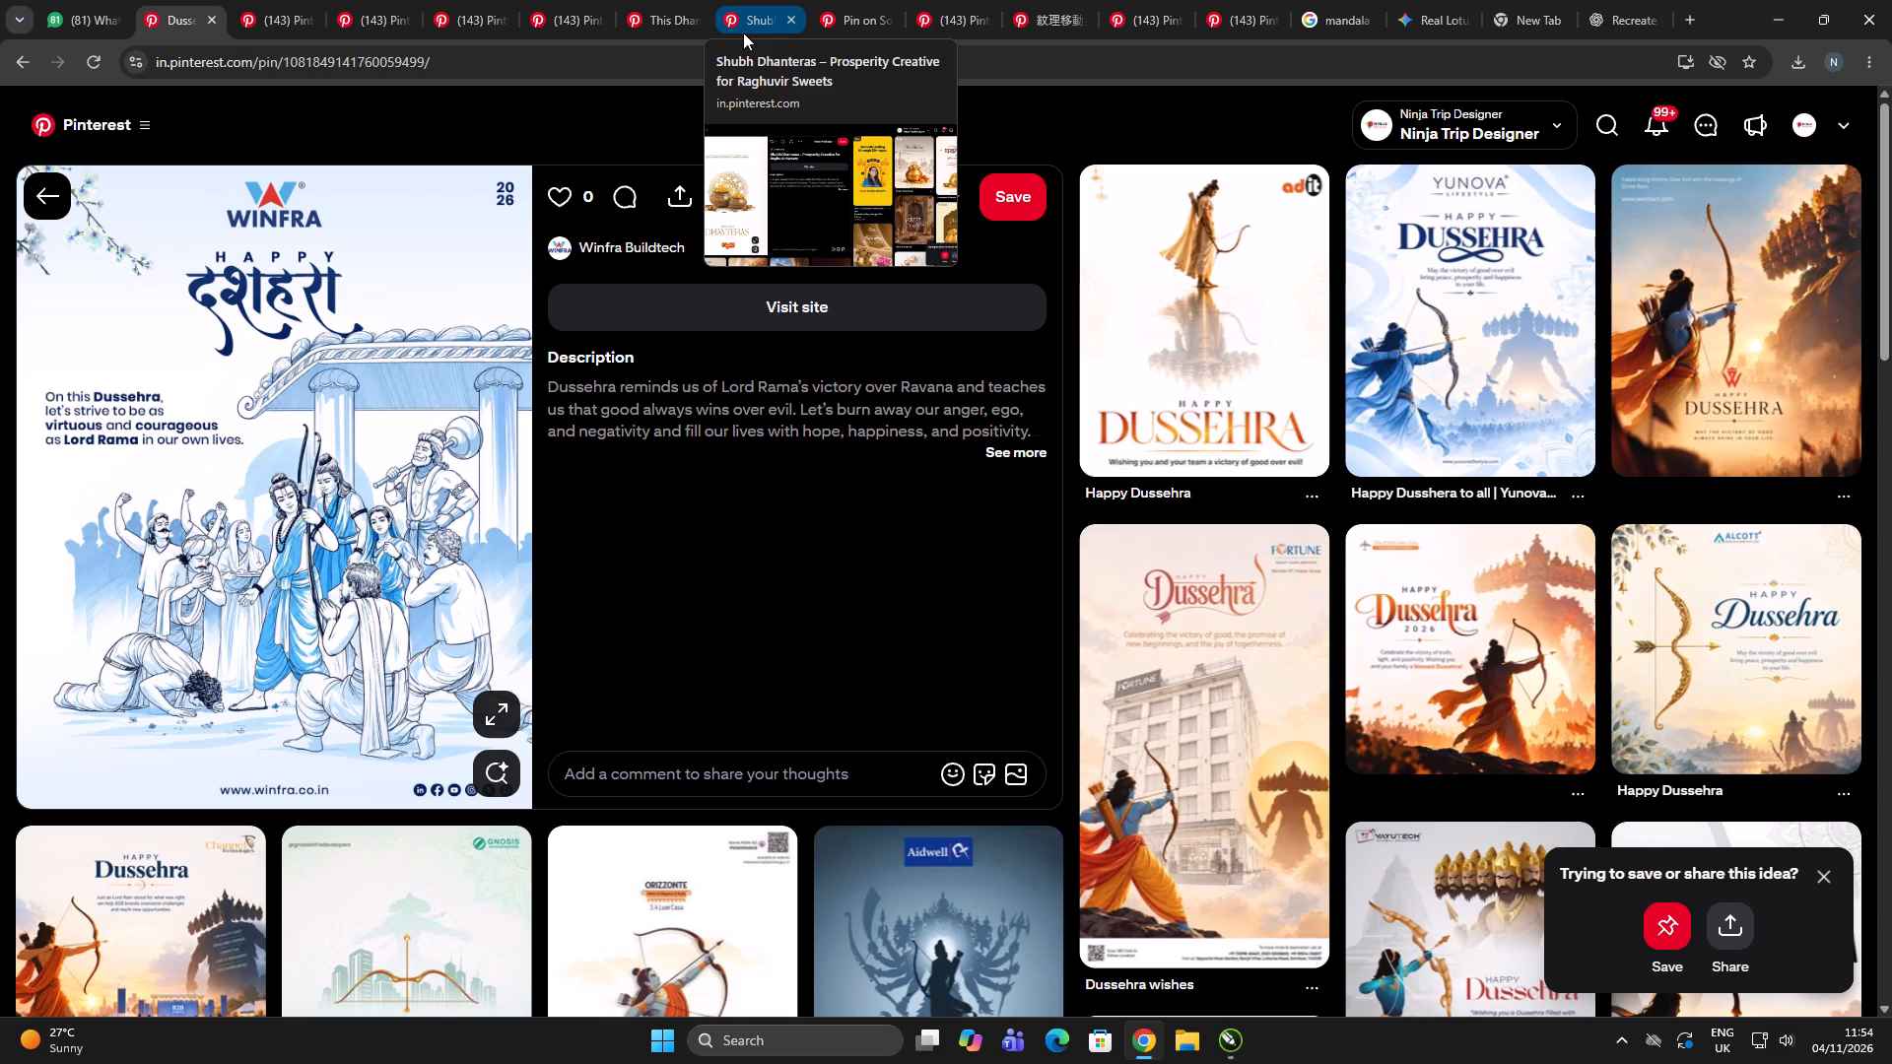
{"action": "scroll", "coordinate": [868, 167], "scroll_direction": "up", "scroll_amount": 7}
{"action": "left_click", "coordinate": [316, 0]}
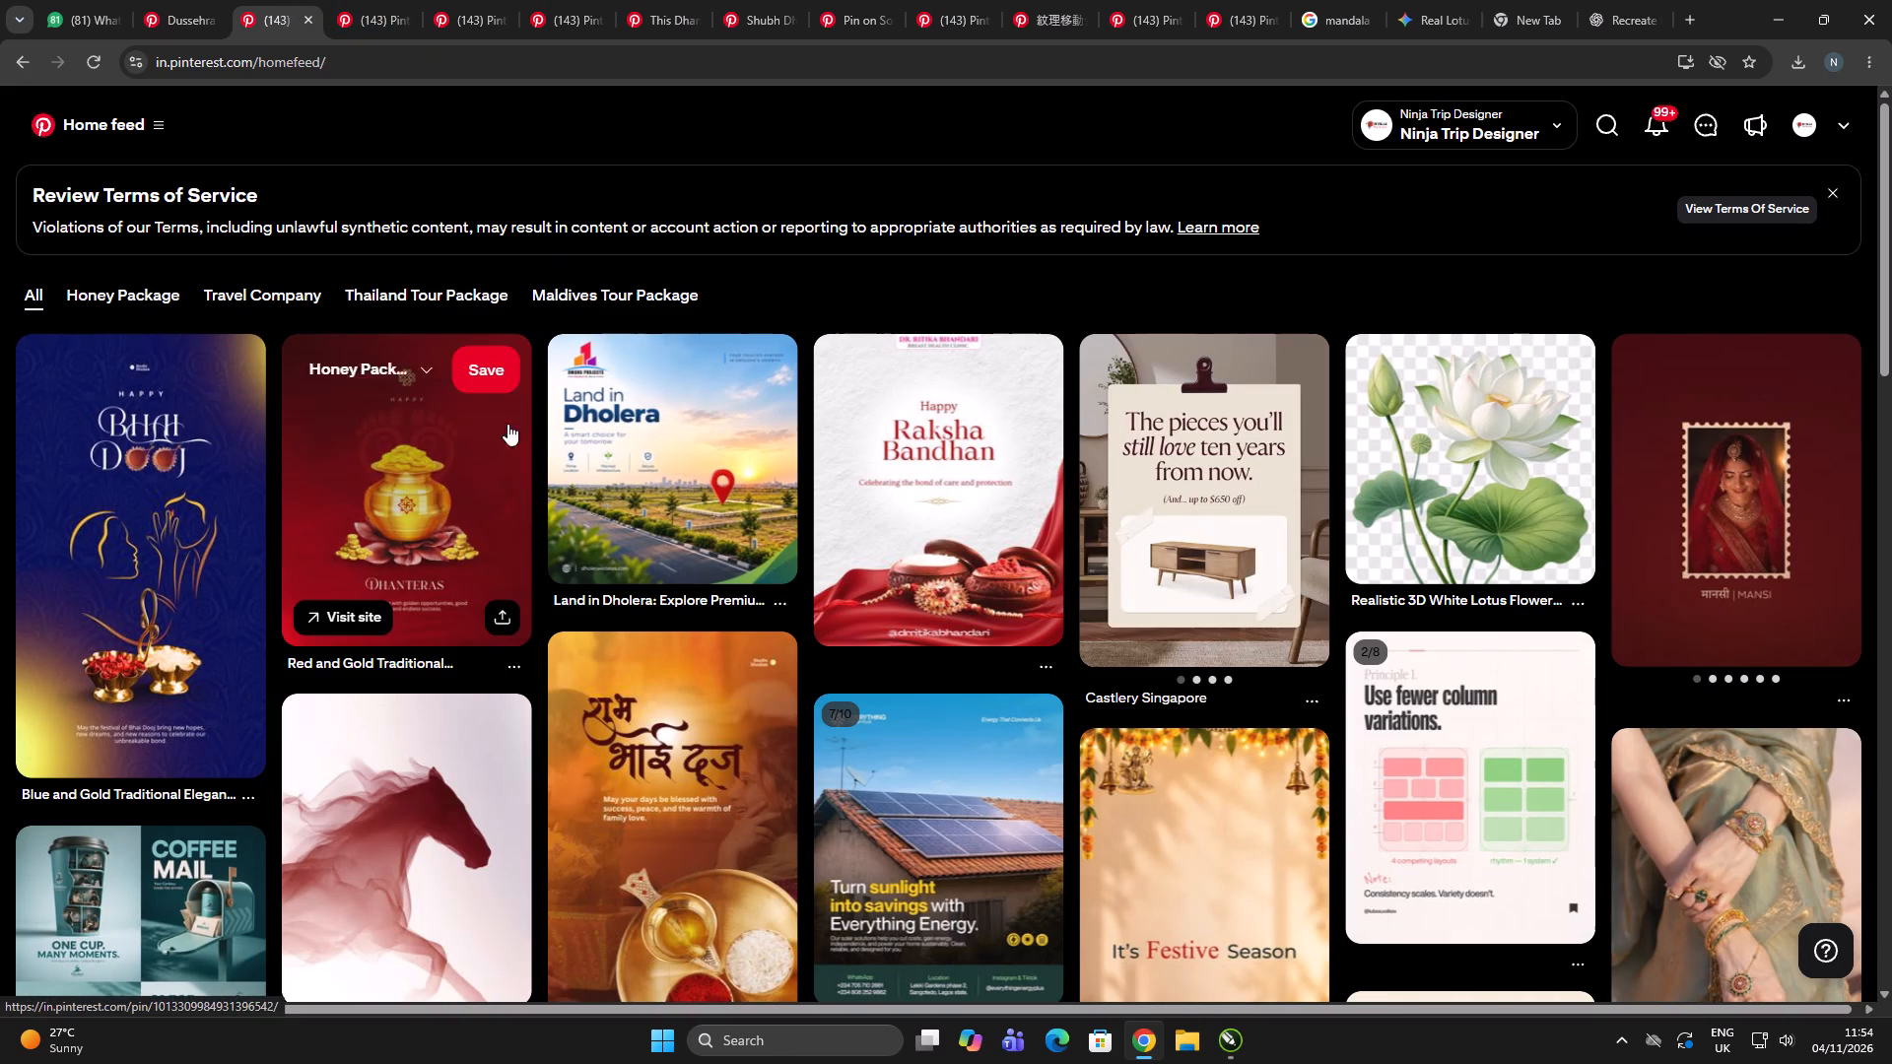
{"action": "scroll", "coordinate": [560, 445], "scroll_direction": "up", "scroll_amount": 6}
{"action": "scroll", "coordinate": [143, 290], "scroll_direction": "up", "scroll_amount": 1}
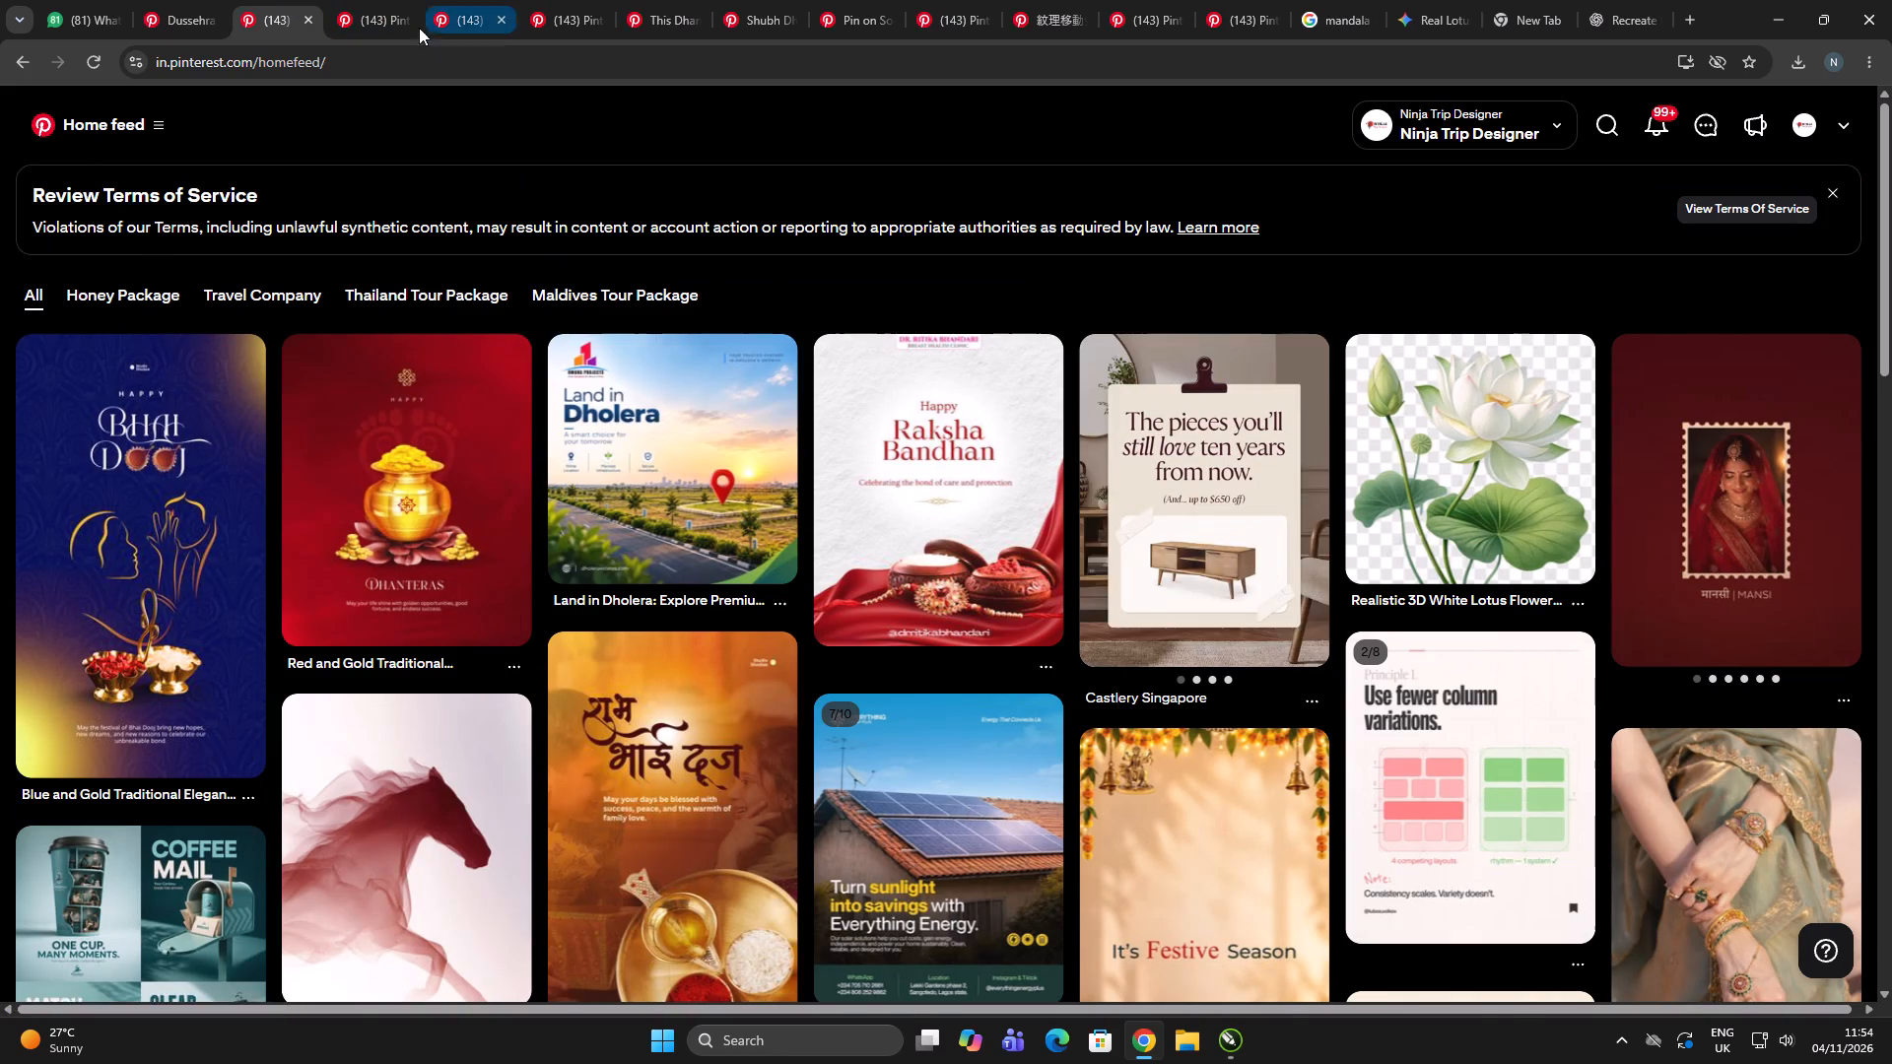
{"action": "left_click", "coordinate": [399, 0]}
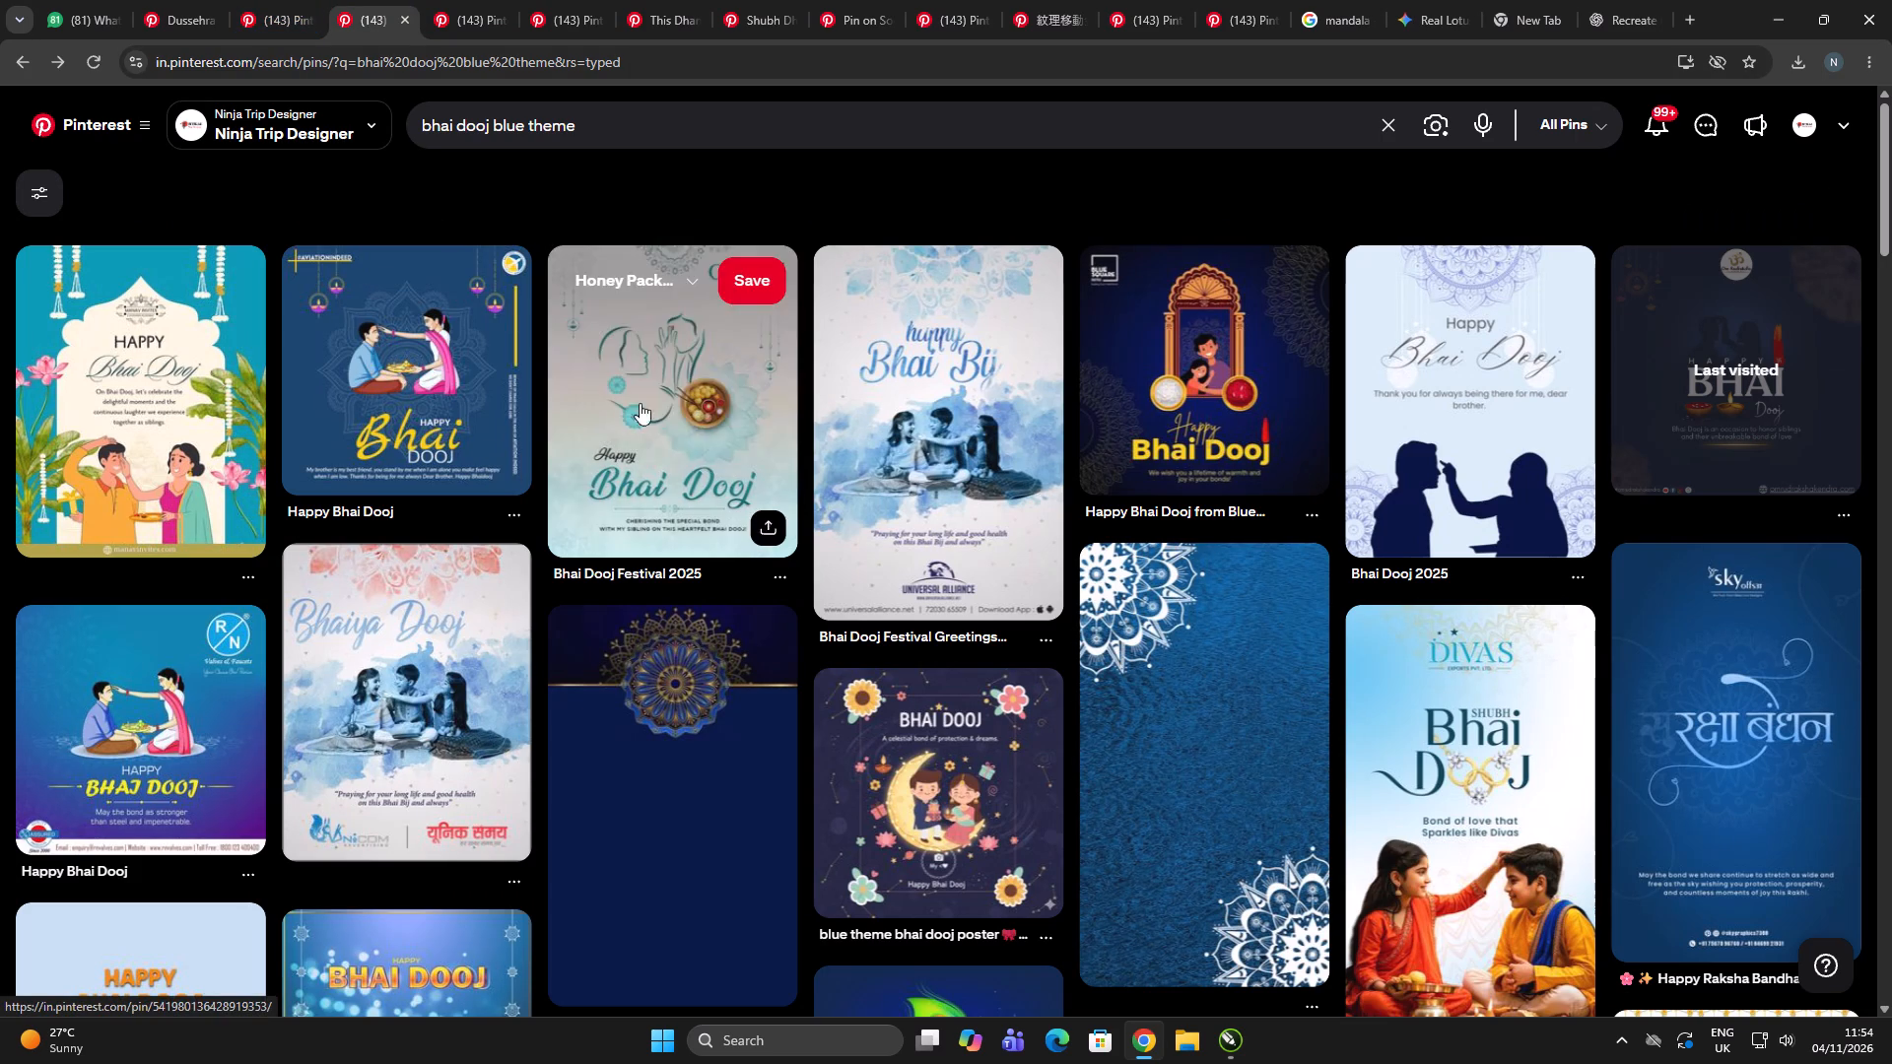
{"action": "scroll", "coordinate": [1187, 420], "scroll_direction": "down", "scroll_amount": 2}
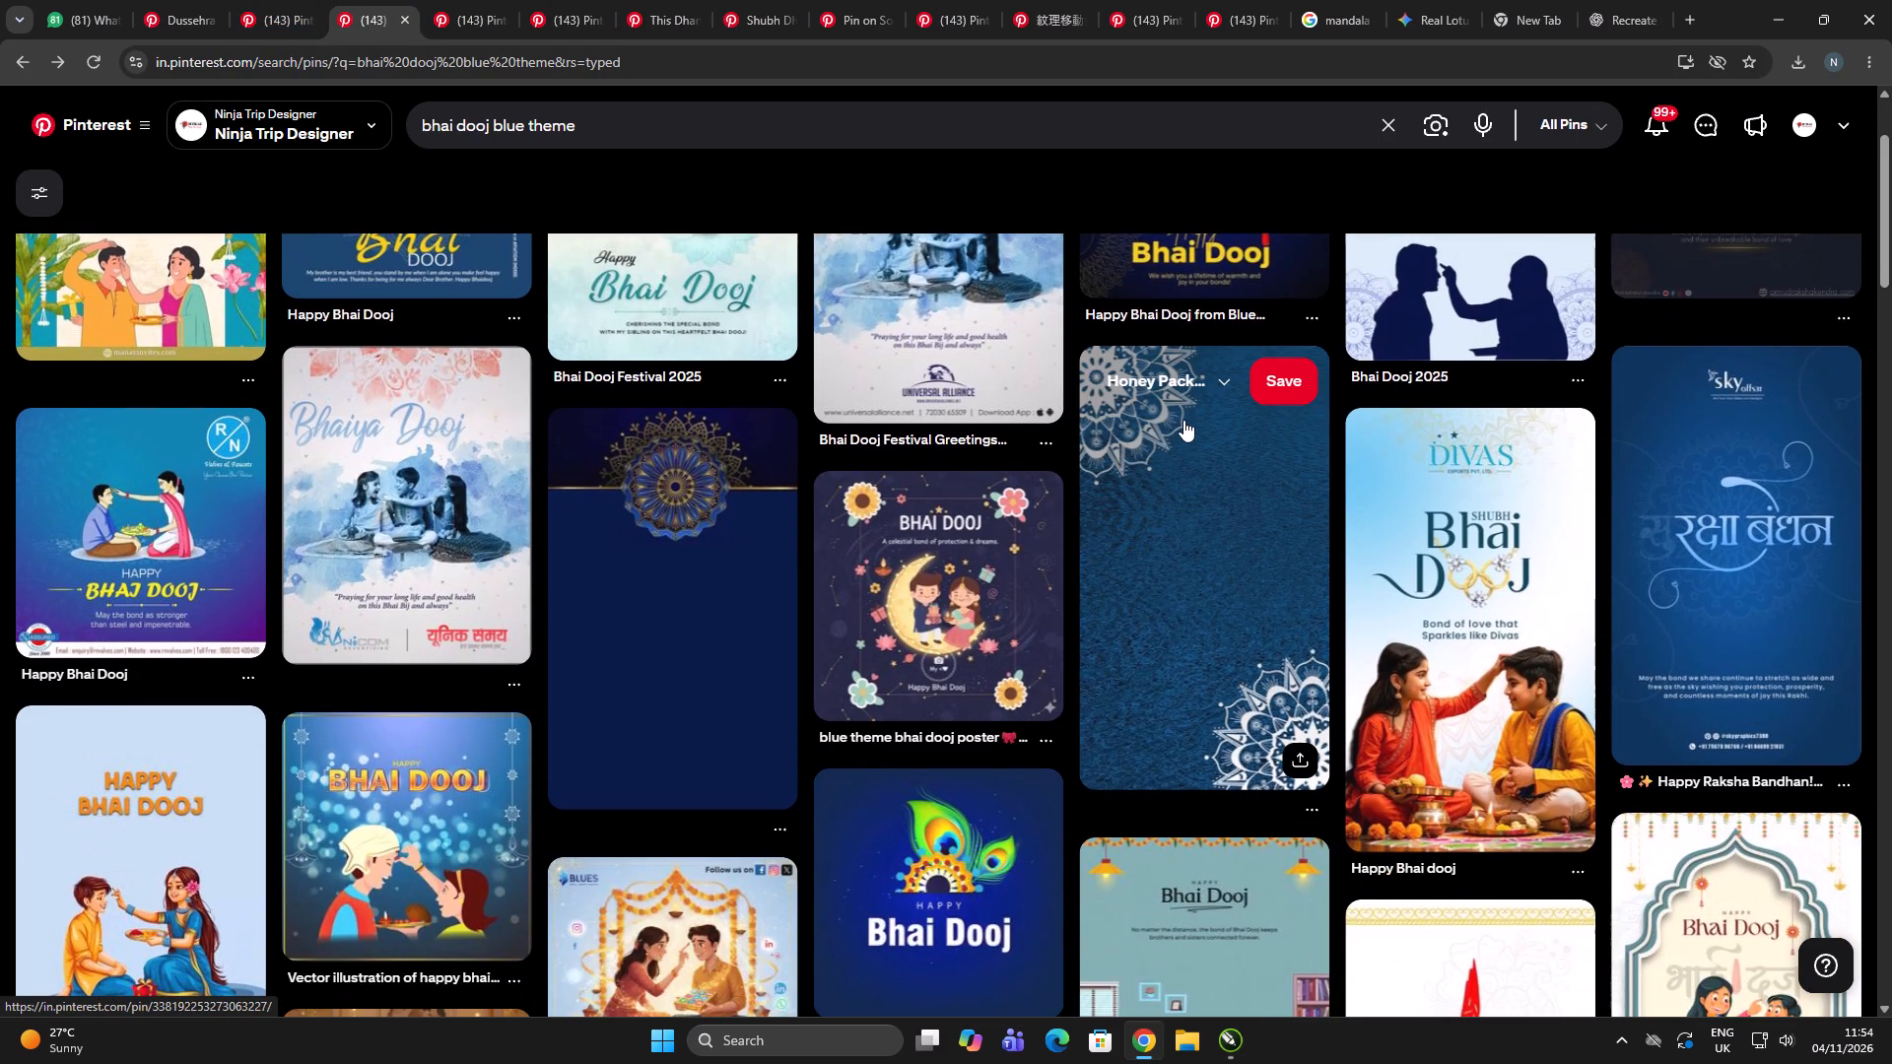
{"action": "scroll", "coordinate": [1183, 419], "scroll_direction": "up", "scroll_amount": 5}
{"action": "scroll", "coordinate": [396, 346], "scroll_direction": "up", "scroll_amount": 10}
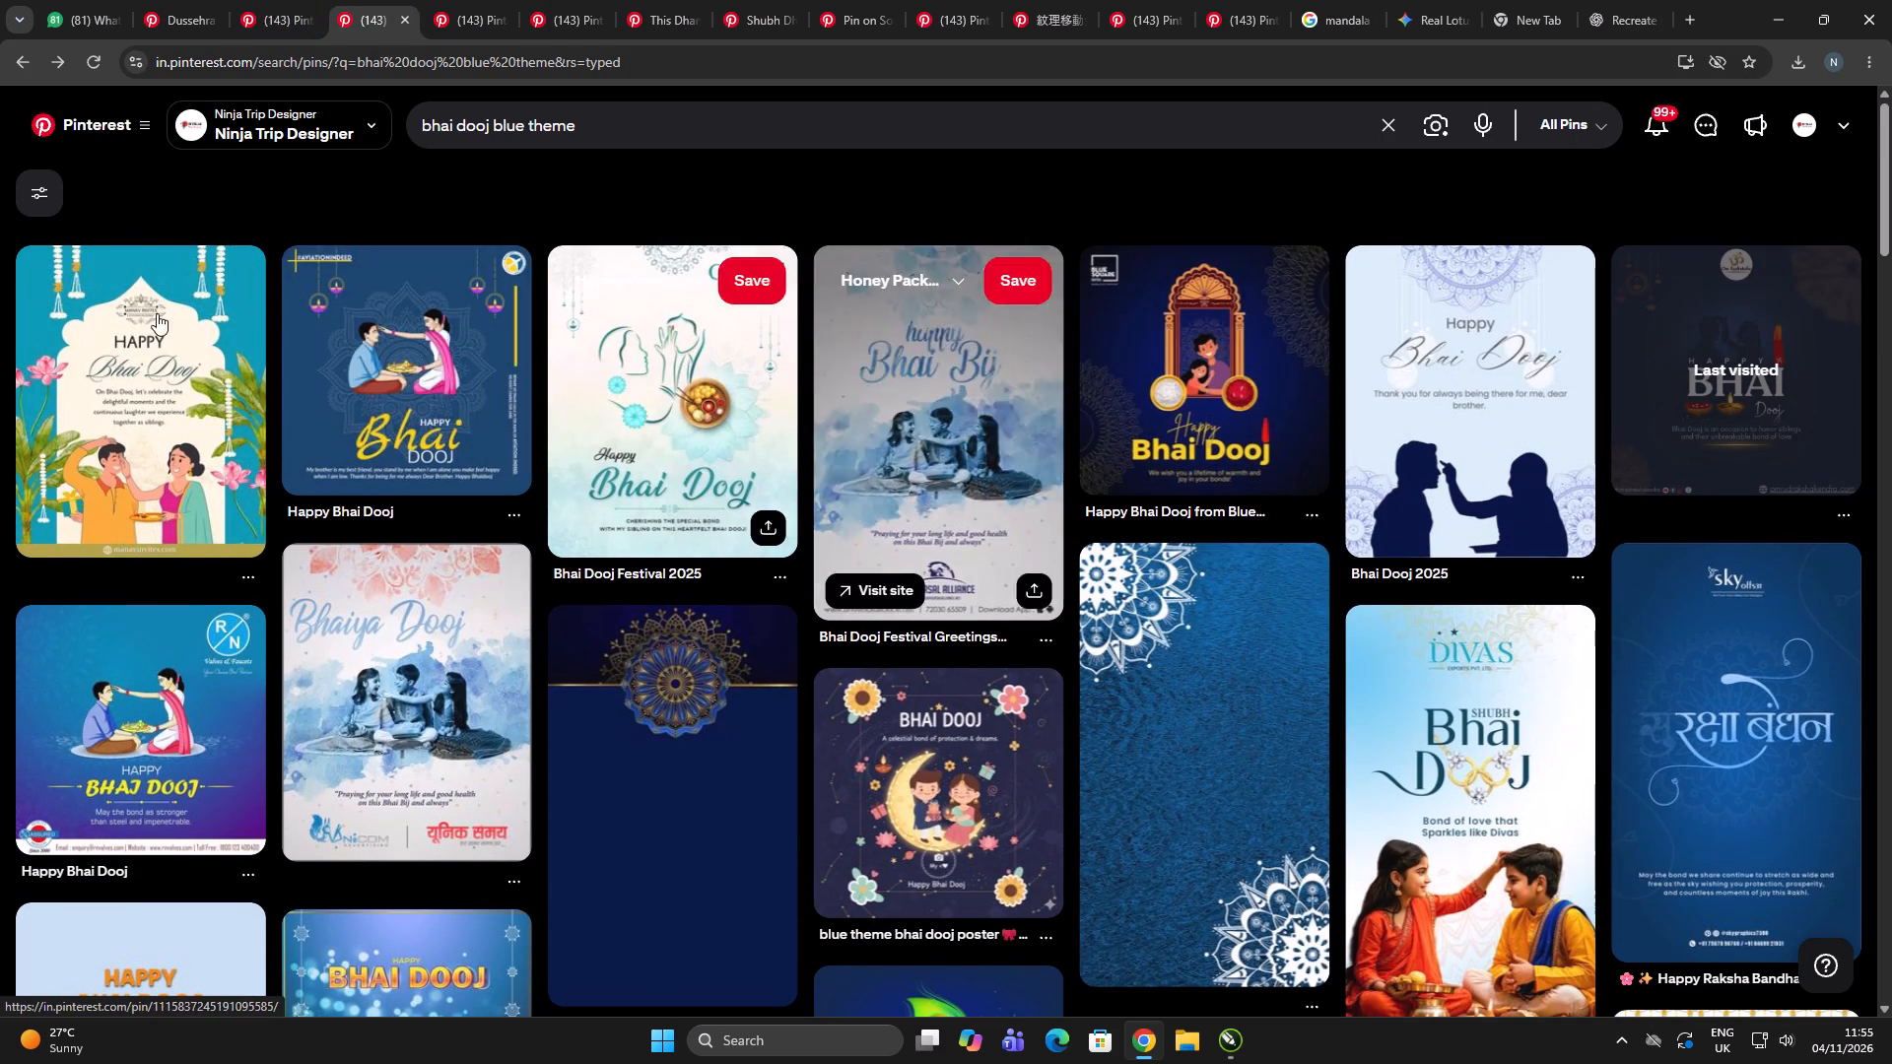
Return to the SBFC Bhai Dooj pin, open the SiGa Systems pin from its suggestions, and examine the related designs.
{"action": "left_click", "coordinate": [193, 0]}
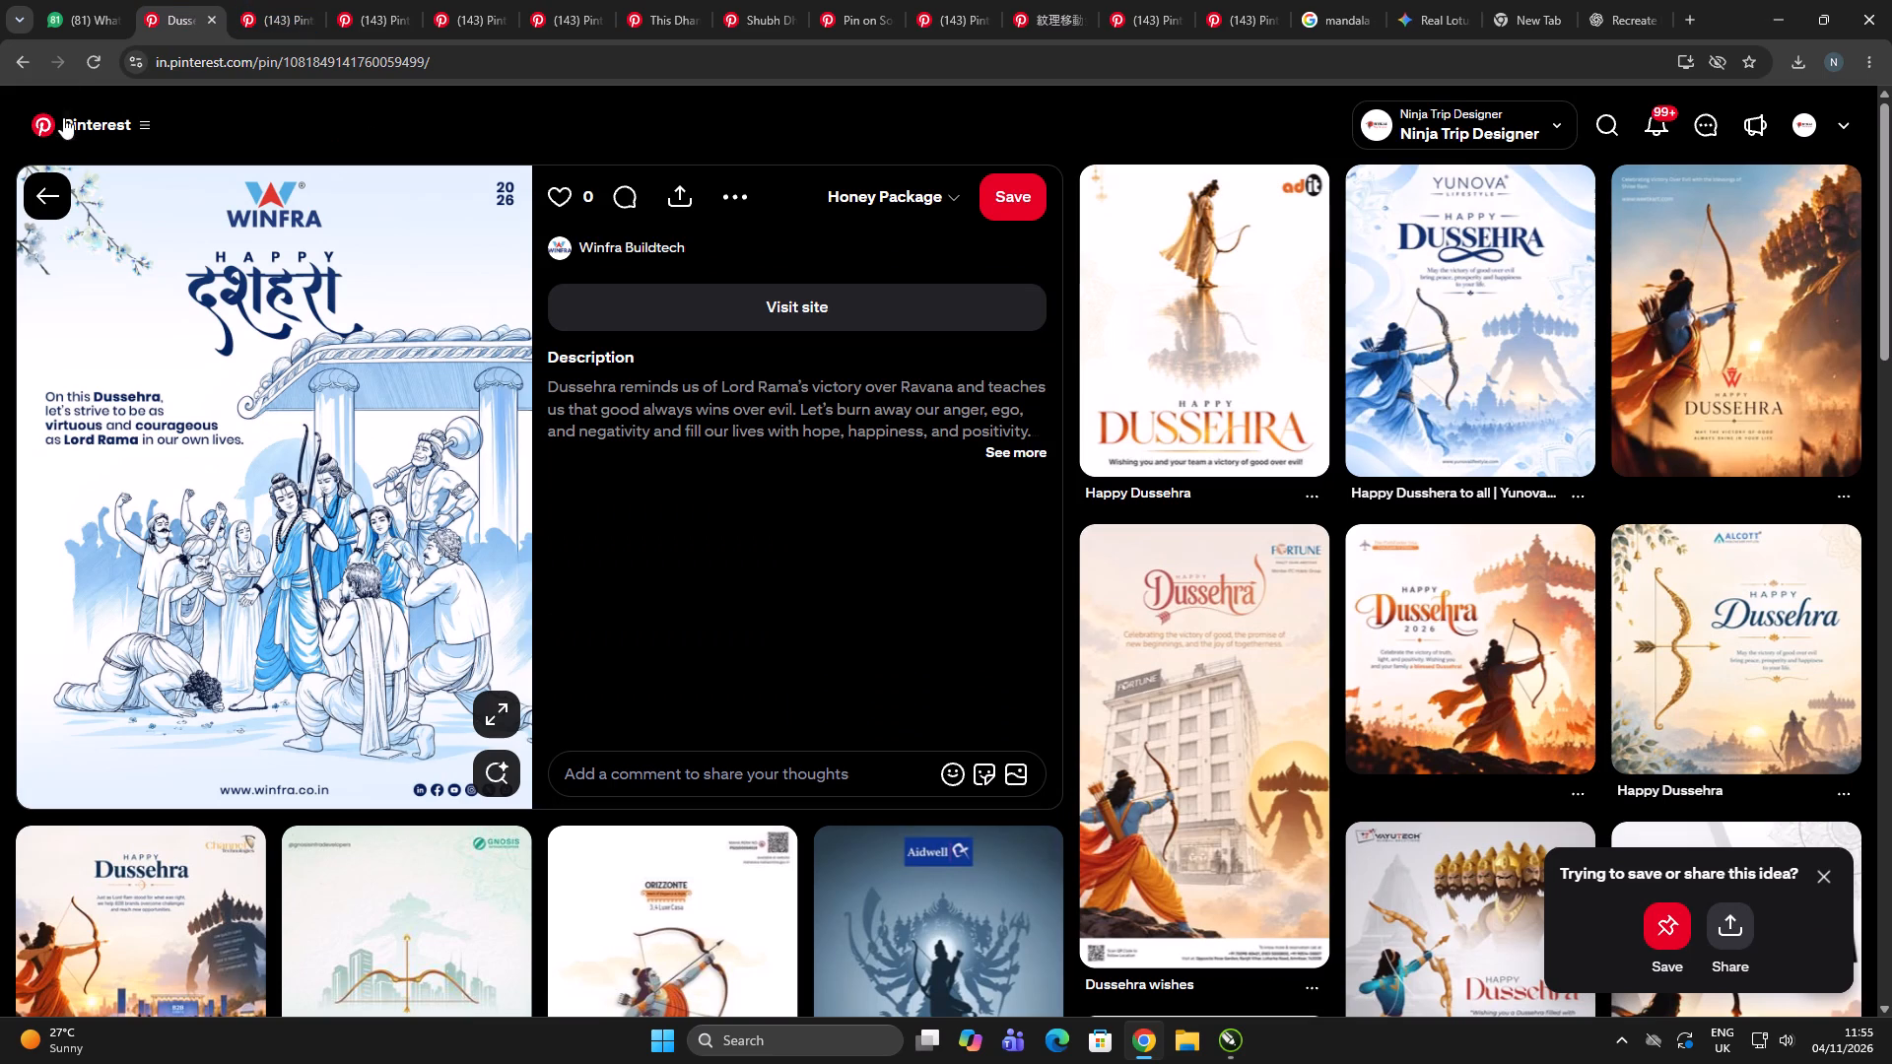
{"action": "left_click", "coordinate": [15, 59]}
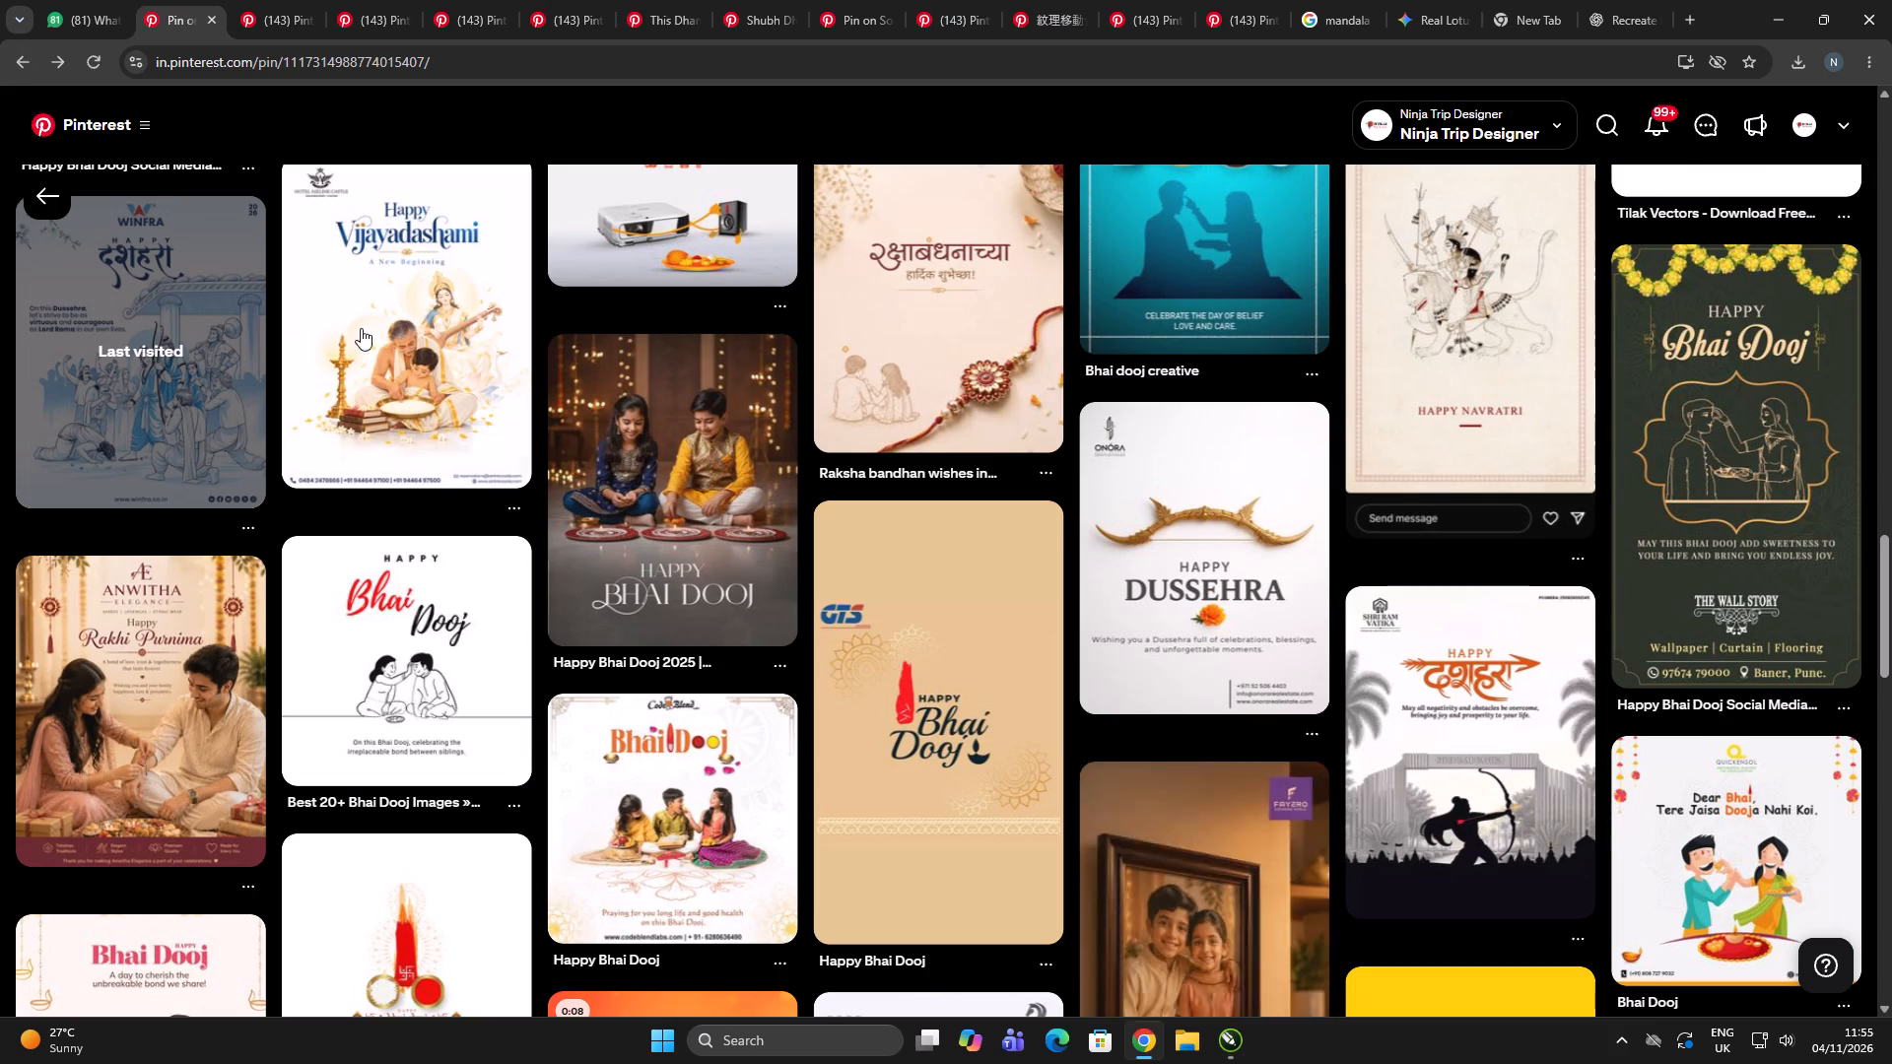
{"action": "scroll", "coordinate": [377, 340], "scroll_direction": "up", "scroll_amount": 19}
{"action": "scroll", "coordinate": [453, 277], "scroll_direction": "up", "scroll_amount": 12}
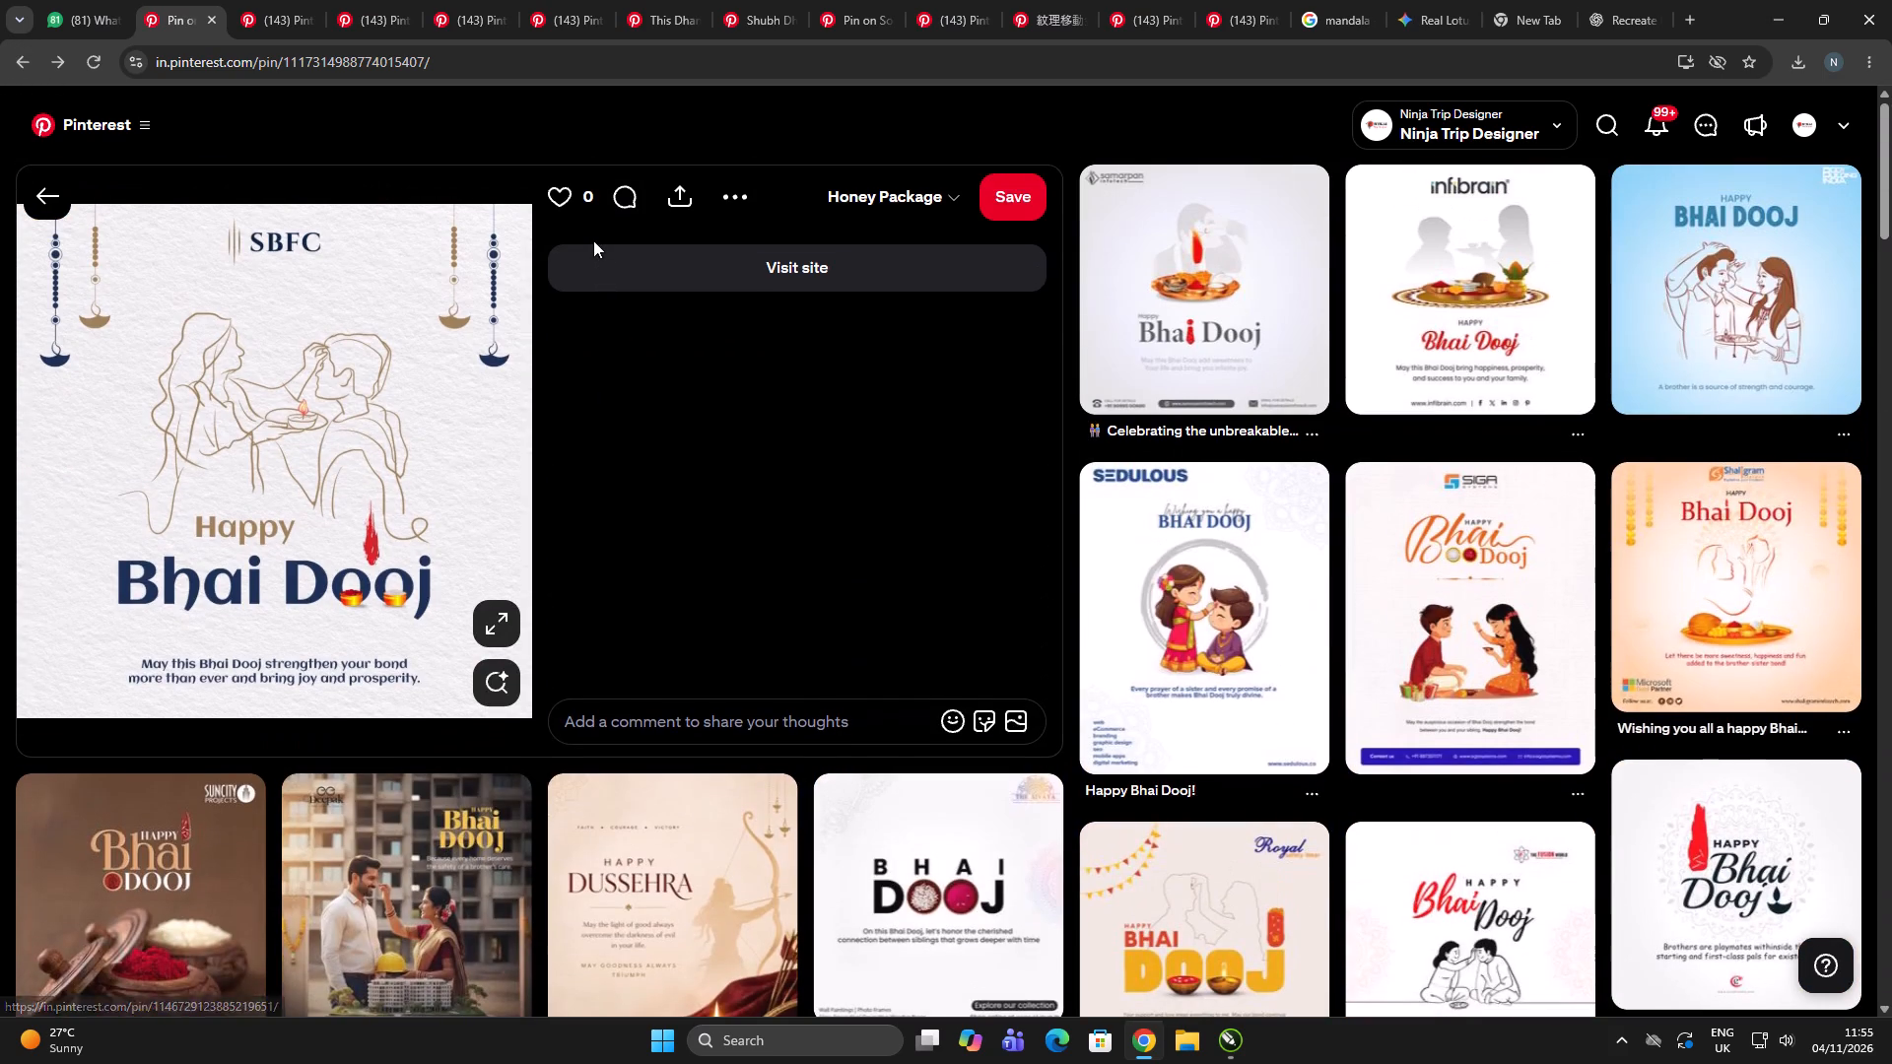
{"action": "key", "text": "alt+Tab"}
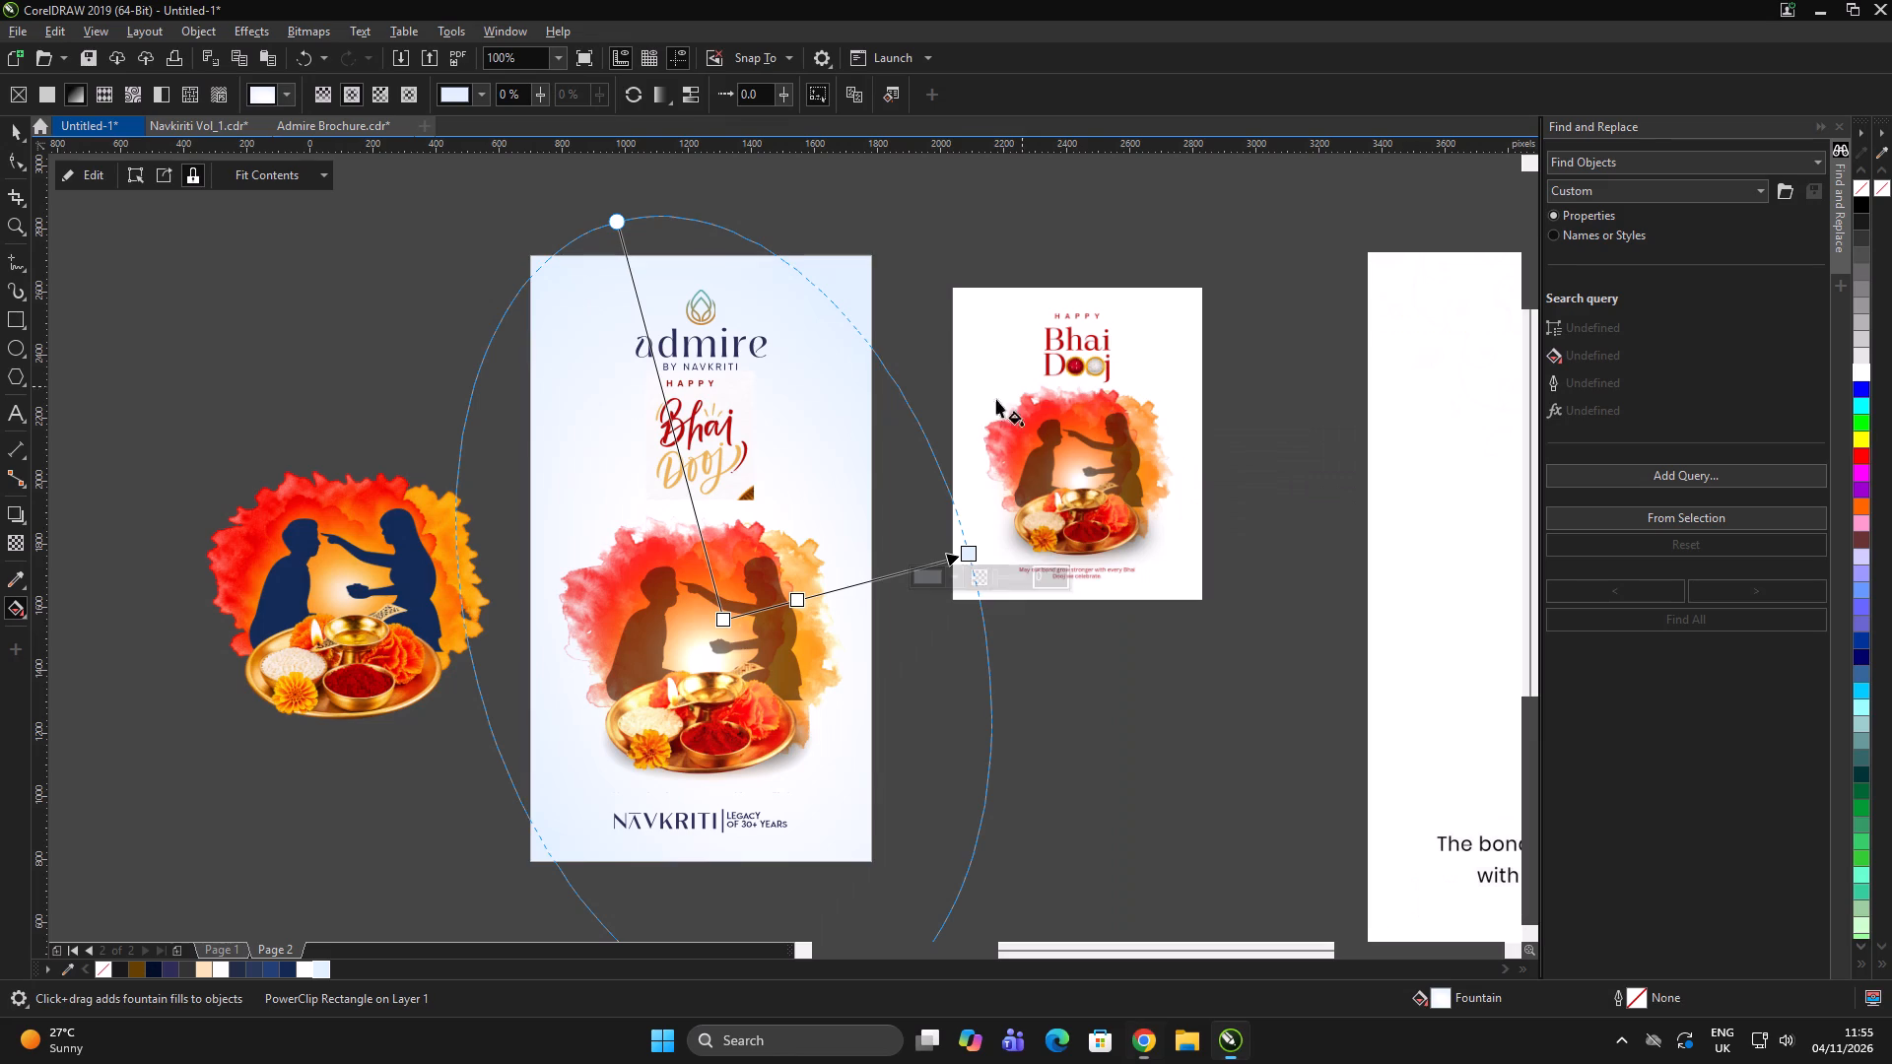
{"action": "key", "text": "alt+Tab"}
{"action": "scroll", "coordinate": [1277, 469], "scroll_direction": "down", "scroll_amount": 1}
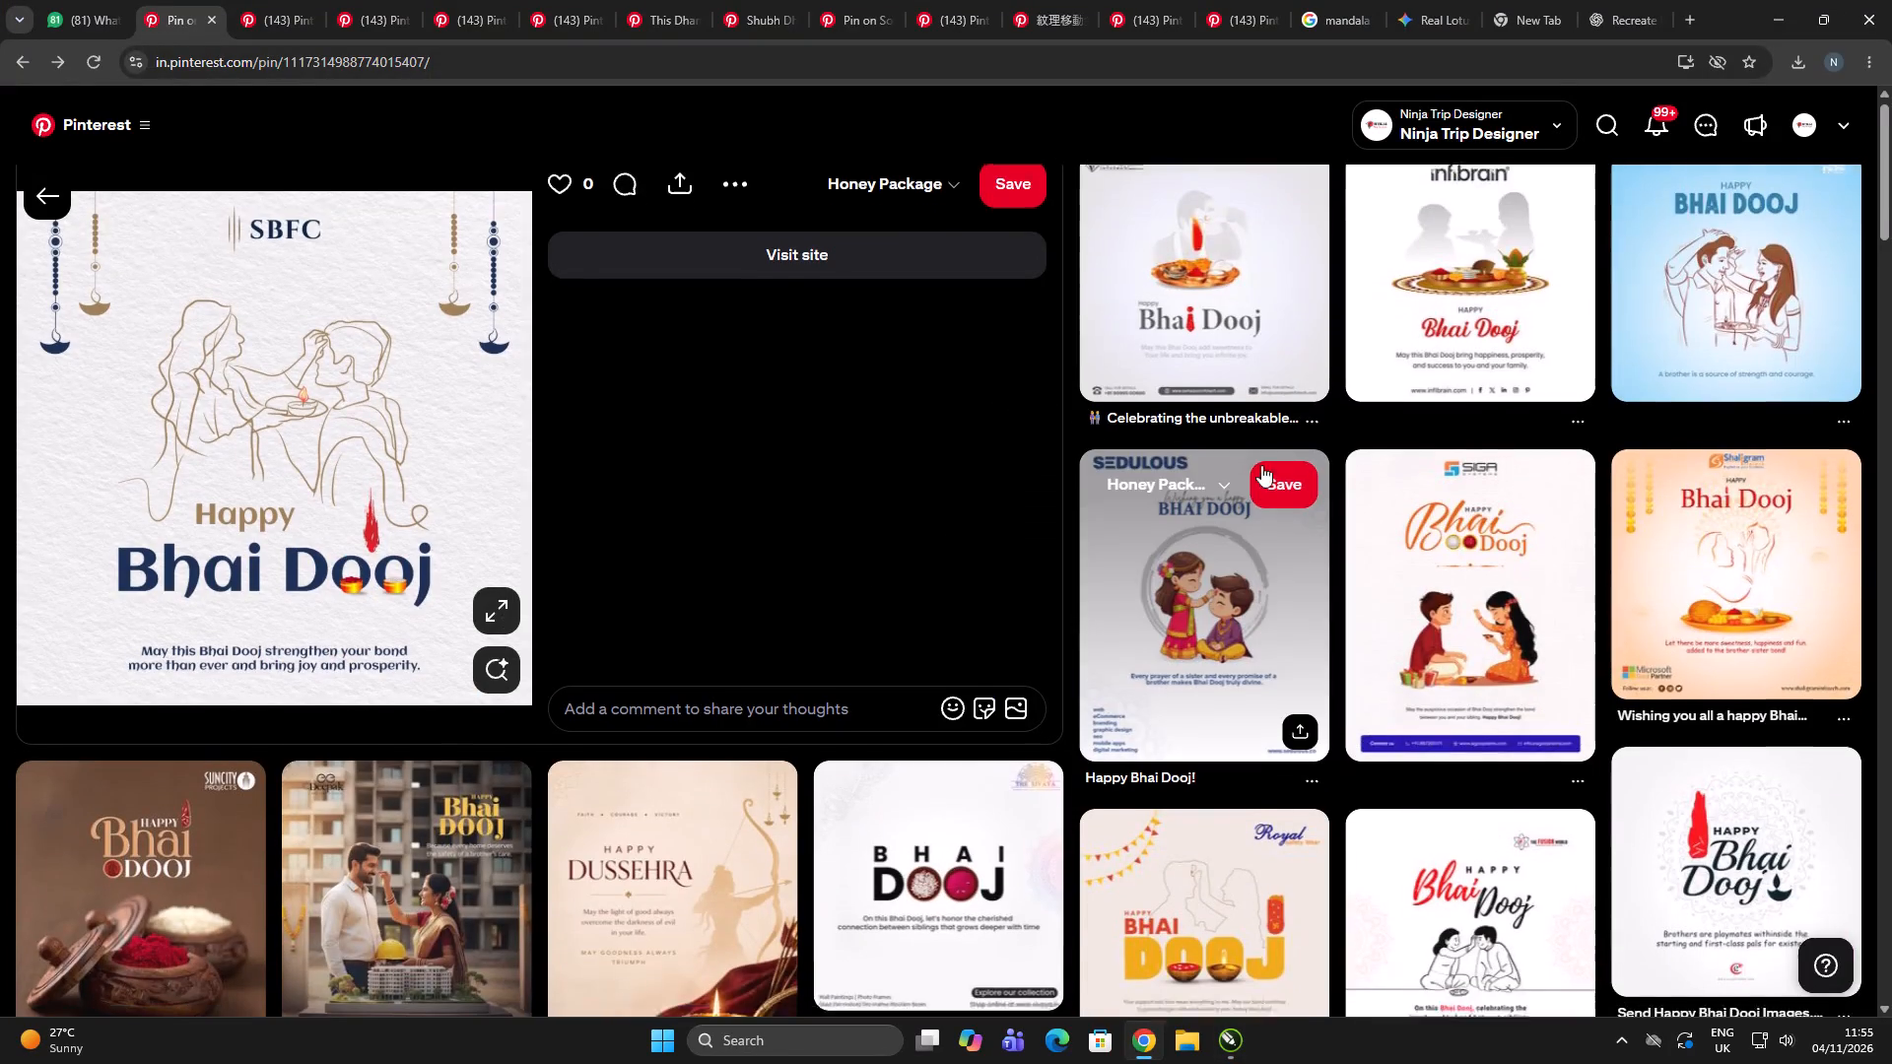
{"action": "scroll", "coordinate": [1514, 491], "scroll_direction": "down", "scroll_amount": 2}
{"action": "left_click", "coordinate": [1438, 317]}
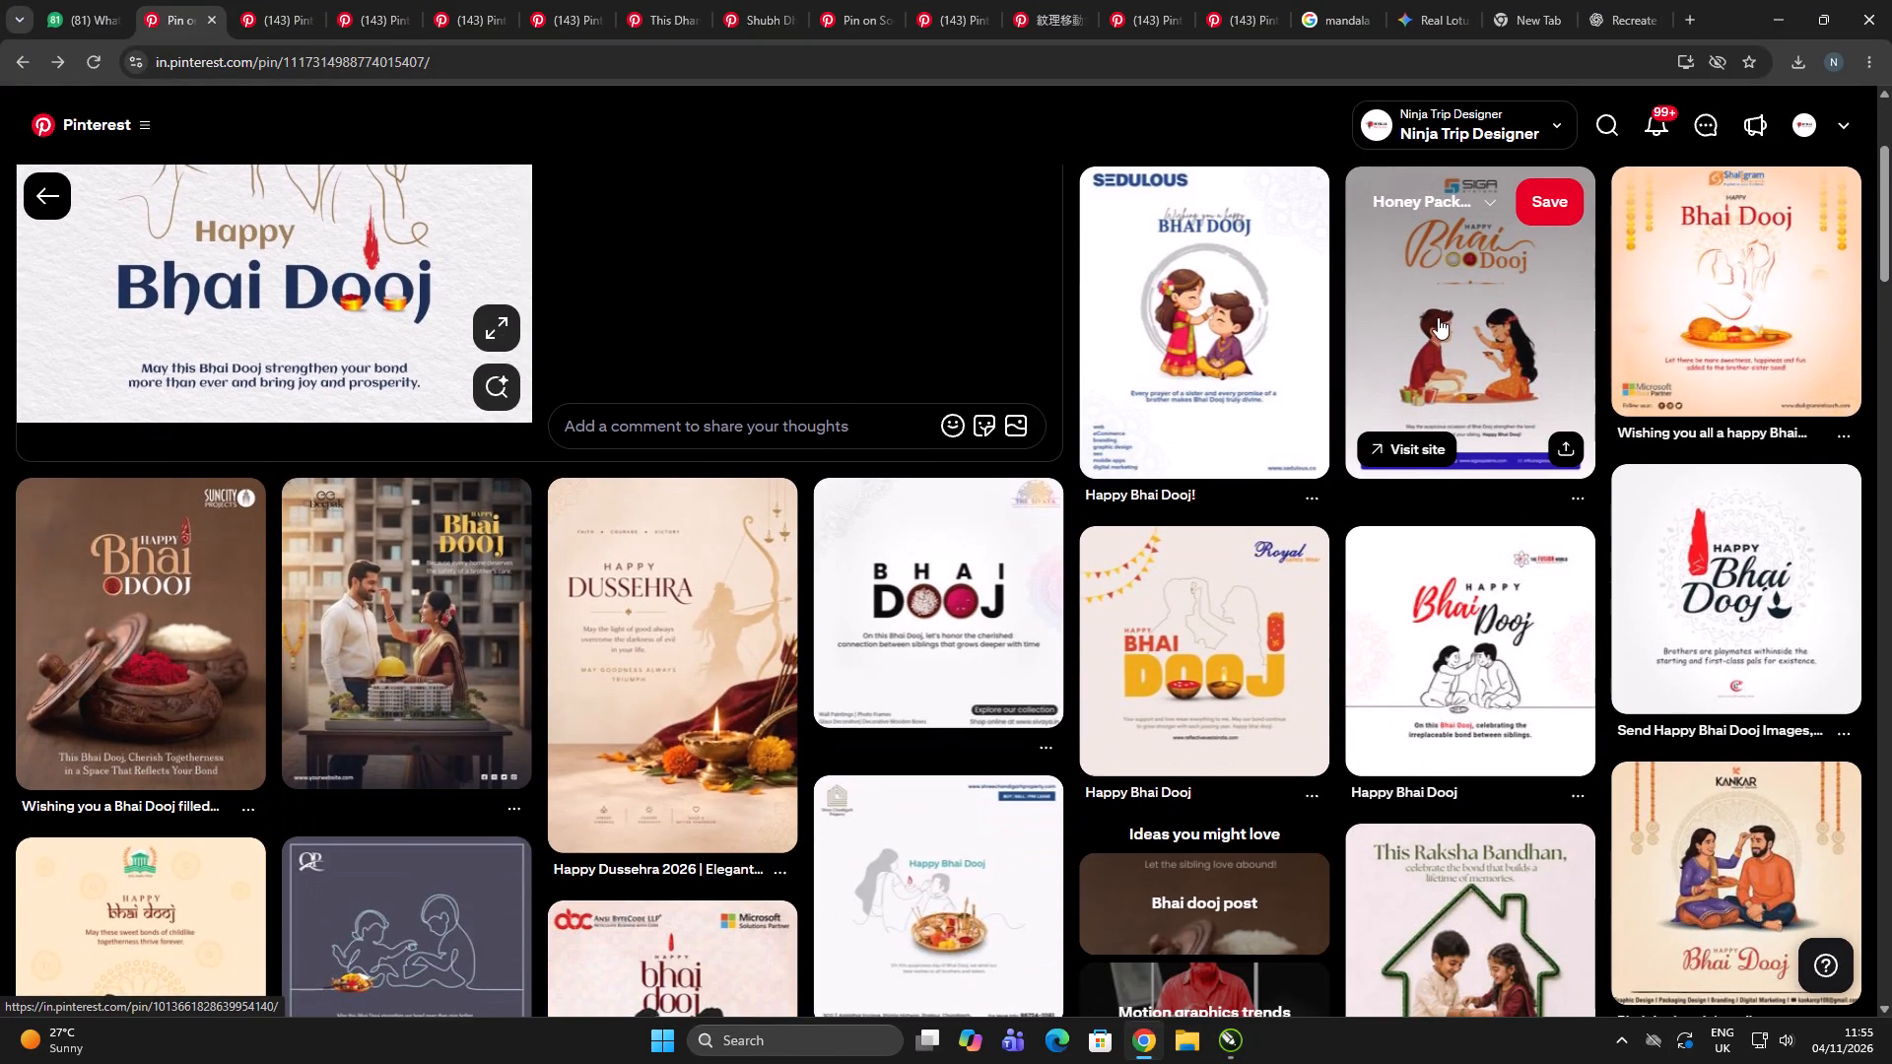
{"action": "key", "text": "alt+Tab"}
{"action": "key", "text": "alt+Tab"}
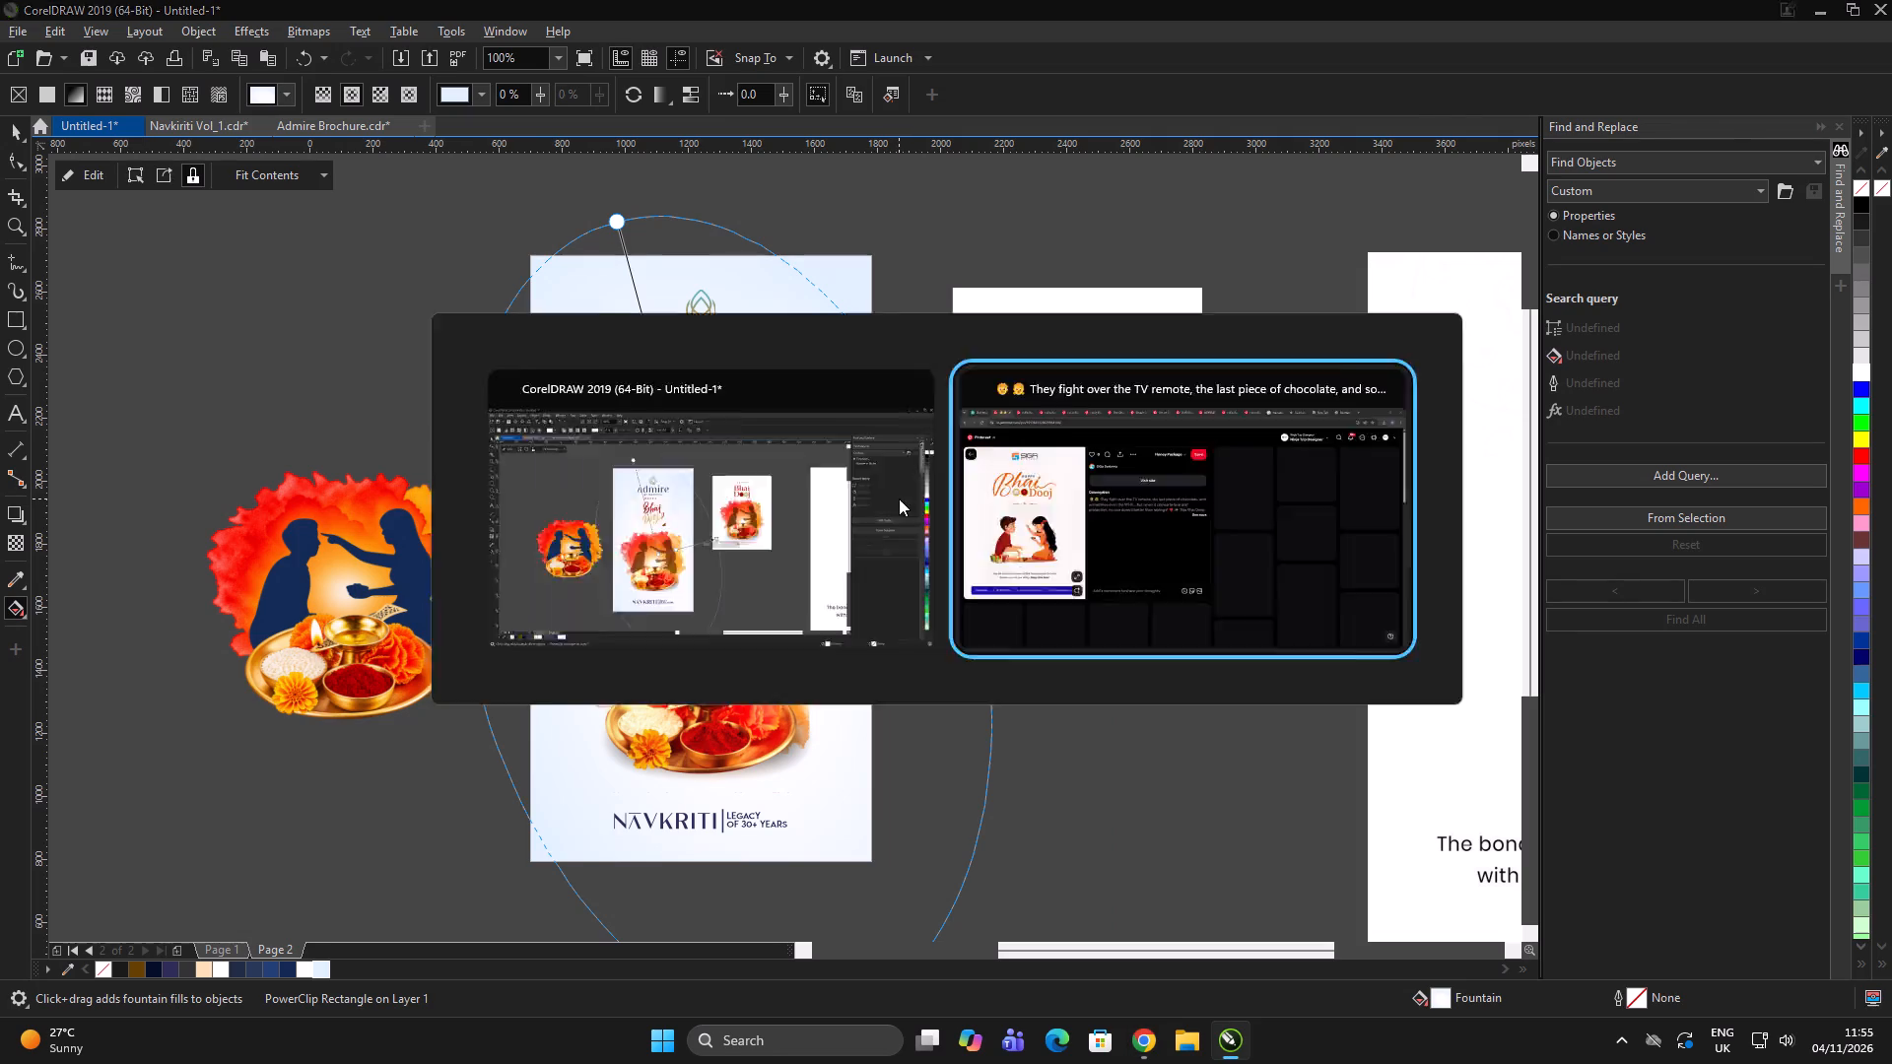
{"action": "scroll", "coordinate": [1142, 504], "scroll_direction": "down", "scroll_amount": 3}
{"action": "scroll", "coordinate": [1133, 505], "scroll_direction": "up", "scroll_amount": 5}
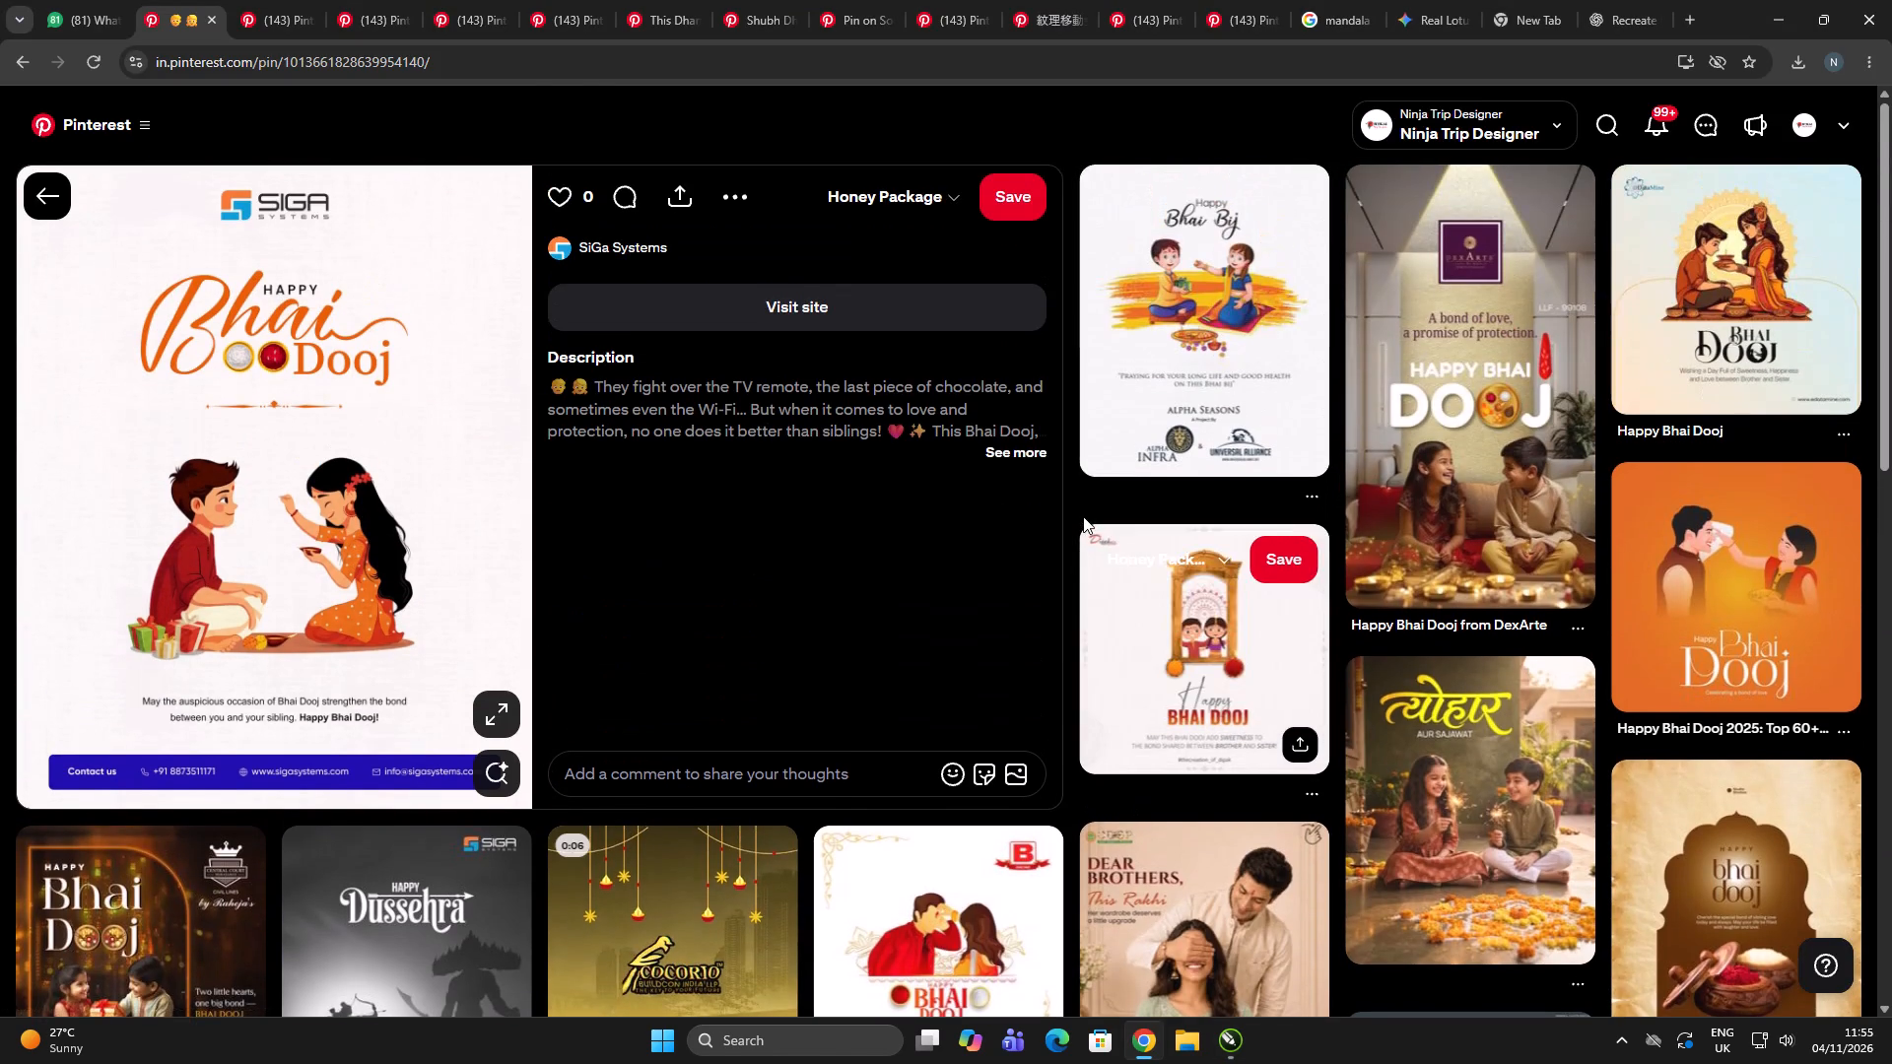
{"action": "scroll", "coordinate": [1083, 515], "scroll_direction": "down", "scroll_amount": 5}
{"action": "scroll", "coordinate": [855, 539], "scroll_direction": "down", "scroll_amount": 4}
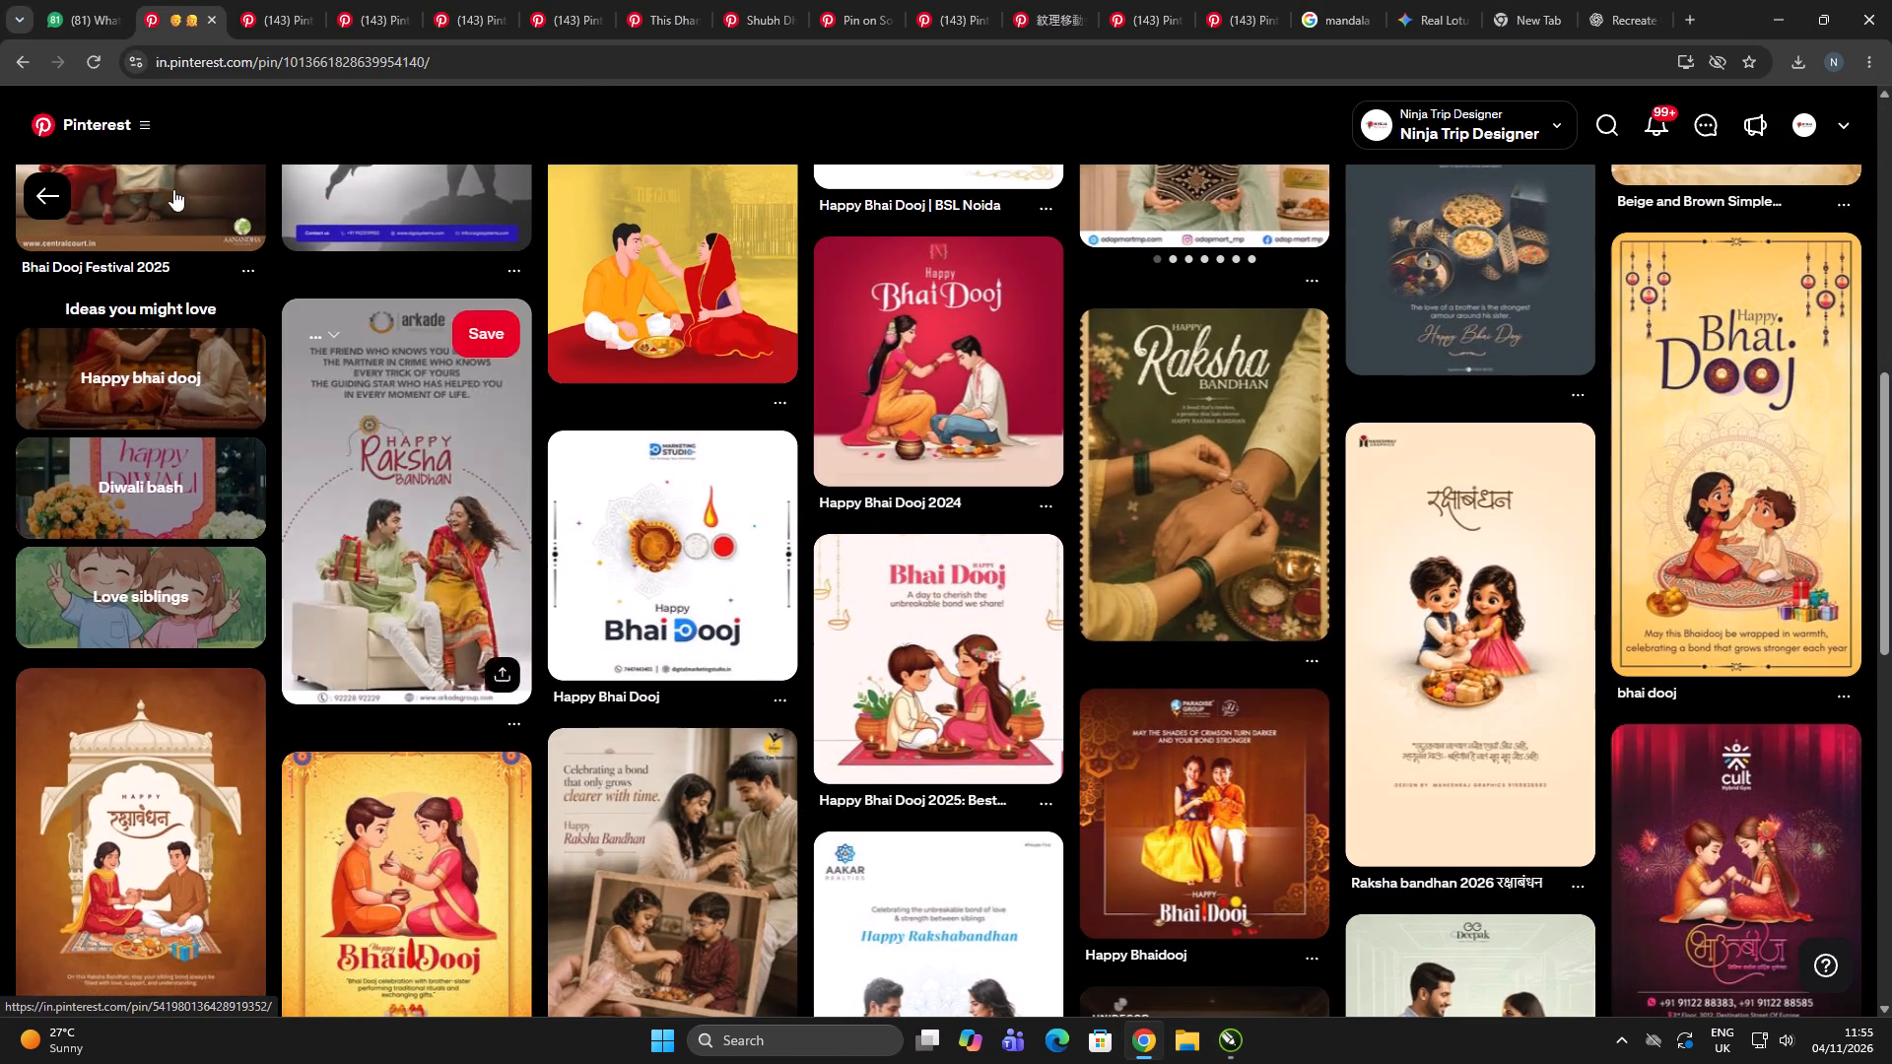
{"action": "left_click", "coordinate": [42, 176]}
Search Pinterest for "bhai dooj text vector" from the Diwali greeting card pin's page.
{"action": "left_click", "coordinate": [1148, 0]}
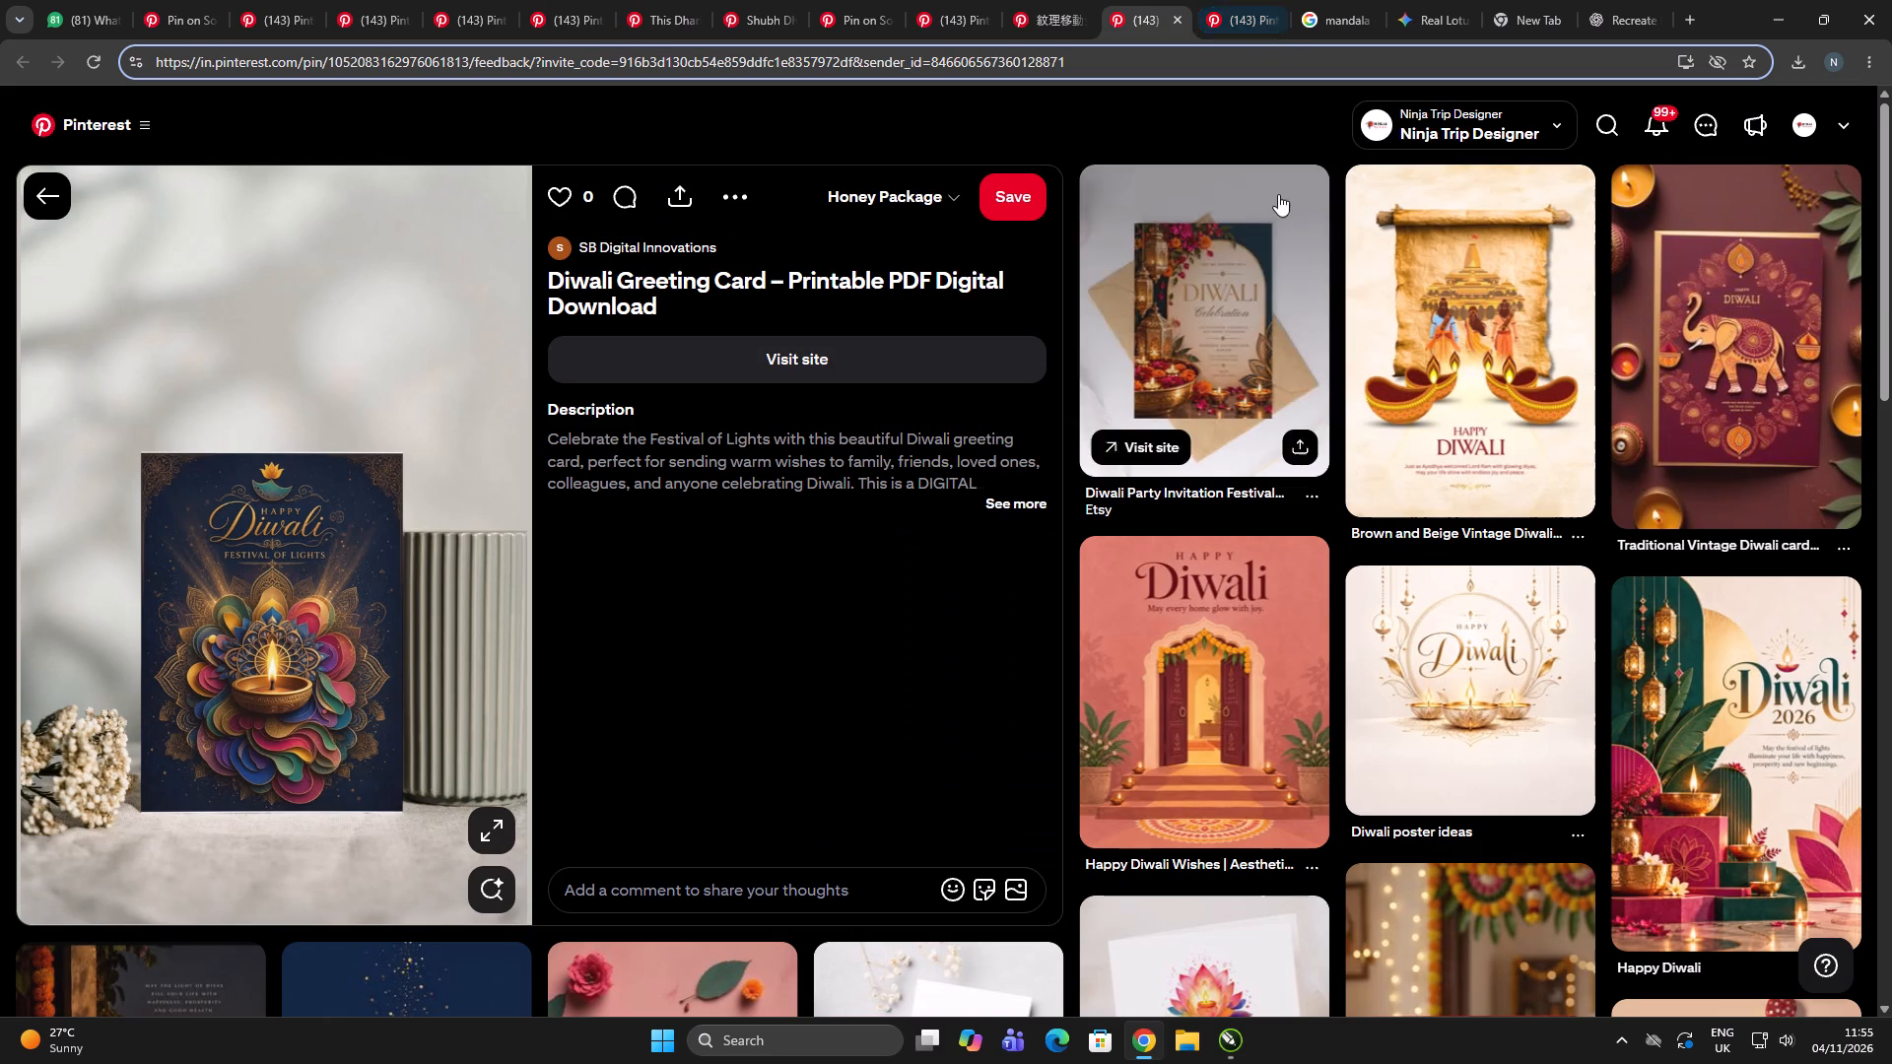
{"action": "scroll", "coordinate": [1282, 197], "scroll_direction": "up", "scroll_amount": 2}
{"action": "left_click", "coordinate": [1612, 128]}
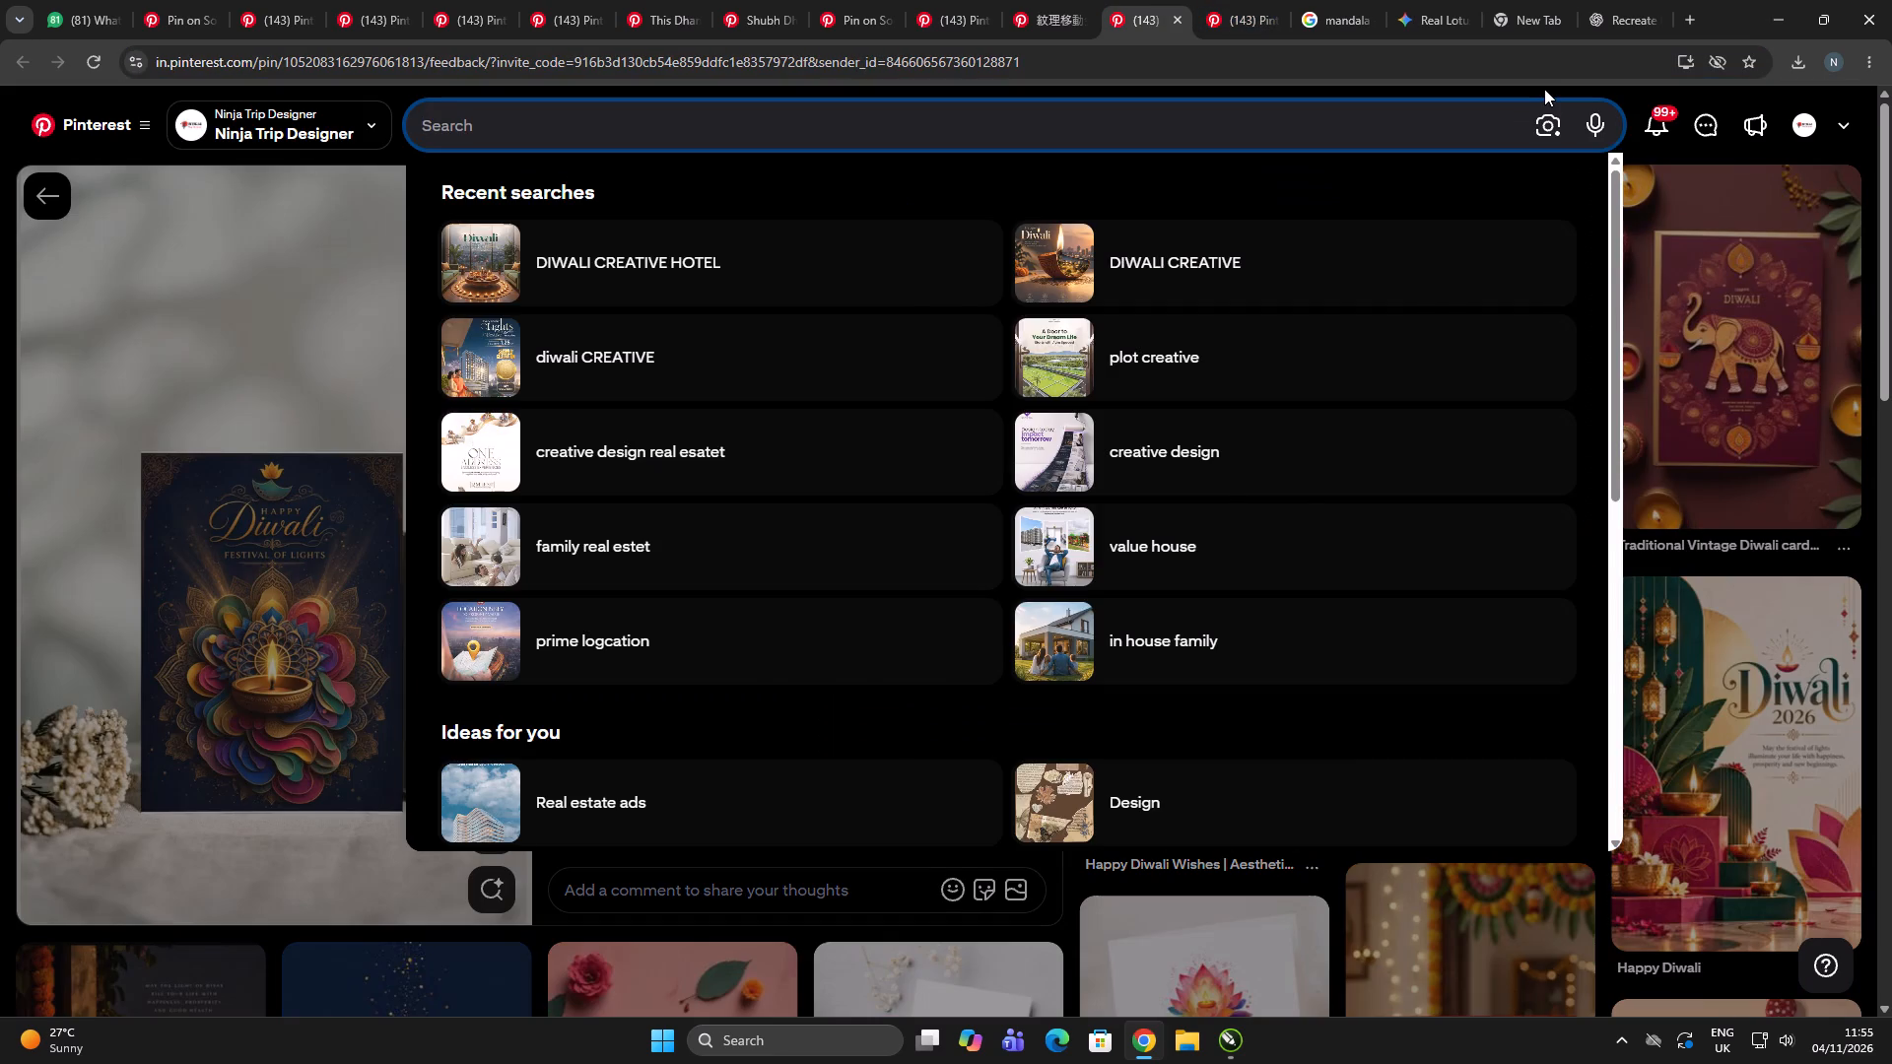
{"action": "type", "text": "bhai dooj text vector"}
{"action": "key", "text": "Return"}
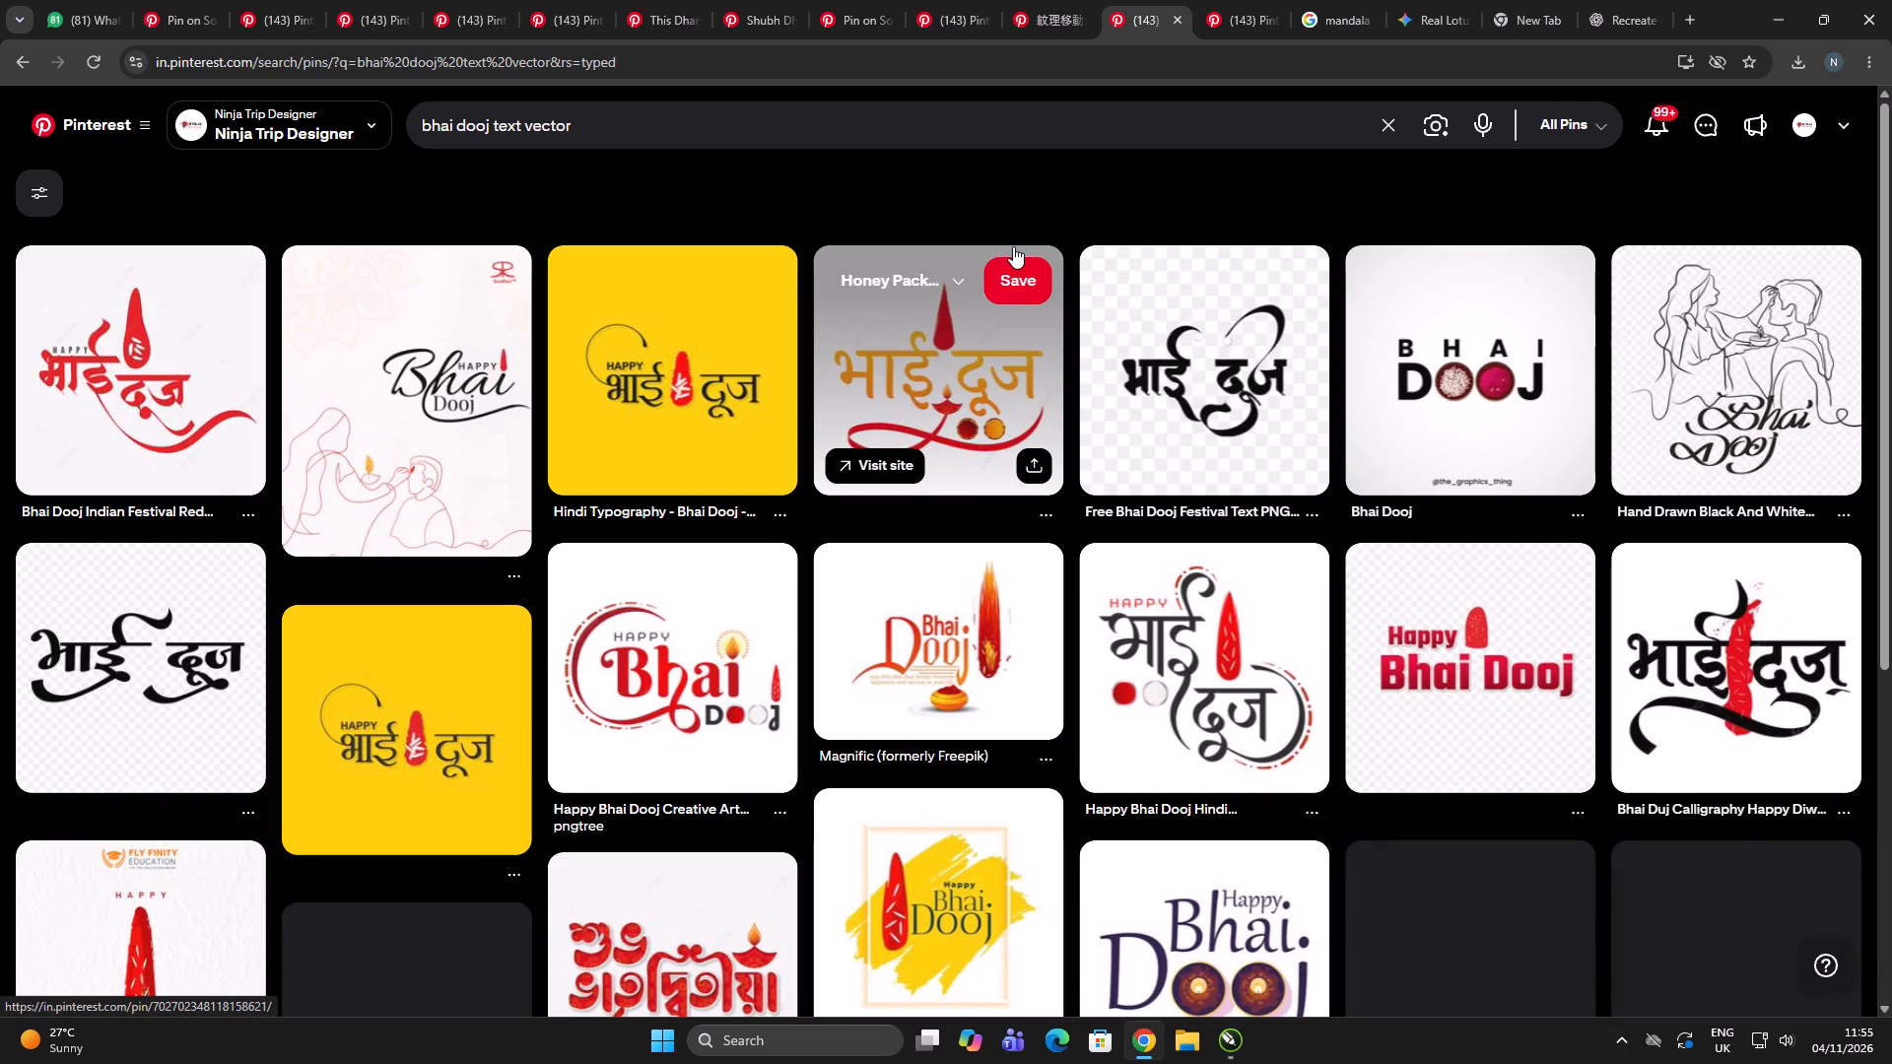
Look through the Pinterest results for "bhai dooj text vector" for Bhai Dooj lettering styles.
{"action": "scroll", "coordinate": [990, 443], "scroll_direction": "down", "scroll_amount": 6}
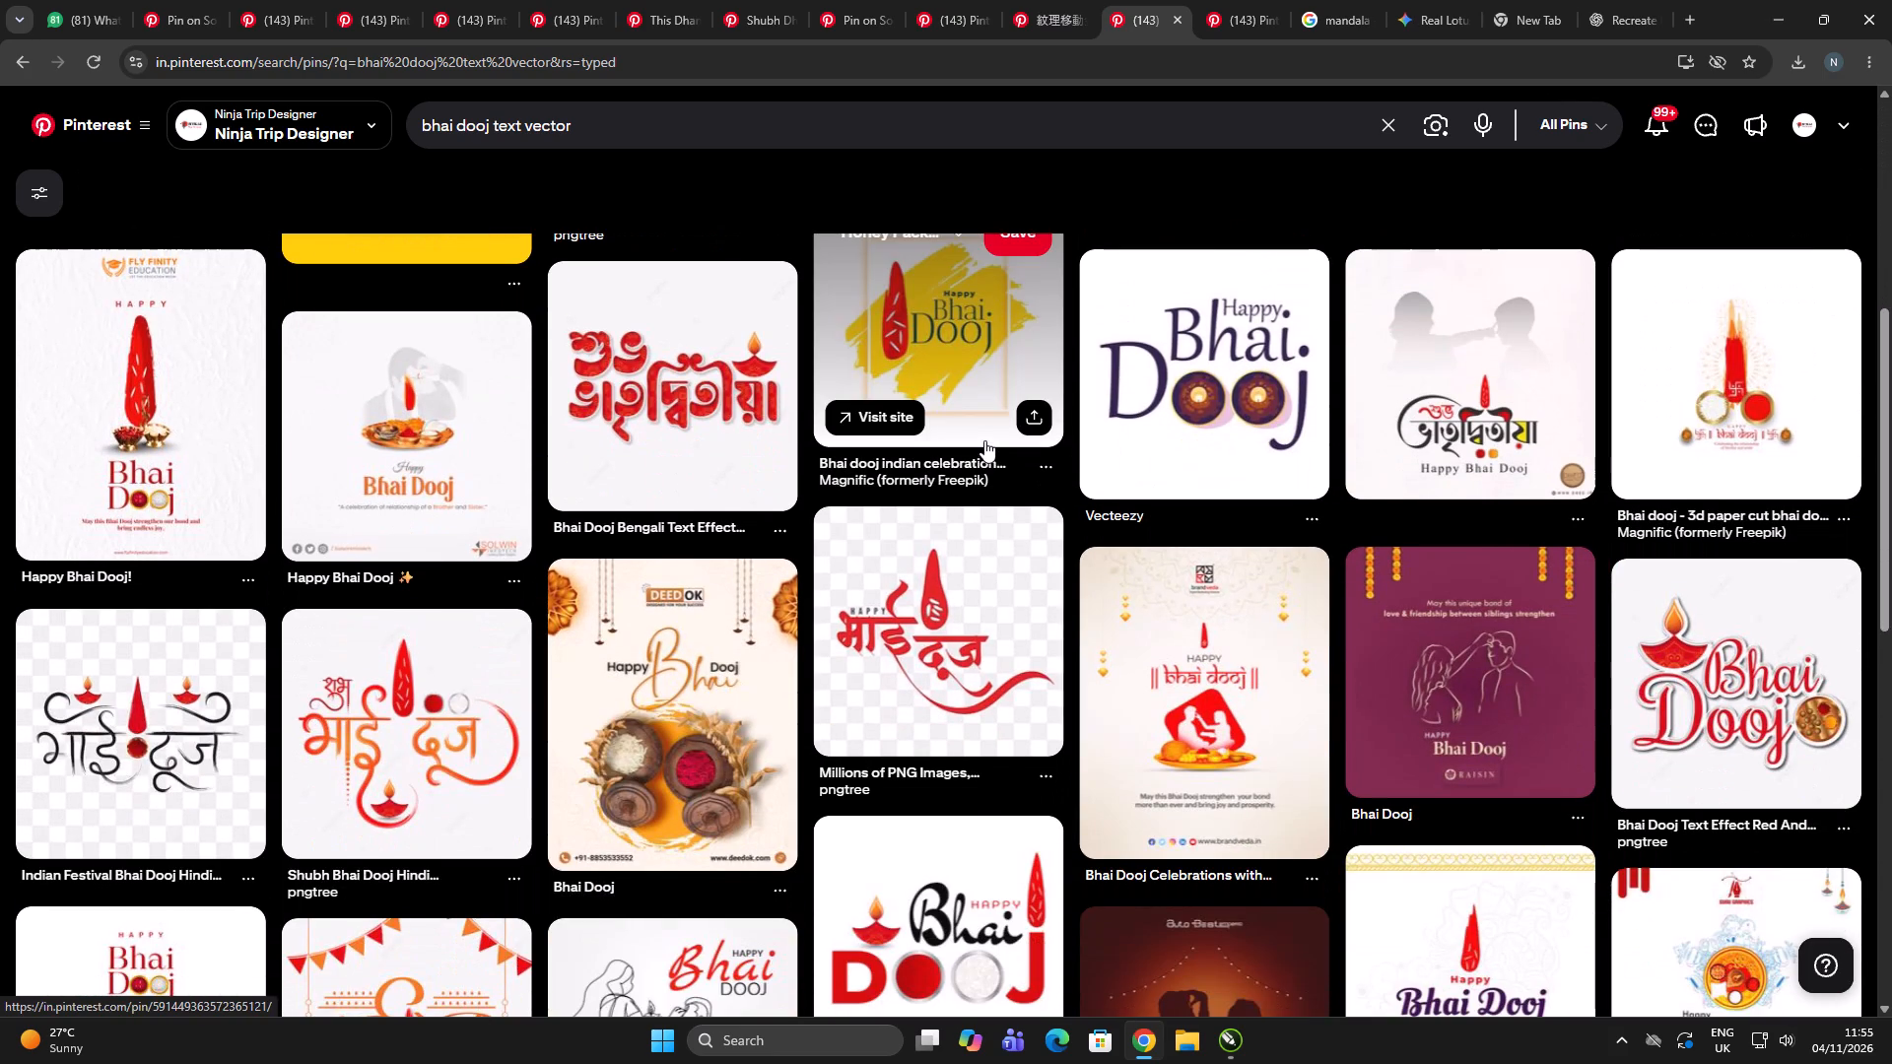
{"action": "scroll", "coordinate": [984, 440], "scroll_direction": "down", "scroll_amount": 2}
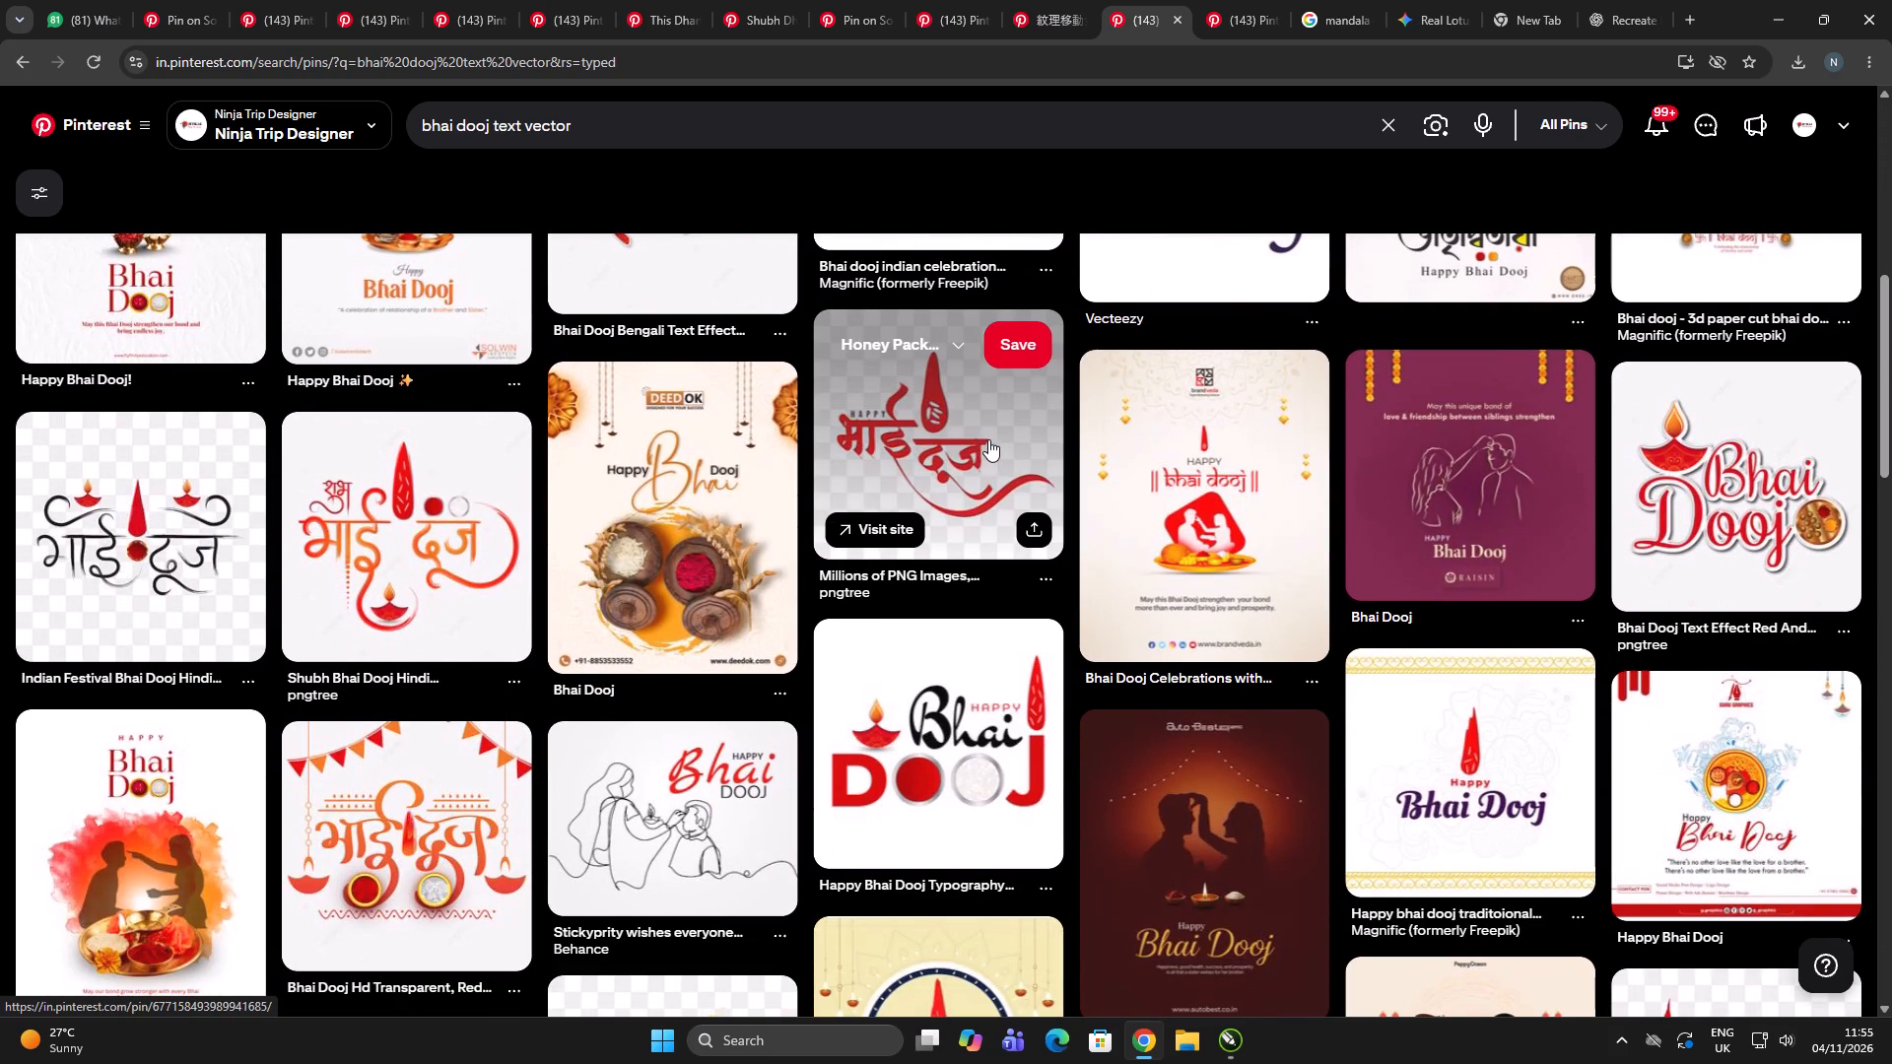
{"action": "scroll", "coordinate": [991, 439], "scroll_direction": "up", "scroll_amount": 4}
{"action": "scroll", "coordinate": [993, 437], "scroll_direction": "down", "scroll_amount": 9}
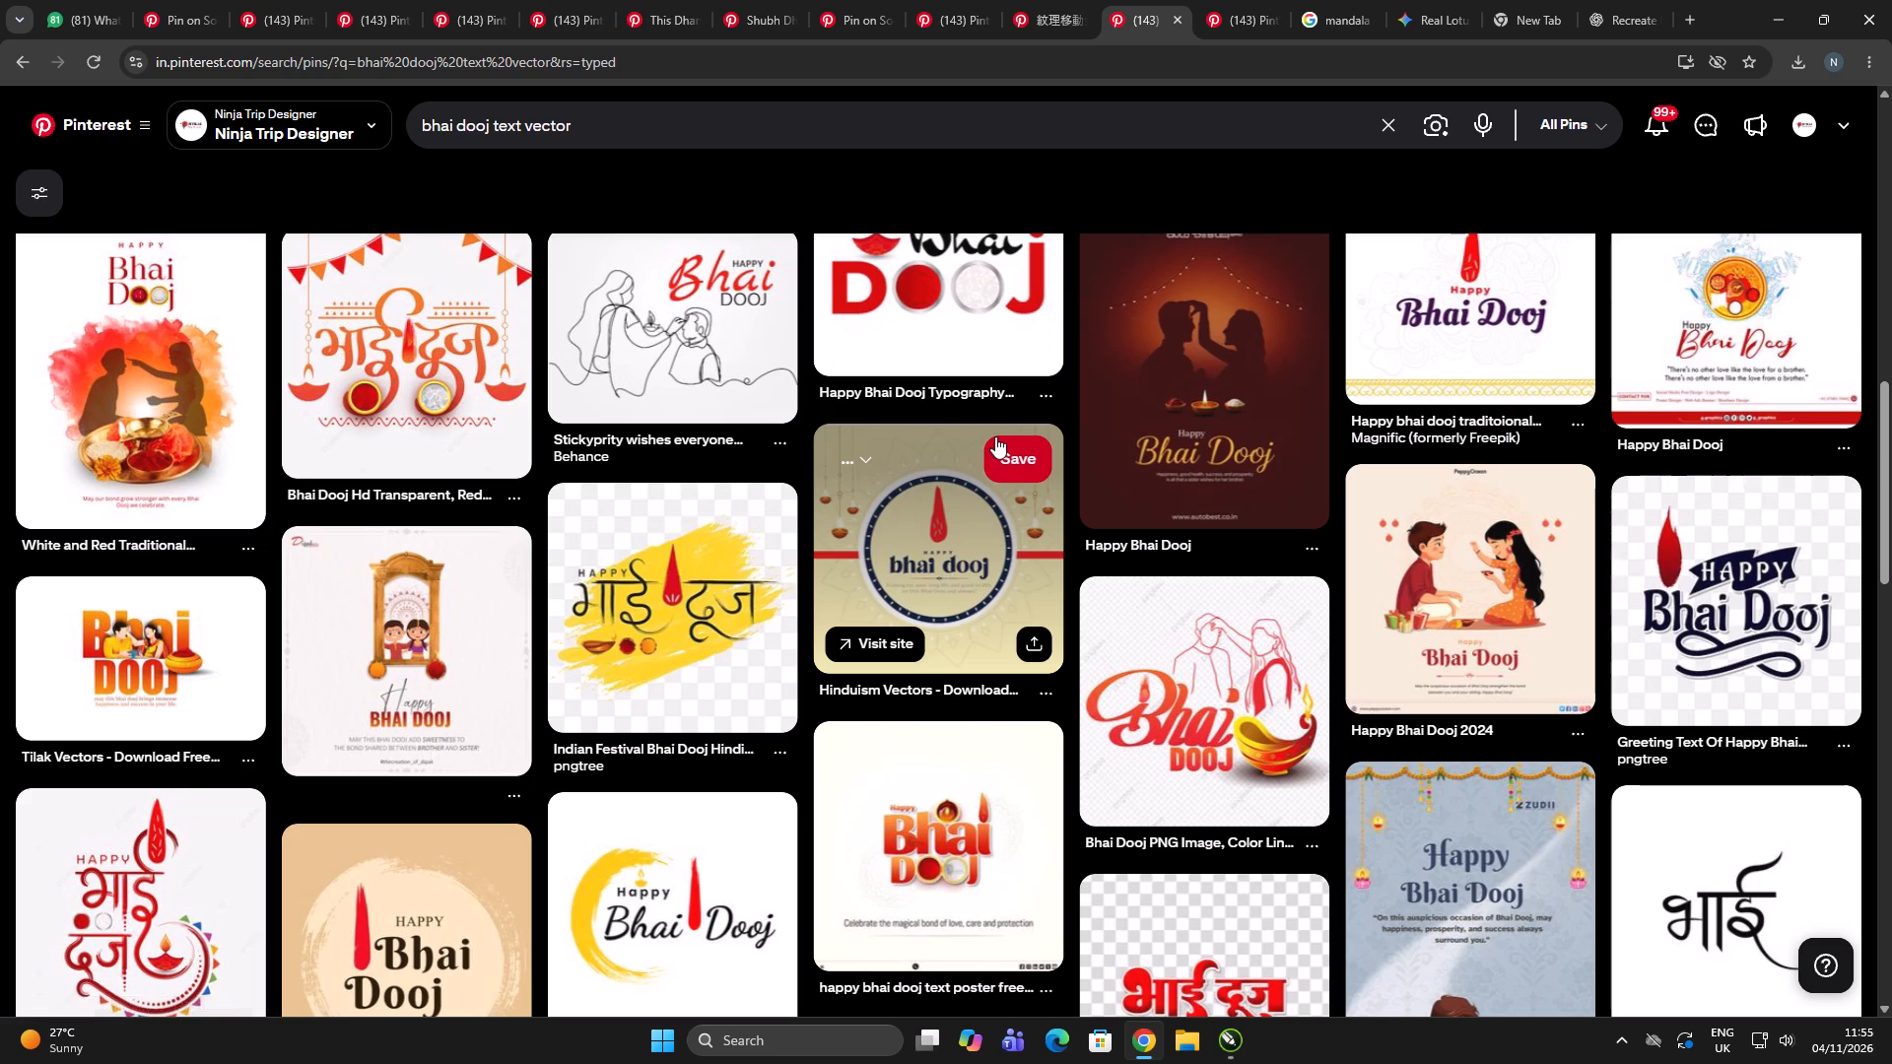
{"action": "scroll", "coordinate": [928, 434], "scroll_direction": "down", "scroll_amount": 12}
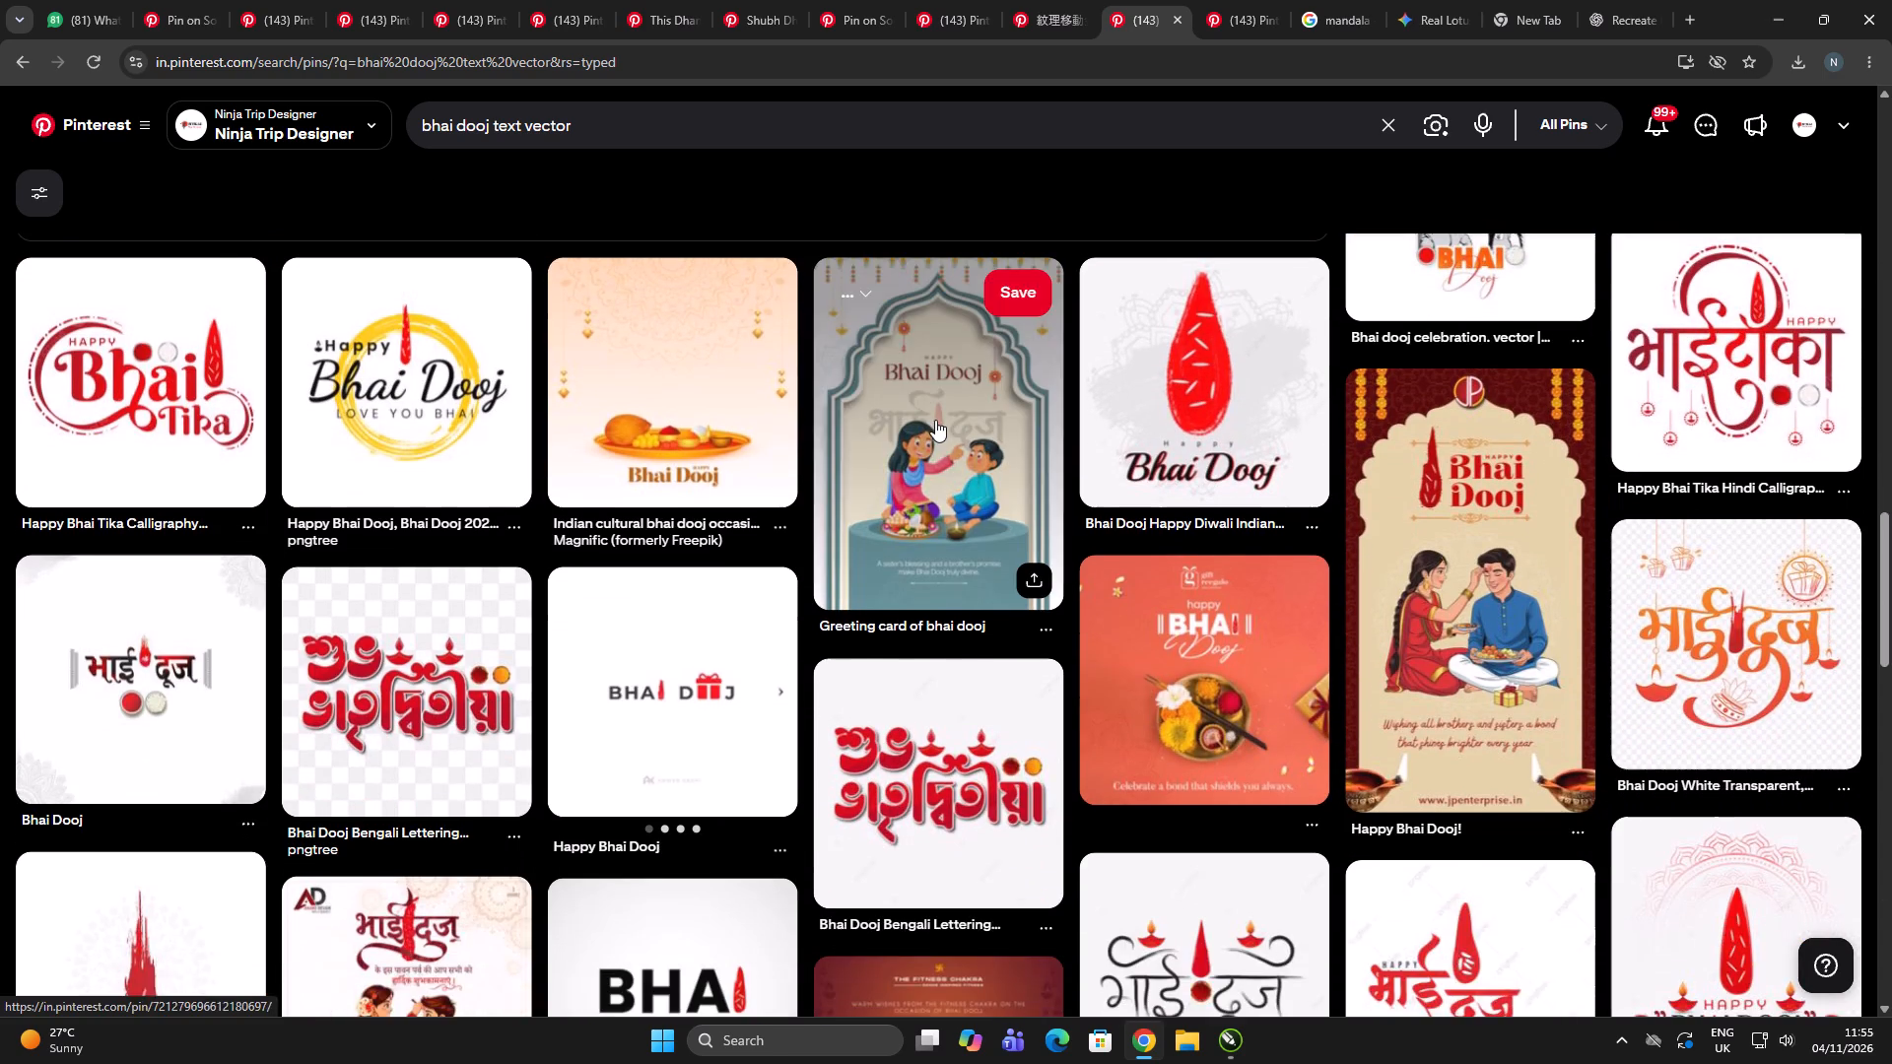
{"action": "scroll", "coordinate": [935, 420], "scroll_direction": "down", "scroll_amount": 4}
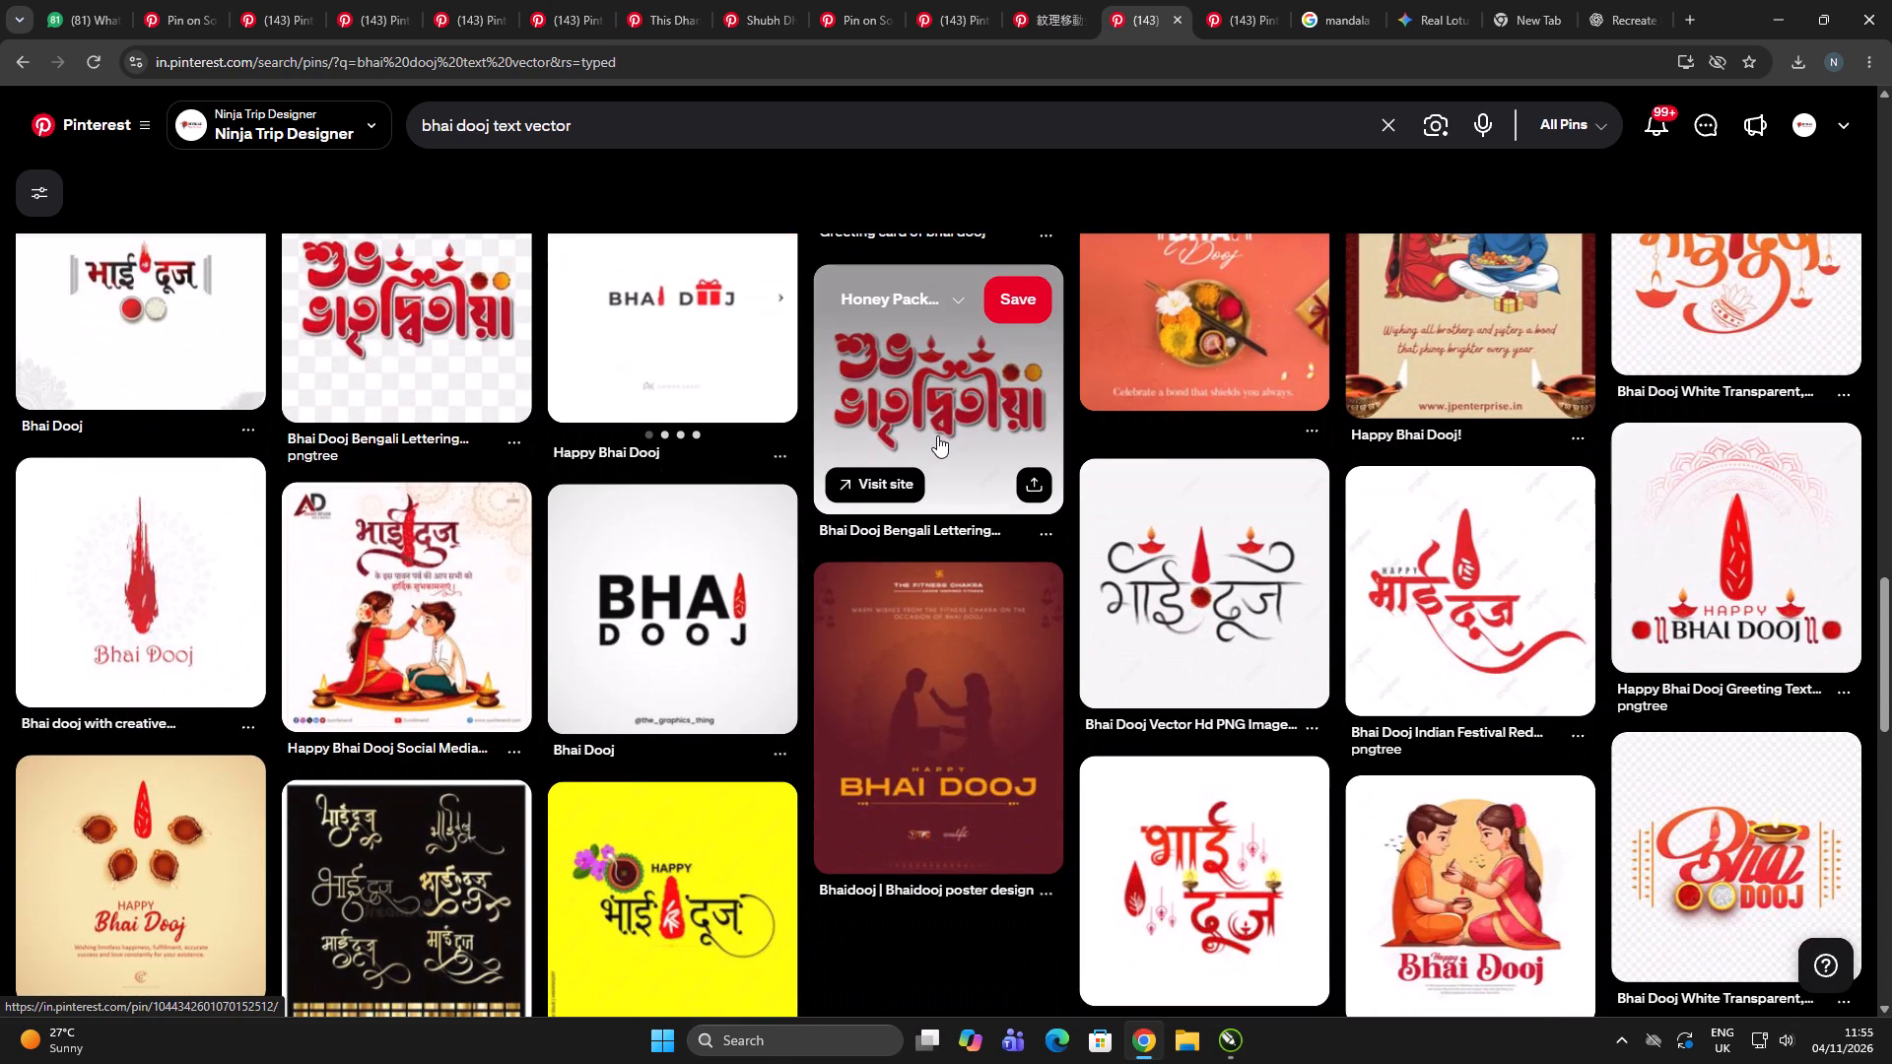
{"action": "scroll", "coordinate": [902, 415], "scroll_direction": "down", "scroll_amount": 3}
{"action": "scroll", "coordinate": [900, 415], "scroll_direction": "up", "scroll_amount": 2}
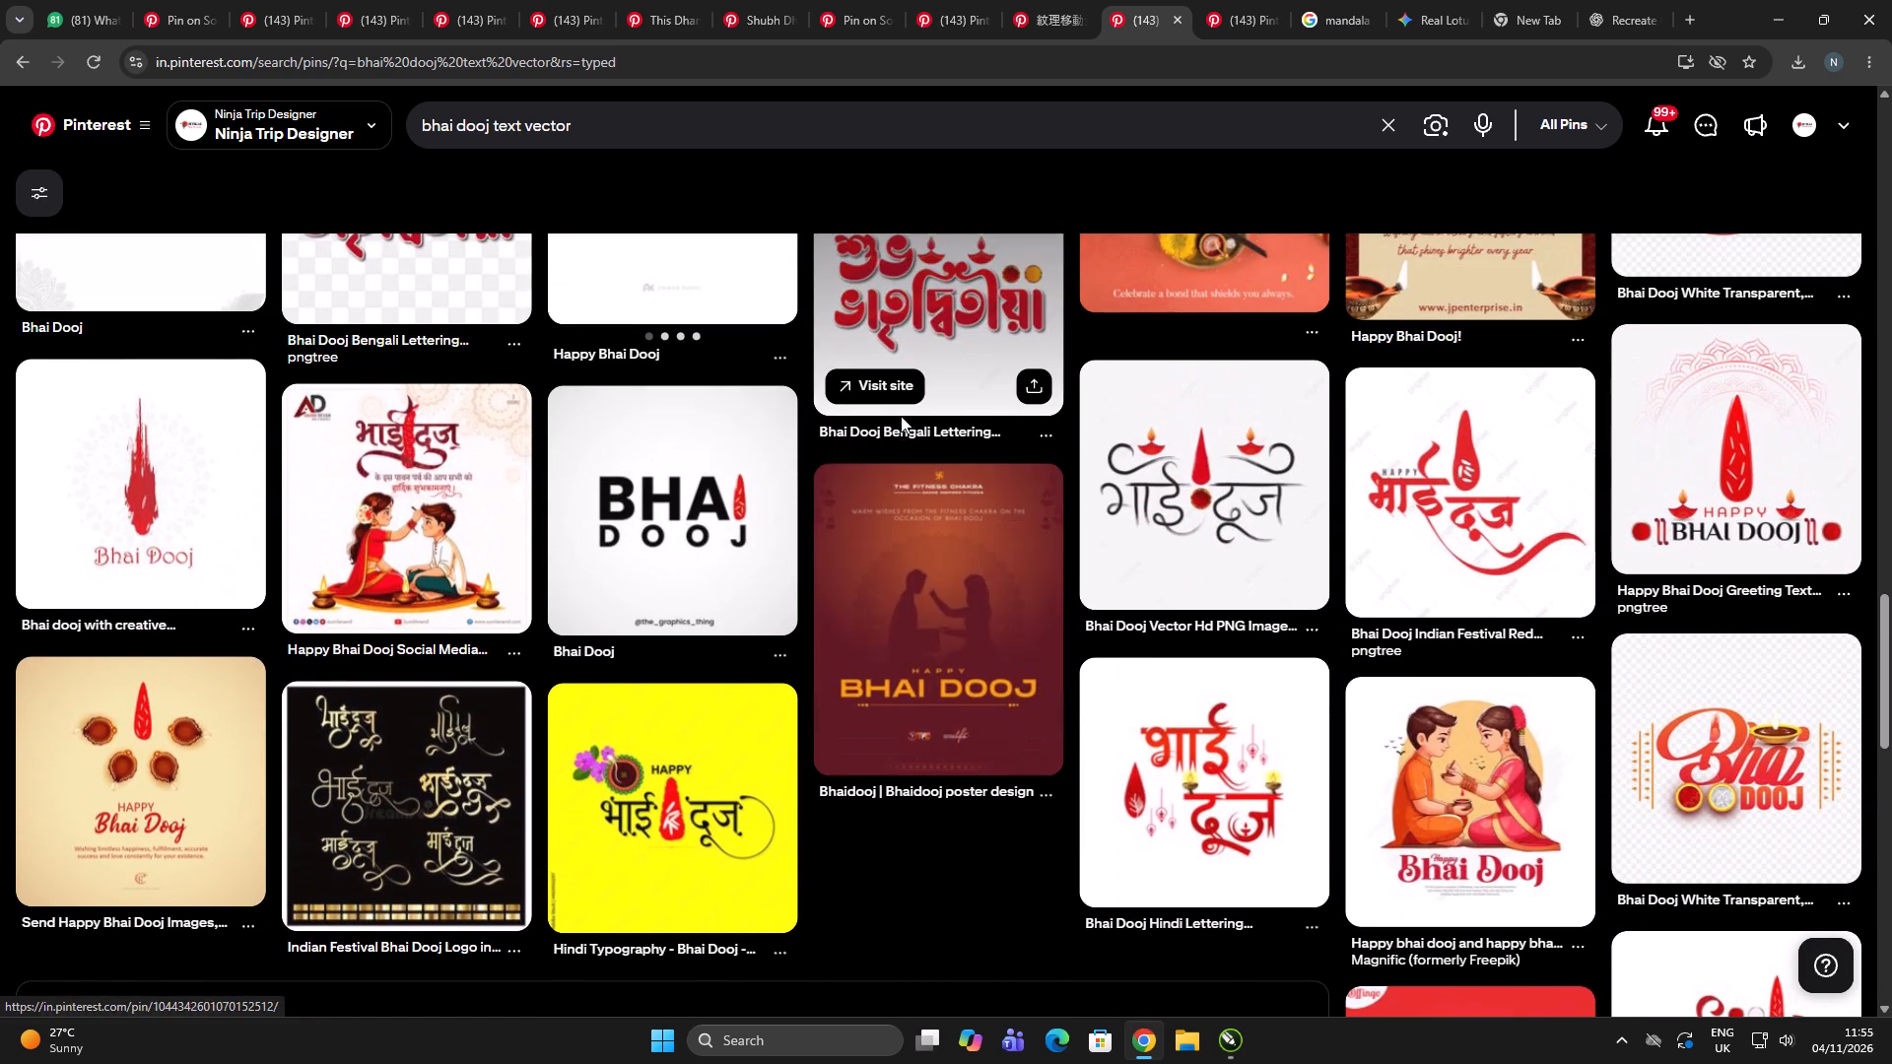
{"action": "scroll", "coordinate": [799, 424], "scroll_direction": "down", "scroll_amount": 1}
{"action": "scroll", "coordinate": [810, 412], "scroll_direction": "up", "scroll_amount": 1}
{"action": "scroll", "coordinate": [810, 413], "scroll_direction": "down", "scroll_amount": 2}
Switch to CorelDRAW and move the Happy Bhai Dooj lettering image off the story to its left side.
{"action": "key", "text": "alt+Tab"}
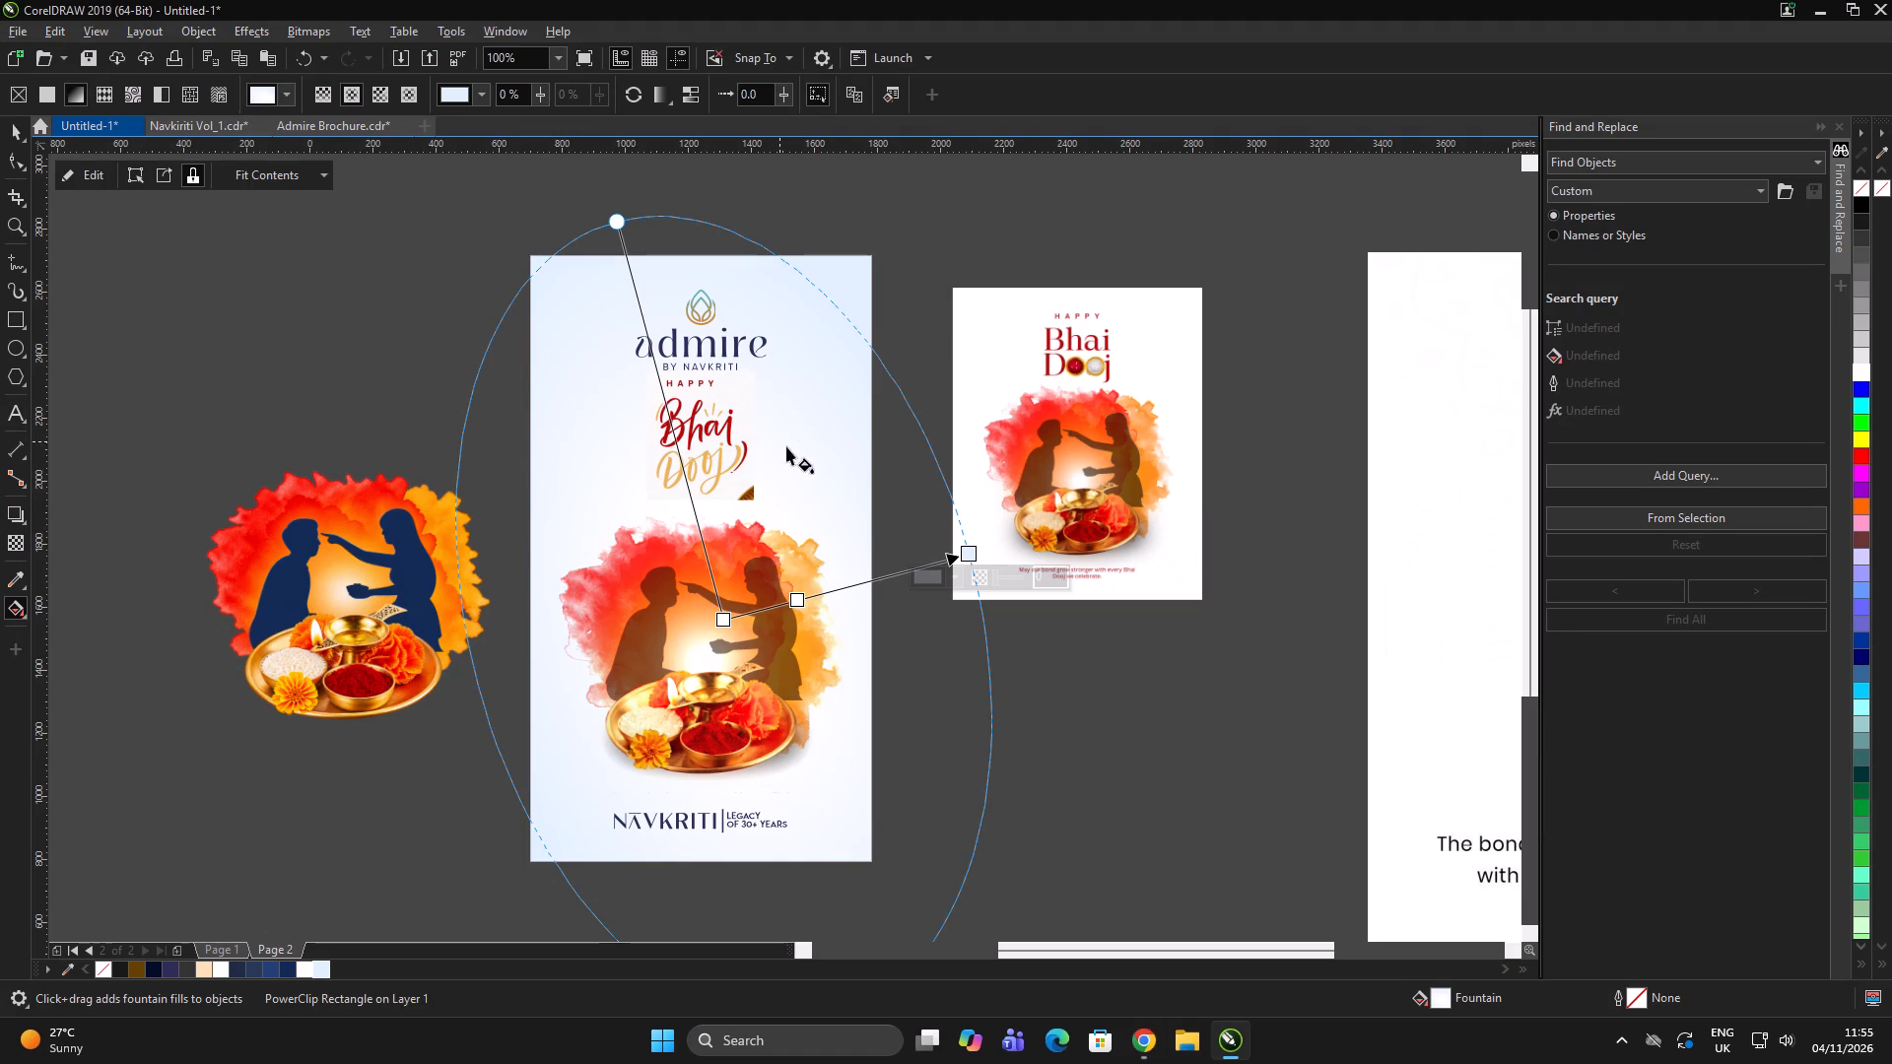
{"action": "key", "text": "space"}
{"action": "left_click", "coordinate": [1035, 696]}
{"action": "left_click", "coordinate": [1034, 678]}
{"action": "left_click", "coordinate": [729, 438]}
{"action": "scroll", "coordinate": [730, 433], "scroll_direction": "up", "scroll_amount": 1}
{"action": "left_click_drag", "start_coordinate": [725, 425], "coordinate": [315, 382]}
{"action": "double_click", "coordinate": [1050, 421]}
{"action": "left_click", "coordinate": [1041, 416]}
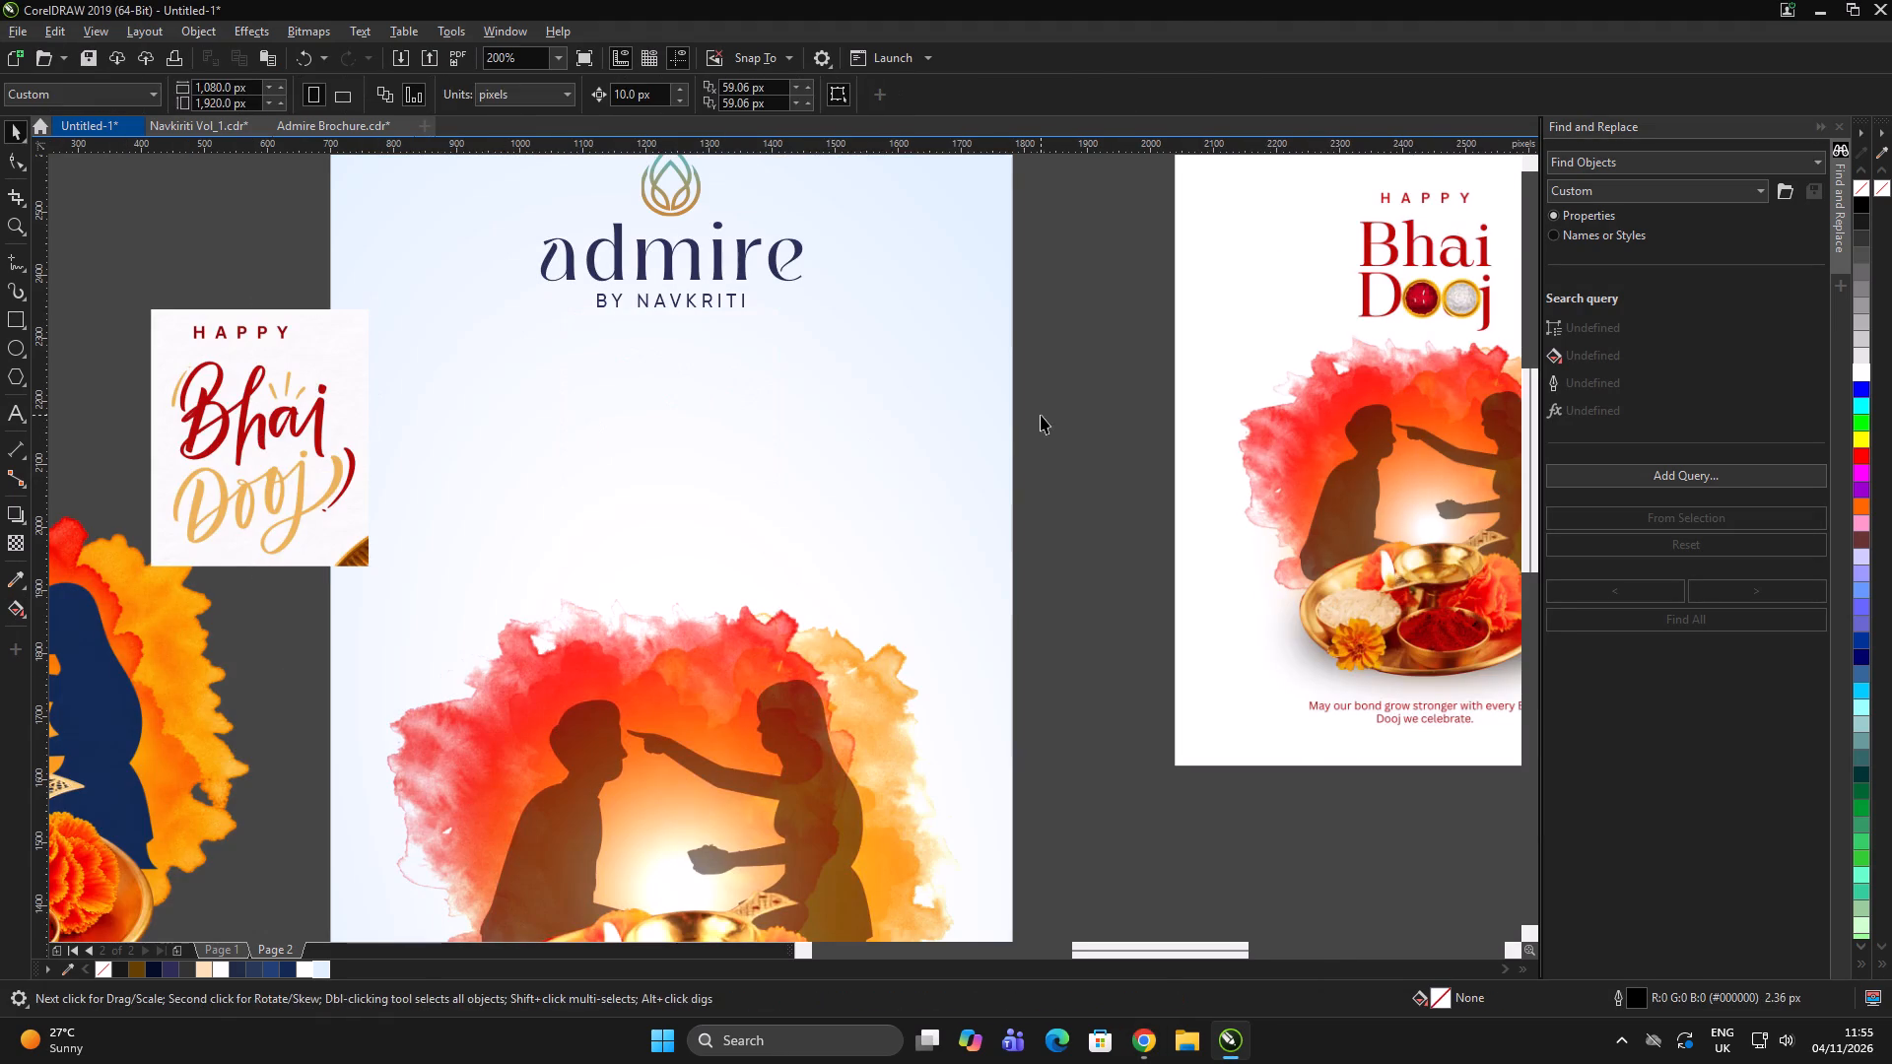
Add the artistic text "Bhai" in title case below the Admire logo.
{"action": "key", "text": "F8"}
{"action": "left_click", "coordinate": [701, 446]}
{"action": "type", "text": "bhai"}
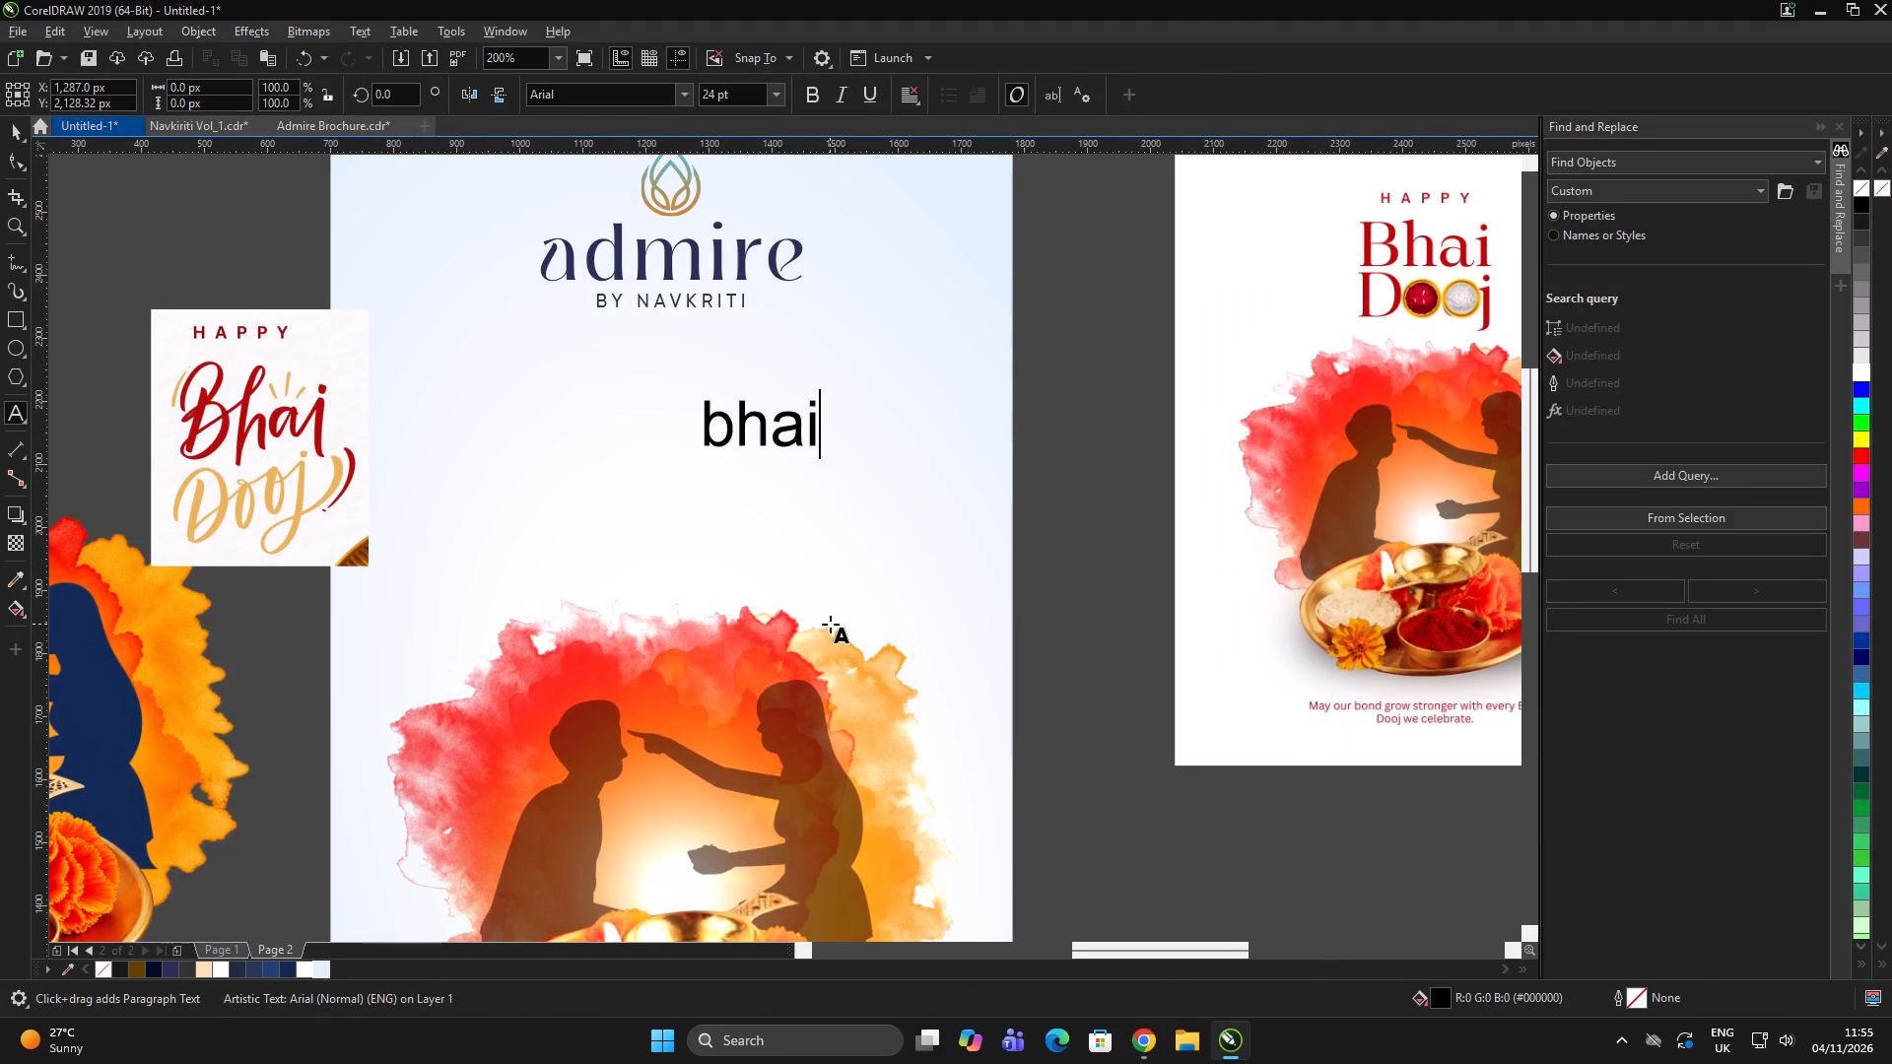
{"action": "key", "text": "ctrl+a"}
{"action": "key", "text": "shift+F3"}
{"action": "key", "text": "Down"}
{"action": "key", "text": "Down"}
{"action": "key", "text": "Down"}
{"action": "key", "text": "Return"}
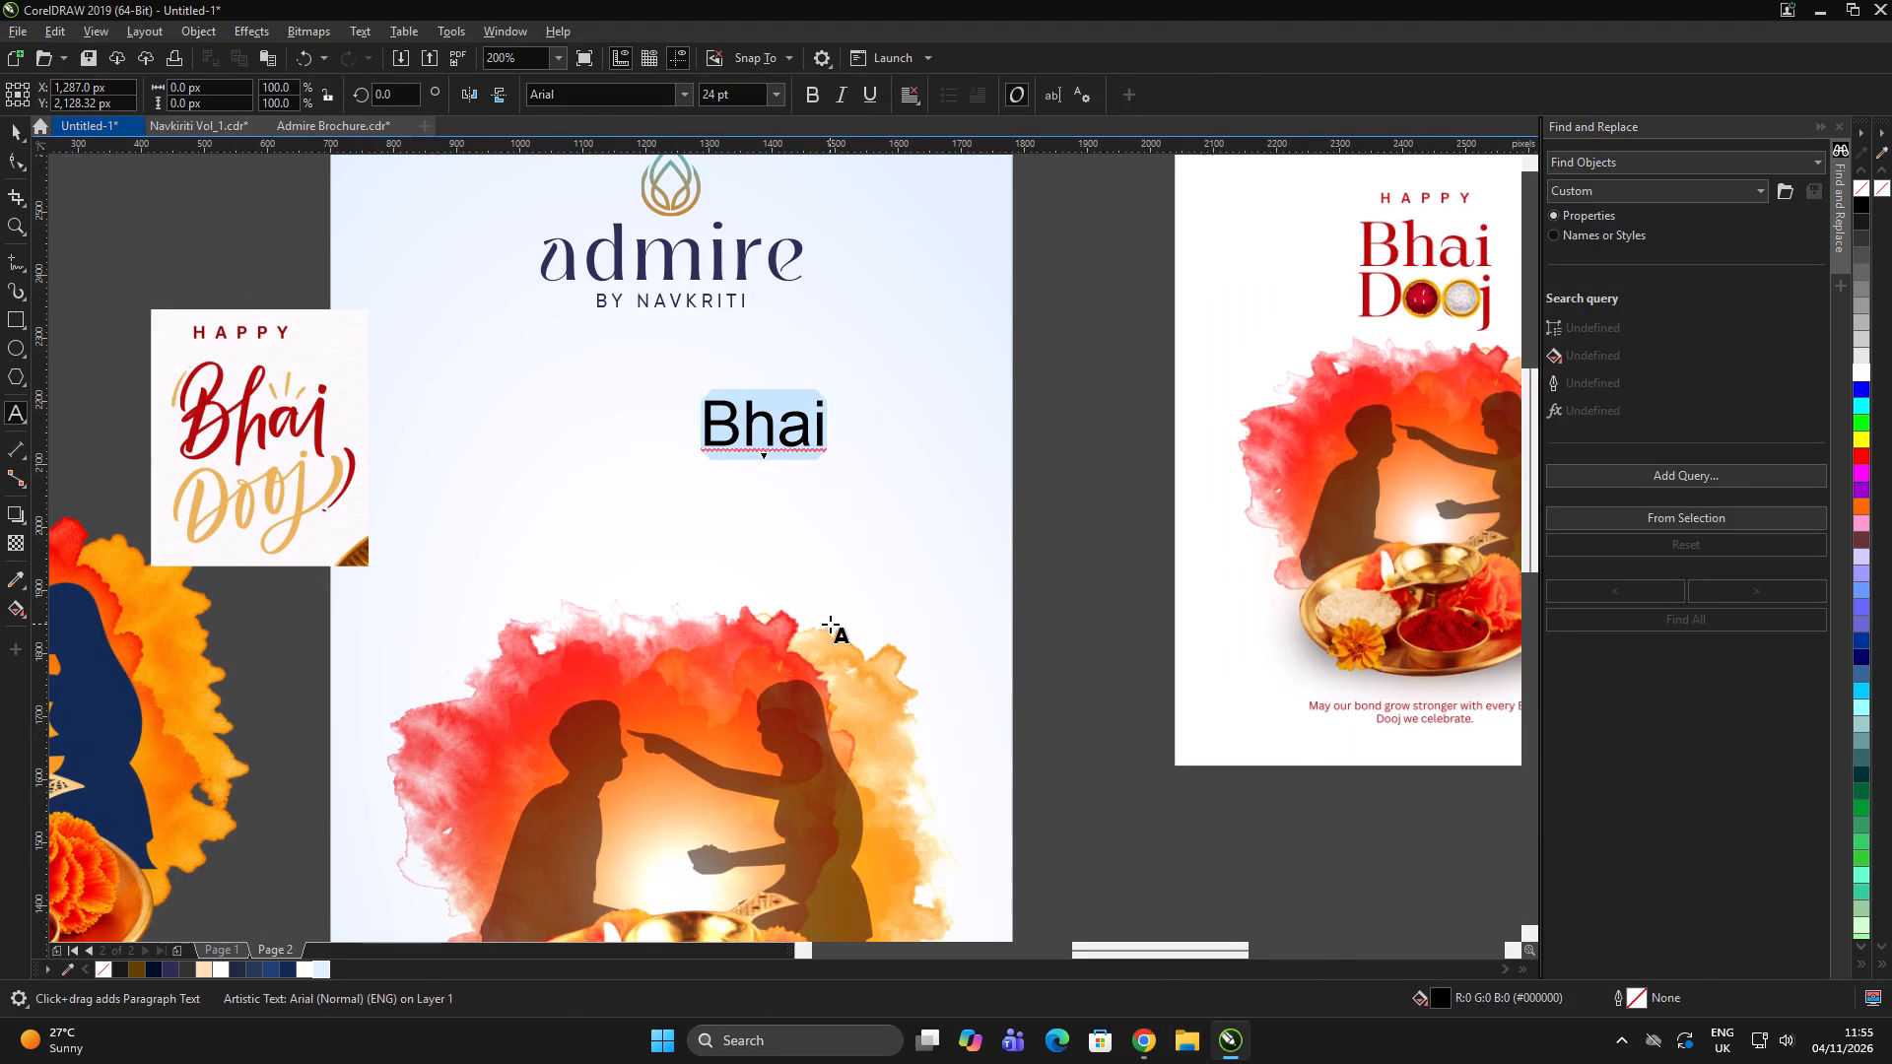
Try Gabriola on the word Bhai, then set its font to Gafiya.
{"action": "left_click", "coordinate": [639, 92]}
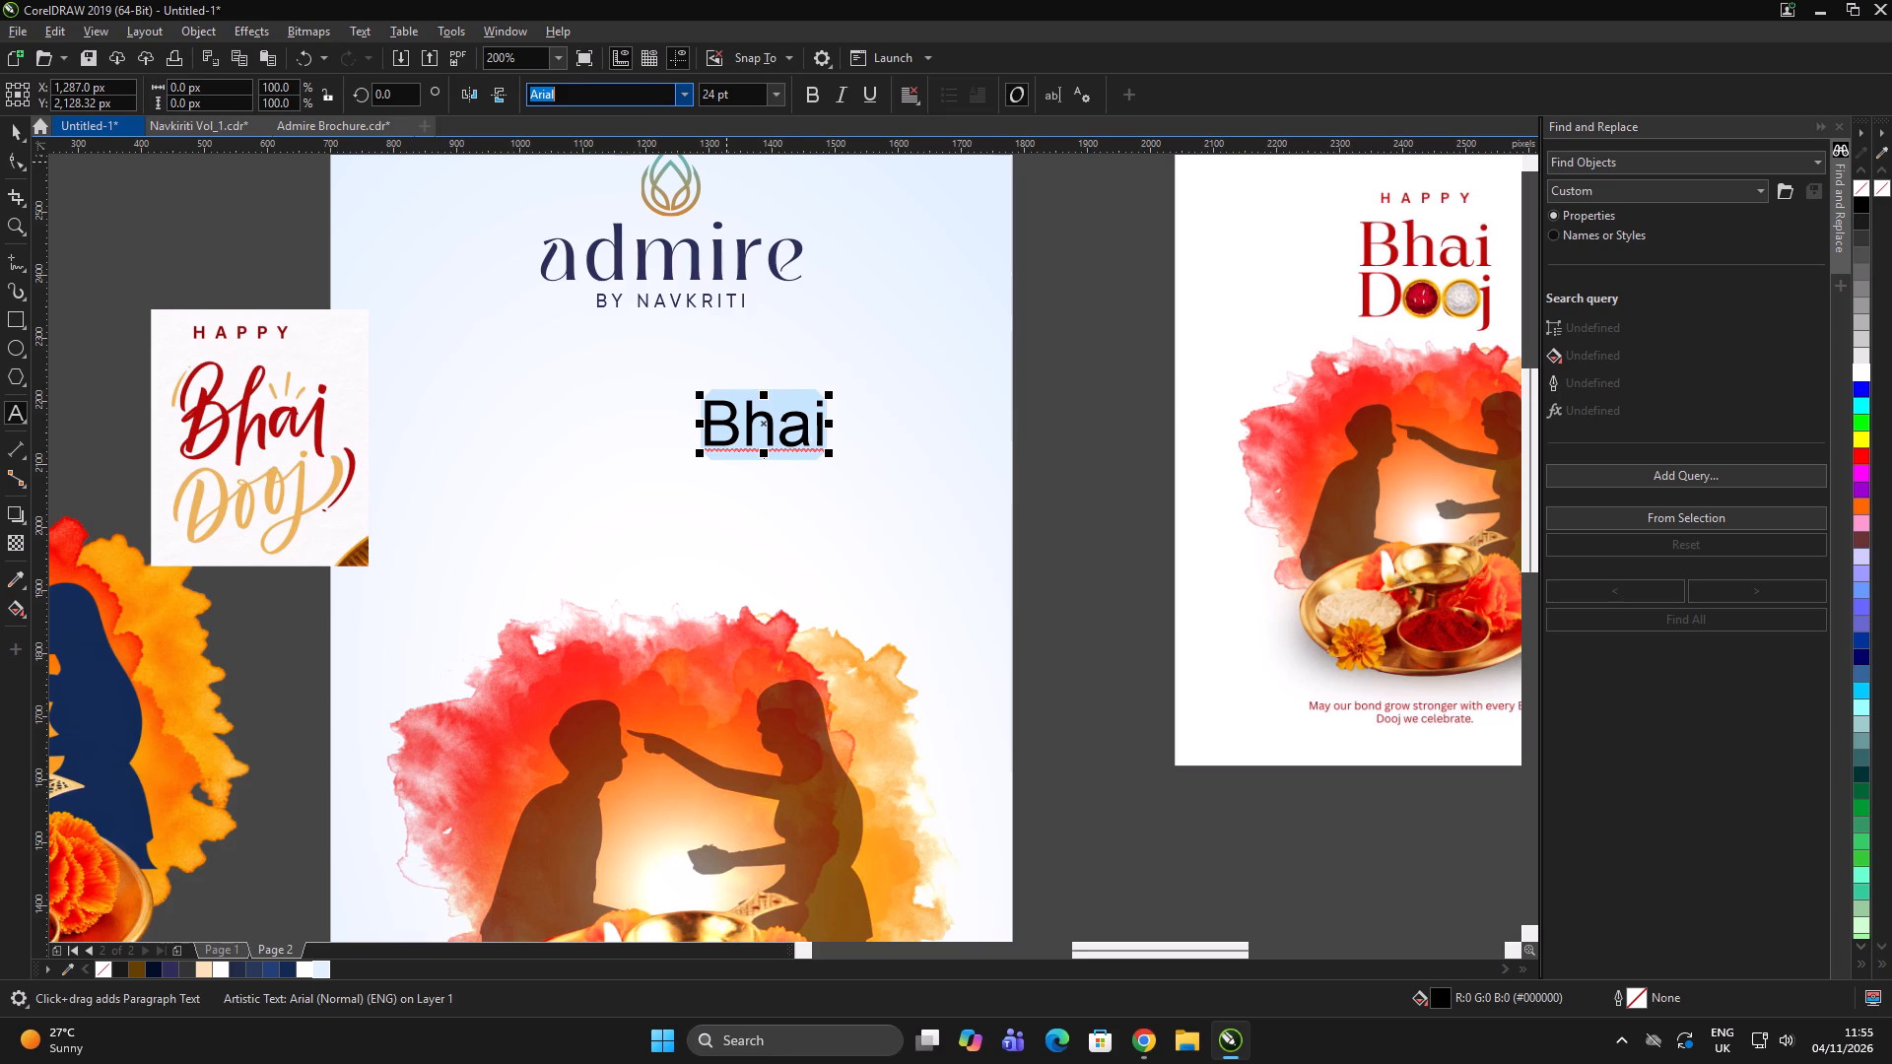
{"action": "key", "text": "g"}
{"action": "key", "text": "Return"}
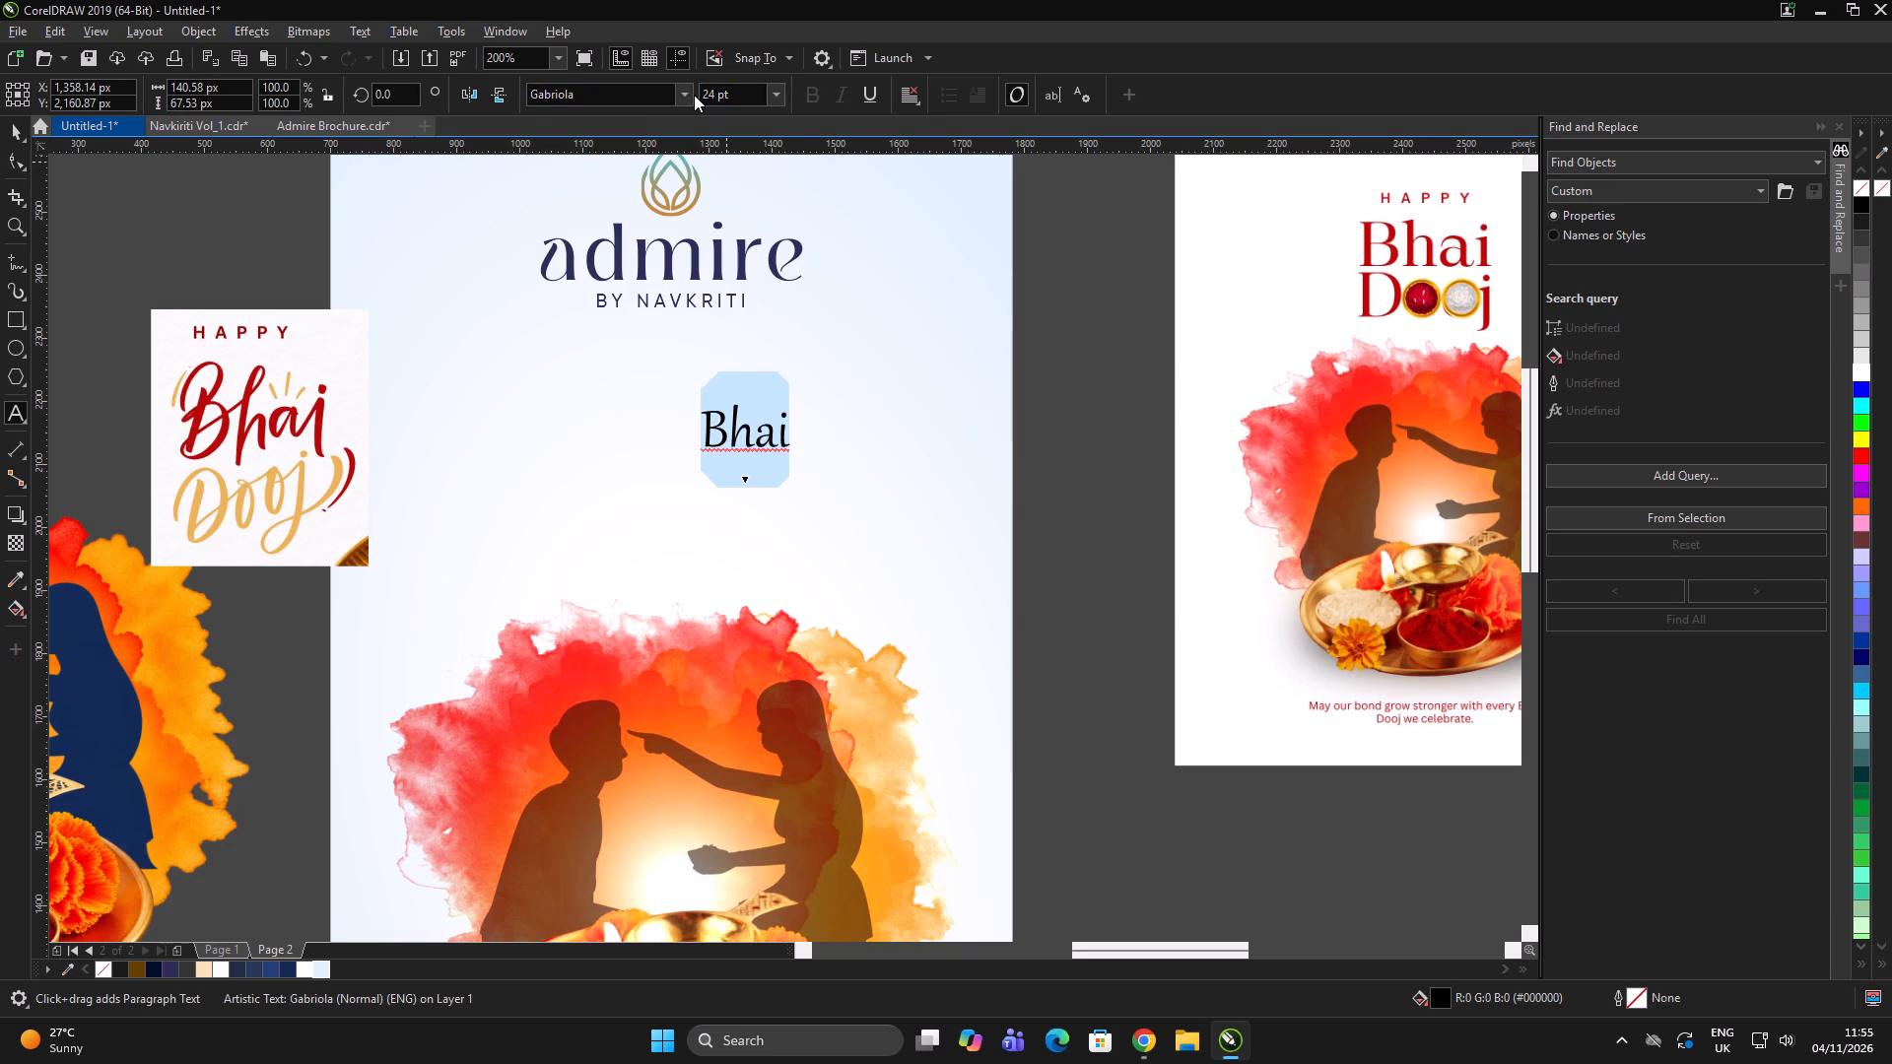
{"action": "left_click", "coordinate": [694, 95]}
{"action": "left_click", "coordinate": [691, 98]}
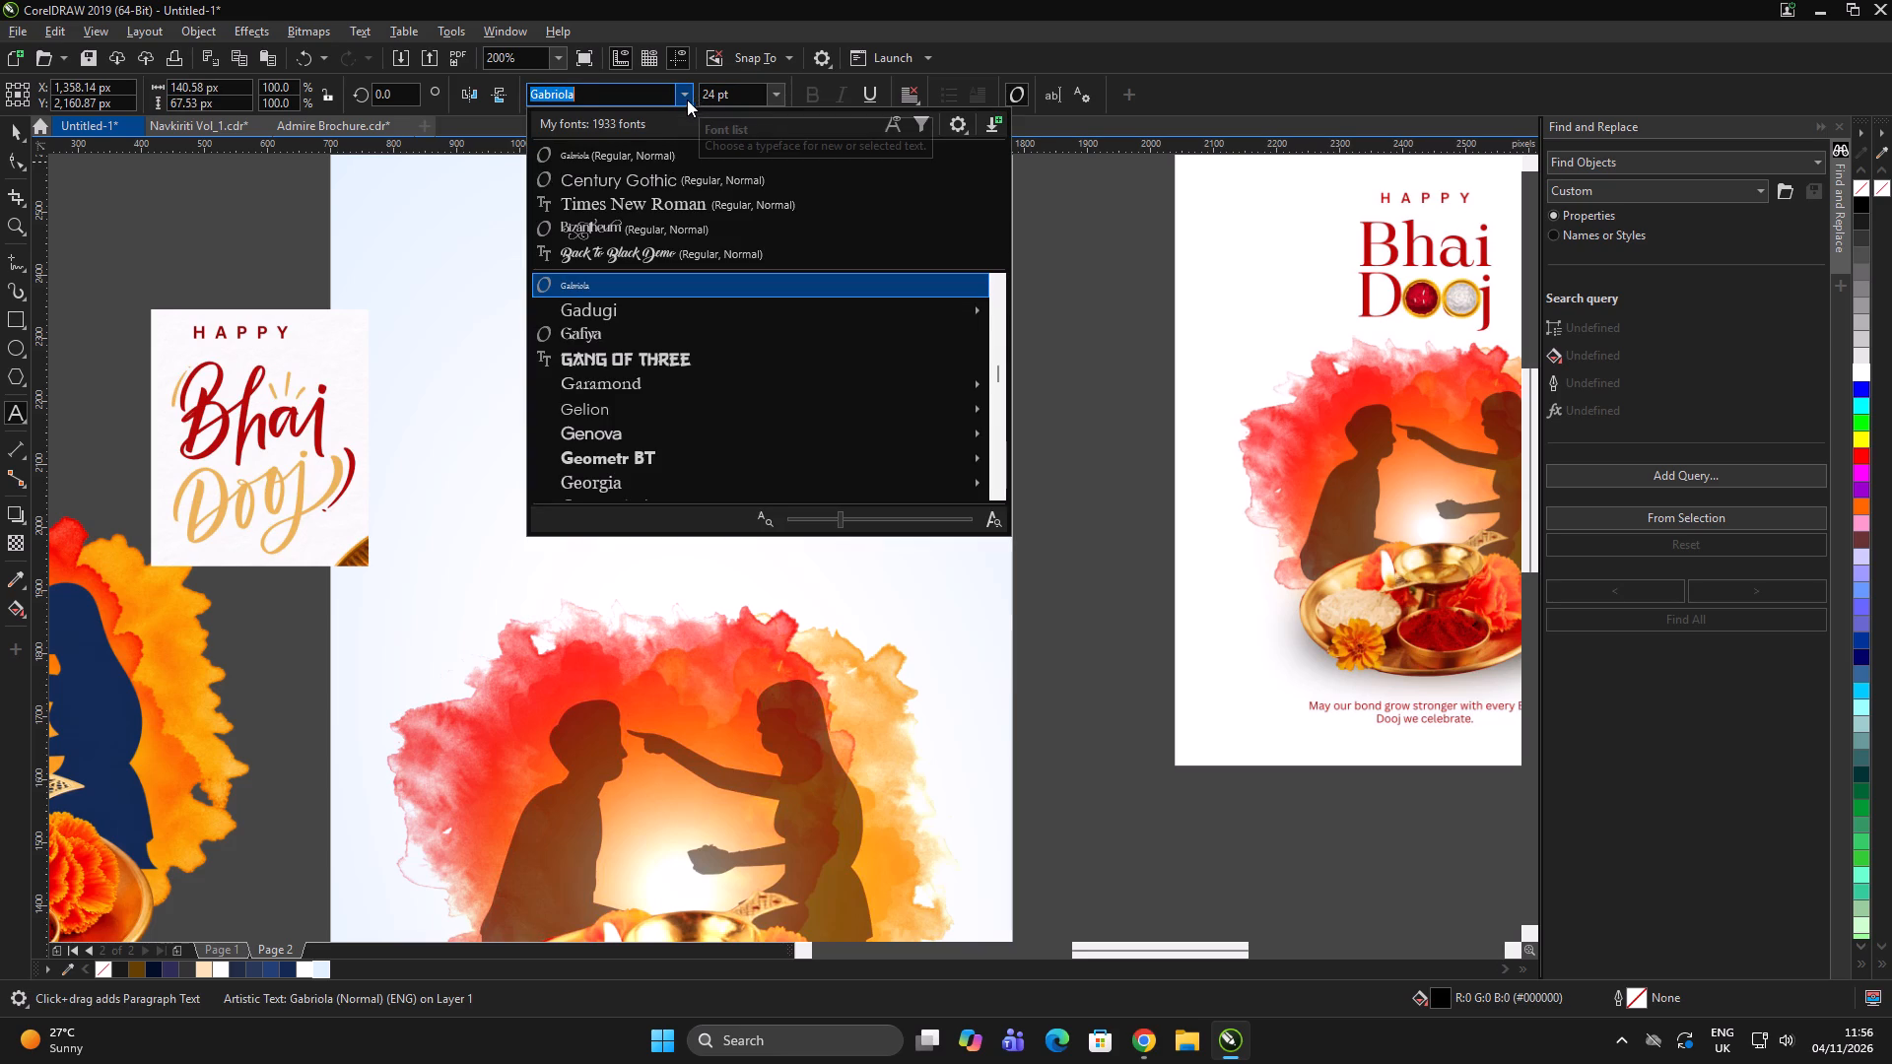
{"action": "left_click", "coordinate": [660, 327]}
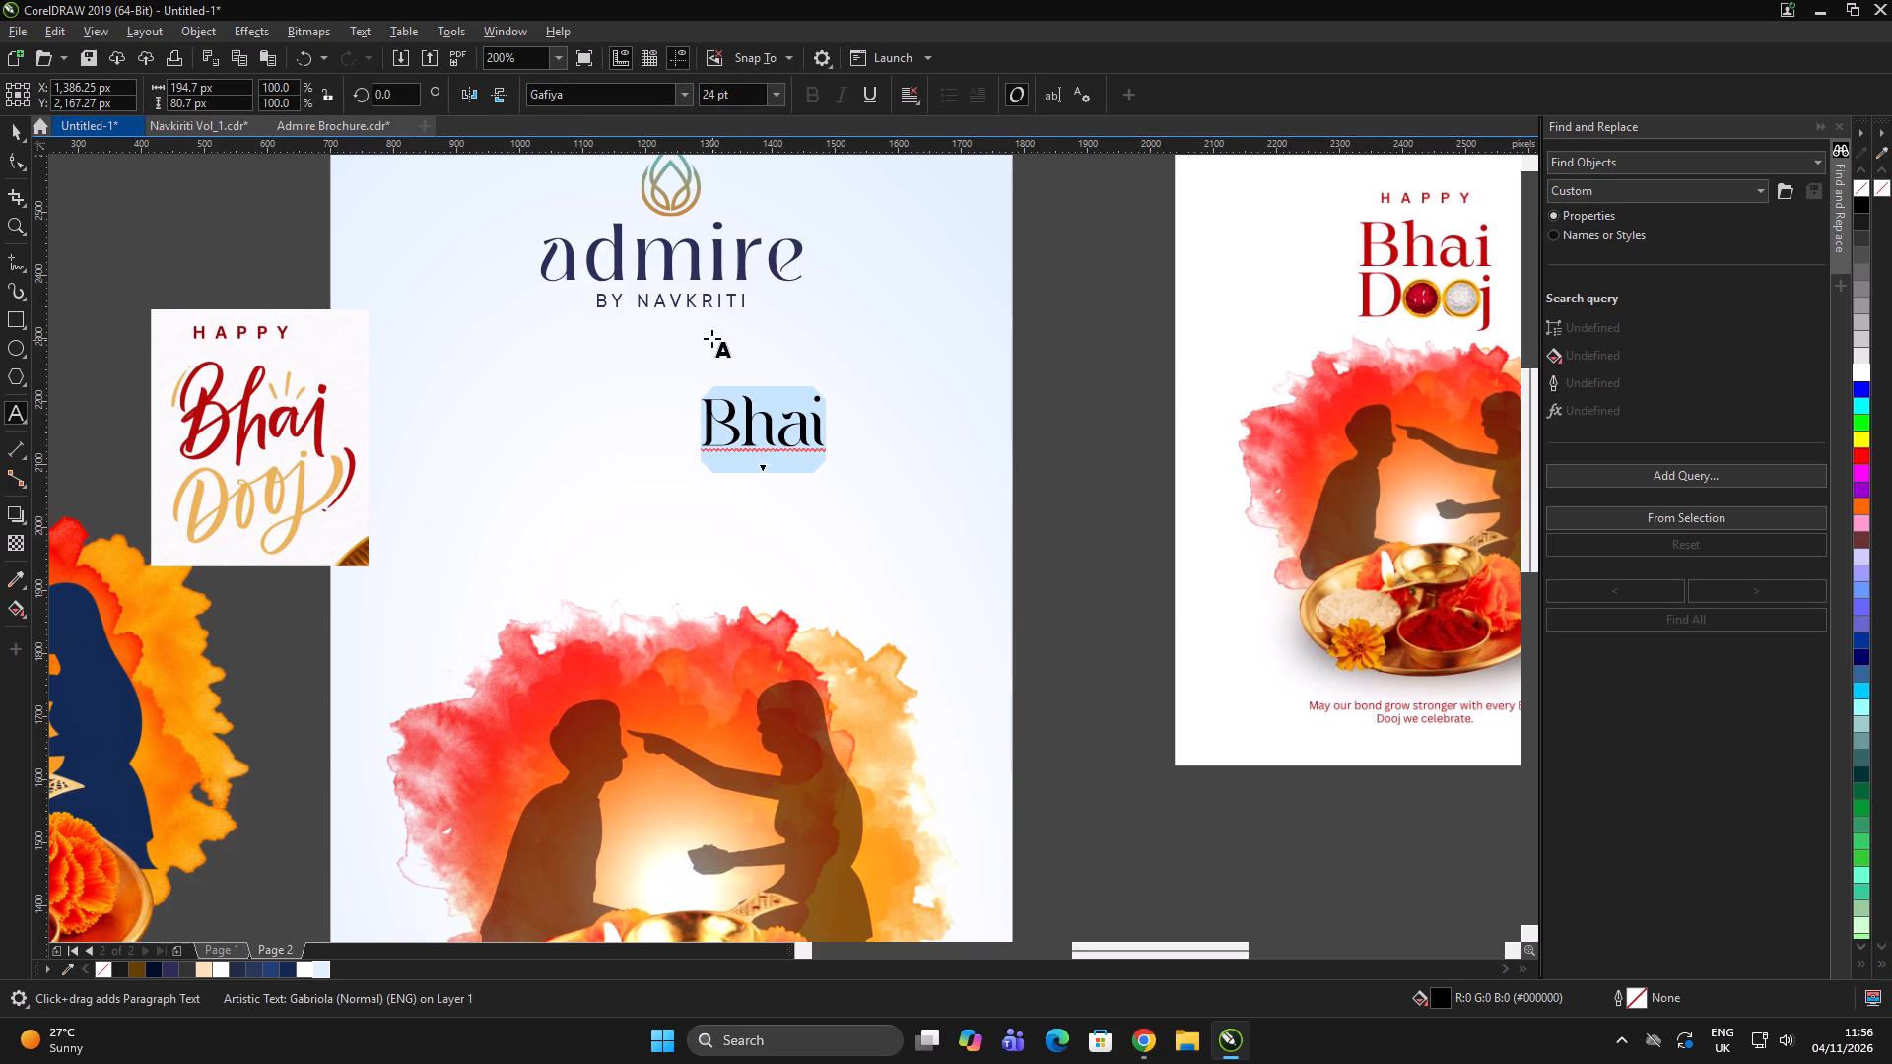
Centre Bhai horizontally on the story background and enlarge it to about 428 px wide.
{"action": "left_click", "coordinate": [12, 132]}
{"action": "scroll", "coordinate": [905, 443], "scroll_direction": "down", "scroll_amount": 1}
{"action": "left_click", "coordinate": [893, 504], "text": "shift"}
{"action": "key", "text": "c"}
{"action": "left_click", "coordinate": [1013, 570]}
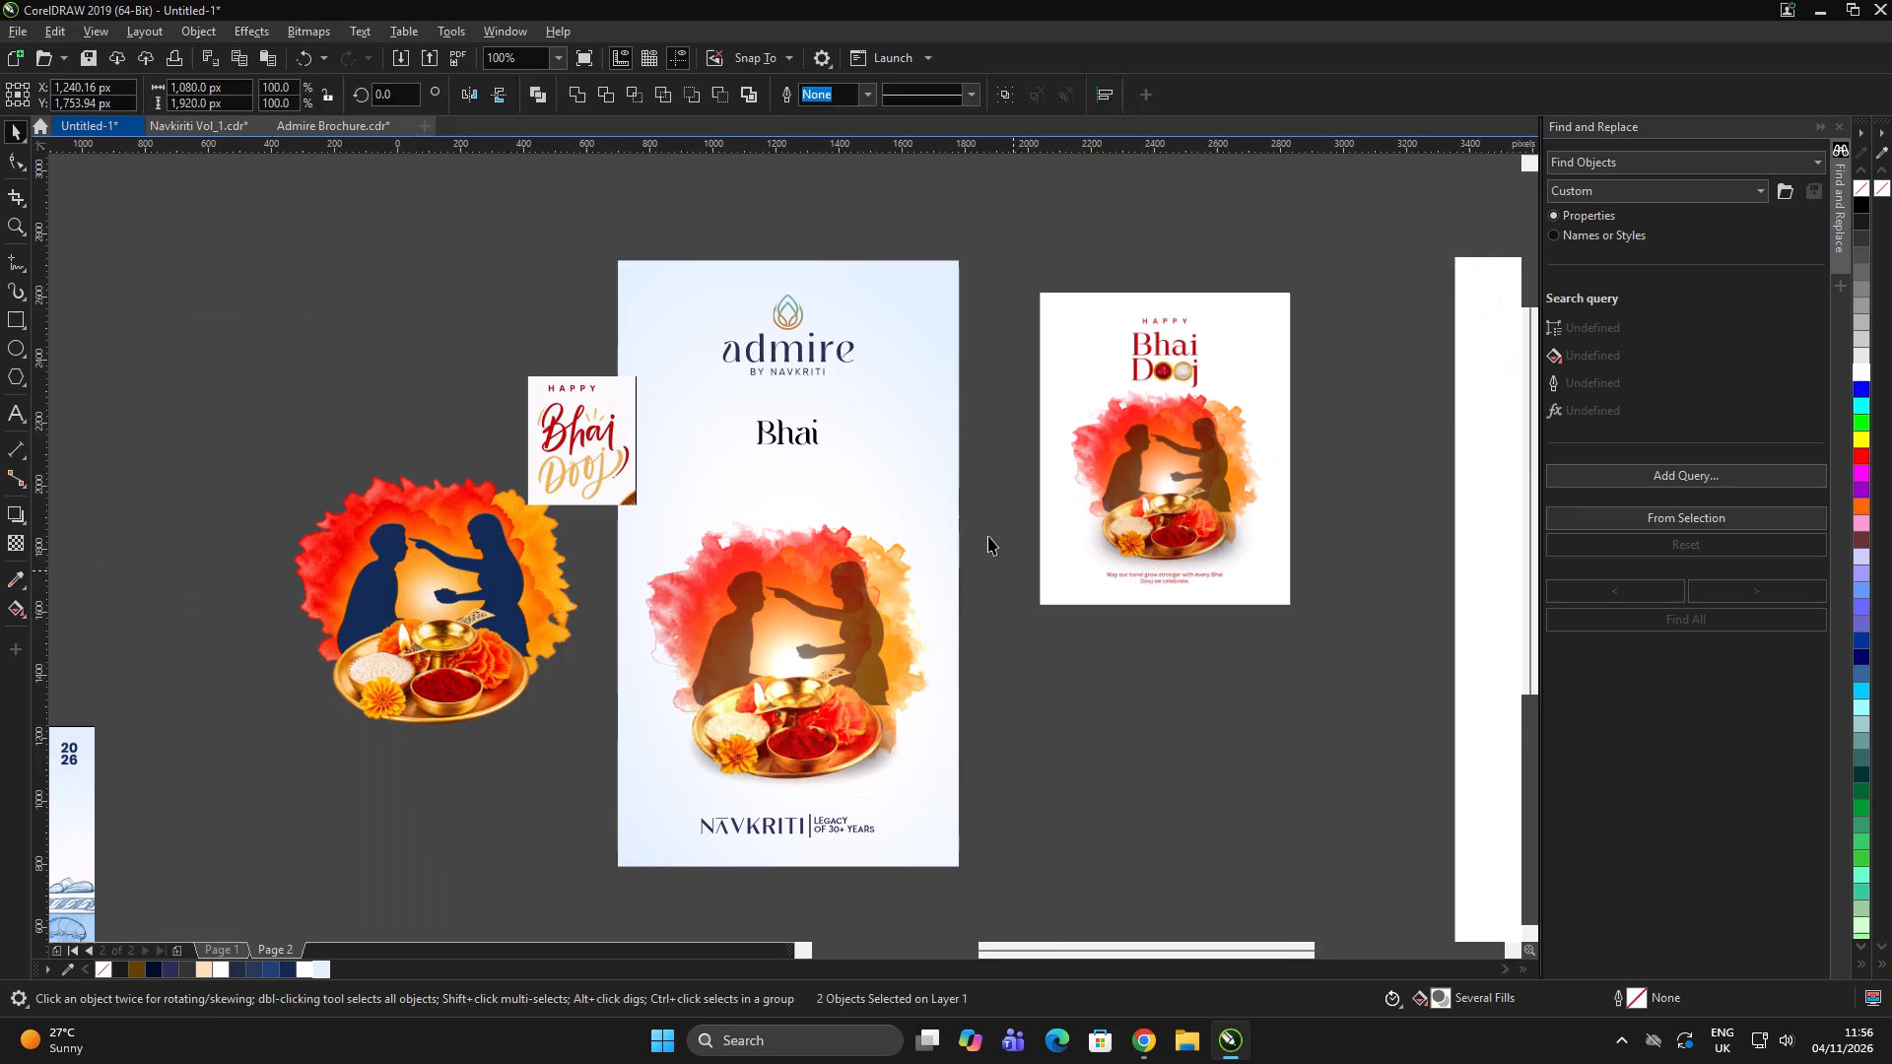
{"action": "scroll", "coordinate": [824, 440], "scroll_direction": "up", "scroll_amount": 1}
{"action": "left_click", "coordinate": [805, 442]}
{"action": "left_click_drag", "start_coordinate": [825, 462], "coordinate": [899, 515]}
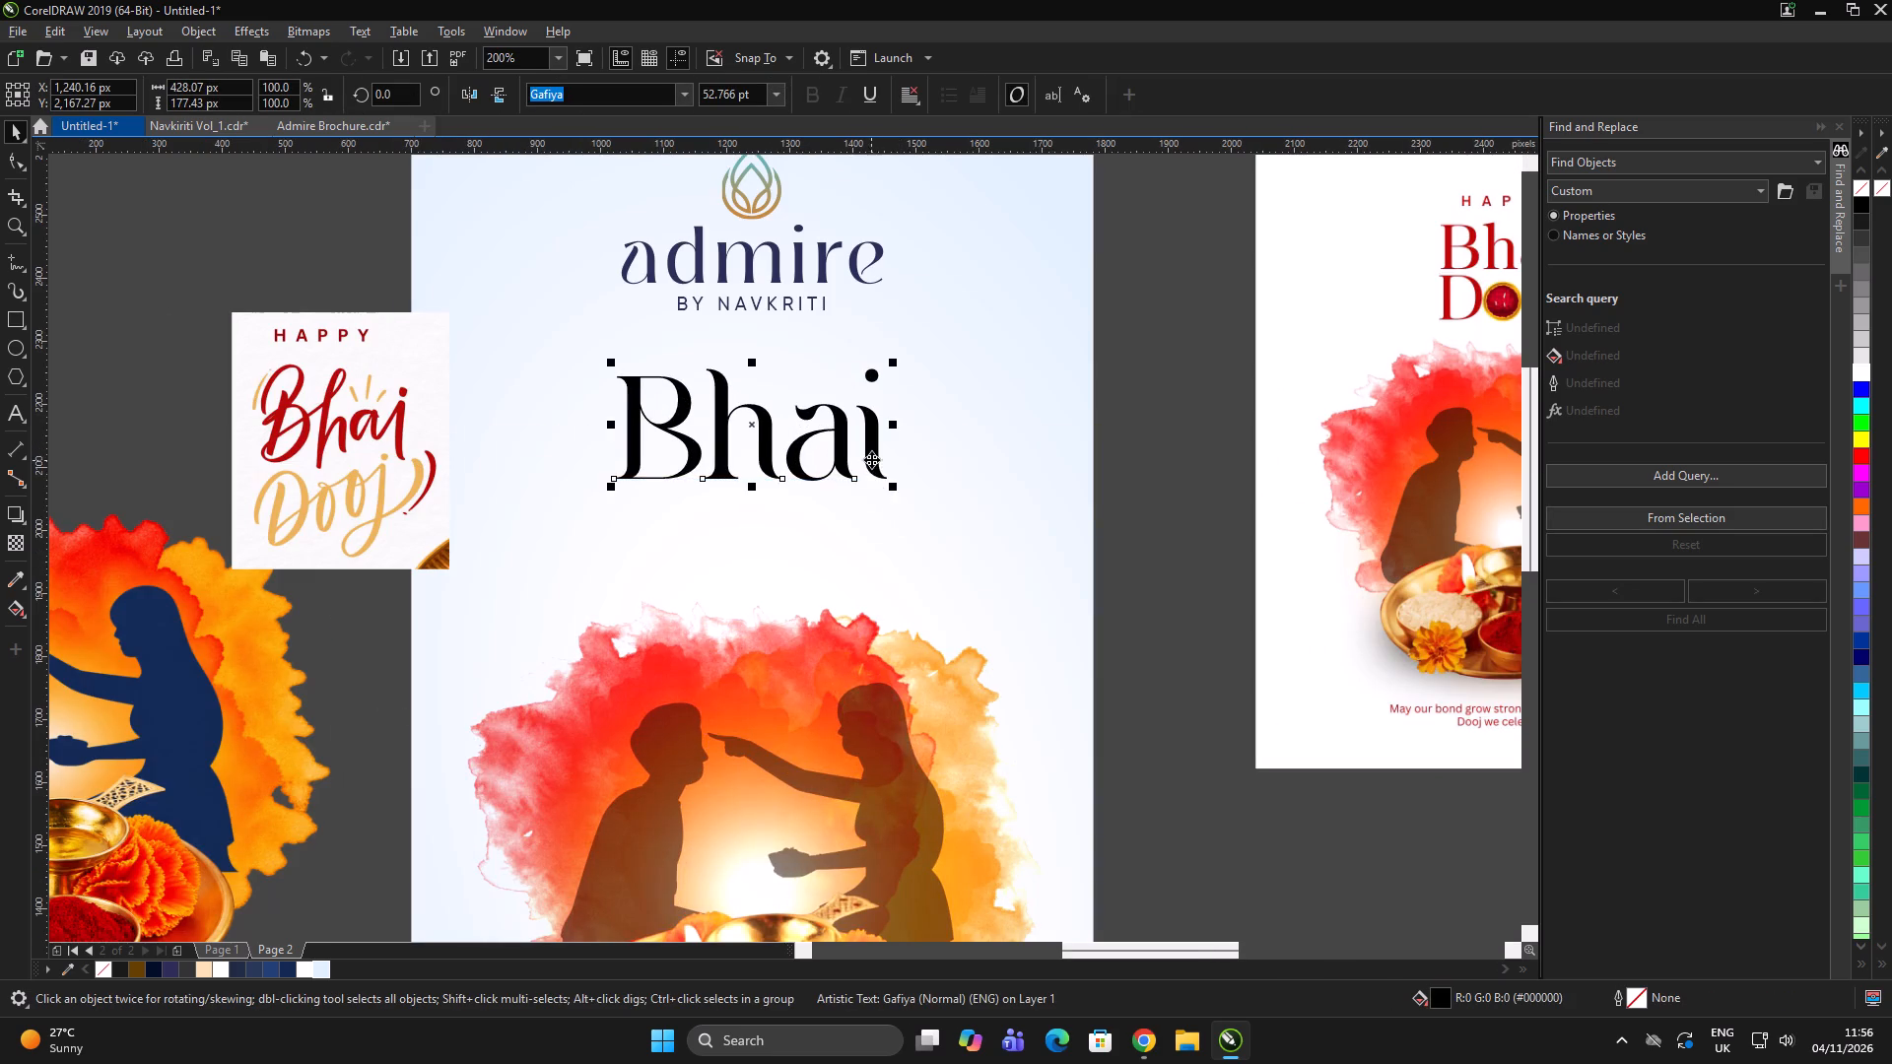
Duplicate the word Bhai just below itself and change the copy to "Dooj" in title case.
{"action": "left_click_drag", "start_coordinate": [871, 457], "coordinate": [878, 521]}
{"action": "right_click", "coordinate": [880, 521], "text": "shift"}
{"action": "double_click", "coordinate": [875, 518]}
{"action": "key", "text": "ctrl+a"}
{"action": "type", "text": "dook"}
{"action": "key", "text": "ctrl+a"}
{"action": "key", "text": "shift+F3"}
{"action": "key", "text": "Down"}
{"action": "key", "text": "Down"}
{"action": "key", "text": "Down"}
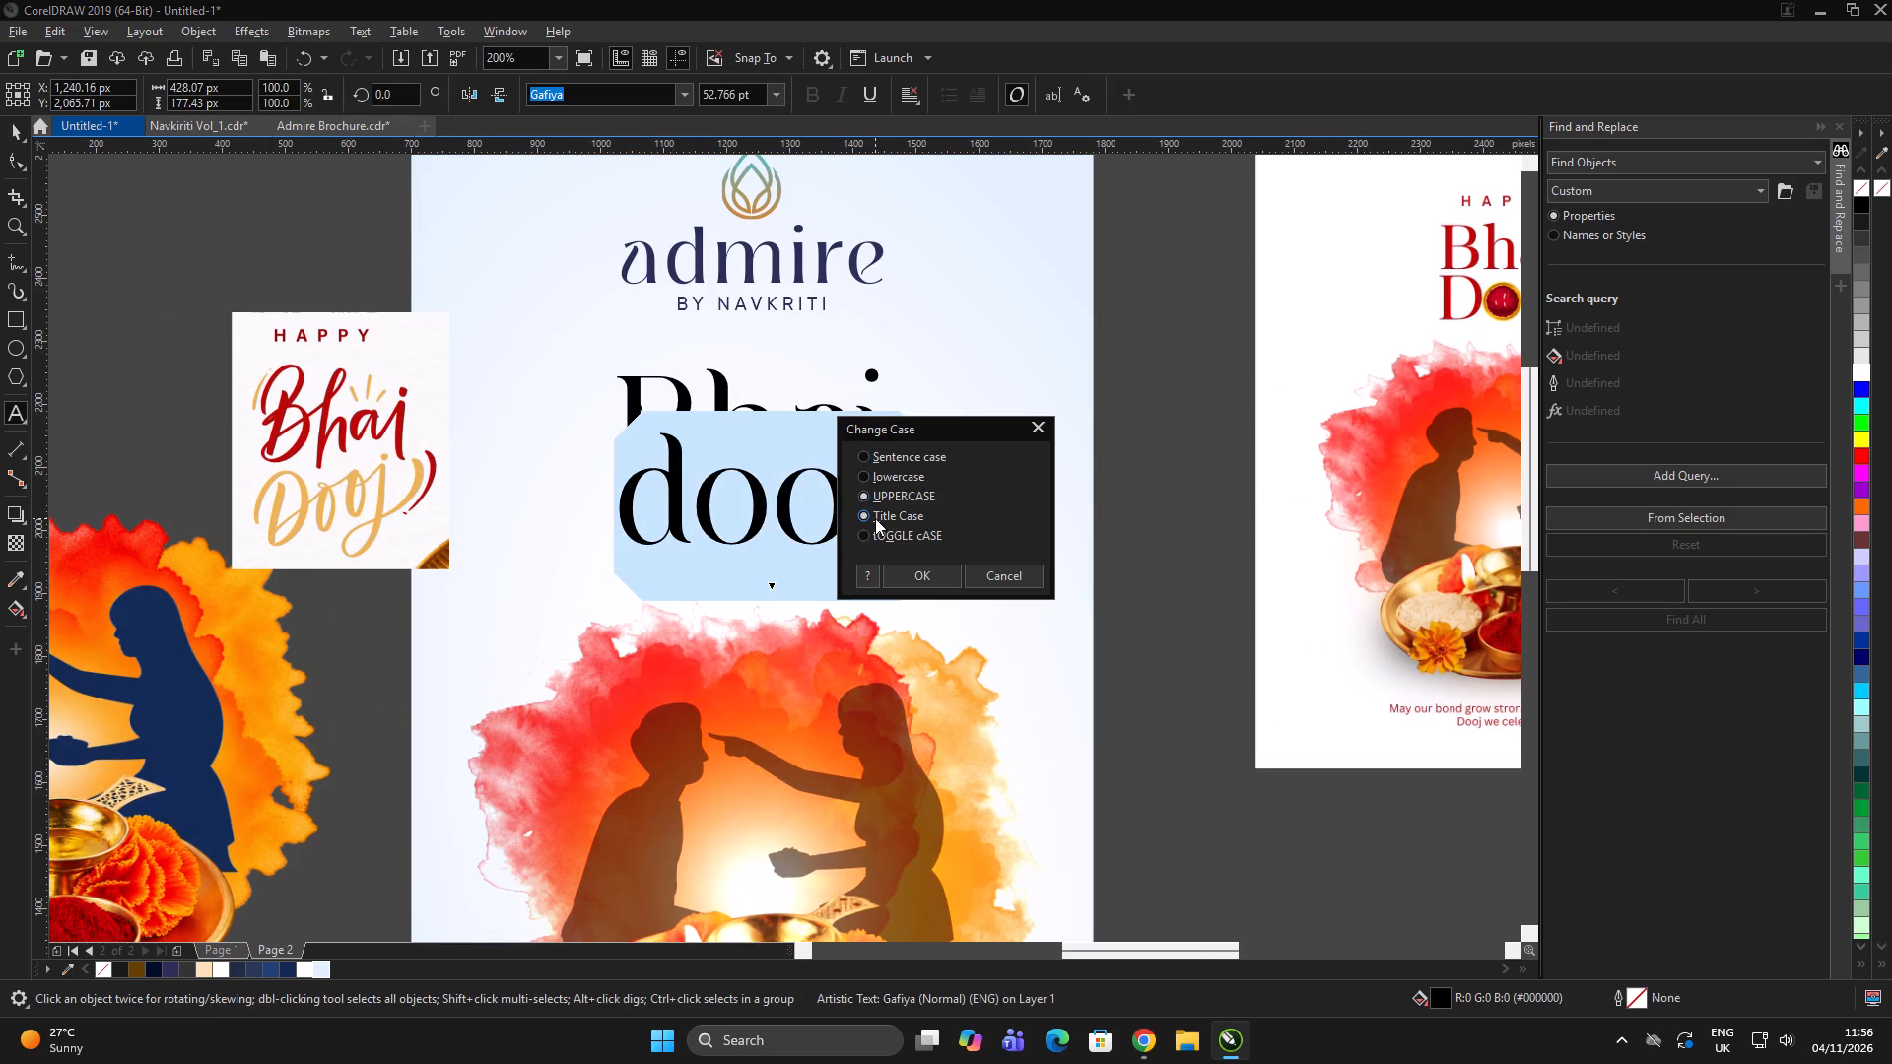
{"action": "key", "text": "Return"}
{"action": "left_click", "coordinate": [951, 510]}
{"action": "key", "text": "BackSpace"}
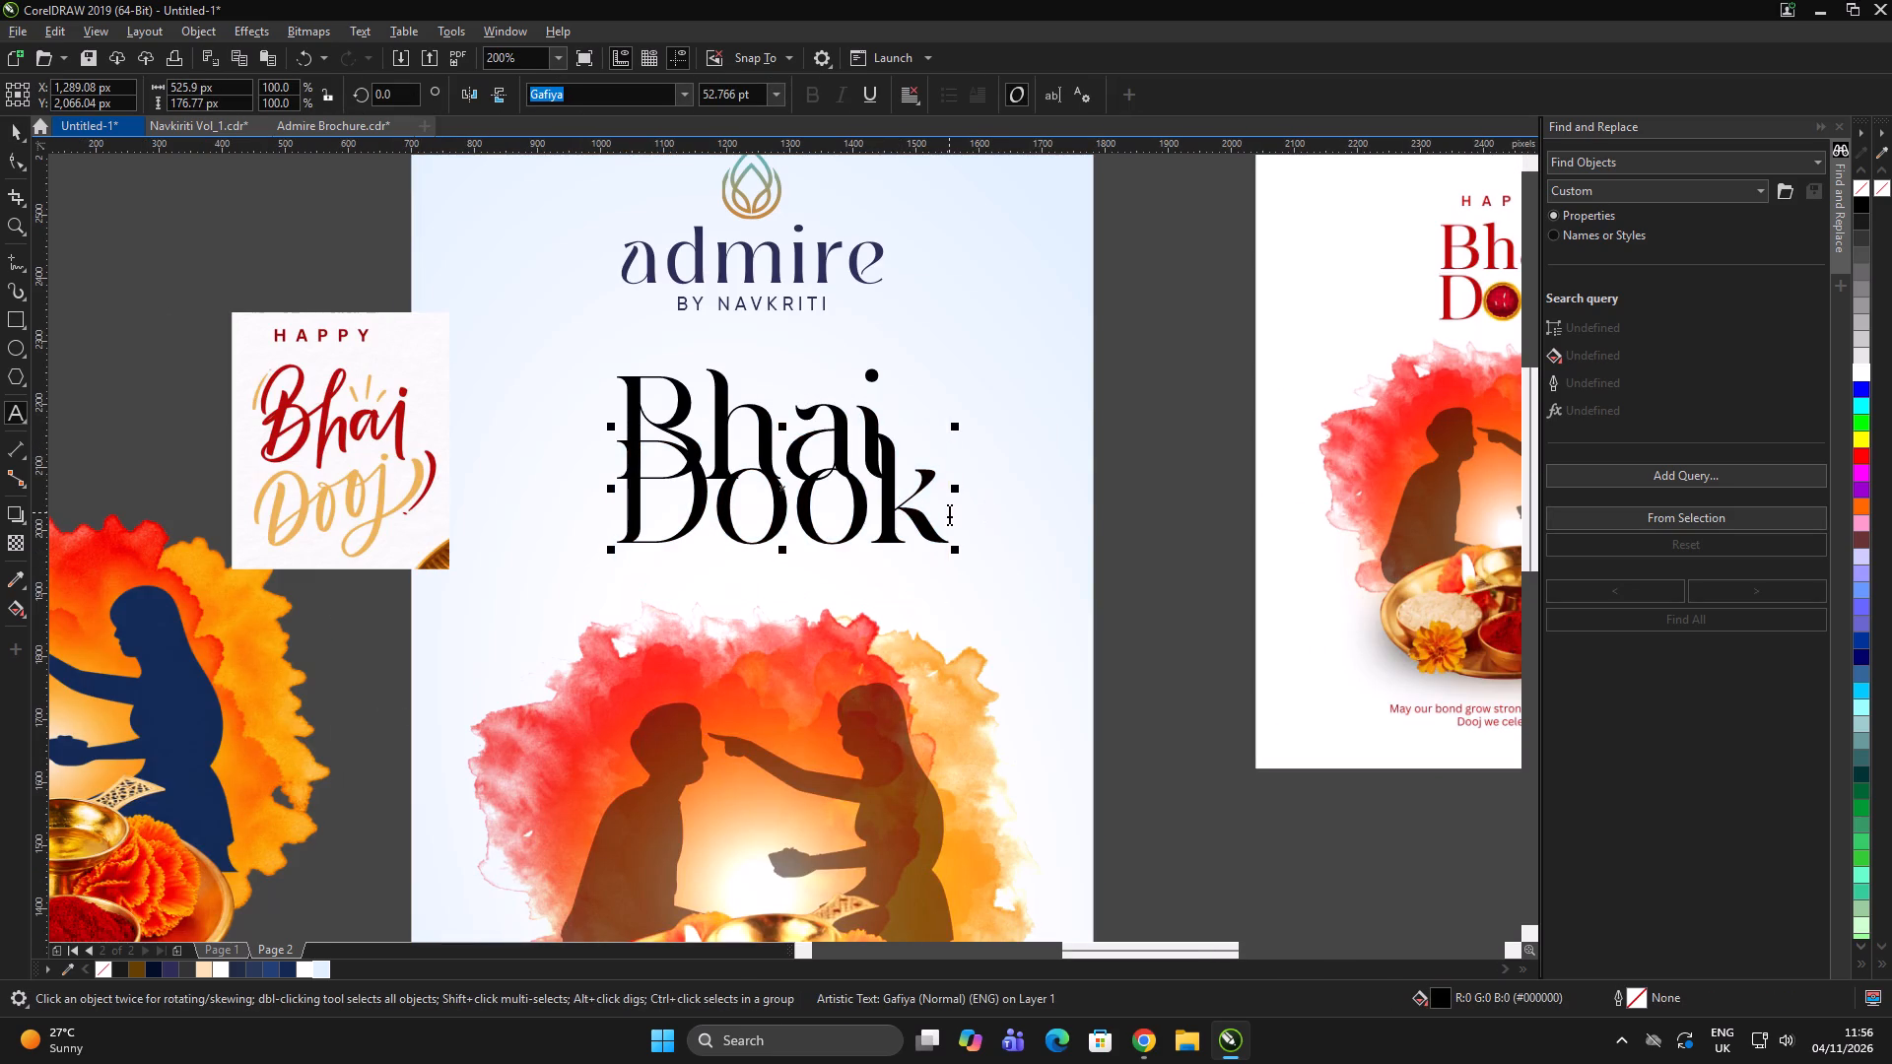
{"action": "key", "text": "j"}
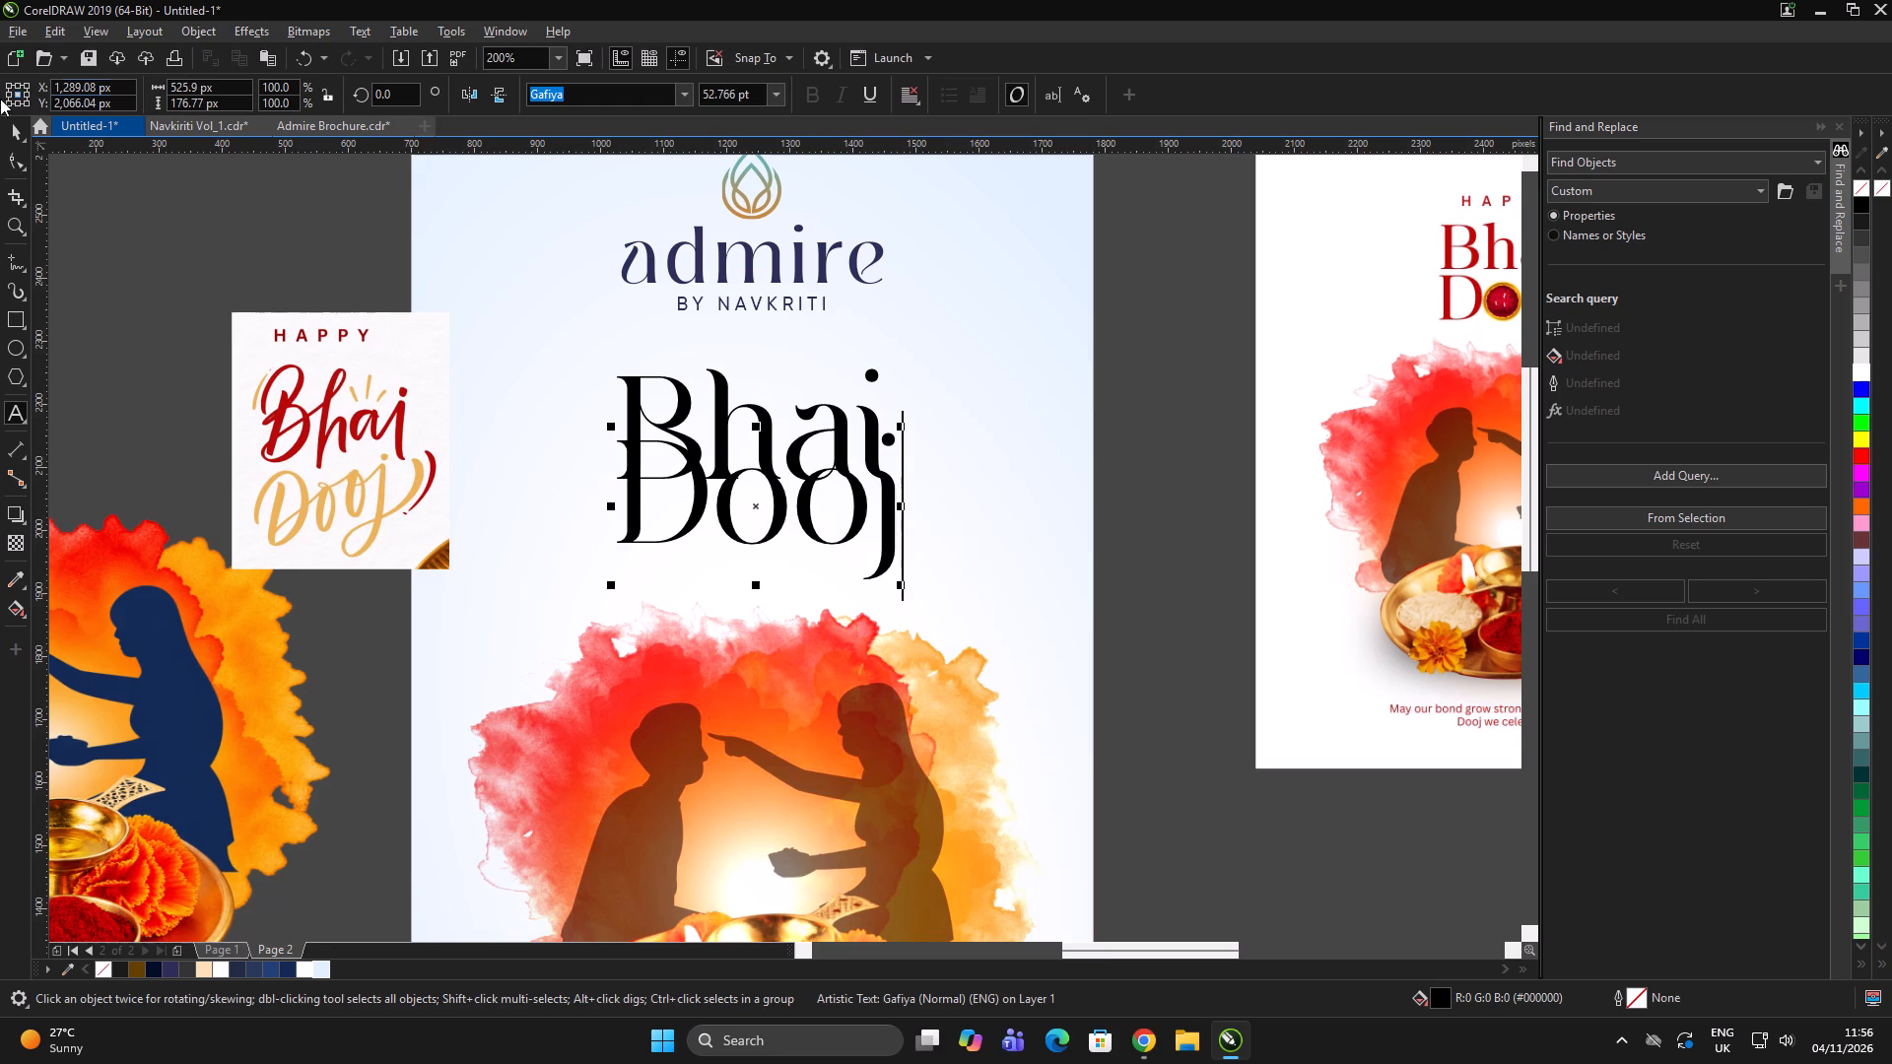
Move the word Dooj down so it sits directly beneath Bhai as a second line.
{"action": "left_click", "coordinate": [11, 128]}
{"action": "left_click_drag", "start_coordinate": [888, 520], "coordinate": [890, 563]}
{"action": "scroll", "coordinate": [754, 423], "scroll_direction": "down", "scroll_amount": 2}
{"action": "left_click", "coordinate": [930, 588]}
{"action": "scroll", "coordinate": [785, 494], "scroll_direction": "up", "scroll_amount": 1}
{"action": "scroll", "coordinate": [724, 332], "scroll_direction": "up", "scroll_amount": 1}
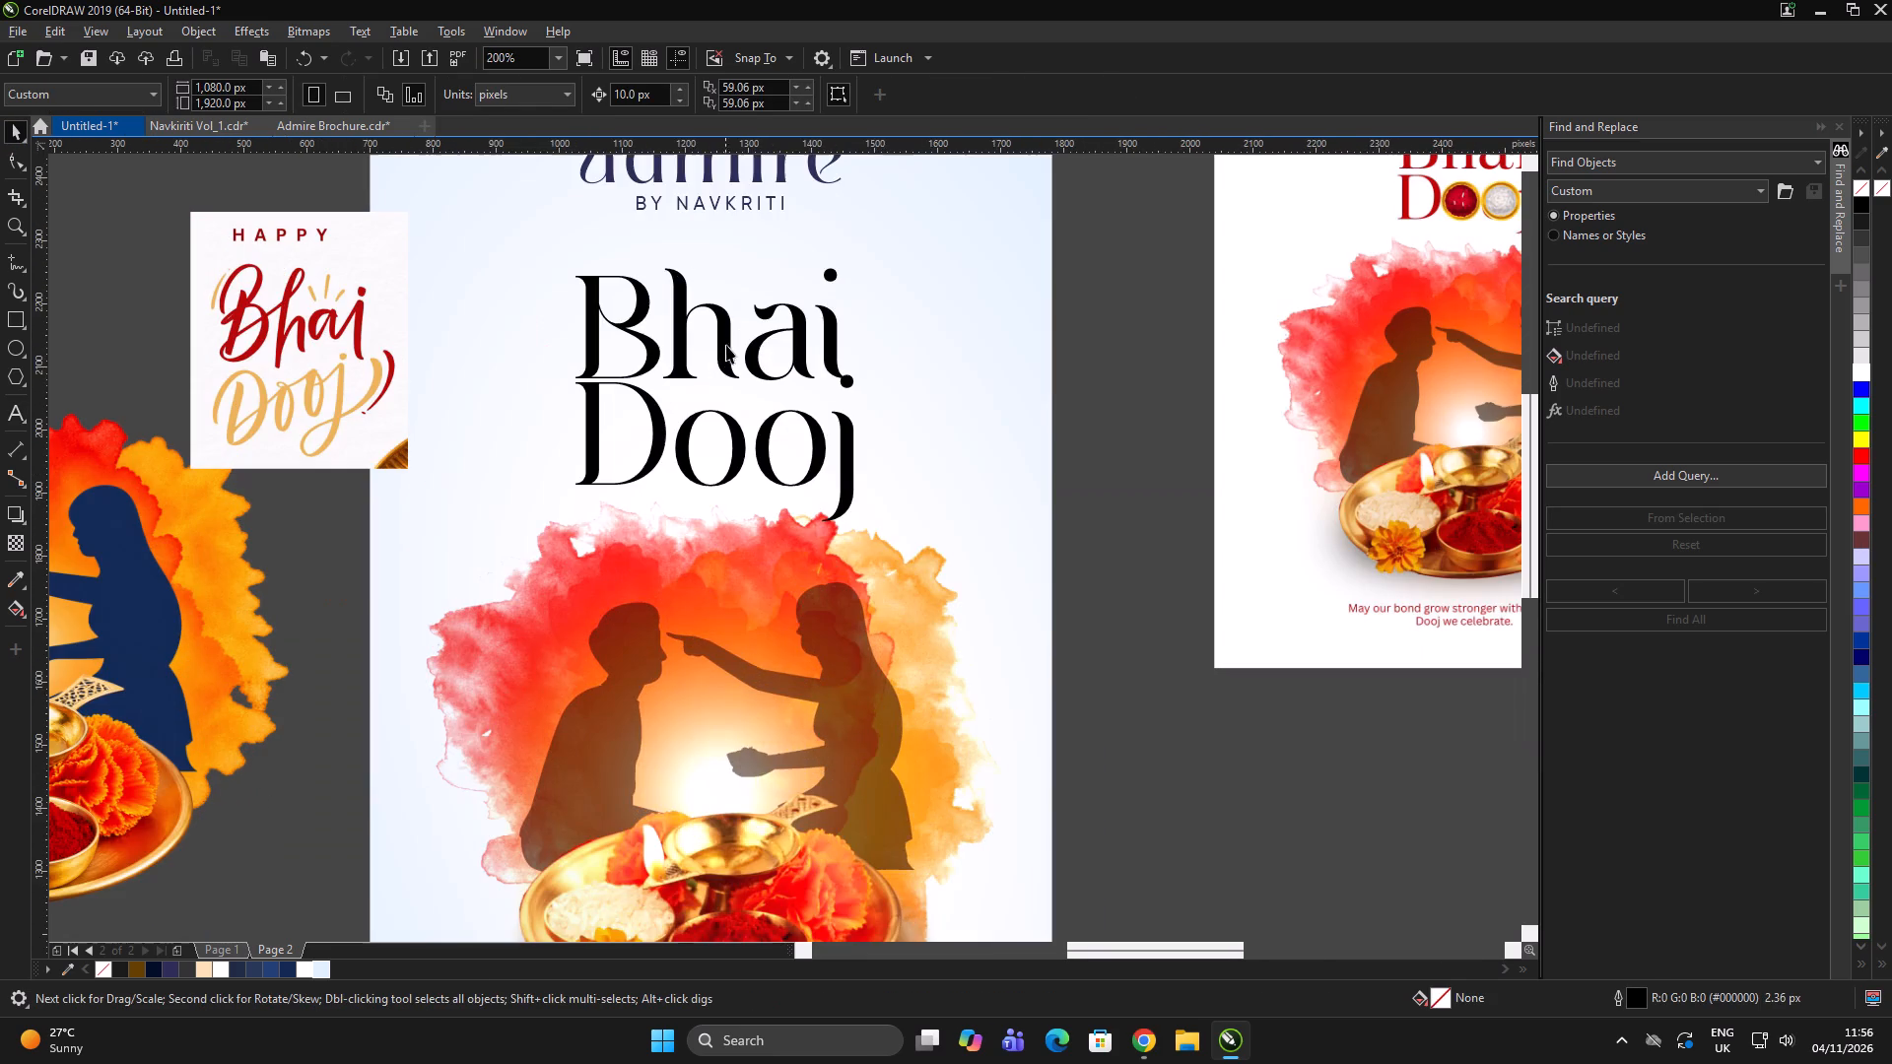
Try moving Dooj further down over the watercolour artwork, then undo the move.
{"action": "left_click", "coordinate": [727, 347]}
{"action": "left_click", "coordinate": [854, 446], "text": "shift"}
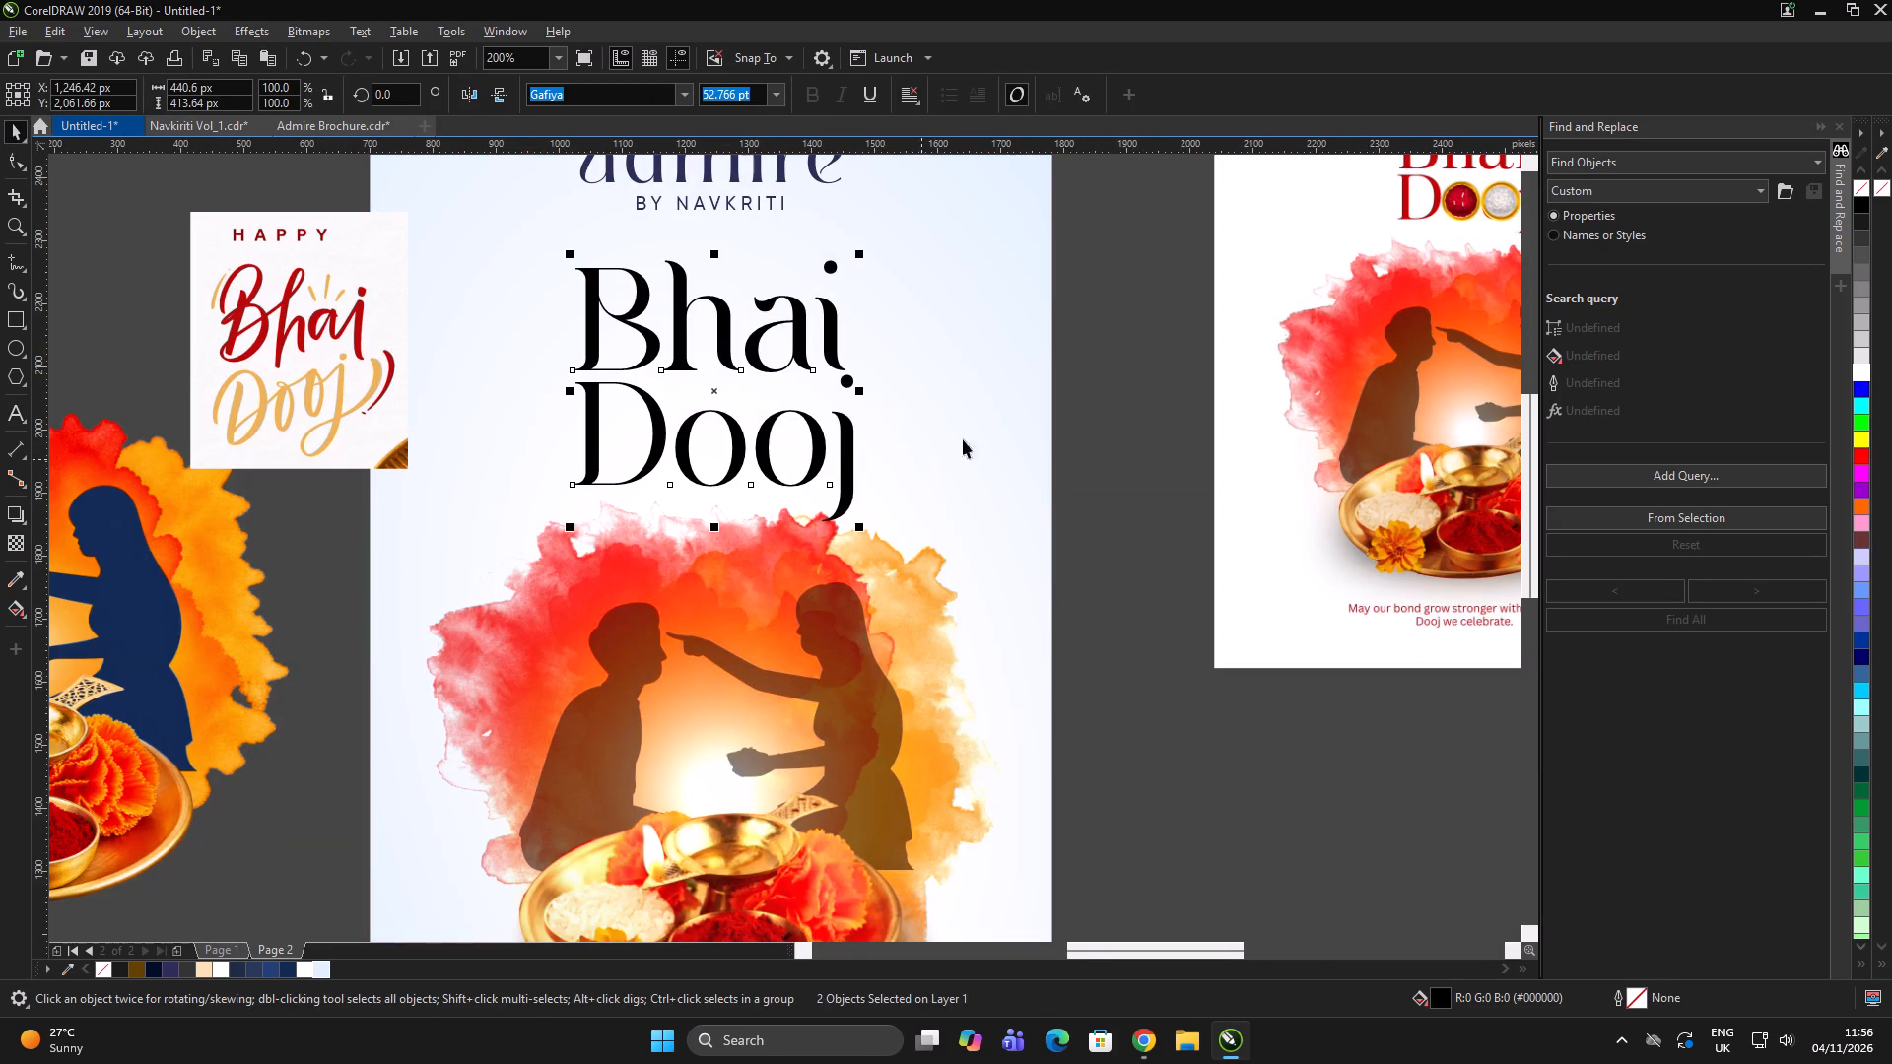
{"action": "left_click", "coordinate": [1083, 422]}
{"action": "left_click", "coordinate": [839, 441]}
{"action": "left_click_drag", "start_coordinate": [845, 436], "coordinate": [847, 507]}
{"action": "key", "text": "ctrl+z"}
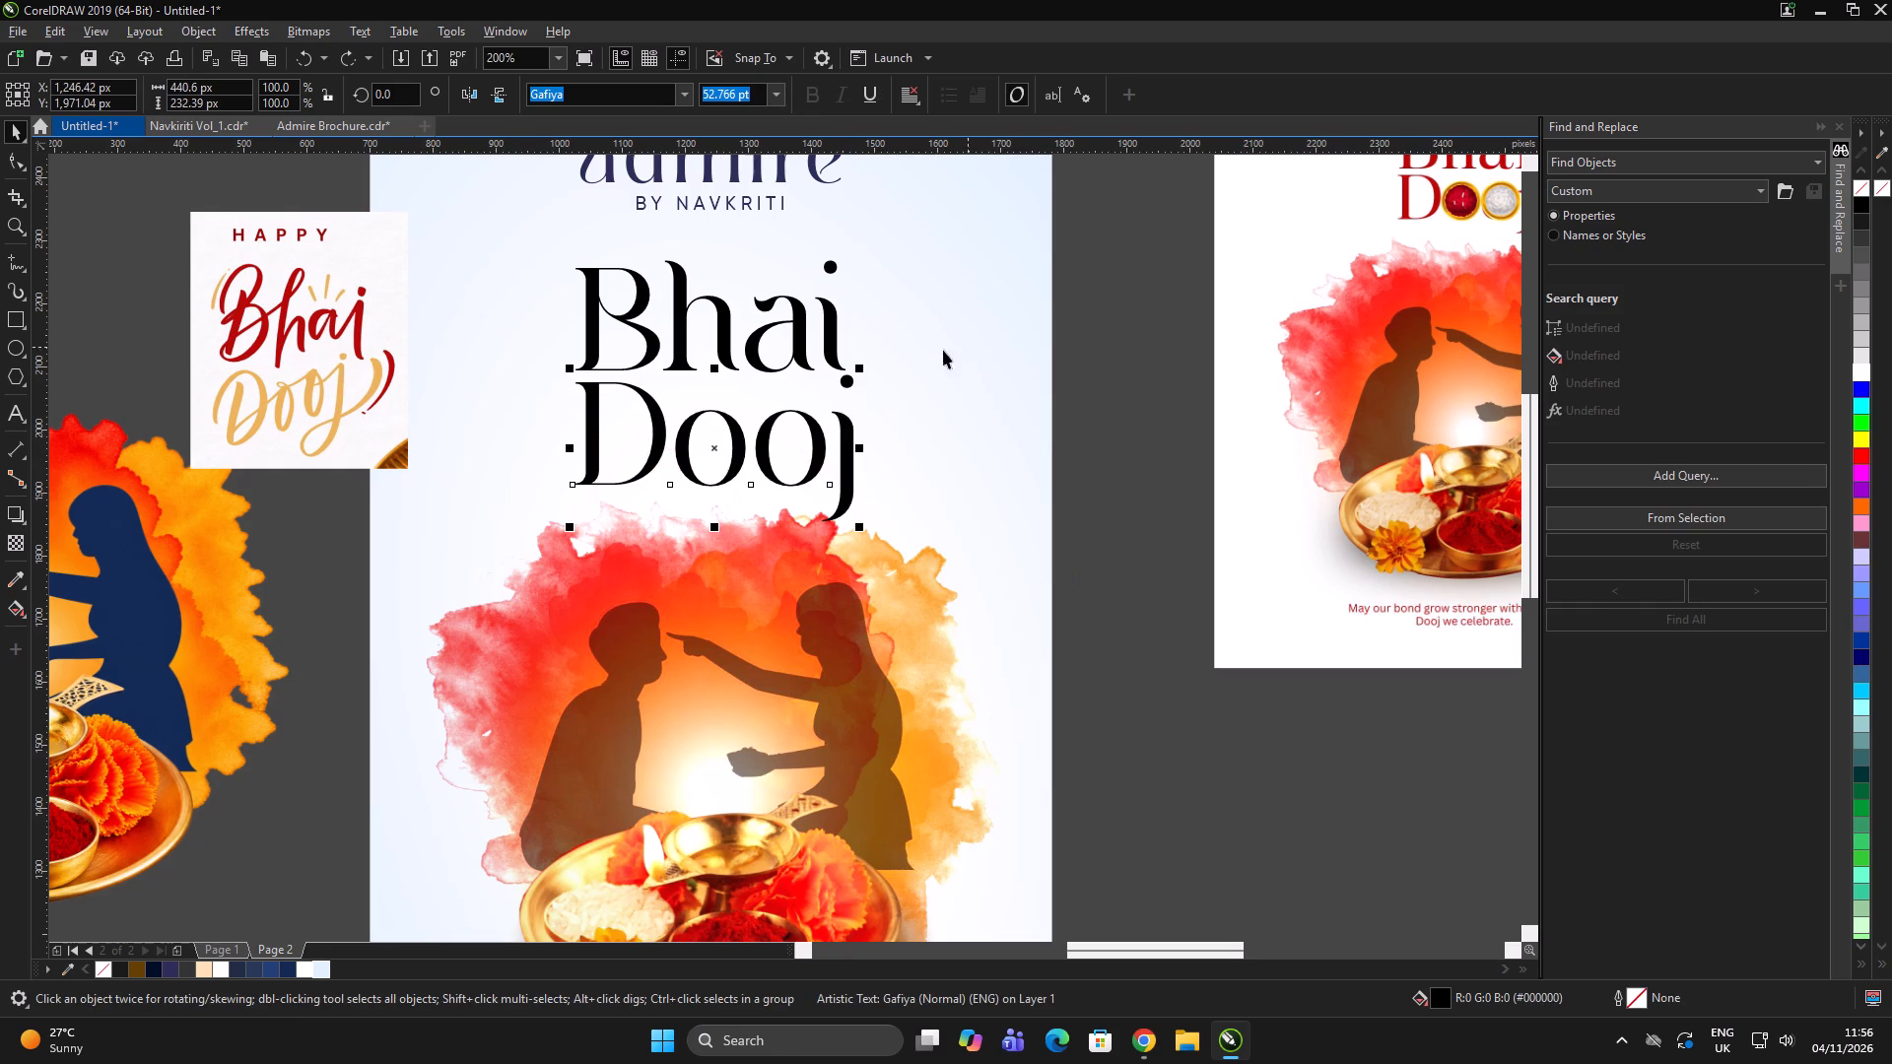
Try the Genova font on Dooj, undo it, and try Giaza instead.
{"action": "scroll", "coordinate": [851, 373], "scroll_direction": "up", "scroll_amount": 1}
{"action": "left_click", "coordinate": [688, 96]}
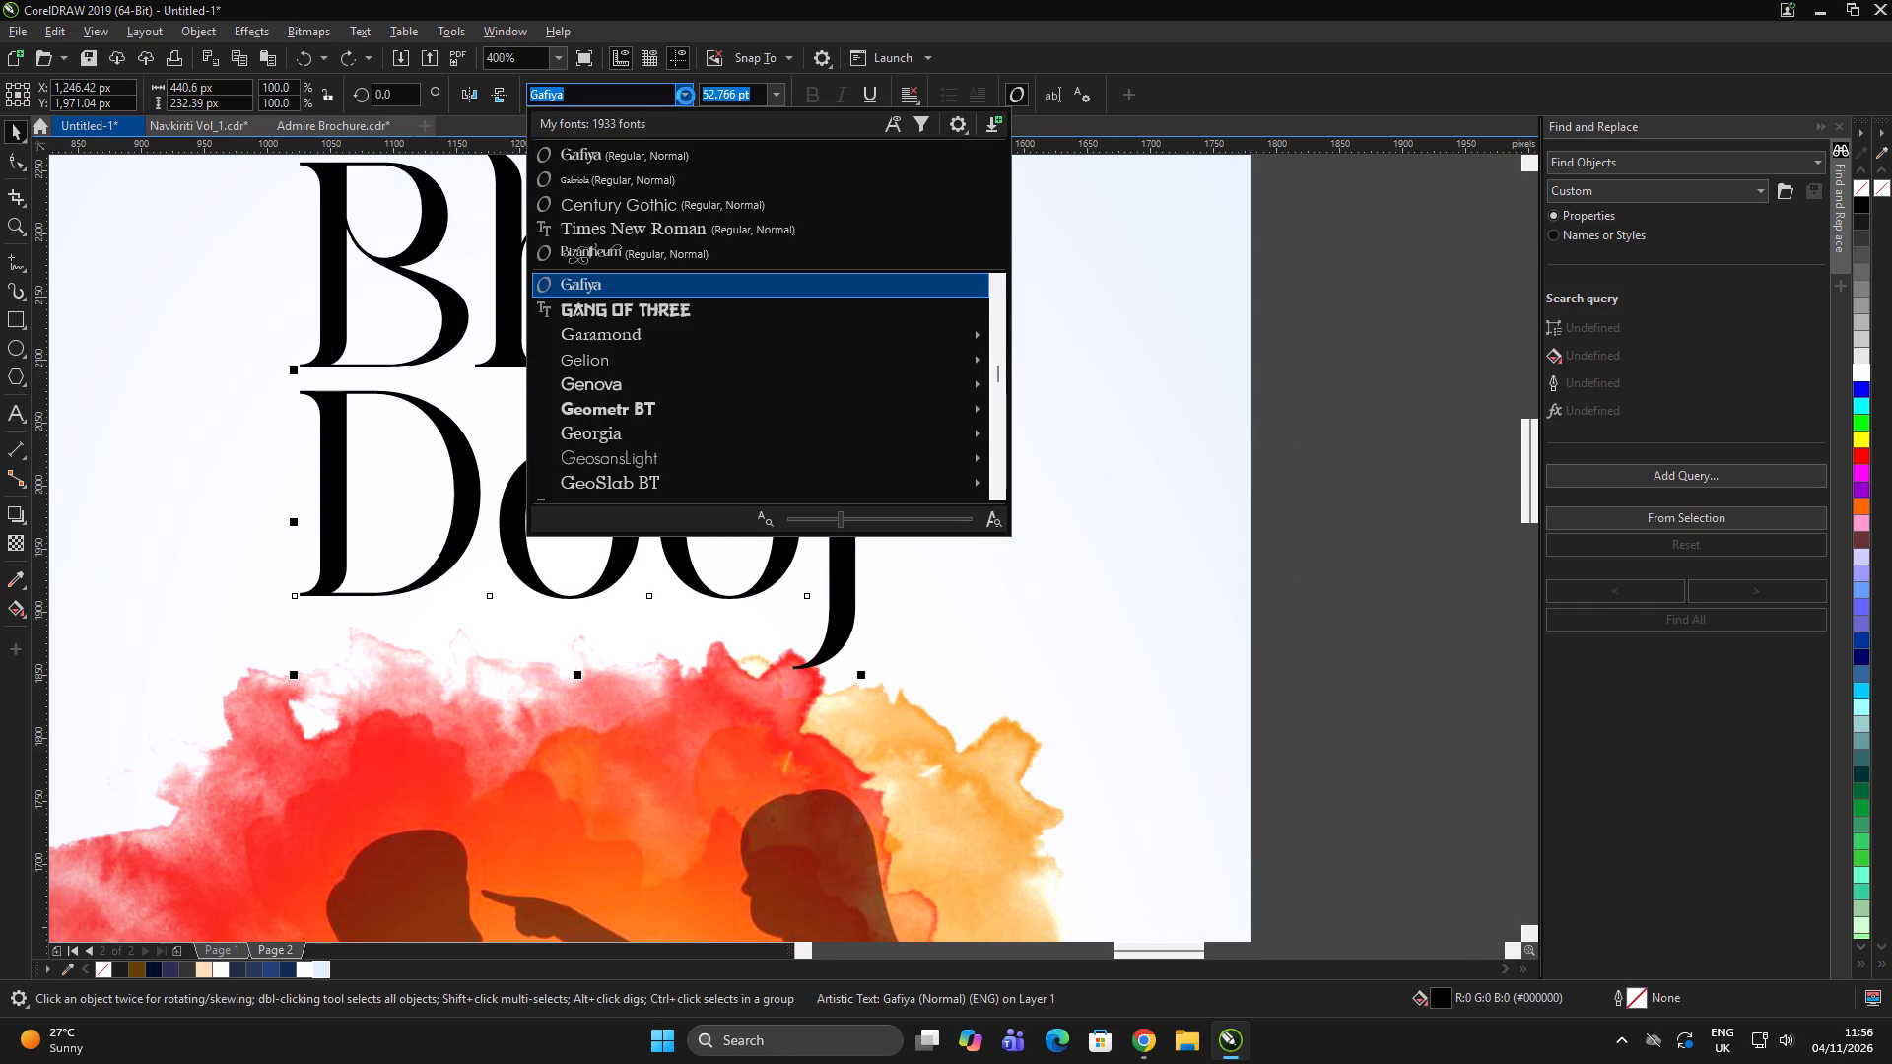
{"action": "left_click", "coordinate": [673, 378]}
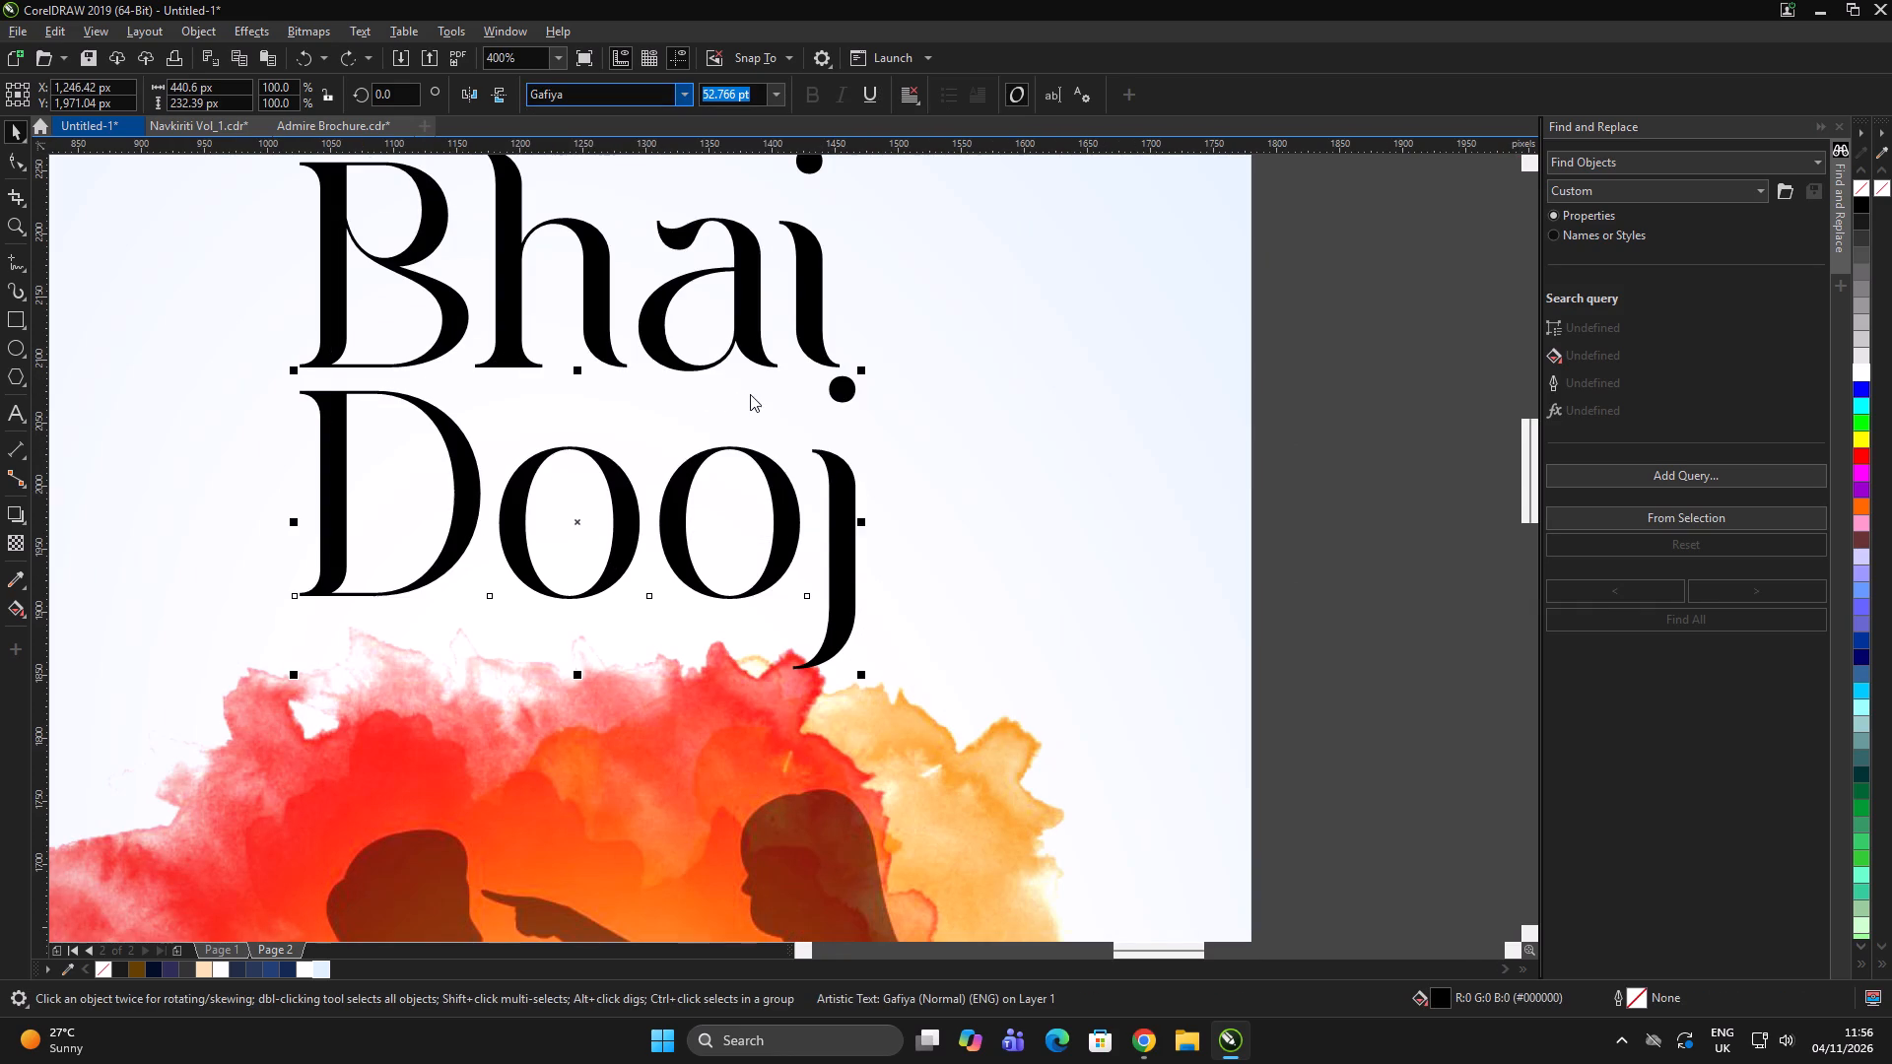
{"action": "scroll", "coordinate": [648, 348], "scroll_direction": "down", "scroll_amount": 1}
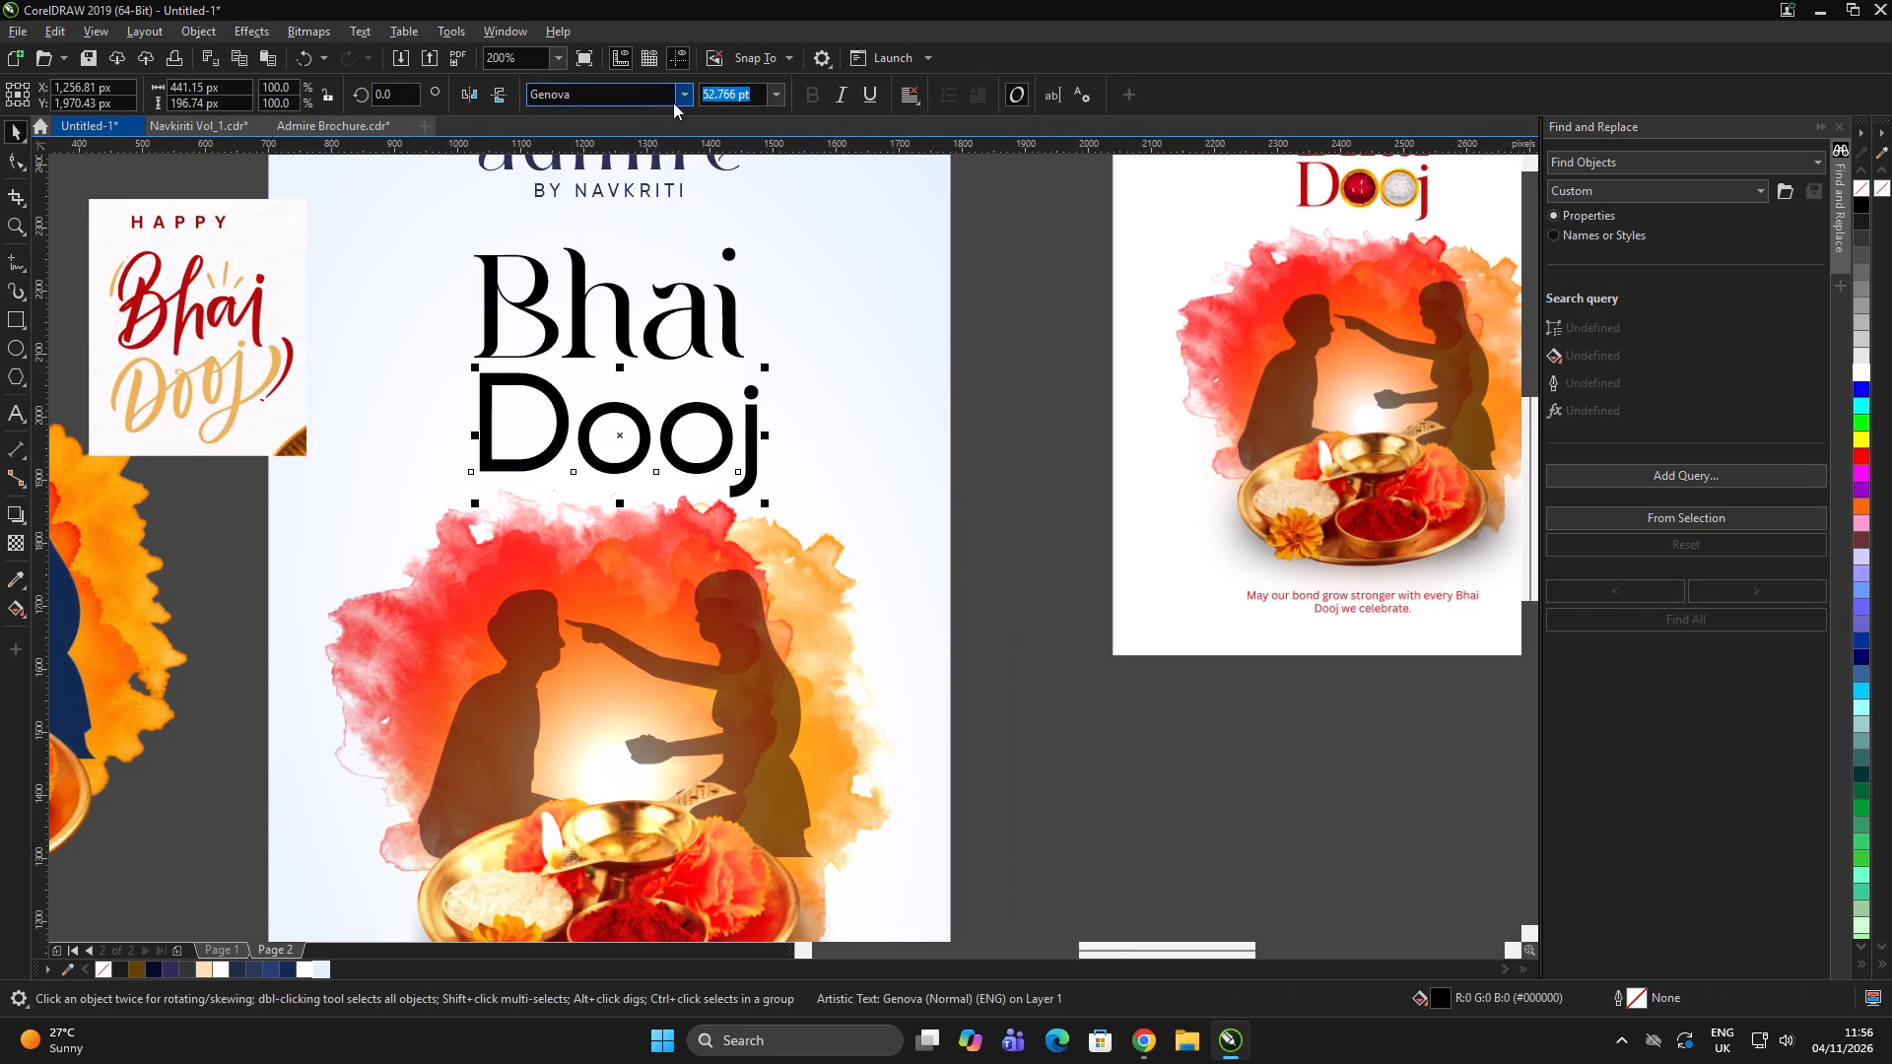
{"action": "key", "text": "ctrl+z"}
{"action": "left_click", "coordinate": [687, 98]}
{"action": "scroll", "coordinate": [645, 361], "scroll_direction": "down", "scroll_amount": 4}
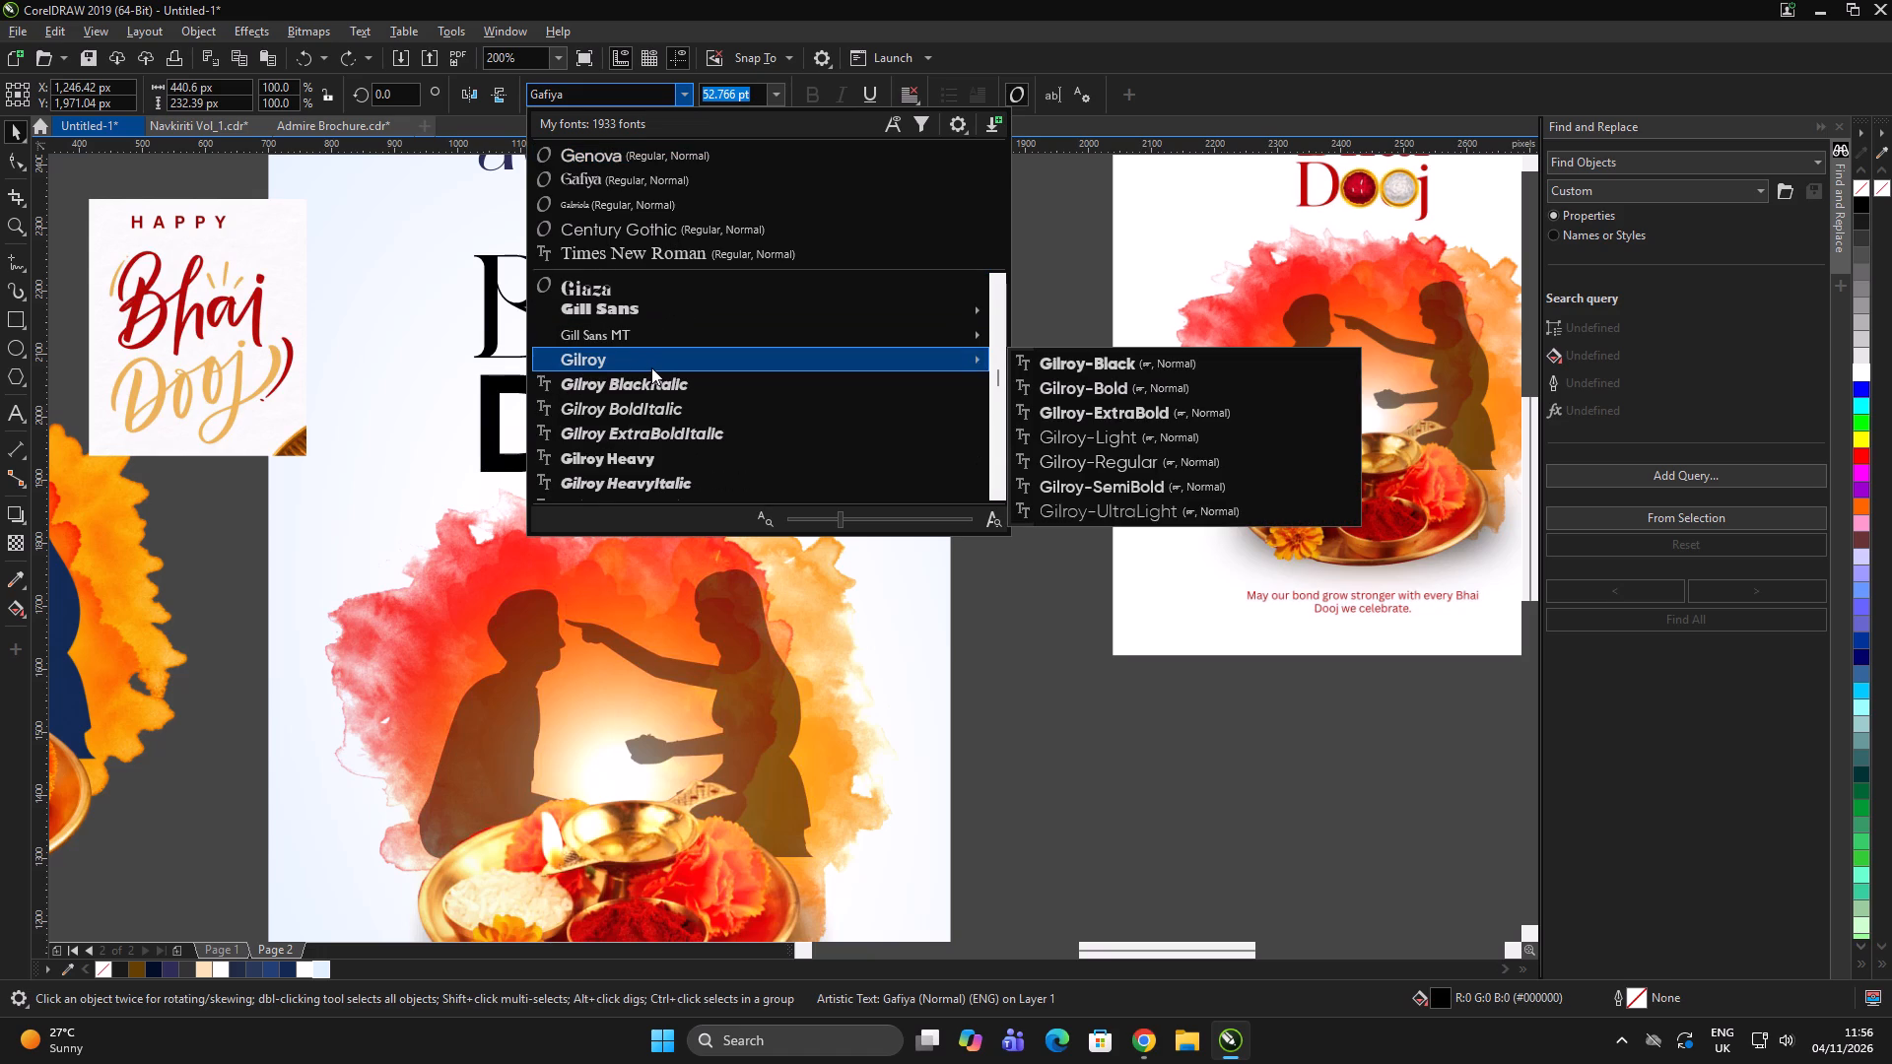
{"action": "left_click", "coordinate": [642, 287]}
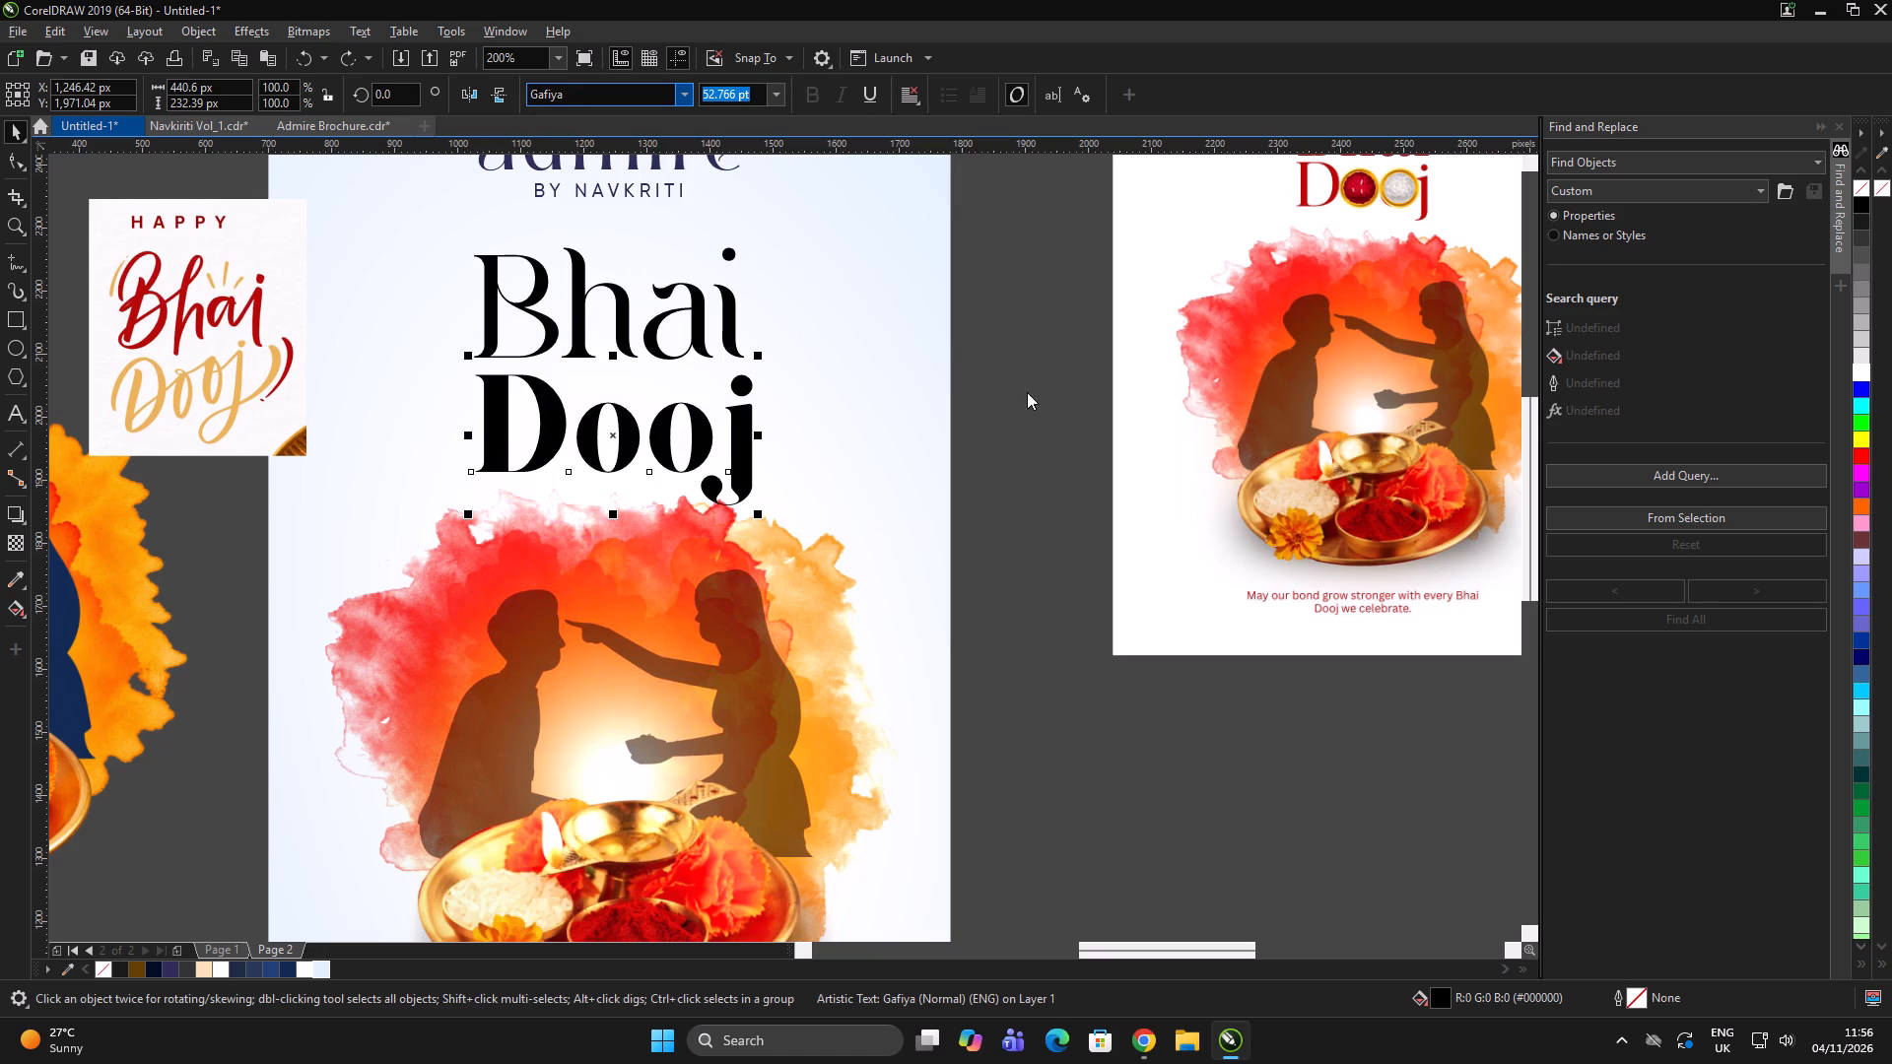
Browse further through the fonts and set the word Dooj in Harrington.
{"action": "left_click", "coordinate": [680, 89]}
{"action": "scroll", "coordinate": [677, 381], "scroll_direction": "down", "scroll_amount": 4}
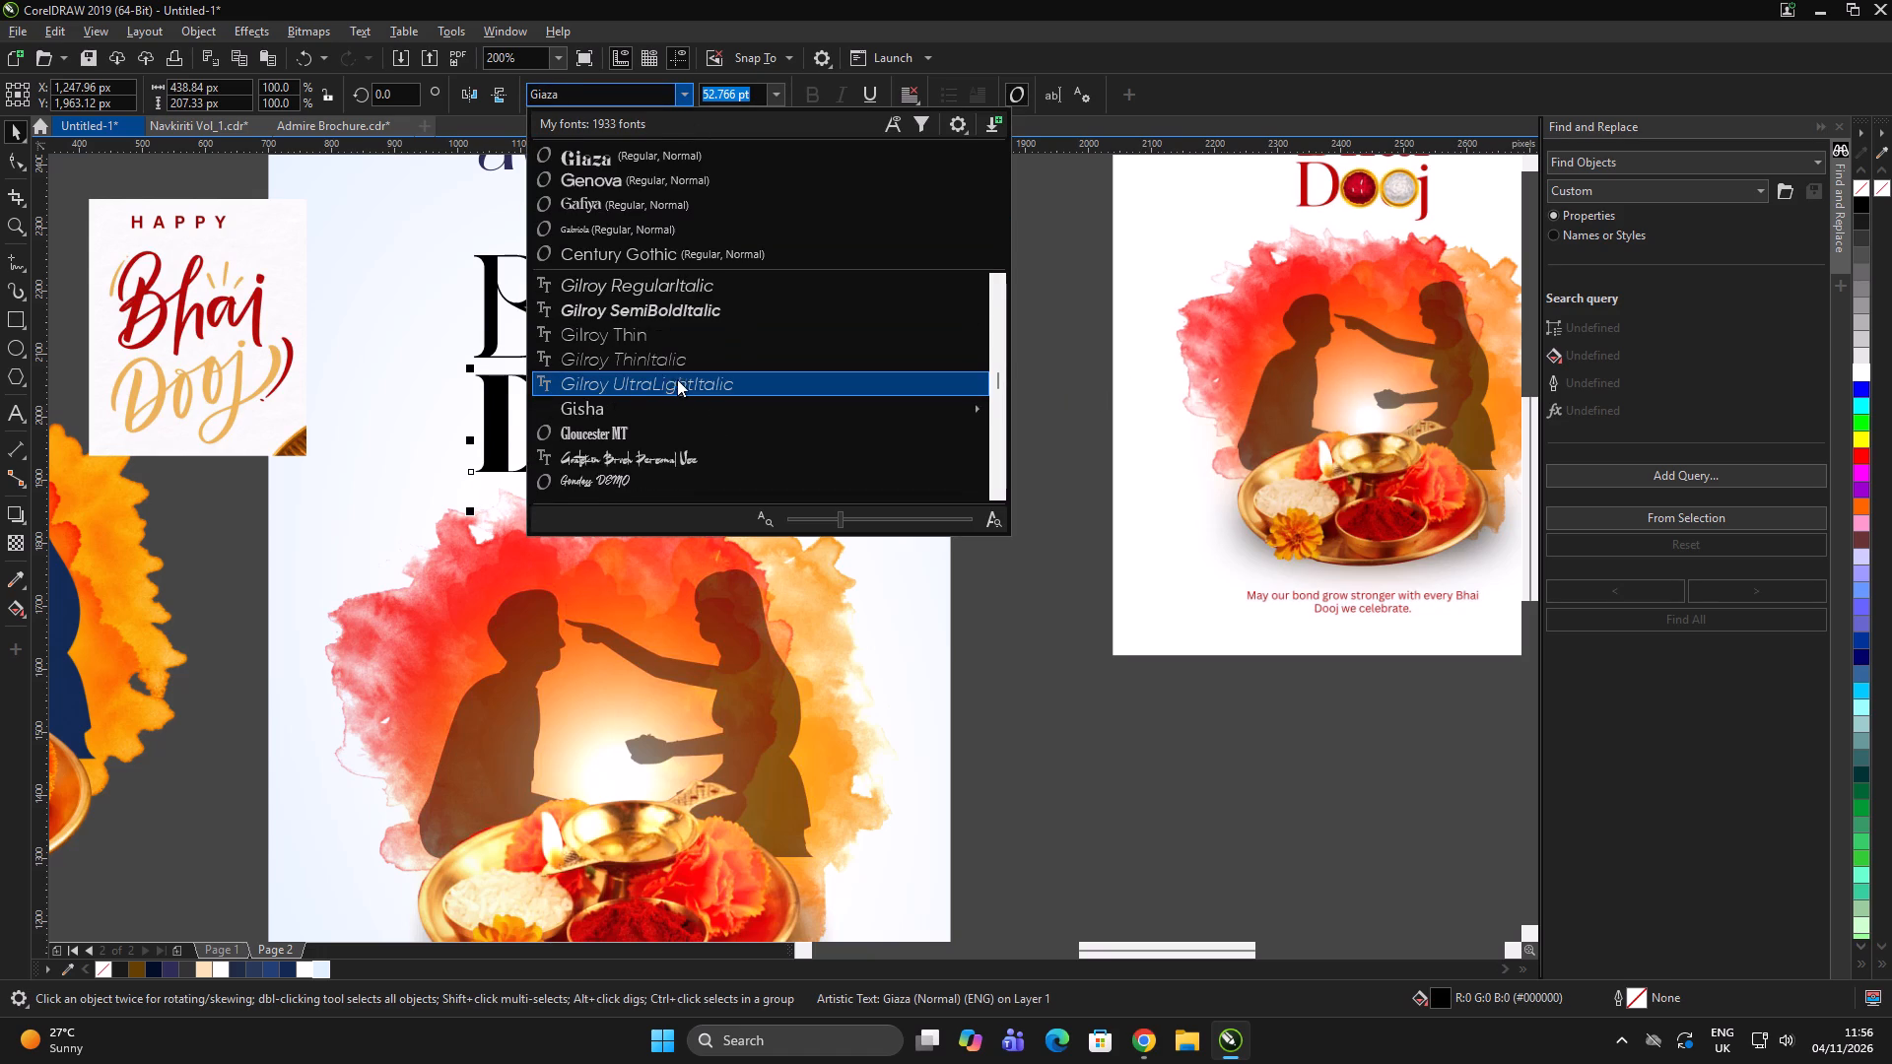
{"action": "scroll", "coordinate": [677, 377], "scroll_direction": "down", "scroll_amount": 8}
{"action": "left_click", "coordinate": [706, 330]}
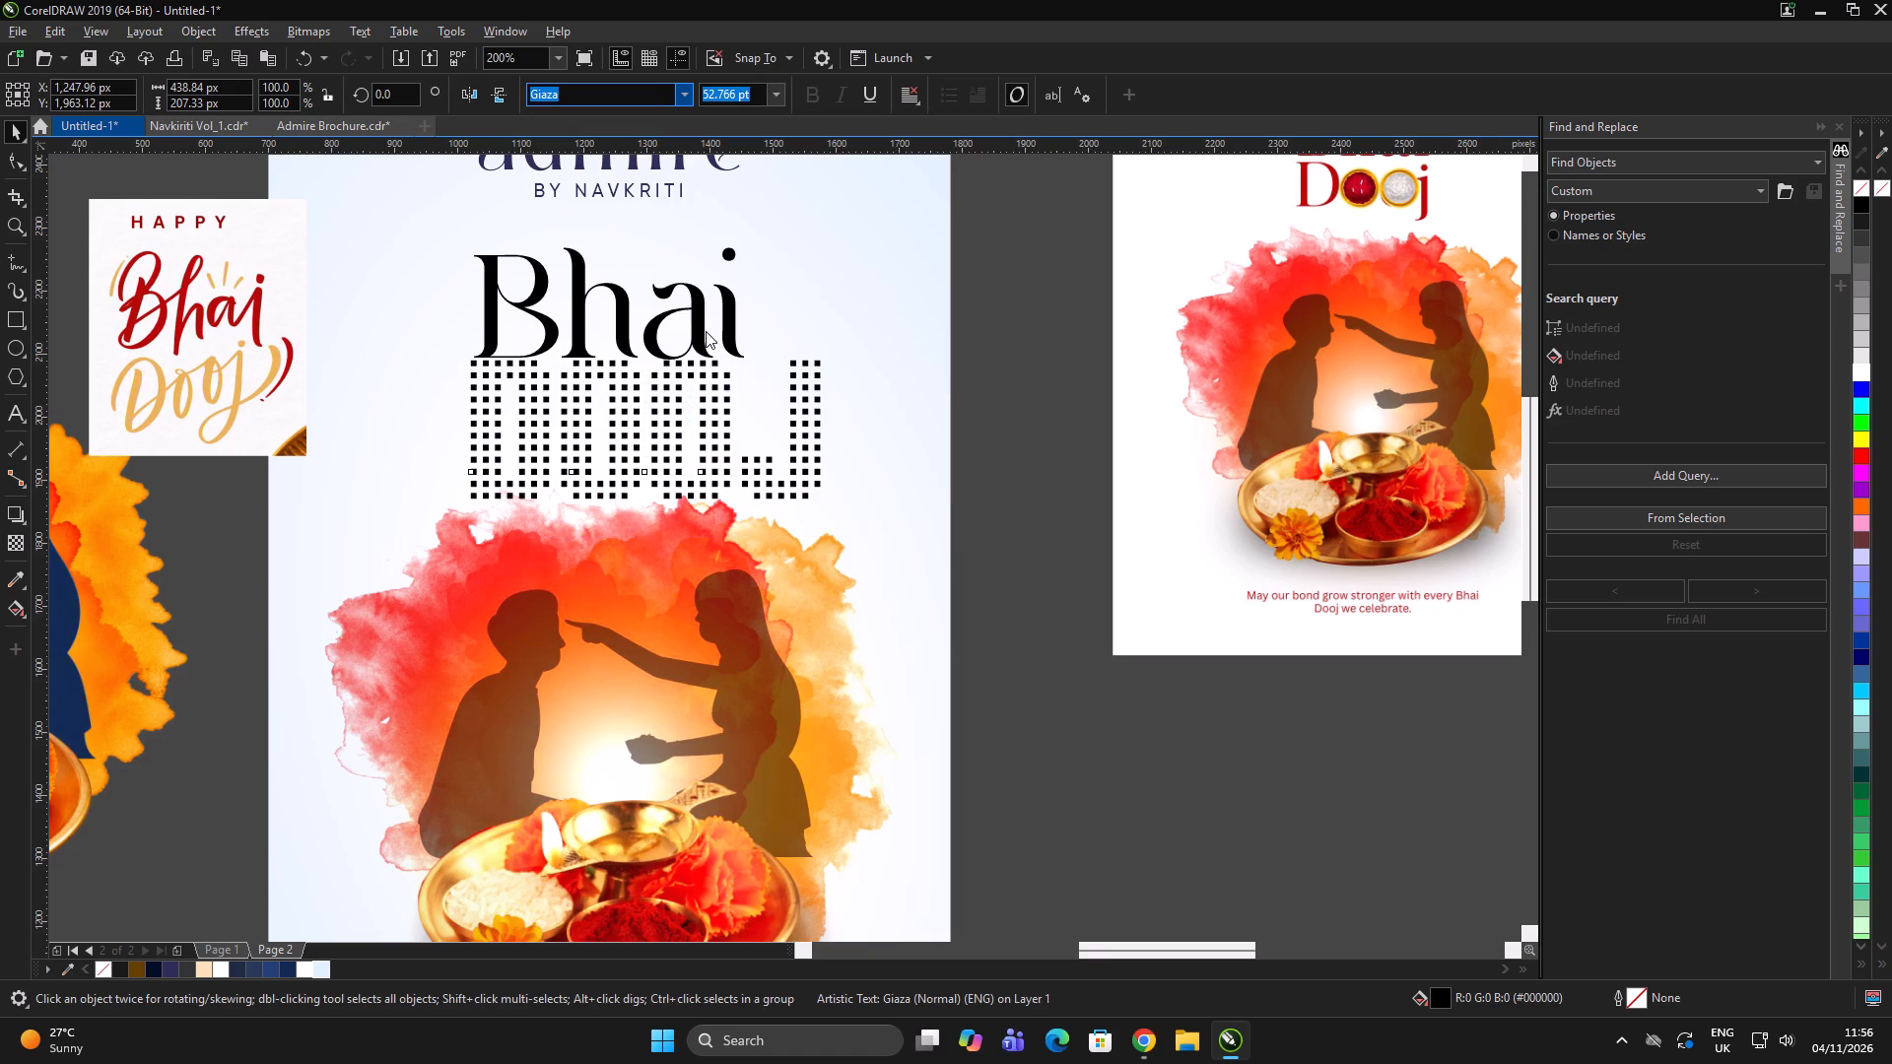
{"action": "scroll", "coordinate": [704, 358], "scroll_direction": "down", "scroll_amount": 1}
{"action": "double_click", "coordinate": [948, 603]}
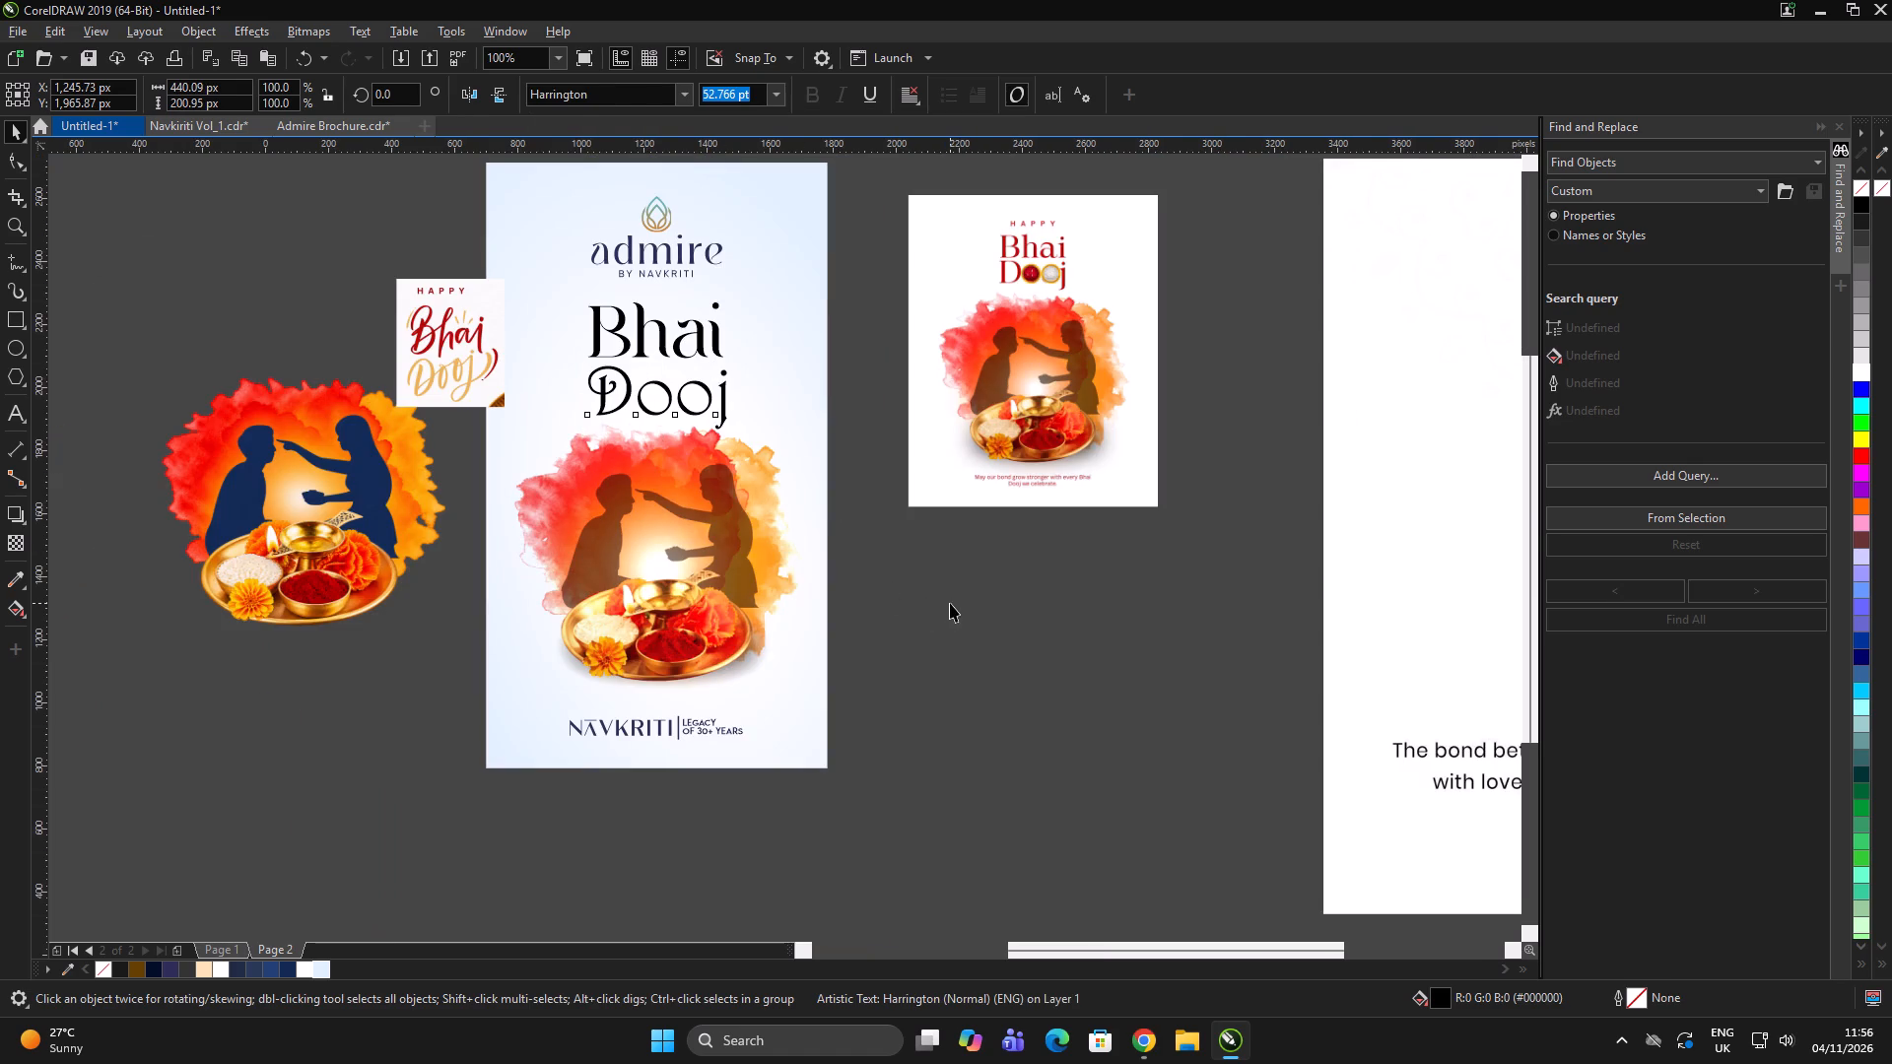
Nudge the word Dooj up slightly, closer to Bhai.
{"action": "scroll", "coordinate": [696, 356], "scroll_direction": "up", "scroll_amount": 1}
{"action": "left_click", "coordinate": [756, 440]}
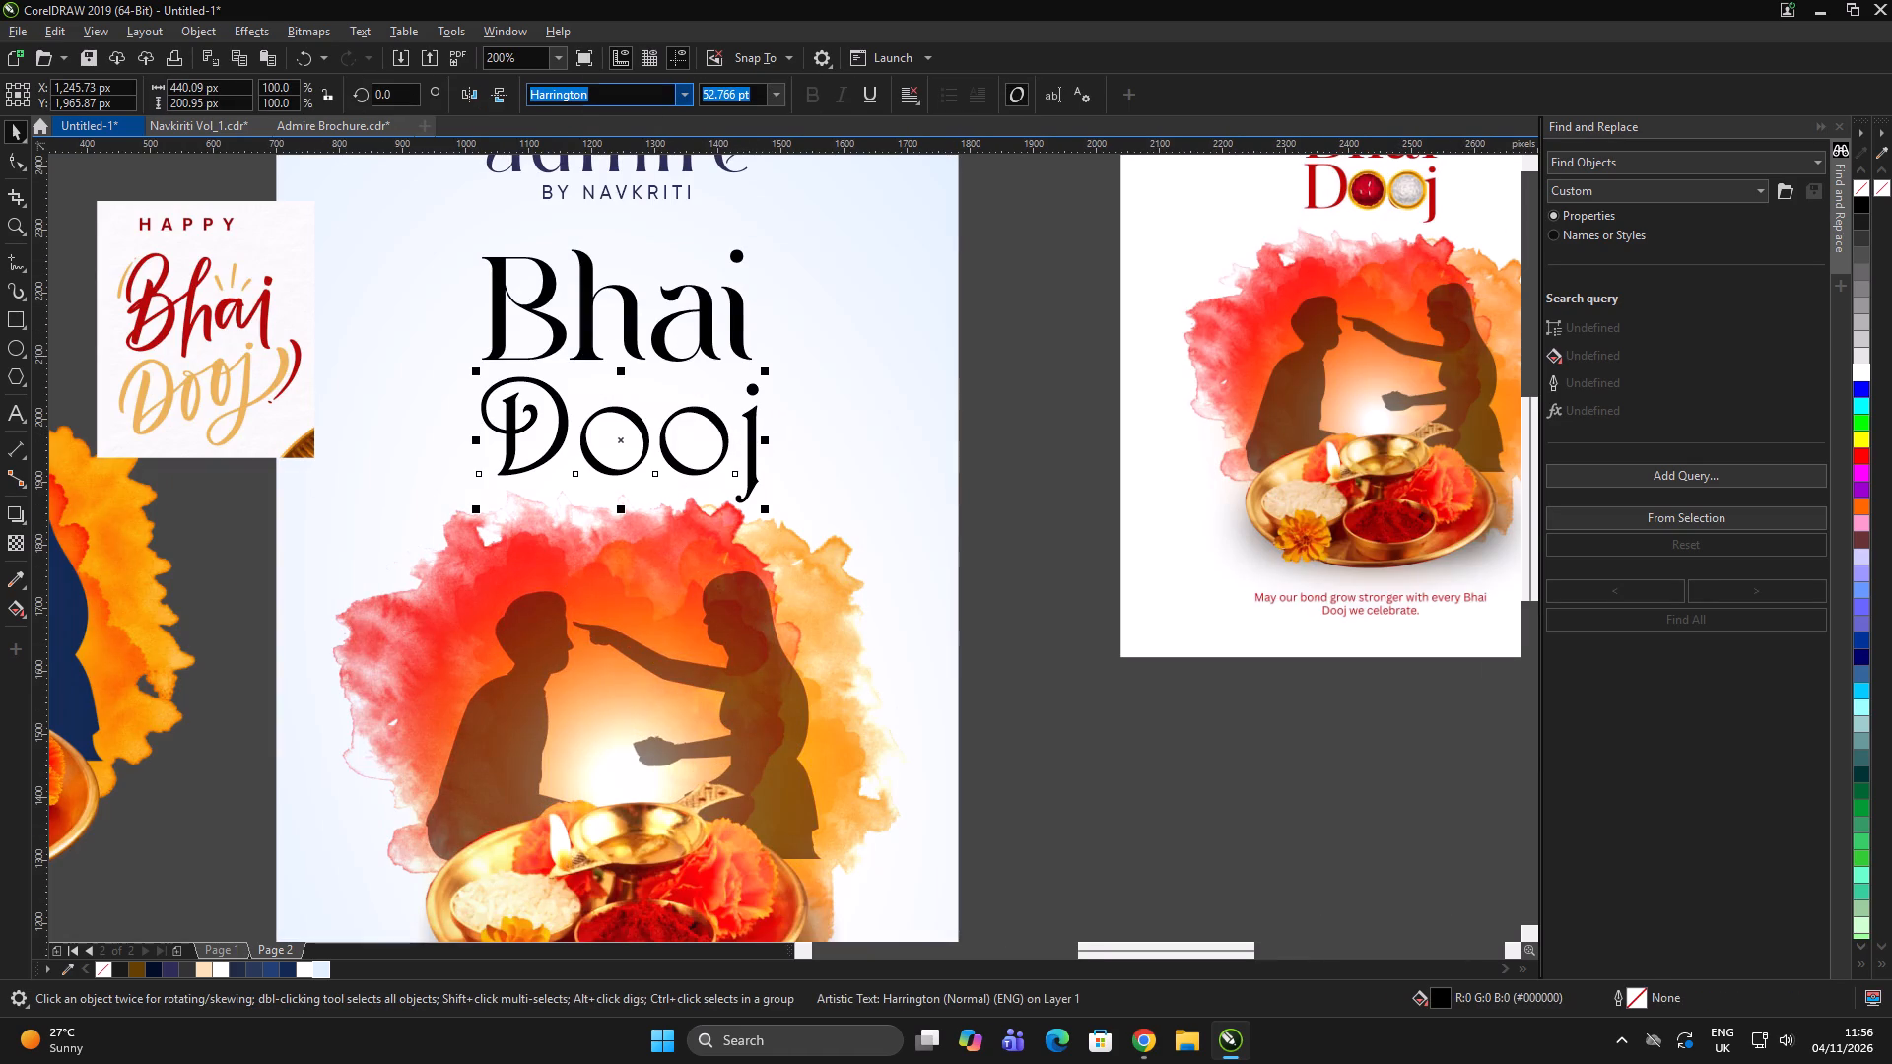
{"action": "left_click", "coordinate": [756, 430]}
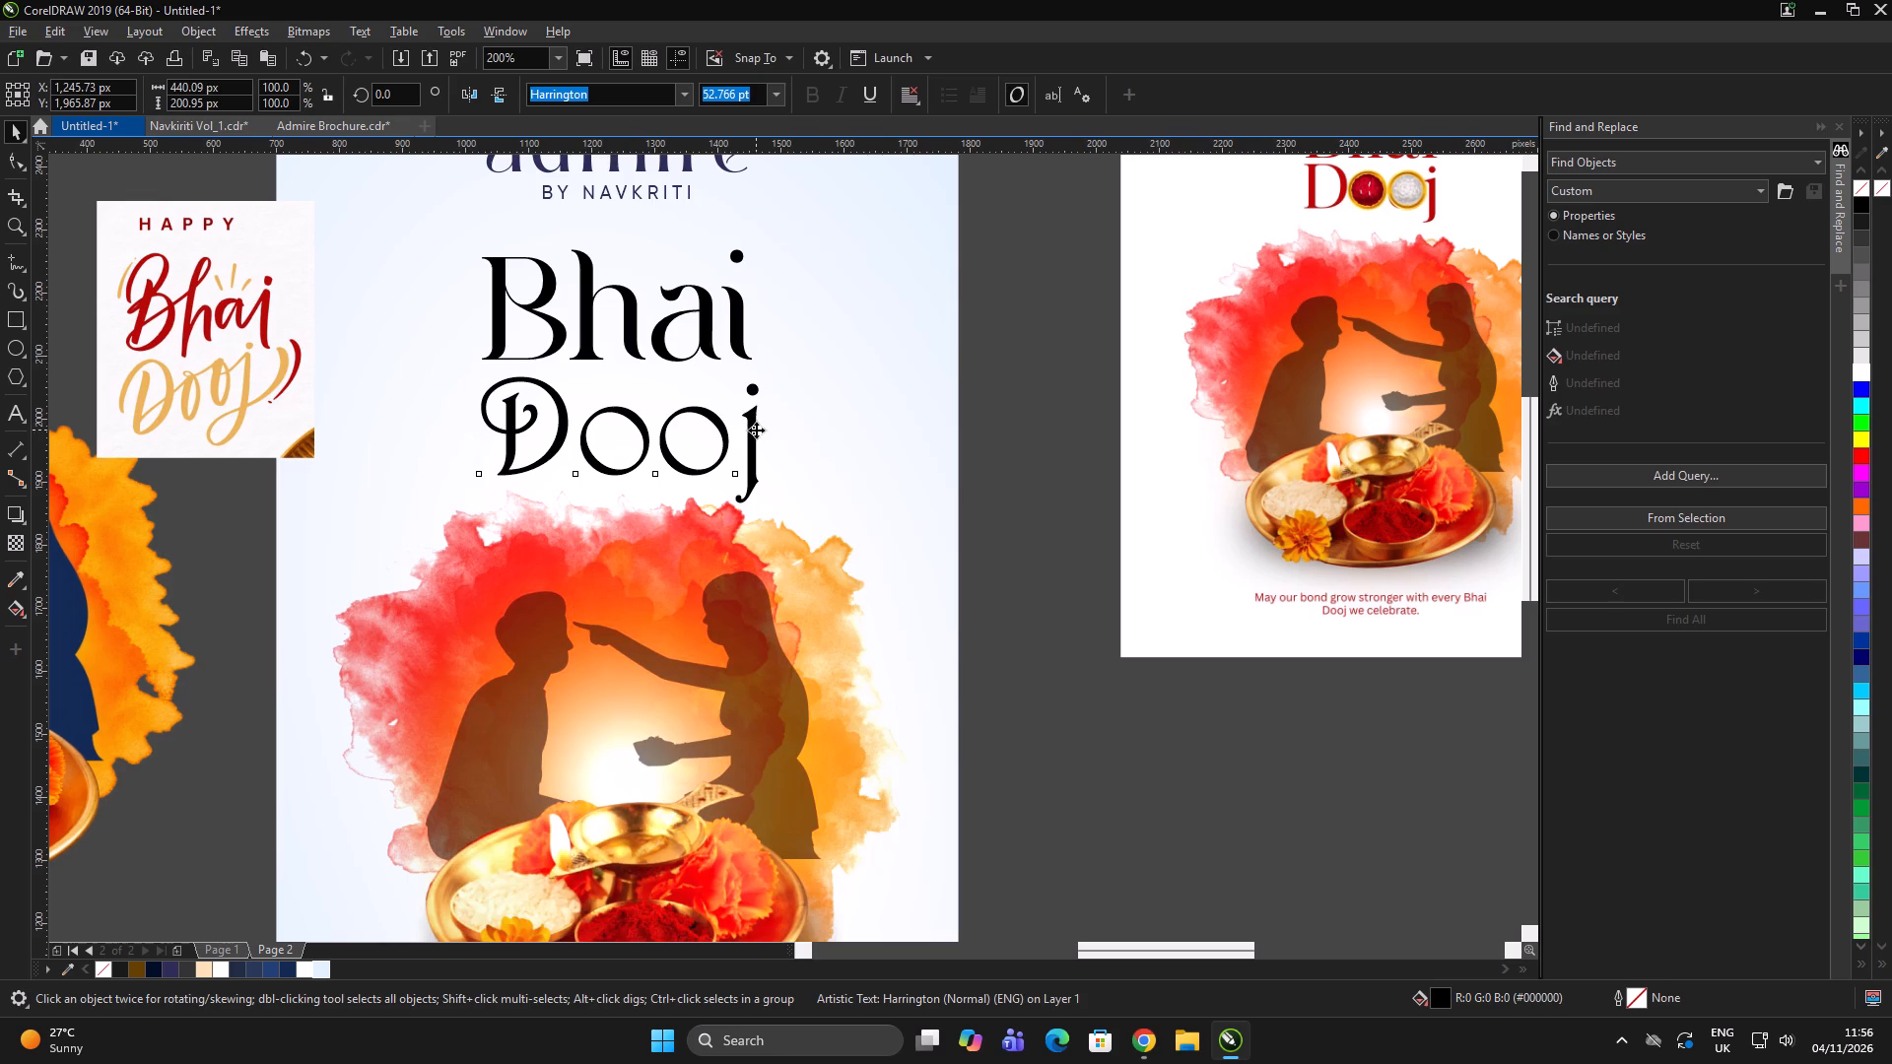
{"action": "scroll", "coordinate": [747, 376], "scroll_direction": "down", "scroll_amount": 2}
{"action": "double_click", "coordinate": [889, 510]}
{"action": "left_click_drag", "start_coordinate": [891, 502], "coordinate": [869, 485]}
{"action": "scroll", "coordinate": [729, 400], "scroll_direction": "up", "scroll_amount": 1}
{"action": "left_click", "coordinate": [733, 392]}
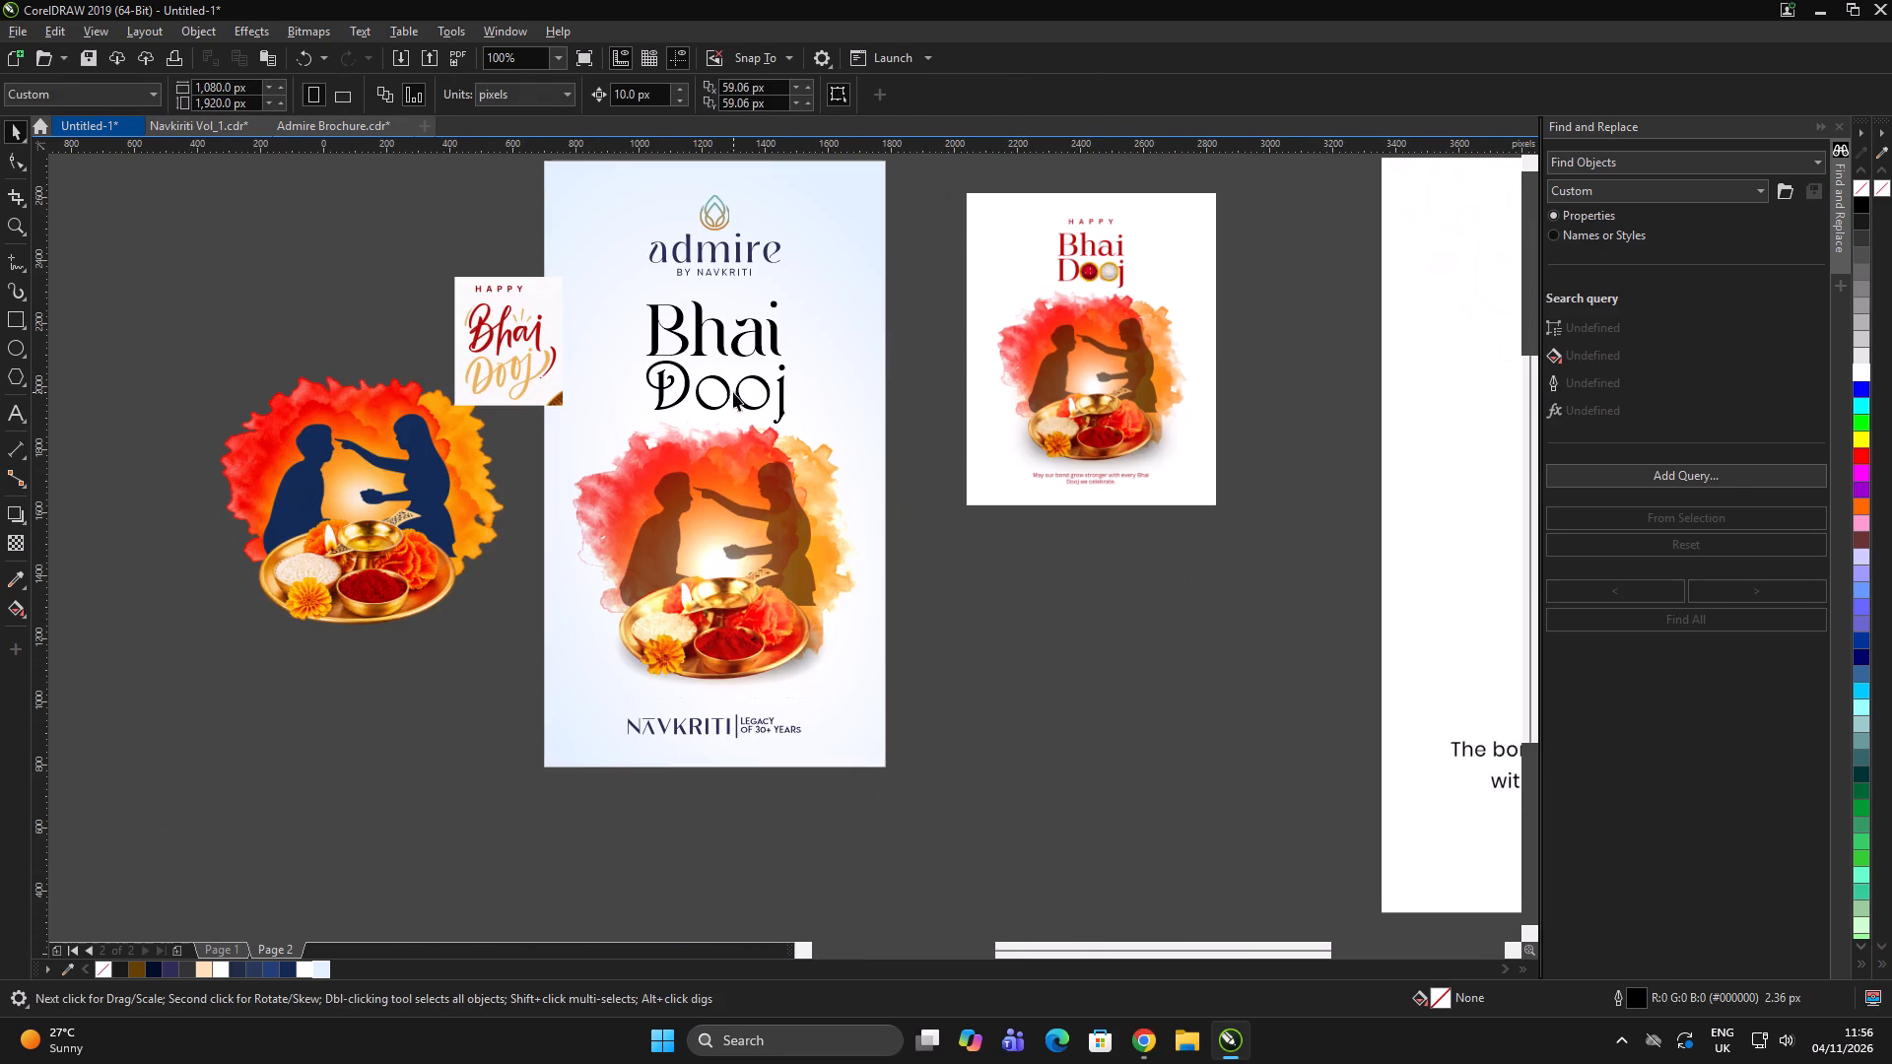
{"action": "double_click", "coordinate": [923, 497]}
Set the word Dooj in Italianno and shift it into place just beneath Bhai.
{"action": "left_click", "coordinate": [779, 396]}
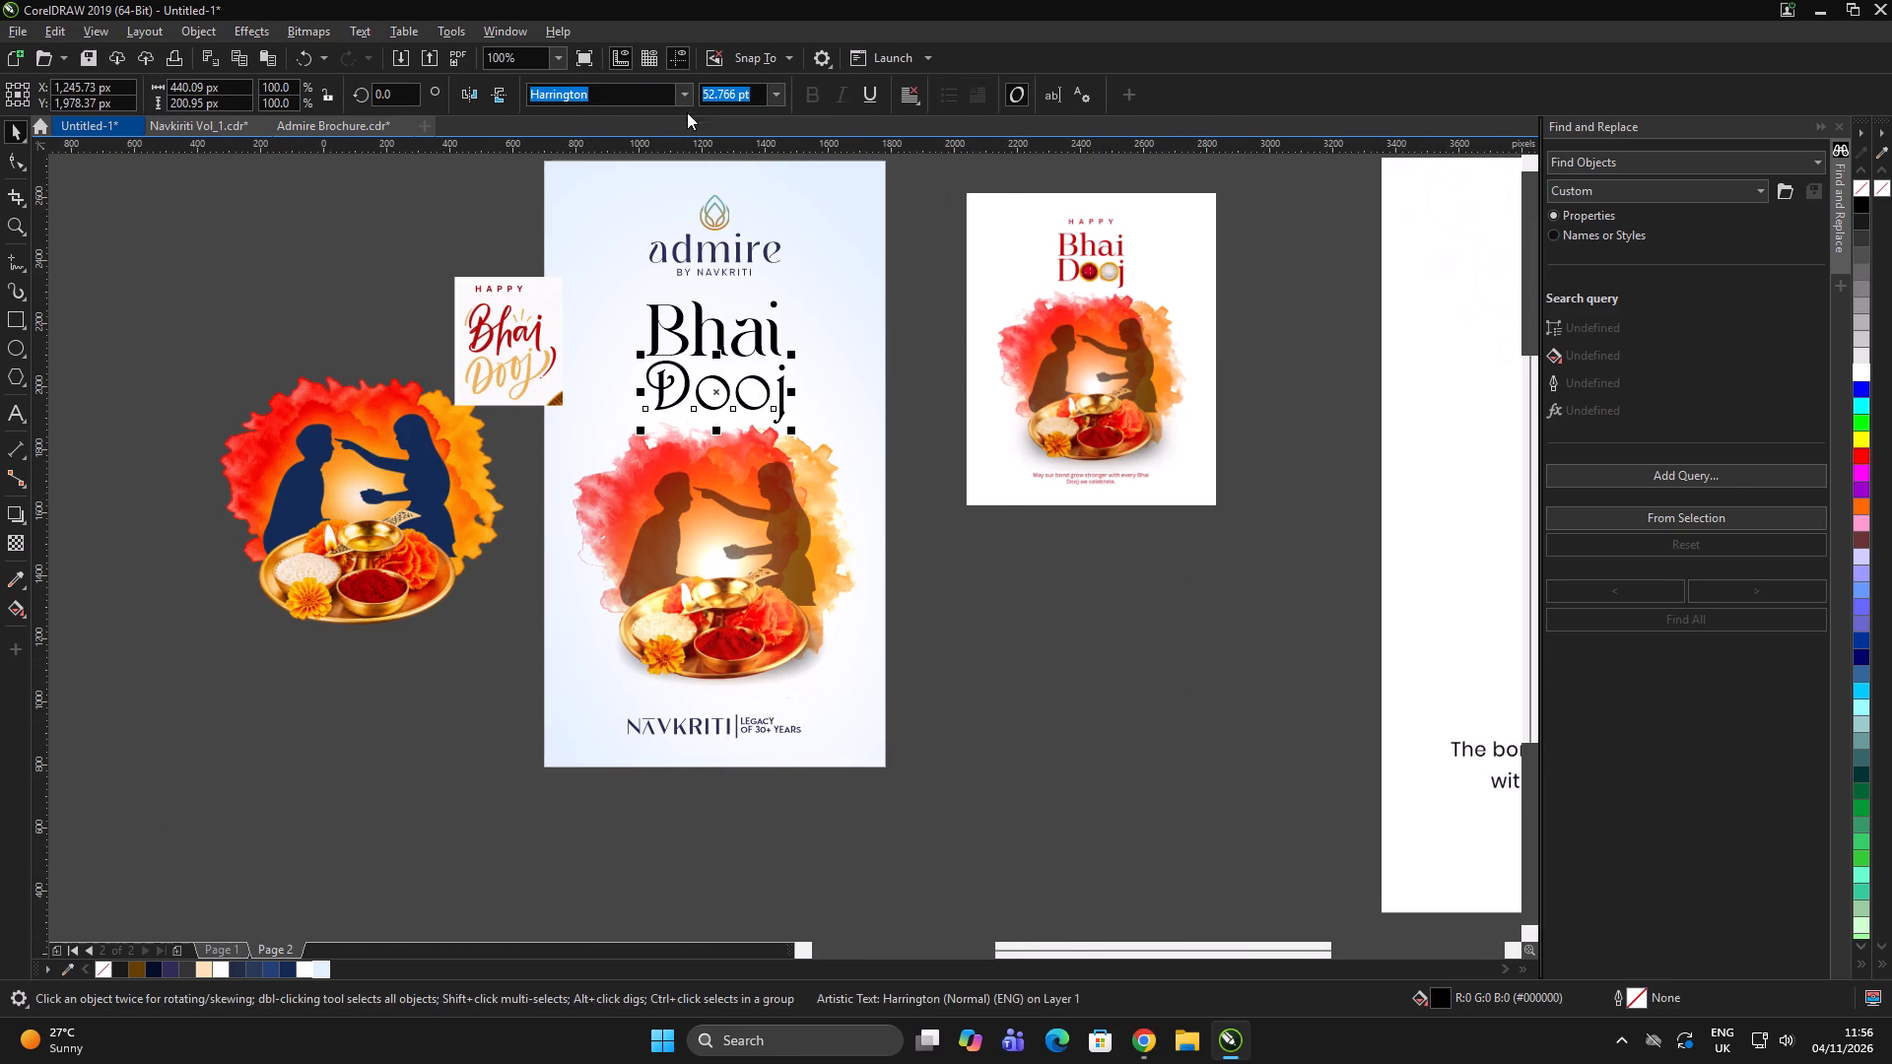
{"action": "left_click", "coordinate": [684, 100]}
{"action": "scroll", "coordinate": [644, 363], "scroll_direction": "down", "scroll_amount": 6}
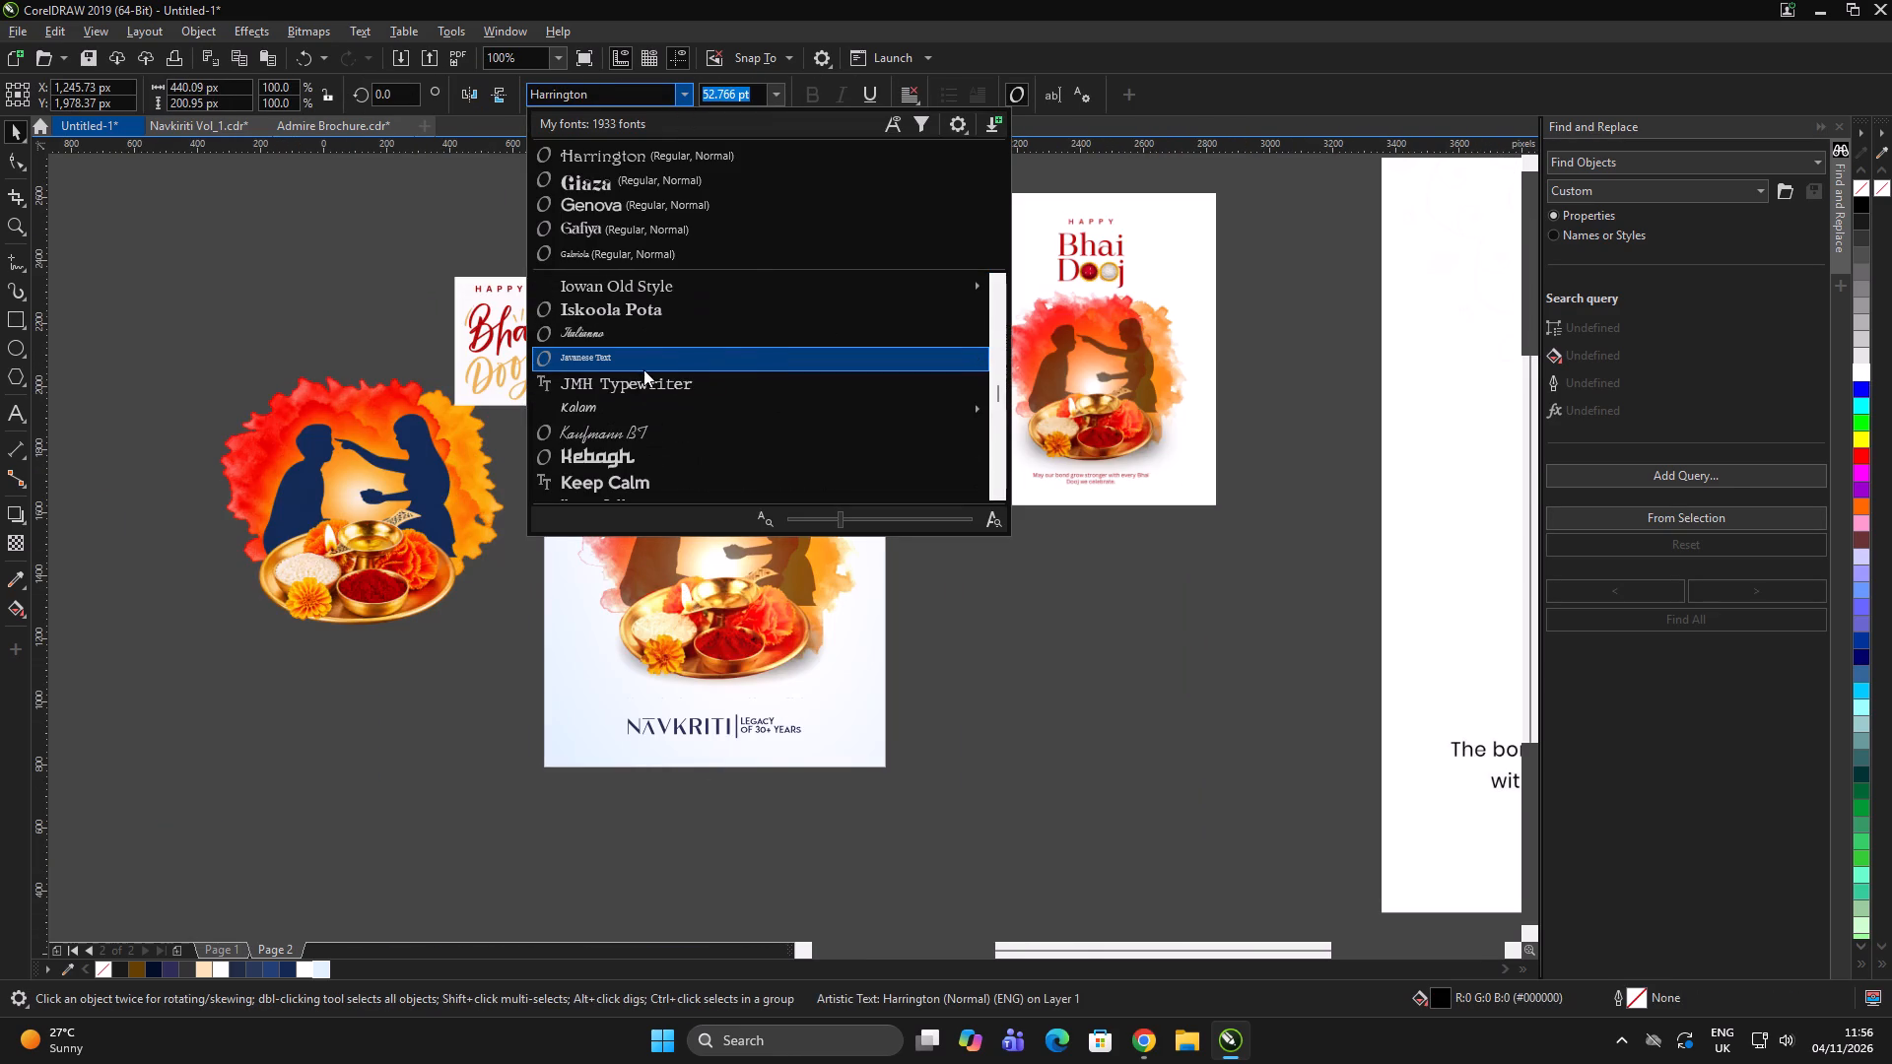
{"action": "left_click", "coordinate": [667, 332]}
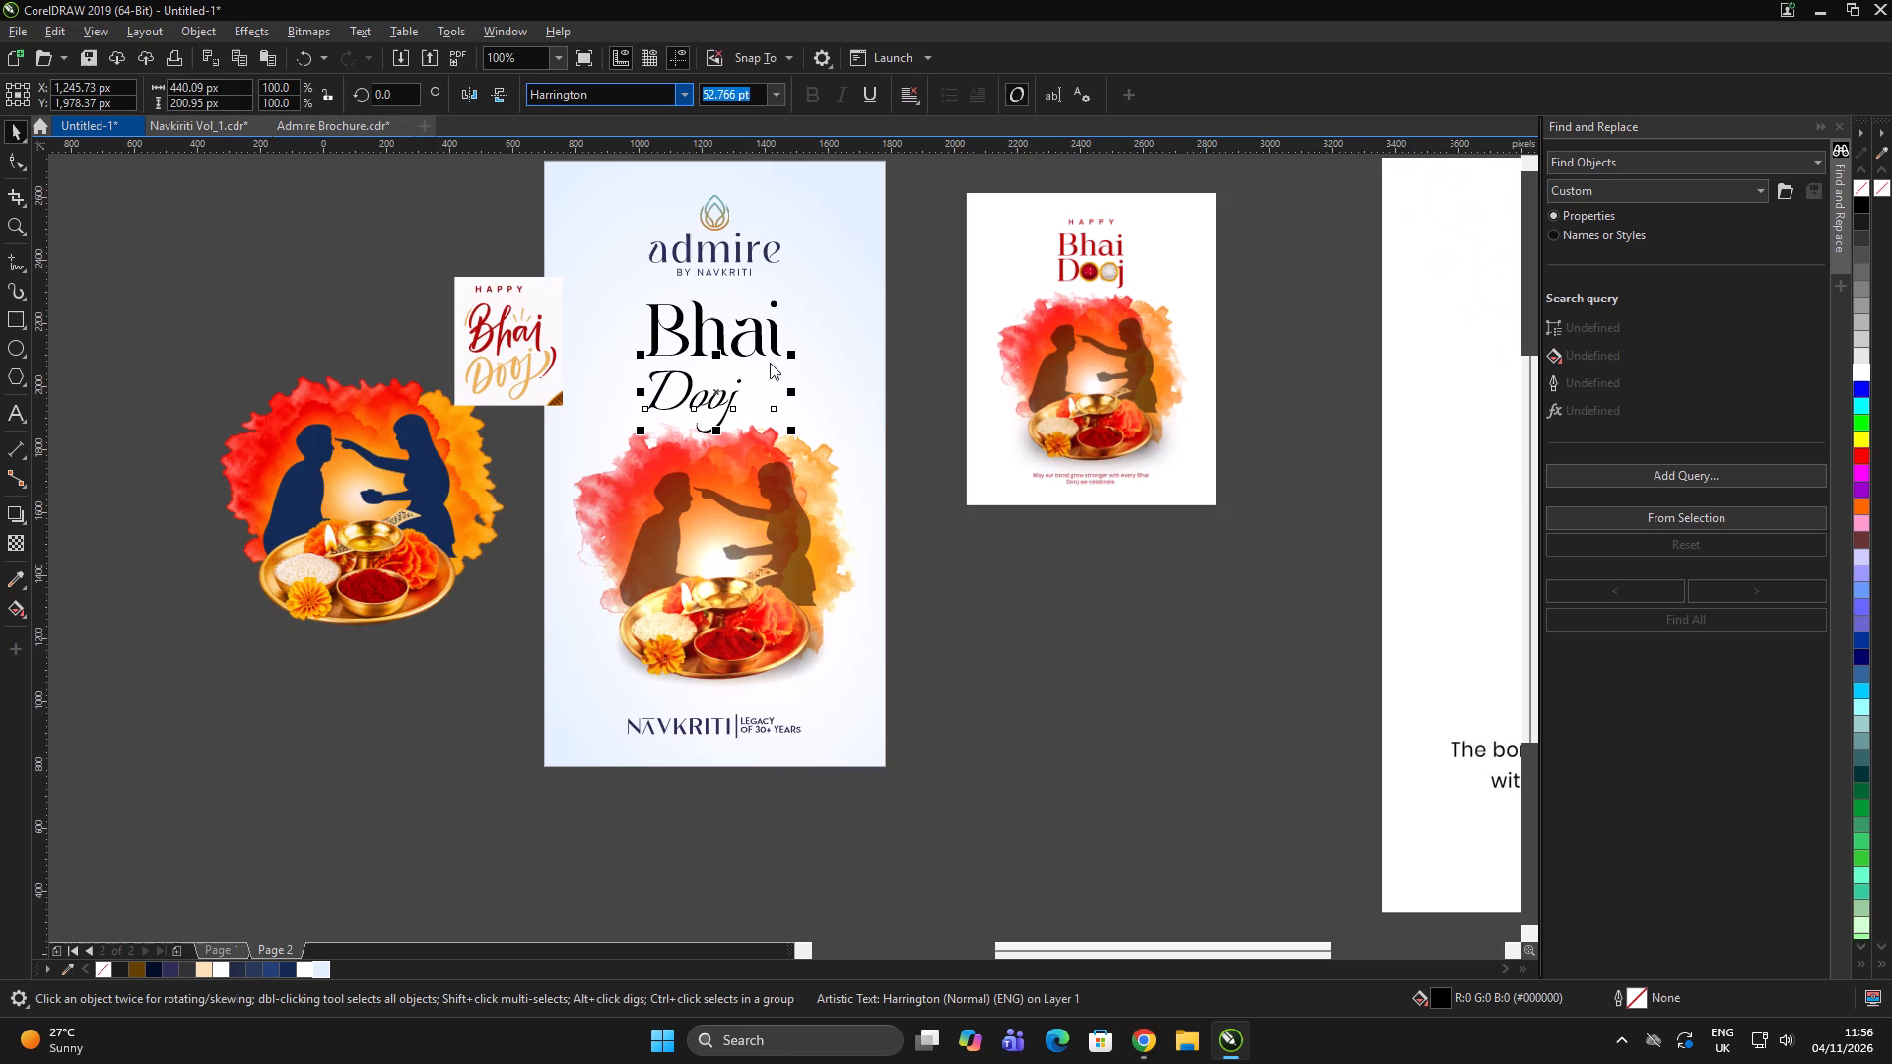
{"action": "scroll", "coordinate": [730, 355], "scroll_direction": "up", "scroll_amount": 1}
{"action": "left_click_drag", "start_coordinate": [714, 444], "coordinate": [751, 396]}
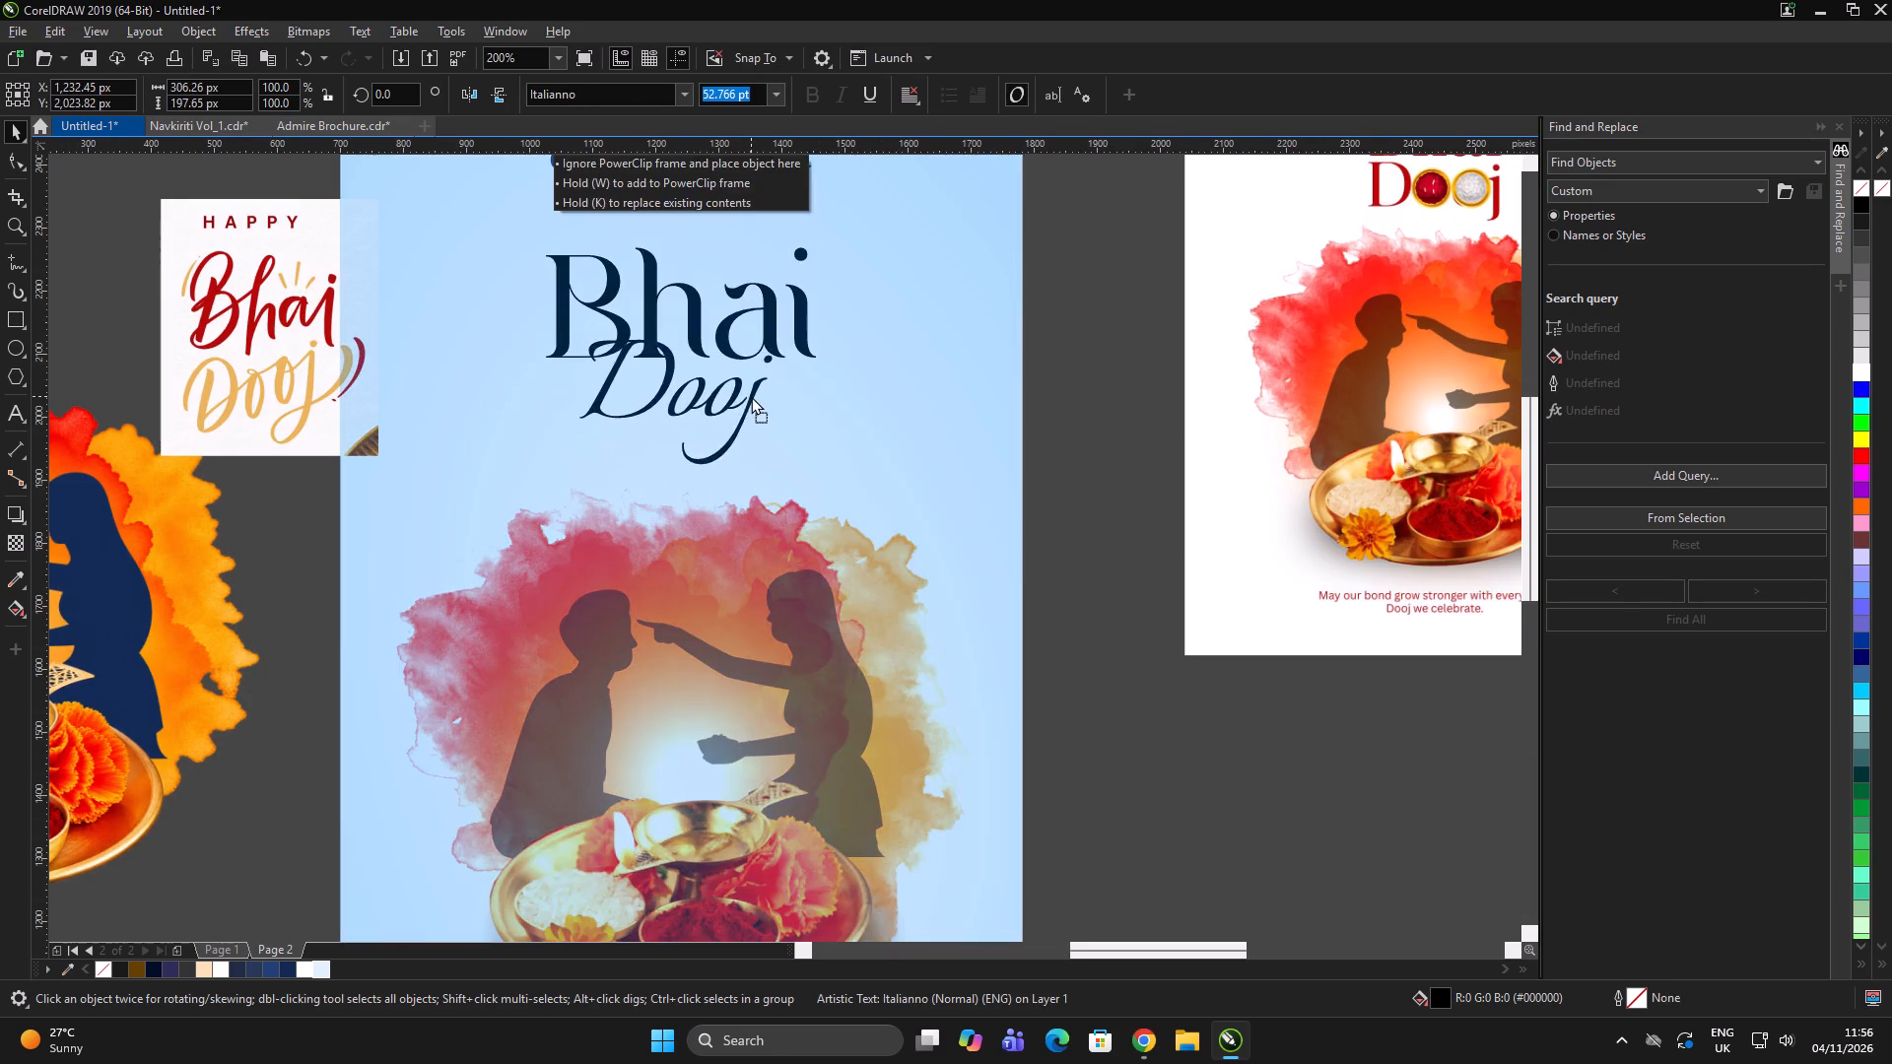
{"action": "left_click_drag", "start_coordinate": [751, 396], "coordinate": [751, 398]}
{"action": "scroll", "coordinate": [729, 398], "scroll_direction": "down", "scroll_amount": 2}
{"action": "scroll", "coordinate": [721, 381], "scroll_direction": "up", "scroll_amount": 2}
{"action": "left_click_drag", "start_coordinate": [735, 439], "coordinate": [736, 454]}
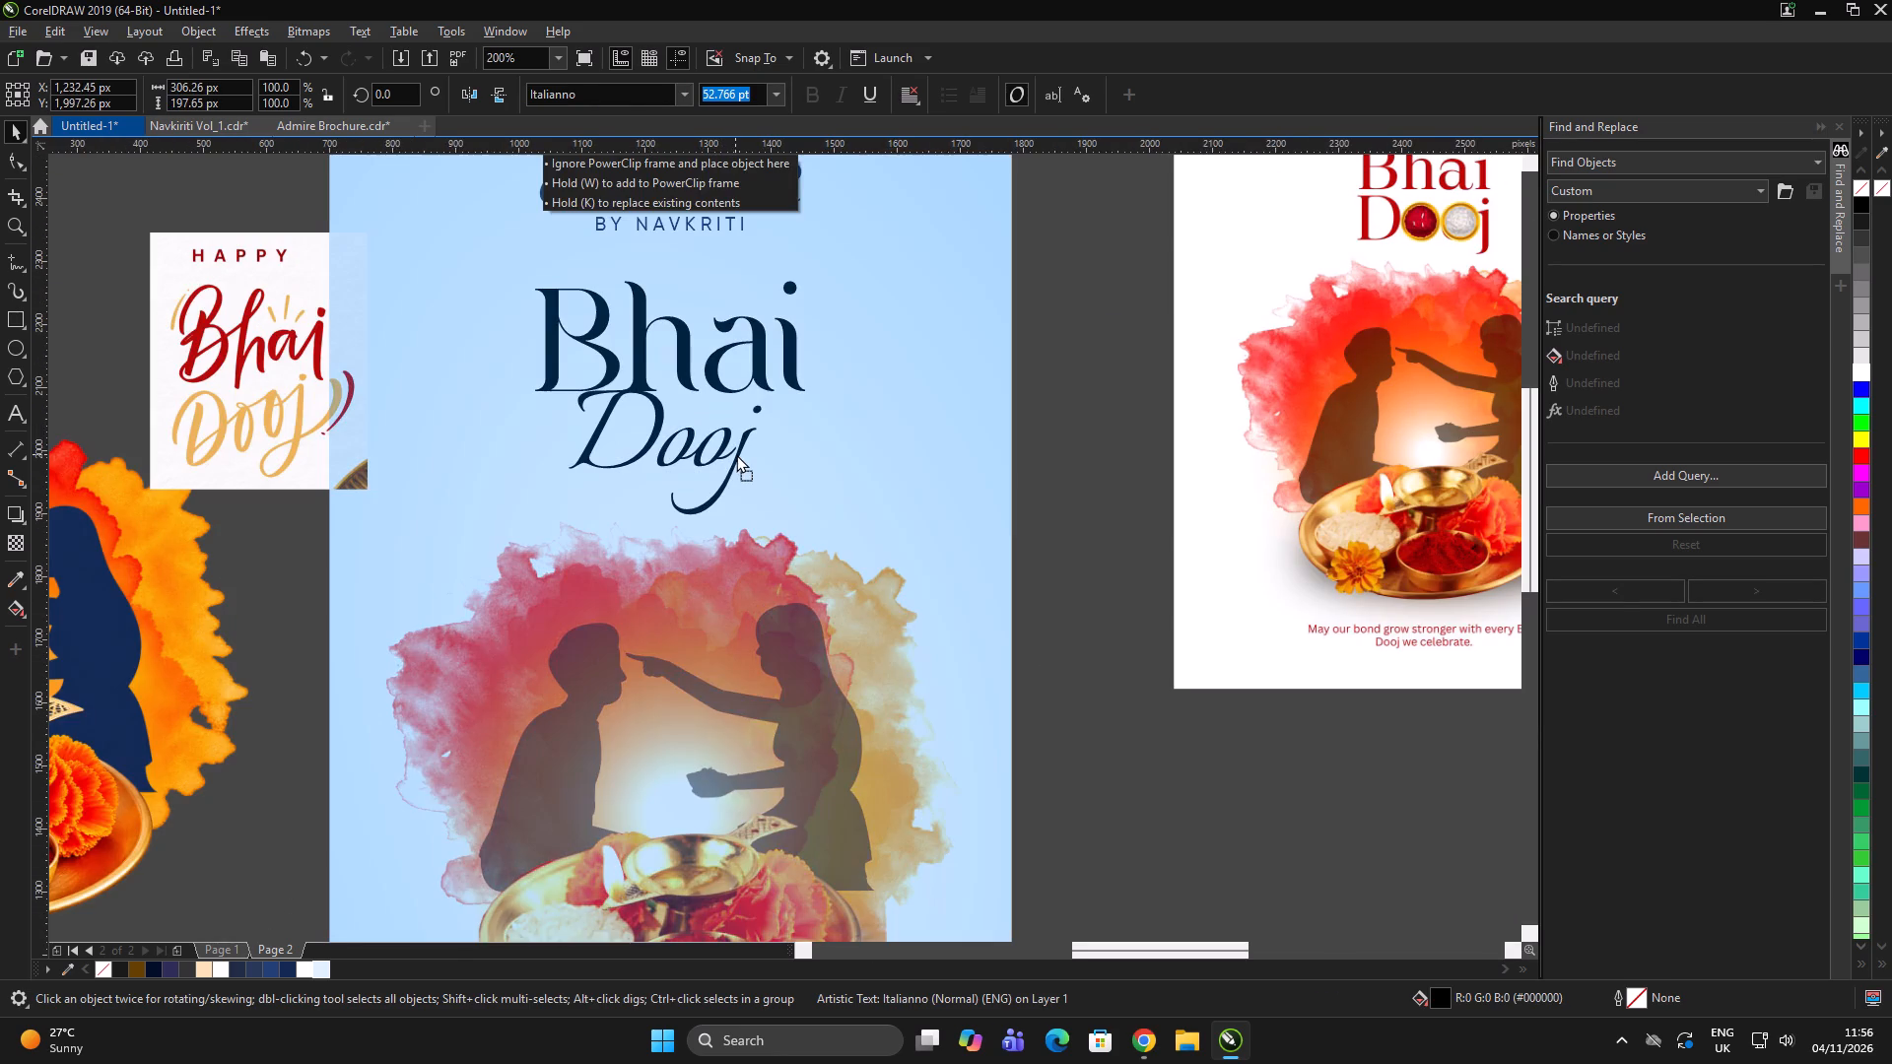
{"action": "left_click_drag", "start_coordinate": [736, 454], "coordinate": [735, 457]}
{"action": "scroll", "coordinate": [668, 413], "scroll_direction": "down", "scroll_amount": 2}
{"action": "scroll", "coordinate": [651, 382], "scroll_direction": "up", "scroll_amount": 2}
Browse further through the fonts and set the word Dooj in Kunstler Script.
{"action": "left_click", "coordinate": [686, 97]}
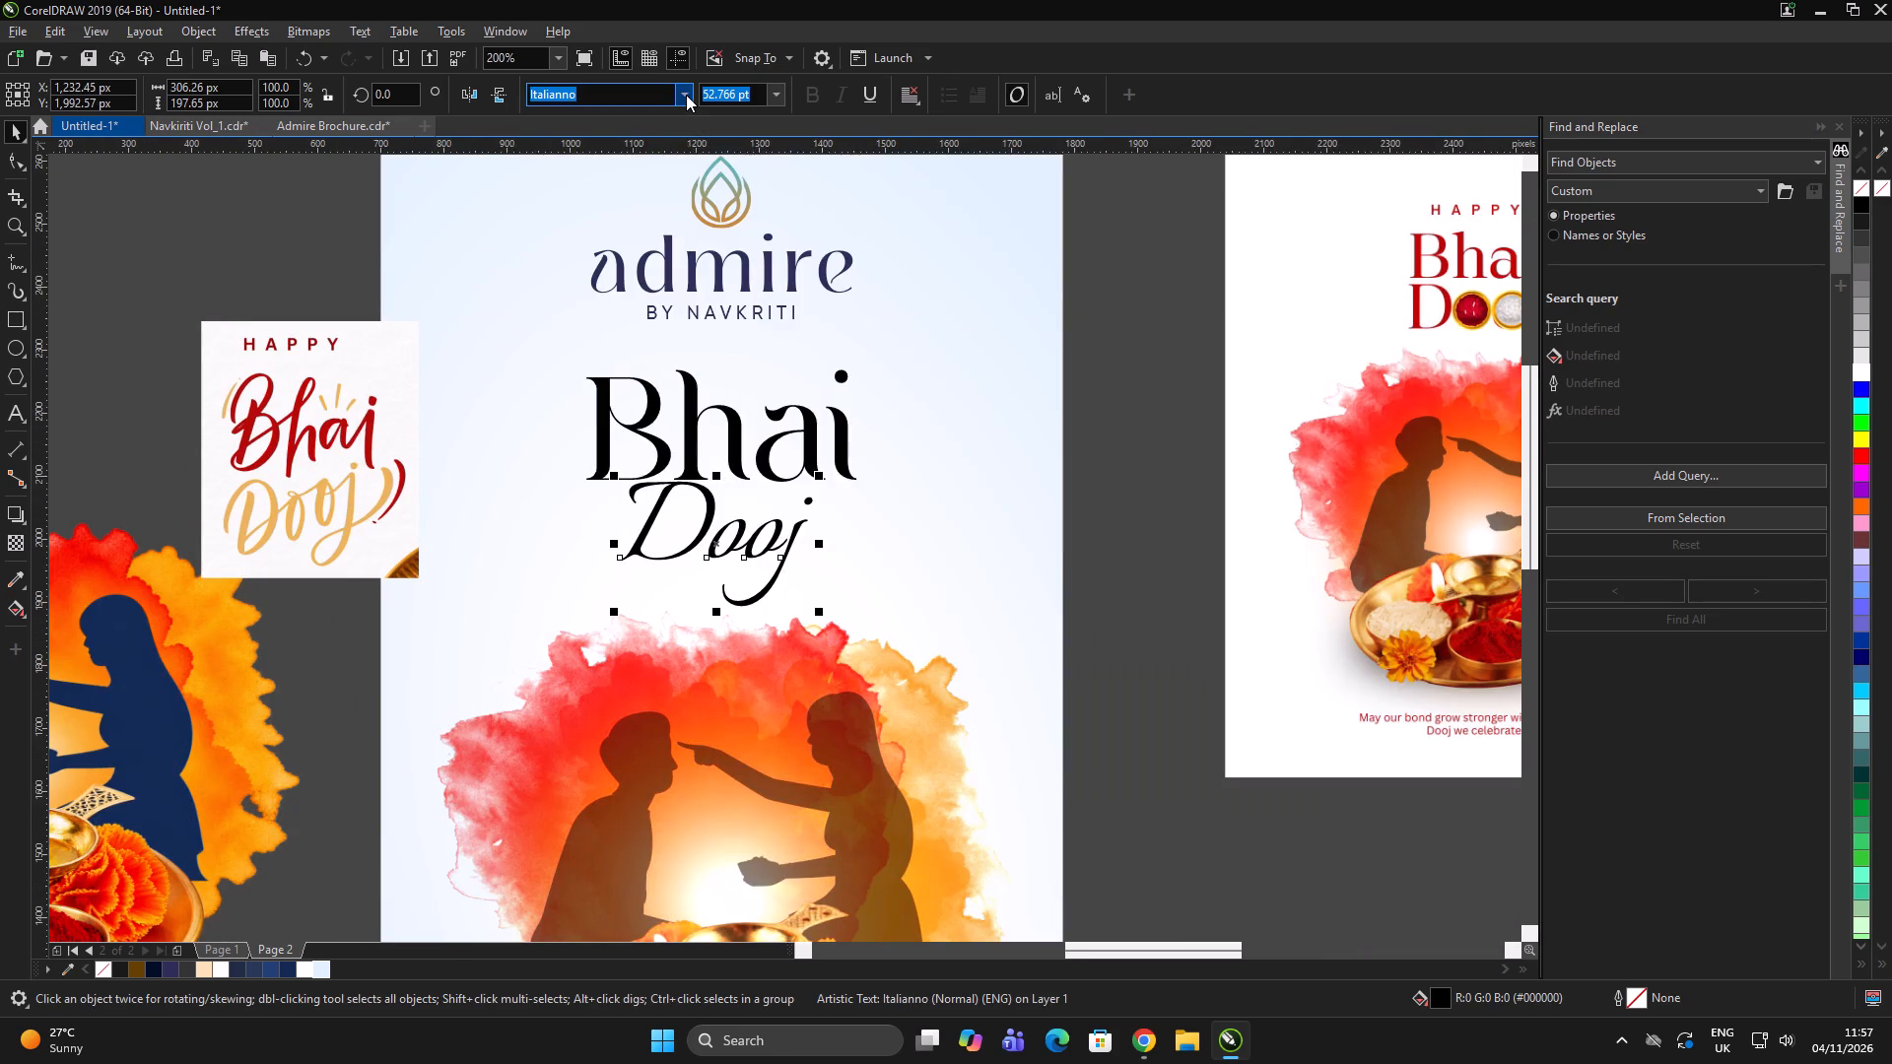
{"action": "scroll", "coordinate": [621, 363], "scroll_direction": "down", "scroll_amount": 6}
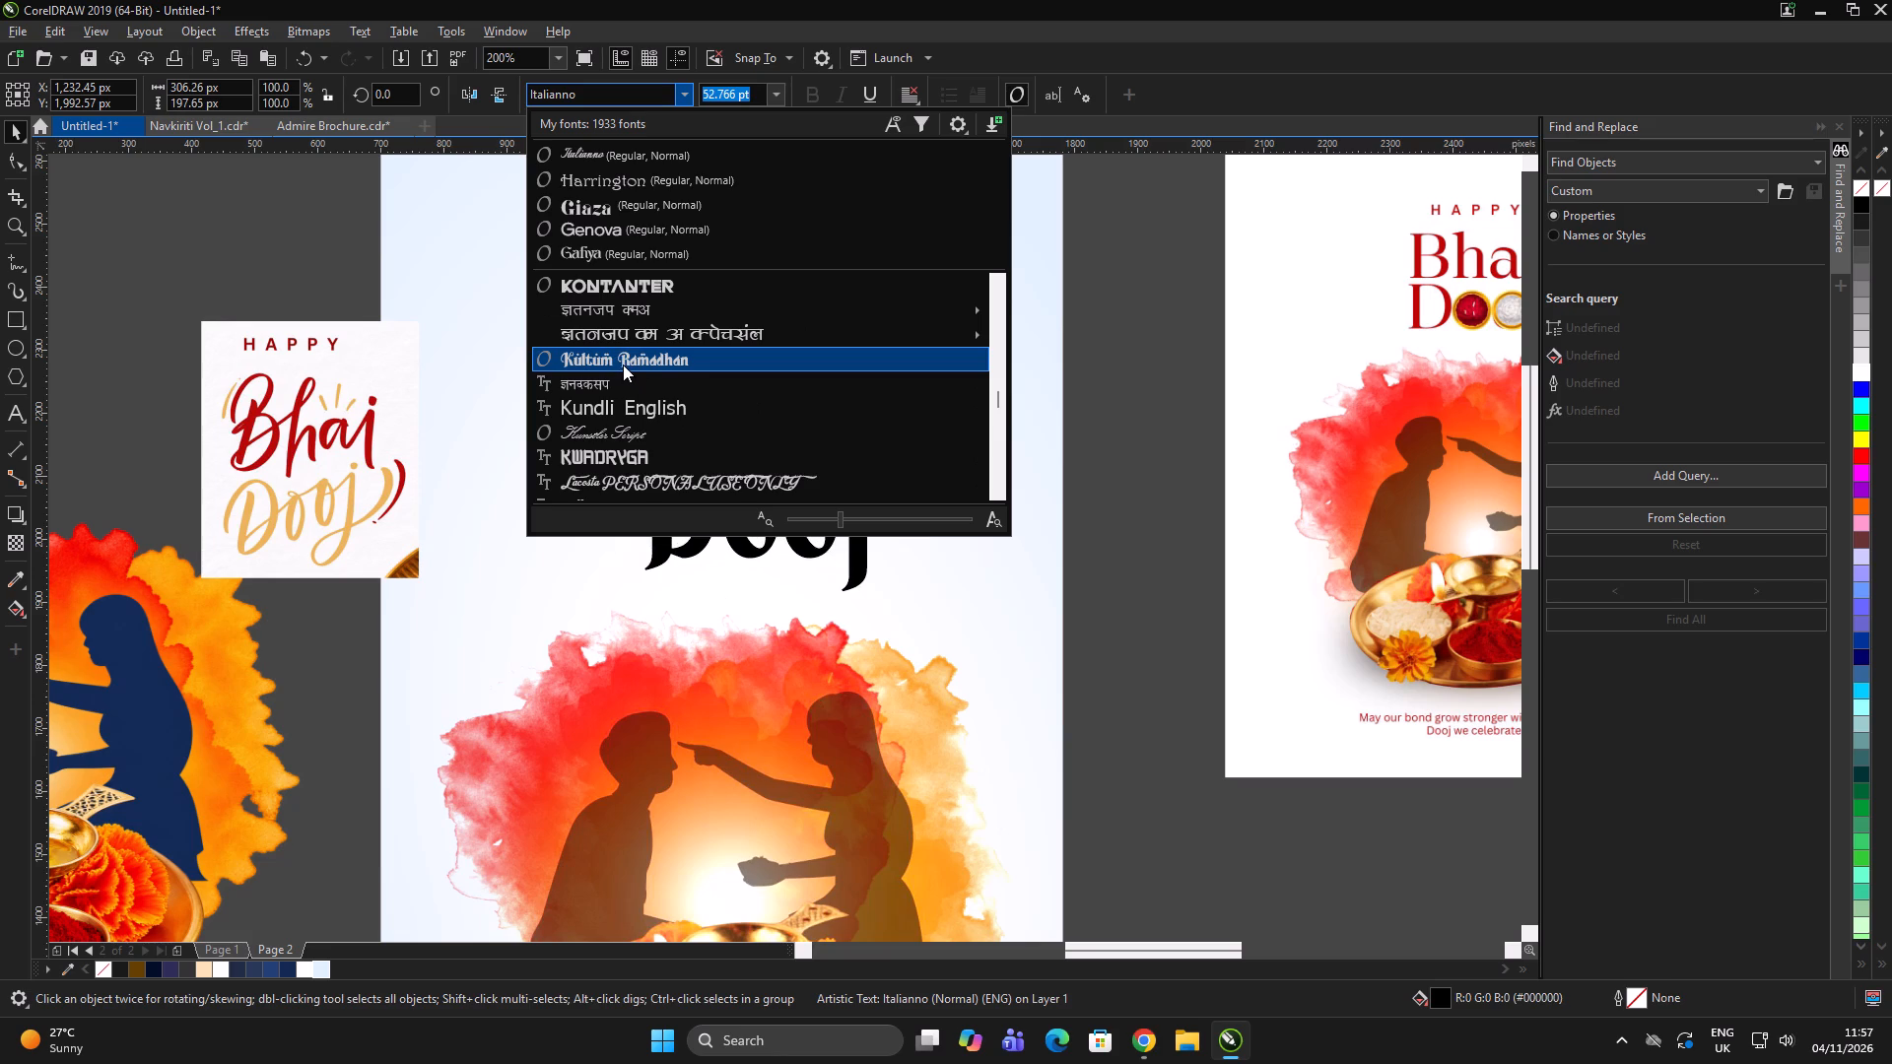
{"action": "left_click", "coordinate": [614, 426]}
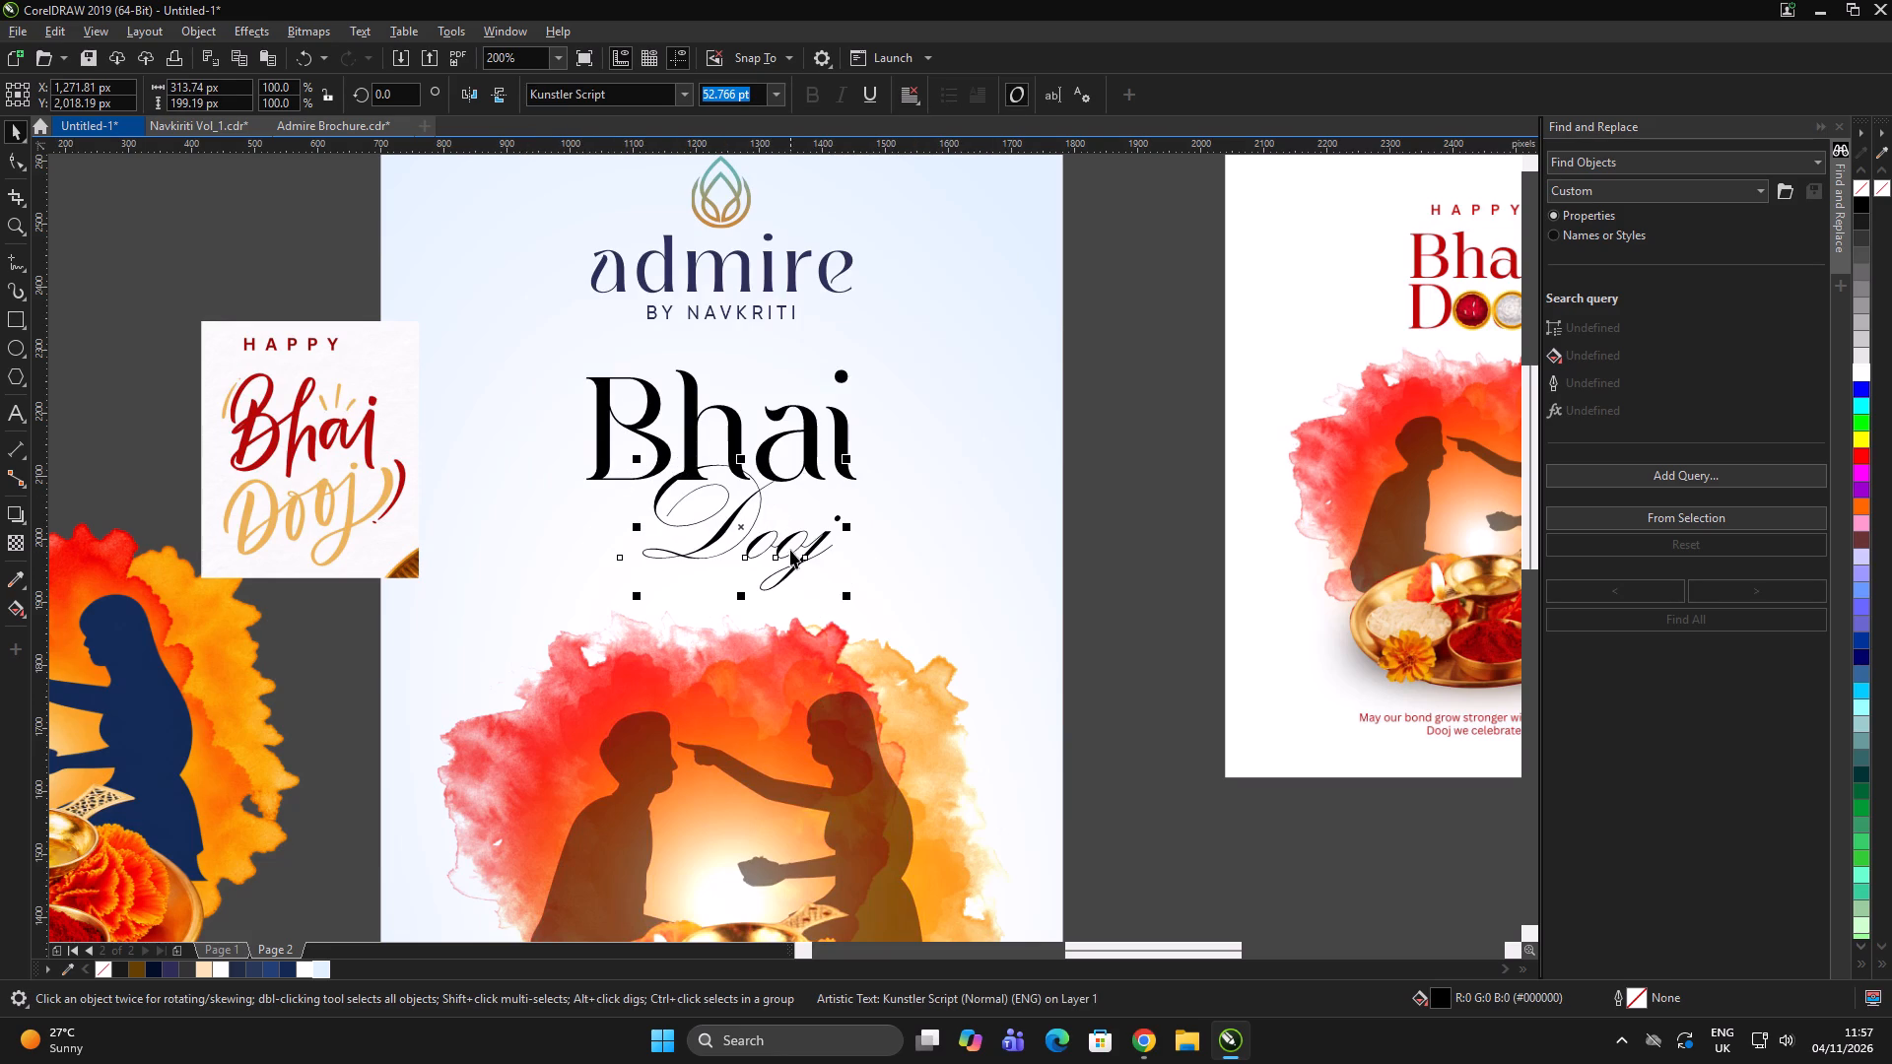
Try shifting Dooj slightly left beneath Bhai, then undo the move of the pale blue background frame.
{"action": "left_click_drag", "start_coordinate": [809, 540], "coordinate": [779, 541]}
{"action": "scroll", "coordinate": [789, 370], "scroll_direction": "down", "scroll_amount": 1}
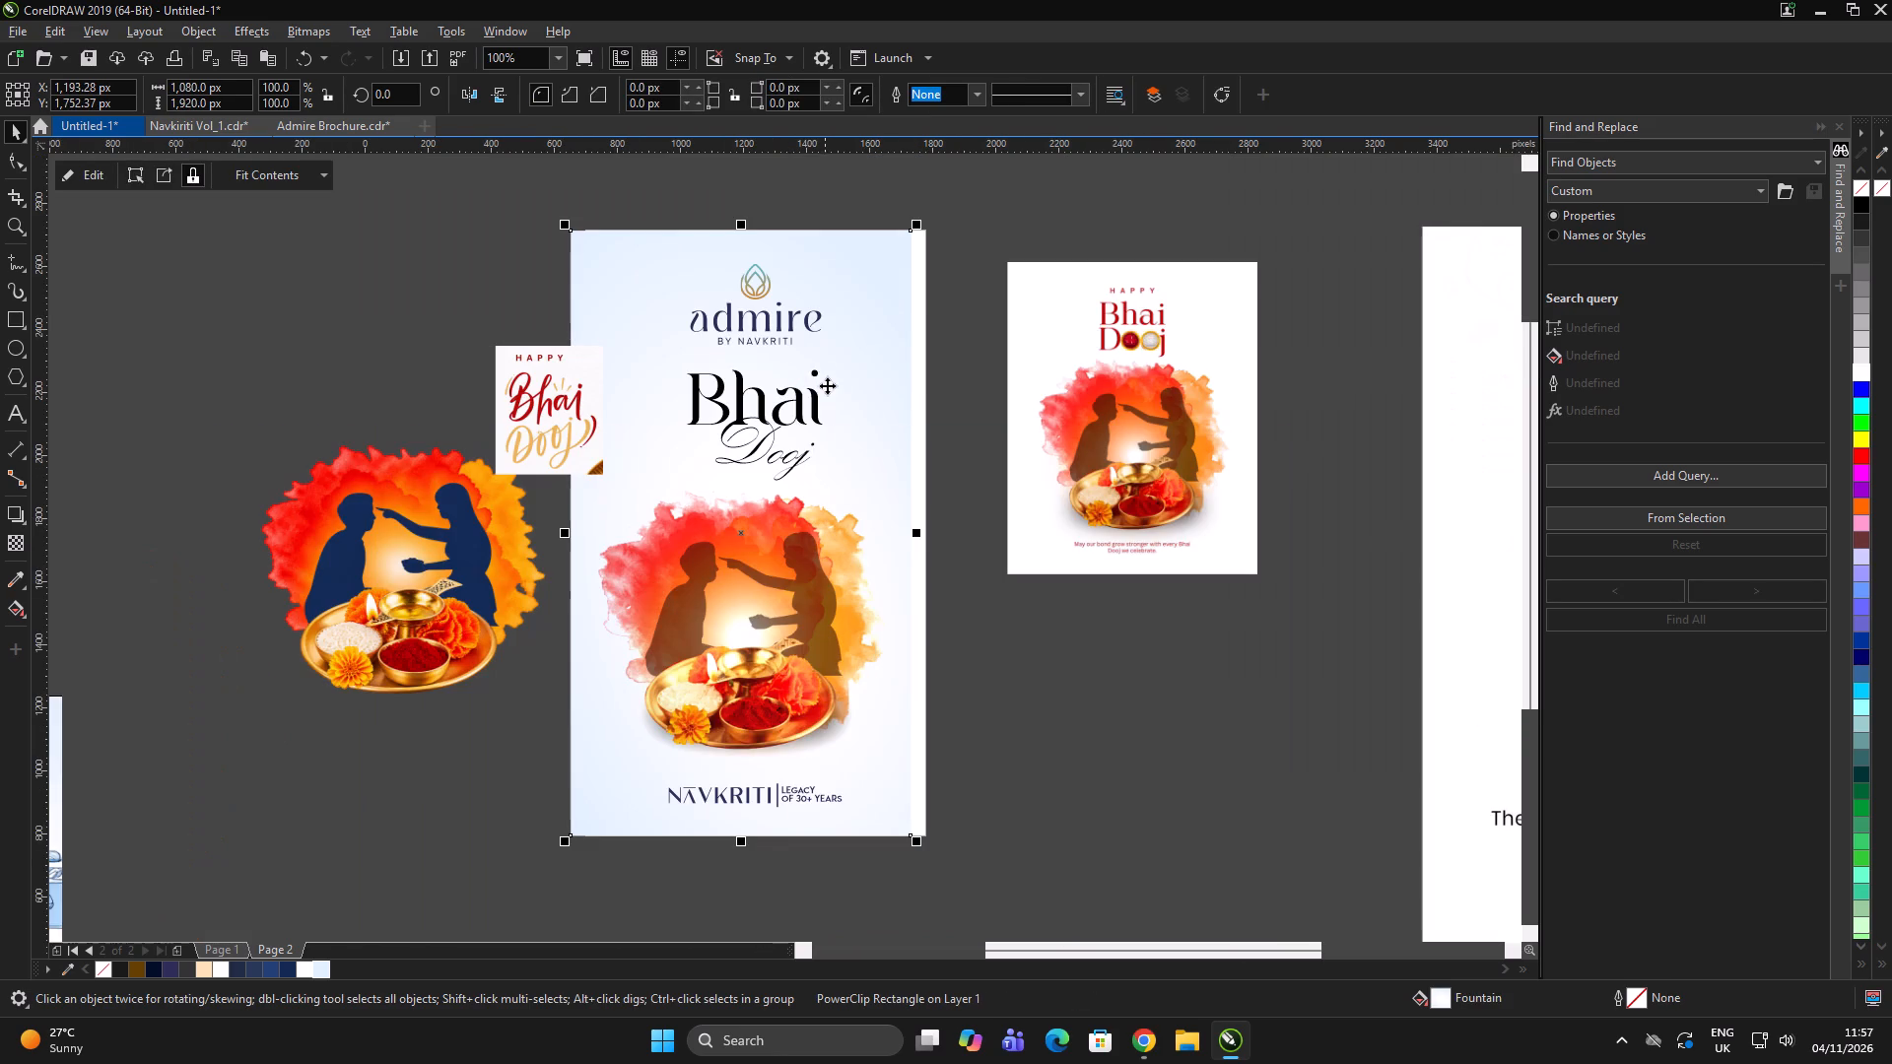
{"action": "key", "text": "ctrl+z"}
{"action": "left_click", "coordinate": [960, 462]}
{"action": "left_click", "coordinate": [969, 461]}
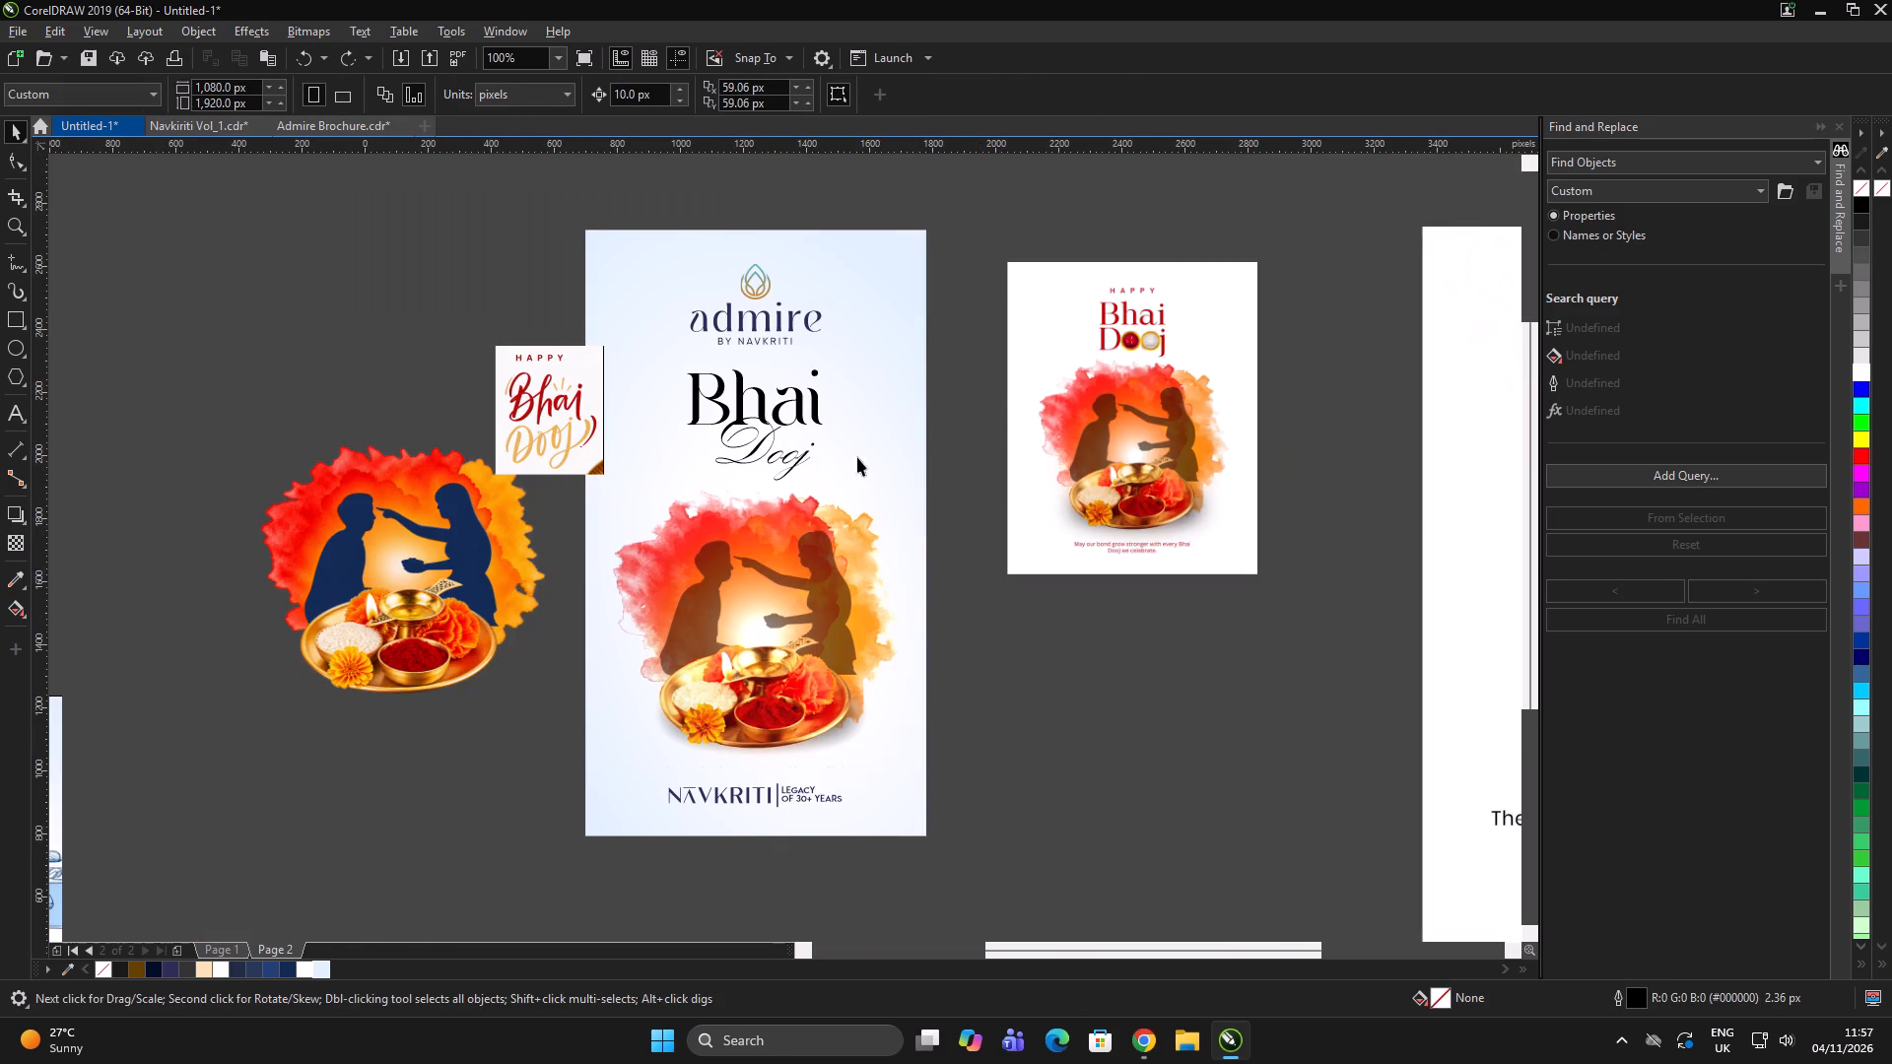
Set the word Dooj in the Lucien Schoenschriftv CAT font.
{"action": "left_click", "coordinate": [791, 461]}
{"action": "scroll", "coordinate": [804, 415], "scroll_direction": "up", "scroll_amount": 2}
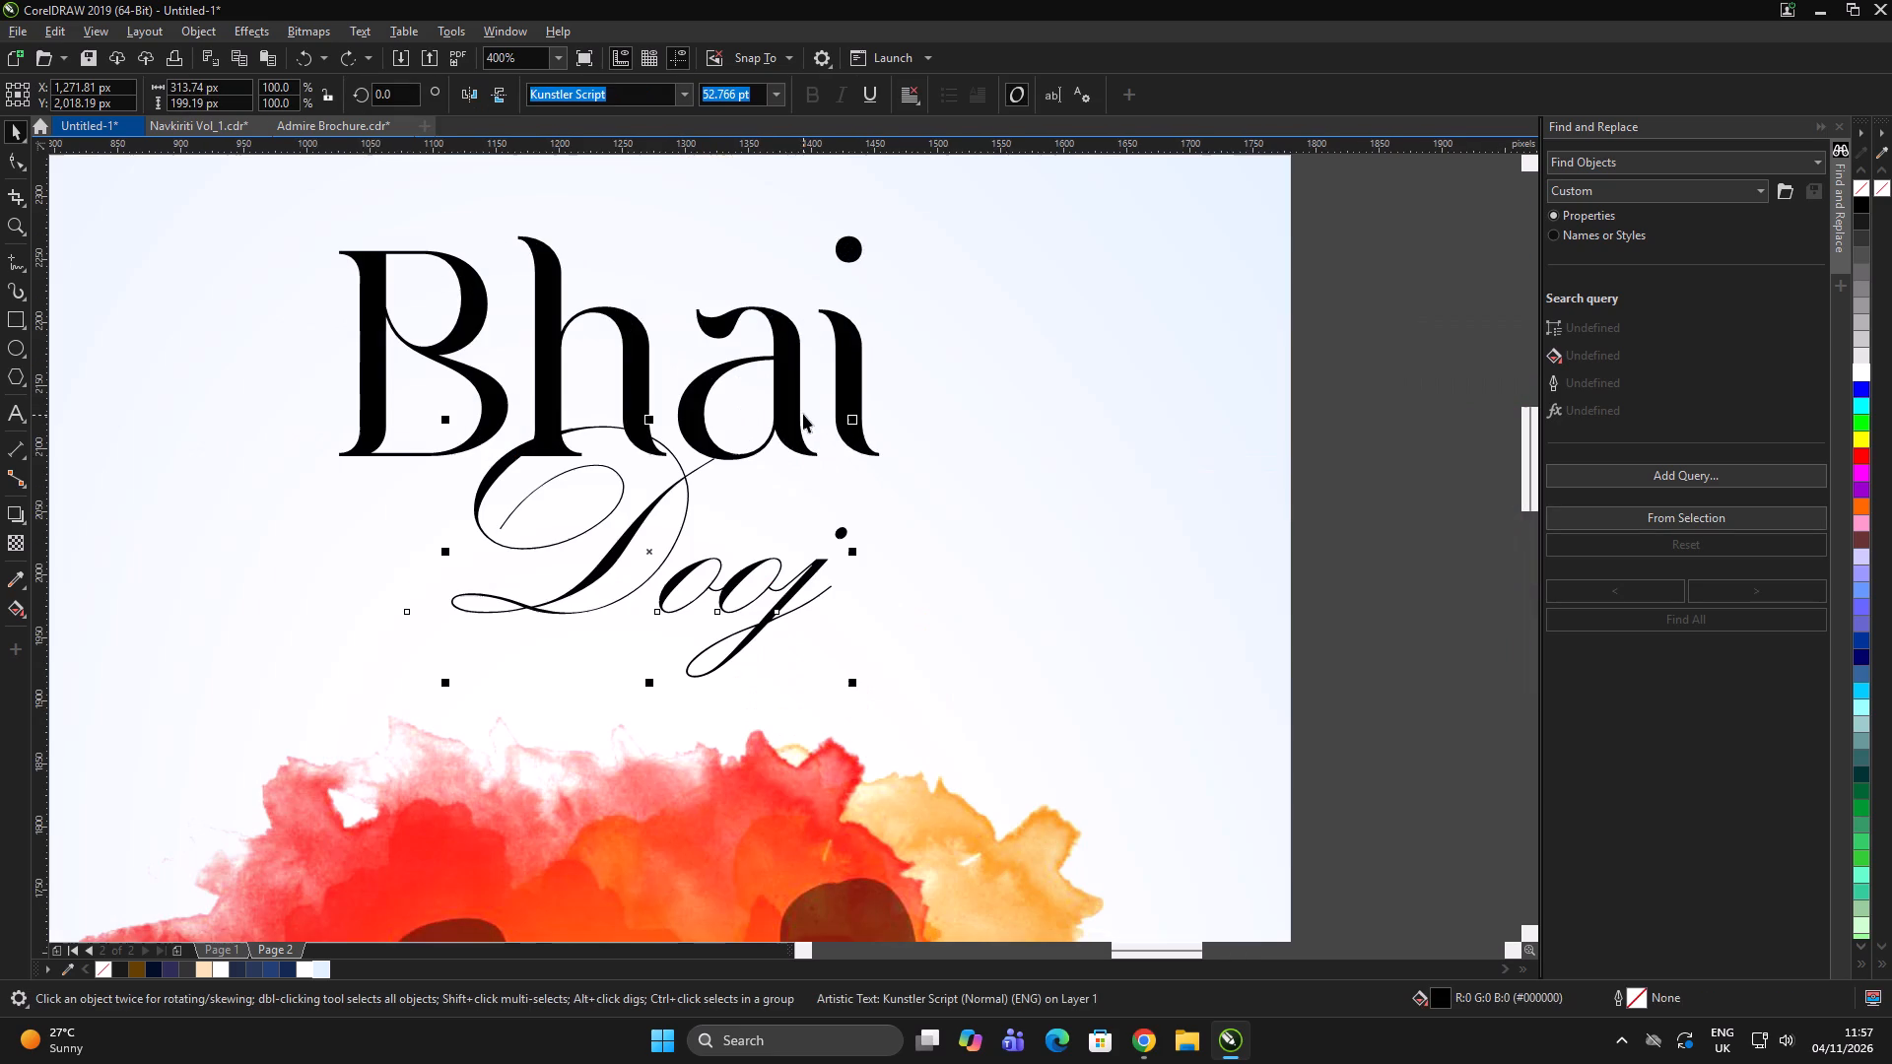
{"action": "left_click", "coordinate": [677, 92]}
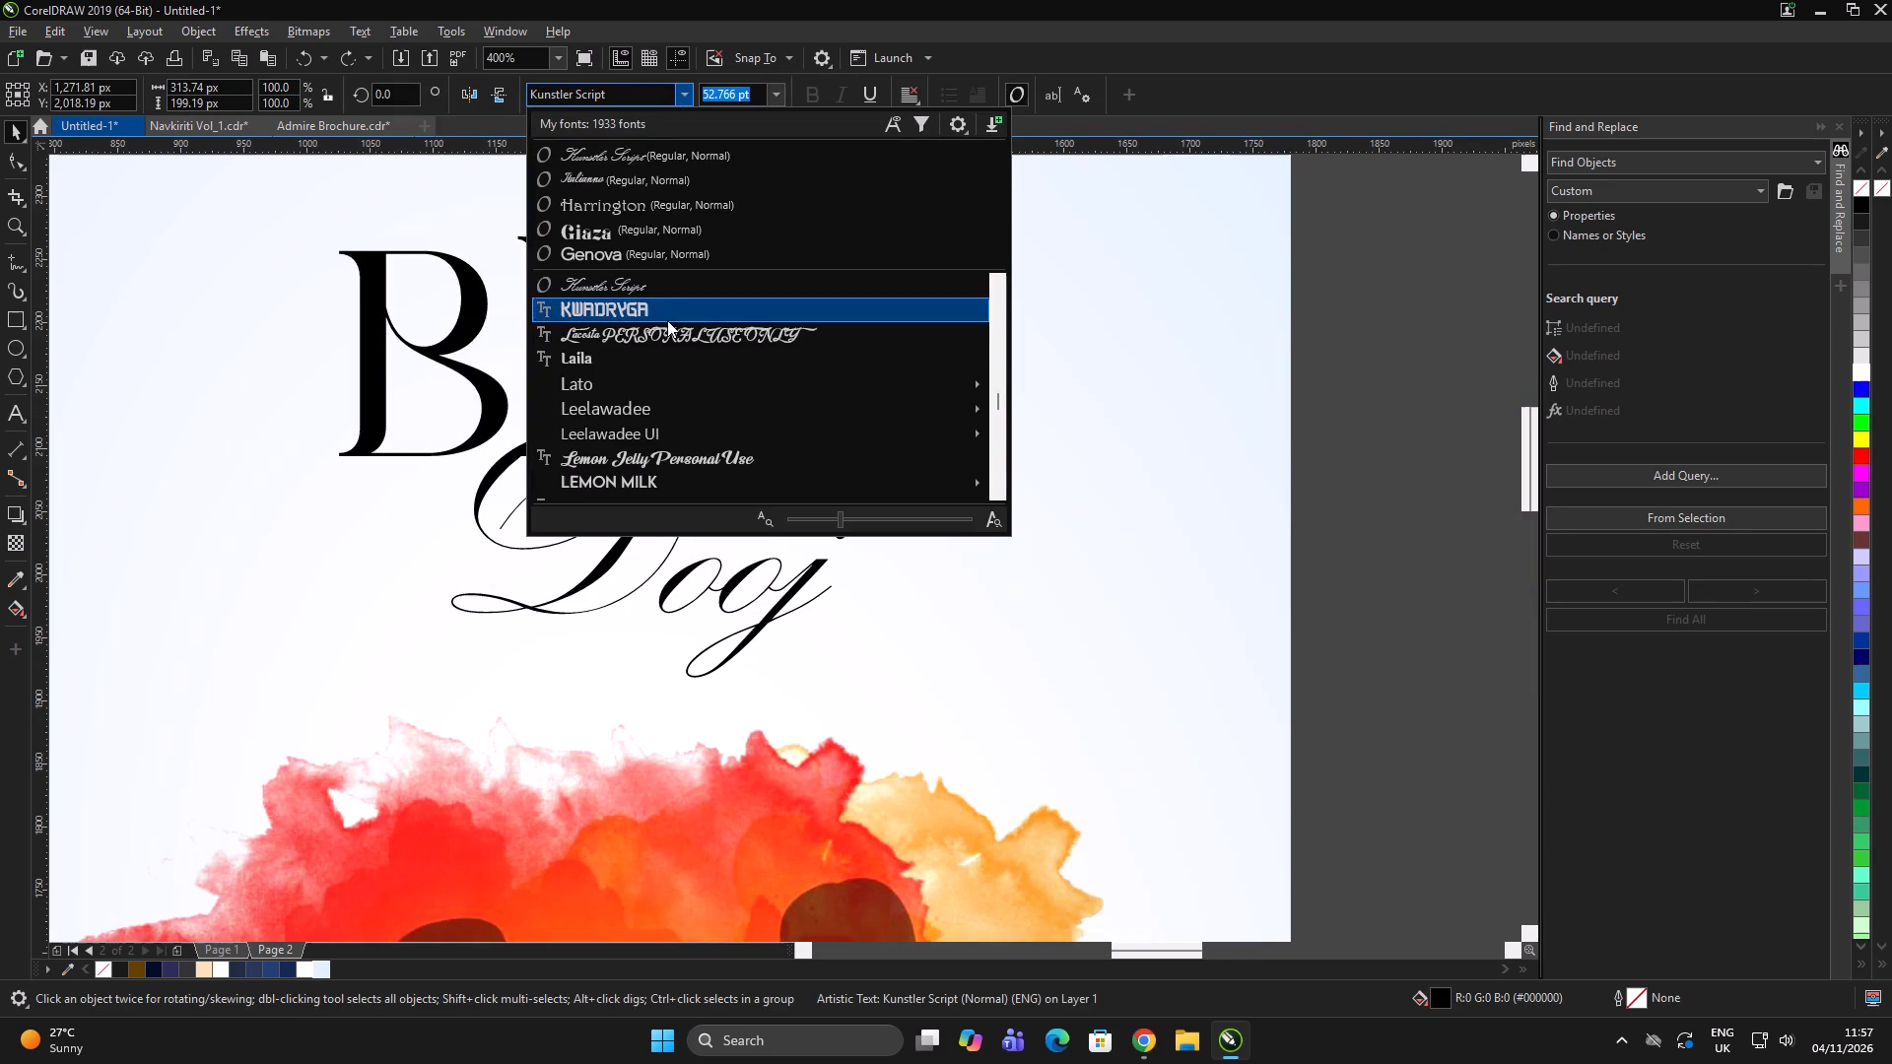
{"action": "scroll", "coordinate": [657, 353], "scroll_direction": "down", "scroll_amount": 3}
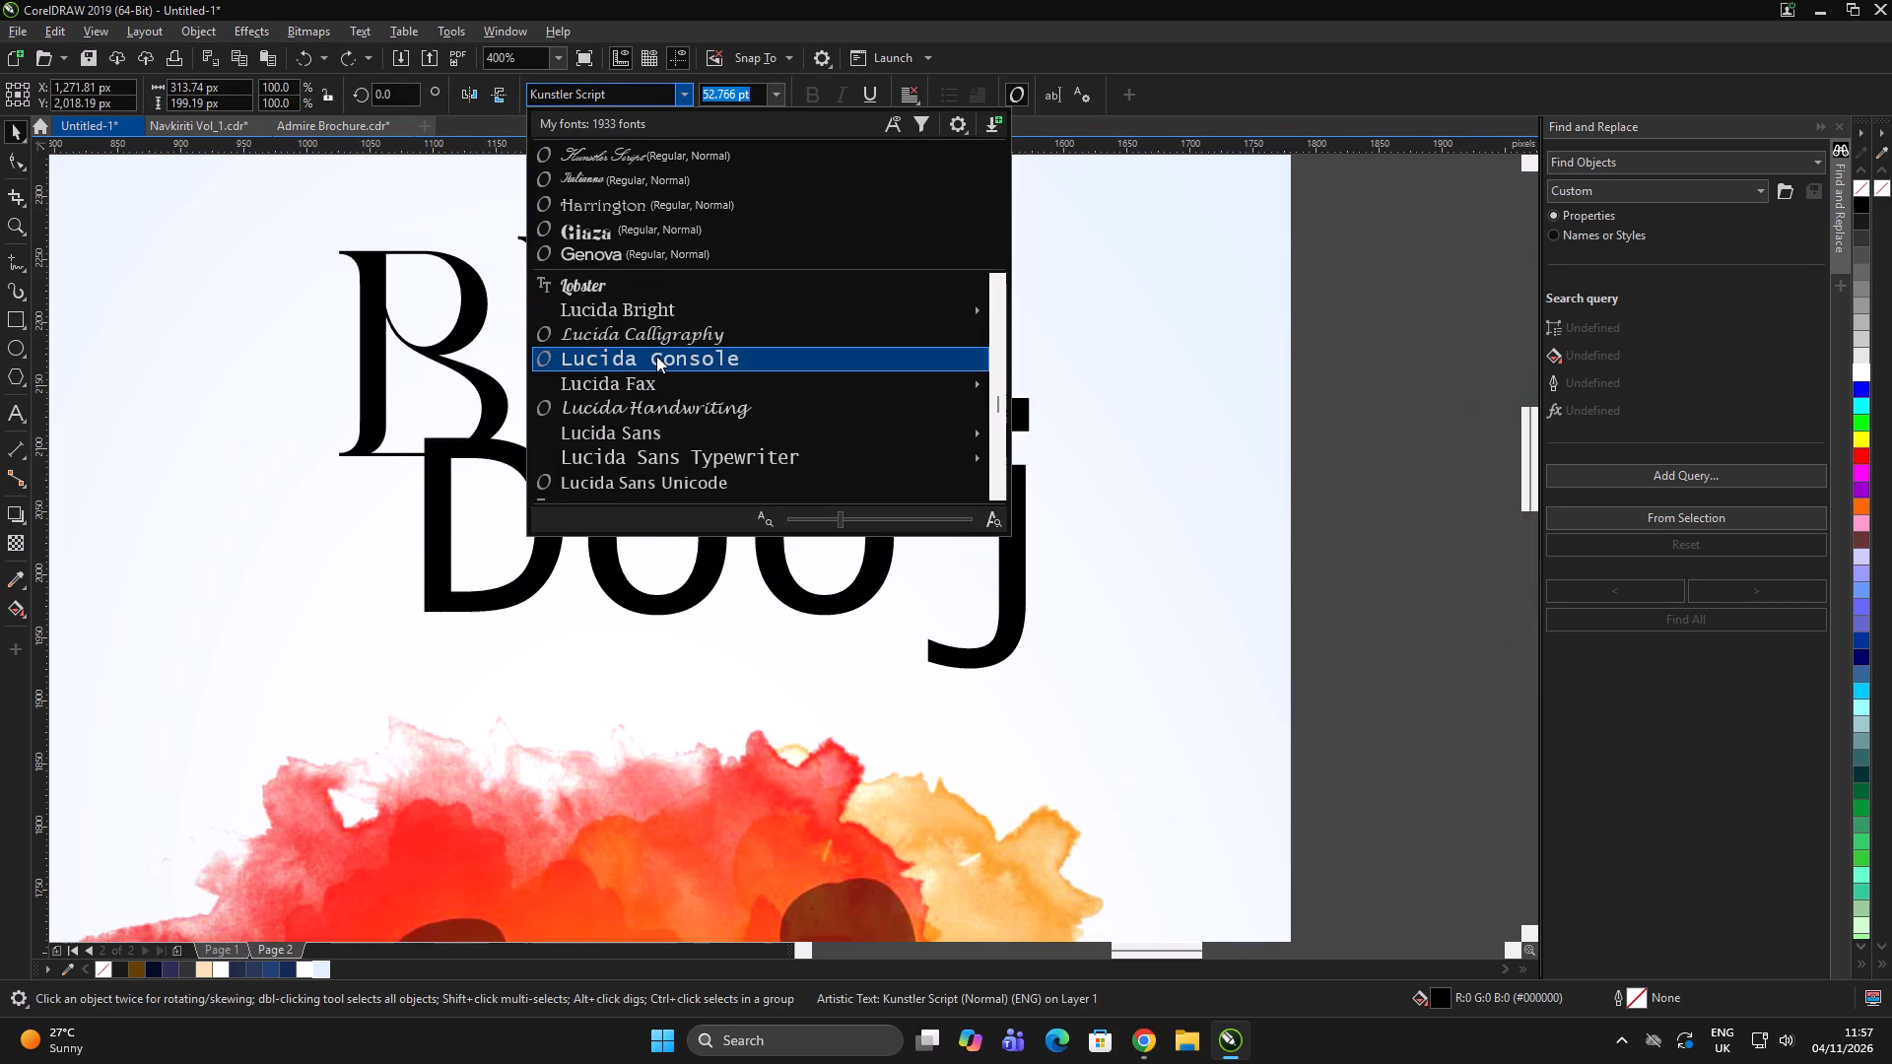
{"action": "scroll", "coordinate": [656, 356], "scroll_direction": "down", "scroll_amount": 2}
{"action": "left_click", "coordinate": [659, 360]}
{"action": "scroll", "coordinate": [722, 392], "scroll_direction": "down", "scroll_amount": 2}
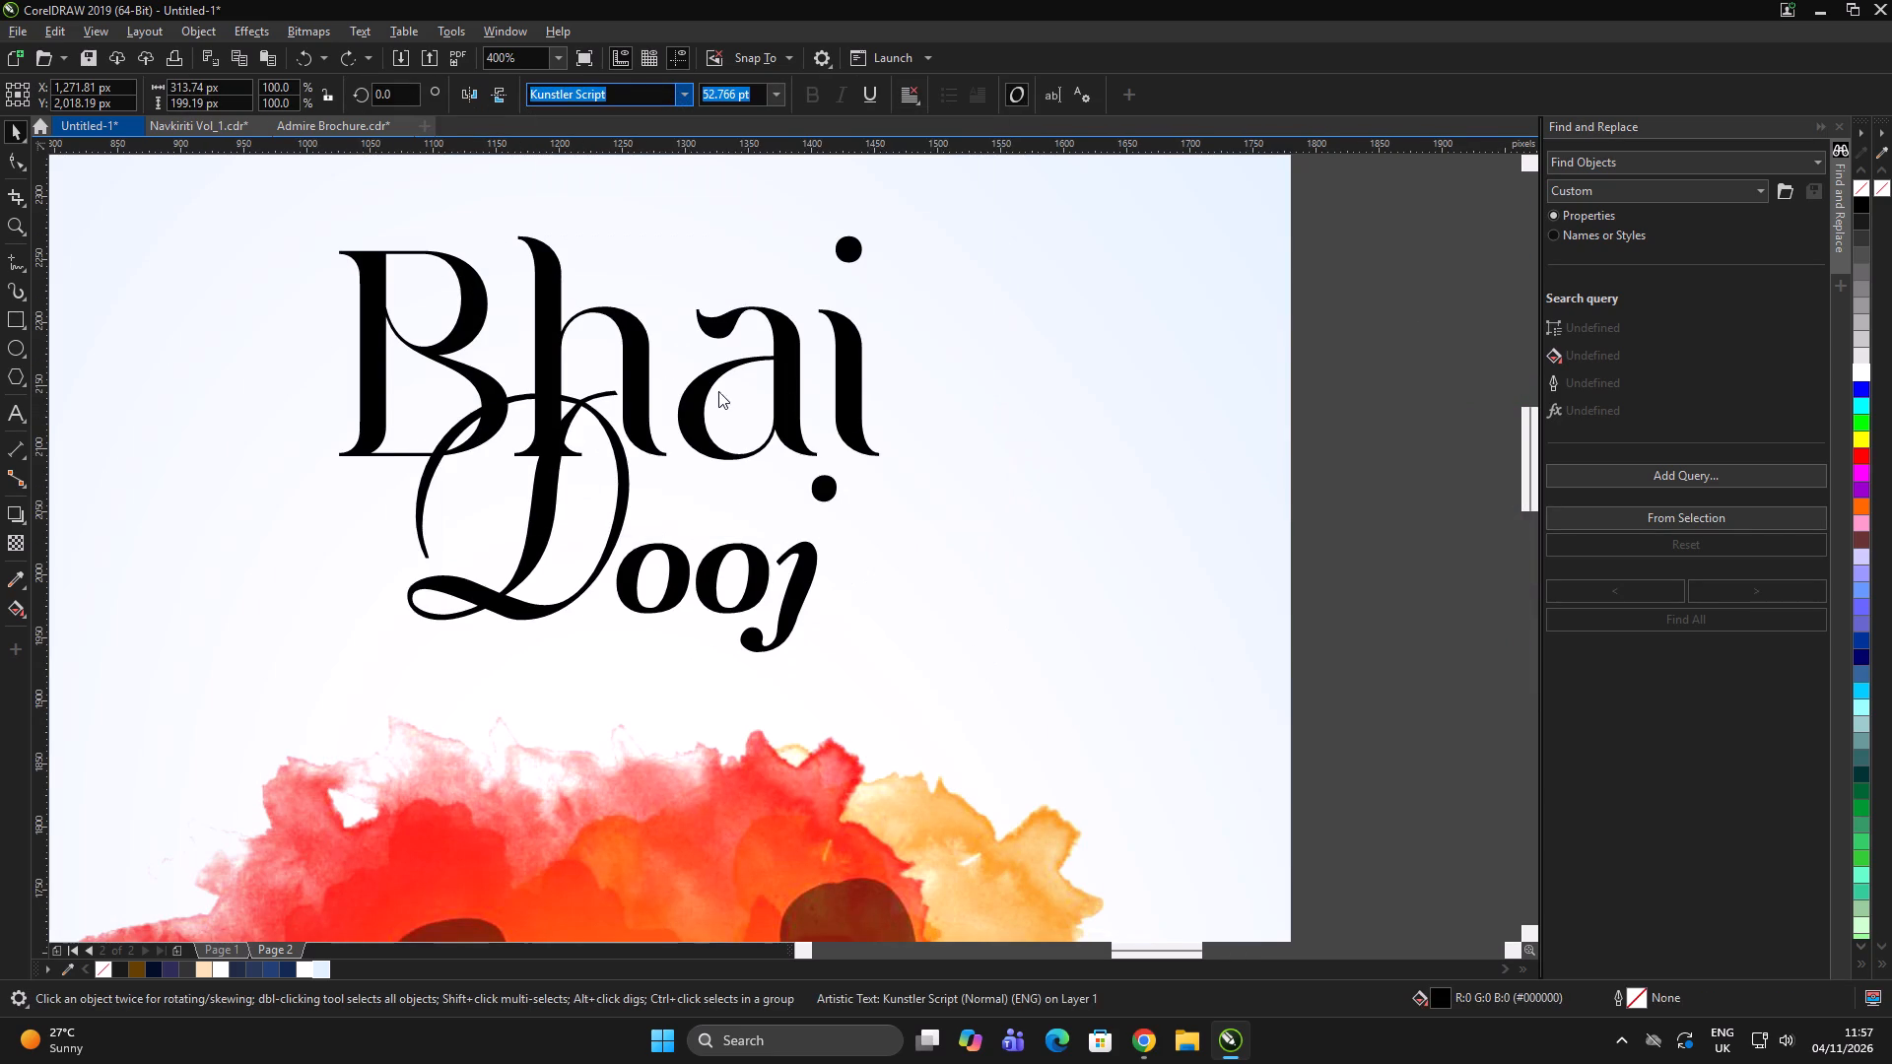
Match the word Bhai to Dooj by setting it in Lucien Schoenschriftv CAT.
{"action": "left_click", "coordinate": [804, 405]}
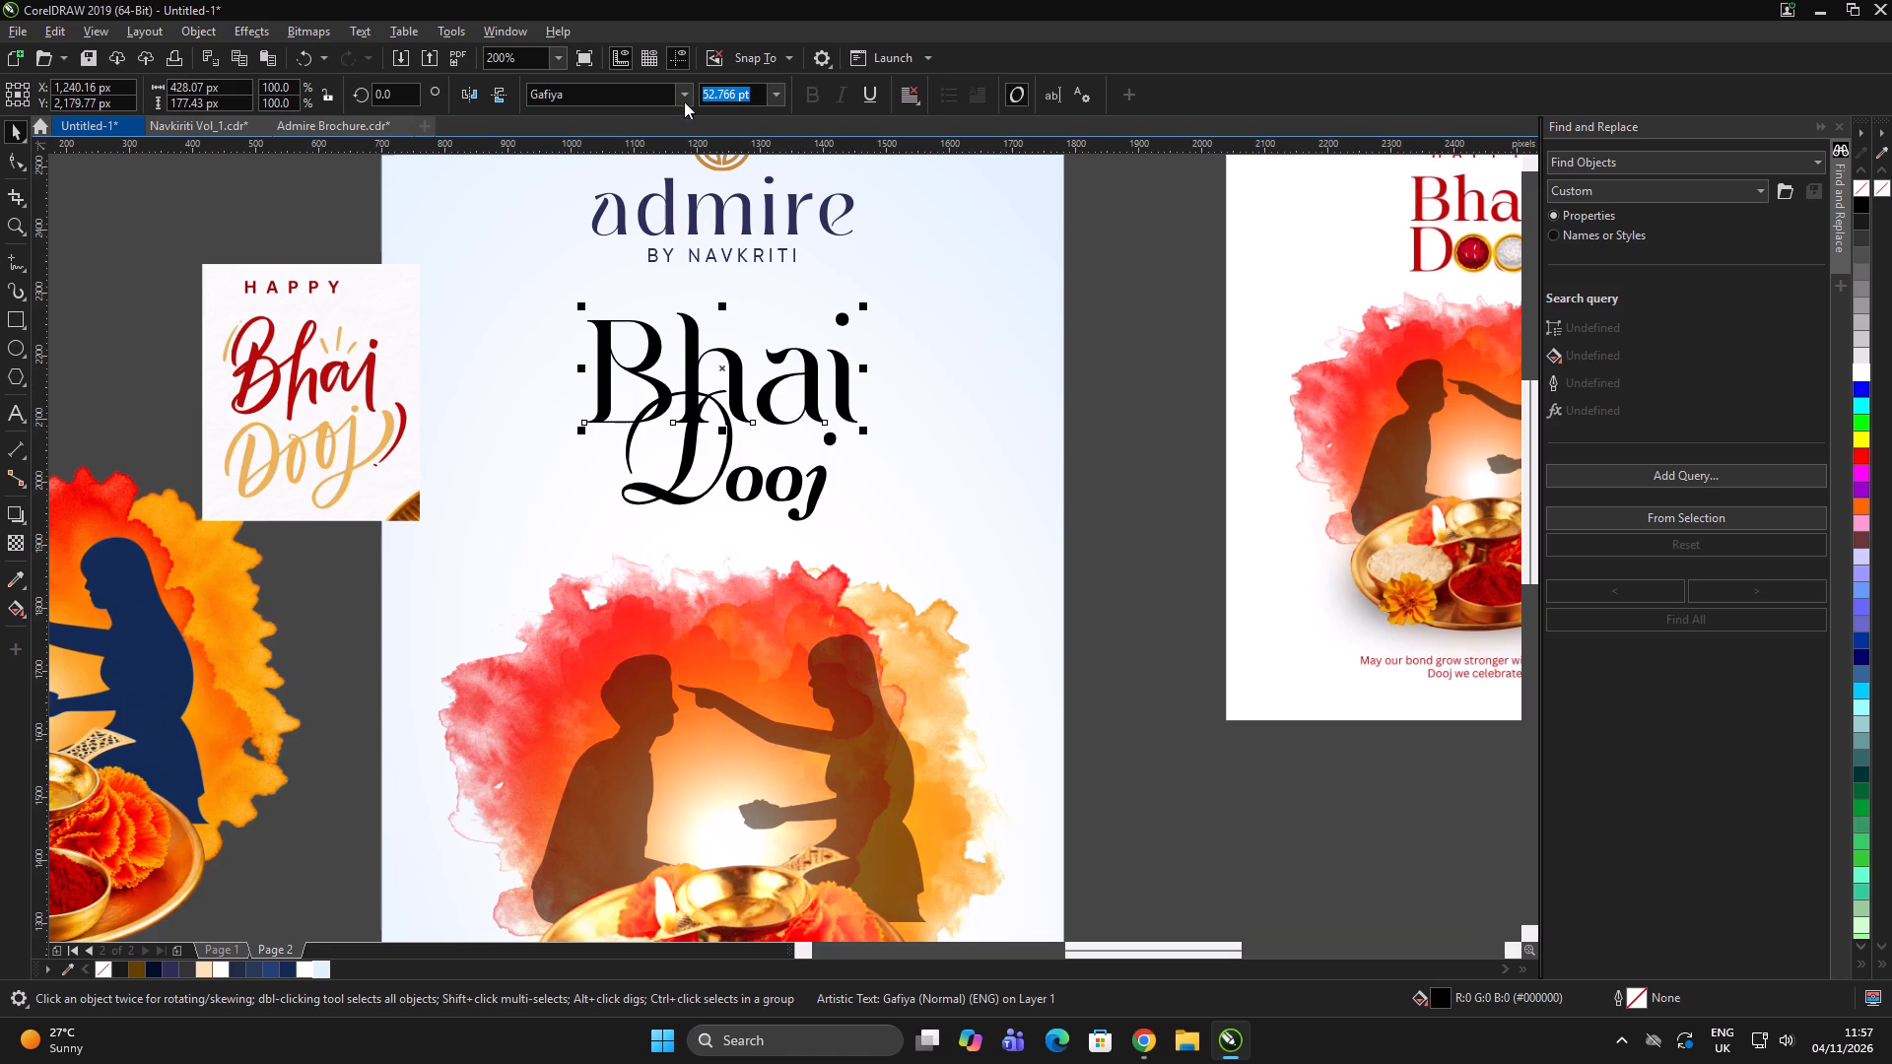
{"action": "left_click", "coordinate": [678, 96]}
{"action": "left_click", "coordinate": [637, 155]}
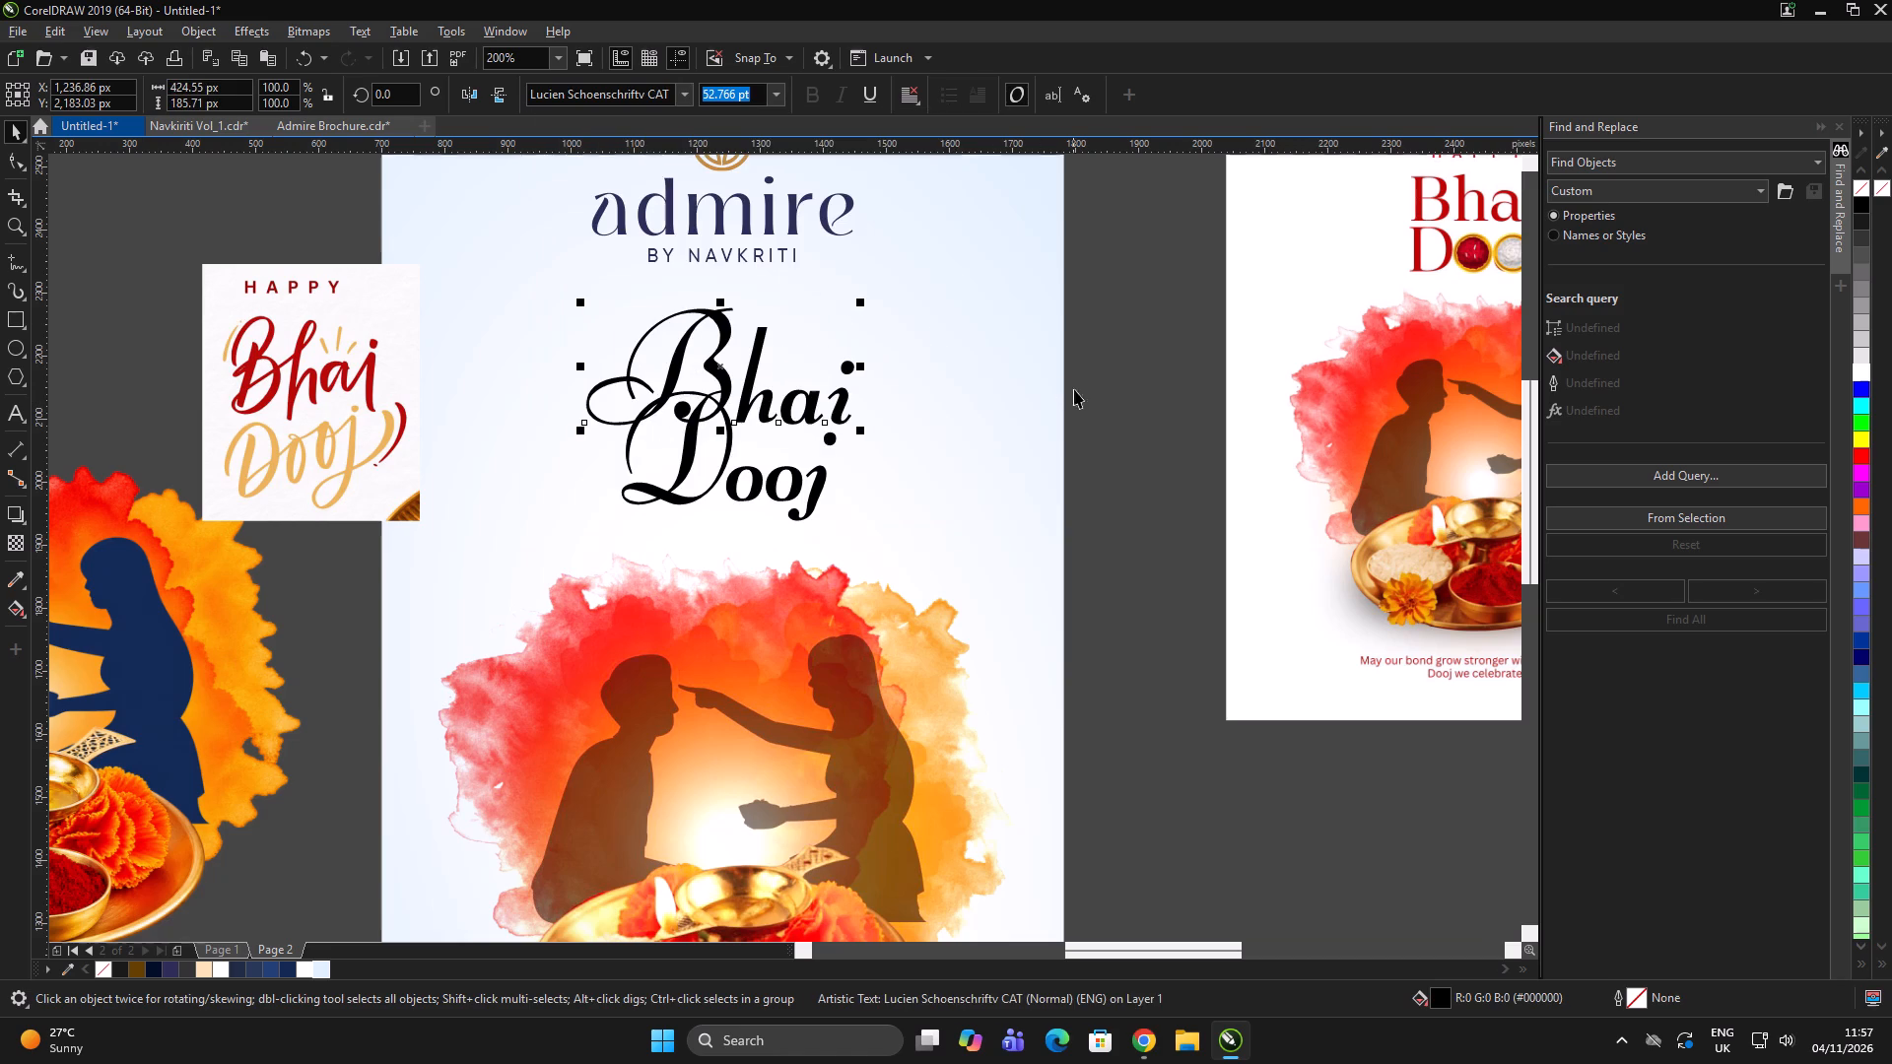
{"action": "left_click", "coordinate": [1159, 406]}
Set the word Bhai in Luxerova and centre it horizontally on the story background.
{"action": "left_click", "coordinate": [764, 414]}
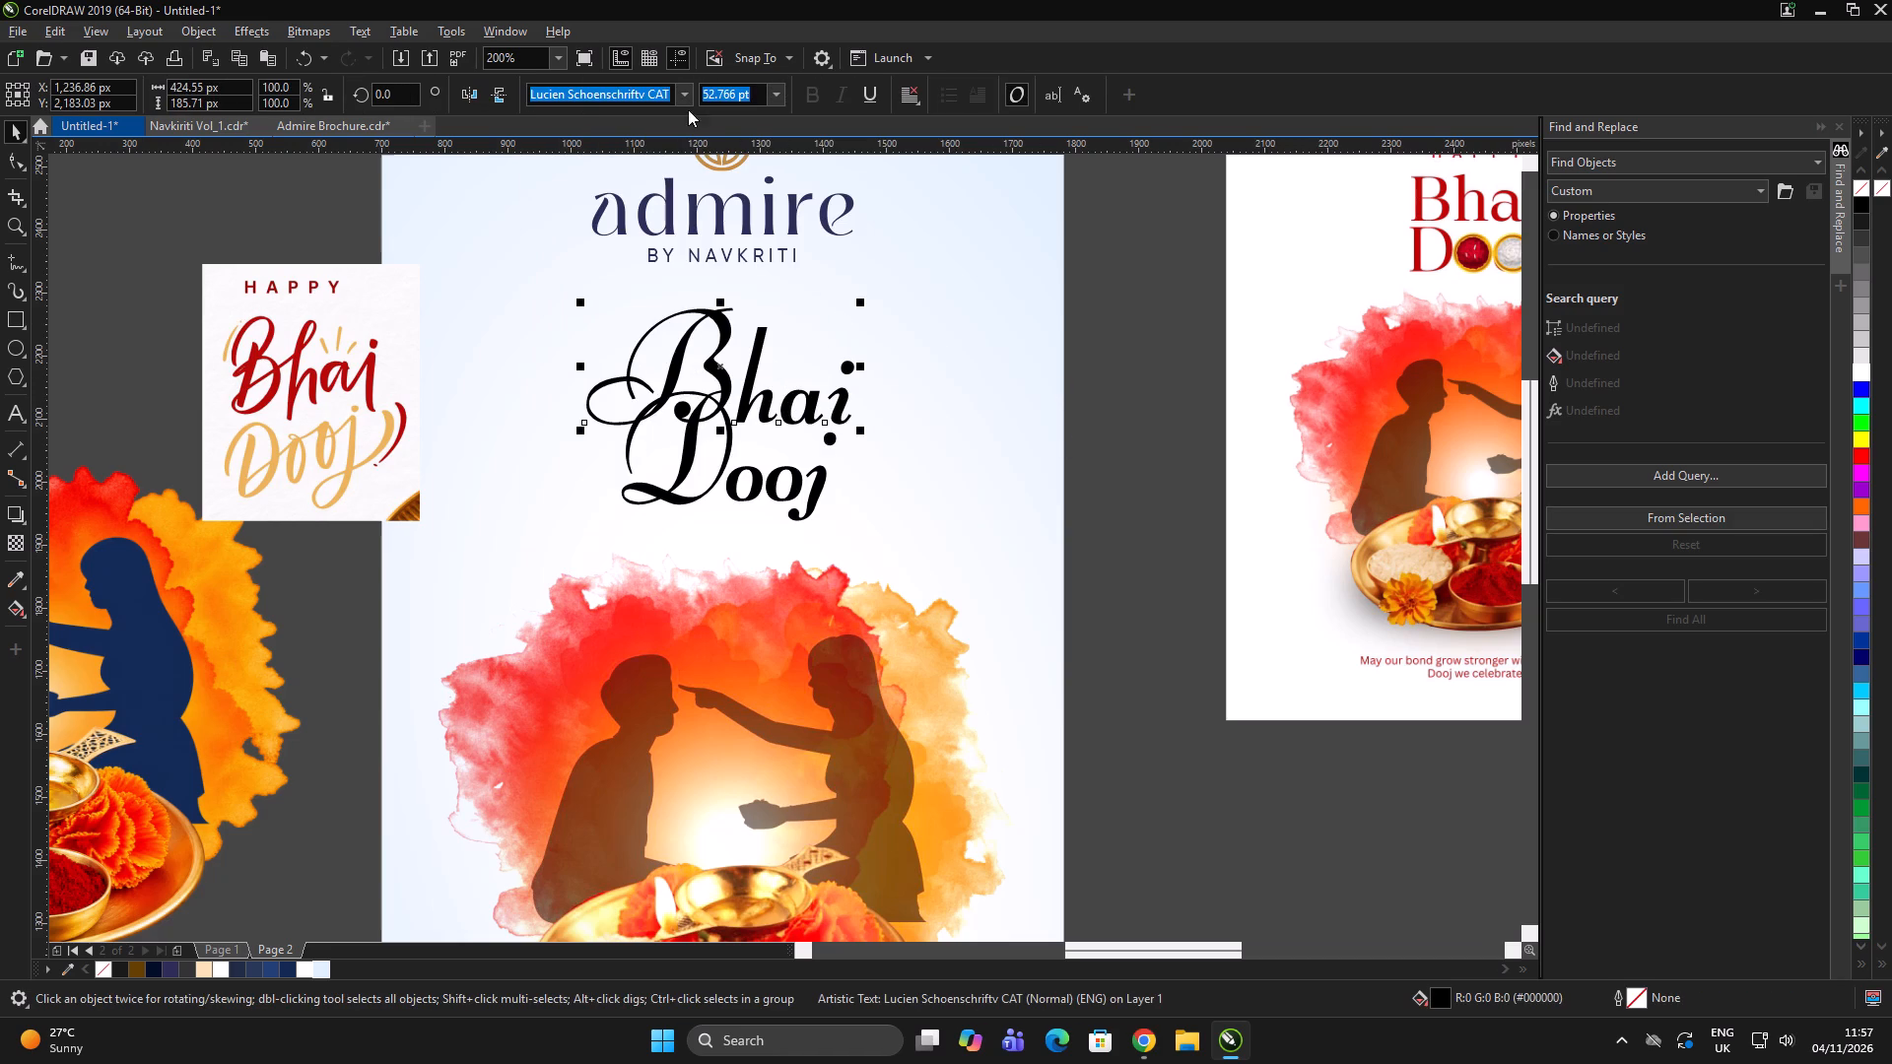
{"action": "left_click", "coordinate": [687, 100]}
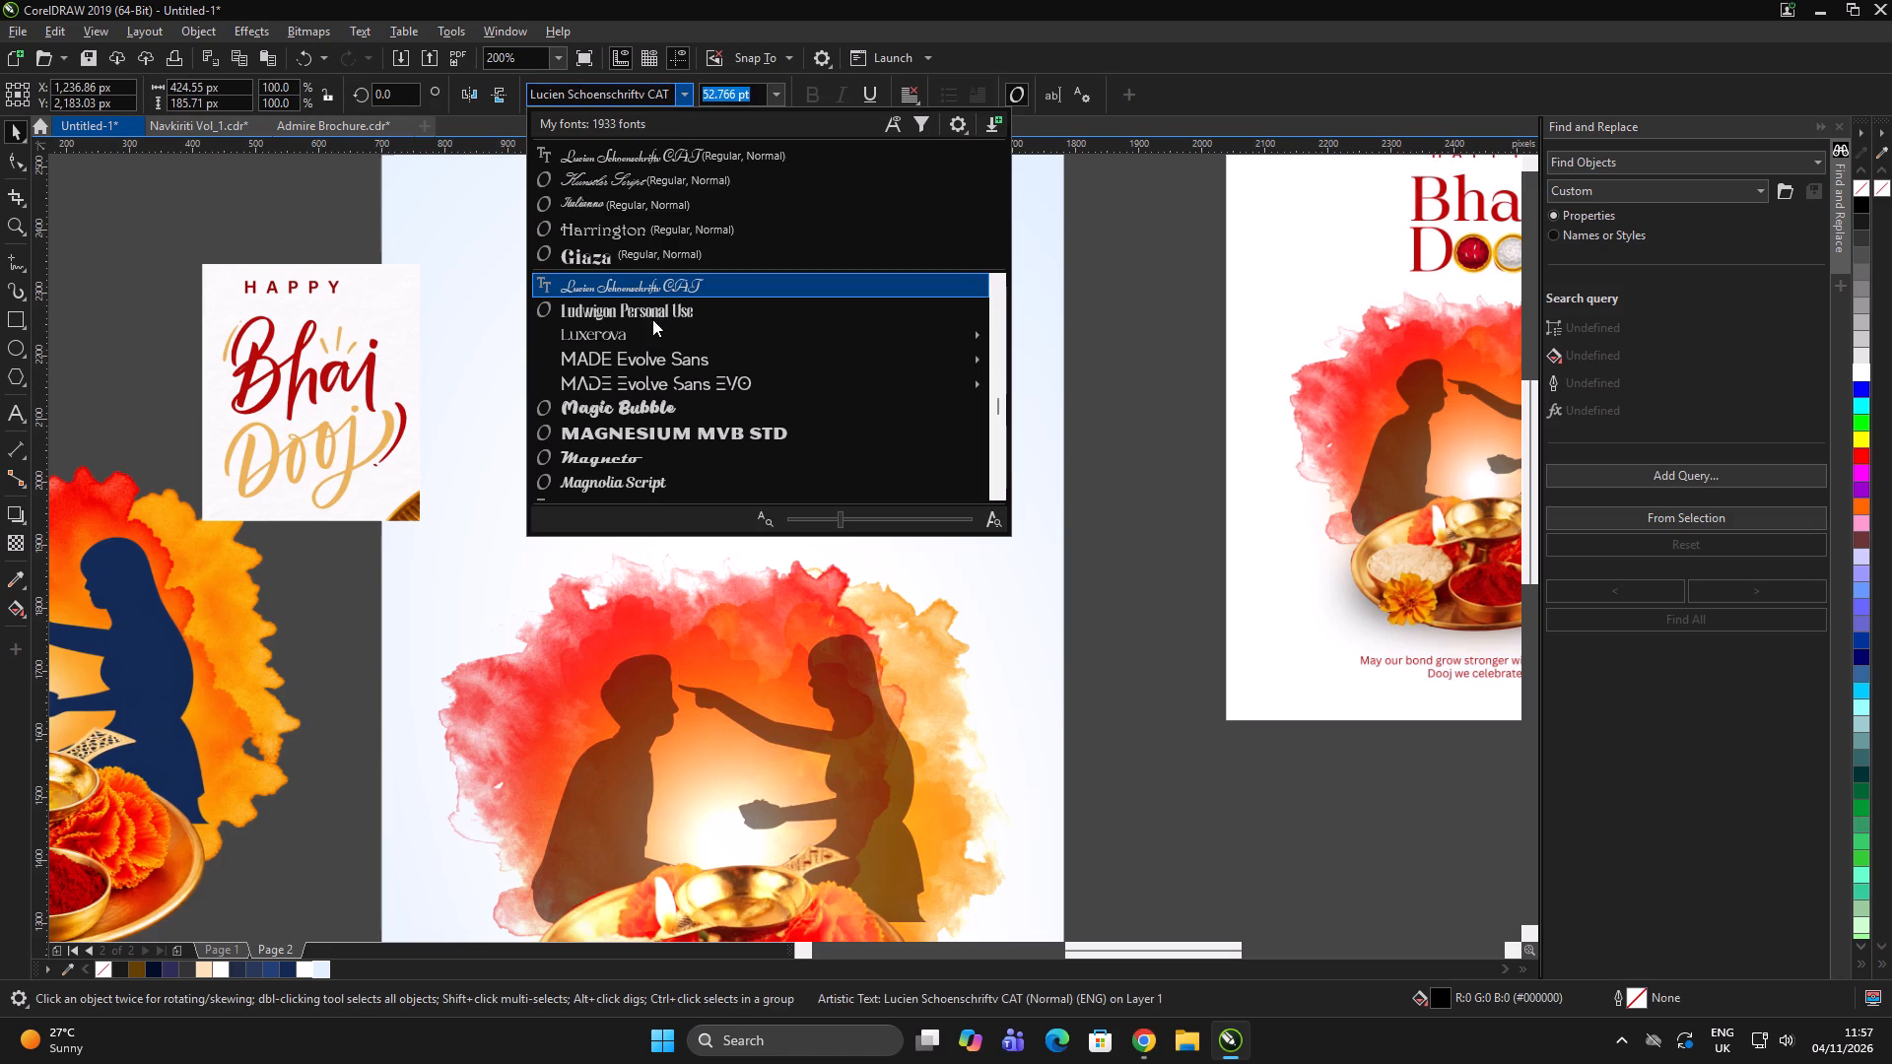
{"action": "left_click", "coordinate": [649, 326]}
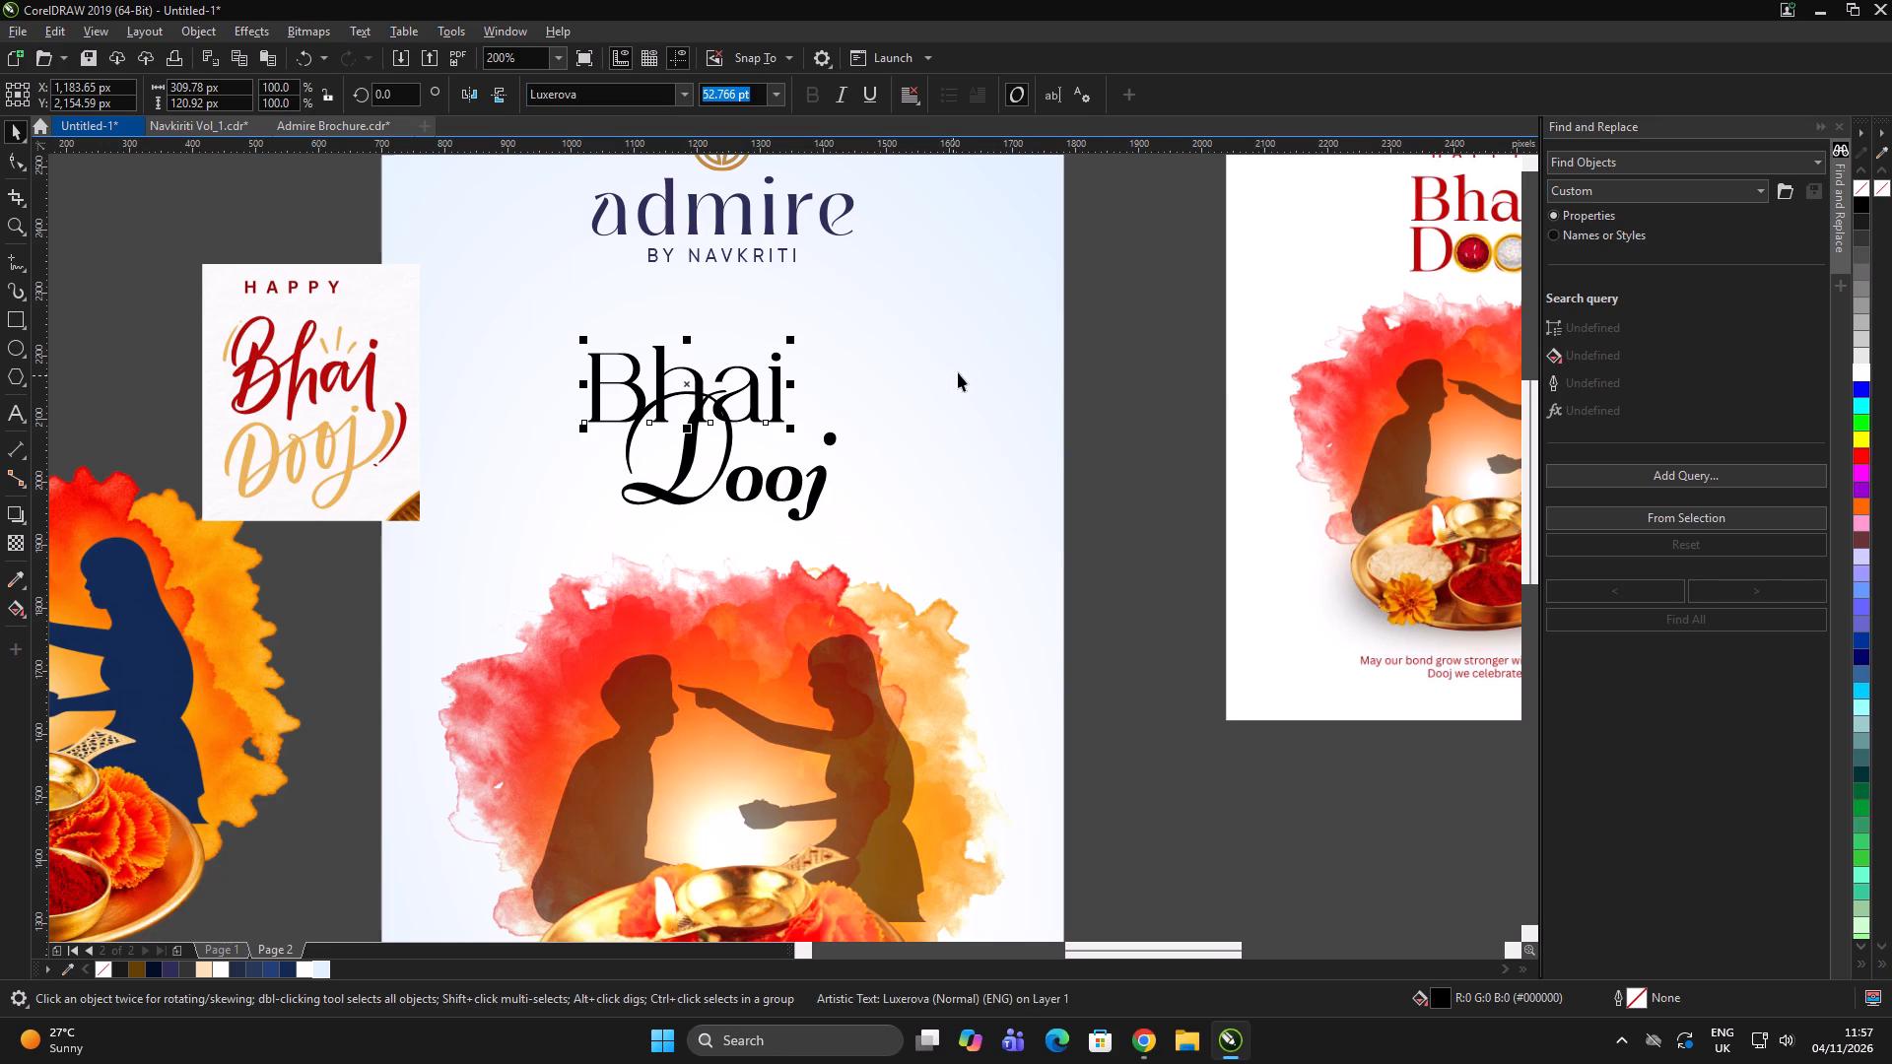
{"action": "left_click", "coordinate": [963, 366], "text": "shift"}
{"action": "key", "text": "c"}
{"action": "left_click", "coordinate": [1174, 375]}
Delete the separate script-style word Dooj.
{"action": "left_click", "coordinate": [807, 512]}
{"action": "key", "text": "Delete"}
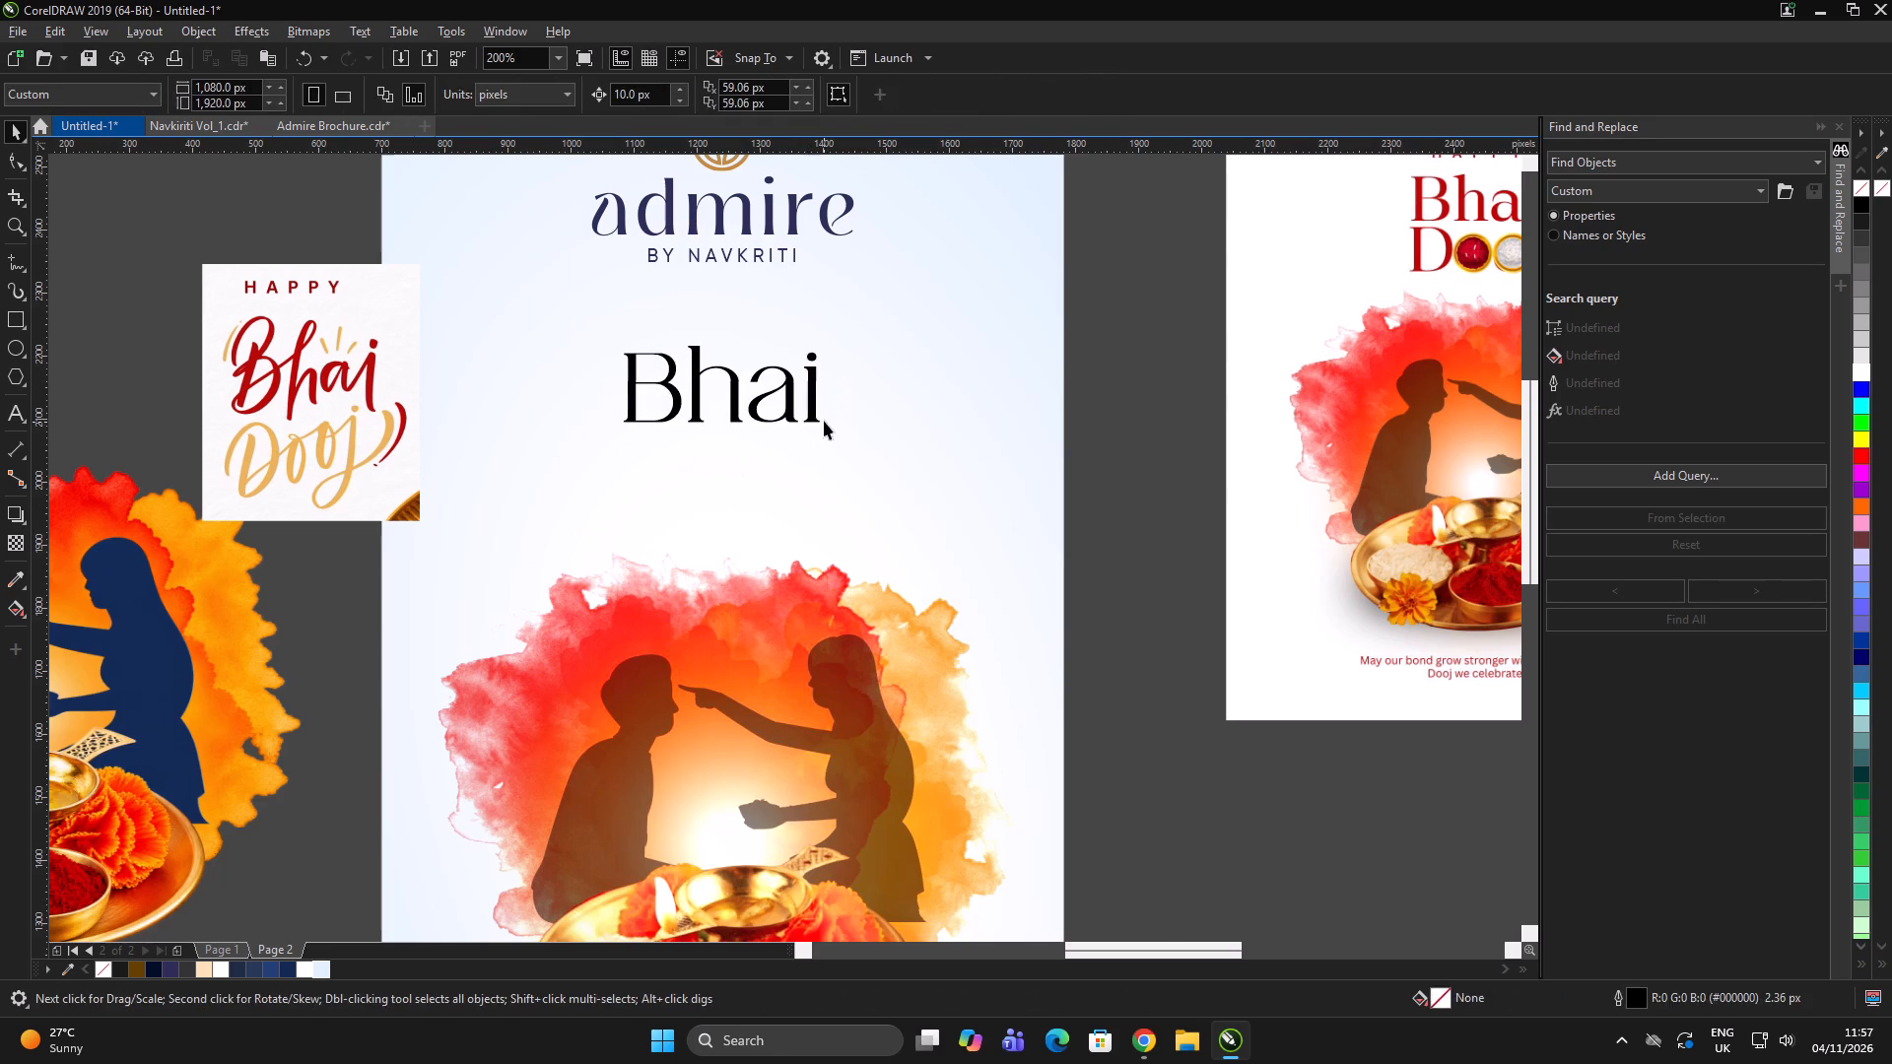
Add the word Dooj after Bhai in the same text object and change the lettering to Title Case.
{"action": "double_click", "coordinate": [811, 416]}
{"action": "key", "text": "Right"}
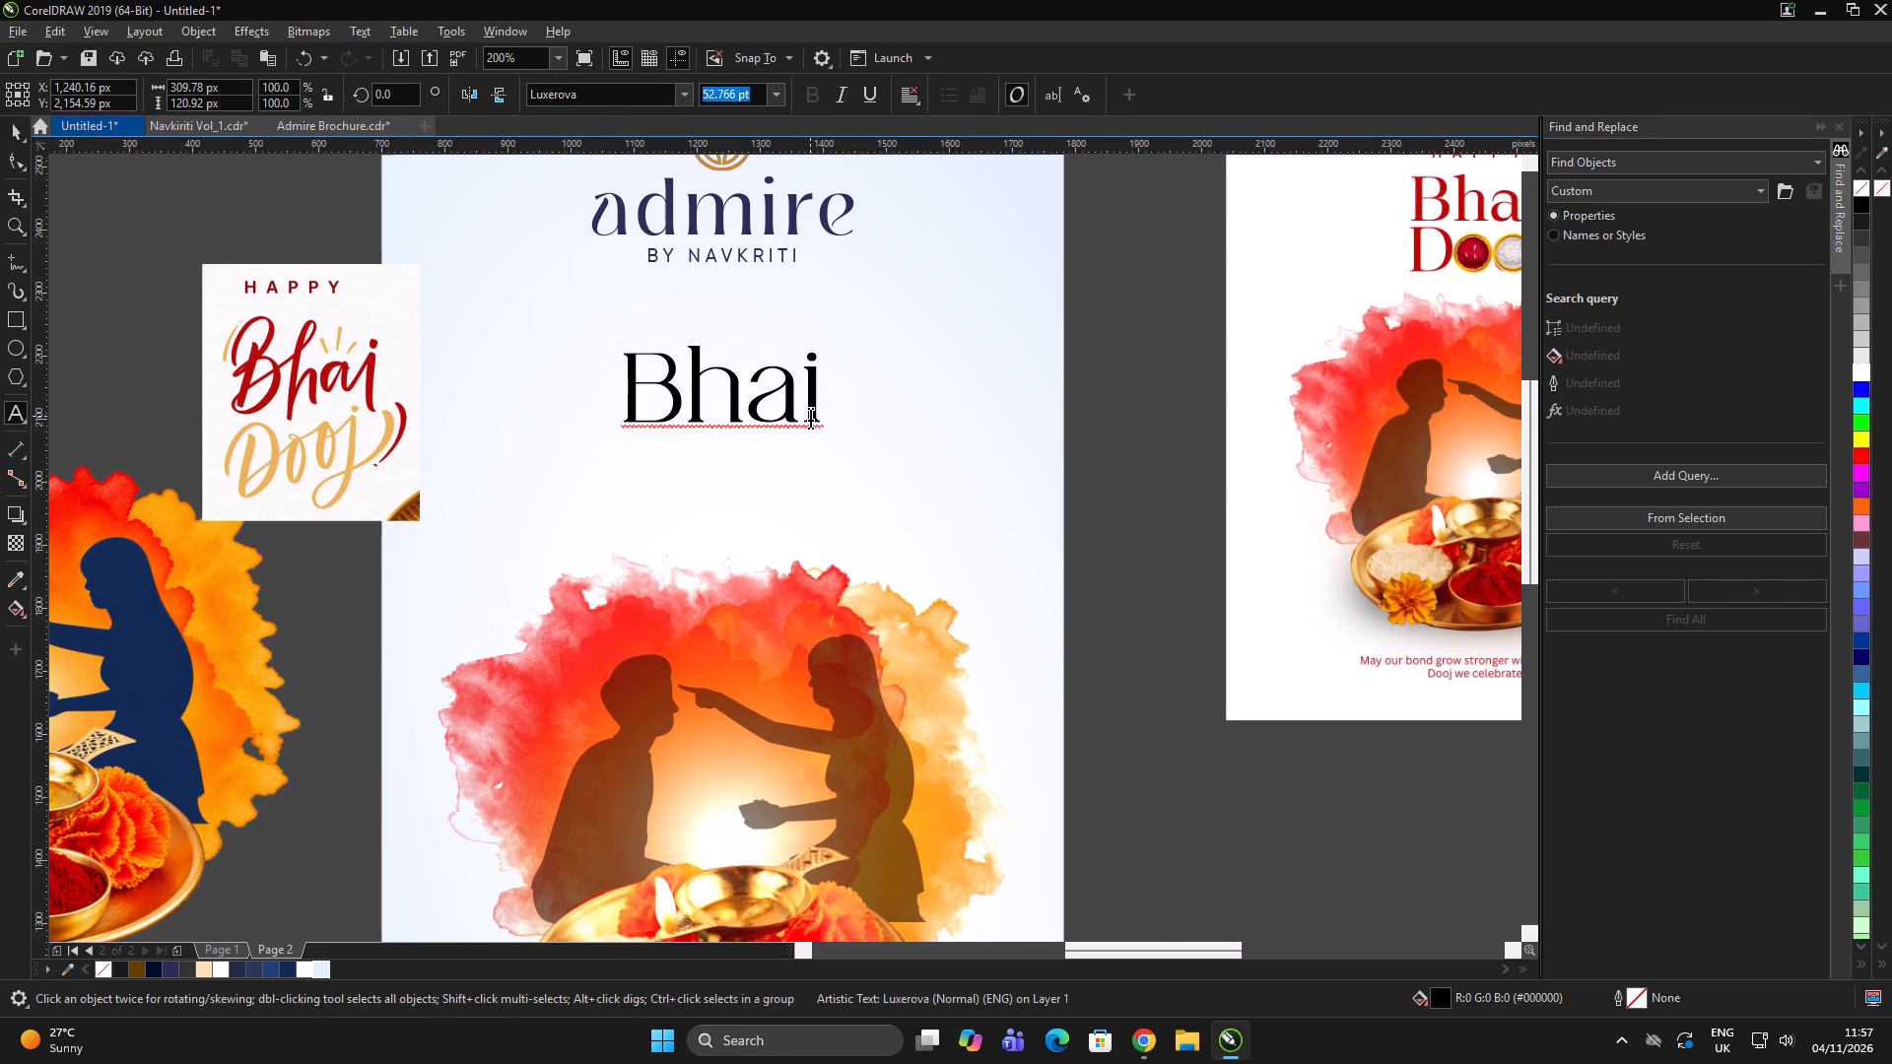
{"action": "key", "text": "space"}
{"action": "type", "text": "dooj"}
{"action": "key", "text": "ctrl+a"}
{"action": "key", "text": "shift+F3"}
{"action": "key", "text": "Down"}
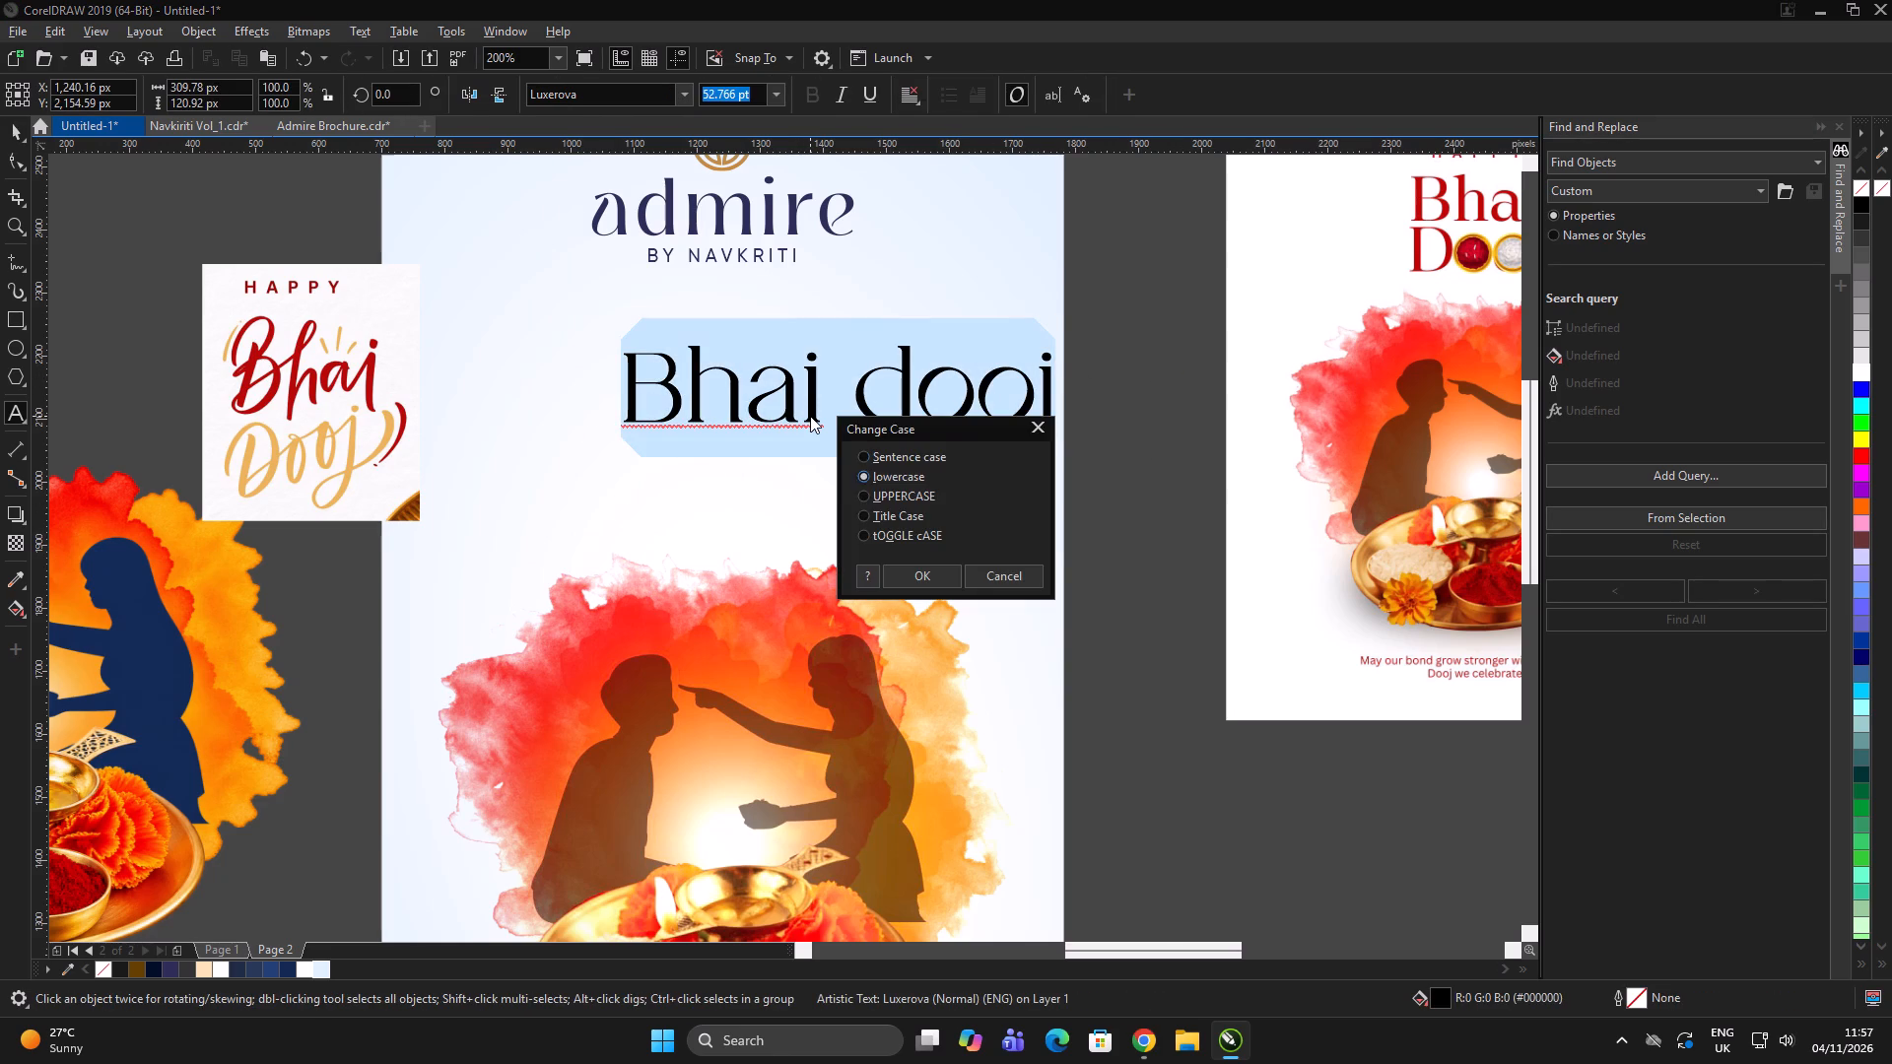
{"action": "key", "text": "Down"}
{"action": "key", "text": "Down"}
{"action": "key", "text": "Return"}
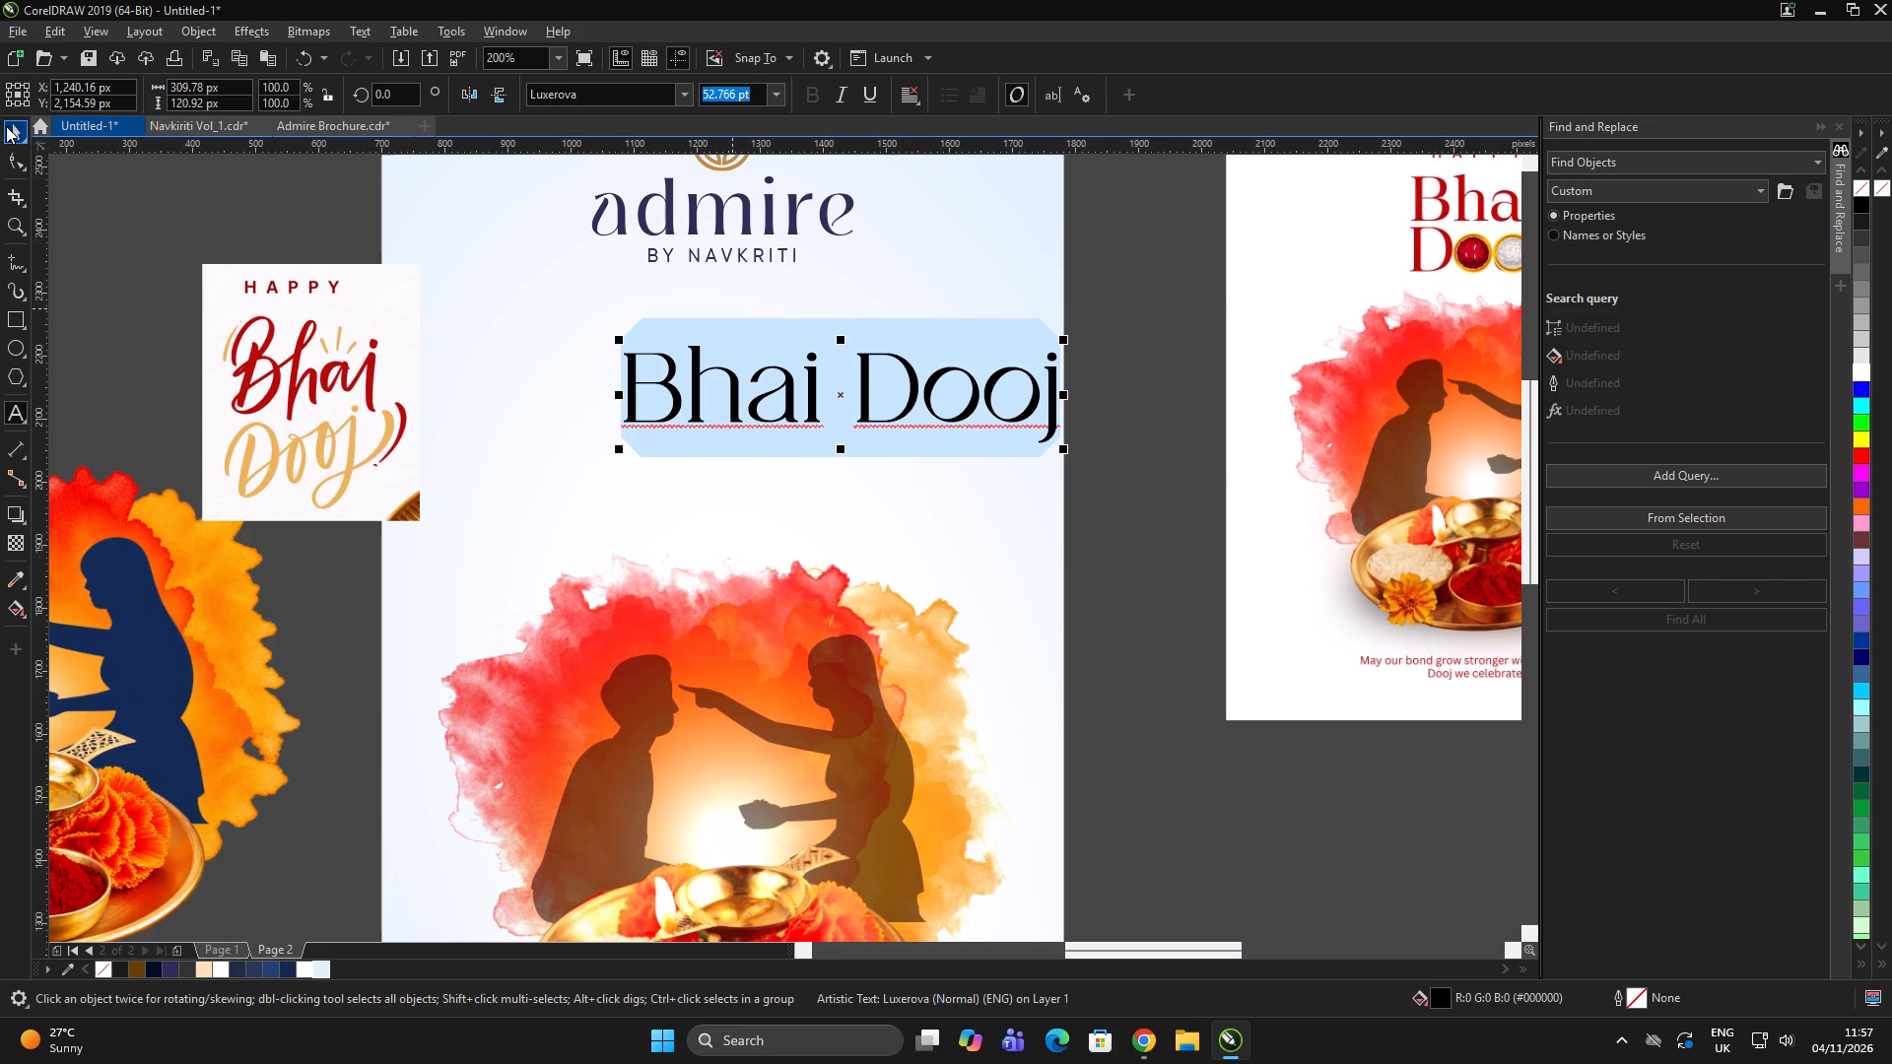
Centre the Bhai Dooj line horizontally on the background and shift it slightly down.
{"action": "left_click", "coordinate": [8, 125]}
{"action": "left_click", "coordinate": [992, 548], "text": "shift"}
{"action": "key", "text": "c"}
{"action": "left_click", "coordinate": [1142, 450]}
{"action": "left_click_drag", "start_coordinate": [933, 422], "coordinate": [936, 438]}
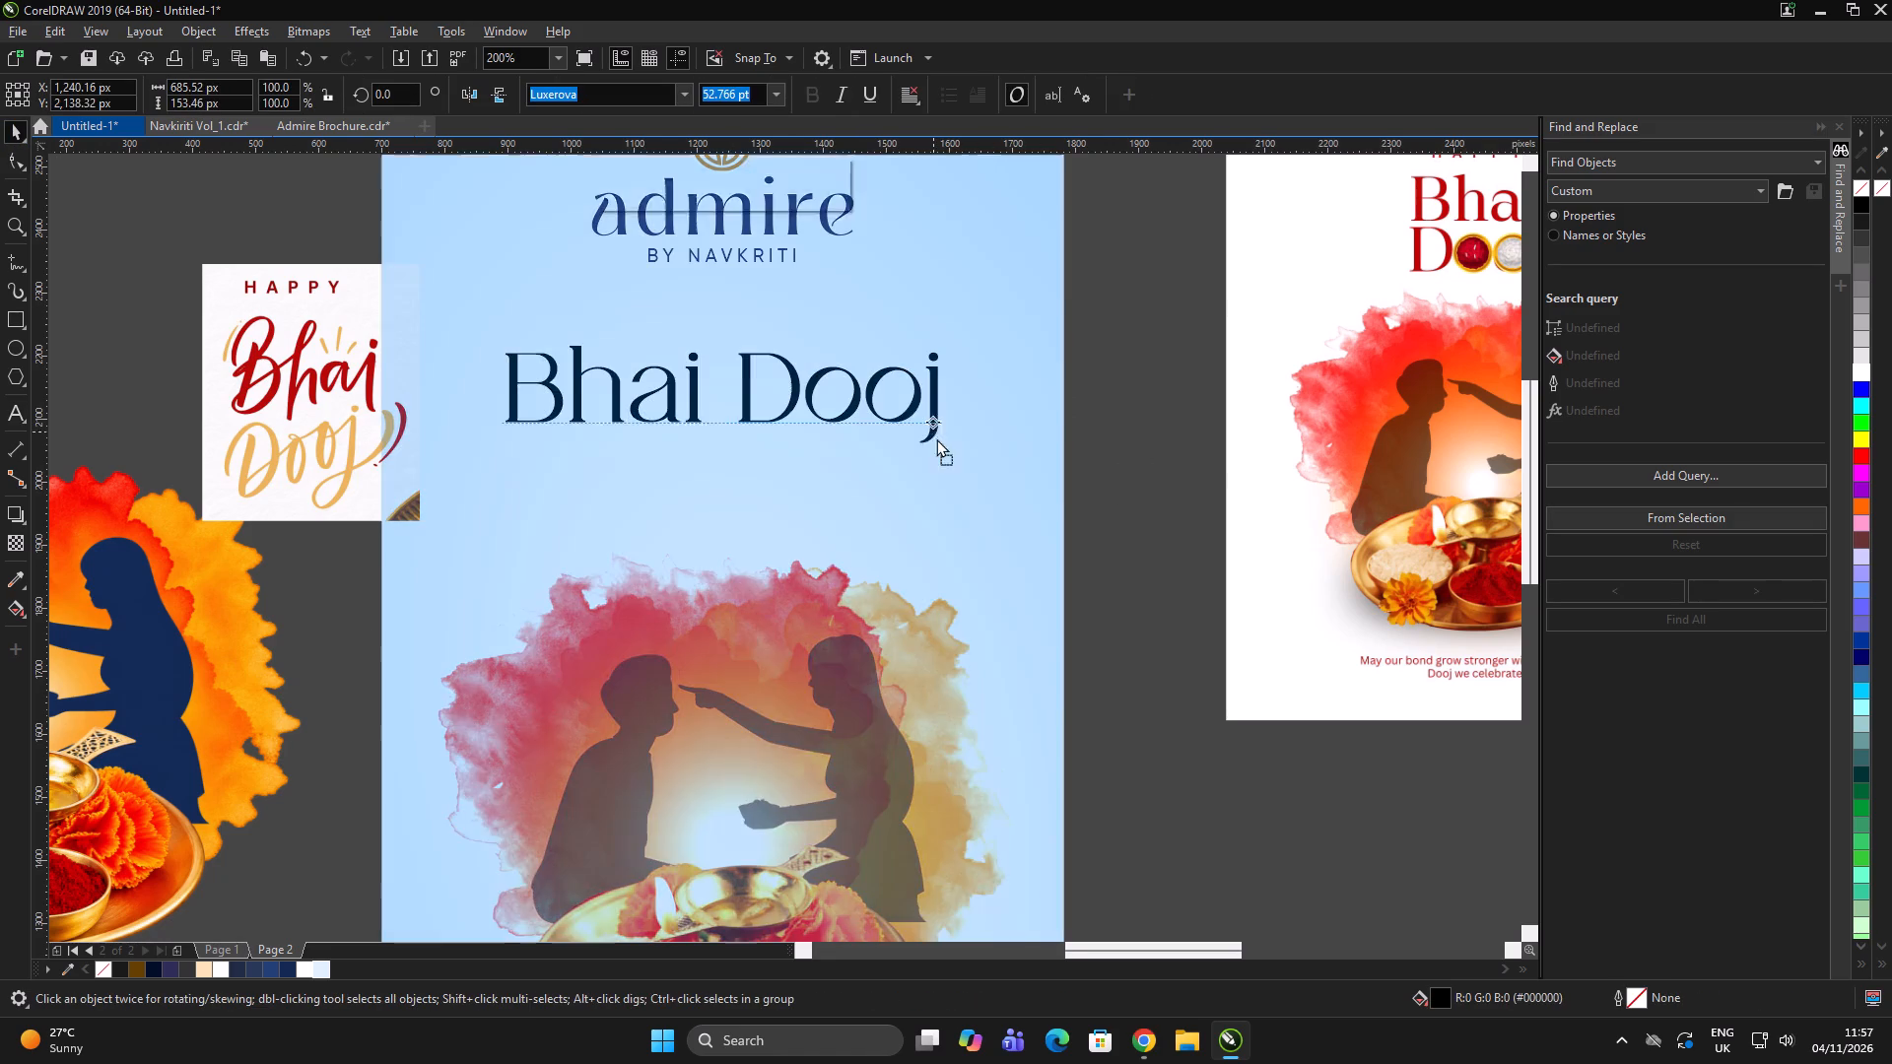
{"action": "left_click_drag", "start_coordinate": [936, 438], "coordinate": [936, 447]}
{"action": "scroll", "coordinate": [816, 408], "scroll_direction": "down", "scroll_amount": 2}
Move the Happy Bhai Dooj reference image away from the story's edge, over the spare tilak artwork.
{"action": "left_click", "coordinate": [637, 401]}
{"action": "scroll", "coordinate": [662, 399], "scroll_direction": "up", "scroll_amount": 2}
{"action": "left_click_drag", "start_coordinate": [643, 384], "coordinate": [355, 303]}
{"action": "scroll", "coordinate": [626, 282], "scroll_direction": "down", "scroll_amount": 1}
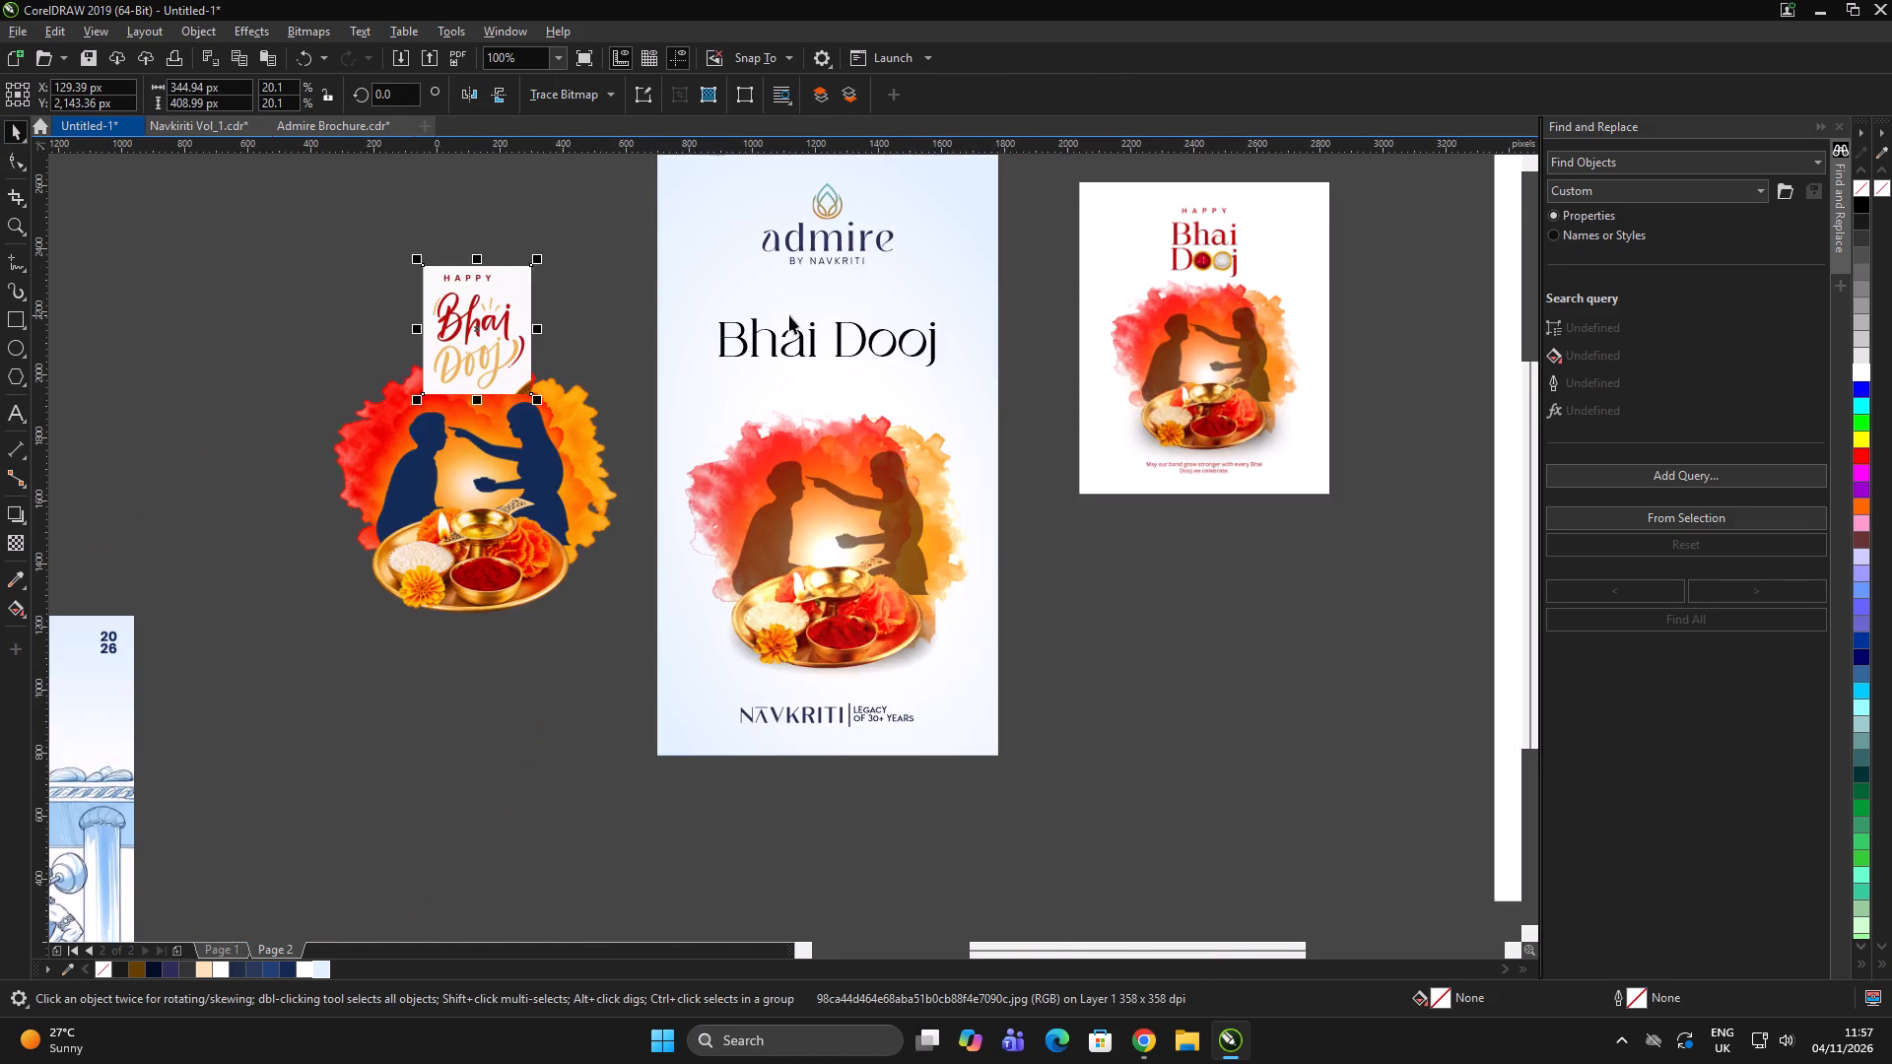
Realign the Bhai Dooj line to the horizontal centre of the story background.
{"action": "scroll", "coordinate": [871, 325], "scroll_direction": "up", "scroll_amount": 1}
{"action": "left_click", "coordinate": [916, 377]}
{"action": "left_click", "coordinate": [1037, 427], "text": "shift"}
{"action": "key", "text": "c"}
{"action": "left_click", "coordinate": [1226, 349]}
{"action": "left_click", "coordinate": [1232, 346]}
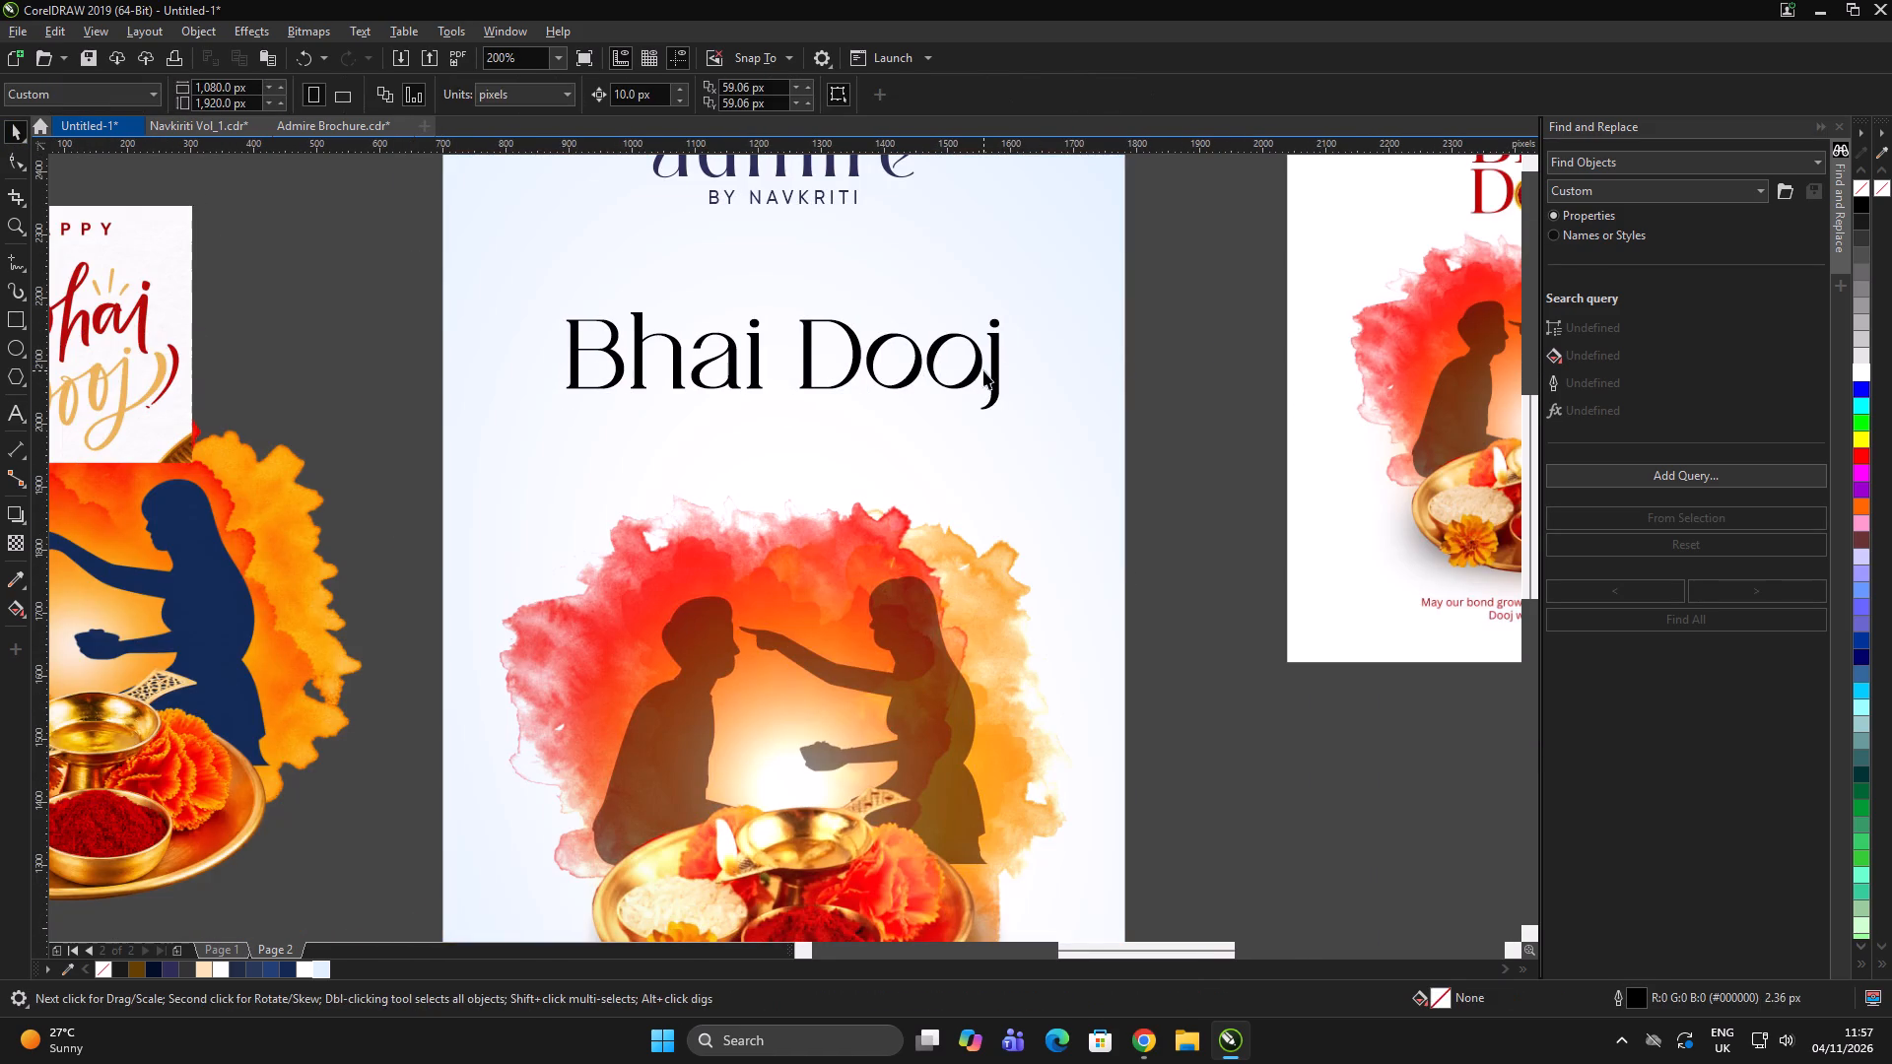
Tighten the Bhai Dooj letter spacing to about 677 px wide and recentre the line on the background.
{"action": "left_click", "coordinate": [978, 371]}
{"action": "left_click", "coordinate": [10, 161]}
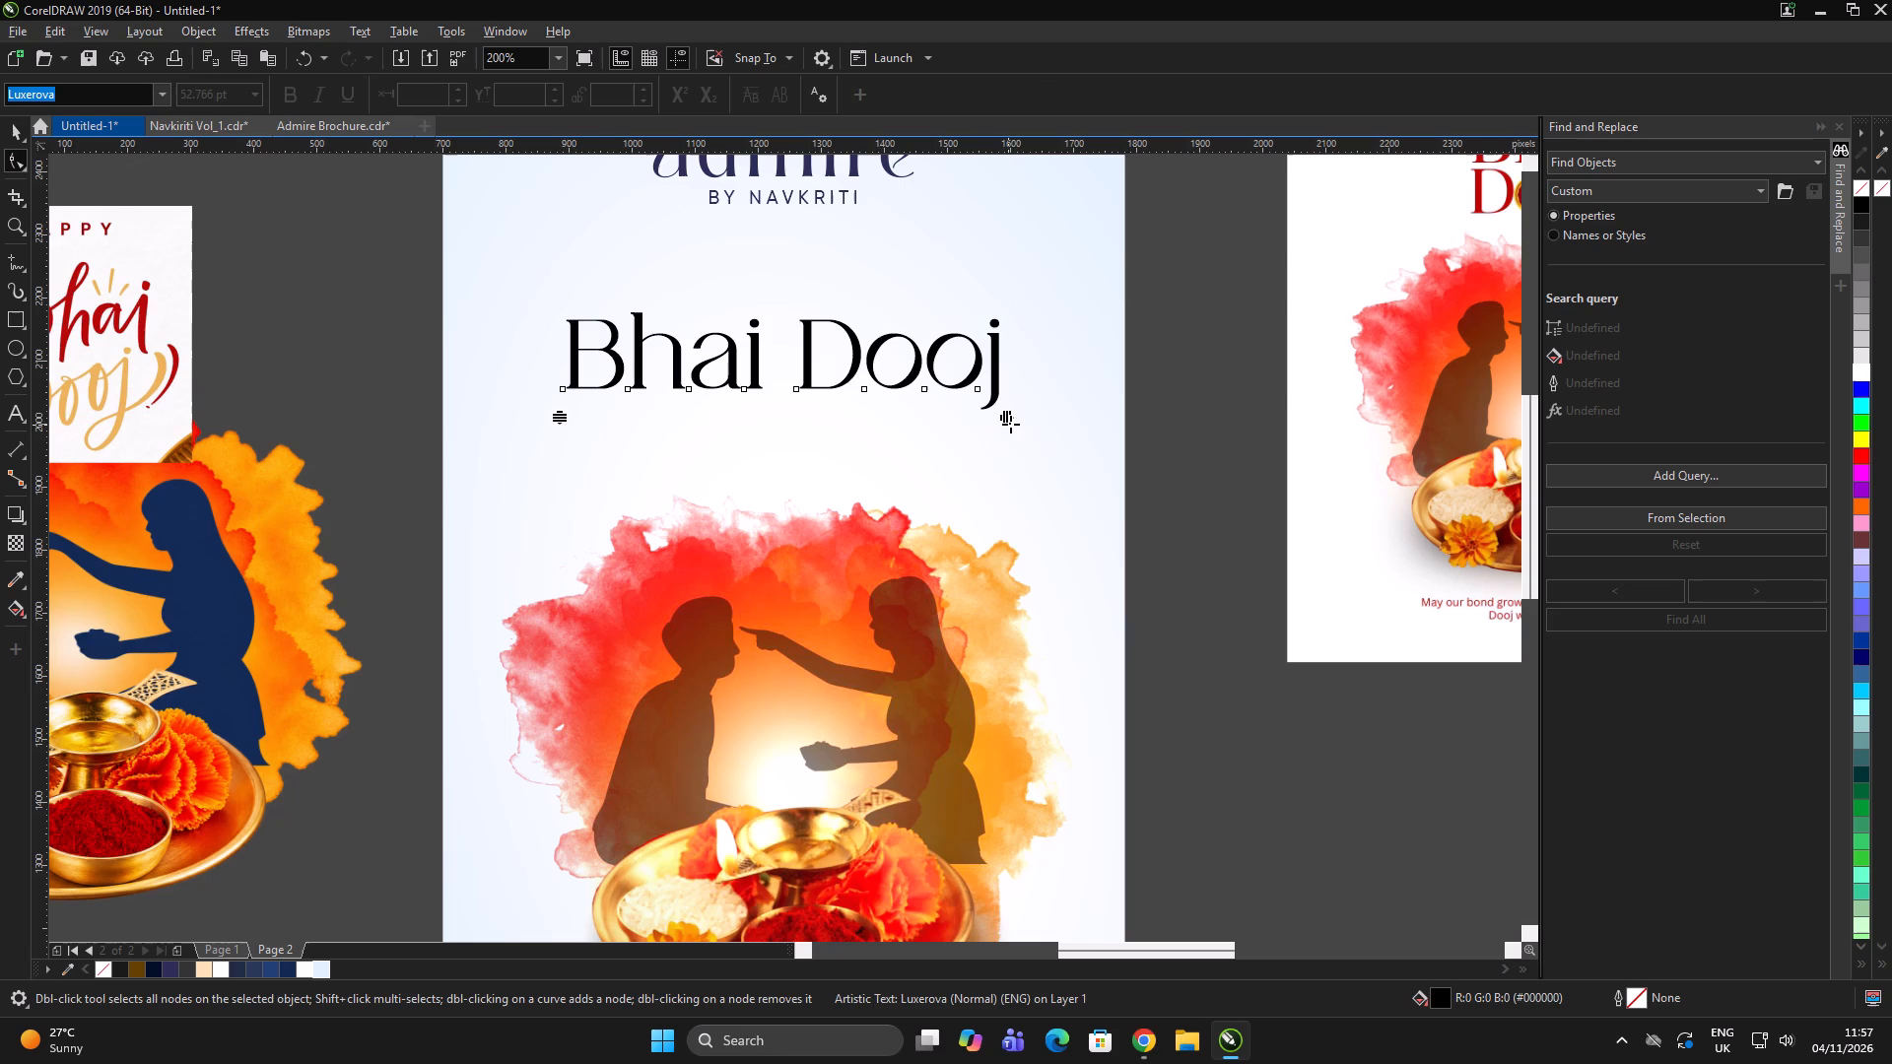
{"action": "left_click_drag", "start_coordinate": [1011, 422], "coordinate": [994, 429], "text": "shift"}
{"action": "key", "text": "space"}
{"action": "left_click", "coordinate": [1063, 467], "text": "shift"}
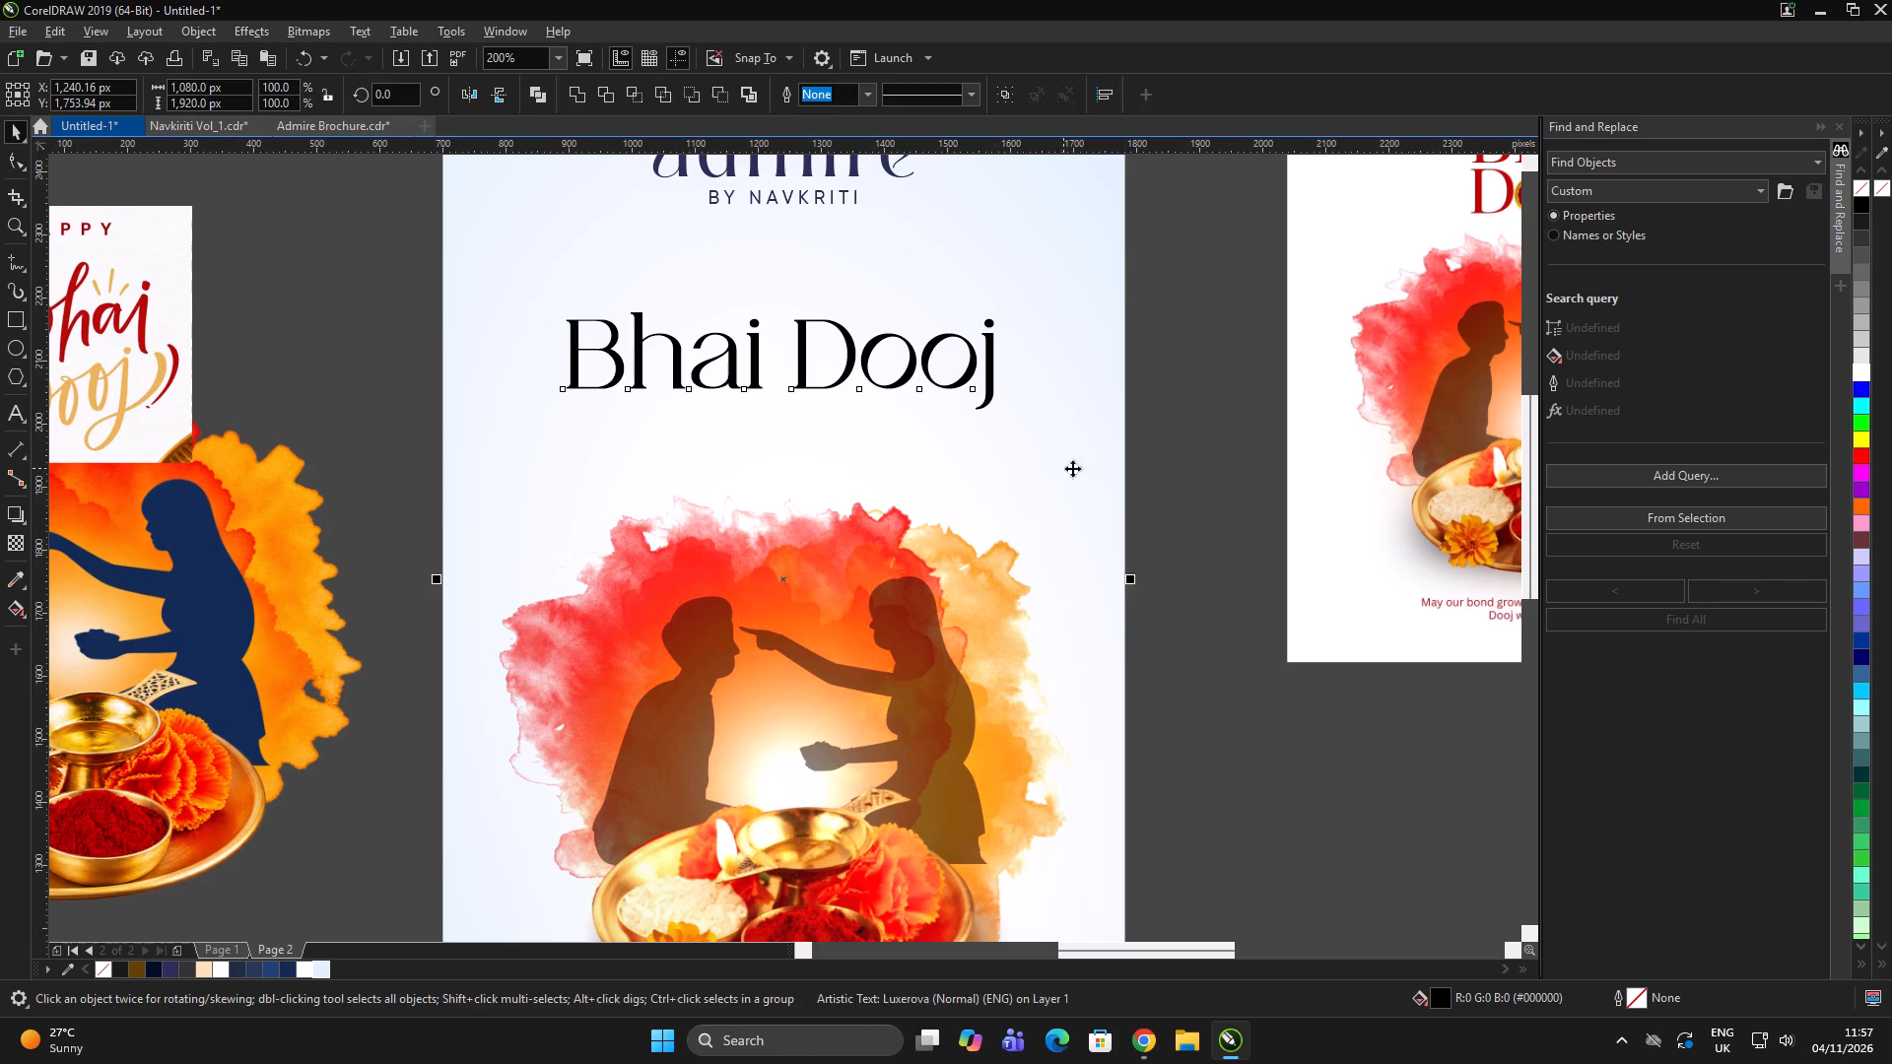
{"action": "key", "text": "c"}
{"action": "left_click", "coordinate": [1249, 399]}
Apply dark navy from the document palette to both the fill and outline of Bhai Dooj.
{"action": "left_click_drag", "start_coordinate": [1196, 241], "coordinate": [520, 499]}
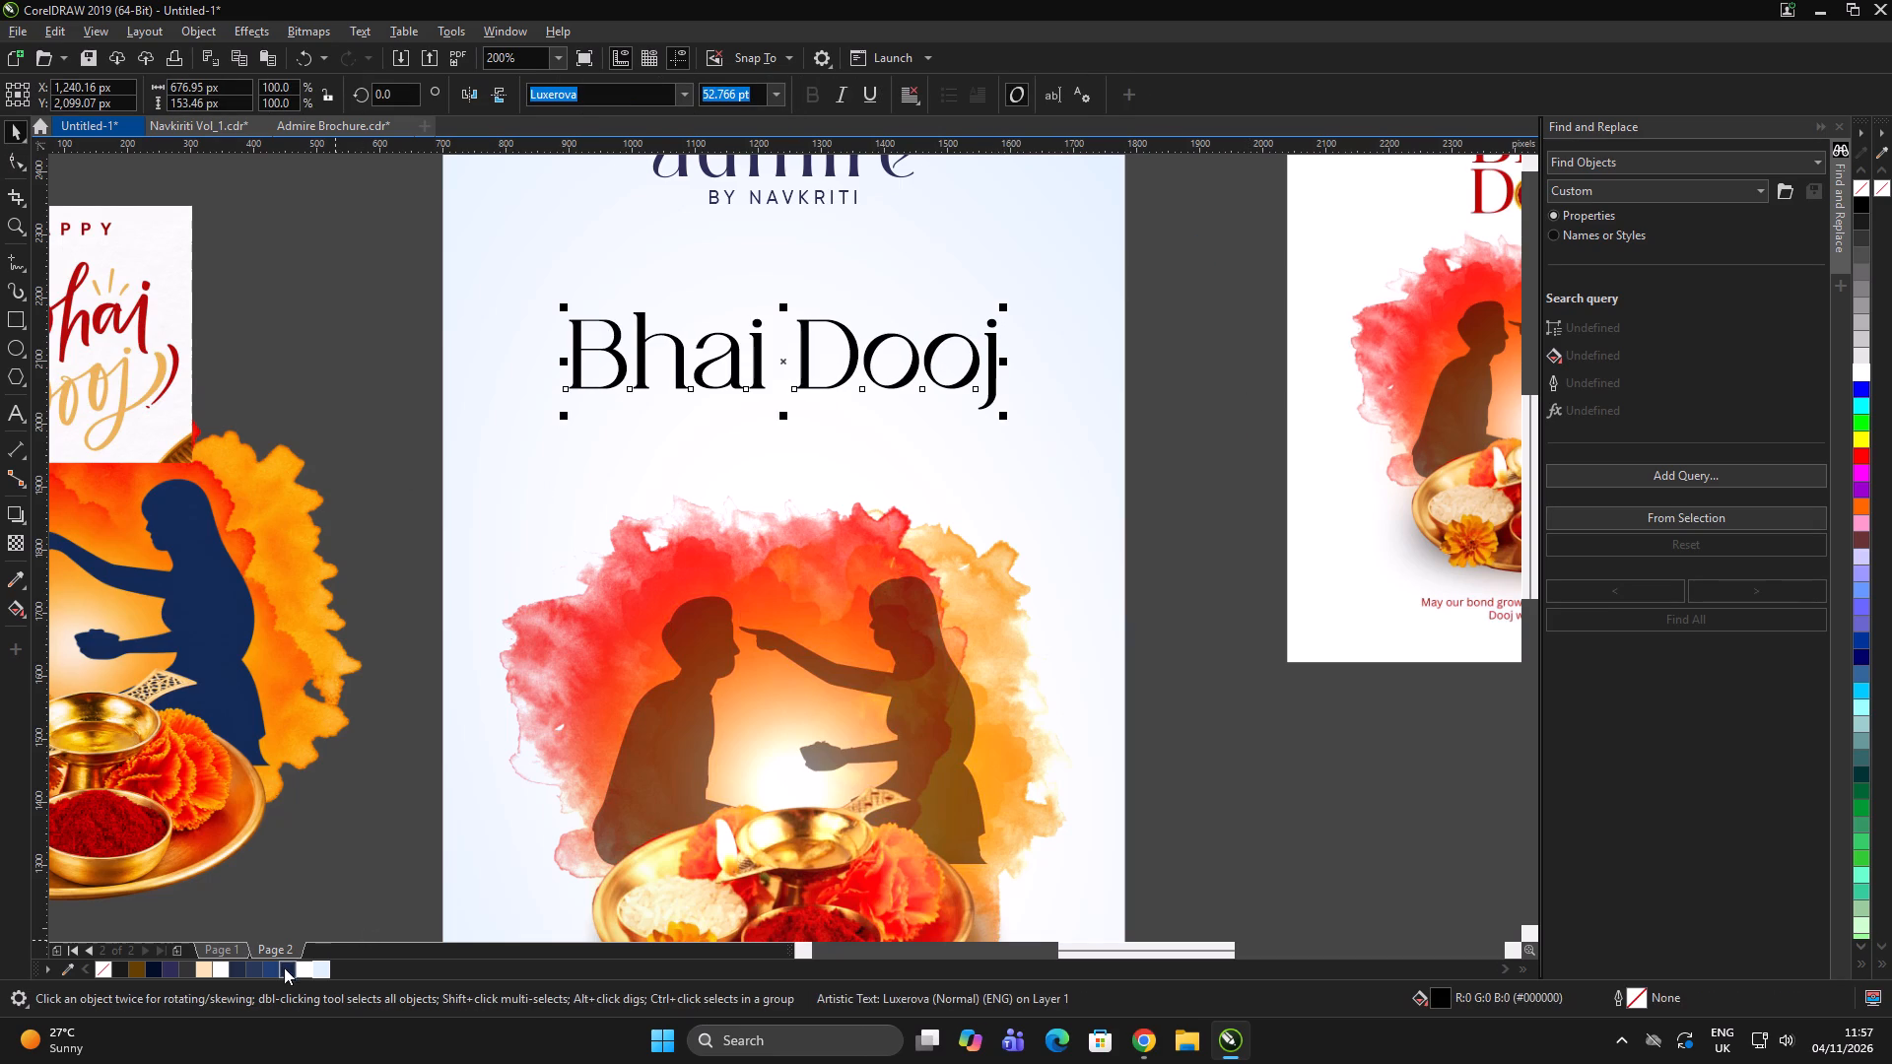
{"action": "left_click", "coordinate": [286, 967]}
{"action": "right_click", "coordinate": [282, 966]}
{"action": "left_click", "coordinate": [1176, 439]}
{"action": "scroll", "coordinate": [950, 428], "scroll_direction": "down", "scroll_amount": 3}
{"action": "scroll", "coordinate": [895, 402], "scroll_direction": "up", "scroll_amount": 1}
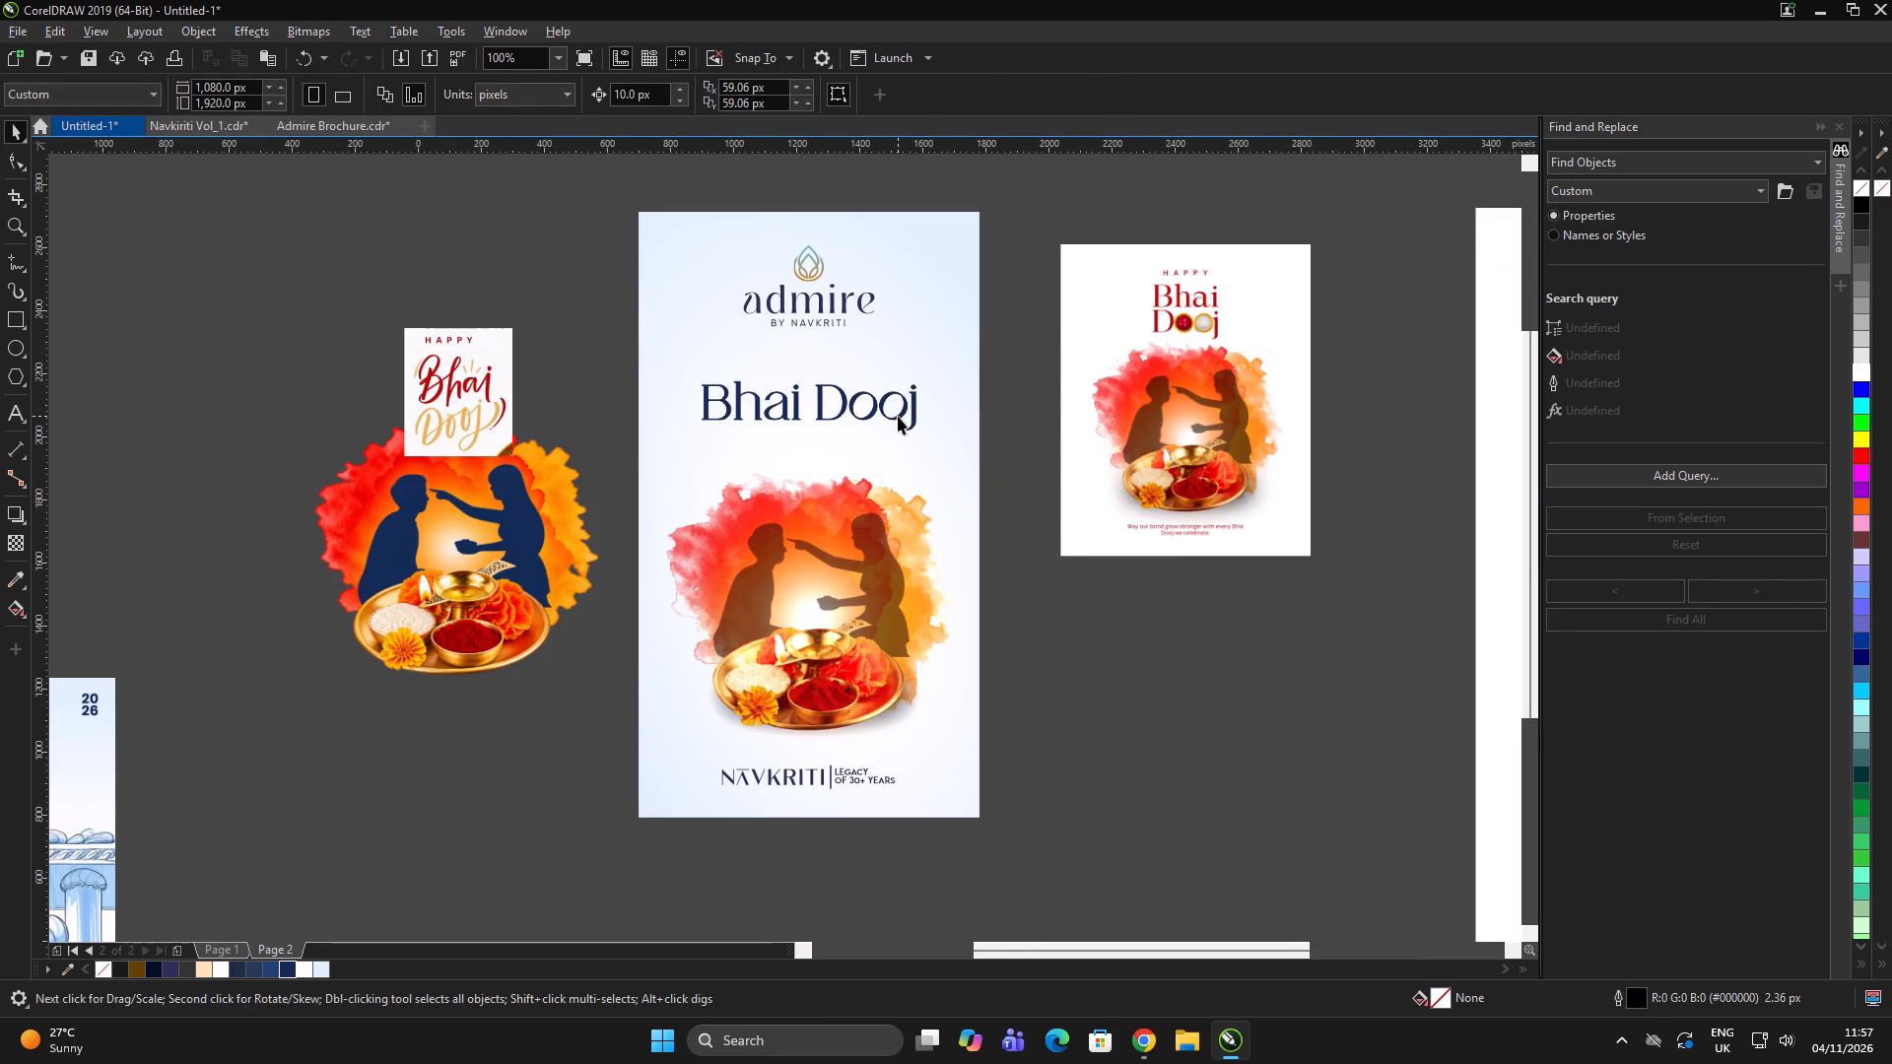
Copy the word Shubh from the Dhanteras story on Page 1 and paste it on Page 2.
{"action": "triple_click", "coordinate": [1037, 662]}
{"action": "key", "text": "Page_Up"}
{"action": "left_click", "coordinate": [821, 387]}
{"action": "key", "text": "ctrl+c"}
{"action": "double_click", "coordinate": [1068, 436]}
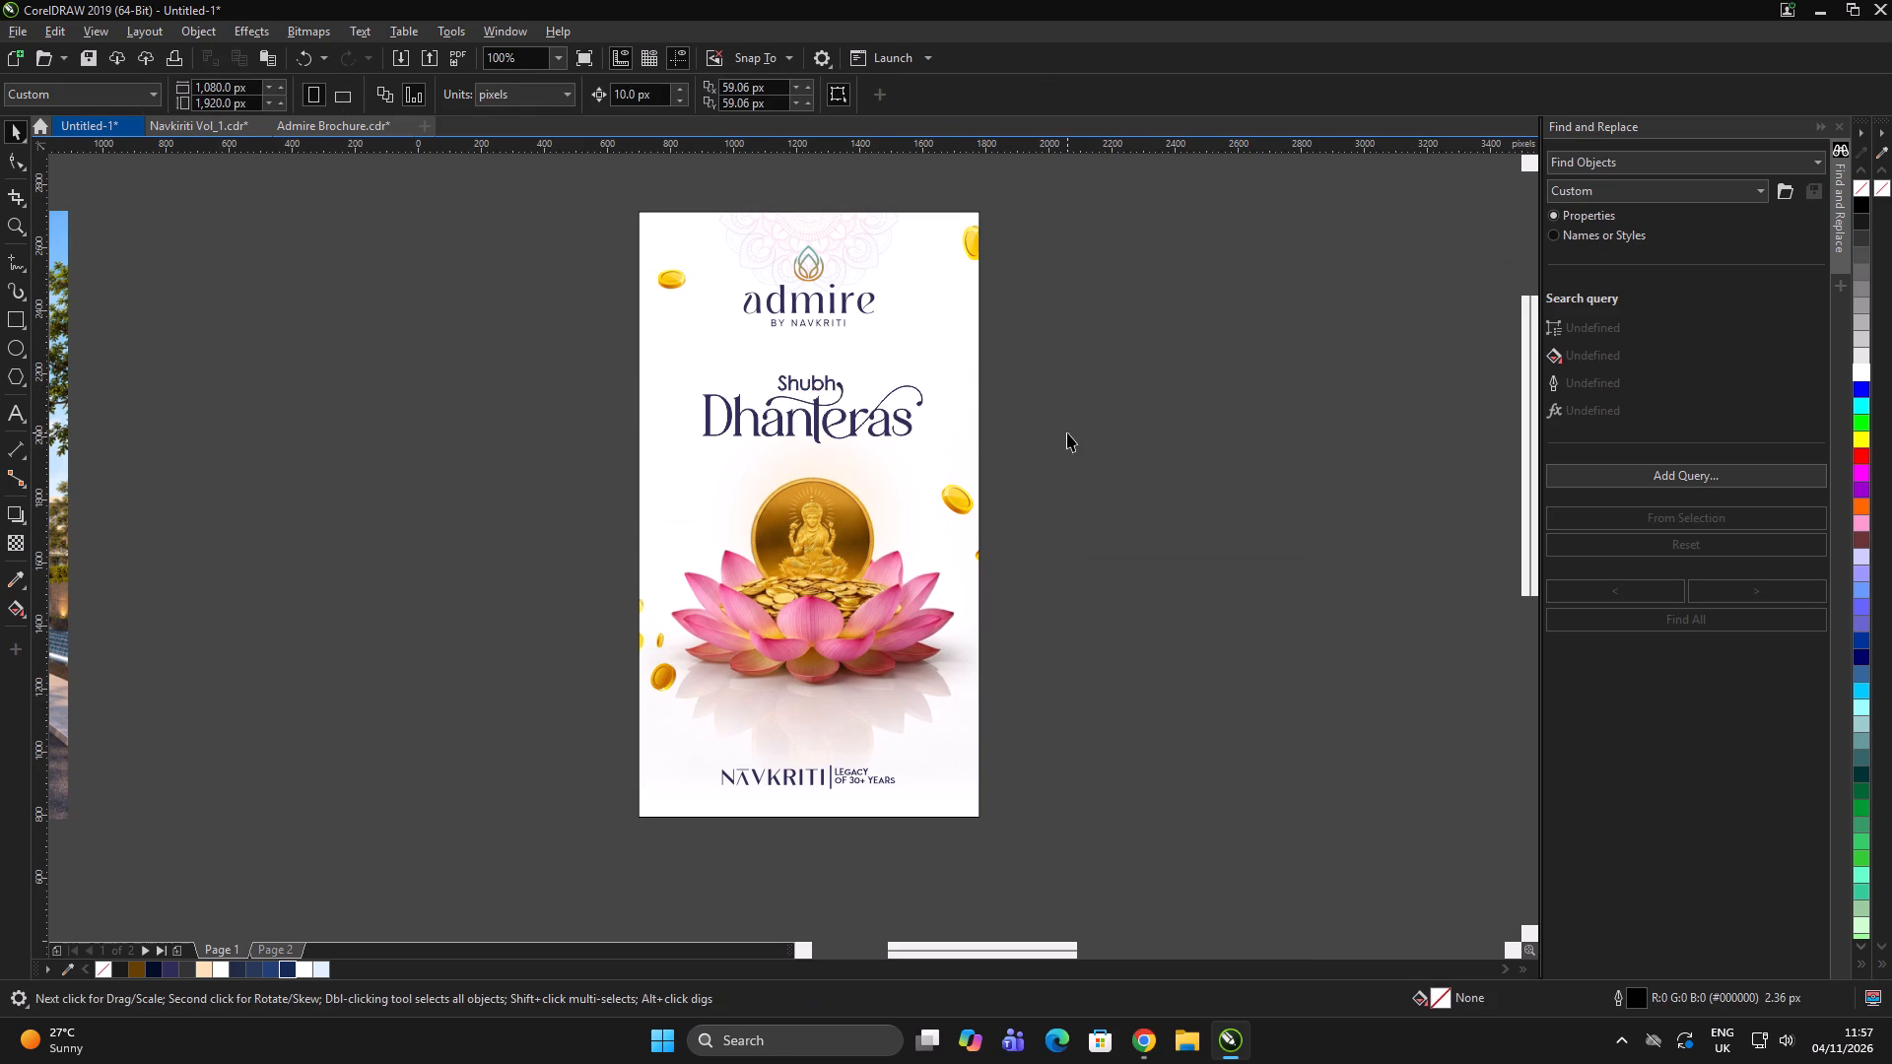
{"action": "key", "text": "Page_Down"}
{"action": "left_click", "coordinate": [1009, 401]}
{"action": "key", "text": "ctrl+v"}
Replace the pasted word above Bhai Dooj with Happy and change it to UPPERCASE.
{"action": "scroll", "coordinate": [833, 377], "scroll_direction": "up", "scroll_amount": 1}
{"action": "double_click", "coordinate": [821, 380]}
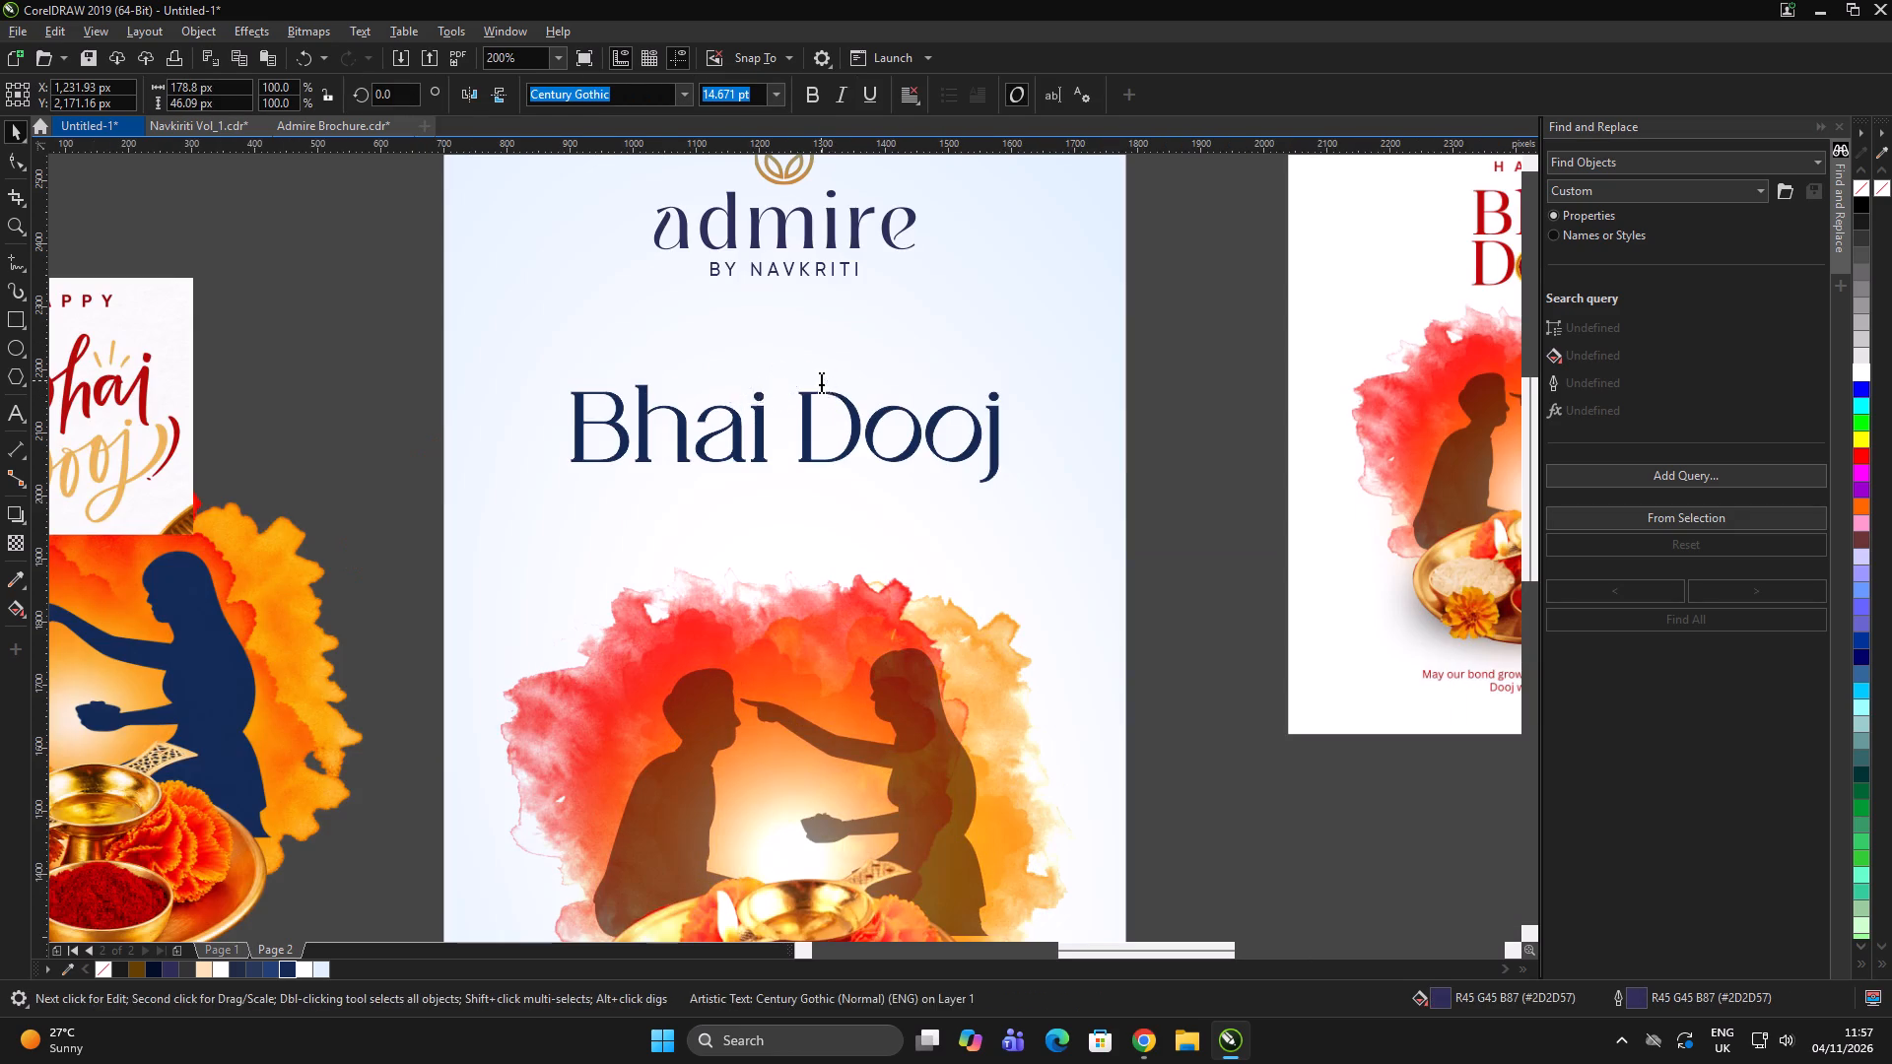
{"action": "key", "text": "ctrl+a"}
{"action": "type", "text": "happy"}
{"action": "key", "text": "ctrl+a"}
{"action": "key", "text": "shift+F3"}
{"action": "key", "text": "Down"}
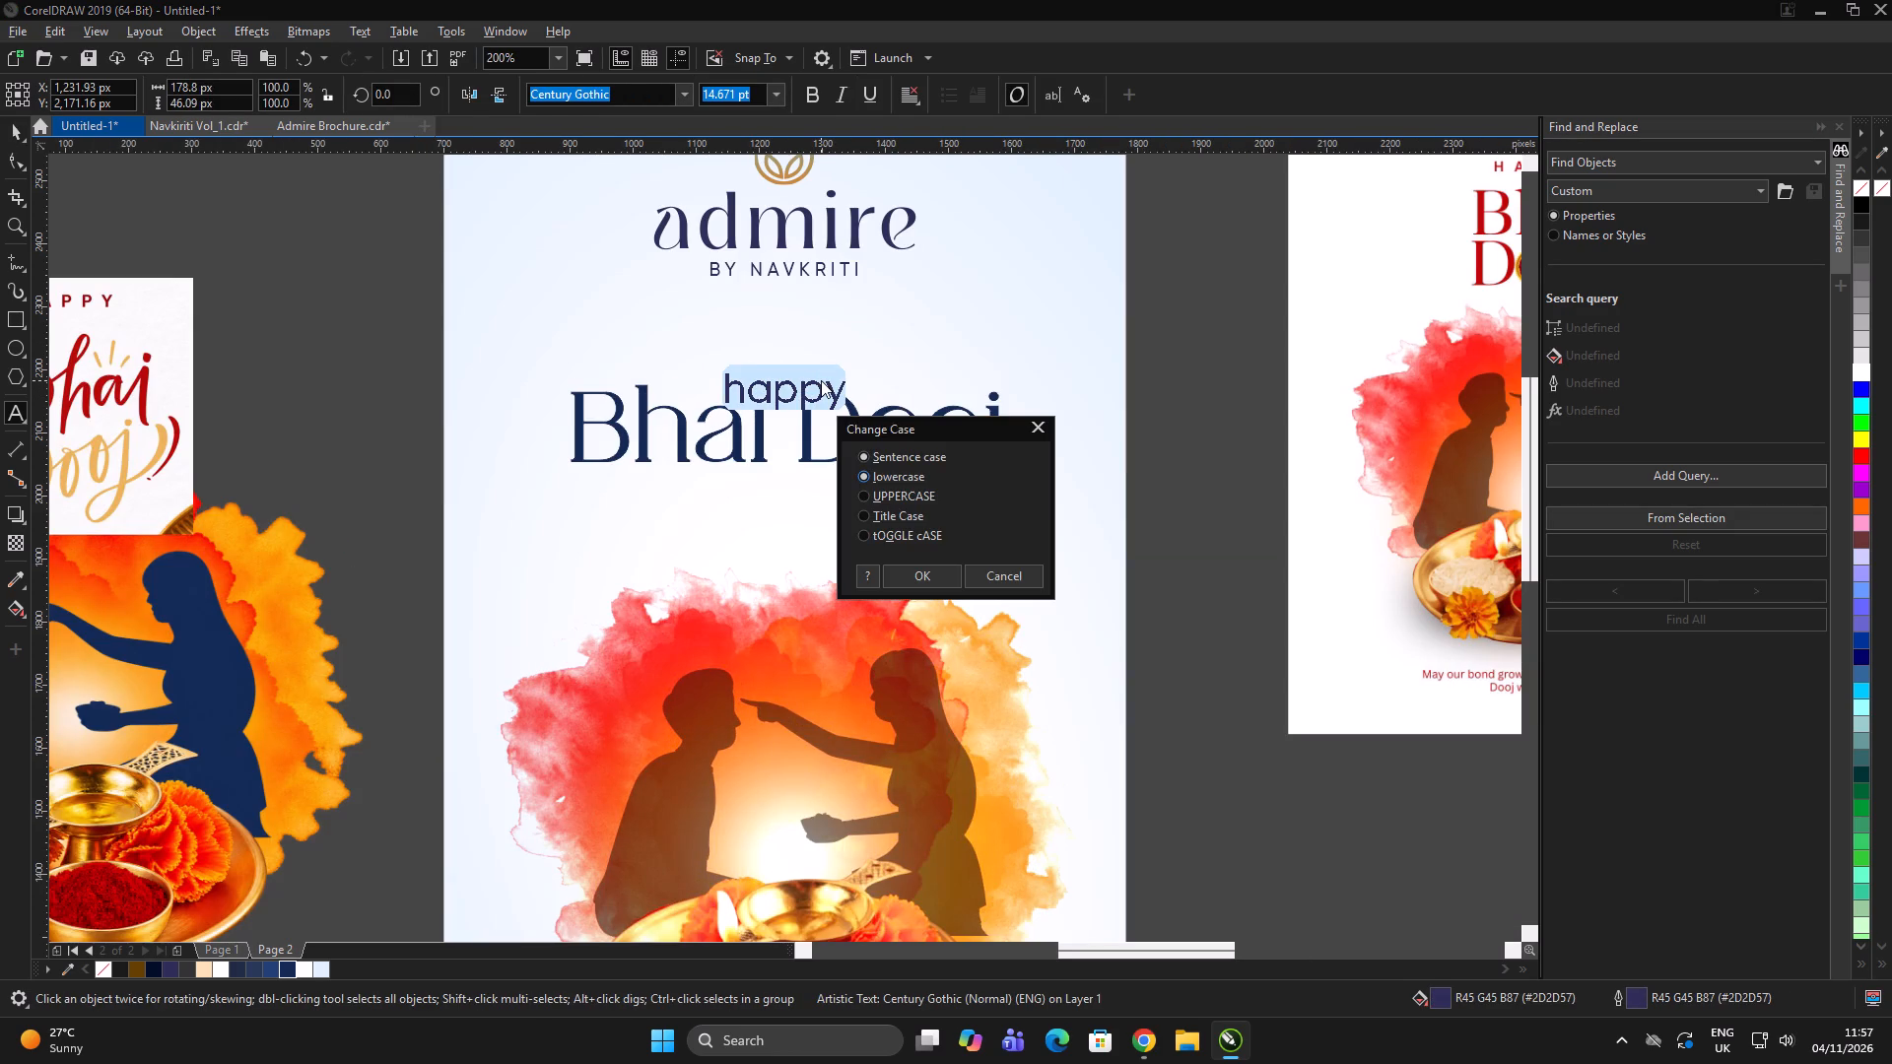
{"action": "key", "text": "Right"}
{"action": "key", "text": "Return"}
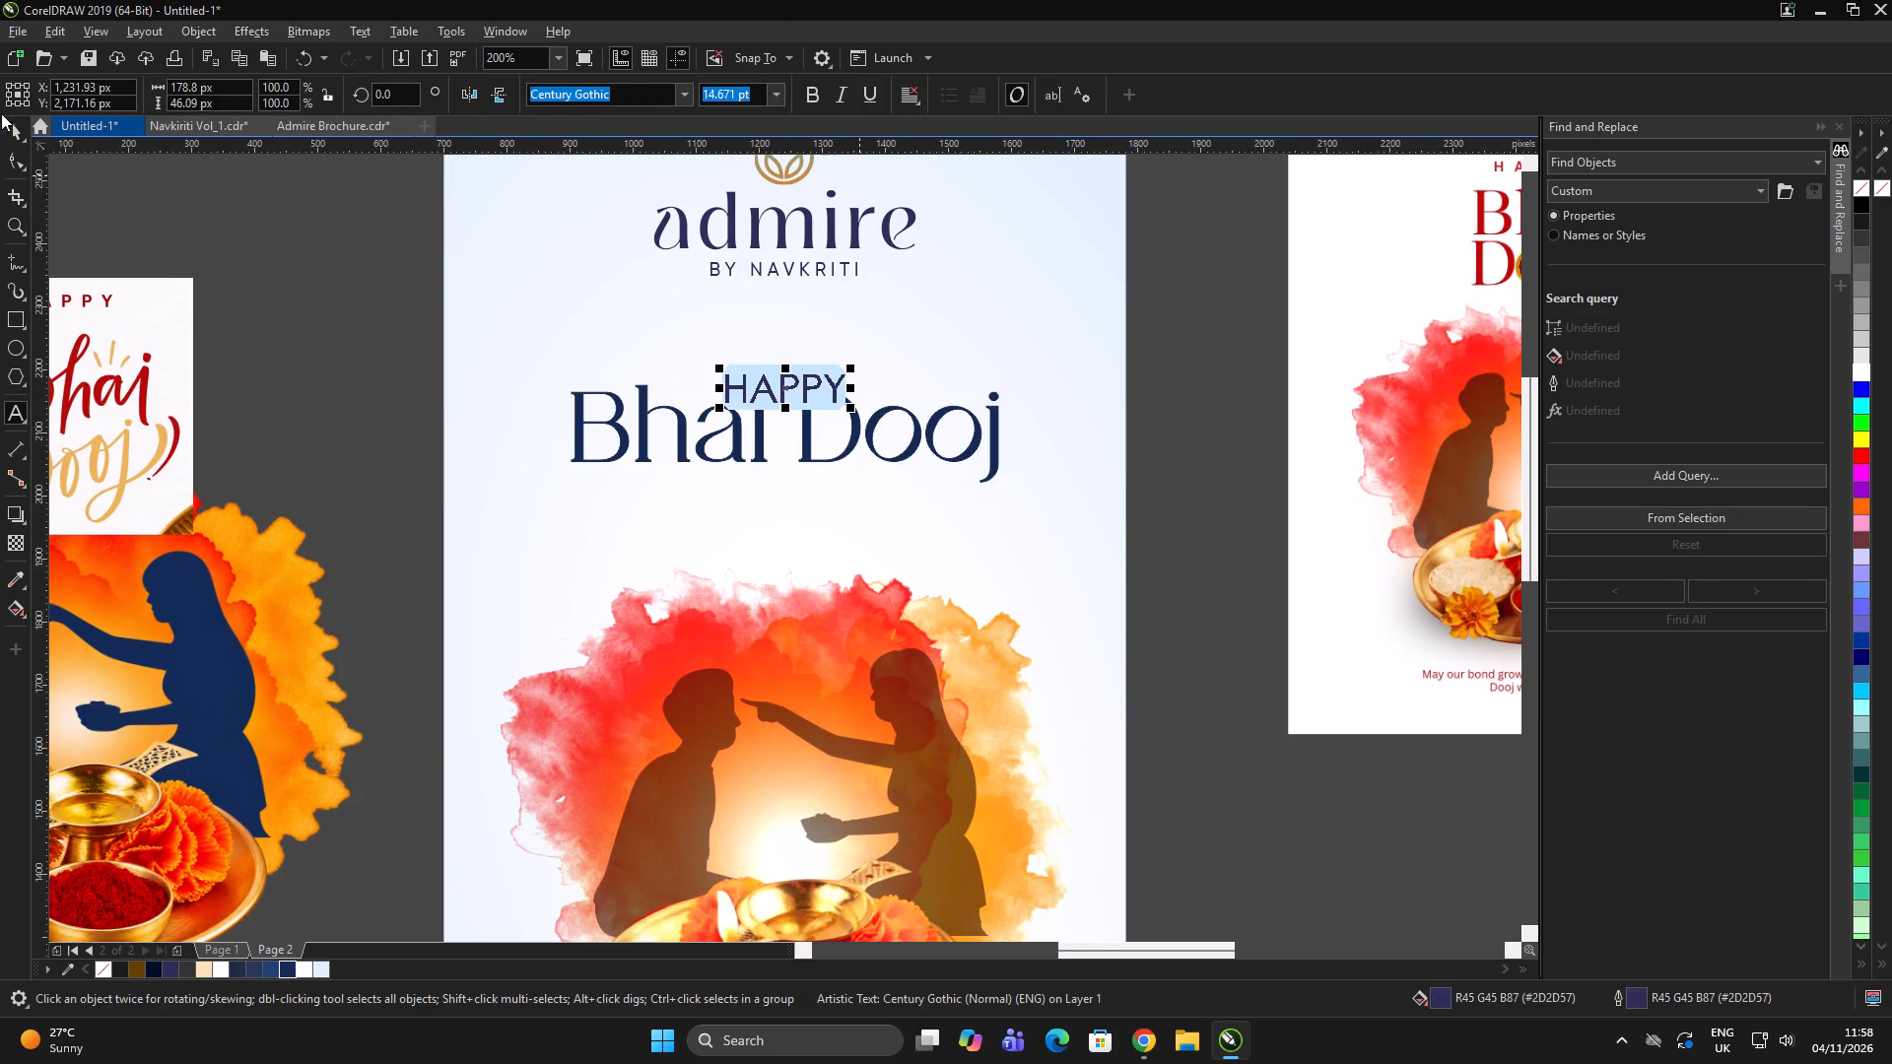
Widen the letter spacing of HAPPY until the word is about 260 px wide.
{"action": "left_click", "coordinate": [18, 150]}
{"action": "left_click_drag", "start_coordinate": [851, 410], "coordinate": [888, 412]}
{"action": "key", "text": "space"}
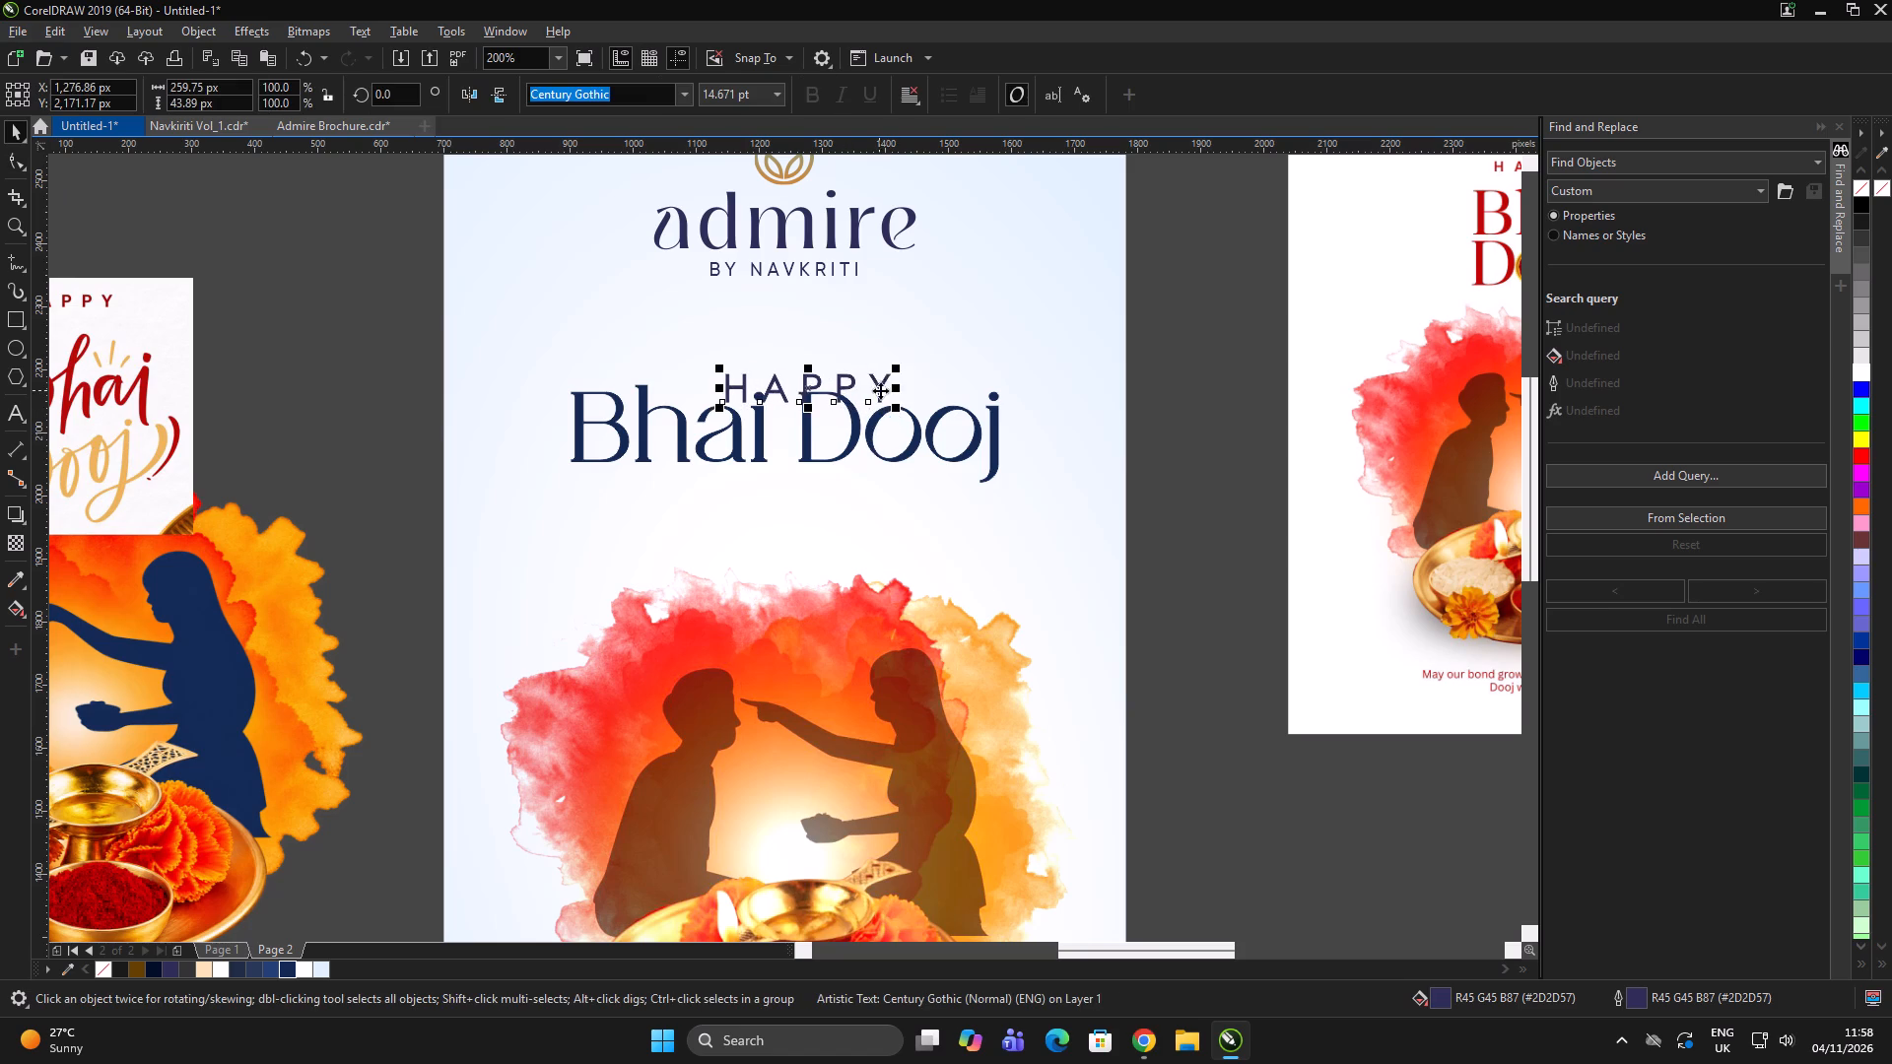
Place HAPPY above Bhai Dooj, shrink it to about 211 px wide and centre it on the background.
{"action": "left_click_drag", "start_coordinate": [880, 387], "coordinate": [852, 356]}
{"action": "left_click_drag", "start_coordinate": [871, 379], "coordinate": [862, 384]}
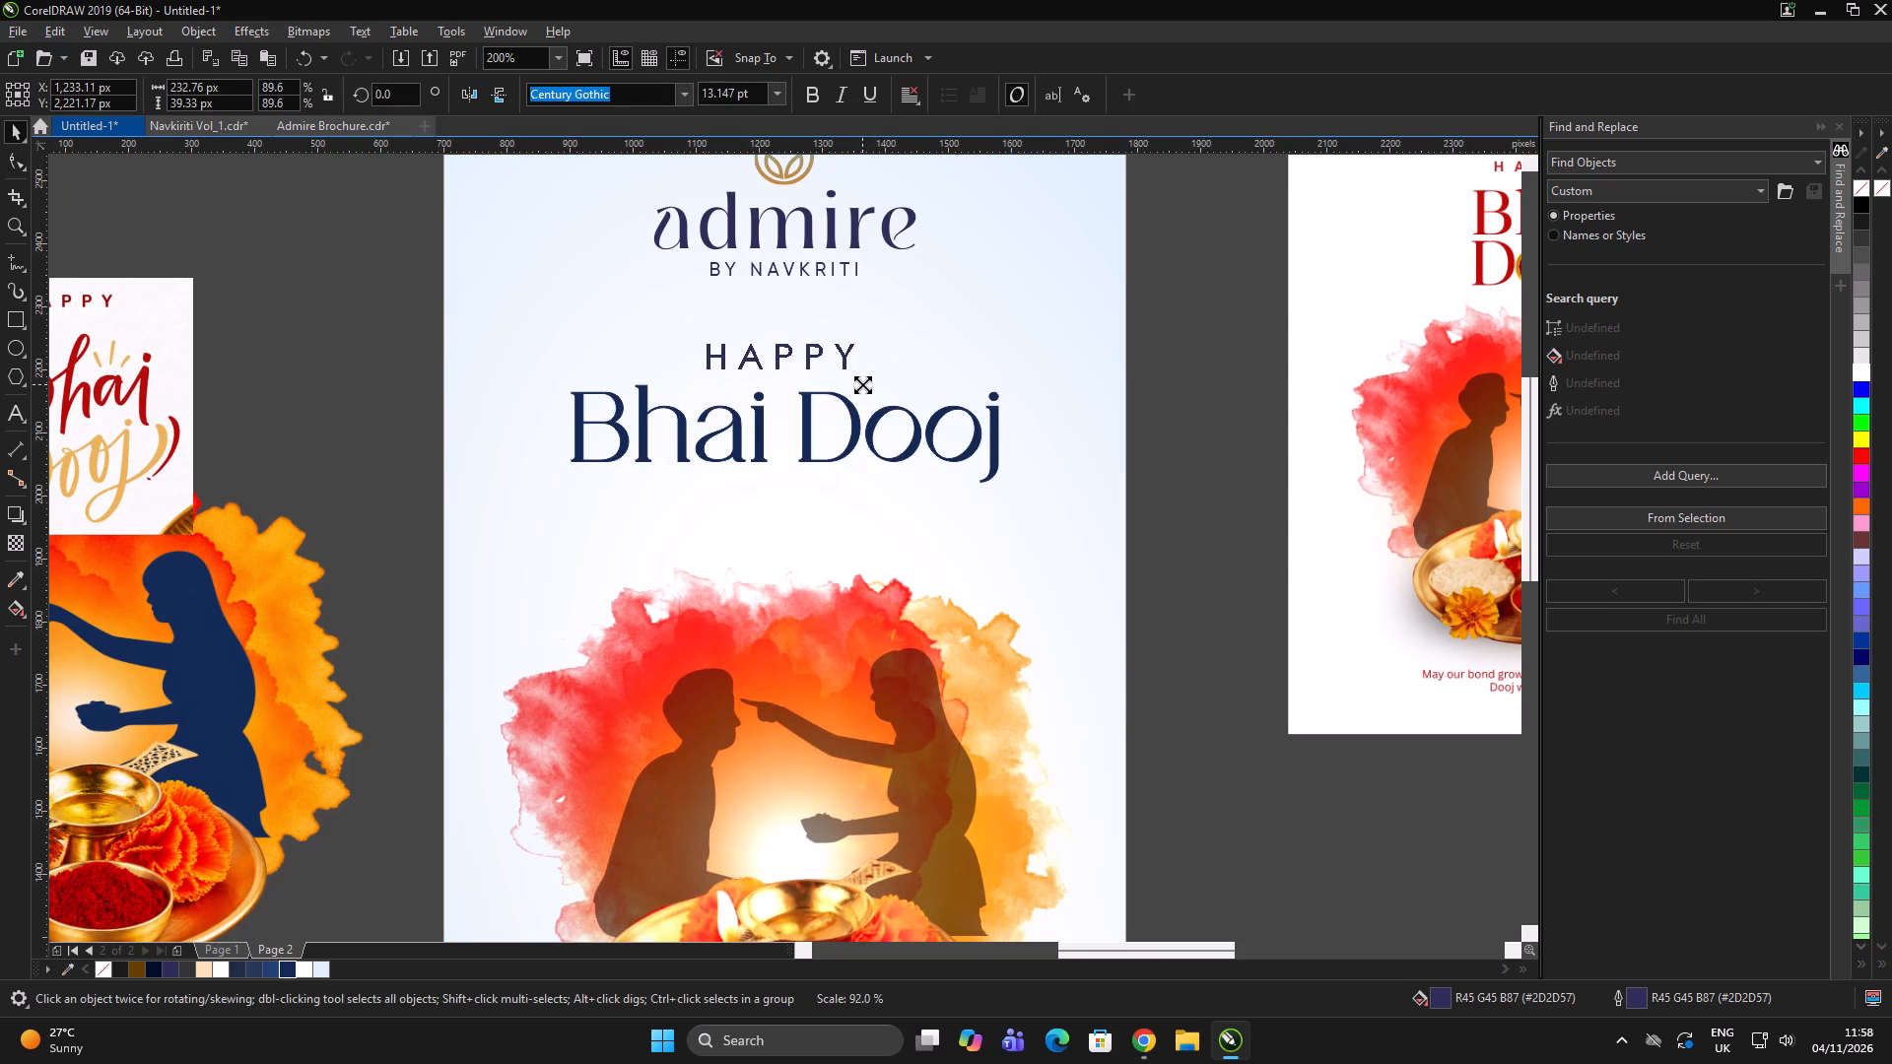
{"action": "left_click_drag", "start_coordinate": [862, 384], "coordinate": [855, 386]}
{"action": "left_click", "coordinate": [962, 328], "text": "shift"}
{"action": "key", "text": "c"}
{"action": "left_click", "coordinate": [1207, 333]}
{"action": "scroll", "coordinate": [982, 357], "scroll_direction": "down", "scroll_amount": 3}
{"action": "left_click", "coordinate": [1005, 535]}
{"action": "left_click", "coordinate": [1011, 533]}
{"action": "scroll", "coordinate": [903, 415], "scroll_direction": "up", "scroll_amount": 1}
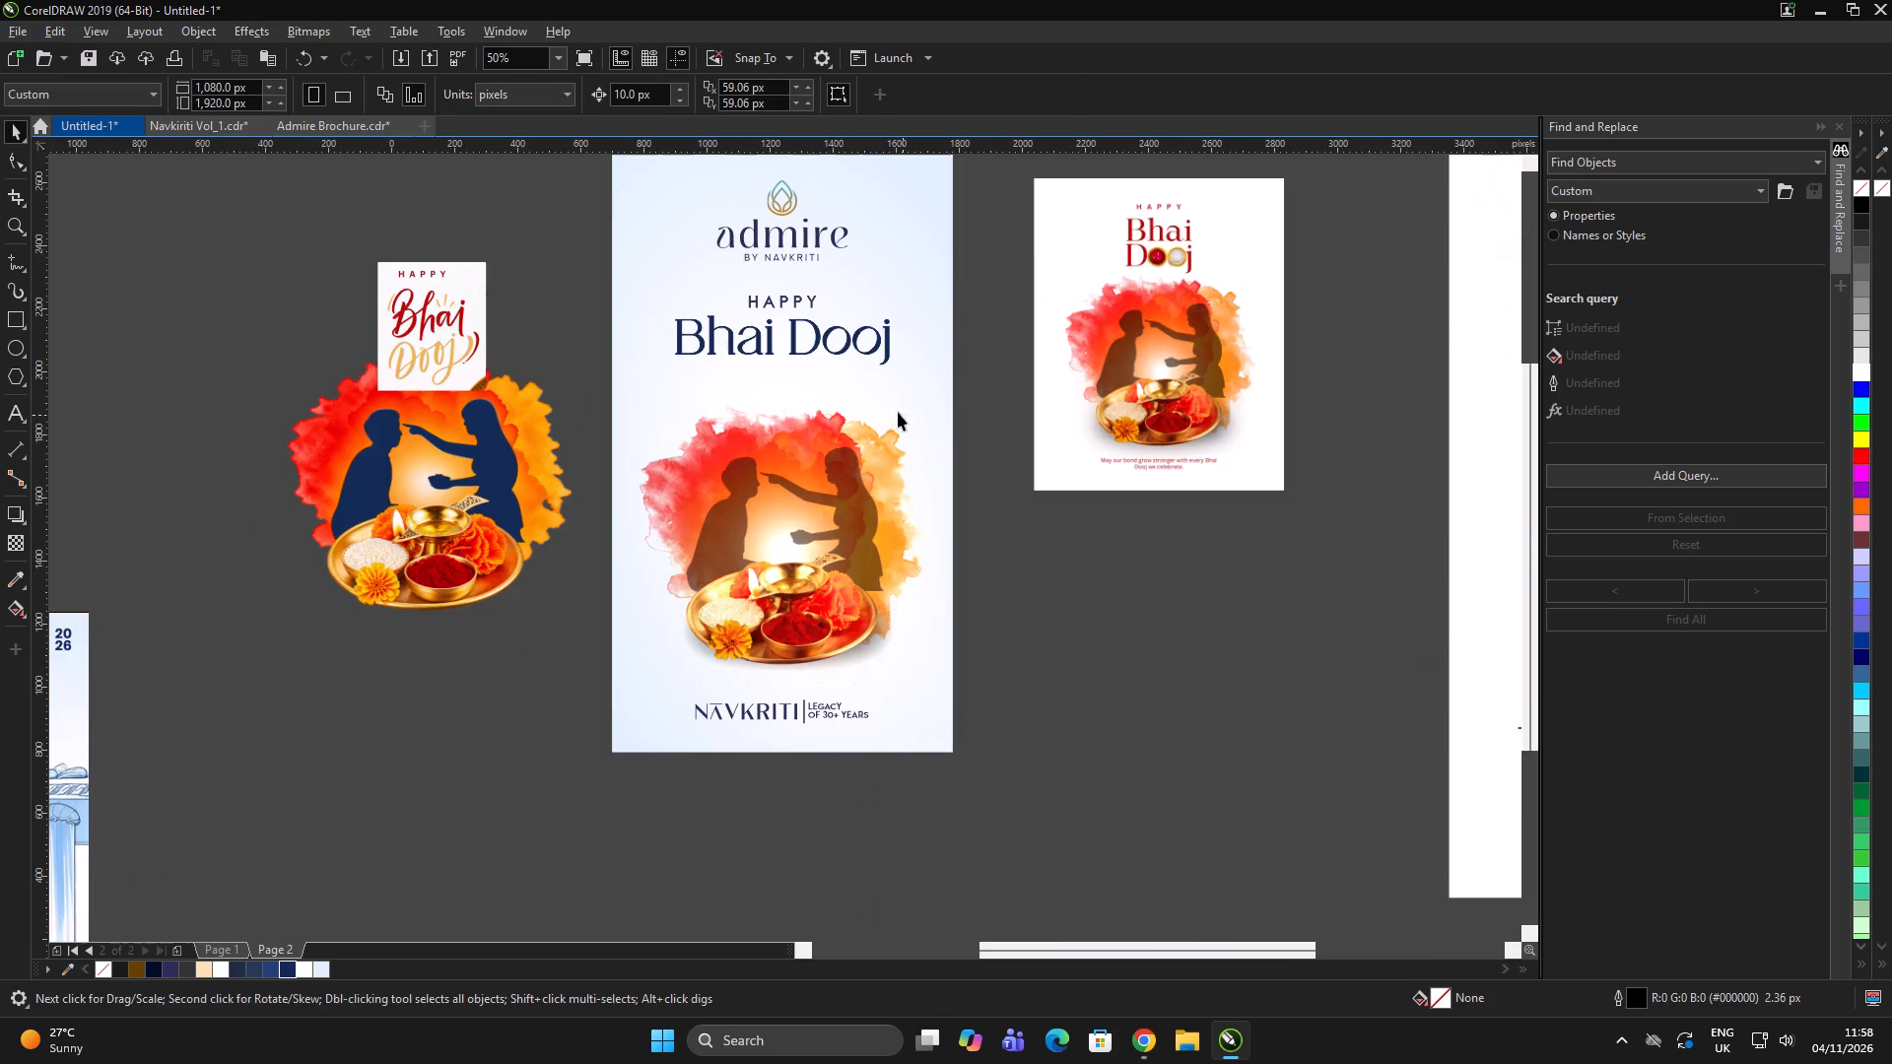
{"action": "left_click", "coordinate": [1022, 557]}
{"action": "left_click", "coordinate": [1031, 555]}
{"action": "left_click", "coordinate": [1031, 540]}
Switch to Chrome and search Pinterest for "line desing".
{"action": "key", "text": "alt+Tab"}
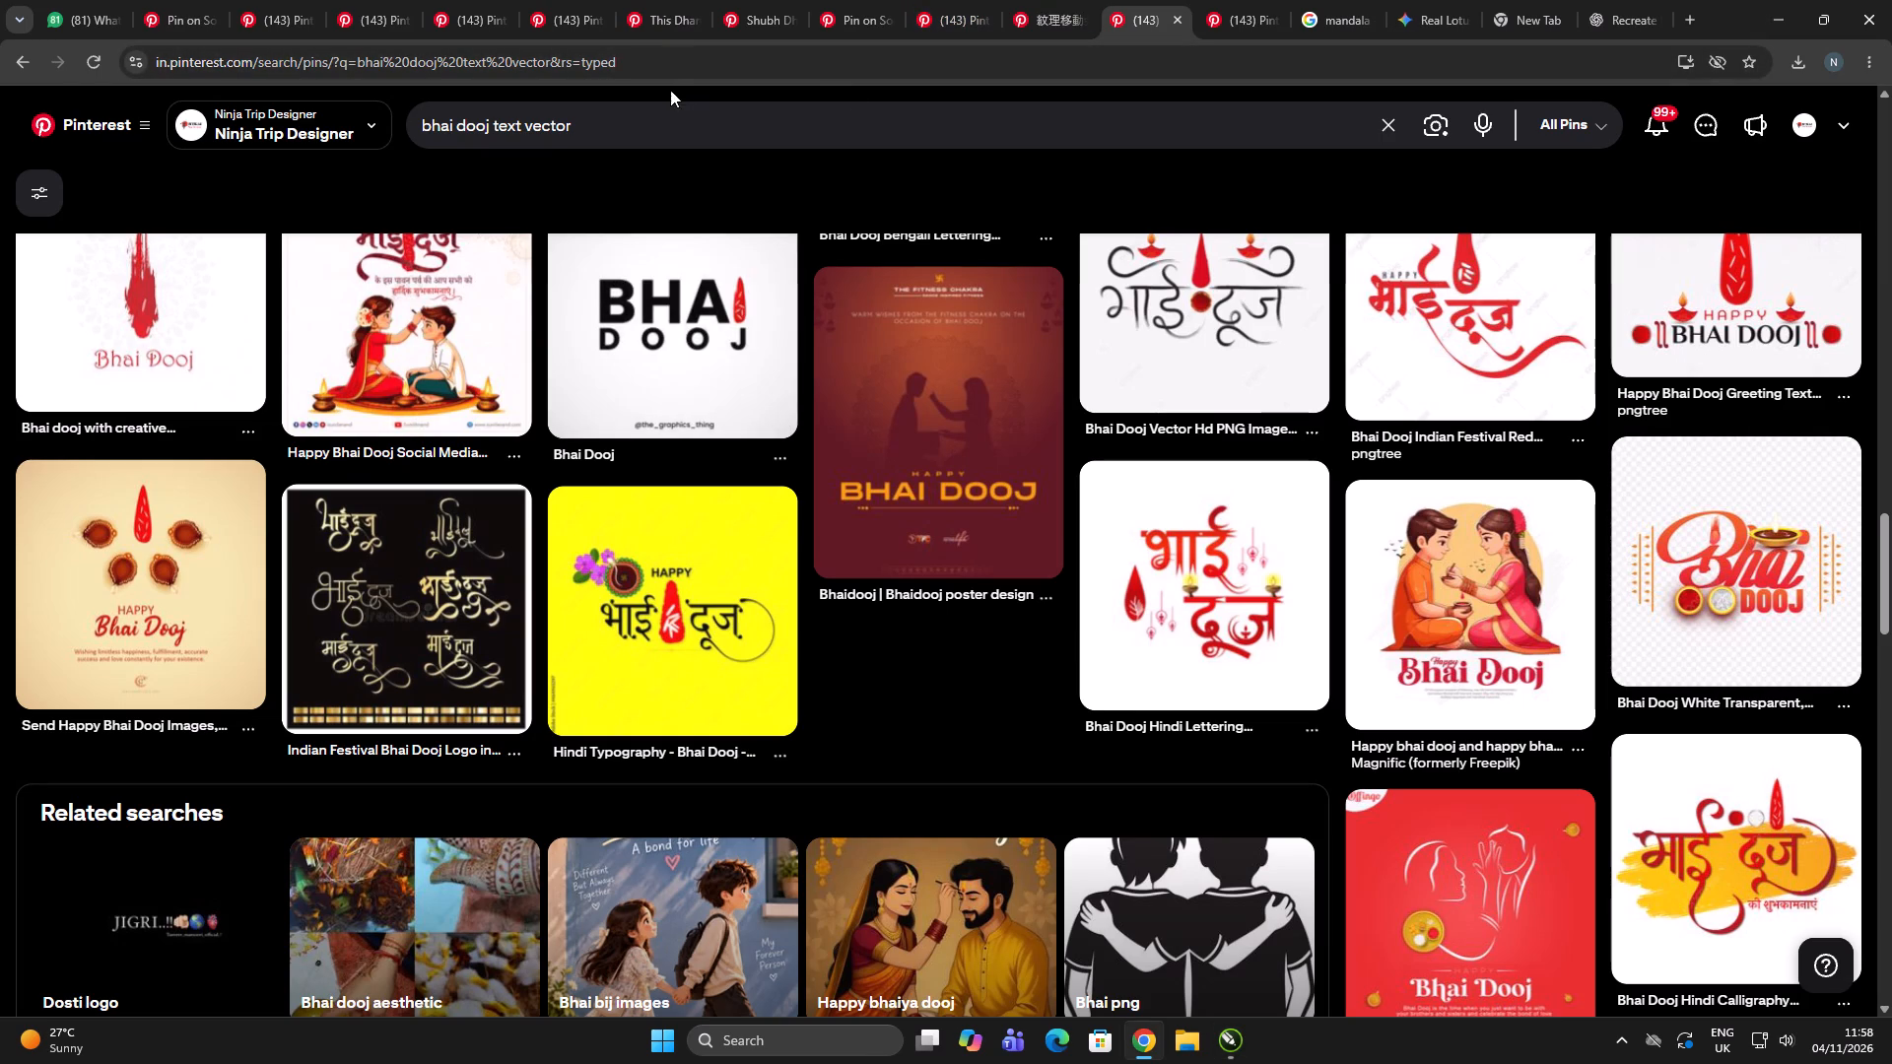
{"action": "left_click", "coordinate": [670, 90]}
{"action": "left_click", "coordinate": [620, 124]}
{"action": "key", "text": "ctrl+a"}
{"action": "key", "text": "l"}
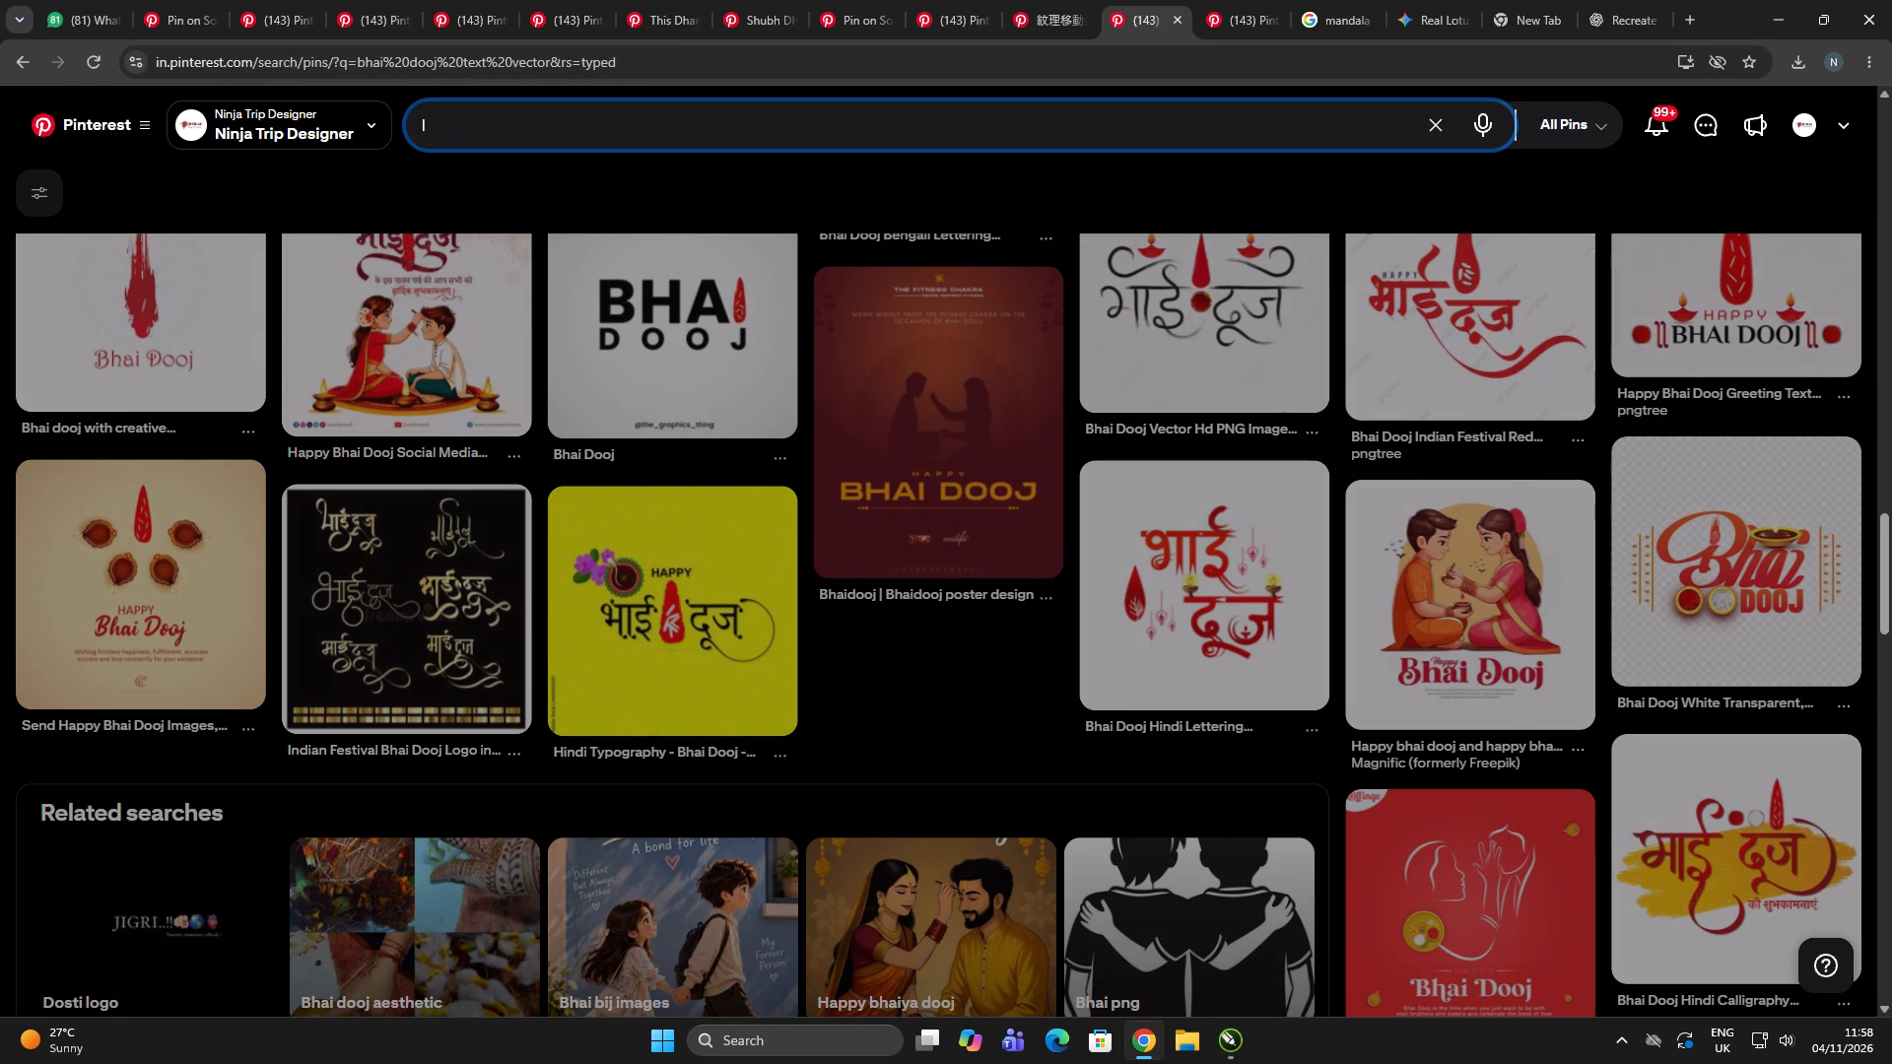
{"action": "type", "text": "ine desing"}
{"action": "key", "text": "Return"}
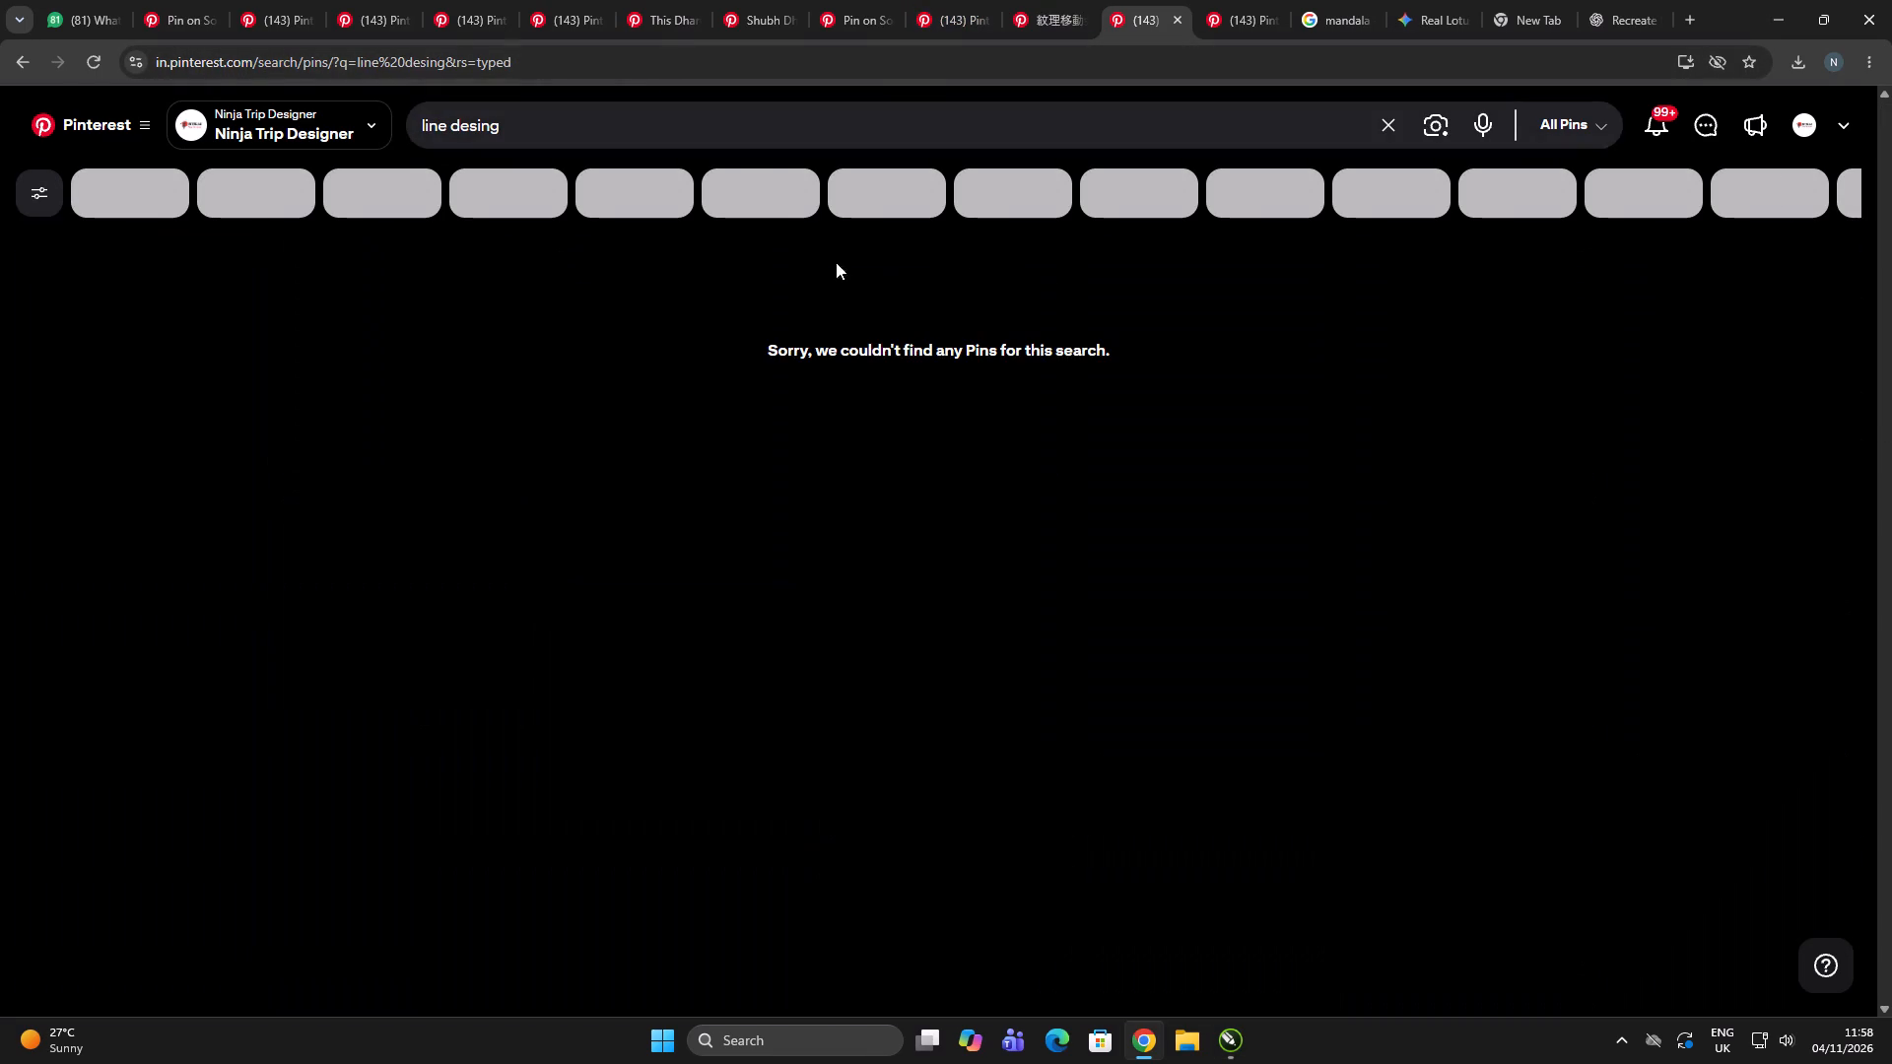
{"action": "left_click_drag", "start_coordinate": [580, 127], "coordinate": [222, 130]}
{"action": "key", "text": "ctrl+c"}
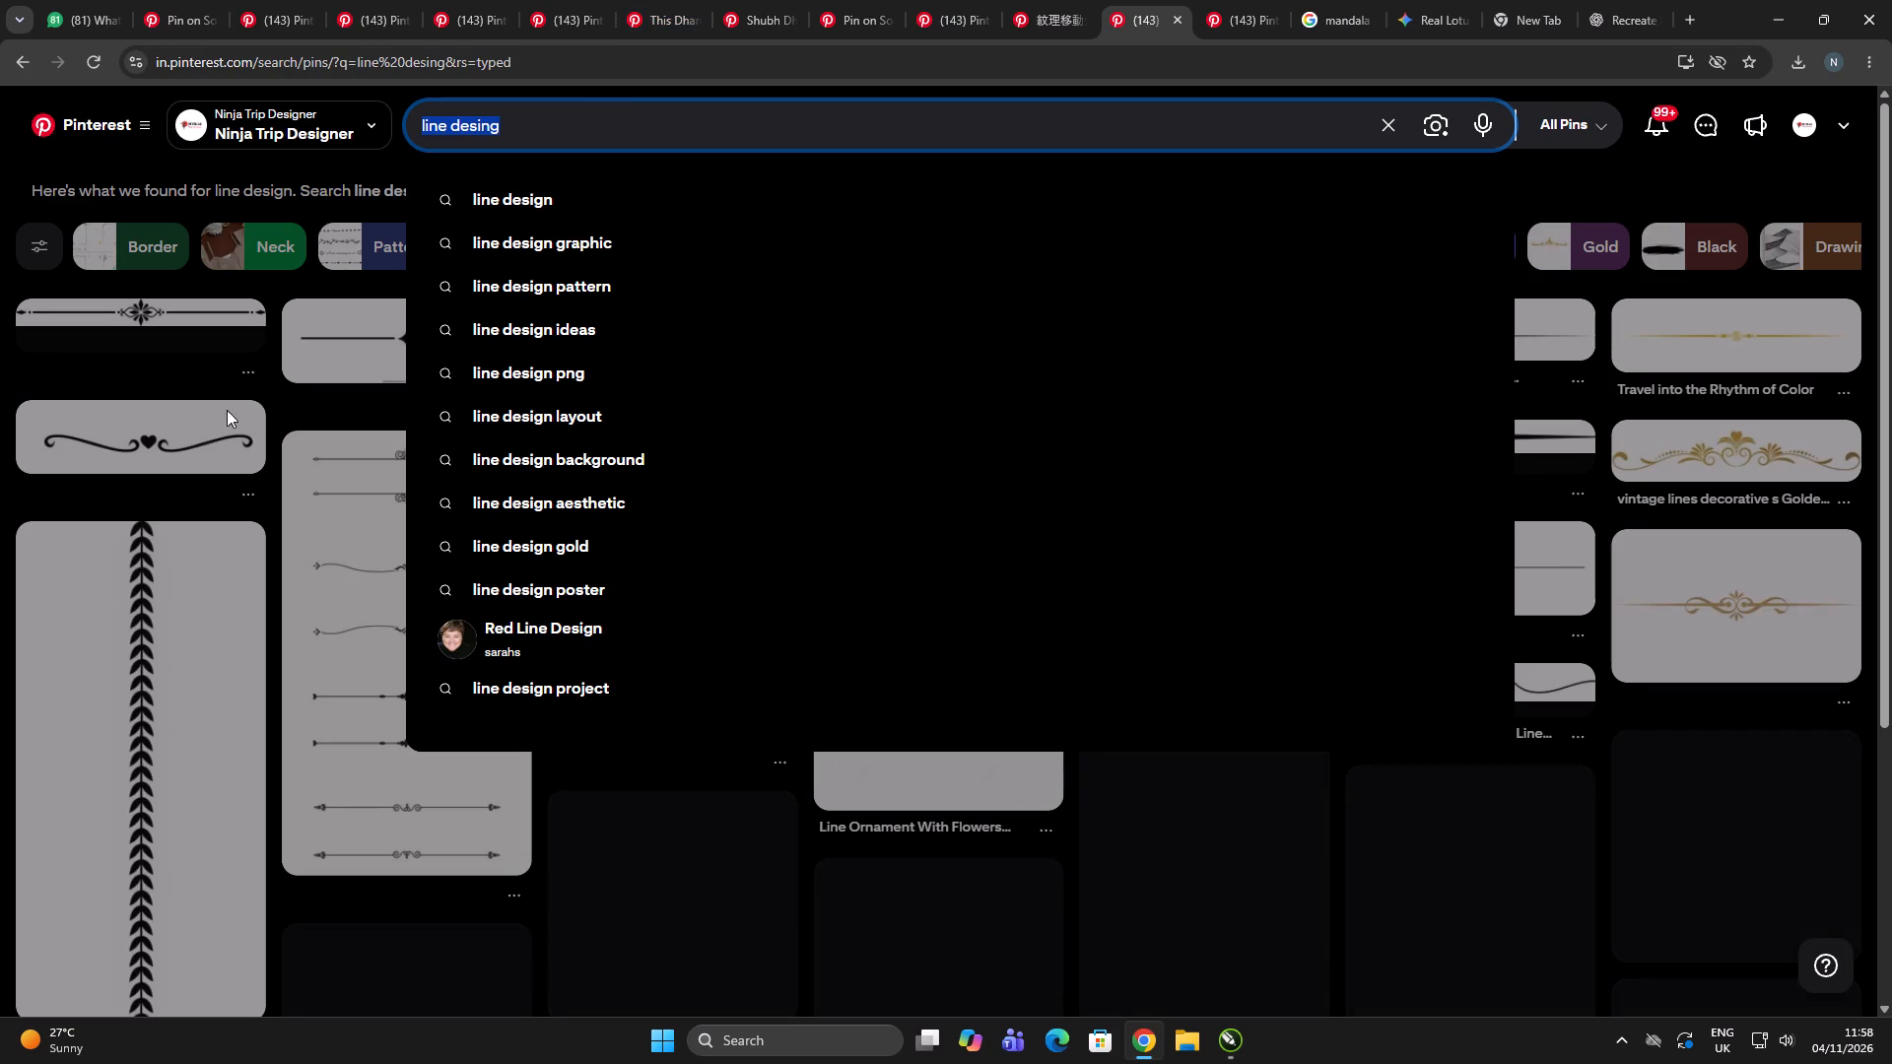
{"action": "left_click", "coordinate": [123, 369]}
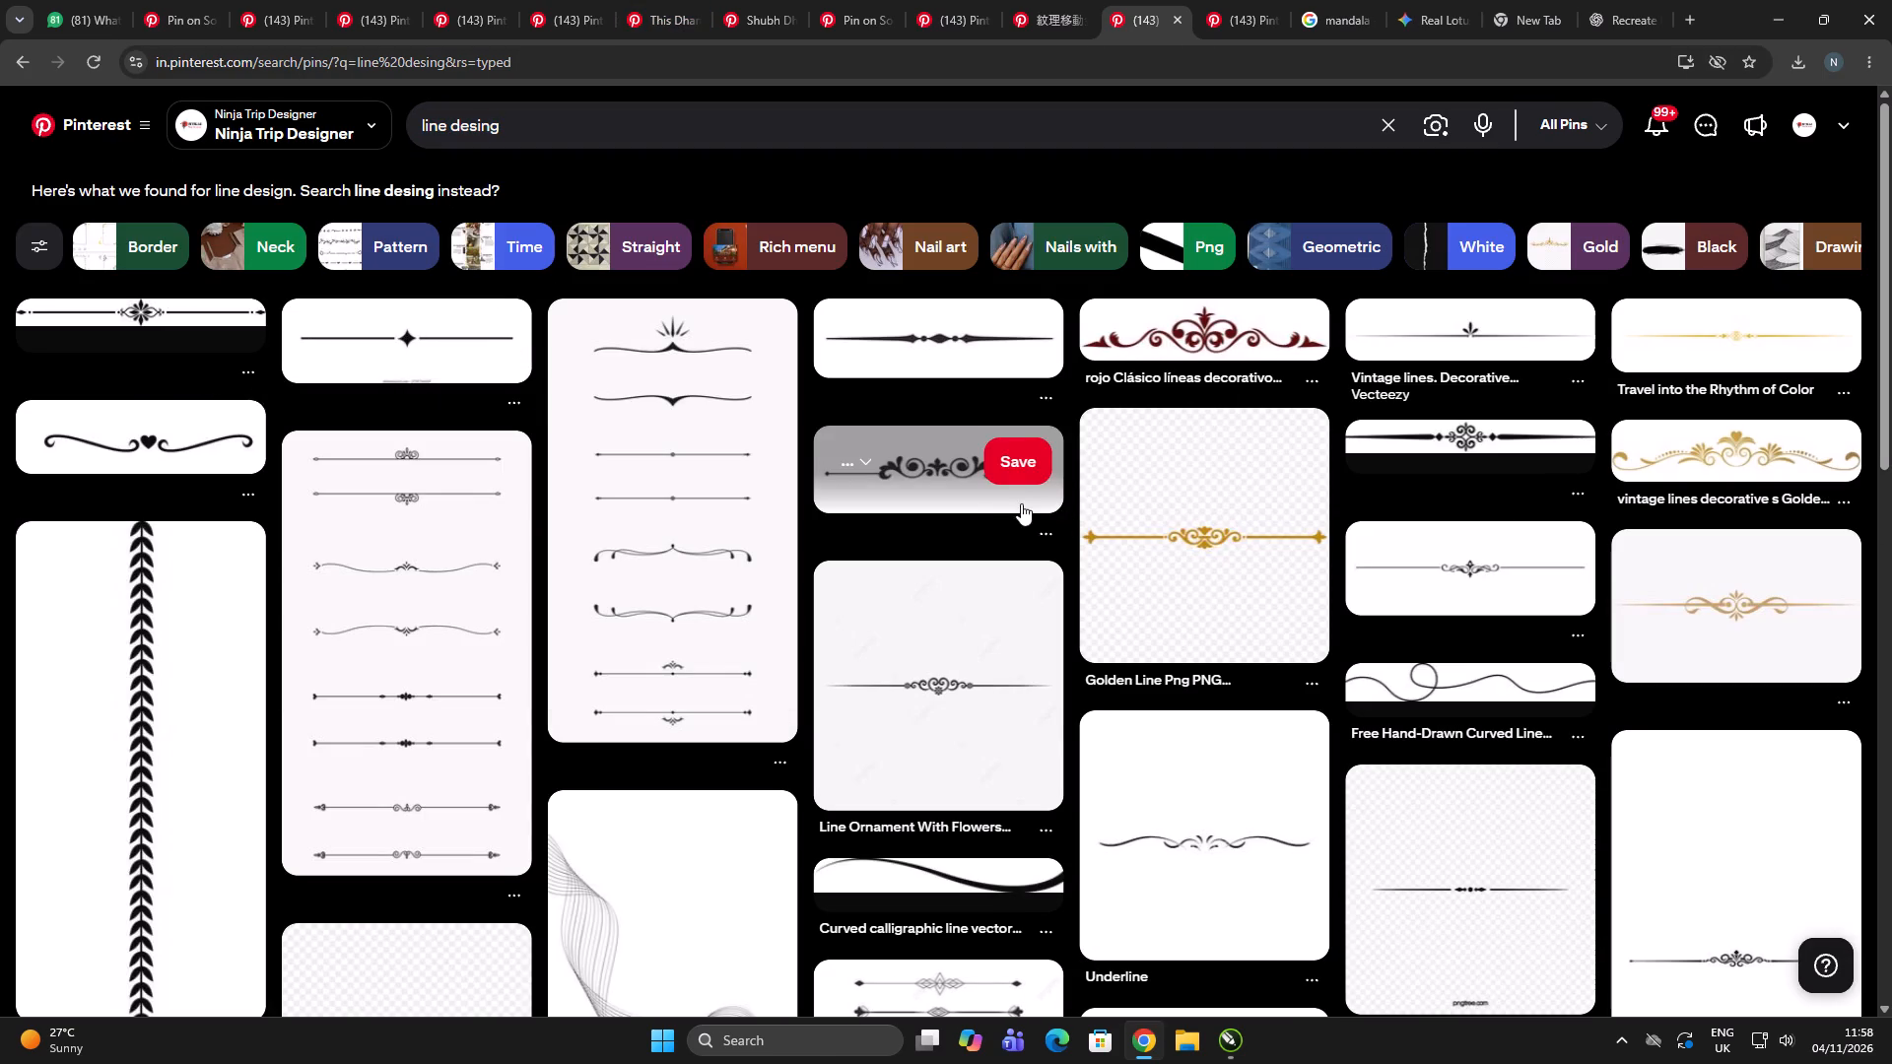
Open the Vintage lines decorative pin with the leaf motif and copy its divider image.
{"action": "left_click", "coordinate": [952, 475]}
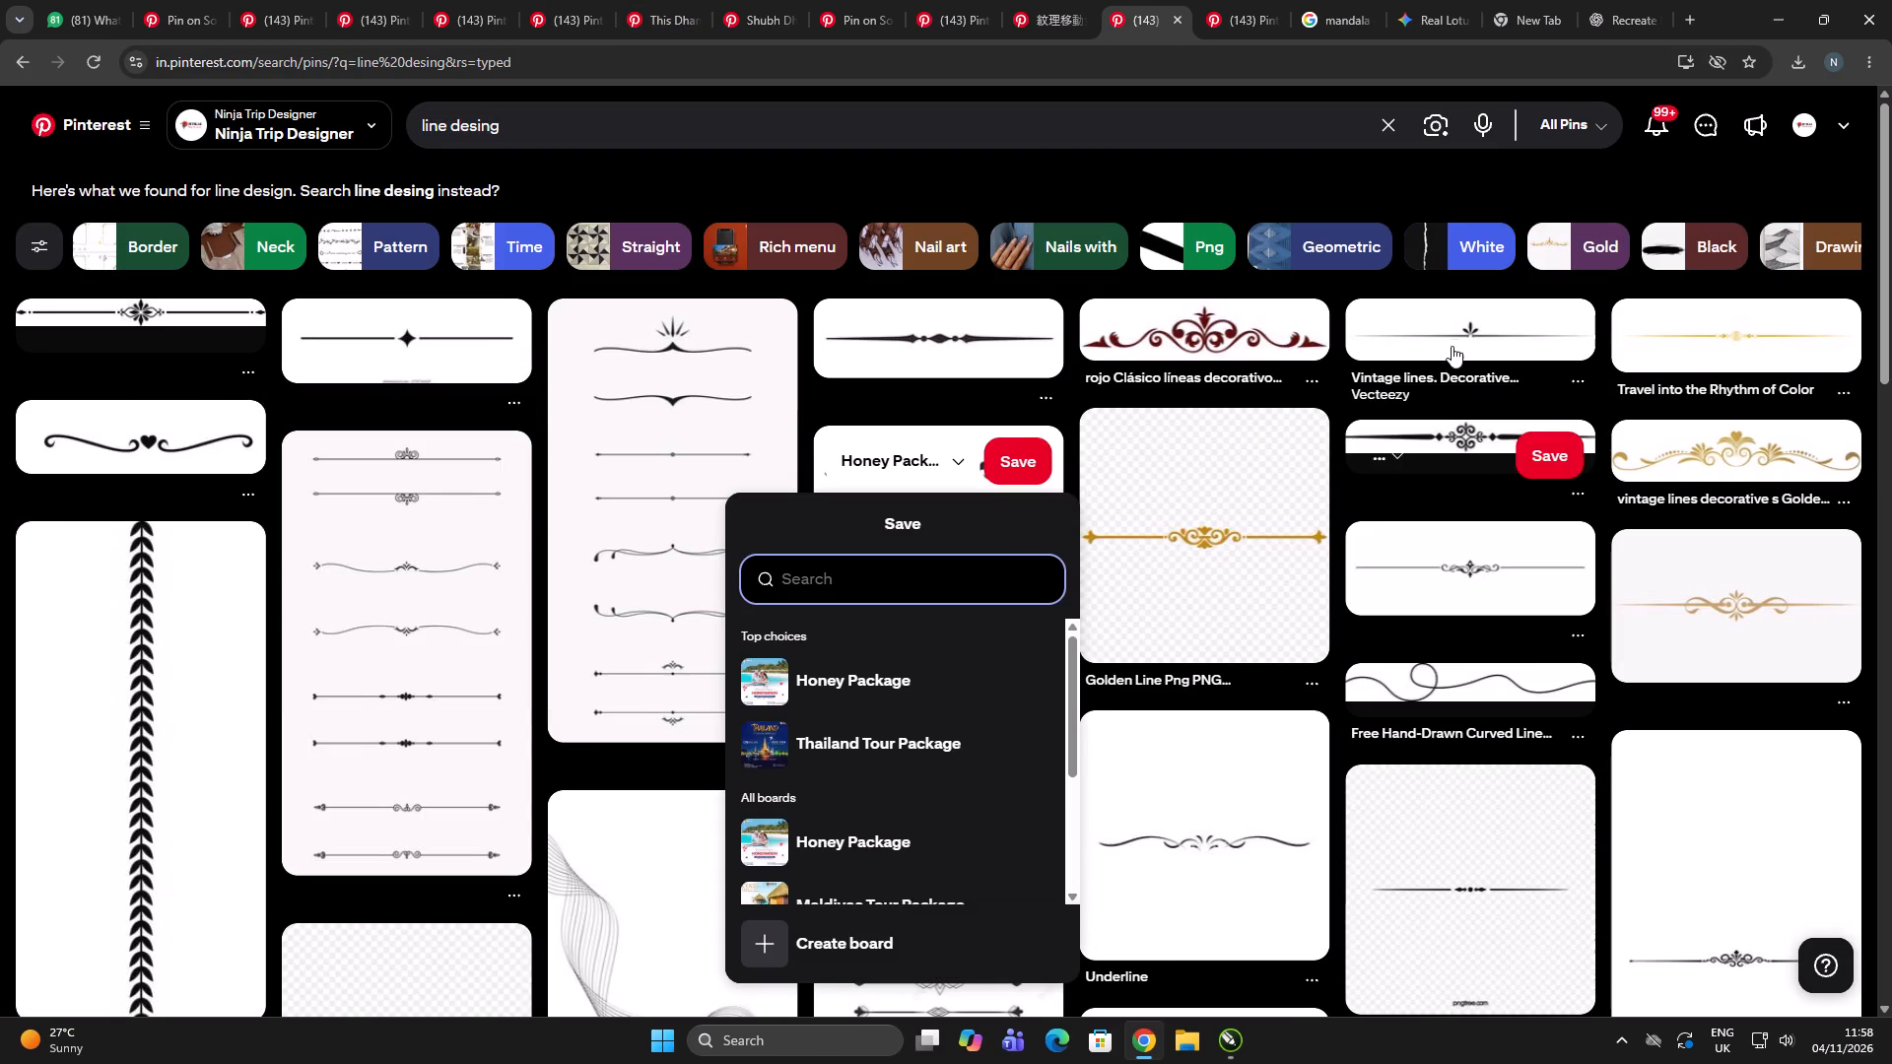
{"action": "left_click", "coordinate": [1449, 336]}
{"action": "left_click", "coordinate": [1468, 333]}
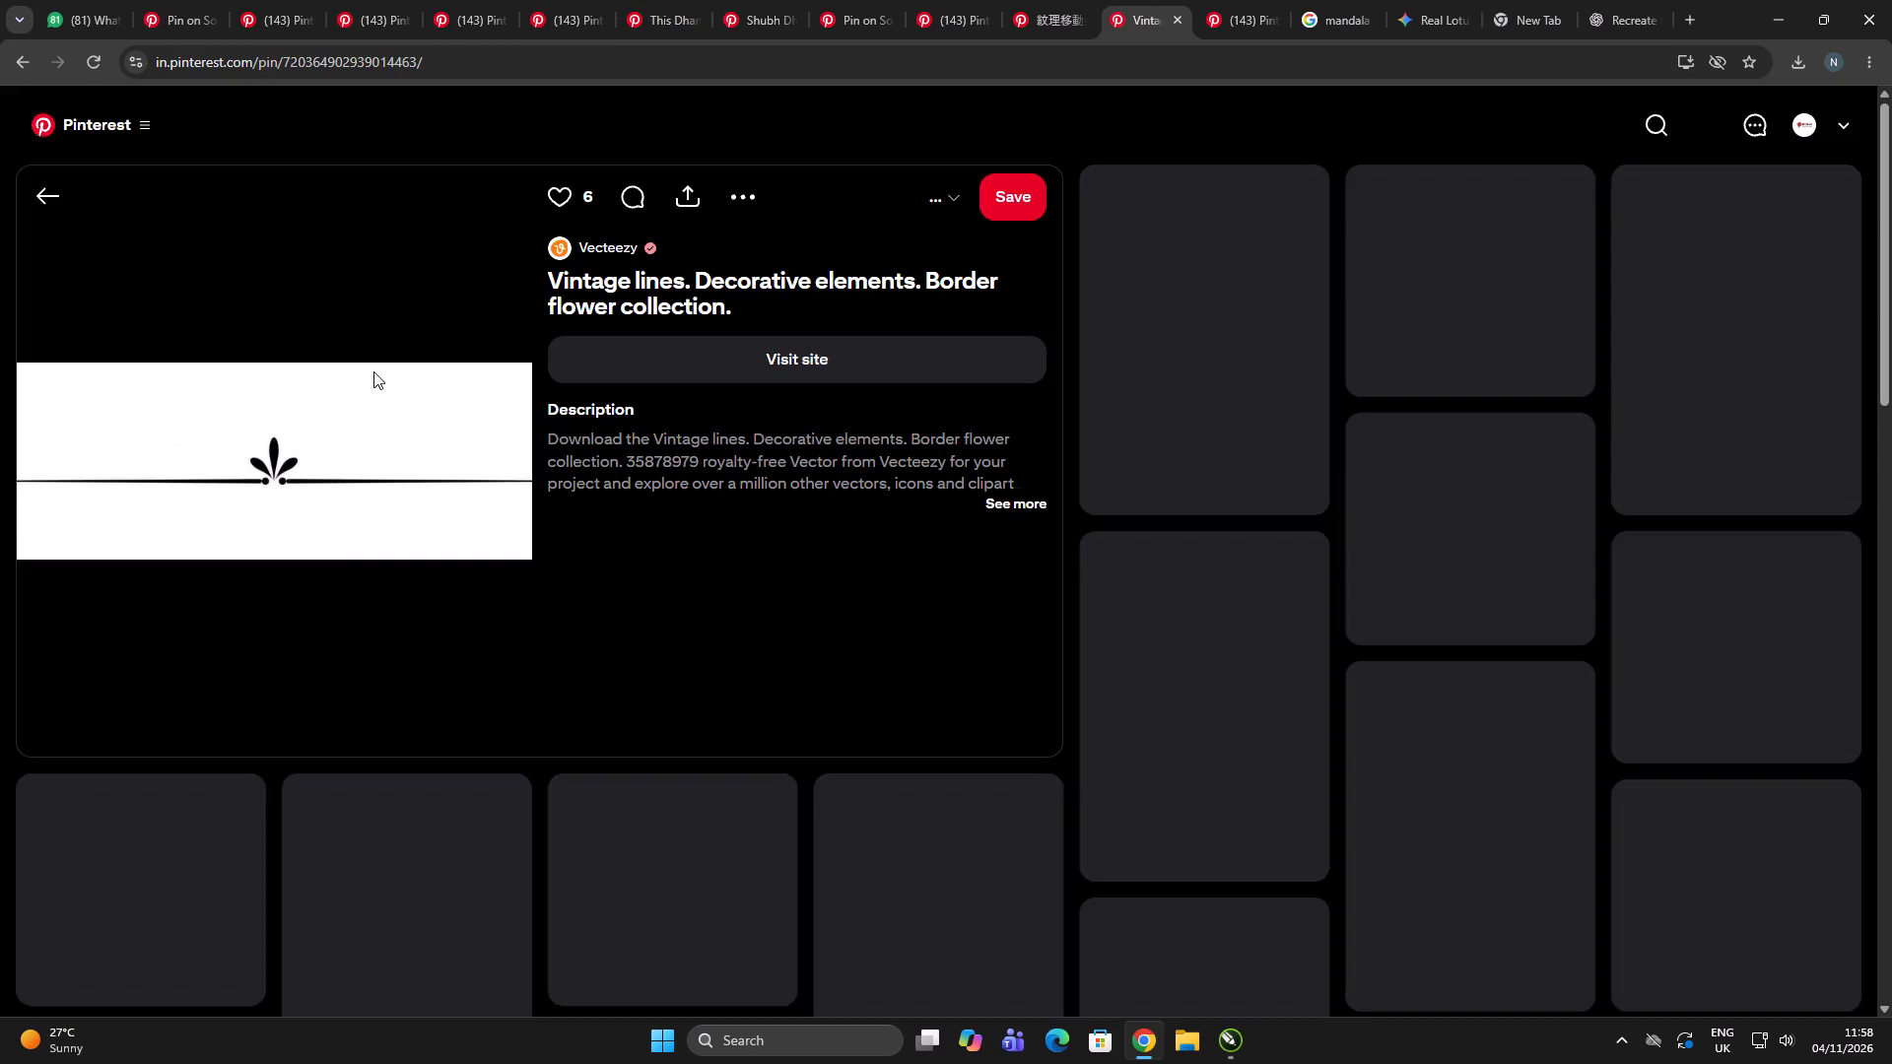
{"action": "right_click", "coordinate": [295, 425]}
{"action": "left_click", "coordinate": [372, 508]}
Switch to CorelDRAW, paste the divider image on Page 2 and move it below the Bhai Dooj story.
{"action": "key", "text": "alt+Tab"}
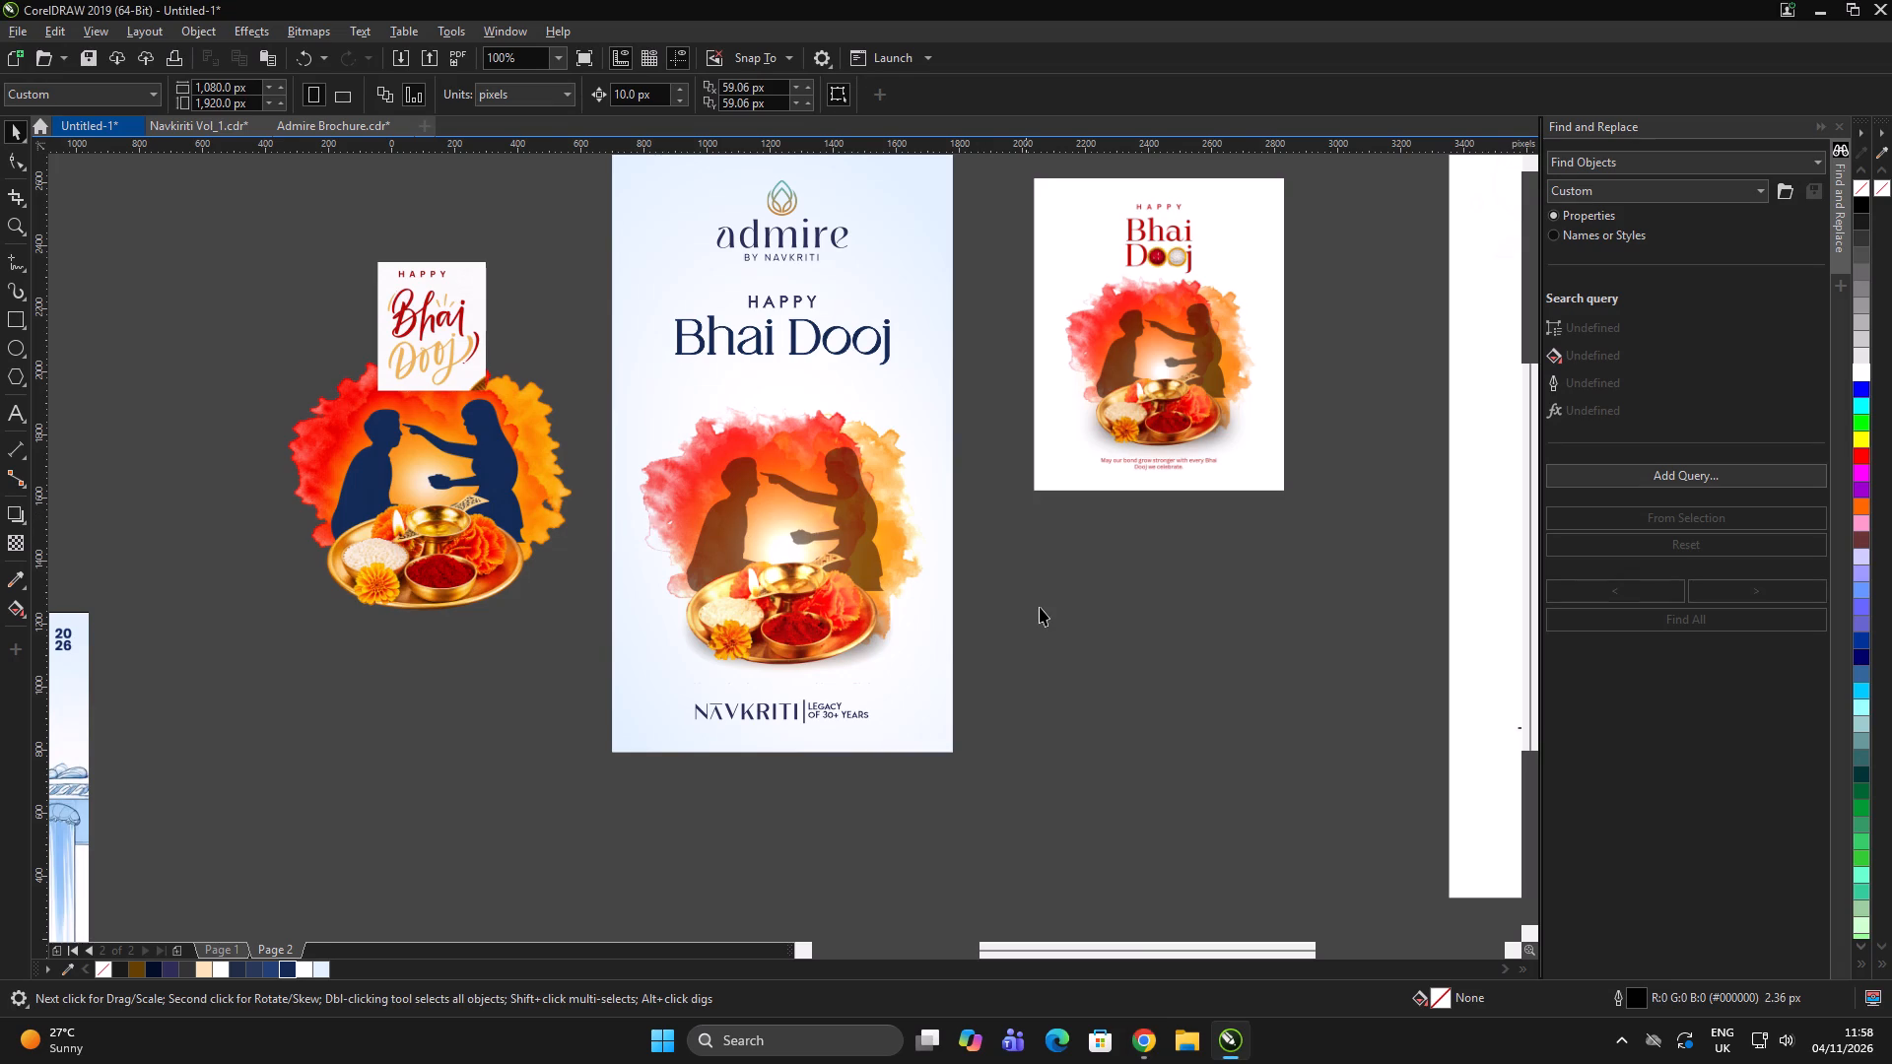
{"action": "left_click", "coordinate": [1040, 607]}
{"action": "key", "text": "ctrl+v"}
{"action": "double_click", "coordinate": [1205, 638]}
{"action": "scroll", "coordinate": [559, 443], "scroll_direction": "down", "scroll_amount": 2}
{"action": "left_click", "coordinate": [632, 469]}
{"action": "left_click_drag", "start_coordinate": [697, 454], "coordinate": [681, 598]}
{"action": "left_click", "coordinate": [838, 681]}
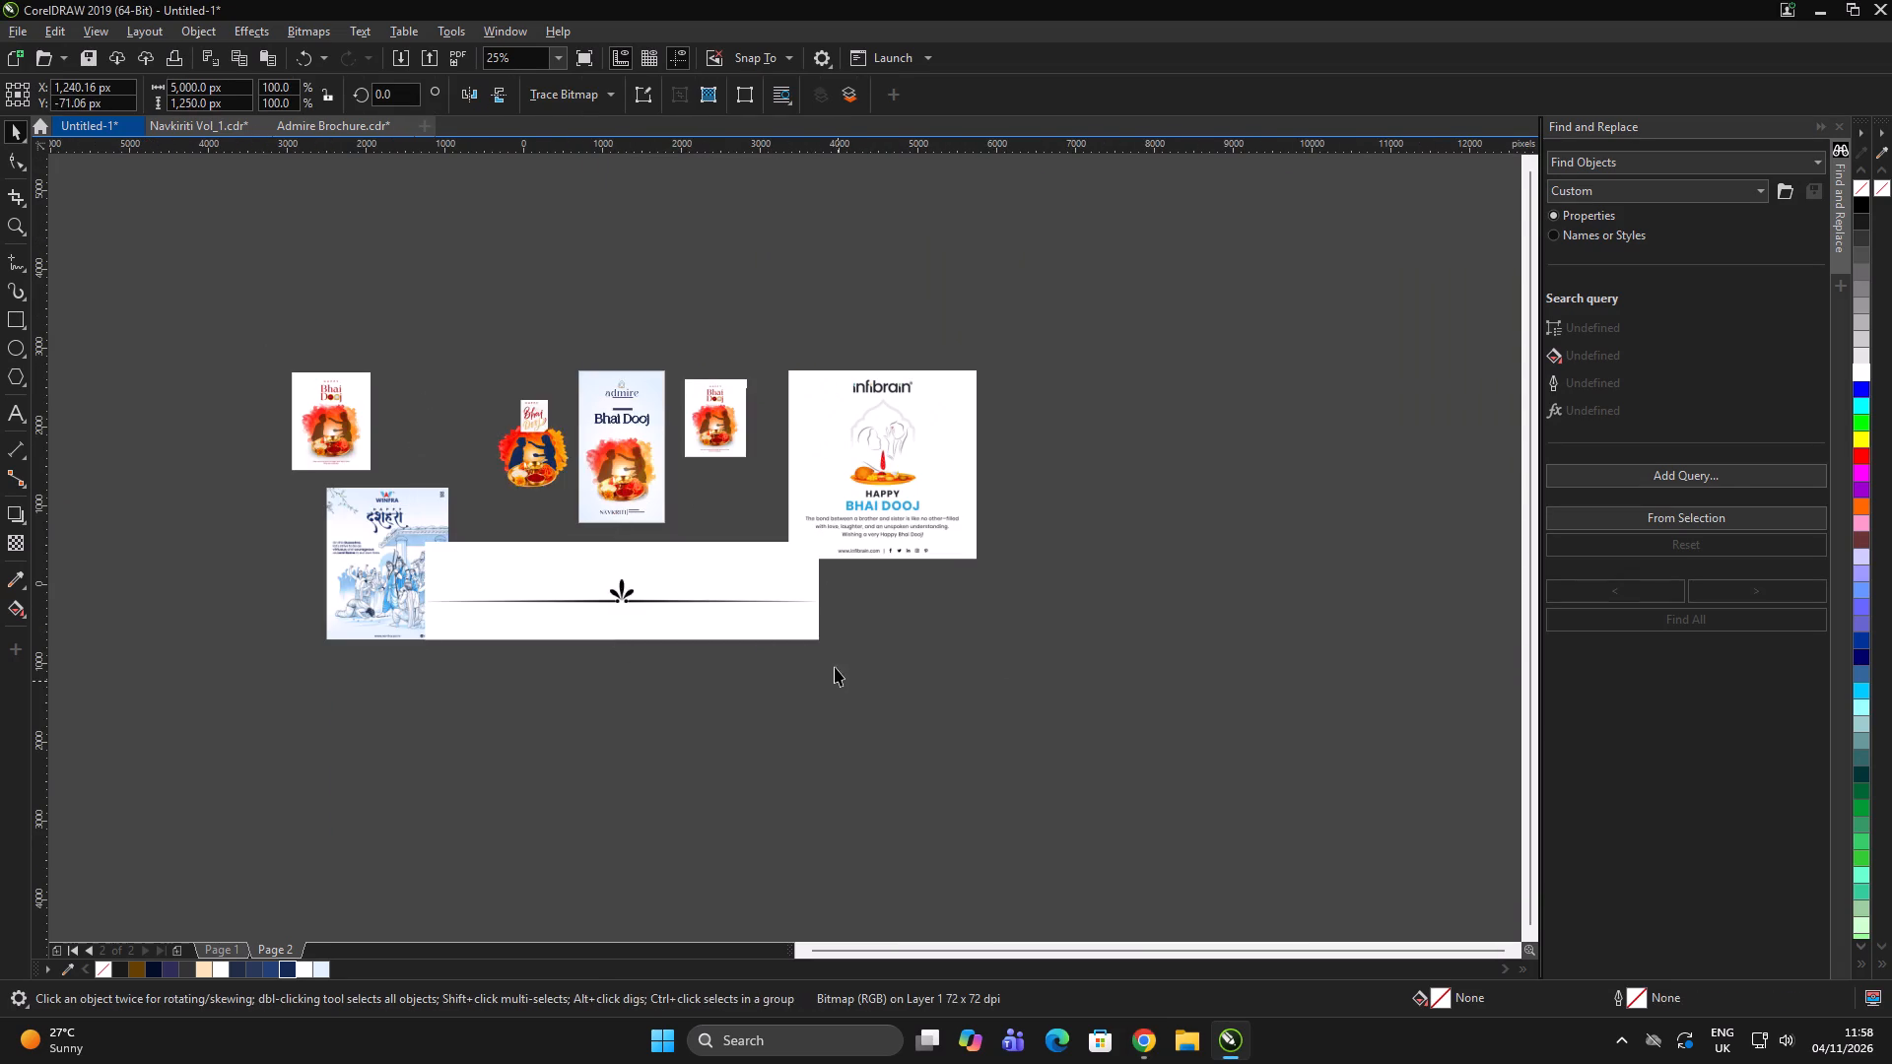
{"action": "left_click_drag", "start_coordinate": [799, 644], "coordinate": [765, 632]}
{"action": "scroll", "coordinate": [696, 609], "scroll_direction": "up", "scroll_amount": 3}
{"action": "left_click", "coordinate": [698, 603]}
{"action": "scroll", "coordinate": [567, 565], "scroll_direction": "down", "scroll_amount": 3}
{"action": "double_click", "coordinate": [843, 594]}
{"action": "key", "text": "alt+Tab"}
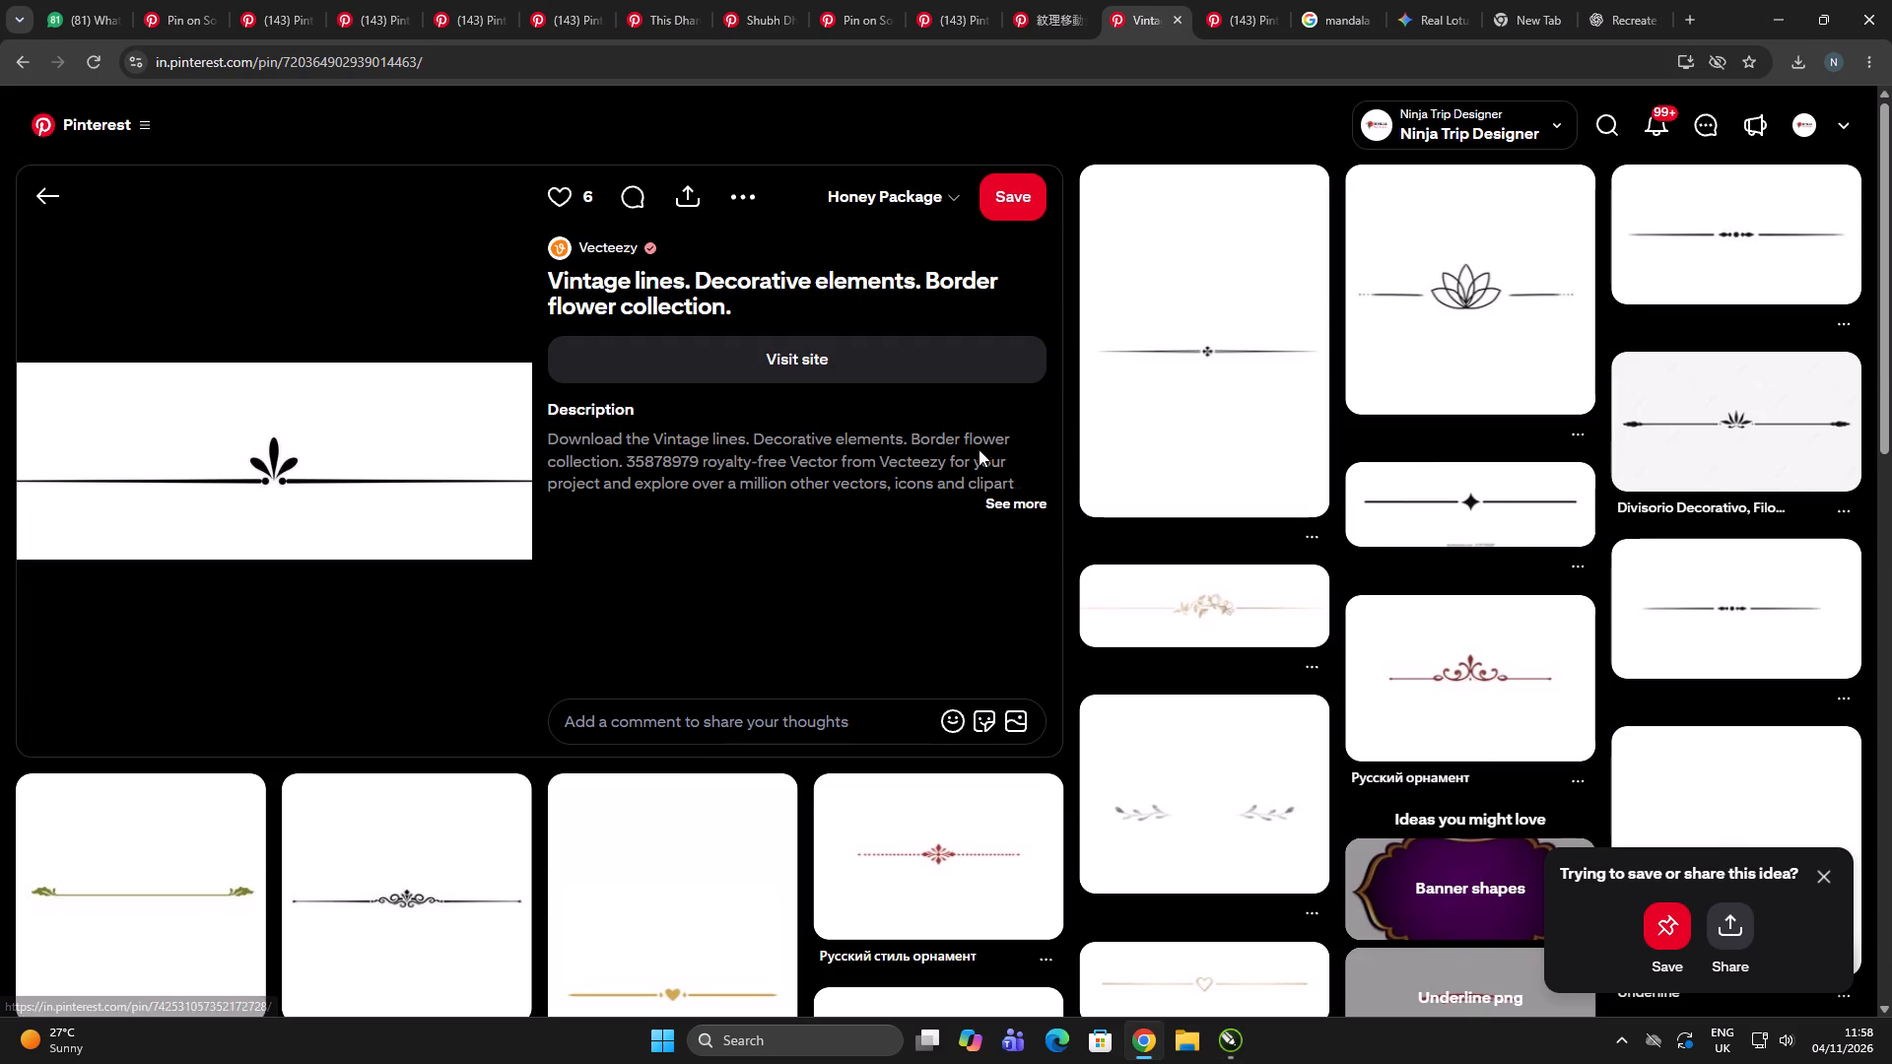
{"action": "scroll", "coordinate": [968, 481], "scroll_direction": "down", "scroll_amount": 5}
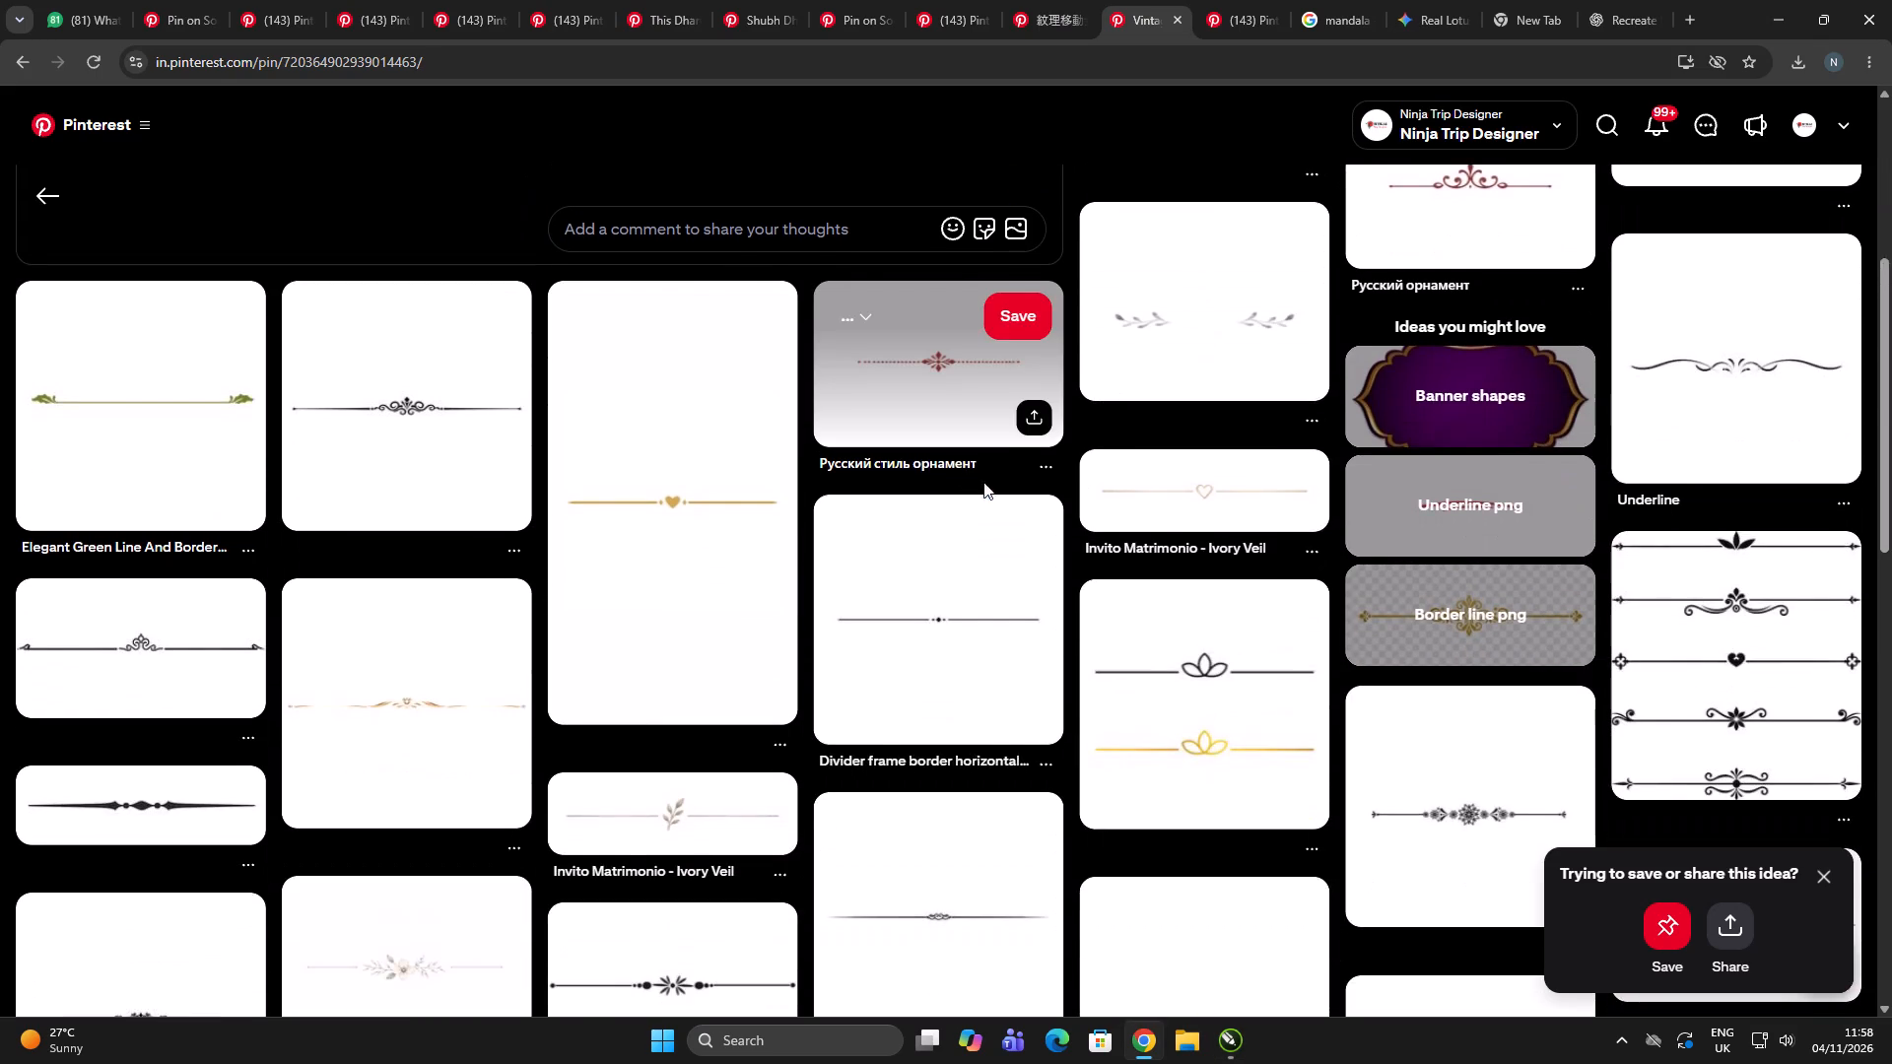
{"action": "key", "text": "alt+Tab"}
Shrink the pasted divider bitmap to about 1,419 px wide.
{"action": "left_click", "coordinate": [981, 614]}
{"action": "left_click", "coordinate": [858, 614]}
{"action": "left_click", "coordinate": [840, 630]}
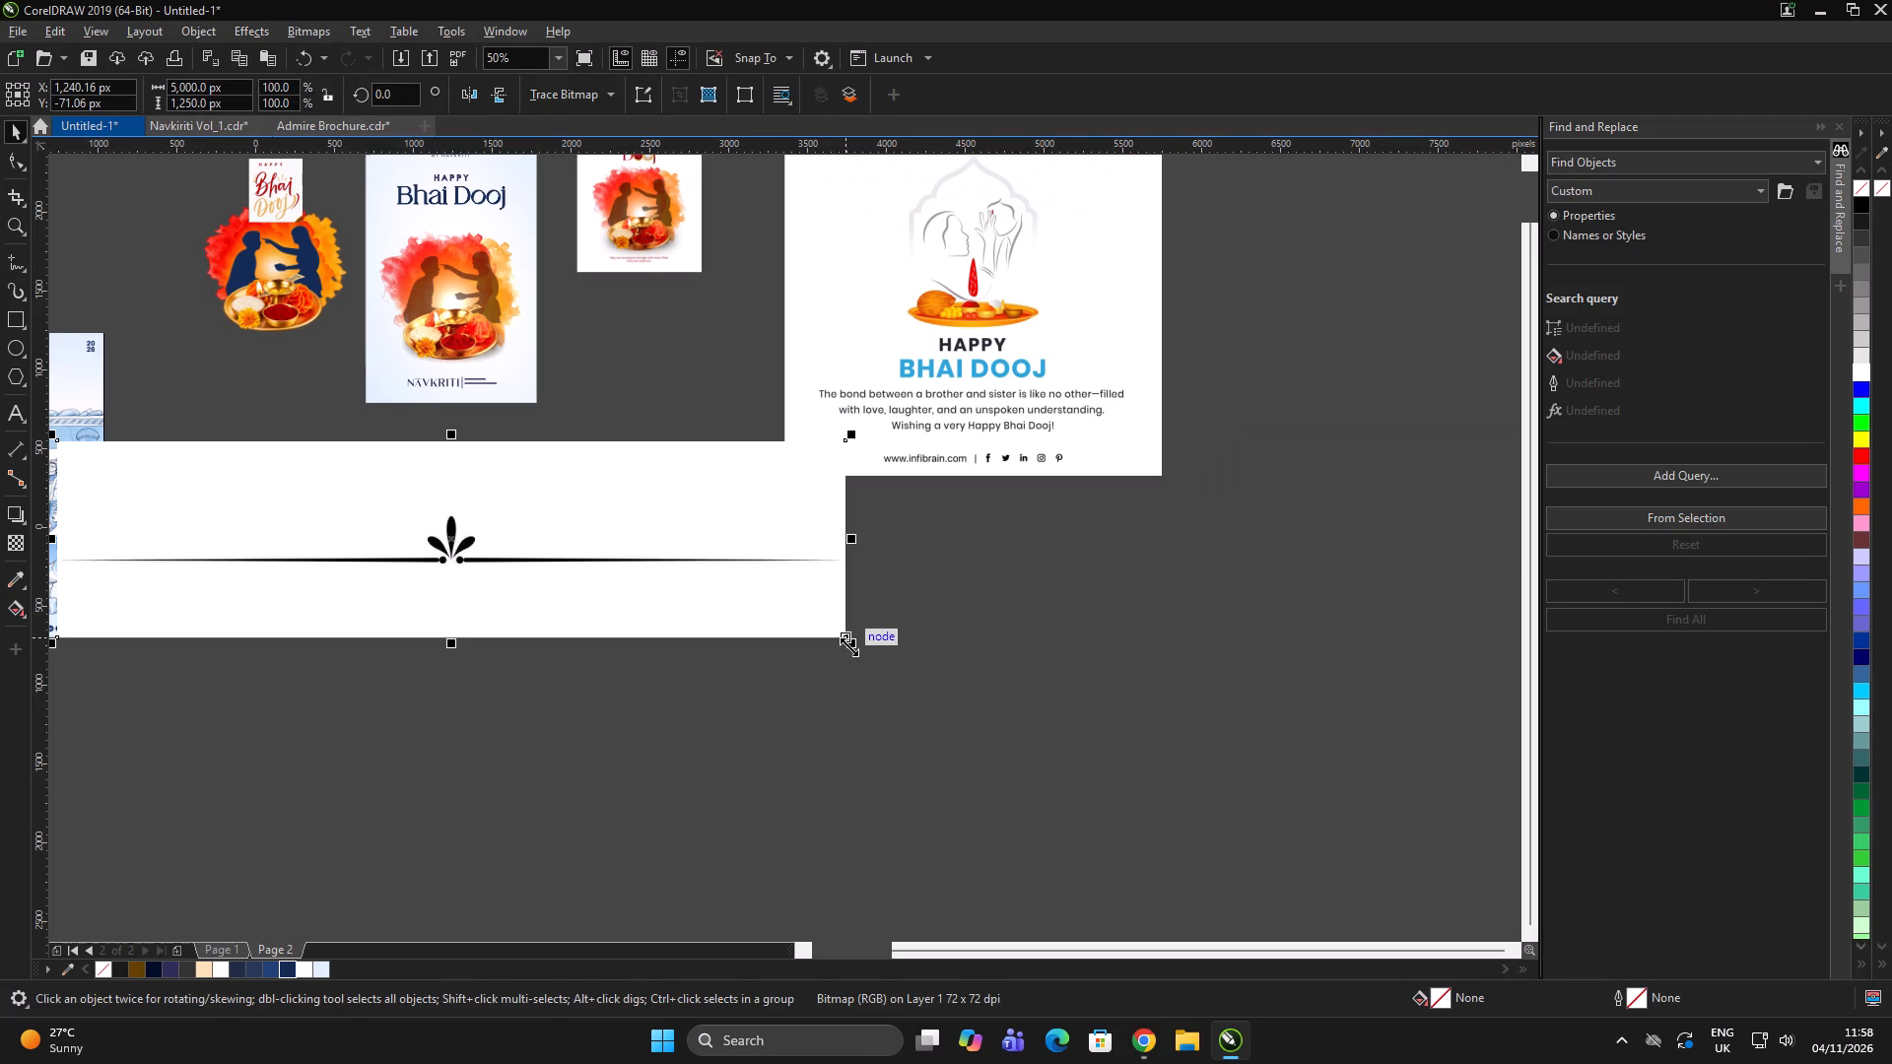
{"action": "left_click_drag", "start_coordinate": [848, 646], "coordinate": [566, 677]}
{"action": "left_click", "coordinate": [703, 615]}
Outline Trace the divider bitmap using the Low quality image type with automatic background colour removal.
{"action": "left_click", "coordinate": [502, 550]}
{"action": "left_click_drag", "start_coordinate": [547, 89], "coordinate": [552, 98]}
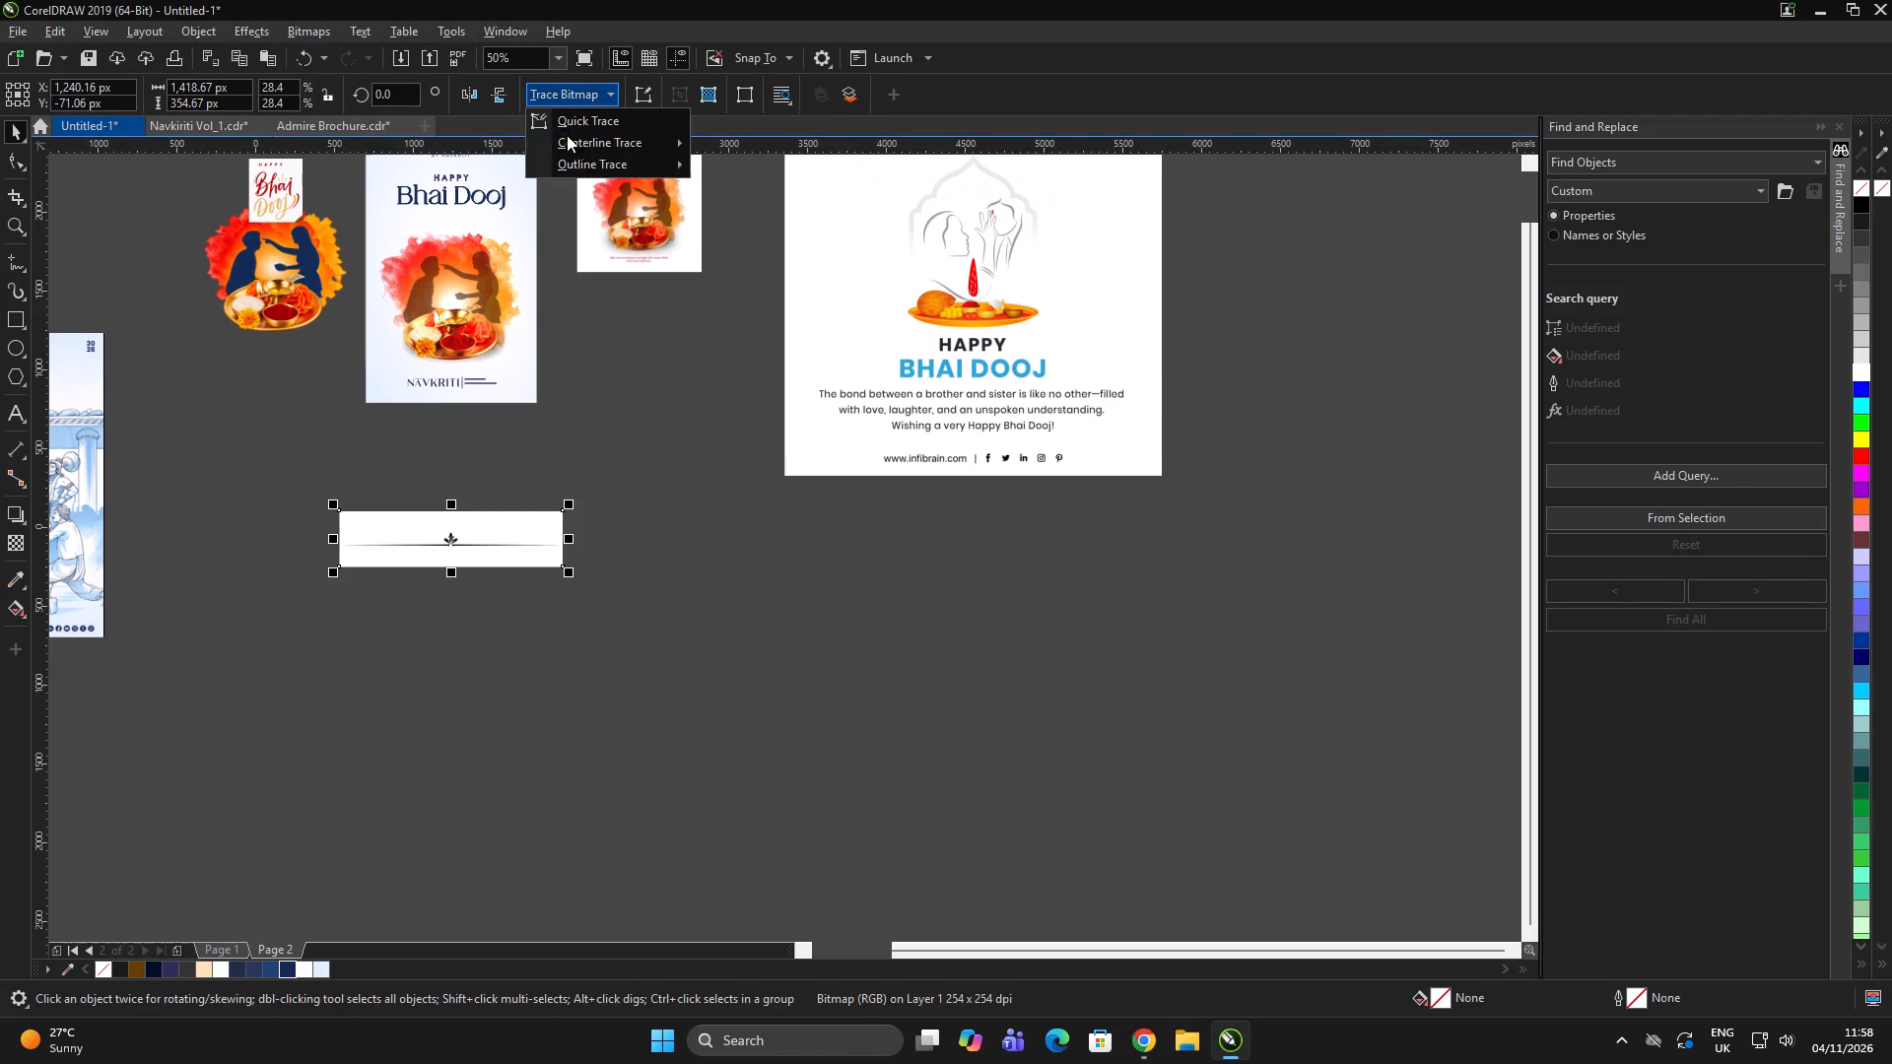
{"action": "left_click", "coordinate": [760, 245]}
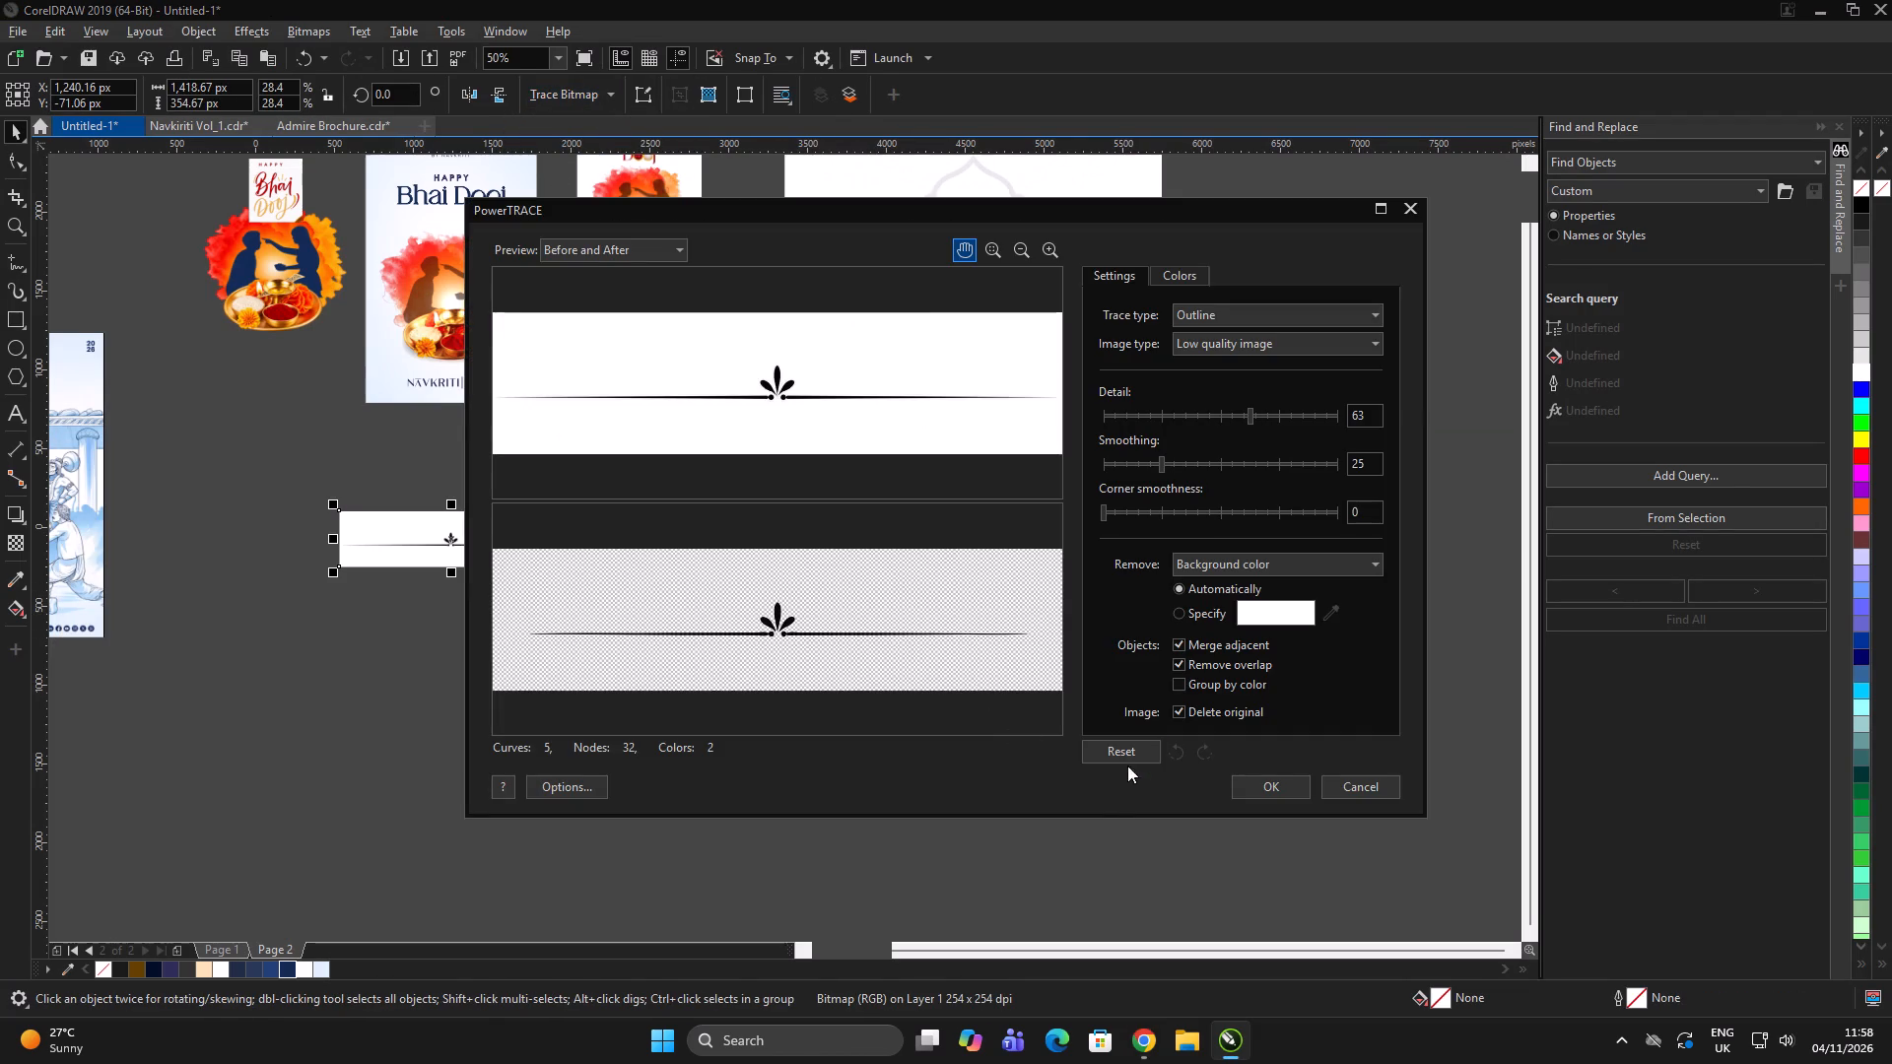
{"action": "left_click", "coordinate": [1257, 781]}
Move the traced divider onto the story beneath Bhai Dooj and shrink it to about 365 px wide.
{"action": "left_click_drag", "start_coordinate": [468, 544], "coordinate": [474, 267]}
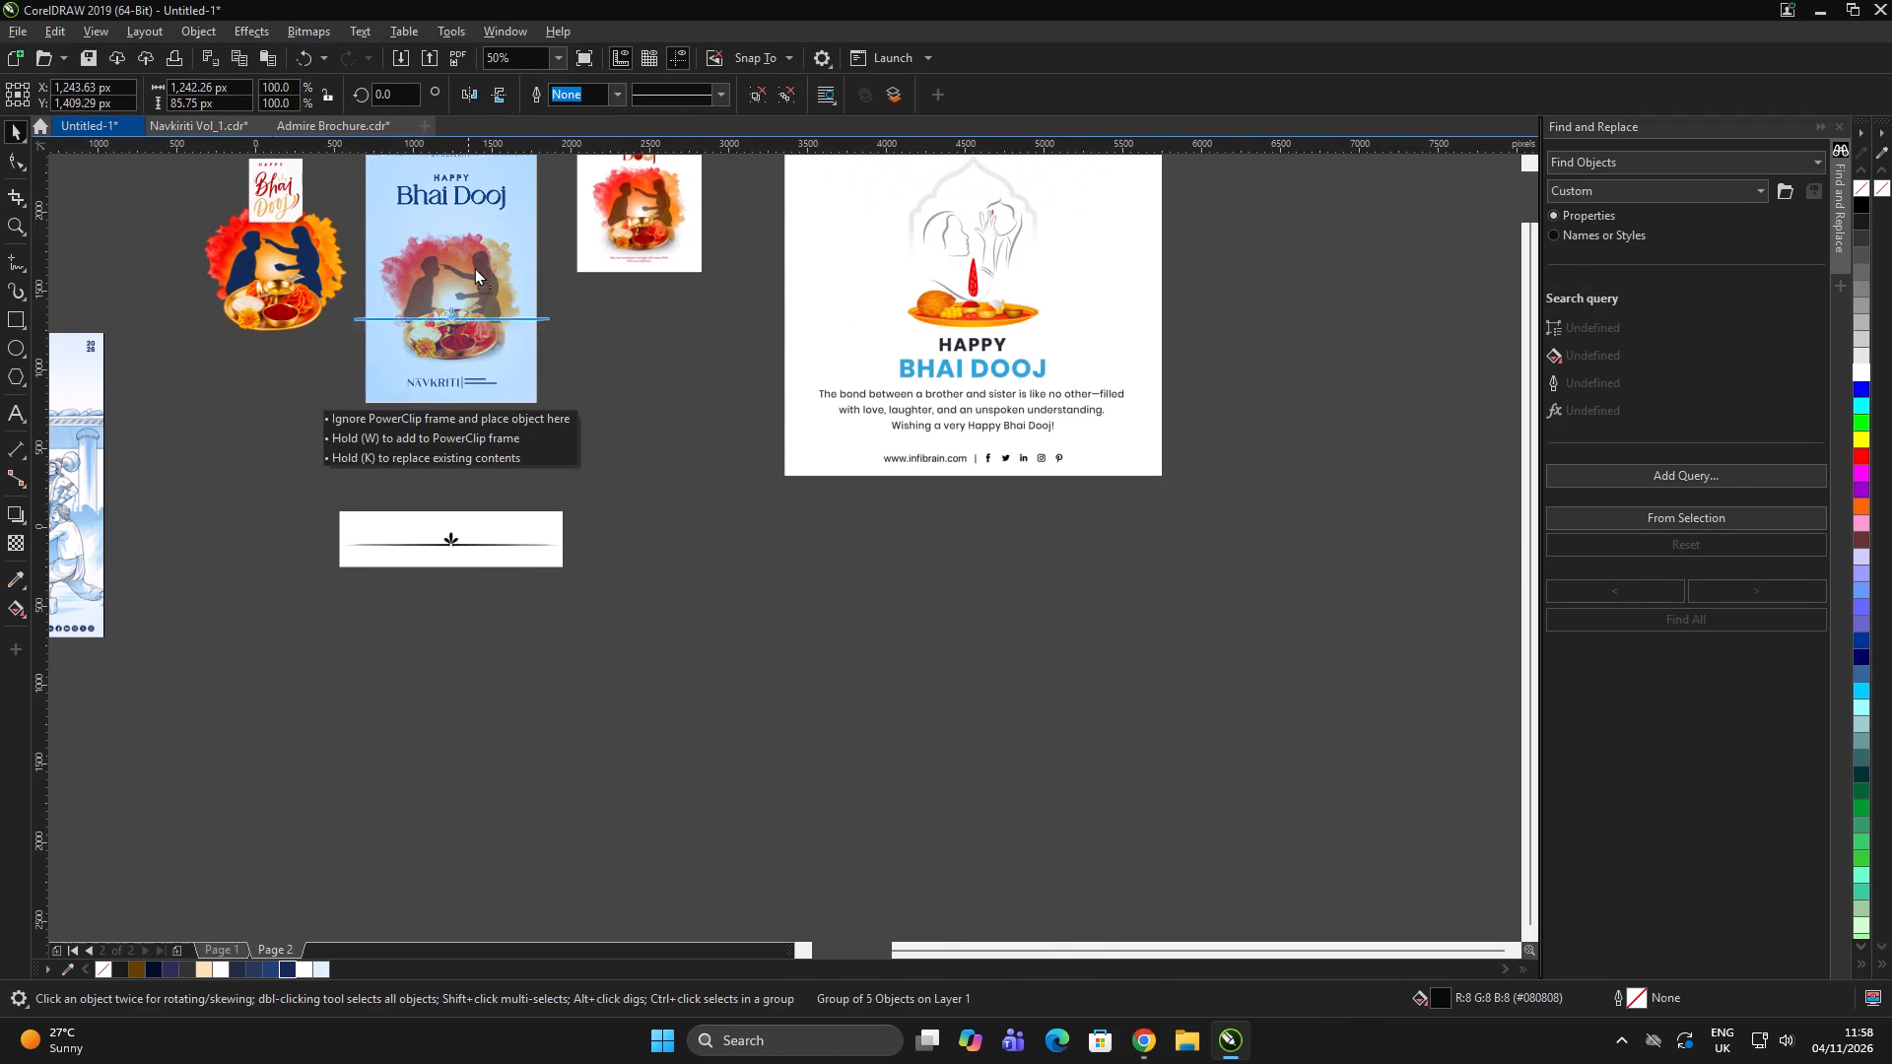
{"action": "left_click_drag", "start_coordinate": [474, 267], "coordinate": [474, 221]}
{"action": "scroll", "coordinate": [464, 207], "scroll_direction": "up", "scroll_amount": 3}
{"action": "key", "text": "ctrl+g"}
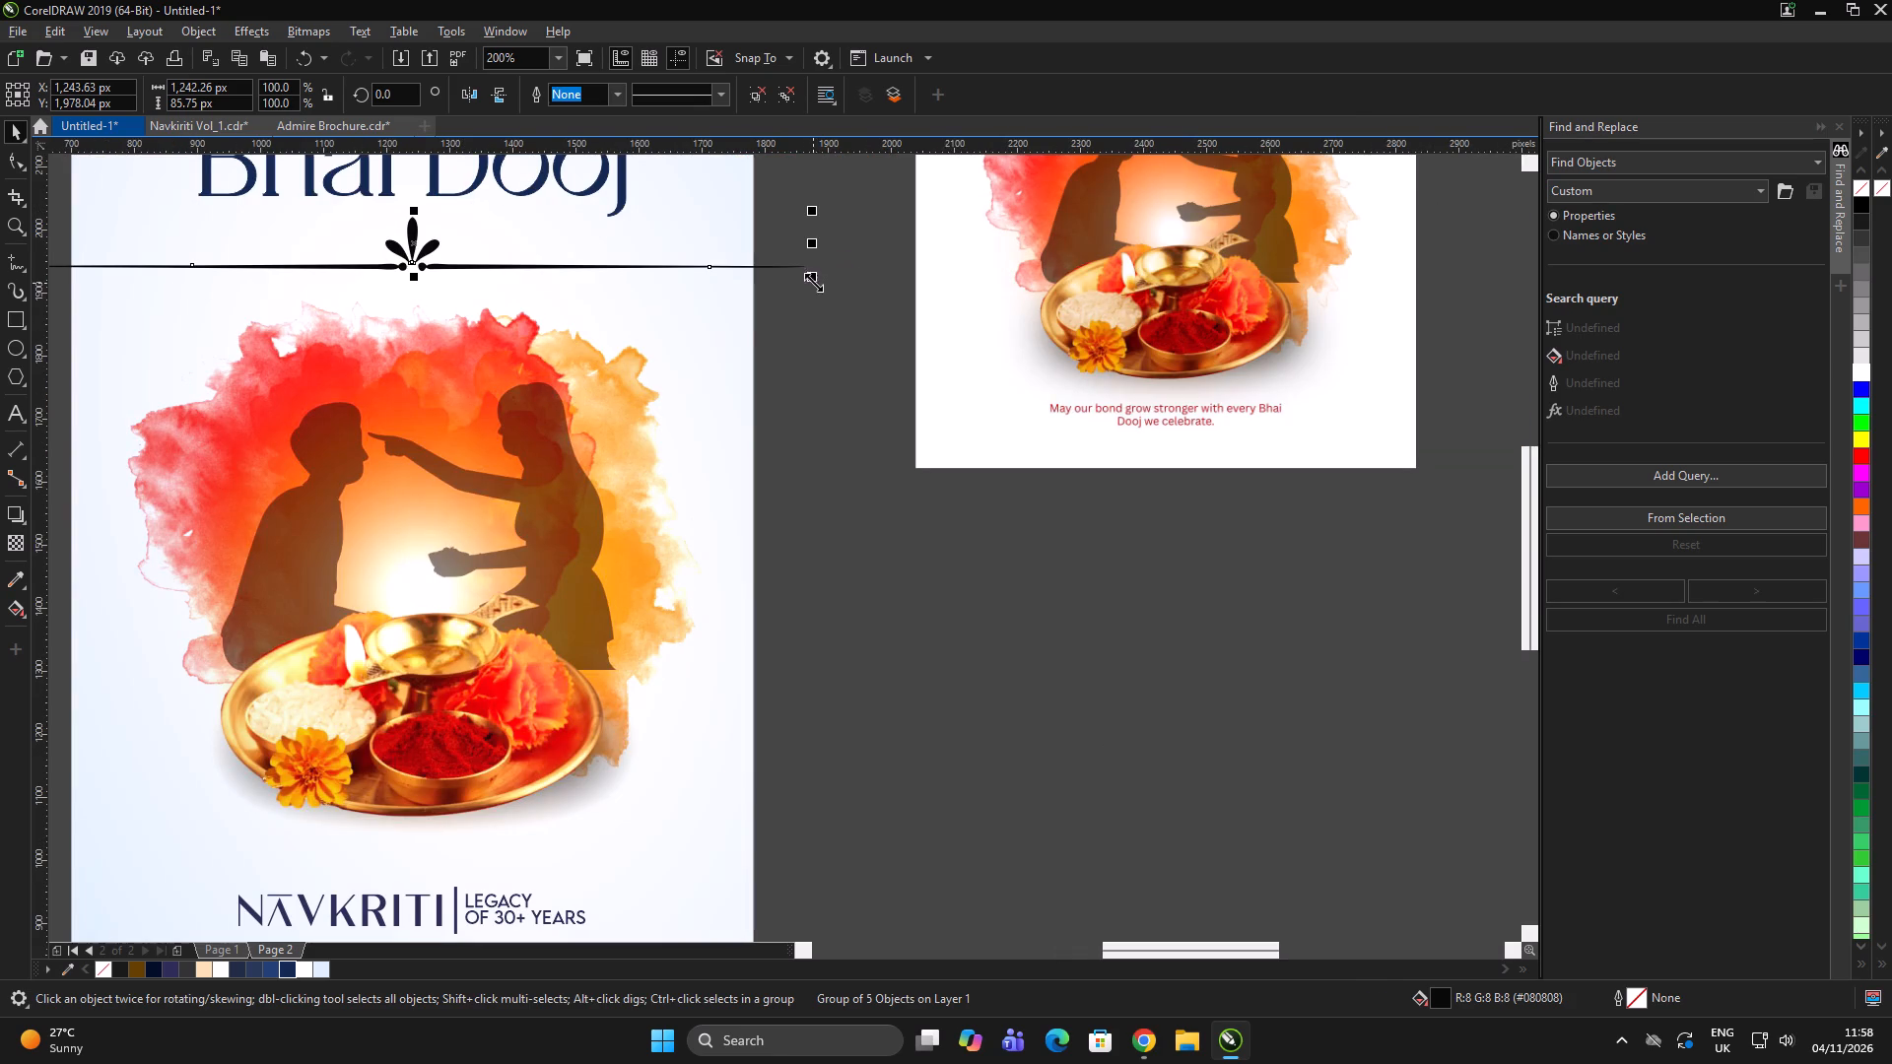
{"action": "left_click_drag", "start_coordinate": [813, 282], "coordinate": [536, 342]}
{"action": "key", "text": "ctrl+g"}
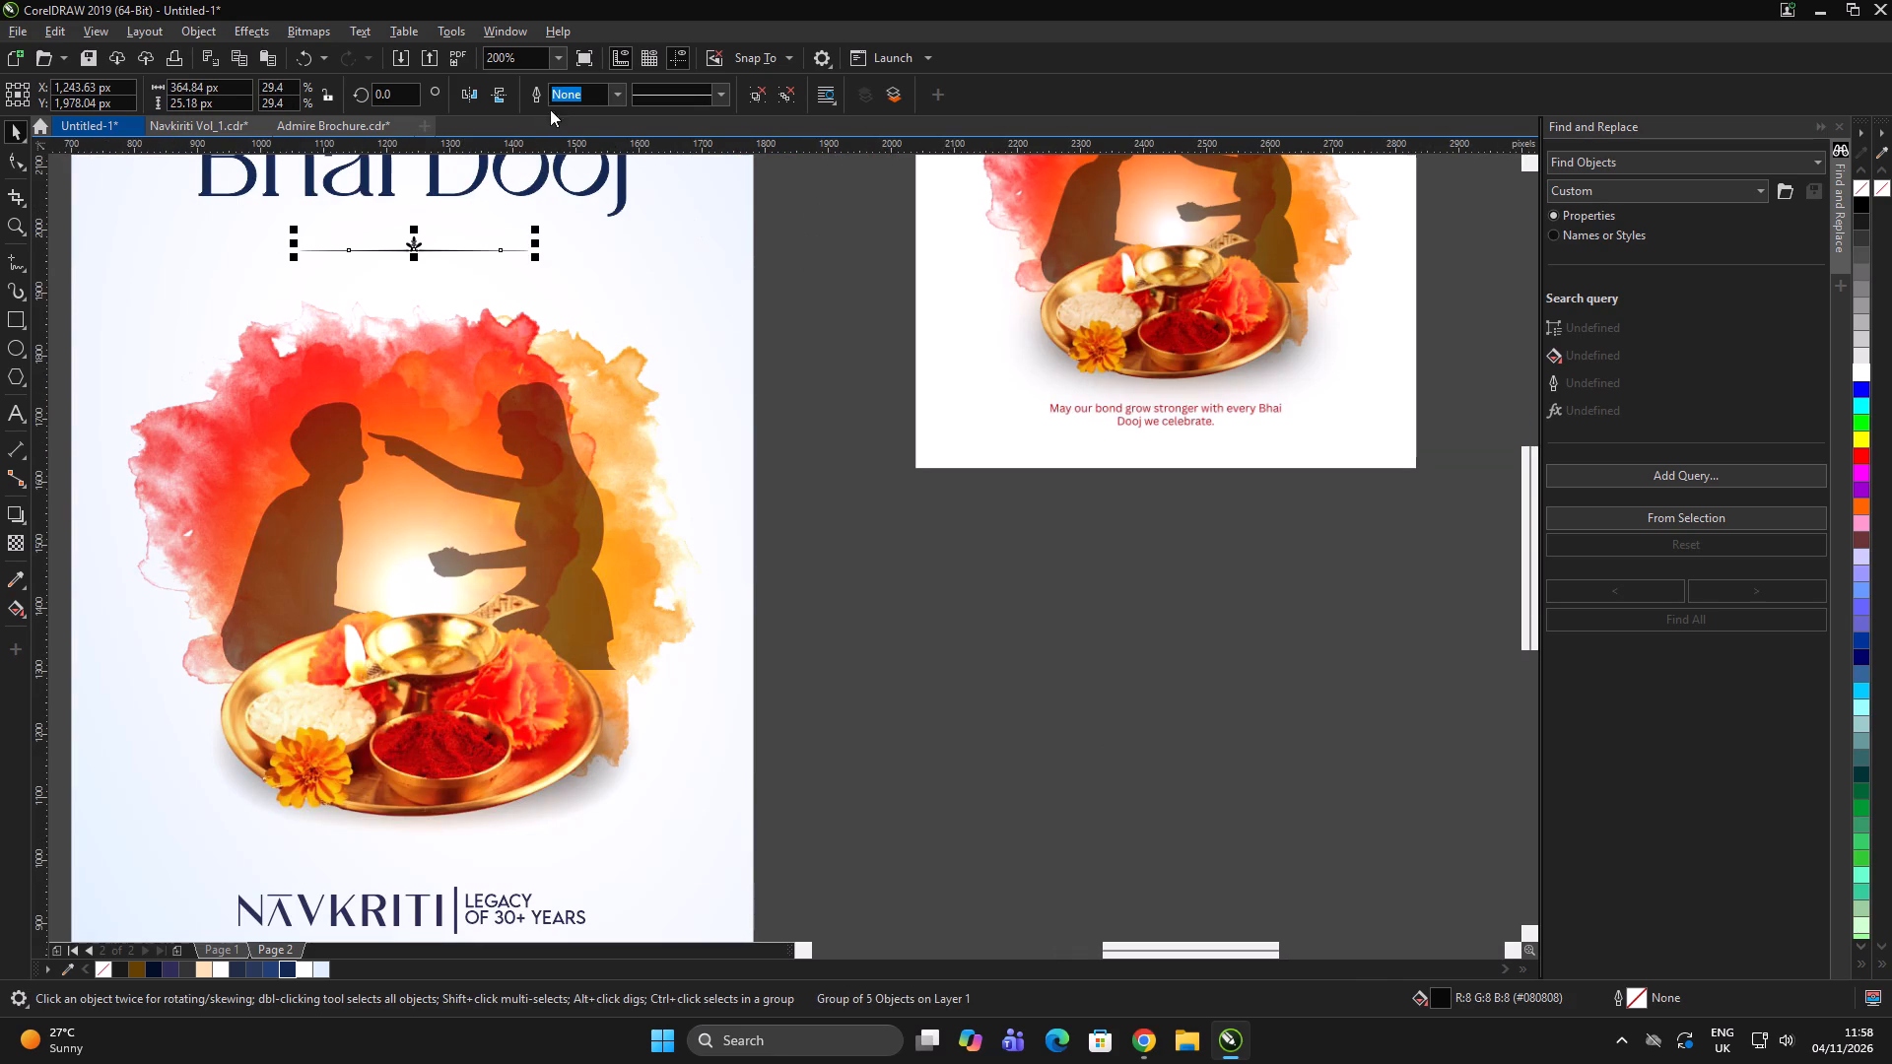
Flip the divider vertically and fill it with dark navy #142953 from the document palette.
{"action": "left_click", "coordinate": [496, 87]}
{"action": "left_click", "coordinate": [289, 971]}
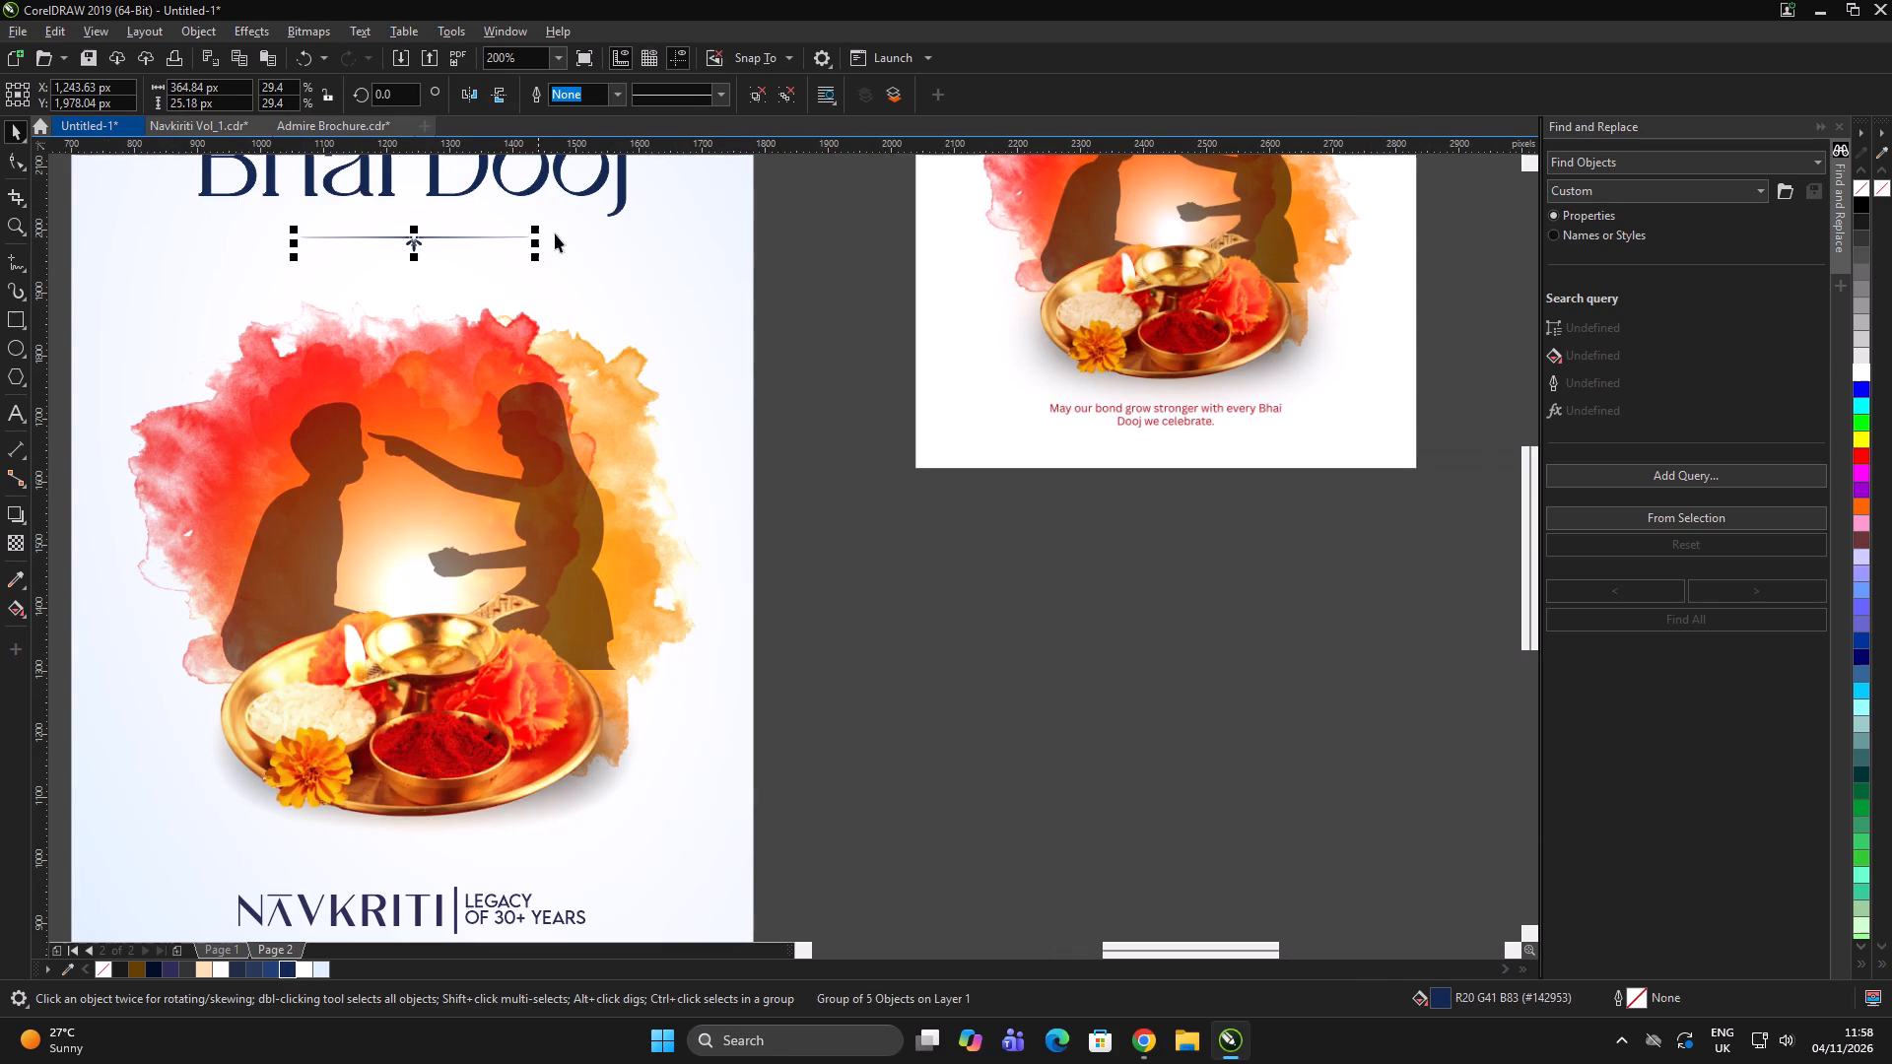
Enlarge the divider to about 490 px wide and nudge it up closer to Bhai Dooj.
{"action": "left_click_drag", "start_coordinate": [541, 260], "coordinate": [580, 284]}
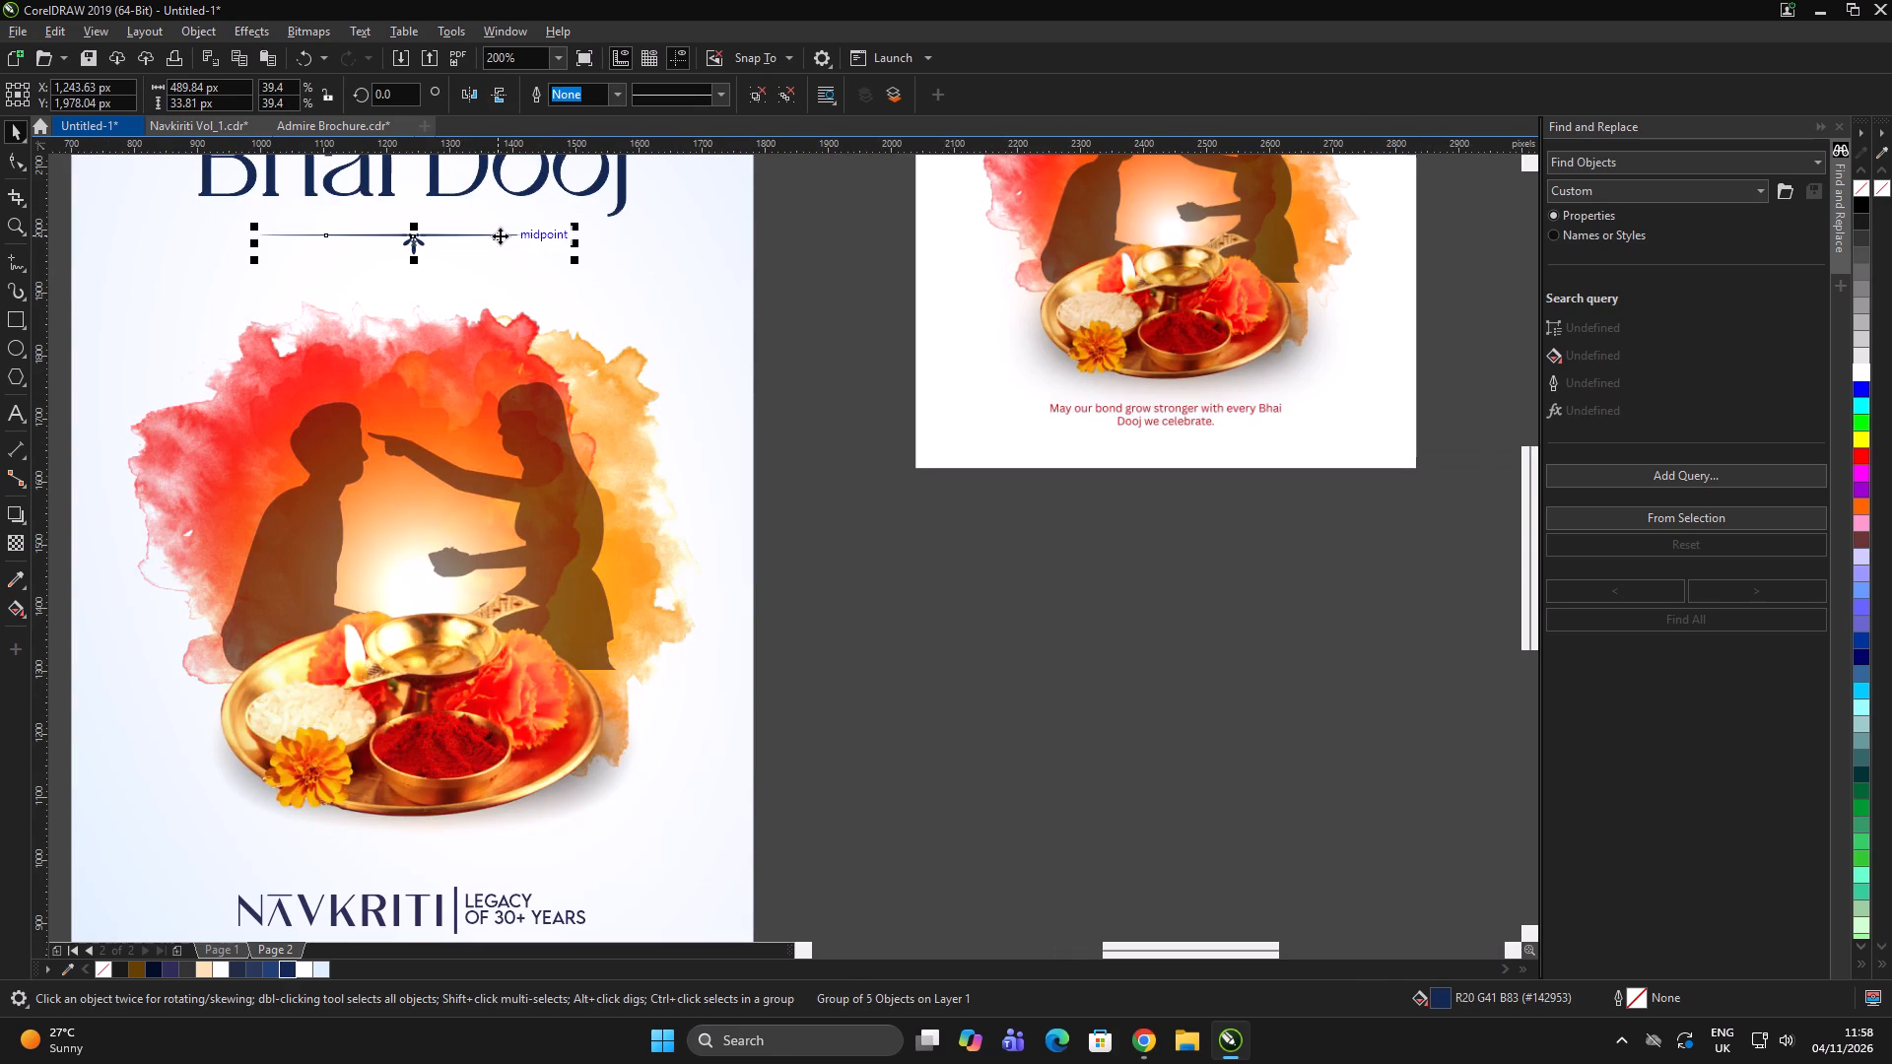
{"action": "left_click_drag", "start_coordinate": [500, 233], "coordinate": [502, 225]}
{"action": "scroll", "coordinate": [590, 300], "scroll_direction": "down", "scroll_amount": 2}
{"action": "double_click", "coordinate": [754, 447]}
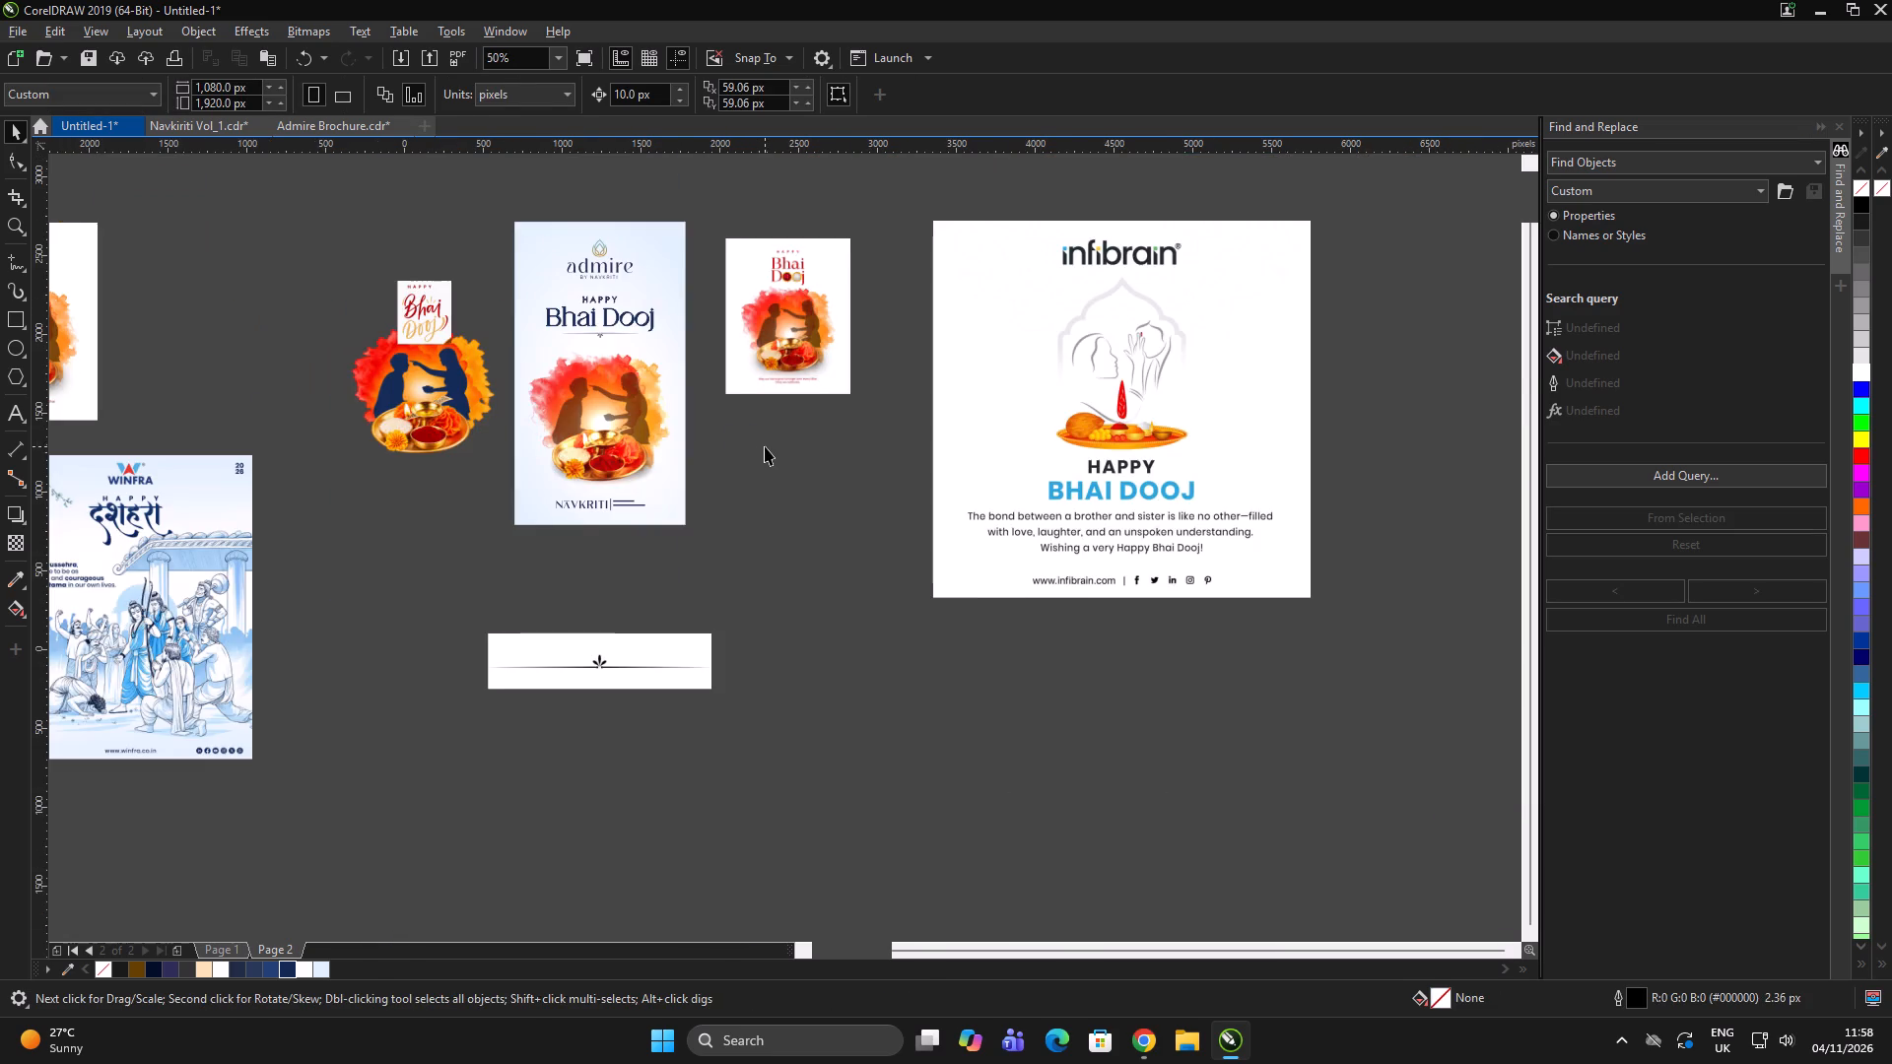
{"action": "left_click", "coordinate": [765, 446]}
Nudge Bhai Dooj slightly down towards the divider and enlarge it a little about its centre.
{"action": "scroll", "coordinate": [599, 327], "scroll_direction": "up", "scroll_amount": 1}
{"action": "left_click", "coordinate": [641, 320]}
{"action": "scroll", "coordinate": [685, 321], "scroll_direction": "up", "scroll_amount": 1}
{"action": "left_click", "coordinate": [685, 322]}
{"action": "left_click_drag", "start_coordinate": [692, 321], "coordinate": [693, 325]}
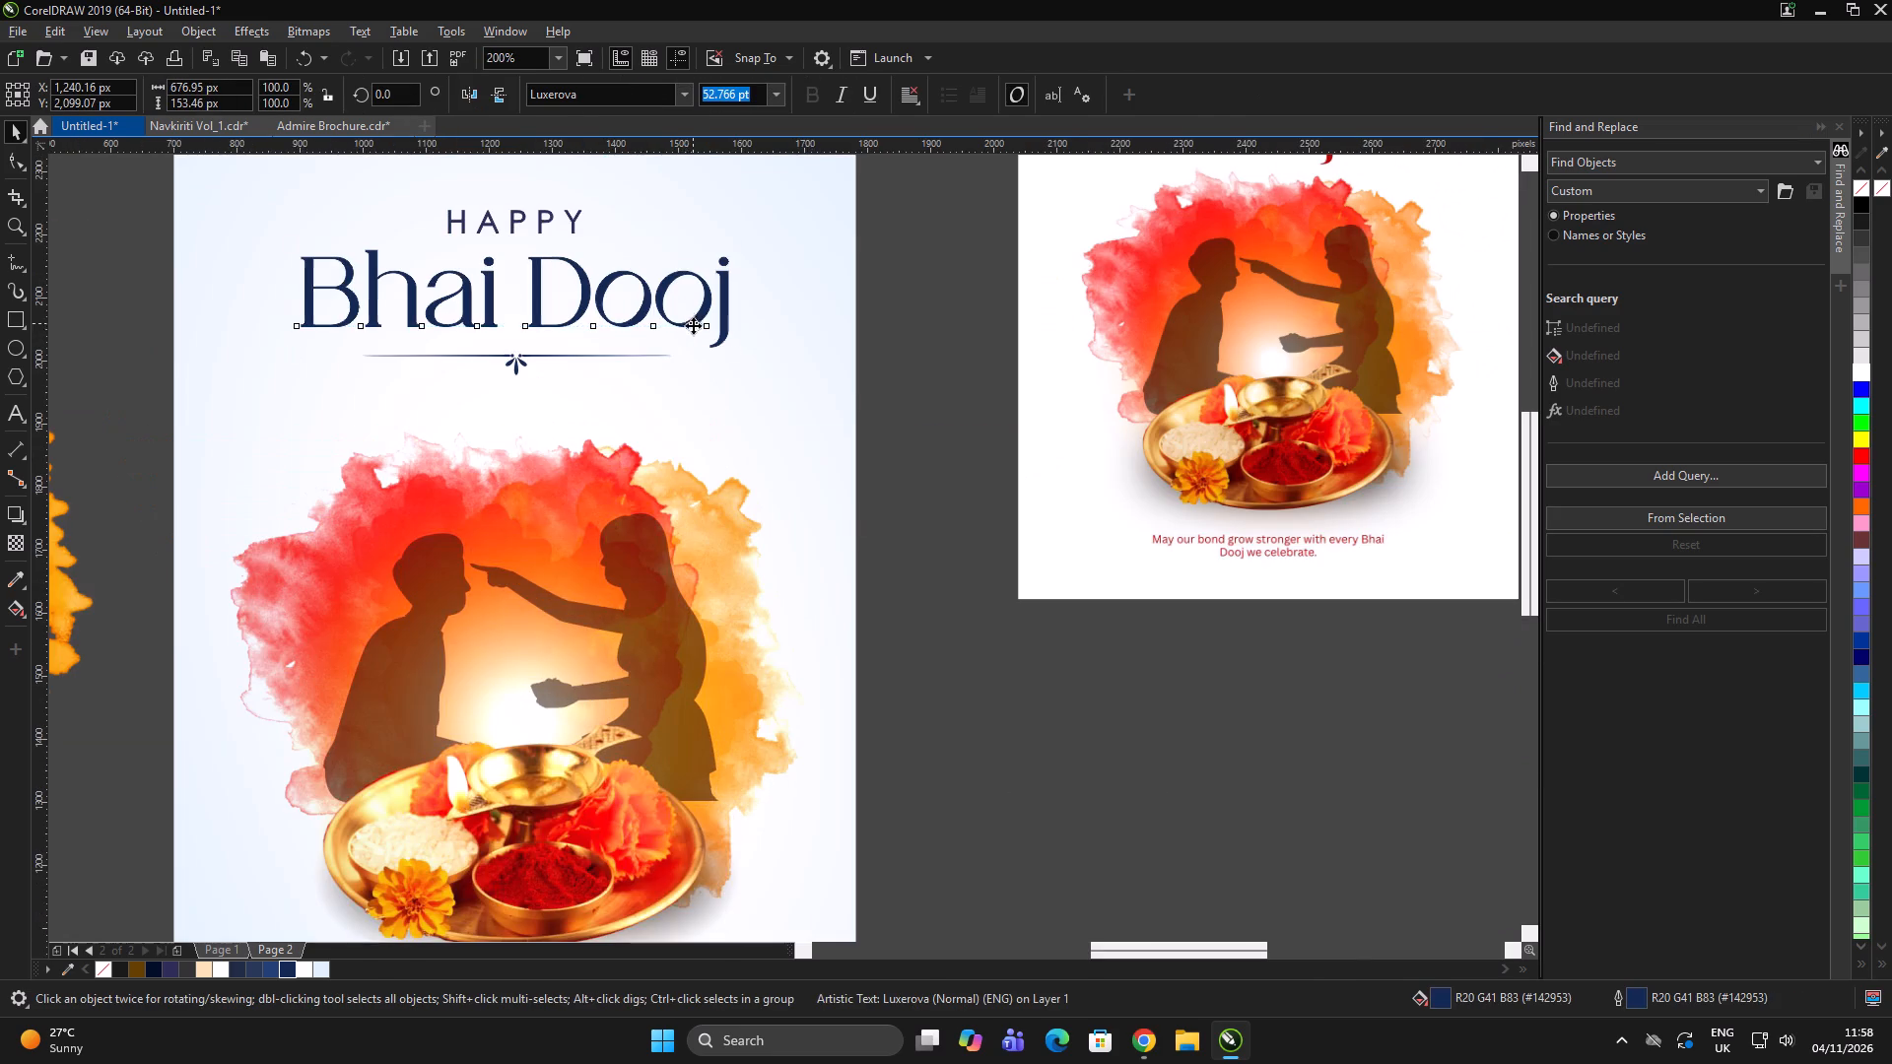
{"action": "left_click_drag", "start_coordinate": [693, 325], "coordinate": [694, 330]}
{"action": "left_click_drag", "start_coordinate": [736, 365], "coordinate": [752, 372]}
{"action": "left_click", "coordinate": [940, 330]}
Move HAPPY slightly down to sit closer above the enlarged Bhai Dooj.
{"action": "left_click_drag", "start_coordinate": [574, 223], "coordinate": [574, 234]}
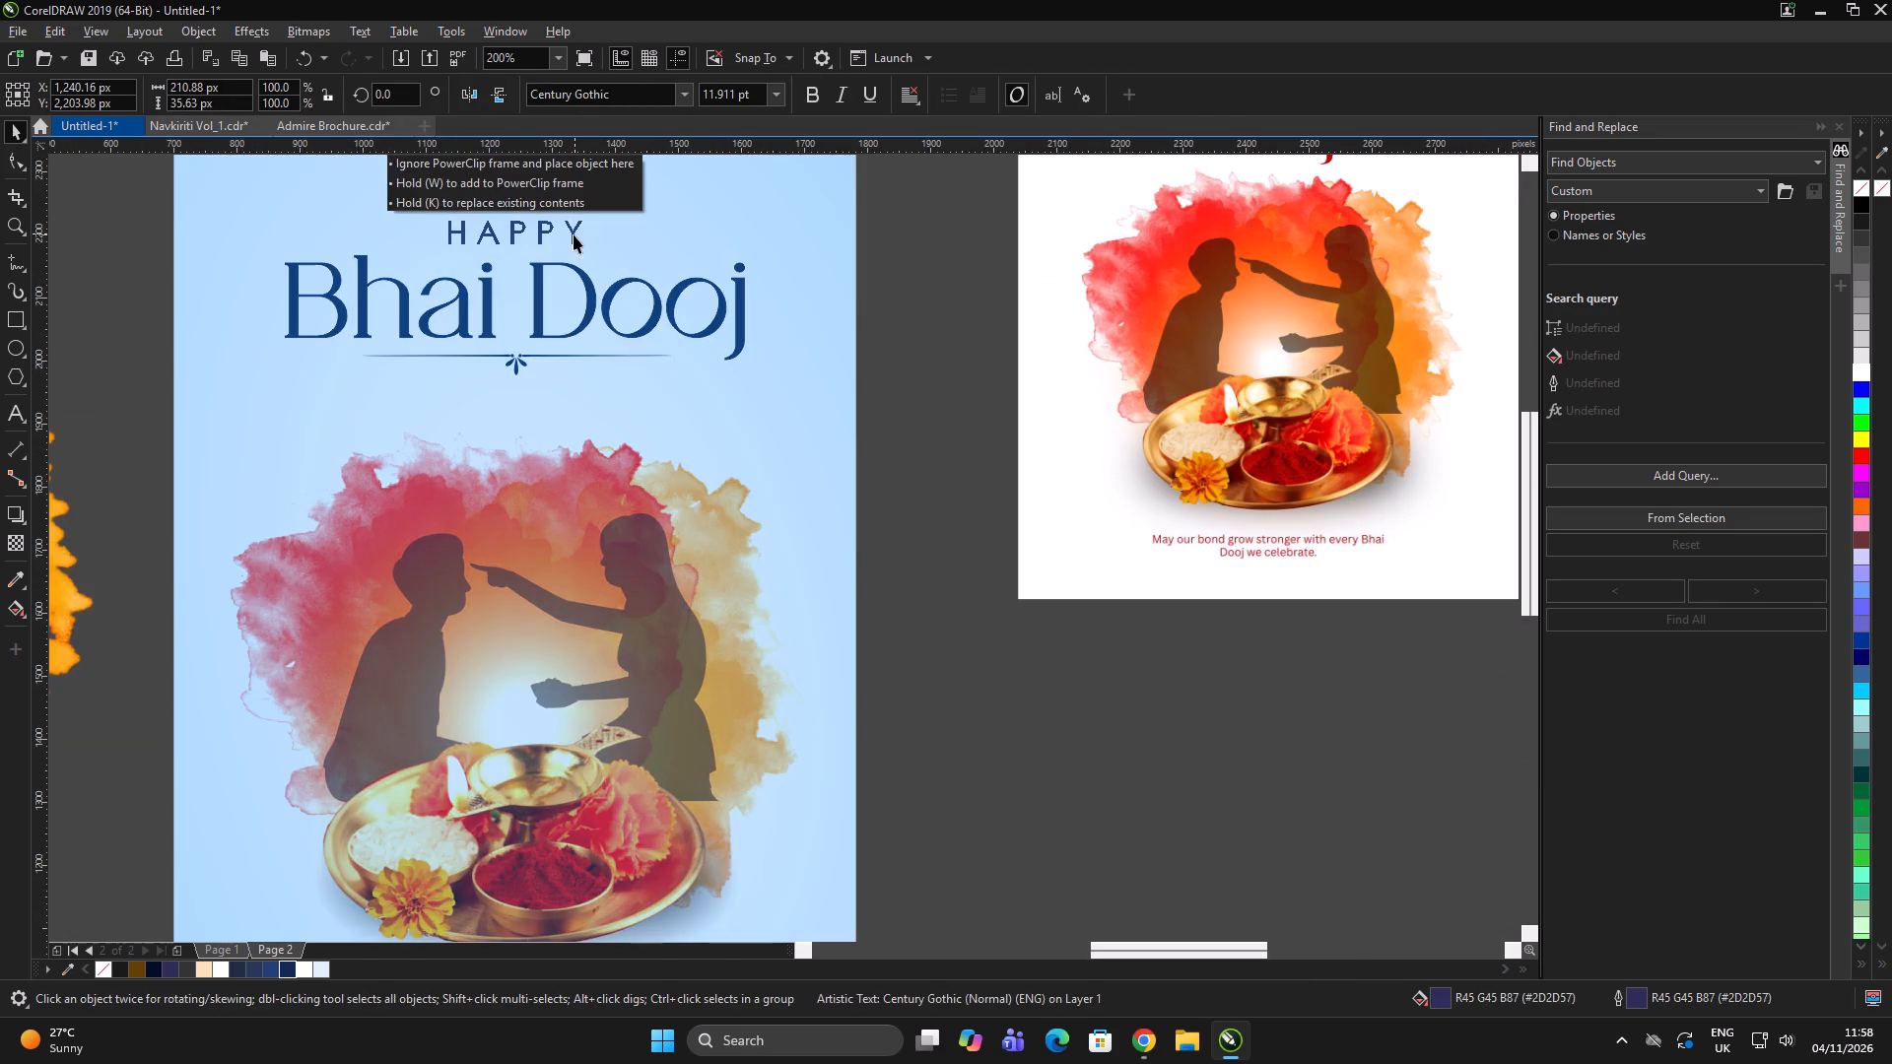
{"action": "left_click_drag", "start_coordinate": [574, 234], "coordinate": [574, 233]}
{"action": "left_click", "coordinate": [590, 292]}
{"action": "scroll", "coordinate": [669, 288], "scroll_direction": "down", "scroll_amount": 1}
{"action": "left_click", "coordinate": [830, 408]}
{"action": "double_click", "coordinate": [841, 420]}
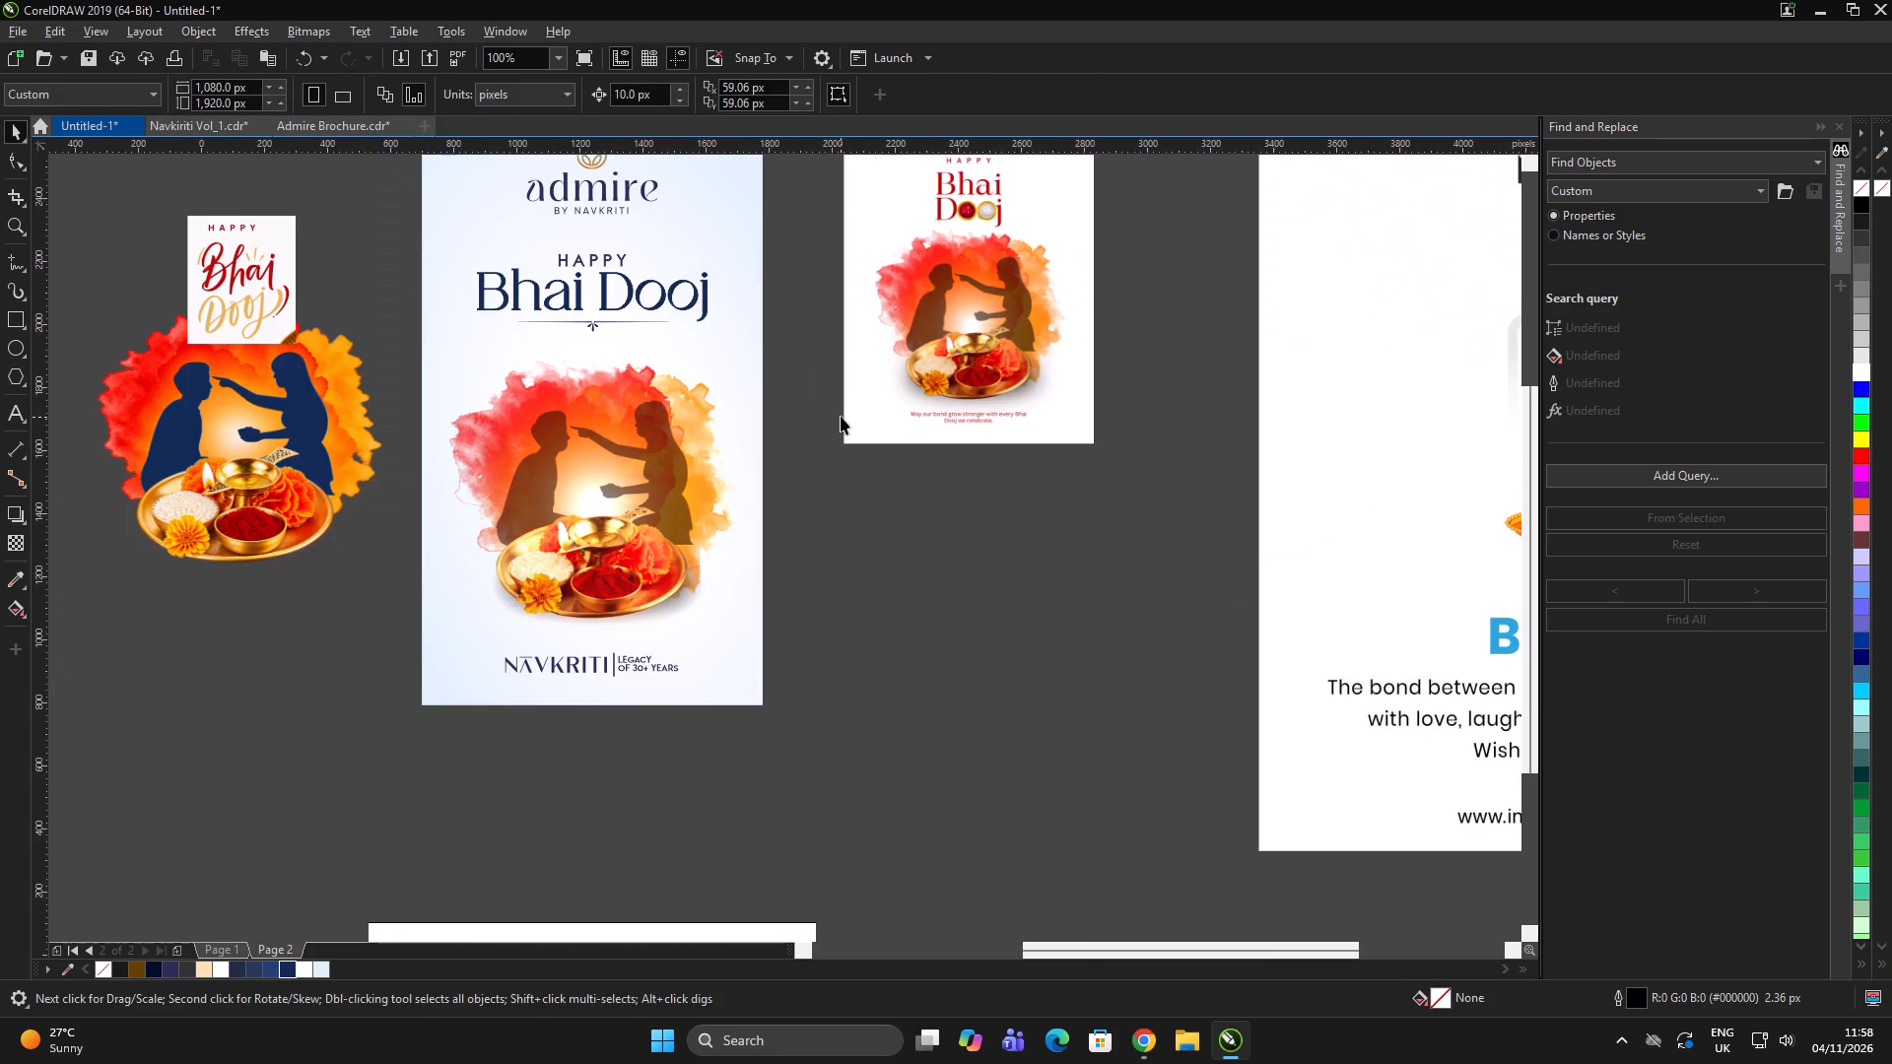
Resize the tilak artwork on the story about its centre to about 1,141 px wide.
{"action": "left_click", "coordinate": [672, 488], "text": "alt"}
{"action": "left_click", "coordinate": [789, 645]}
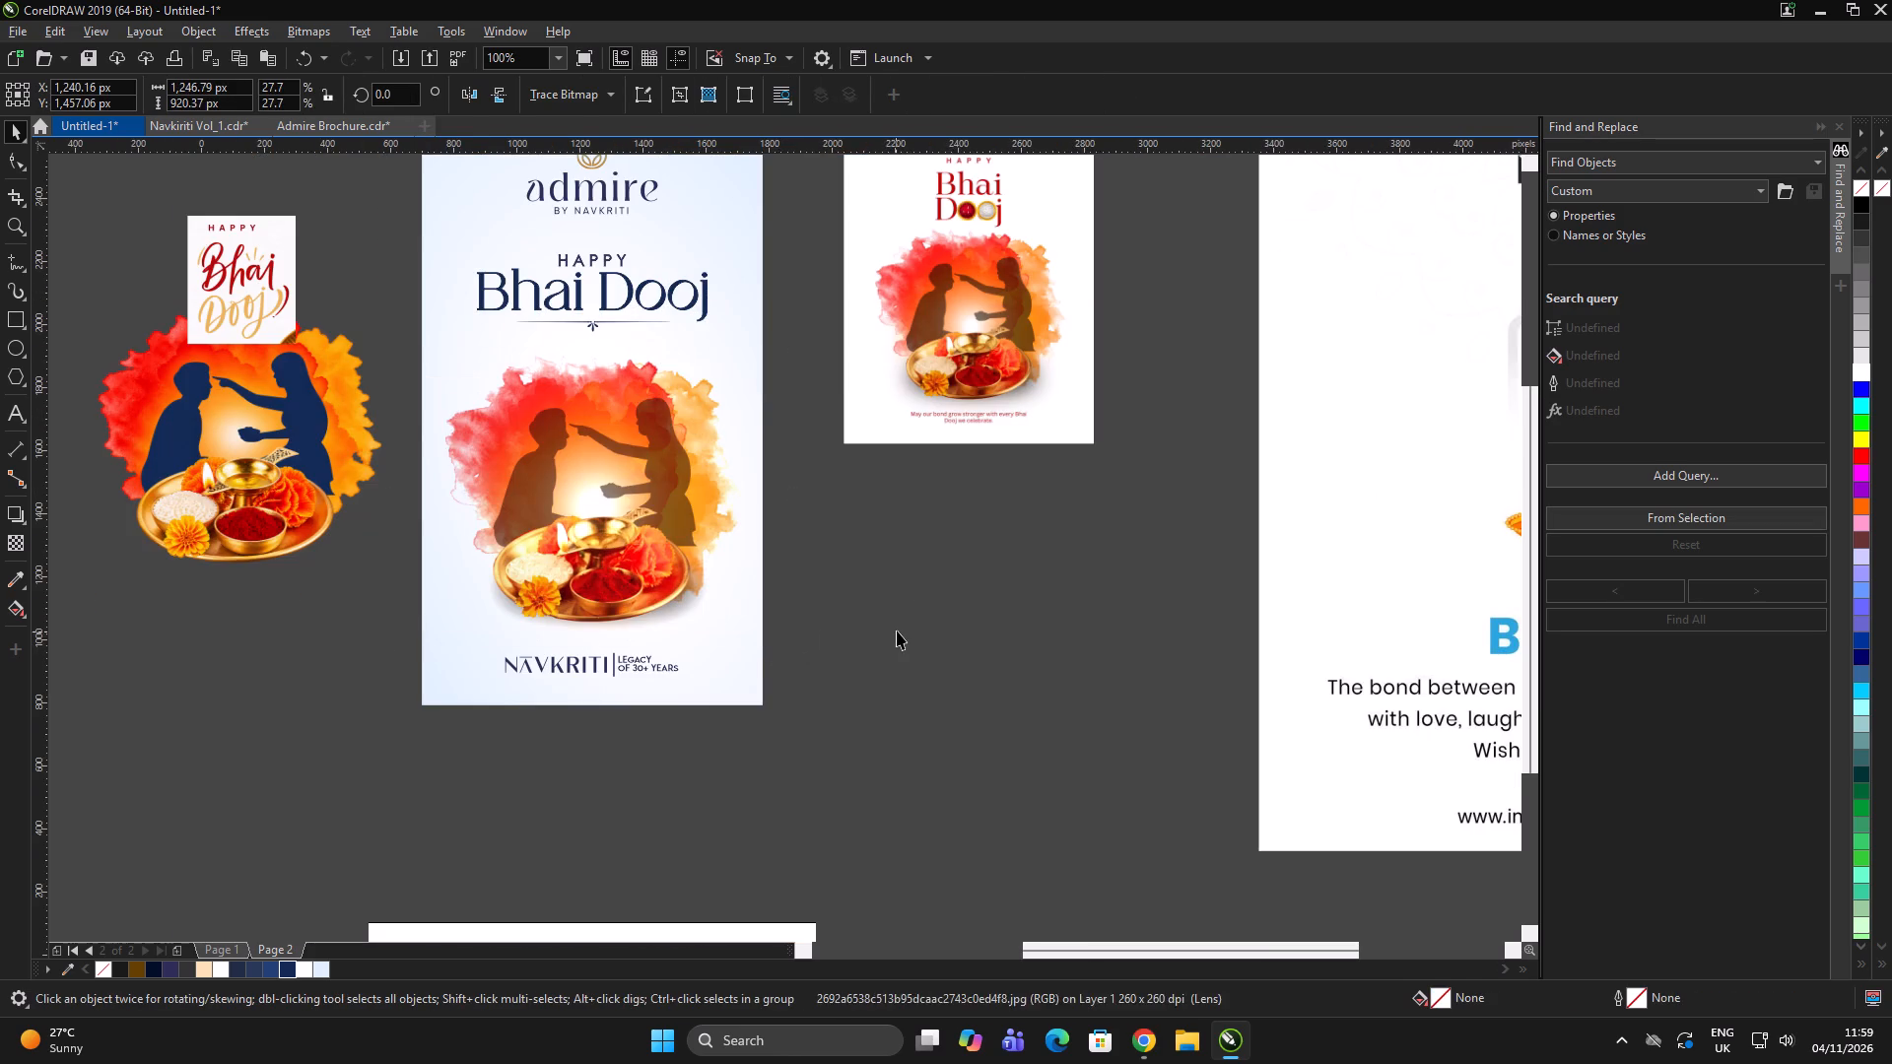
{"action": "left_click", "coordinate": [896, 632]}
{"action": "left_click", "coordinate": [905, 630]}
{"action": "scroll", "coordinate": [552, 306], "scroll_direction": "down", "scroll_amount": 1}
{"action": "scroll", "coordinate": [553, 310], "scroll_direction": "up", "scroll_amount": 1}
{"action": "left_click", "coordinate": [876, 589]}
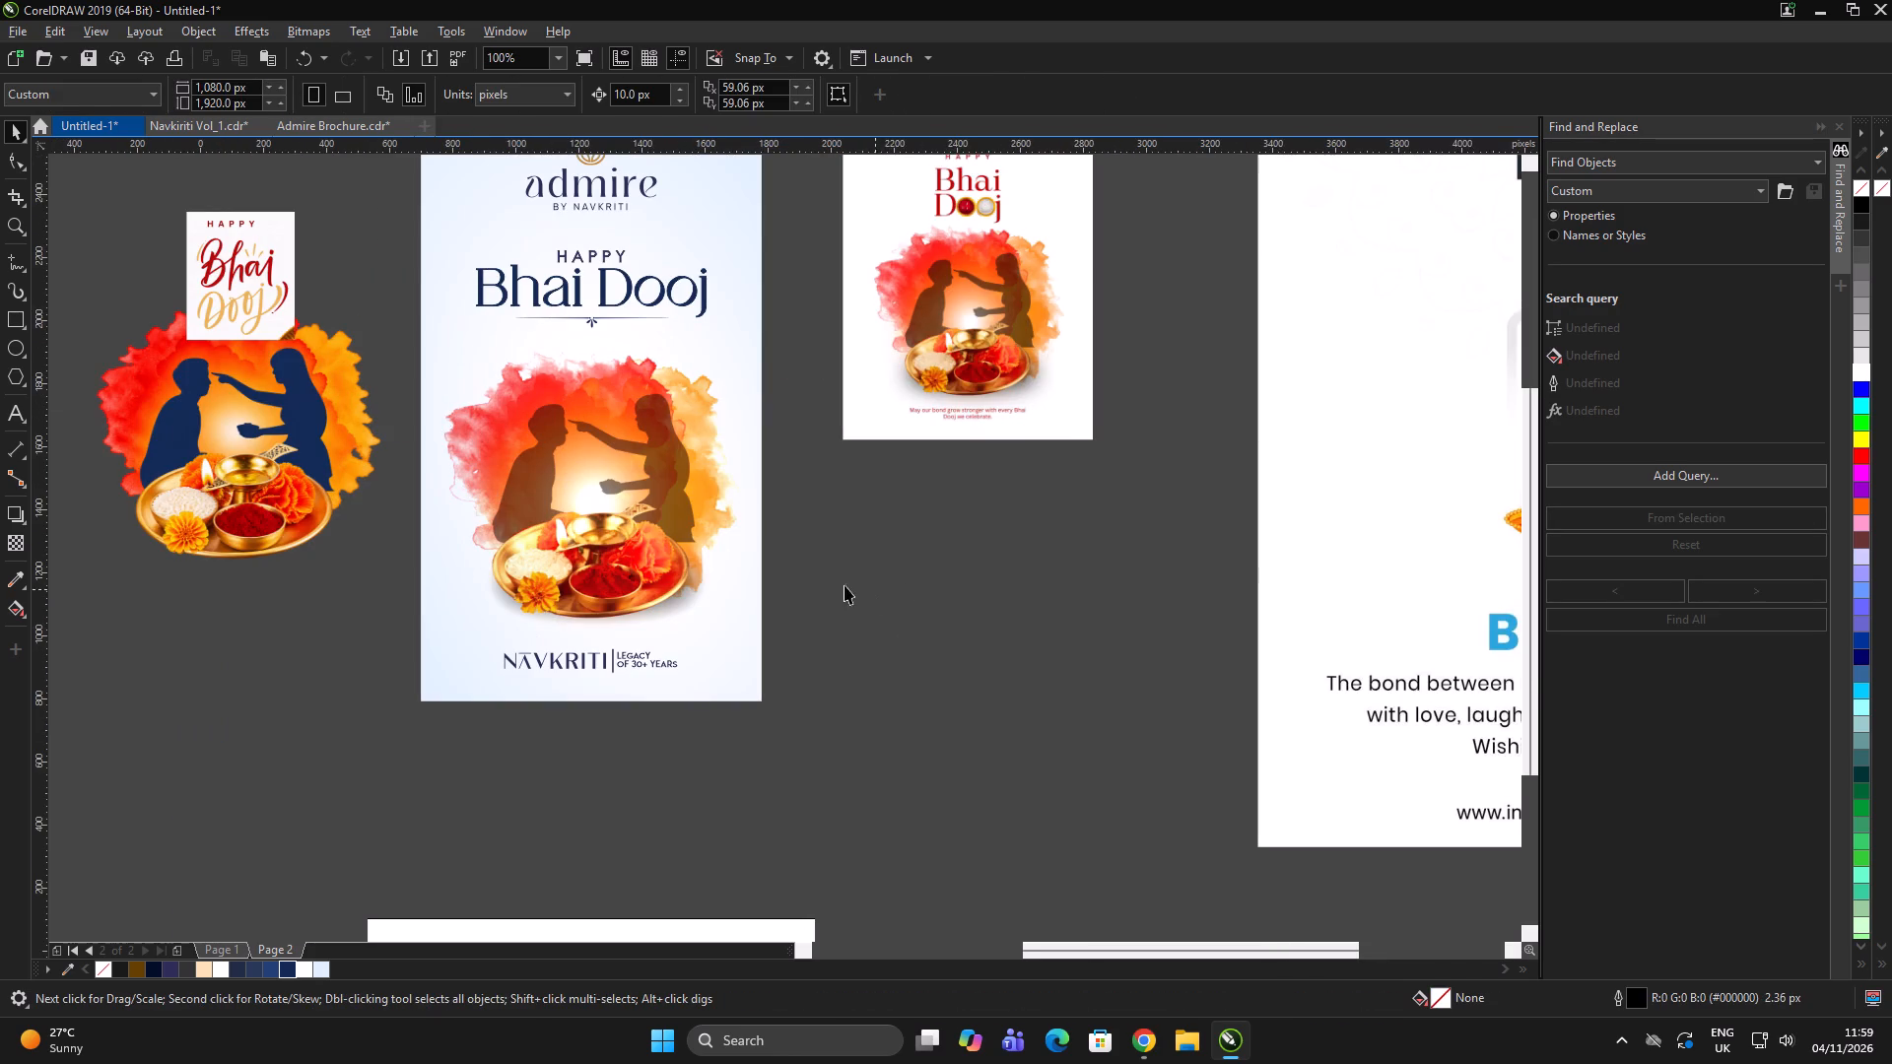
{"action": "left_click", "coordinate": [675, 526], "text": "alt"}
{"action": "left_click_drag", "start_coordinate": [797, 647], "coordinate": [780, 656], "text": "shift"}
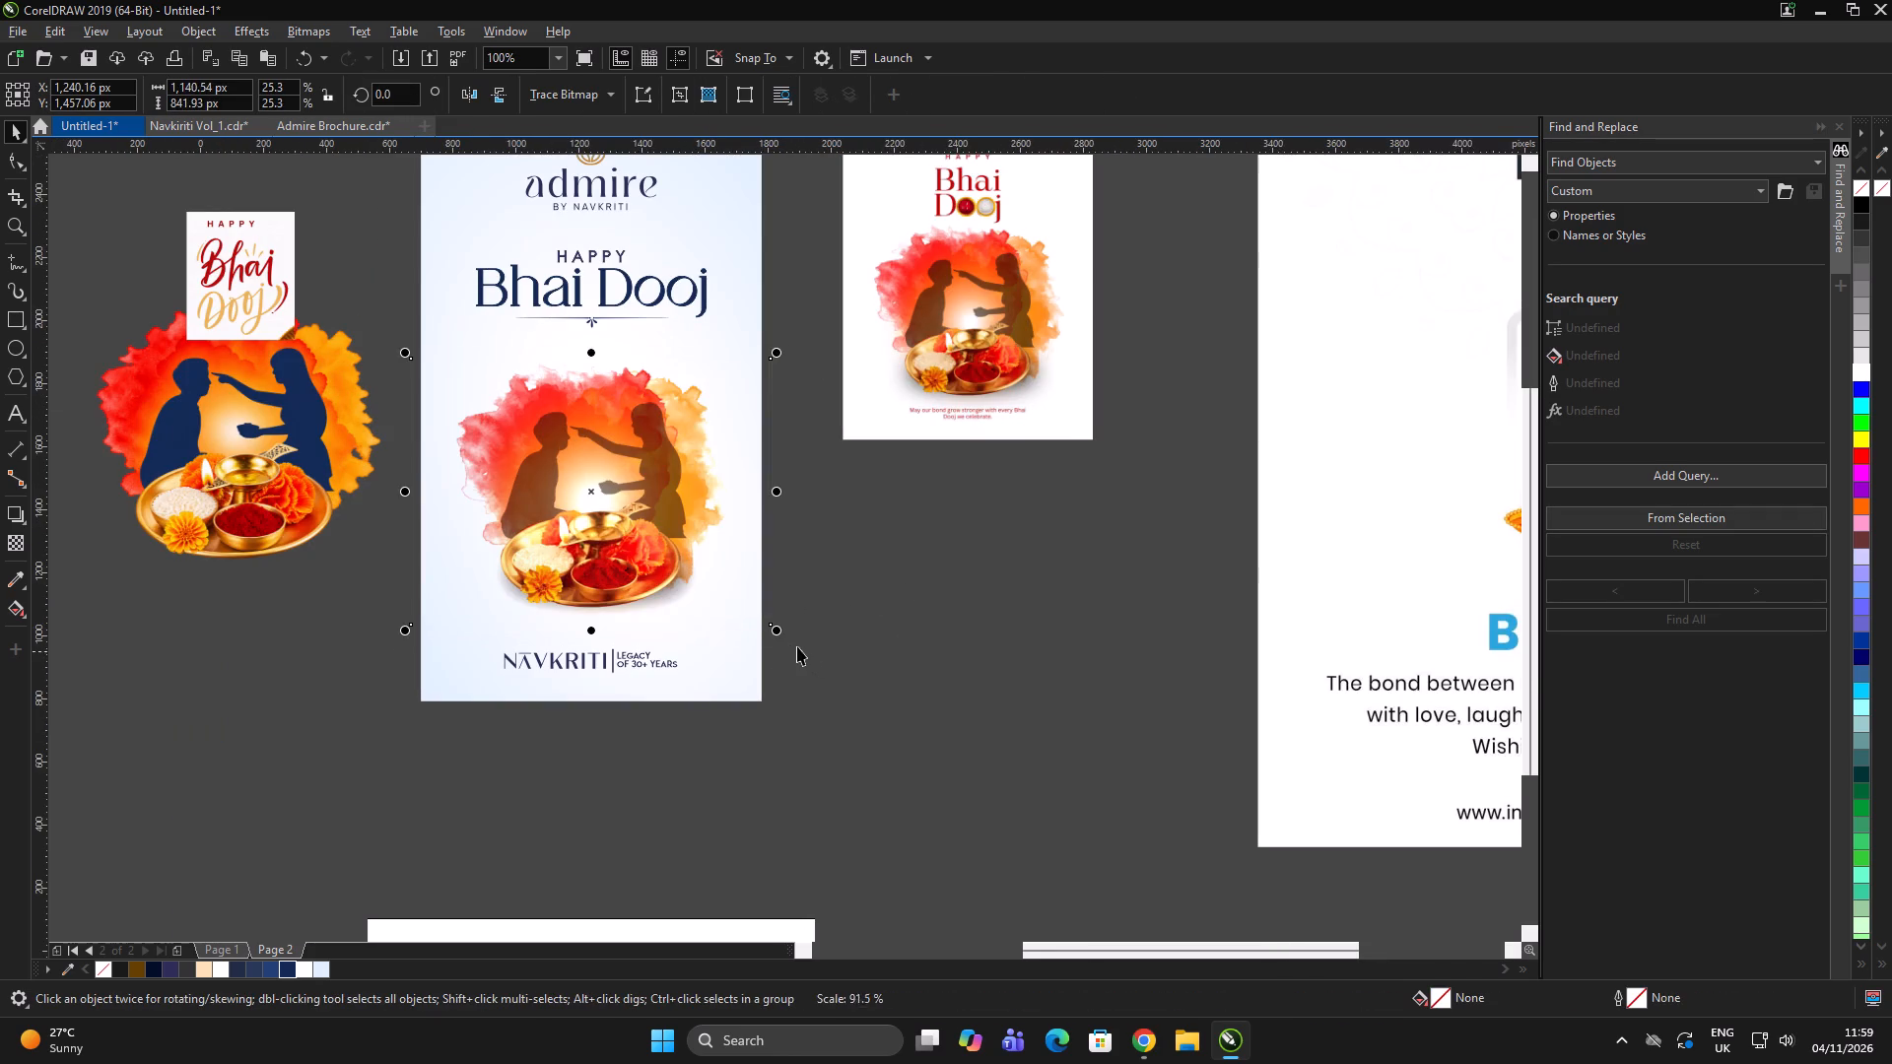
{"action": "left_click", "coordinate": [909, 591]}
{"action": "left_click", "coordinate": [912, 585]}
Frame the Bhai Dooj story and check the layout in full-screen preview.
{"action": "scroll", "coordinate": [587, 415], "scroll_direction": "down", "scroll_amount": 1}
{"action": "key", "text": "z"}
{"action": "left_click_drag", "start_coordinate": [494, 233], "coordinate": [695, 580]}
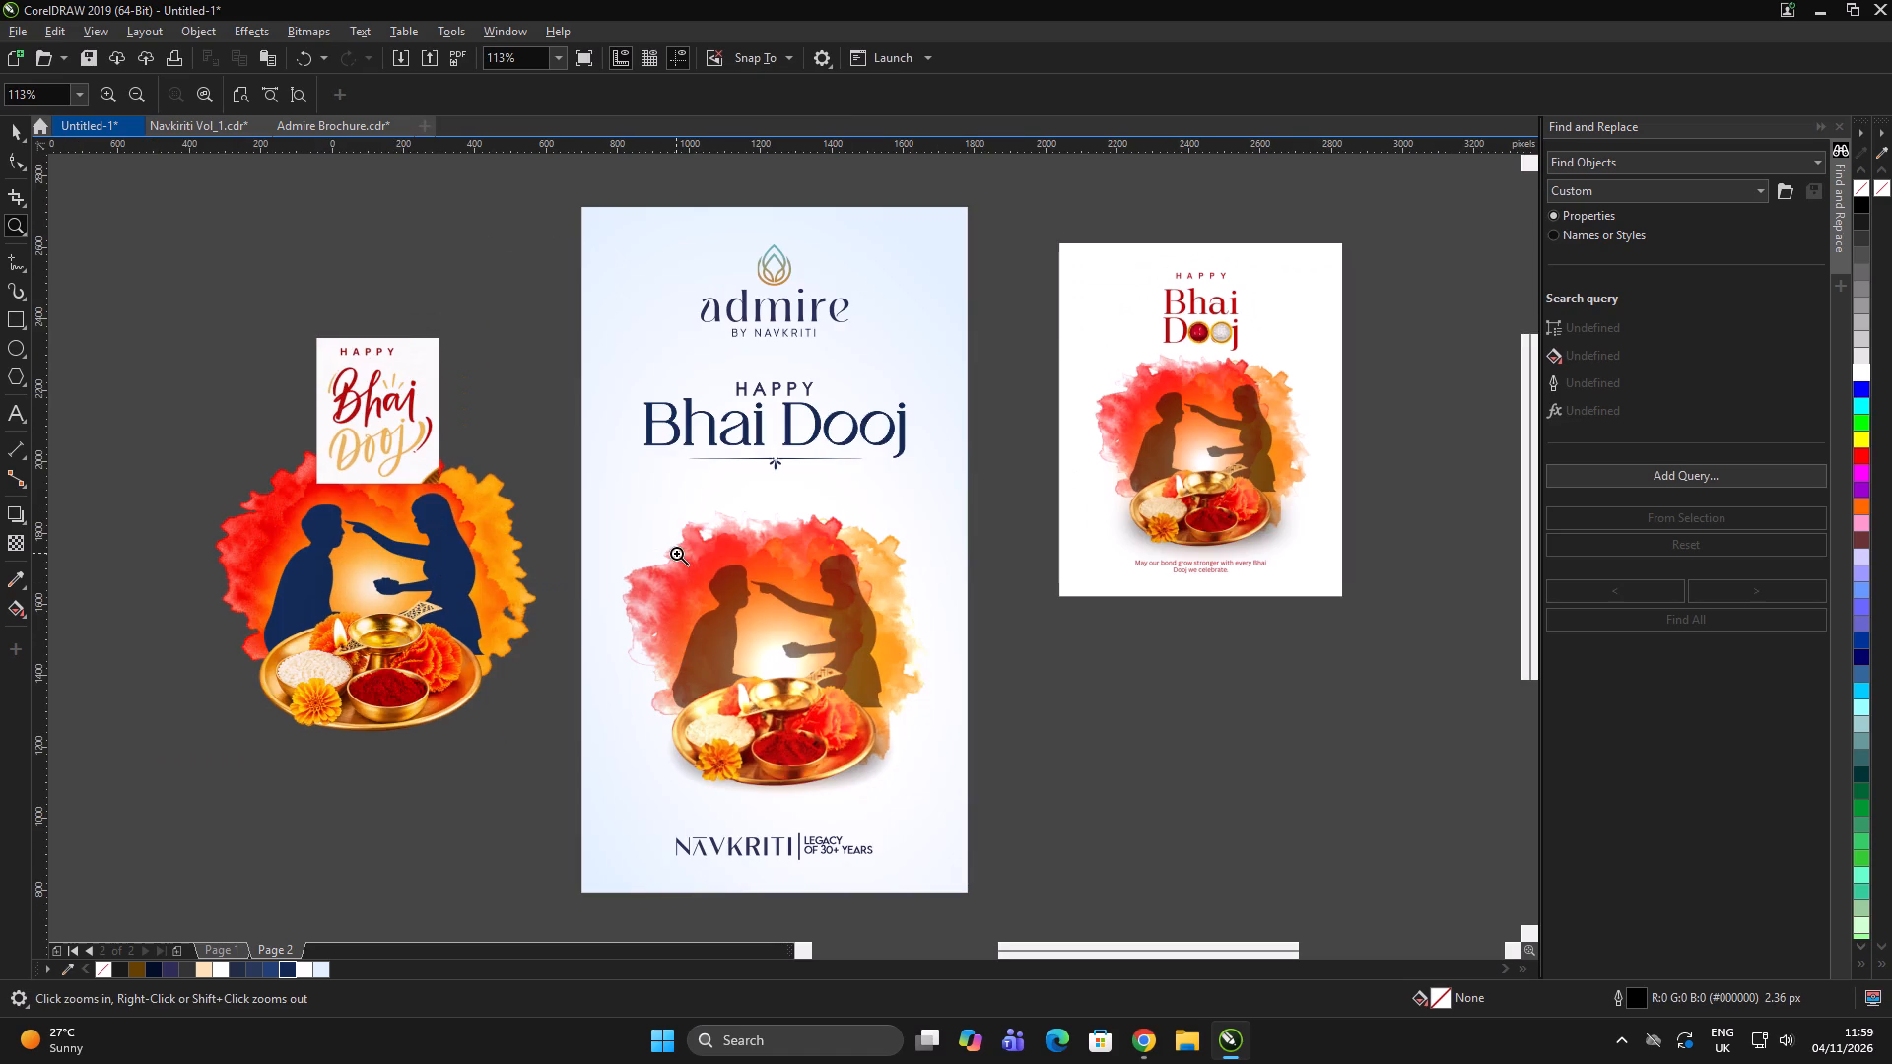
{"action": "key", "text": "F9"}
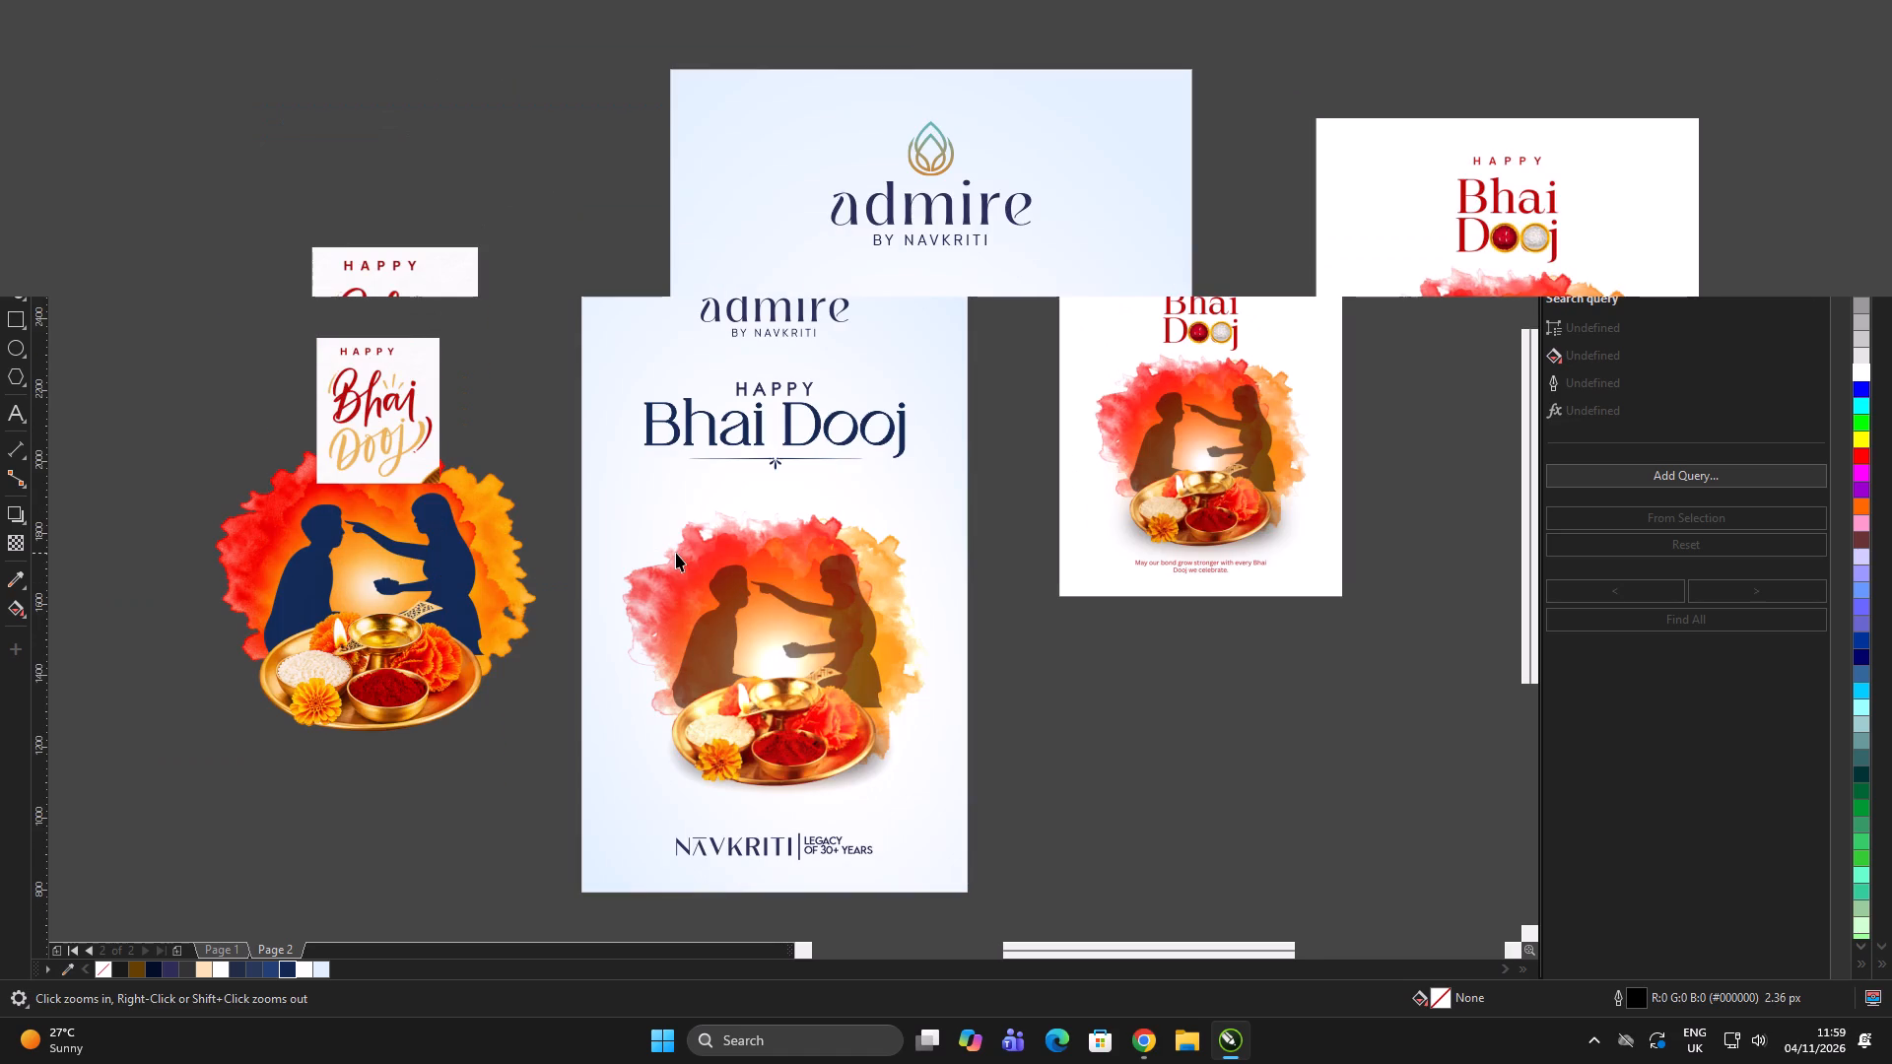
{"action": "key", "text": "F9"}
{"action": "key", "text": "space"}
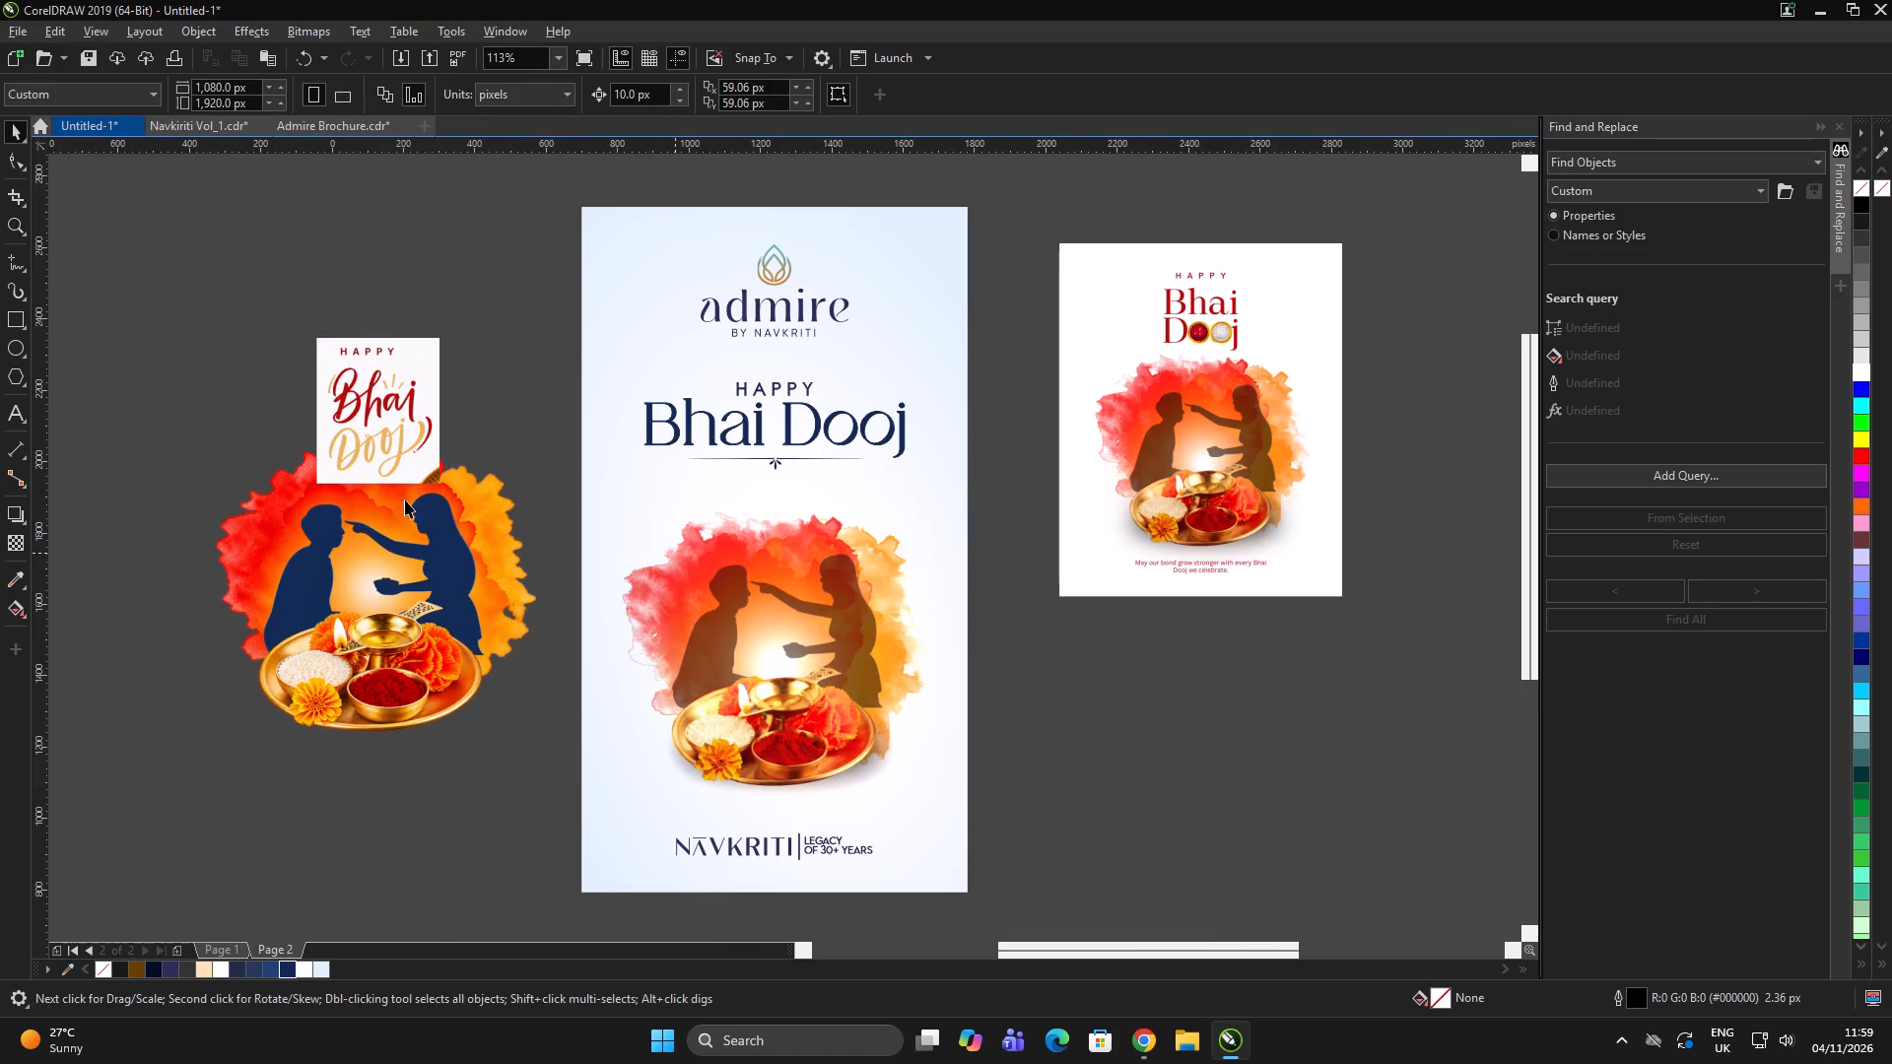
Delete the orange tilak reference composition and the white Bhai Dooj reference card on either side of the story.
{"action": "left_click_drag", "start_coordinate": [563, 257], "coordinate": [38, 901]}
{"action": "key", "text": "Delete"}
{"action": "left_click", "coordinate": [297, 632]}
{"action": "left_click", "coordinate": [1101, 409]}
{"action": "key", "text": "Delete"}
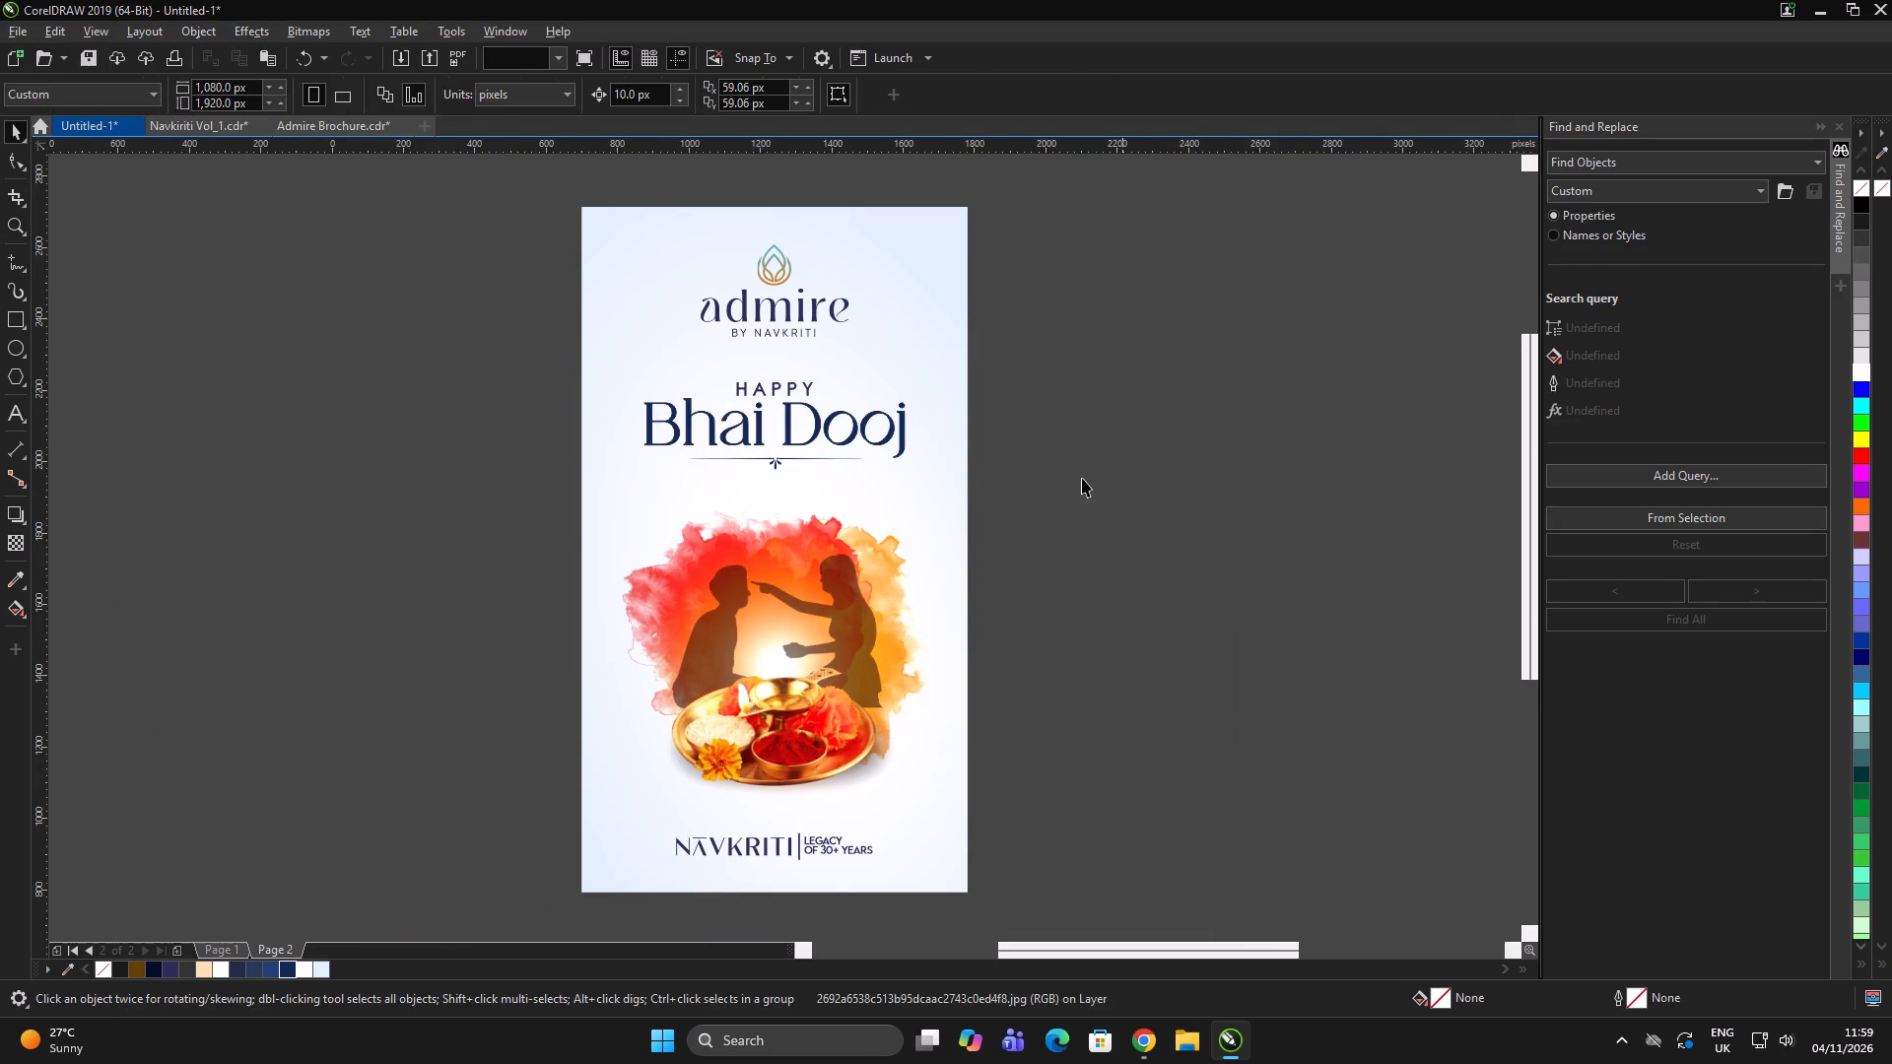
{"action": "left_click_drag", "start_coordinate": [1082, 478], "coordinate": [1095, 473]}
{"action": "left_click", "coordinate": [1200, 442]}
Switch to Chrome and search Google for "partten desing".
{"action": "key", "text": "alt+Tab"}
{"action": "left_click", "coordinate": [1173, 0]}
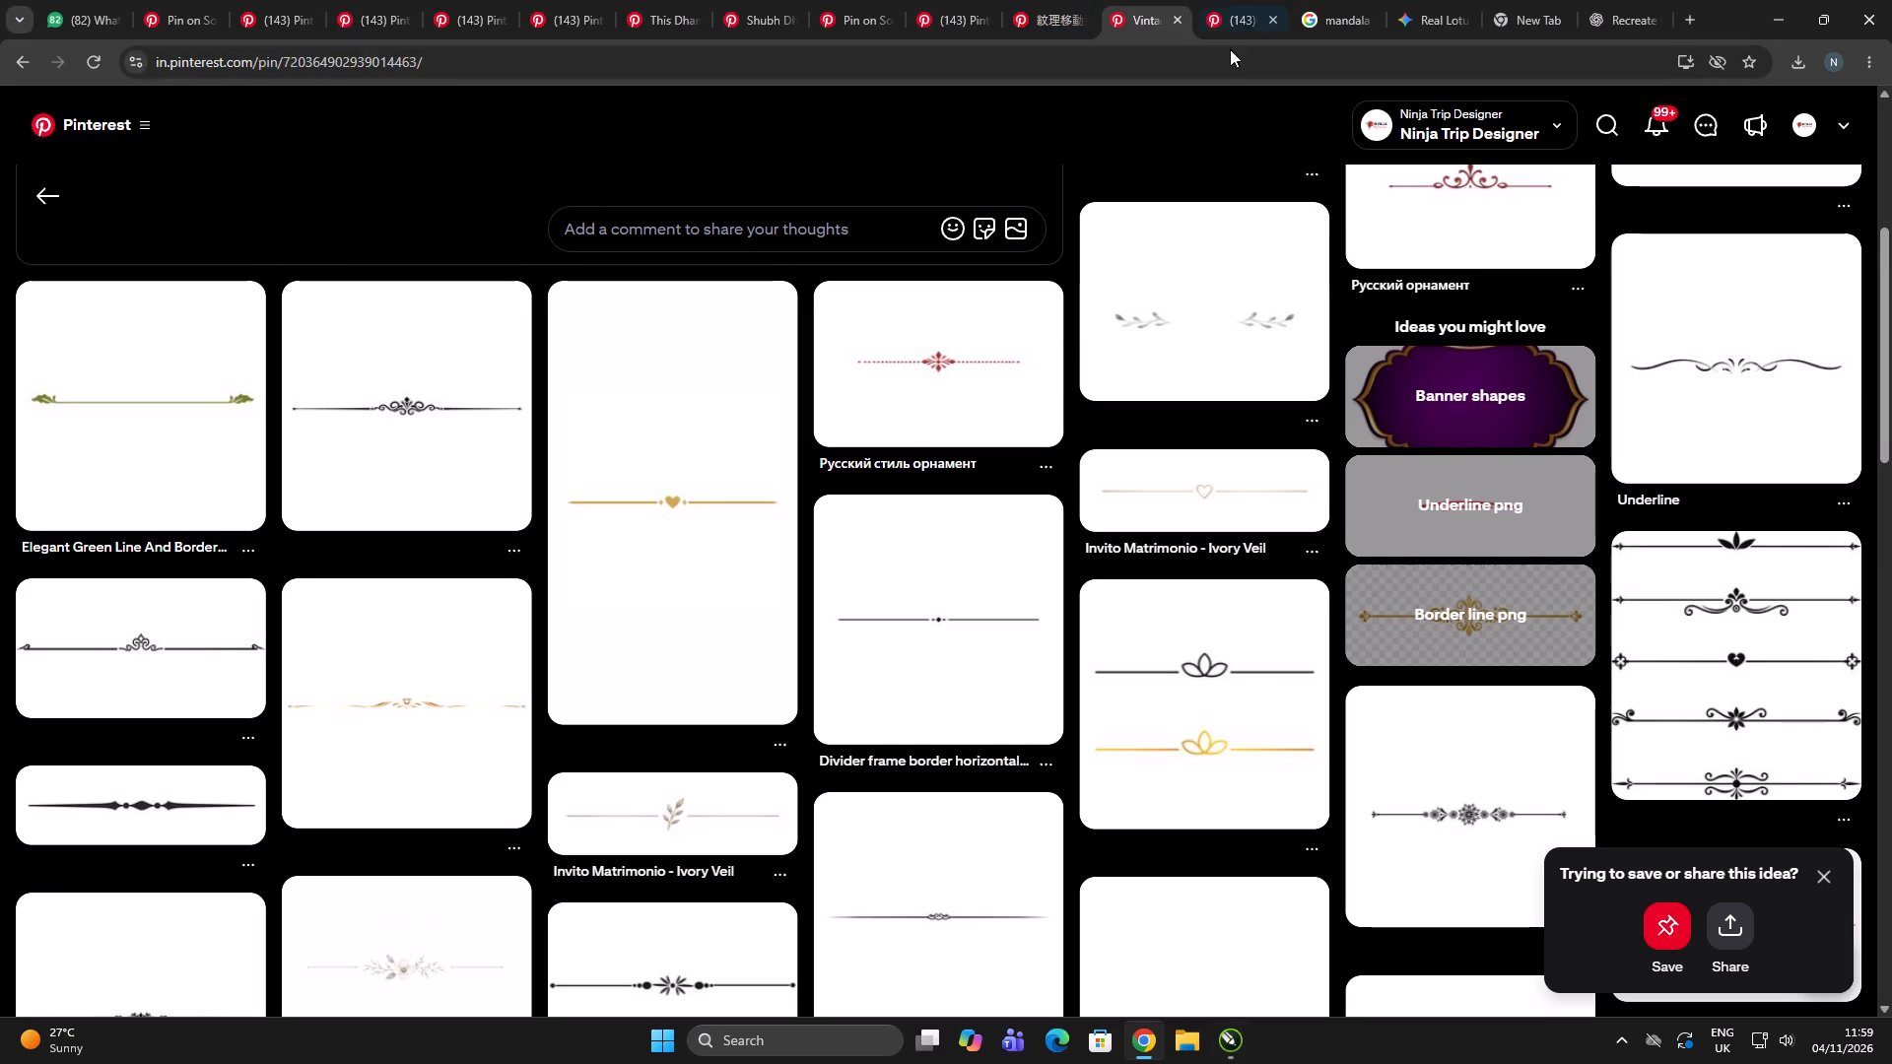
{"action": "left_click", "coordinate": [1255, 0]}
{"action": "left_click", "coordinate": [1223, 55]}
{"action": "key", "text": "ctrl+a"}
{"action": "type", "text": "partten desing"}
{"action": "key", "text": "Return"}
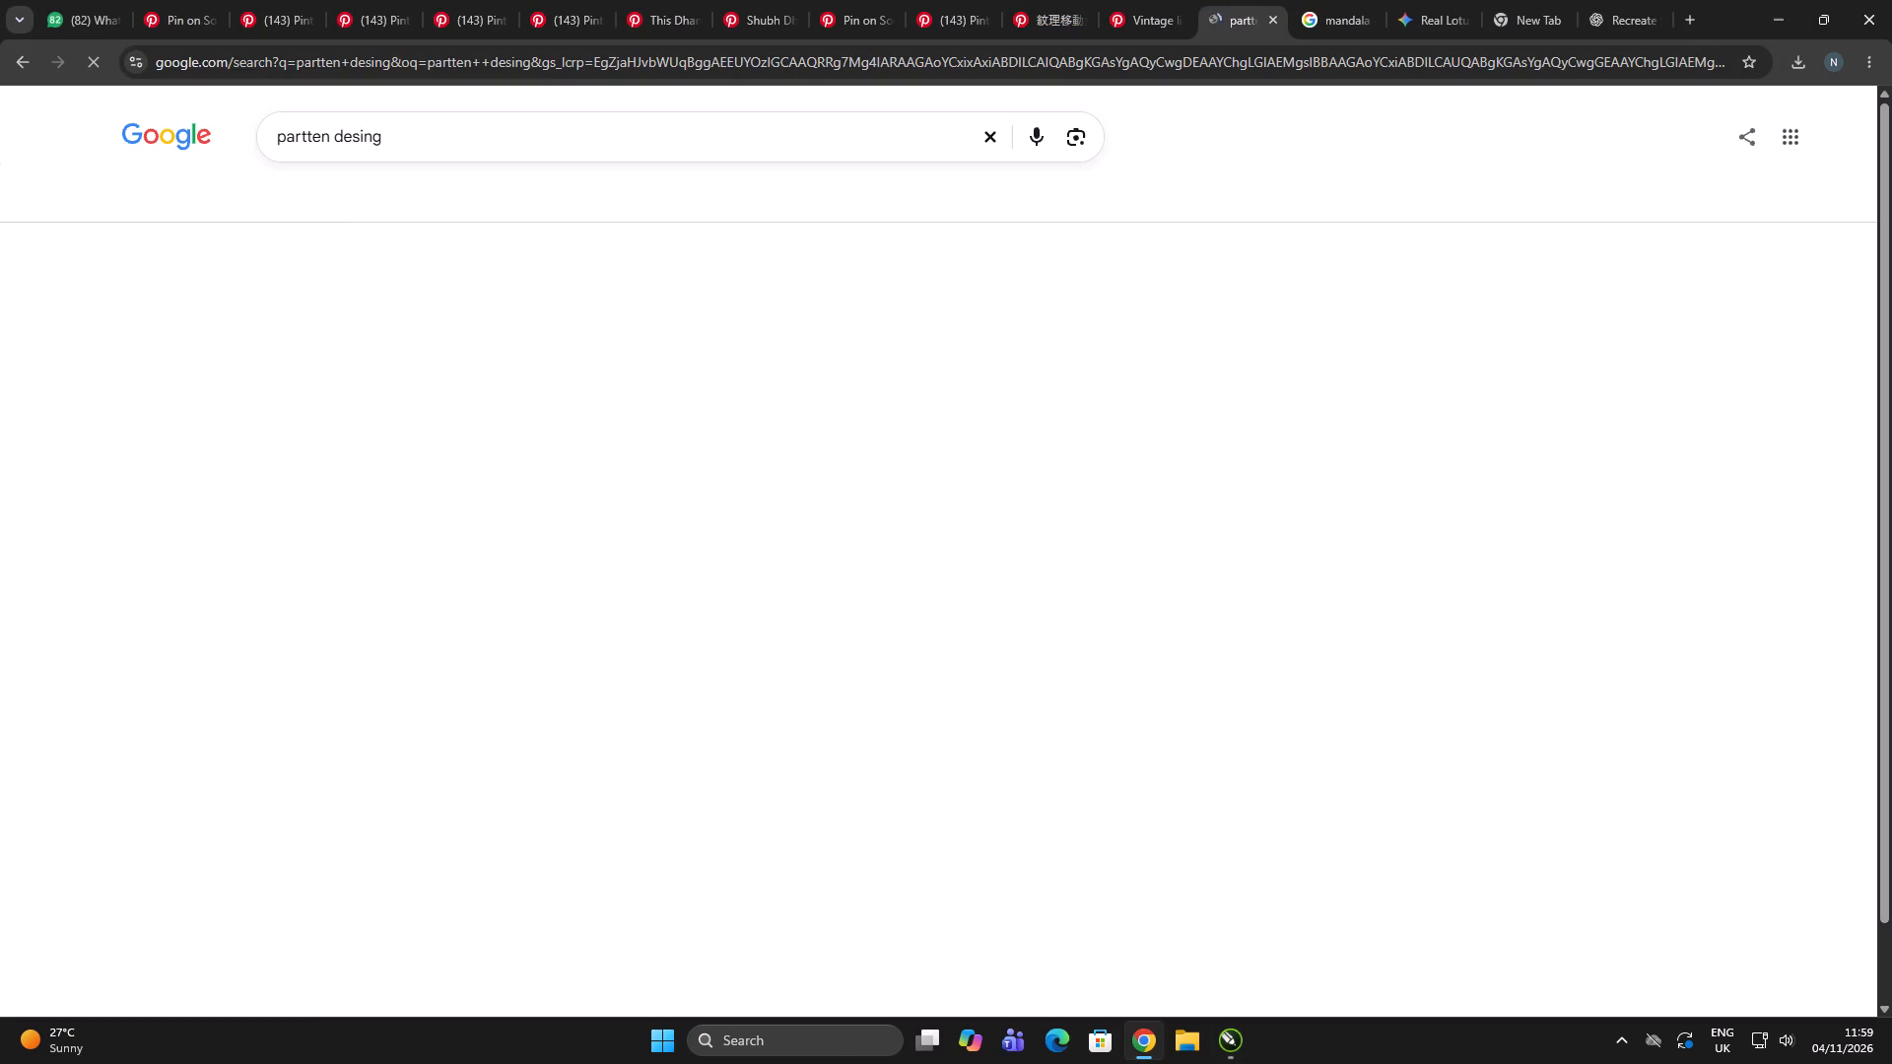
Browse the pattern design image results, opening Toptal's subtle white pattern and its full set of related images.
{"action": "left_click", "coordinate": [417, 200]}
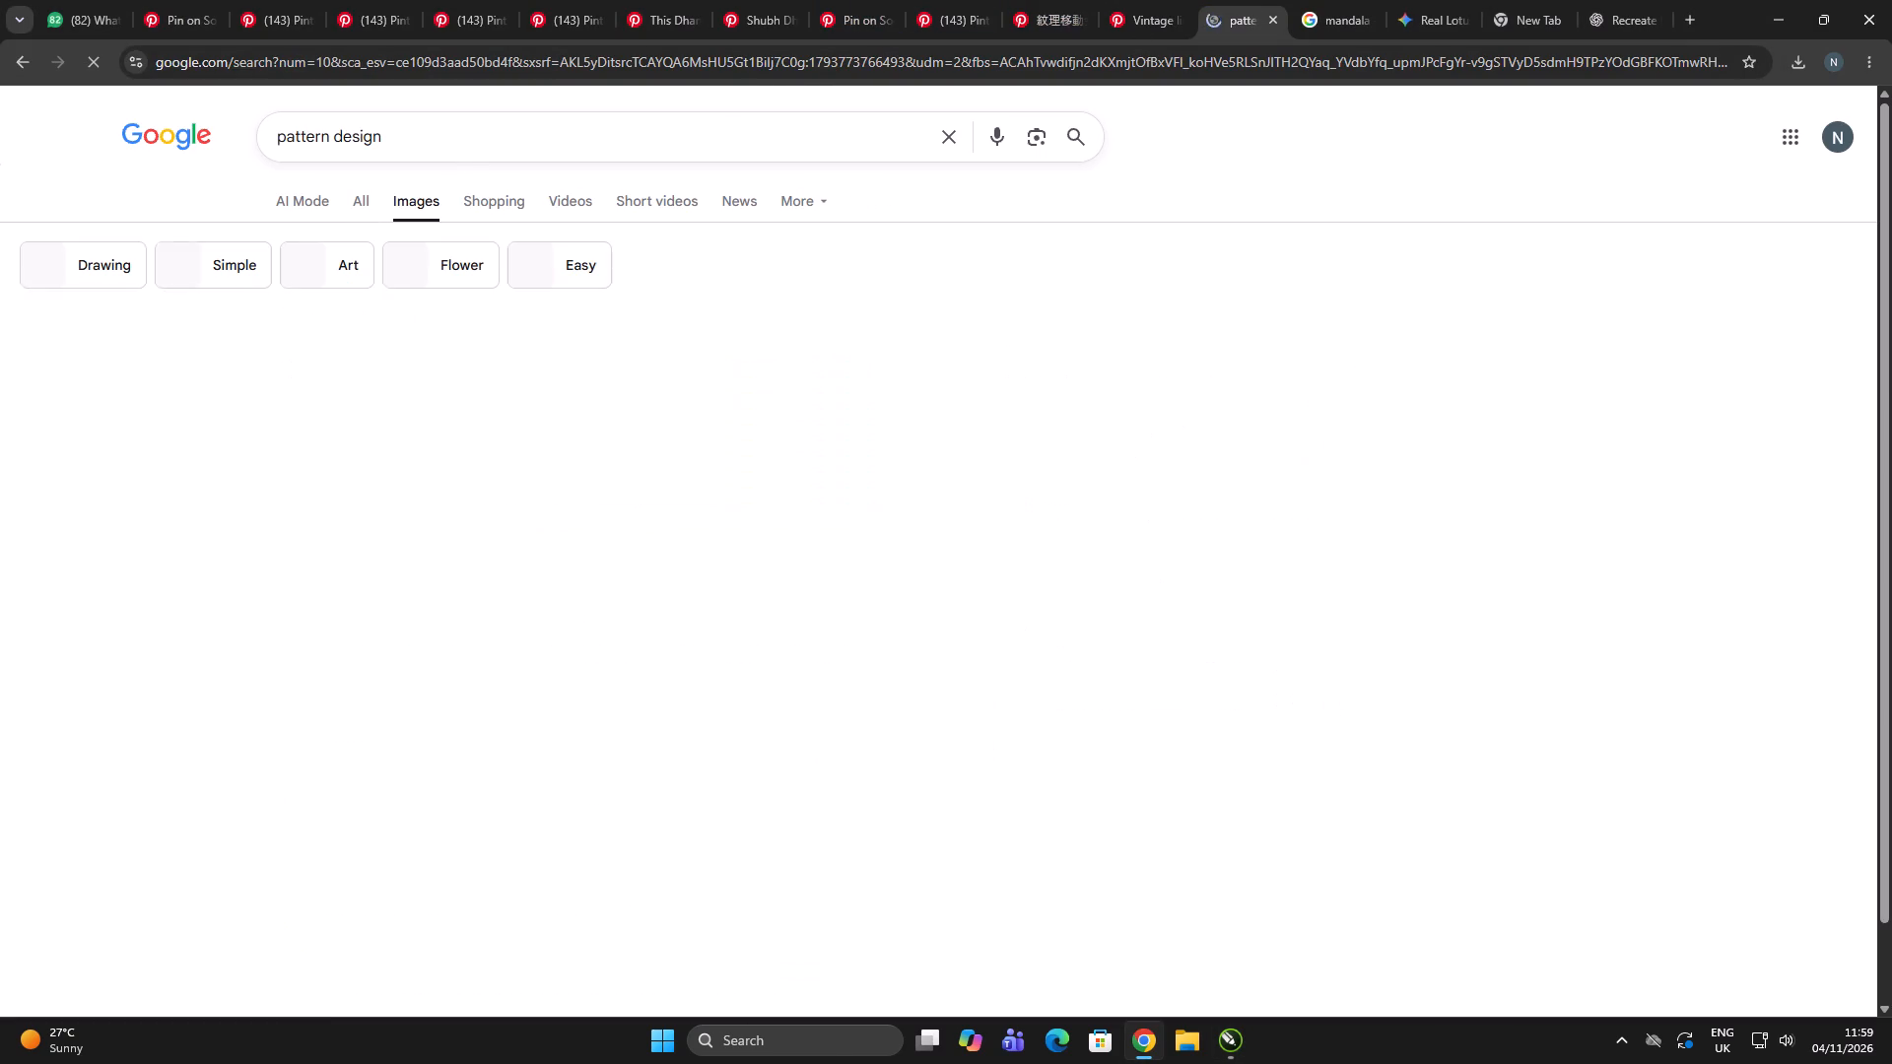
{"action": "scroll", "coordinate": [648, 414], "scroll_direction": "down", "scroll_amount": 4}
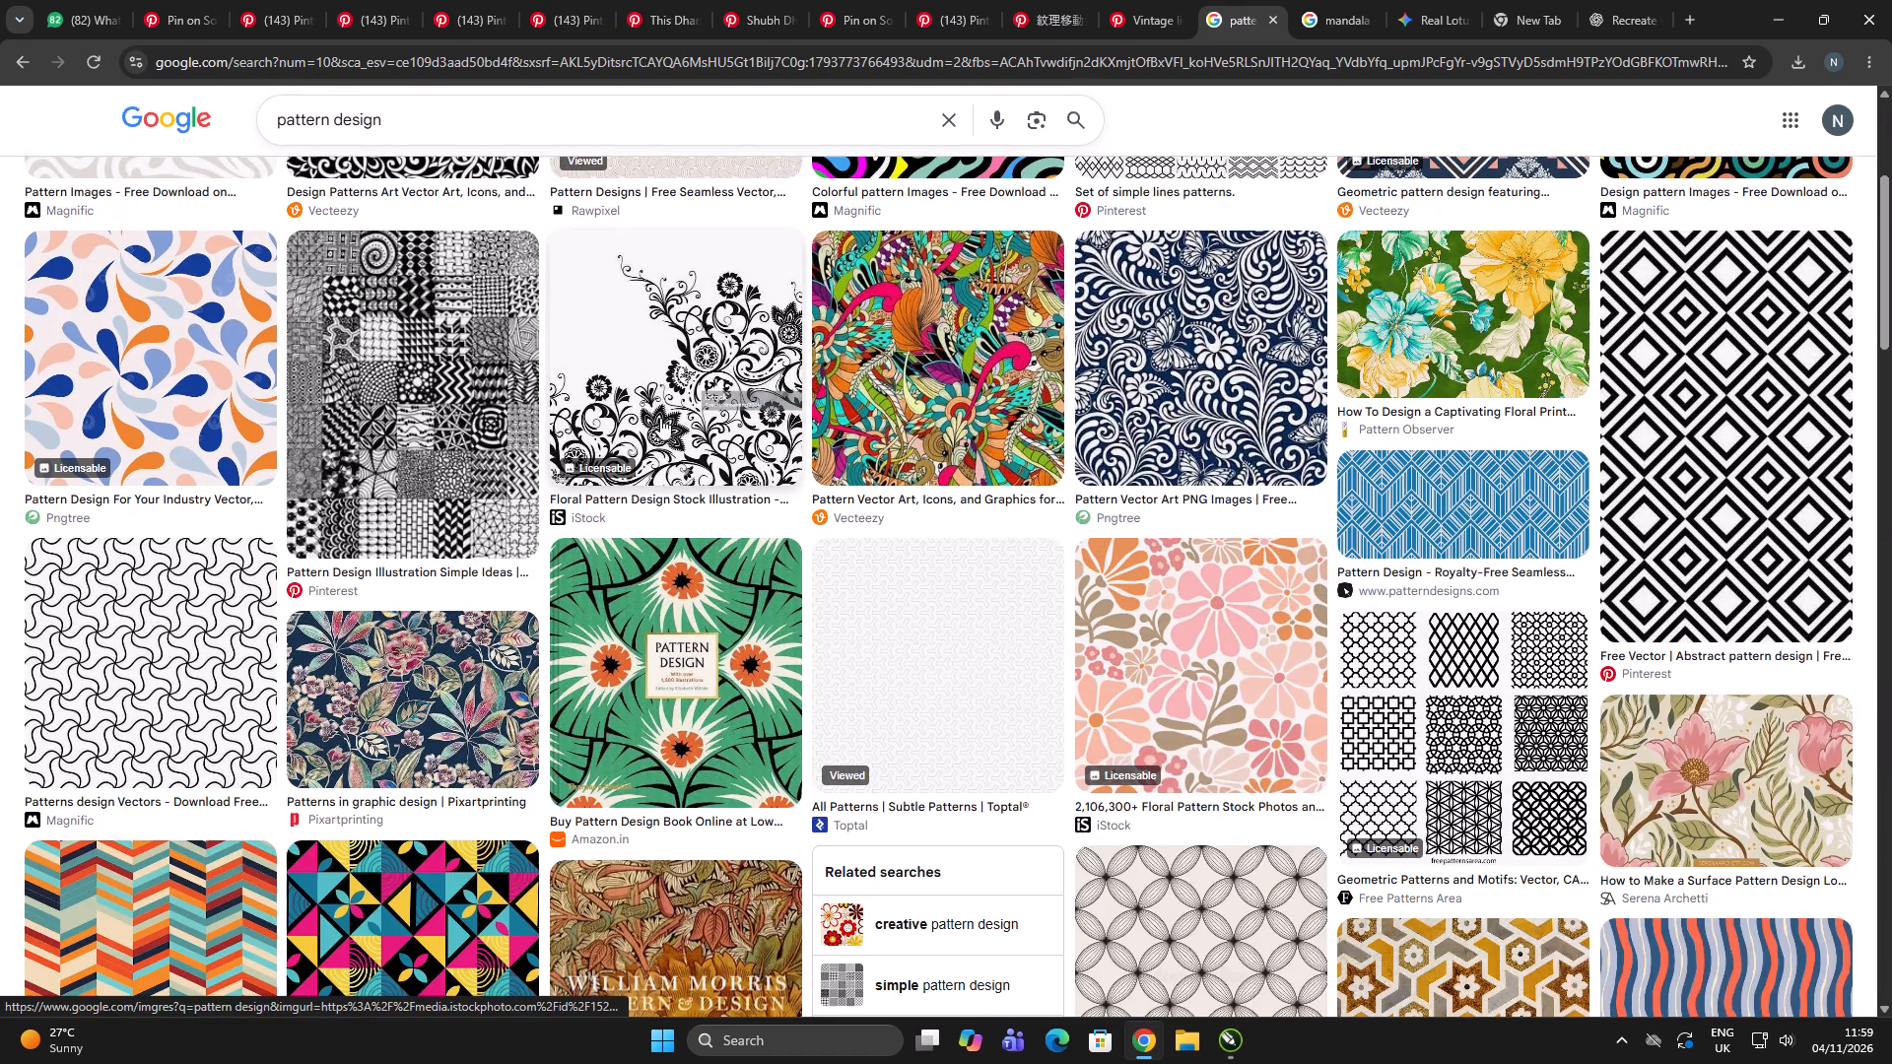
{"action": "scroll", "coordinate": [665, 418], "scroll_direction": "down", "scroll_amount": 2}
{"action": "left_click", "coordinate": [956, 504]}
{"action": "right_click", "coordinate": [1367, 357]}
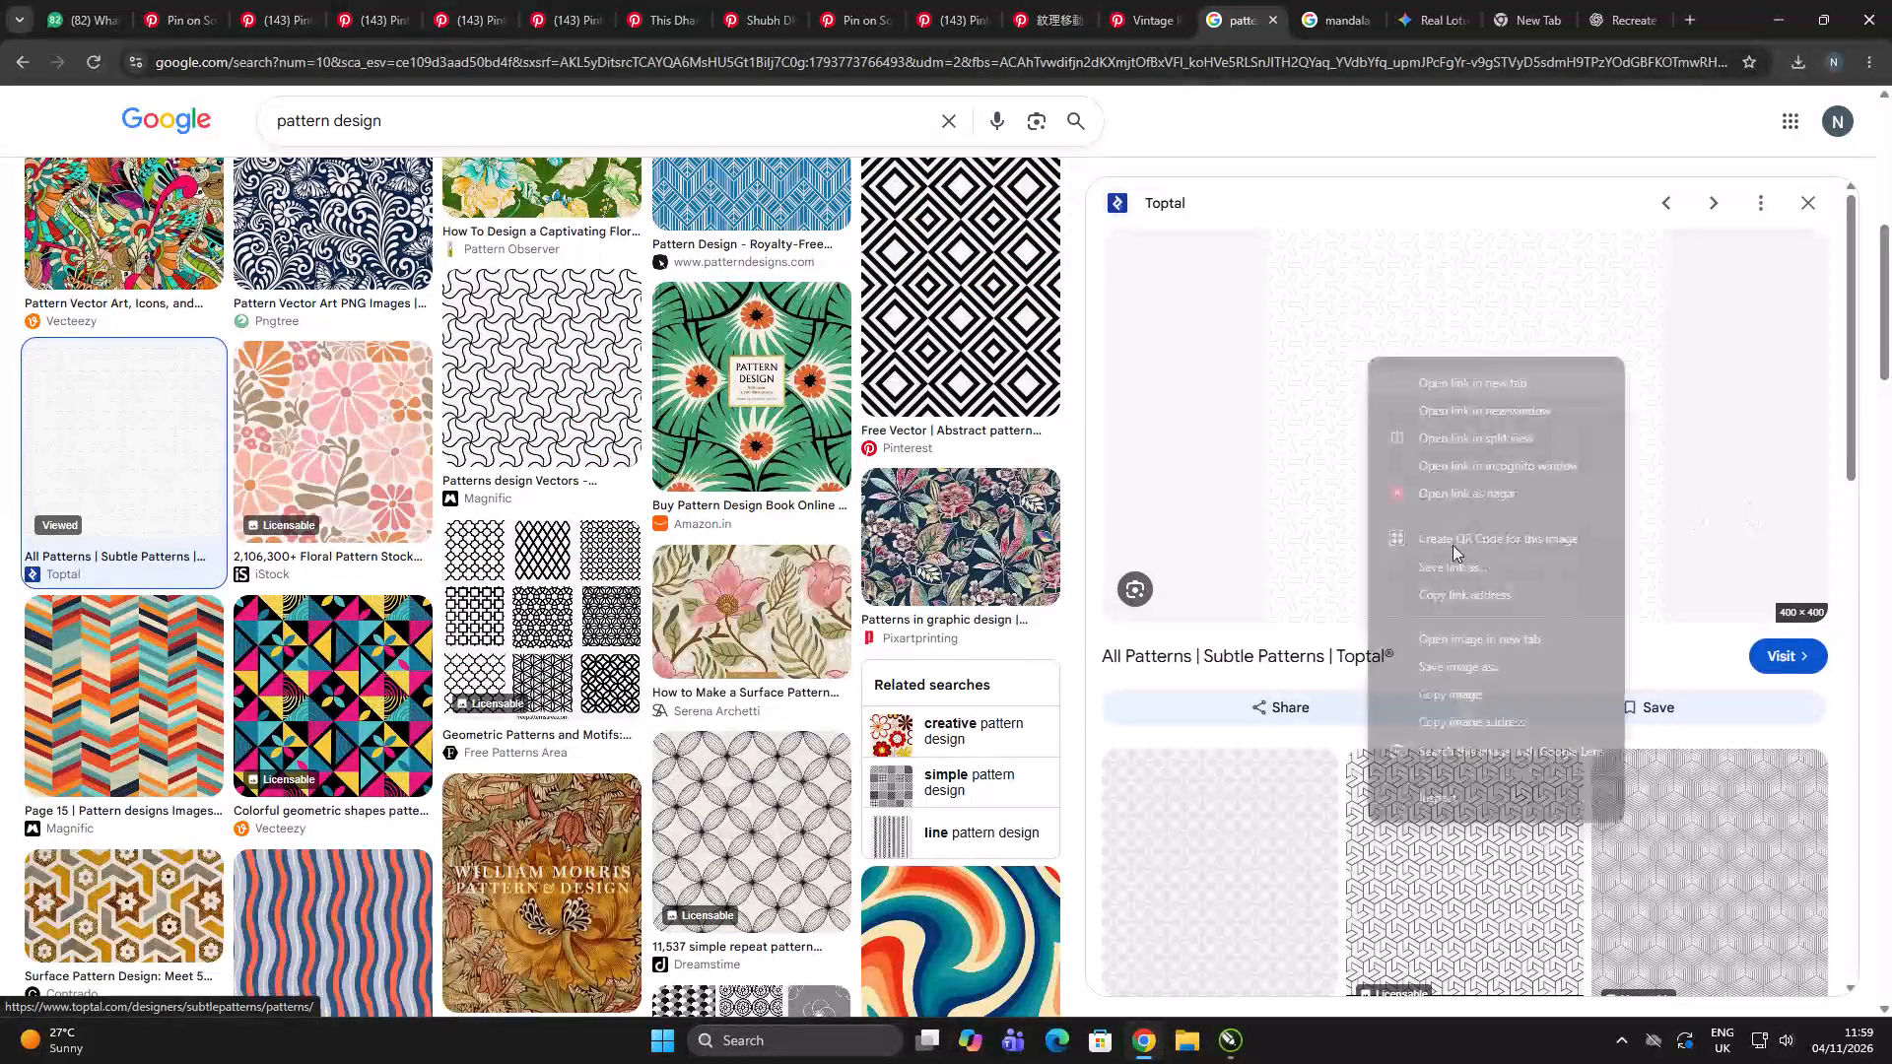
{"action": "scroll", "coordinate": [1222, 683], "scroll_direction": "down", "scroll_amount": 8}
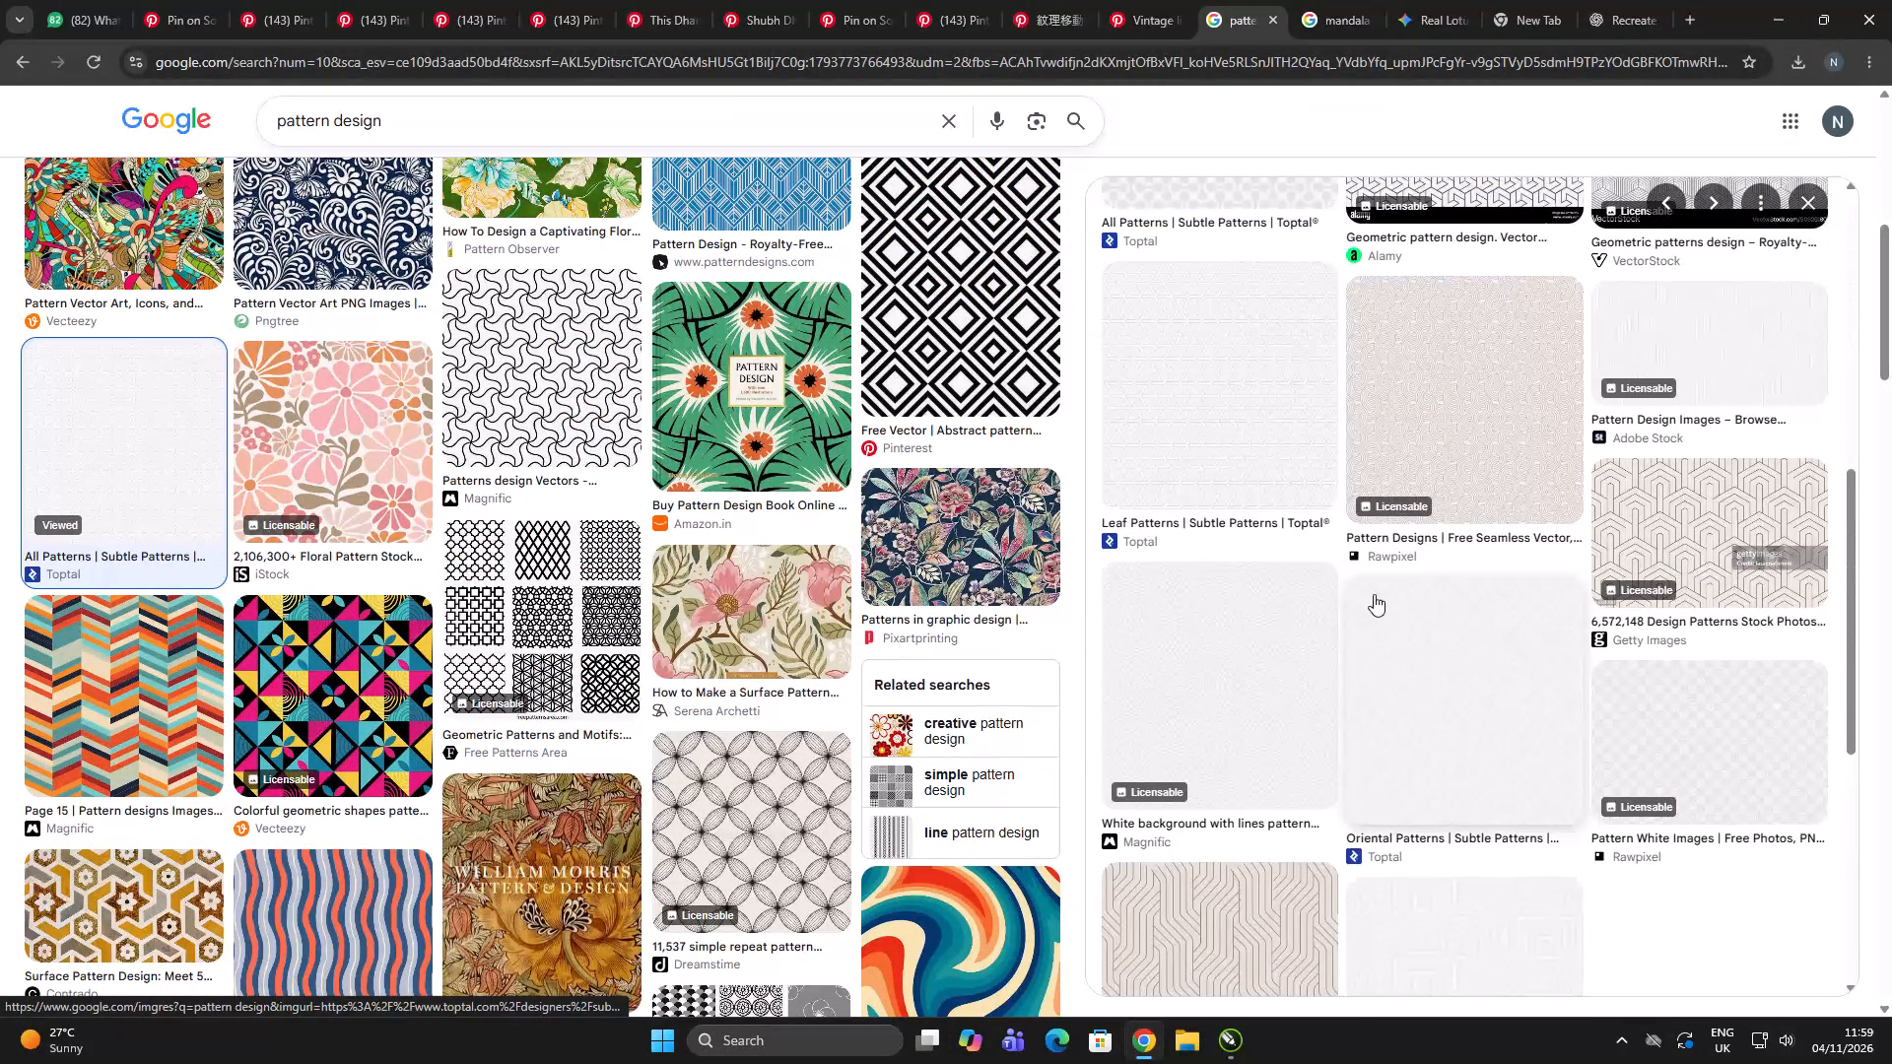
{"action": "scroll", "coordinate": [1372, 594], "scroll_direction": "down", "scroll_amount": 3}
{"action": "scroll", "coordinate": [1372, 588], "scroll_direction": "up", "scroll_amount": 1}
{"action": "scroll", "coordinate": [1372, 588], "scroll_direction": "down", "scroll_amount": 3}
{"action": "scroll", "coordinate": [1119, 645], "scroll_direction": "down", "scroll_amount": 11}
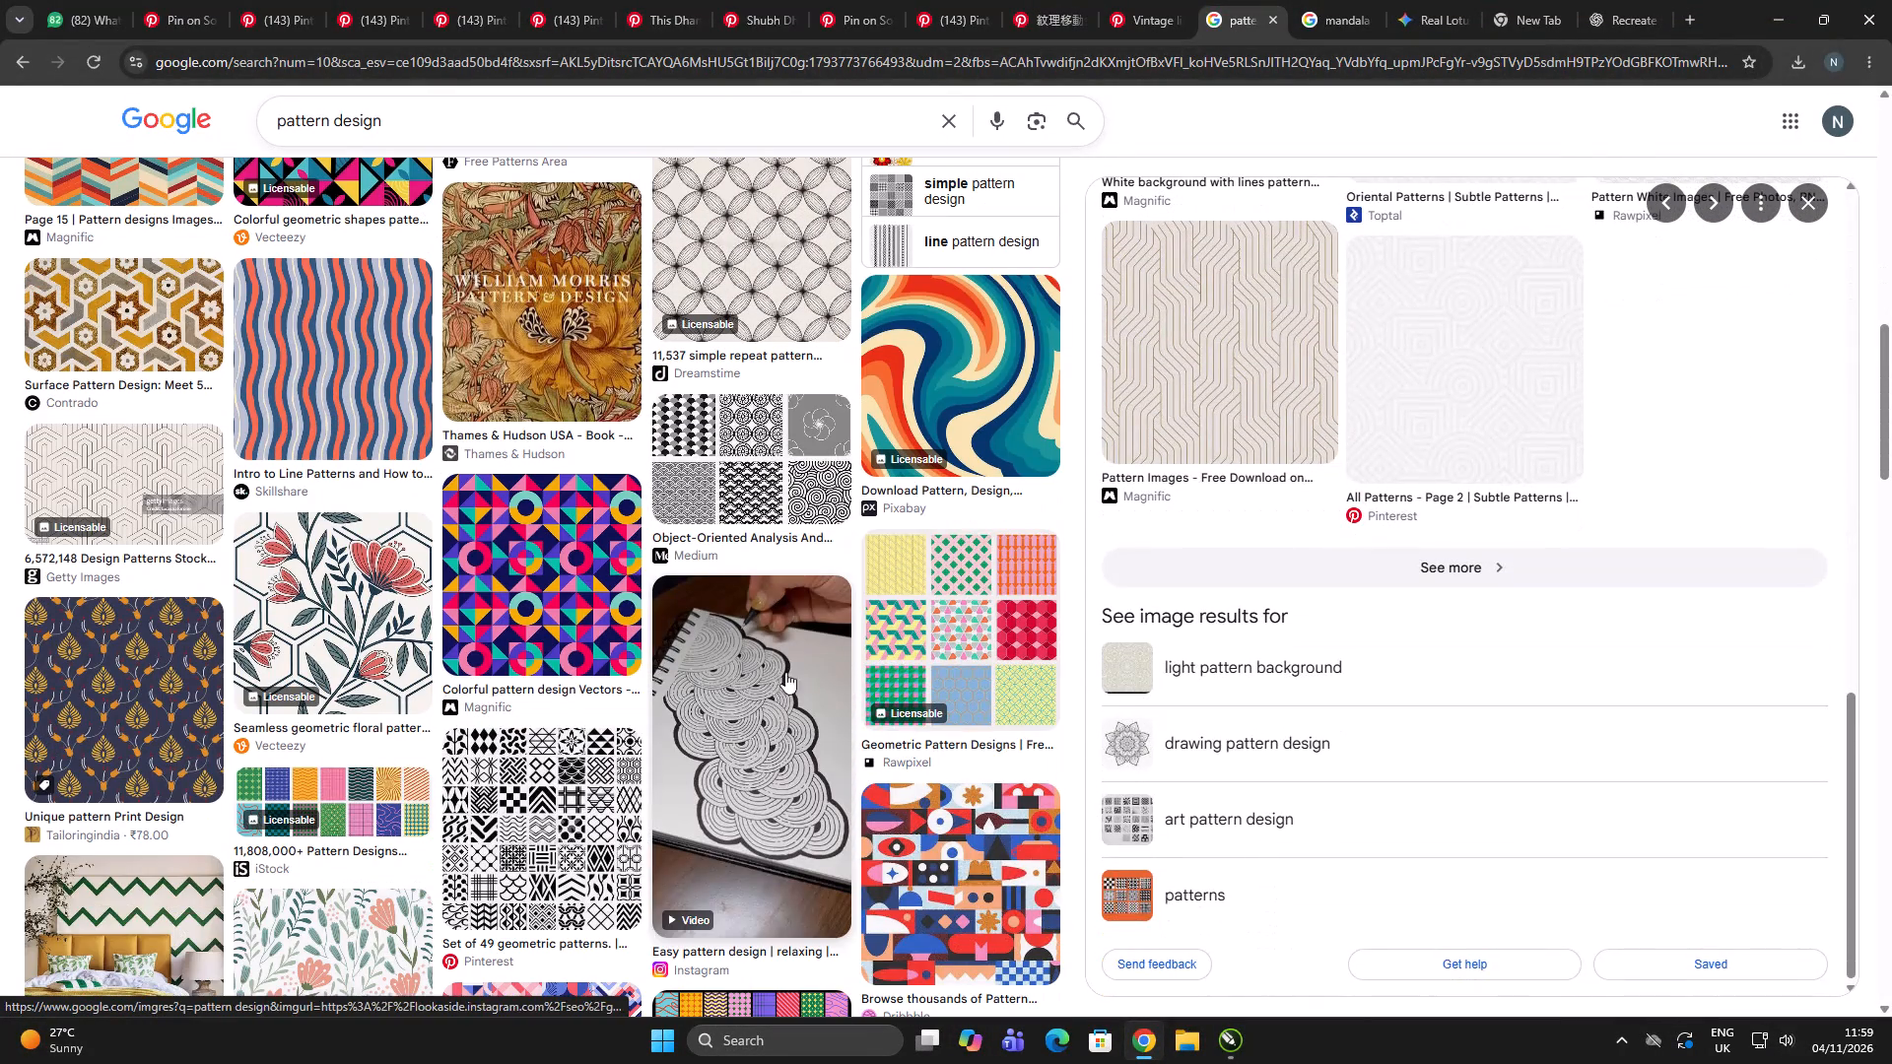
{"action": "left_click", "coordinate": [1496, 568]}
{"action": "scroll", "coordinate": [1362, 566], "scroll_direction": "down", "scroll_amount": 2}
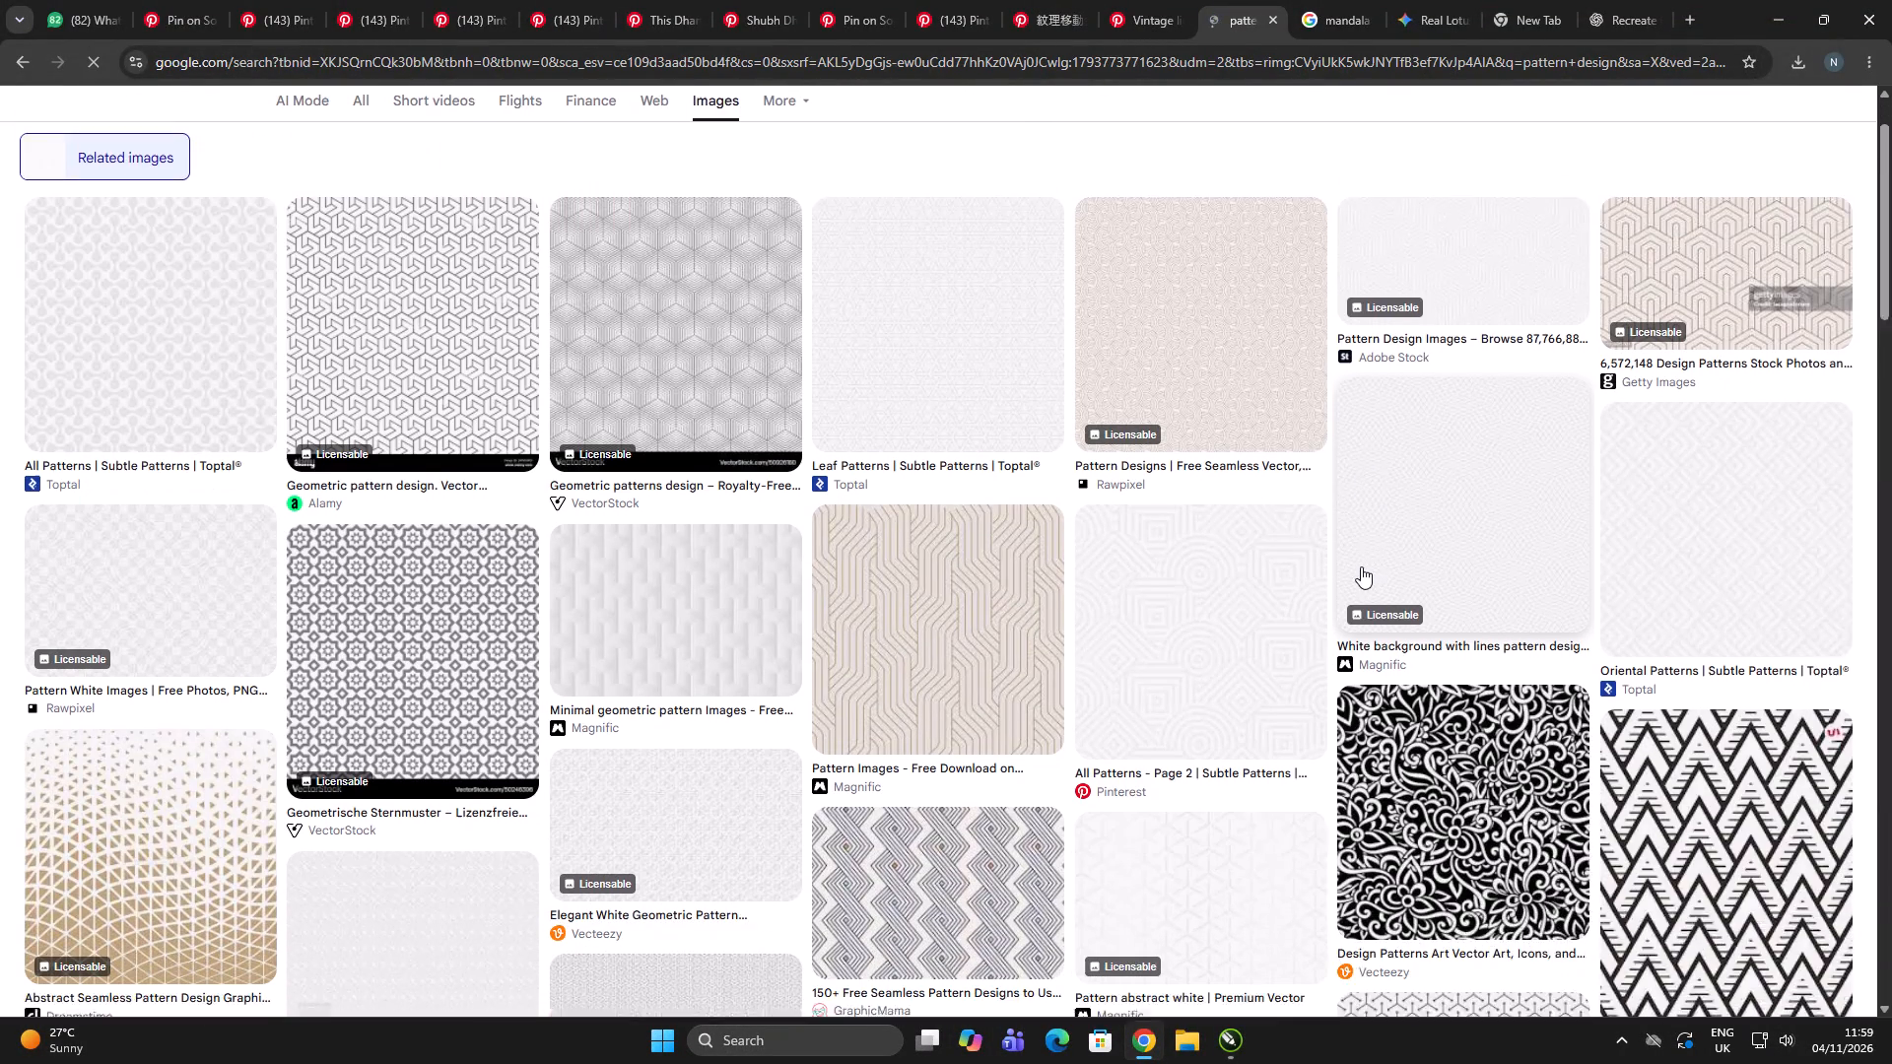
{"action": "scroll", "coordinate": [1361, 566], "scroll_direction": "down", "scroll_amount": 5}
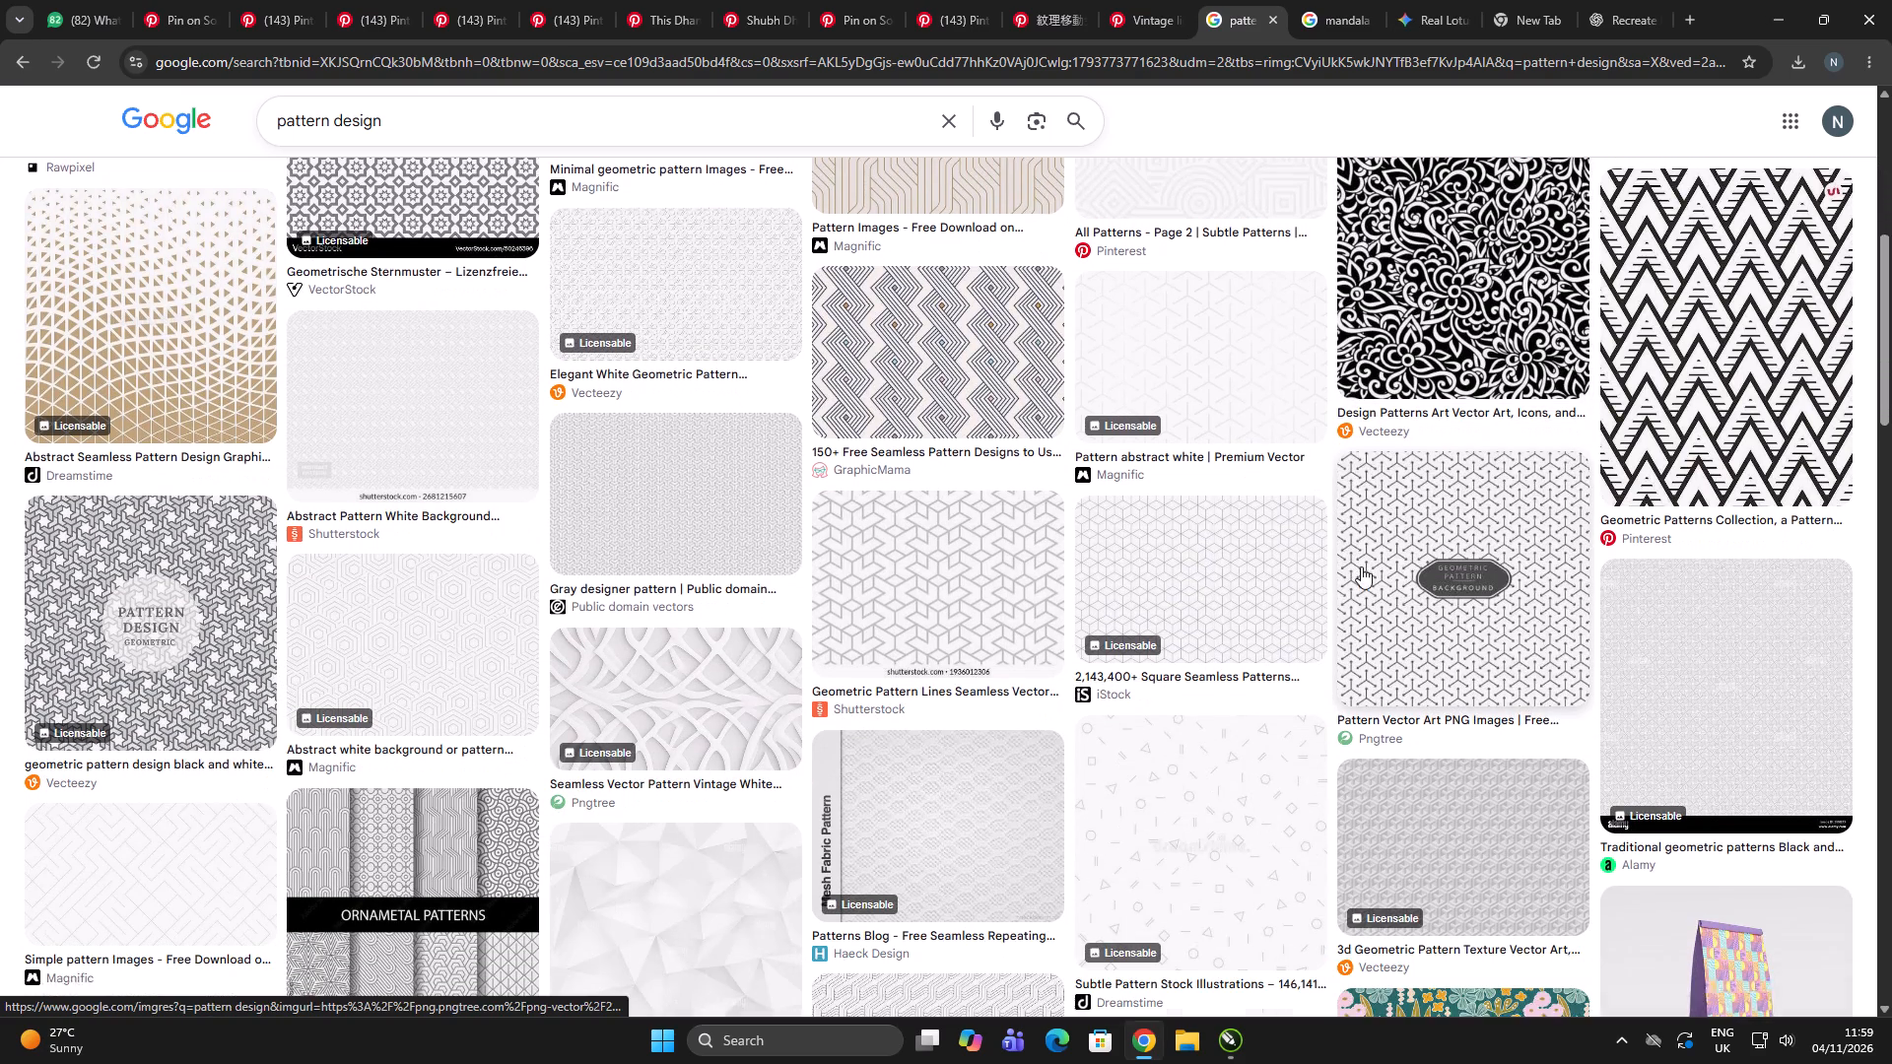
{"action": "scroll", "coordinate": [1366, 566], "scroll_direction": "down", "scroll_amount": 5}
Search Google Images for "pattern design festival" and browse the festive patterns.
{"action": "left_click", "coordinate": [591, 128]}
{"action": "key", "text": "space"}
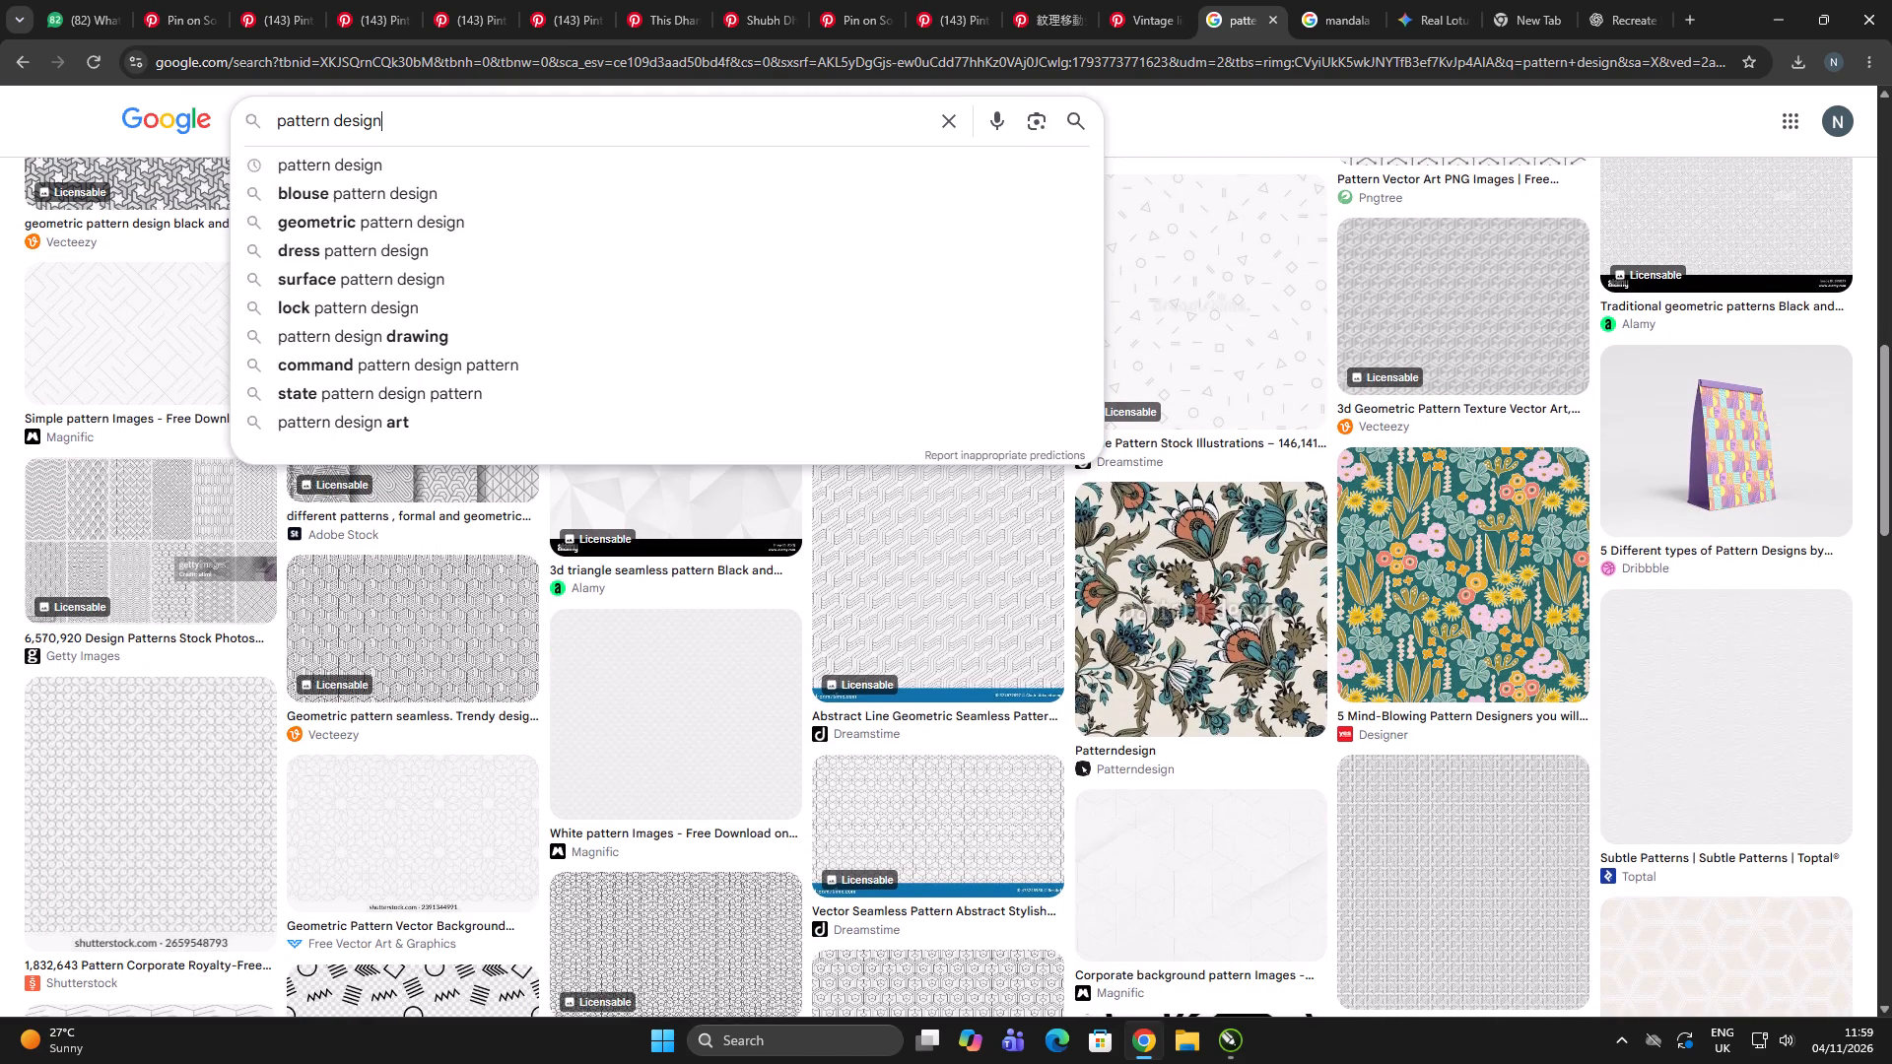
{"action": "type", "text": "festival"}
{"action": "key", "text": "Return"}
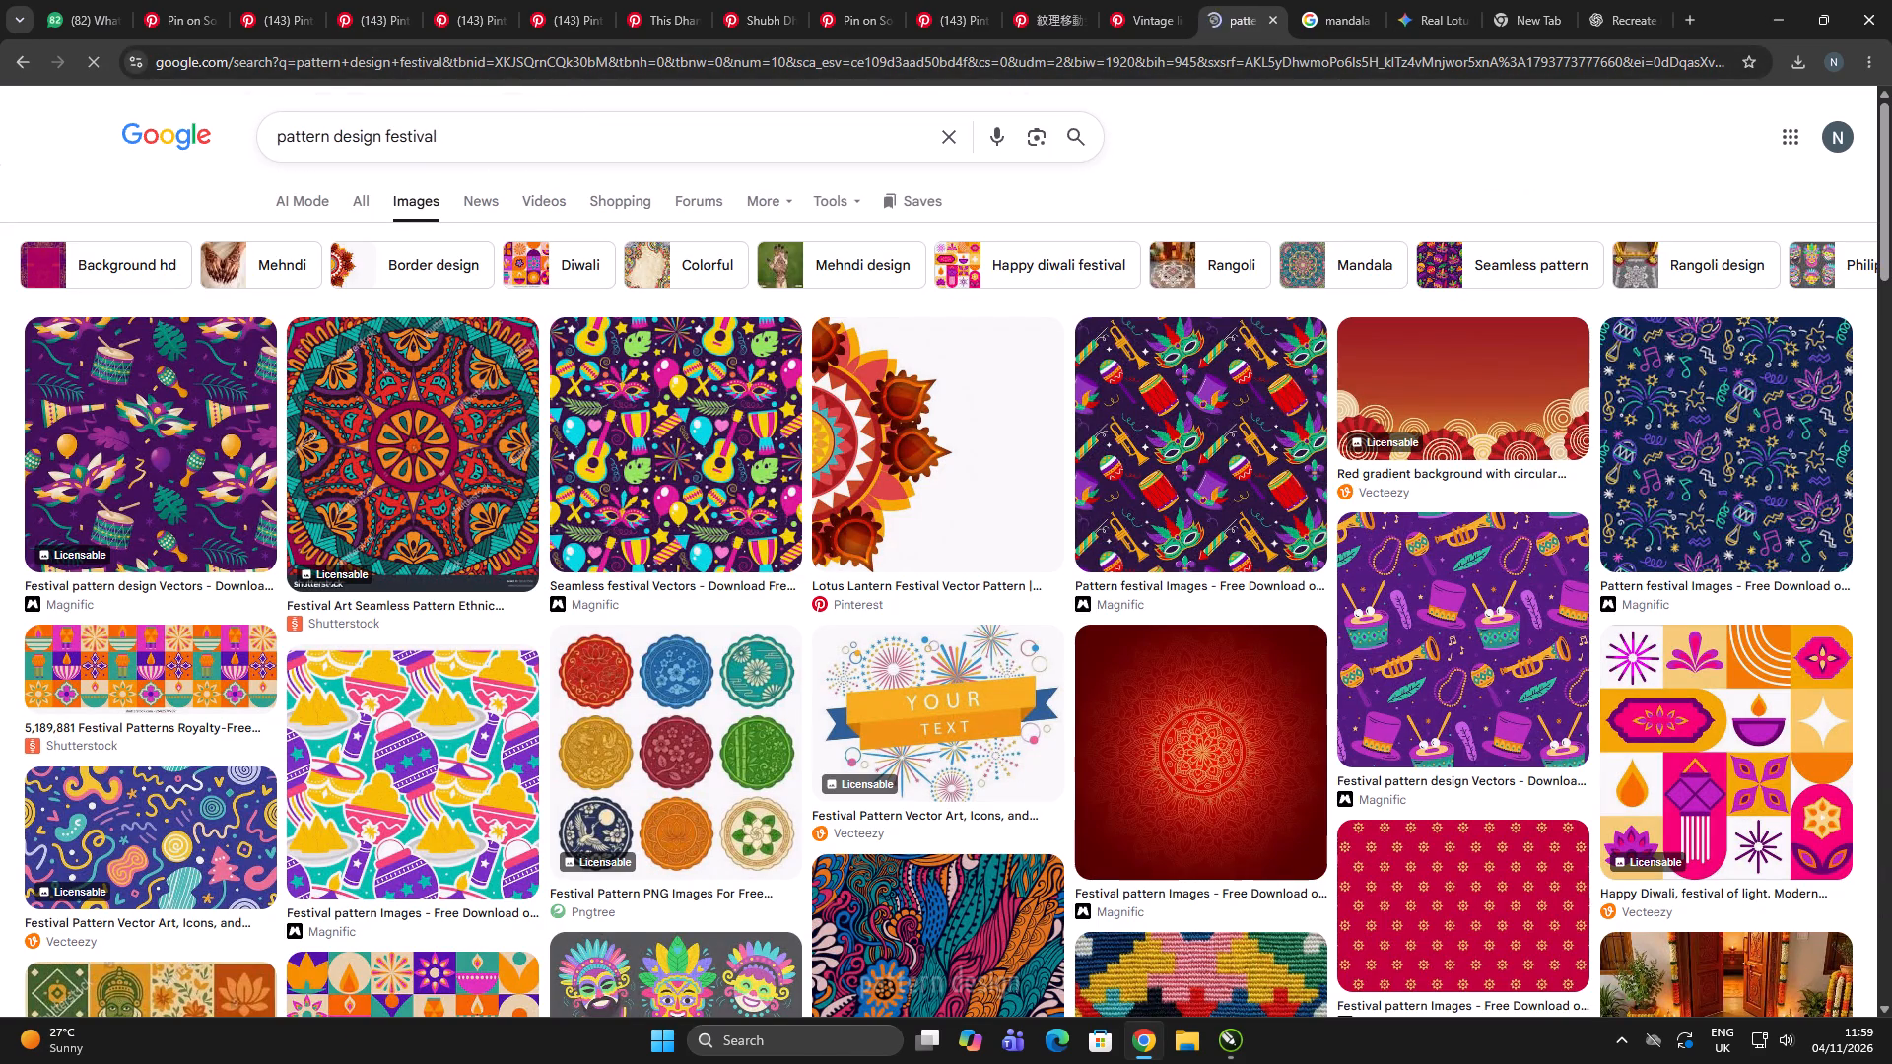
{"action": "scroll", "coordinate": [1204, 497], "scroll_direction": "down", "scroll_amount": 12}
{"action": "scroll", "coordinate": [1153, 442], "scroll_direction": "up", "scroll_amount": 1}
{"action": "scroll", "coordinate": [1153, 442], "scroll_direction": "down", "scroll_amount": 4}
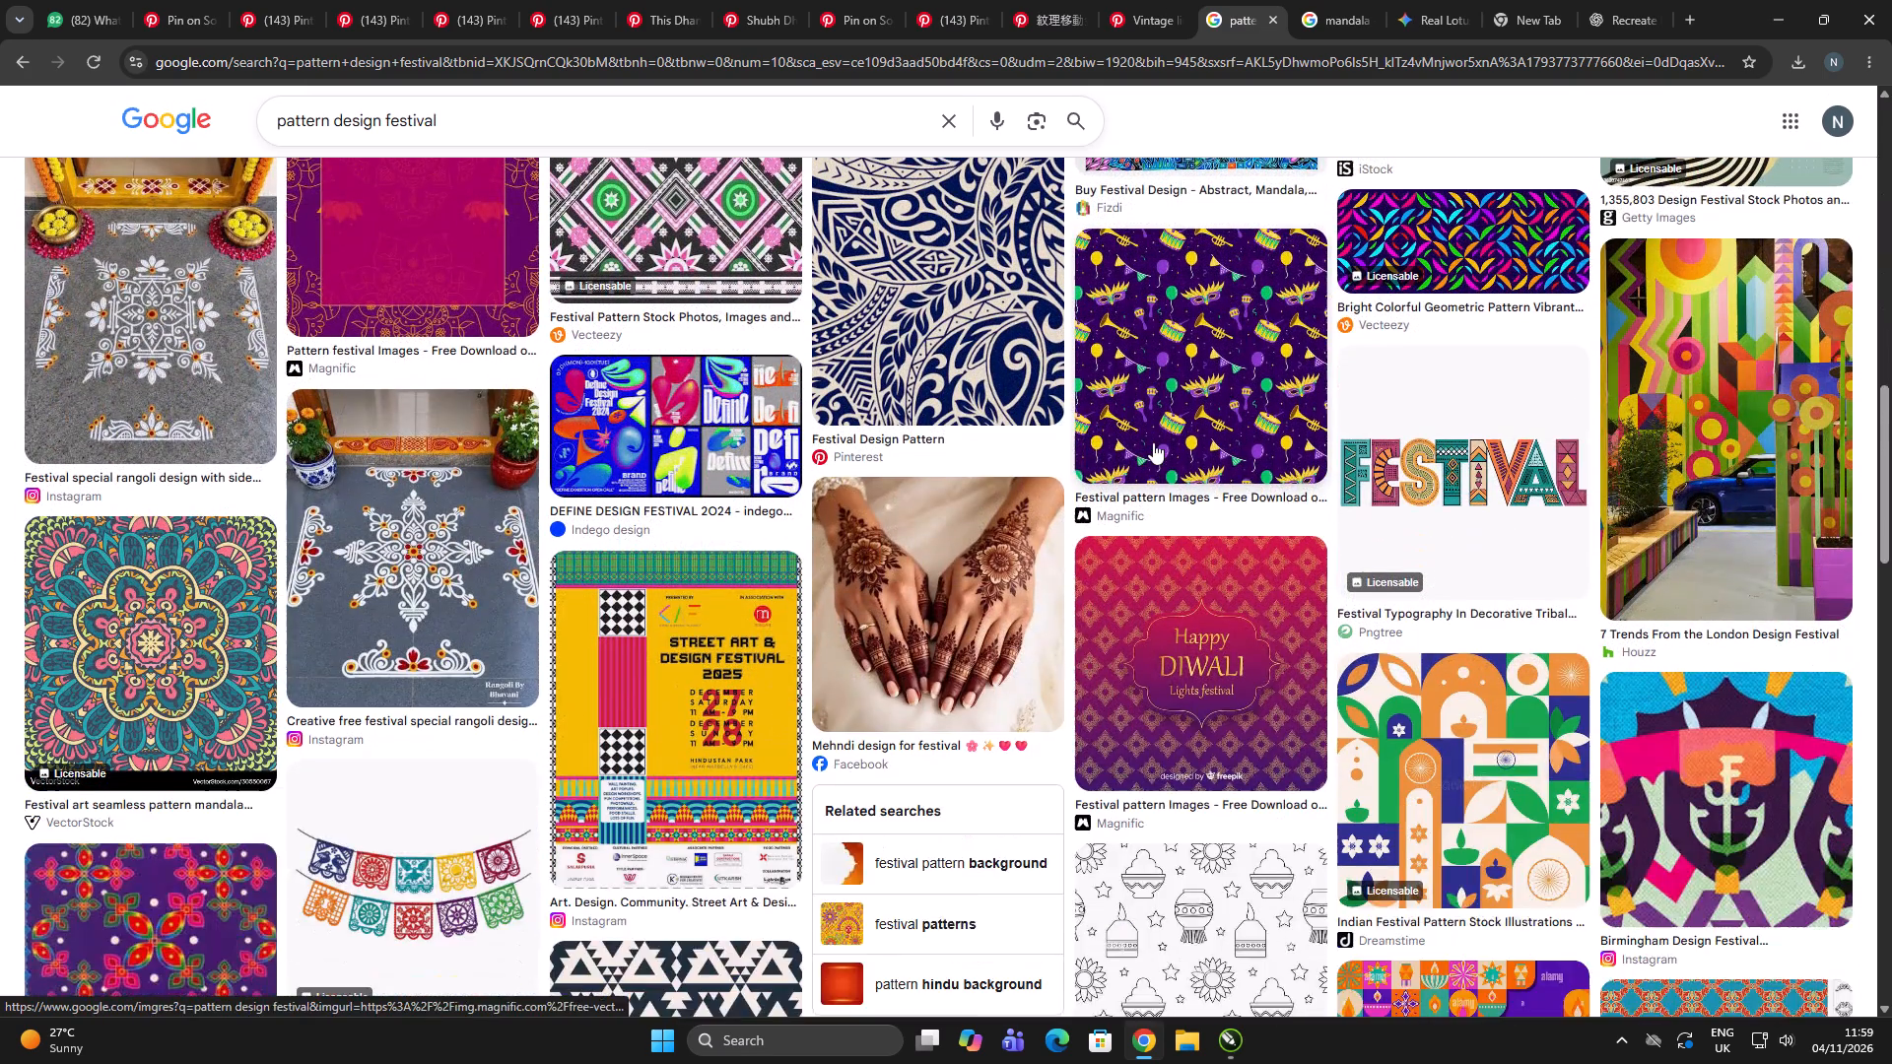
{"action": "scroll", "coordinate": [1152, 441], "scroll_direction": "down", "scroll_amount": 4}
Search Google Images for "destval white abcodnd".
{"action": "left_click", "coordinate": [529, 112]}
{"action": "key", "text": "ctrl+a"}
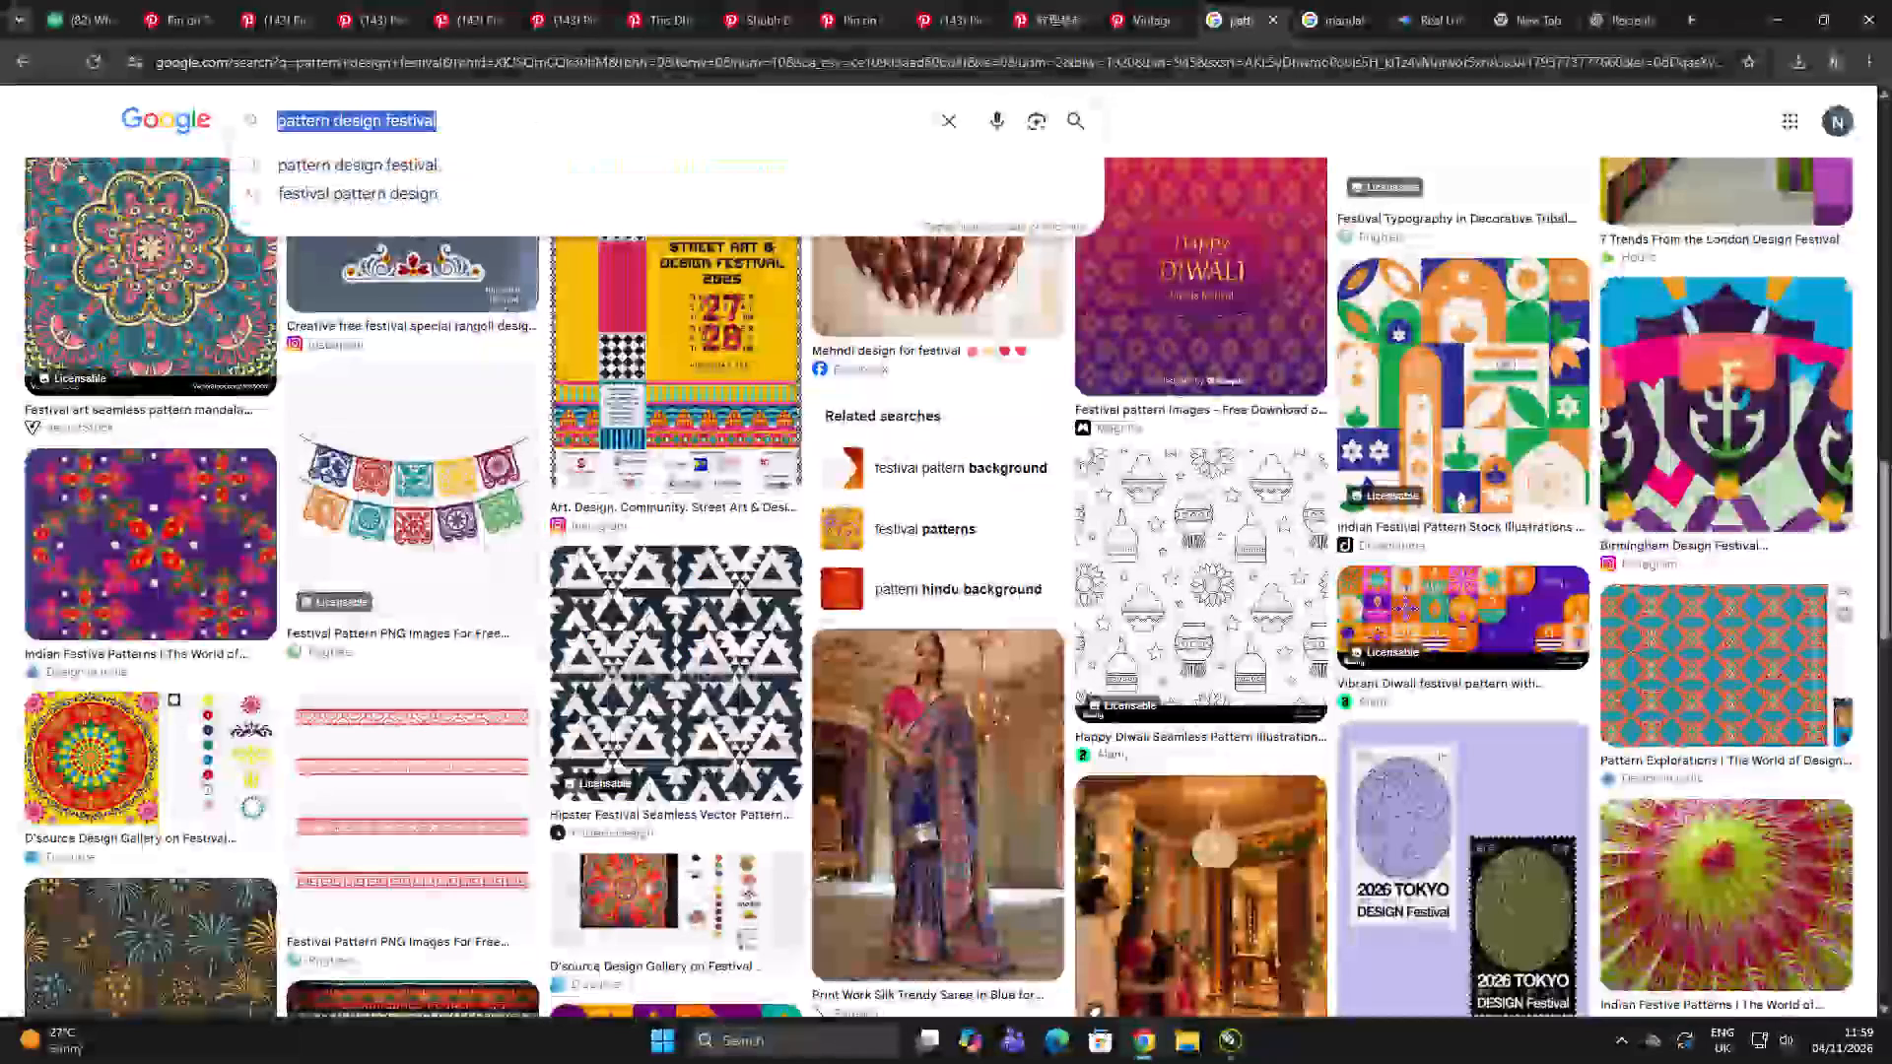
{"action": "type", "text": "des"}
{"action": "type", "text": "tia"}
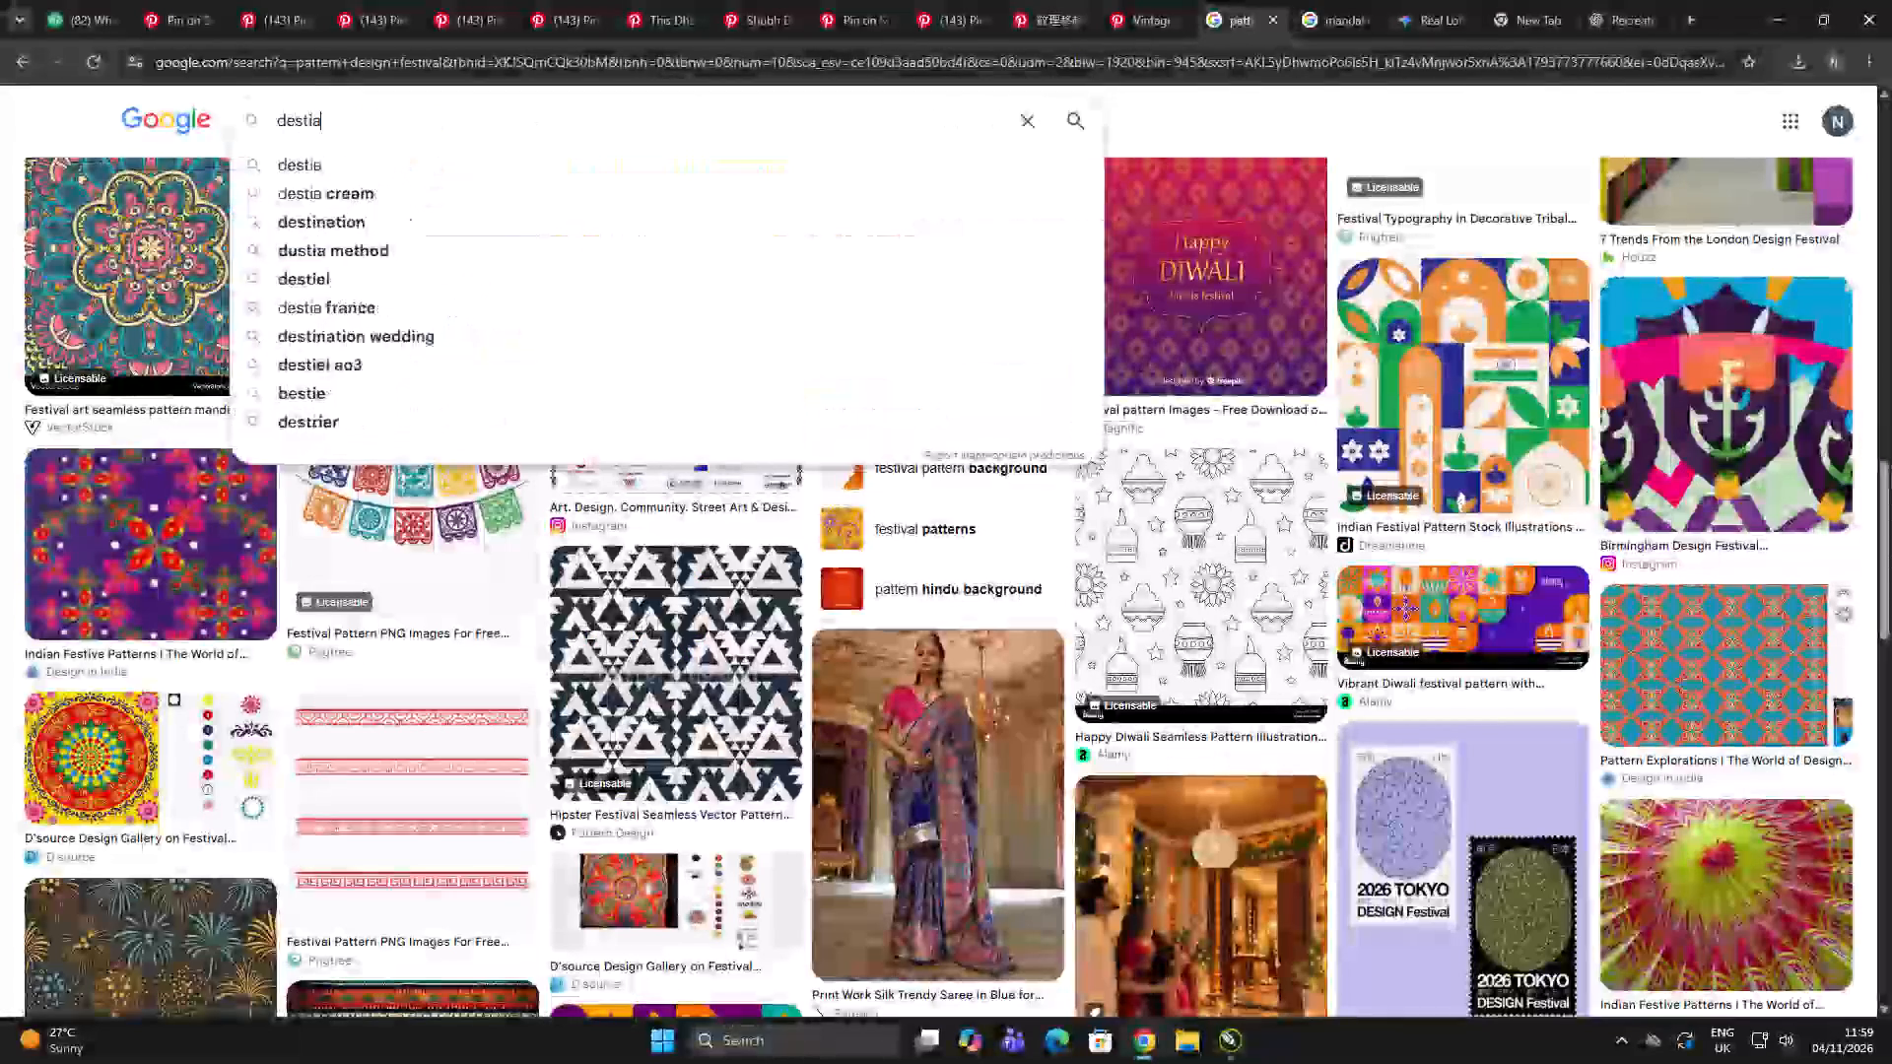
{"action": "key", "text": "BackSpace"}
{"action": "key", "text": "BackSpace"}
{"action": "type", "text": "val white abcodnd"}
{"action": "key", "text": "Return"}
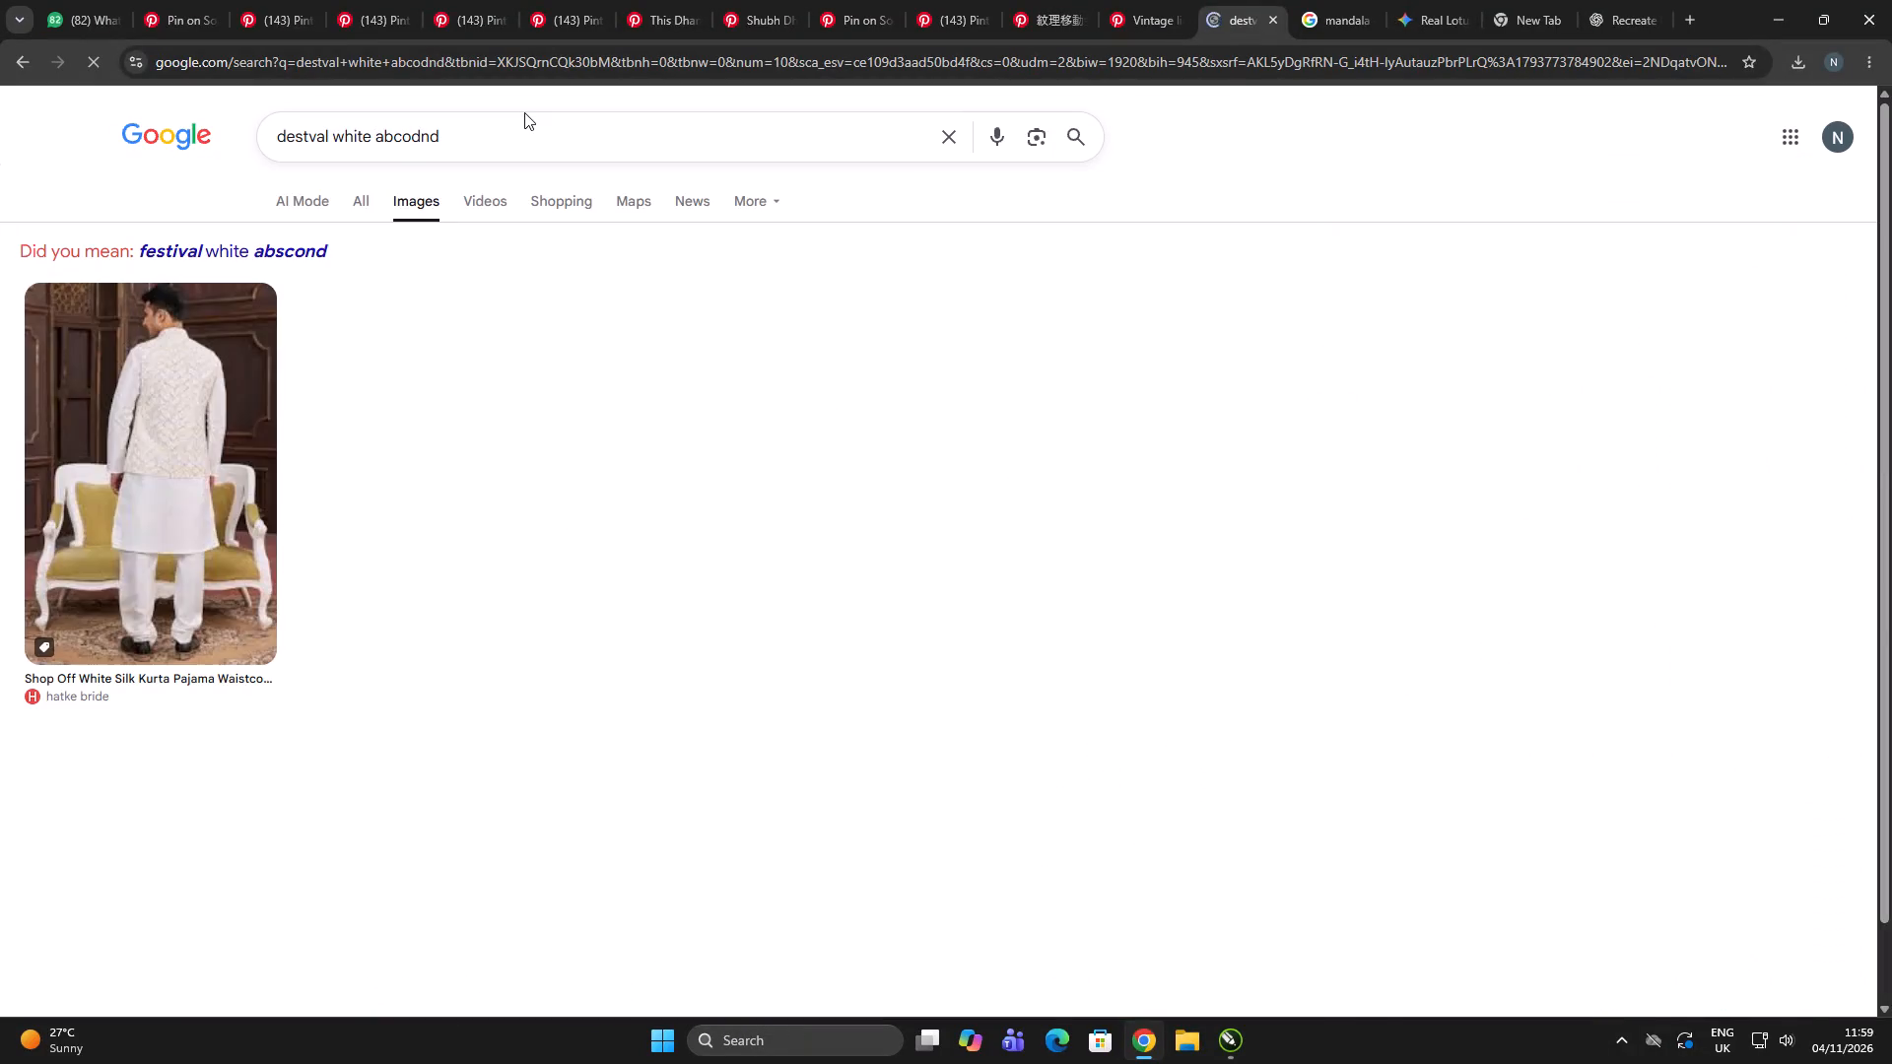
Search Google Images for "background desing".
{"action": "left_click", "coordinate": [532, 145]}
{"action": "key", "text": "ctrl+a"}
{"action": "type", "text": "backgaorund"}
{"action": "key", "text": "BackSpace"}
{"action": "key", "text": "BackSpace"}
{"action": "key", "text": "BackSpace"}
{"action": "key", "text": "BackSpace"}
{"action": "key", "text": "BackSpace"}
{"action": "key", "text": "BackSpace"}
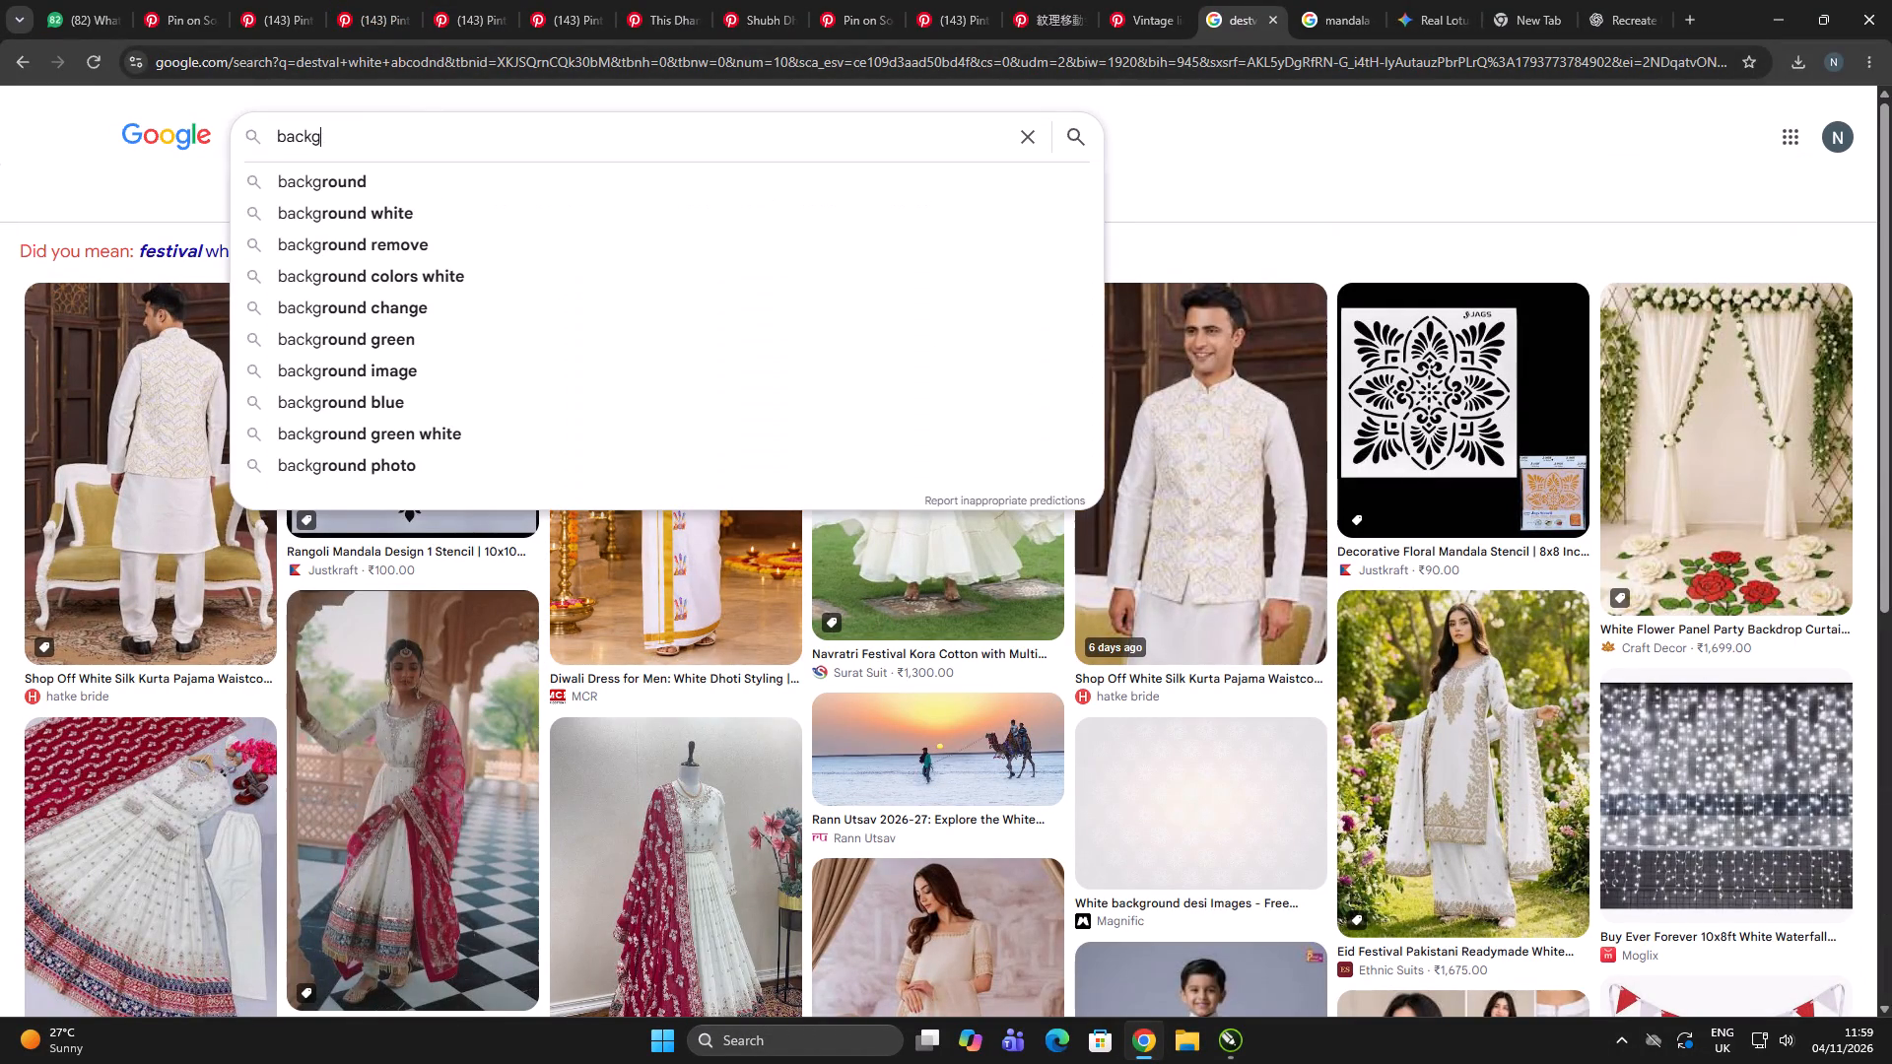
{"action": "key", "text": "BackSpace"}
{"action": "type", "text": "ground desing"}
{"action": "key", "text": "Return"}
Browse the background images for a suitable one, opening Rawpixel's pale pink floral background and its related images.
{"action": "scroll", "coordinate": [1197, 588], "scroll_direction": "down", "scroll_amount": 3}
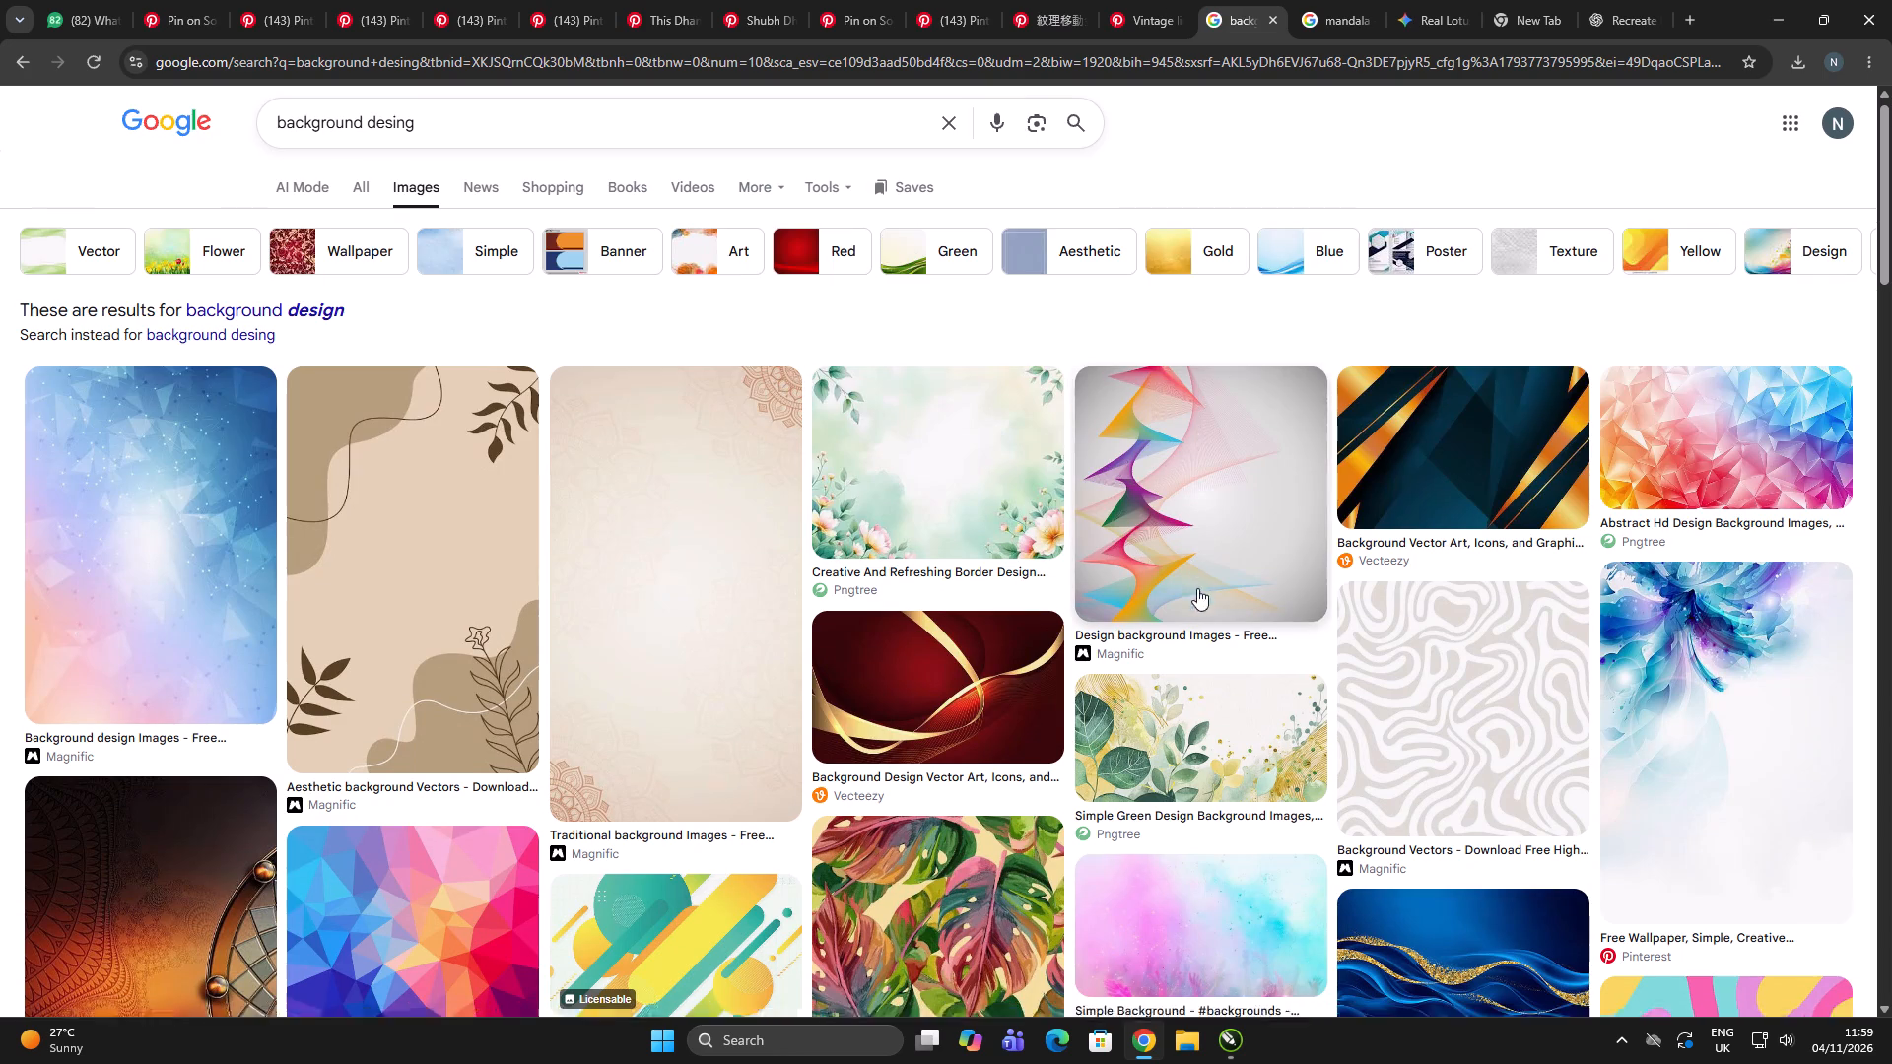
{"action": "scroll", "coordinate": [1197, 588], "scroll_direction": "down", "scroll_amount": 4}
{"action": "left_click", "coordinate": [933, 688]}
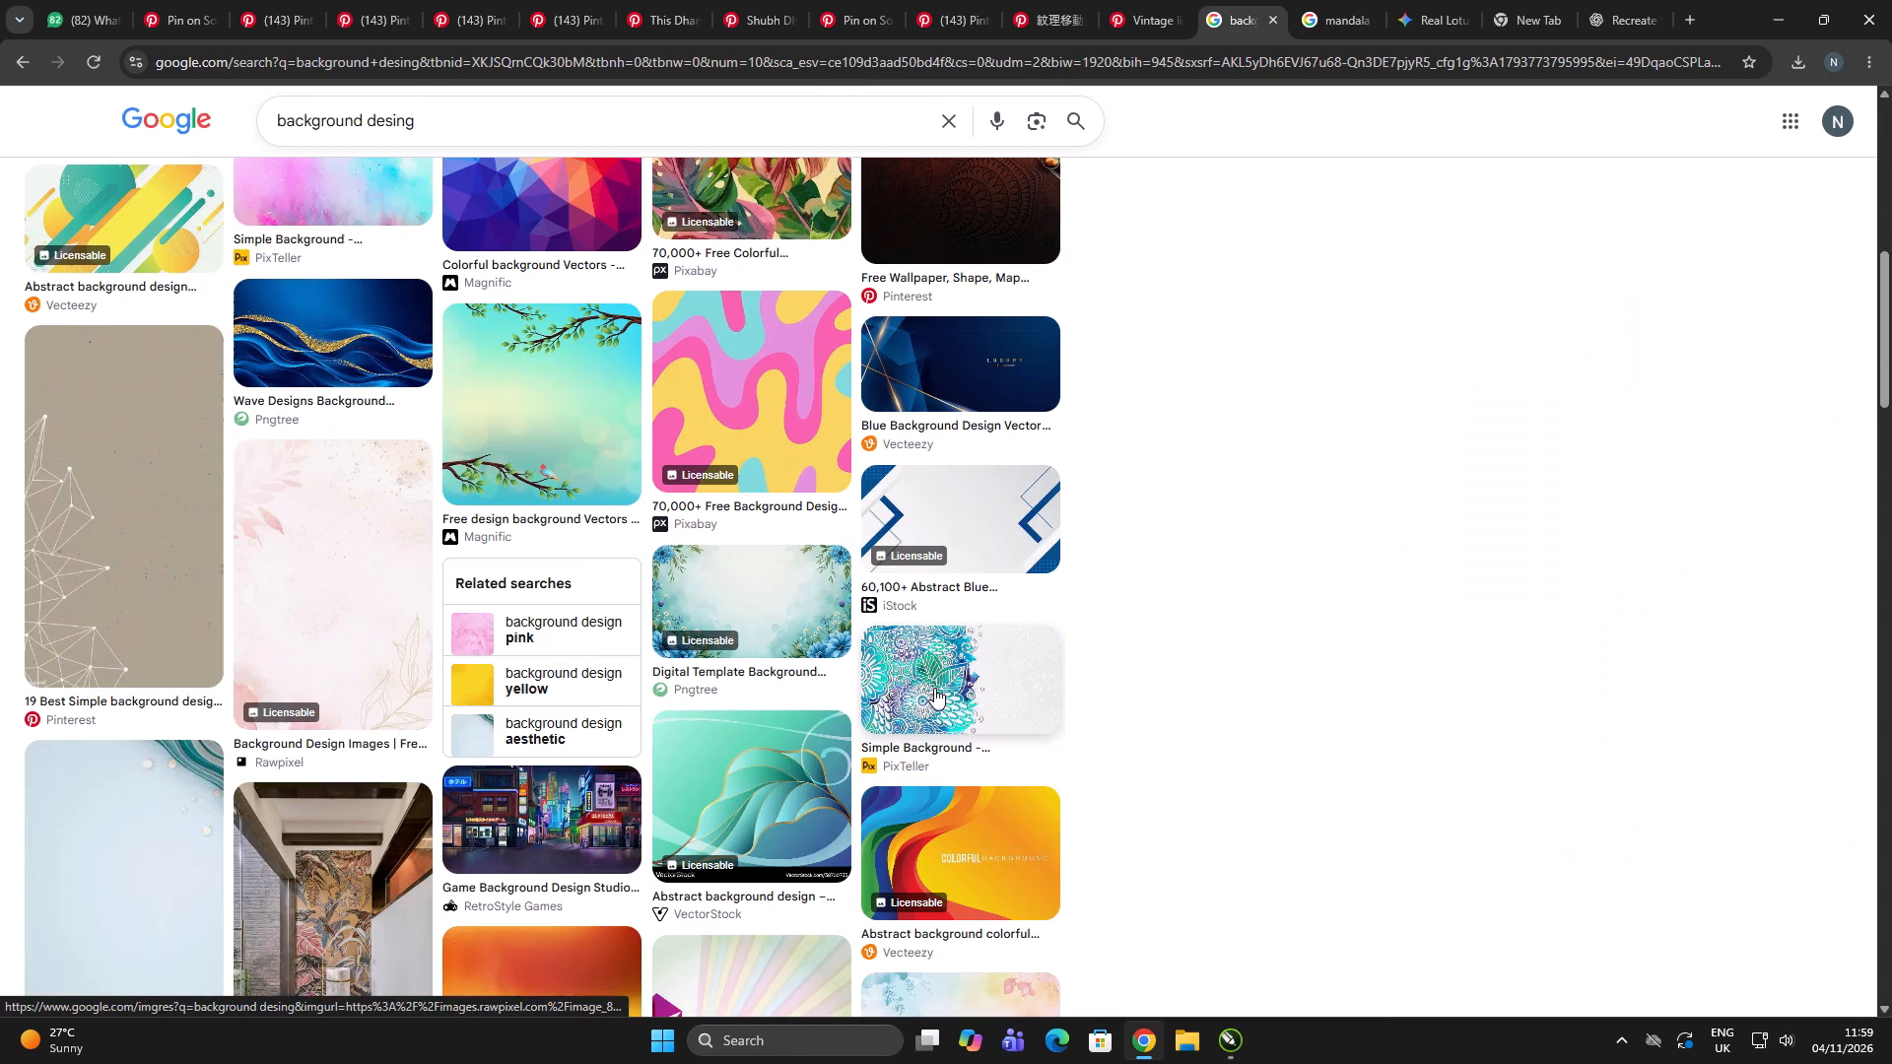
{"action": "scroll", "coordinate": [1461, 498], "scroll_direction": "down", "scroll_amount": 9}
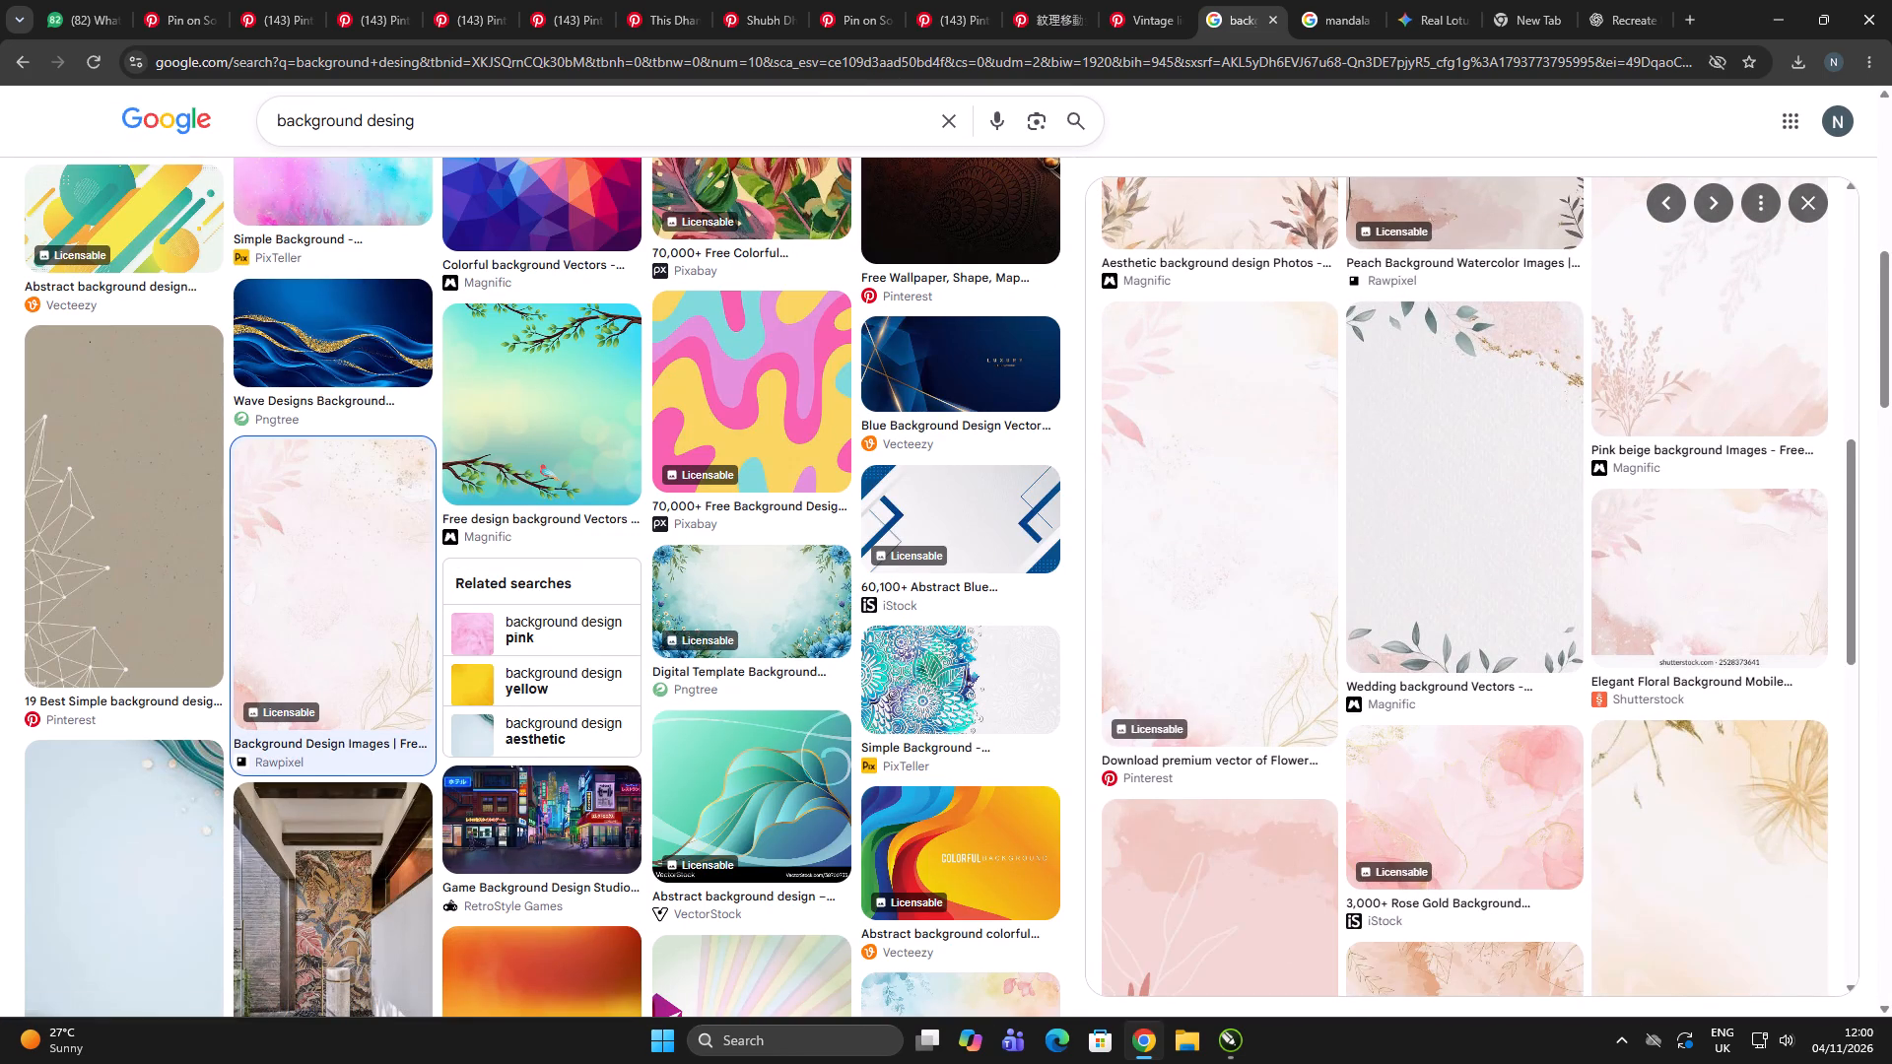
{"action": "left_click", "coordinate": [563, 116]}
{"action": "key", "text": "space"}
{"action": "key", "text": "b"}
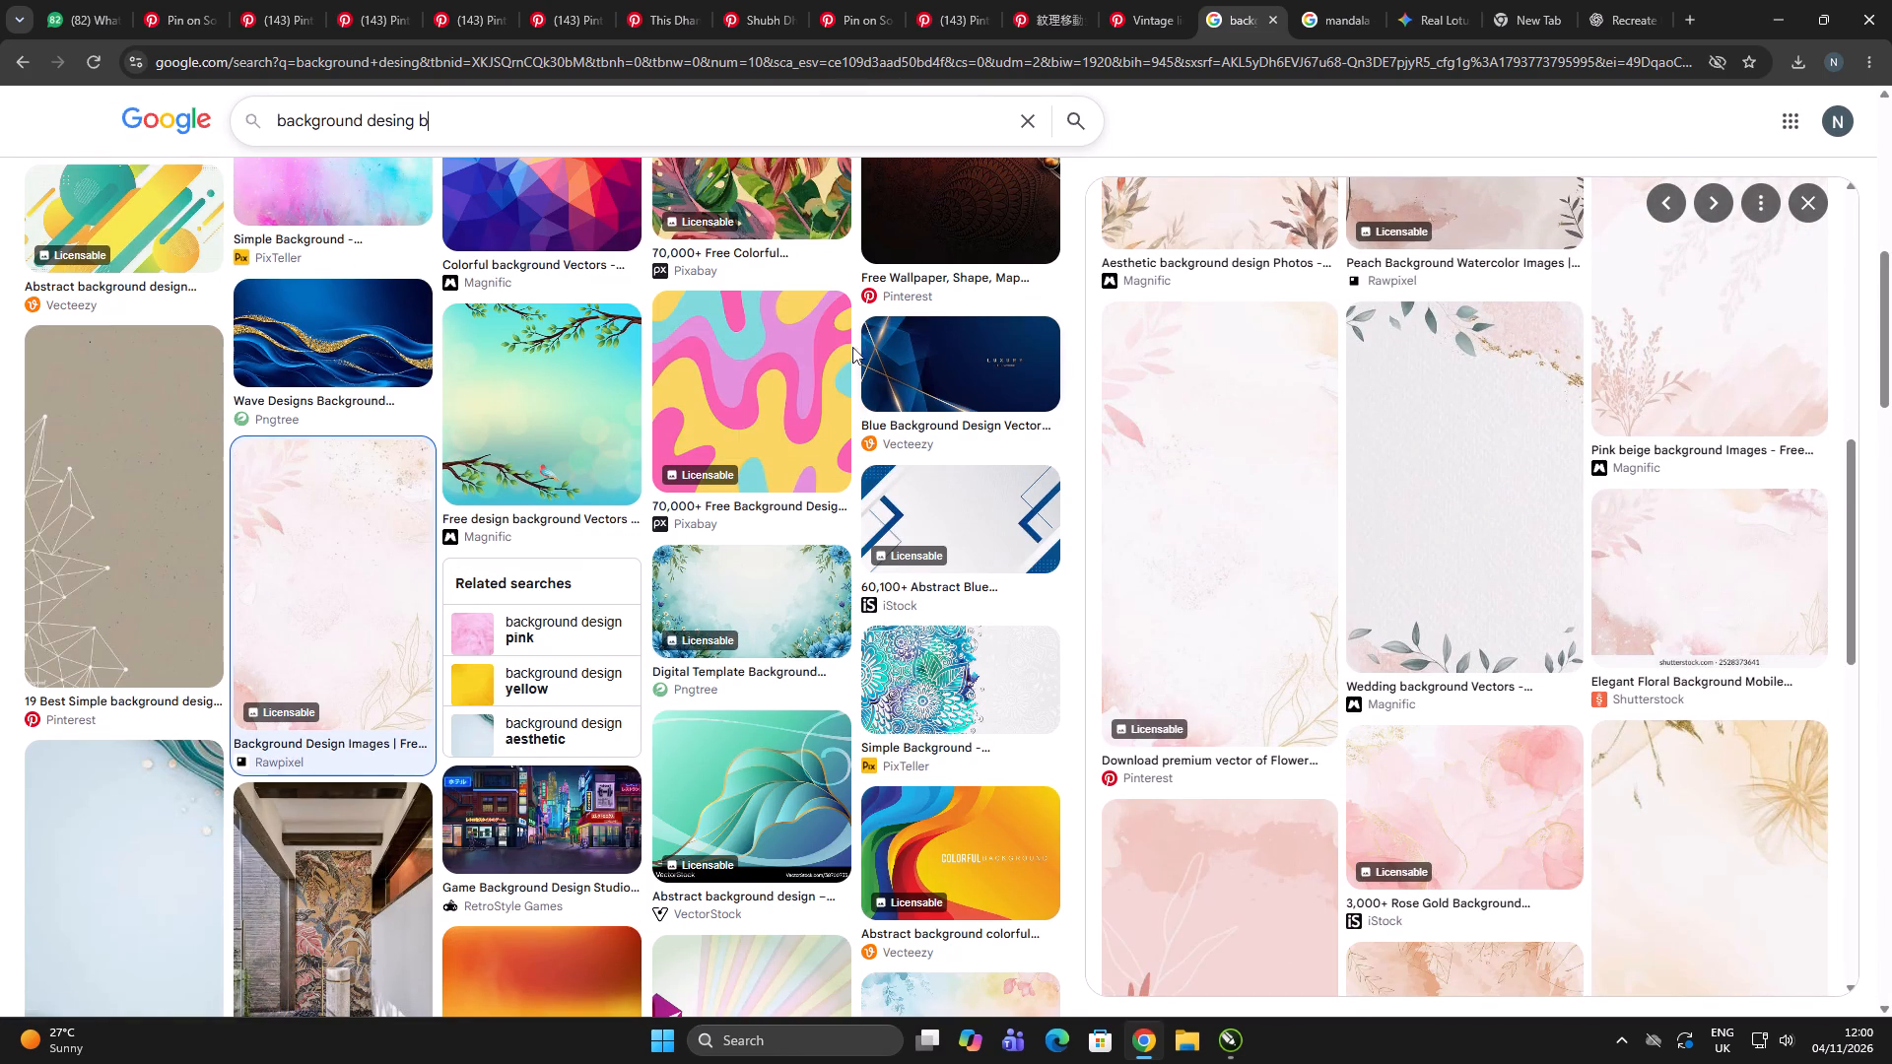
{"action": "scroll", "coordinate": [1234, 494], "scroll_direction": "down", "scroll_amount": 4}
{"action": "scroll", "coordinate": [796, 642], "scroll_direction": "down", "scroll_amount": 5}
{"action": "scroll", "coordinate": [762, 396], "scroll_direction": "down", "scroll_amount": 6}
{"action": "scroll", "coordinate": [919, 537], "scroll_direction": "down", "scroll_amount": 3}
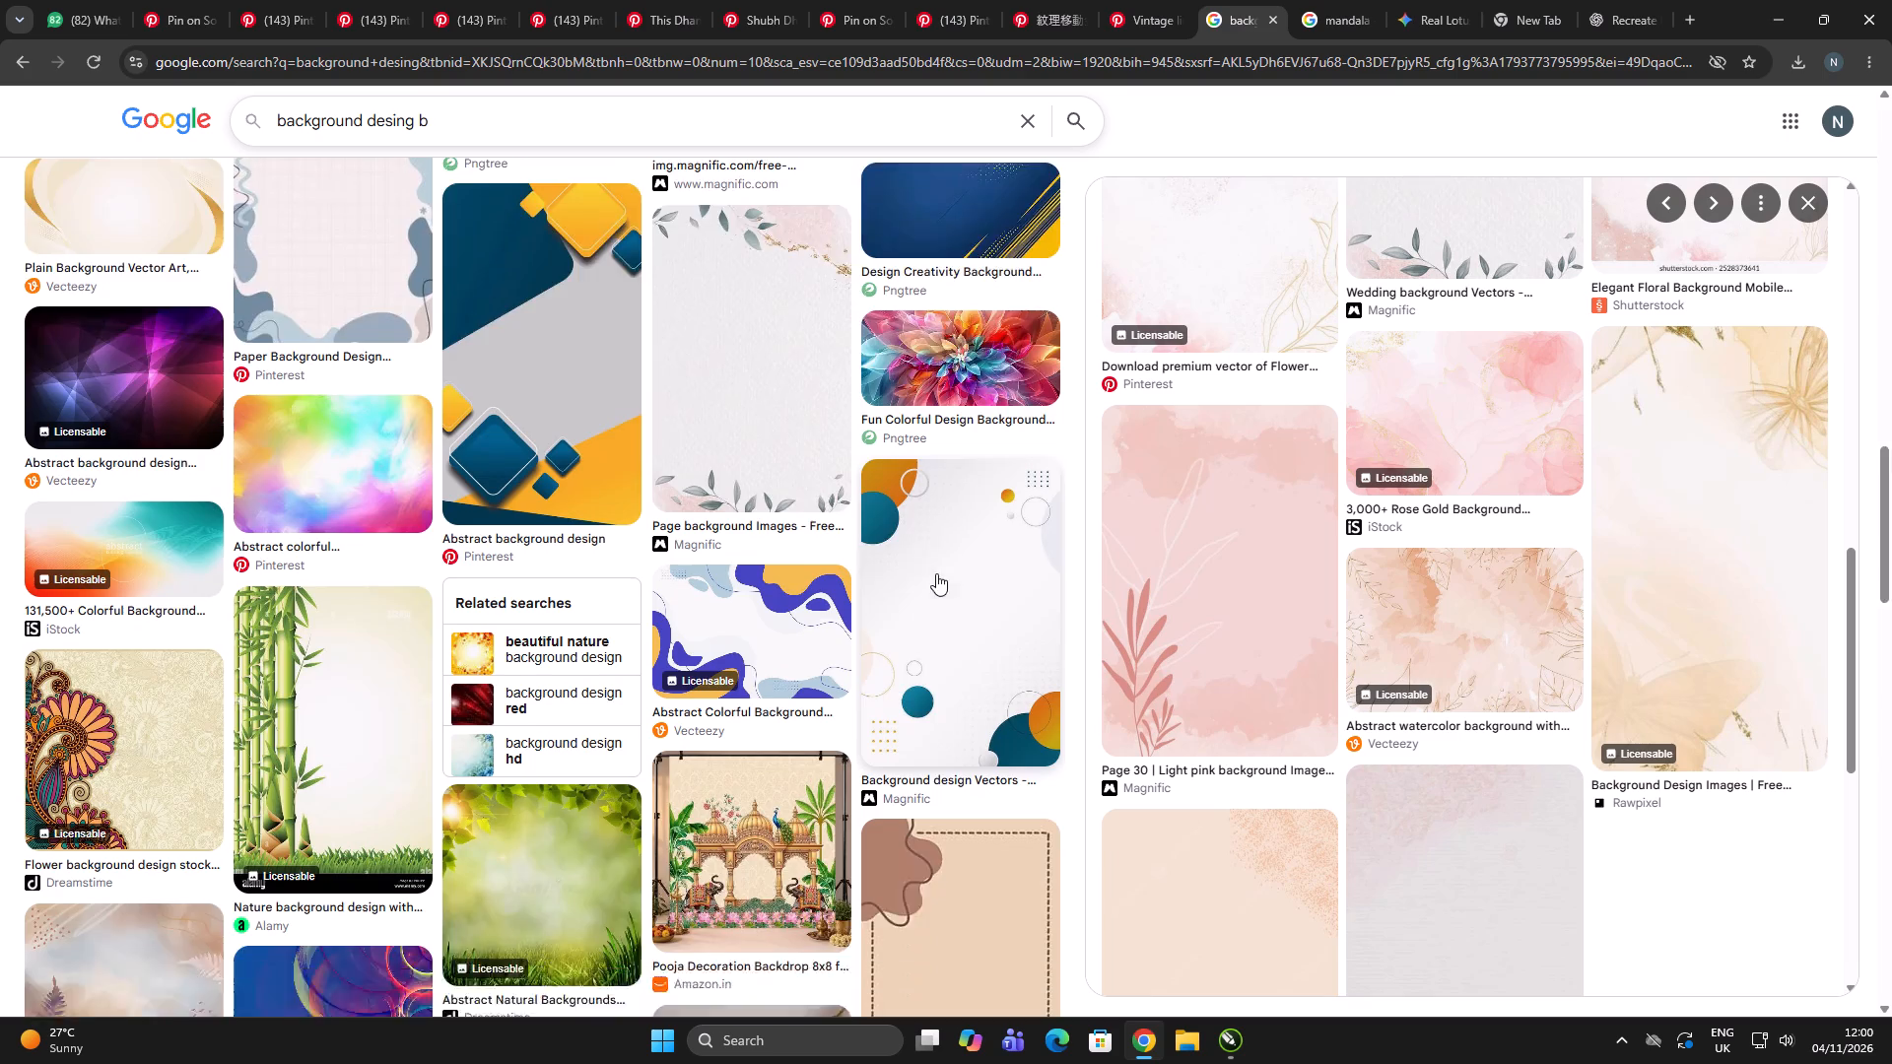
{"action": "scroll", "coordinate": [982, 539], "scroll_direction": "down", "scroll_amount": 5}
Search Google Images for "background partten" and browse the patterns.
{"action": "left_click", "coordinate": [531, 111]}
{"action": "key", "text": "BackSpace"}
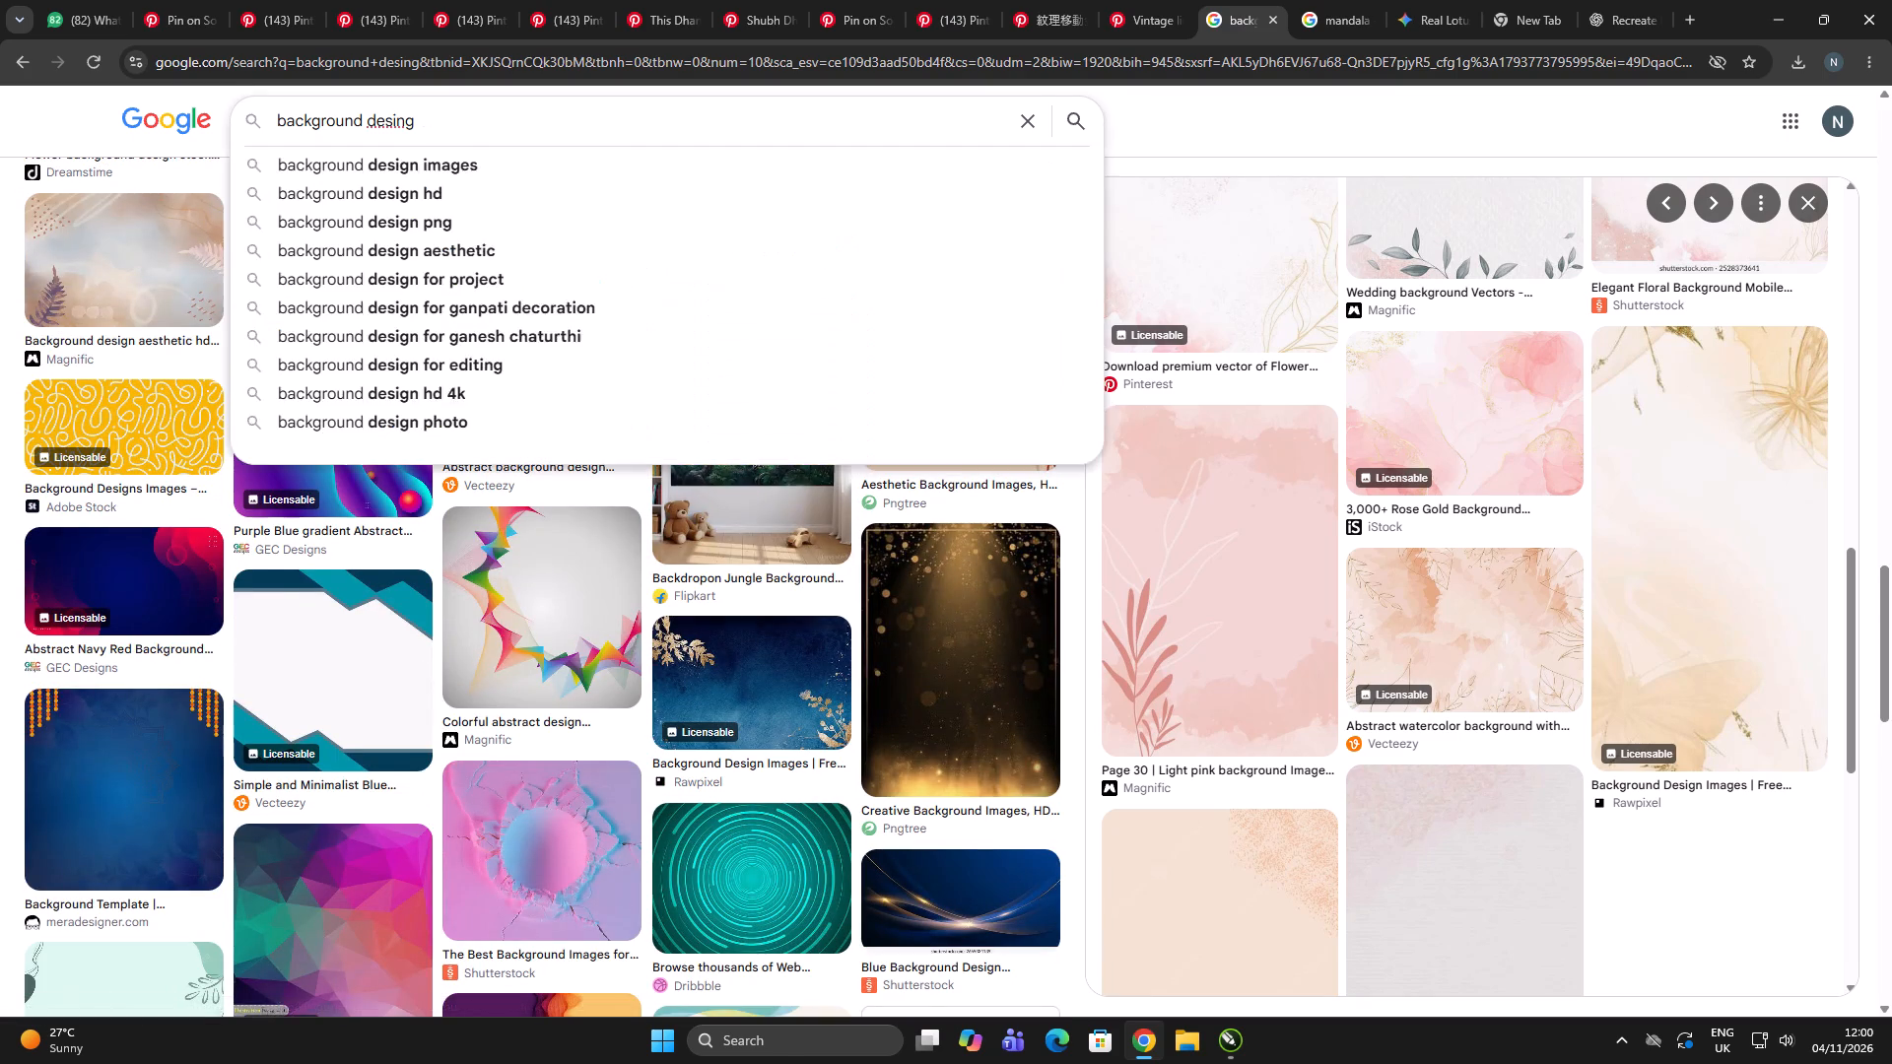
{"action": "key", "text": "BackSpace"}
{"action": "key", "text": "BackSpace"}
{"action": "key", "text": "BackSpace"}
{"action": "key", "text": "BackSpace"}
{"action": "key", "text": "BackSpace"}
{"action": "key", "text": "BackSpace"}
{"action": "key", "text": "BackSpace"}
{"action": "type", "text": "partten"}
{"action": "key", "text": "Return"}
{"action": "key", "text": "apostrophe"}
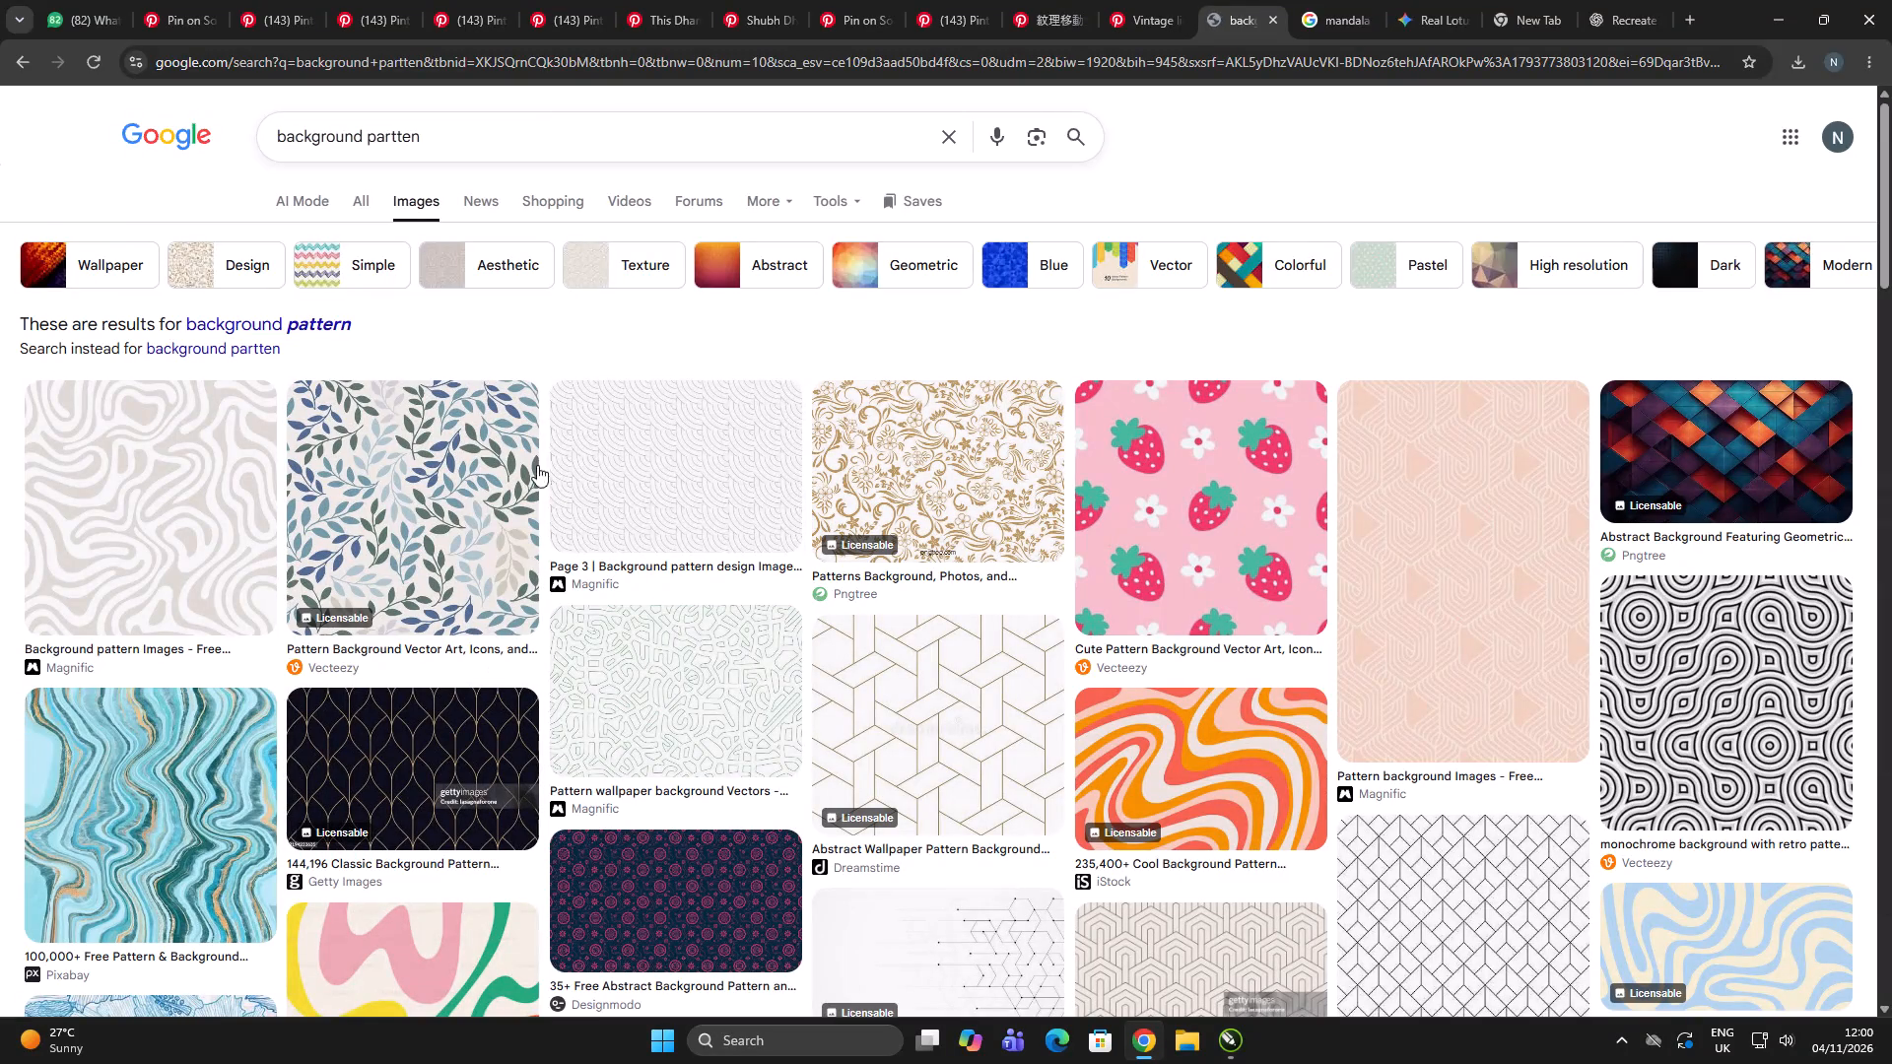
{"action": "scroll", "coordinate": [480, 499], "scroll_direction": "down", "scroll_amount": 1}
{"action": "scroll", "coordinate": [1359, 554], "scroll_direction": "down", "scroll_amount": 6}
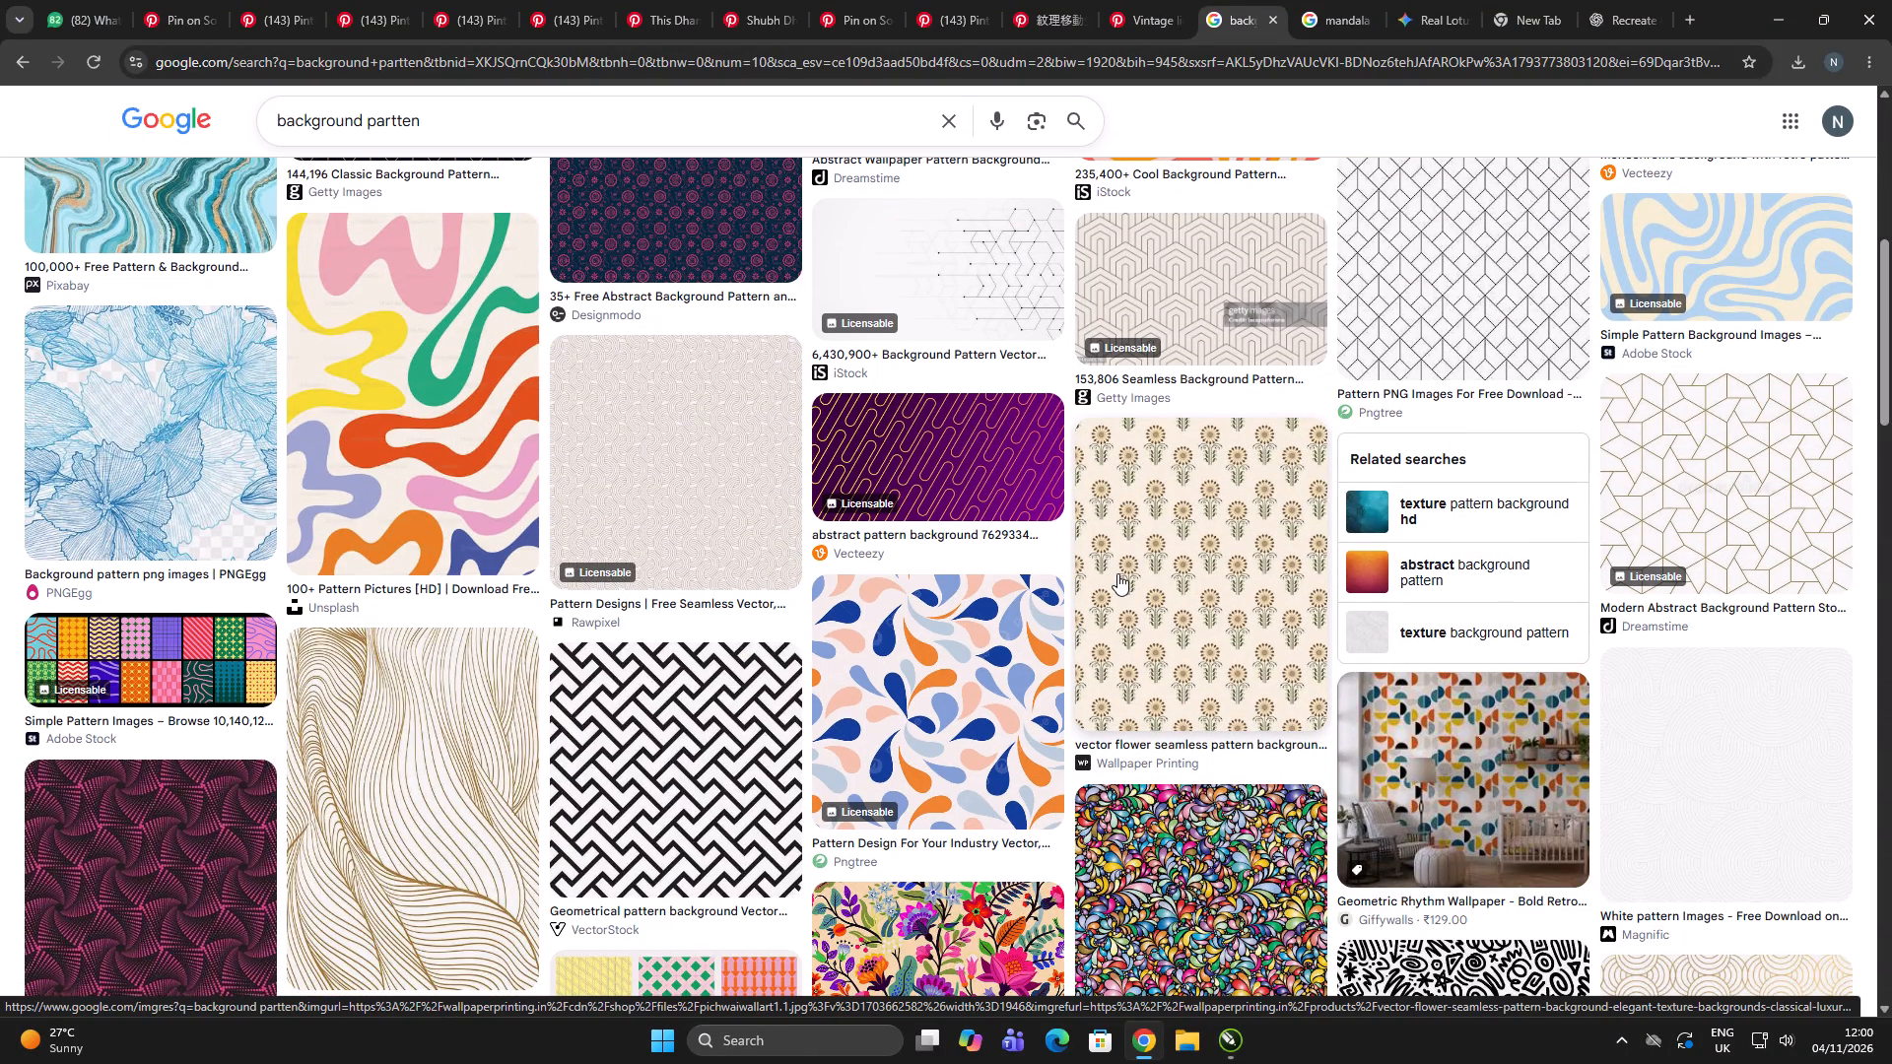
{"action": "scroll", "coordinate": [1118, 572], "scroll_direction": "down", "scroll_amount": 8}
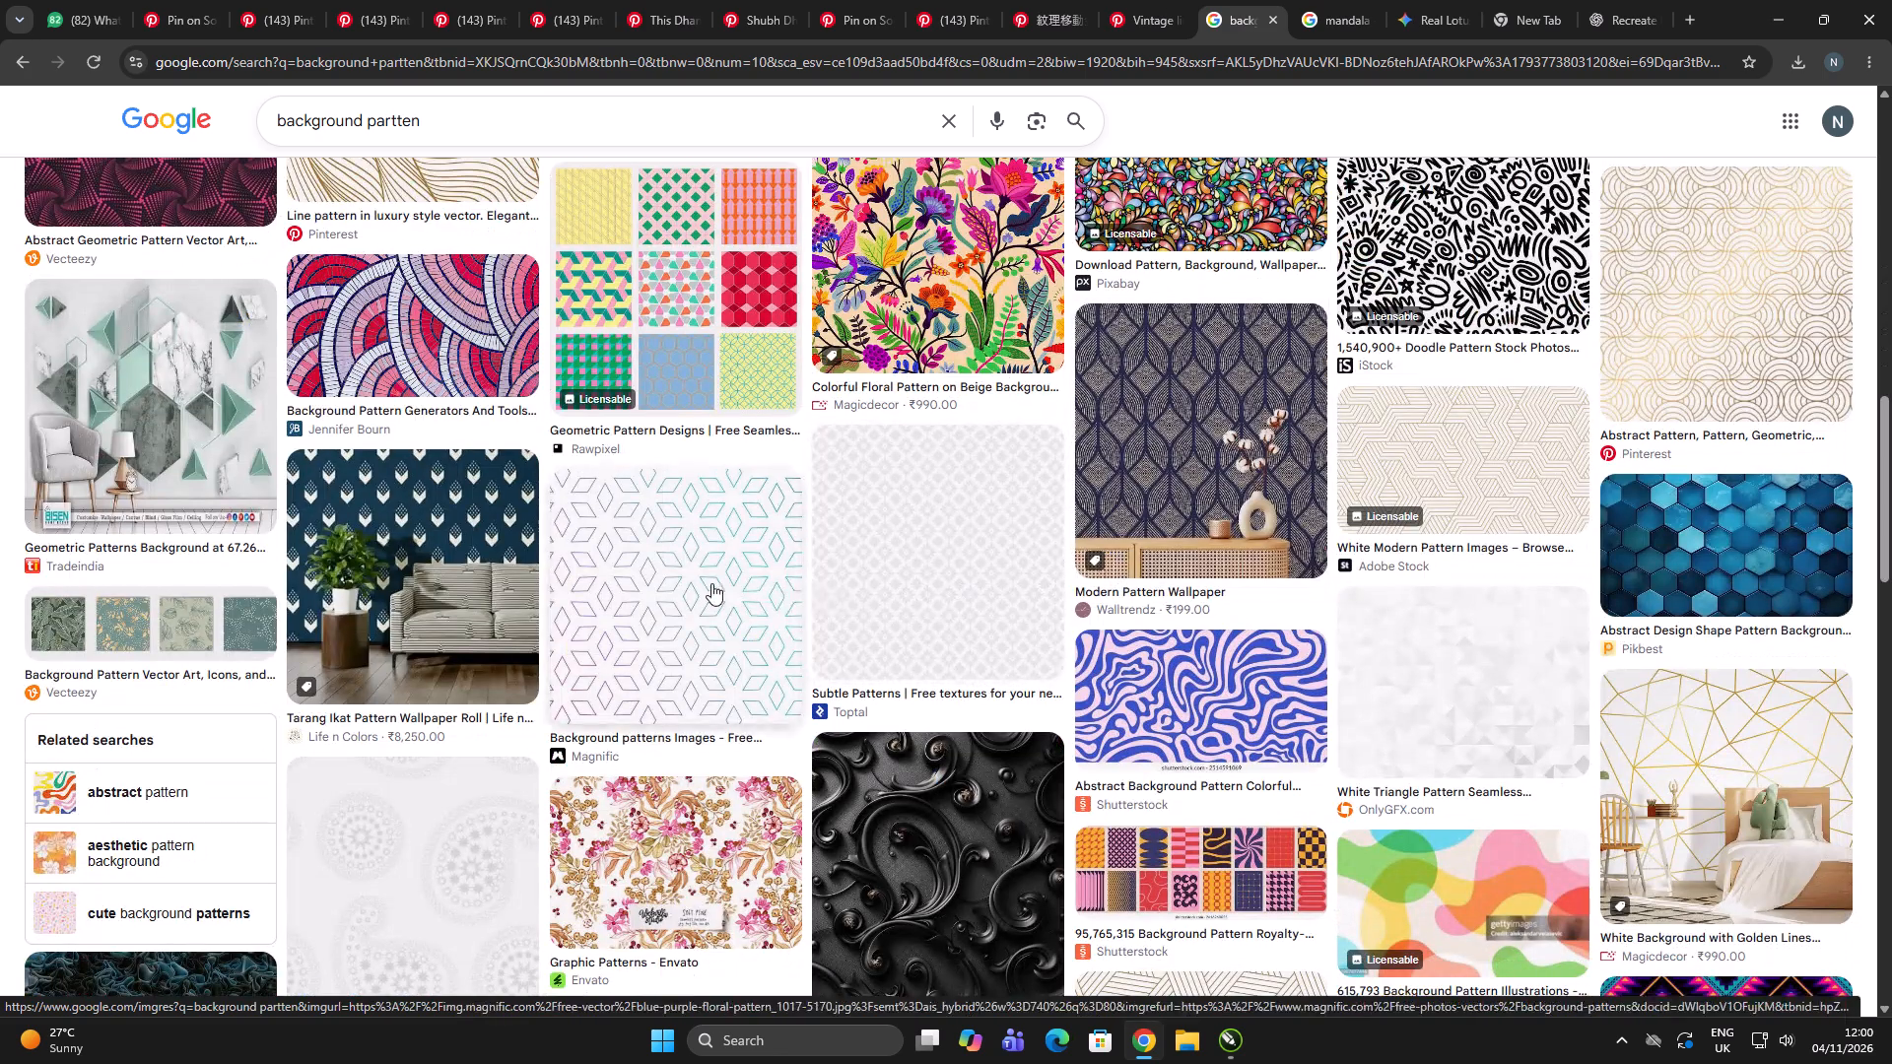
Examine Magnific's blue-purple geometric pattern and browse the full set of images related to it.
{"action": "left_click", "coordinate": [711, 583]}
{"action": "scroll", "coordinate": [1229, 598], "scroll_direction": "down", "scroll_amount": 7}
{"action": "scroll", "coordinate": [1319, 614], "scroll_direction": "down", "scroll_amount": 2}
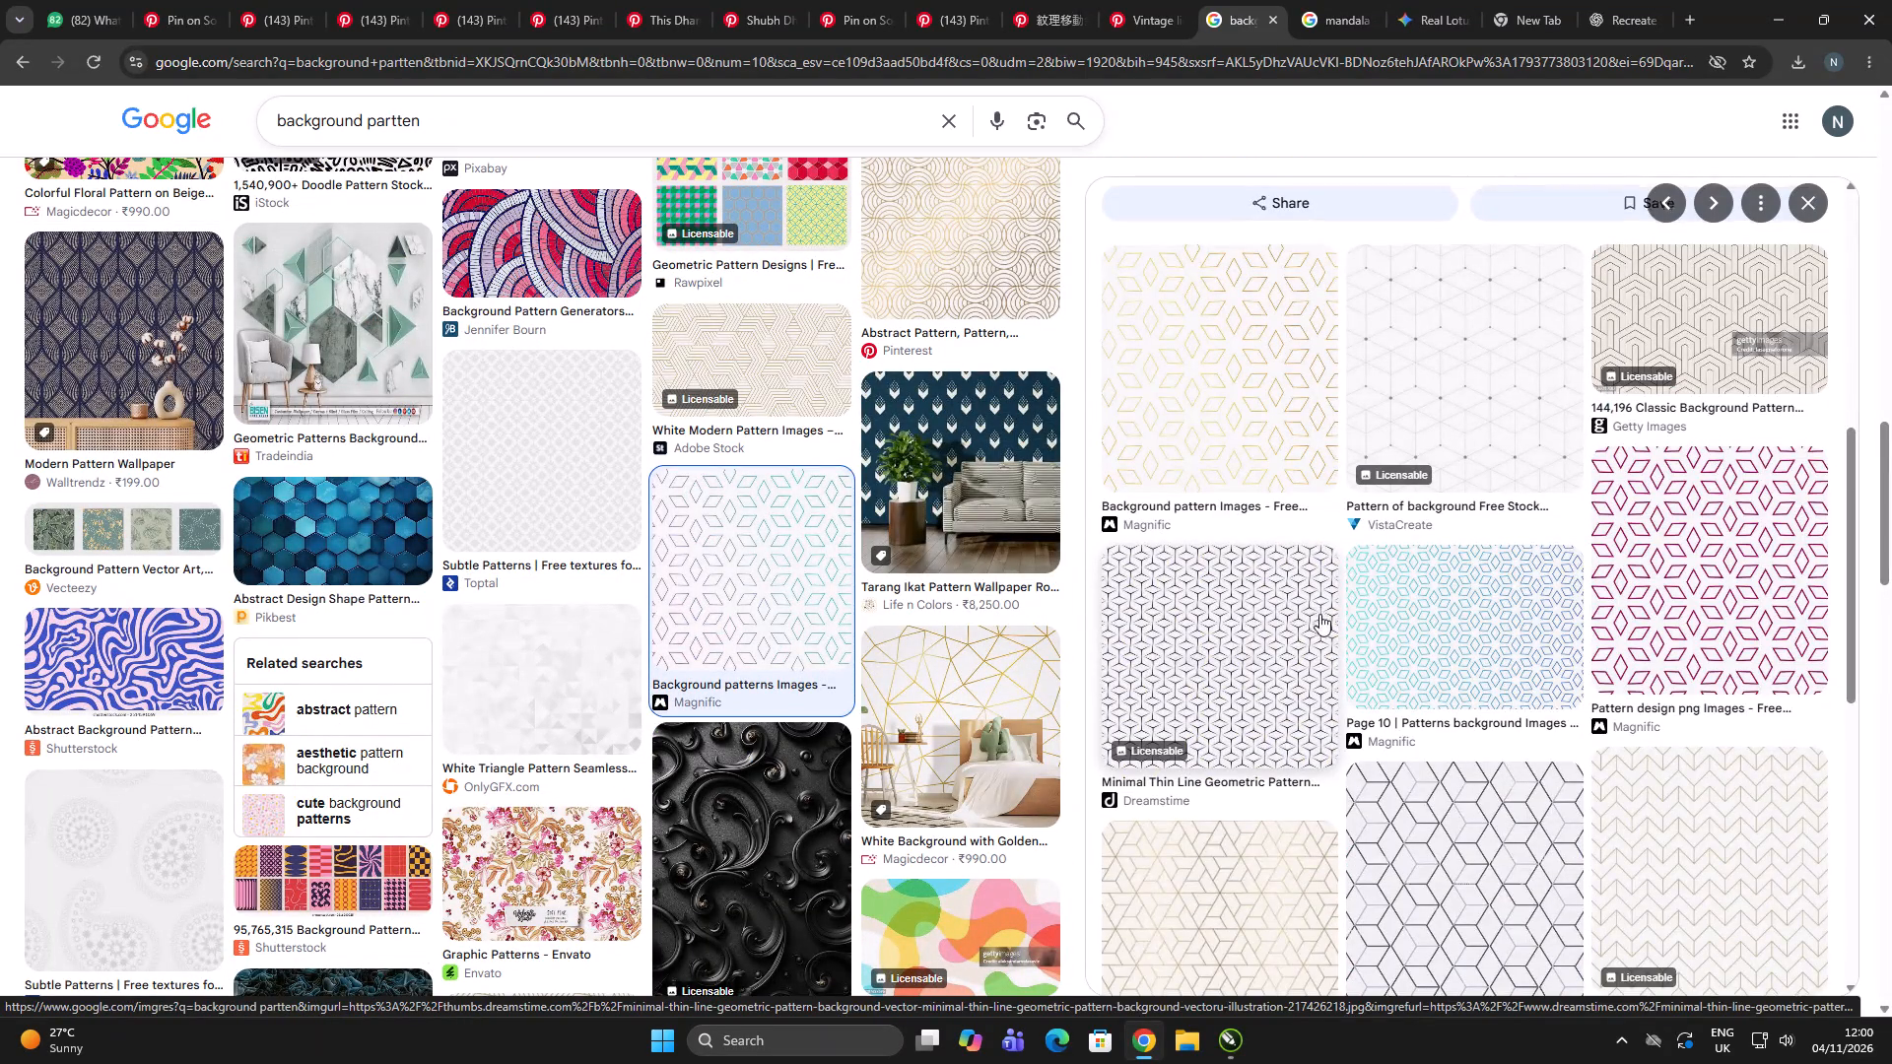
{"action": "scroll", "coordinate": [1319, 614], "scroll_direction": "down", "scroll_amount": 4}
{"action": "left_click", "coordinate": [1483, 793]}
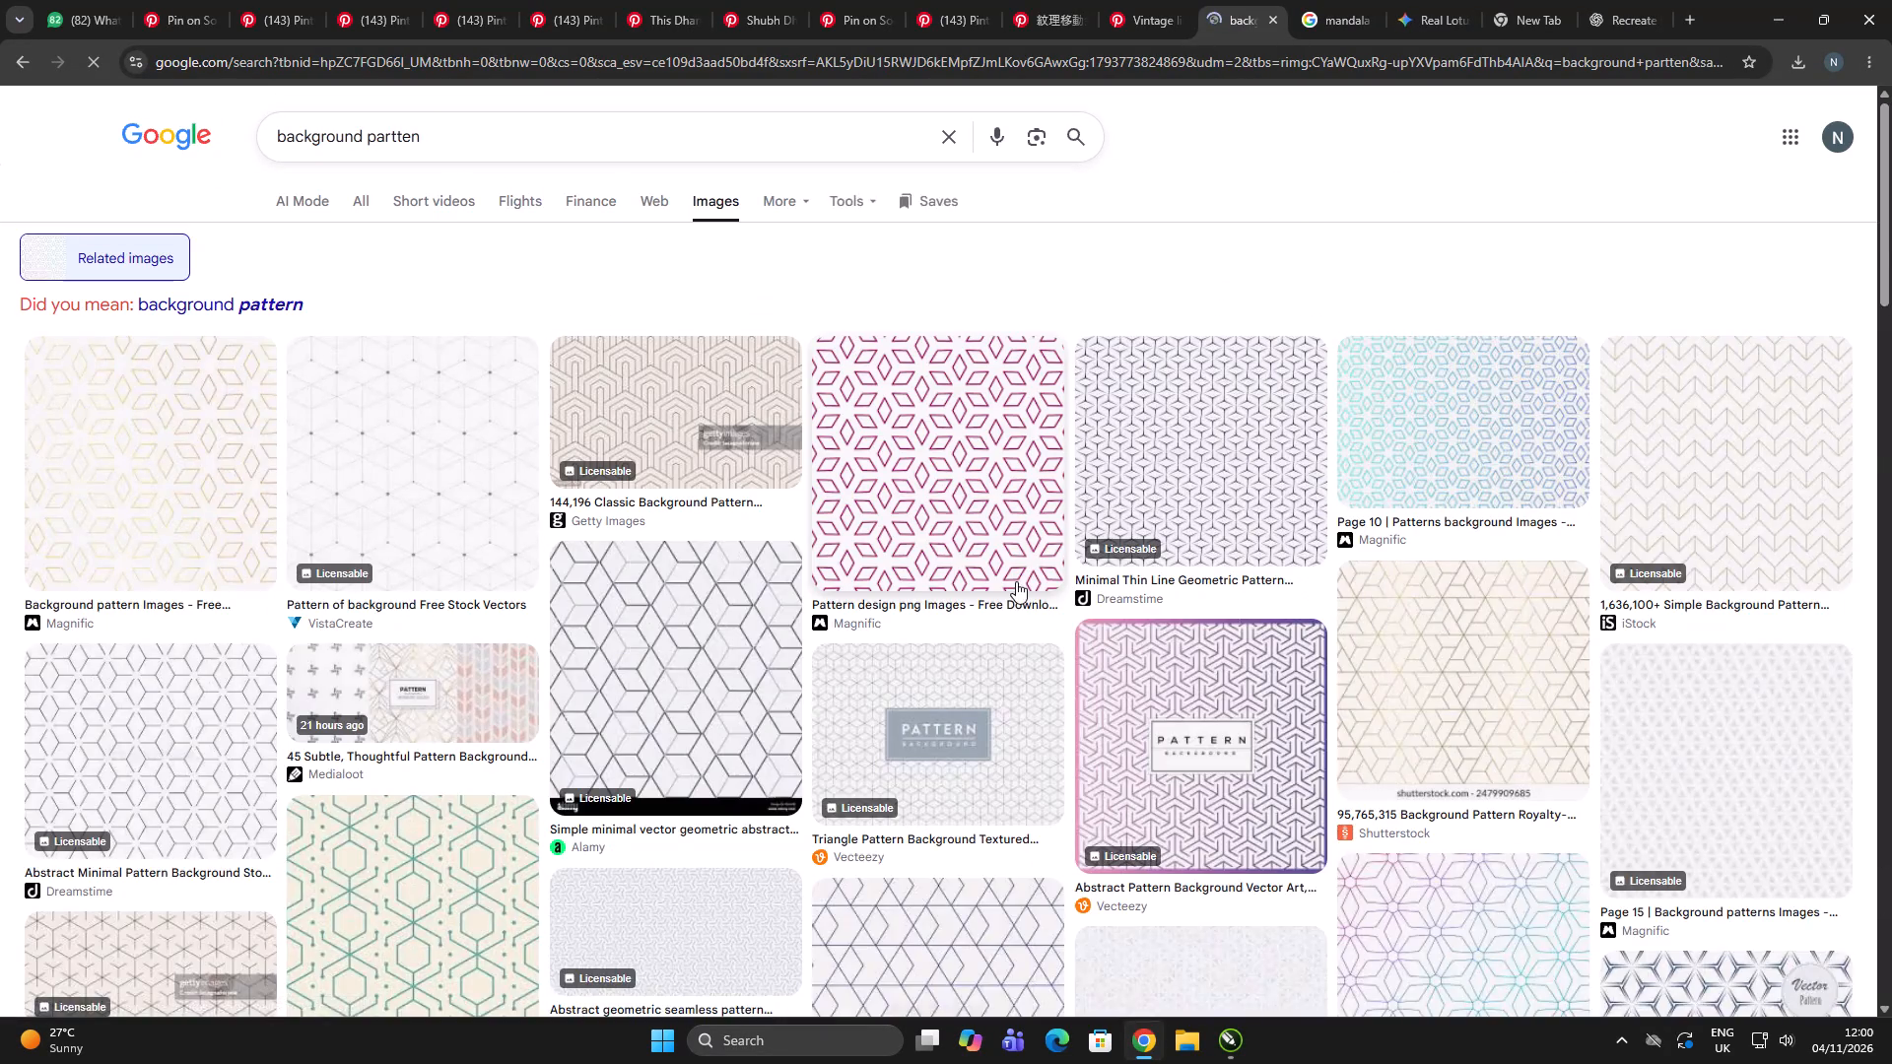
{"action": "scroll", "coordinate": [1016, 589], "scroll_direction": "down", "scroll_amount": 19}
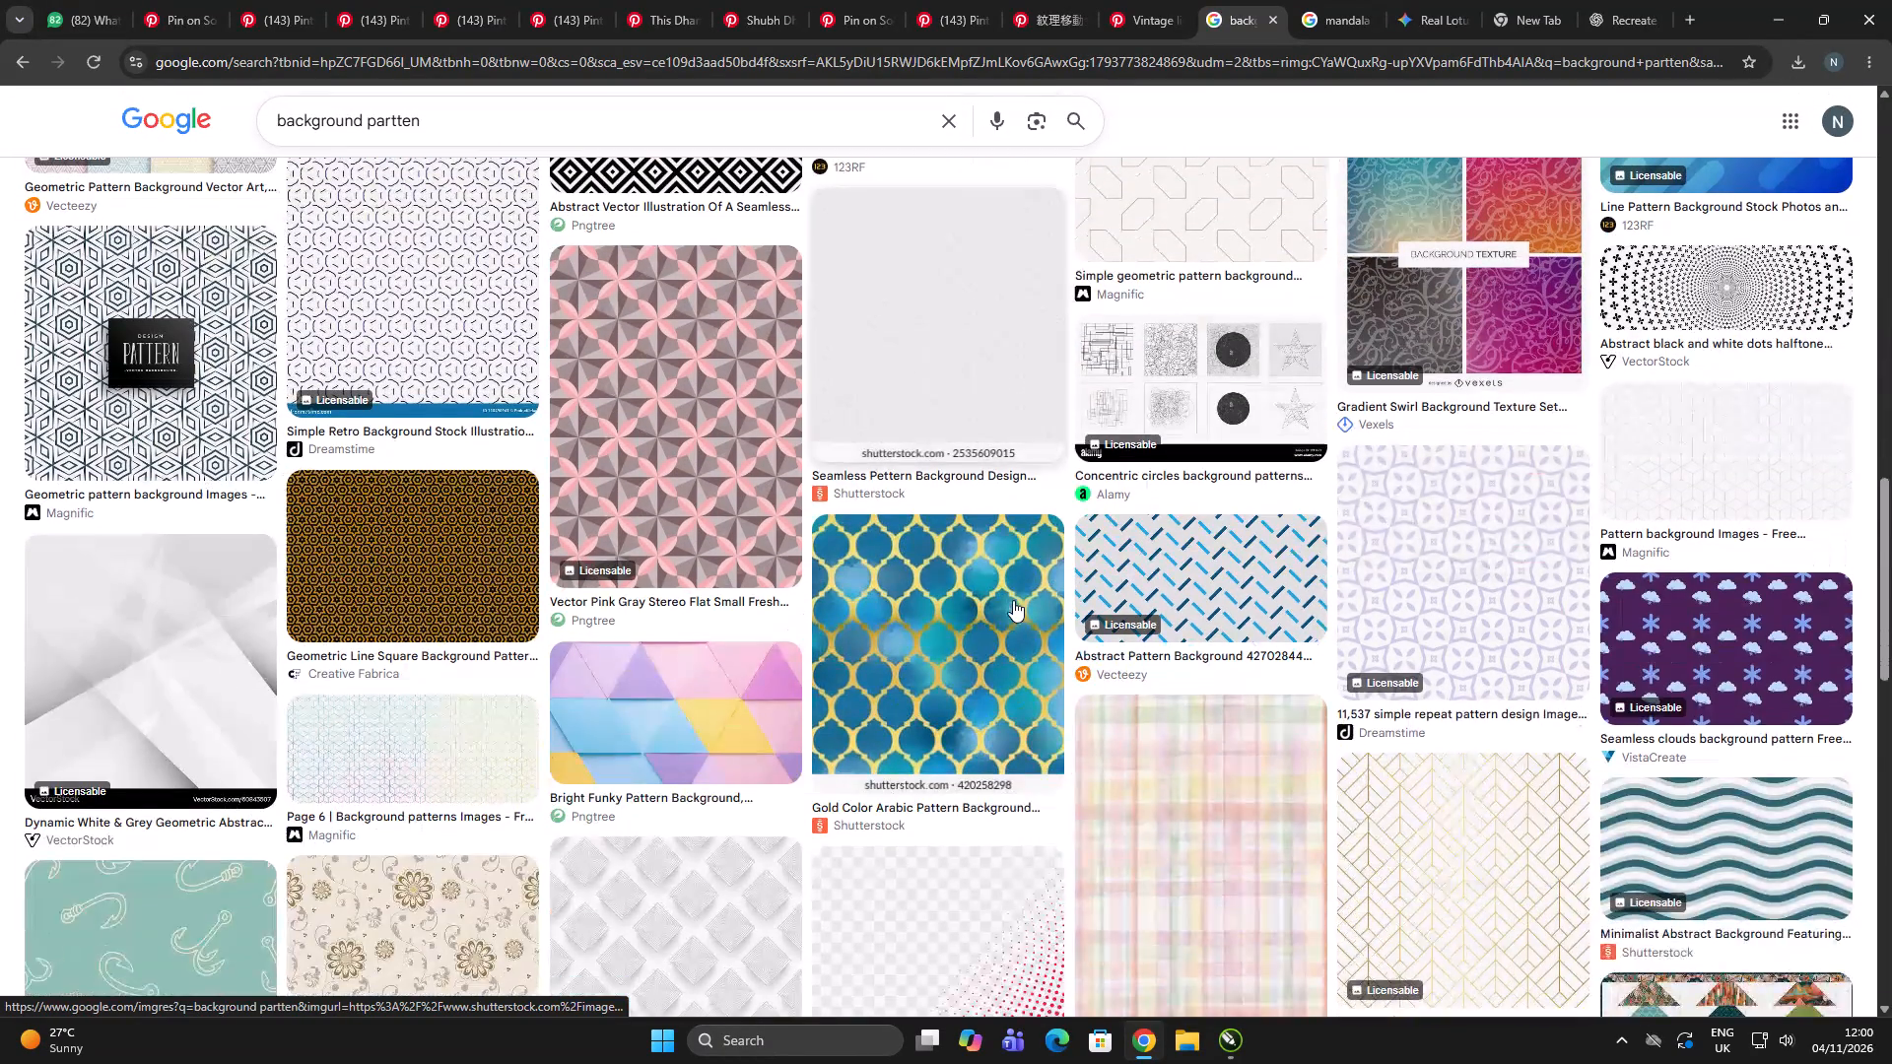
{"action": "scroll", "coordinate": [1013, 600], "scroll_direction": "down", "scroll_amount": 2}
{"action": "scroll", "coordinate": [1014, 599], "scroll_direction": "up", "scroll_amount": 1}
Copy Dreamstime's lavender repeat pattern of petals in interlocking circles and paste it onto the Bhai Dooj story in CorelDRAW.
{"action": "left_click", "coordinate": [1468, 303]}
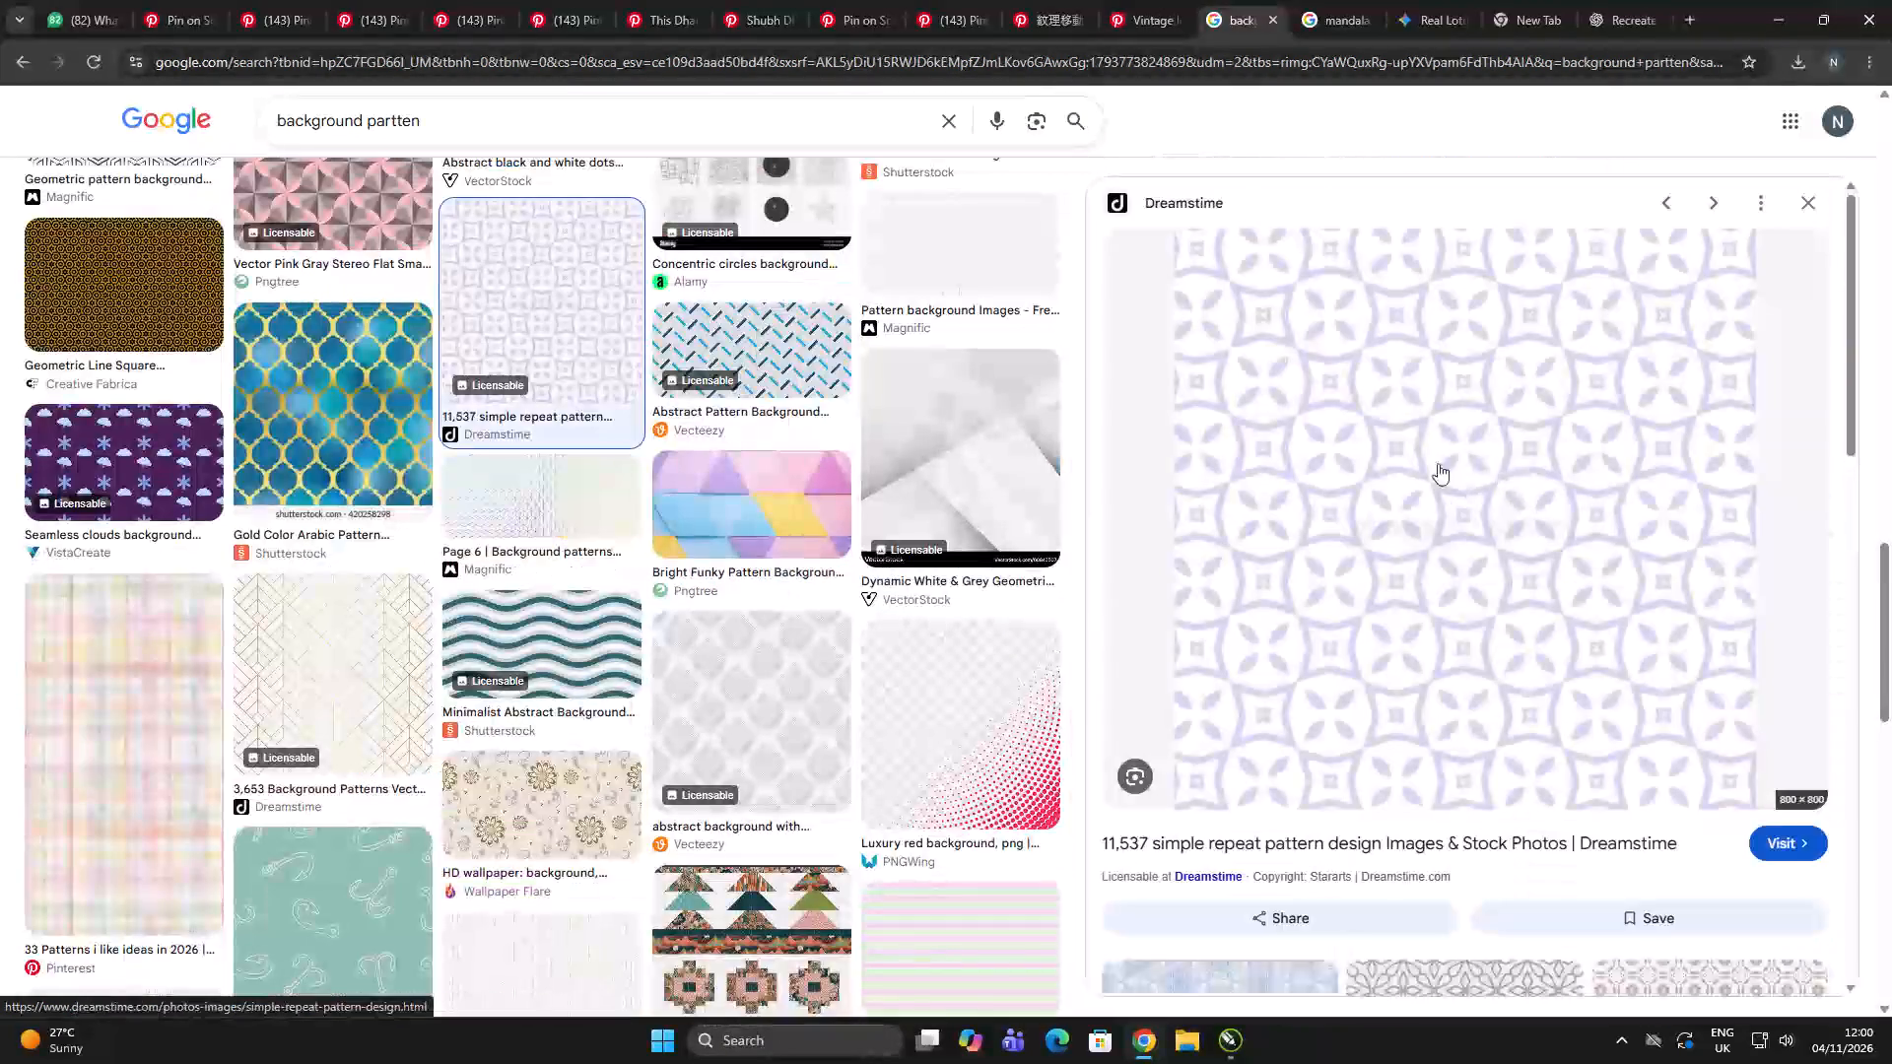
{"action": "right_click", "coordinate": [1267, 370]}
{"action": "left_click", "coordinate": [1373, 705]}
{"action": "key", "text": "alt+Tab"}
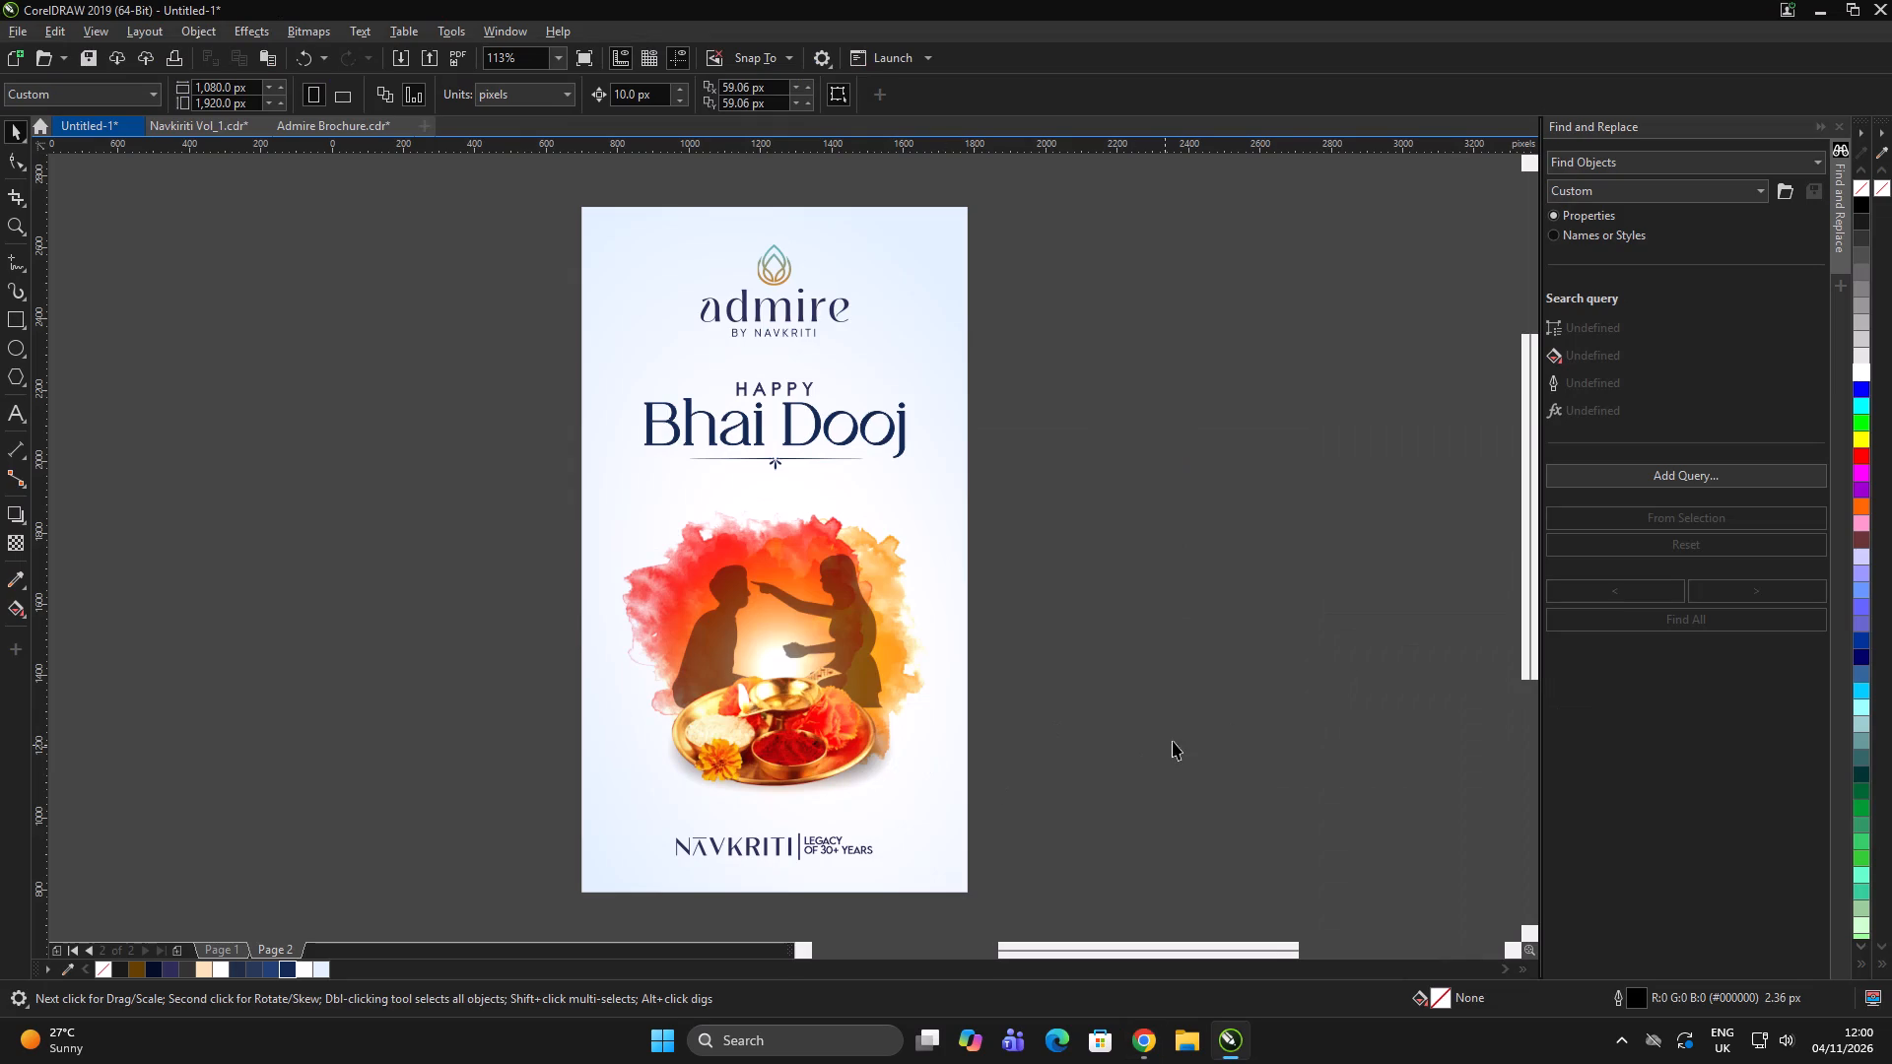
{"action": "key", "text": "ctrl+v"}
Scale the pasted lavender pattern about its centre to about 1,751 px square over the story.
{"action": "scroll", "coordinate": [867, 549], "scroll_direction": "down", "scroll_amount": 2}
{"action": "left_click", "coordinate": [1148, 601]}
{"action": "left_click_drag", "start_coordinate": [1152, 603], "coordinate": [1137, 607]}
{"action": "left_click", "coordinate": [954, 610]}
{"action": "scroll", "coordinate": [1013, 701], "scroll_direction": "up", "scroll_amount": 1}
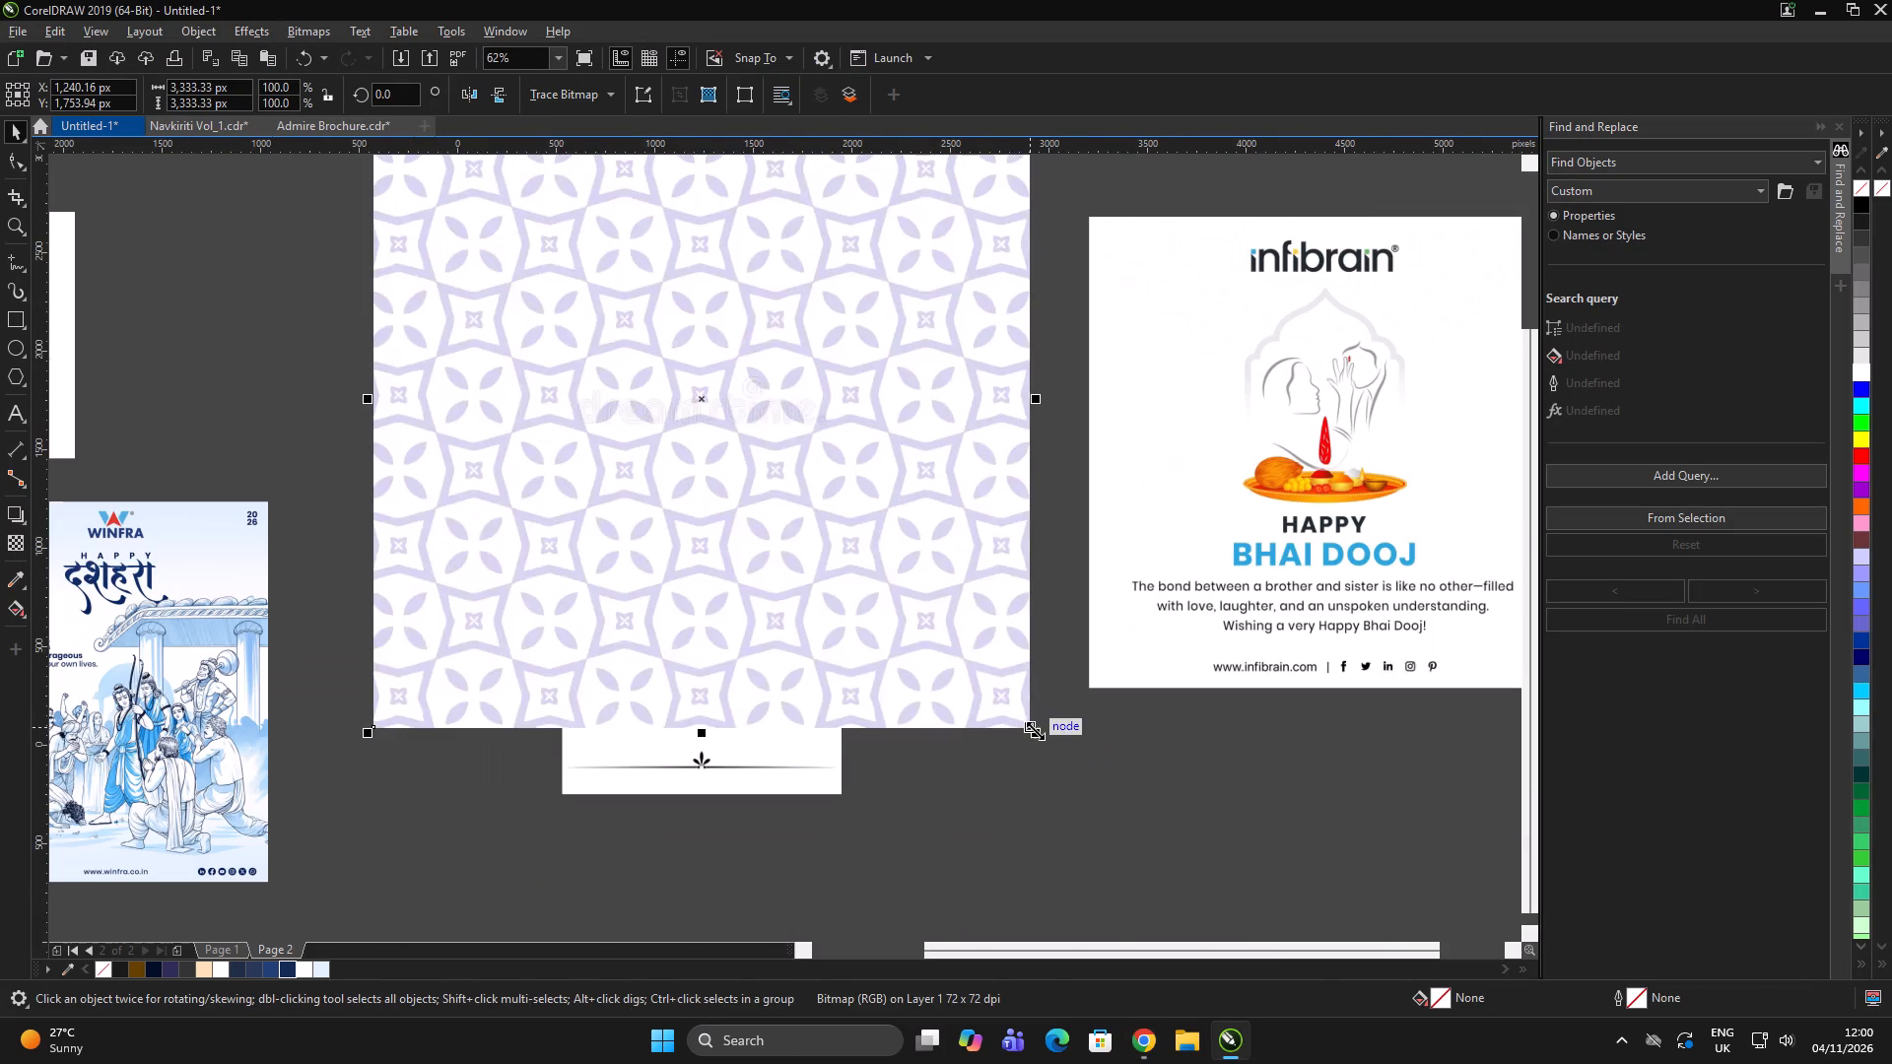
{"action": "left_click_drag", "start_coordinate": [1035, 730], "coordinate": [879, 764]}
{"action": "left_click", "coordinate": [1047, 696]}
{"action": "left_click", "coordinate": [1047, 688]}
{"action": "left_click", "coordinate": [774, 444]}
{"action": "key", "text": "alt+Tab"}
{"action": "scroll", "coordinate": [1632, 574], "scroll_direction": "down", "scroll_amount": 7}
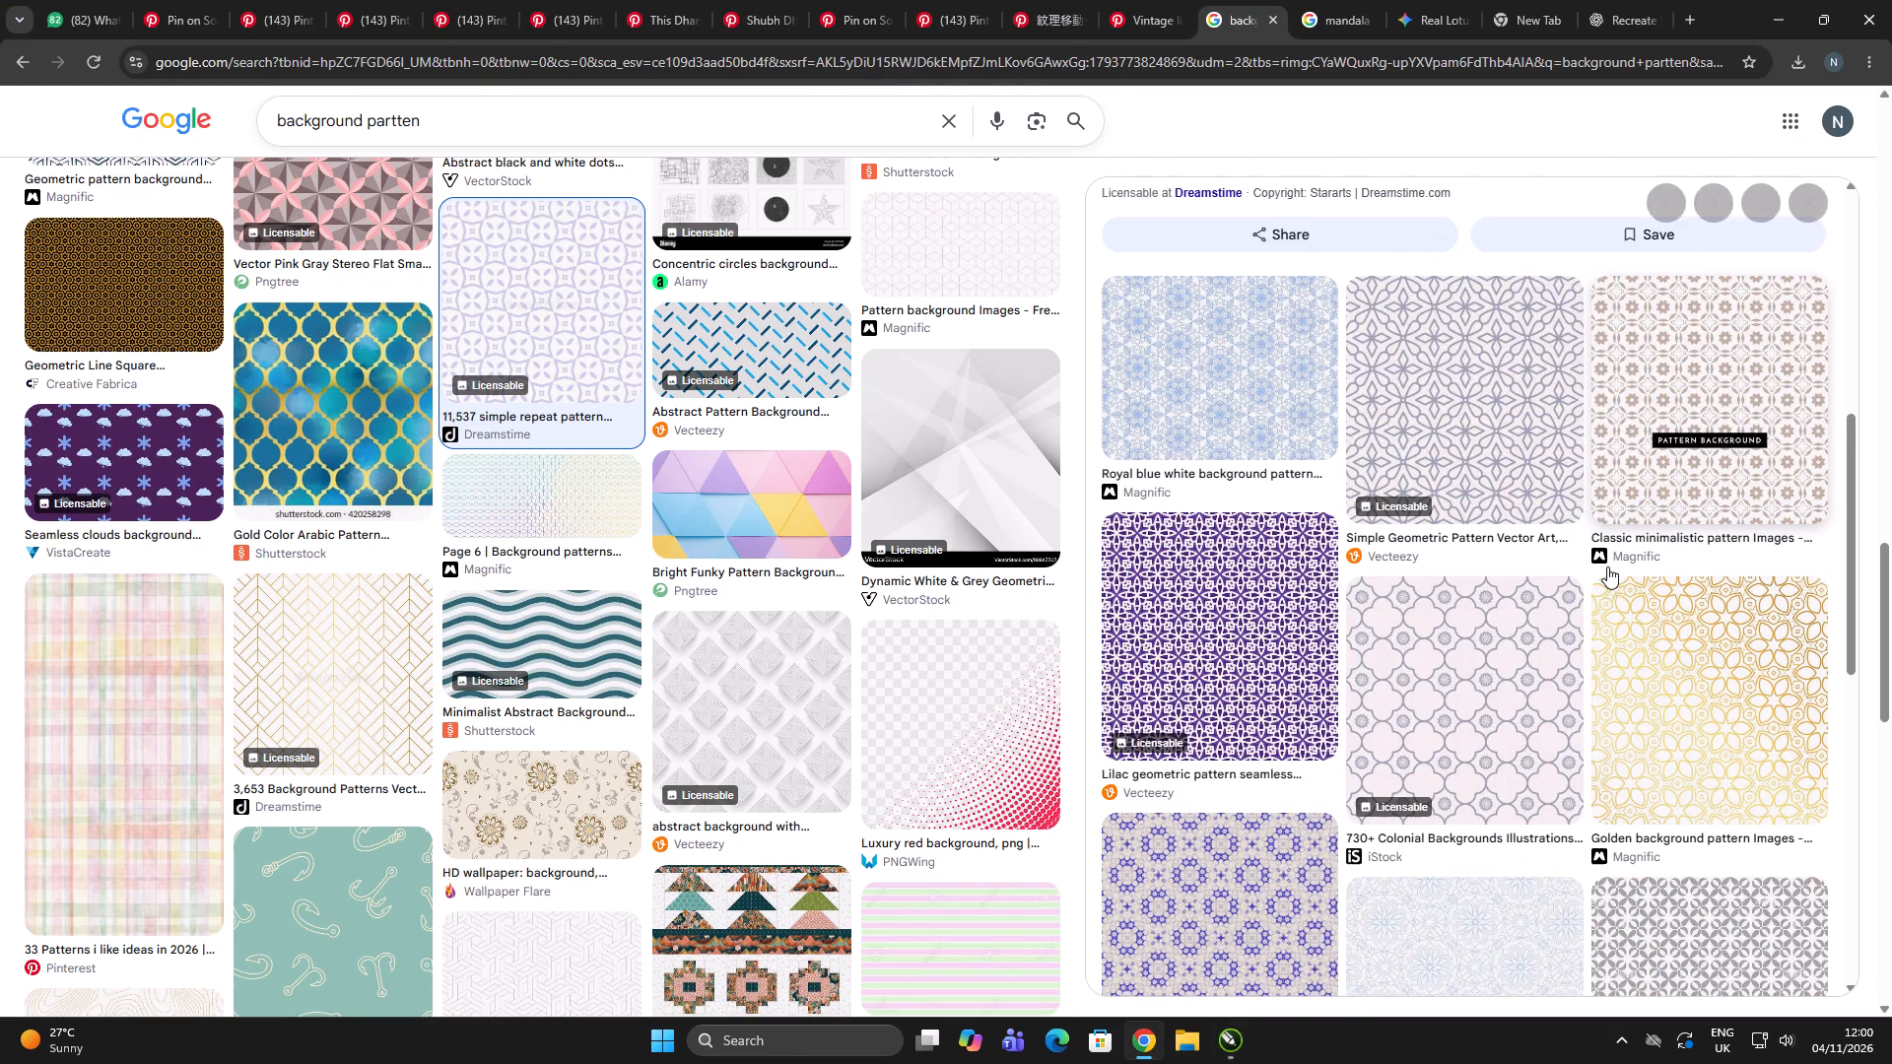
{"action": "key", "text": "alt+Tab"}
Apply uniform transparency to the lavender pattern over the story, trying 70 and 91 before setting it to 81.
{"action": "left_click", "coordinate": [1010, 577]}
{"action": "left_click", "coordinate": [814, 460]}
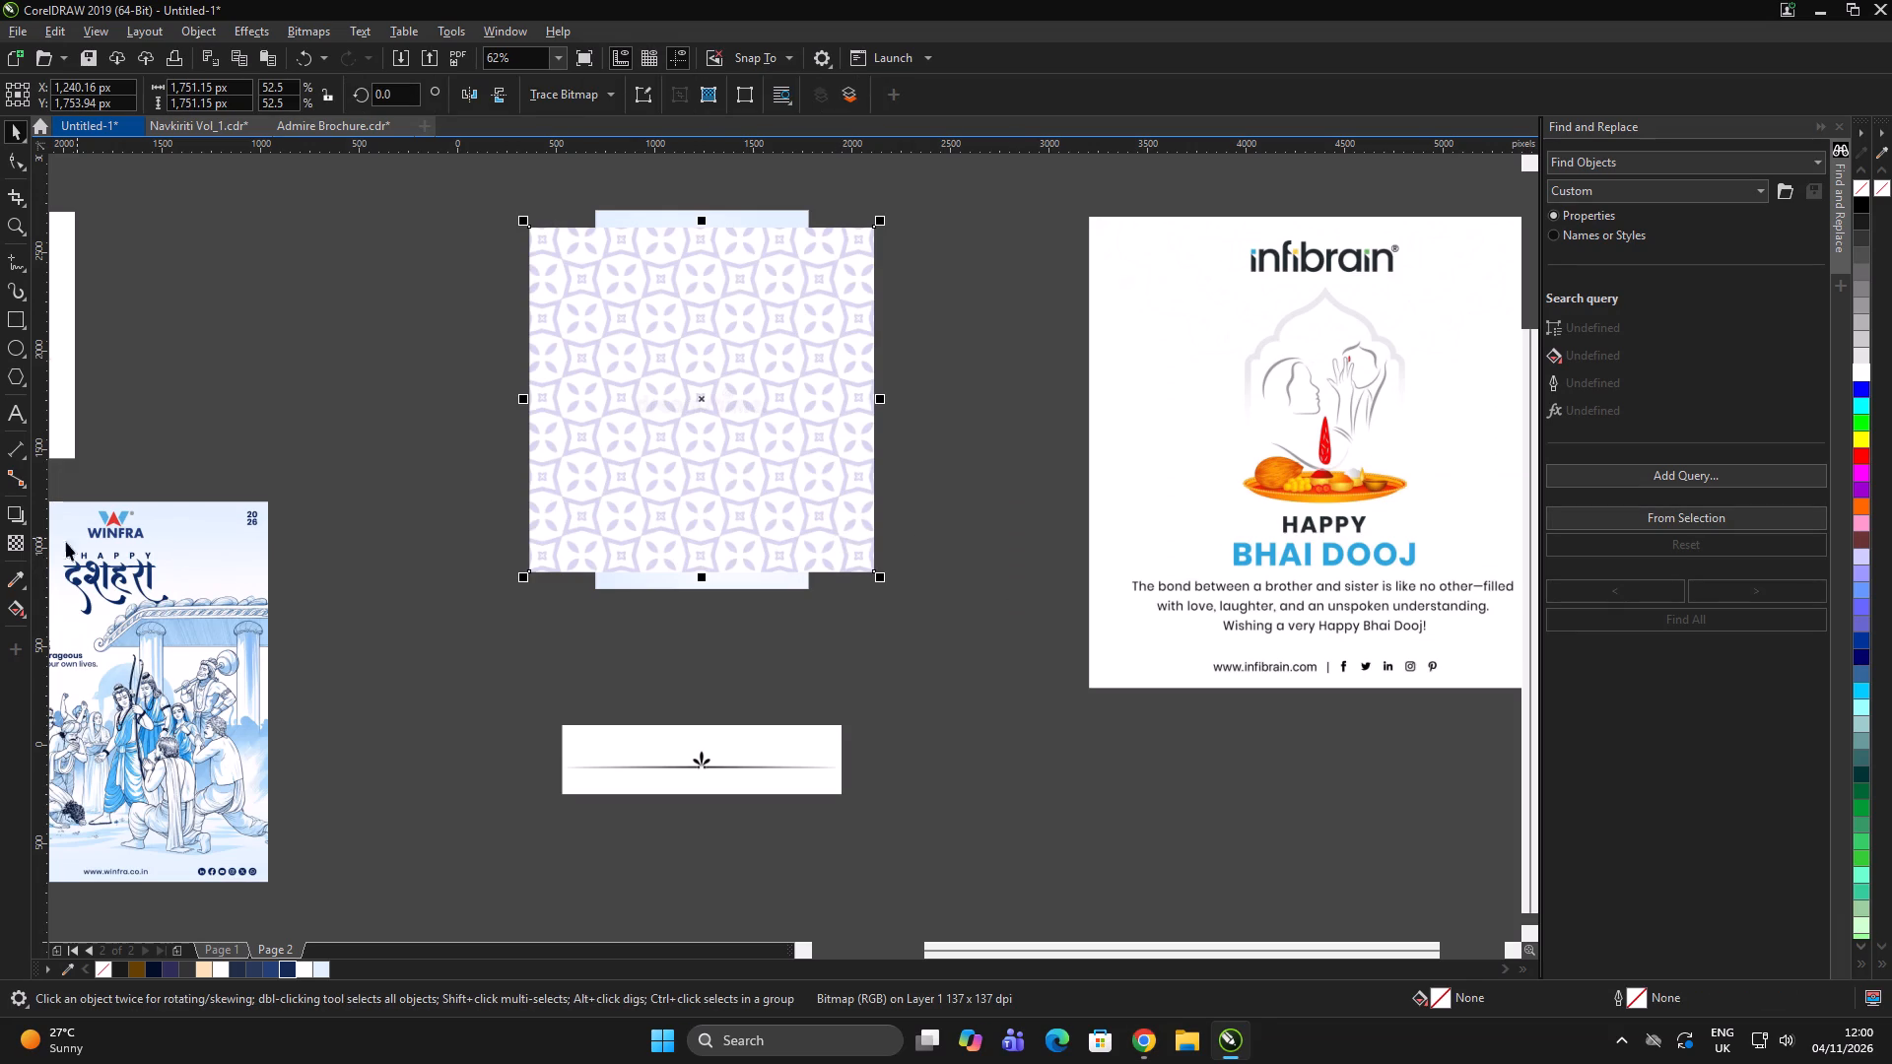
{"action": "left_click", "coordinate": [6, 537]}
{"action": "left_click", "coordinate": [691, 593]}
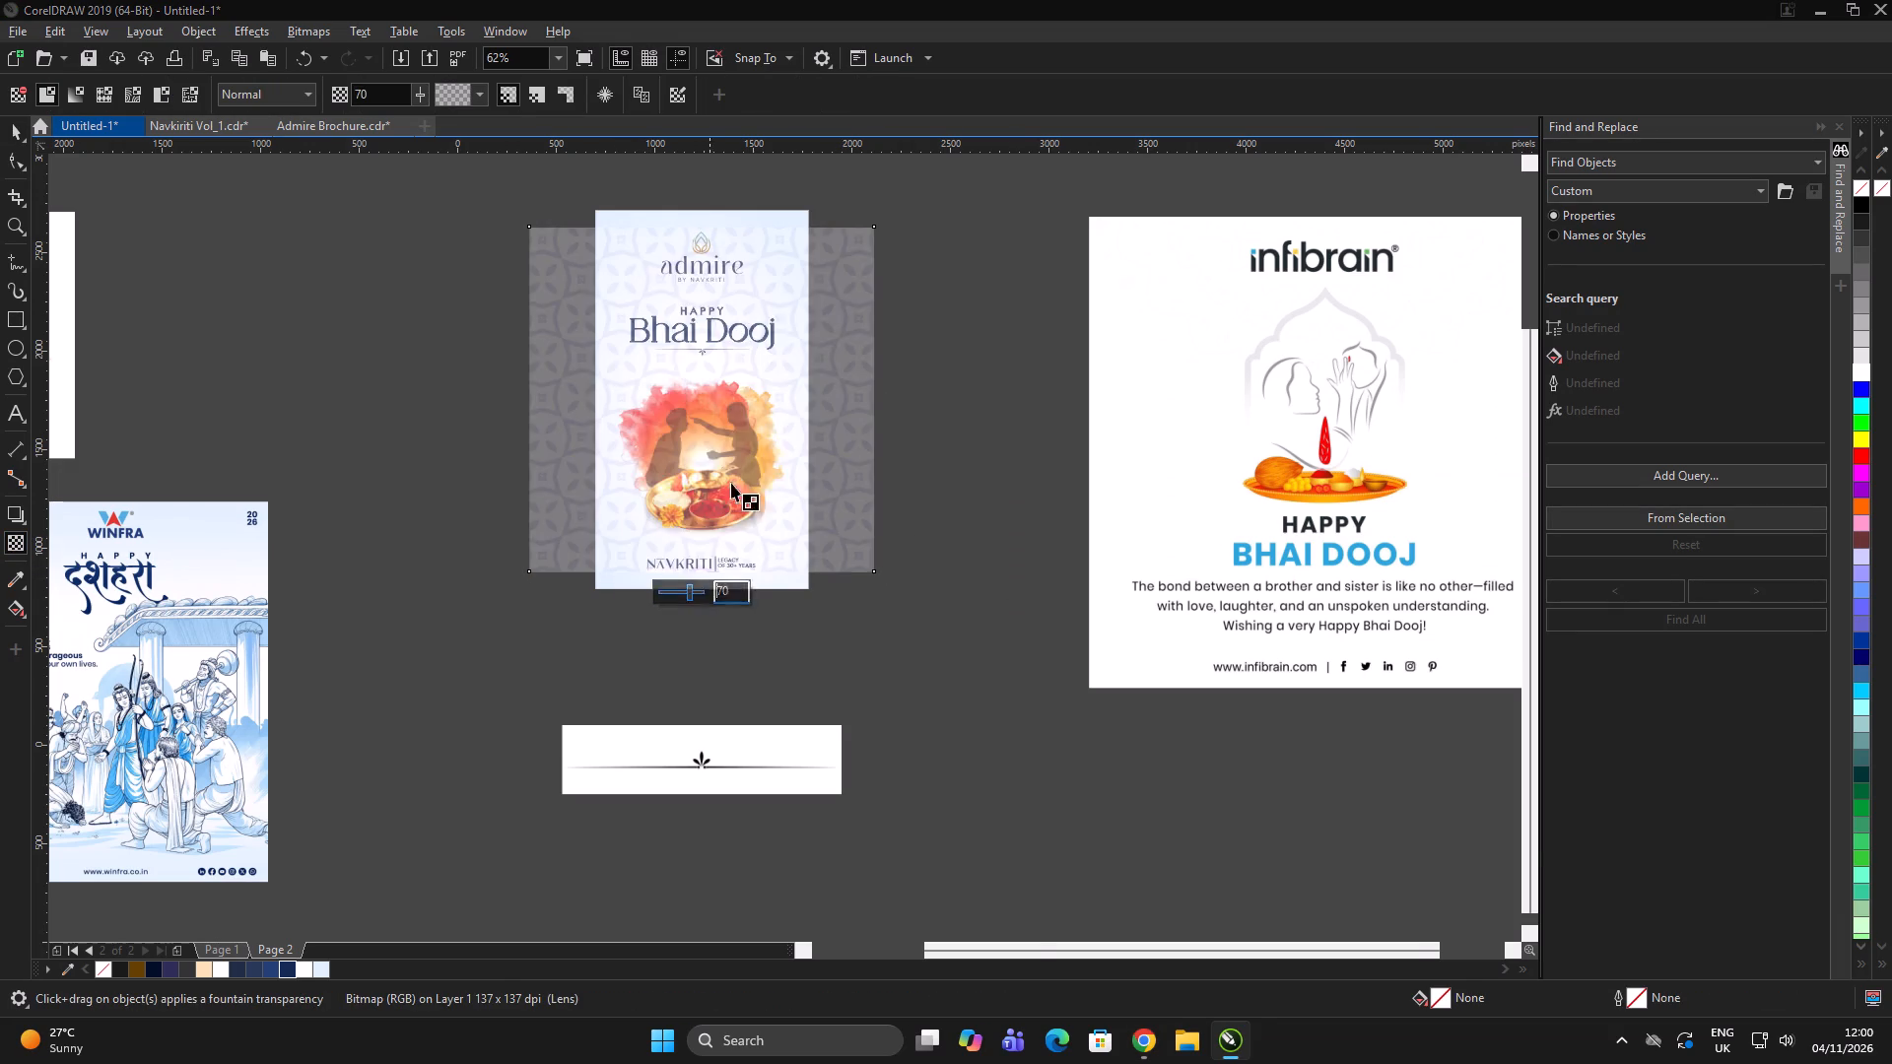
{"action": "scroll", "coordinate": [773, 312], "scroll_direction": "up", "scroll_amount": 1}
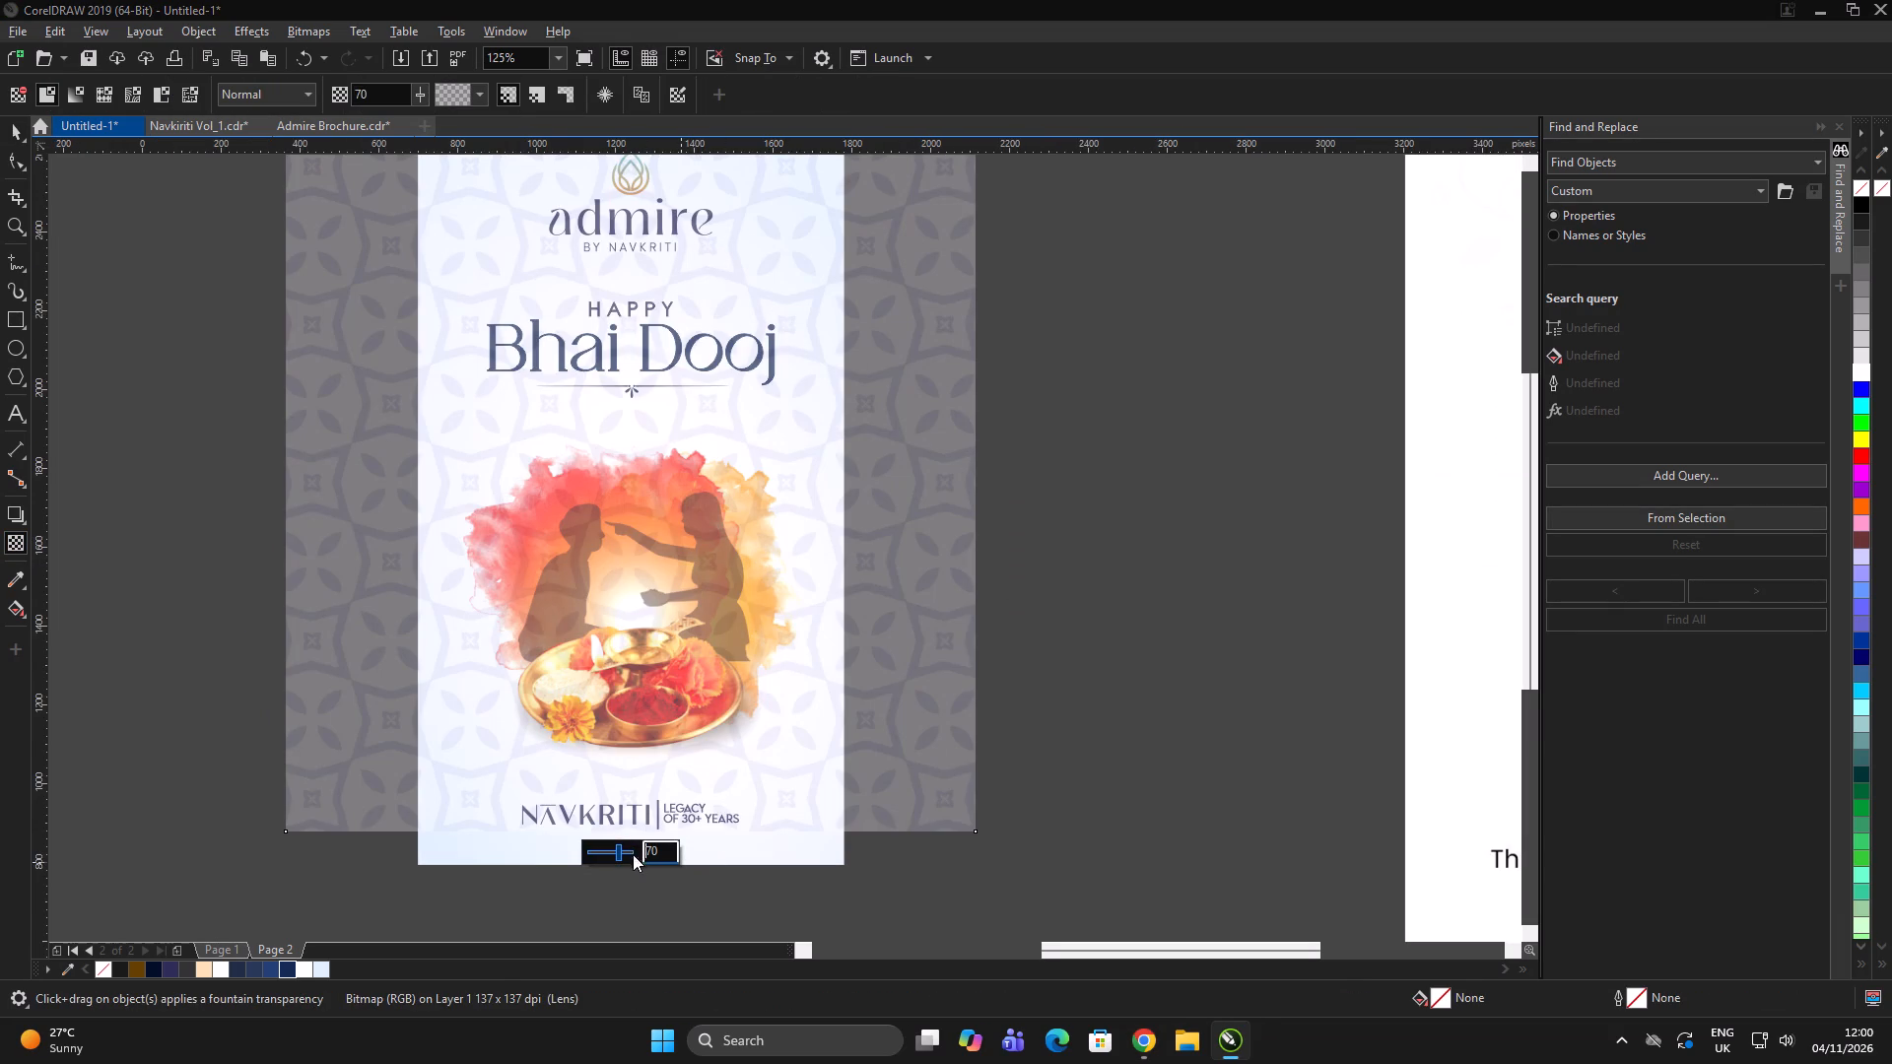
{"action": "left_click", "coordinate": [630, 850]}
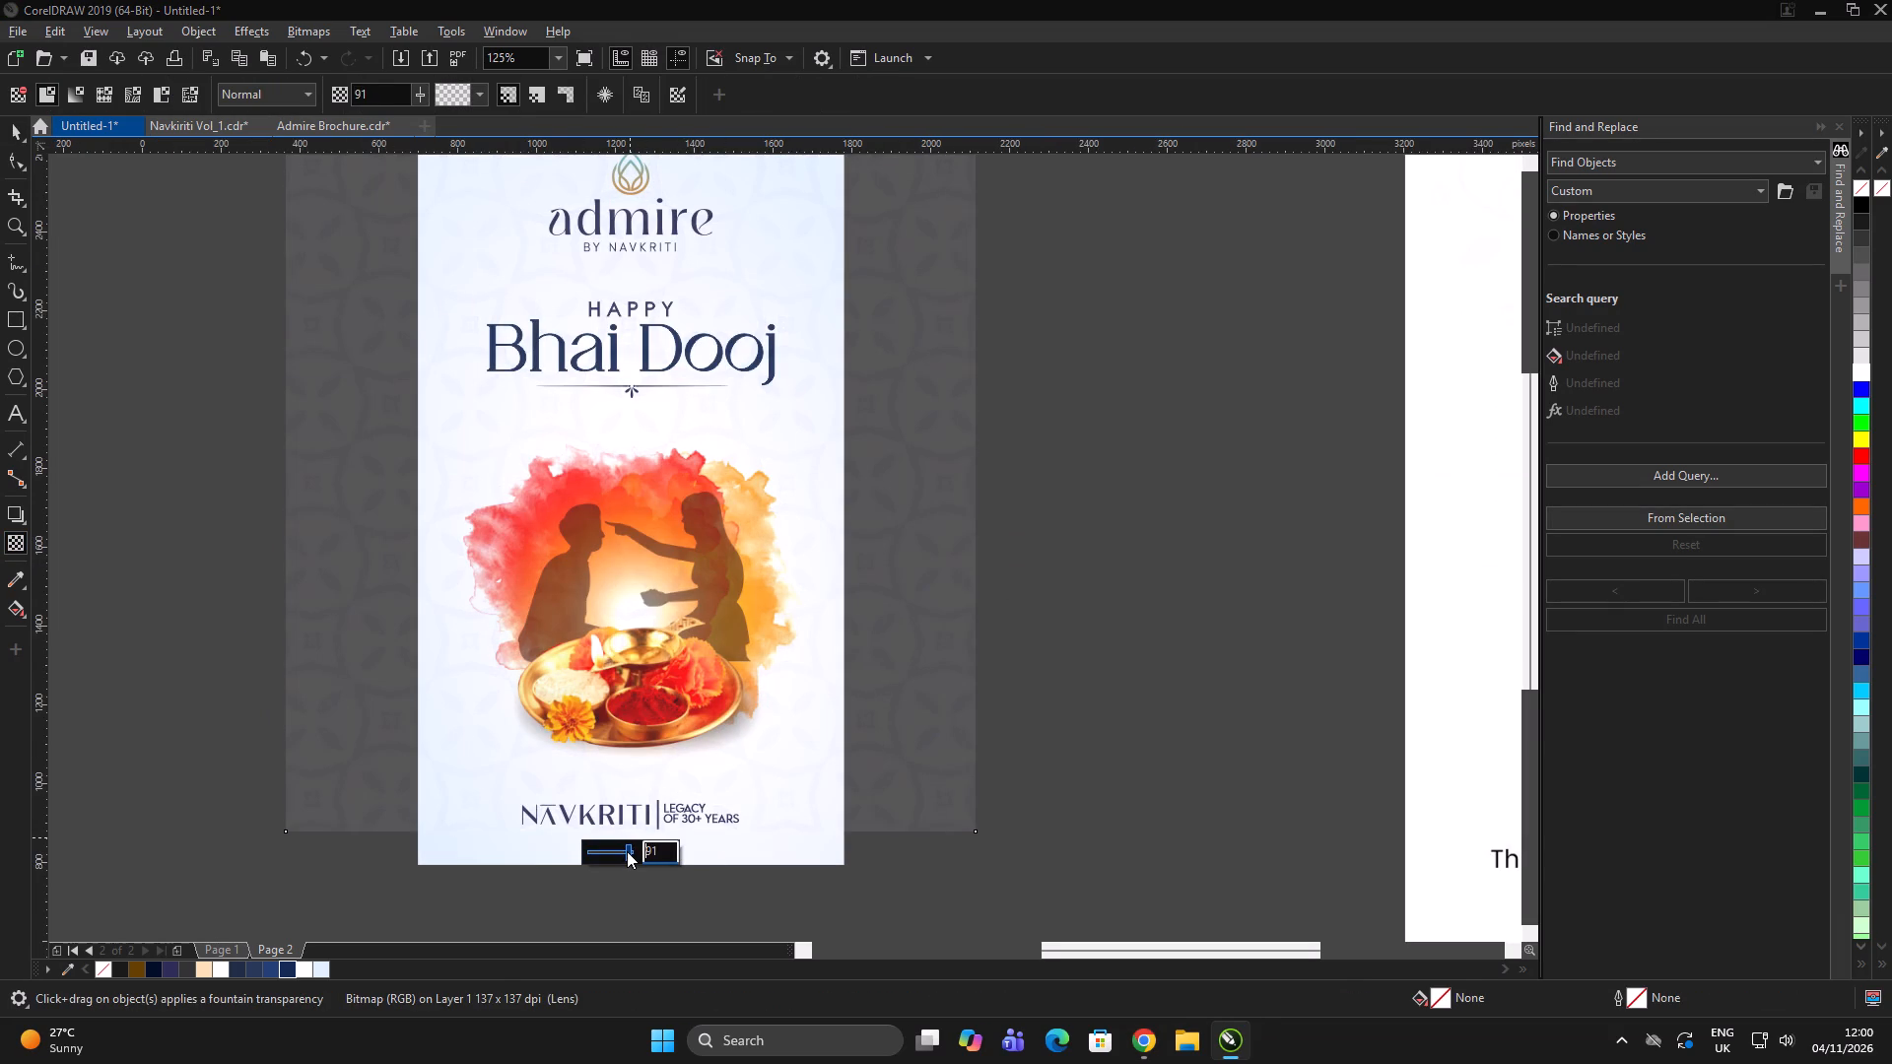
{"action": "left_click", "coordinate": [627, 851]}
{"action": "left_click", "coordinate": [625, 853]}
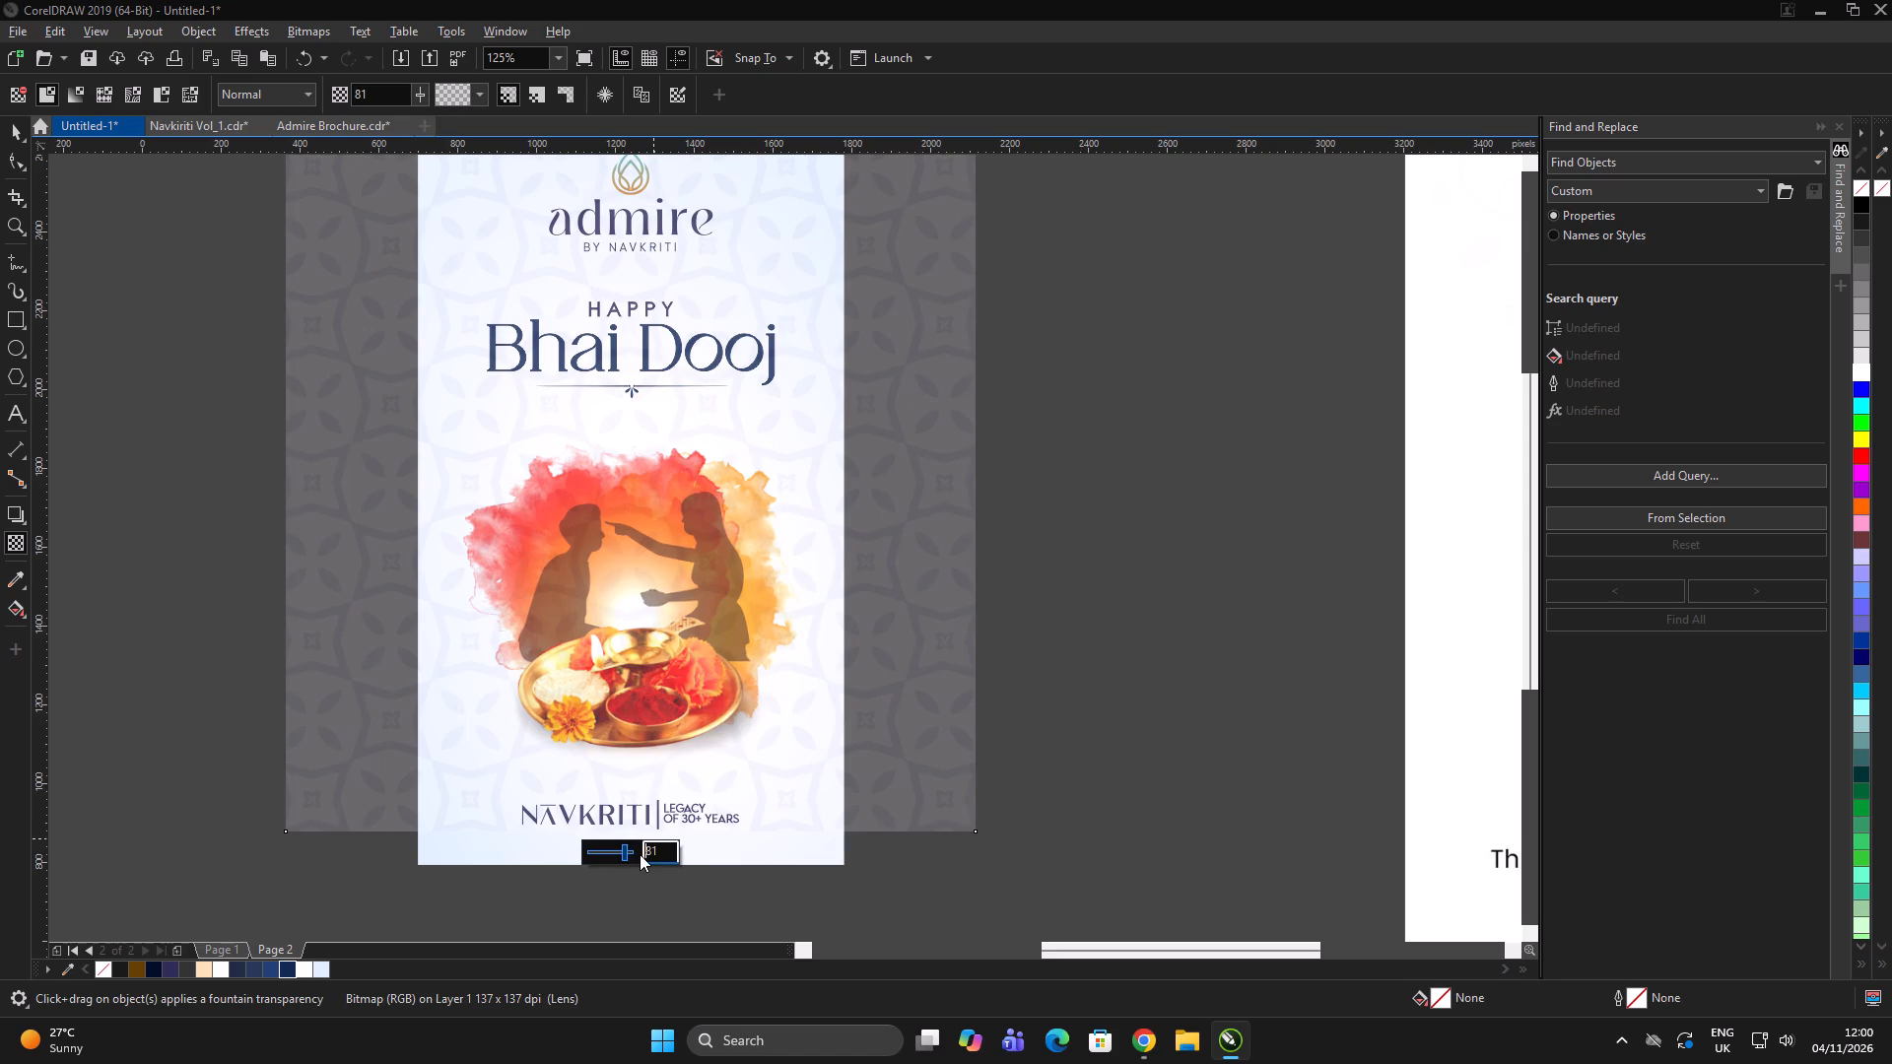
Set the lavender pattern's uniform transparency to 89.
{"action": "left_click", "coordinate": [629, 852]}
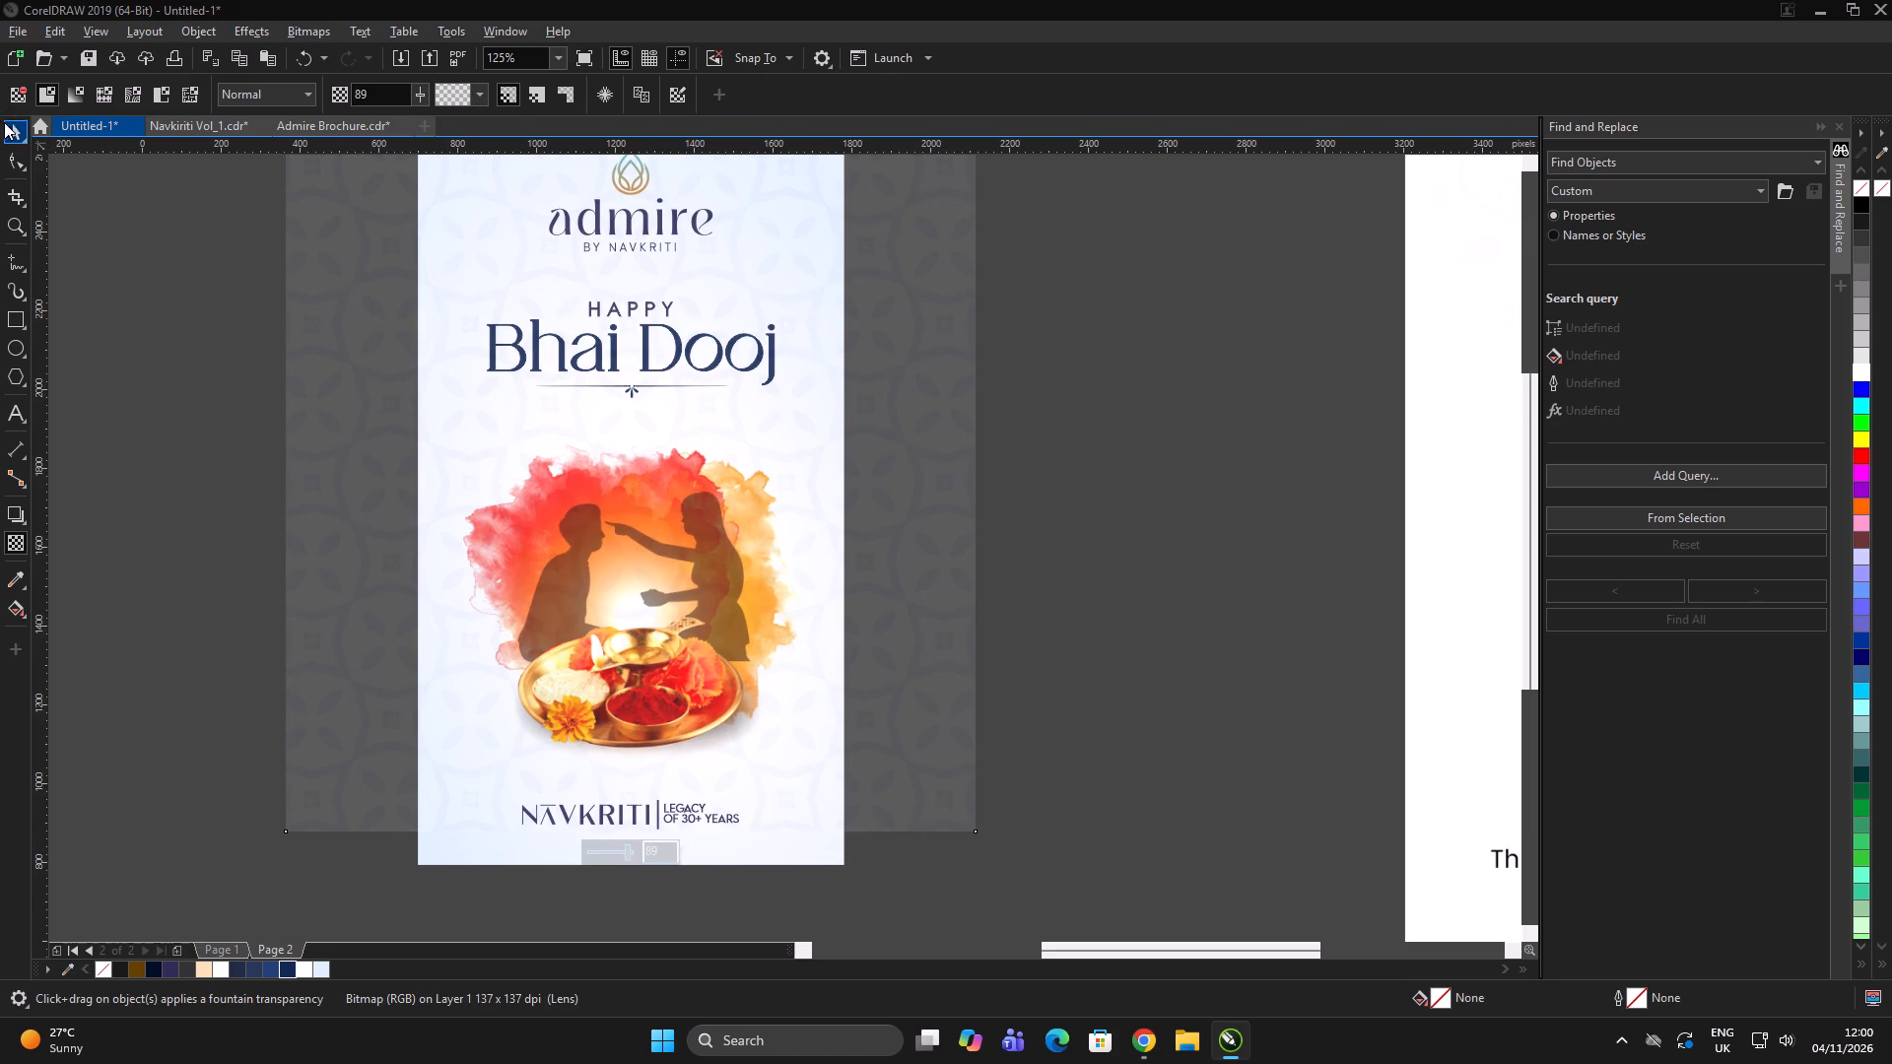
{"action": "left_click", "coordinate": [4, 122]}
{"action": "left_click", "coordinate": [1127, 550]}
Scale the lavender pattern about its centre to about 1,191 px square and align it with the story background's top edge.
{"action": "left_click", "coordinate": [874, 482]}
{"action": "scroll", "coordinate": [936, 632], "scroll_direction": "down", "scroll_amount": 1}
{"action": "left_click_drag", "start_coordinate": [967, 741], "coordinate": [943, 754]}
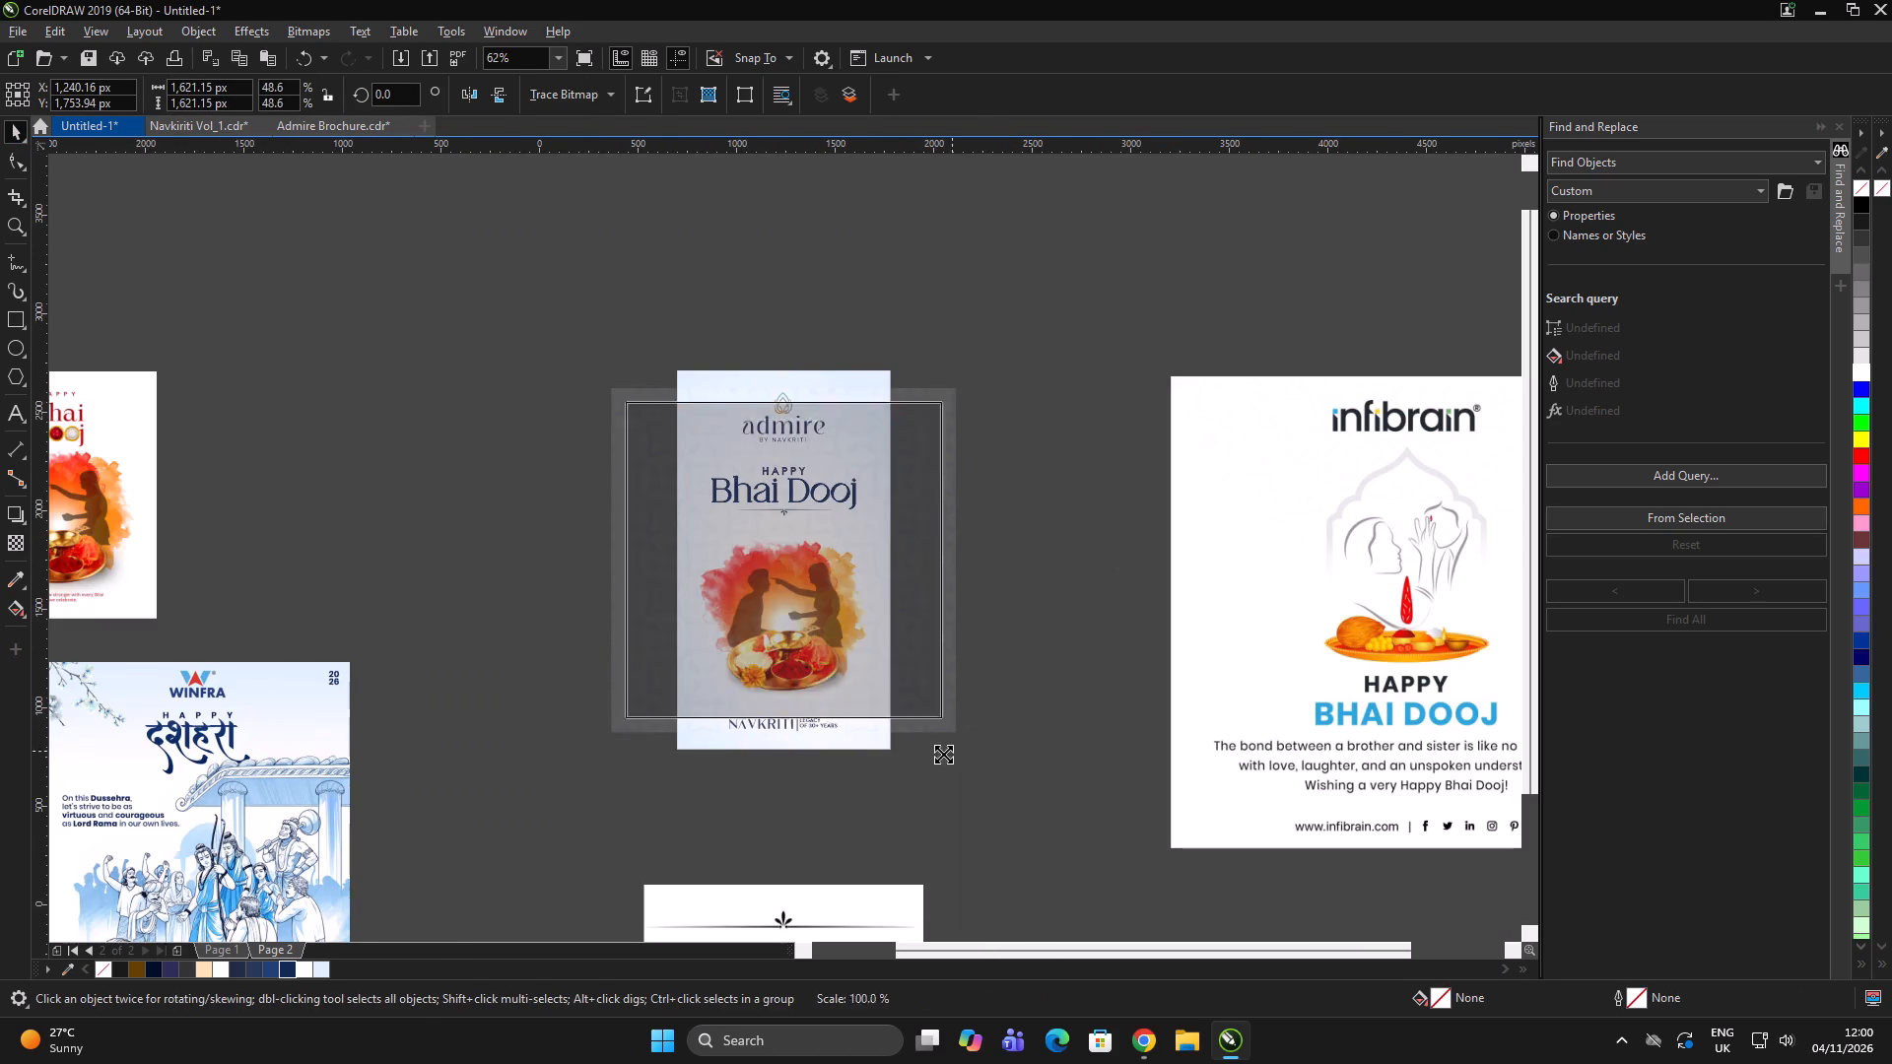
{"action": "left_click_drag", "start_coordinate": [943, 754], "coordinate": [912, 764]}
{"action": "left_click", "coordinate": [855, 397], "text": "shift"}
{"action": "scroll", "coordinate": [897, 459], "scroll_direction": "up", "scroll_amount": 2}
{"action": "key", "text": "t"}
{"action": "left_click", "coordinate": [1130, 589]}
{"action": "left_click", "coordinate": [1136, 579]}
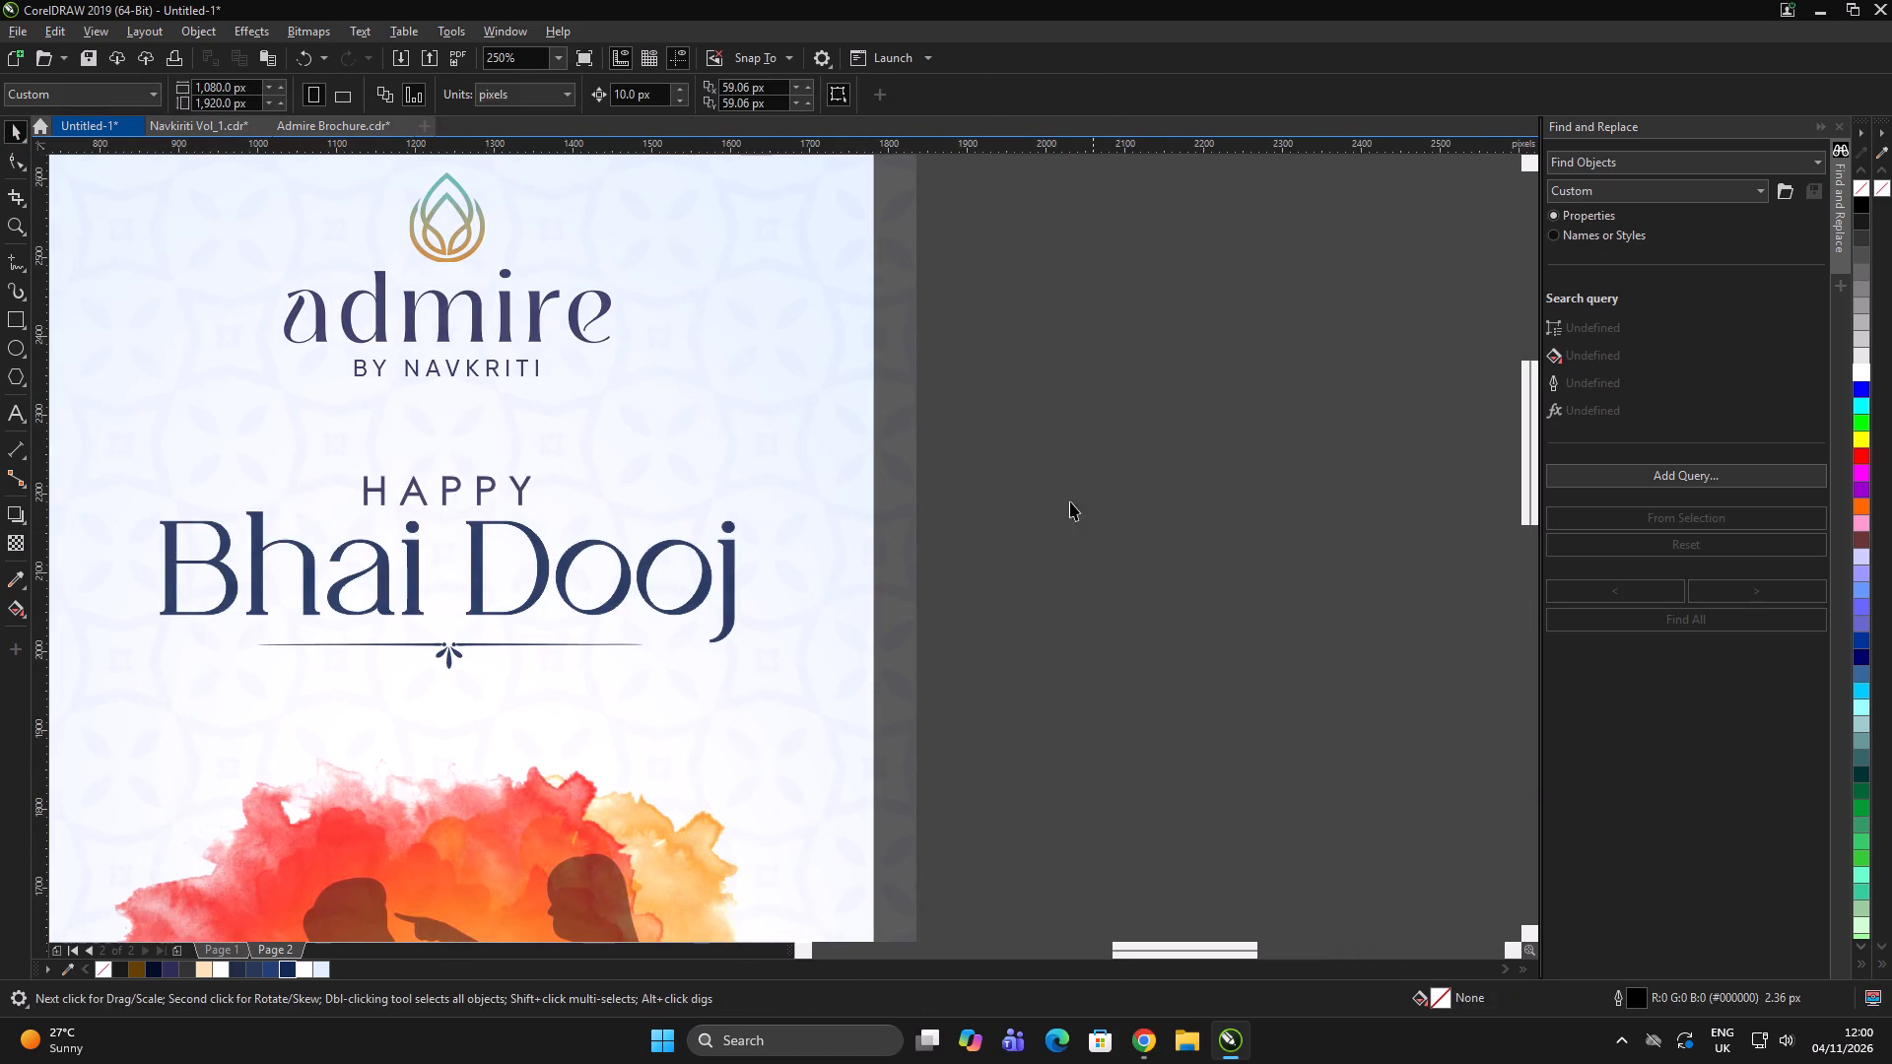
Apply a vertical linear transparency to the lavender pattern so it fades out downward, with the upper node at about 79.
{"action": "scroll", "coordinate": [932, 331], "scroll_direction": "down", "scroll_amount": 2}
{"action": "left_click", "coordinate": [887, 329]}
{"action": "scroll", "coordinate": [868, 355], "scroll_direction": "up", "scroll_amount": 1}
{"action": "left_click", "coordinate": [9, 541]}
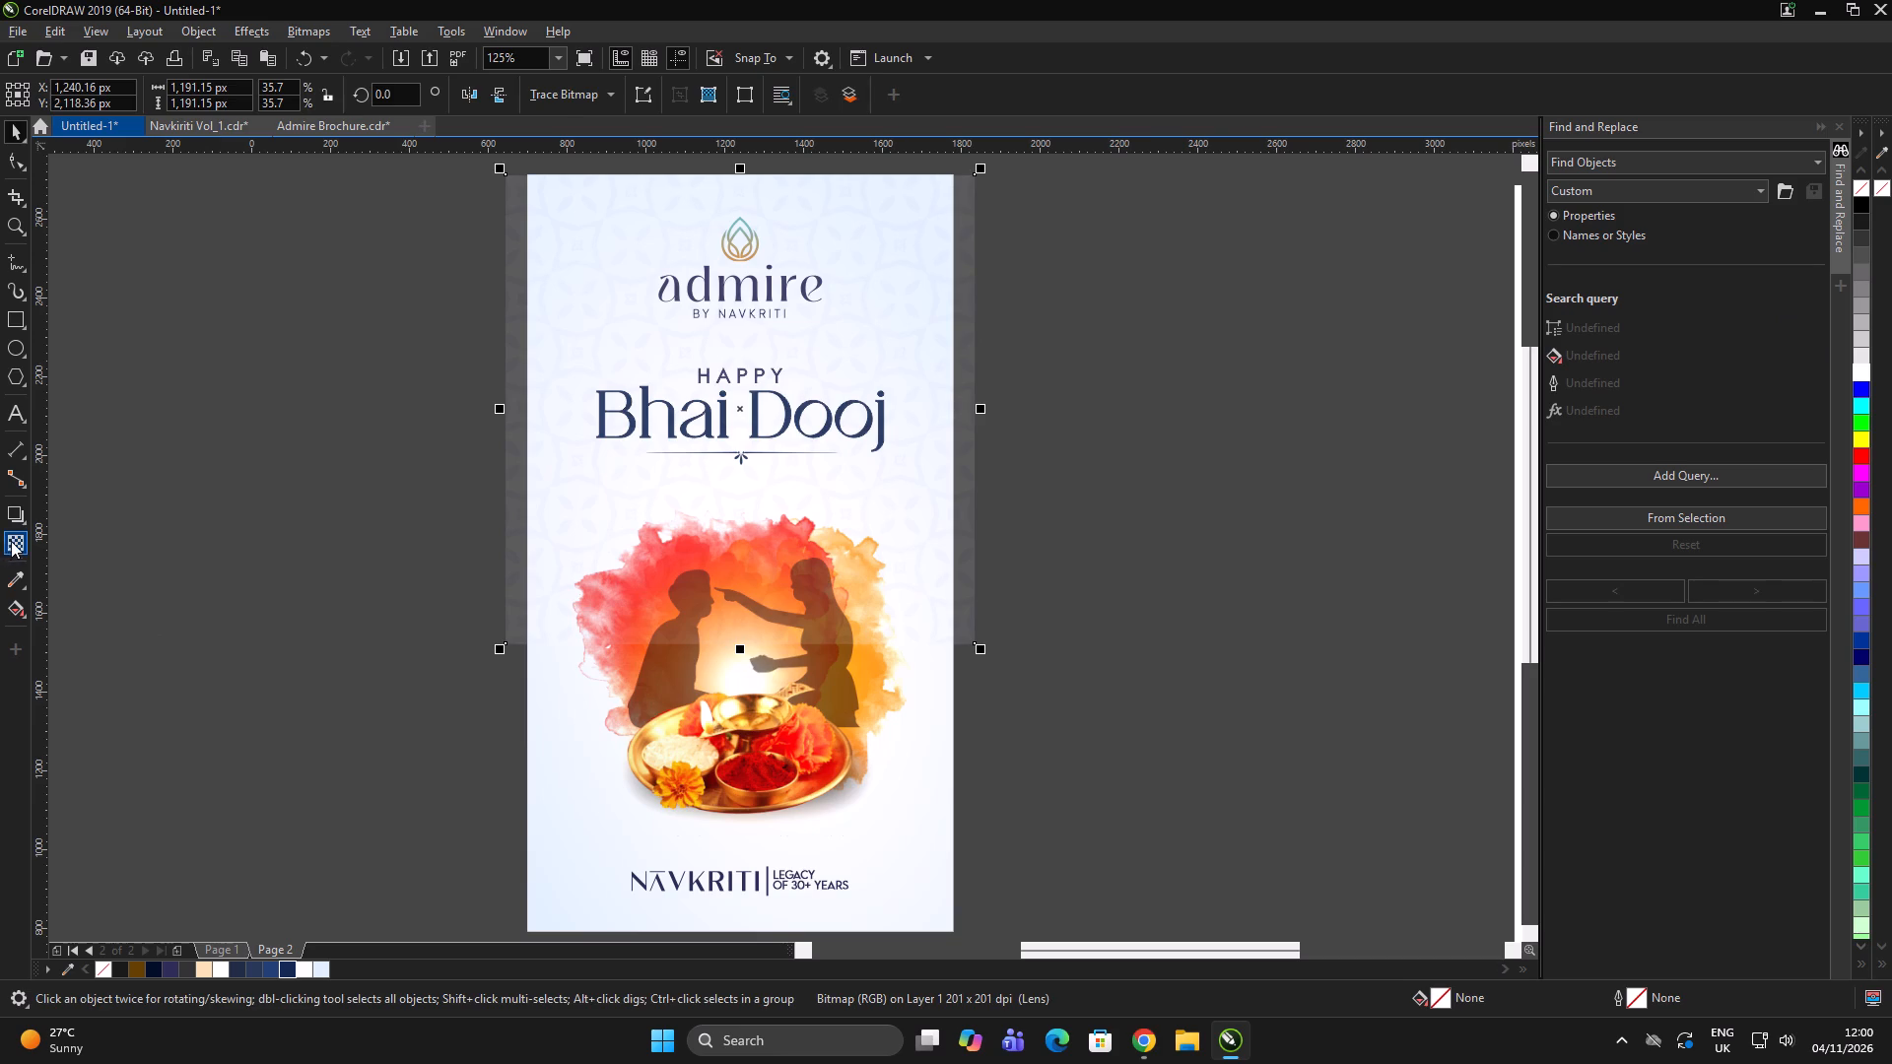
{"action": "left_click_drag", "start_coordinate": [711, 298], "coordinate": [706, 618]}
{"action": "left_click", "coordinate": [710, 297]}
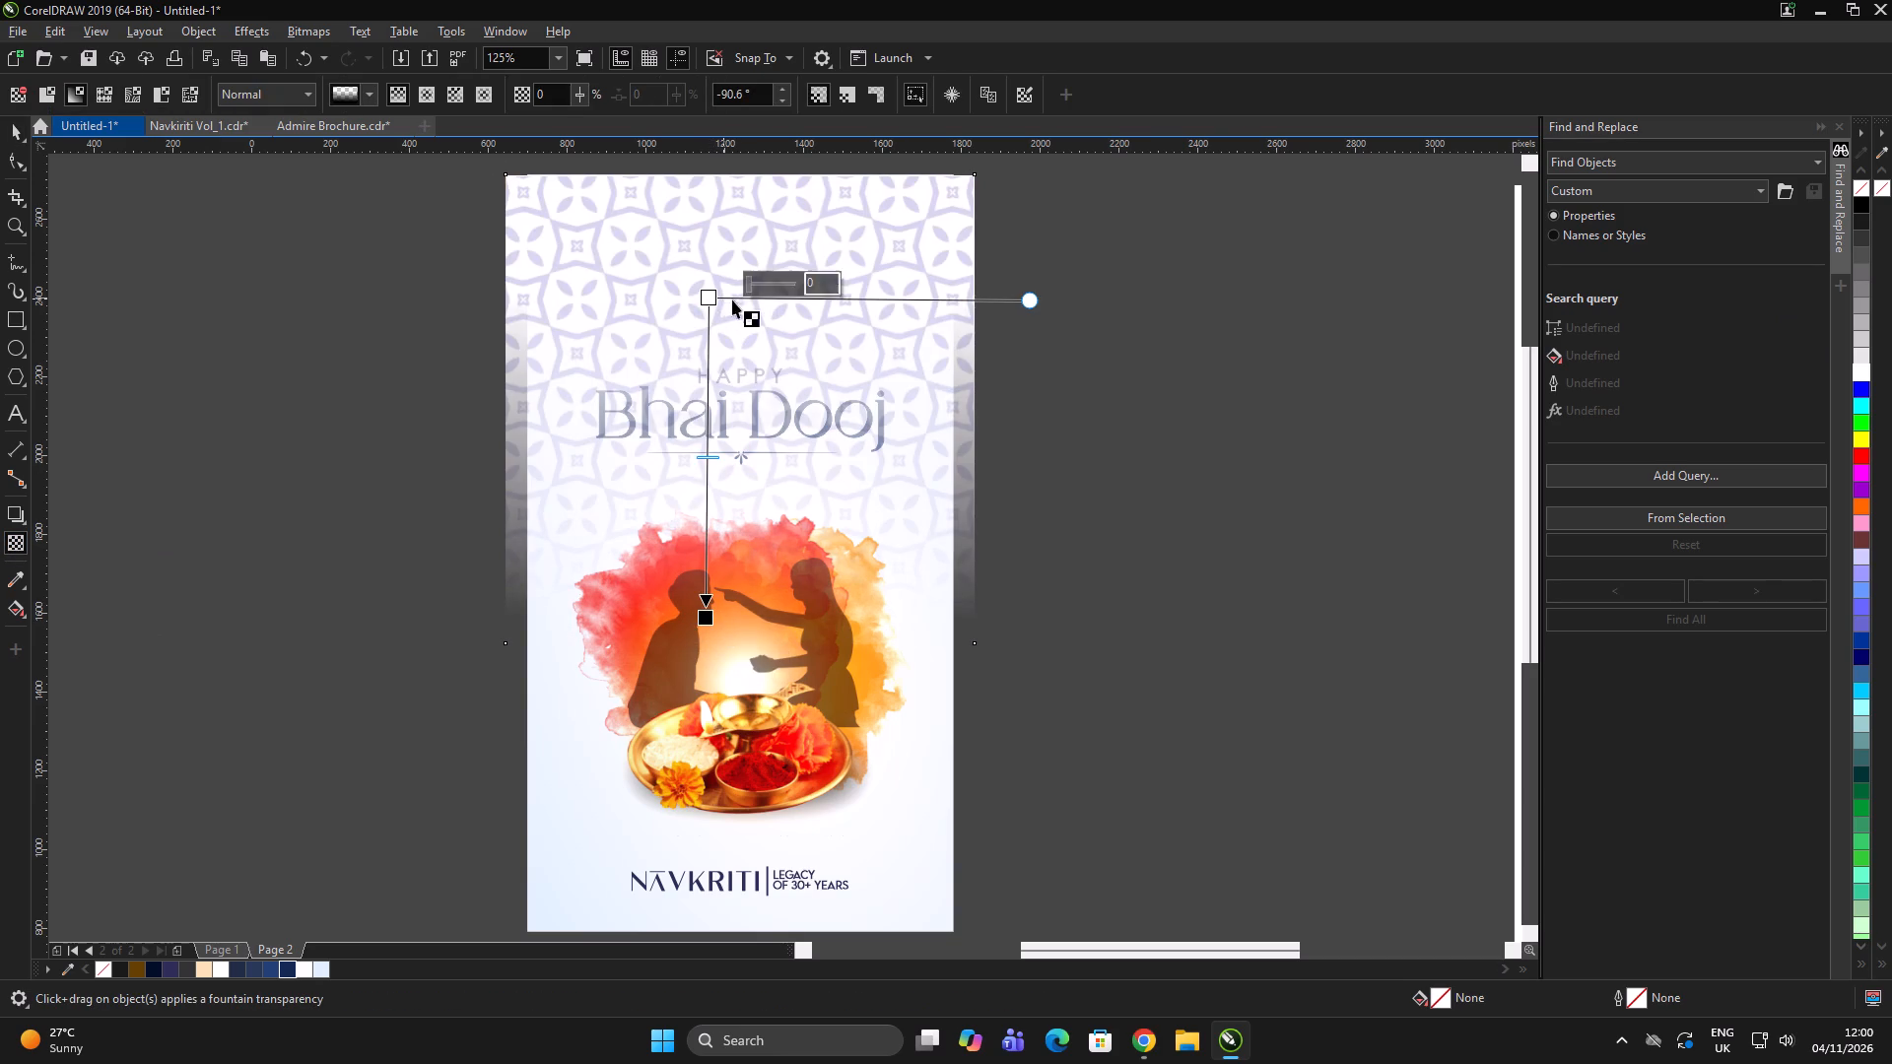
{"action": "left_click", "coordinate": [785, 286]}
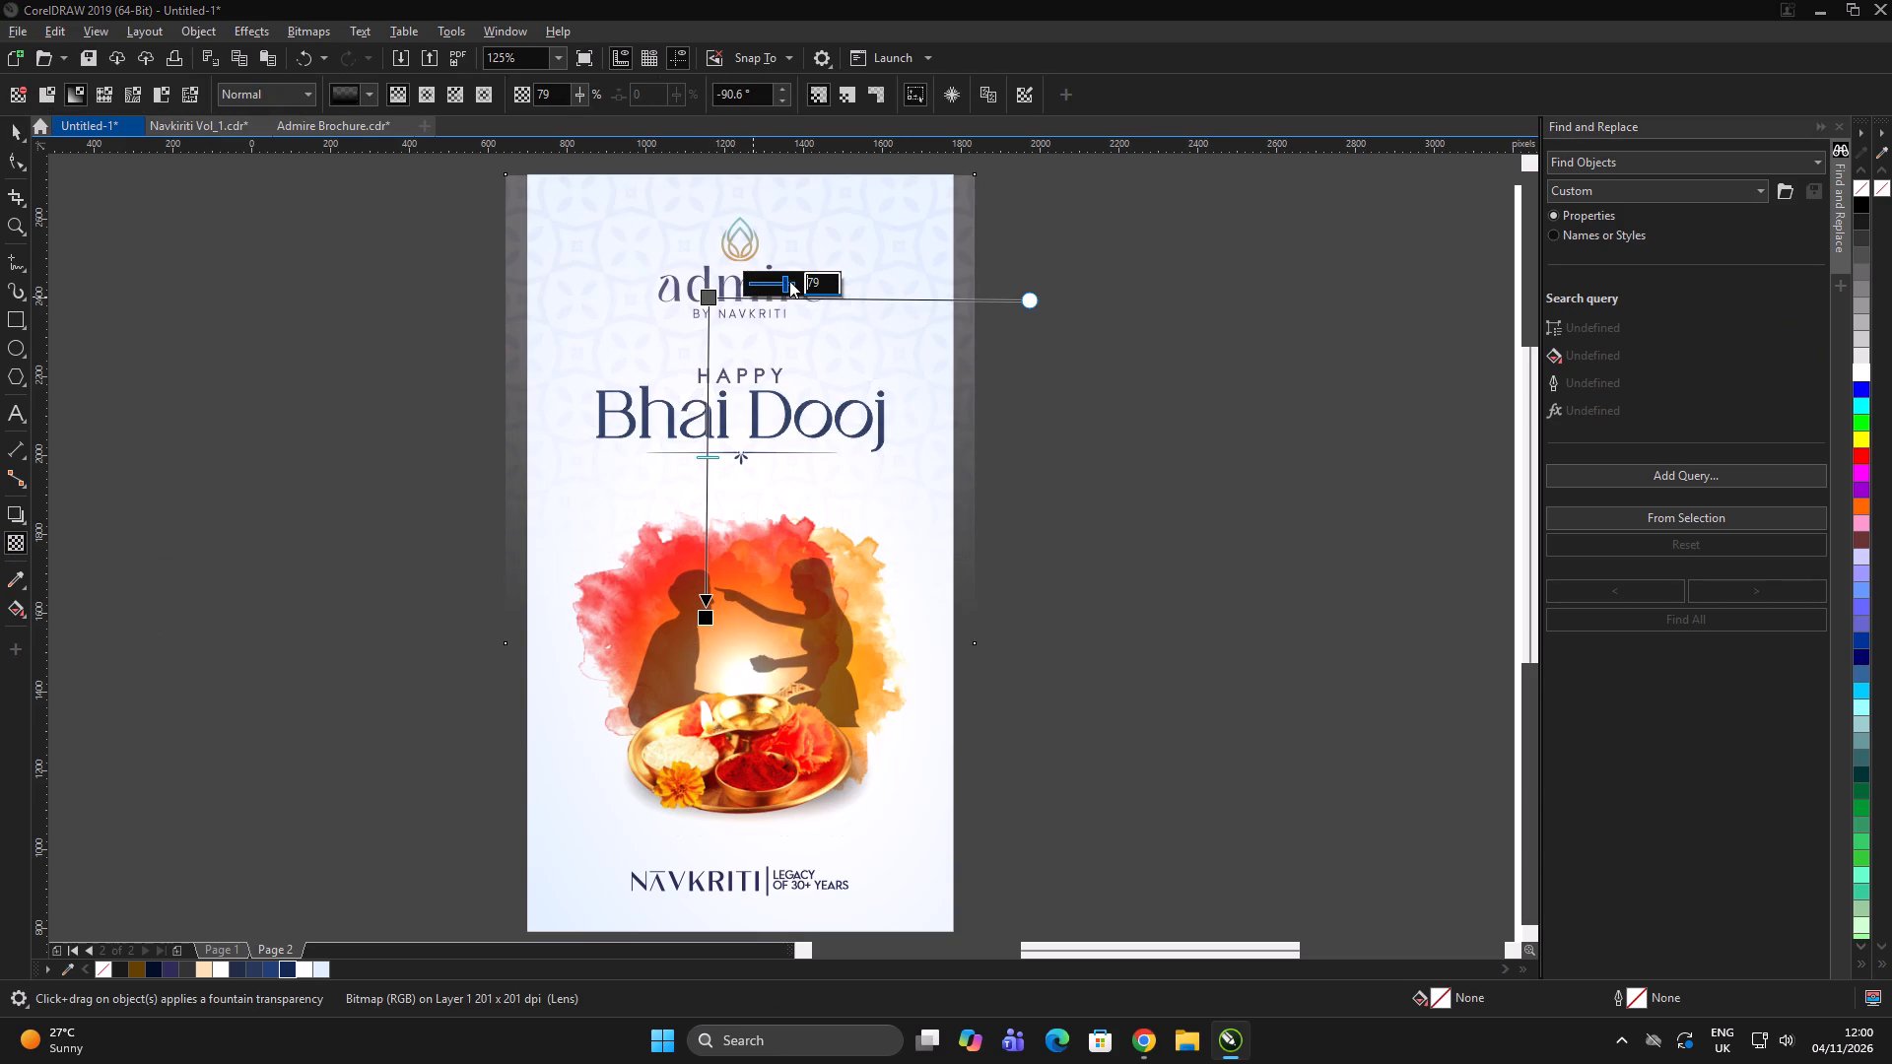
{"action": "left_click", "coordinate": [789, 281]}
{"action": "left_click", "coordinate": [16, 129]}
{"action": "left_click", "coordinate": [1337, 213]}
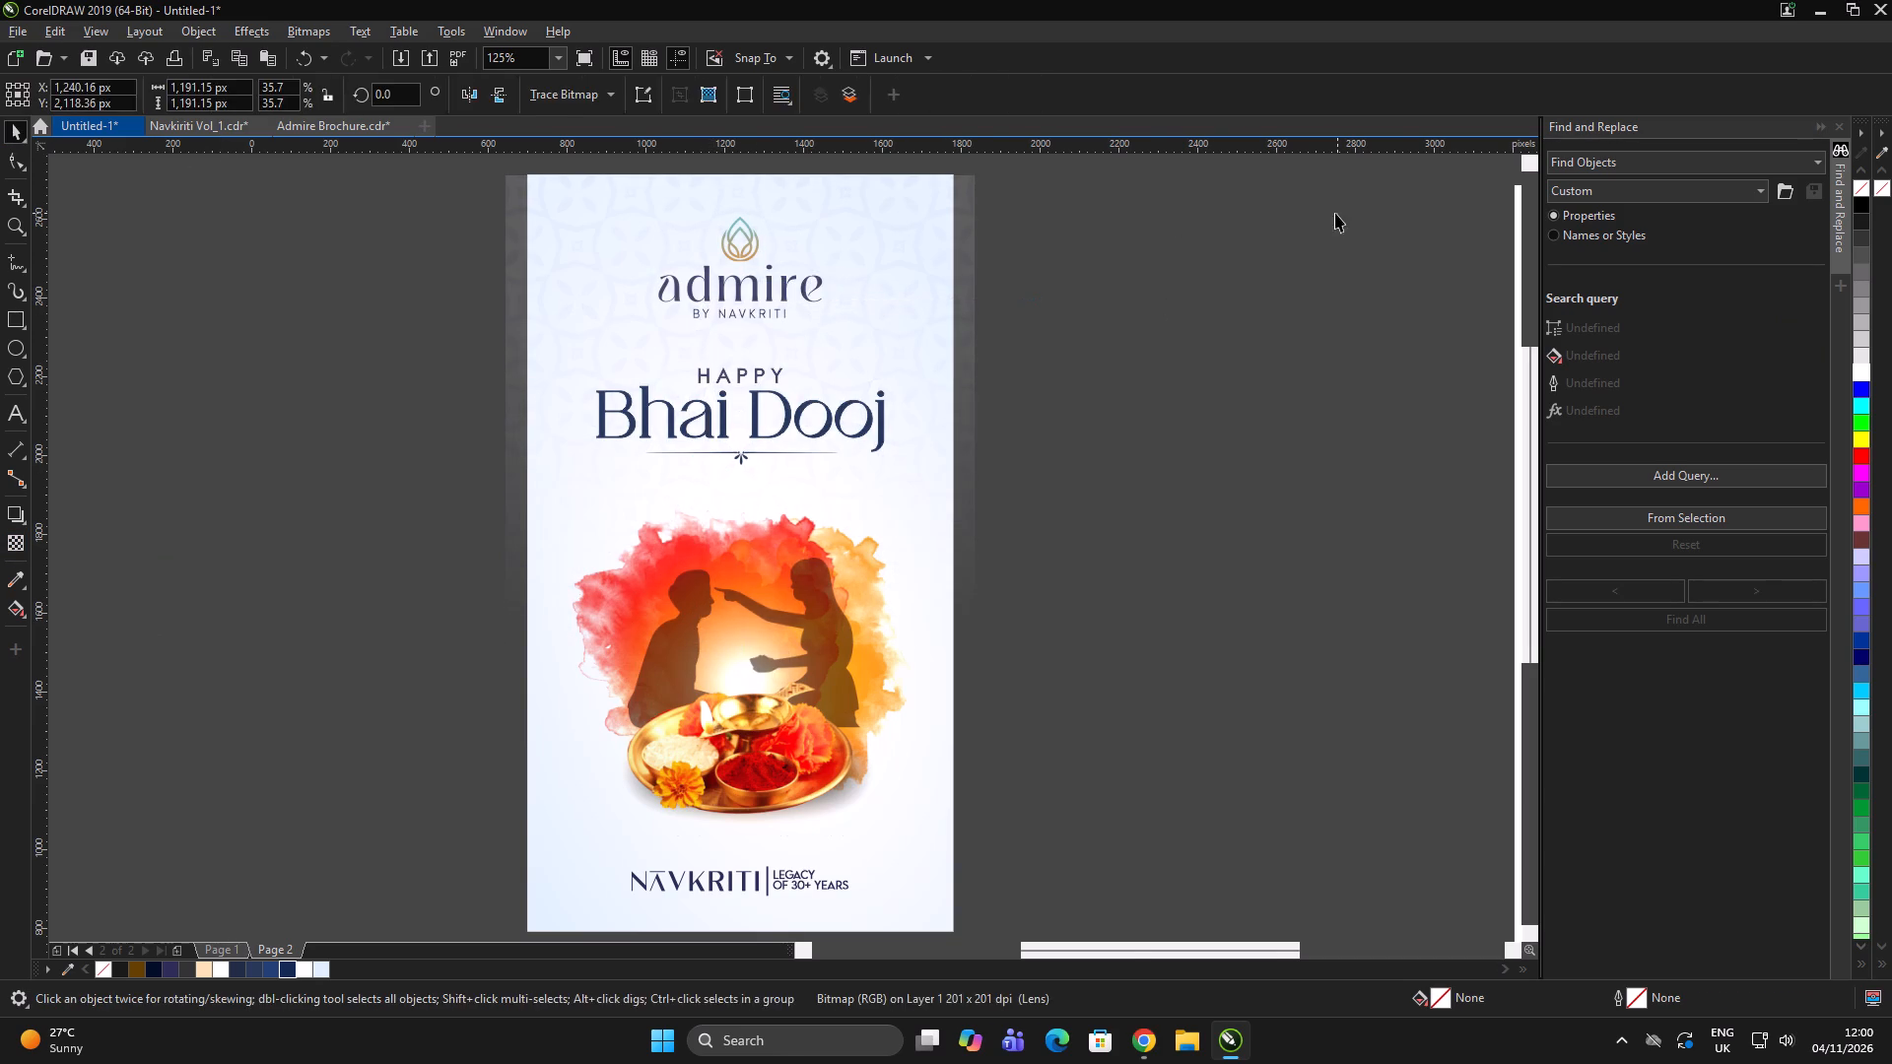
Send the lavender pattern to the back and PowerClip it inside the story's pale blue background.
{"action": "scroll", "coordinate": [893, 189], "scroll_direction": "up", "scroll_amount": 2}
{"action": "left_click", "coordinate": [1454, 360]}
{"action": "left_click", "coordinate": [1462, 364]}
{"action": "scroll", "coordinate": [728, 419], "scroll_direction": "down", "scroll_amount": 2}
{"action": "left_click", "coordinate": [913, 402]}
{"action": "scroll", "coordinate": [889, 408], "scroll_direction": "up", "scroll_amount": 1}
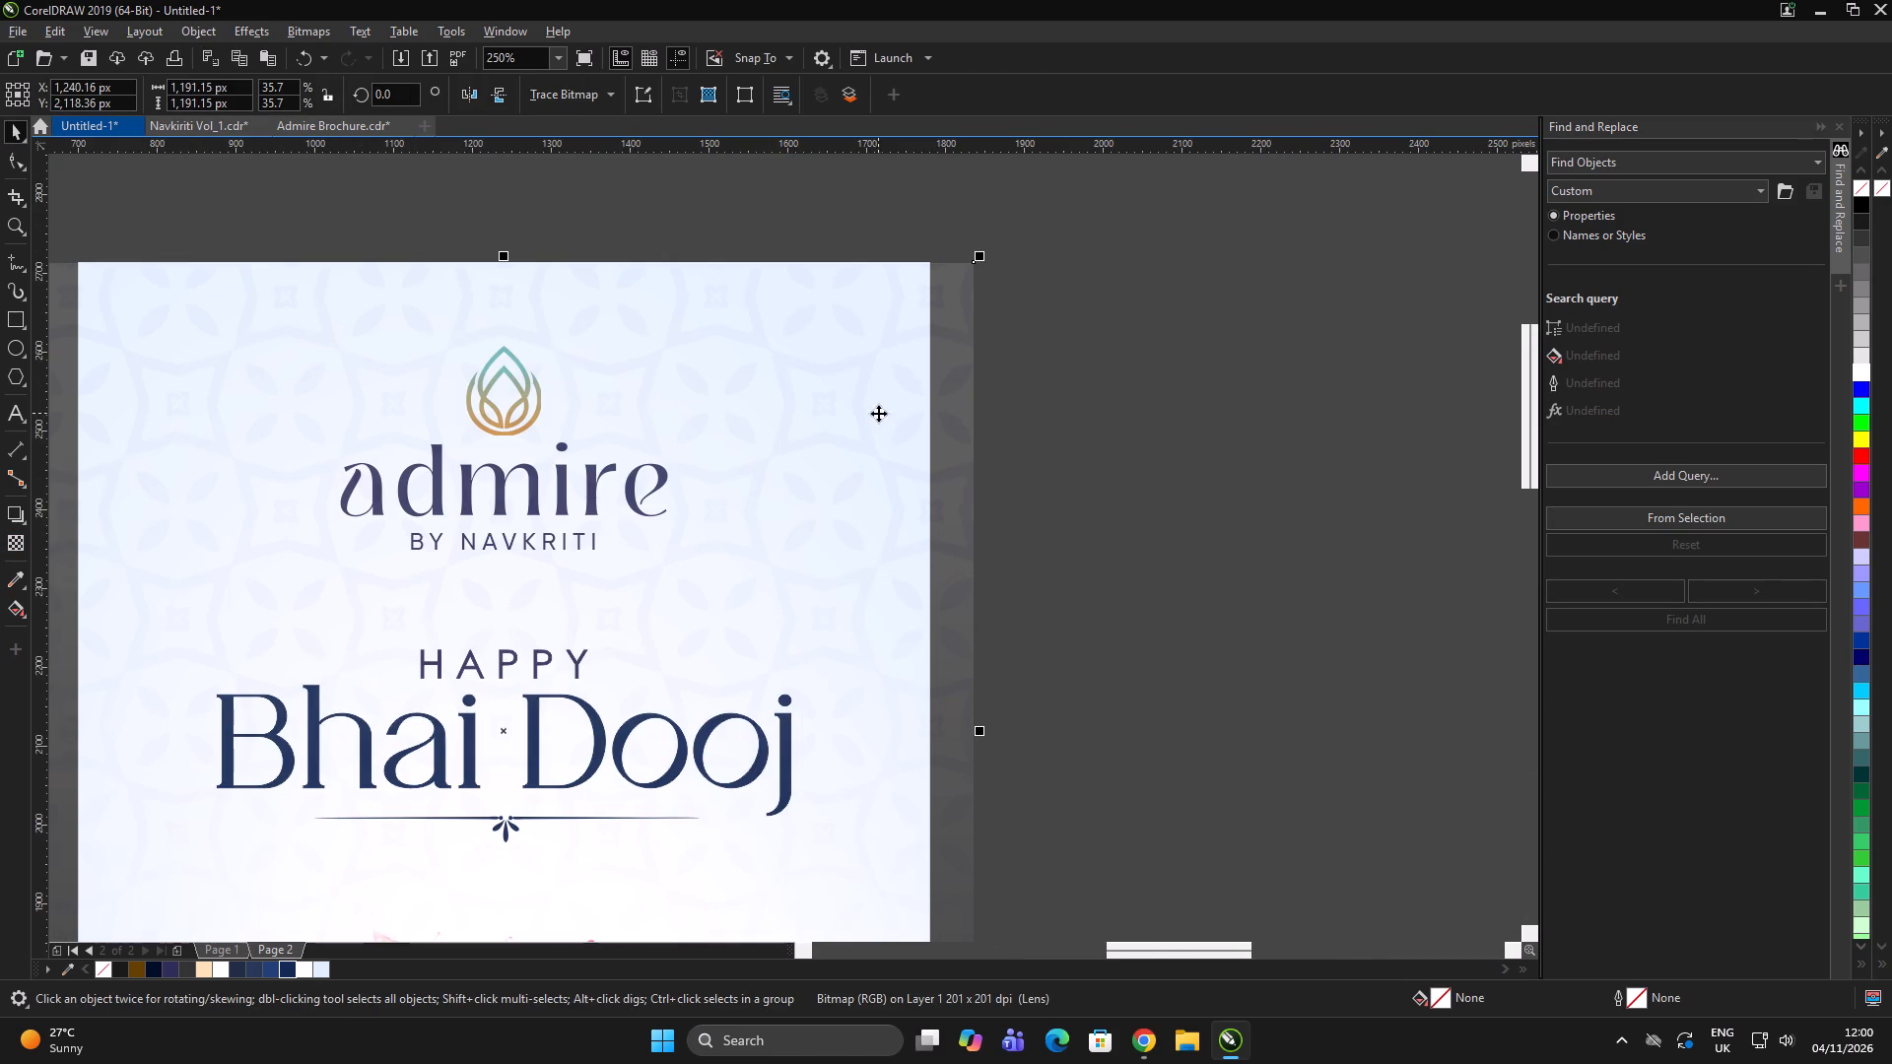
{"action": "key", "text": "shift+Page_Down"}
{"action": "right_click", "coordinate": [962, 358]}
{"action": "left_click", "coordinate": [1053, 636]}
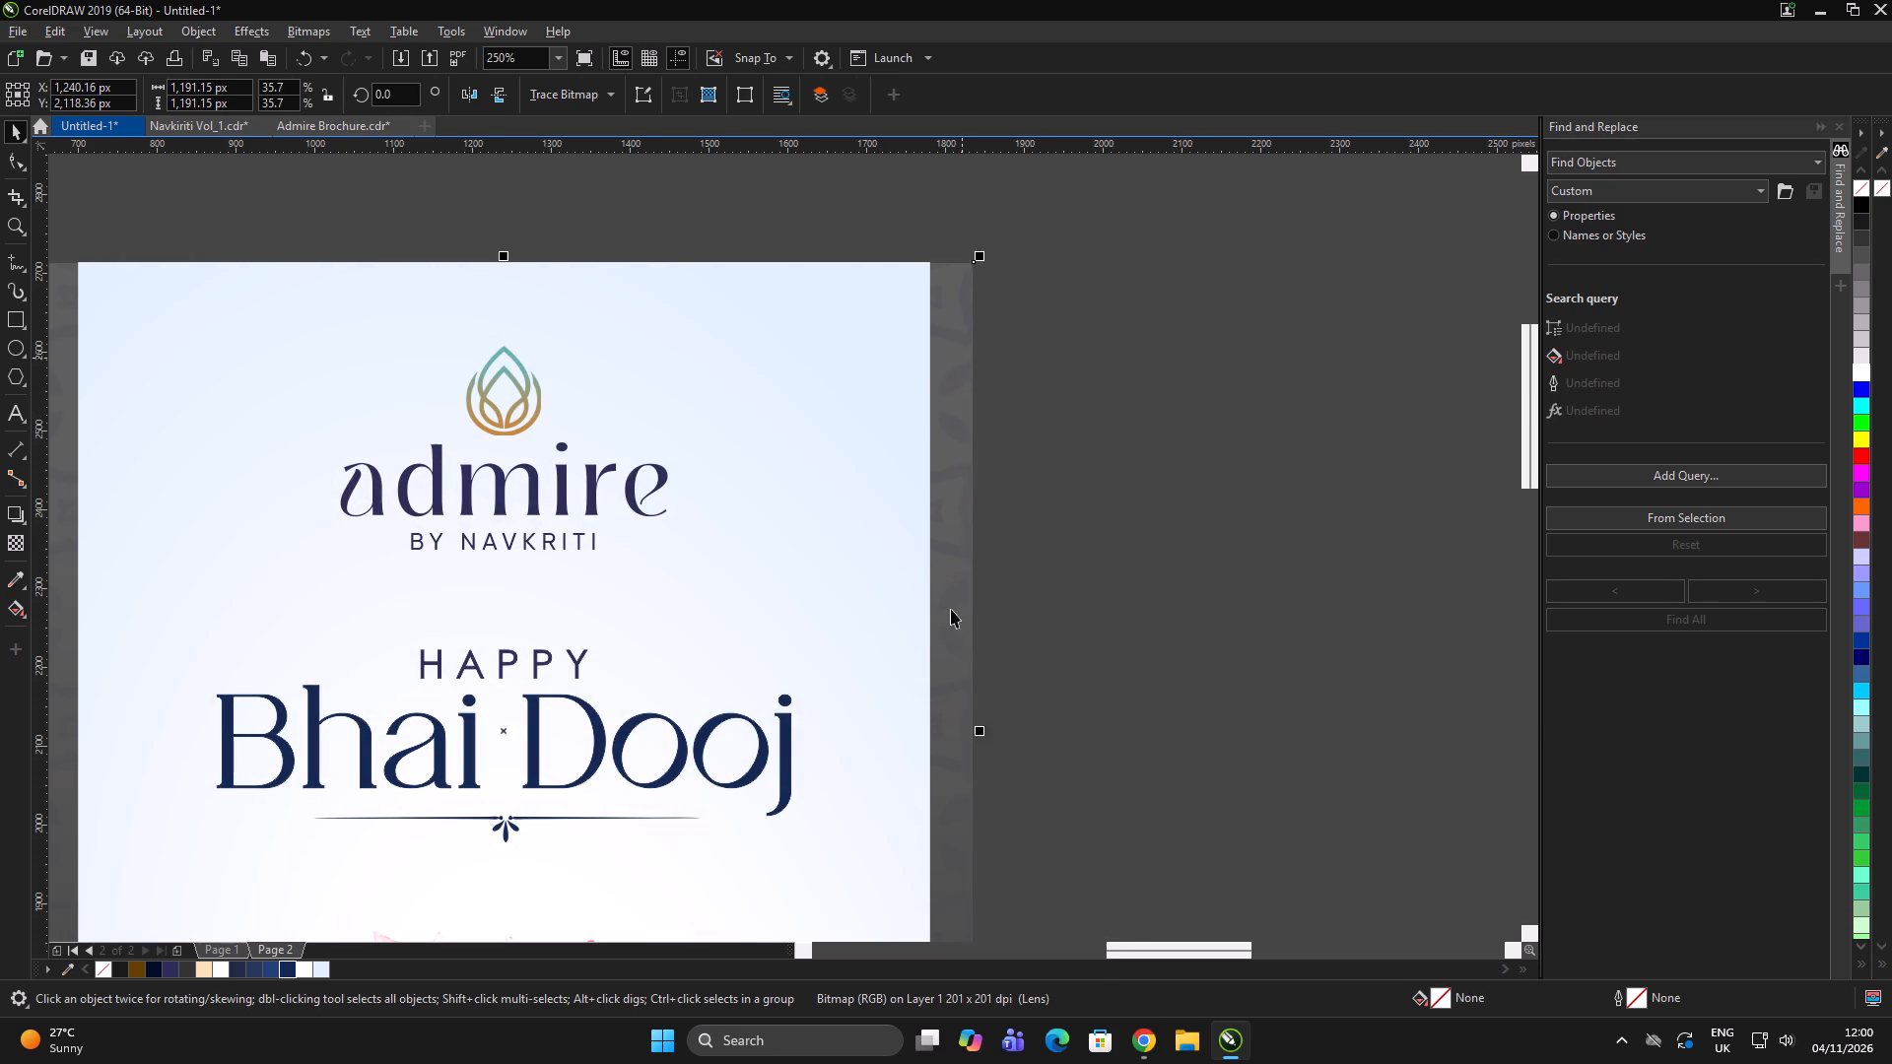
{"action": "left_click", "coordinate": [798, 460]}
{"action": "scroll", "coordinate": [807, 349], "scroll_direction": "down", "scroll_amount": 1}
{"action": "left_click", "coordinate": [952, 337]}
{"action": "left_click", "coordinate": [966, 338]}
{"action": "double_click", "coordinate": [1034, 350]}
Examine the finished Bhai Dooj story with its clipped pattern up close and in full-screen preview.
{"action": "scroll", "coordinate": [707, 289], "scroll_direction": "down", "scroll_amount": 2}
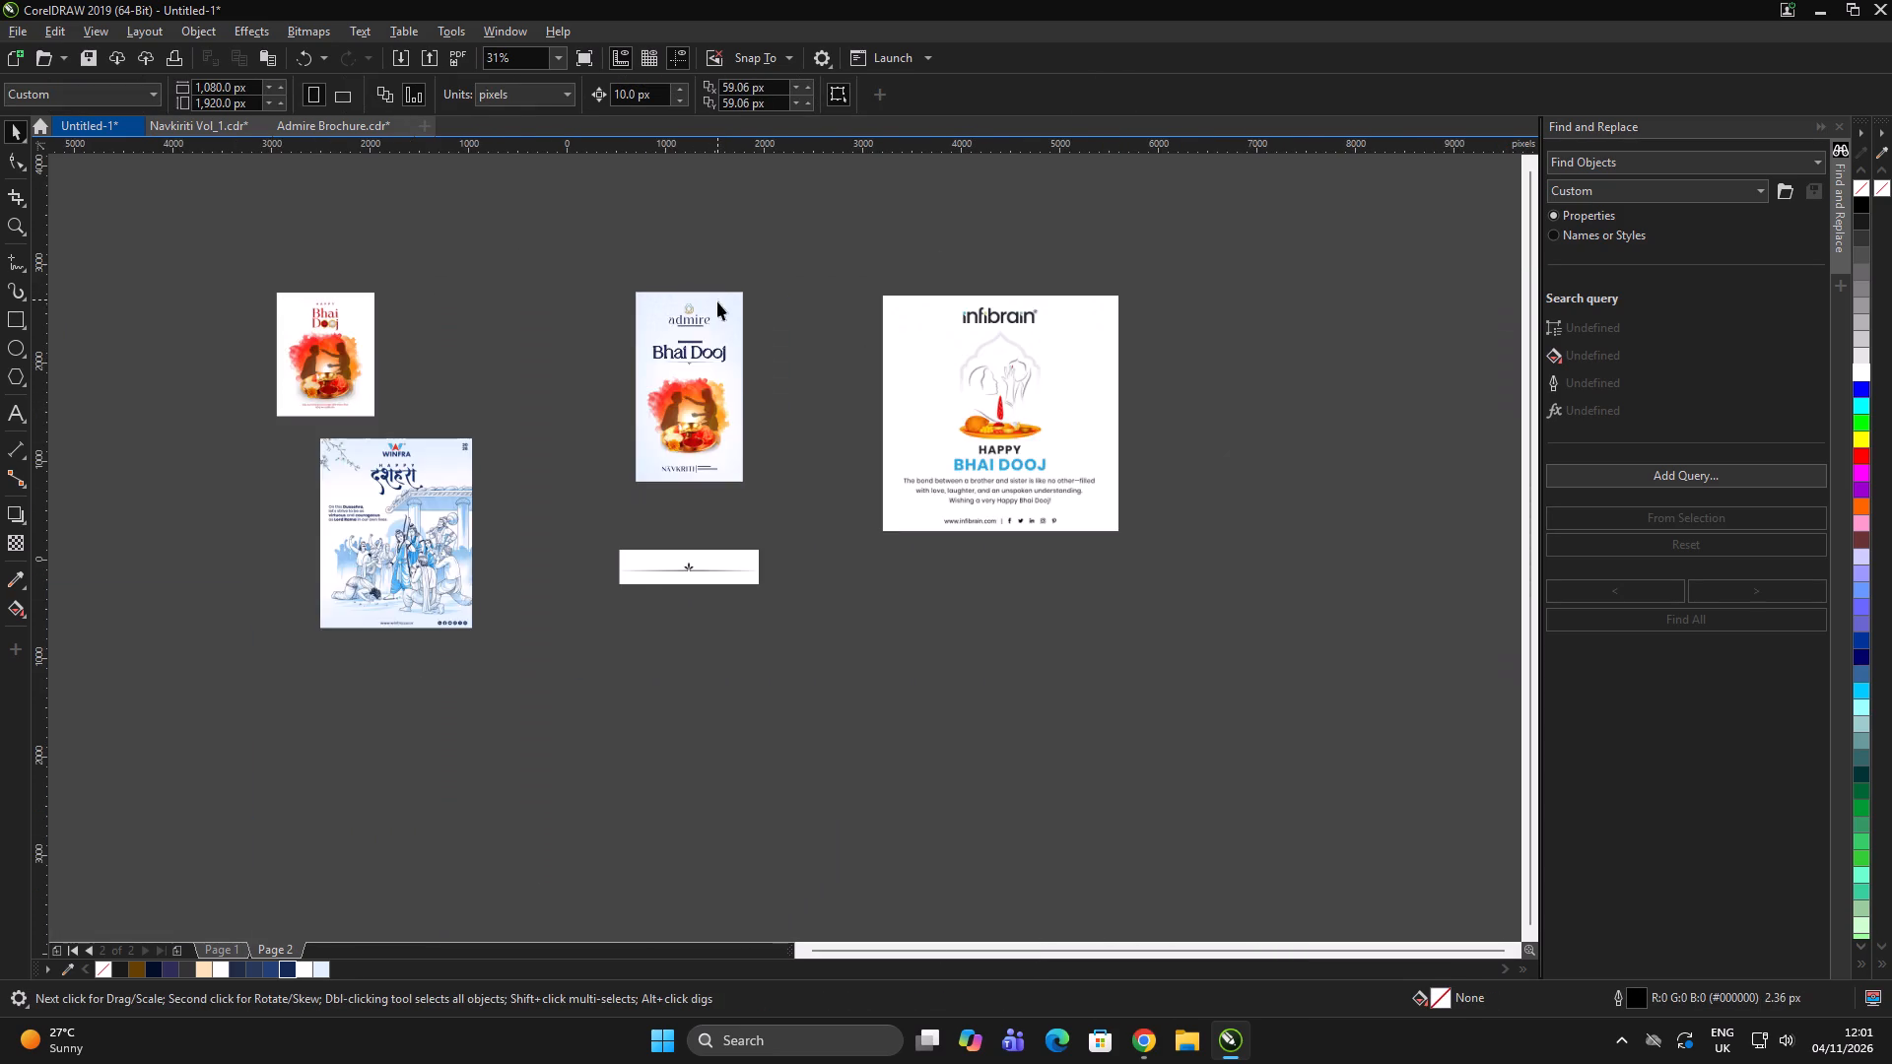
{"action": "scroll", "coordinate": [717, 302], "scroll_direction": "up", "scroll_amount": 1}
{"action": "left_click", "coordinate": [733, 309], "text": "alt"}
{"action": "scroll", "coordinate": [751, 319], "scroll_direction": "up", "scroll_amount": 1}
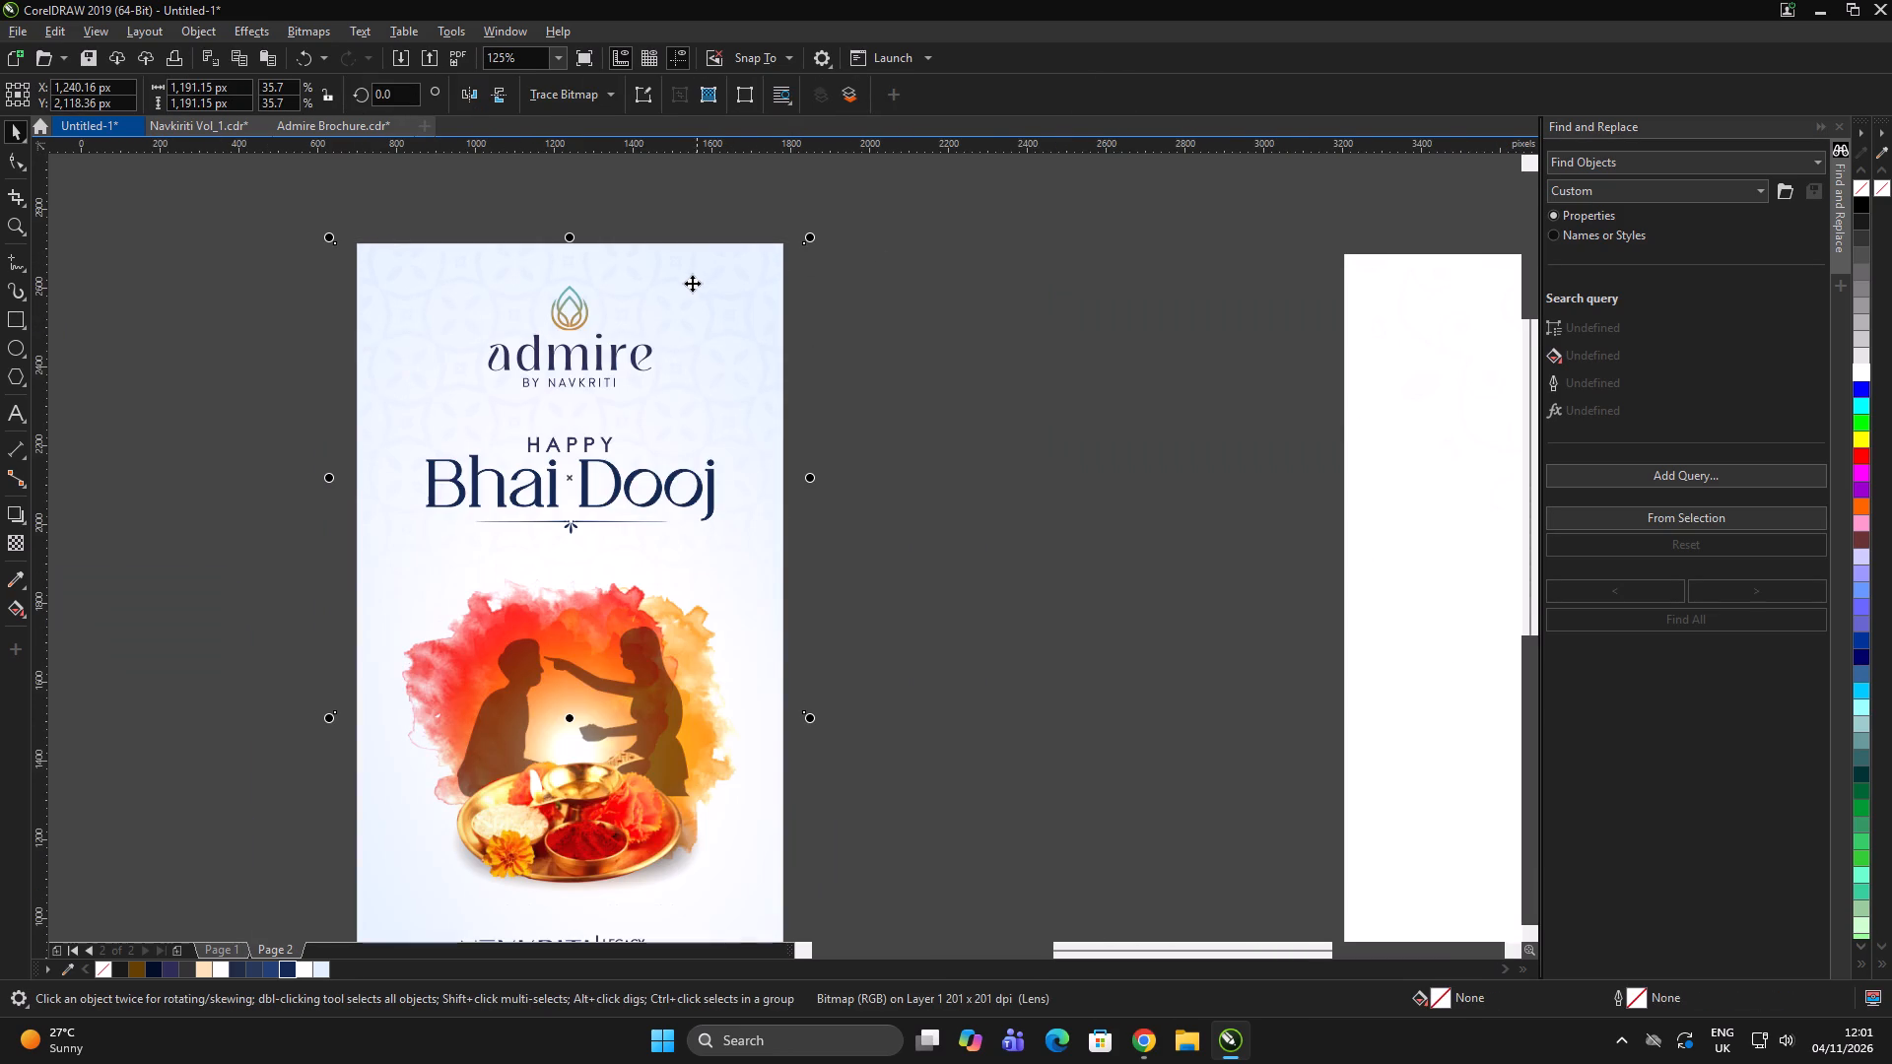
{"action": "scroll", "coordinate": [696, 278], "scroll_direction": "up", "scroll_amount": 1}
{"action": "scroll", "coordinate": [704, 256], "scroll_direction": "down", "scroll_amount": 1}
{"action": "key", "text": "z"}
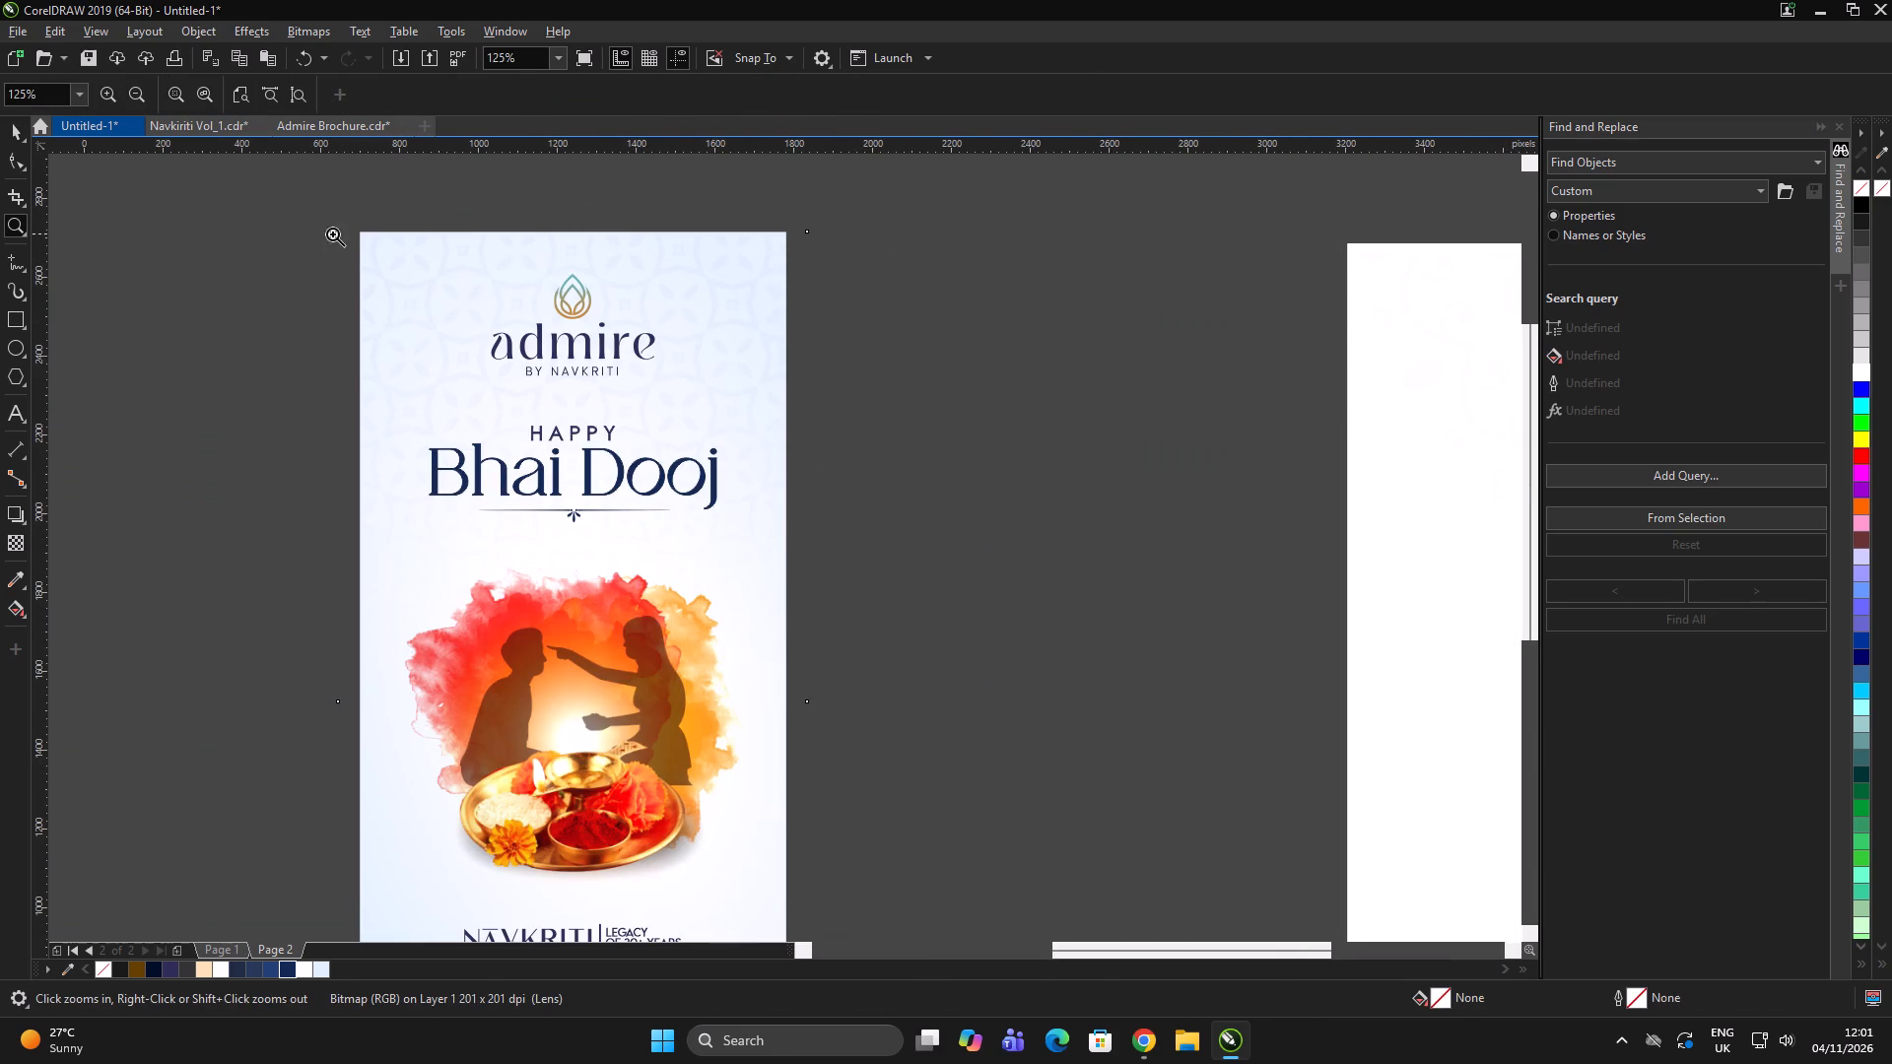
{"action": "left_click_drag", "start_coordinate": [331, 234], "coordinate": [812, 901]}
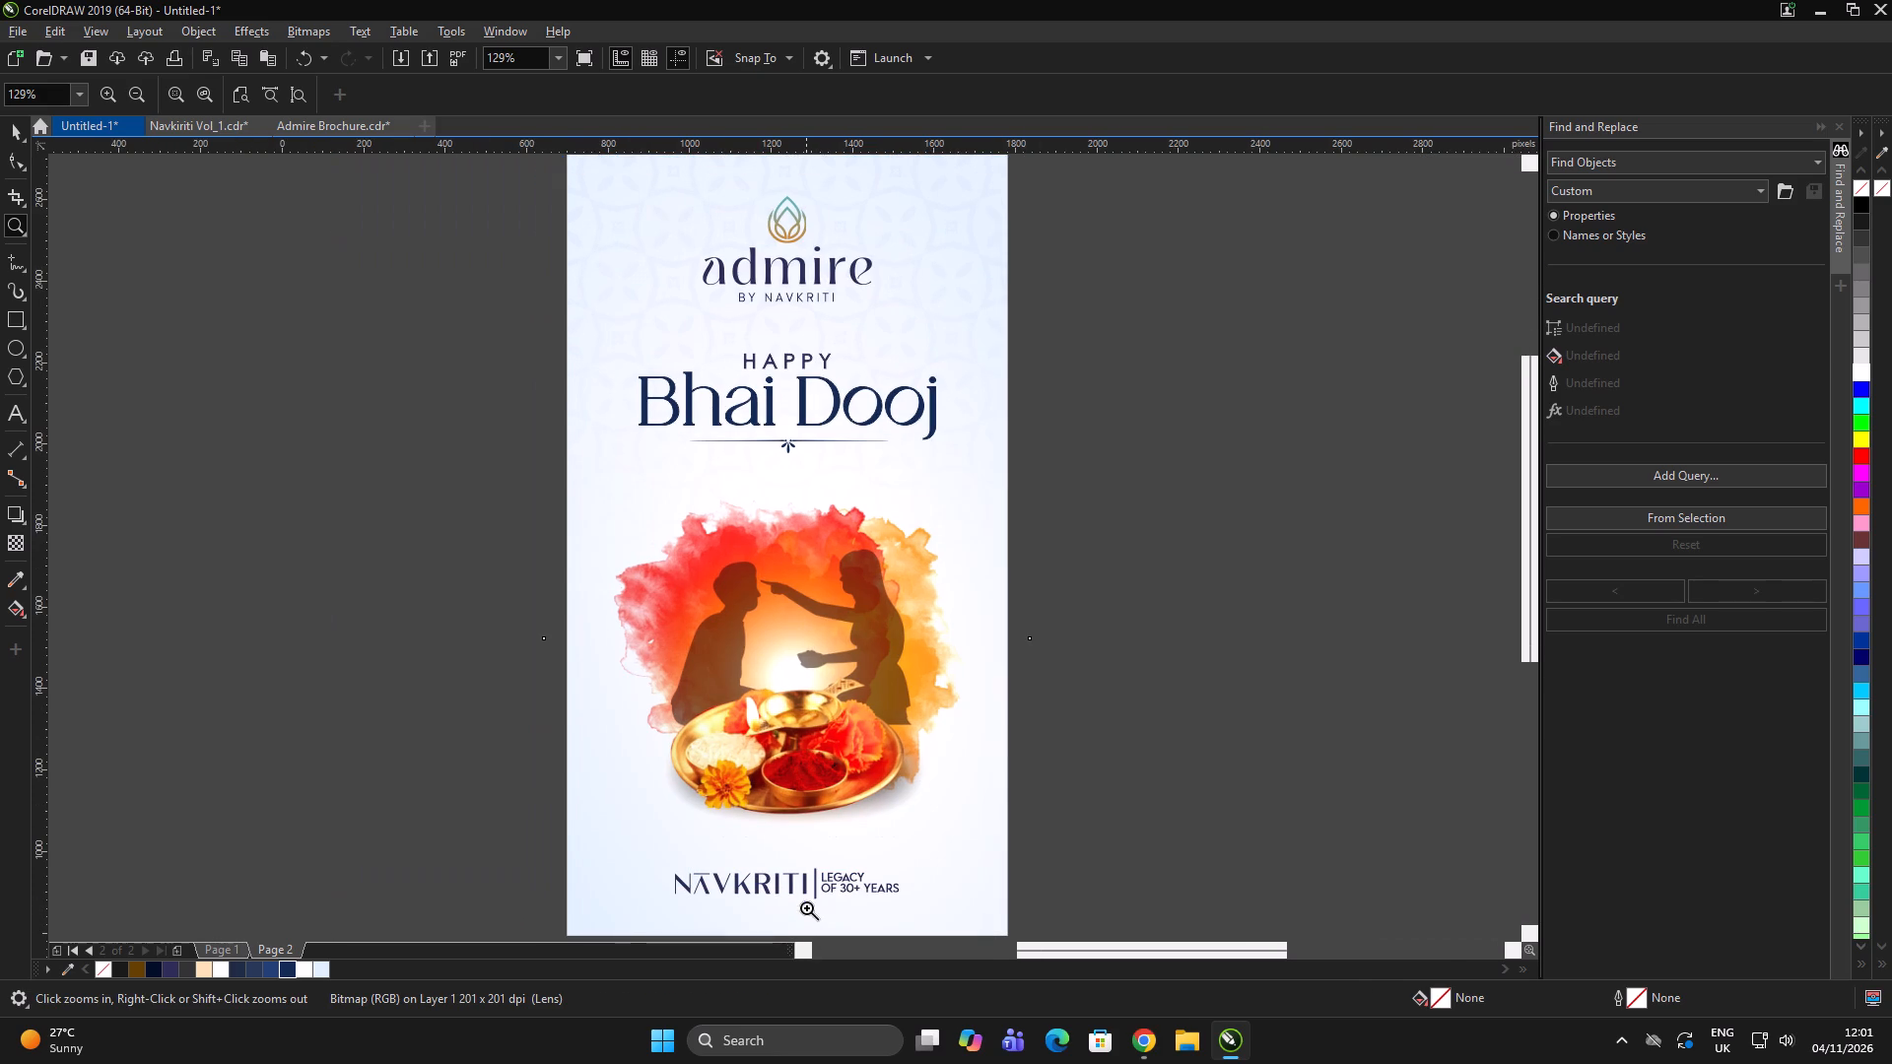
{"action": "key", "text": "F9"}
{"action": "key", "text": "F9"}
{"action": "key", "text": "space"}
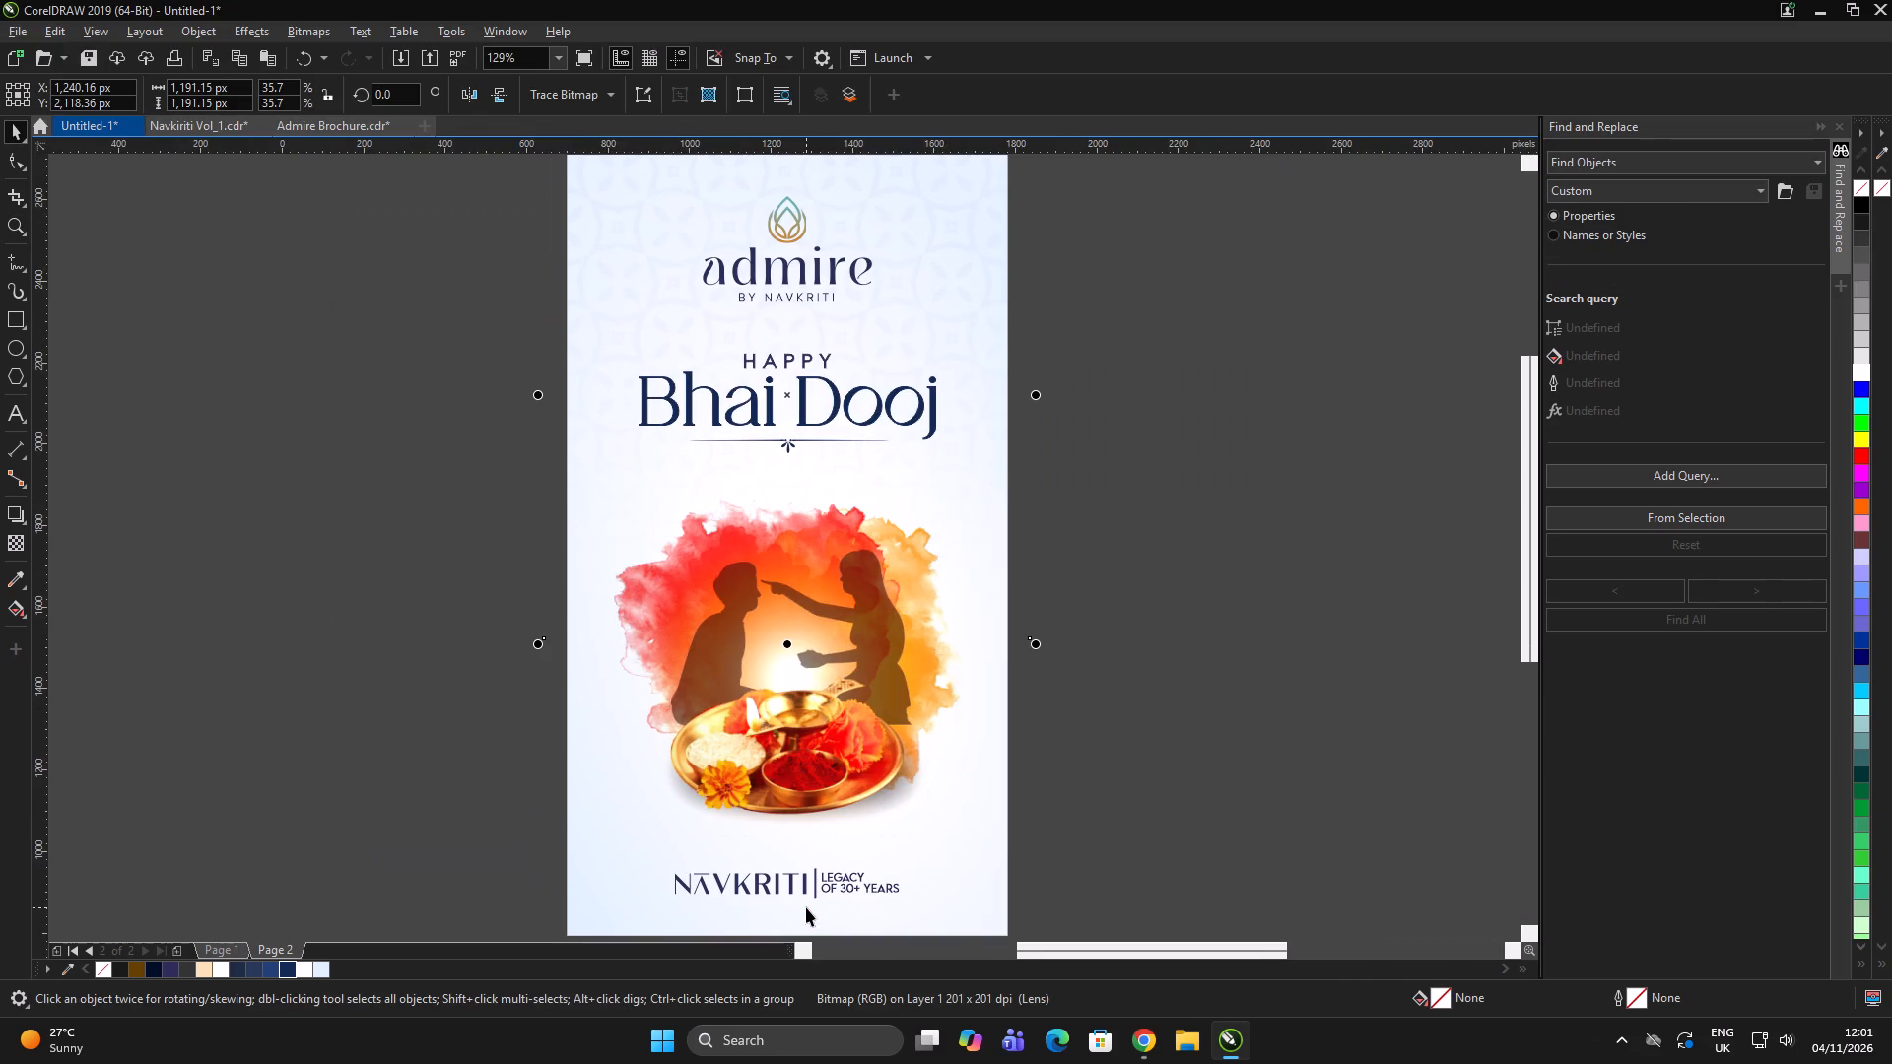
{"action": "scroll", "coordinate": [779, 632], "scroll_direction": "down", "scroll_amount": 1}
{"action": "double_click", "coordinate": [1008, 594]}
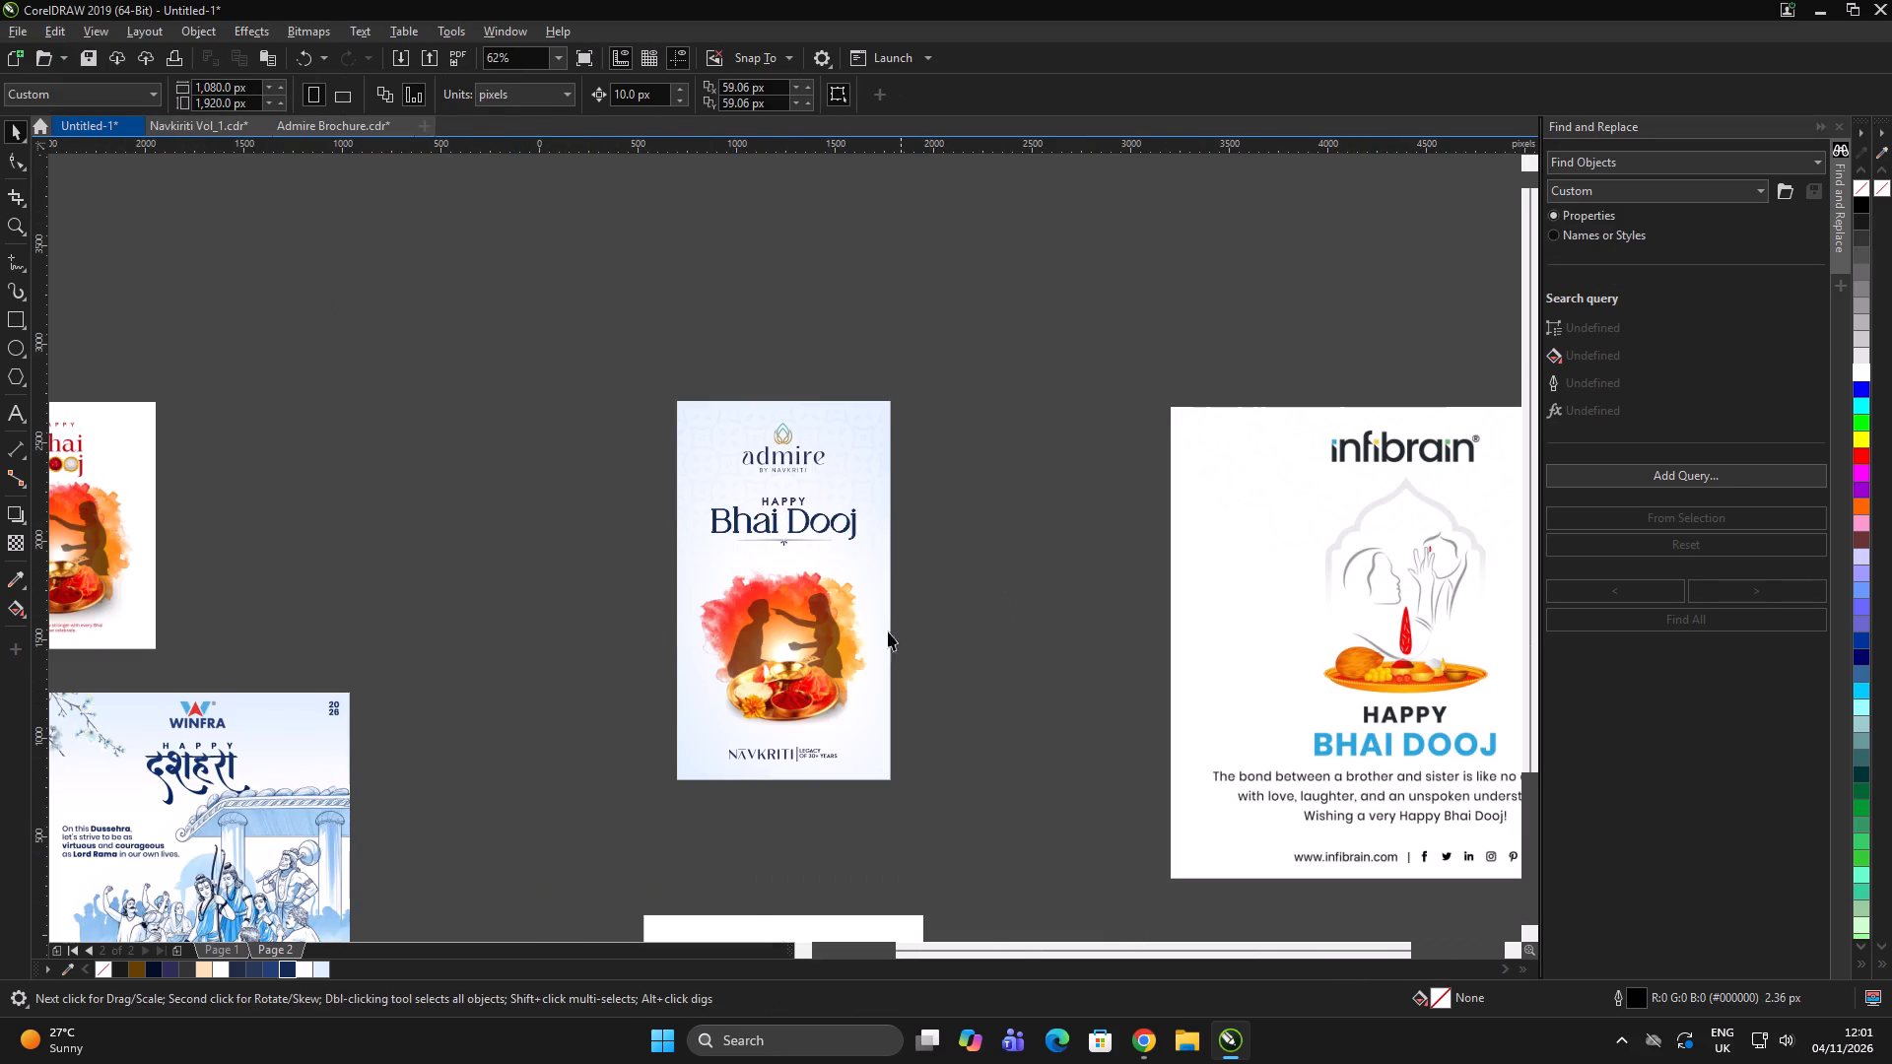
{"action": "scroll", "coordinate": [865, 641], "scroll_direction": "up", "scroll_amount": 2}
{"action": "double_click", "coordinate": [761, 624]}
{"action": "scroll", "coordinate": [789, 590], "scroll_direction": "down", "scroll_amount": 2}
{"action": "left_click", "coordinate": [1041, 575]}
Group all elements of the Admire Bhai Dooj story.
{"action": "left_click_drag", "start_coordinate": [1026, 568], "coordinate": [996, 548]}
{"action": "left_click_drag", "start_coordinate": [987, 248], "coordinate": [526, 834]}
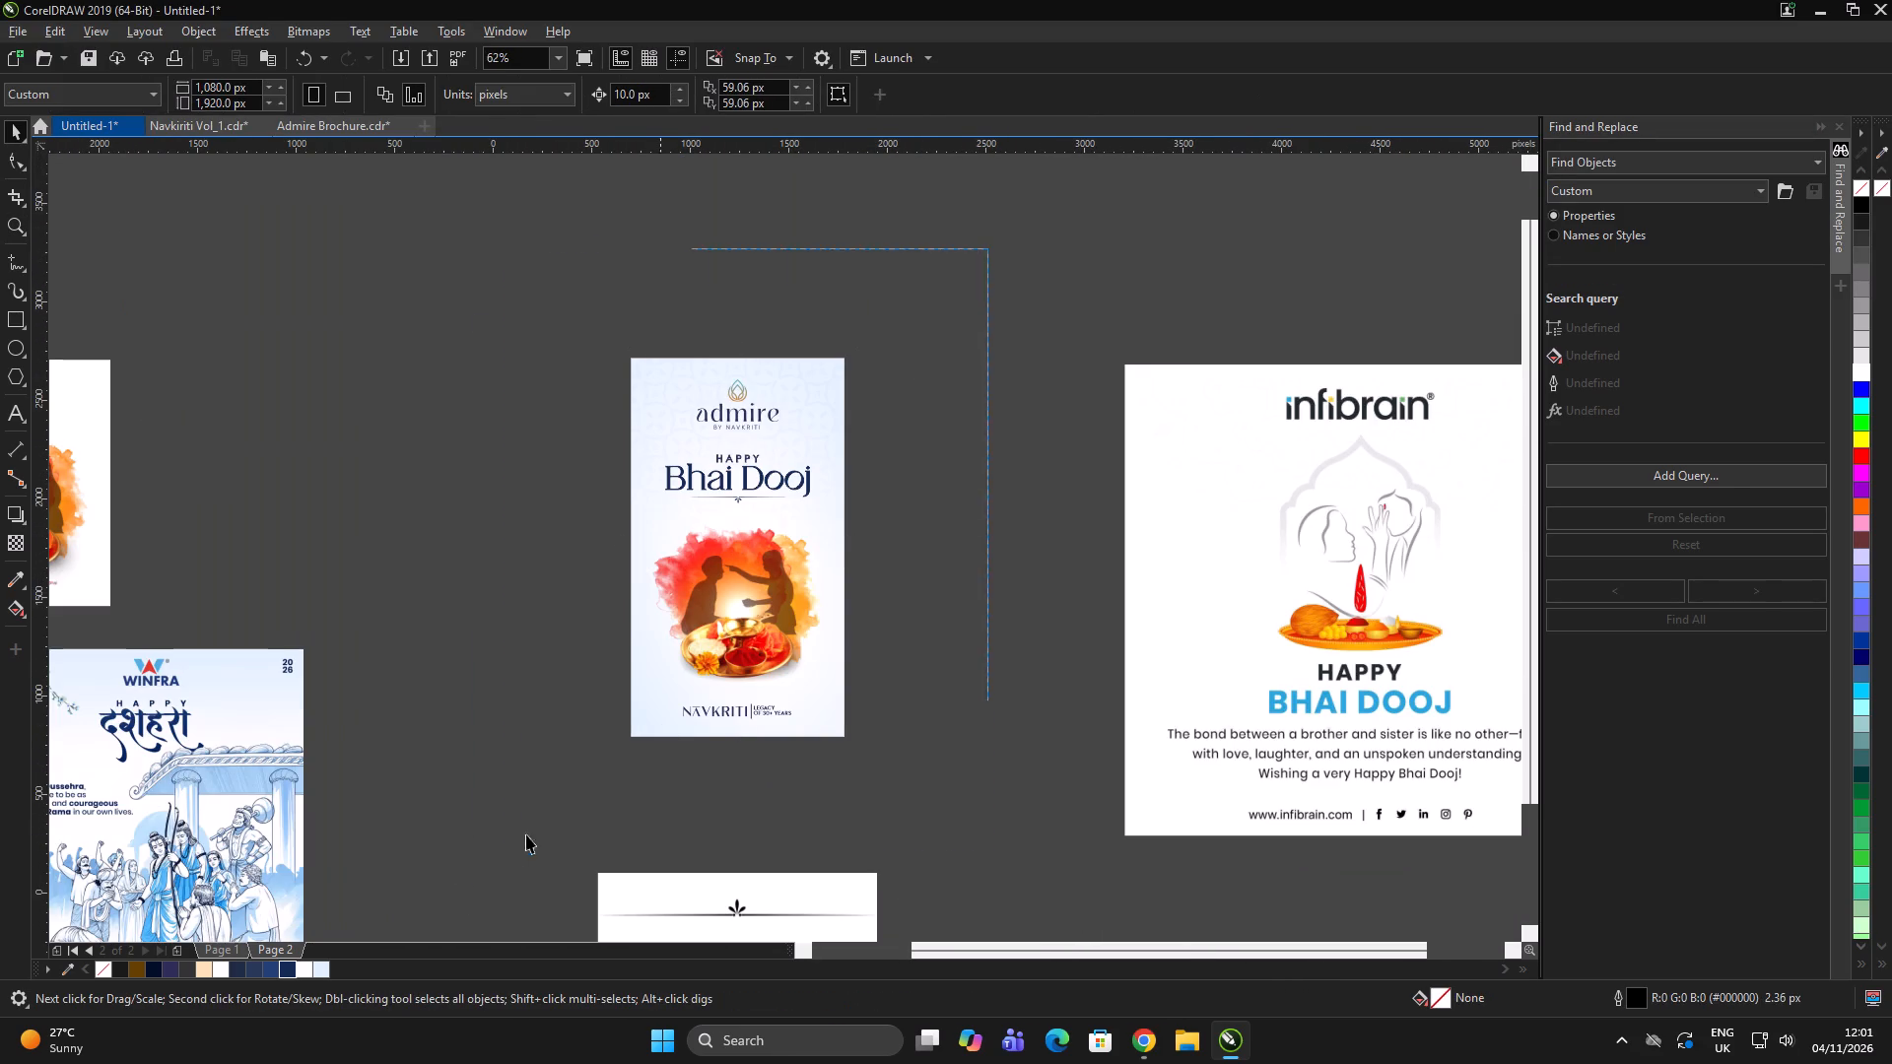
{"action": "left_click_drag", "start_coordinate": [526, 834], "coordinate": [512, 851]}
{"action": "key", "text": "ctrl+g"}
{"action": "left_click", "coordinate": [1039, 620]}
Export only the grouped story as a JPG in the Navkriti folder, adapting the shubh dhanteras_ADMIRE file name to "bhai dooj".
{"action": "left_click", "coordinate": [738, 618]}
{"action": "key", "text": "ctrl+e"}
{"action": "key", "text": "ctrl+r"}
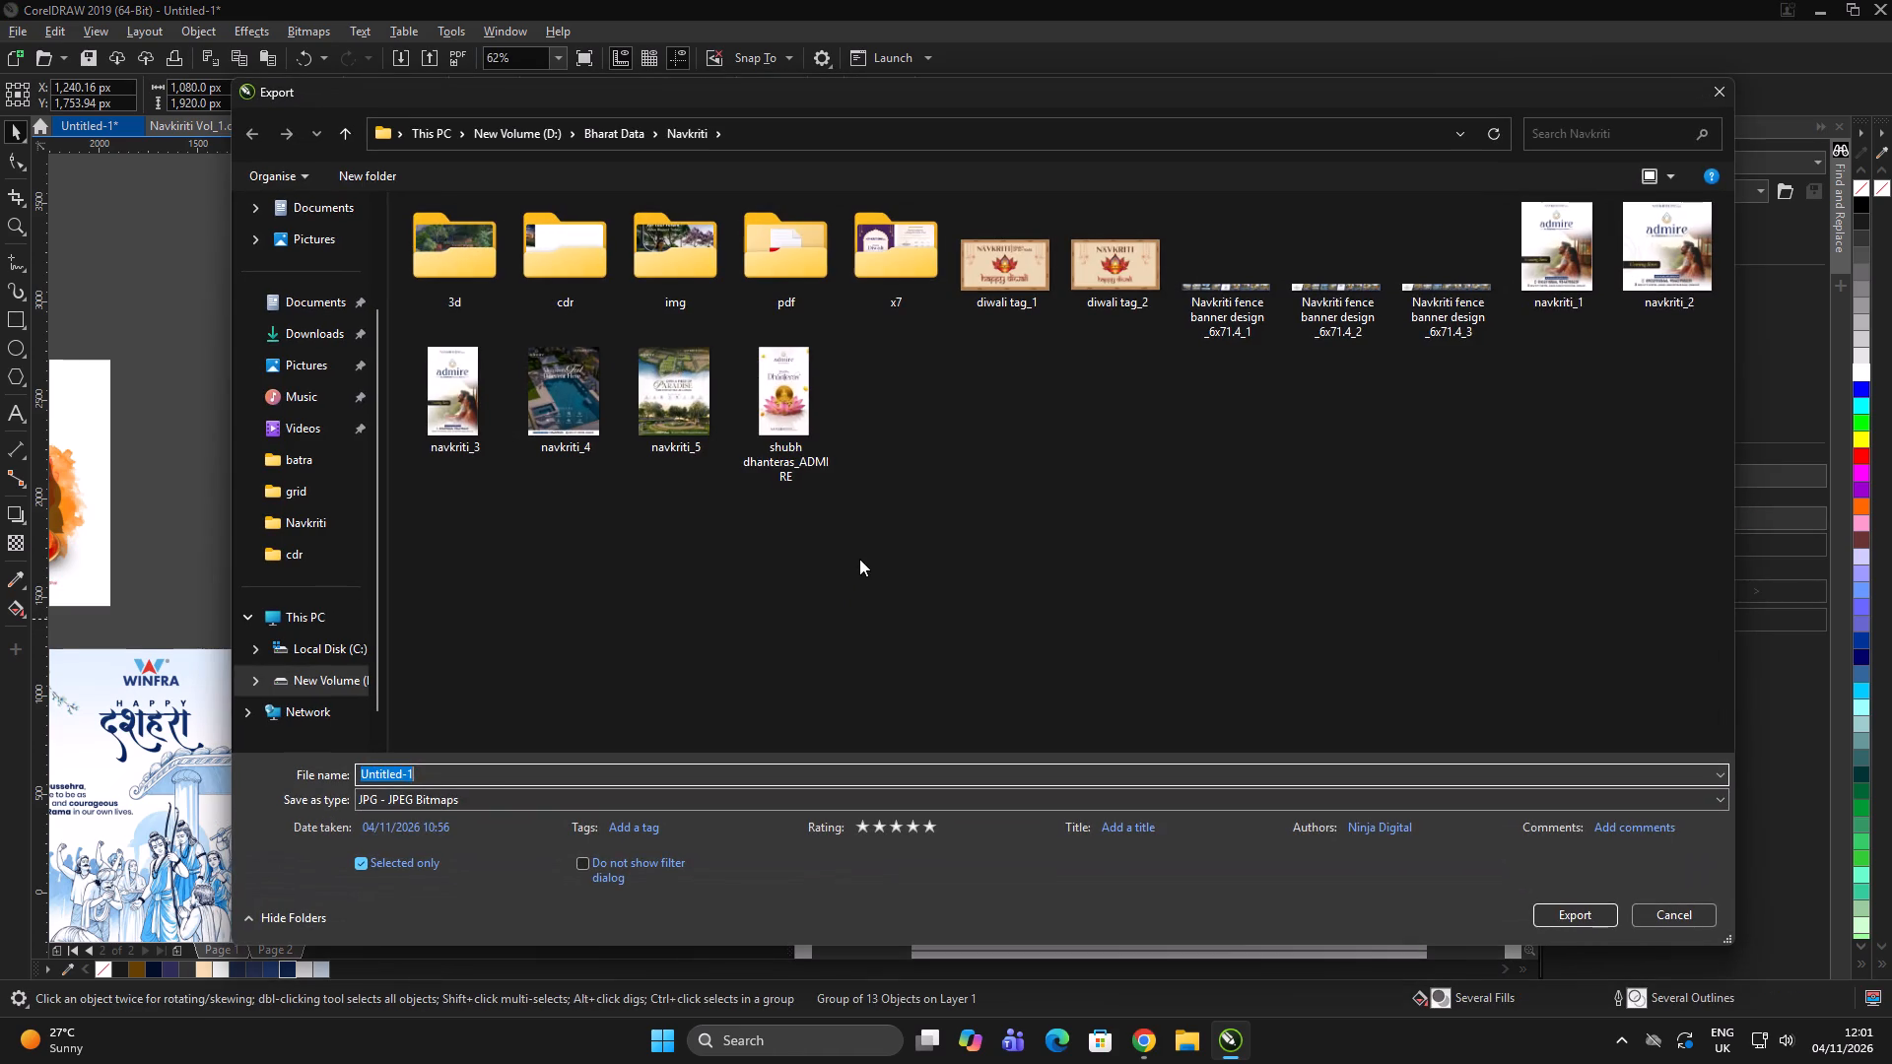
{"action": "left_click", "coordinate": [799, 419]}
{"action": "left_click", "coordinate": [673, 779]}
{"action": "left_click", "coordinate": [441, 775]}
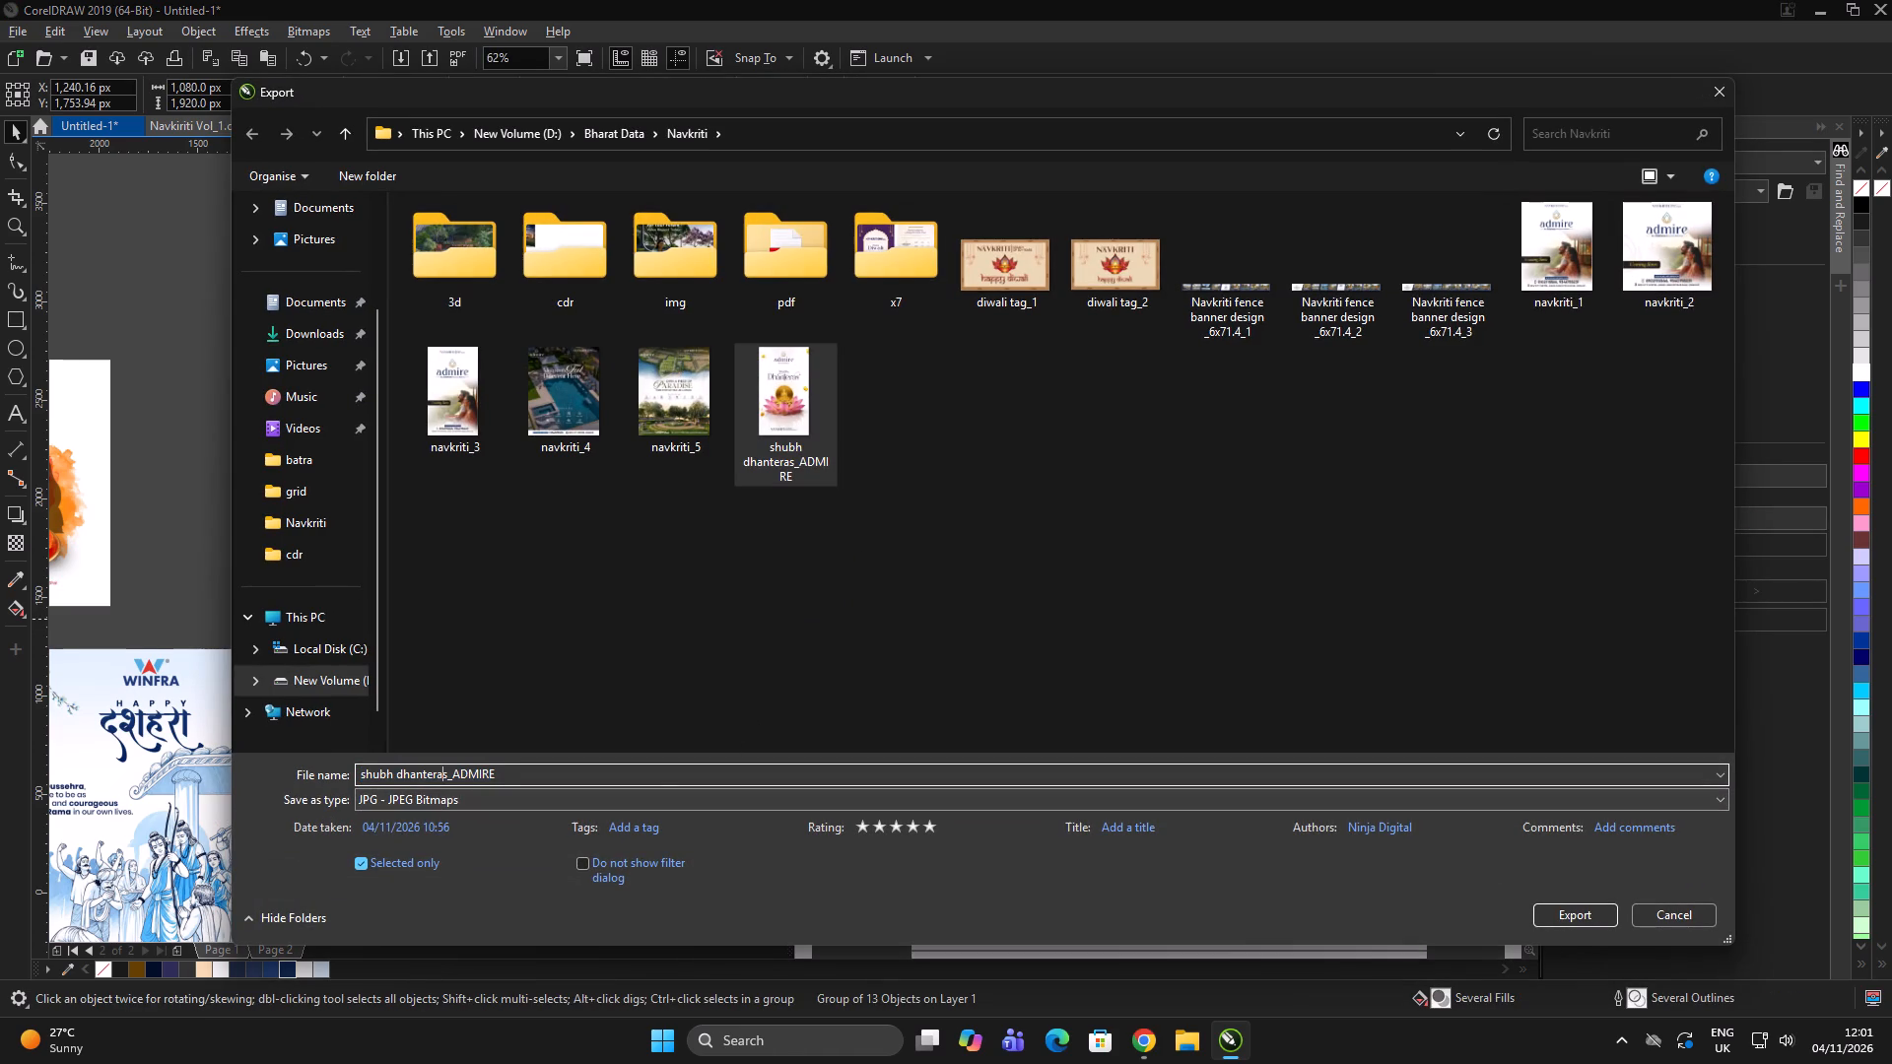
{"action": "left_click_drag", "start_coordinate": [446, 772], "coordinate": [324, 784]}
{"action": "type", "text": "bhai dooj"}
{"action": "key", "text": "ctrl+a"}
{"action": "key", "text": "ctrl+x"}
{"action": "key", "text": "ctrl+c"}
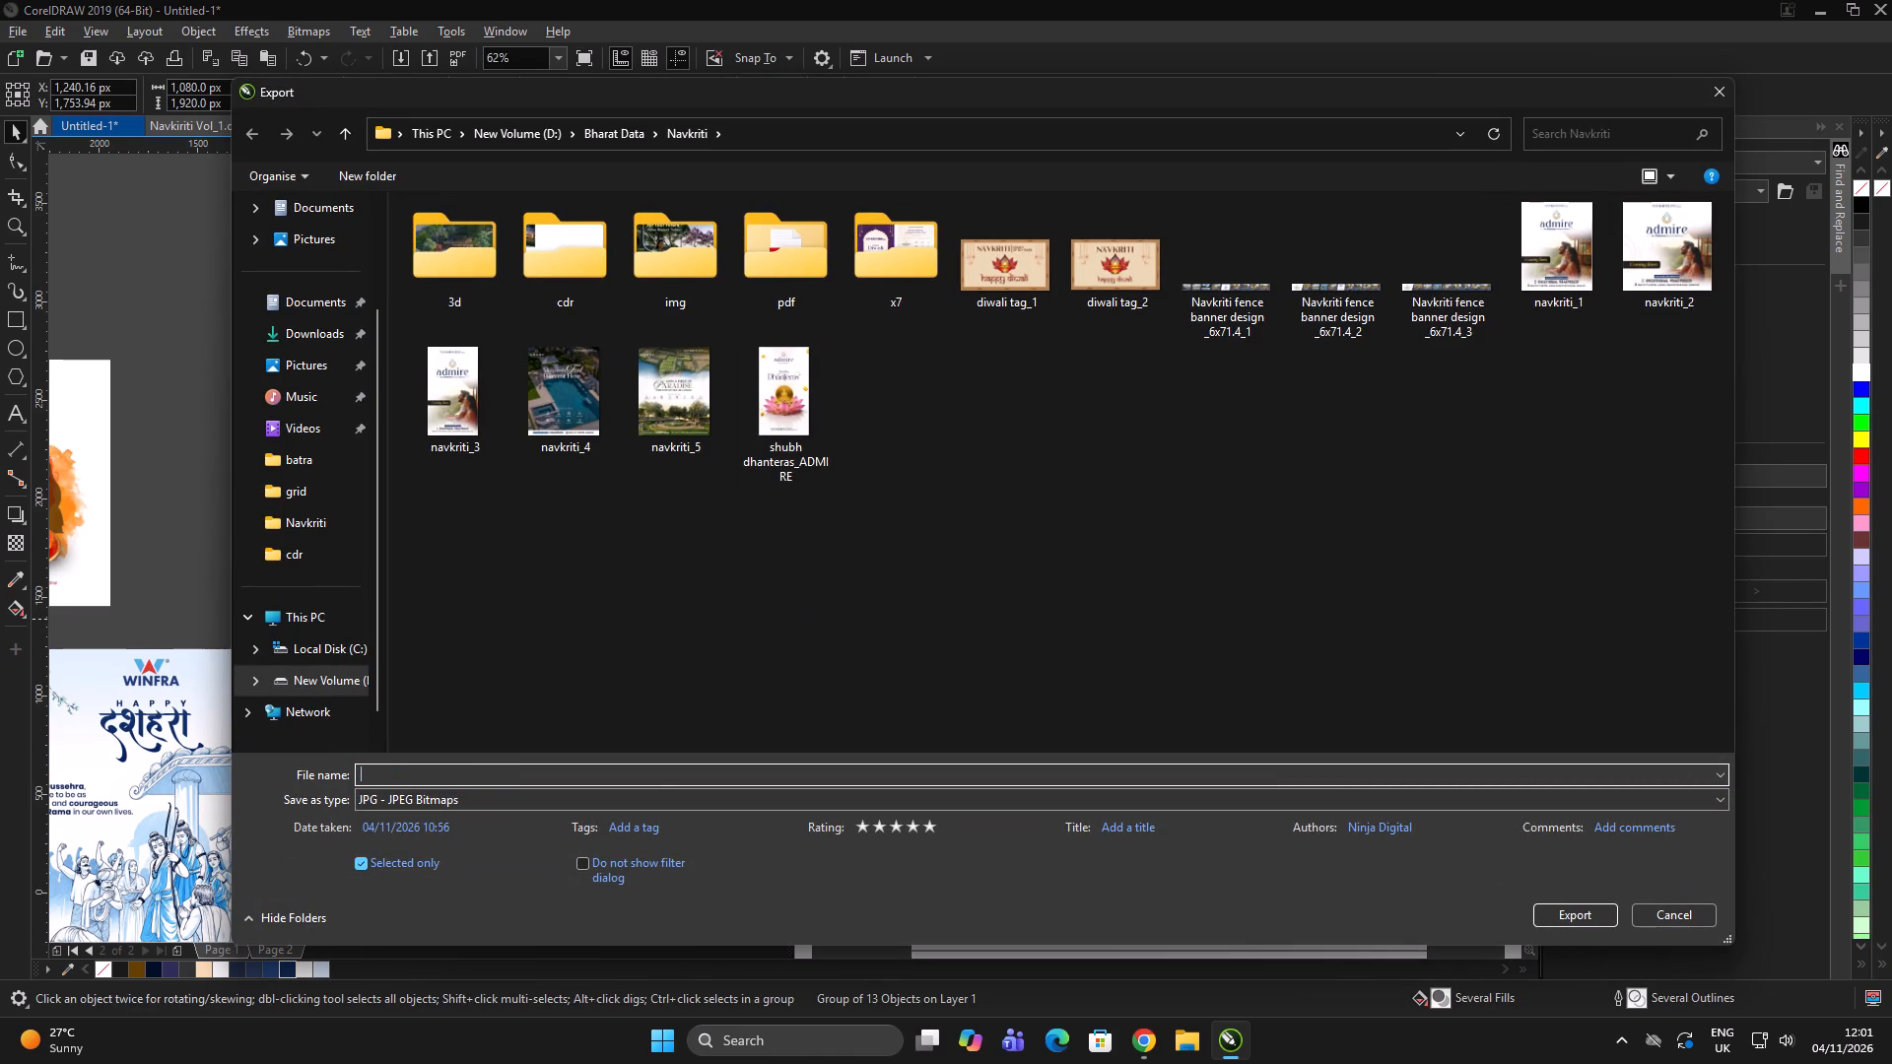
{"action": "key", "text": "ctrl+z"}
{"action": "key", "text": "Return"}
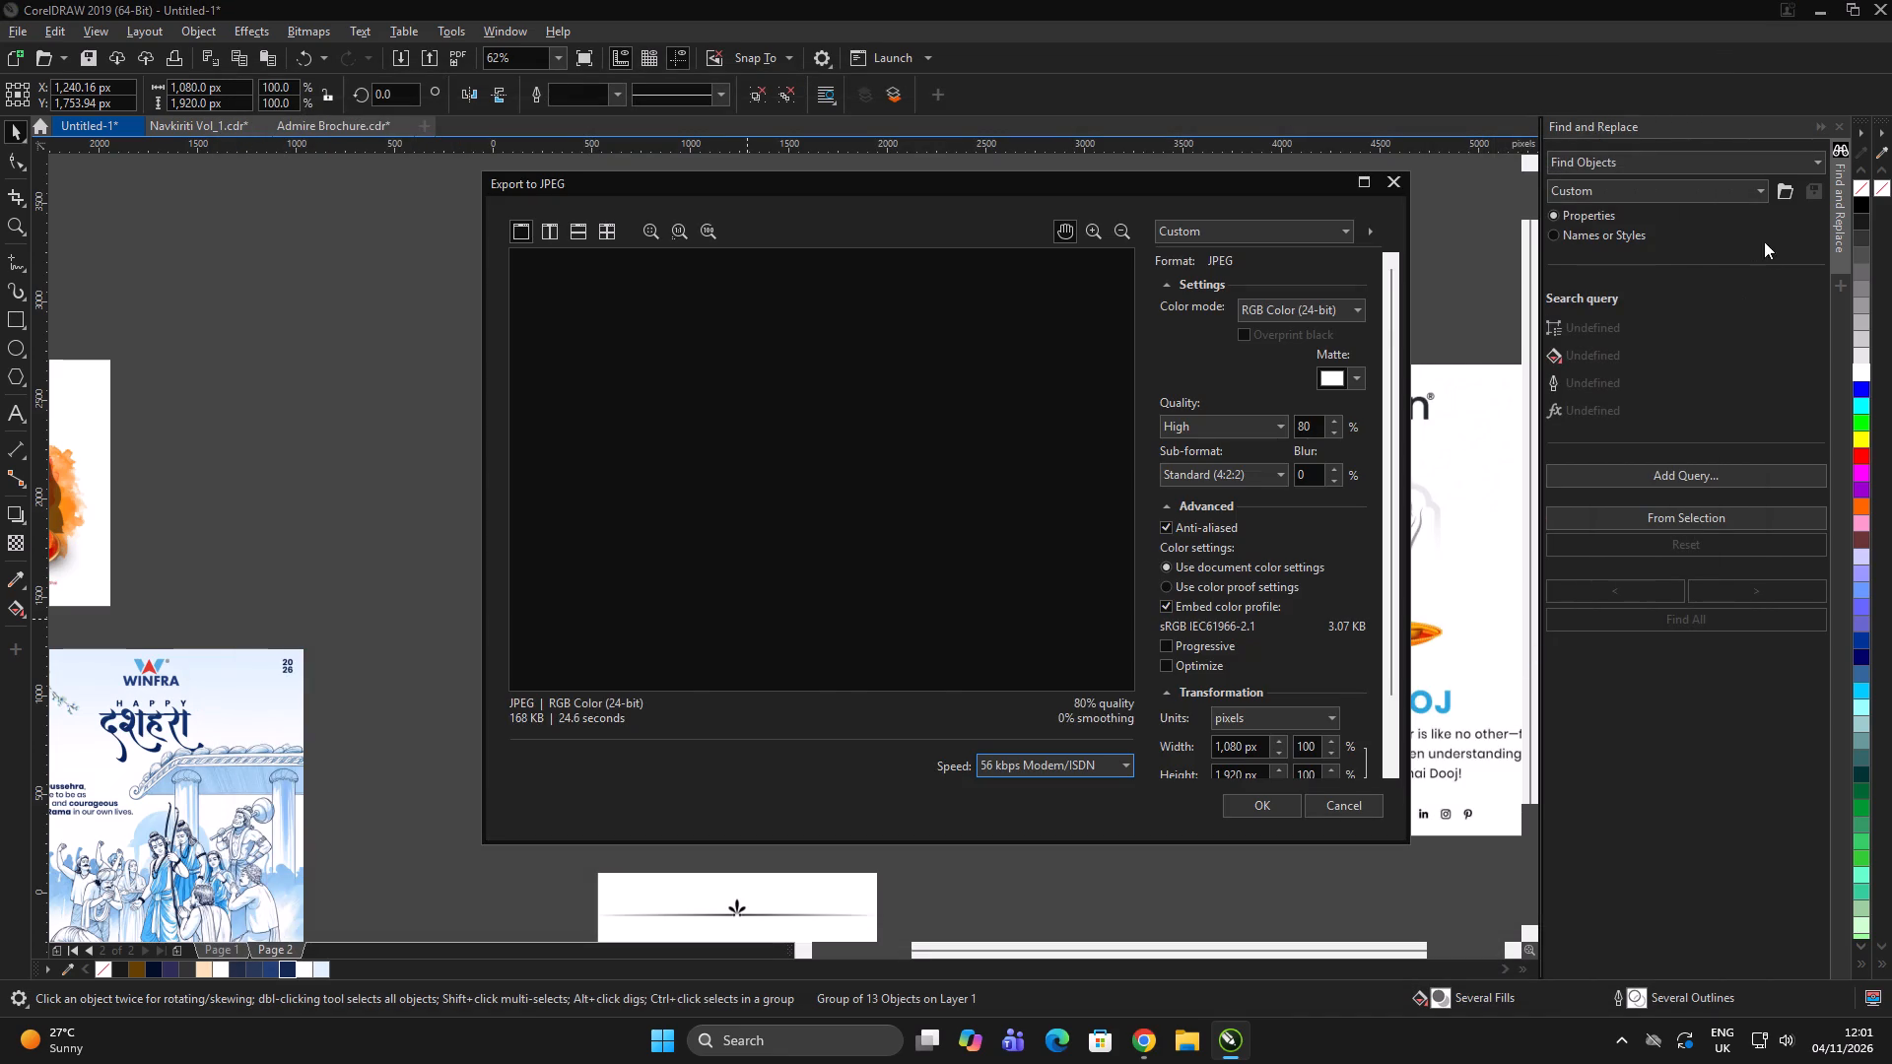
Complete the JPEG export with RGB Color (24-bit) mode and a black #000000 matte.
{"action": "left_click", "coordinate": [1306, 303]}
{"action": "left_click", "coordinate": [1296, 343]}
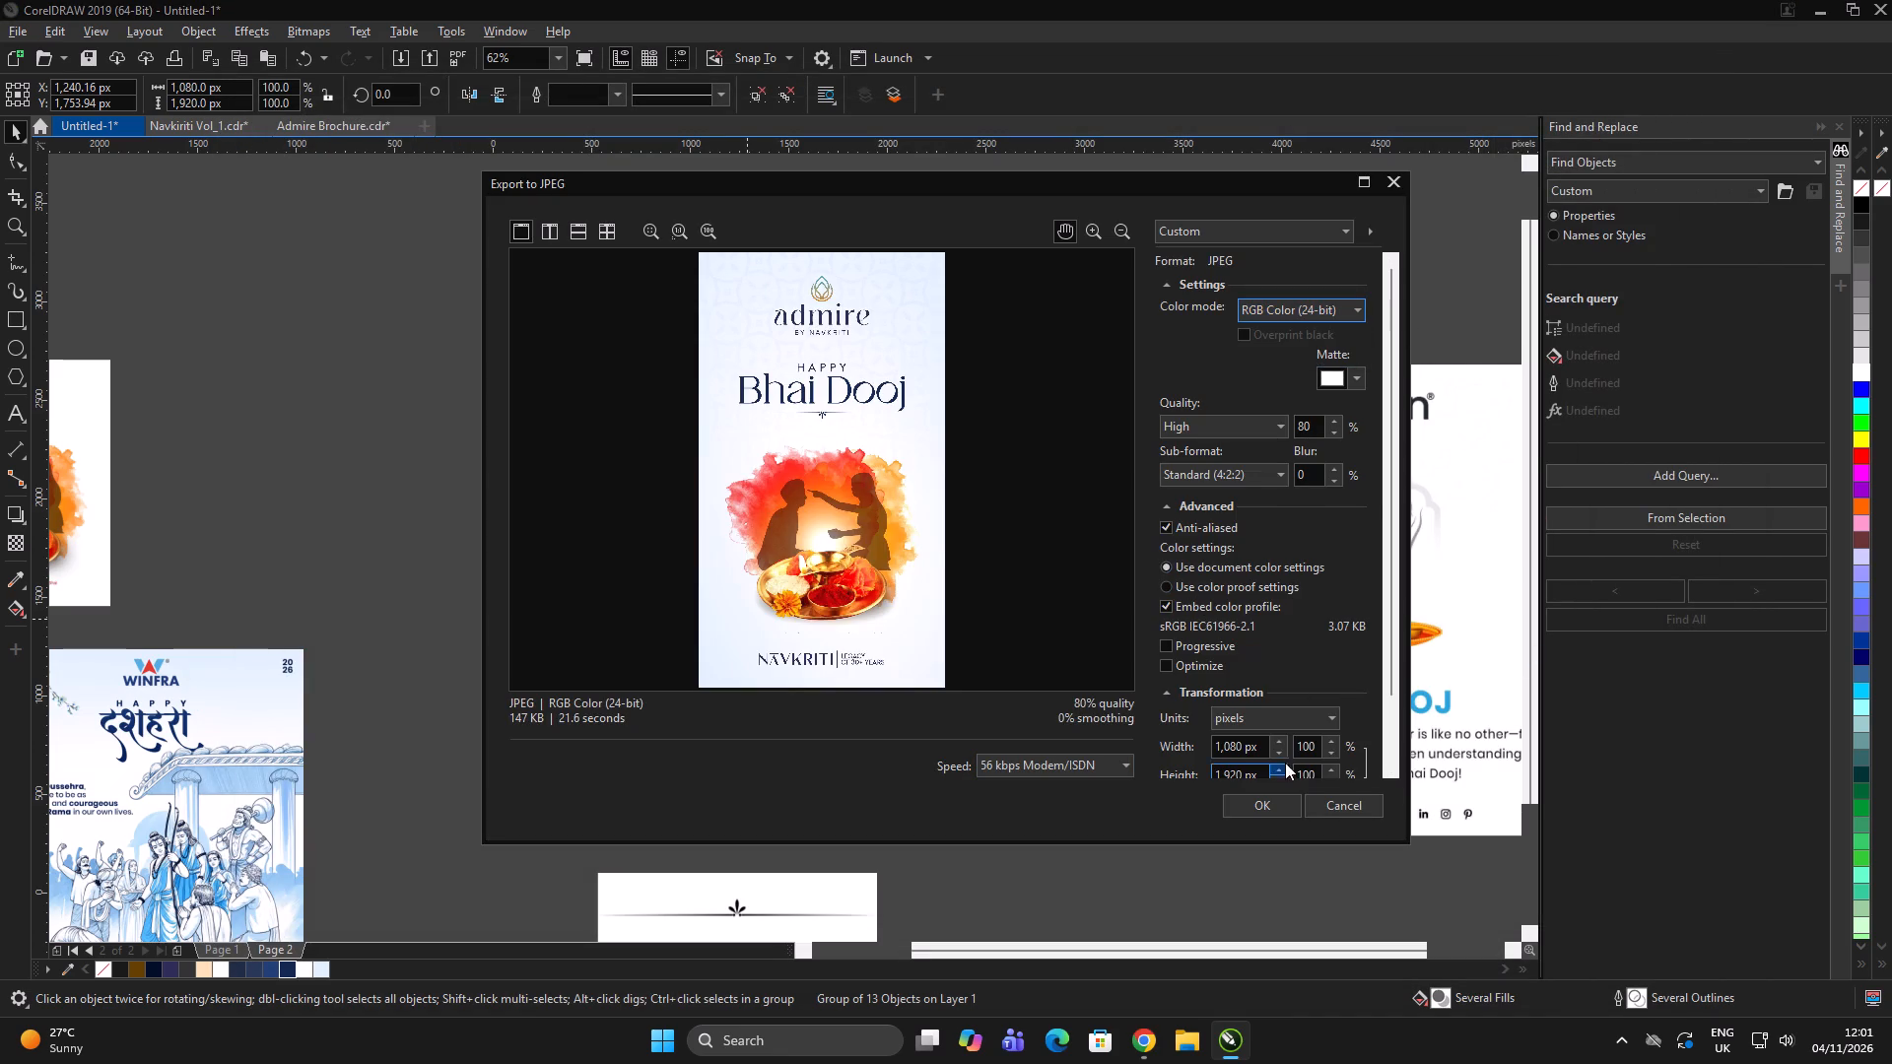
{"action": "left_click", "coordinate": [1357, 383]}
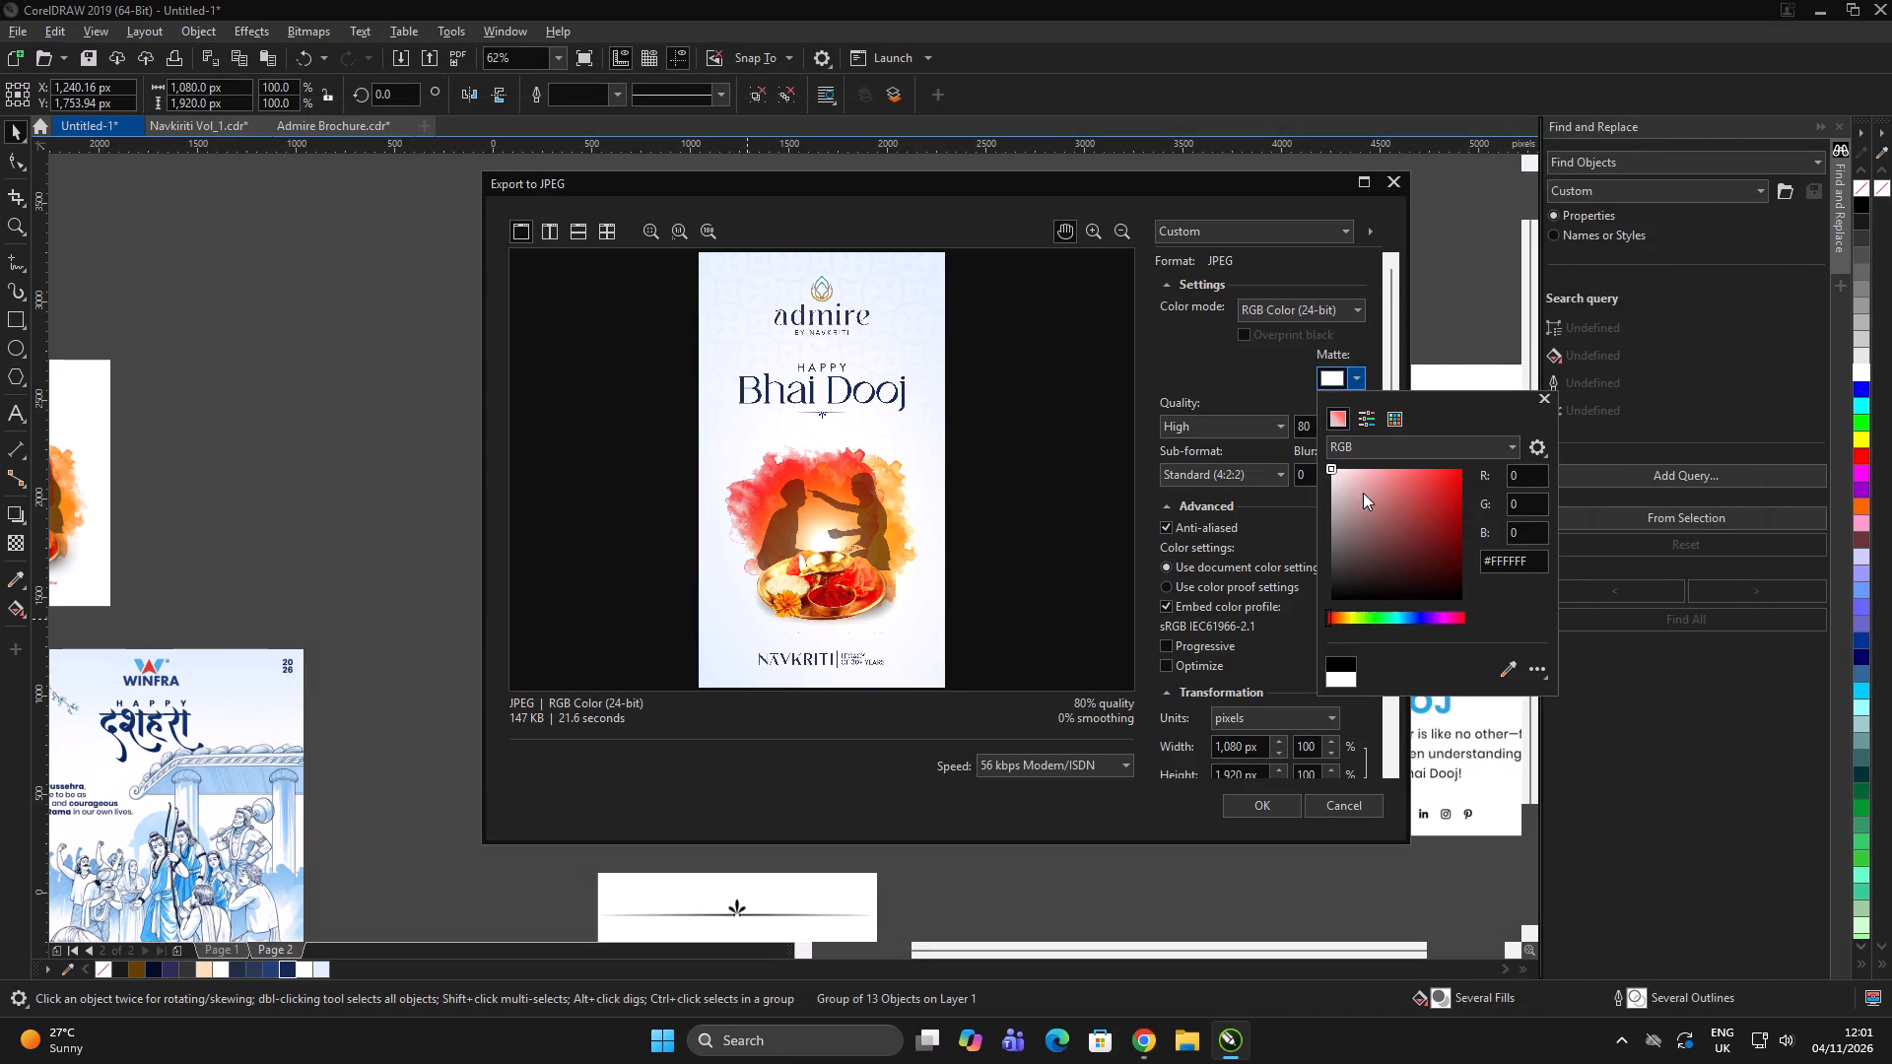
{"action": "left_click_drag", "start_coordinate": [1329, 474], "coordinate": [1283, 672]}
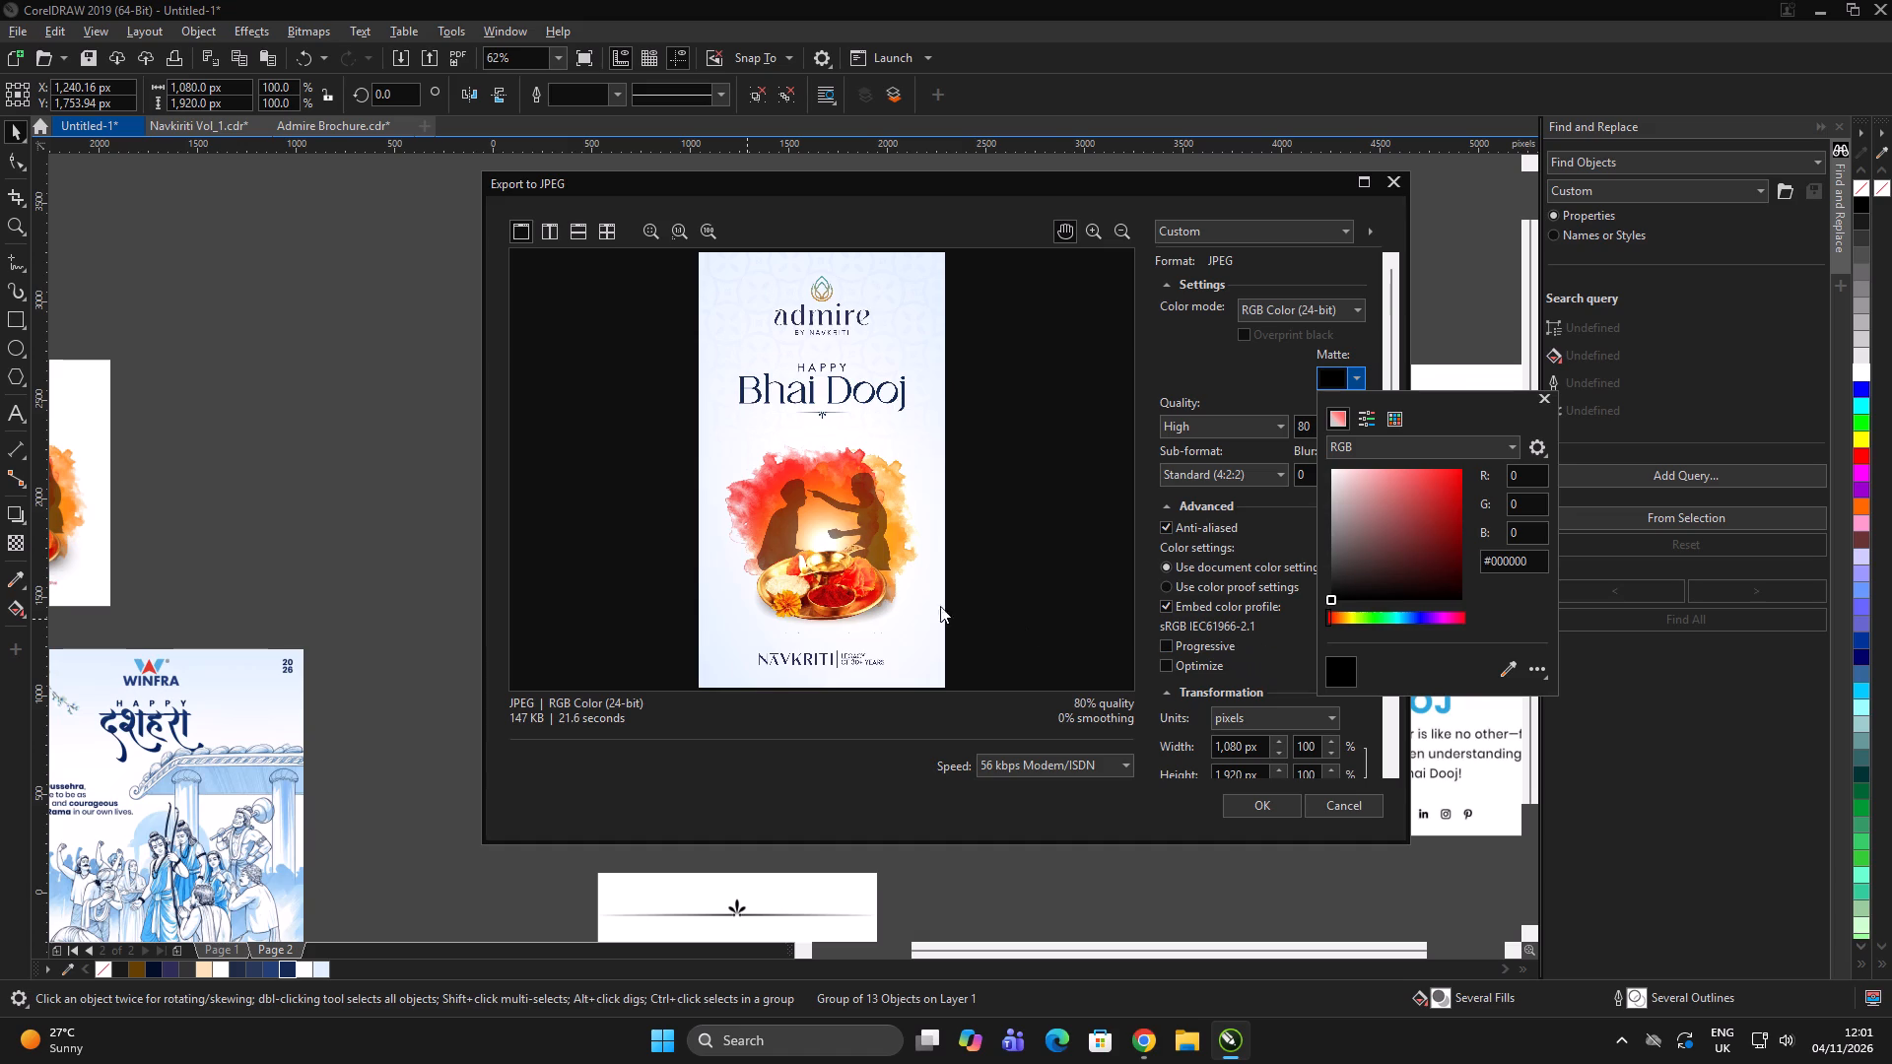
{"action": "left_click_drag", "start_coordinate": [859, 559], "coordinate": [855, 484]}
{"action": "left_click_drag", "start_coordinate": [879, 594], "coordinate": [882, 633]}
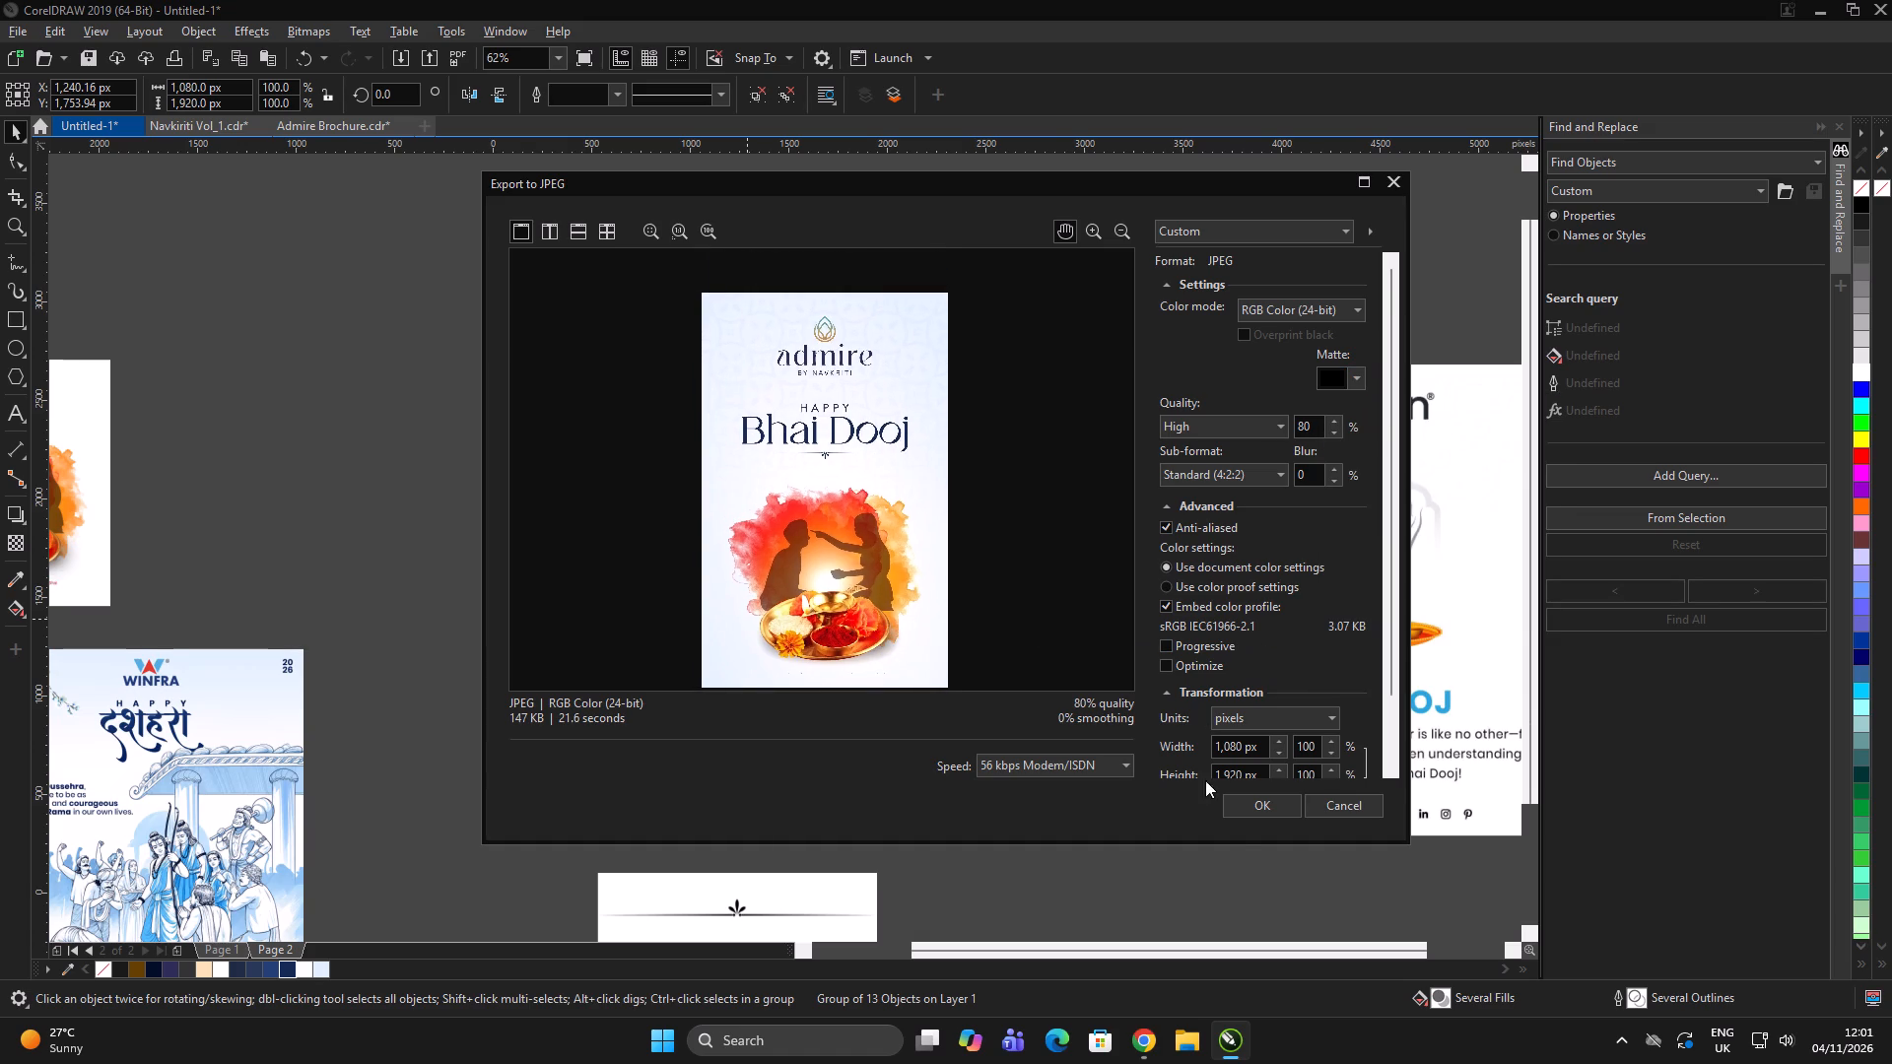
{"action": "left_click", "coordinate": [1256, 806]}
{"action": "left_click", "coordinate": [1097, 547]}
{"action": "double_click", "coordinate": [1071, 543]}
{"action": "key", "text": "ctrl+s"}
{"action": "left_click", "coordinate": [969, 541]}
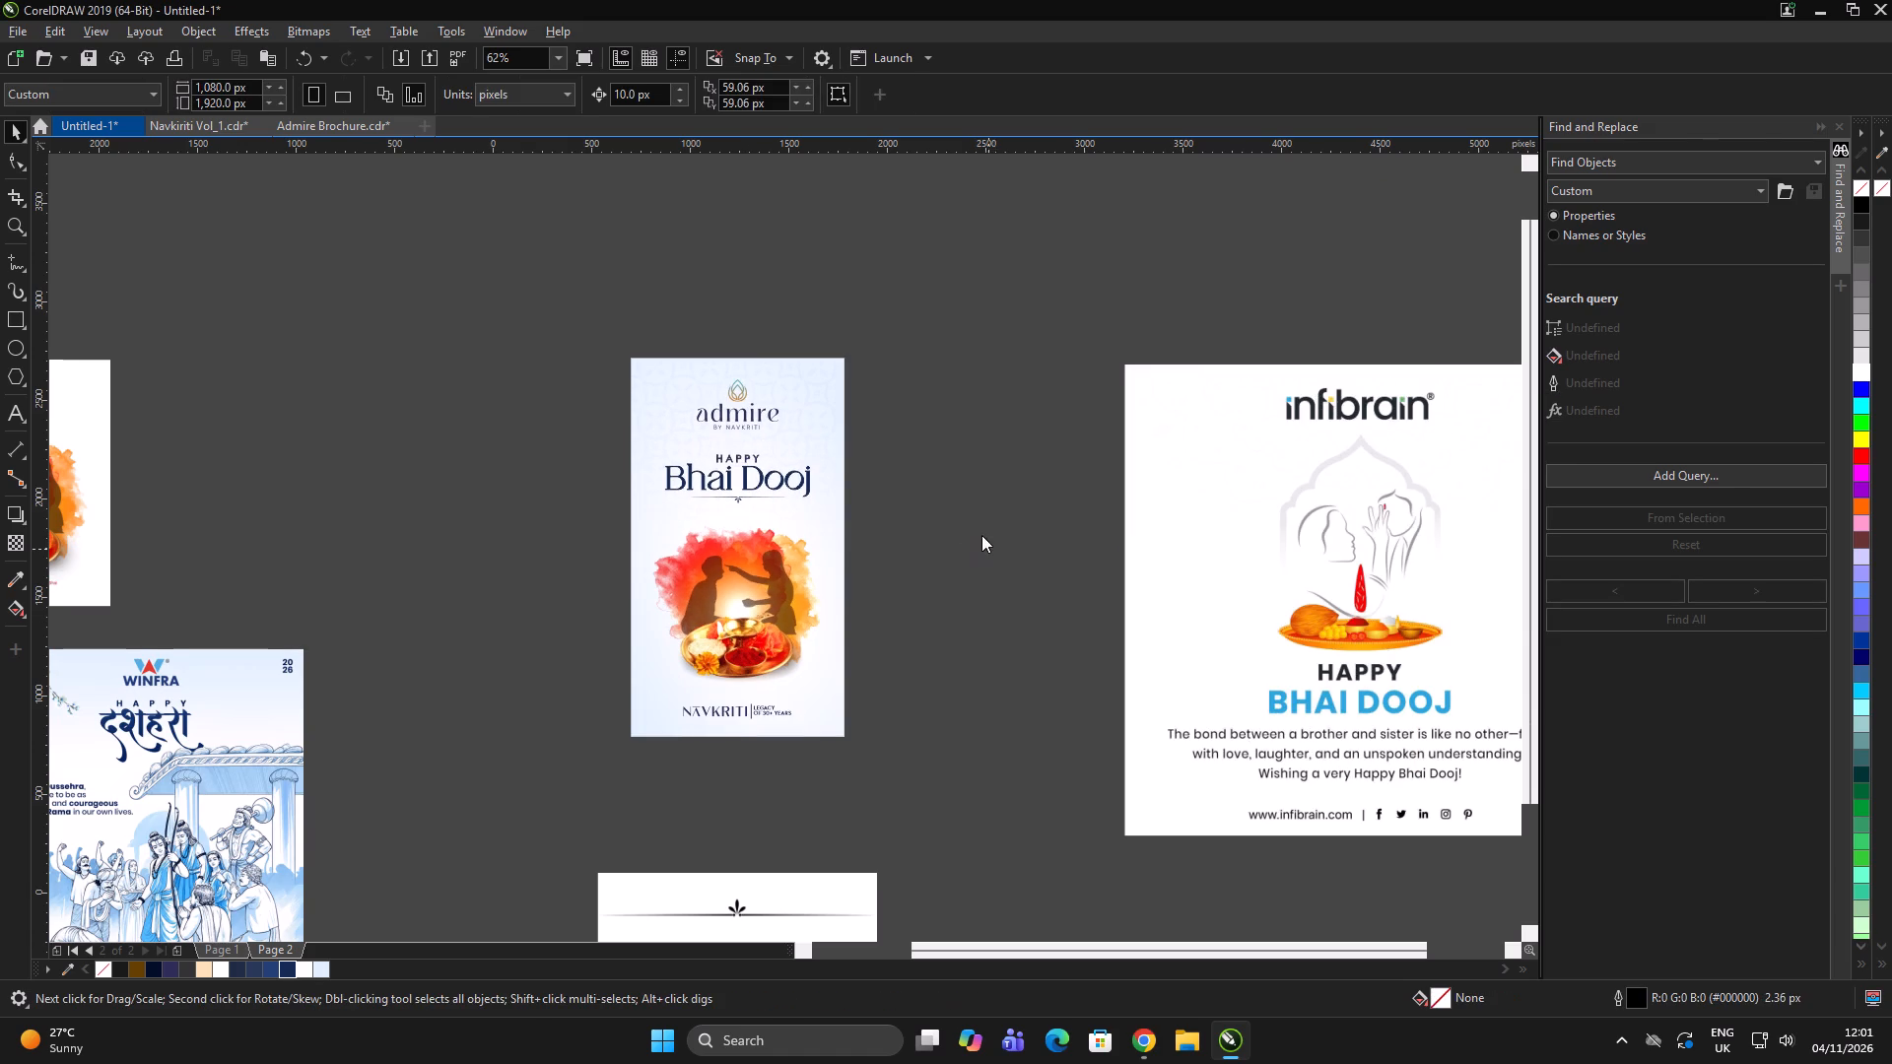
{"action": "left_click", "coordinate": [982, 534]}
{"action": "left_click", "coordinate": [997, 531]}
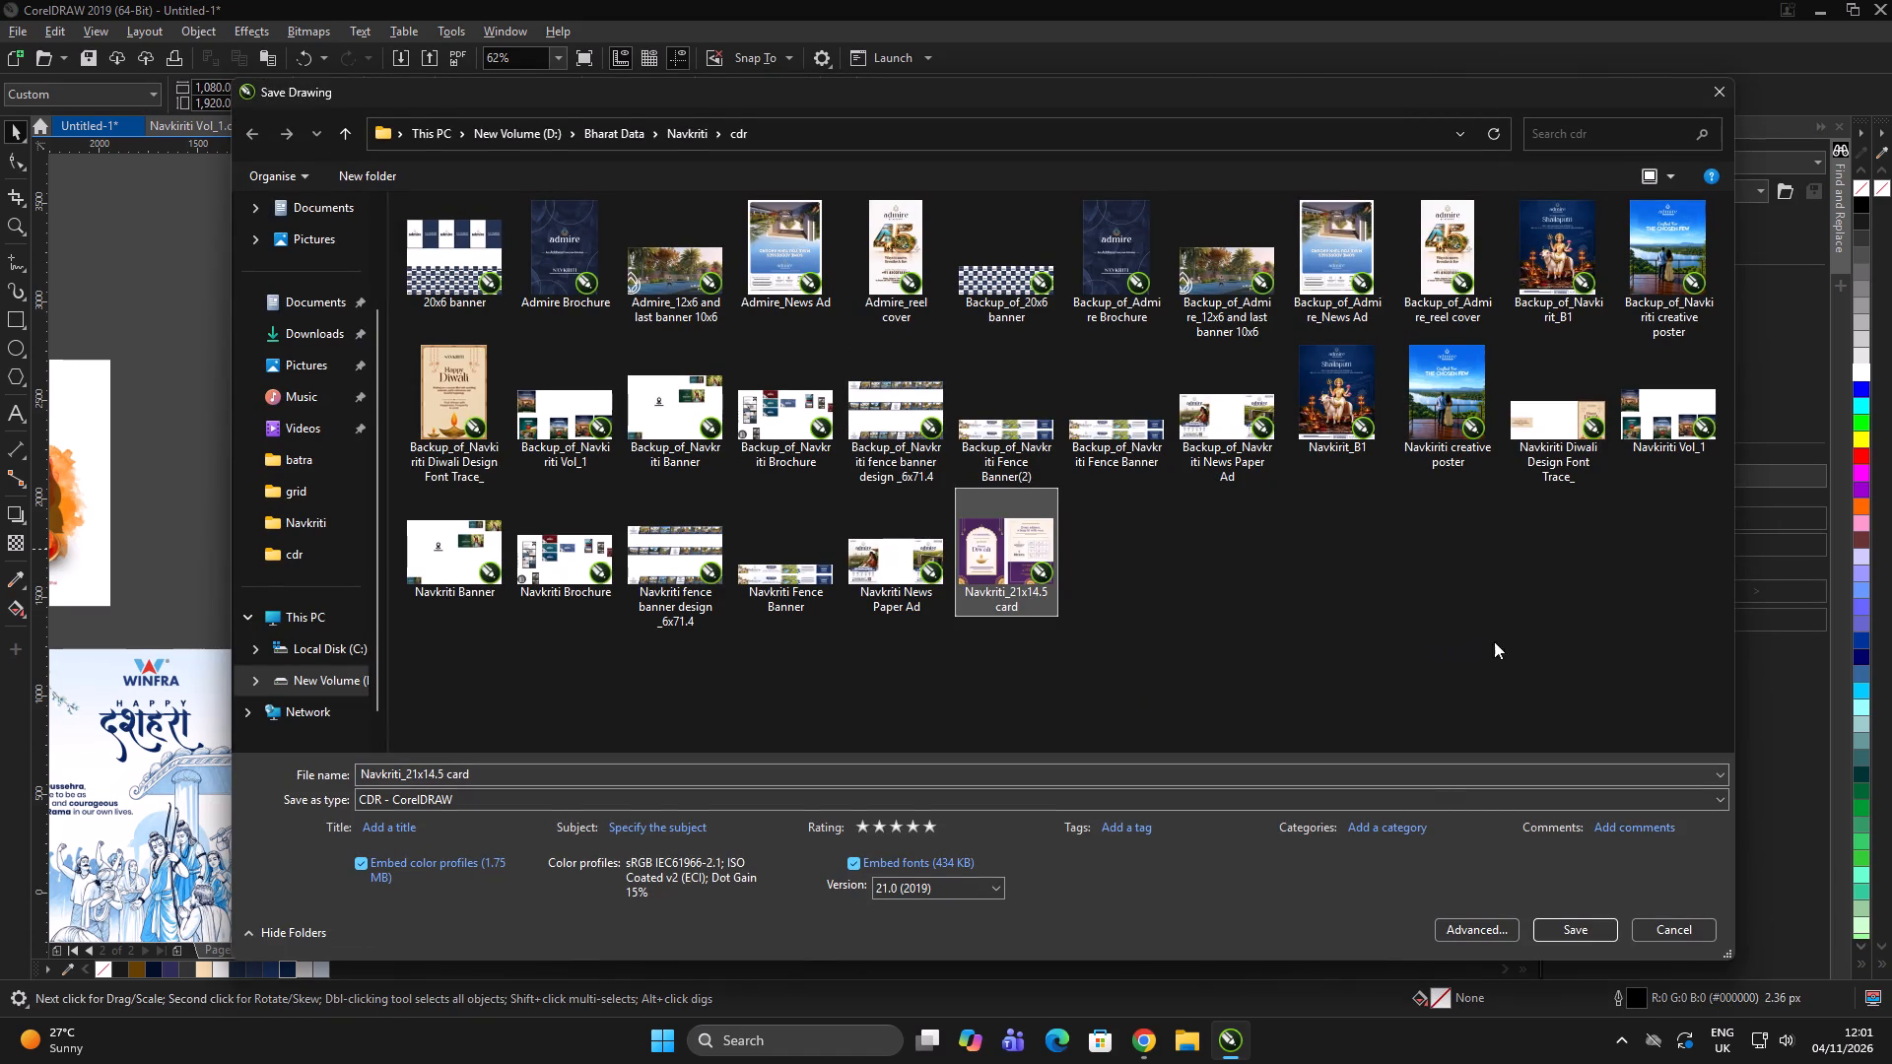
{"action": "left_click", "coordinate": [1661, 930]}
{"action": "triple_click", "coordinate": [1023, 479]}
Save the drawing as "Dhanteras & bhai dooj admire" in Navkriti's cdr folder.
{"action": "key", "text": "ctrl+s"}
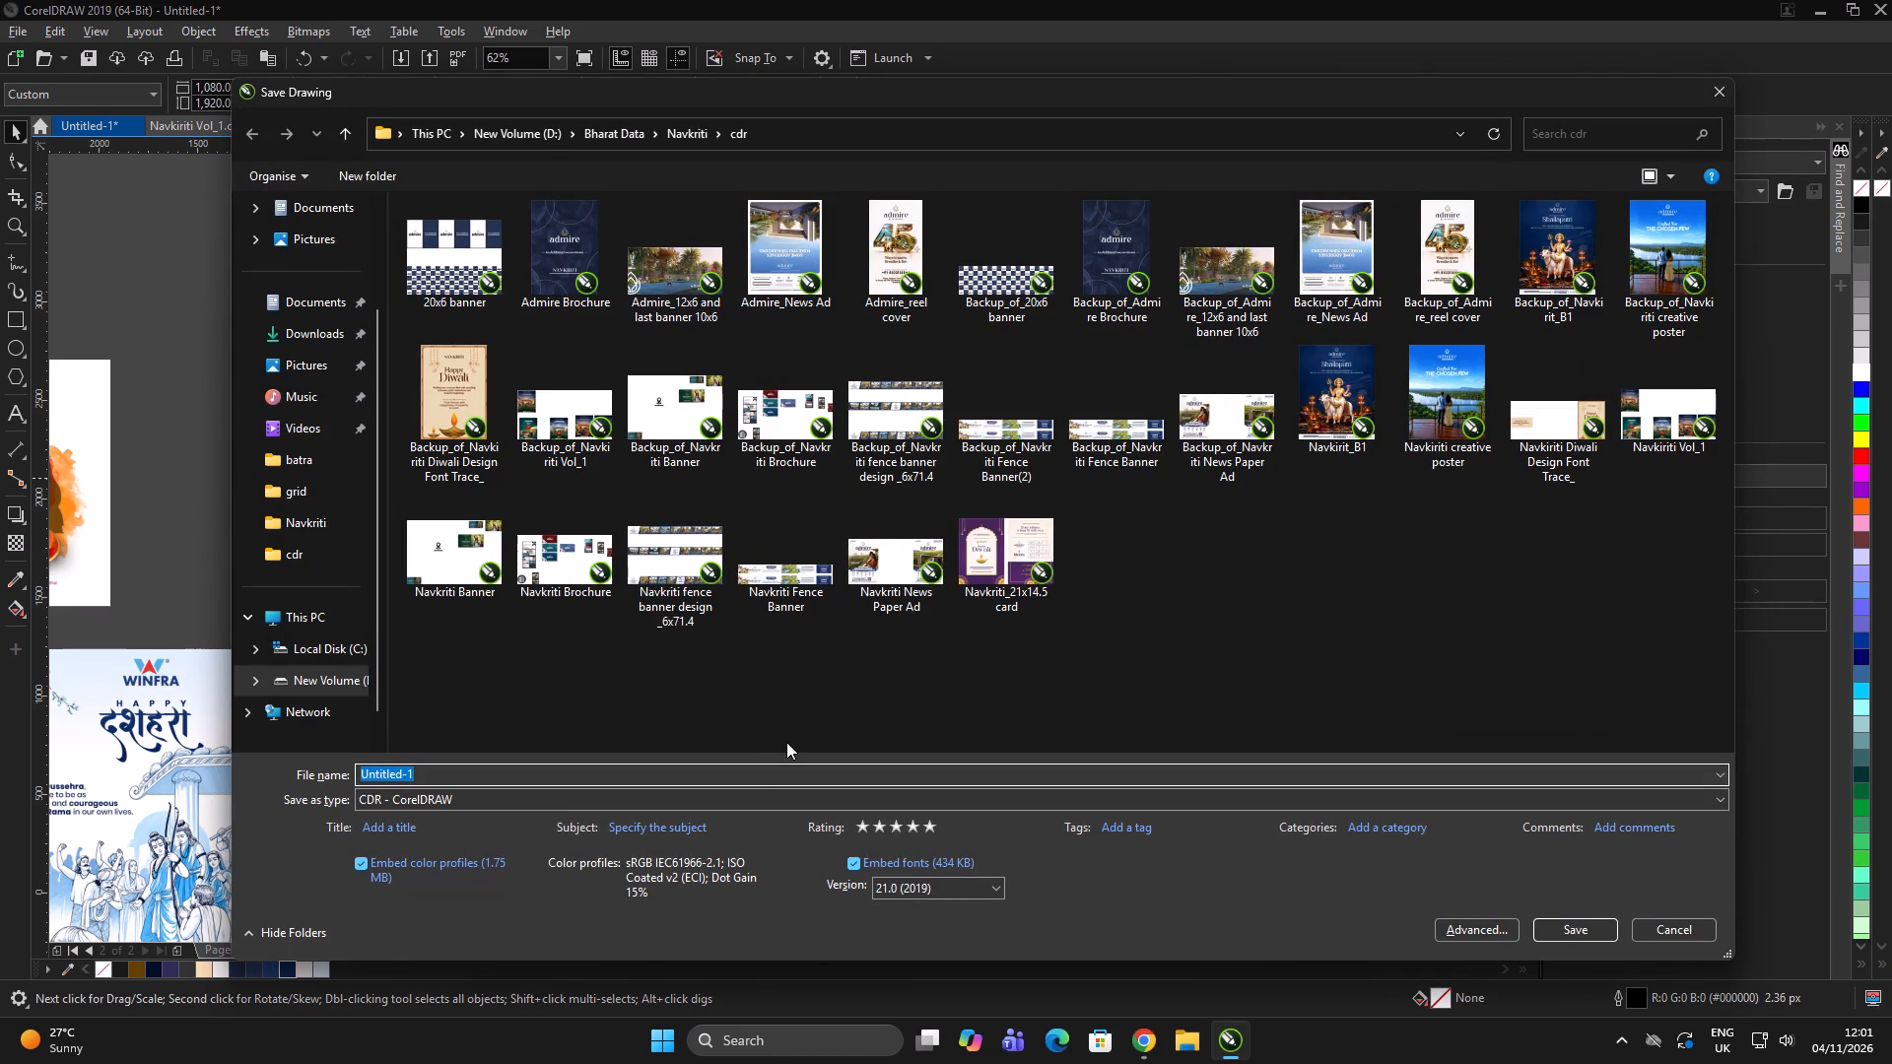
{"action": "type", "text": "Dhante"}
{"action": "type", "text": "ras & bhai"}
{"action": "key", "text": "space"}
{"action": "type", "text": "dooj"}
{"action": "key", "text": "space"}
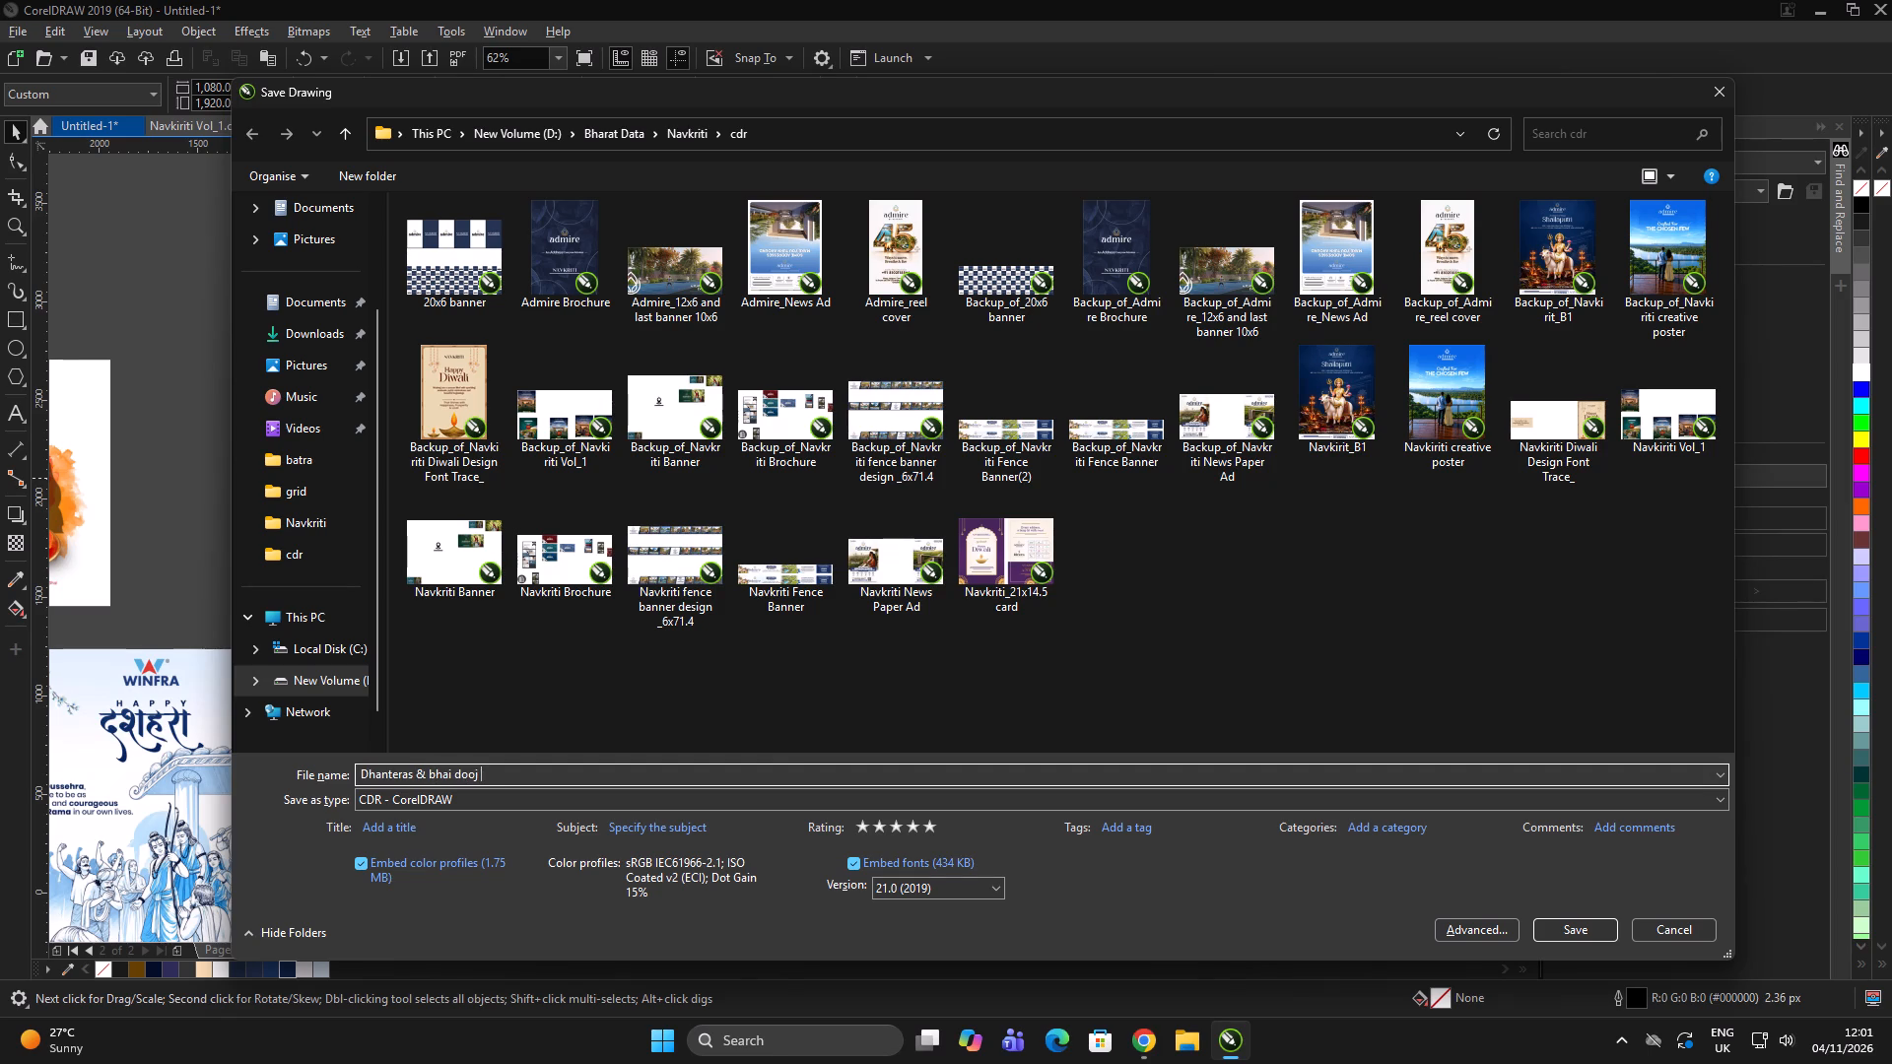
{"action": "type", "text": "admire"}
{"action": "key", "text": "ctrl+a"}
{"action": "key", "text": "ctrl+c"}
{"action": "key", "text": "Return"}
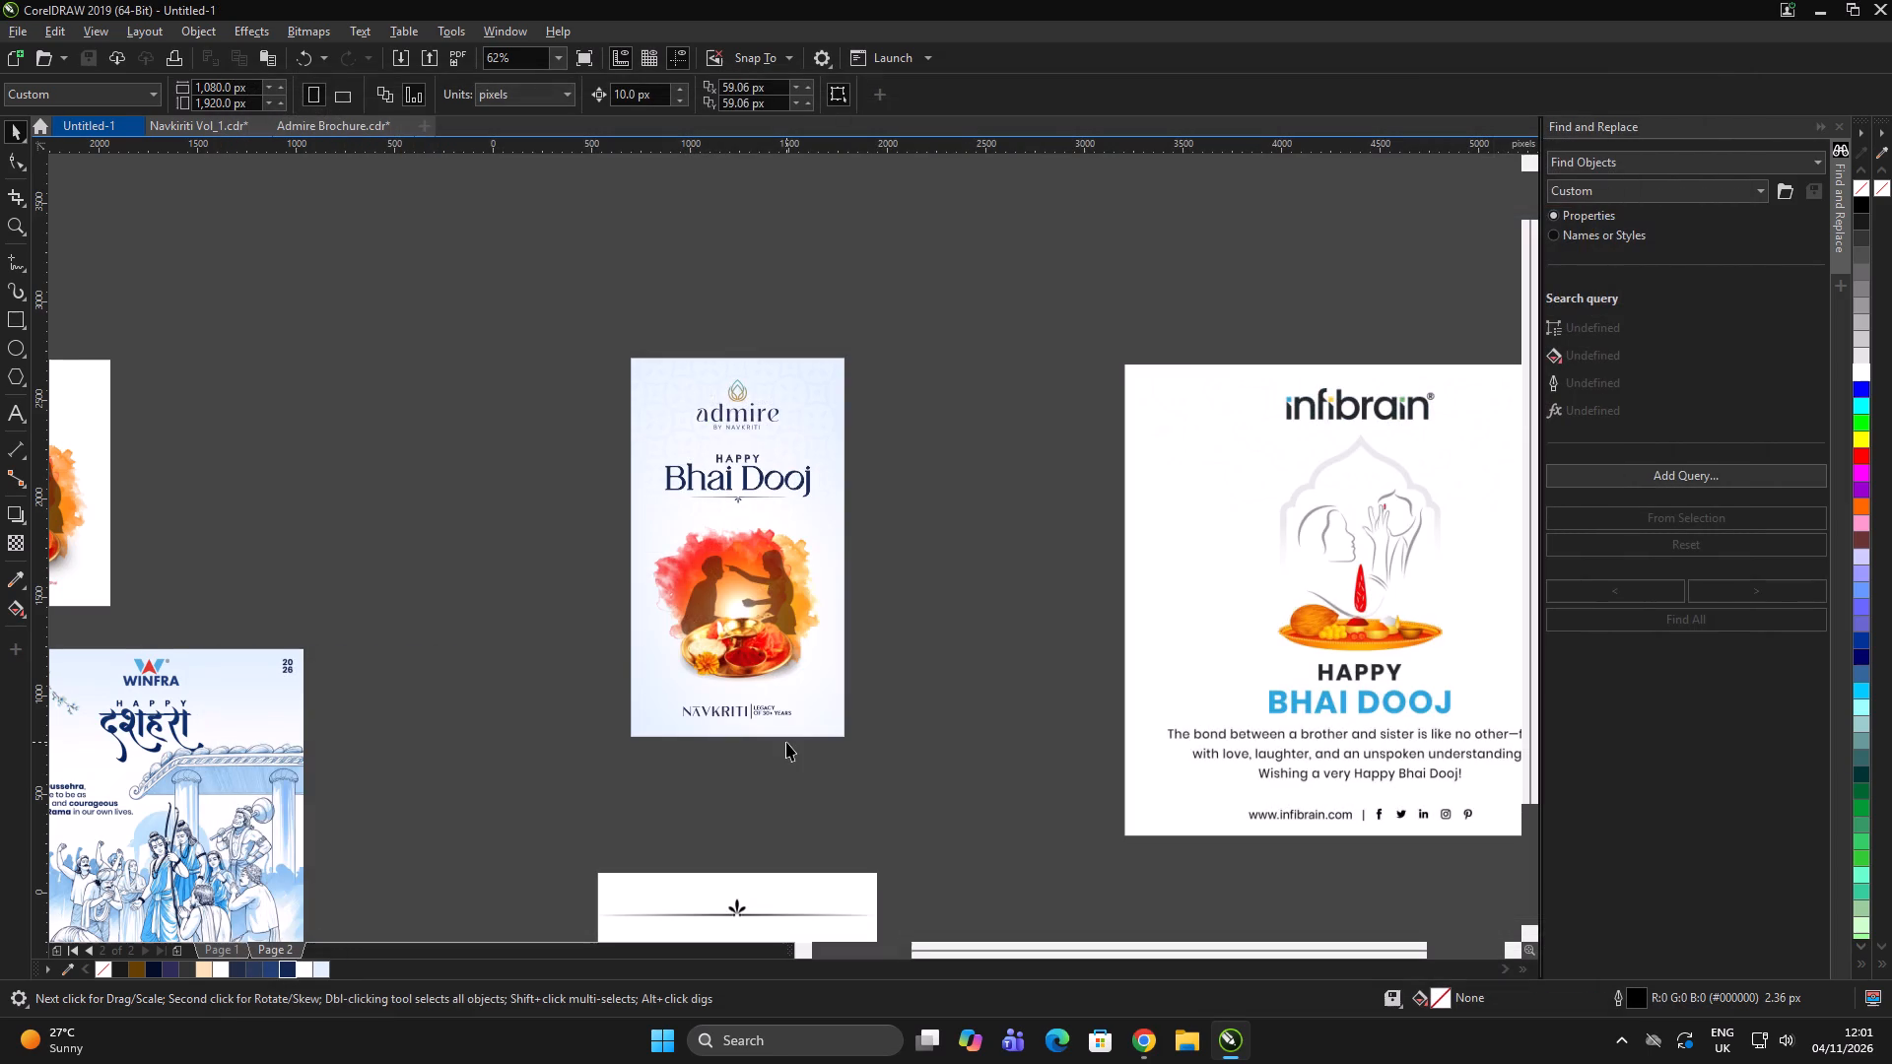
Delete the Infibrain and Winfra posts, the divider source image and the small Bhai Dooj reference from around the Admire story.
{"action": "scroll", "coordinate": [880, 453], "scroll_direction": "down", "scroll_amount": 4}
{"action": "left_click", "coordinate": [968, 478]}
{"action": "key", "text": "Delete"}
{"action": "left_click_drag", "start_coordinate": [976, 539], "coordinate": [492, 623]}
{"action": "key", "text": "Delete"}
{"action": "left_click", "coordinate": [659, 568]}
{"action": "key", "text": "Delete"}
{"action": "left_click", "coordinate": [665, 482]}
{"action": "key", "text": "Delete"}
{"action": "left_click", "coordinate": [676, 362]}
{"action": "left_click_drag", "start_coordinate": [752, 376], "coordinate": [737, 406]}
{"action": "left_click_drag", "start_coordinate": [596, 591], "coordinate": [646, 619]}
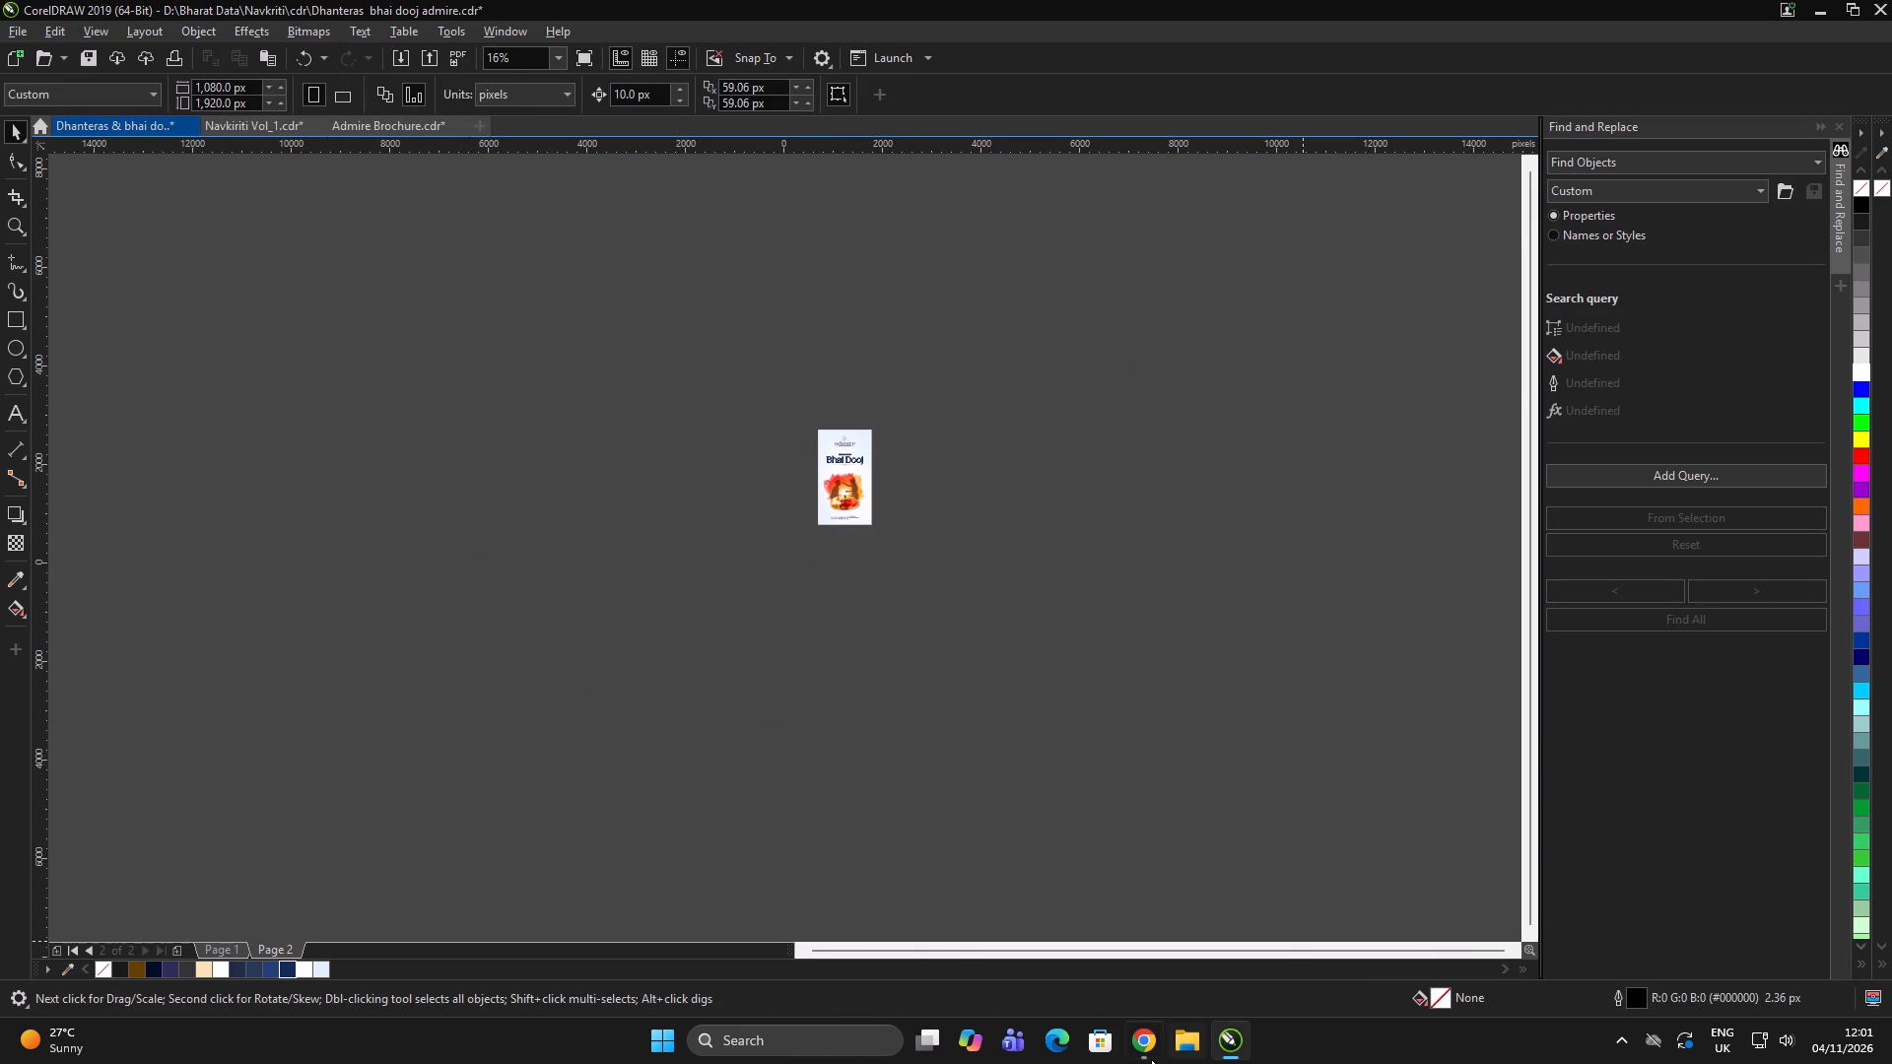
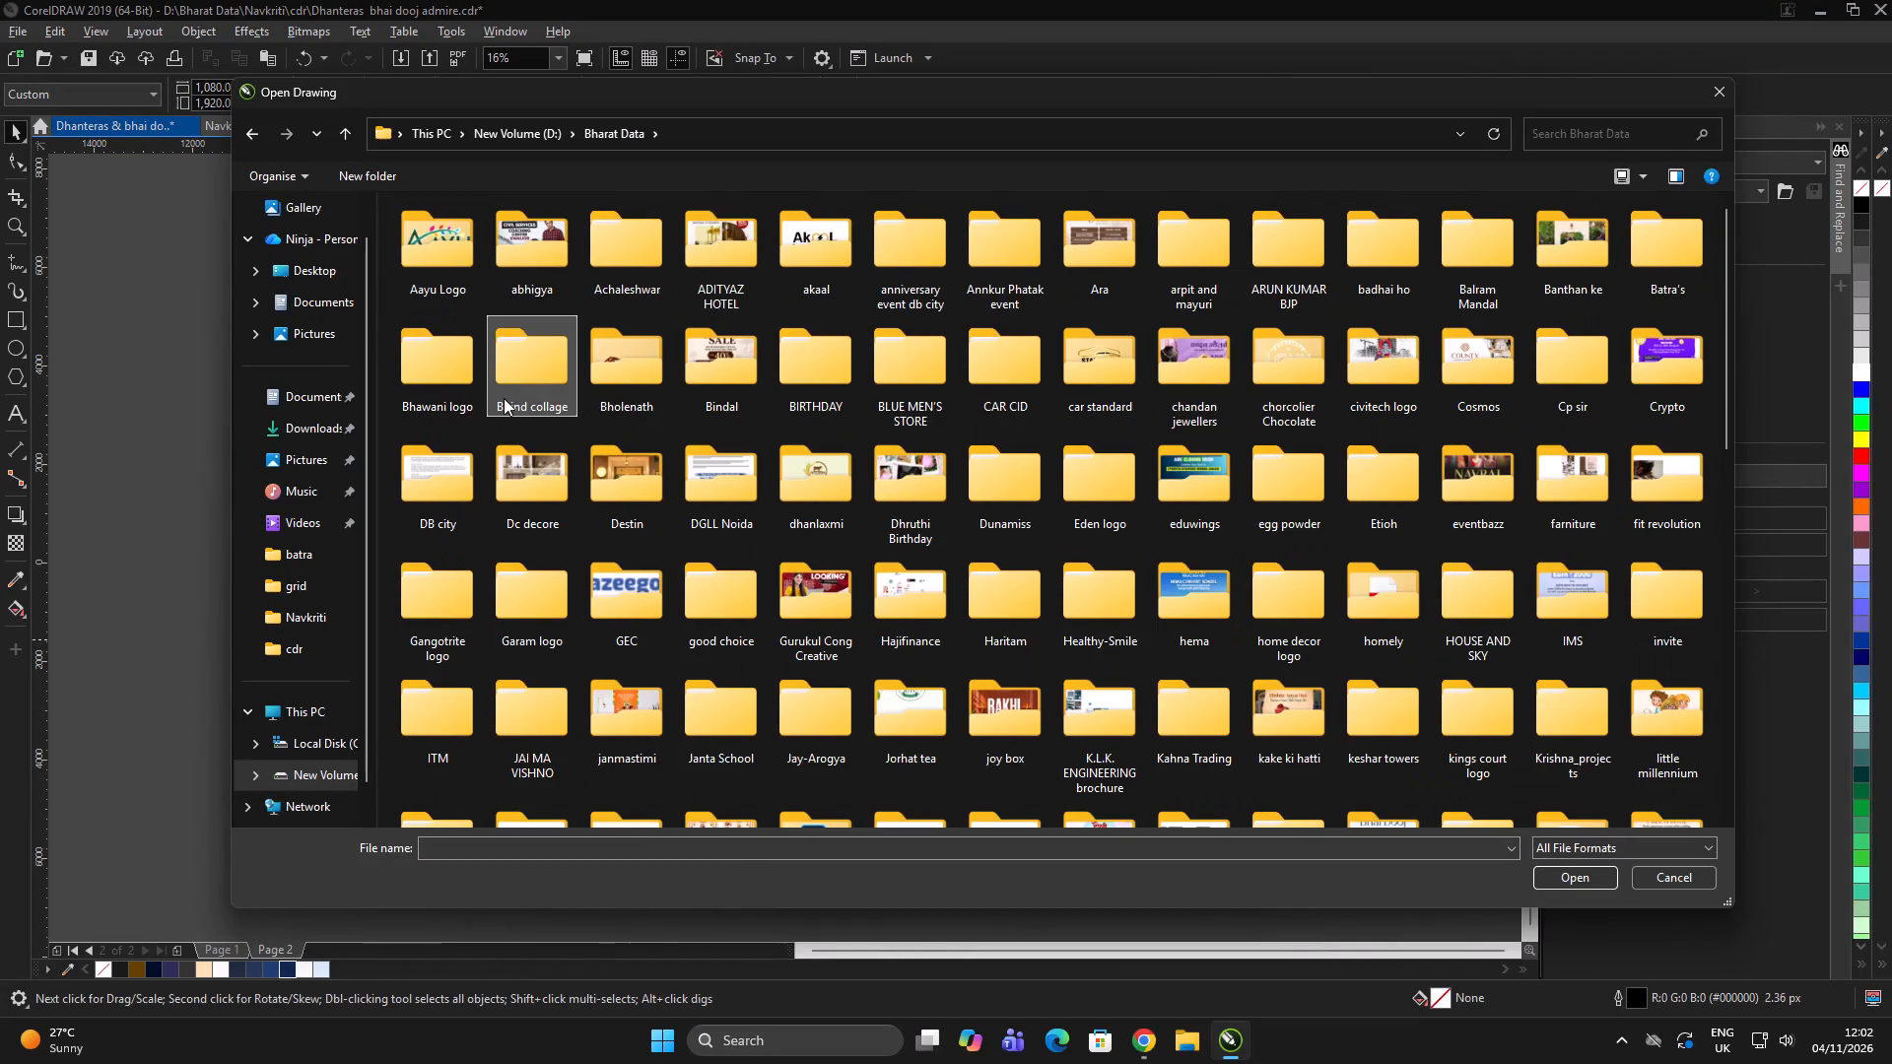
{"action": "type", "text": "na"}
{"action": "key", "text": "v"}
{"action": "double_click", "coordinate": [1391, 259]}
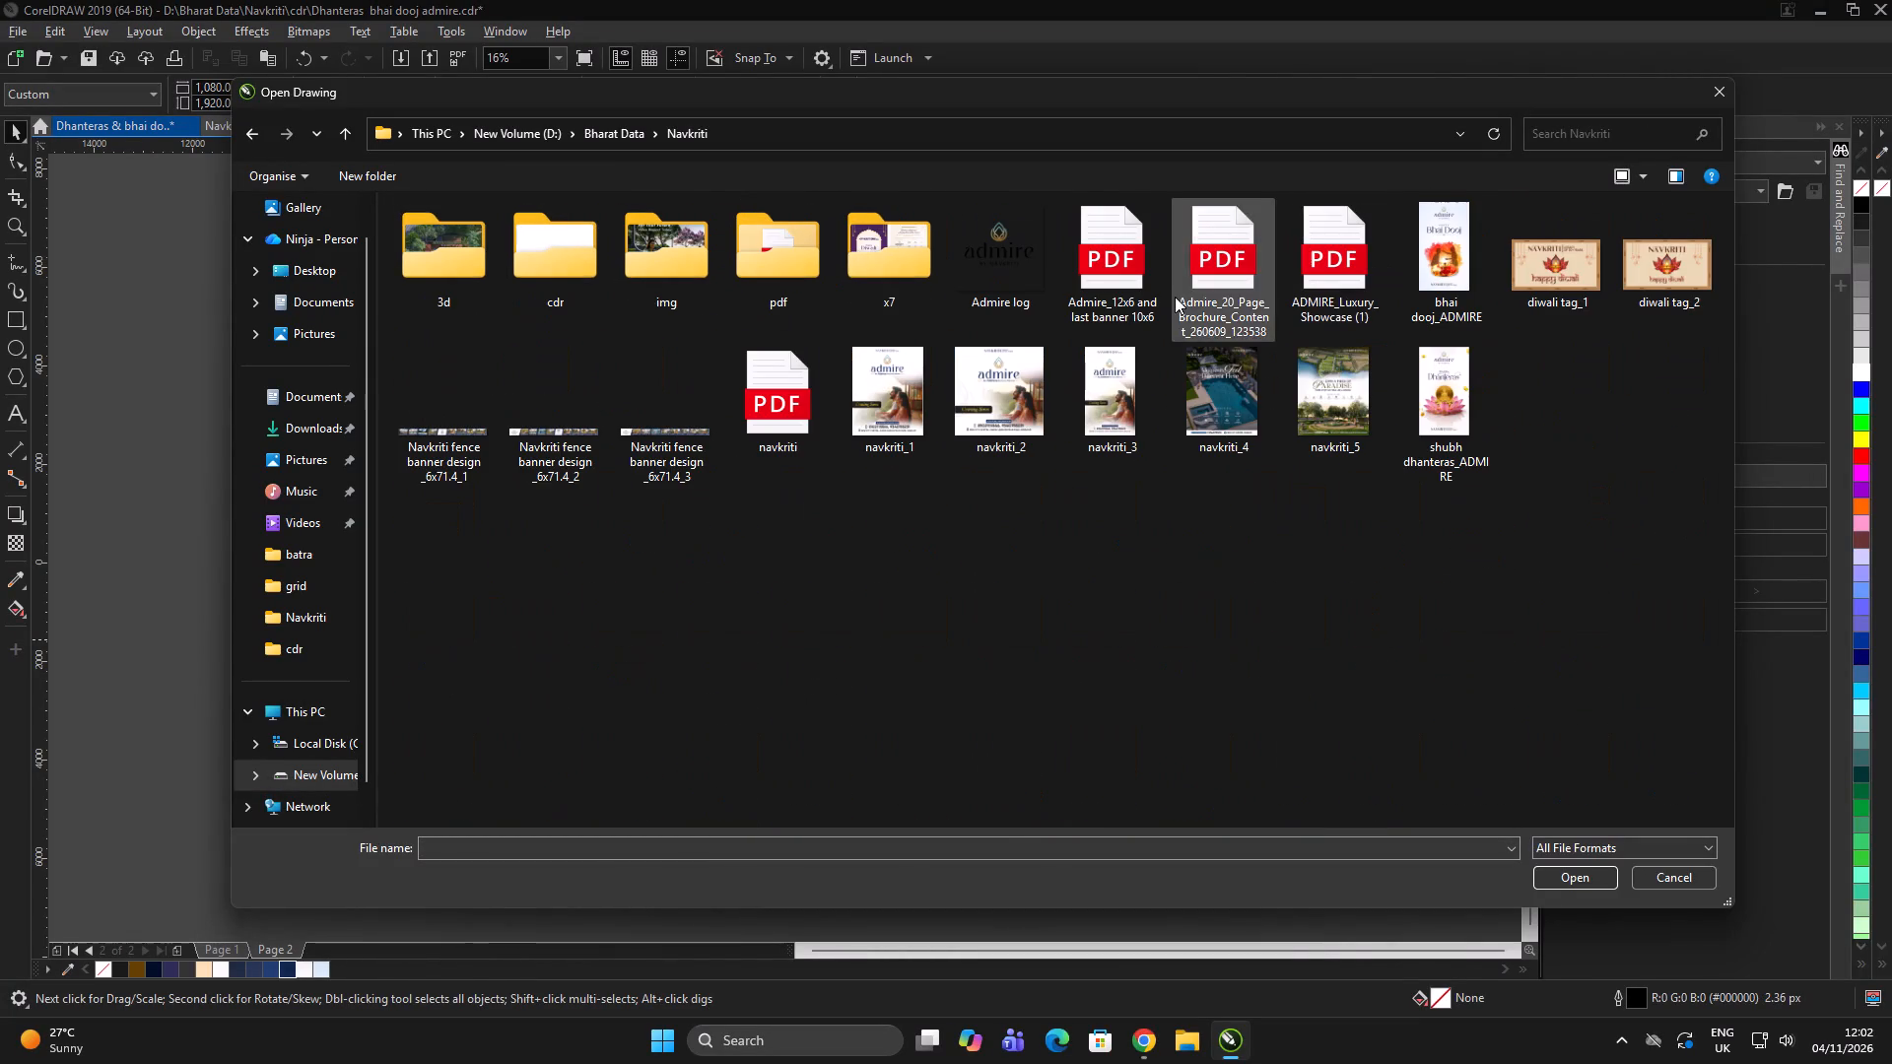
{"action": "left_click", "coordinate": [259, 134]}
Open the drawing "8.3x3.1 feet banner design" from the x7 folder inside Ninja Solution, New theme Post.
{"action": "left_click", "coordinate": [750, 364]}
{"action": "type", "text": "nija"}
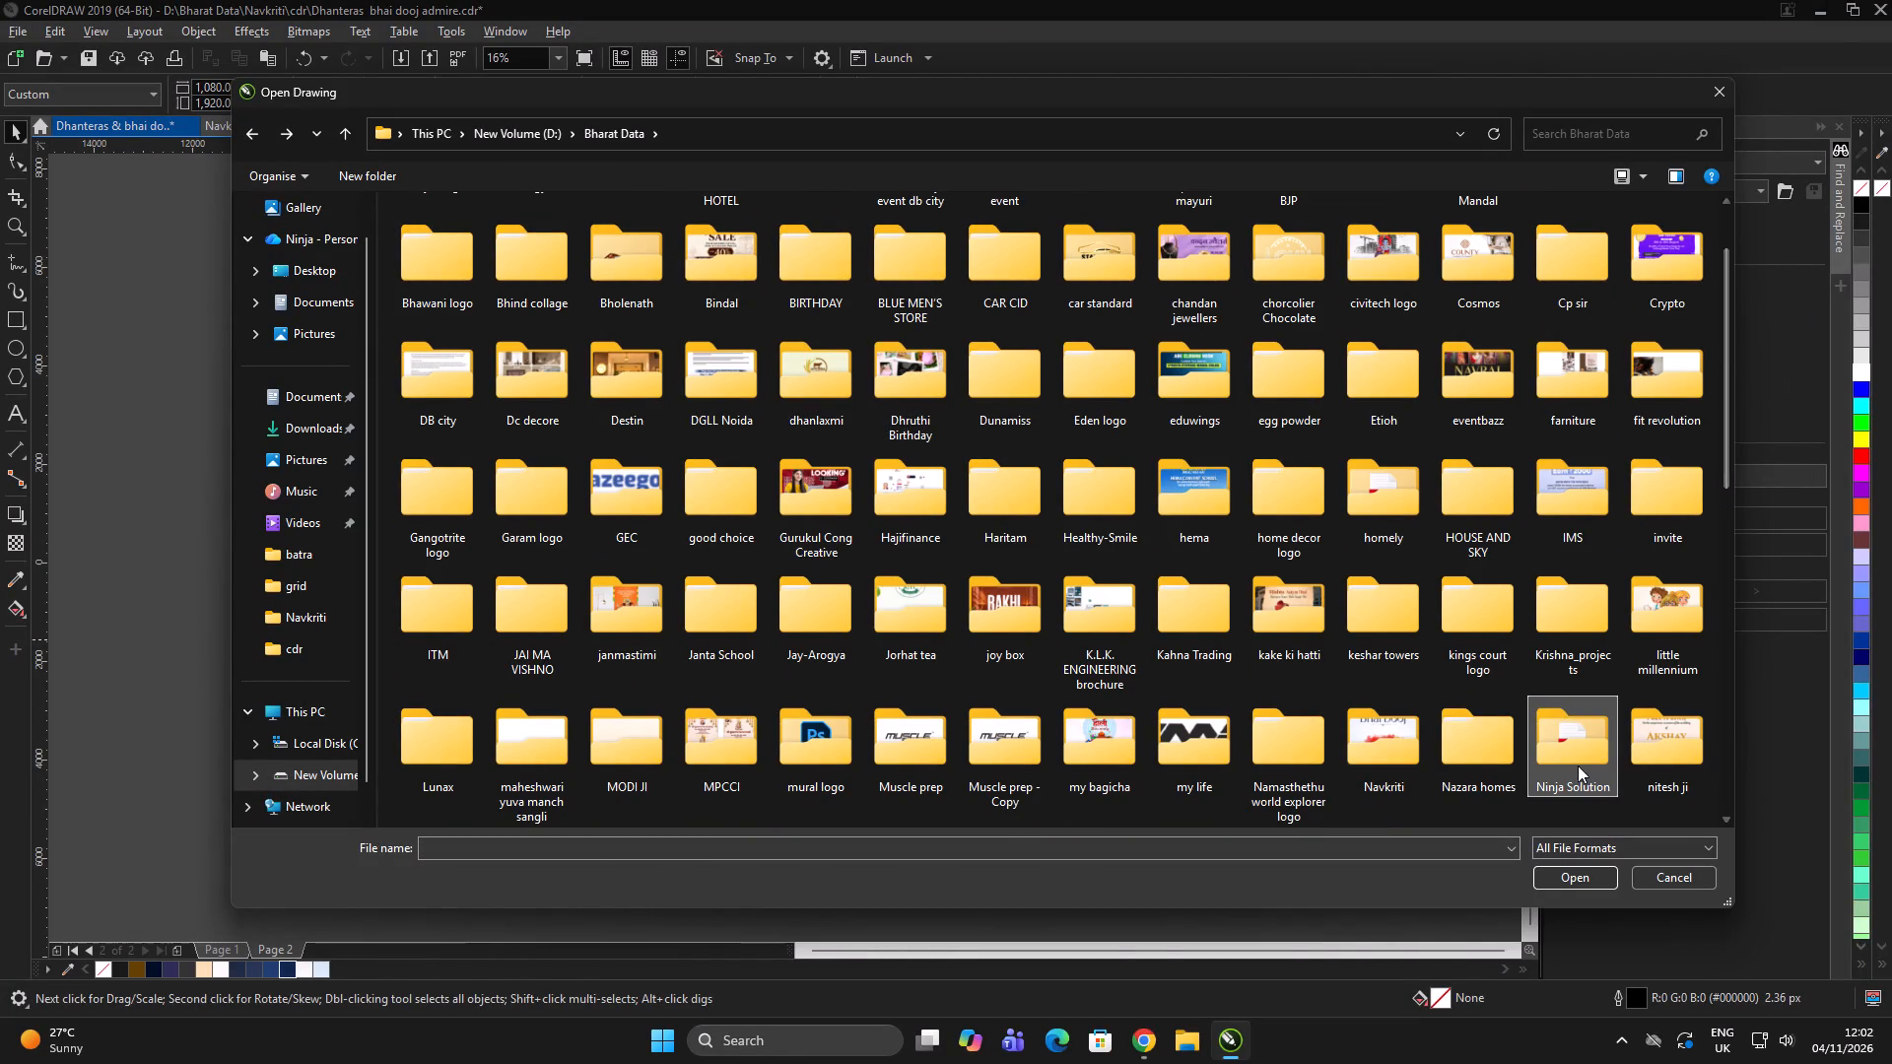
{"action": "double_click", "coordinate": [1575, 767]}
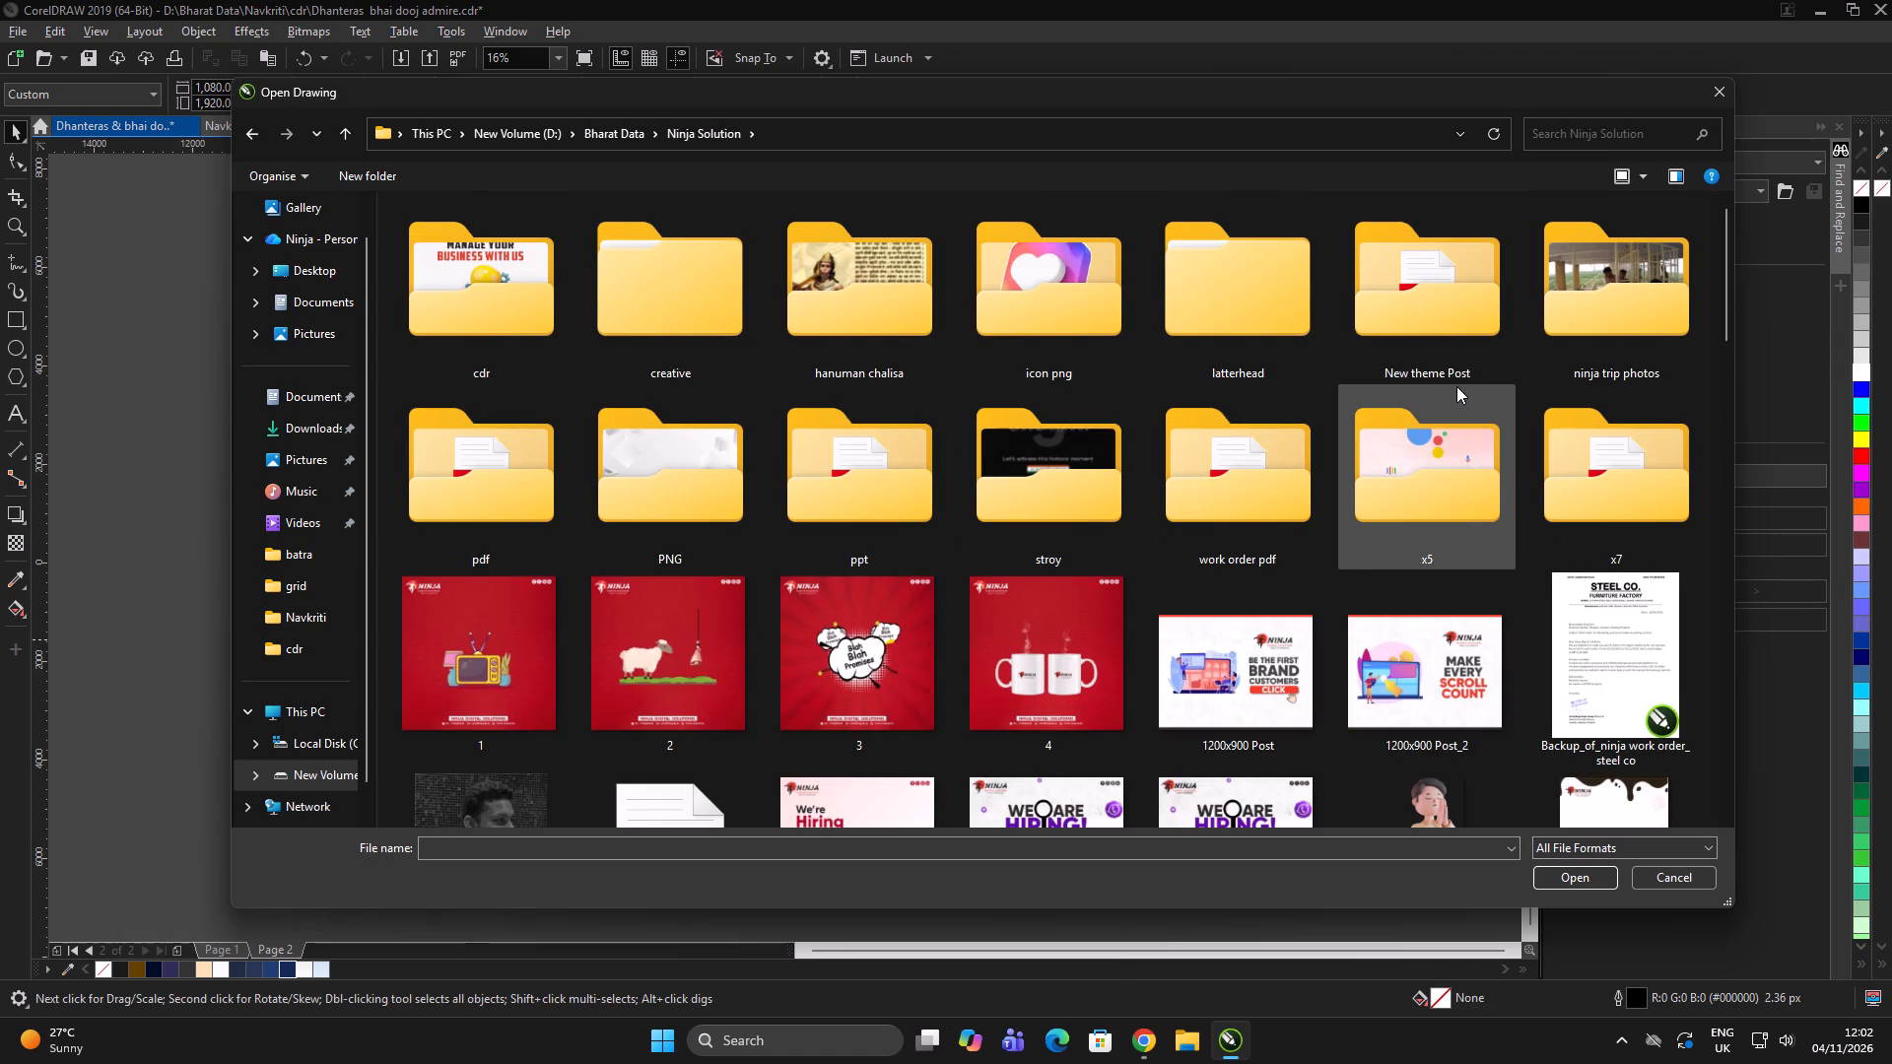
{"action": "double_click", "coordinate": [1442, 358]}
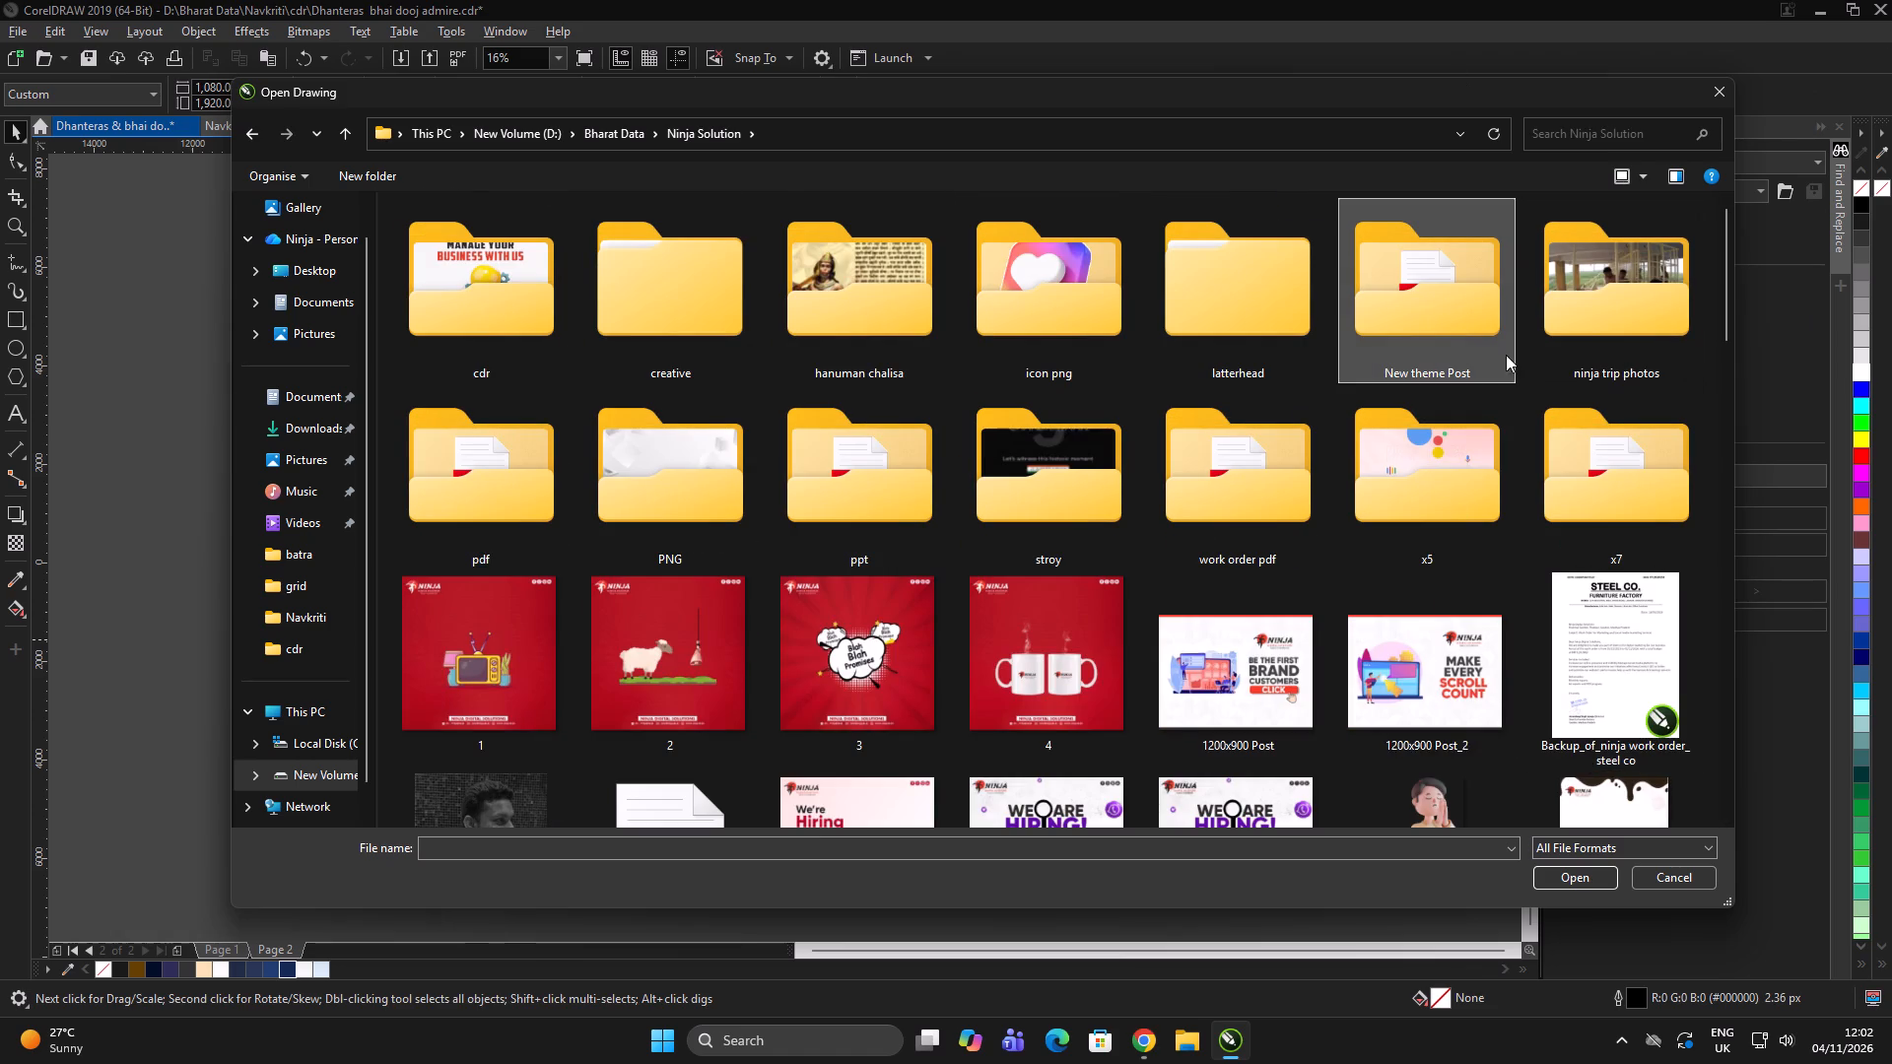
{"action": "double_click", "coordinate": [1460, 319]}
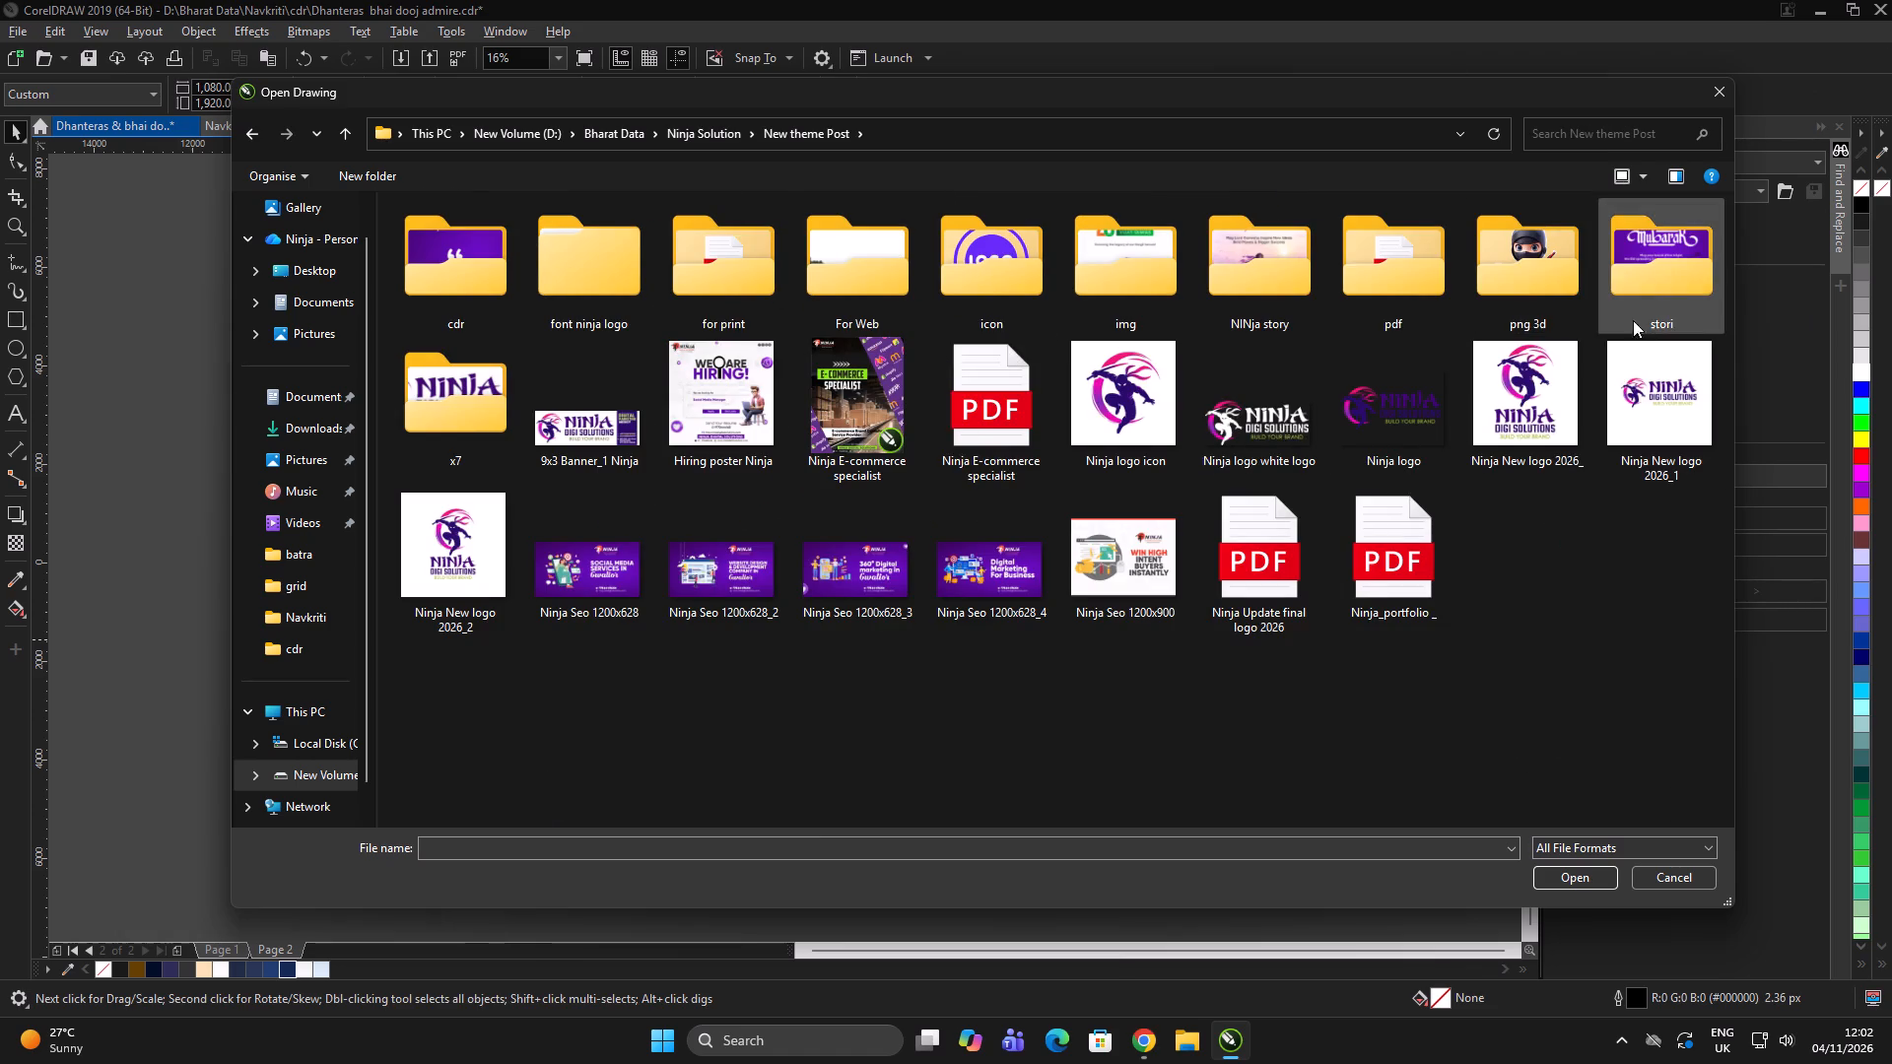
{"action": "double_click", "coordinate": [477, 398]}
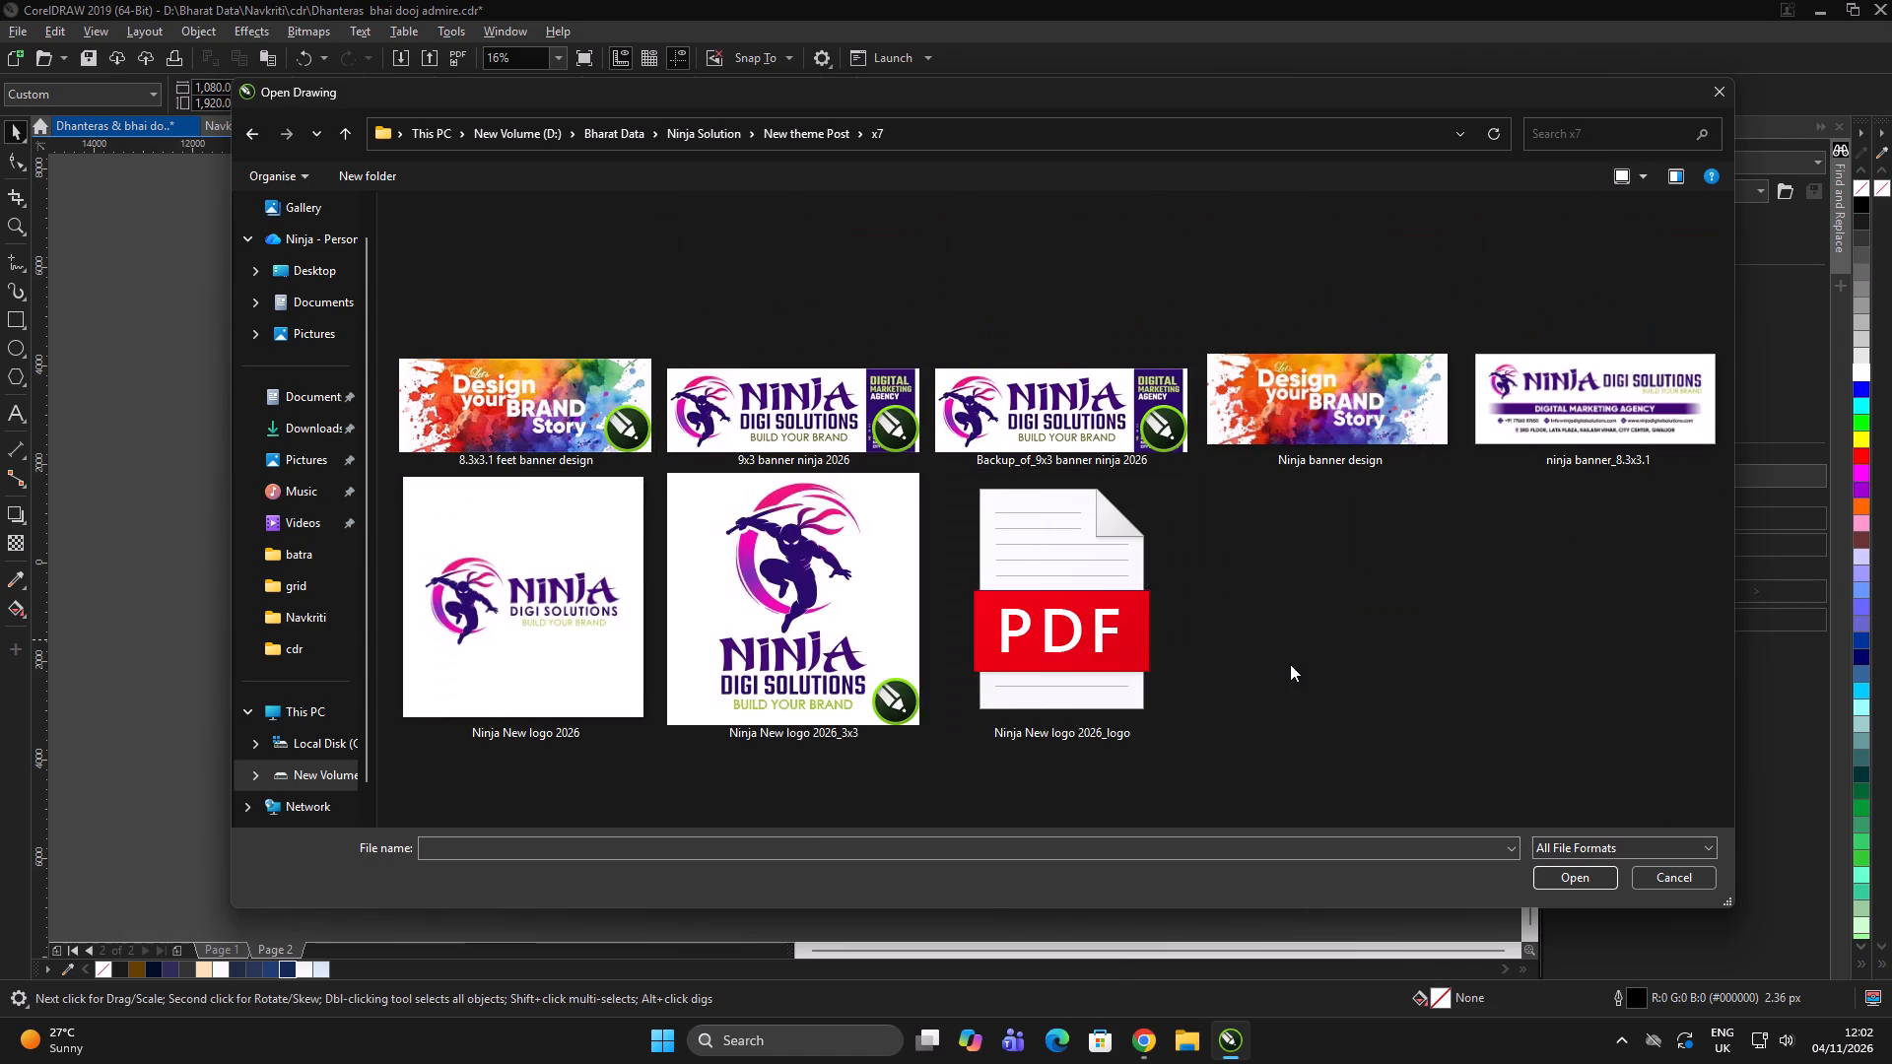
{"action": "left_click", "coordinate": [612, 389]}
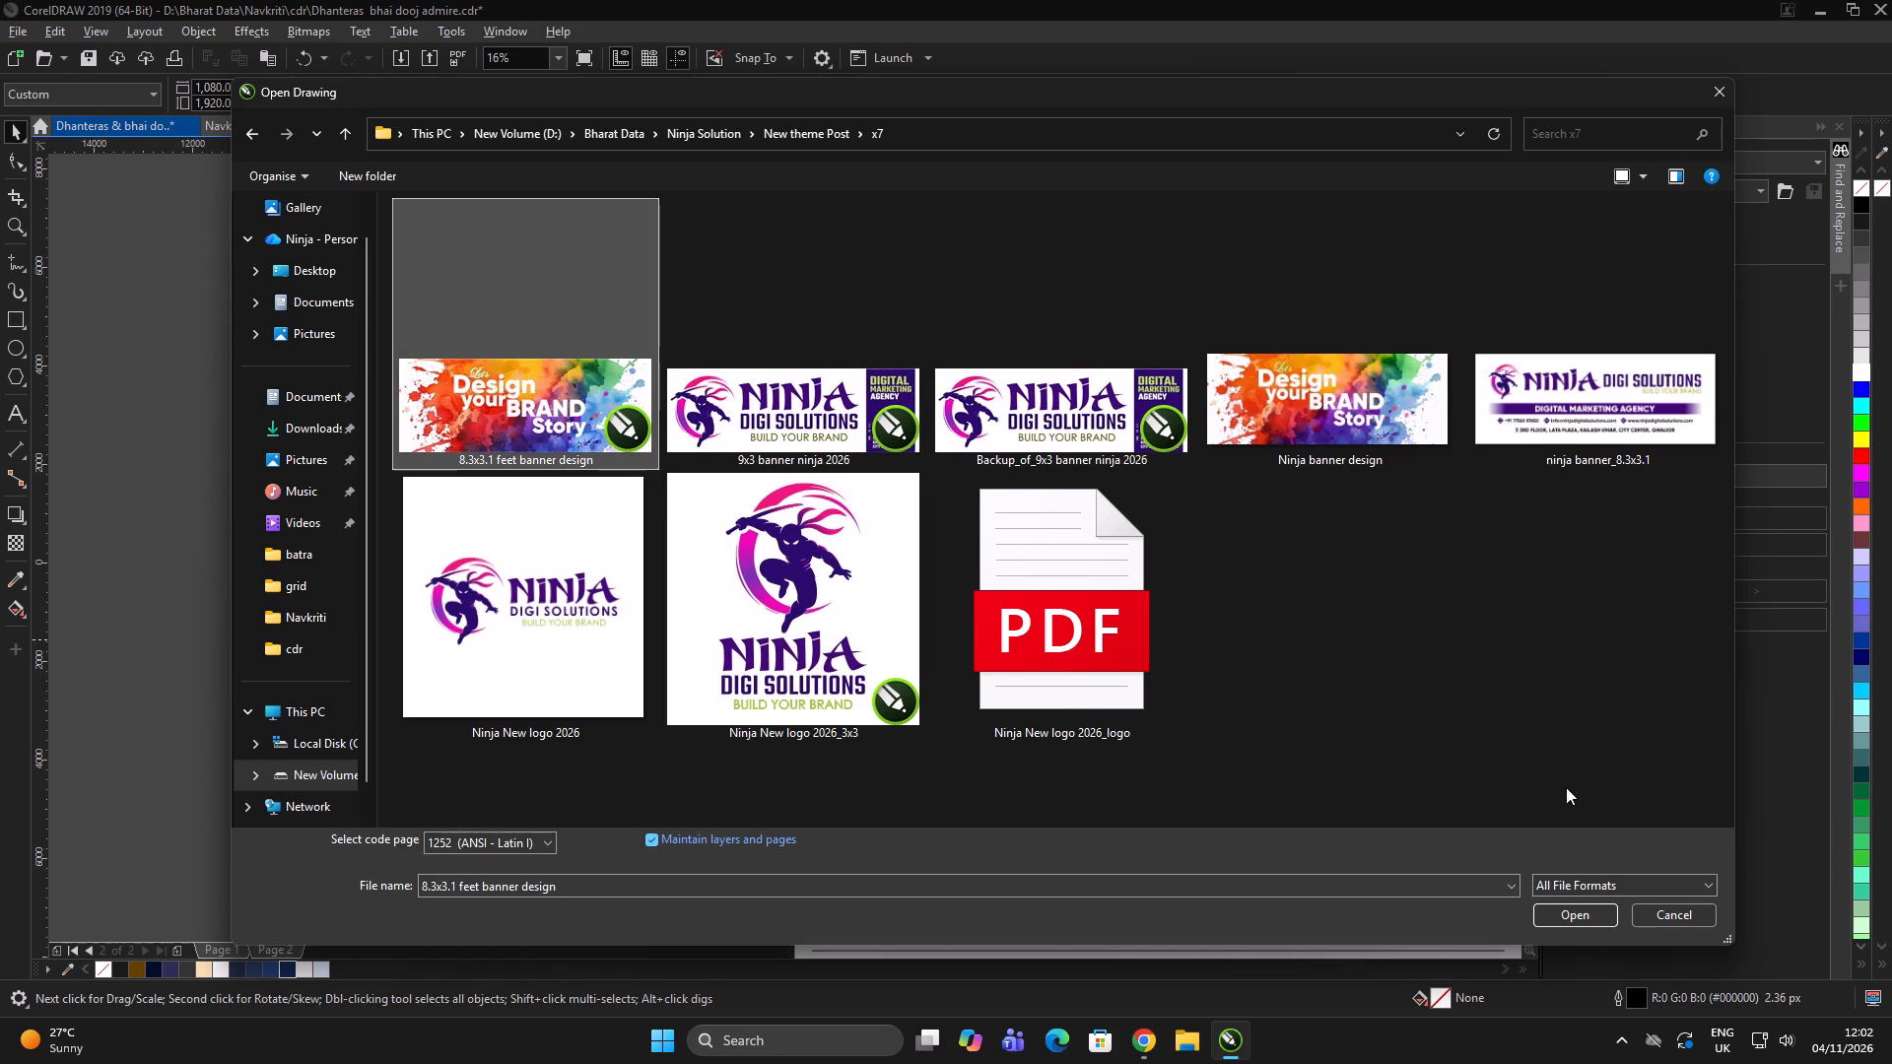
{"action": "left_click", "coordinate": [1598, 910]}
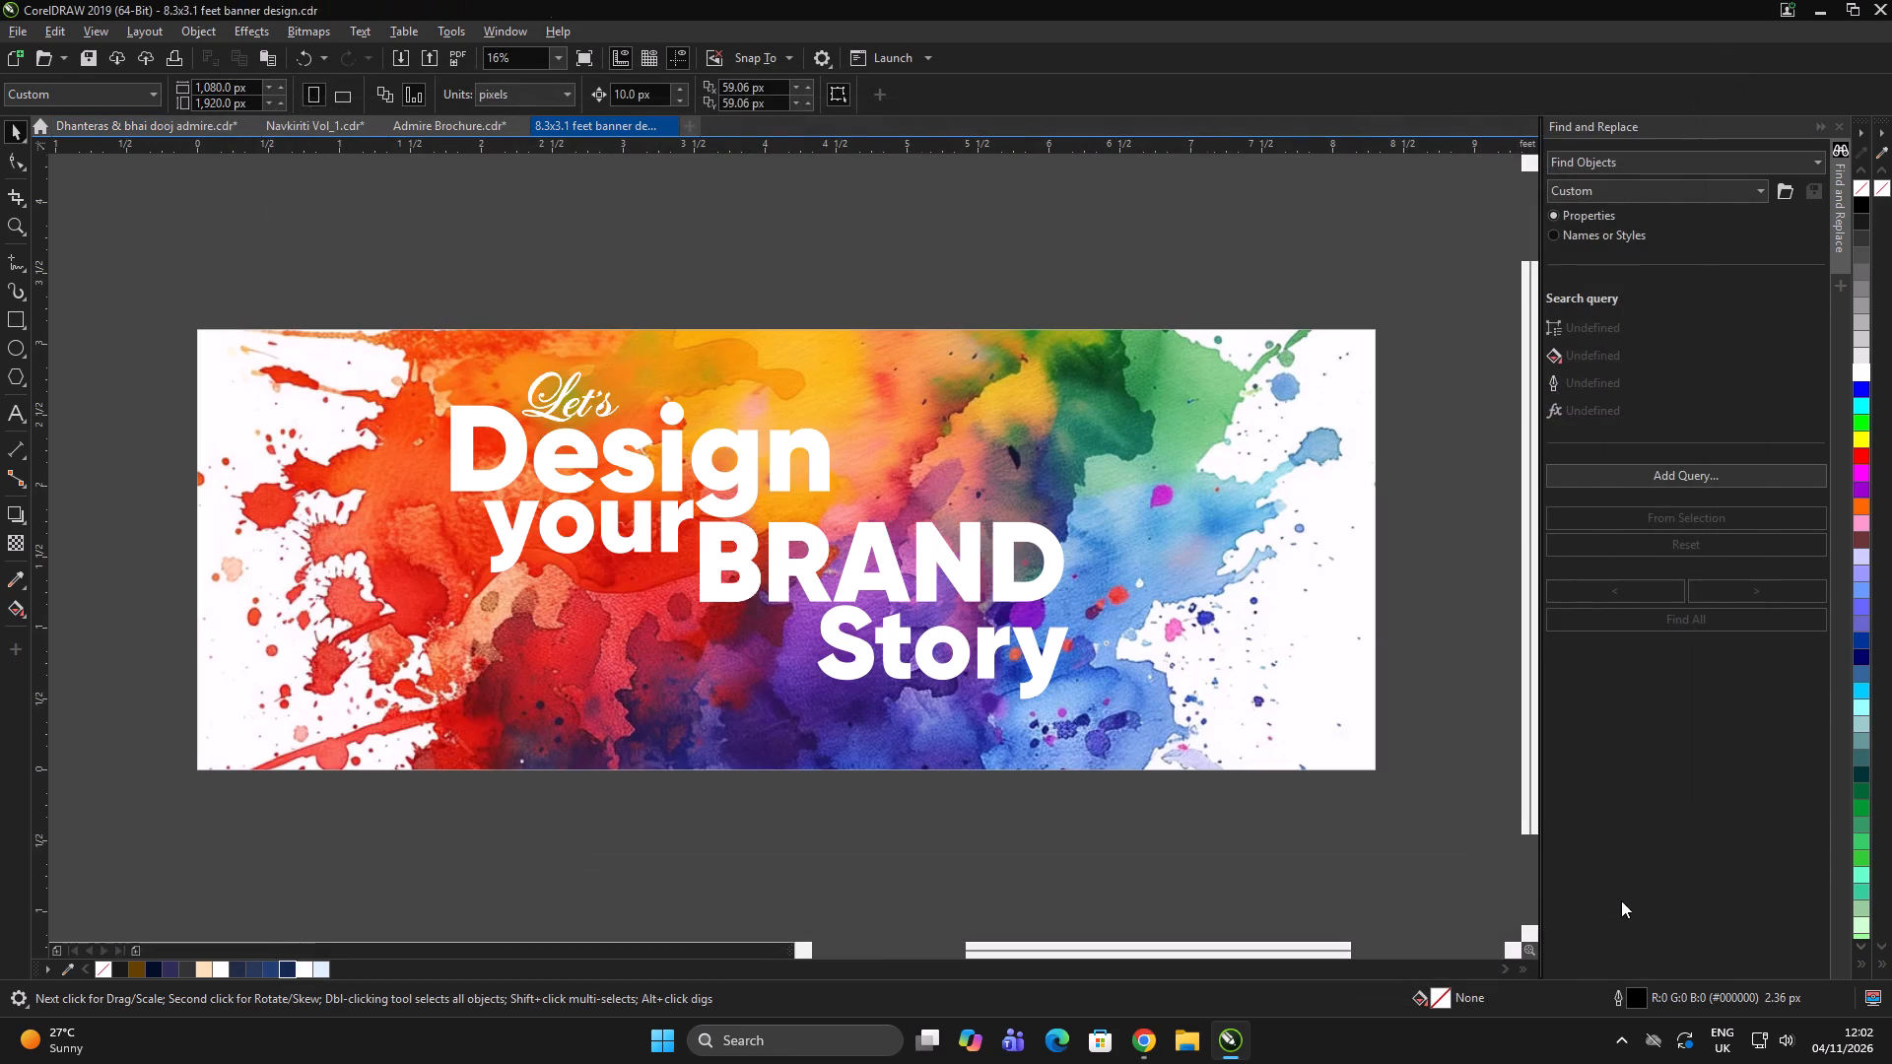
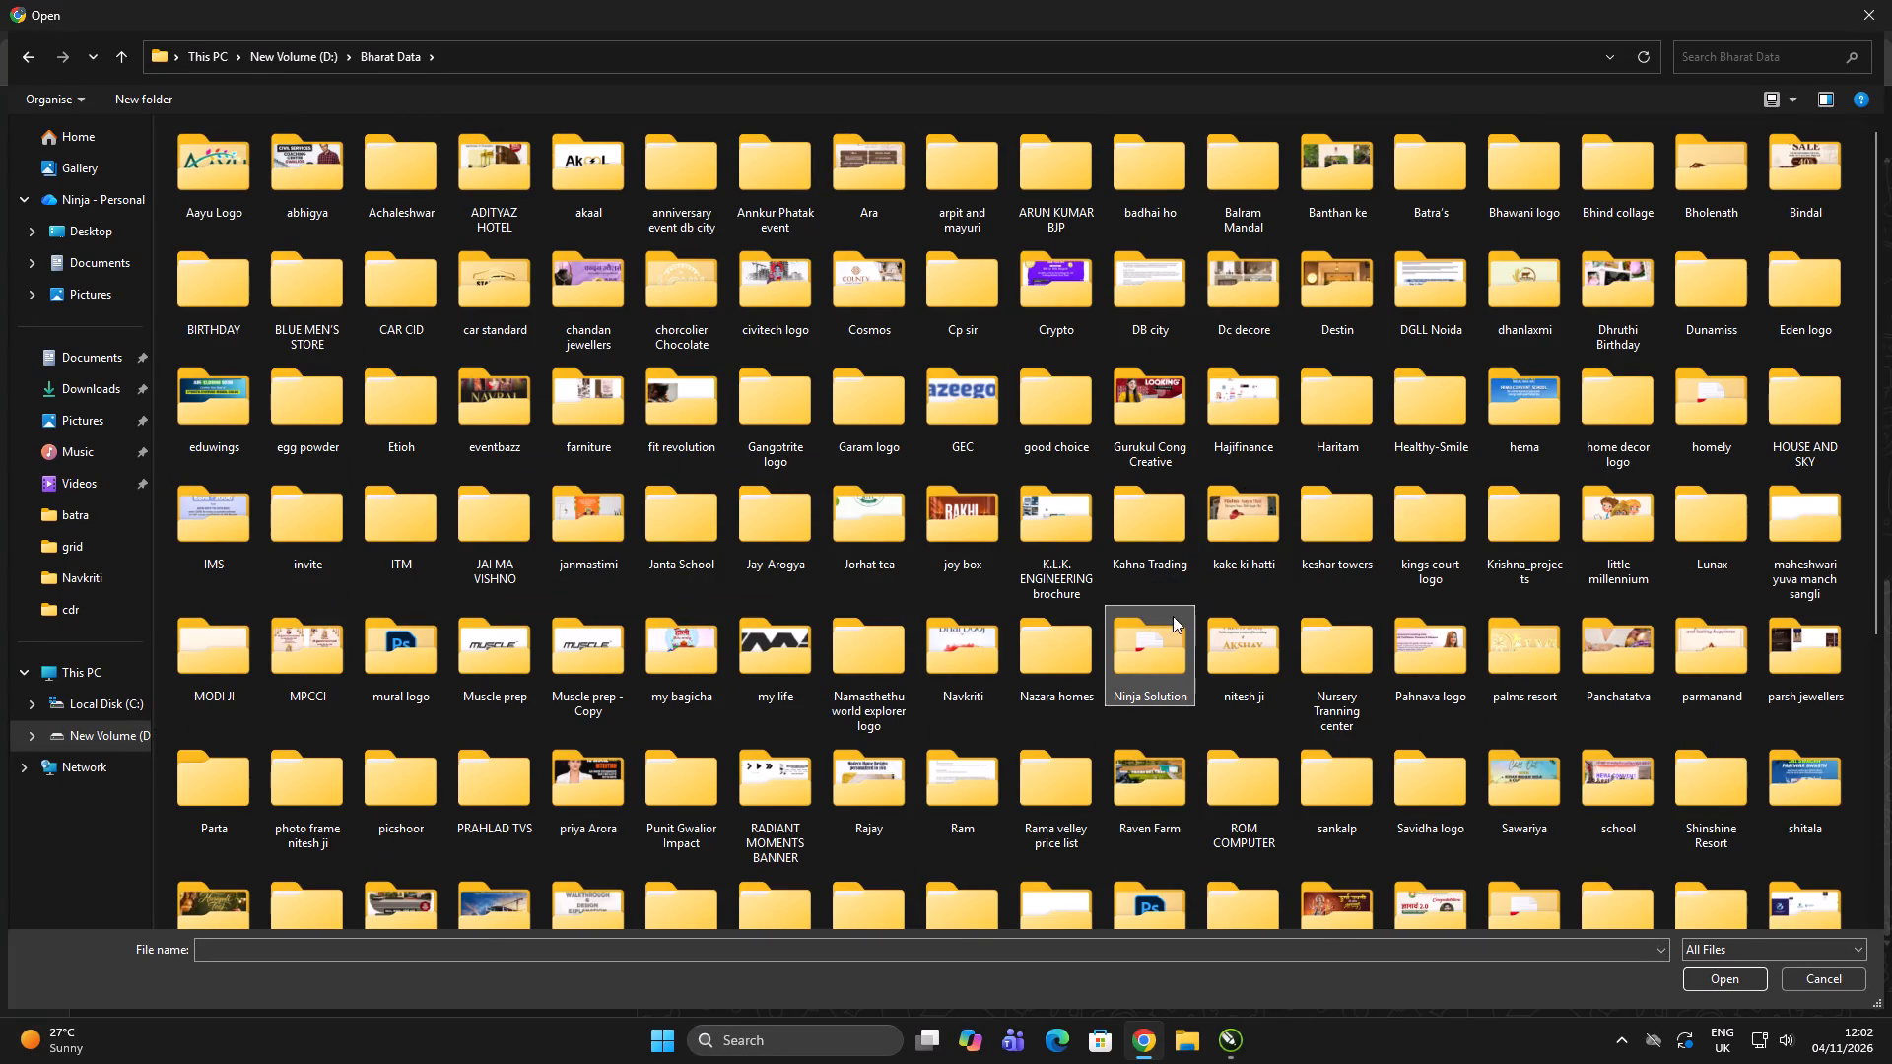
Browse the file picker to Ninja Solution, New theme Post, and select the "for print" folder.
{"action": "double_click", "coordinate": [1165, 623]}
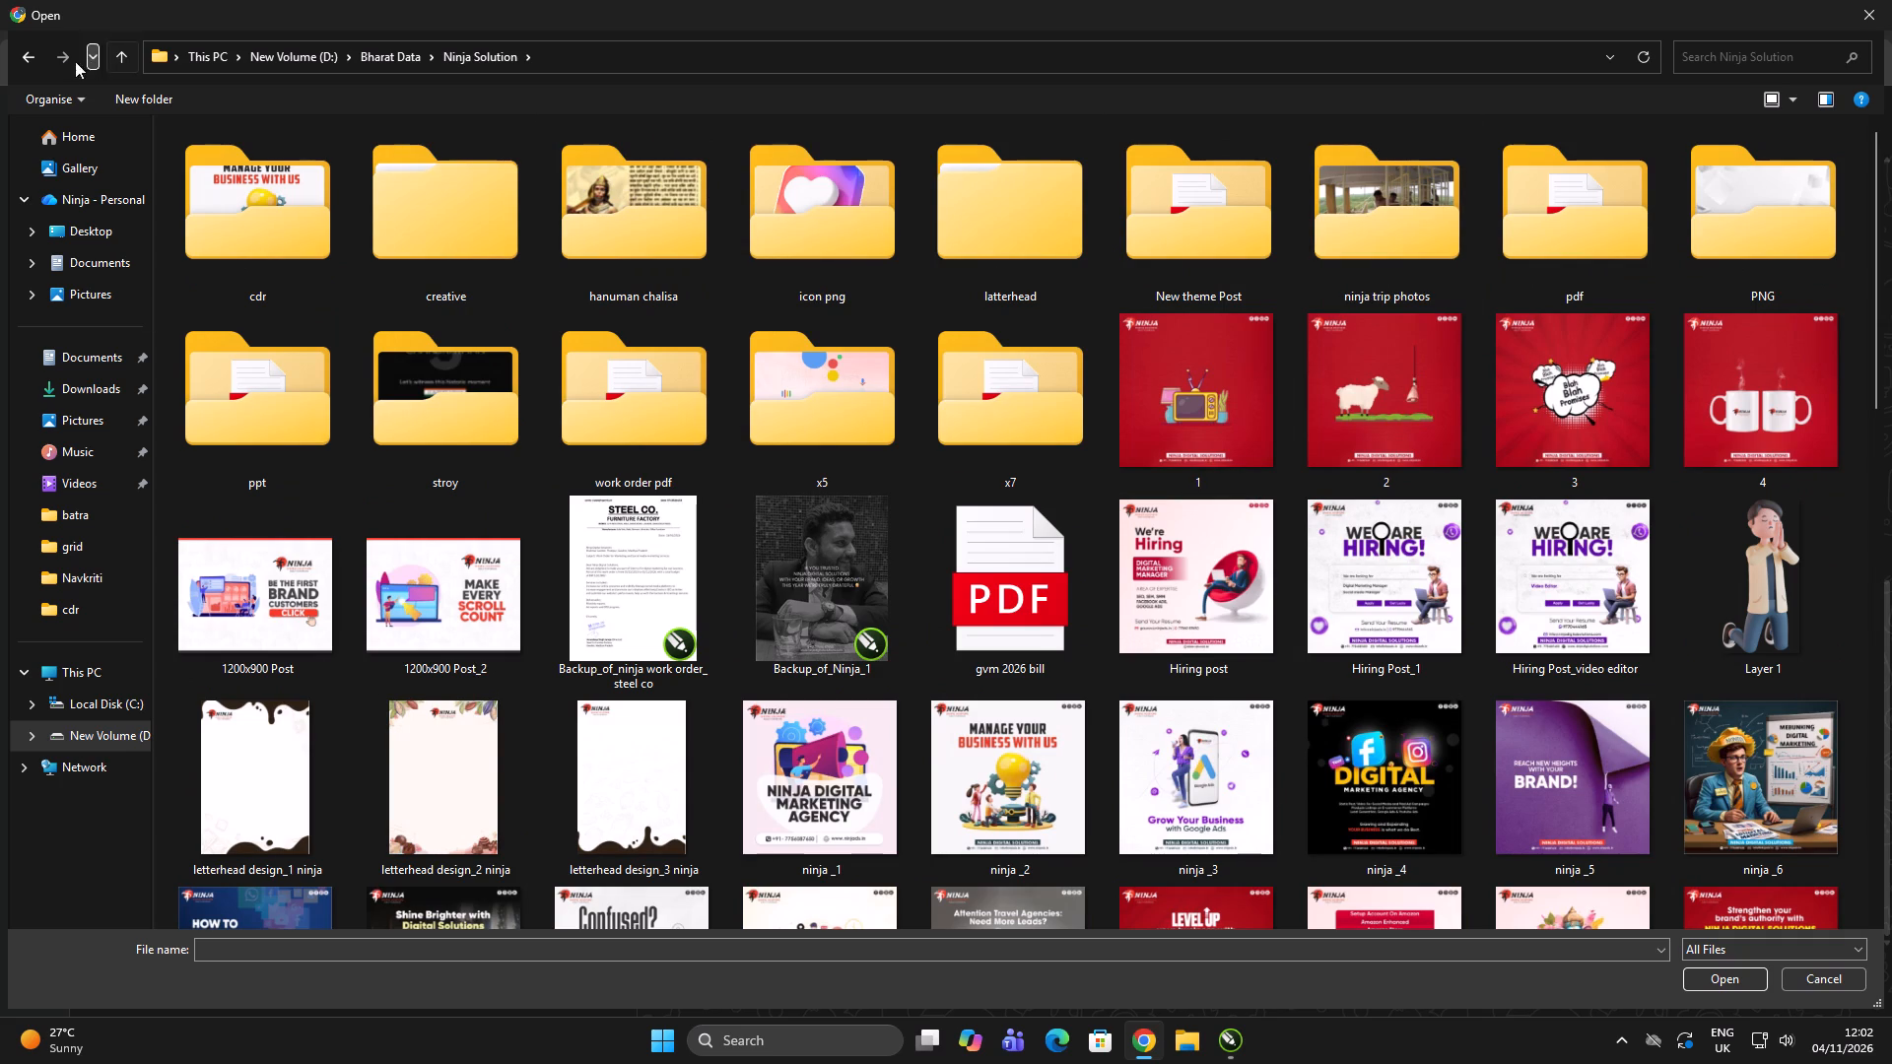
{"action": "left_click", "coordinate": [35, 61]}
{"action": "left_click", "coordinate": [1142, 676]}
{"action": "left_click", "coordinate": [1121, 672]}
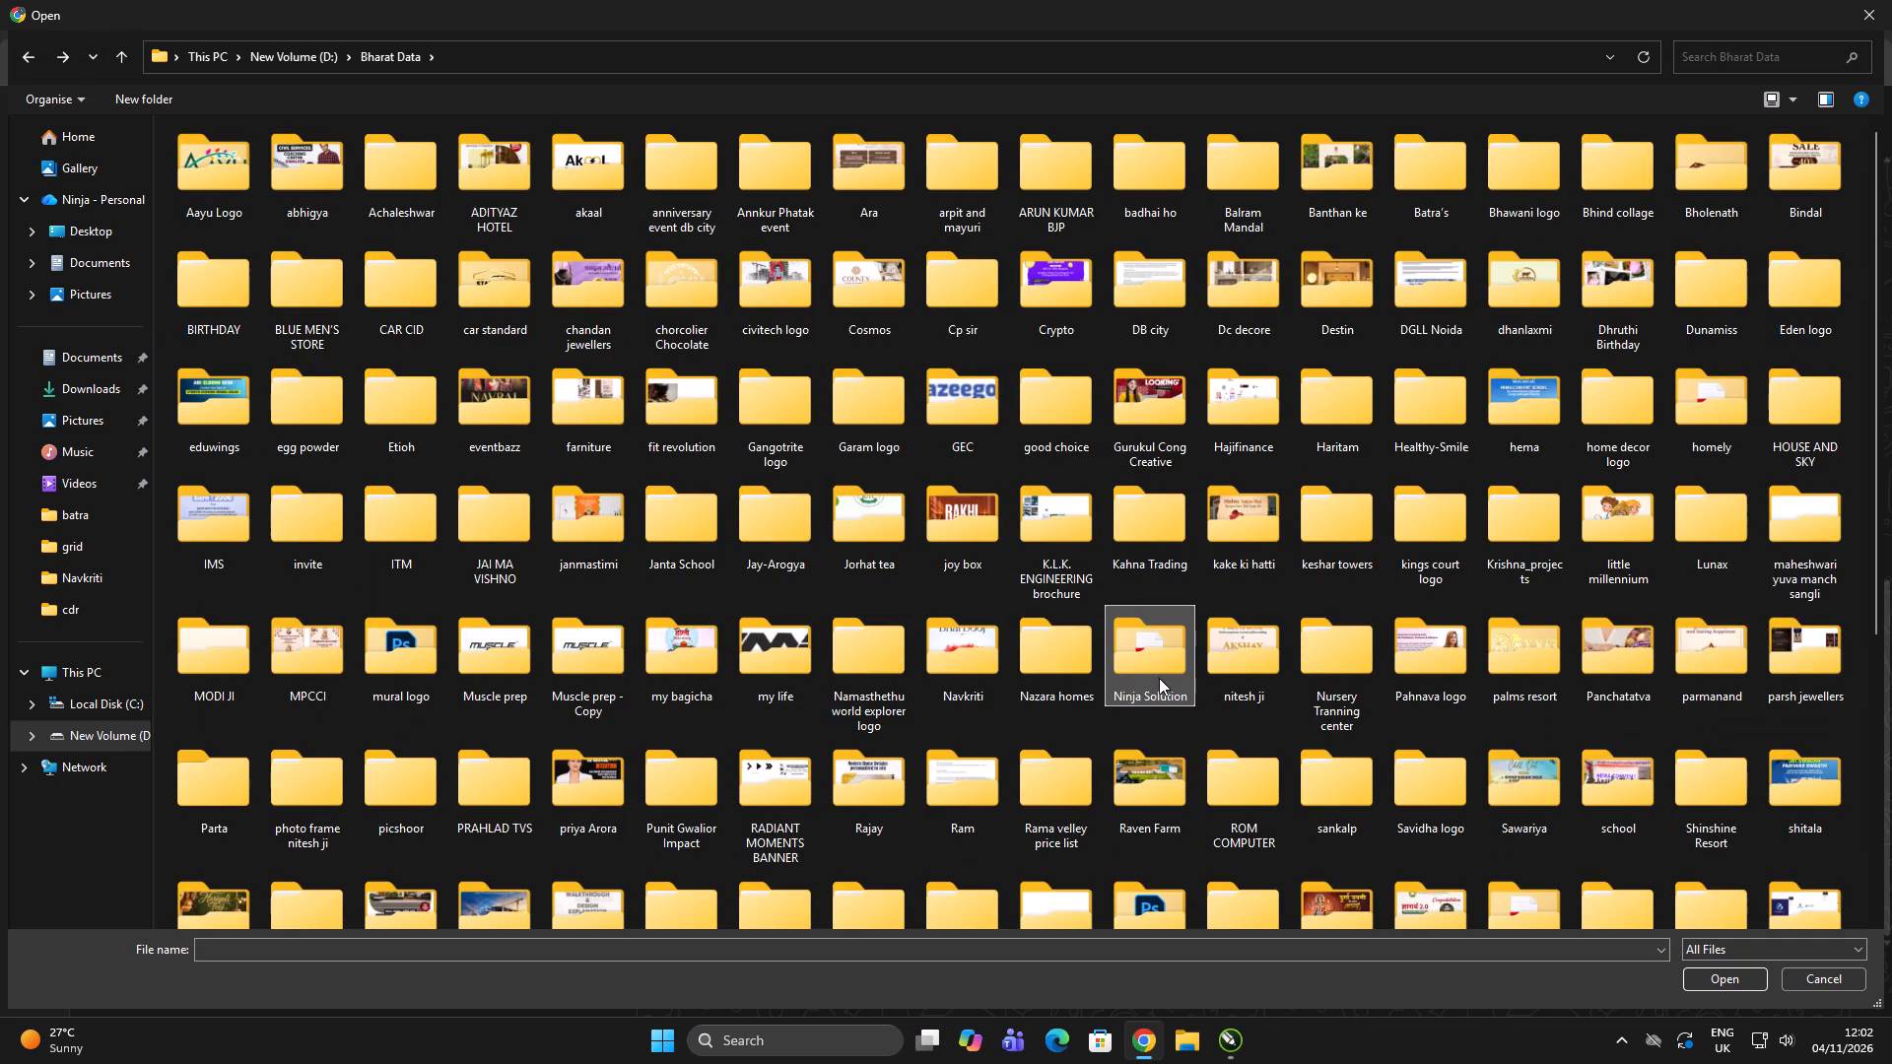
{"action": "double_click", "coordinate": [1155, 674]}
{"action": "left_click", "coordinate": [1388, 237]}
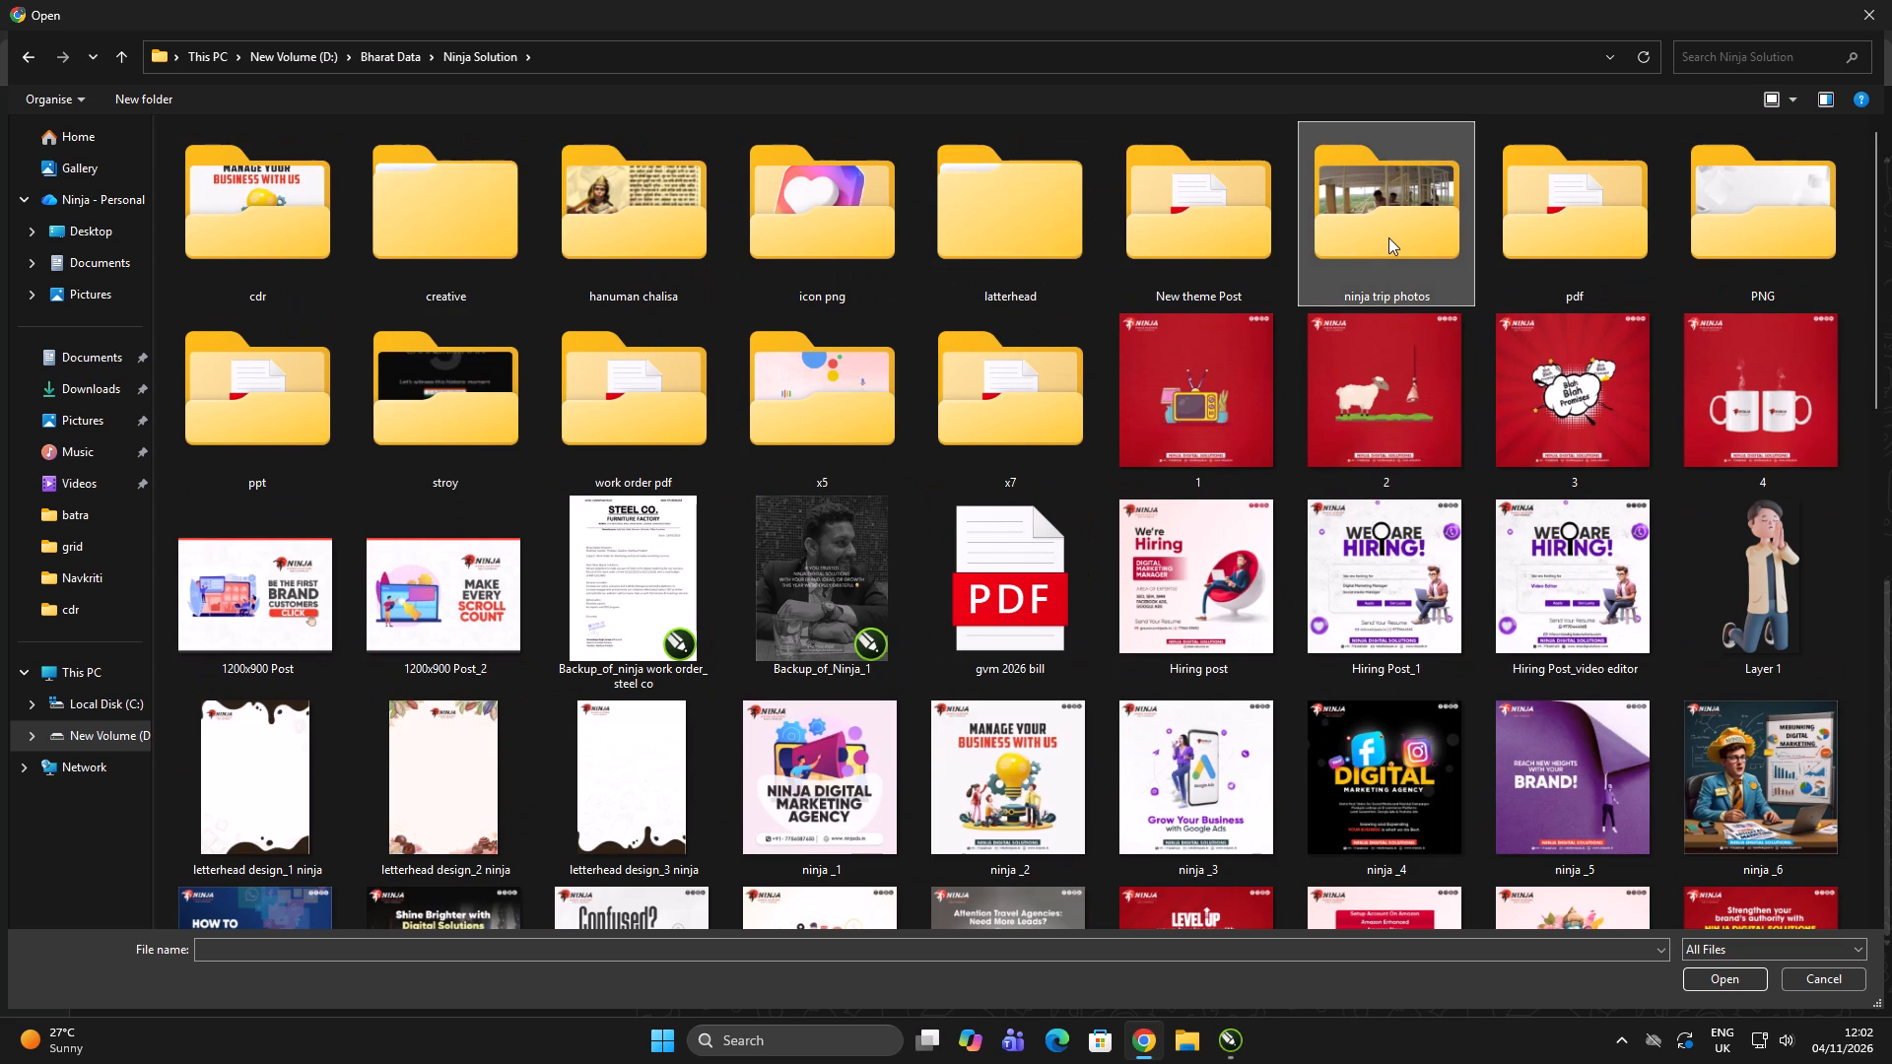
{"action": "double_click", "coordinate": [1201, 227]}
{"action": "left_click", "coordinate": [386, 207]}
{"action": "left_click", "coordinate": [498, 200]}
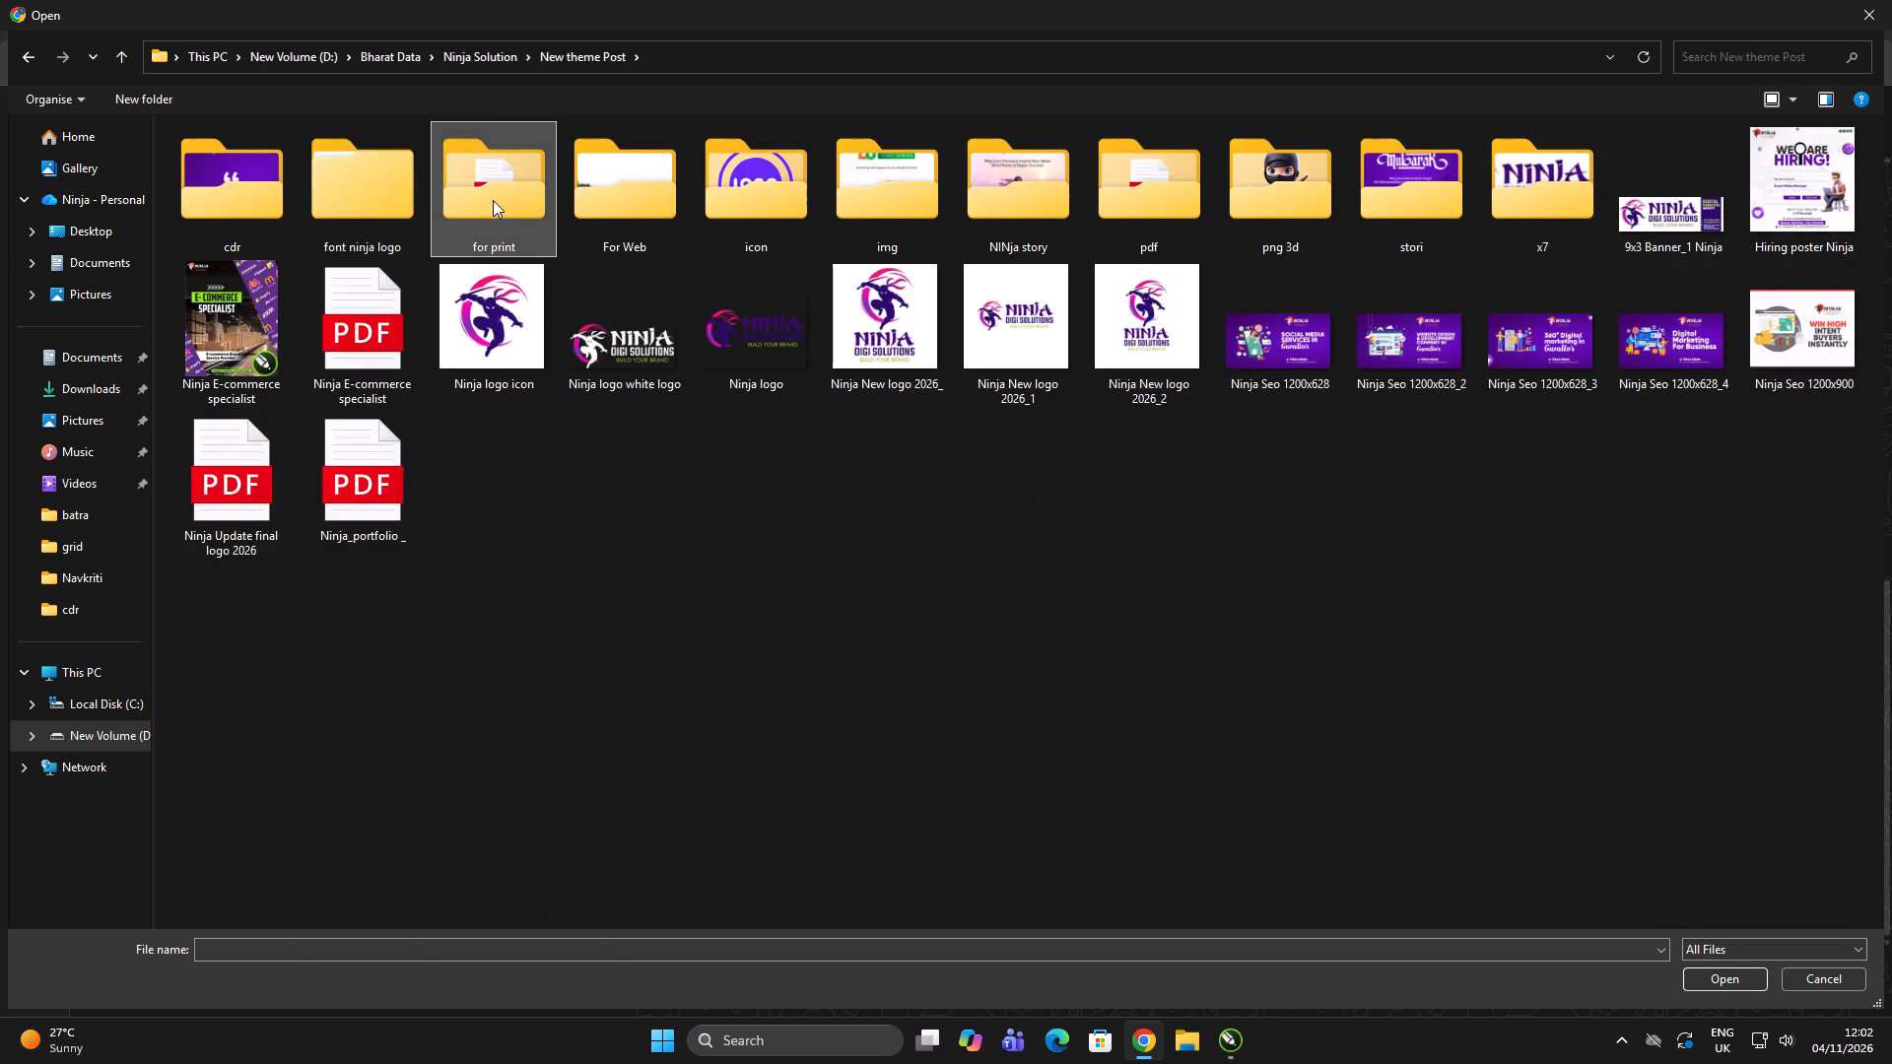
{"action": "left_click", "coordinate": [368, 194]}
{"action": "left_click", "coordinate": [484, 191]}
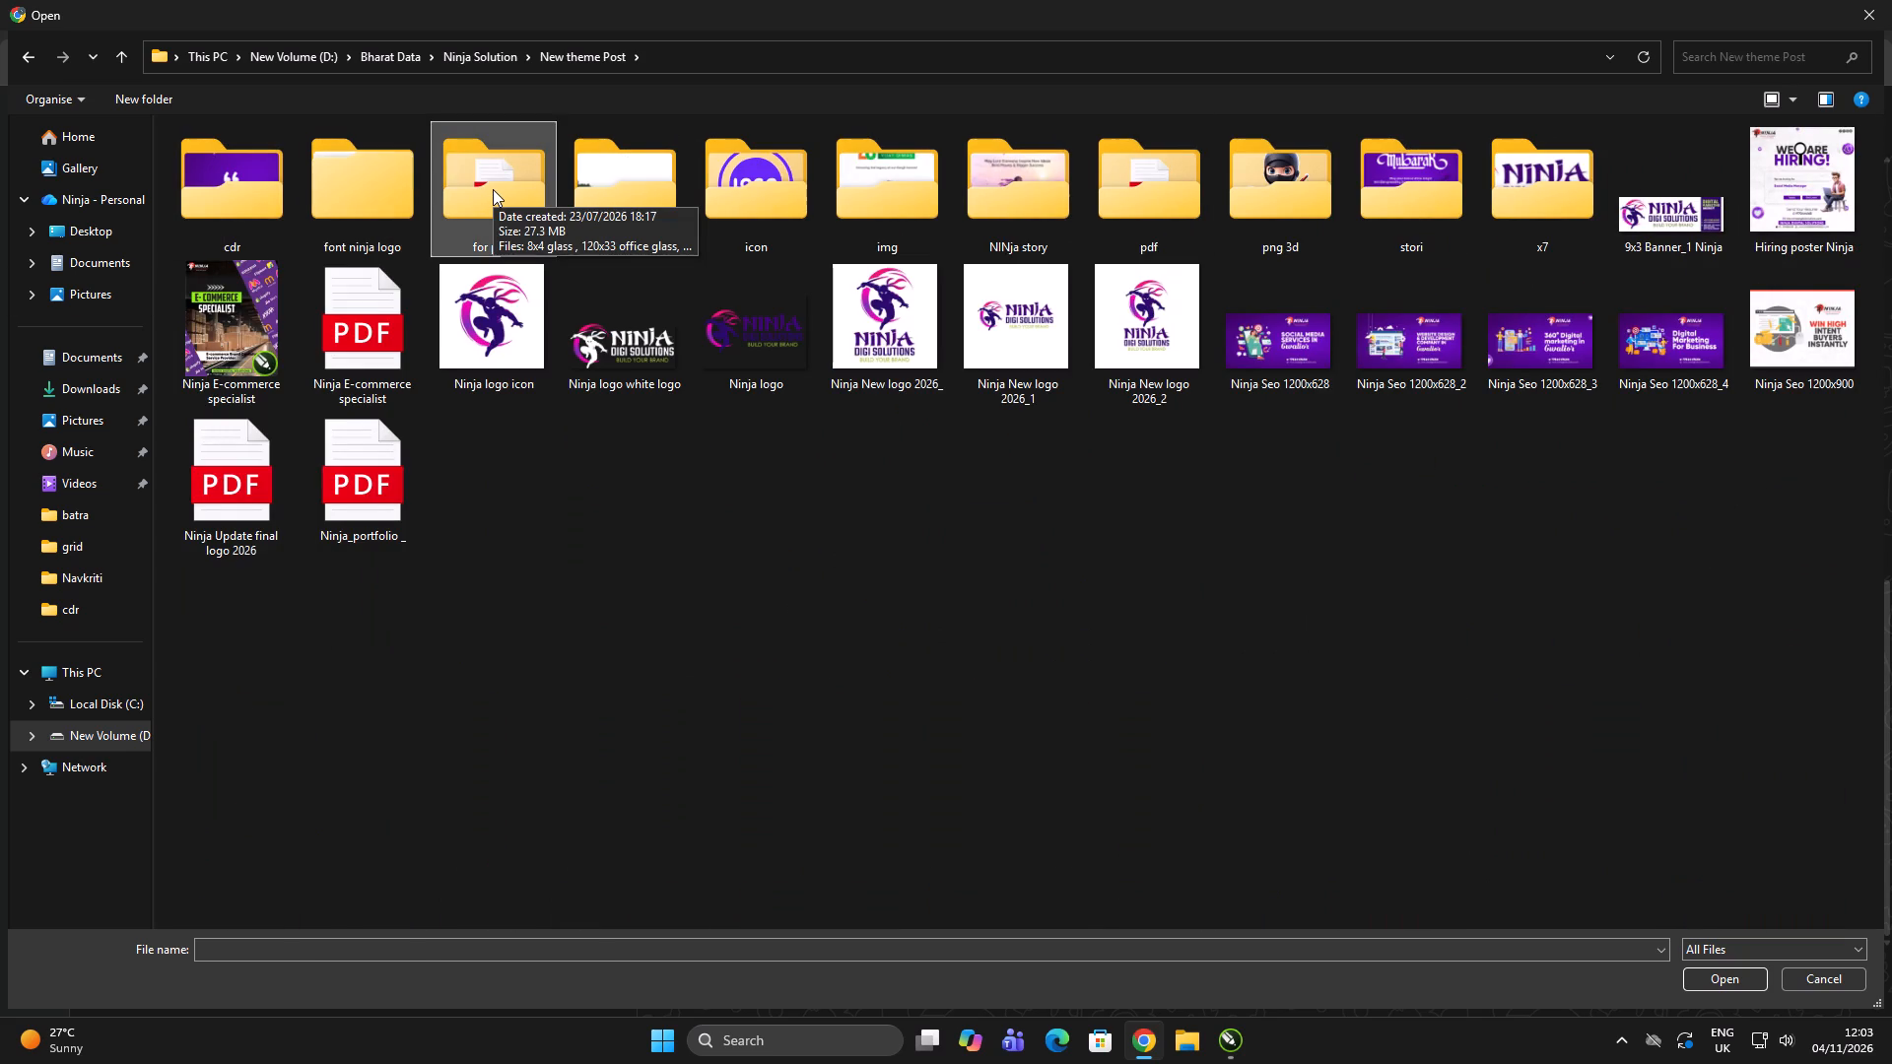
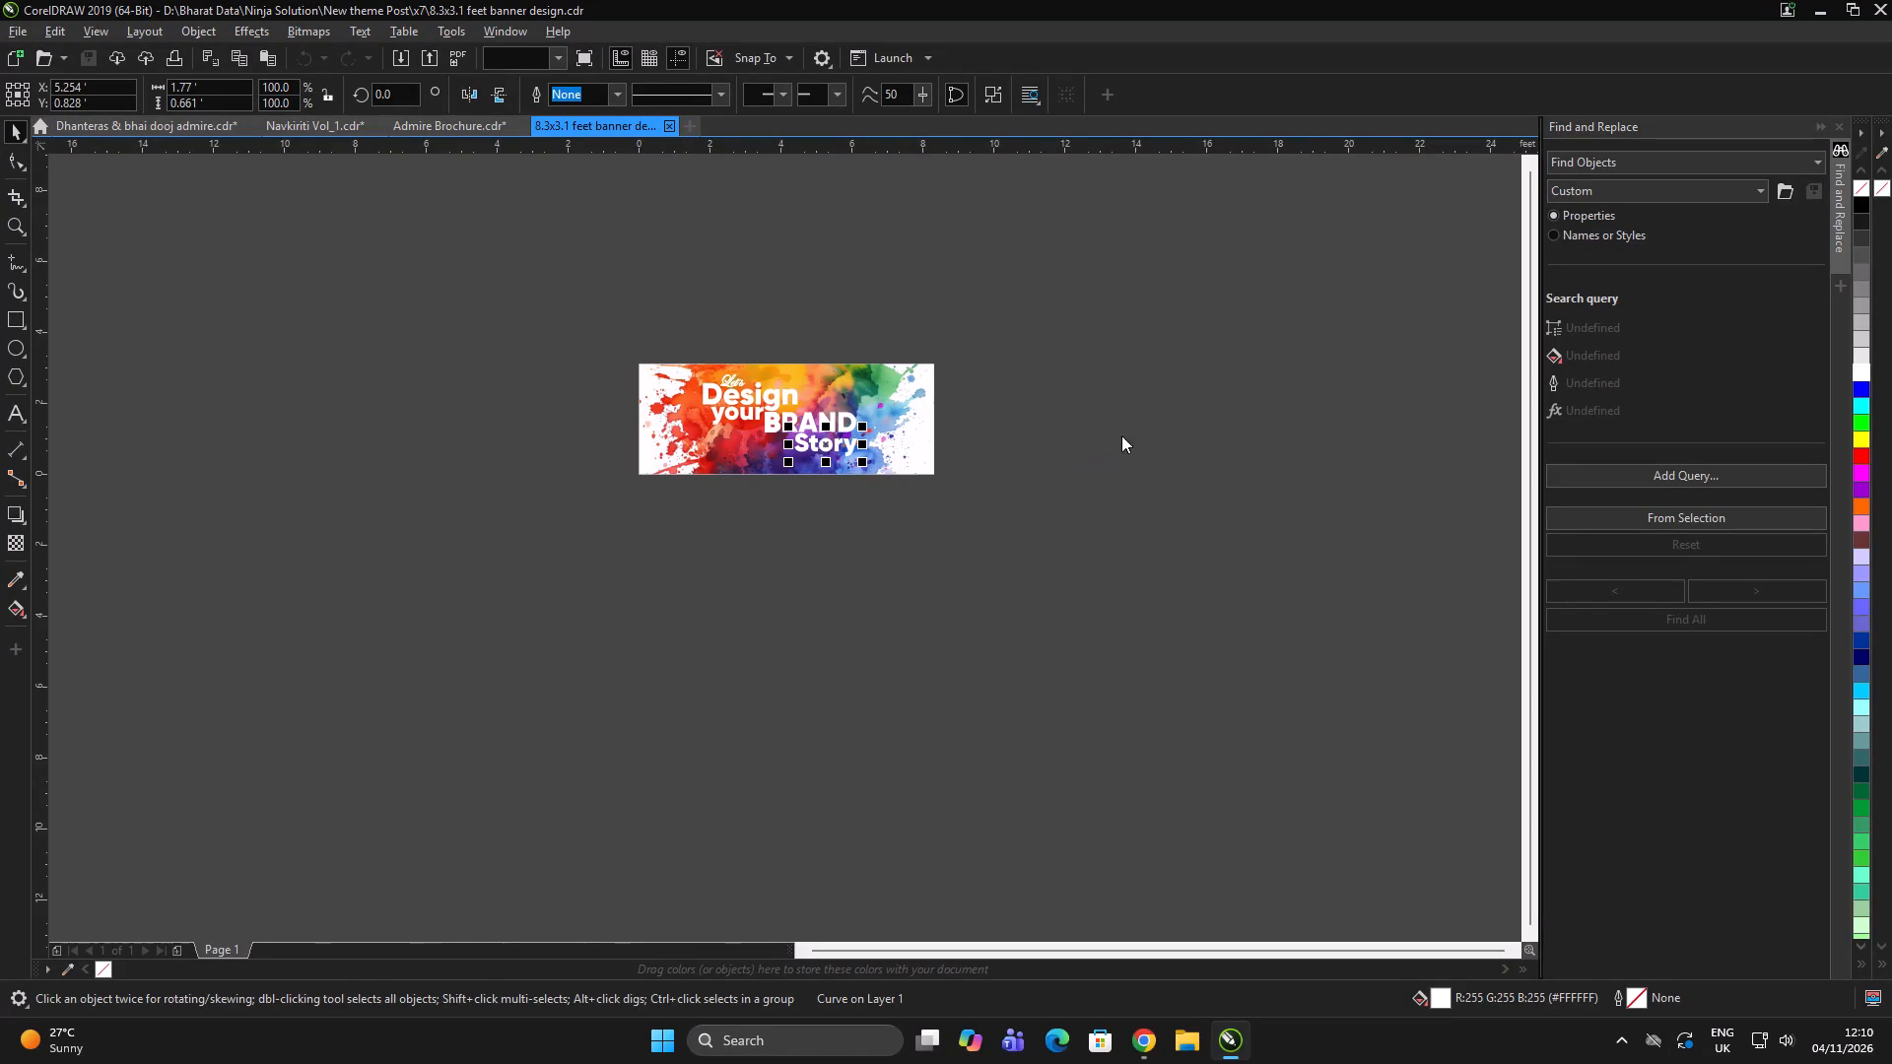
Open the main gate office_34x87 drawing from the "for print" folder inside New theme Post.
{"action": "triple_click", "coordinate": [1136, 433]}
{"action": "left_click", "coordinate": [1139, 433]}
{"action": "key", "text": "ctrl+o"}
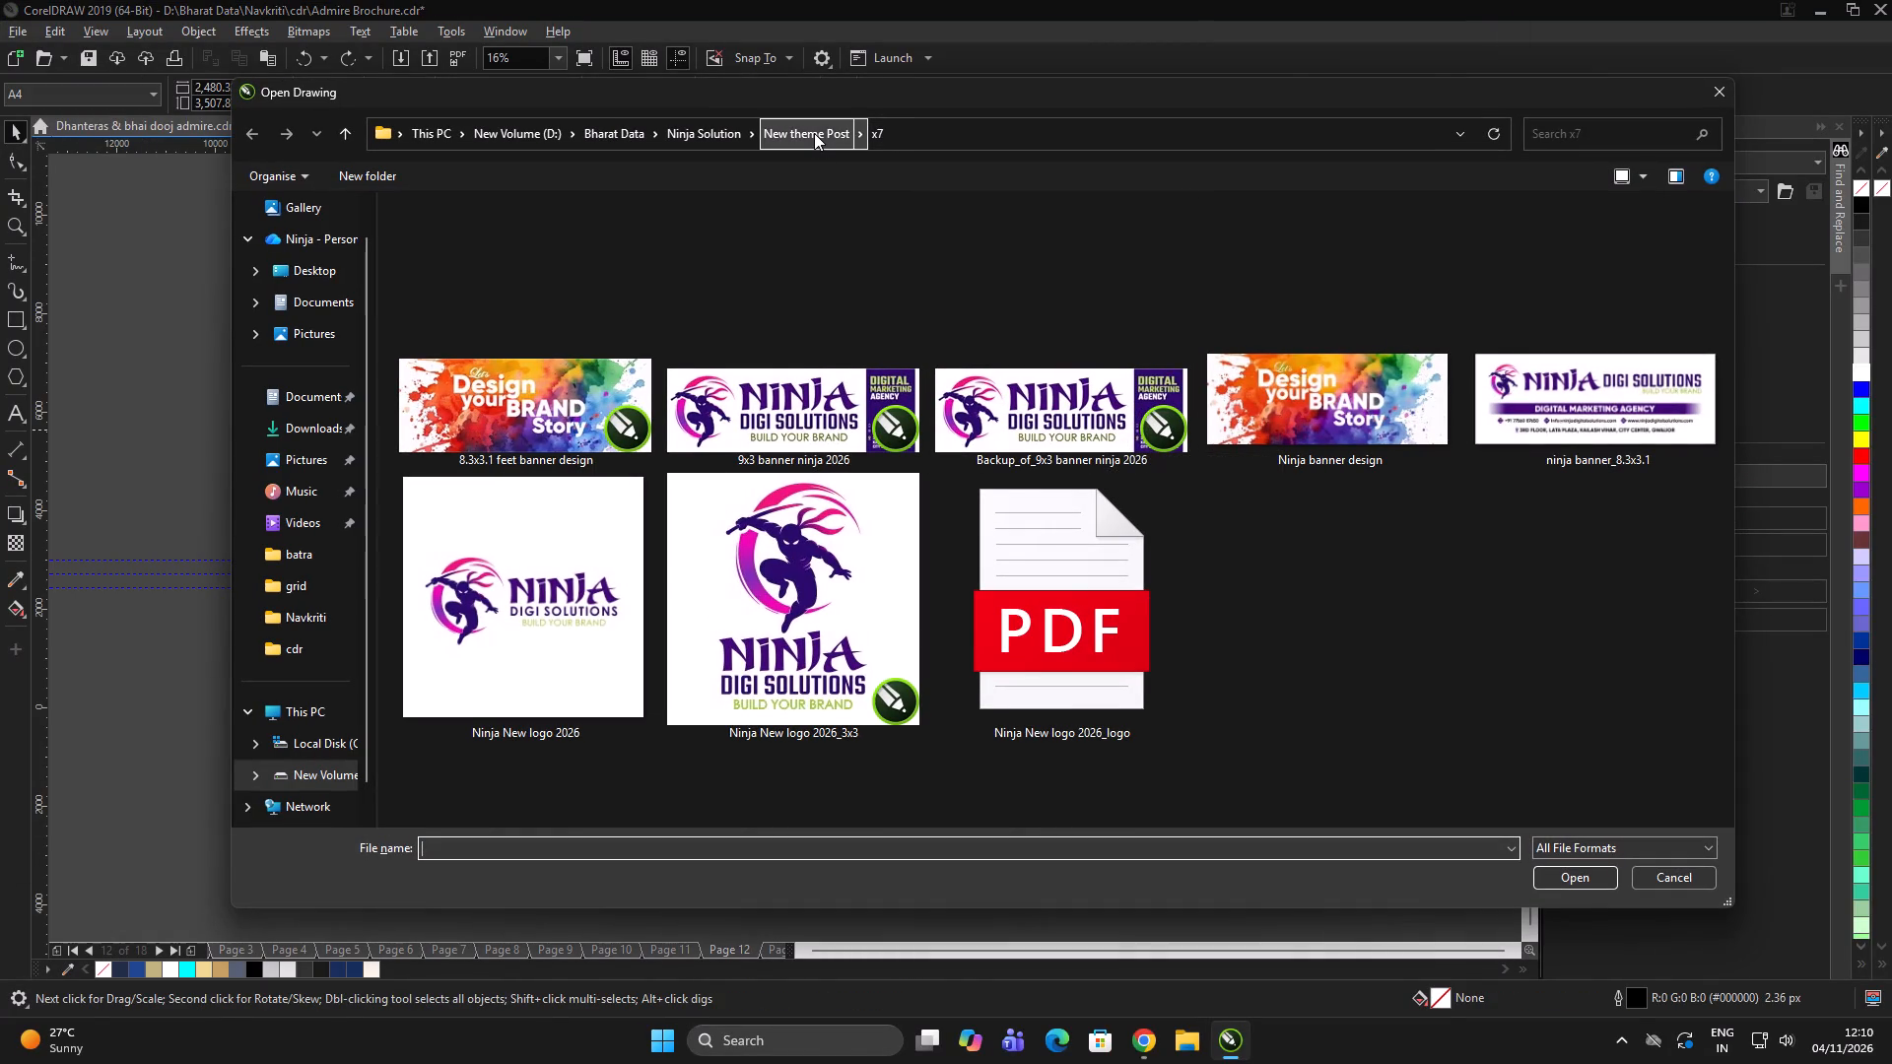
{"action": "left_click", "coordinate": [812, 133]}
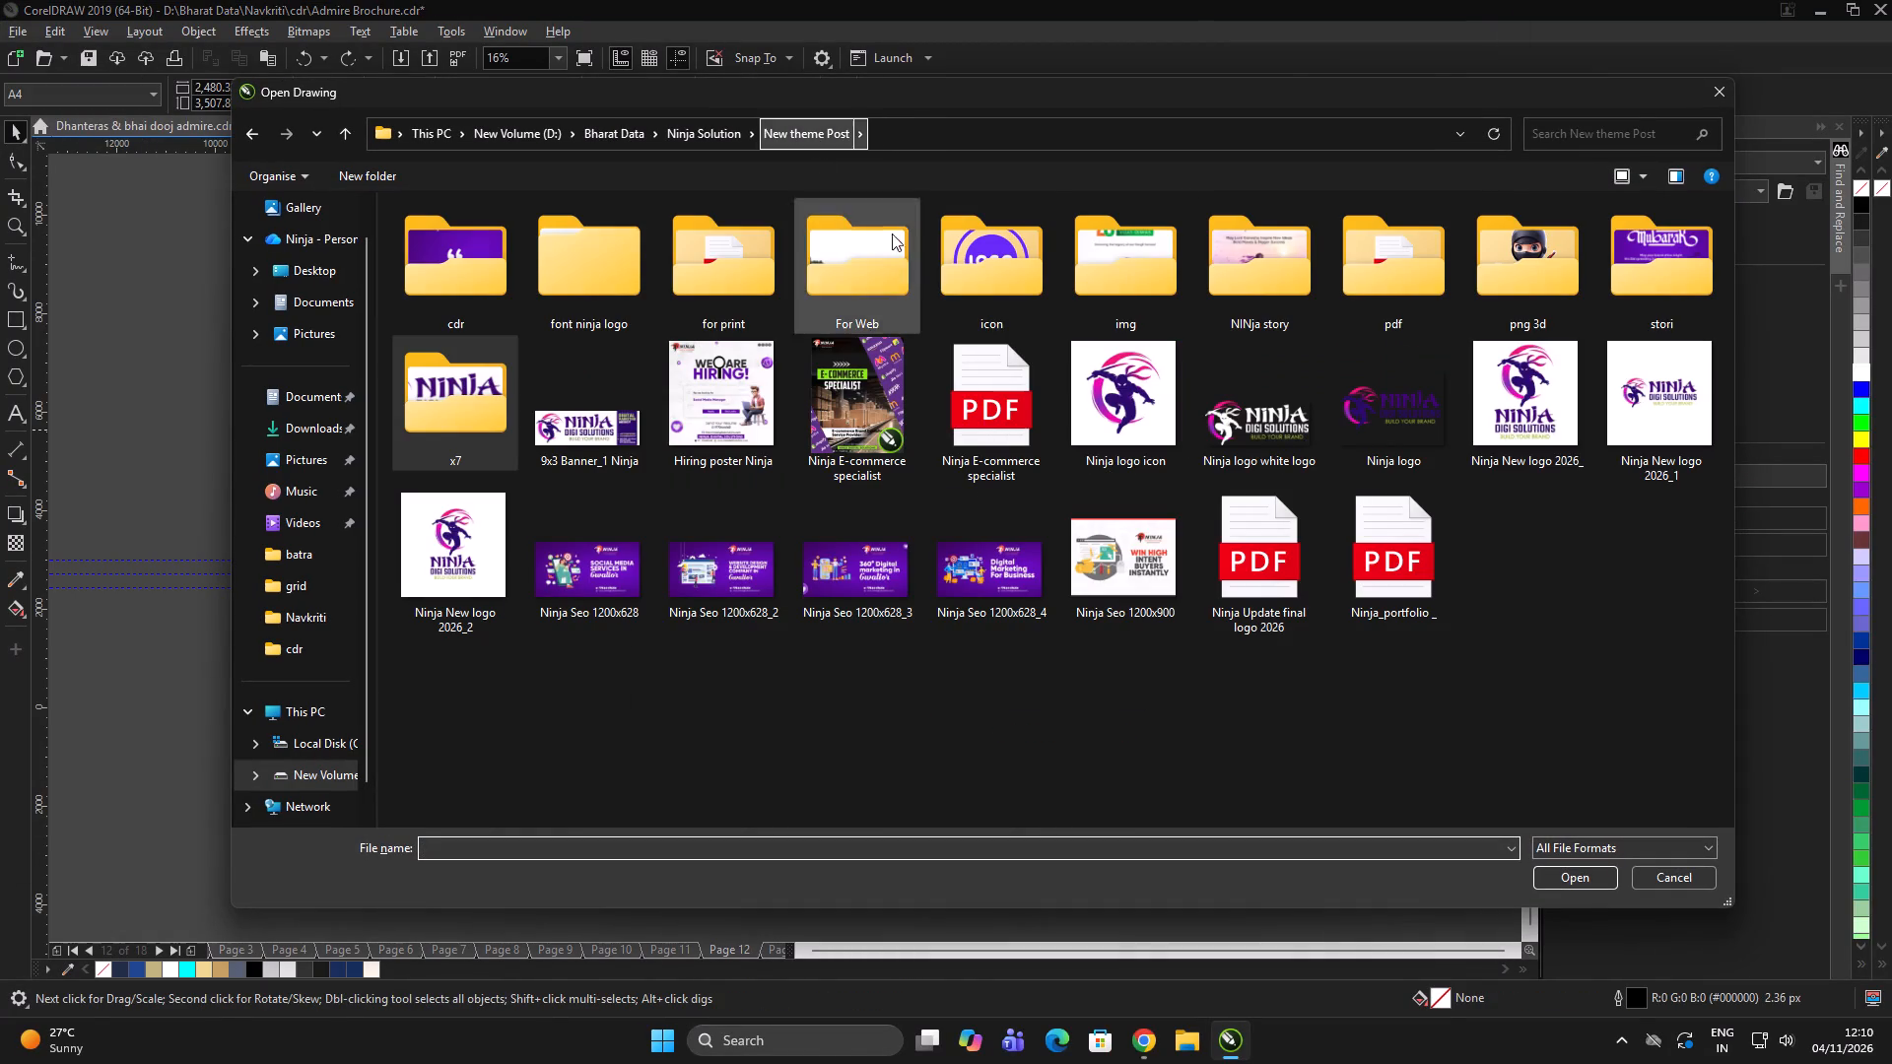
{"action": "double_click", "coordinate": [749, 272]}
{"action": "scroll", "coordinate": [856, 366], "scroll_direction": "down", "scroll_amount": 4}
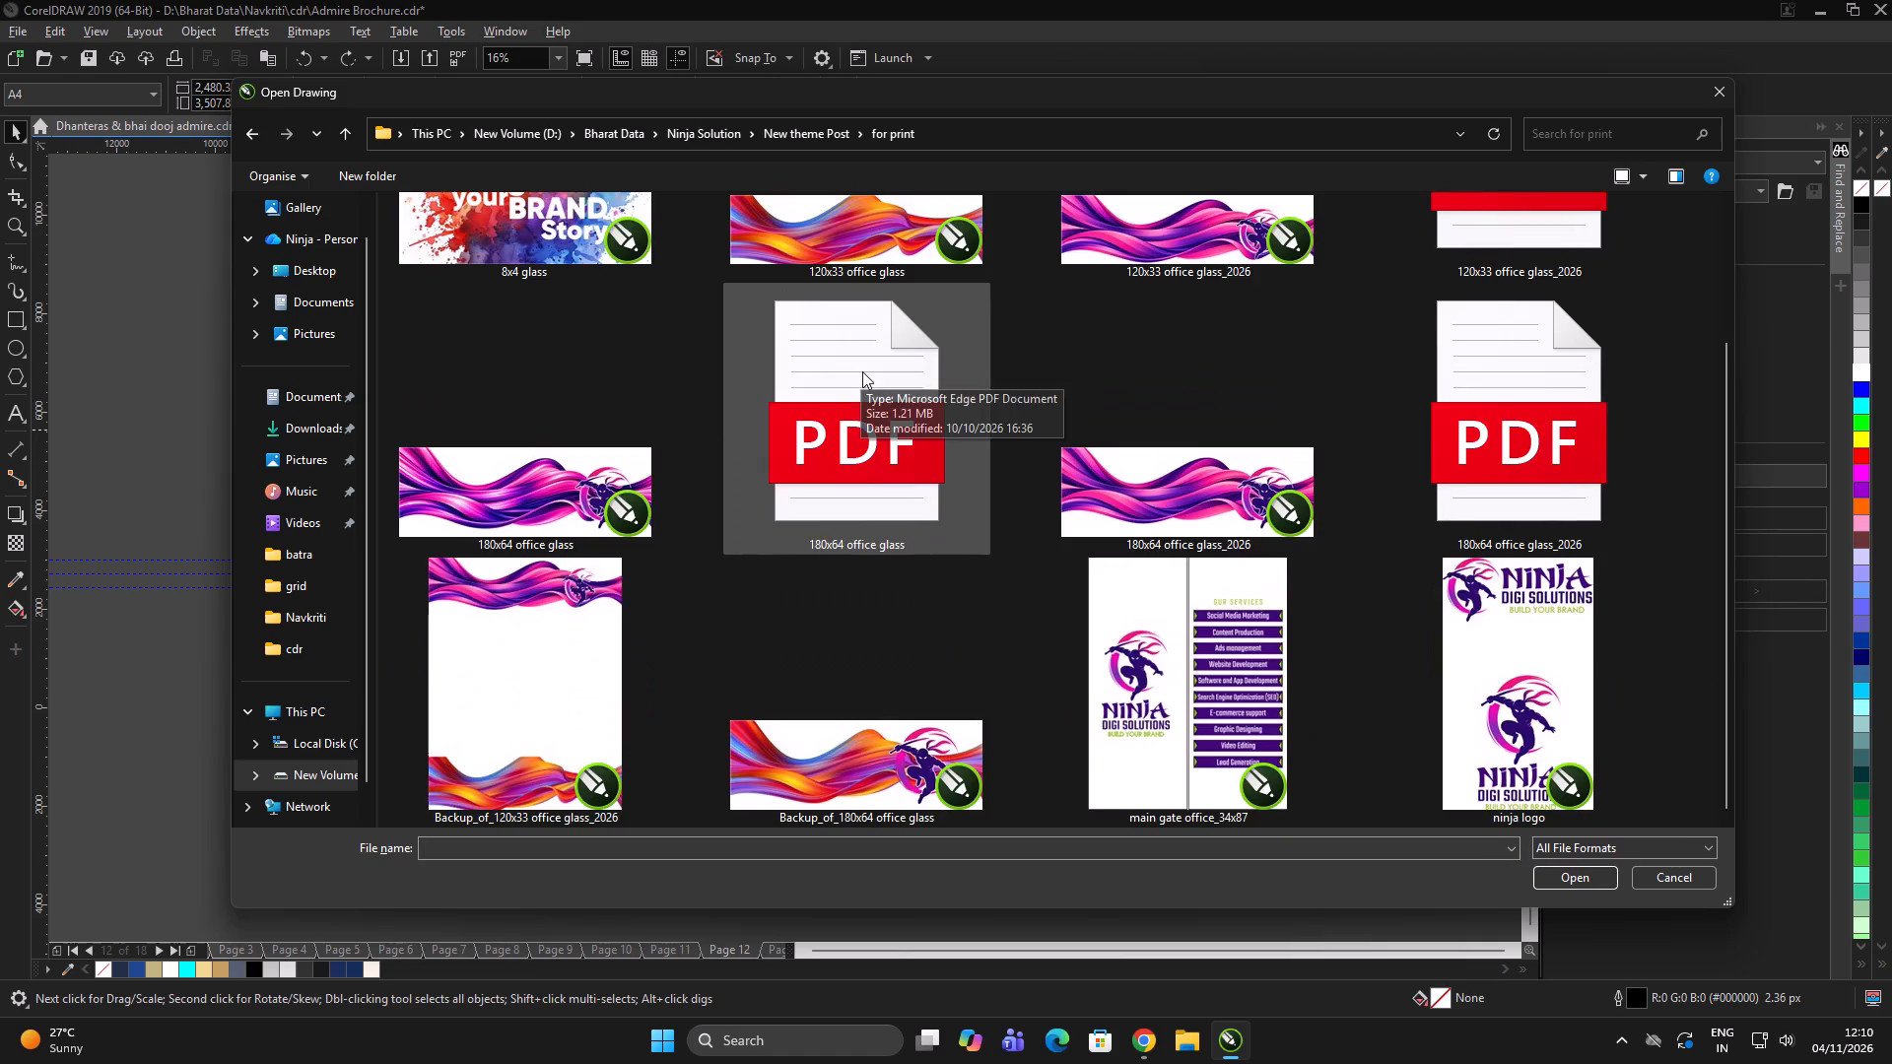
{"action": "left_click", "coordinate": [1165, 765]}
{"action": "left_click", "coordinate": [1585, 916]}
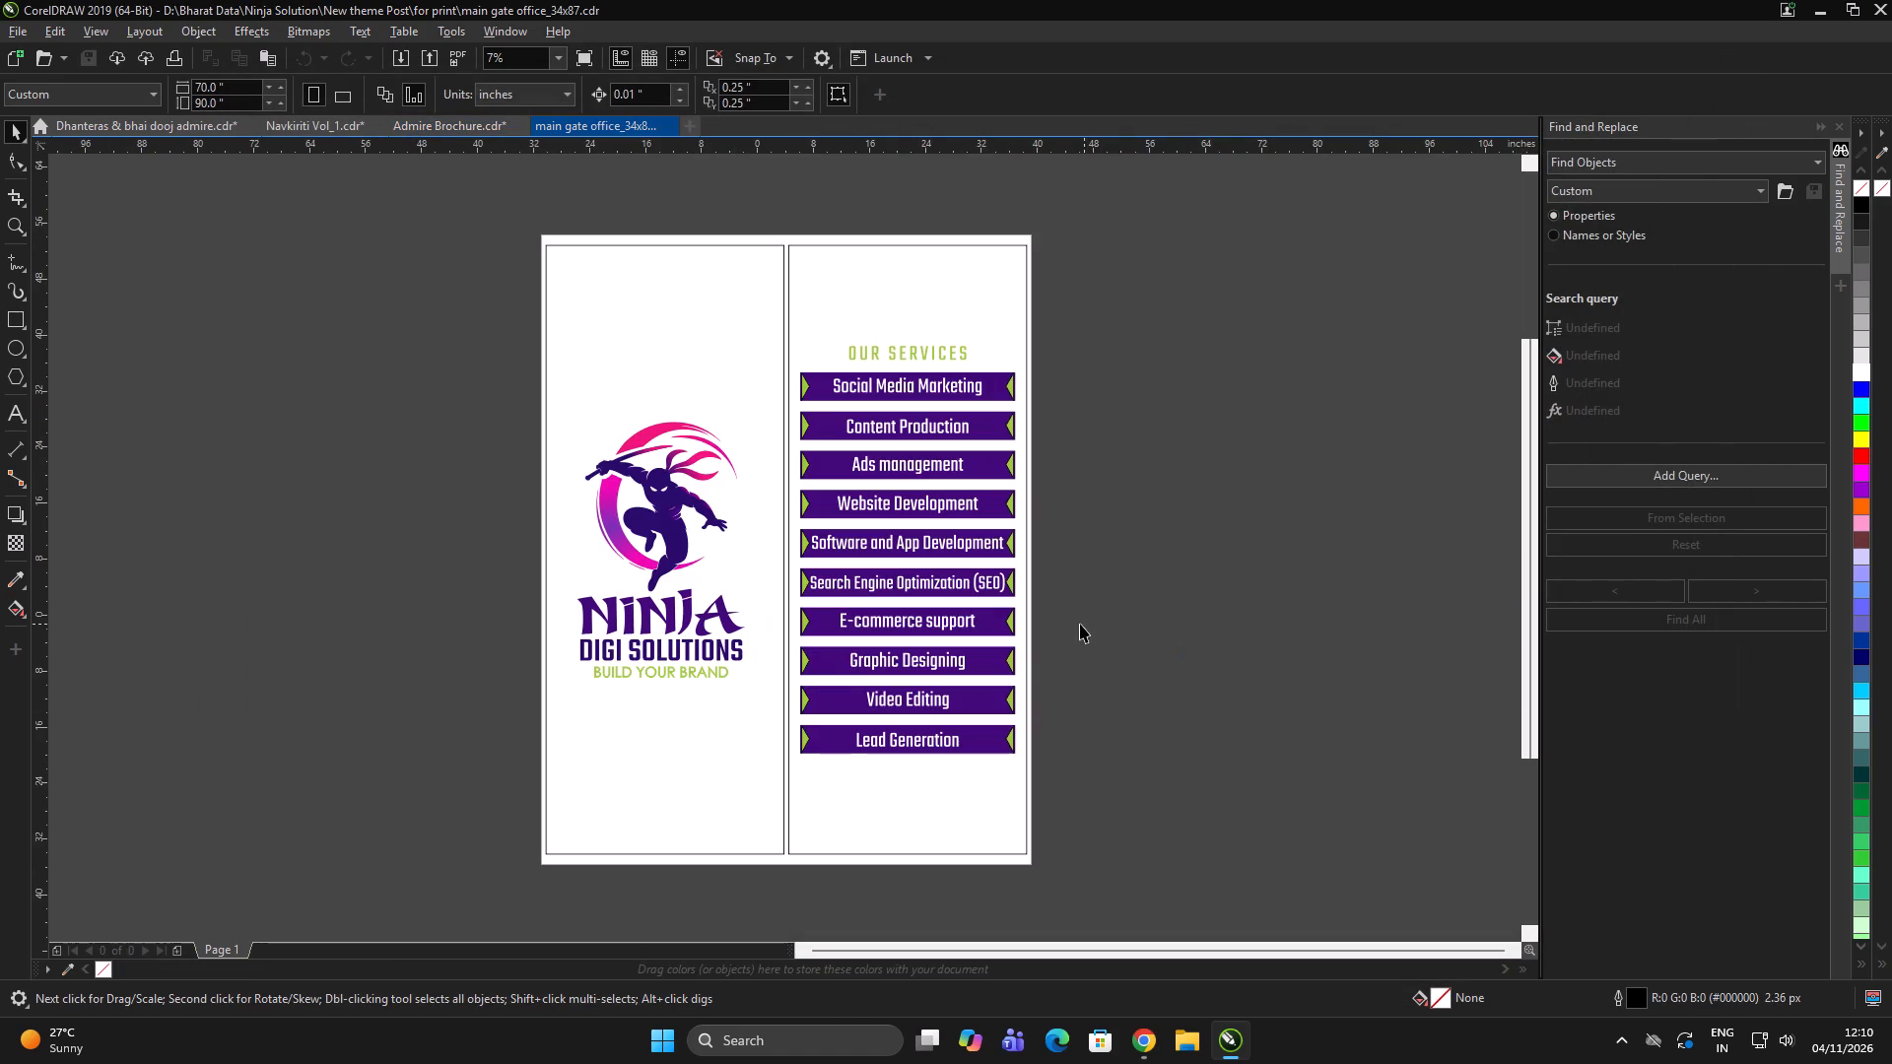
Select all of the main gate artwork and ungroup it.
{"action": "left_click_drag", "start_coordinate": [1267, 283], "coordinate": [273, 940]}
{"action": "key", "text": "ctrl+u"}
{"action": "double_click", "coordinate": [1280, 614], "text": "ctrl"}
Convert the Our Services heading and the service list objects to curves, undoing the last trial move.
{"action": "left_click_drag", "start_coordinate": [1169, 290], "coordinate": [956, 573]}
{"action": "left_click", "coordinate": [838, 652]}
{"action": "left_click_drag", "start_coordinate": [1141, 276], "coordinate": [731, 776]}
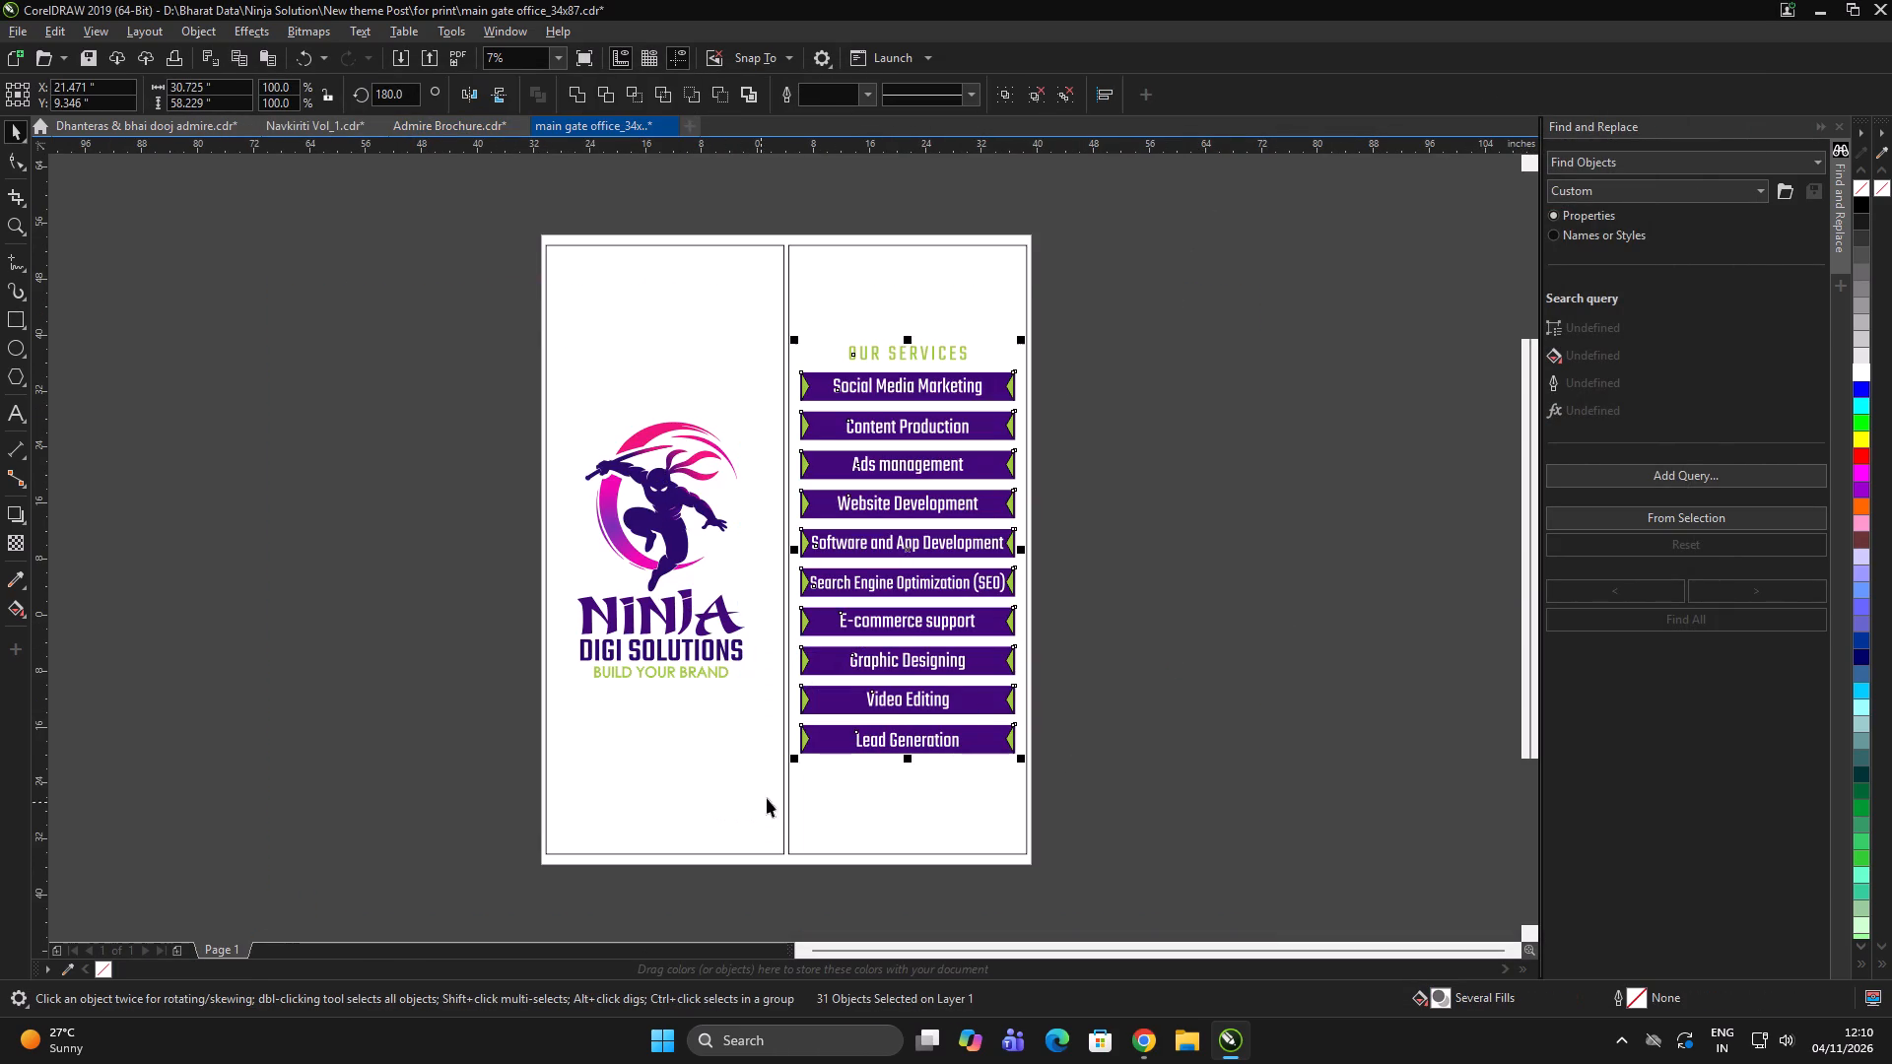
{"action": "key", "text": "ctrl+q"}
{"action": "key", "text": "ctrl+q"}
{"action": "key", "text": "ctrl+q"}
{"action": "key", "text": "ctrl+q"}
{"action": "left_click_drag", "start_coordinate": [954, 577], "coordinate": [1348, 497]}
{"action": "key", "text": "ctrl+z"}
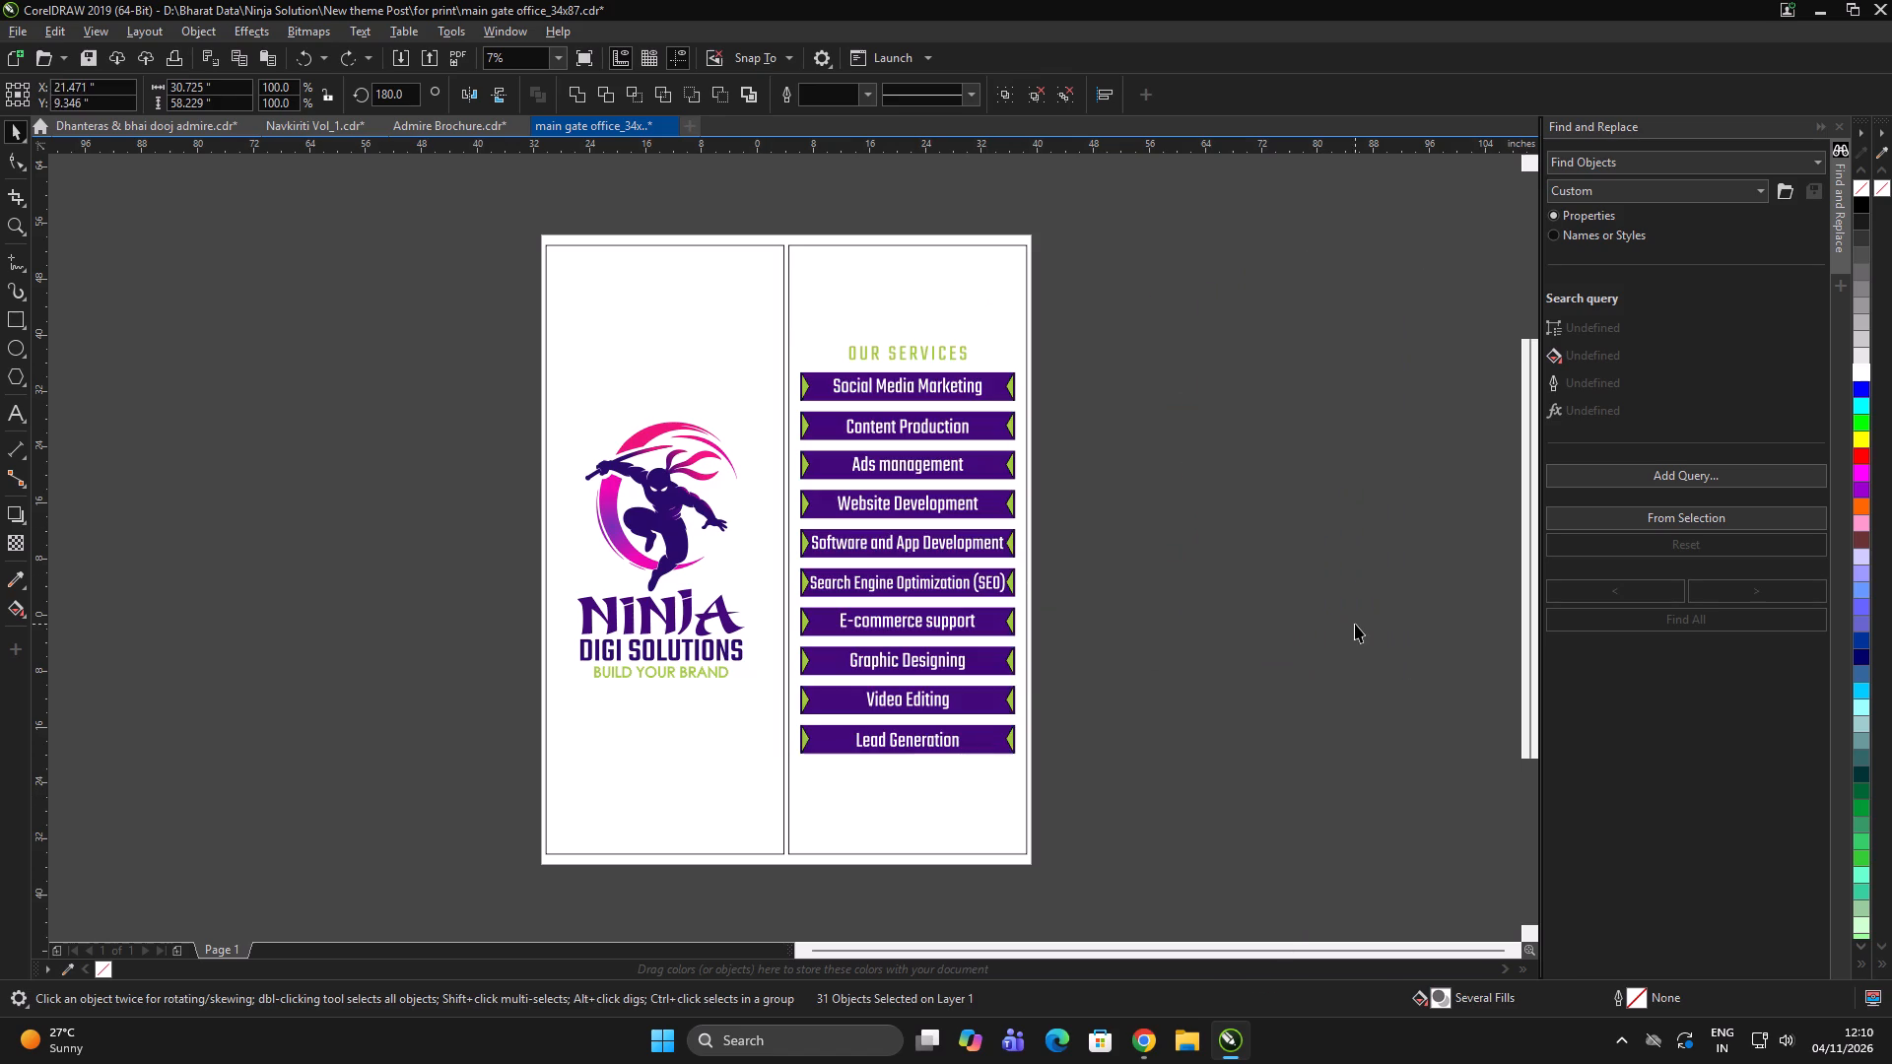
Convert the Ninja Digi Solutions logo and its tagline to curves, including the grouped objects, and clear the selection.
{"action": "left_click", "coordinate": [1355, 624]}
{"action": "left_click_drag", "start_coordinate": [1354, 616], "coordinate": [1312, 609]}
{"action": "left_click", "coordinate": [646, 637]}
{"action": "key", "text": "ctrl+q"}
{"action": "key", "text": "ctrl+q"}
{"action": "key", "text": "ctrl+q"}
{"action": "left_click_drag", "start_coordinate": [366, 533], "coordinate": [942, 818], "text": "ctrl"}
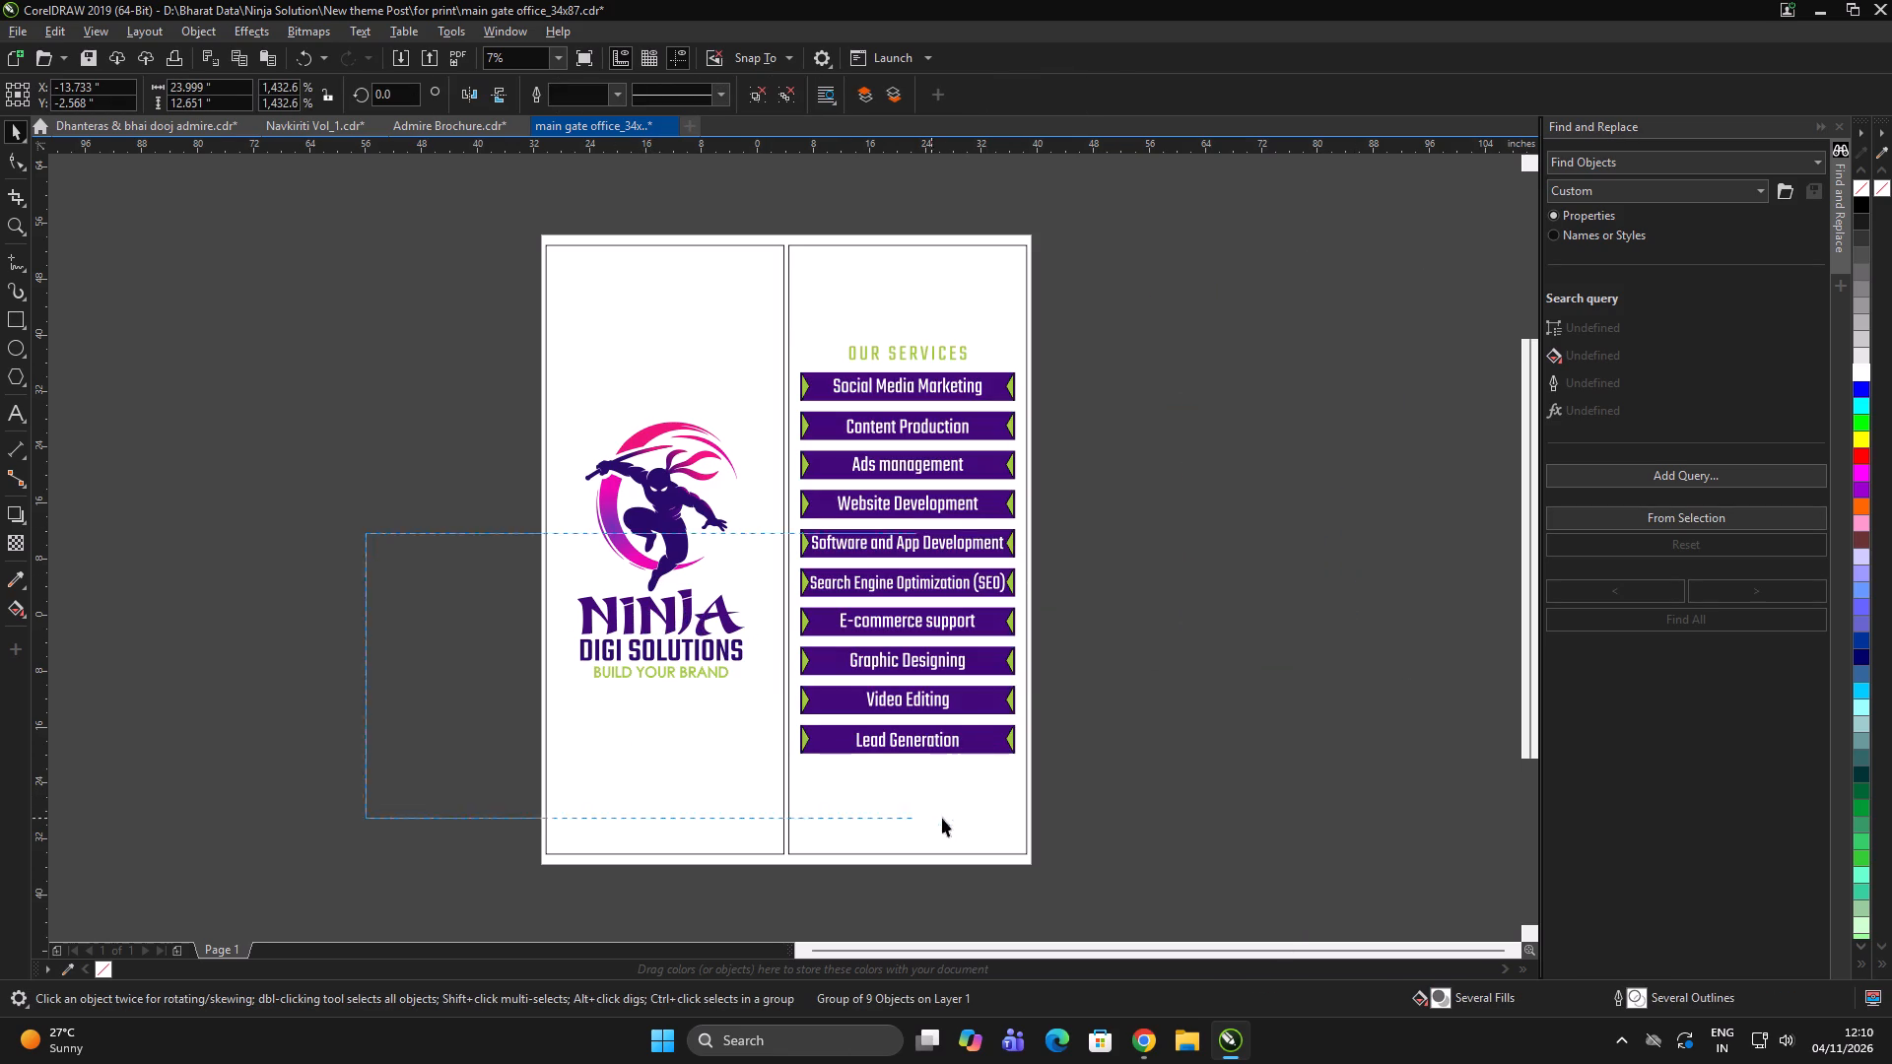
{"action": "left_click_drag", "start_coordinate": [942, 818], "coordinate": [949, 818], "text": "ctrl"}
{"action": "key", "text": "ctrl+q"}
{"action": "key", "text": "ctrl+q"}
{"action": "double_click", "coordinate": [413, 648], "text": "ctrl"}
{"action": "left_click_drag", "start_coordinate": [472, 293], "coordinate": [900, 665]}
{"action": "key", "text": "ctrl+q"}
{"action": "key", "text": "ctrl+q"}
{"action": "left_click", "coordinate": [441, 667], "text": "ctrl"}
{"action": "left_click", "coordinate": [428, 653]}
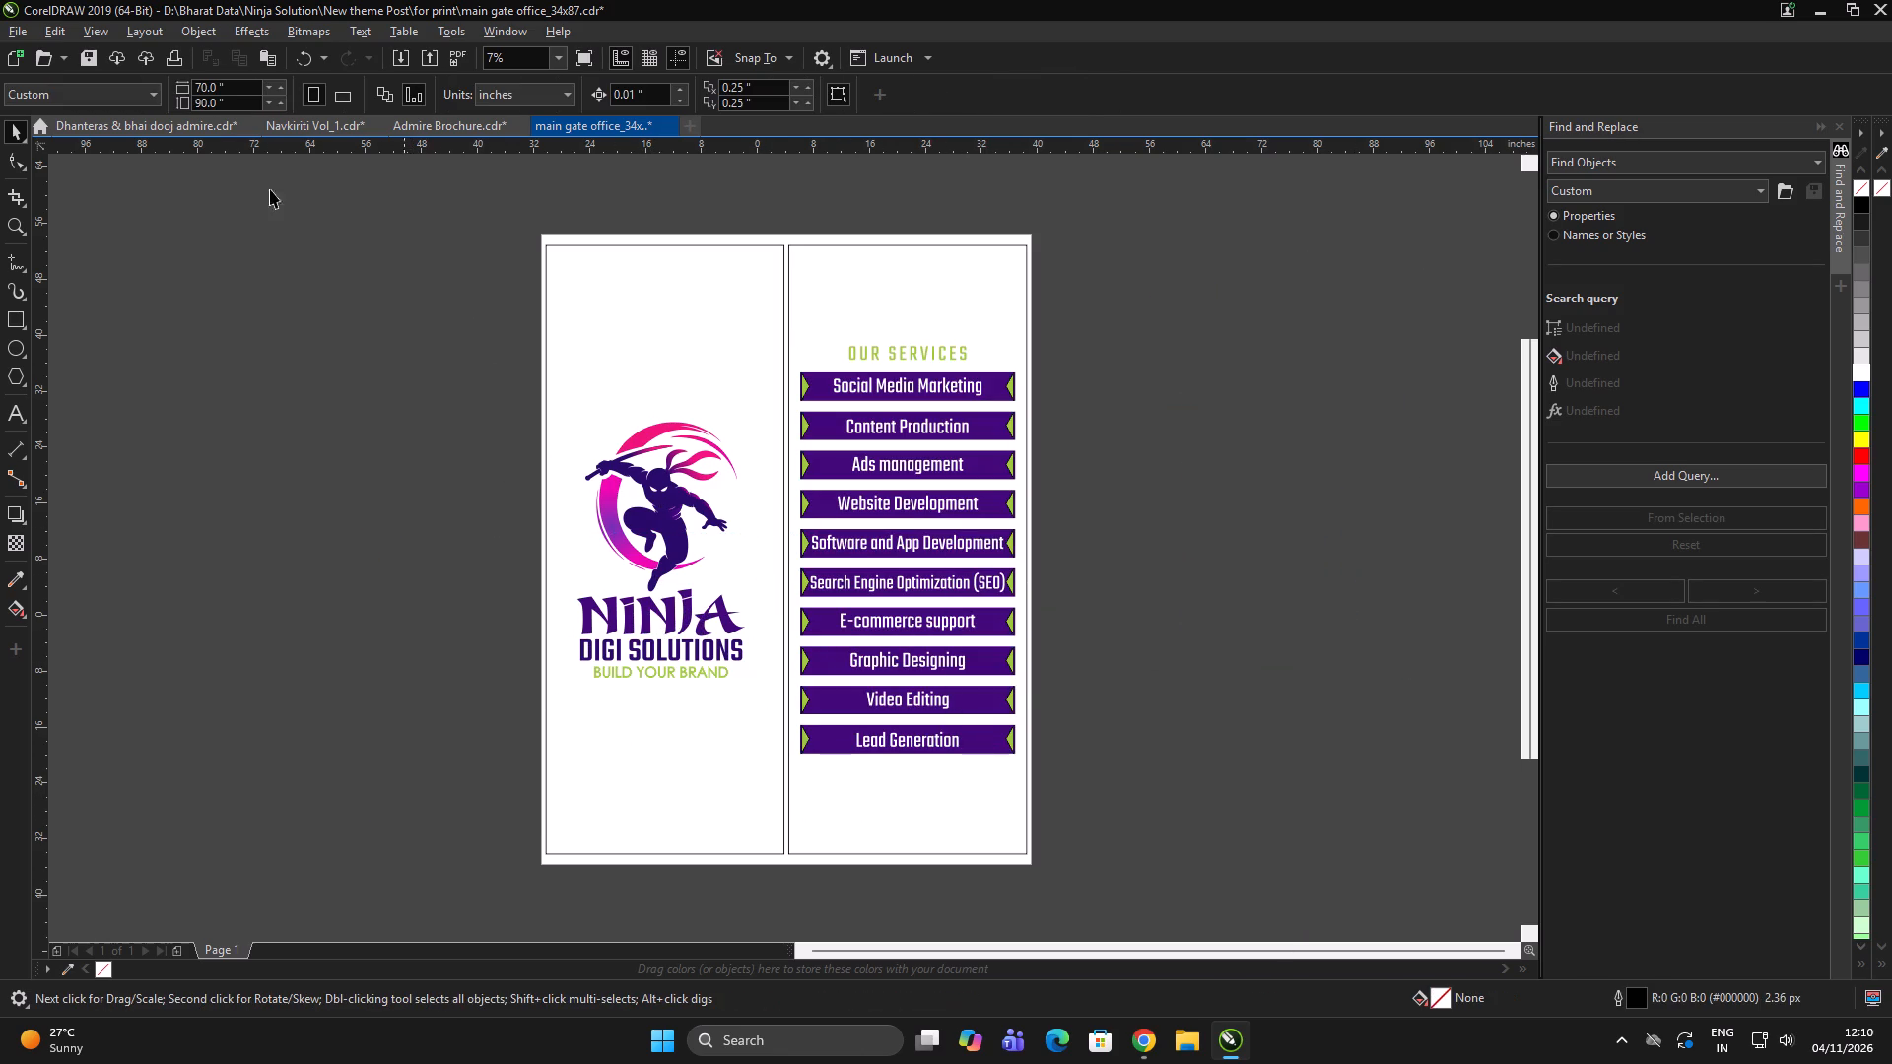
Save a copy of main gate office_34x87 in the New theme Post x7 folder as a CDR in version 16.0.
{"action": "left_click", "coordinate": [18, 22]}
{"action": "left_click", "coordinate": [41, 236]}
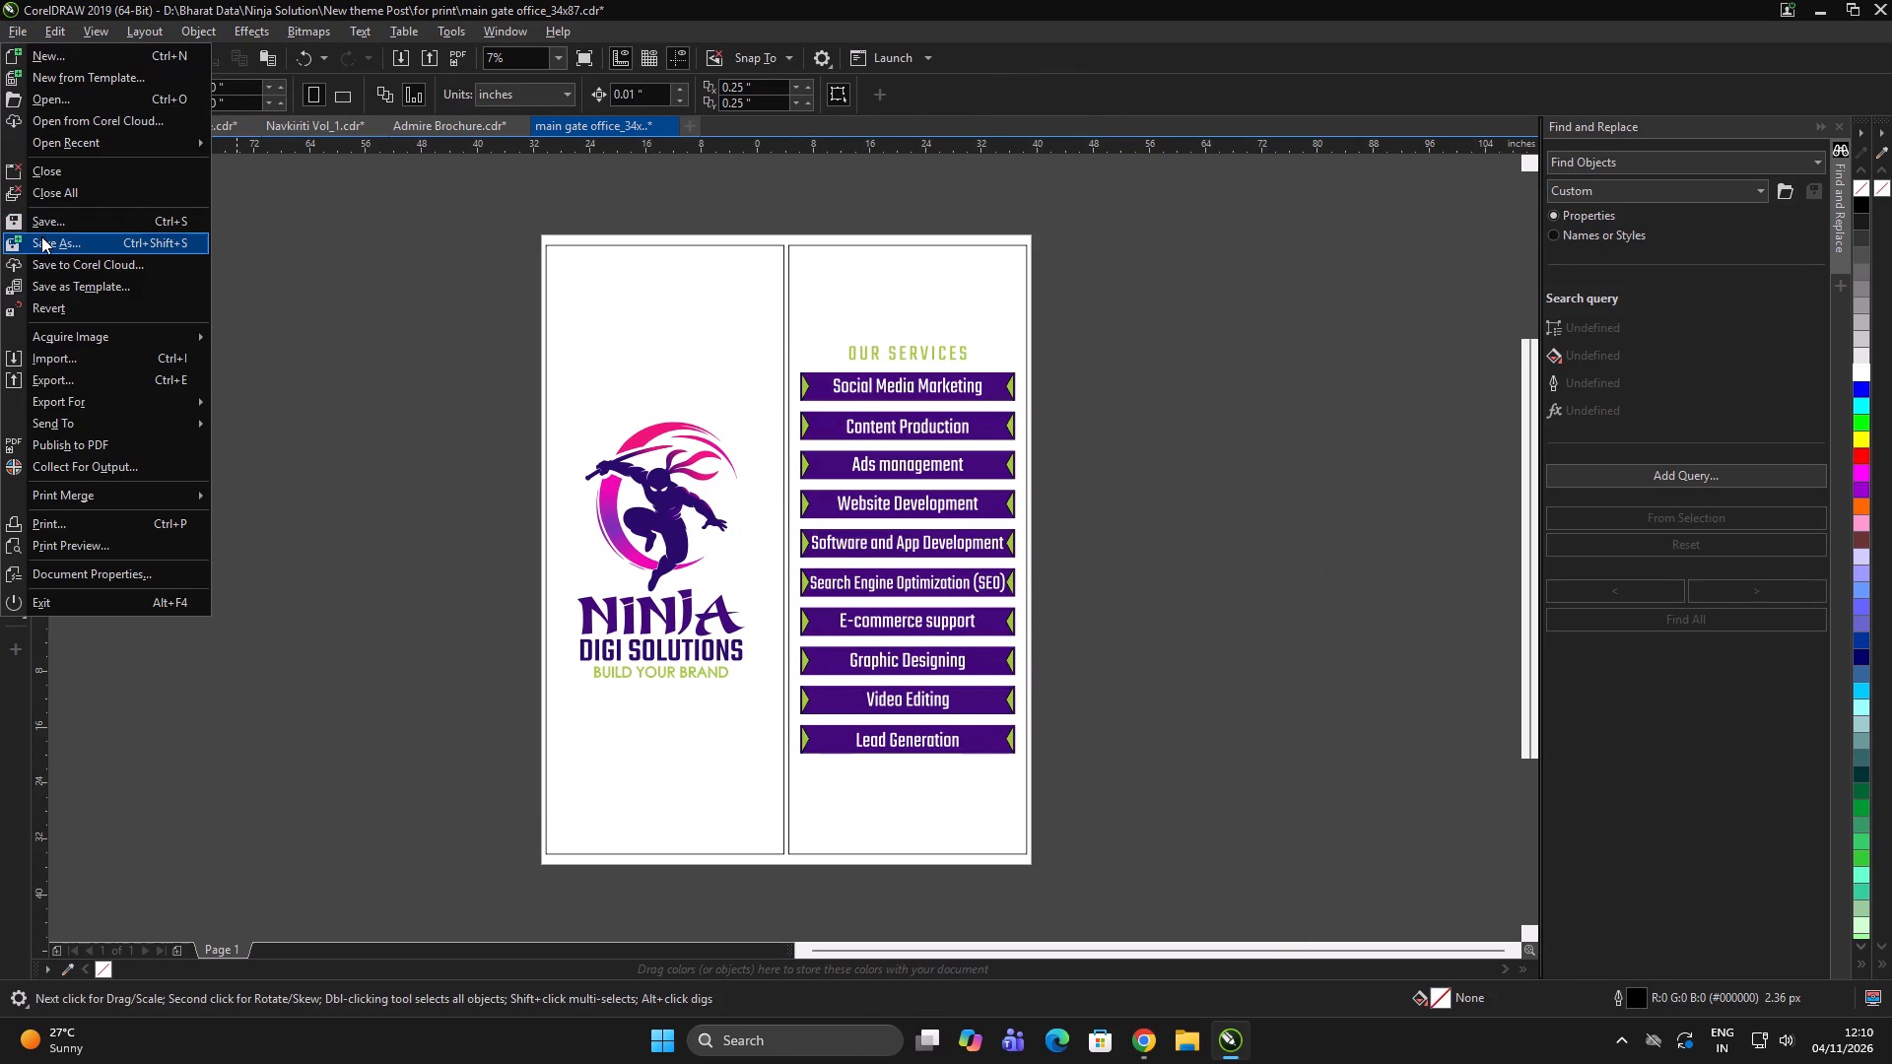
{"action": "left_click", "coordinate": [813, 138]}
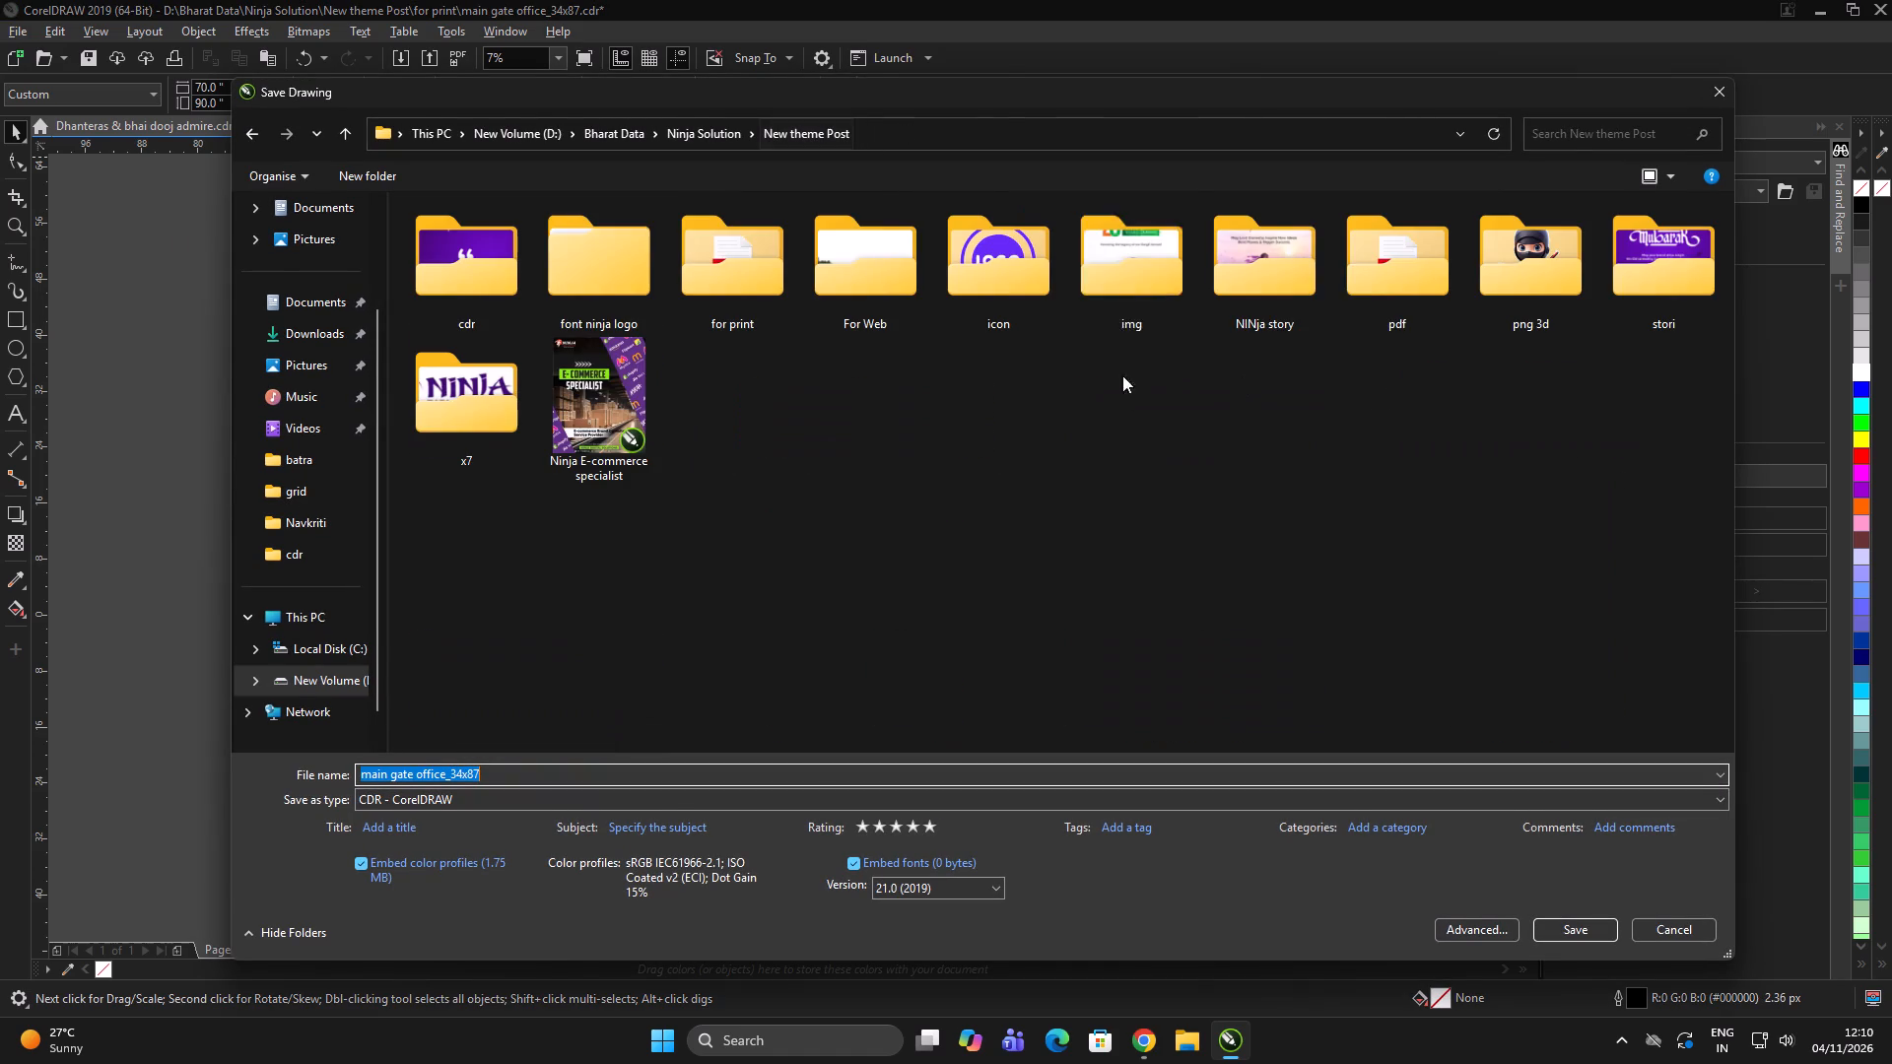
{"action": "double_click", "coordinate": [460, 377]}
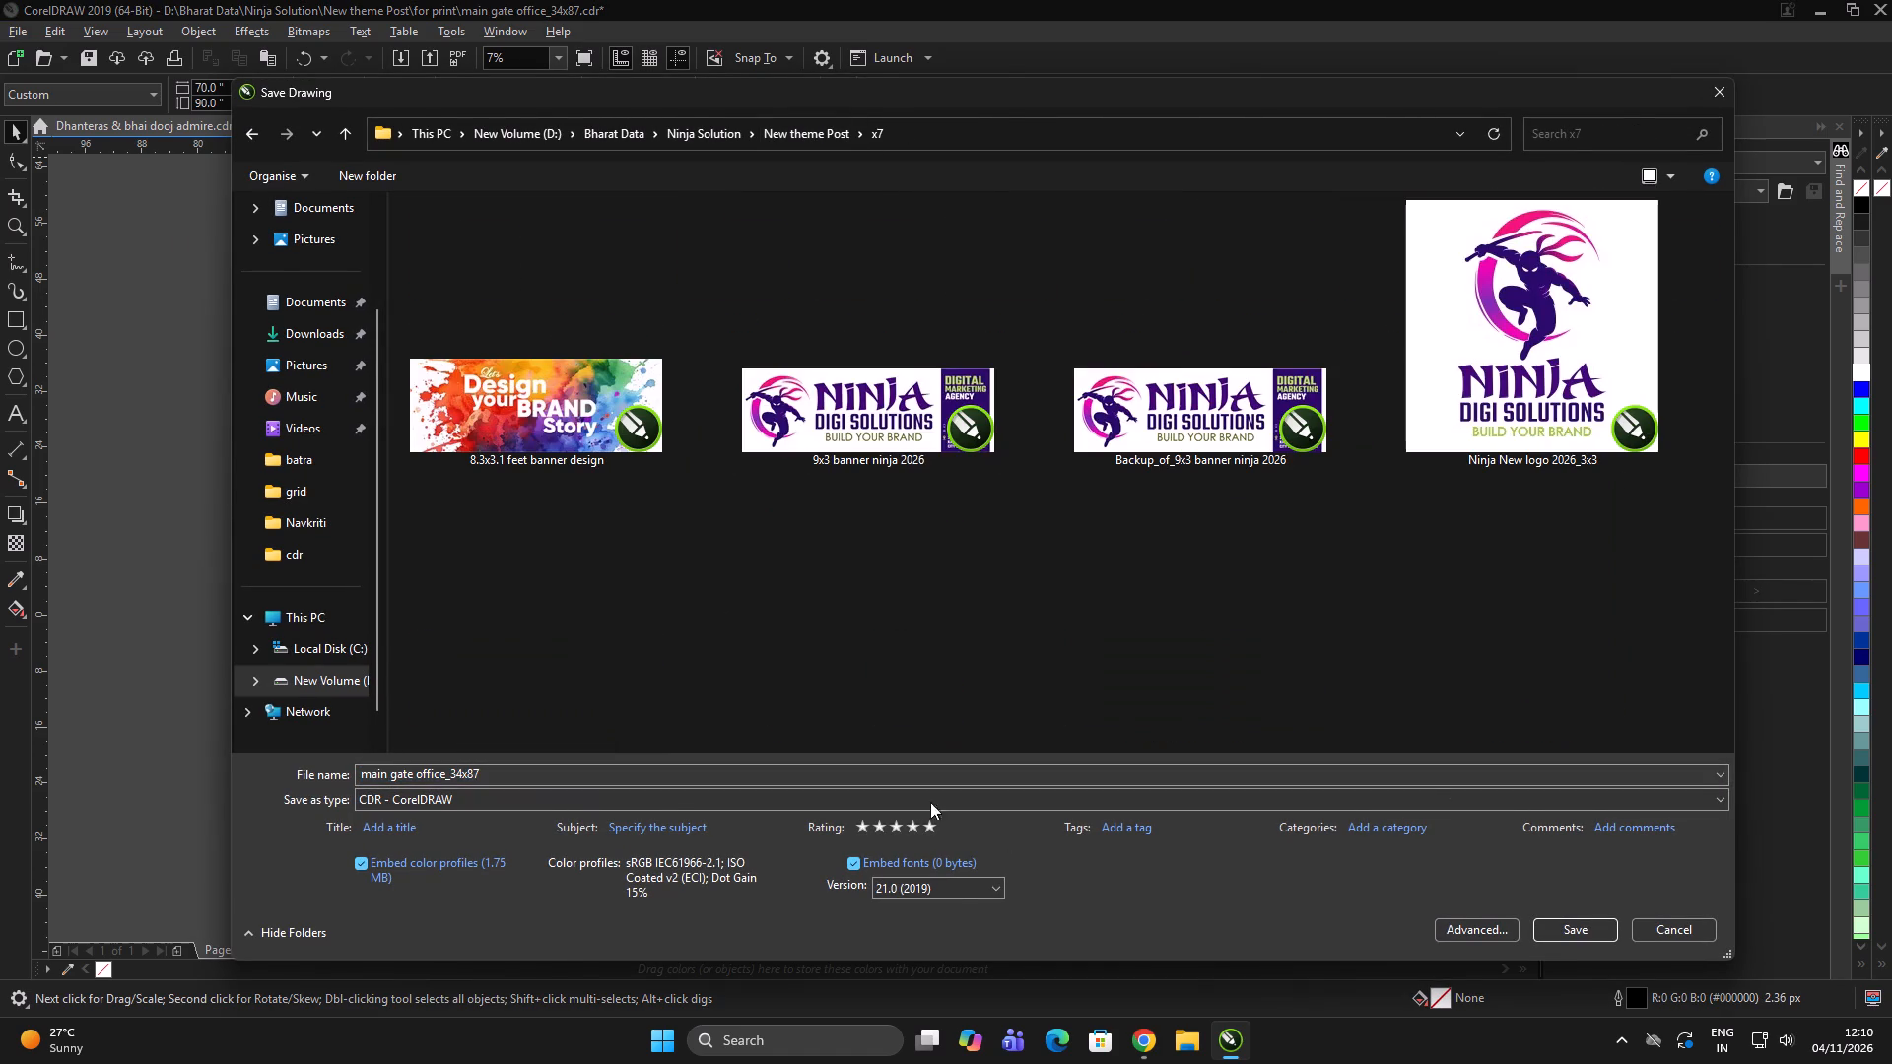
{"action": "left_click", "coordinate": [943, 888]}
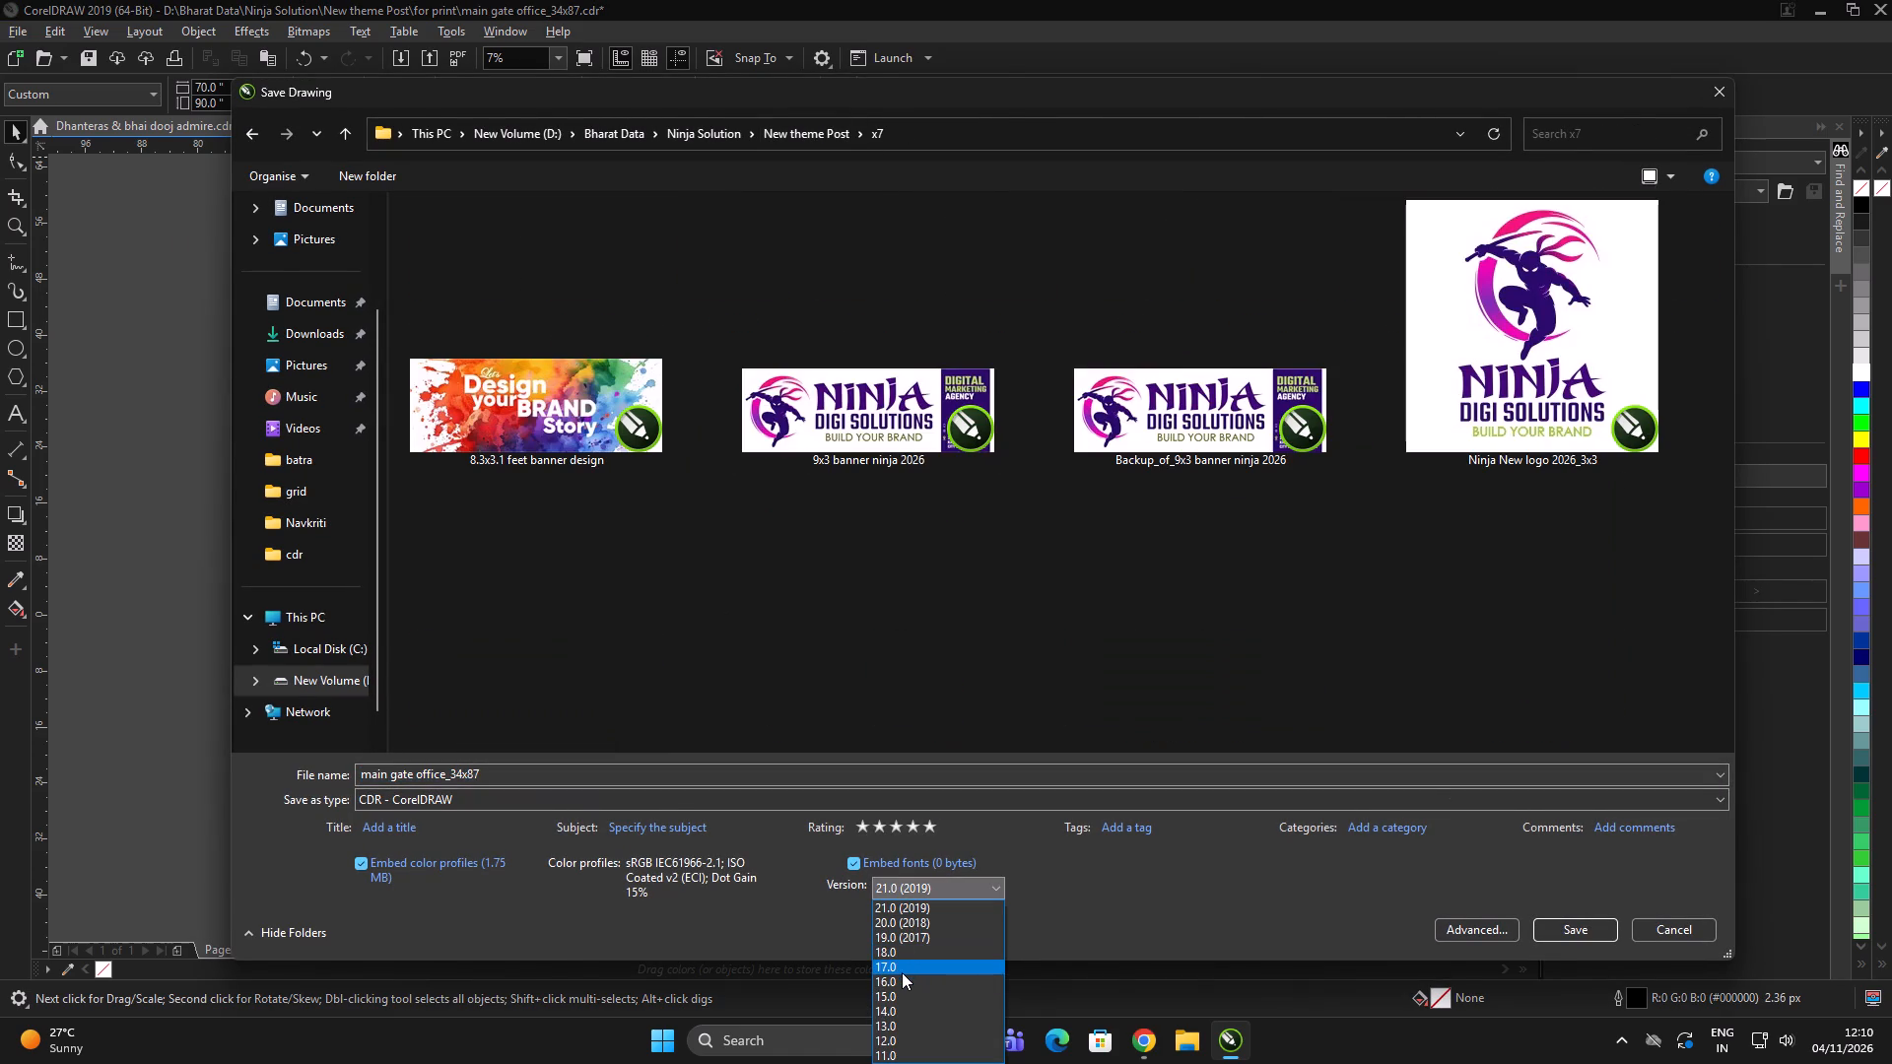
{"action": "left_click", "coordinate": [899, 981]}
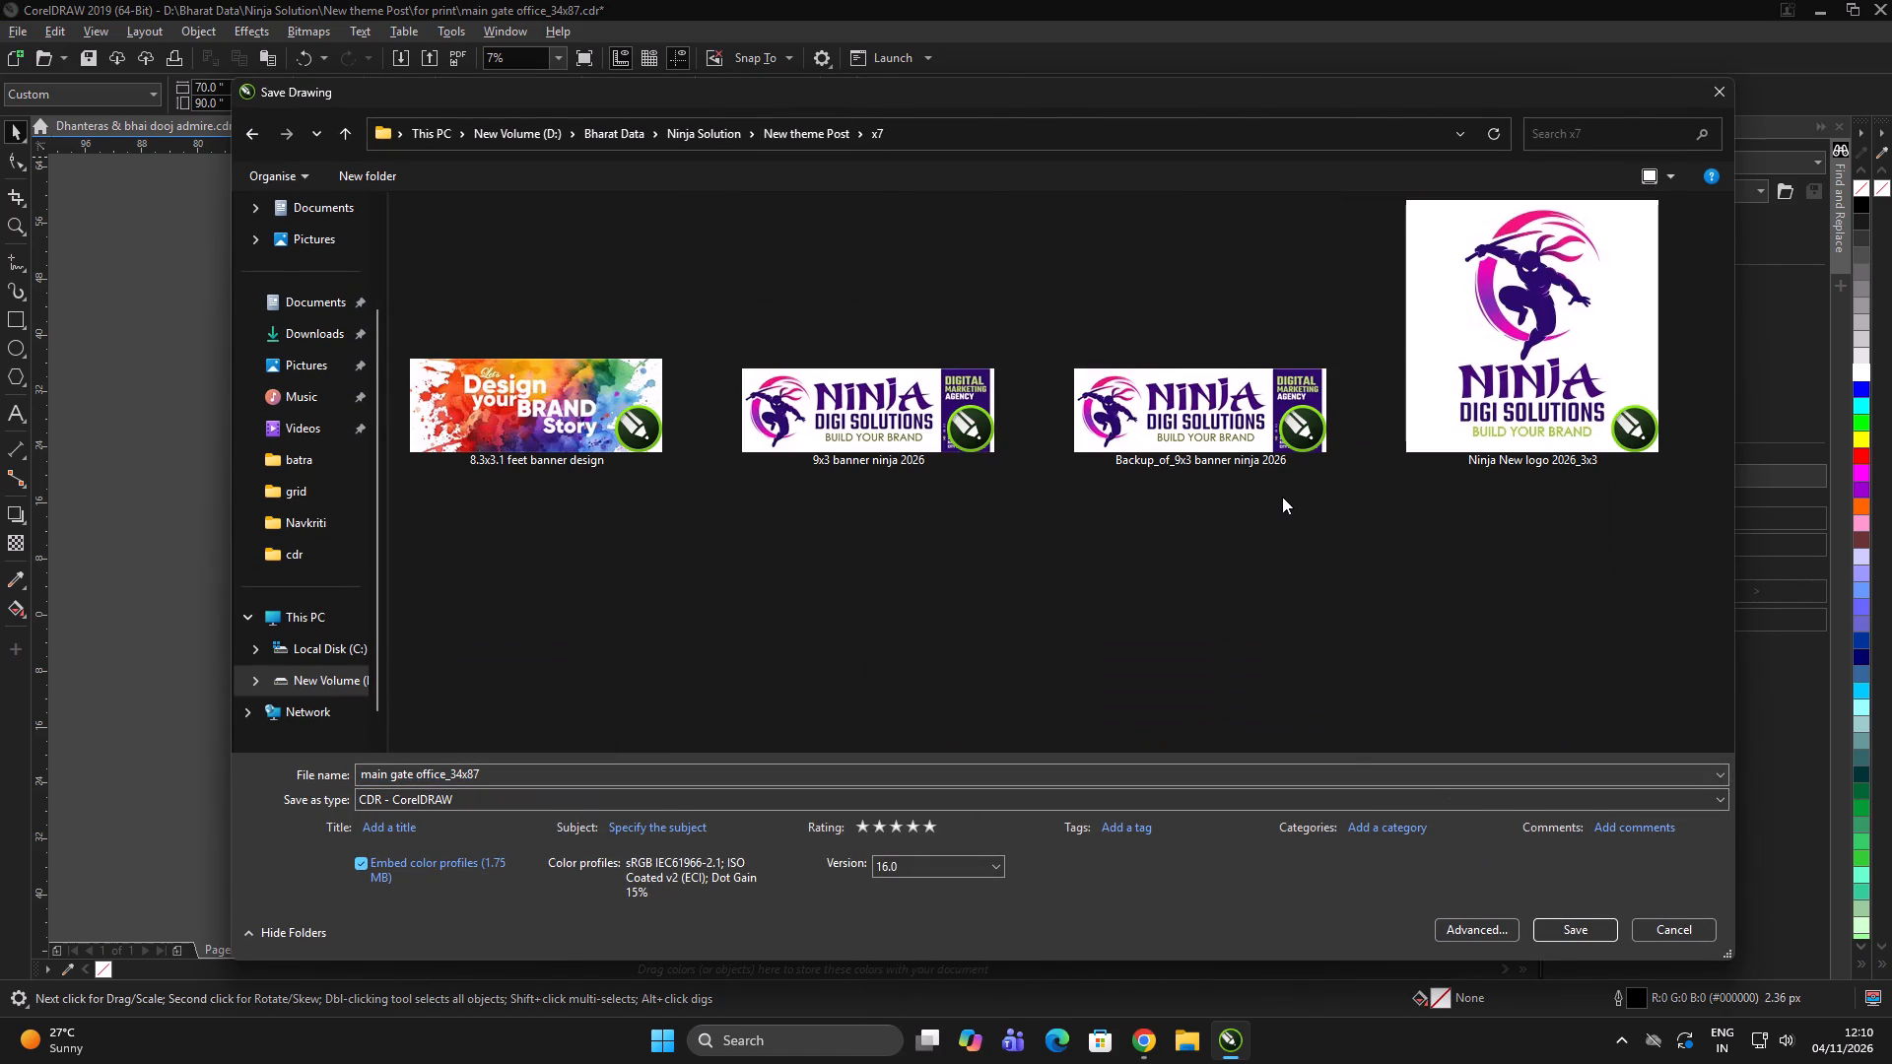
{"action": "left_click", "coordinate": [1570, 926]}
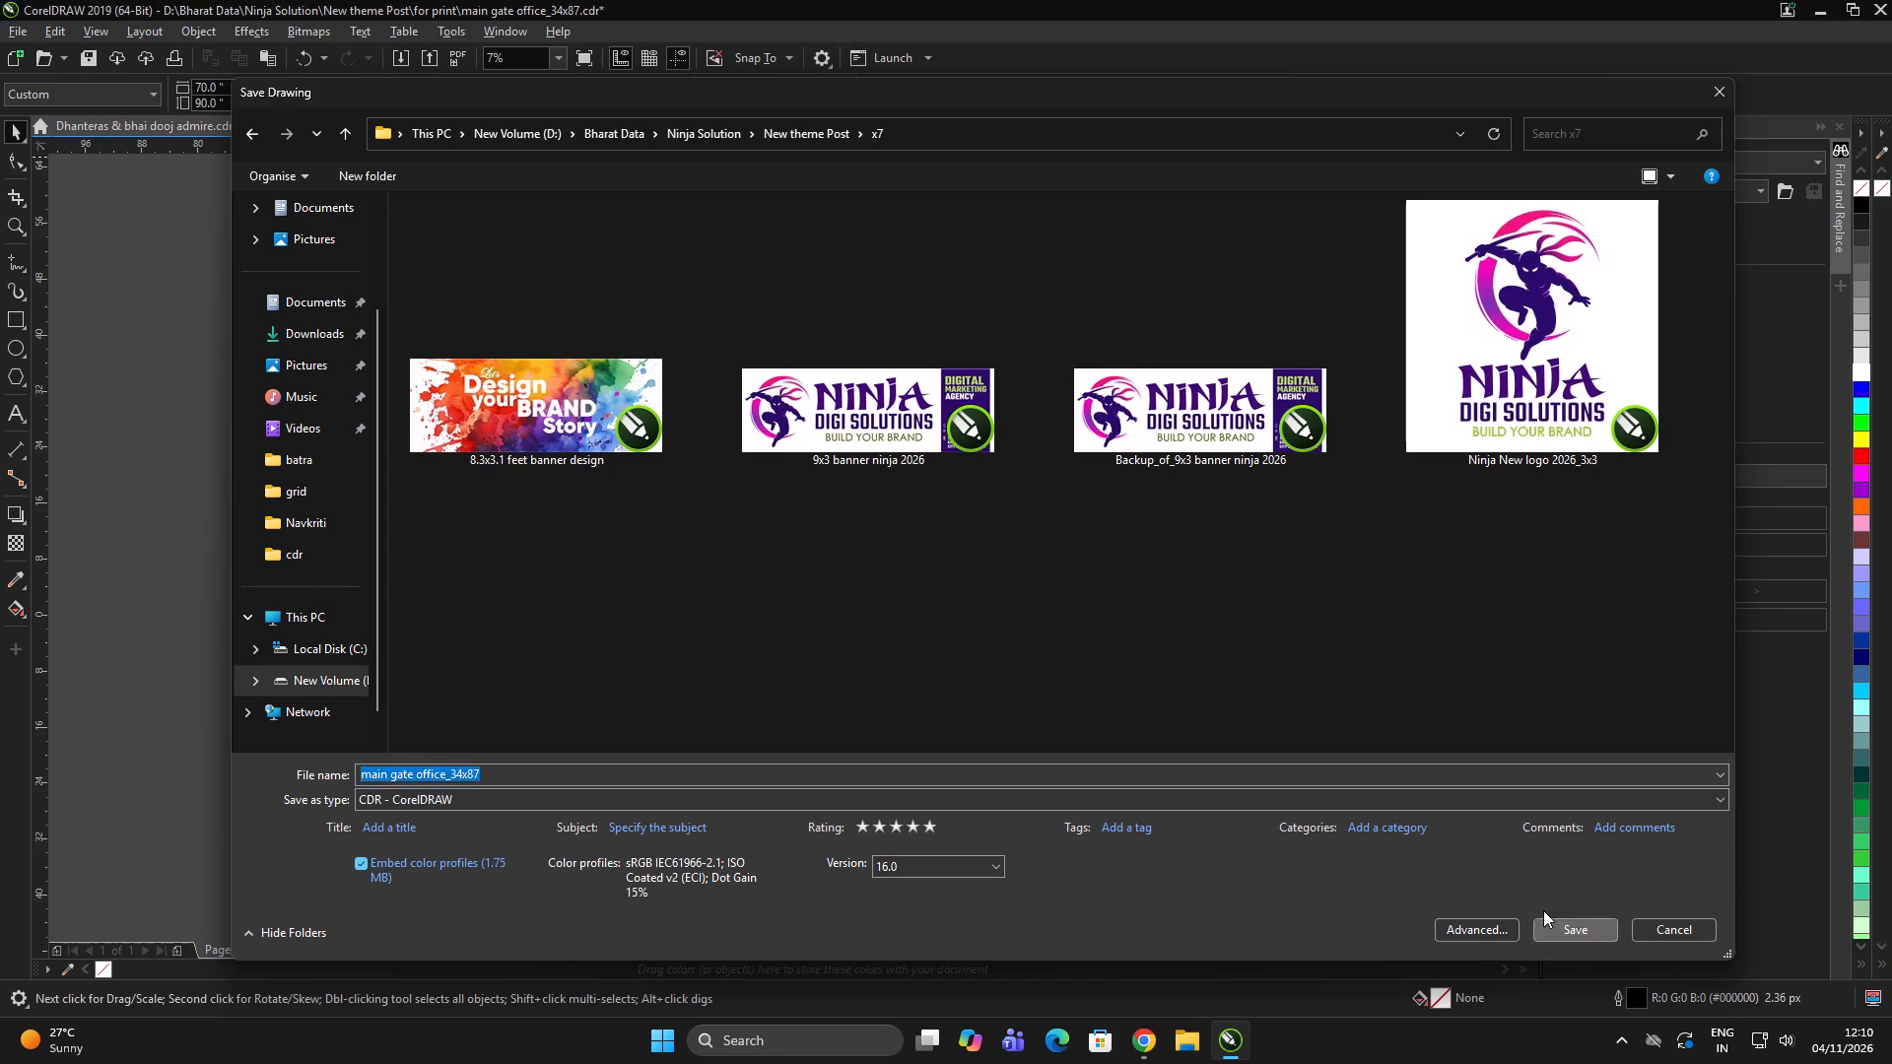
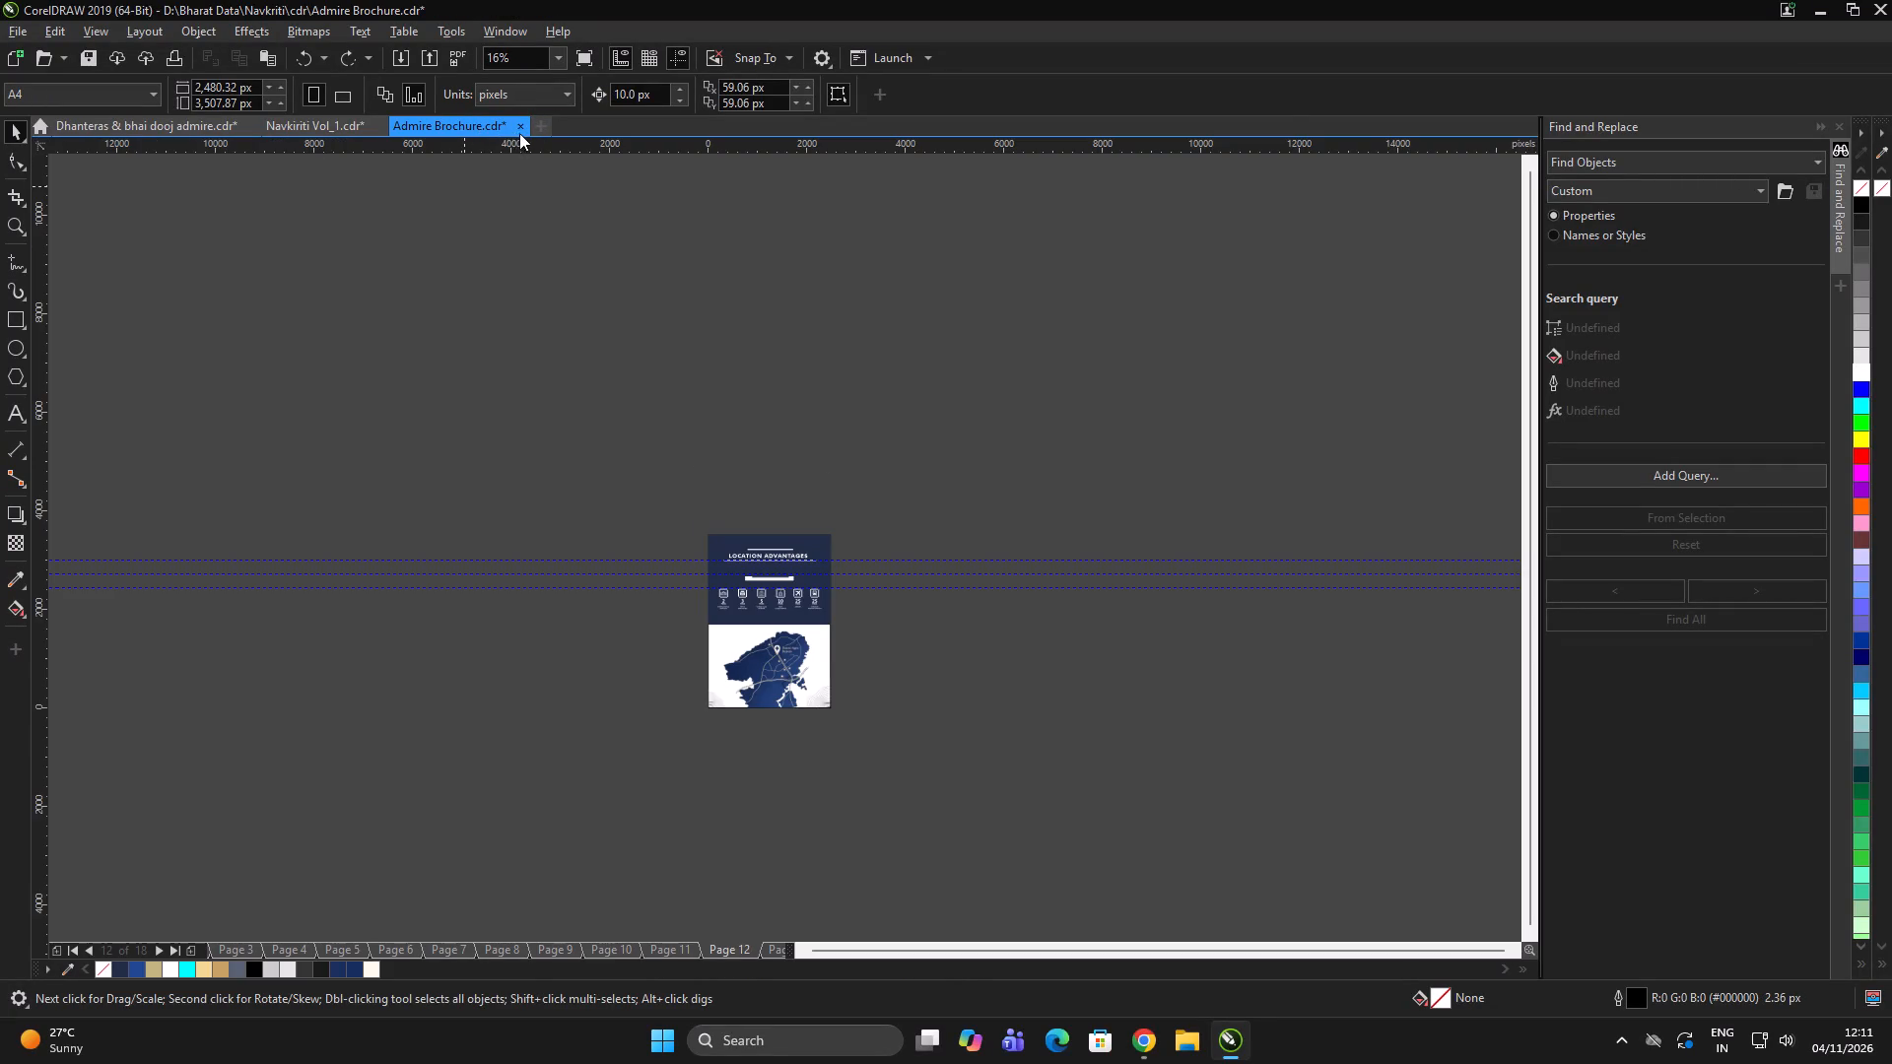
Close the Admire Brochure document.
{"action": "left_click", "coordinate": [520, 130]}
{"action": "left_click", "coordinate": [914, 562]}
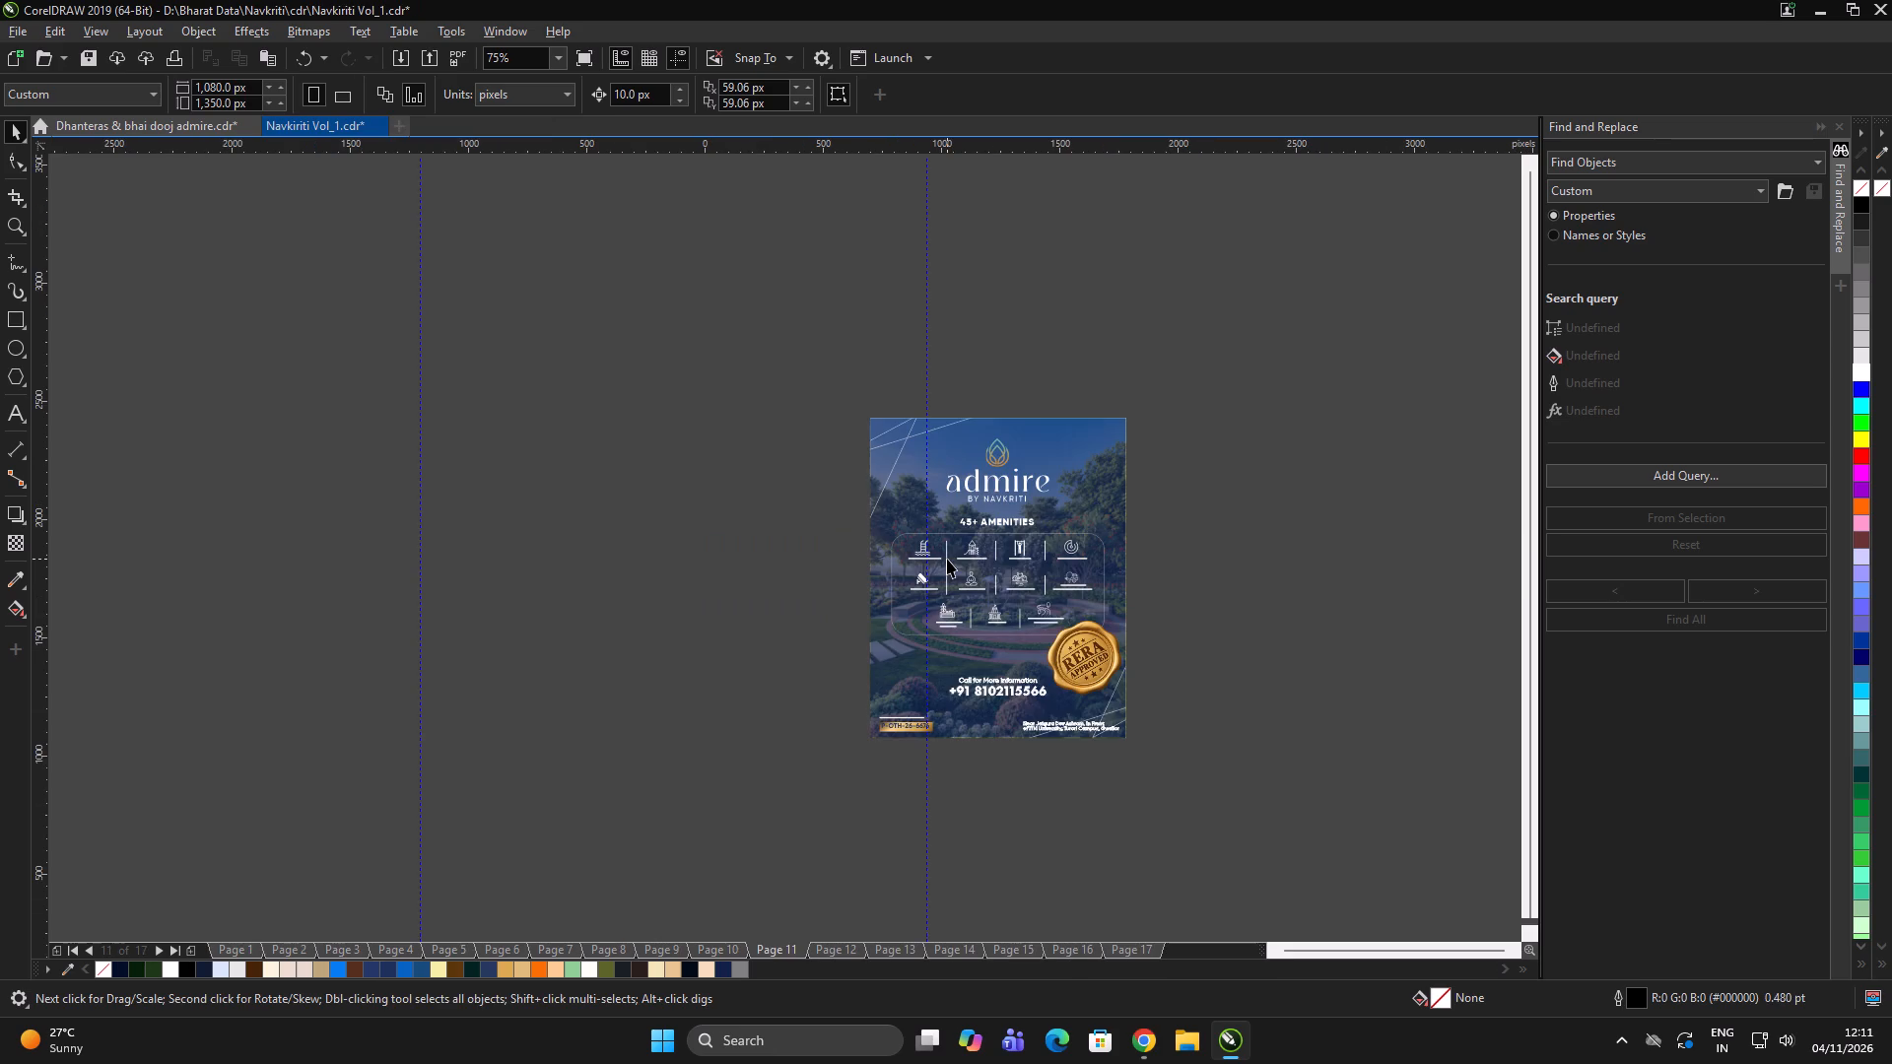
Switch to the Dhanteras & bhai dooj admire document and examine the Happy Bhai Dooj design on page 2.
{"action": "left_click", "coordinate": [284, 354]}
{"action": "left_click_drag", "start_coordinate": [232, 293], "coordinate": [184, 257]}
{"action": "left_click", "coordinate": [128, 125]}
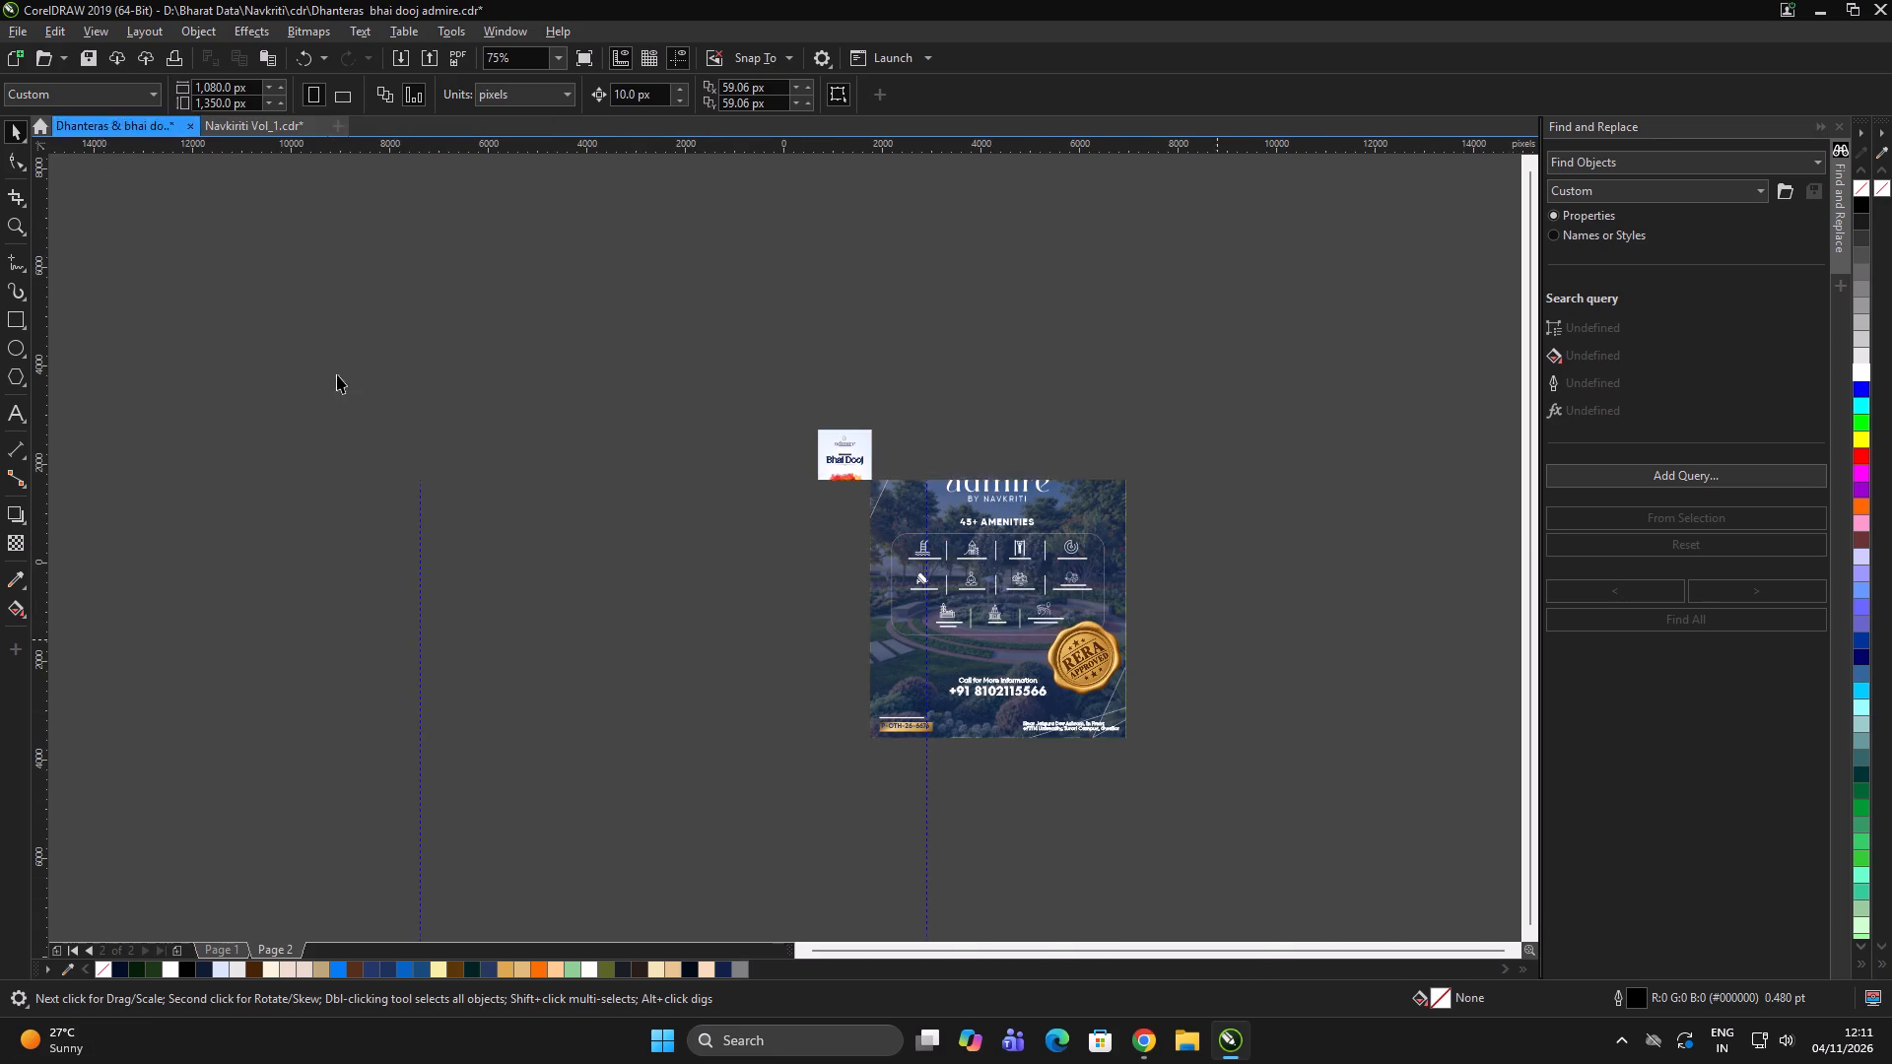
{"action": "double_click", "coordinate": [401, 432]}
{"action": "left_click_drag", "start_coordinate": [700, 296], "coordinate": [1418, 682]}
{"action": "scroll", "coordinate": [961, 483], "scroll_direction": "up", "scroll_amount": 2}
{"action": "double_click", "coordinate": [1033, 486]}
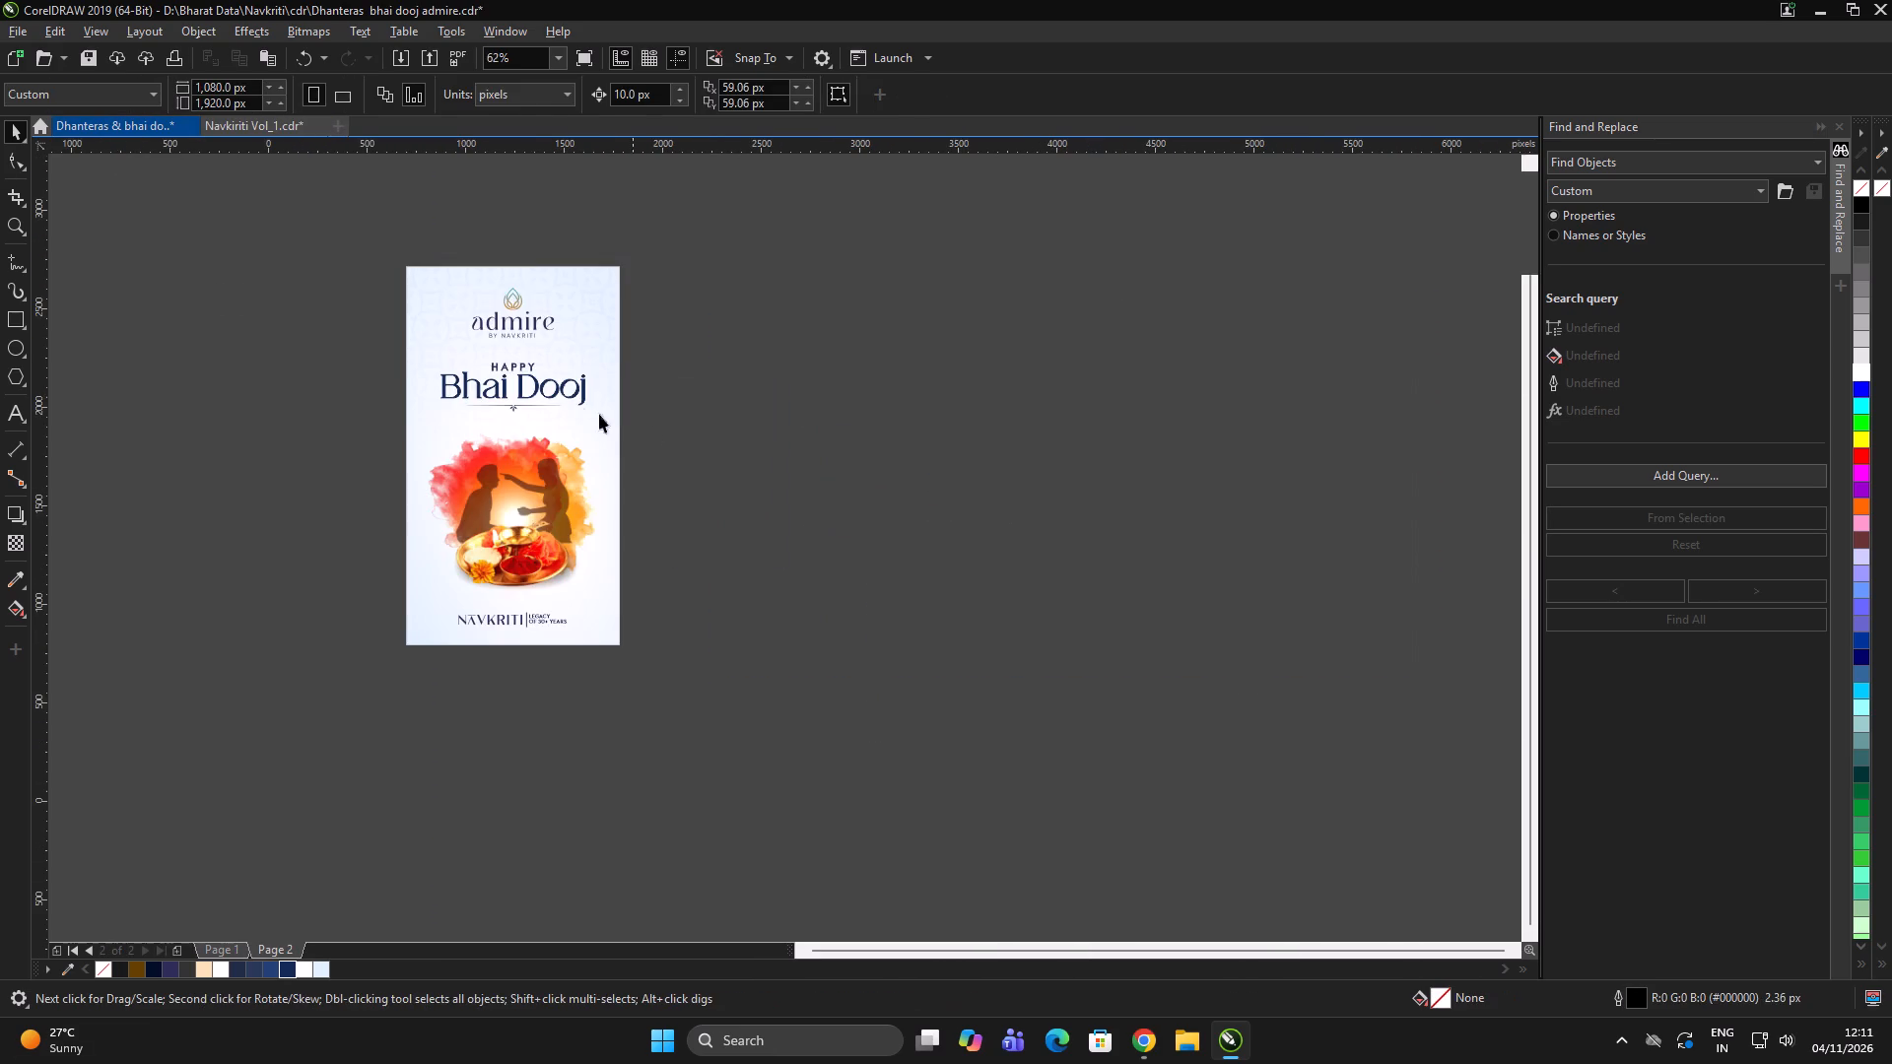